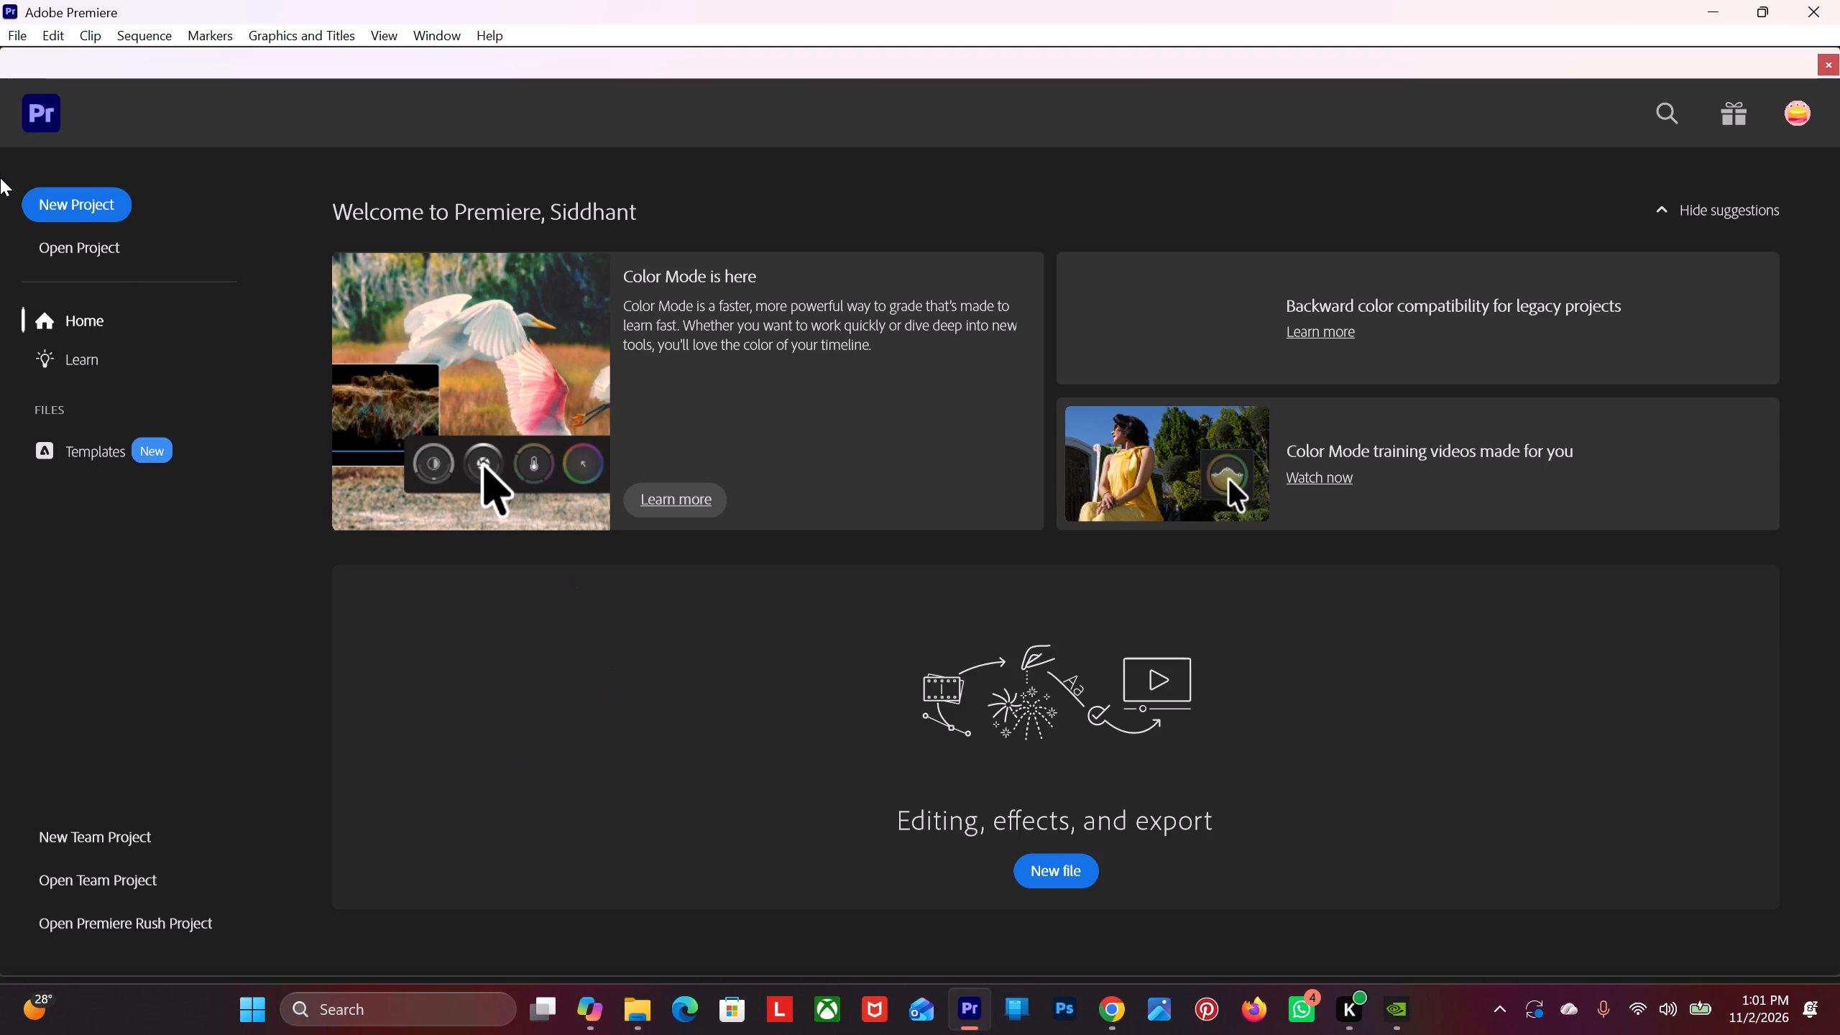
Create a new project named 1 in the D:\office\november\product banifit folder, skipping the media import.
left_click(91, 196)
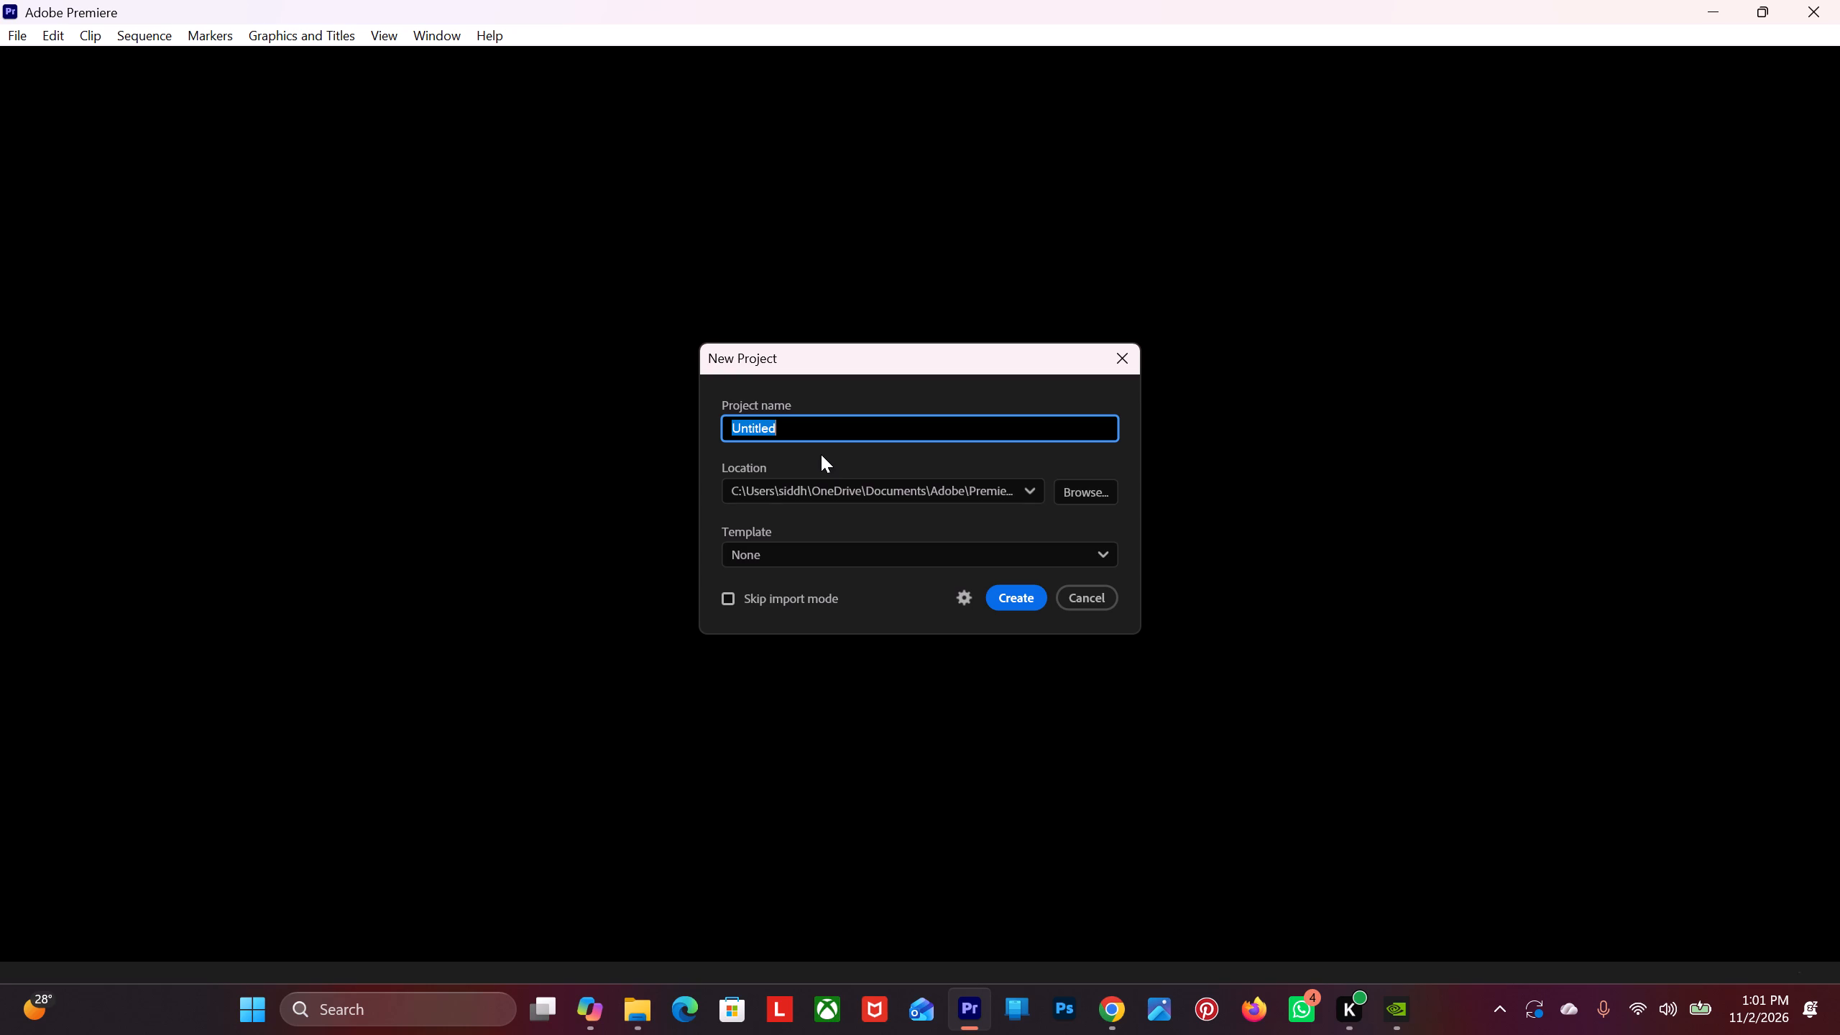
key("1")
left_click(1073, 492)
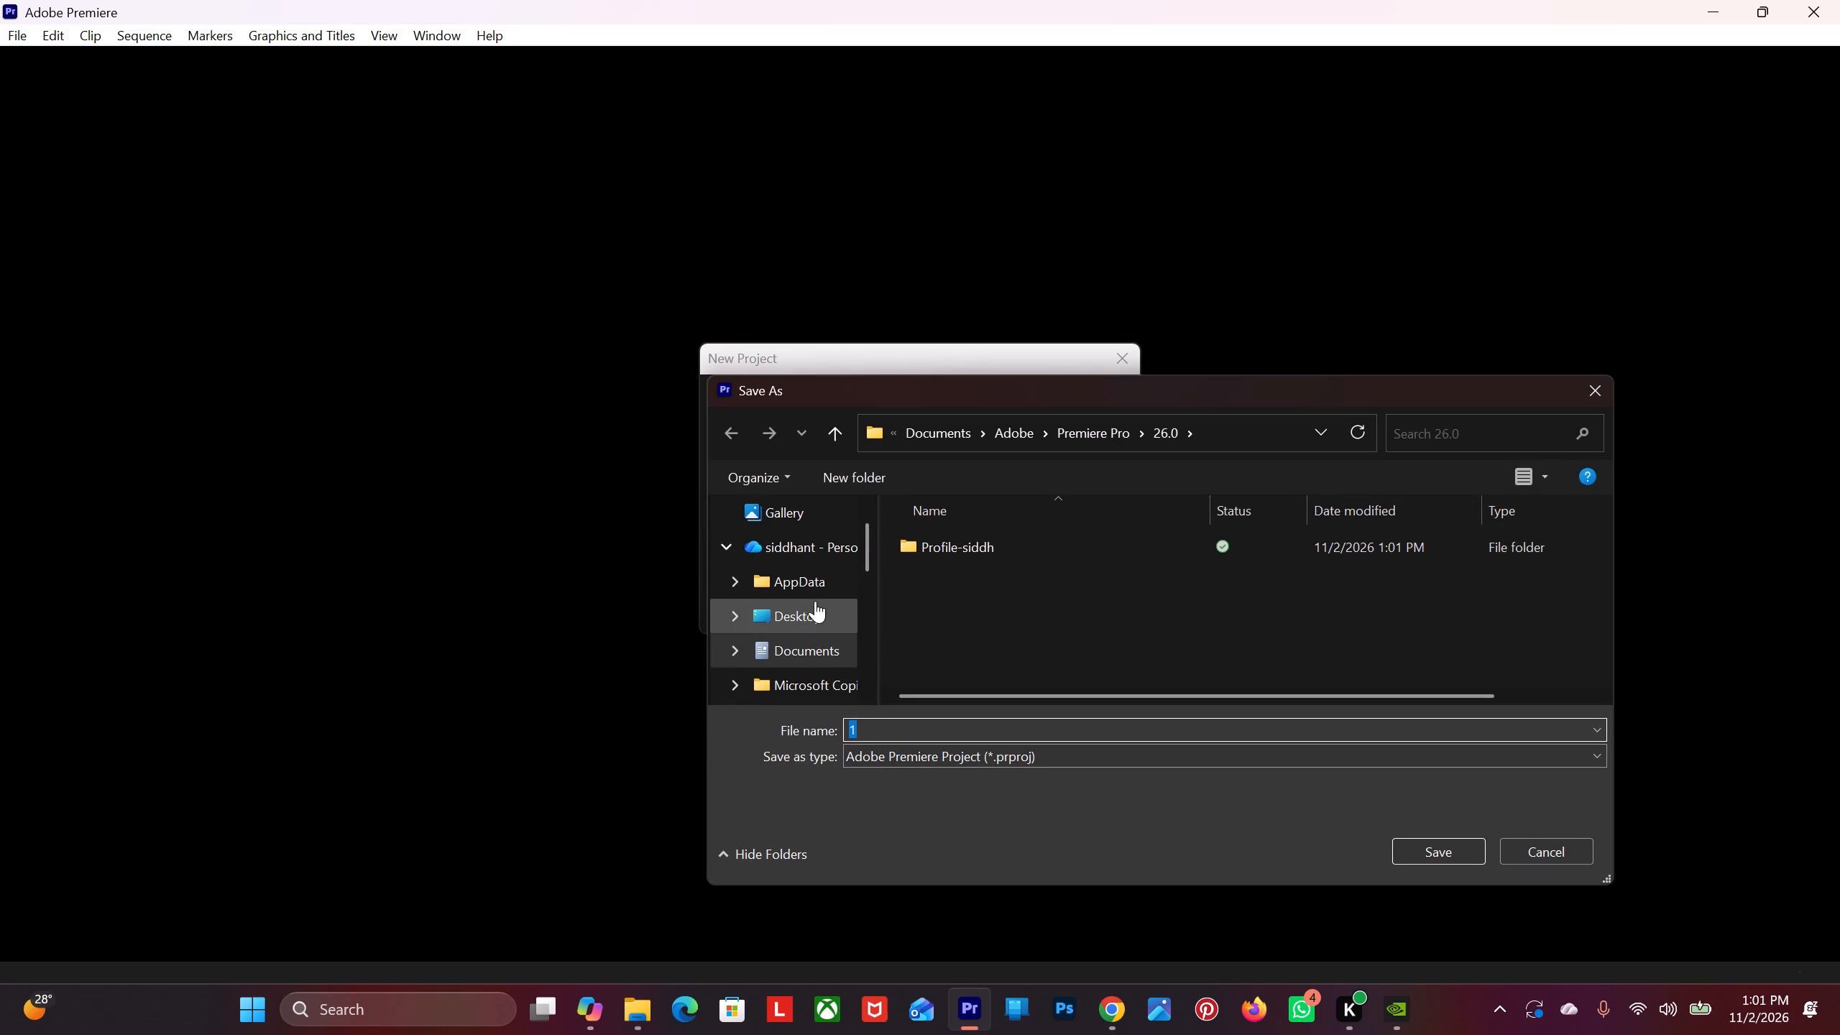
scroll(806, 617, "down", 4)
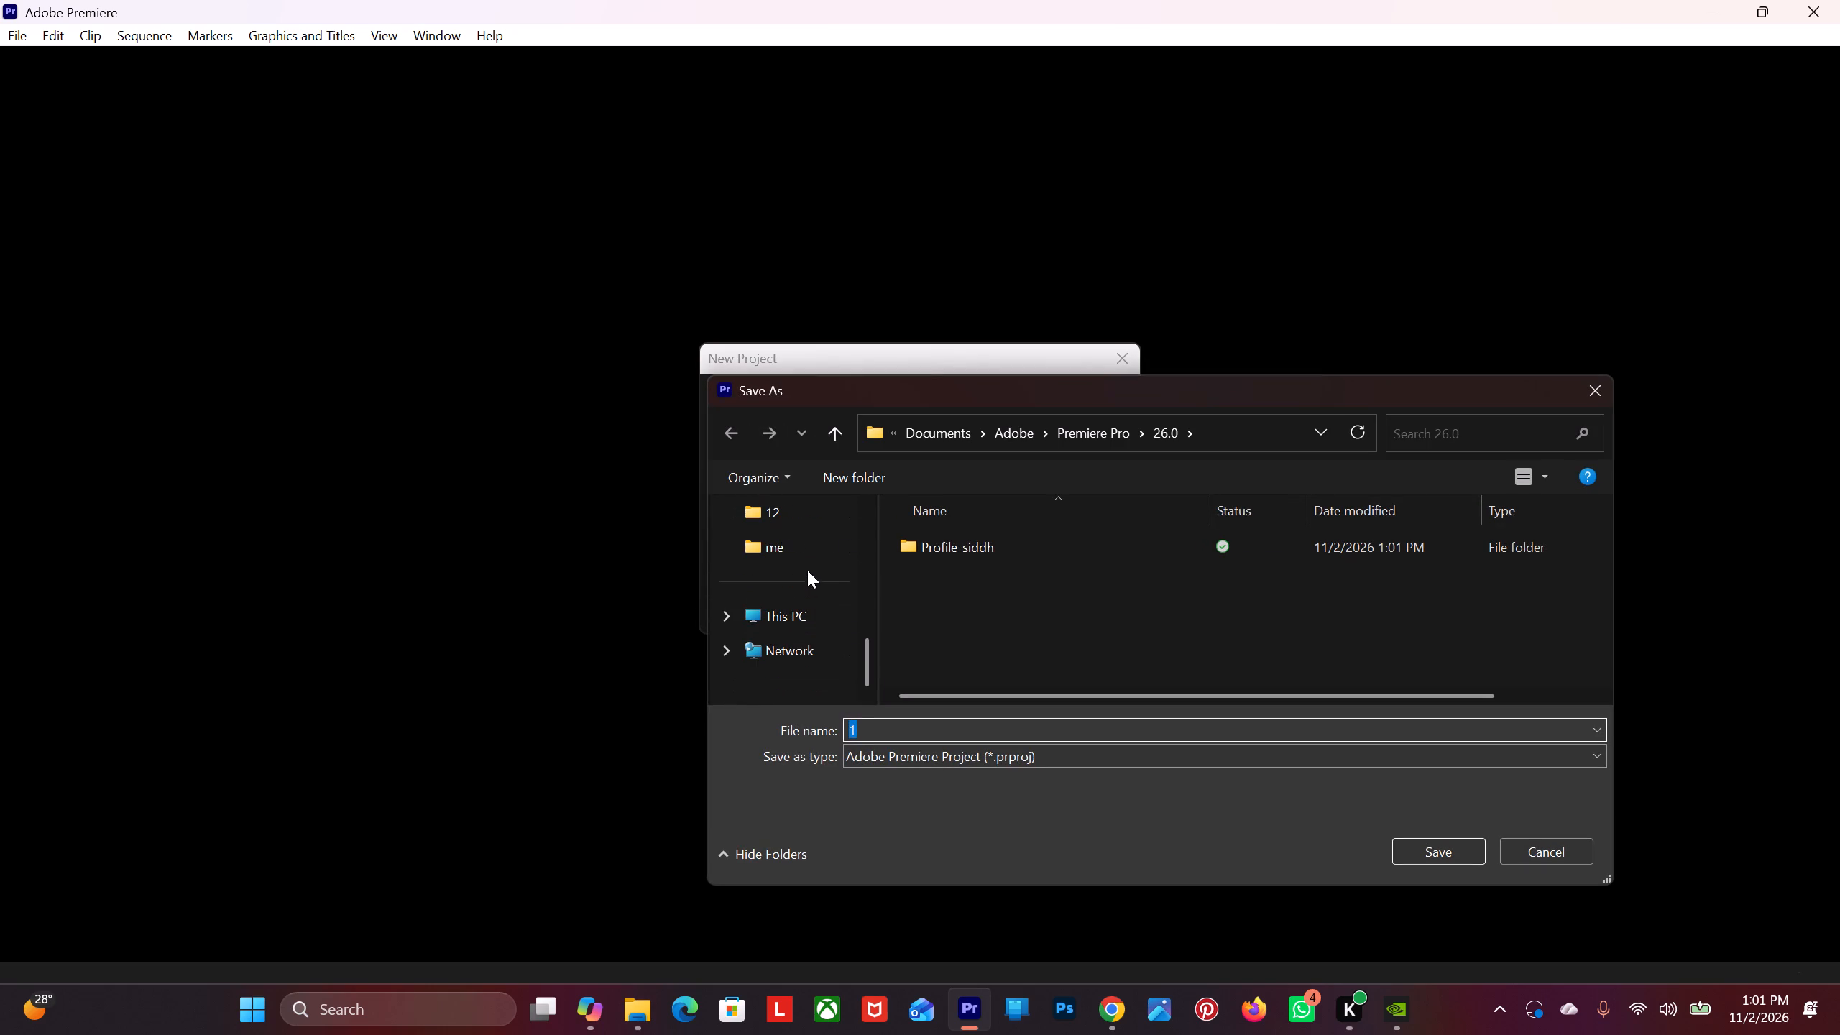
left_click(800, 607)
left_click(1263, 581)
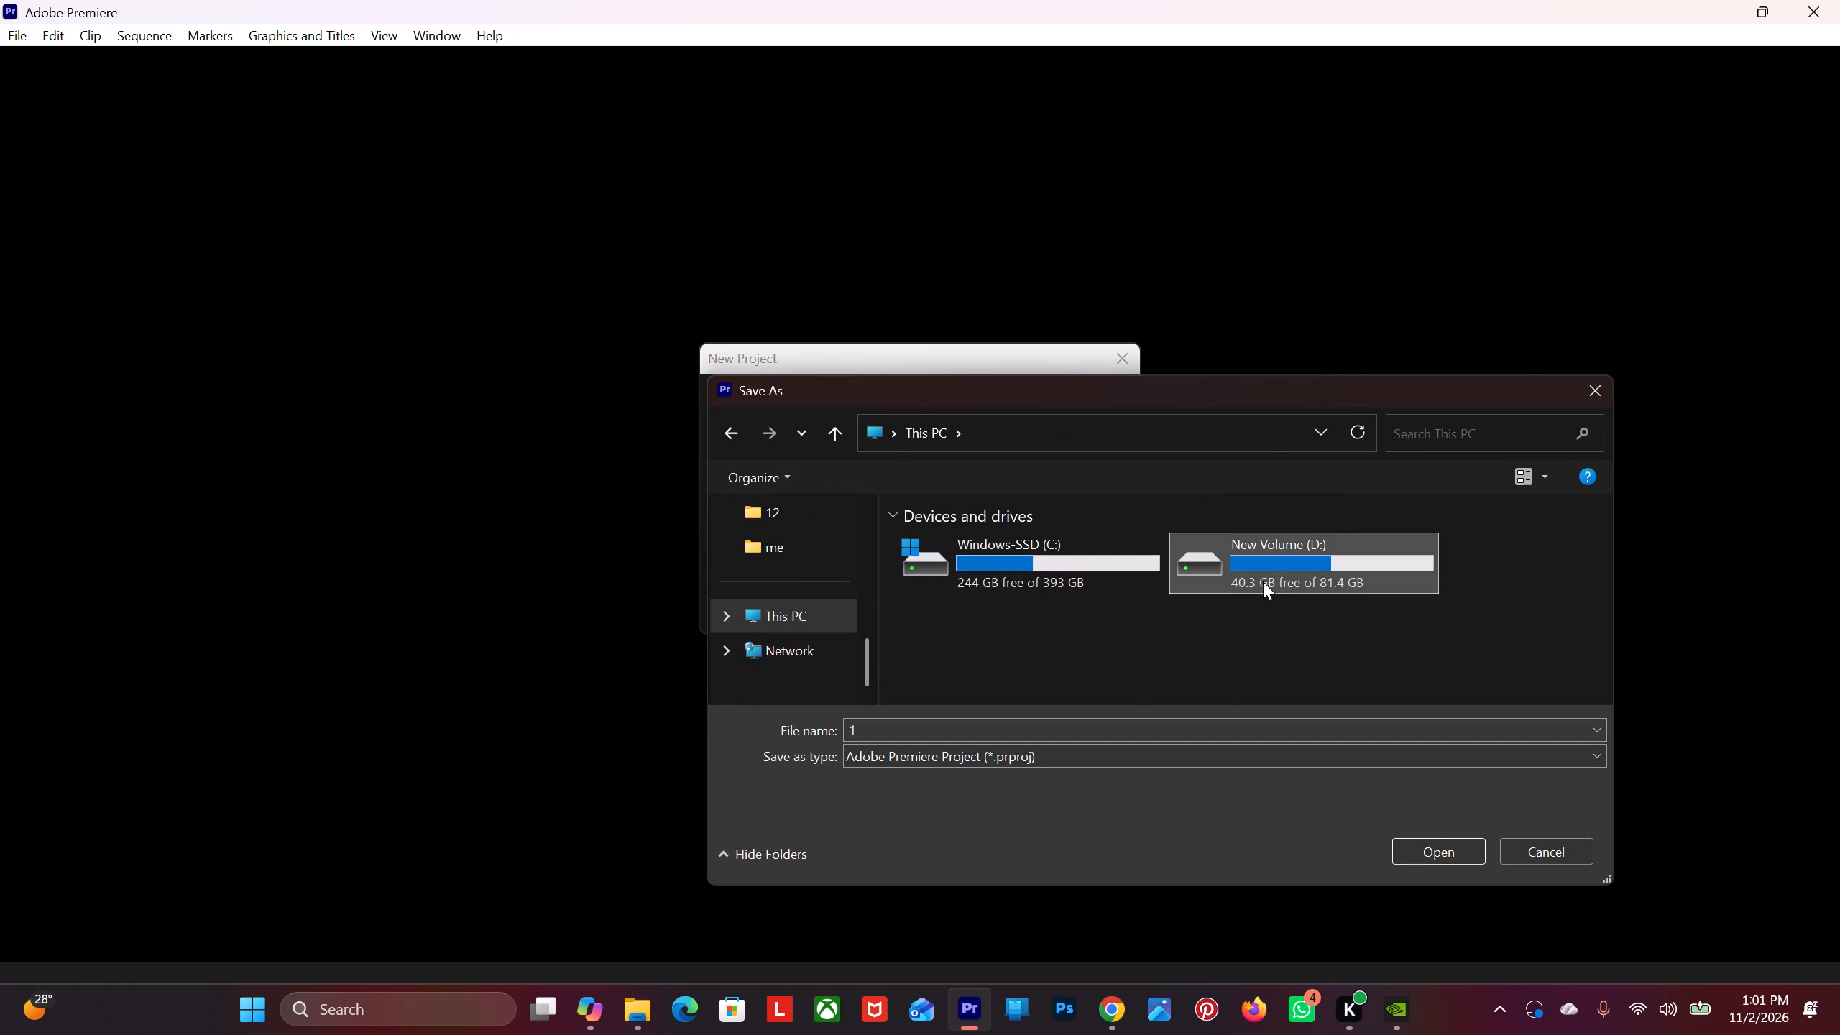
left_click_drag(1263, 579, 1277, 470)
scroll(1078, 603, "down", 5)
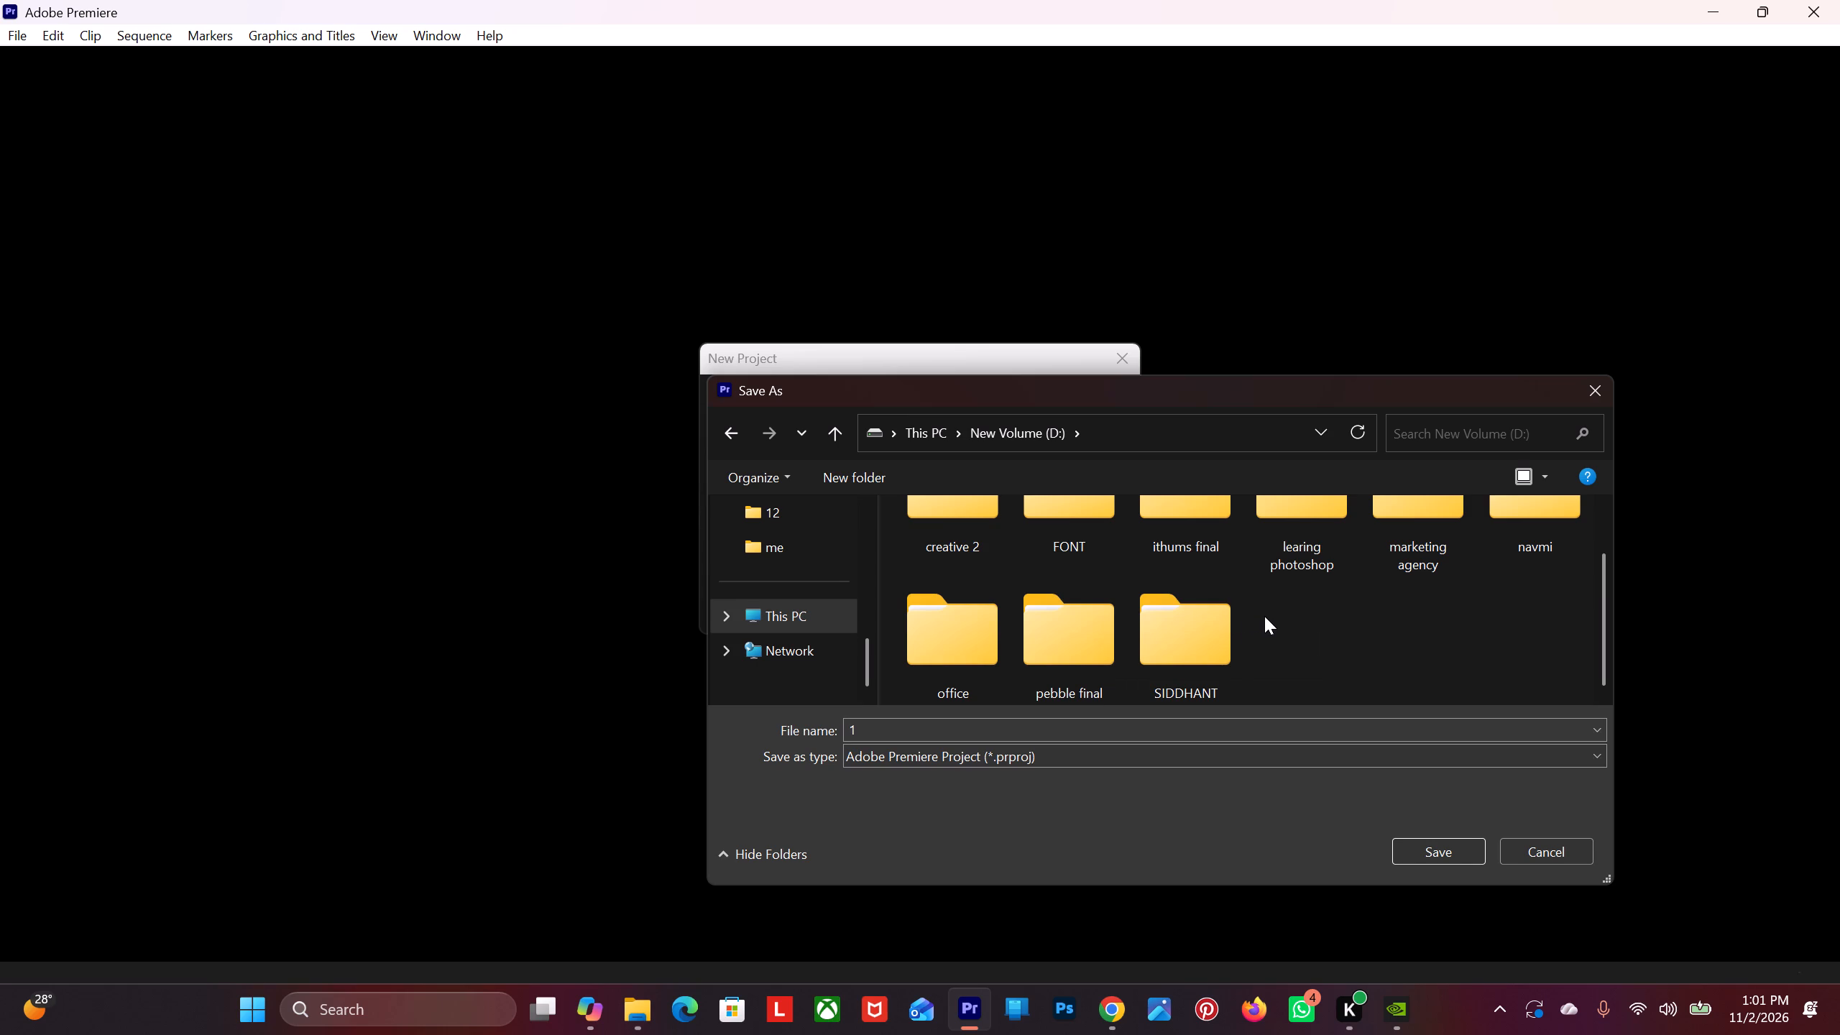
scroll(1302, 609, "down", 4)
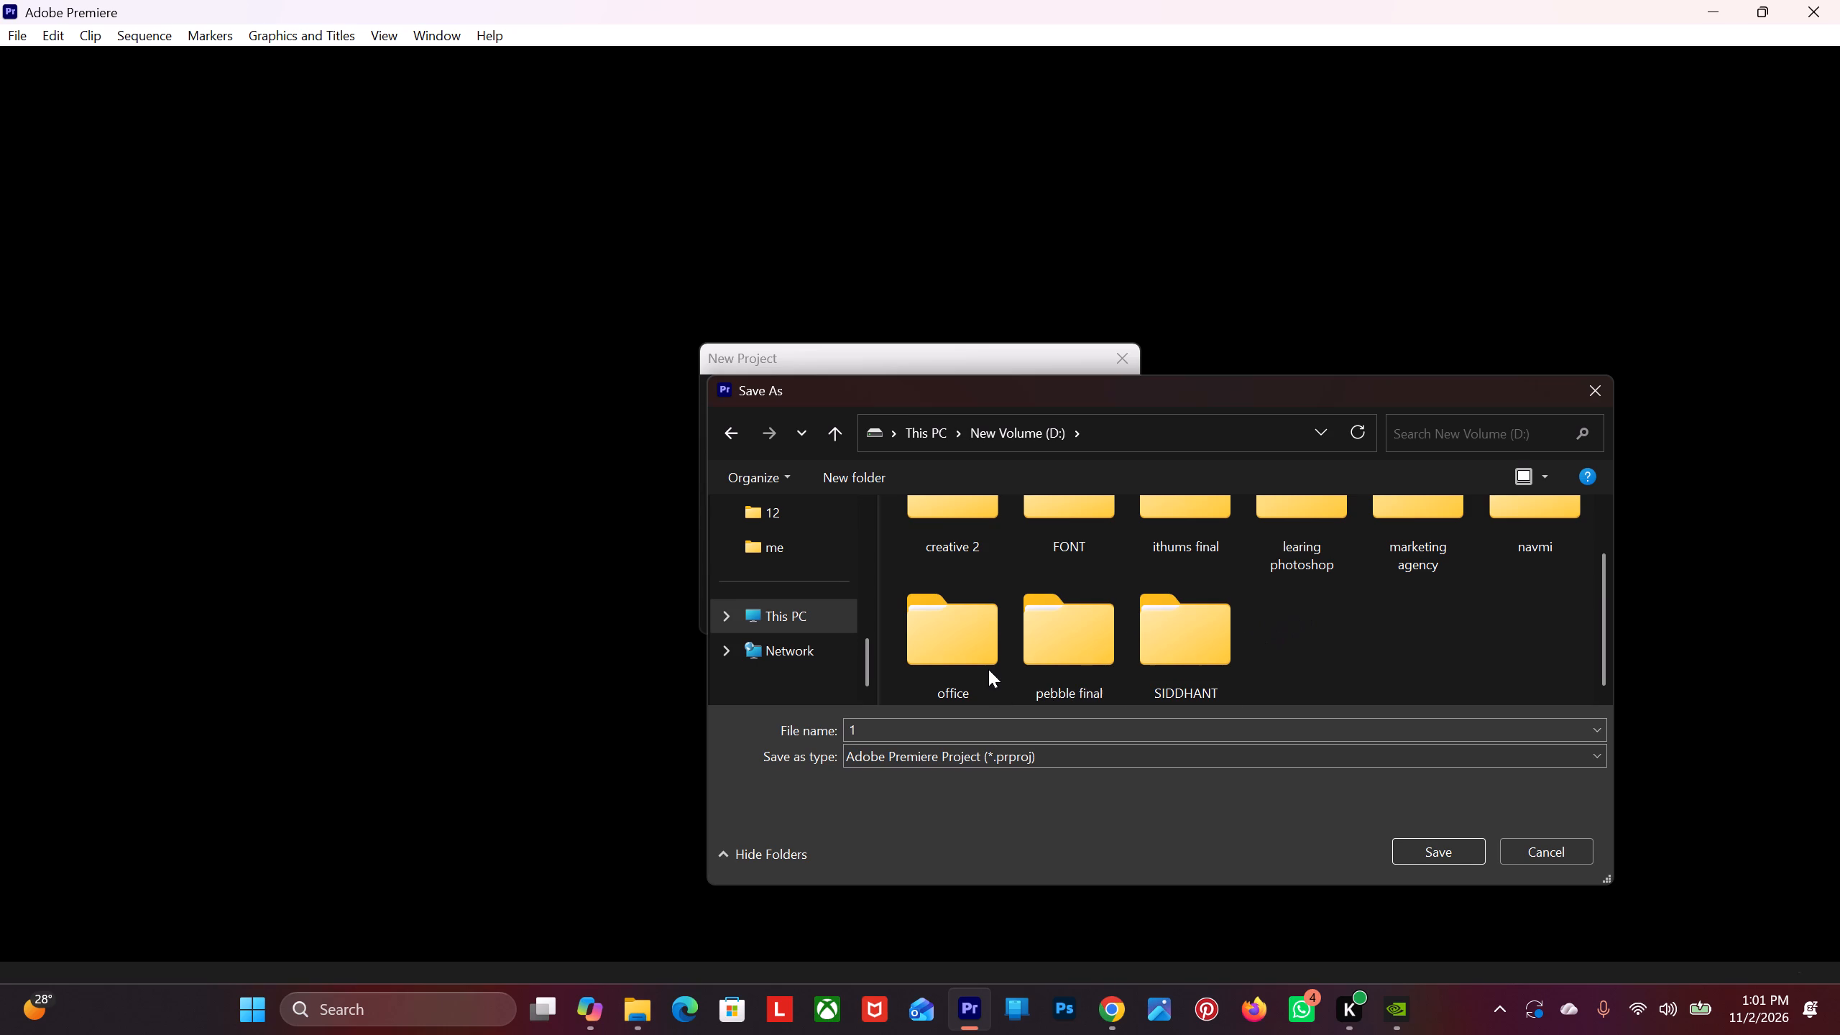
double_click(988, 669)
double_click(931, 538)
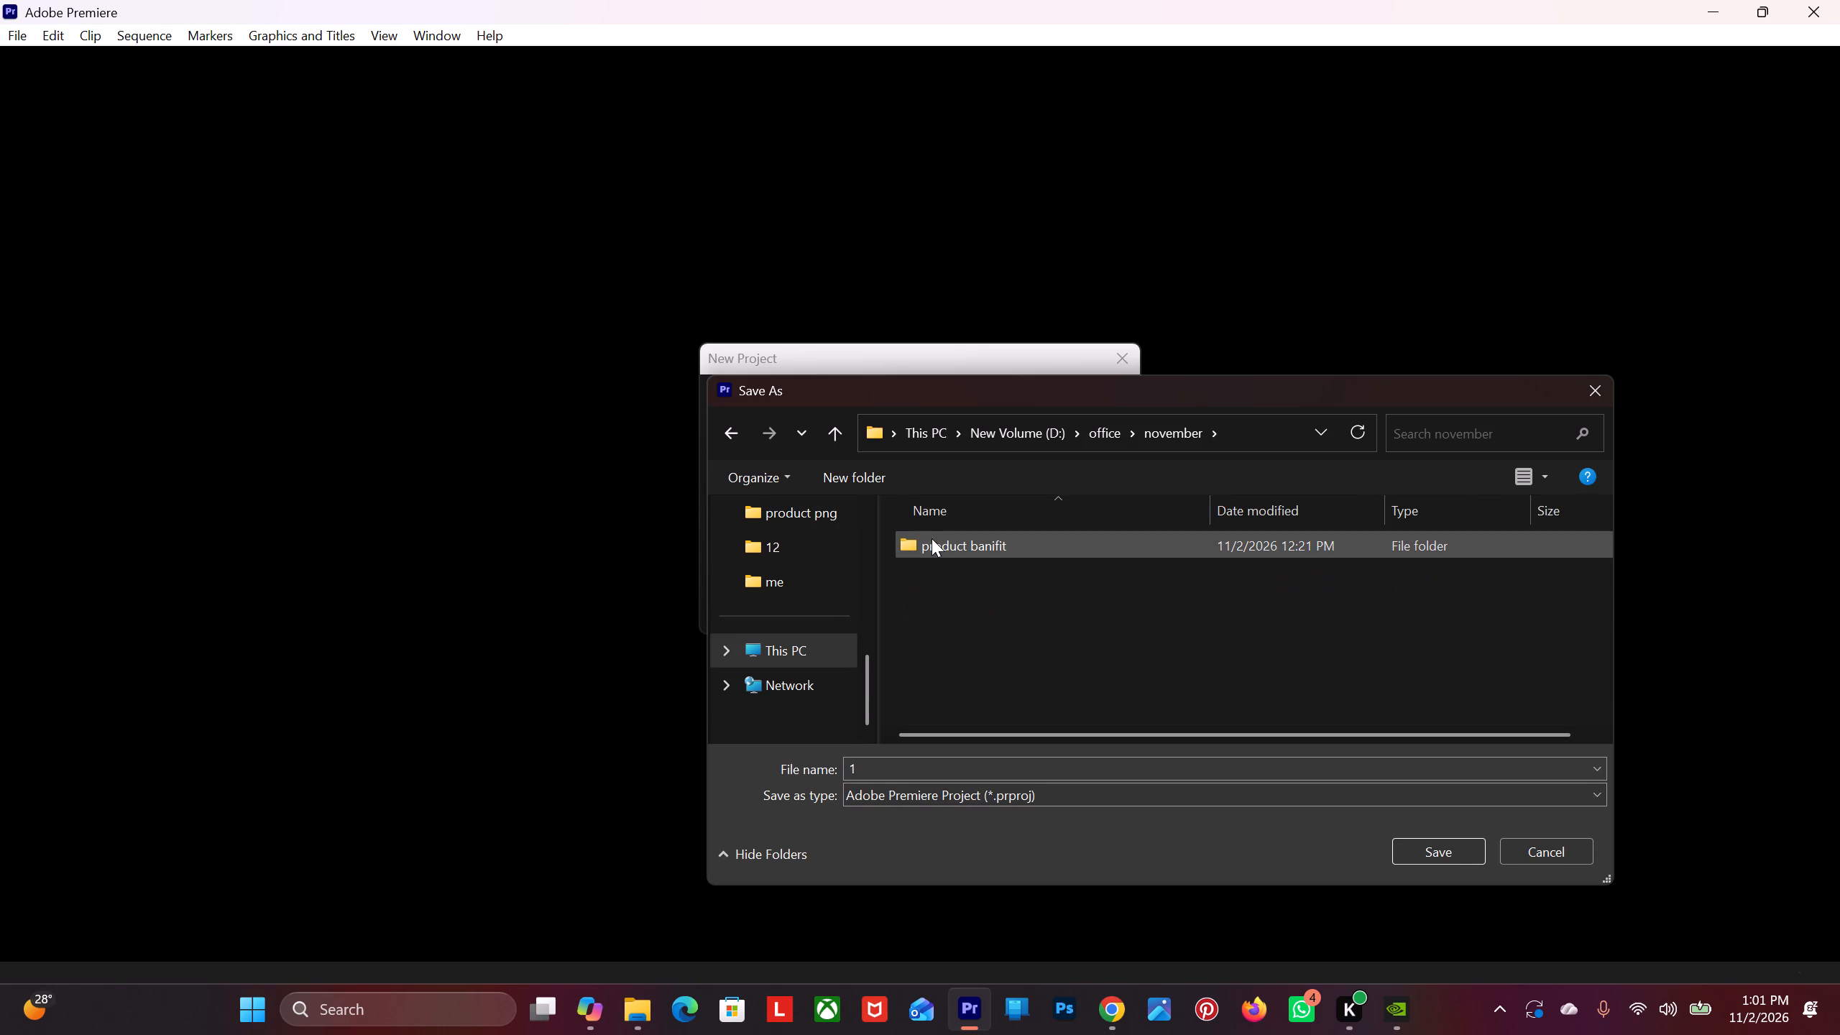
double_click(934, 543)
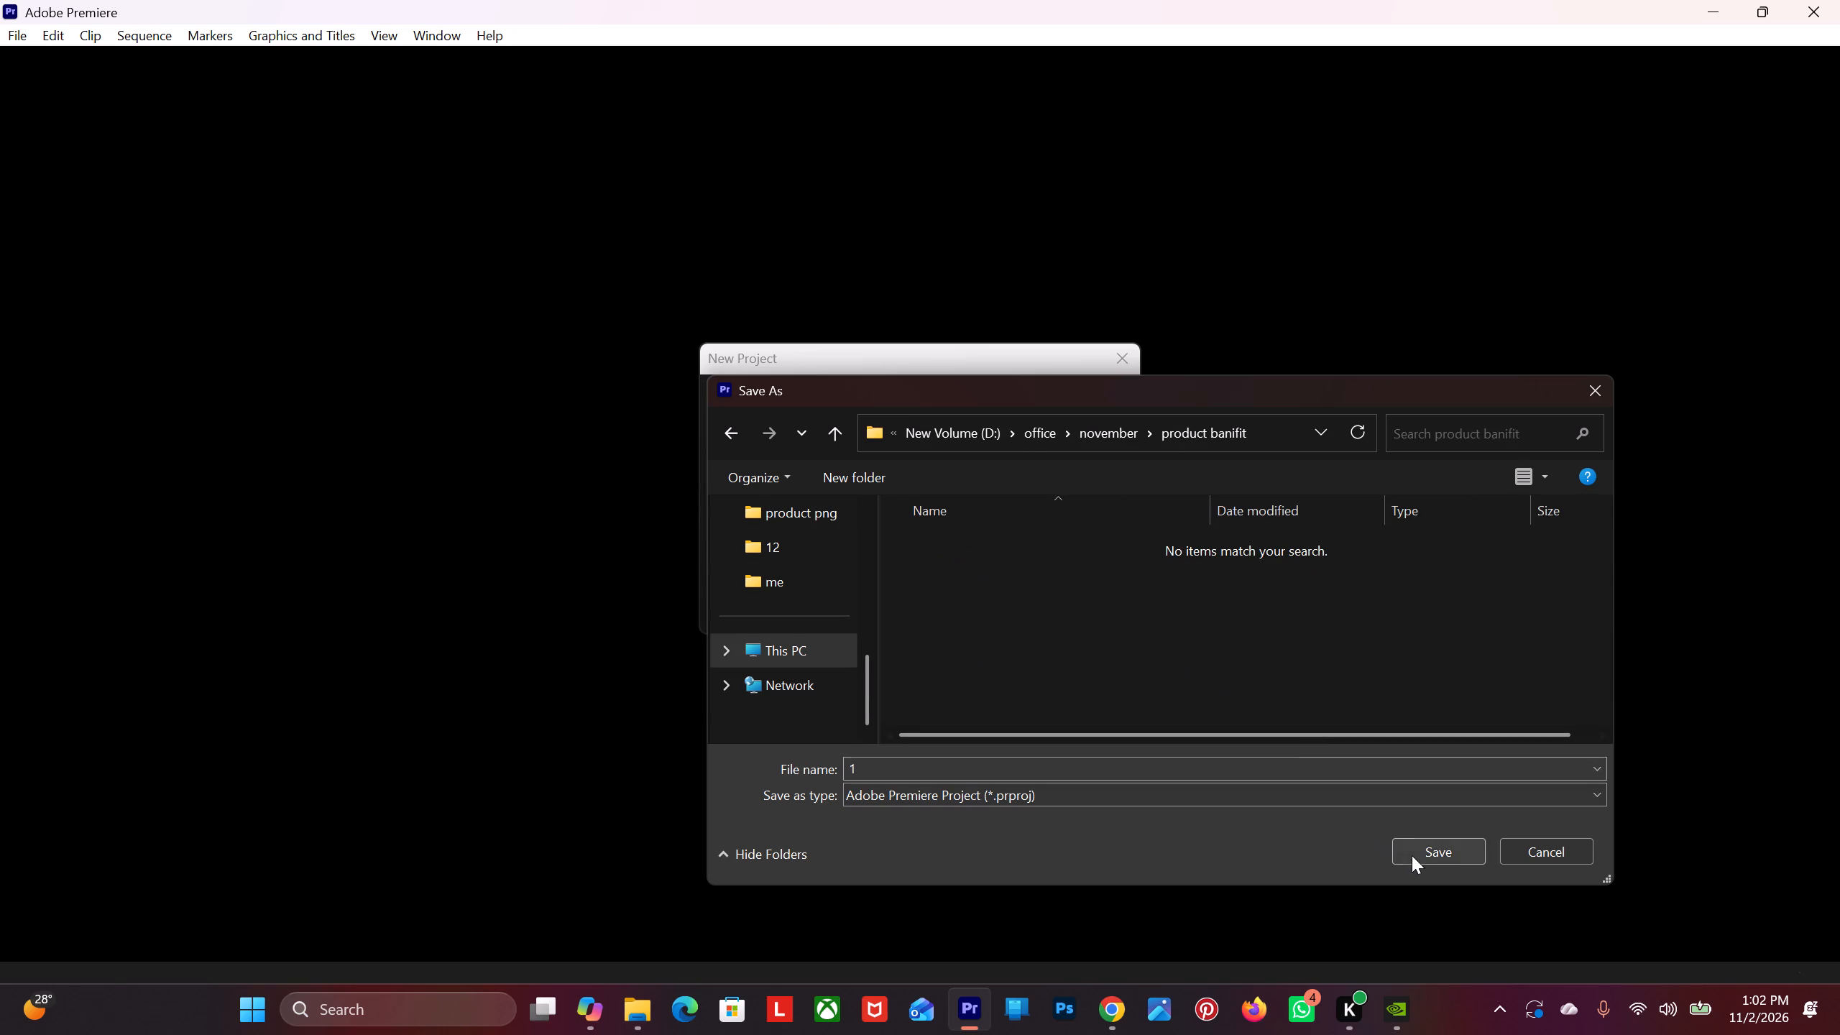
left_click(1412, 855)
left_click(1019, 593)
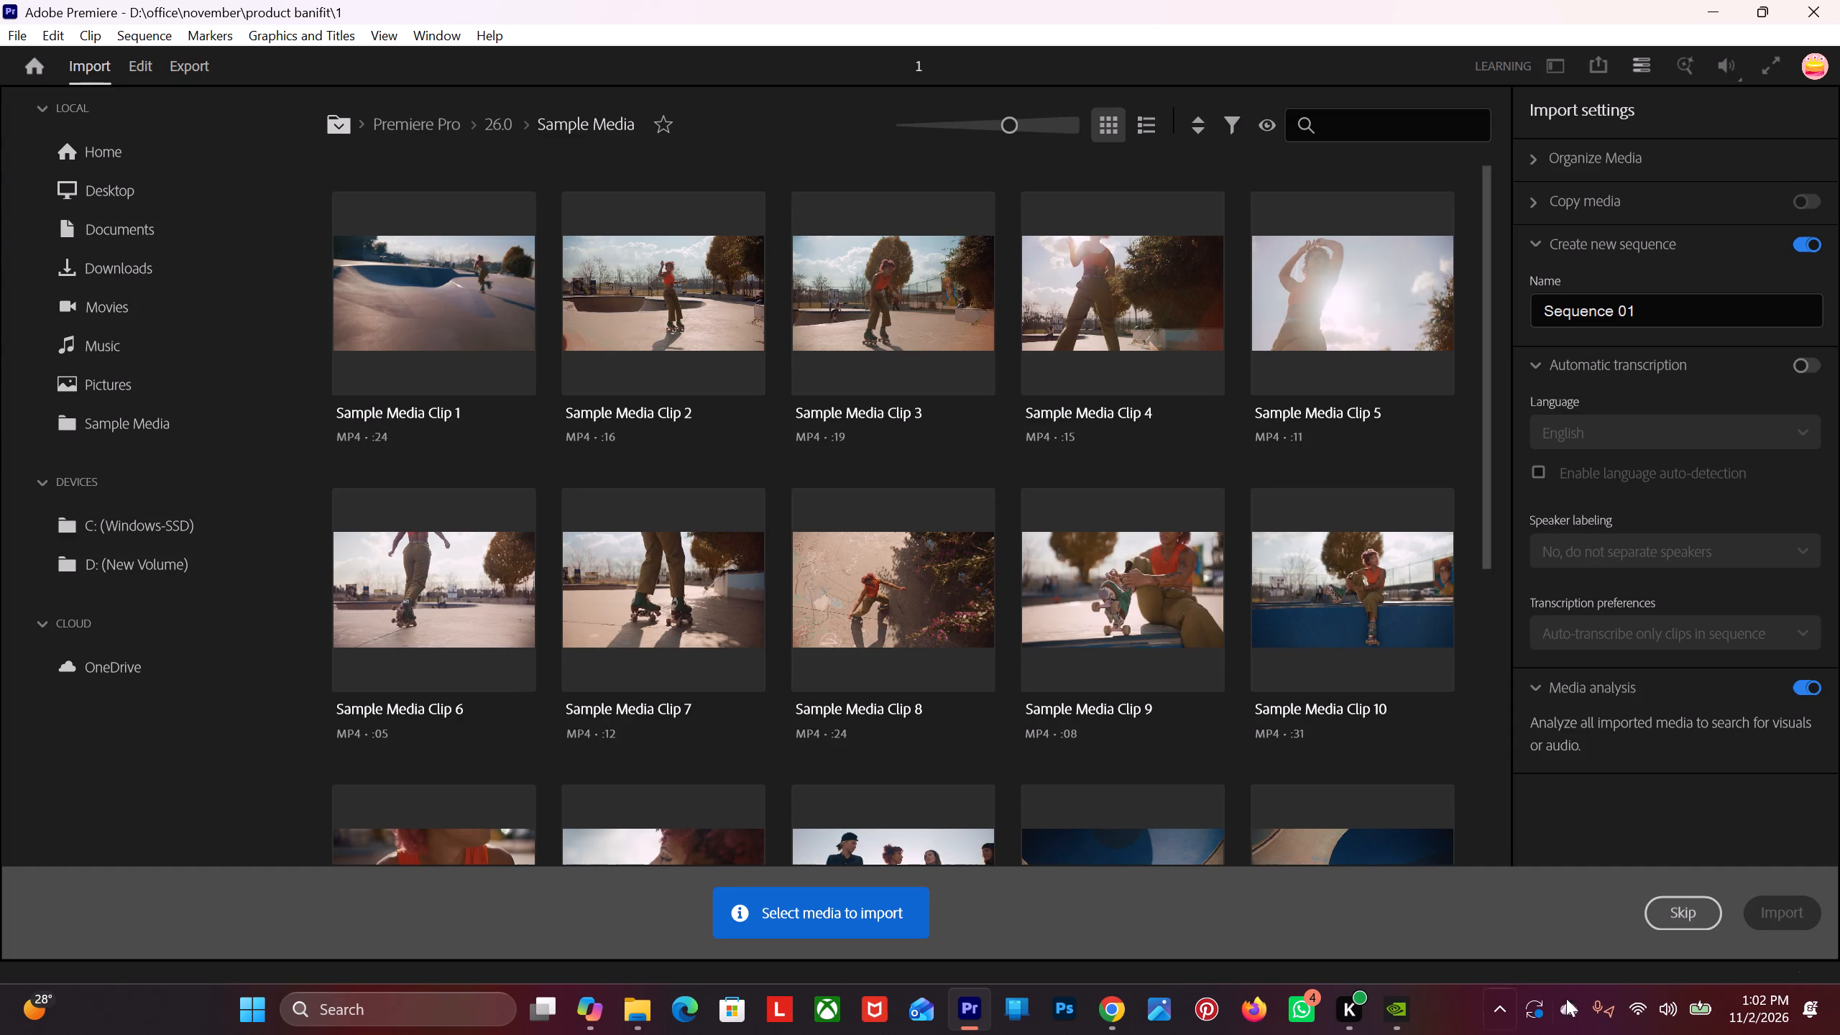
left_click(1693, 914)
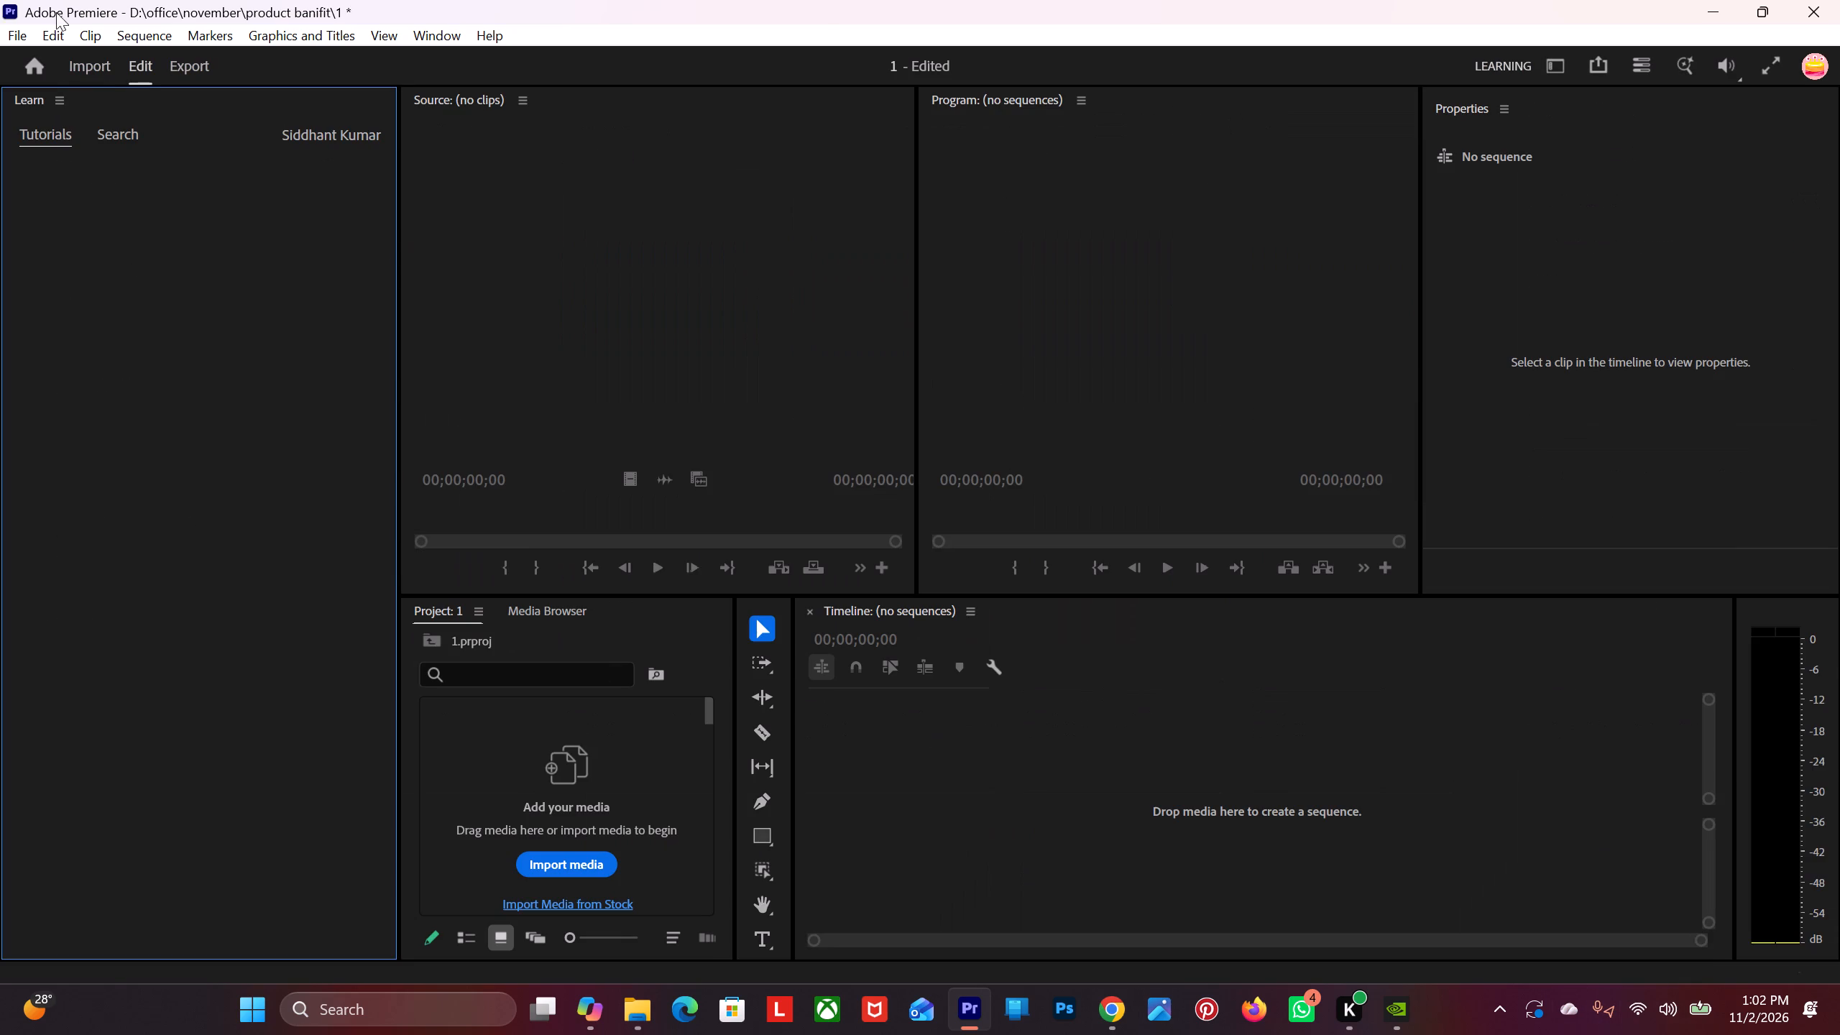
Switch the workspace layout to Vertical.
left_click(439, 34)
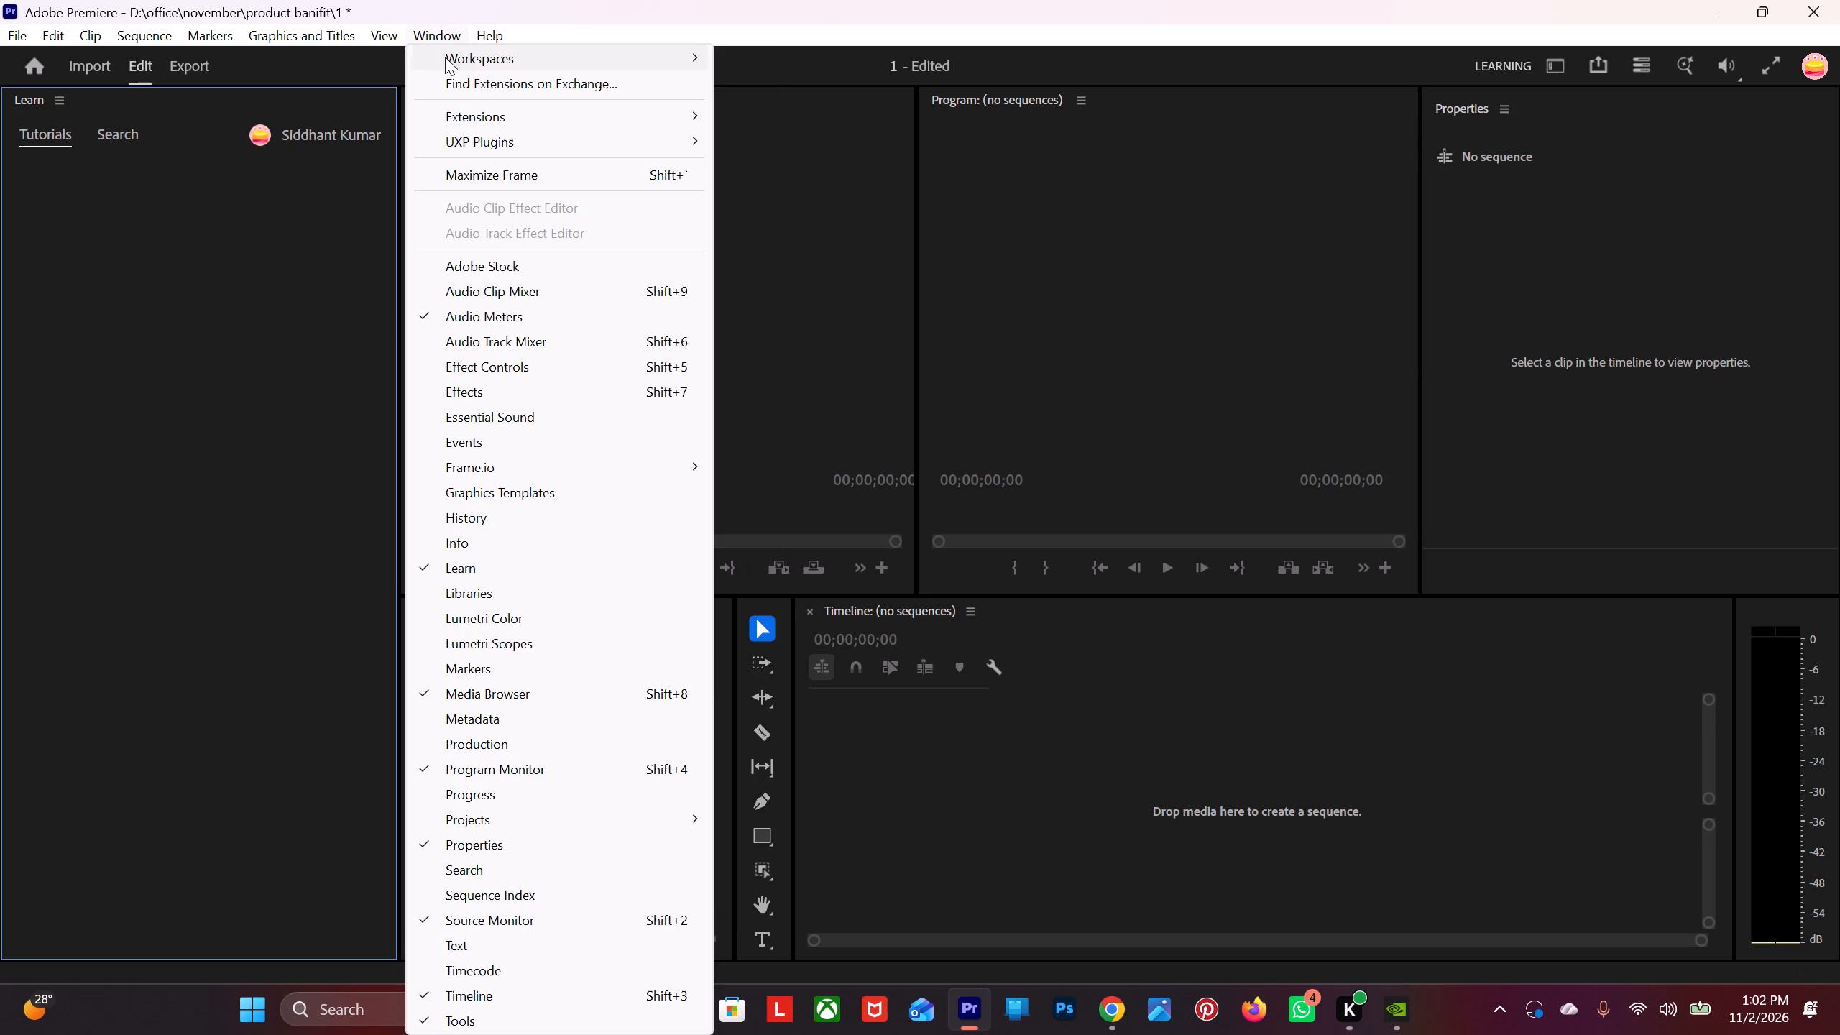
left_click(469, 66)
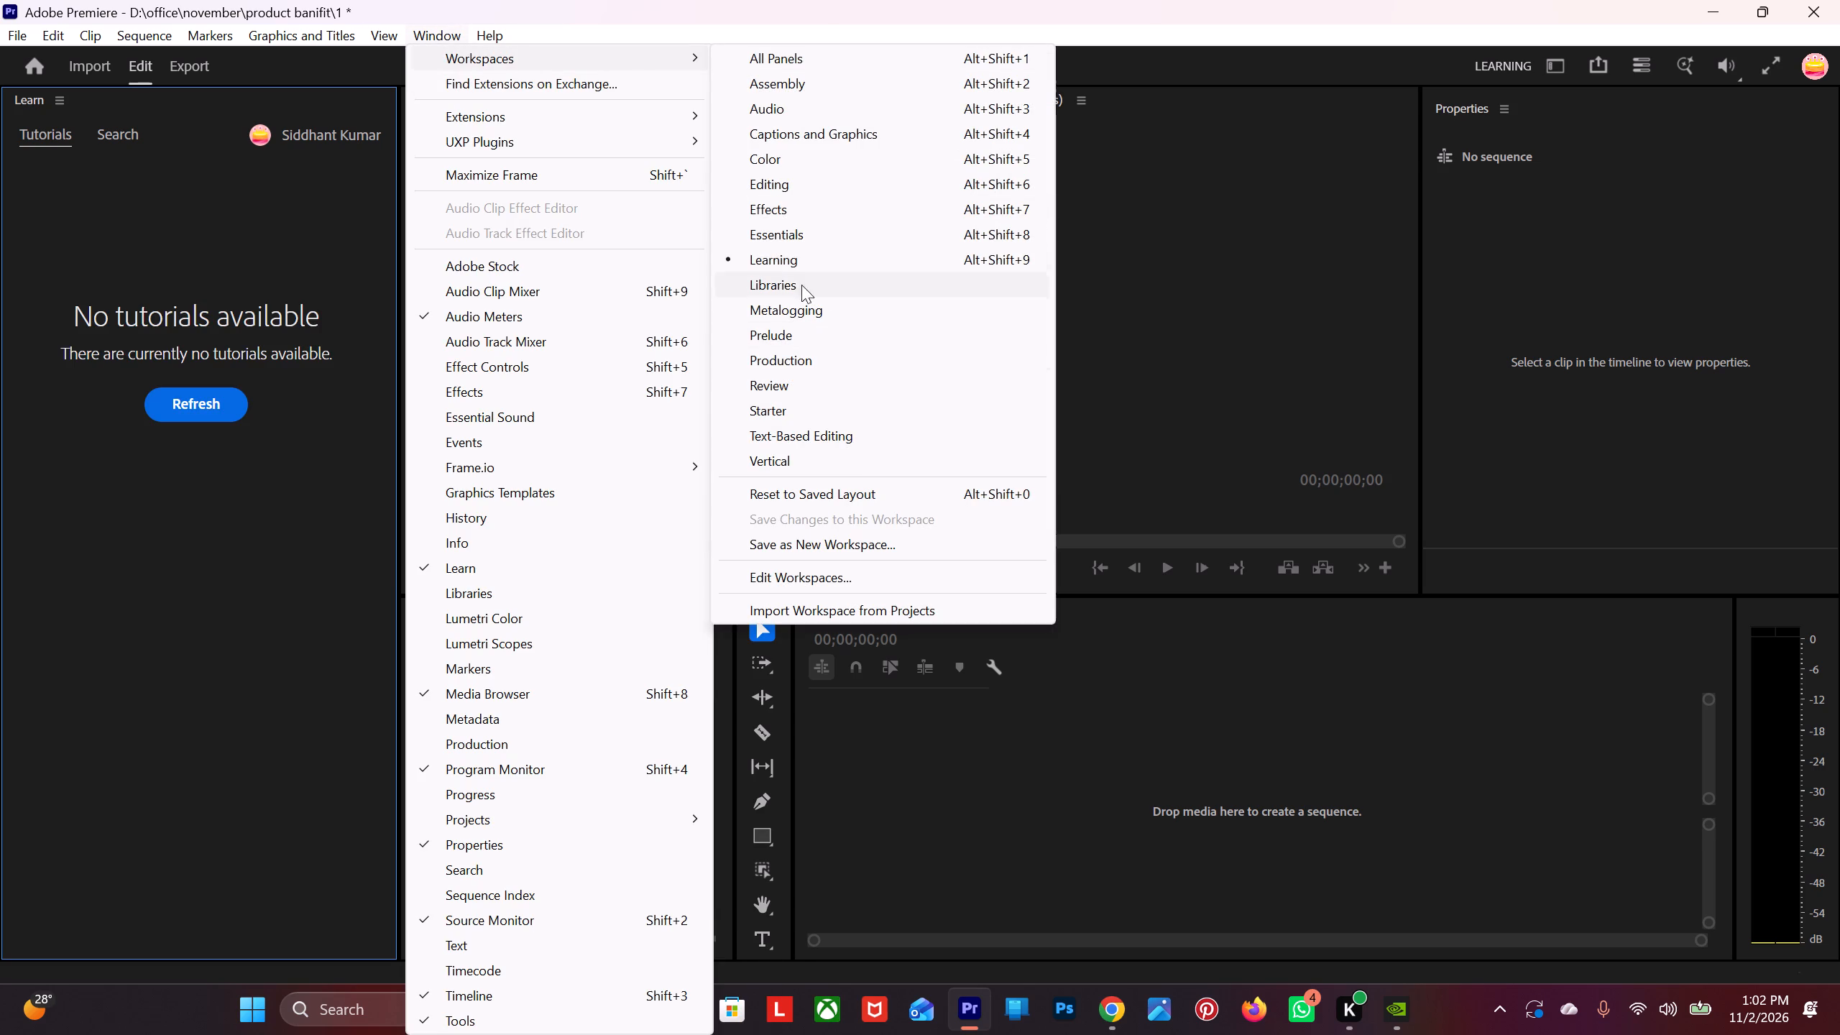
left_click(801, 457)
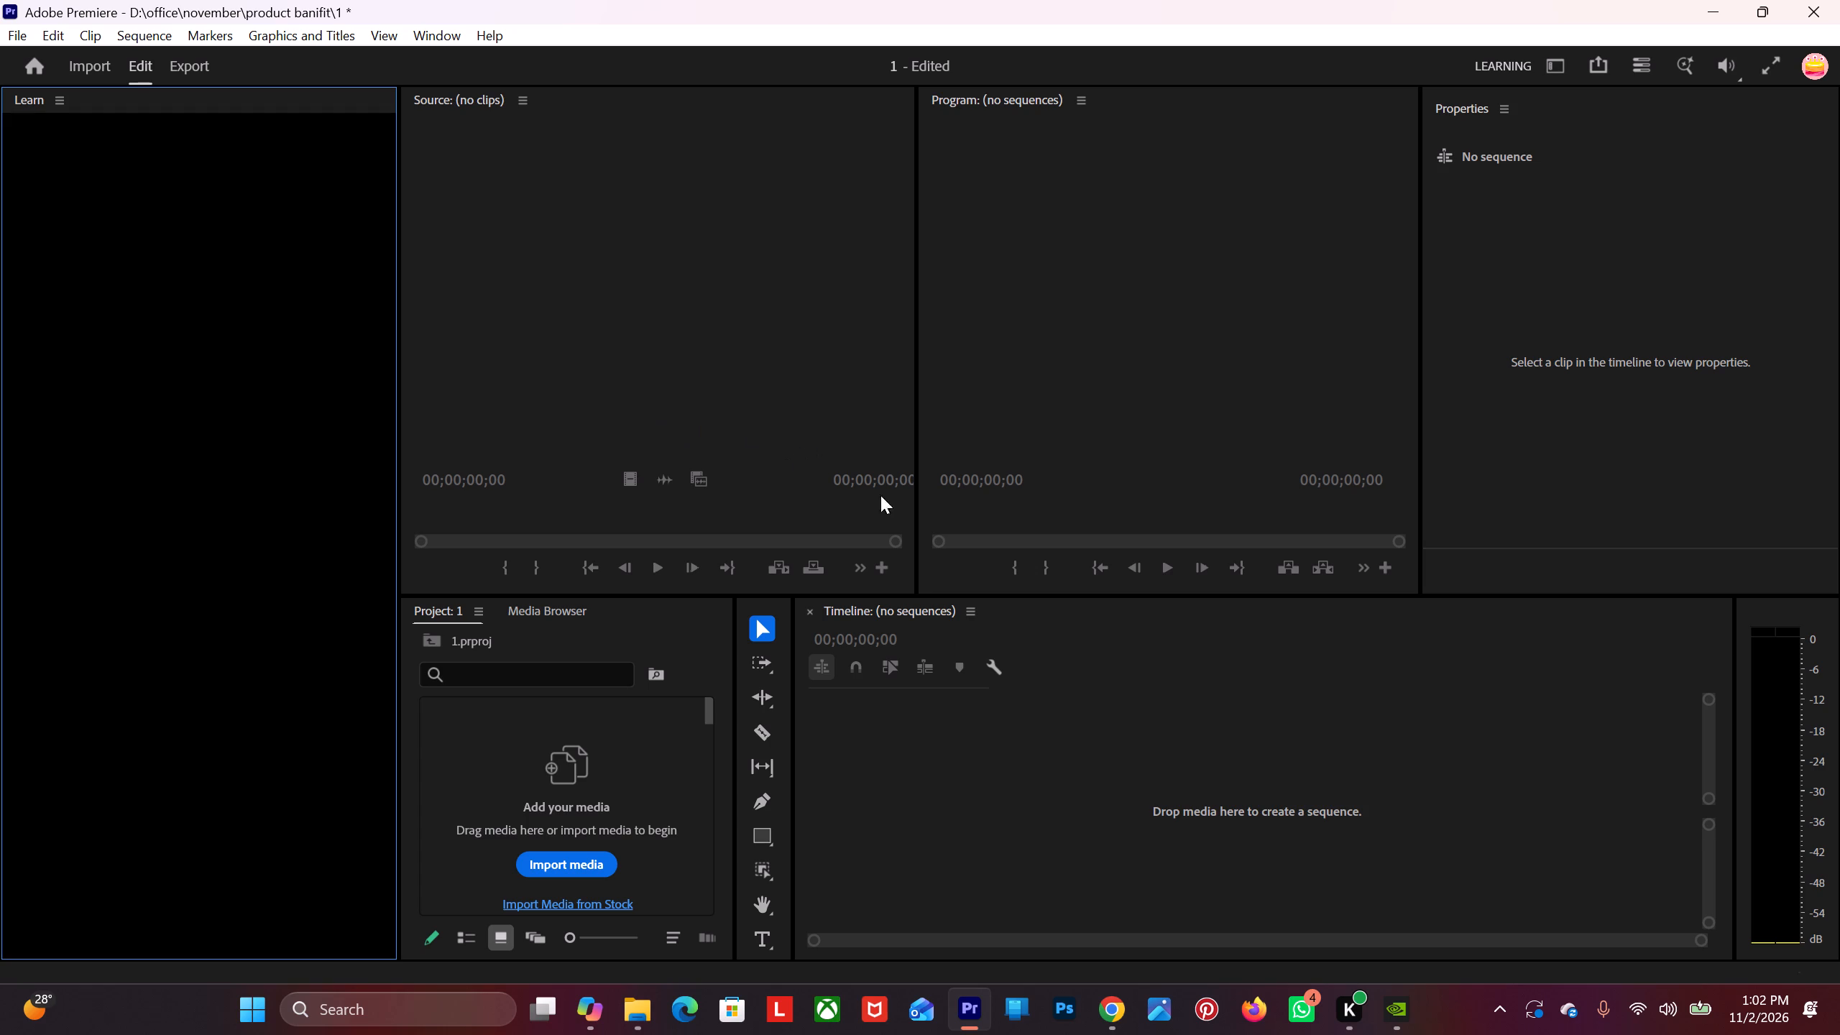
left_click(428, 32)
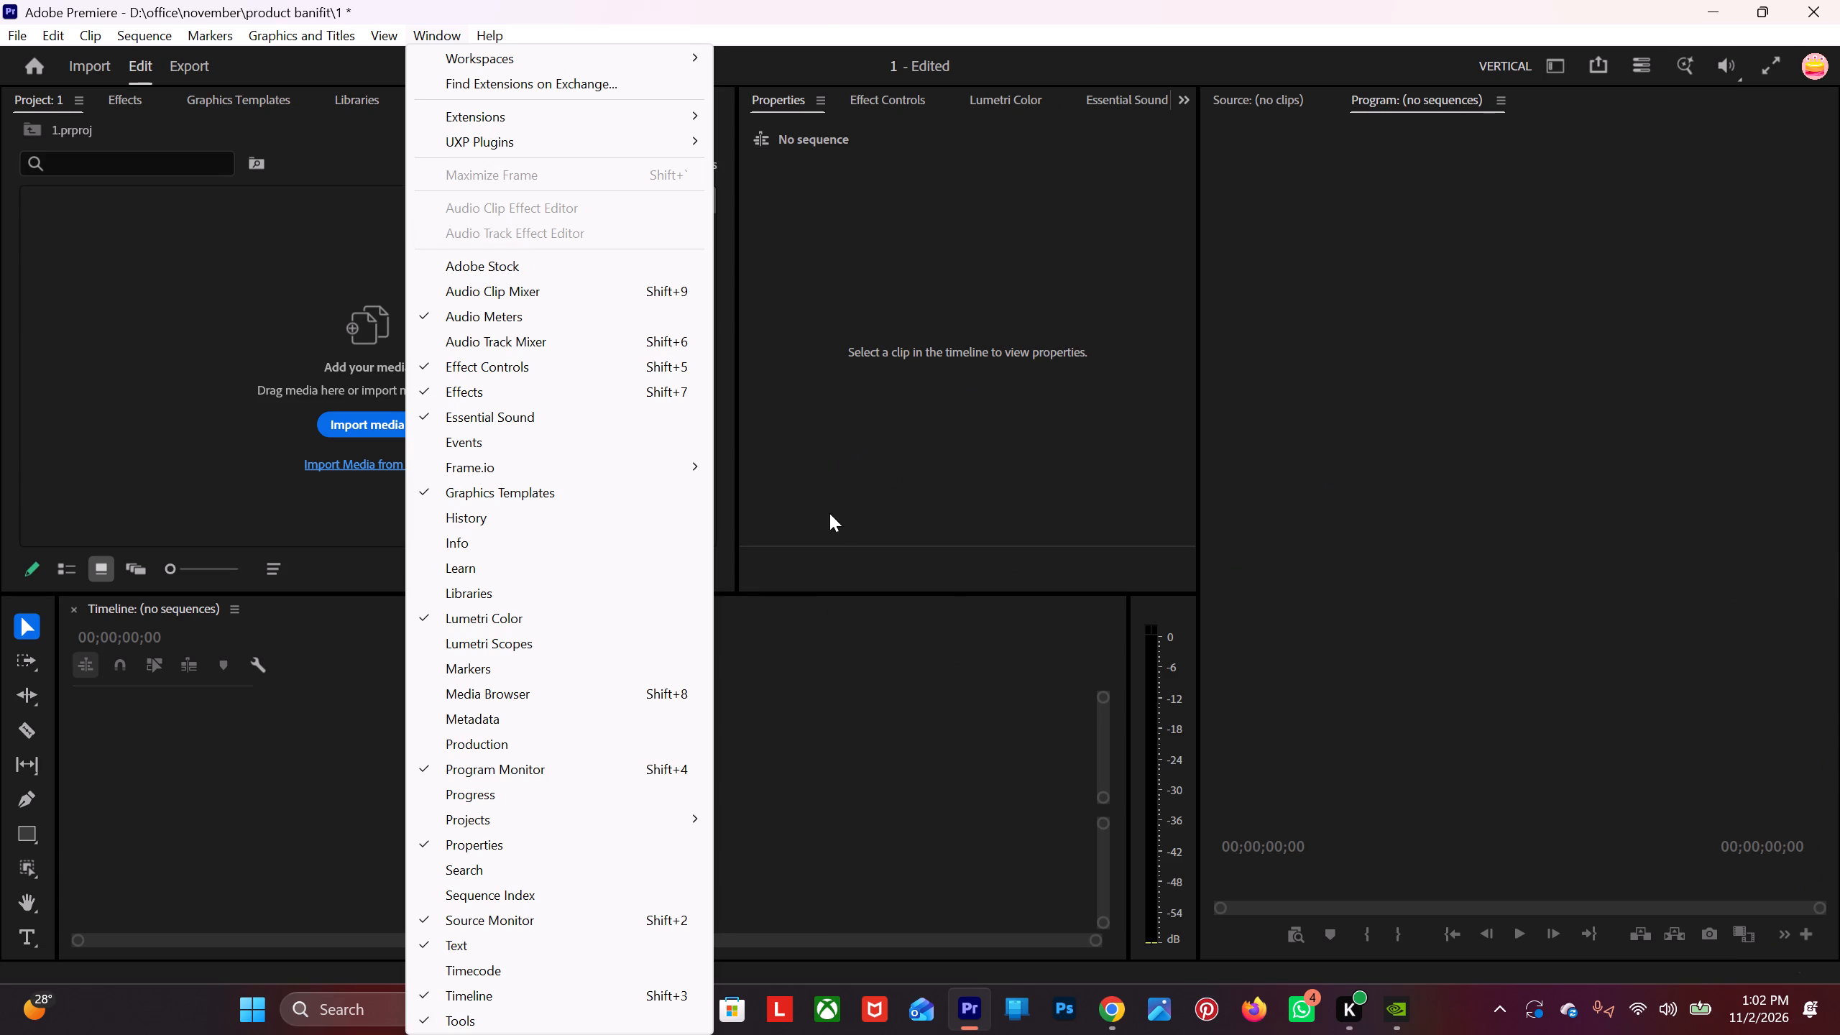
left_click(832, 592)
Bring the Sunlit Minimalist Botanical Interior image from the Downloads folder in File Explorer into Premiere's empty timeline, and give the video tracks more room.
left_click(636, 1008)
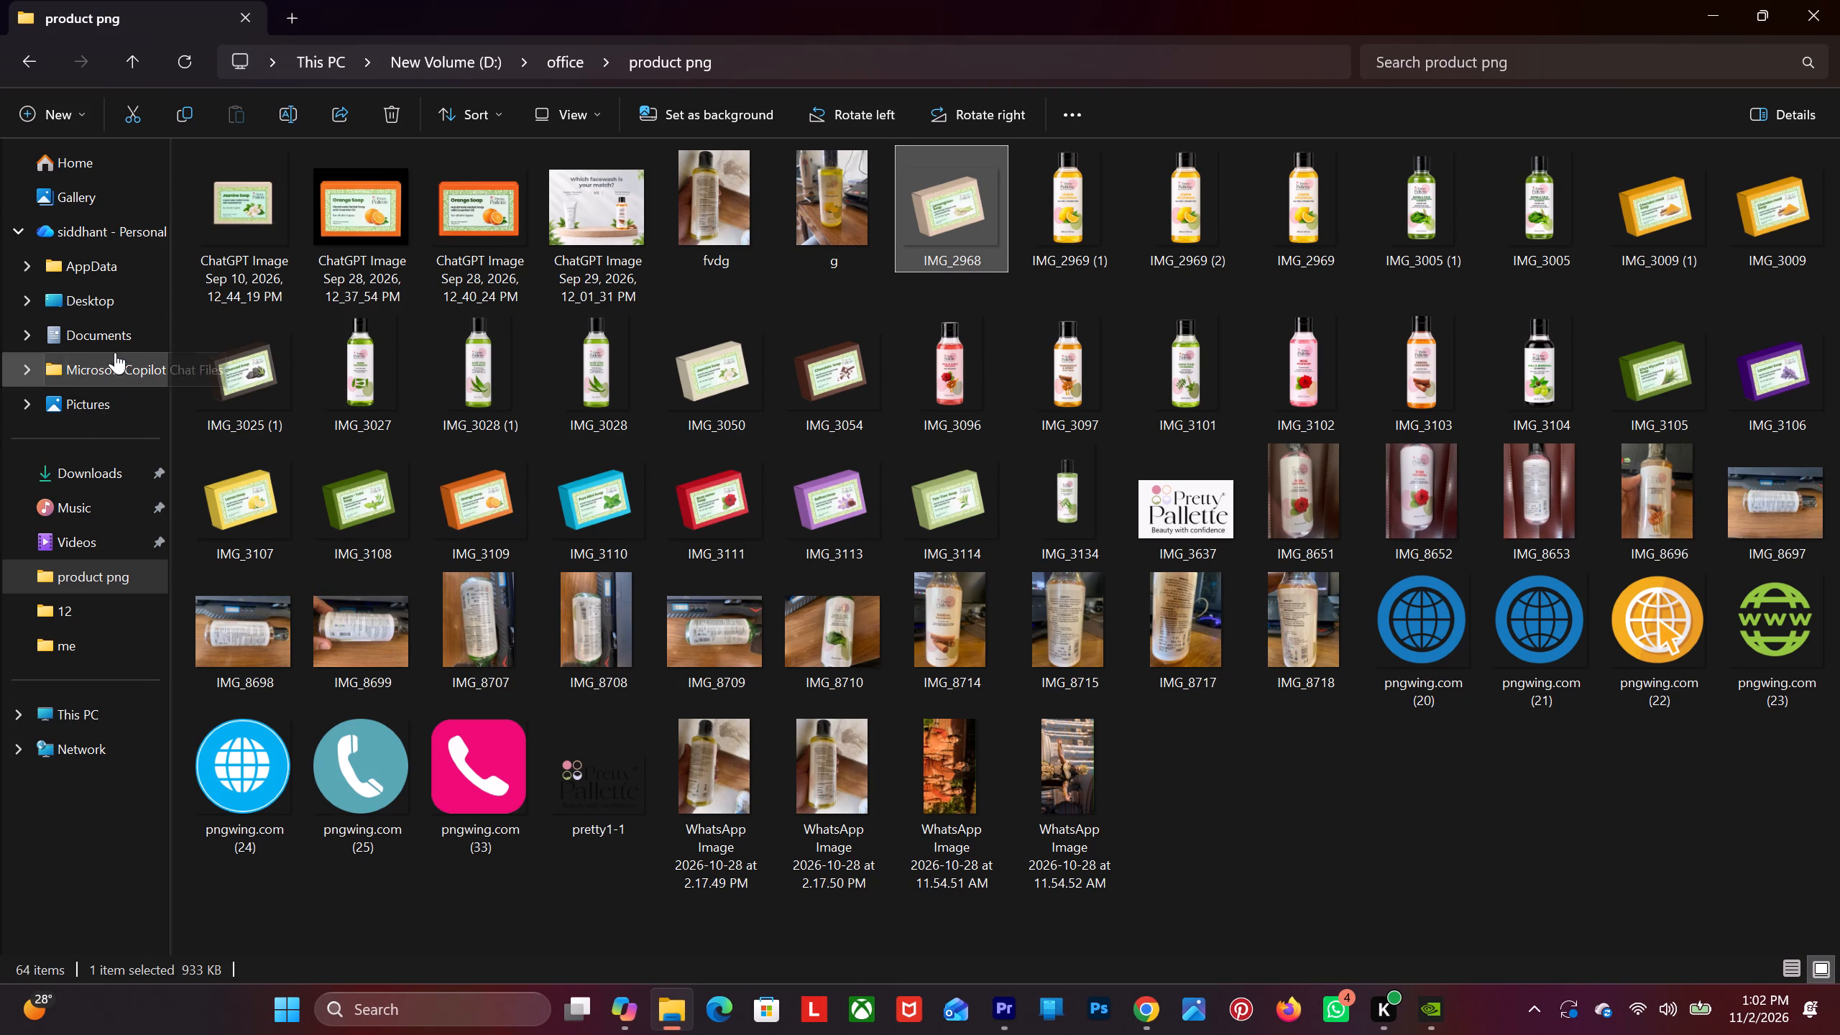
left_click(123, 162)
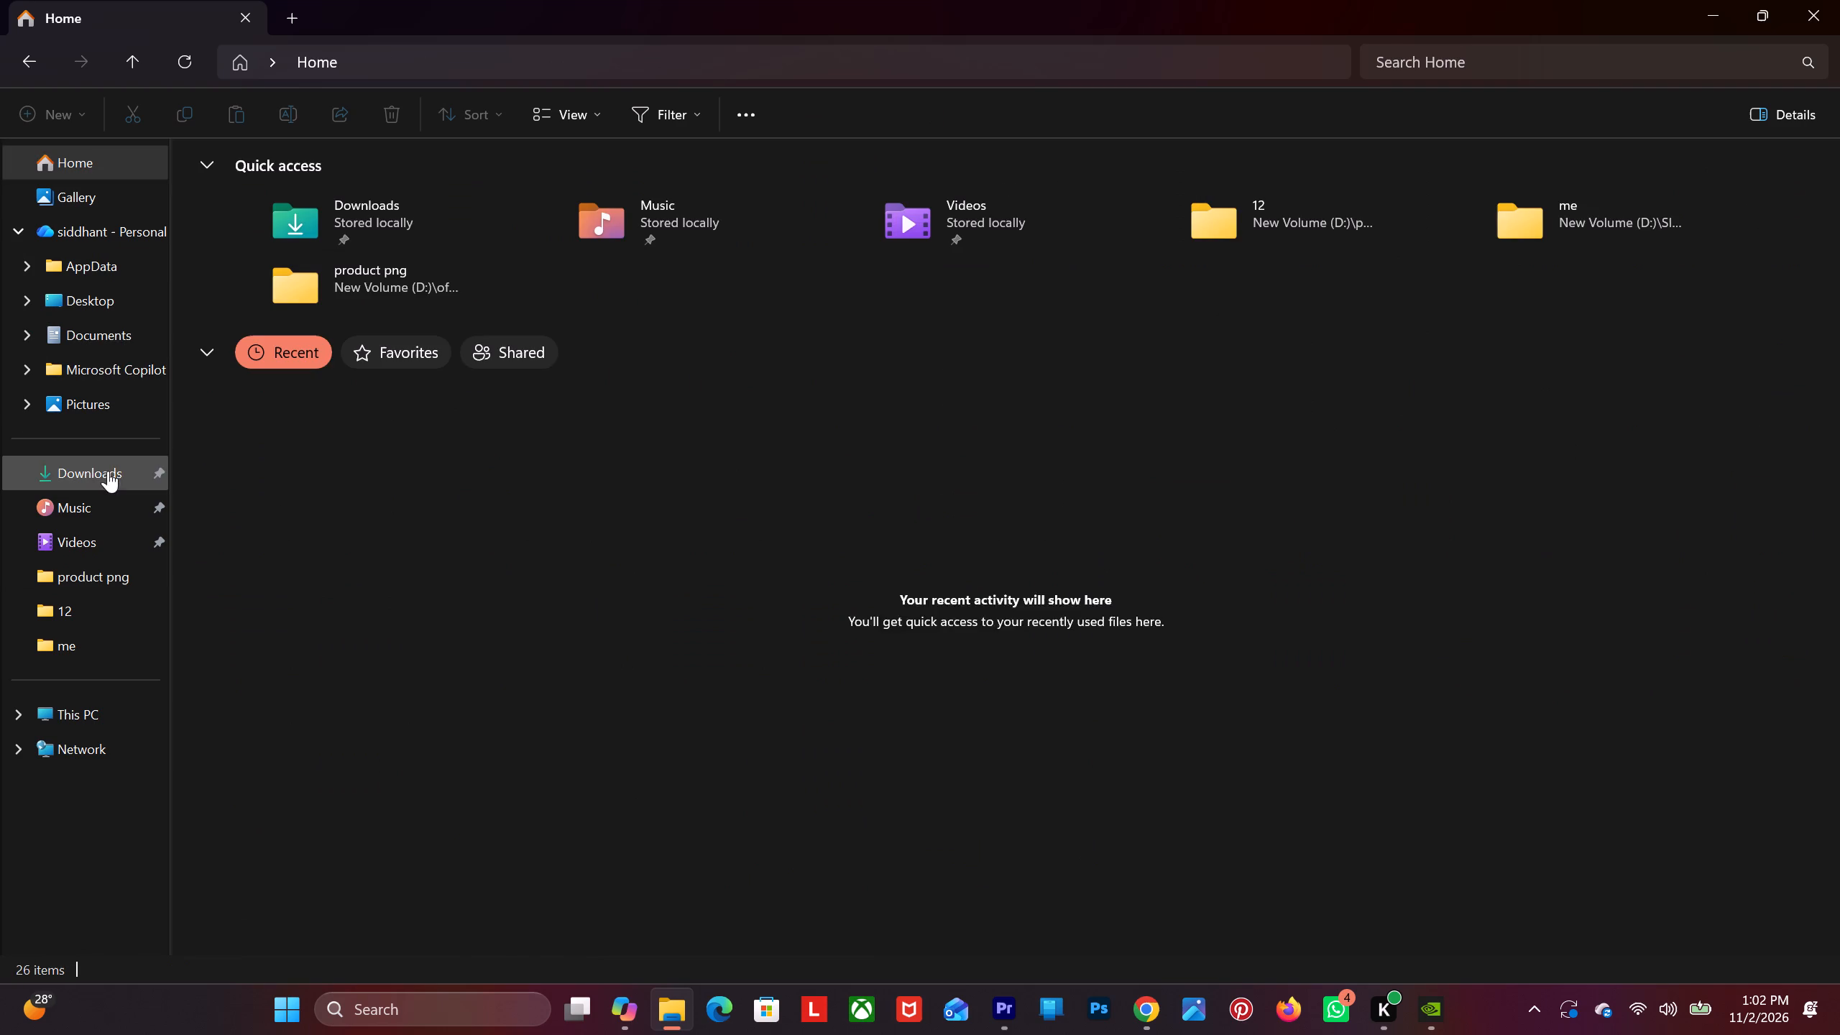
left_click(99, 470)
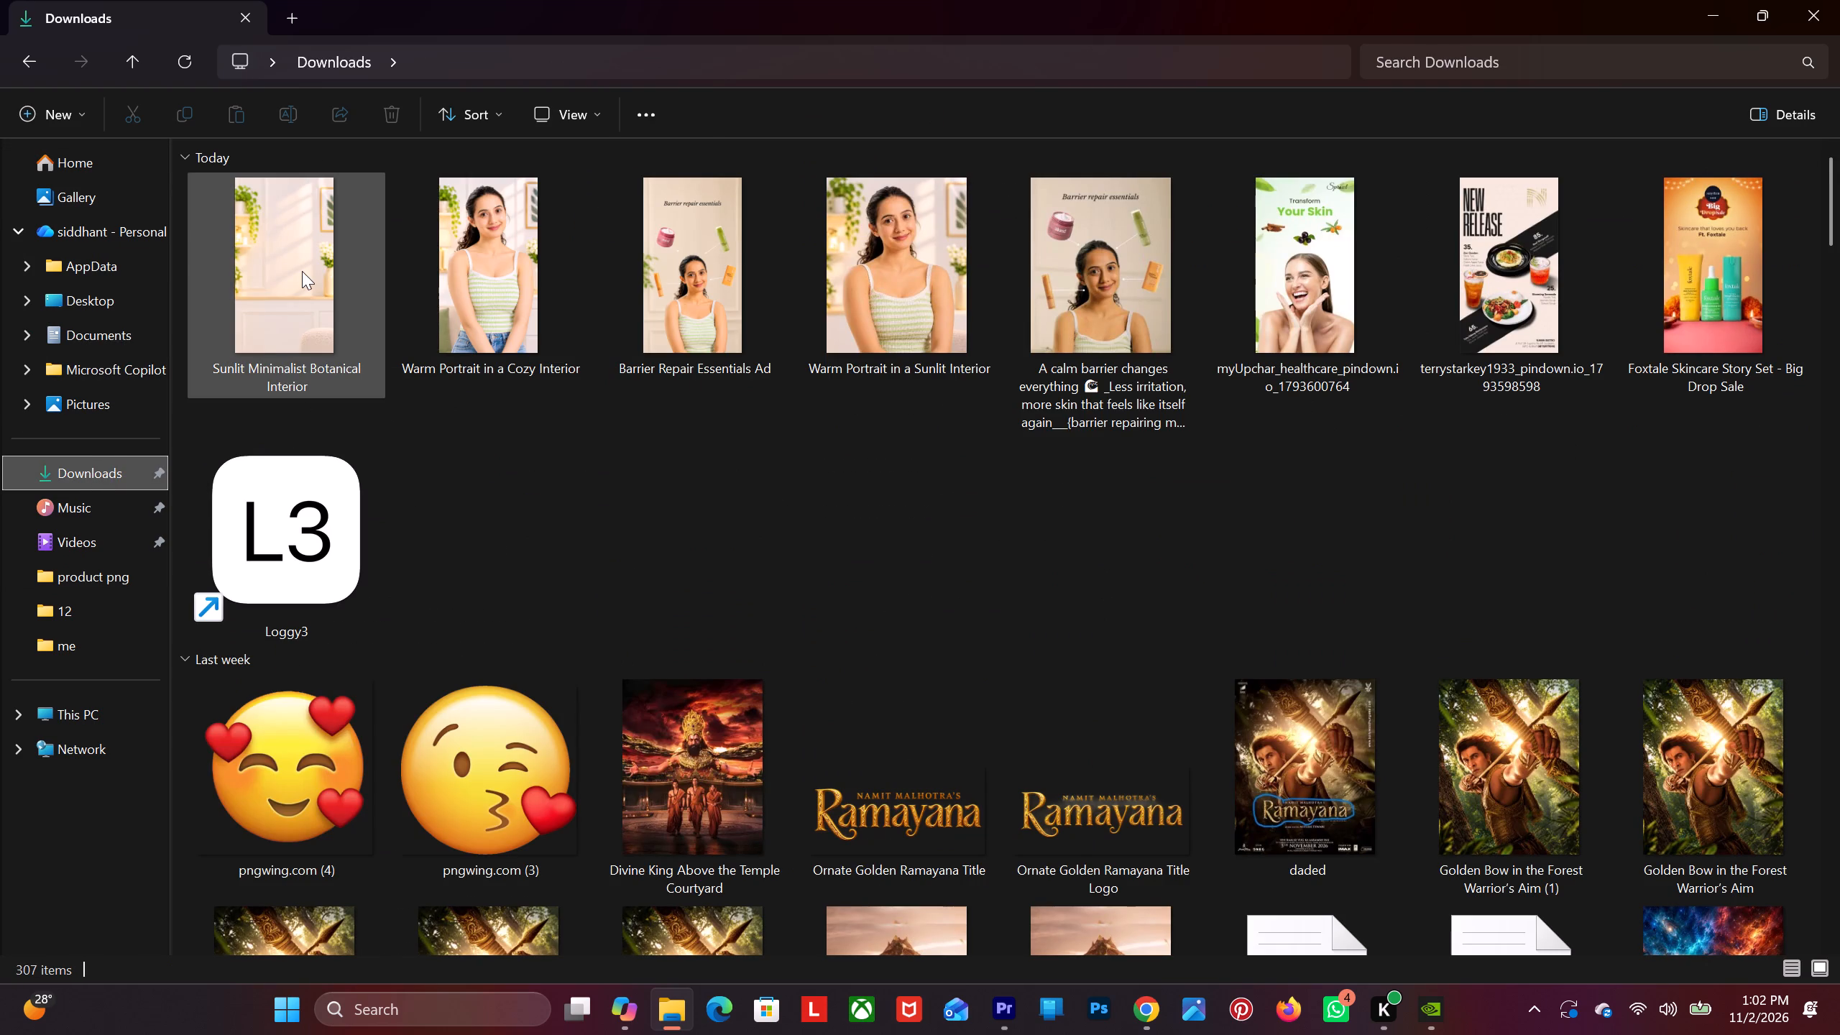
left_click_drag(282, 255, 282, 258)
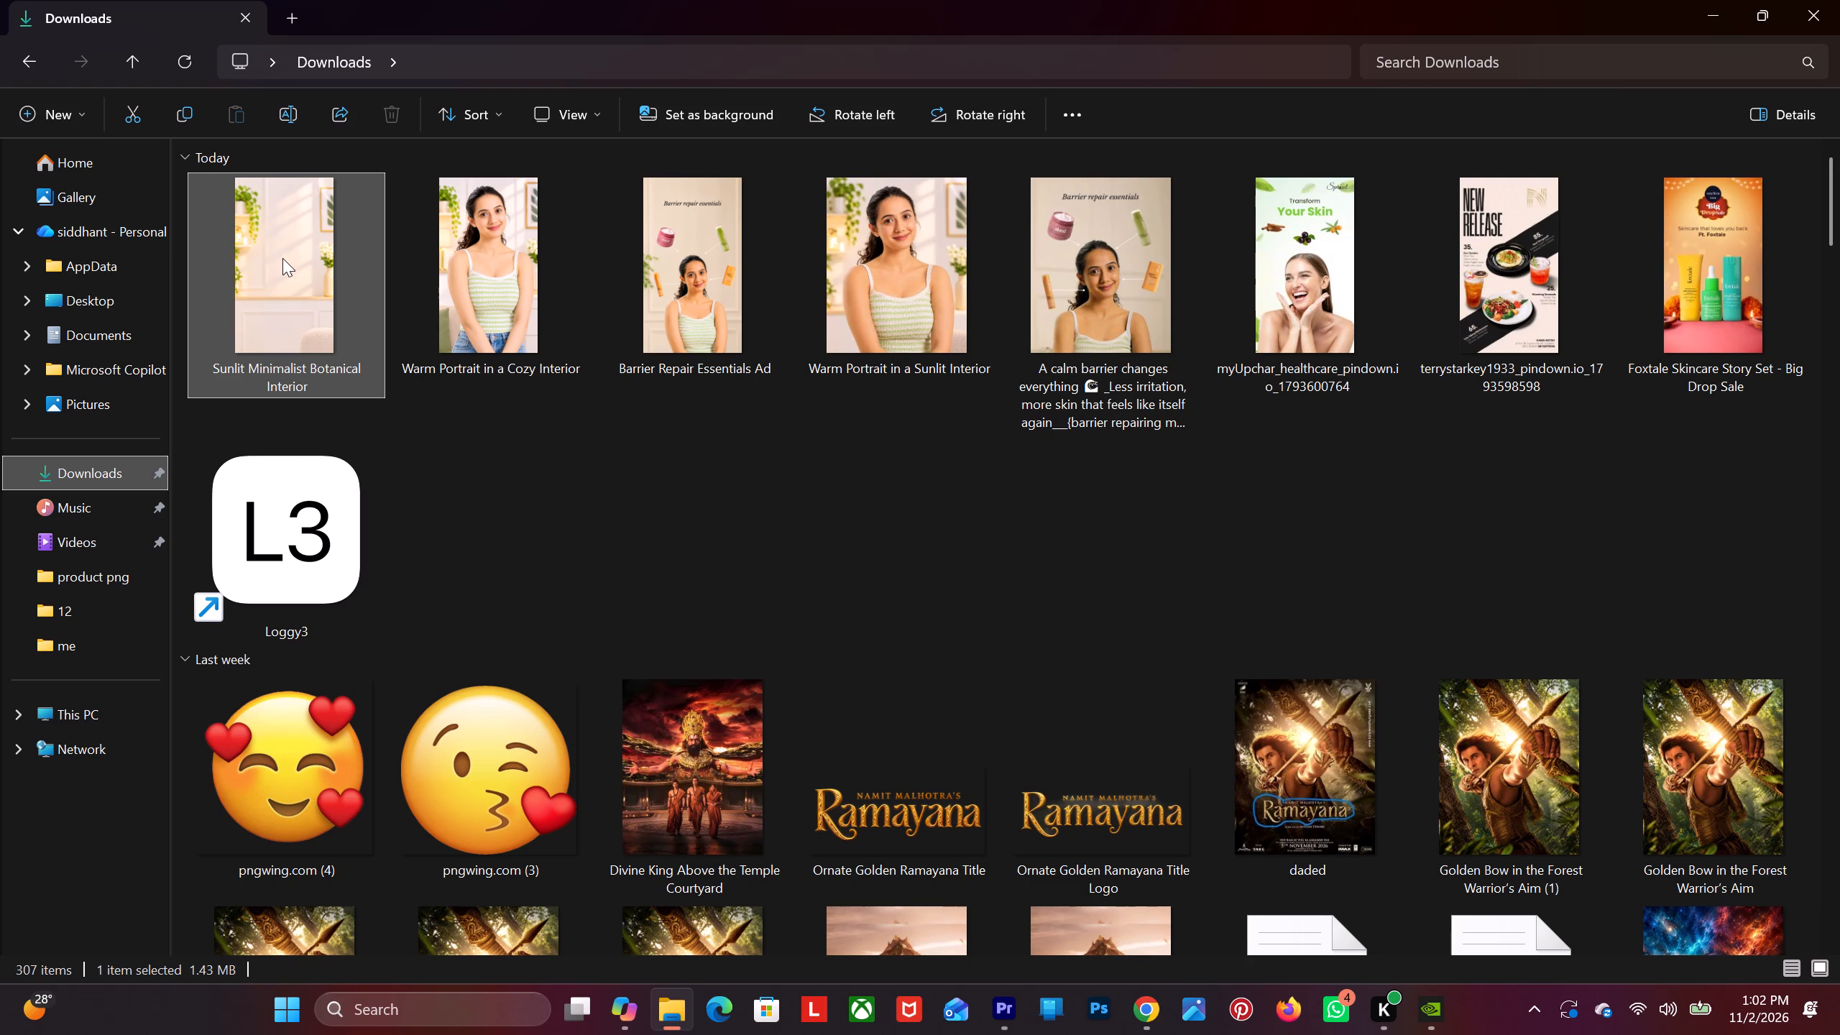
left_click_drag(282, 258, 999, 1023)
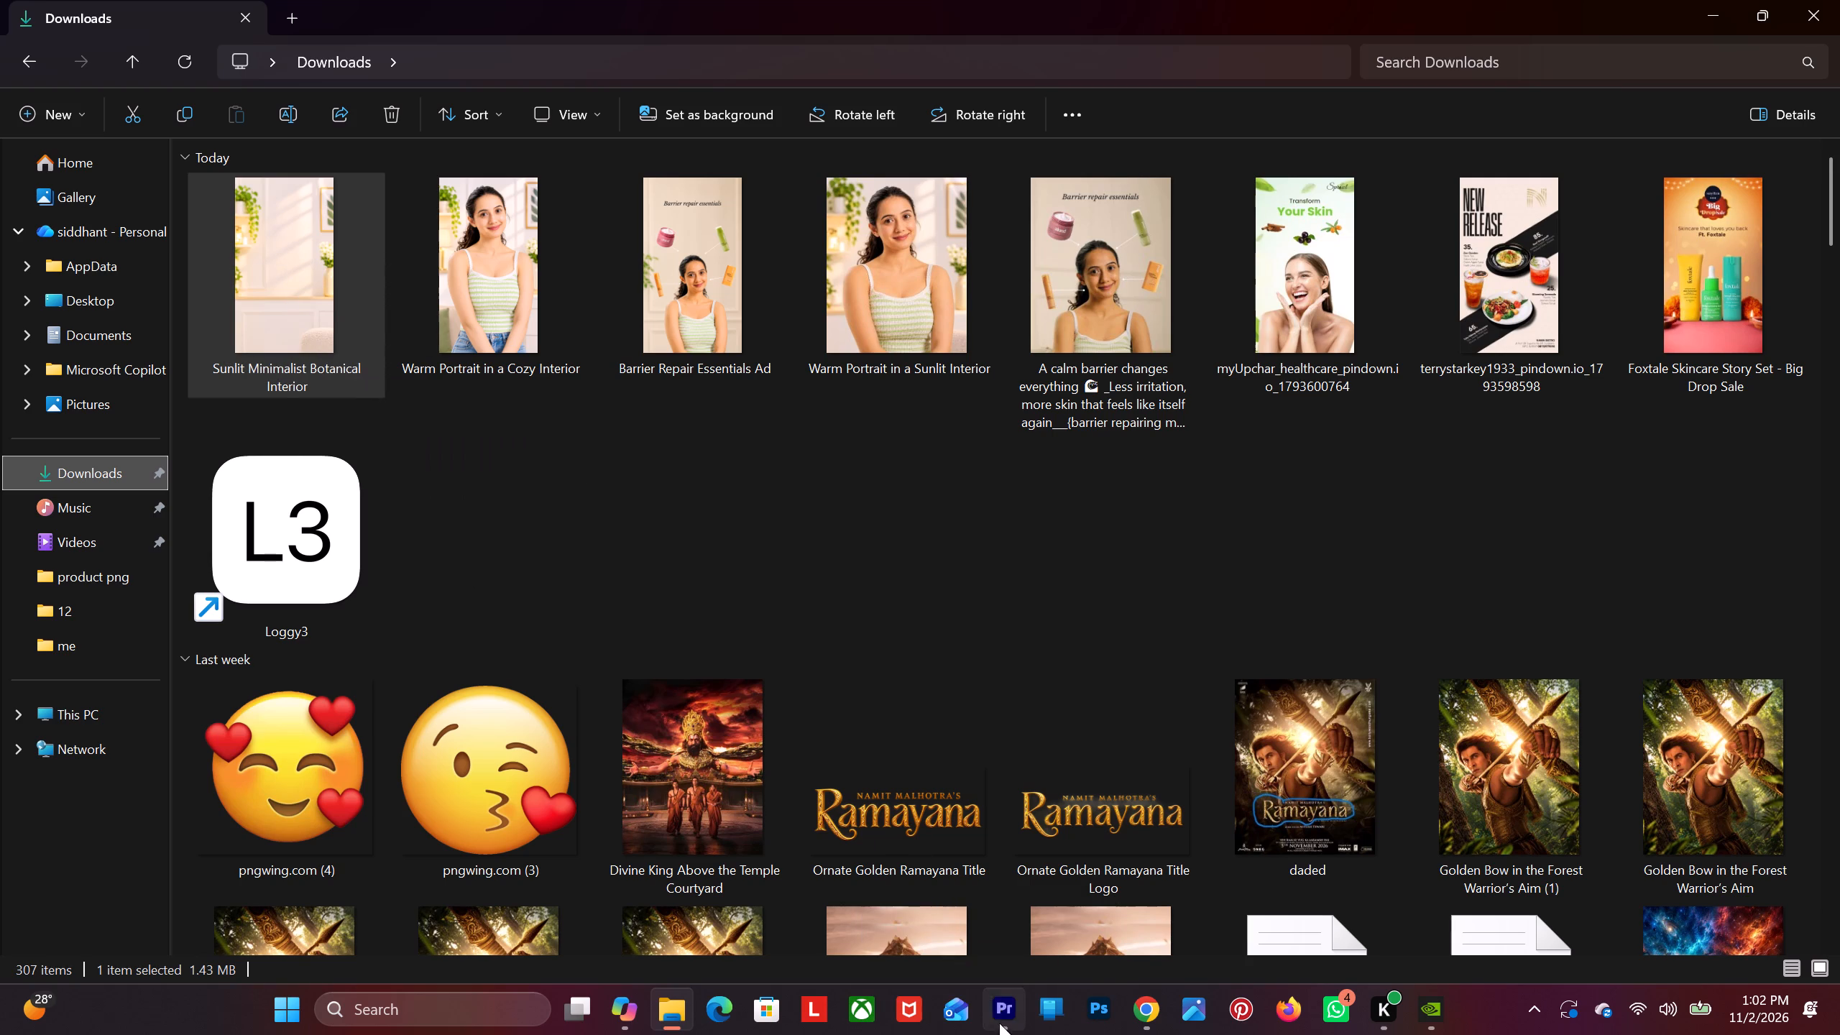
left_click_drag(999, 1023, 434, 770)
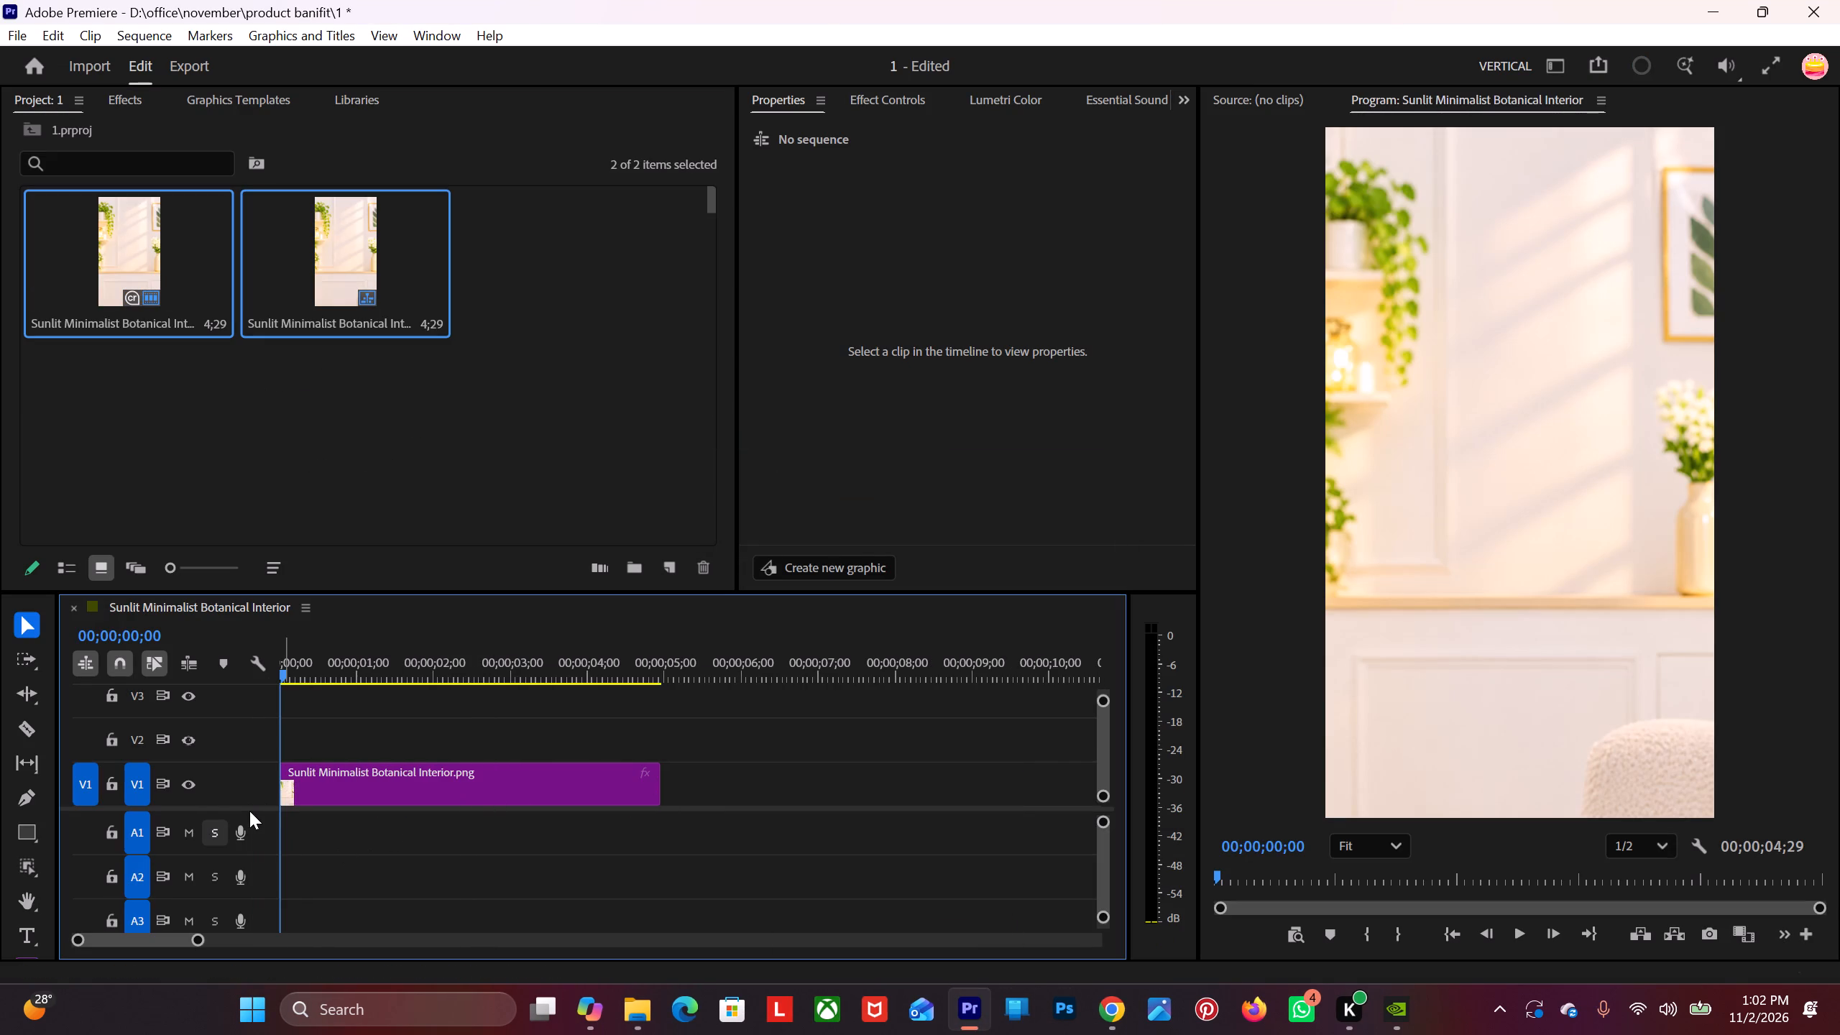
left_click_drag(249, 807, 271, 916)
Examine the Barrier Repair Essentials Ad image from Downloads up close as a layout reference, then close the viewer.
left_click(625, 1023)
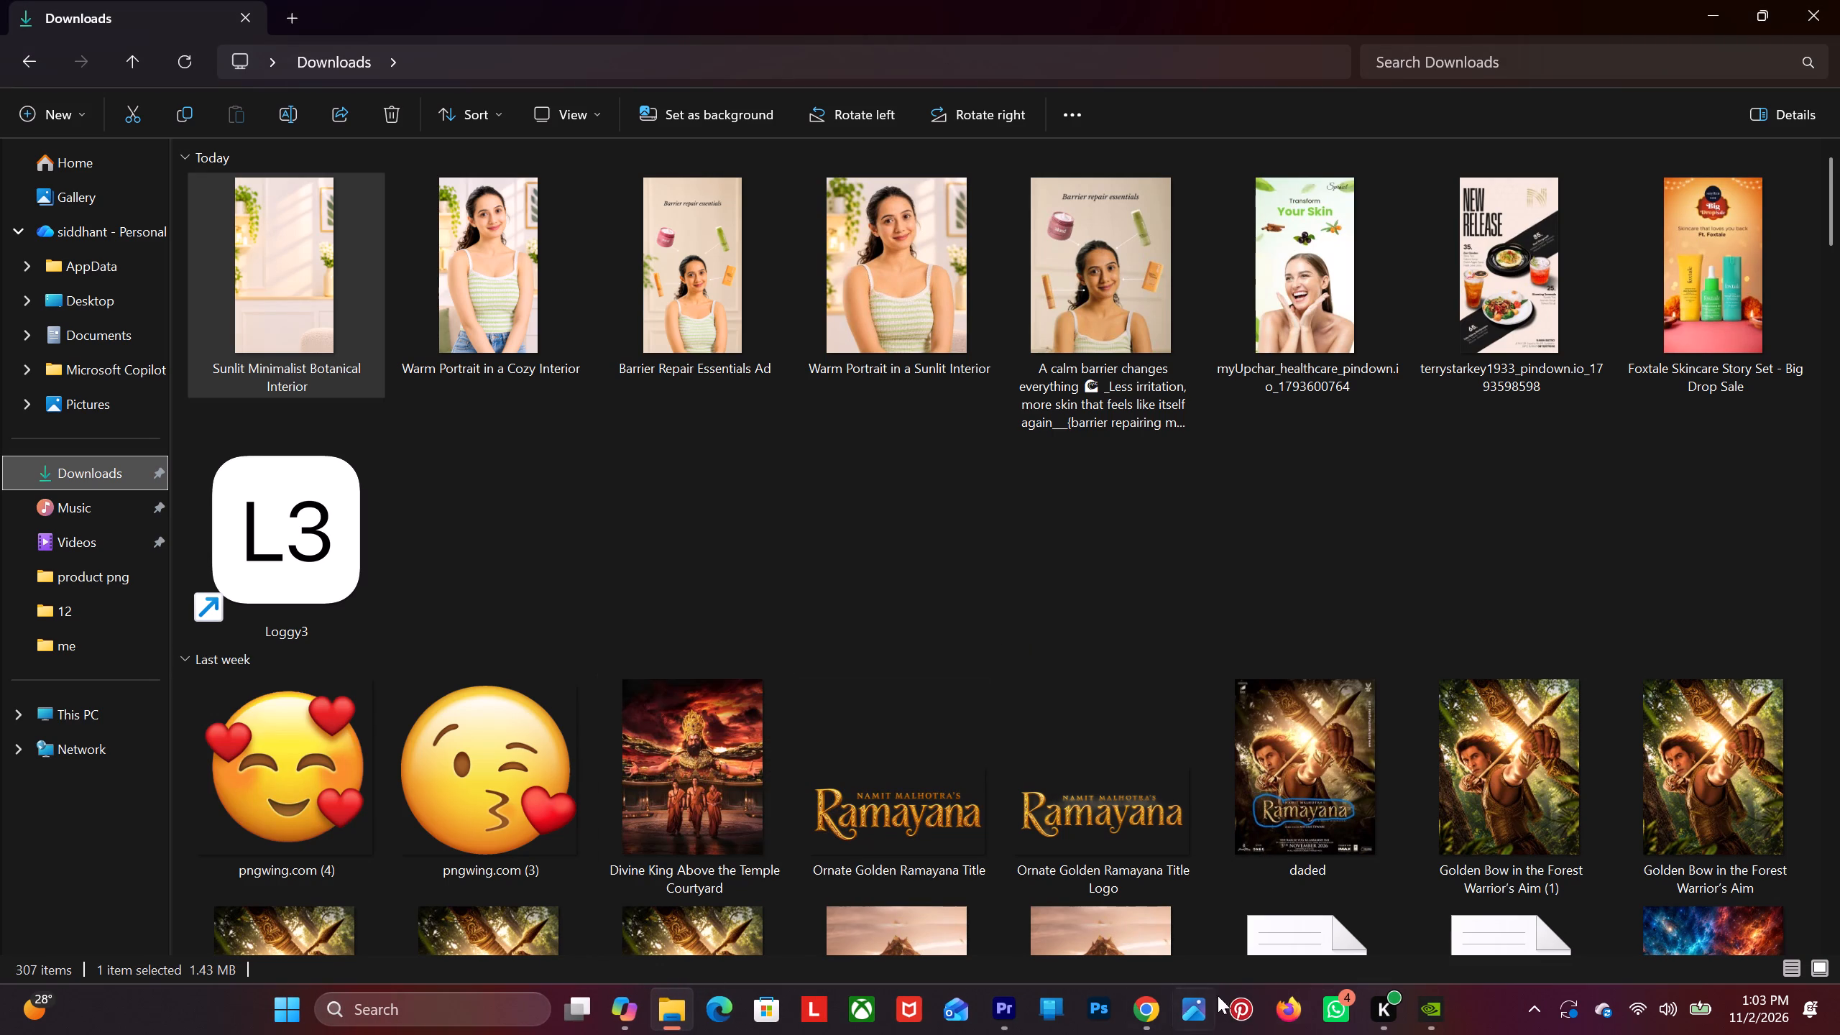
double_click(684, 279)
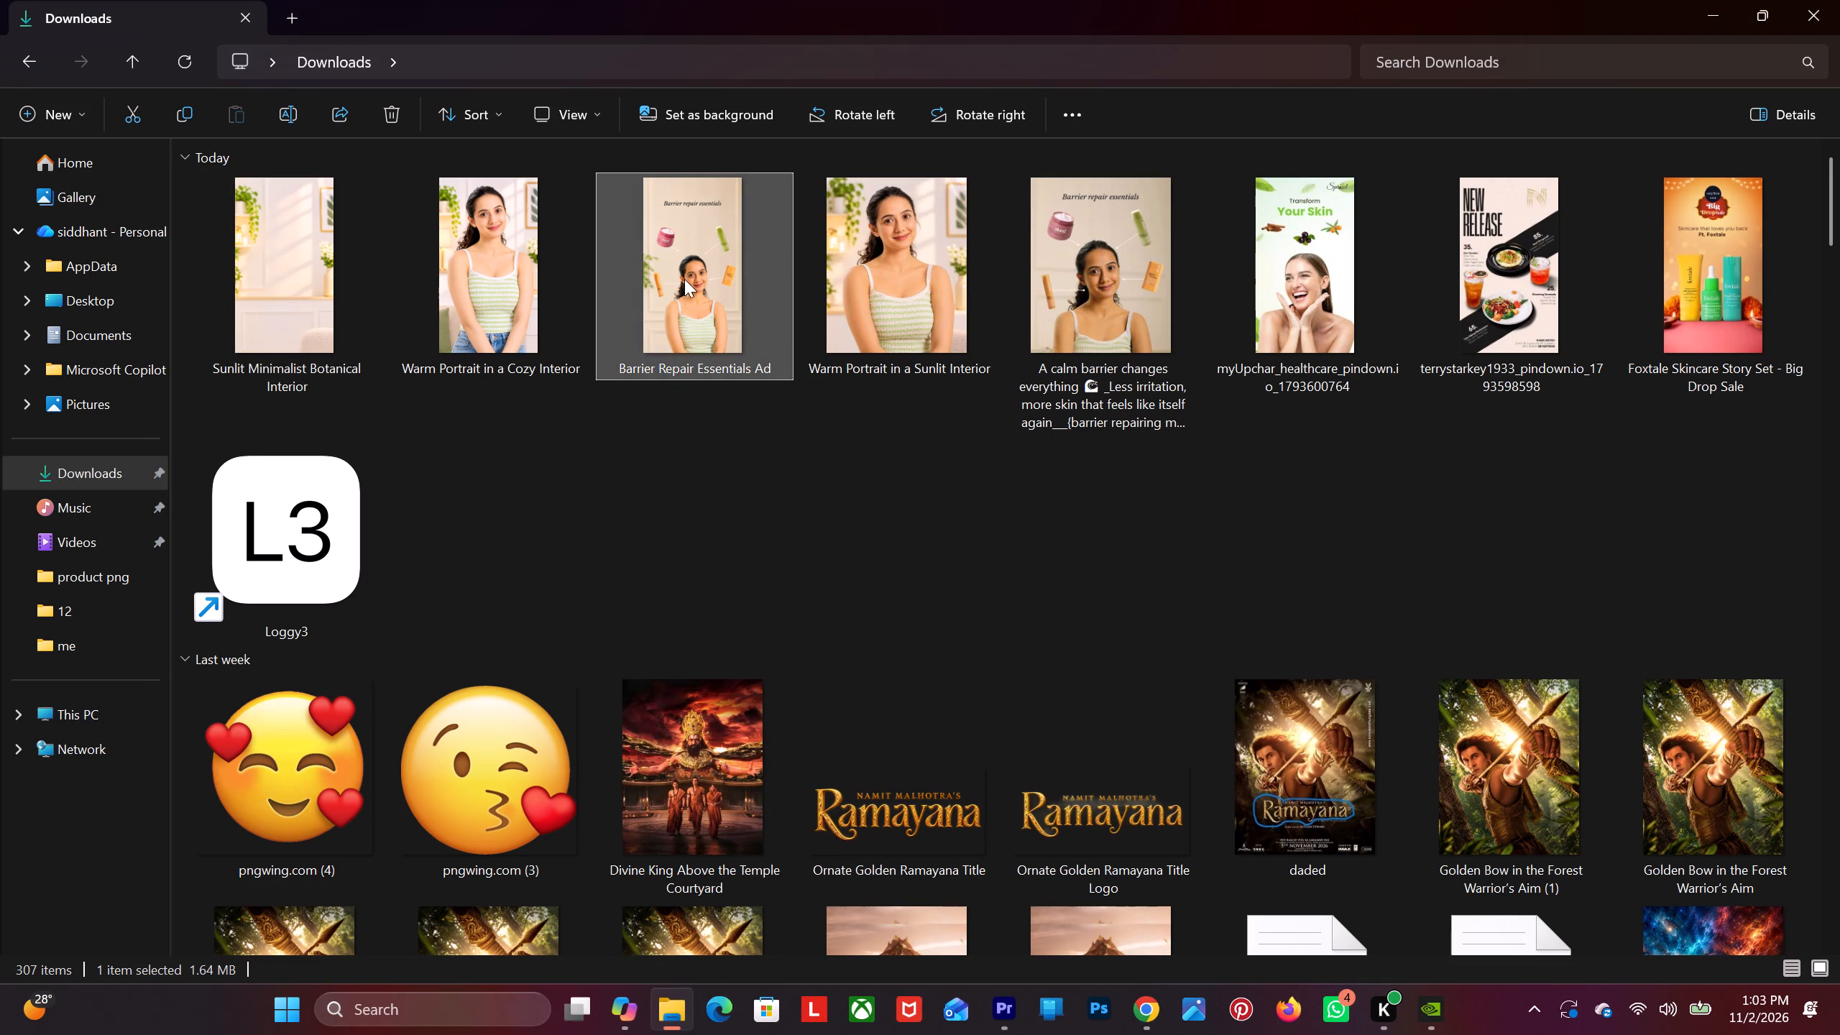
scroll(877, 604, "up", 11)
left_click_drag(844, 448, 837, 580)
scroll(839, 556, "up", 5)
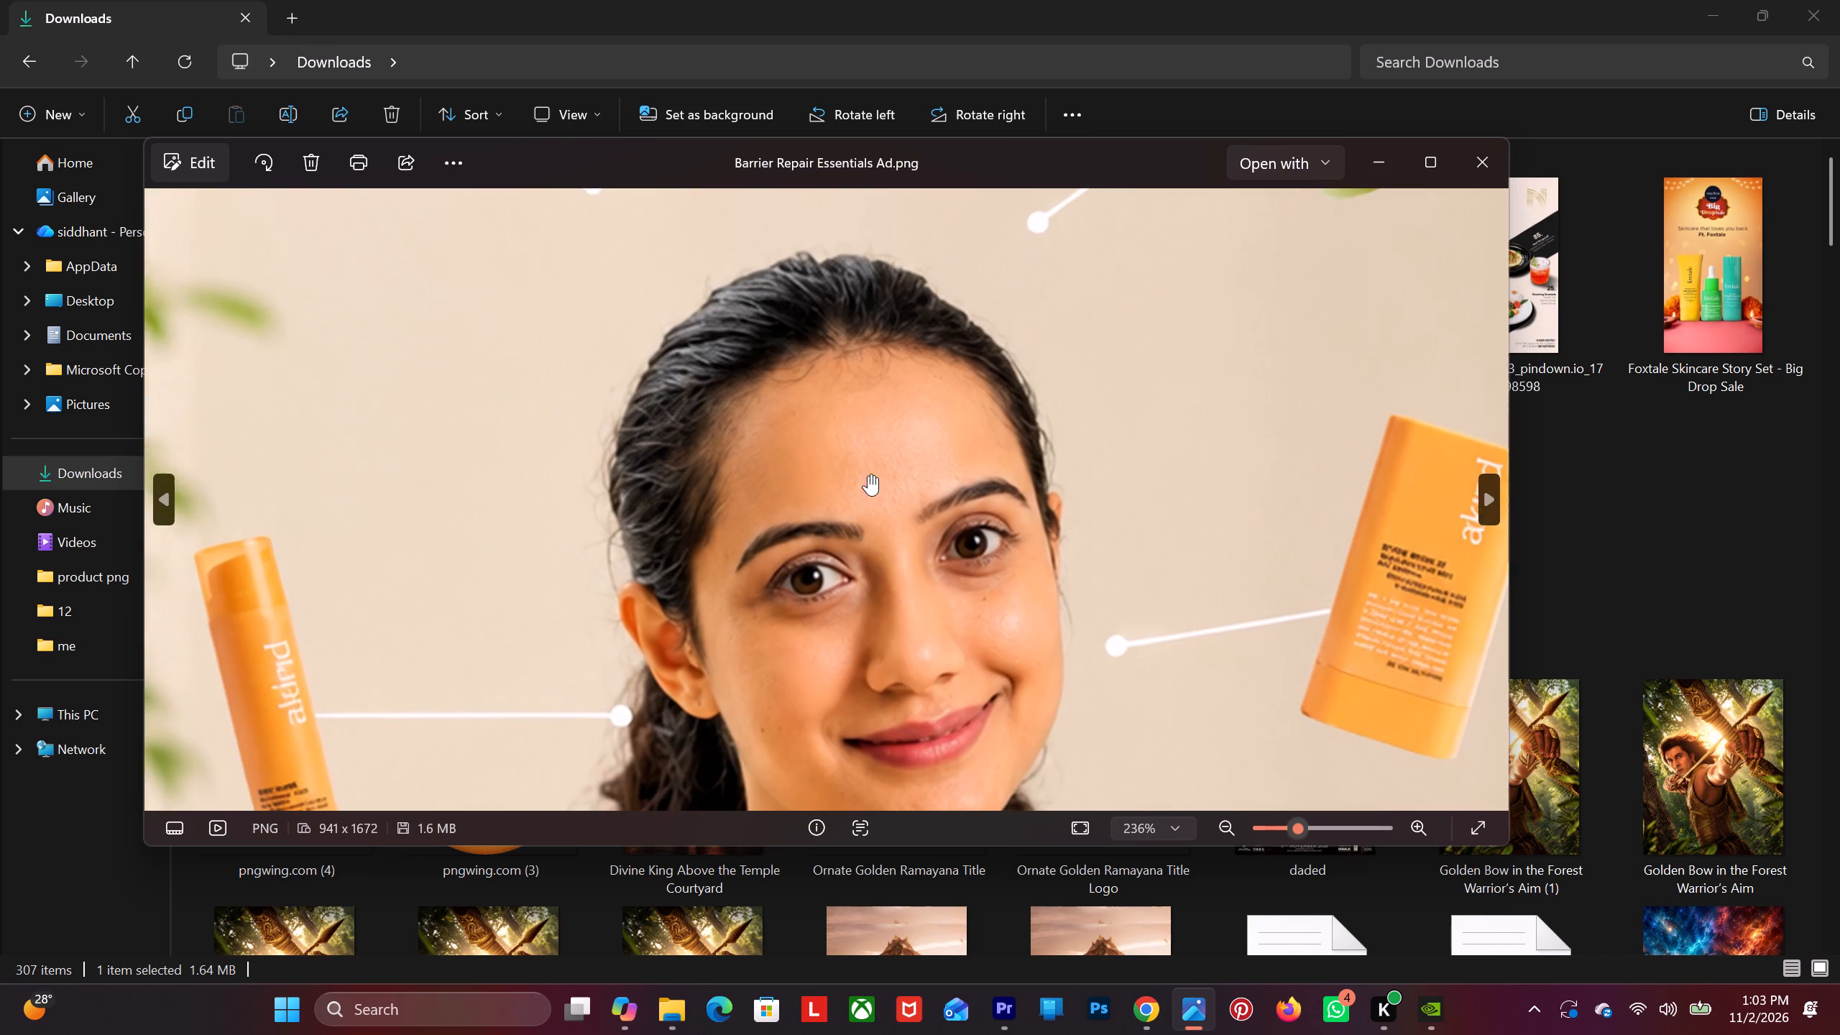
left_click_drag(868, 475, 844, 610)
scroll(832, 512, "down", 13)
left_click_drag(845, 477, 854, 478)
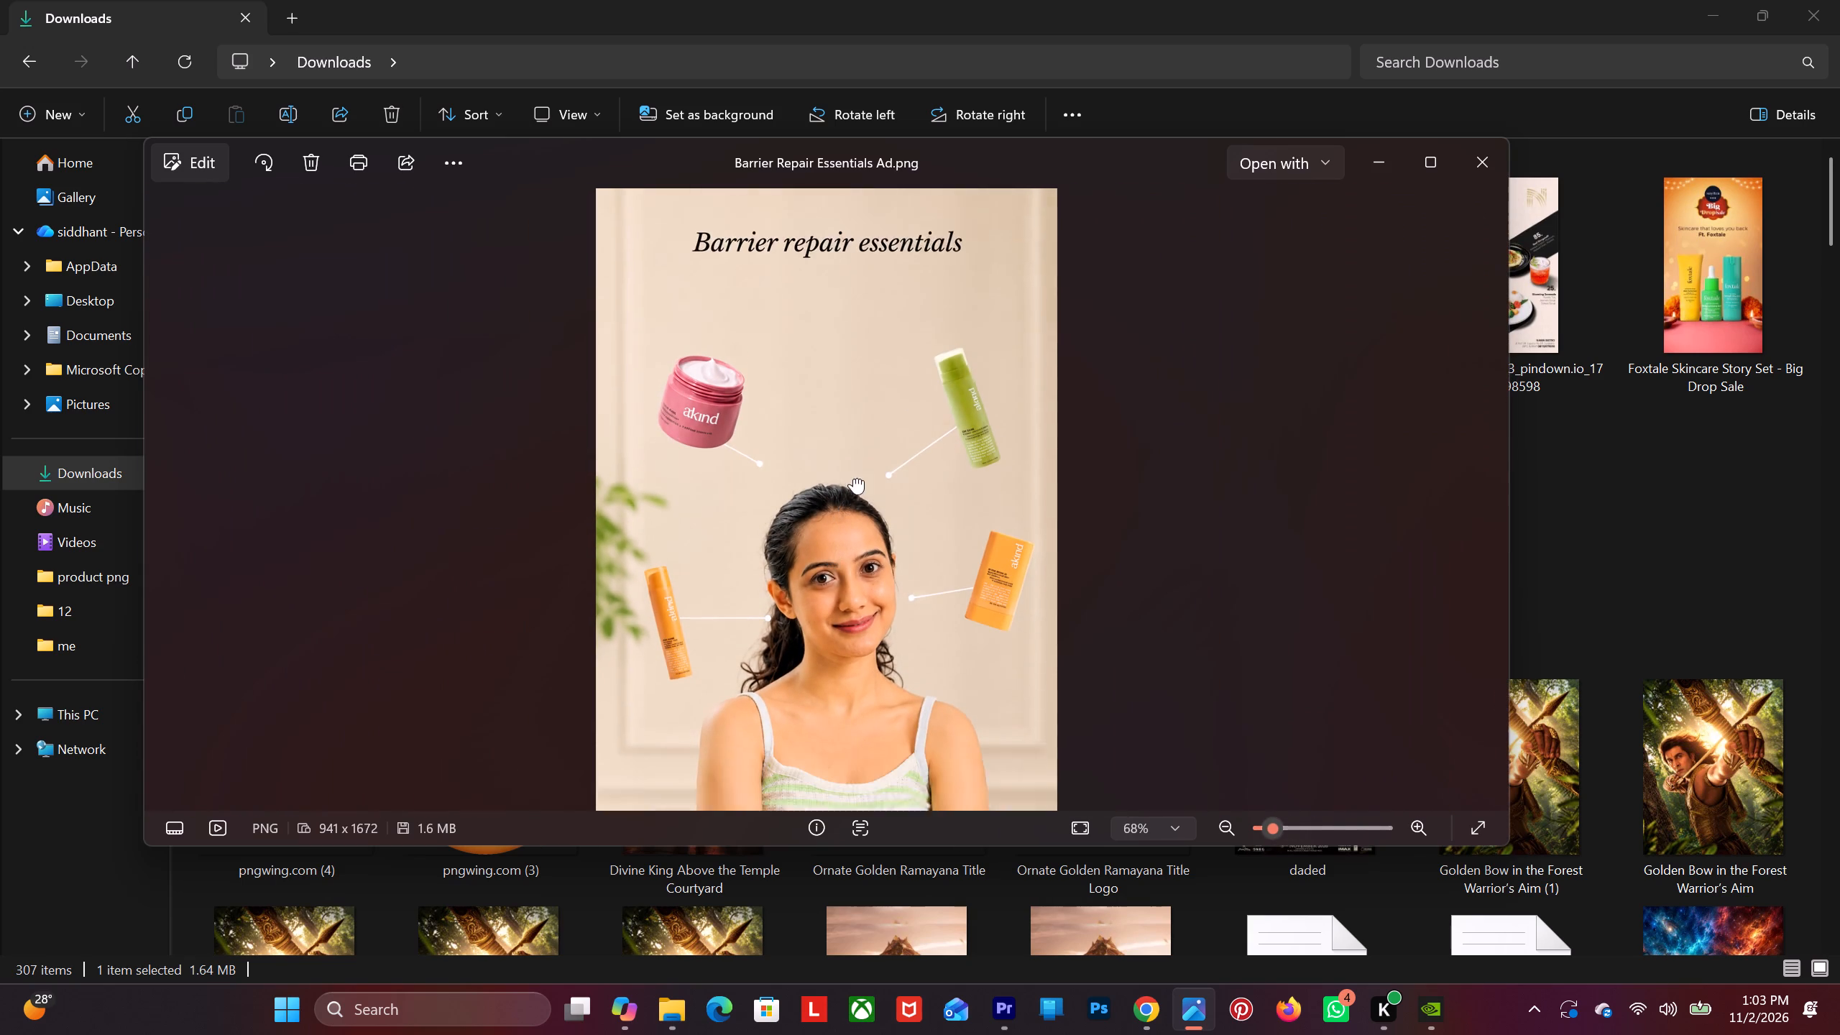
left_click_drag(854, 478, 1054, 346)
left_click_drag(914, 619, 914, 607)
scroll(903, 493, "down", 10)
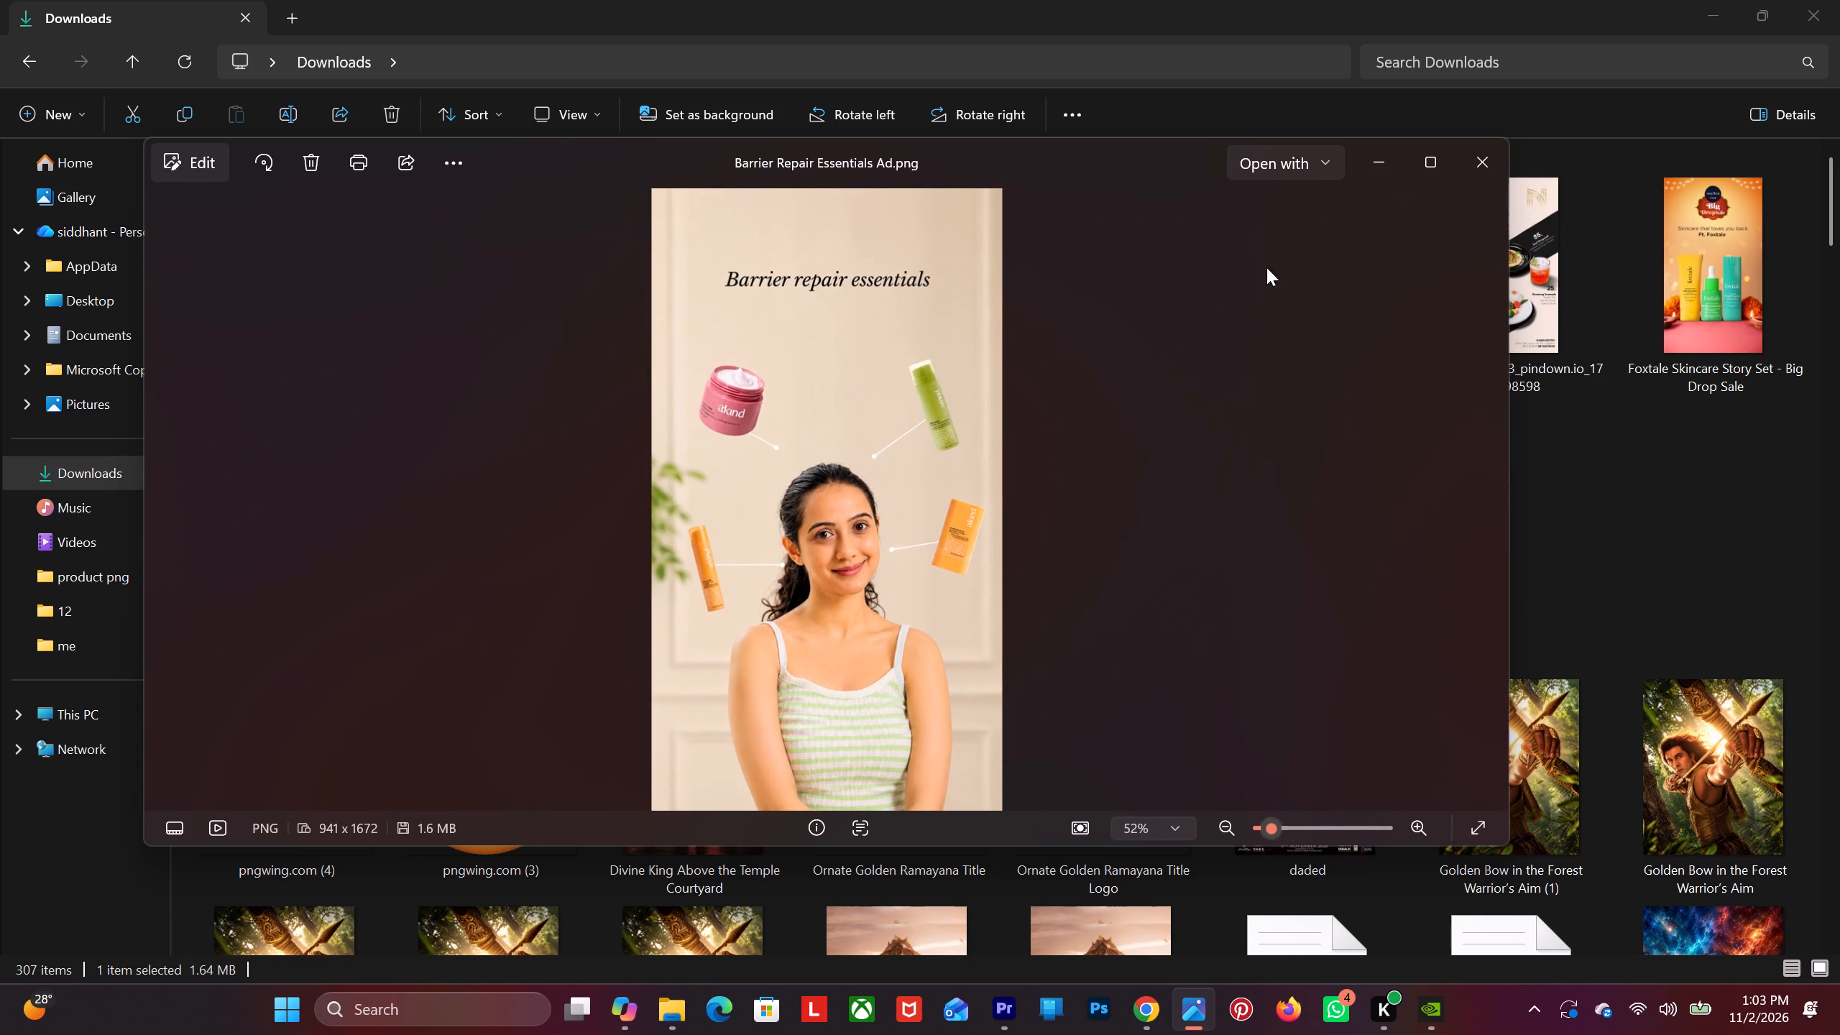
left_click(1472, 165)
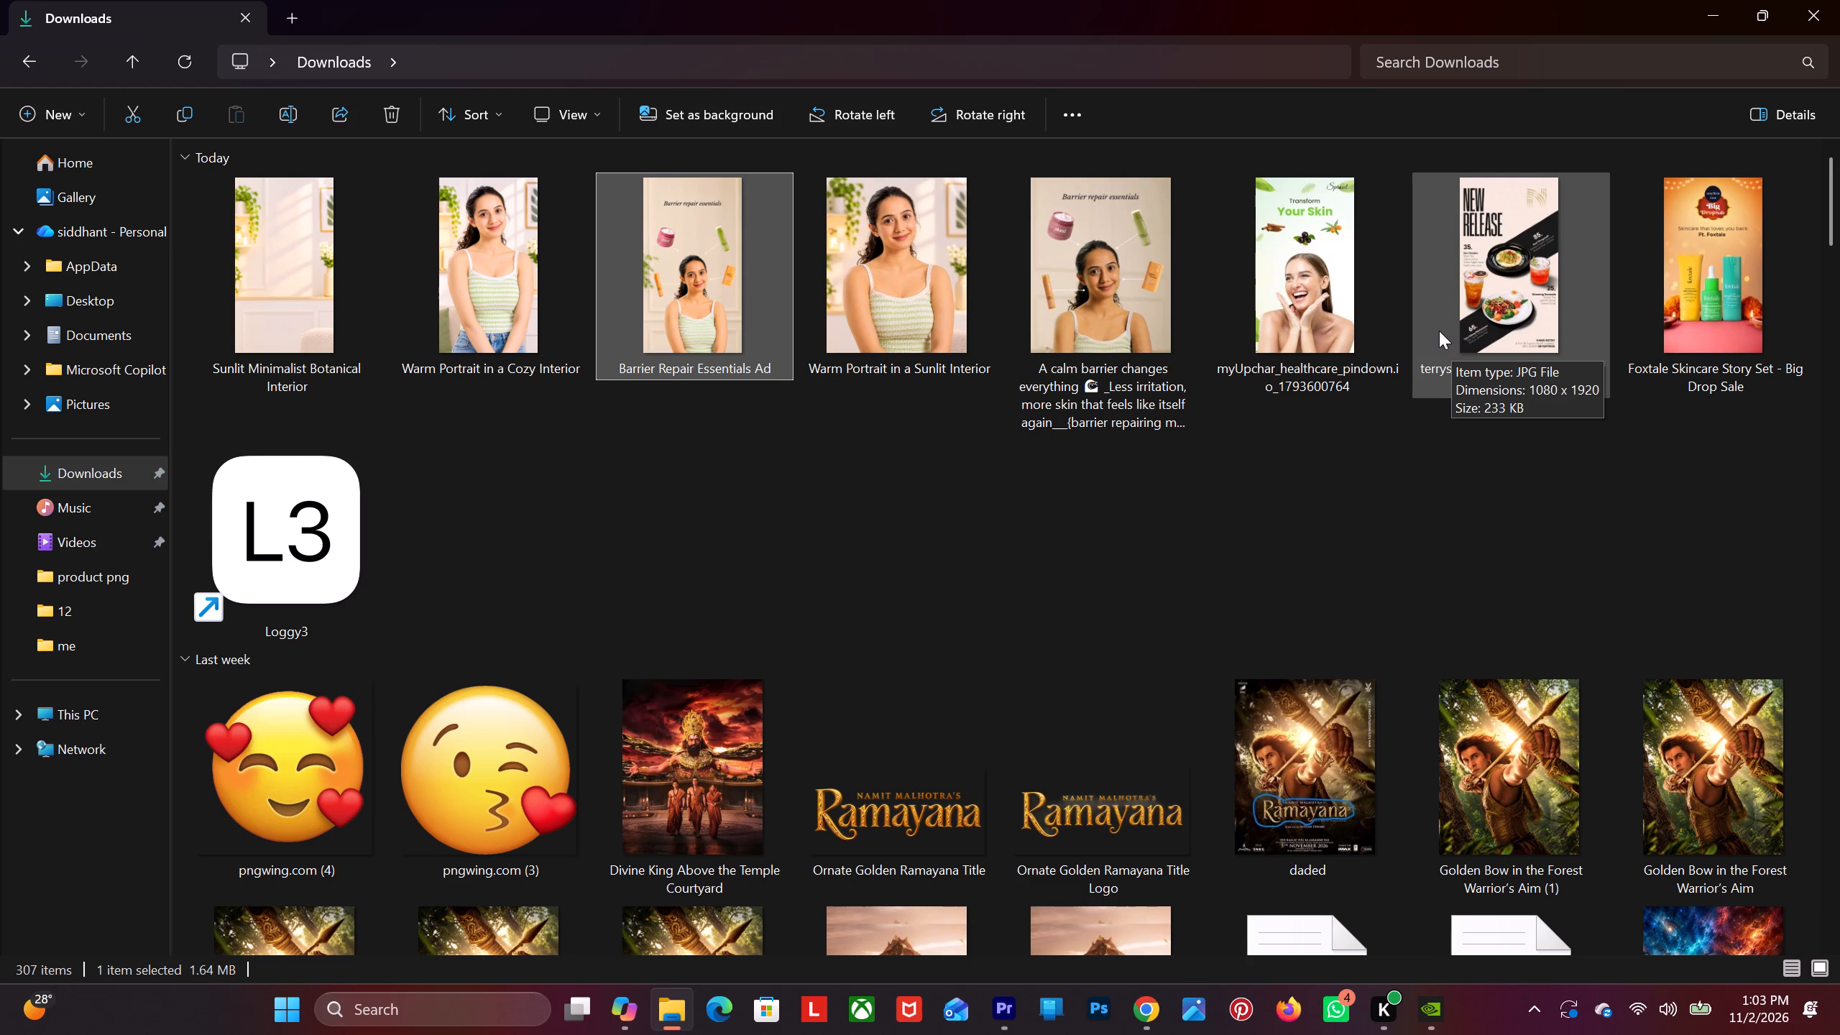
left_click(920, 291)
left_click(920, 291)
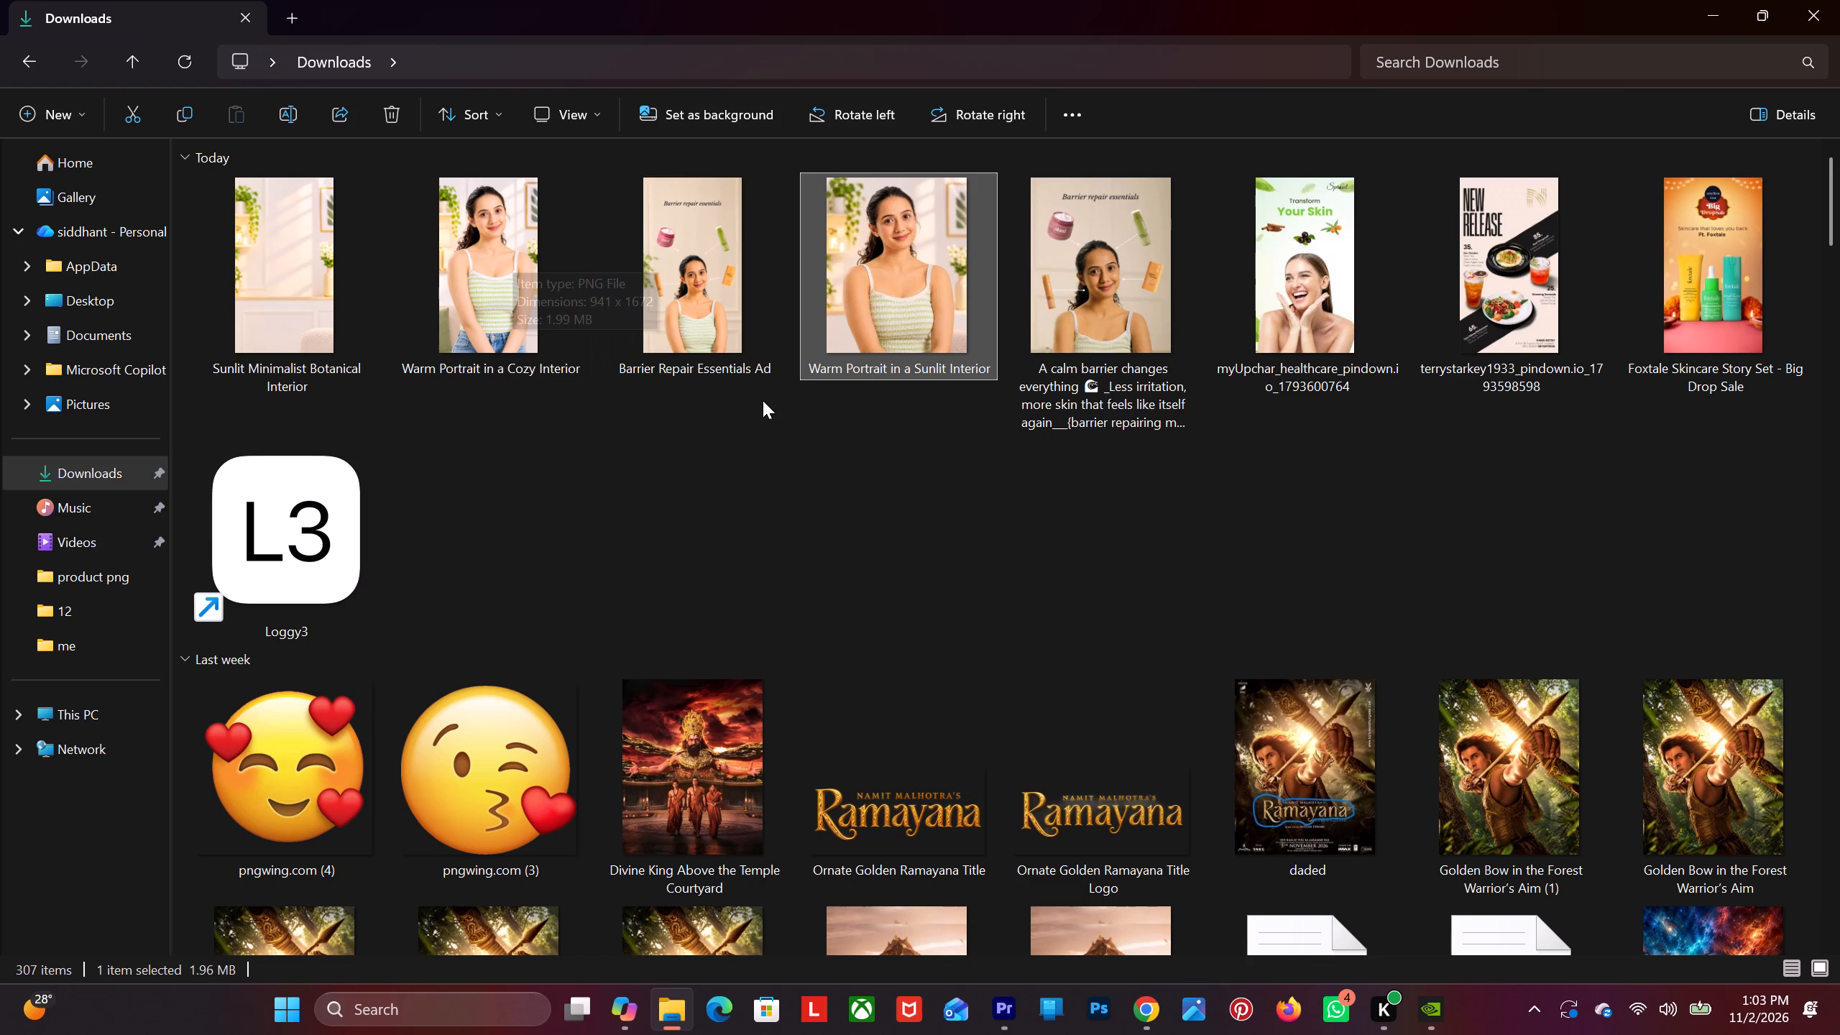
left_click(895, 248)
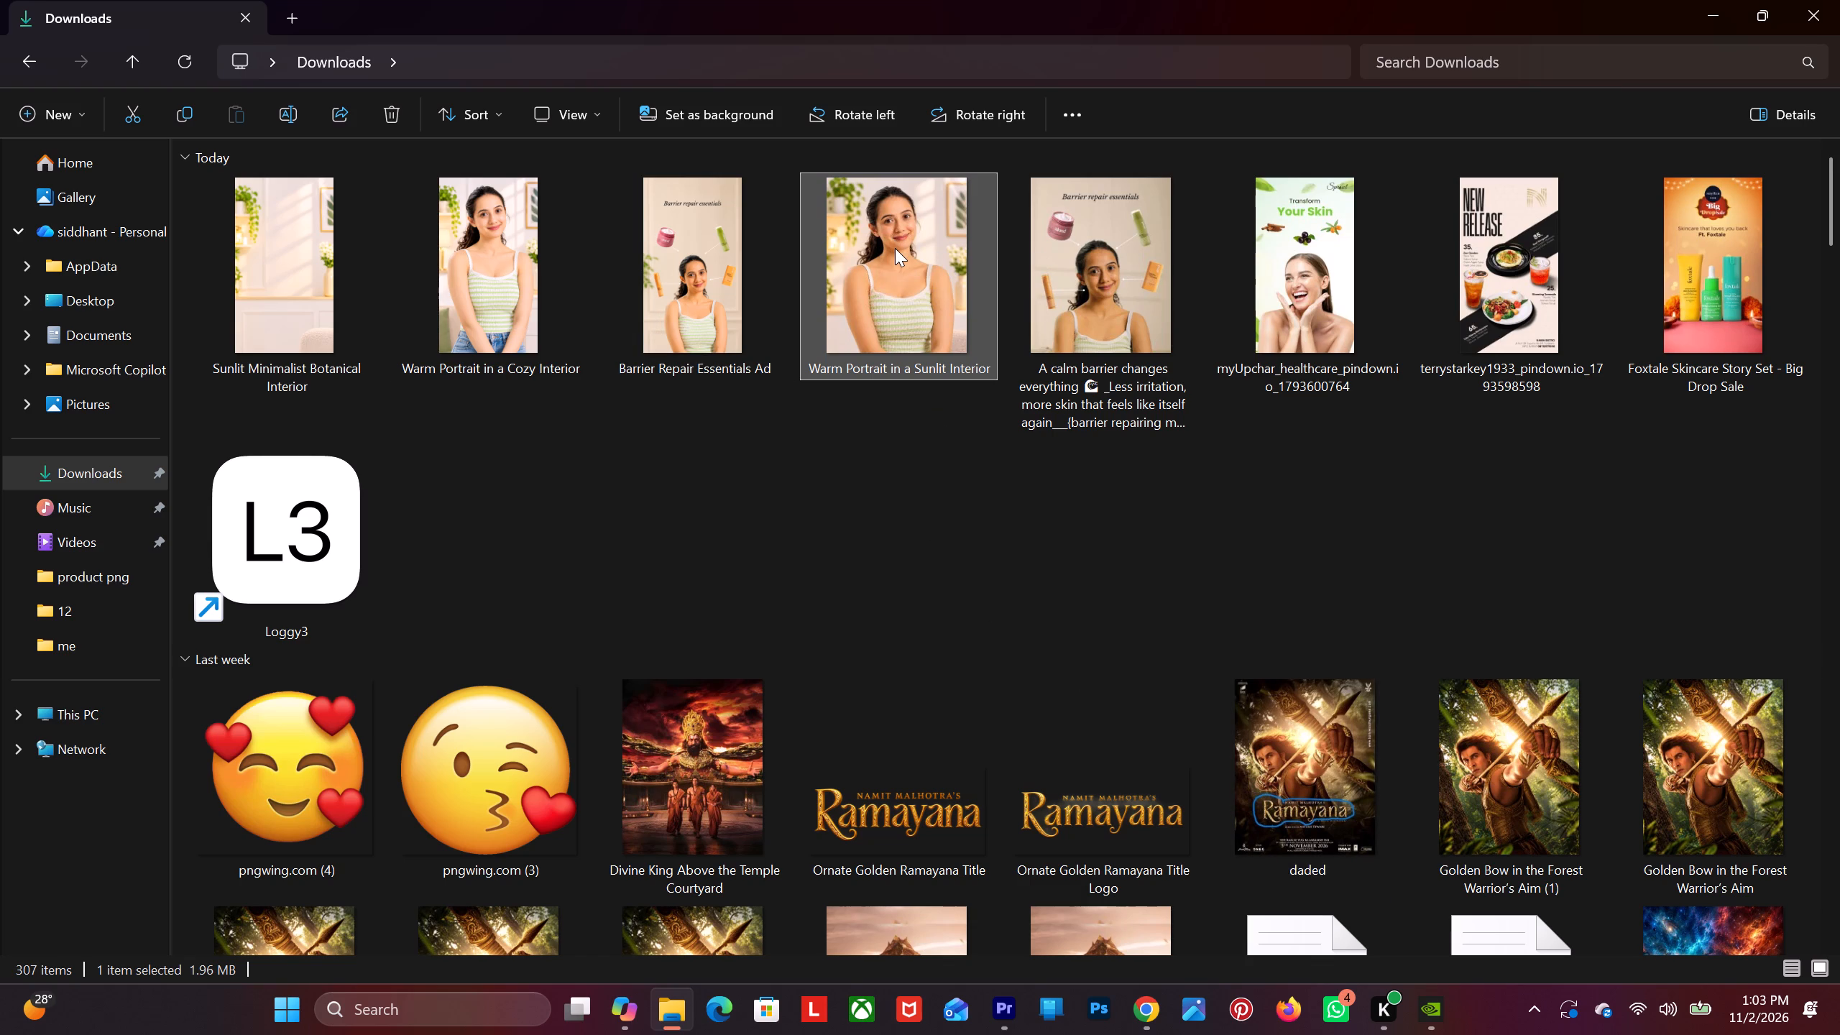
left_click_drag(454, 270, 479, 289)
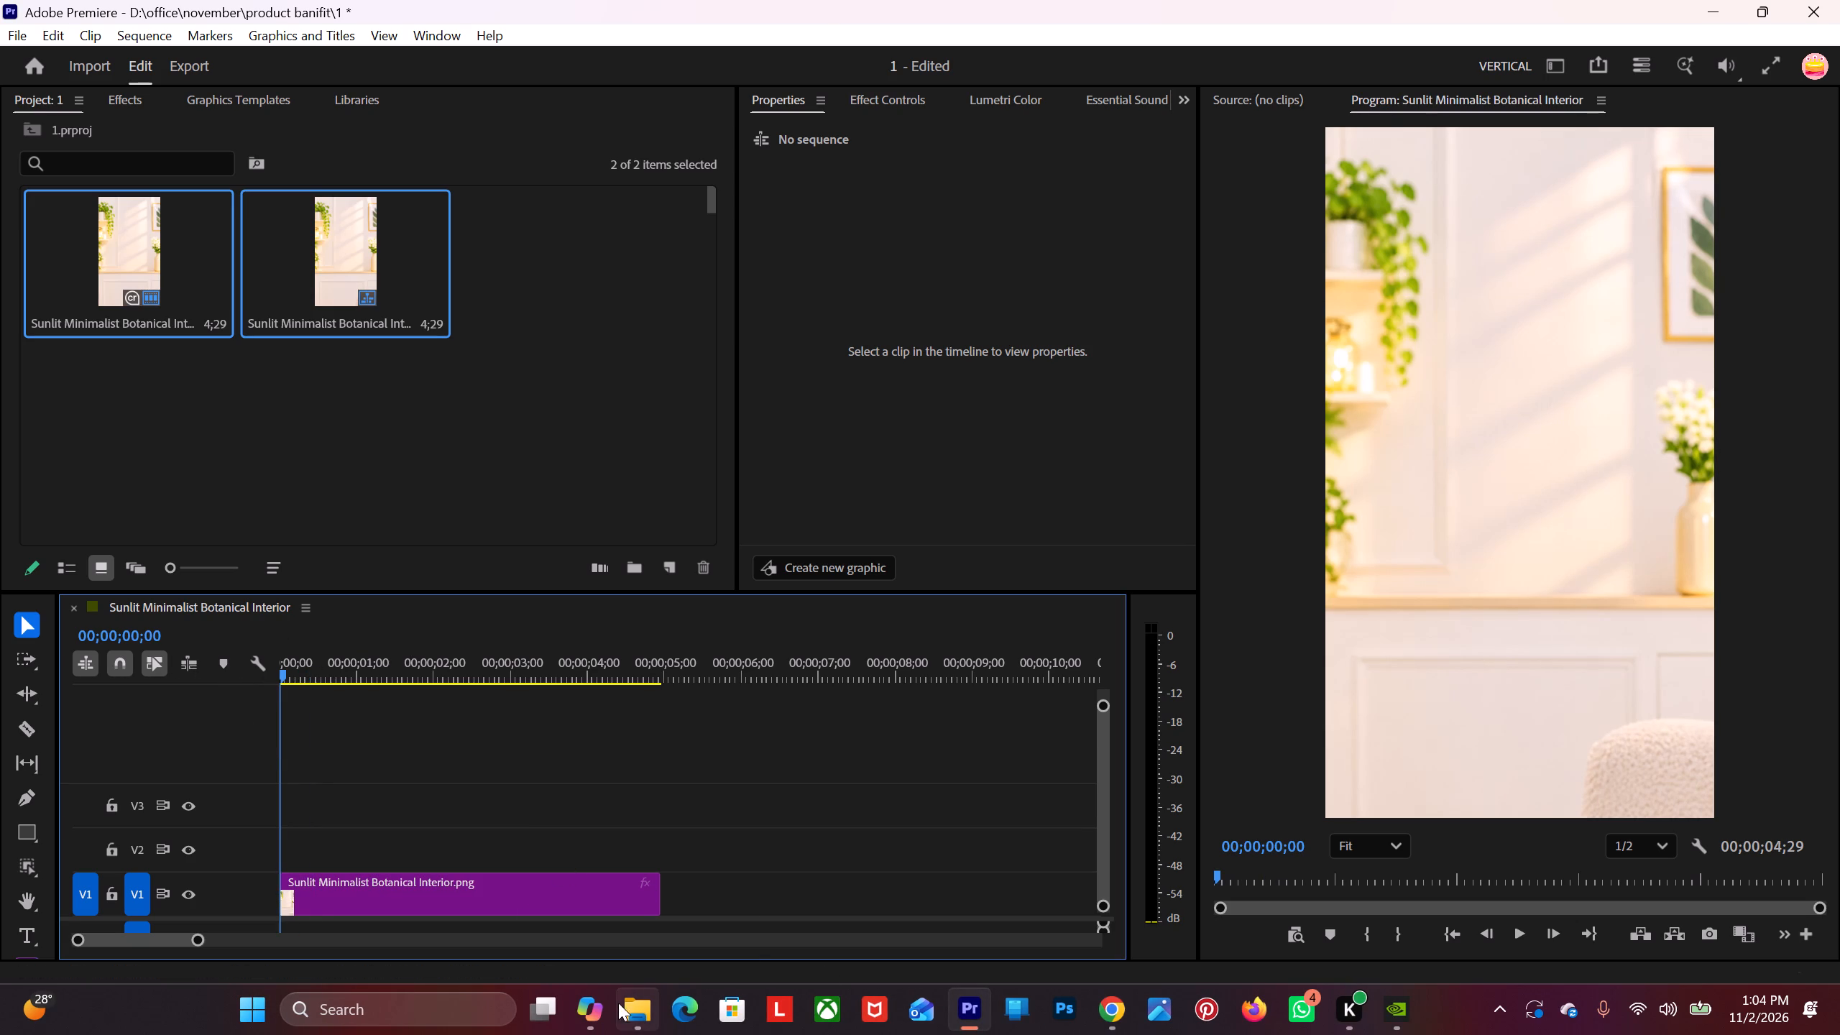
left_click(632, 1009)
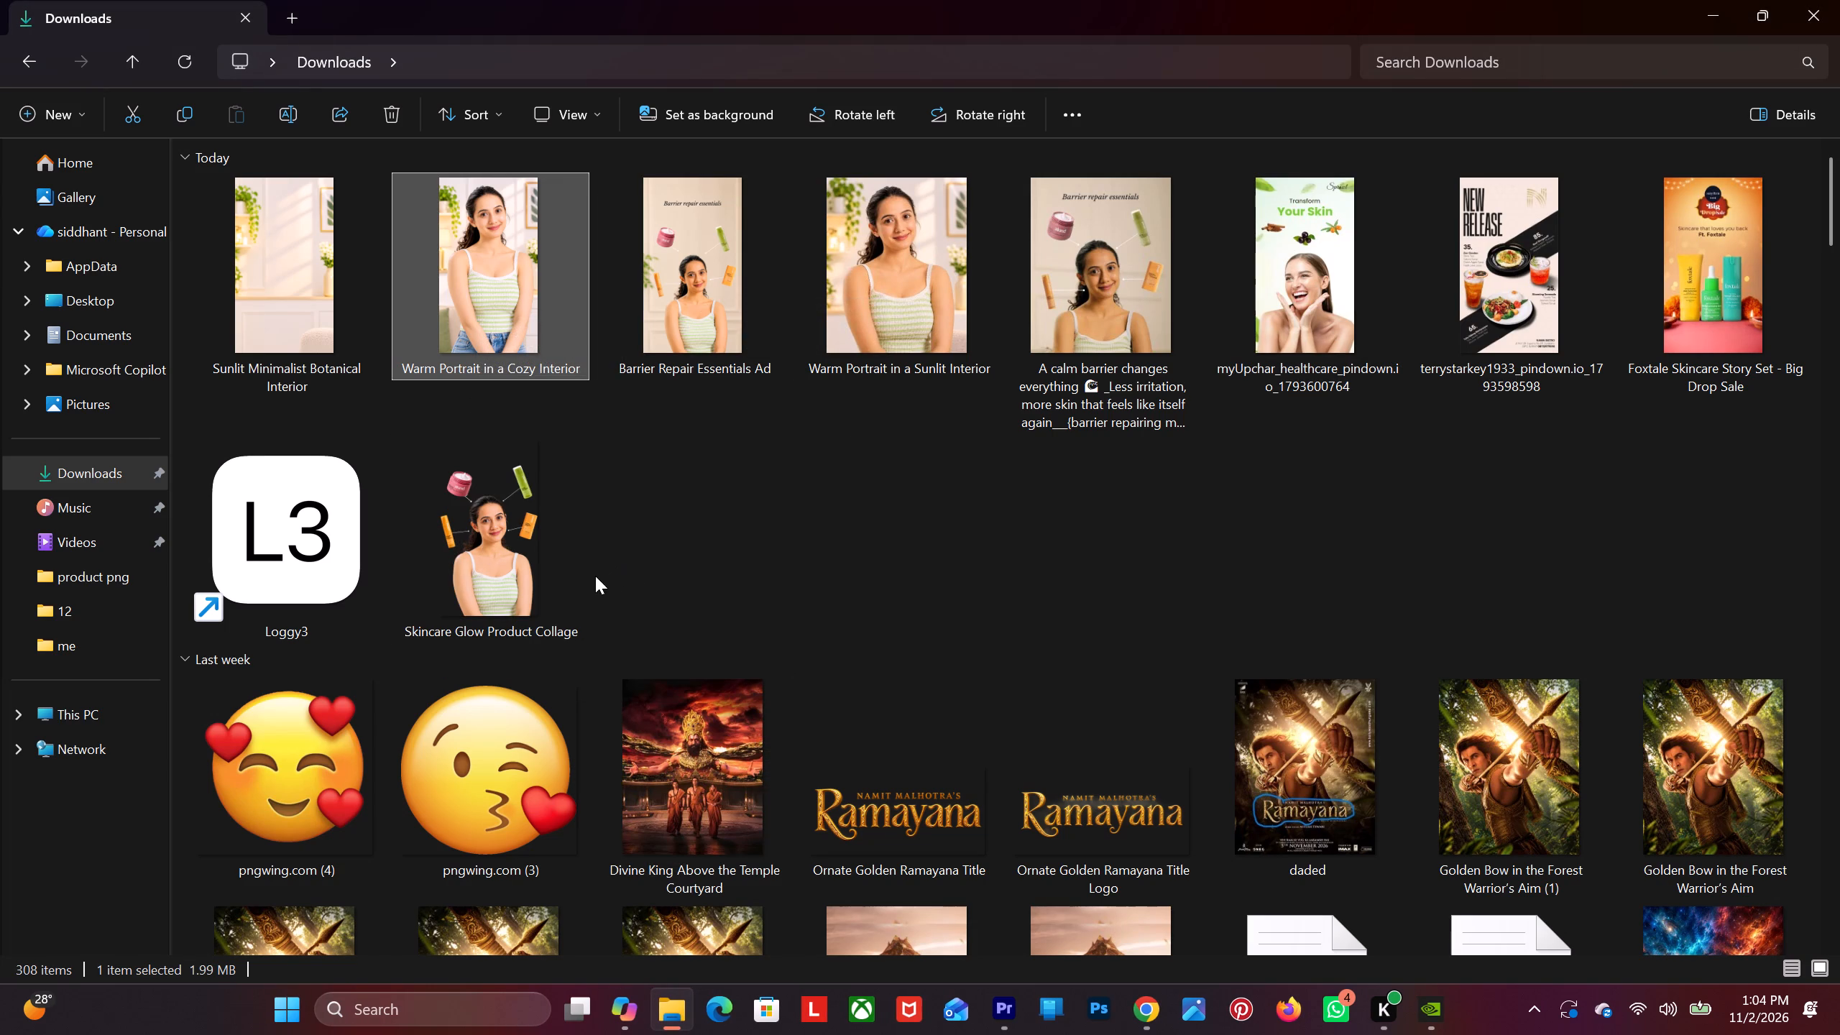
scroll(584, 570, "up", 6, "alt")
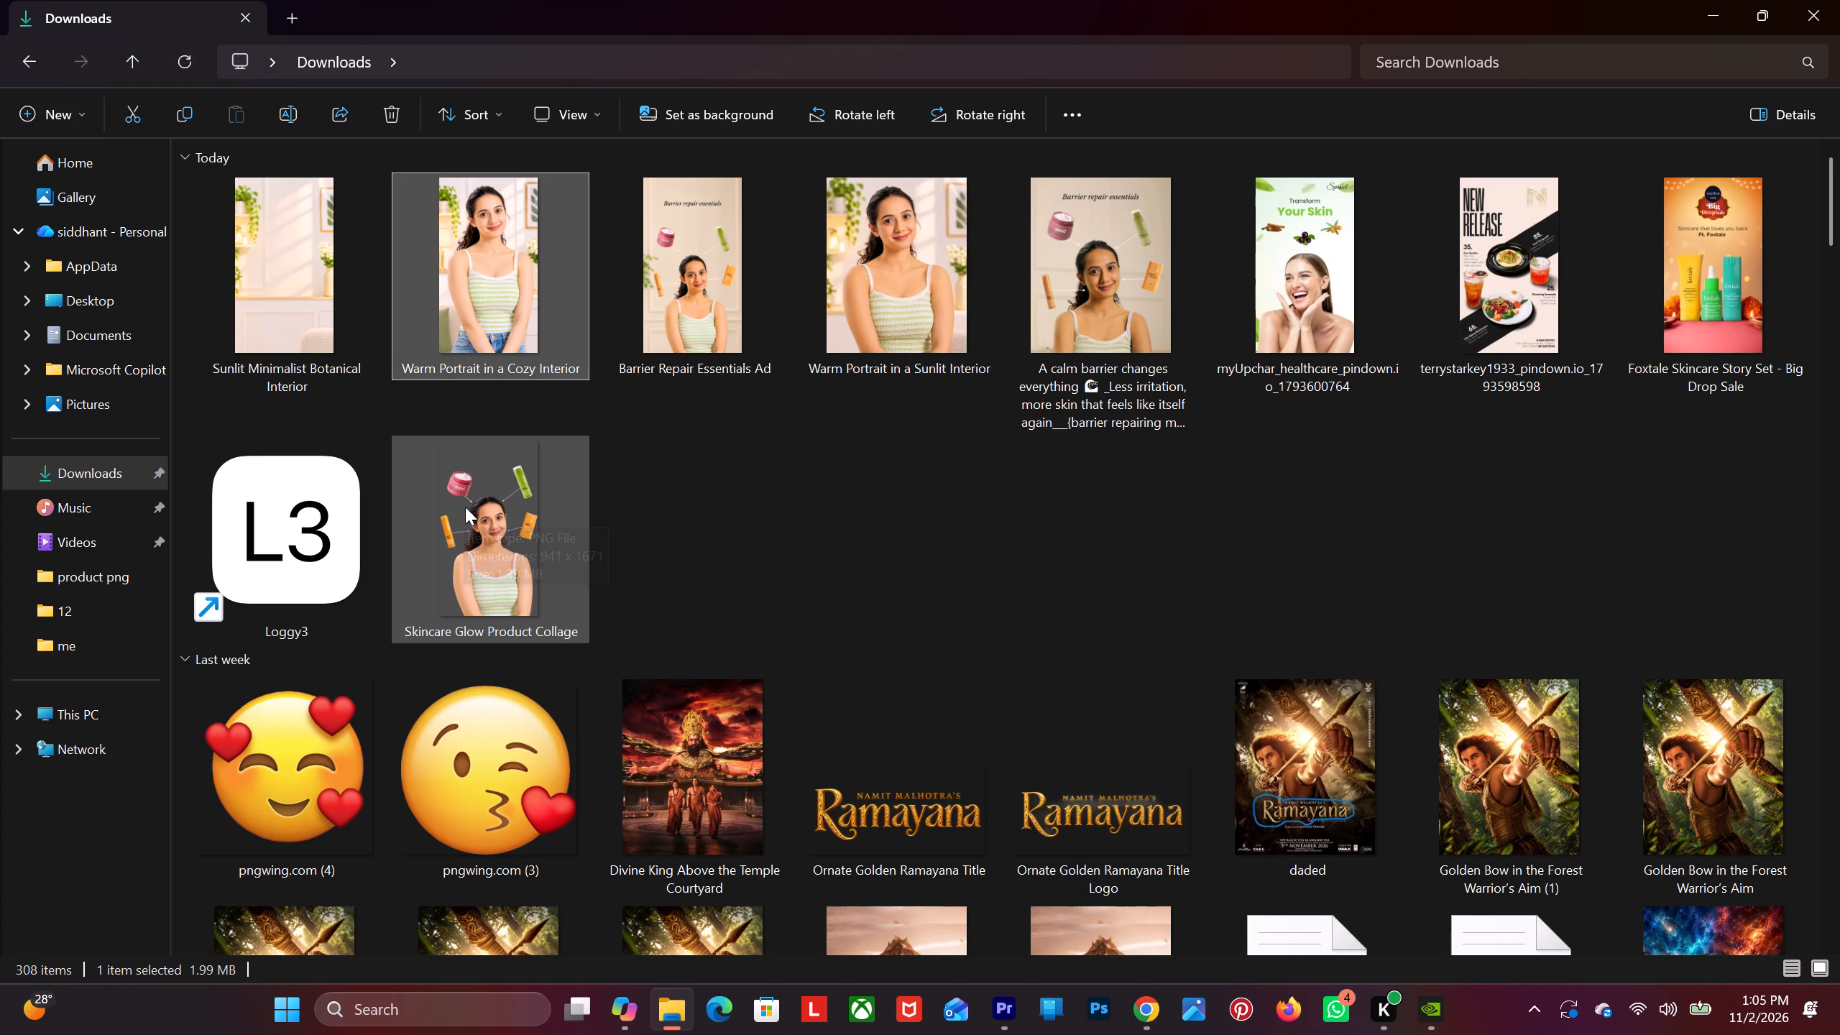
left_click_drag(465, 507, 510, 672)
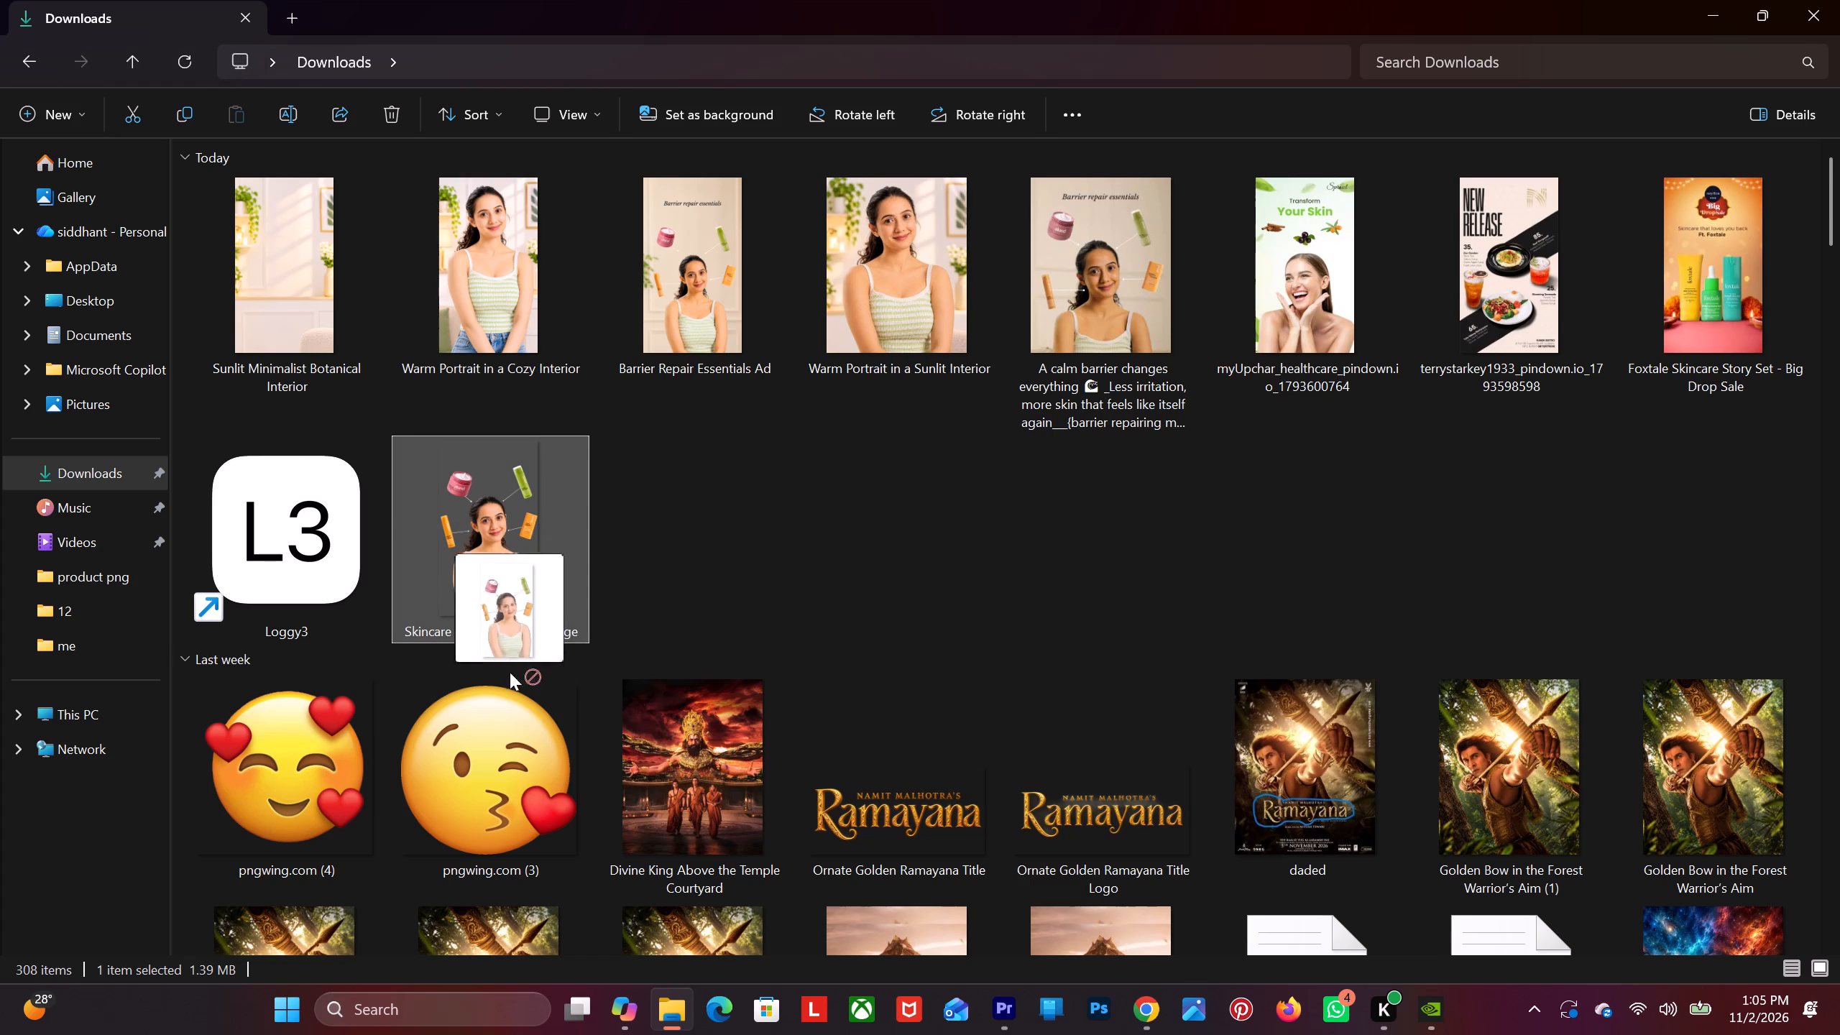
left_click_drag(510, 672, 1016, 1034)
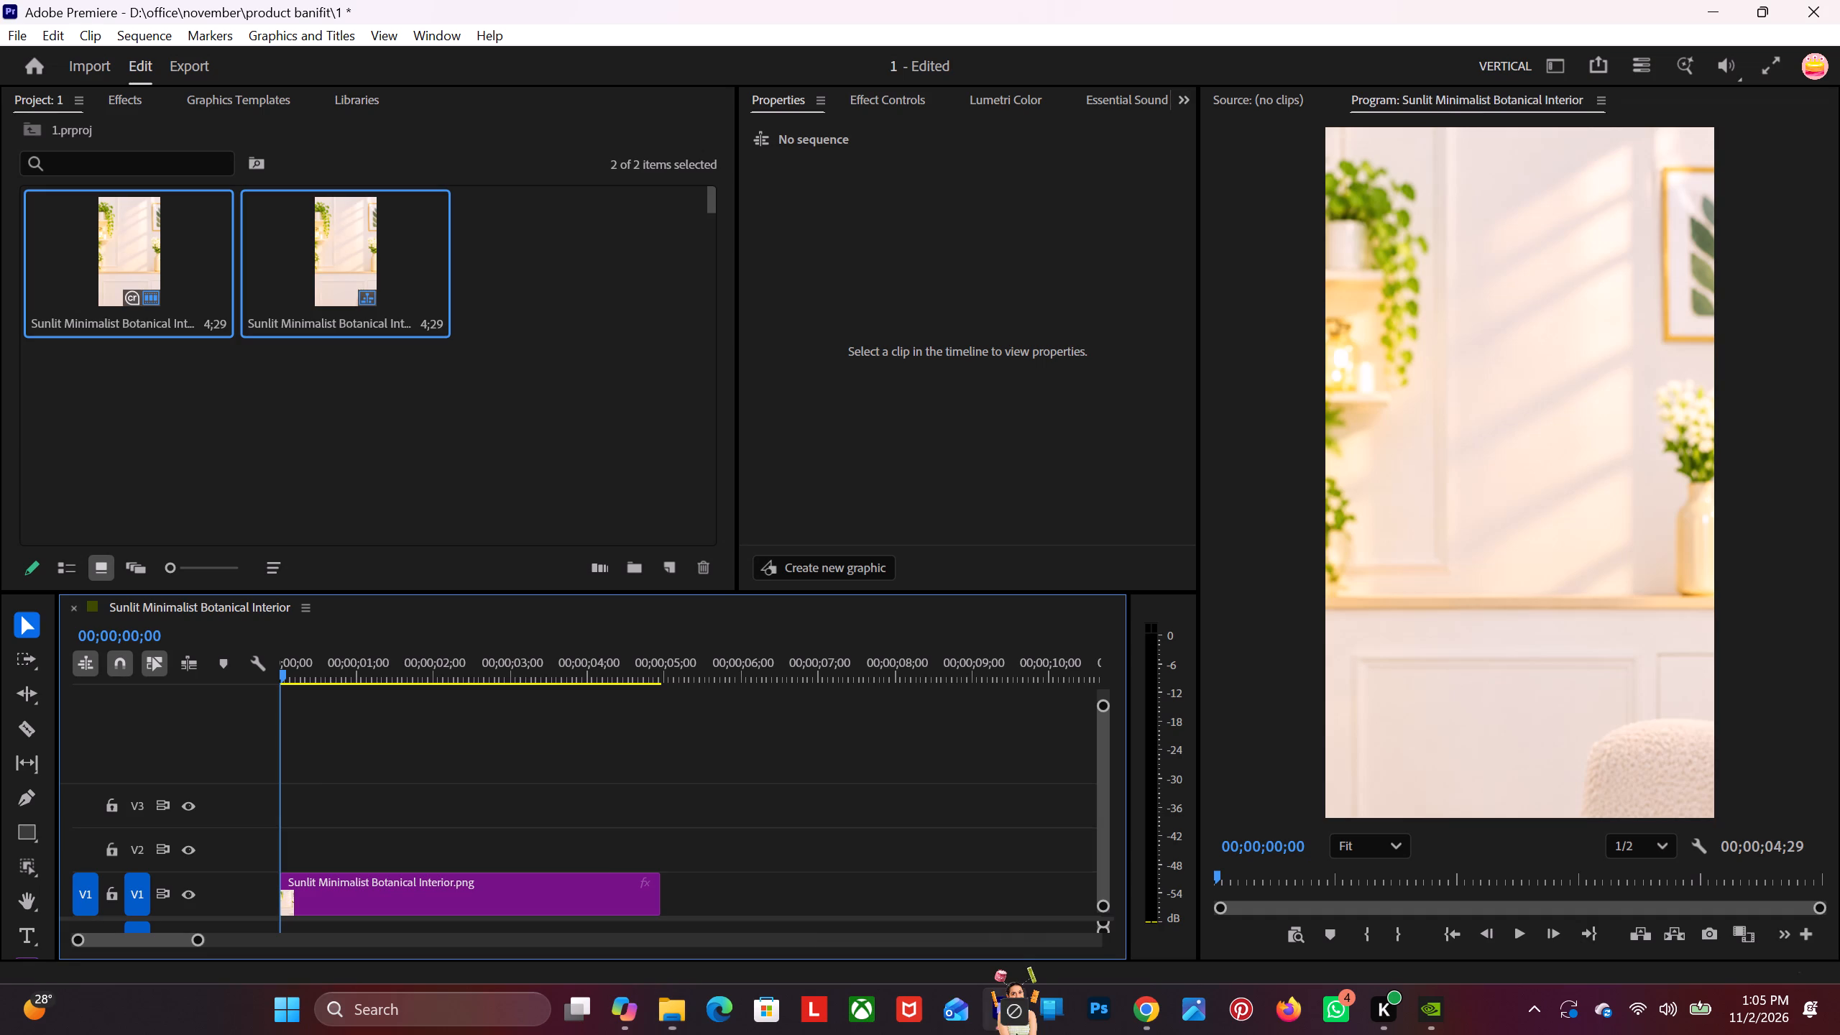
left_click_drag(1016, 1034, 248, 837)
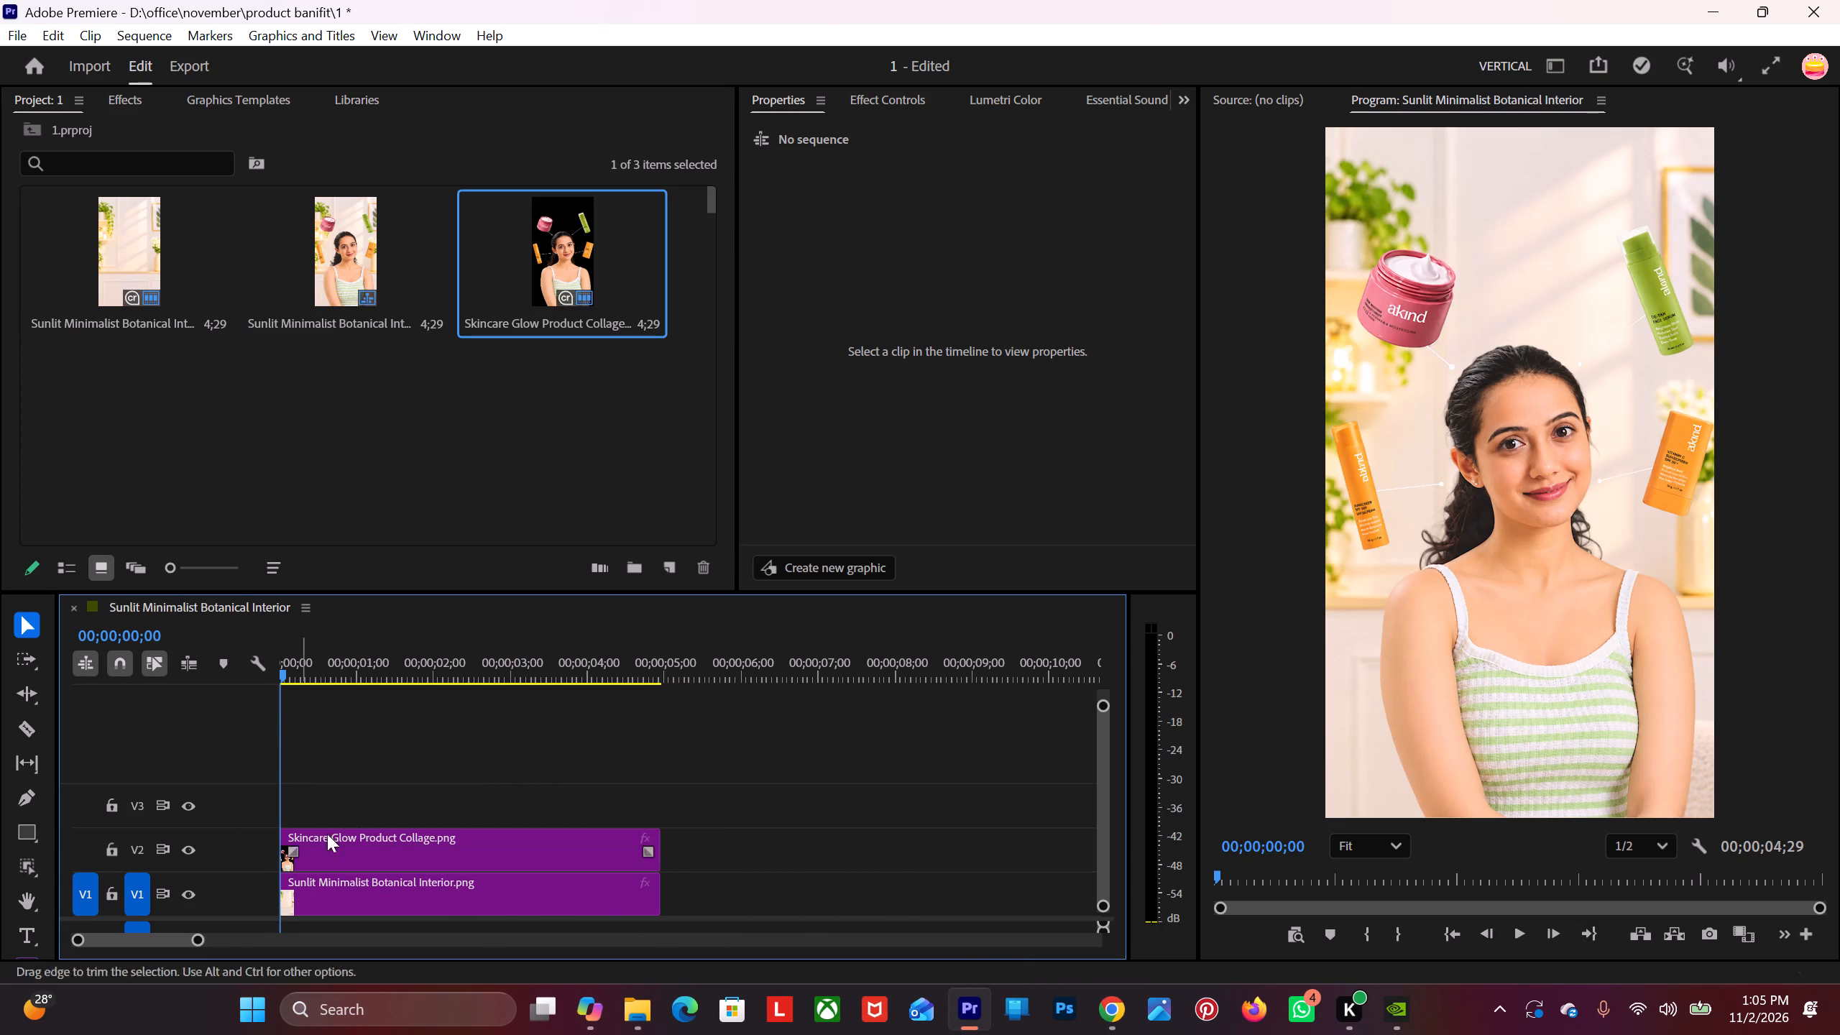
Delete the Skincare Glow Product Collage clip from track V2.
left_click(420, 846)
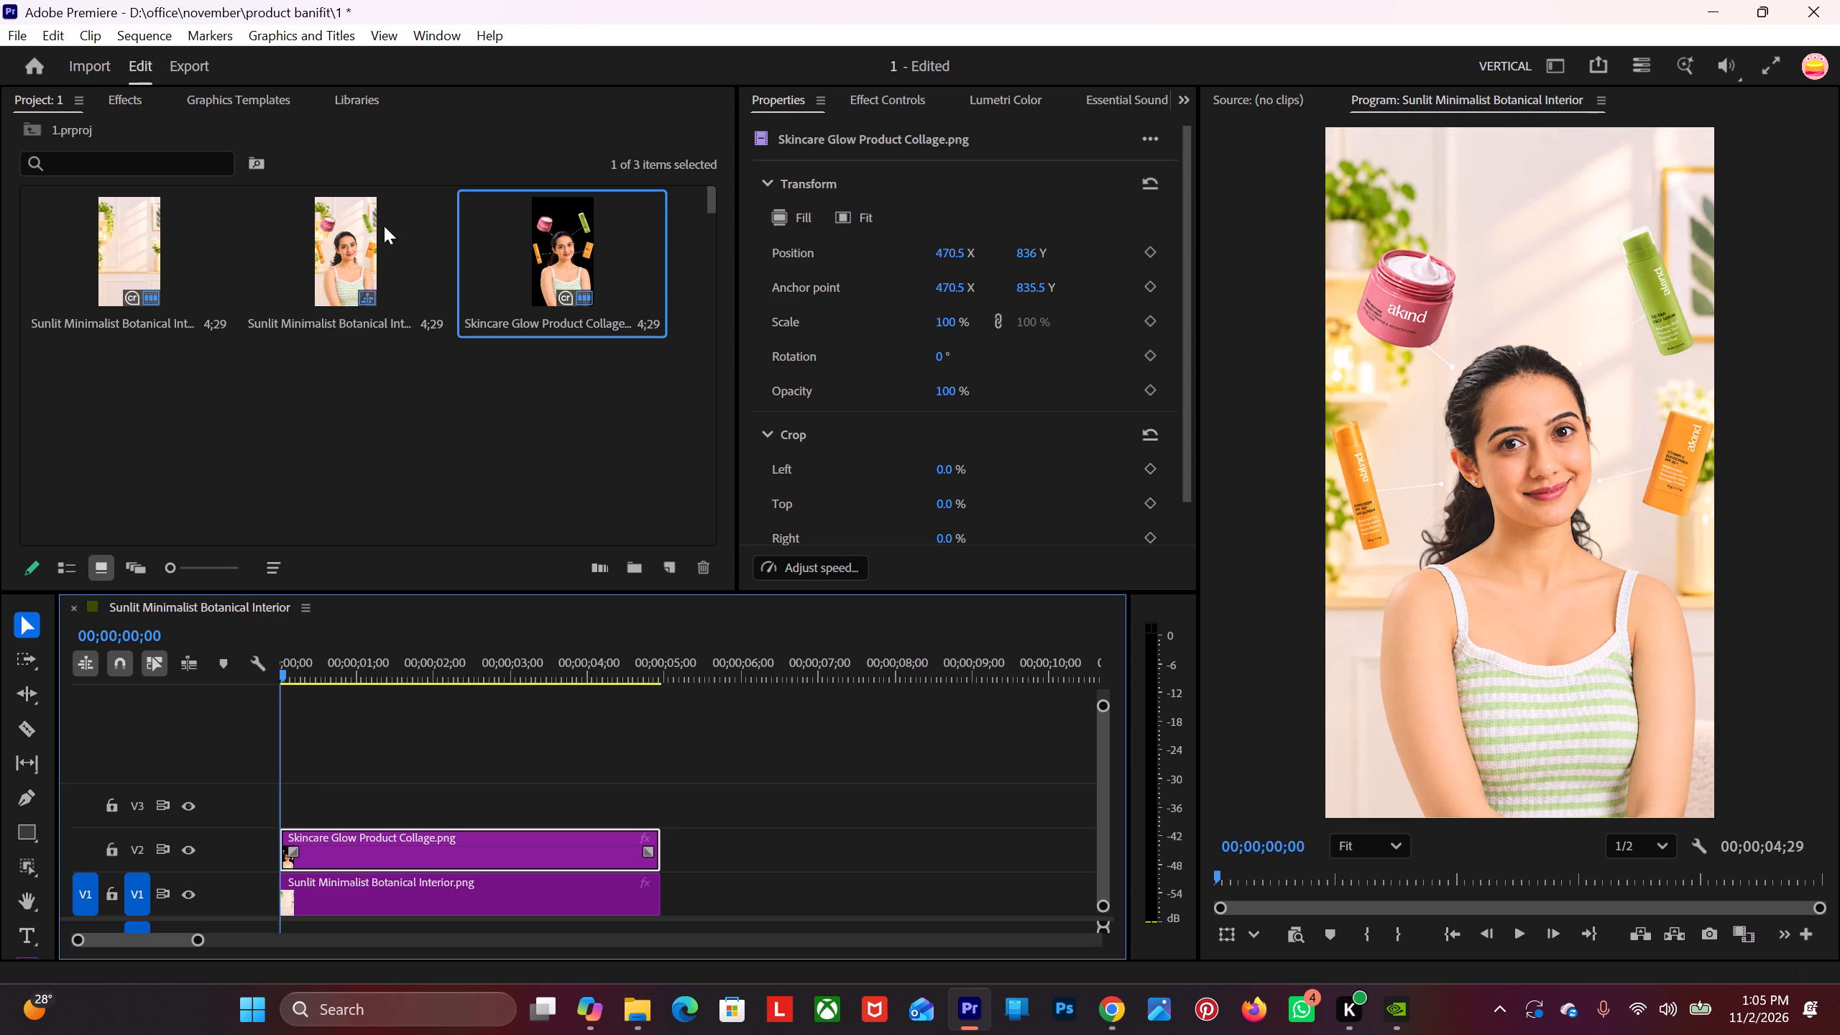
left_click(443, 851)
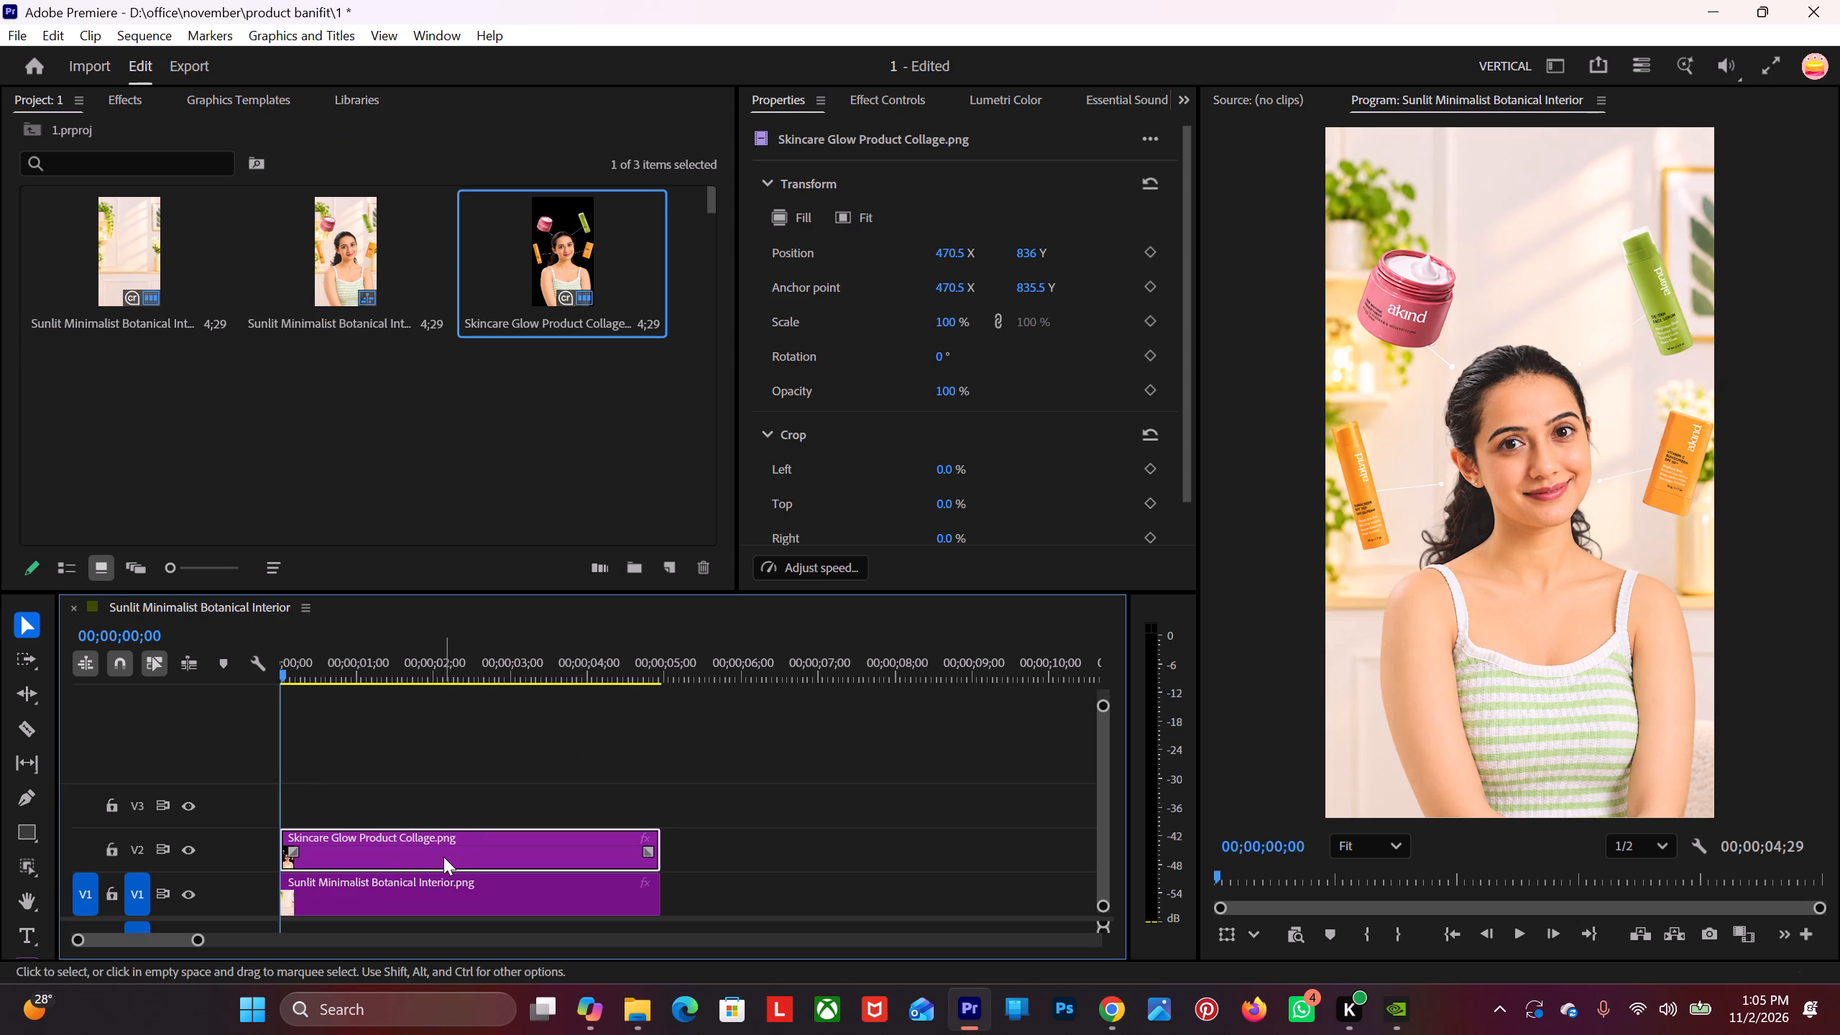
key("Delete")
Switch to Microsoft Edge, search the web for "pngwings" and open the PNGWing wing images result.
left_click(632, 1022)
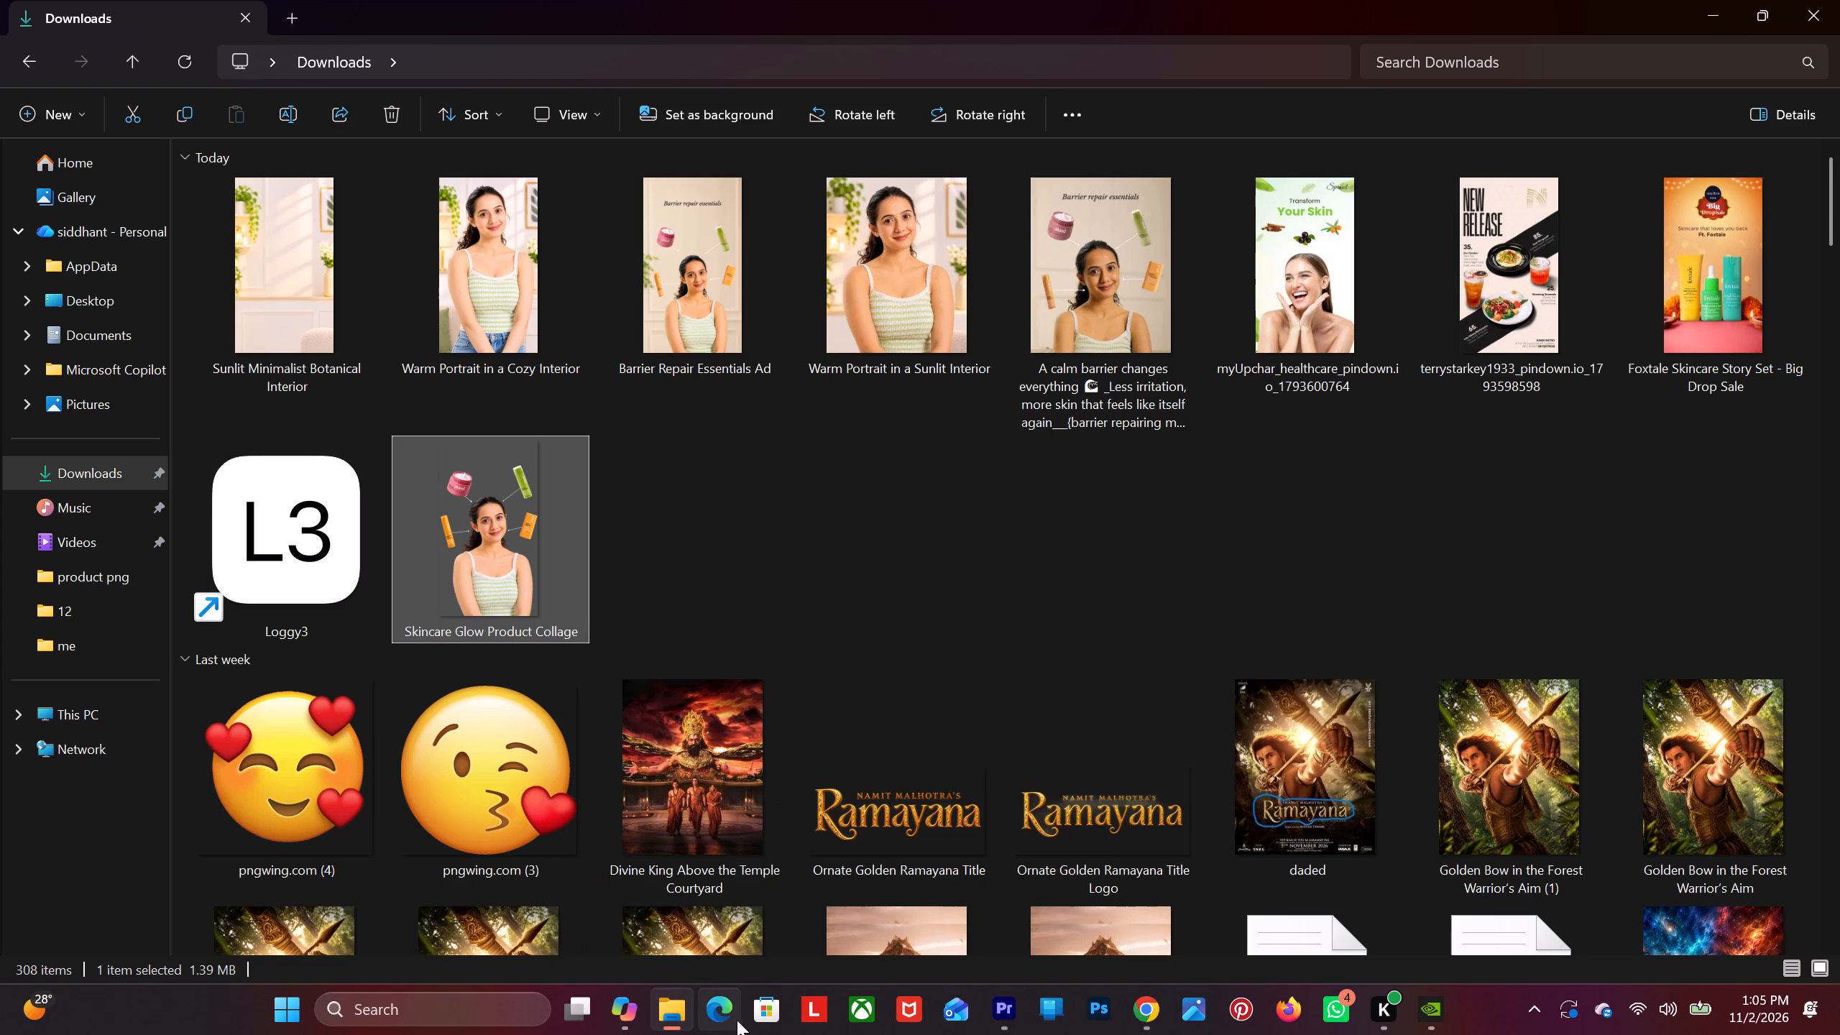
left_click(716, 1020)
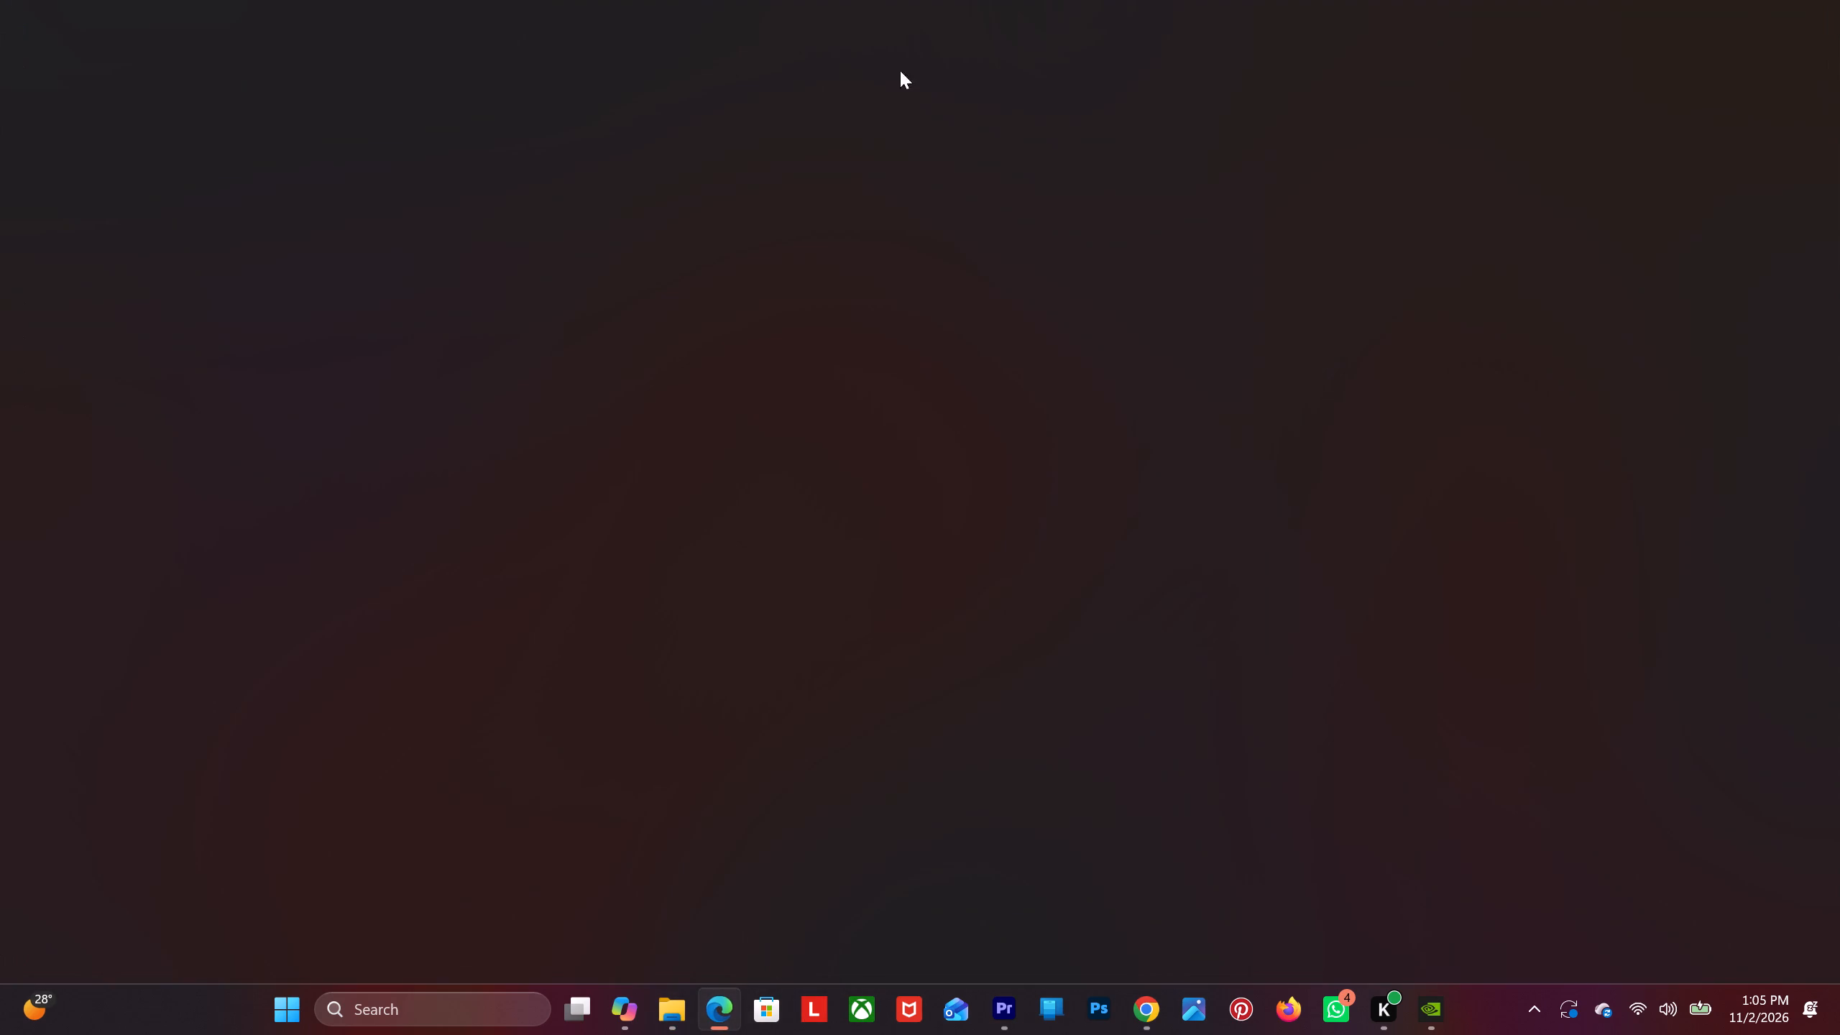
left_click(1060, 247)
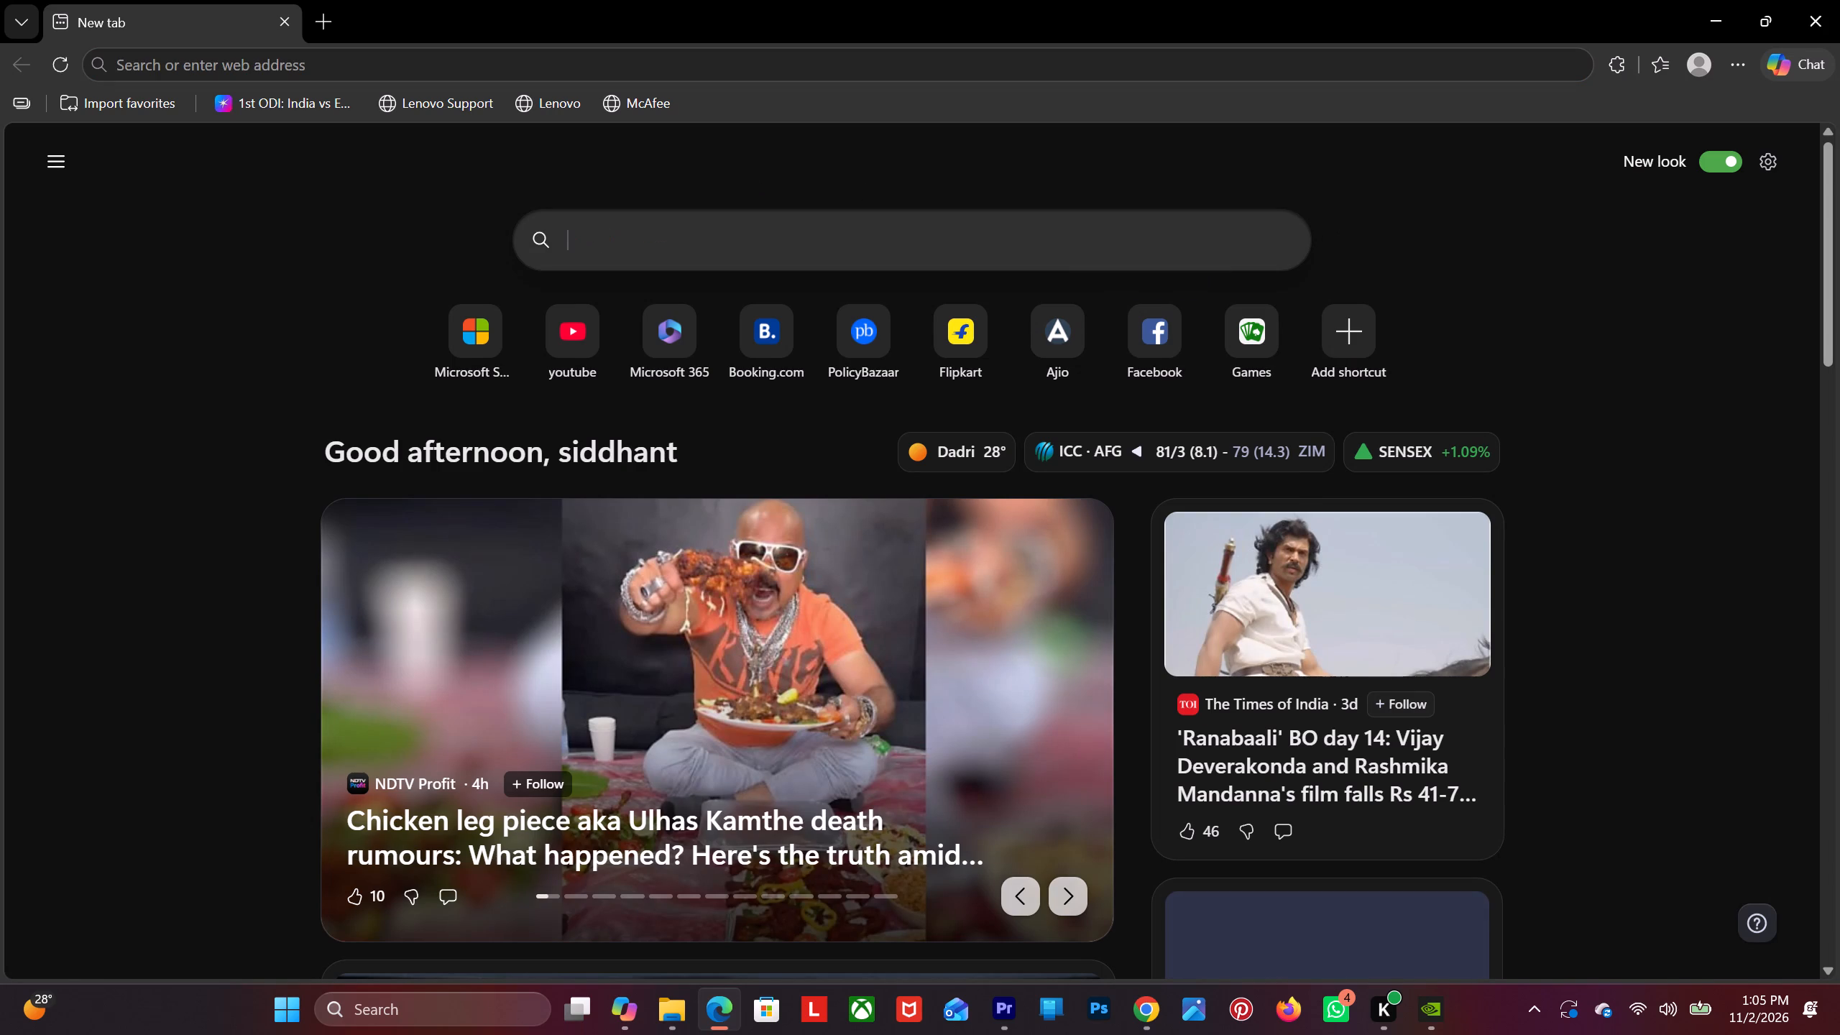
type("pngwings")
key("space")
key("Return")
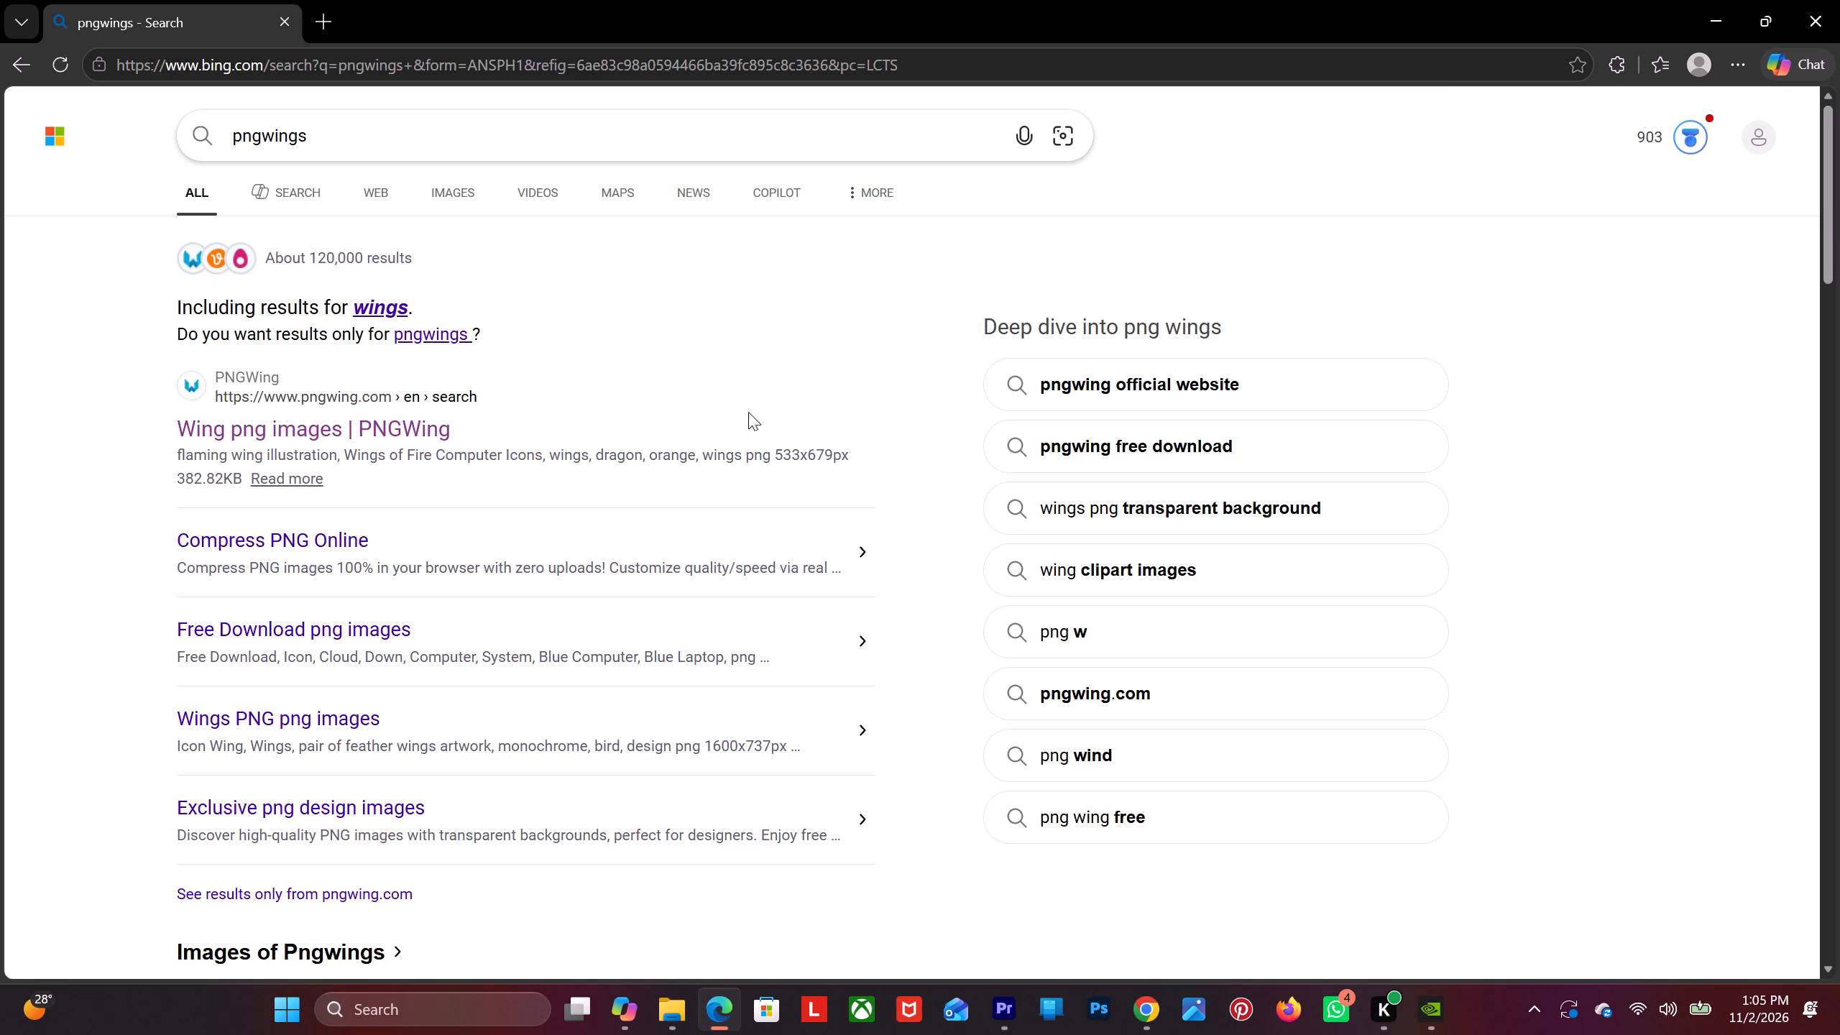
left_click(387, 428)
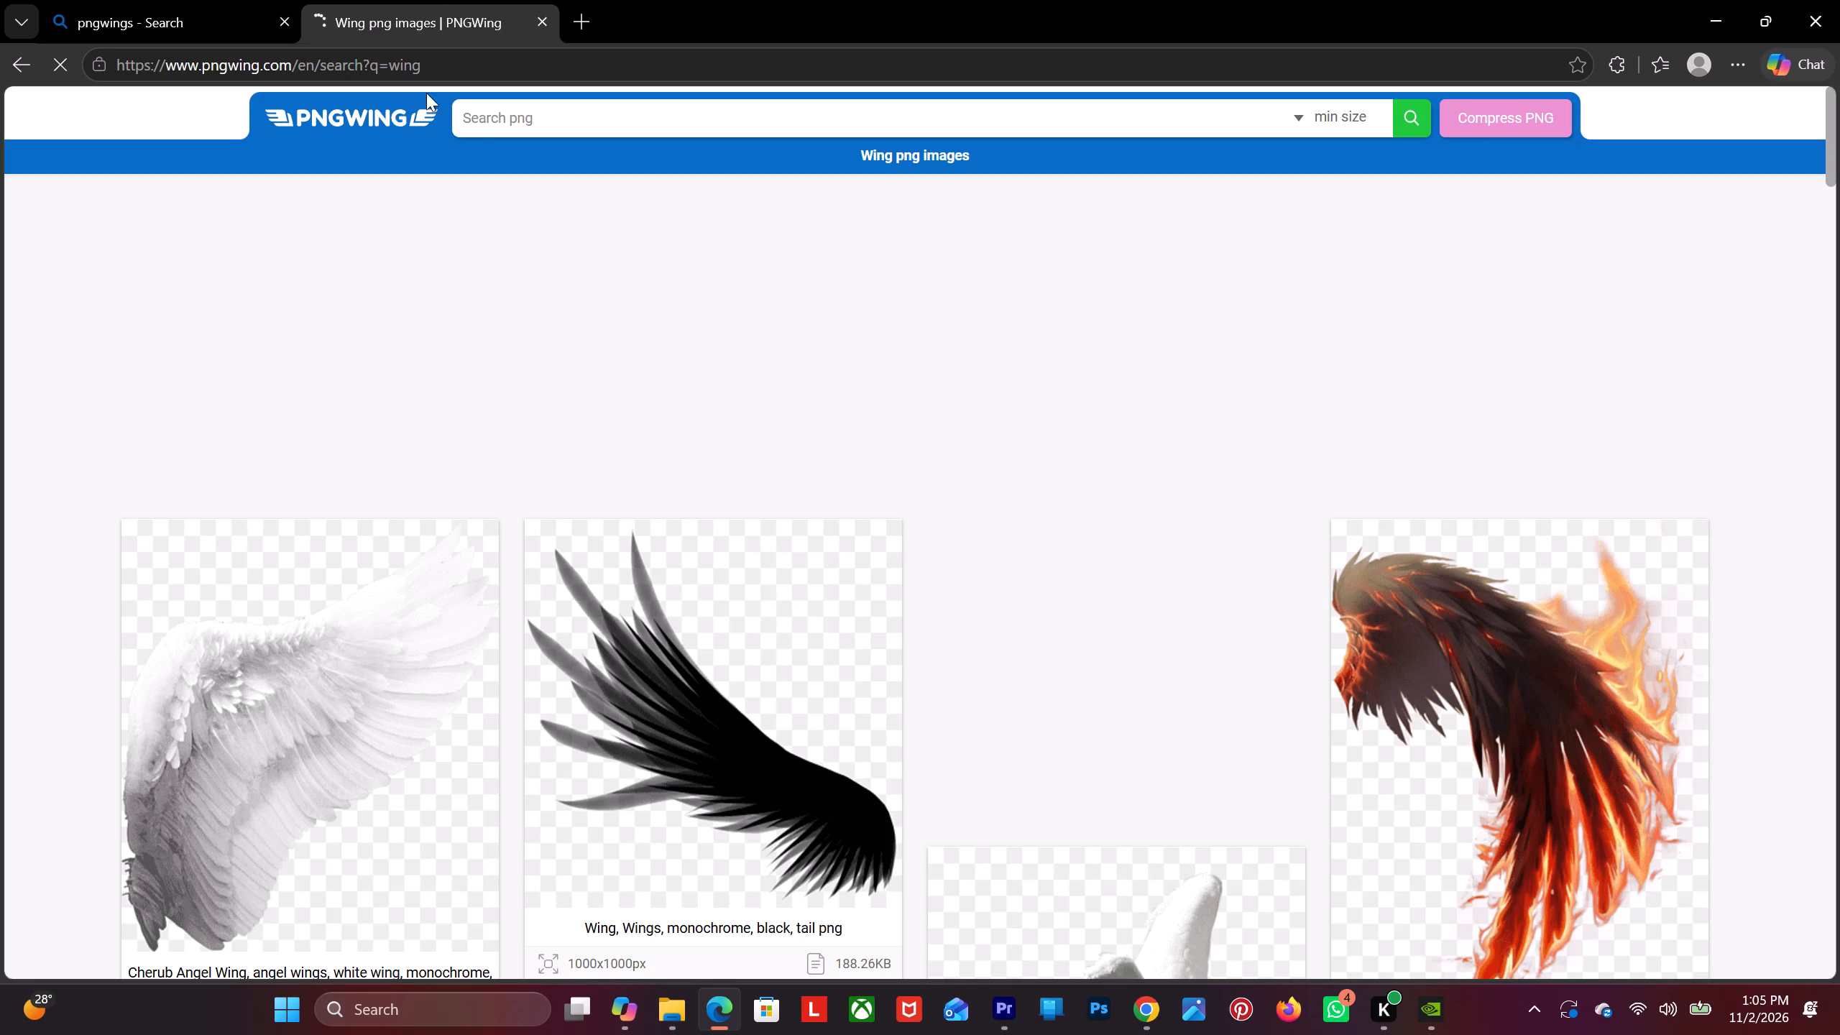
Search the PNGWing site for "shapes".
left_click(509, 108)
type("sha")
type("pes")
key("space")
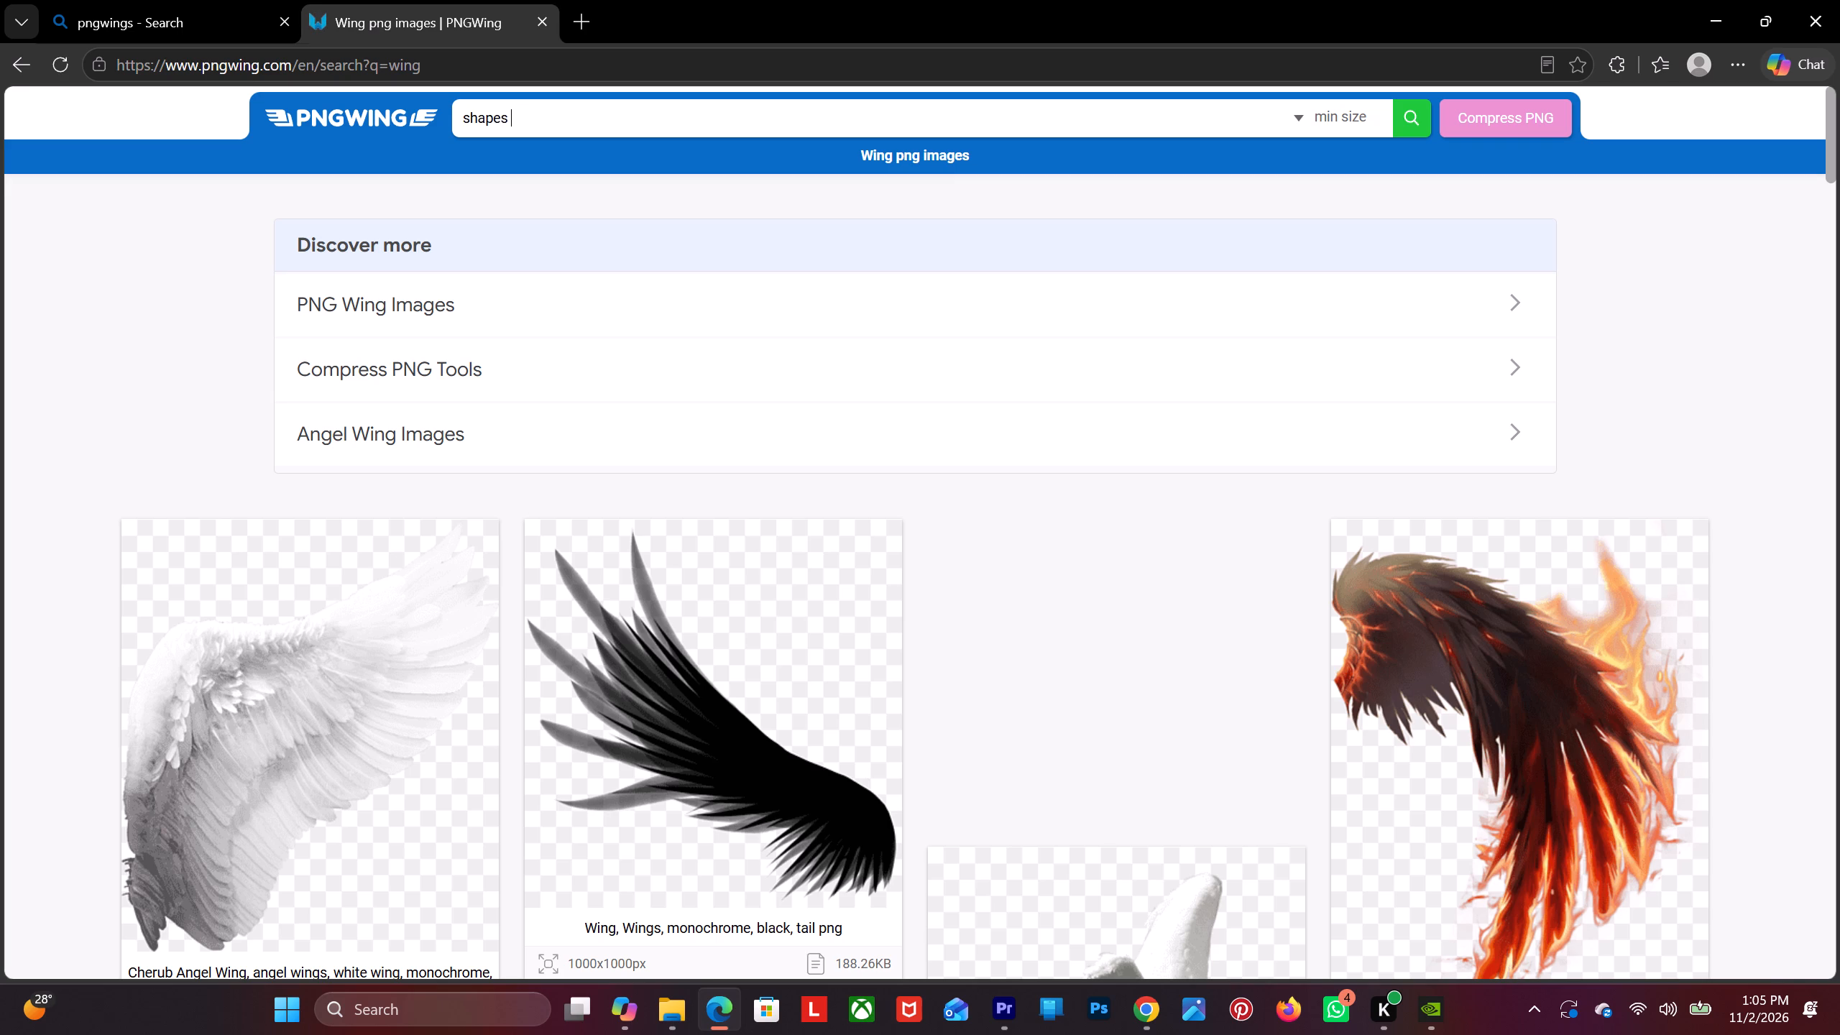
key("Return")
Search the PNGWing site for "line".
left_click(510, 108)
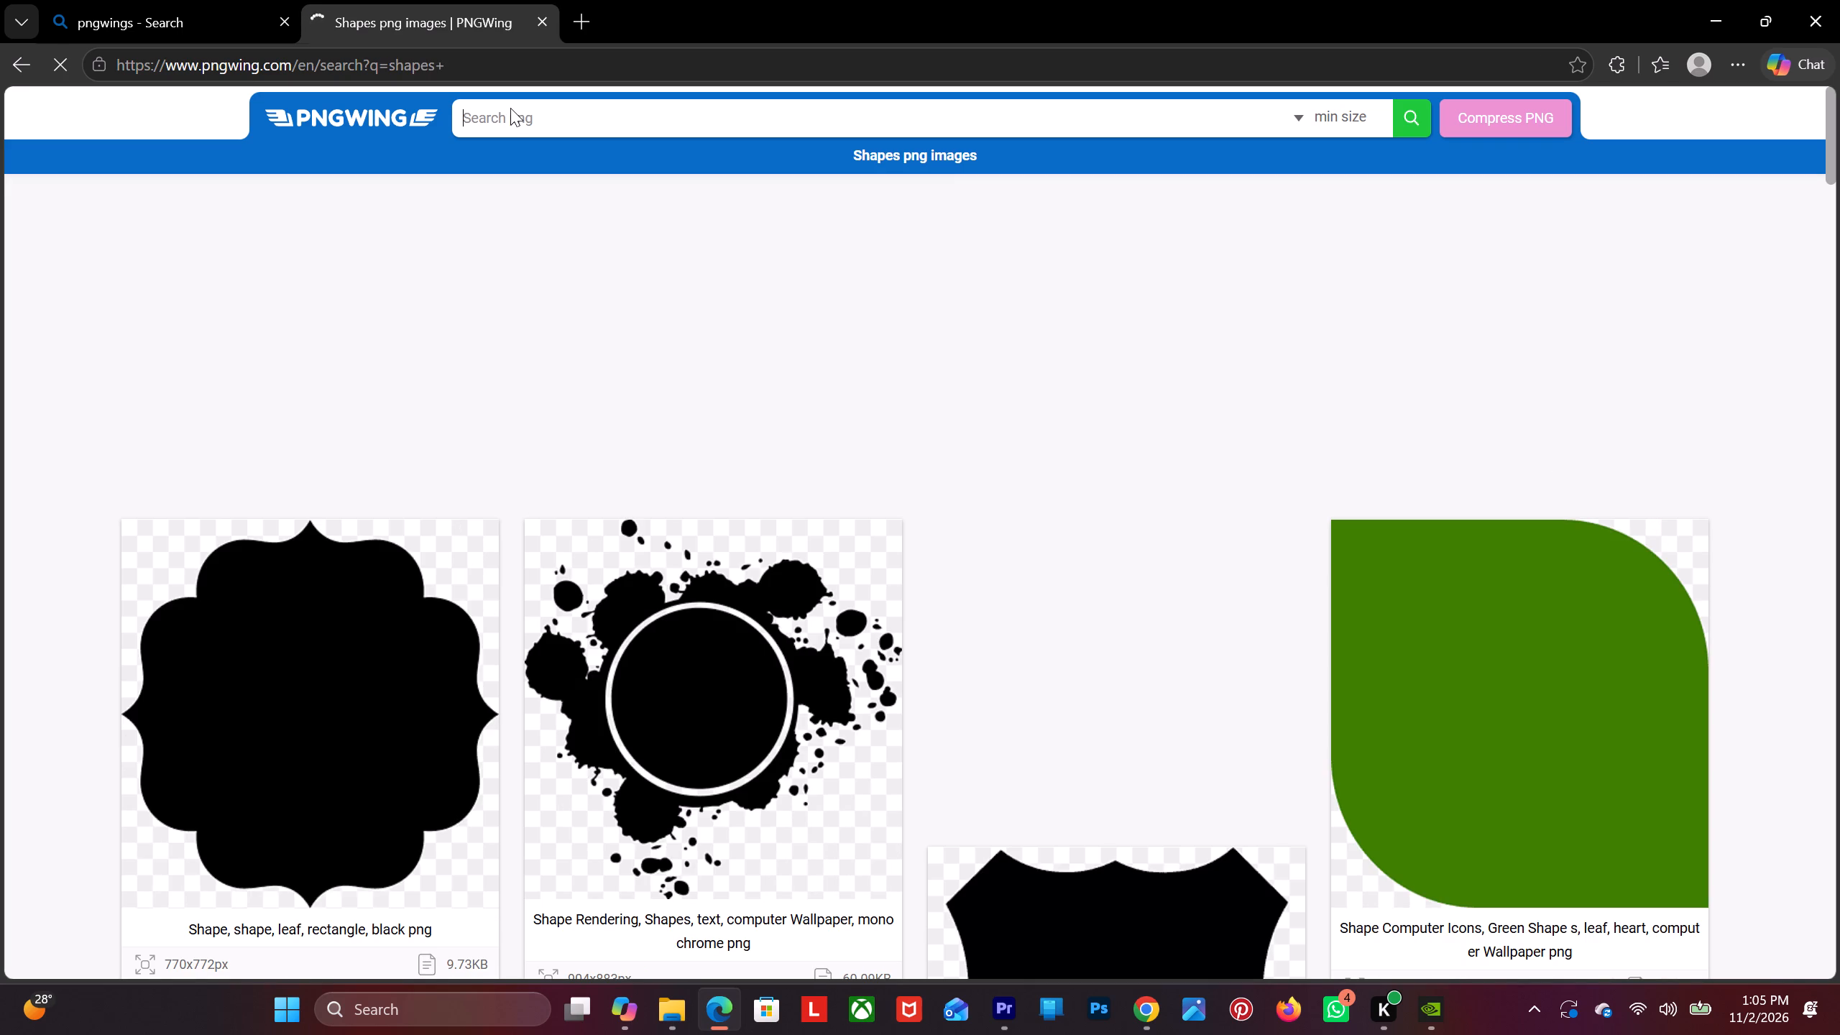
type("line")
key("space")
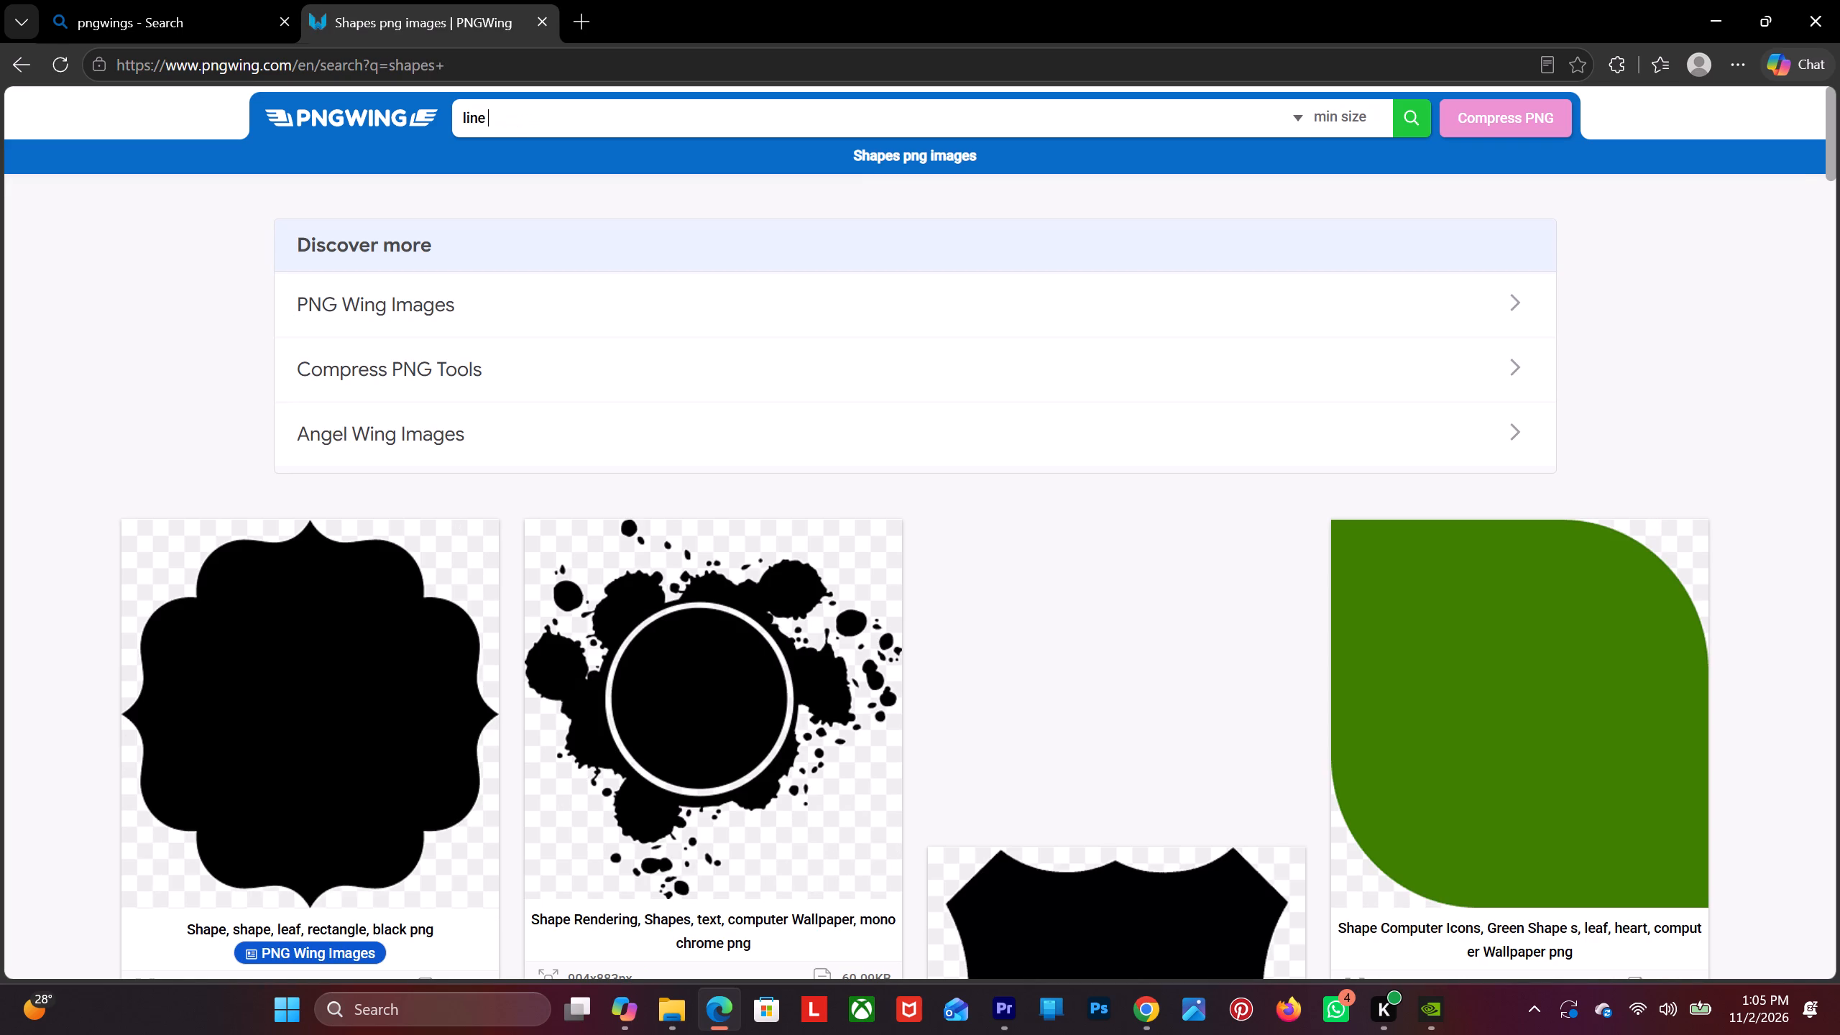
key("Return")
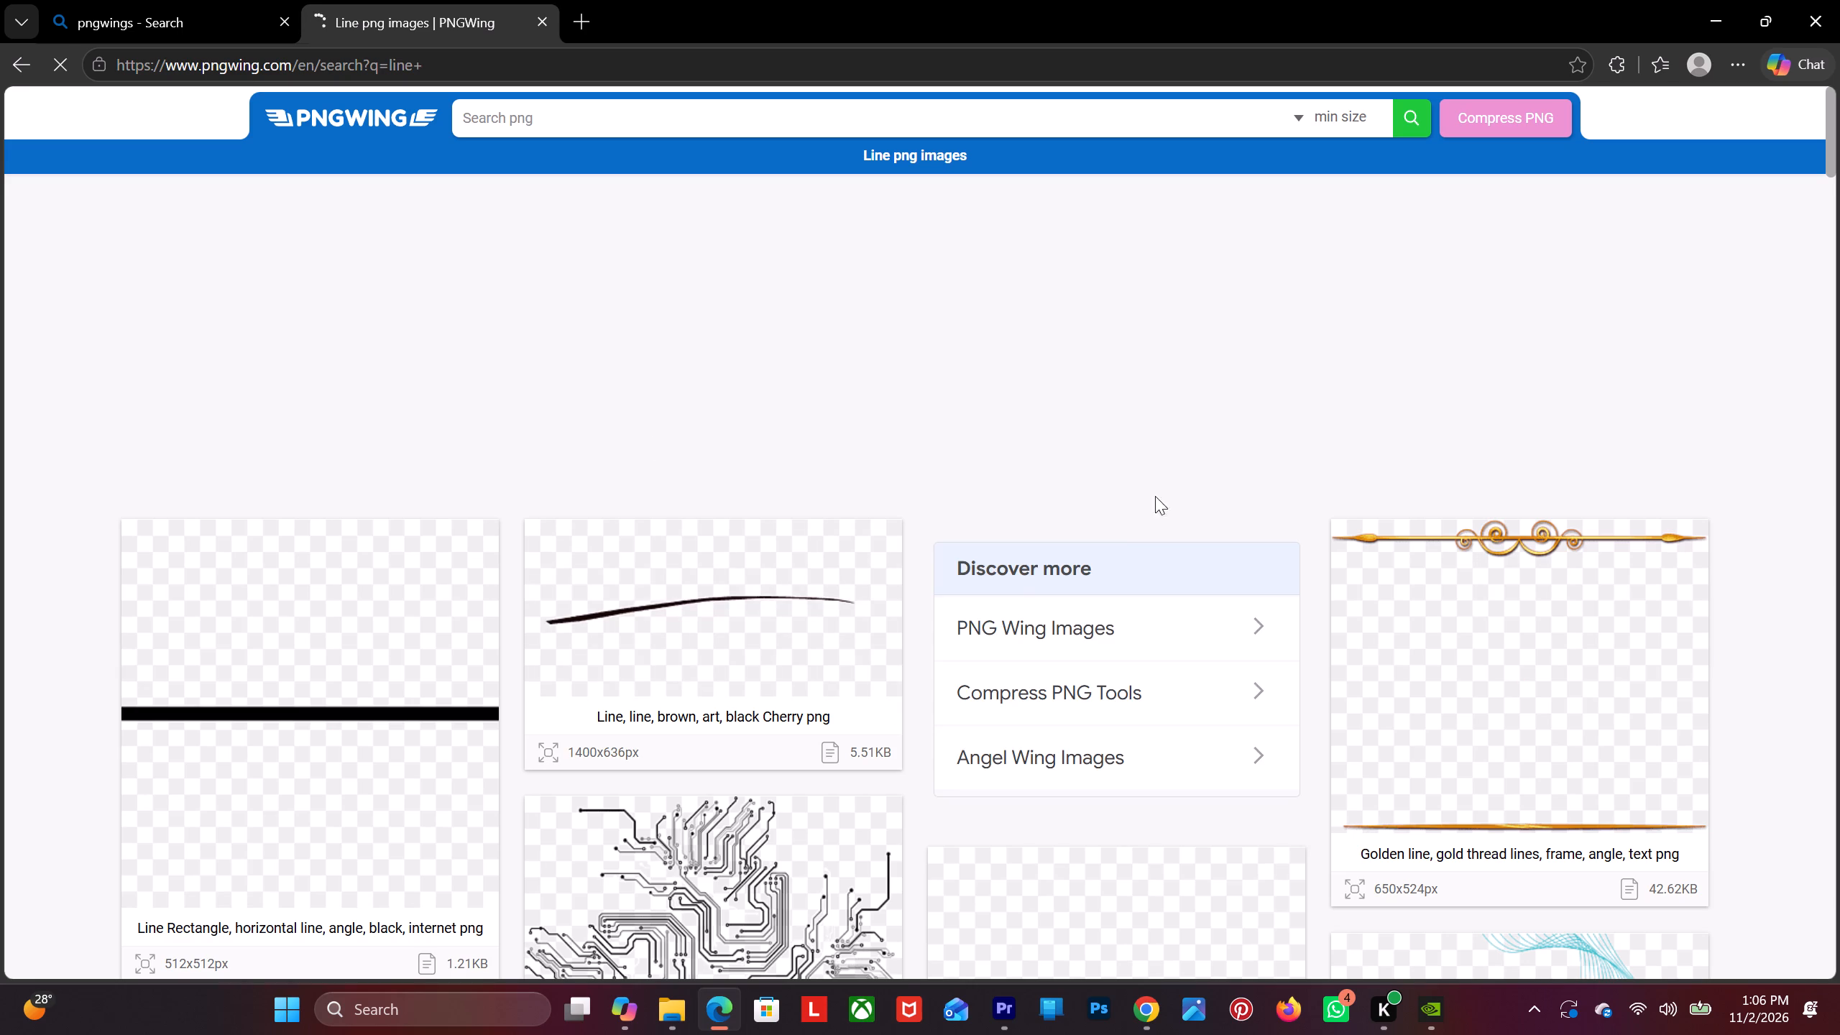
Examine the PNGWing line image results for a line graphic suited to the video.
scroll(1151, 496, "down", 5)
scroll(615, 484, "down", 9)
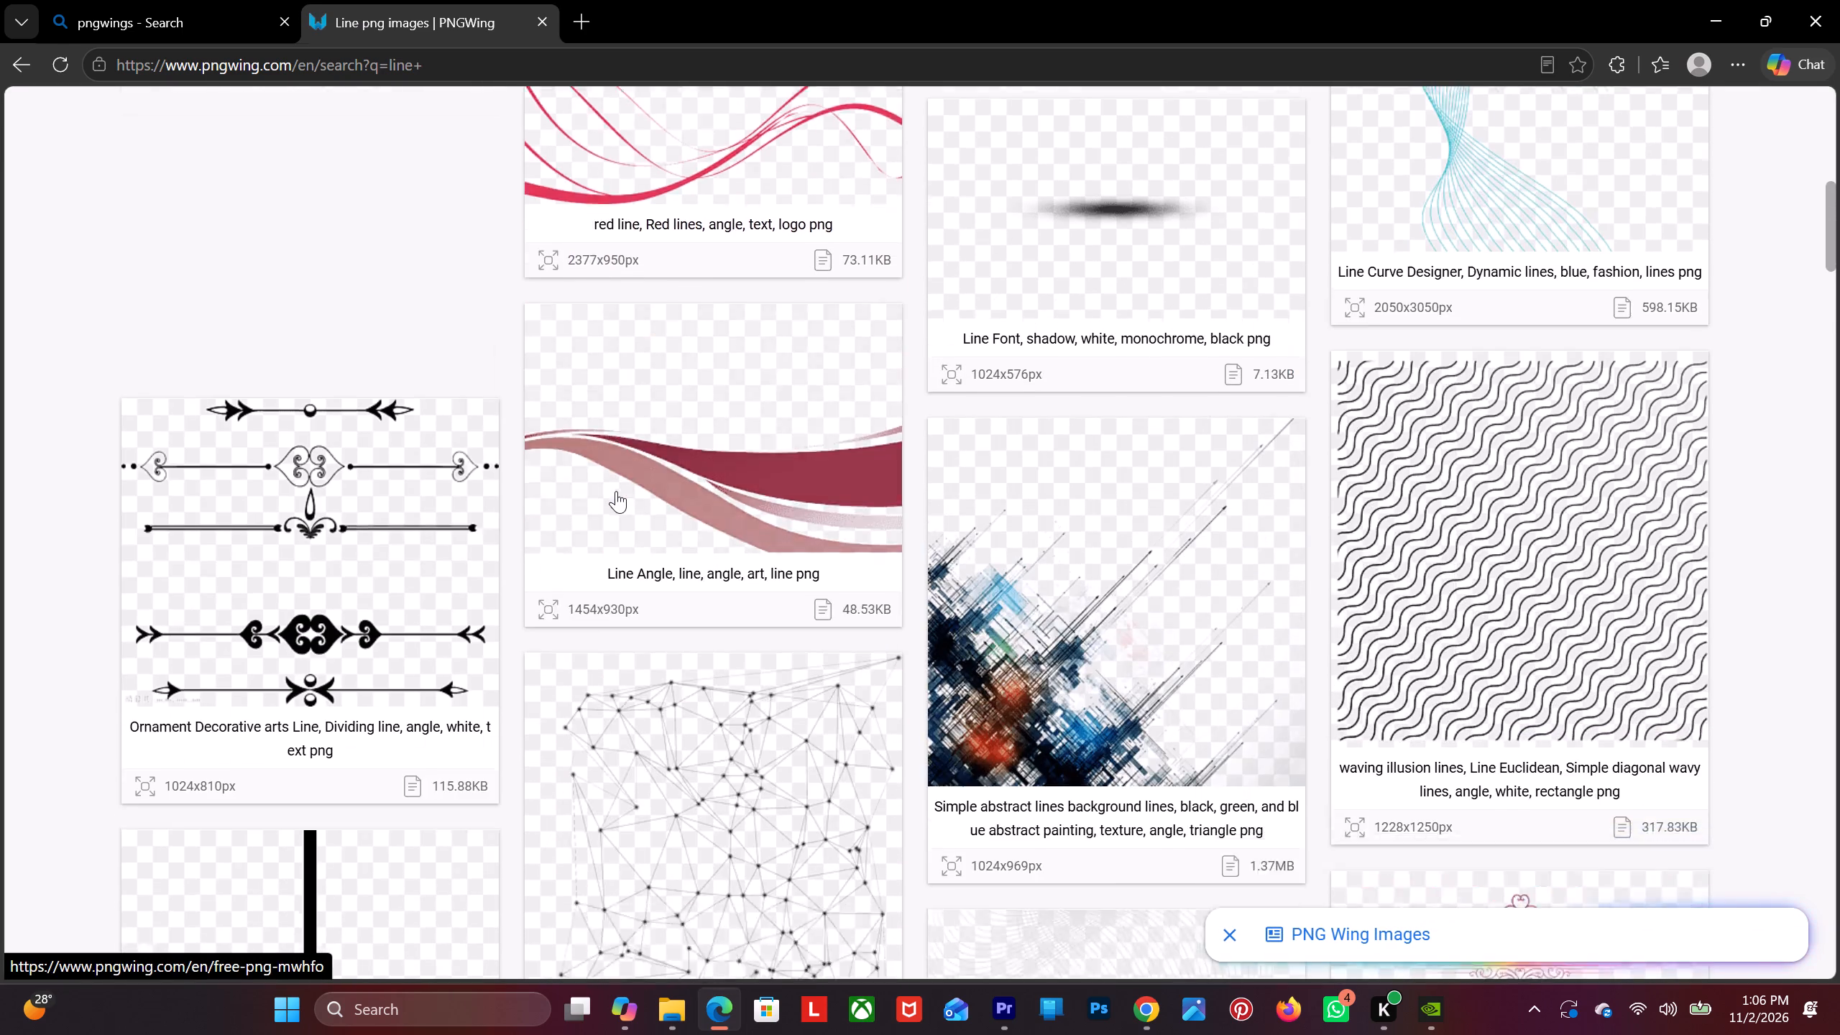
scroll(616, 491, "down", 18)
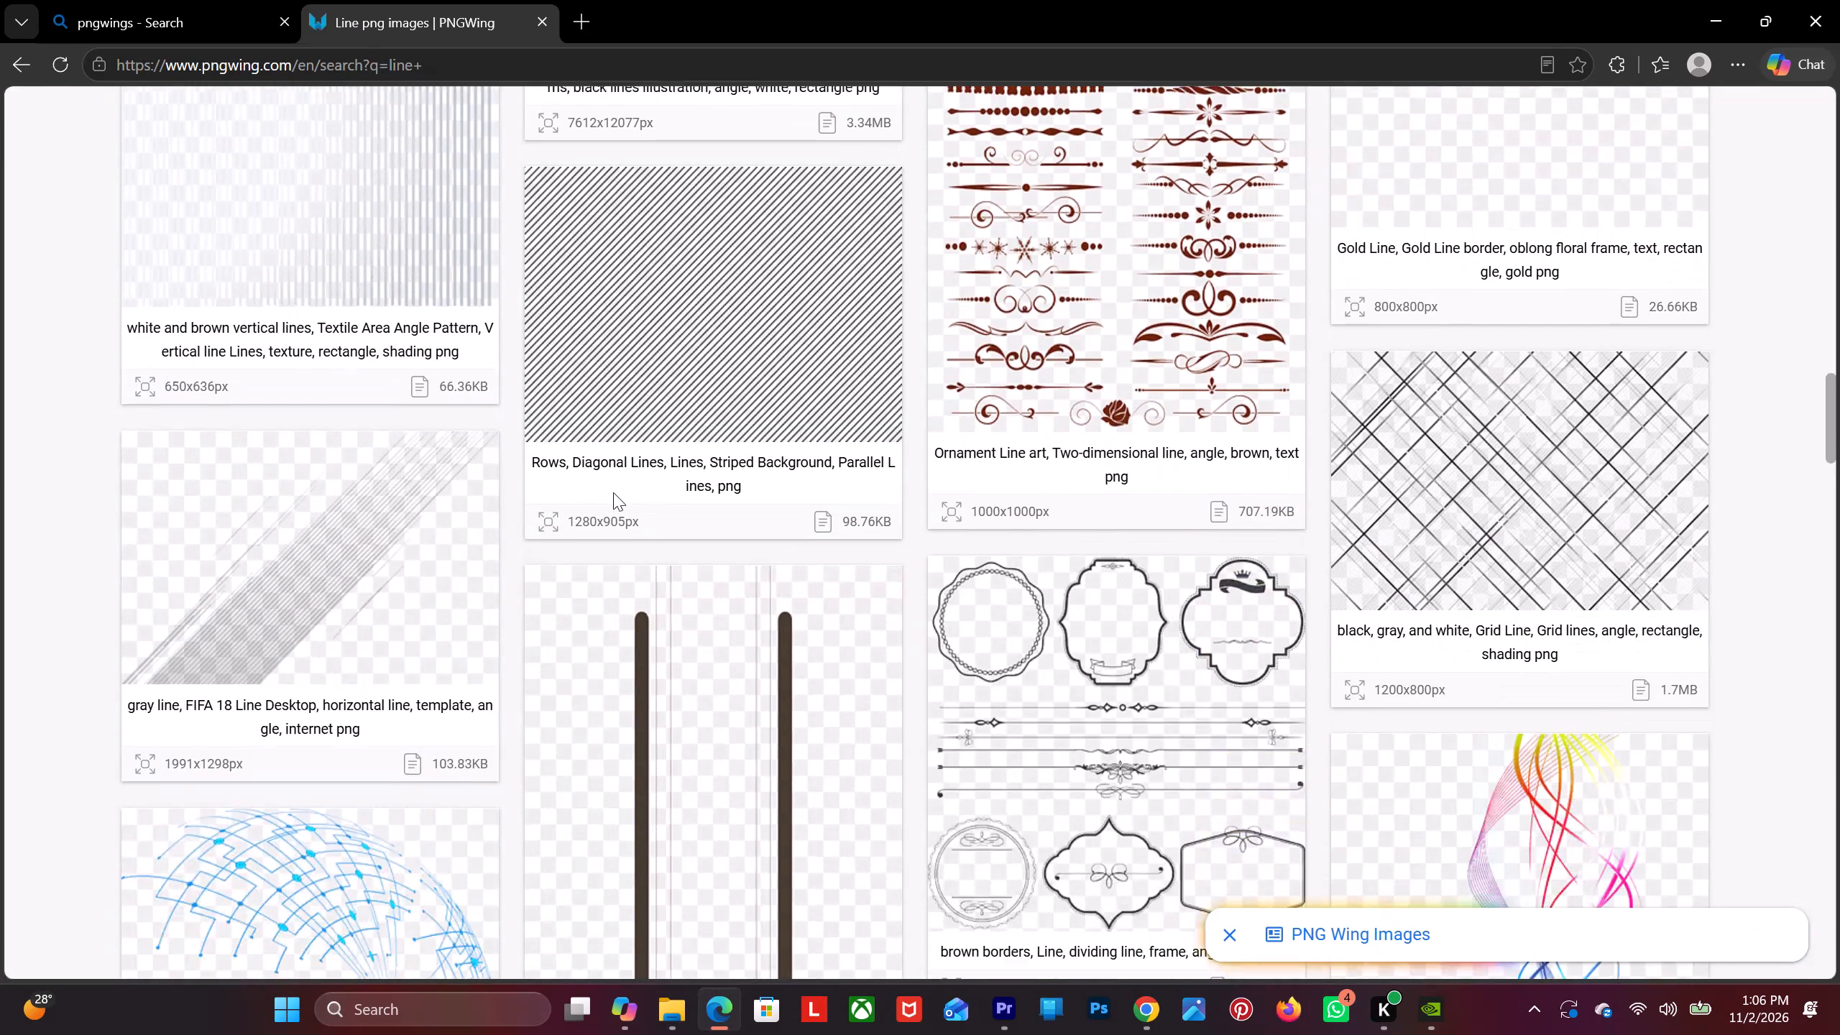
scroll(613, 492, "down", 20)
scroll(613, 492, "down", 4)
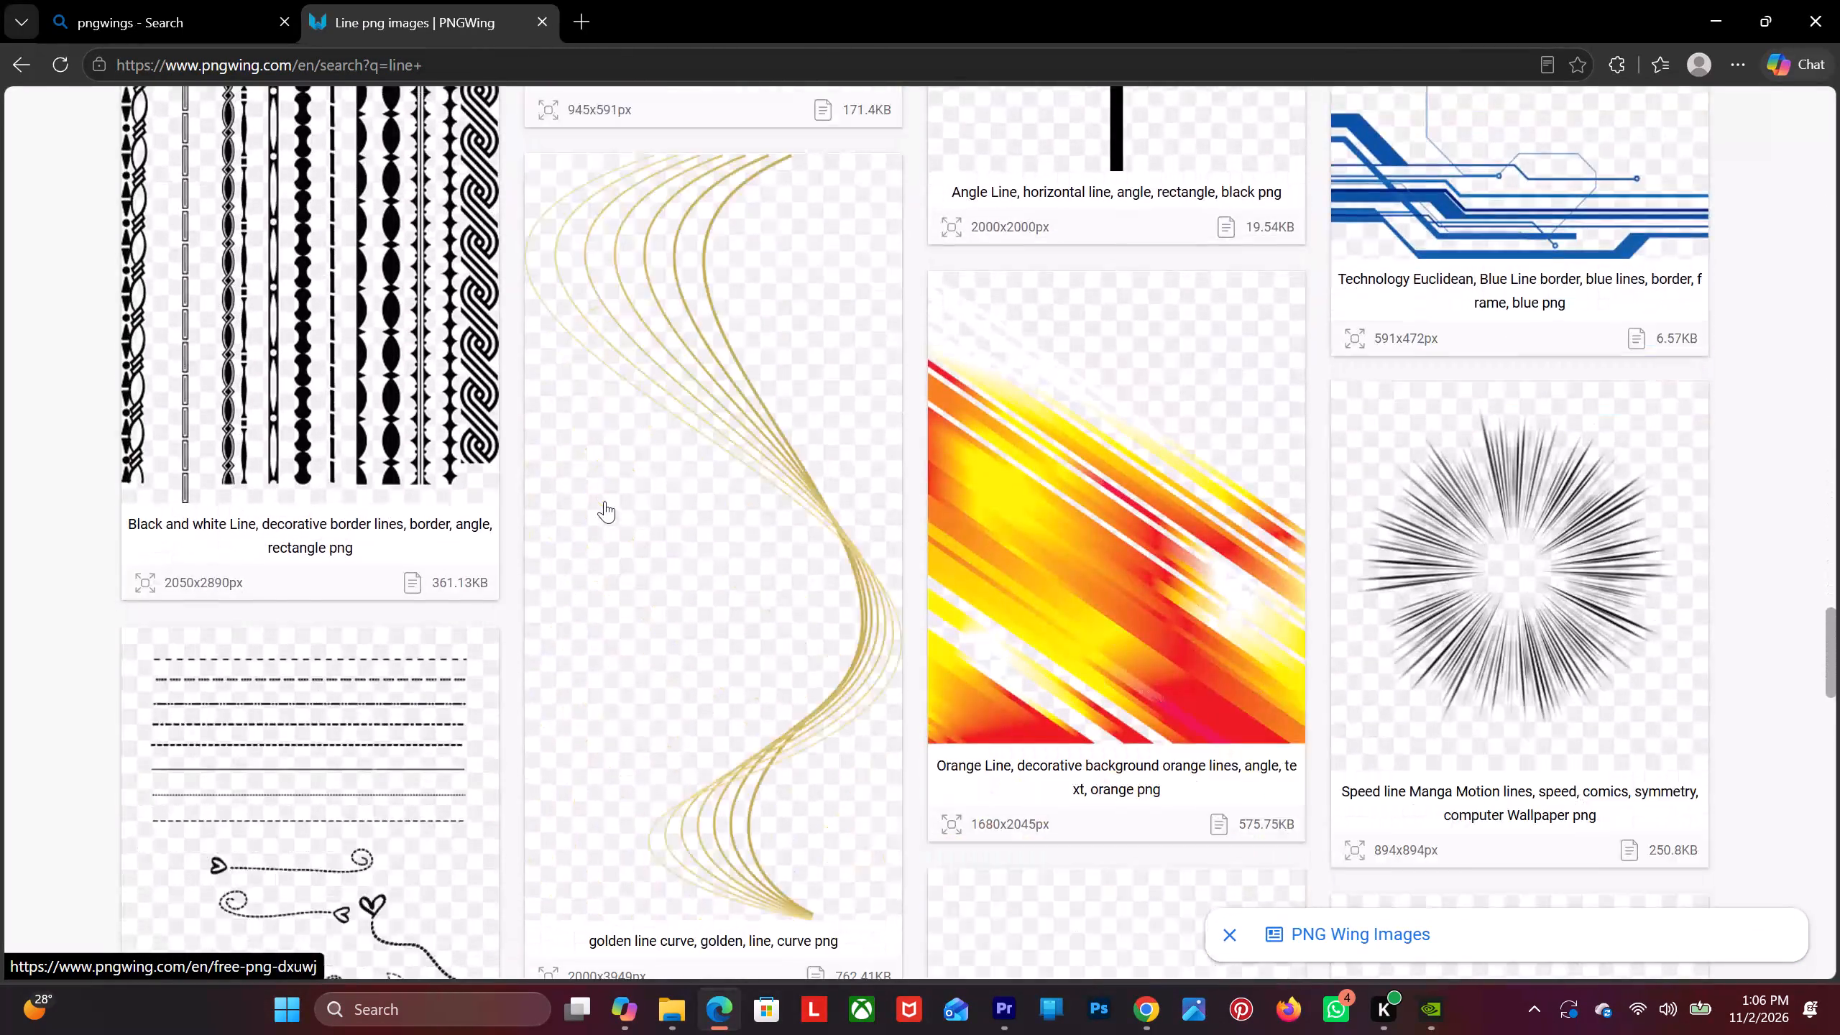
scroll(604, 501, "down", 20)
scroll(604, 501, "down", 3)
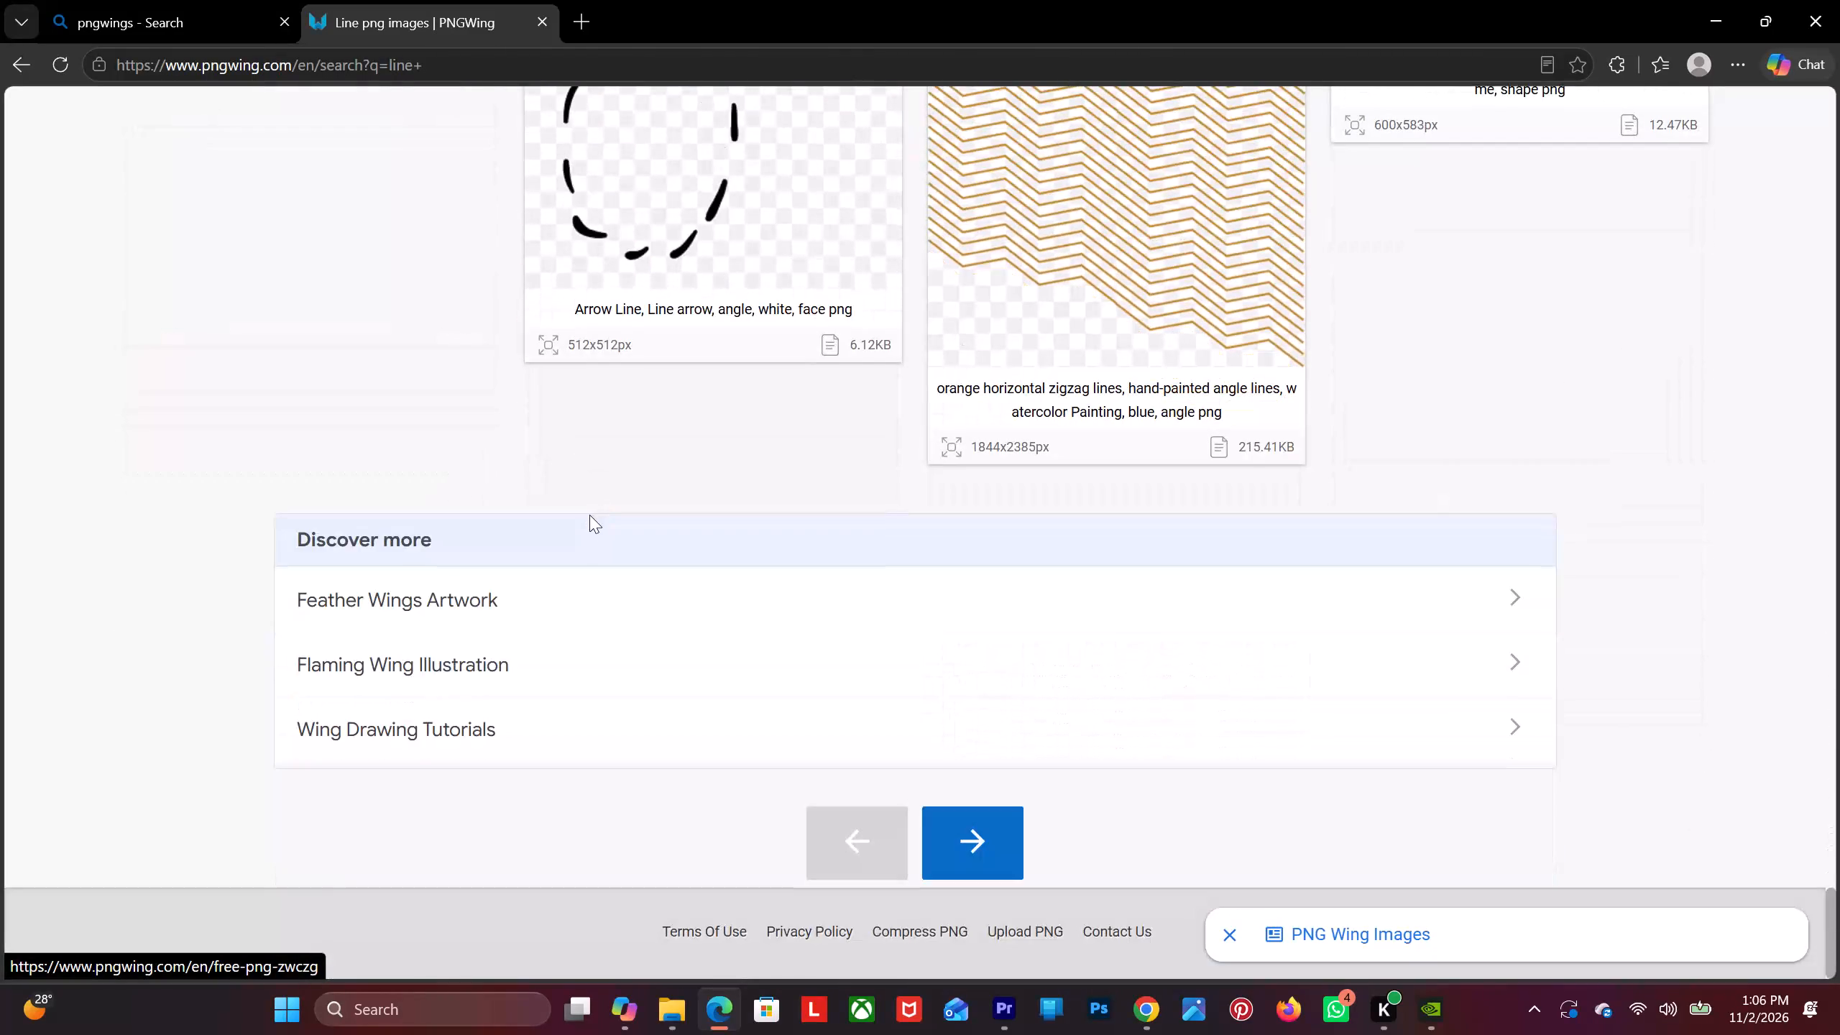
scroll(589, 515, "down", 3)
scroll(589, 510, "up", 17)
scroll(594, 509, "up", 10)
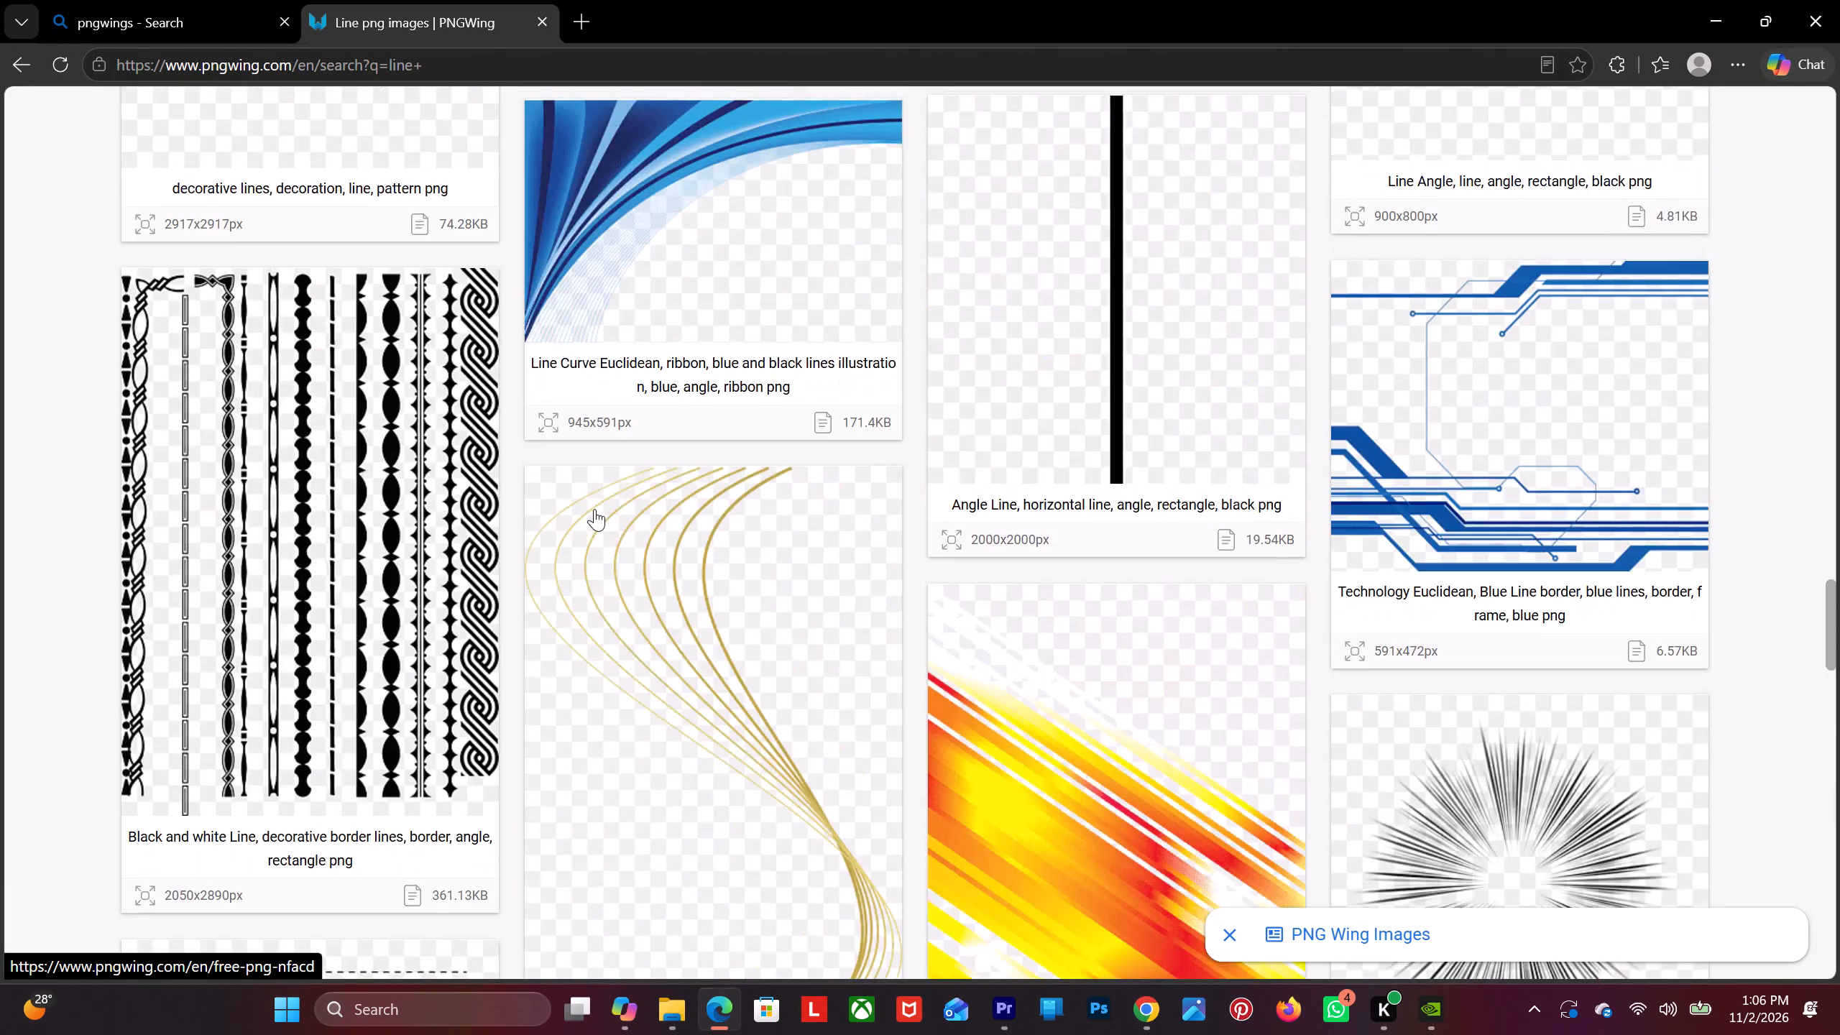
scroll(594, 509, "up", 20)
scroll(594, 509, "up", 15)
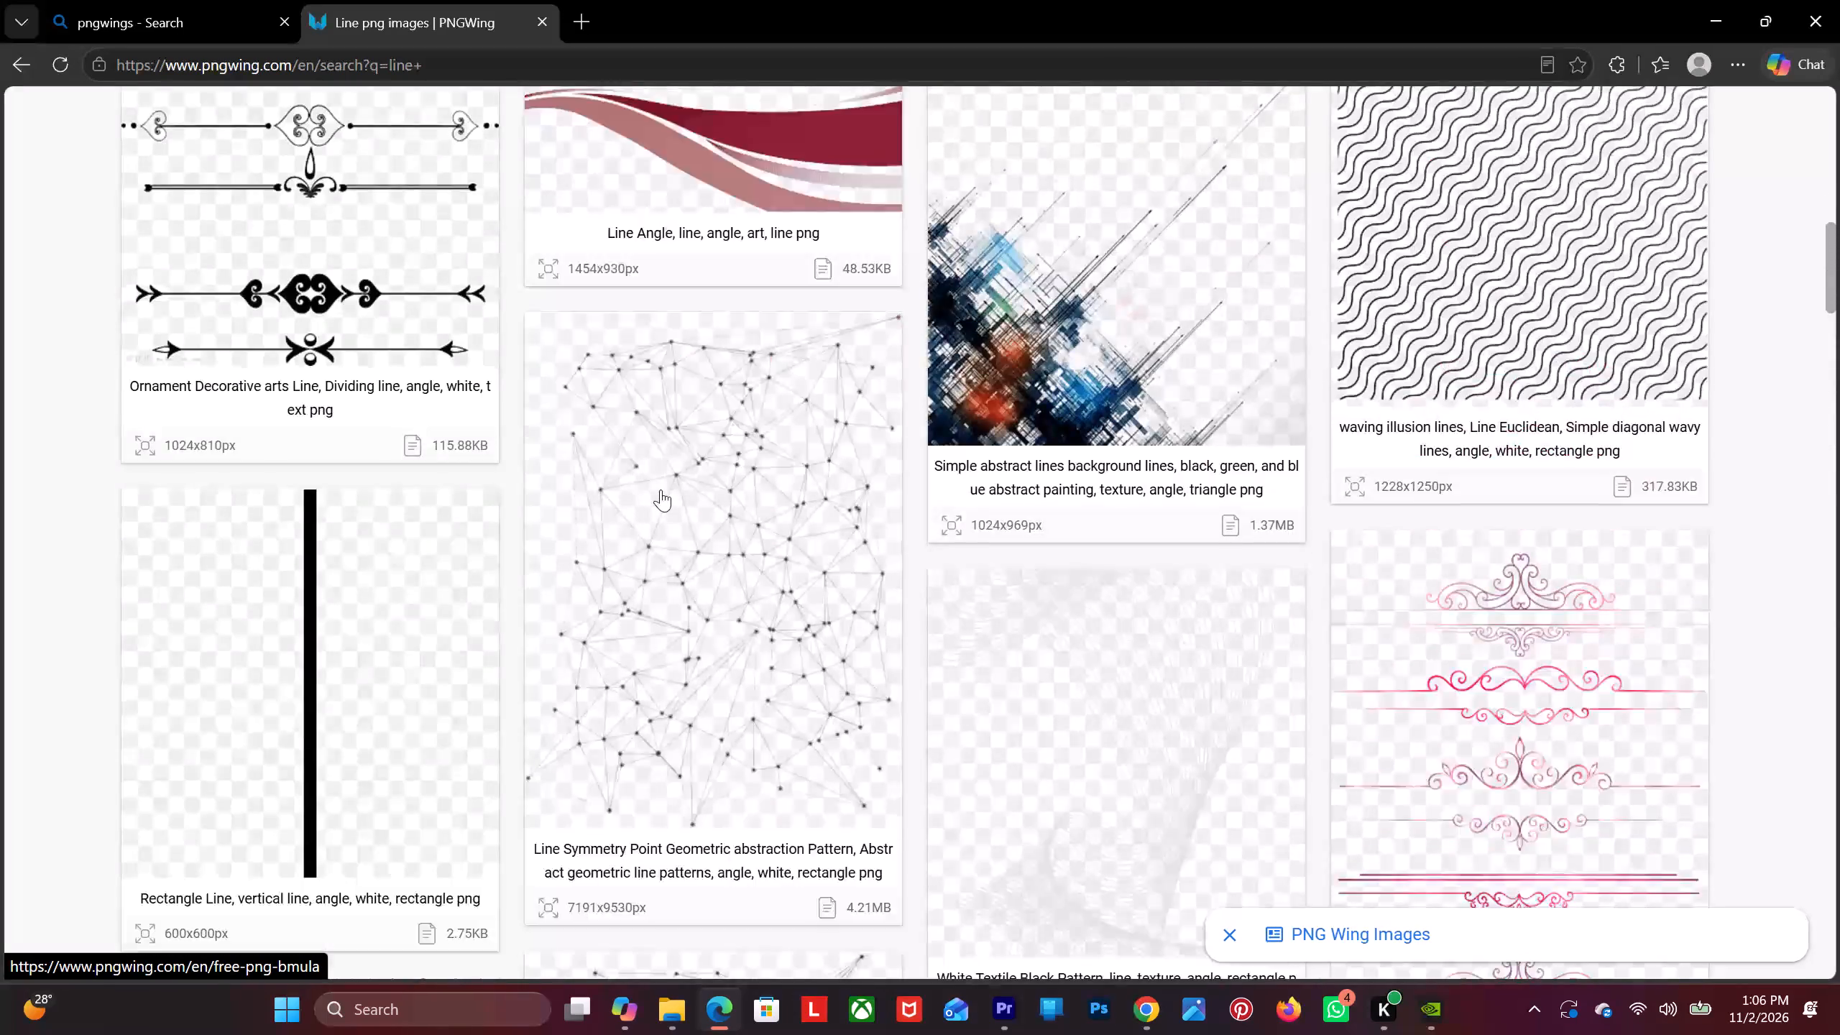
scroll(661, 489, "up", 19)
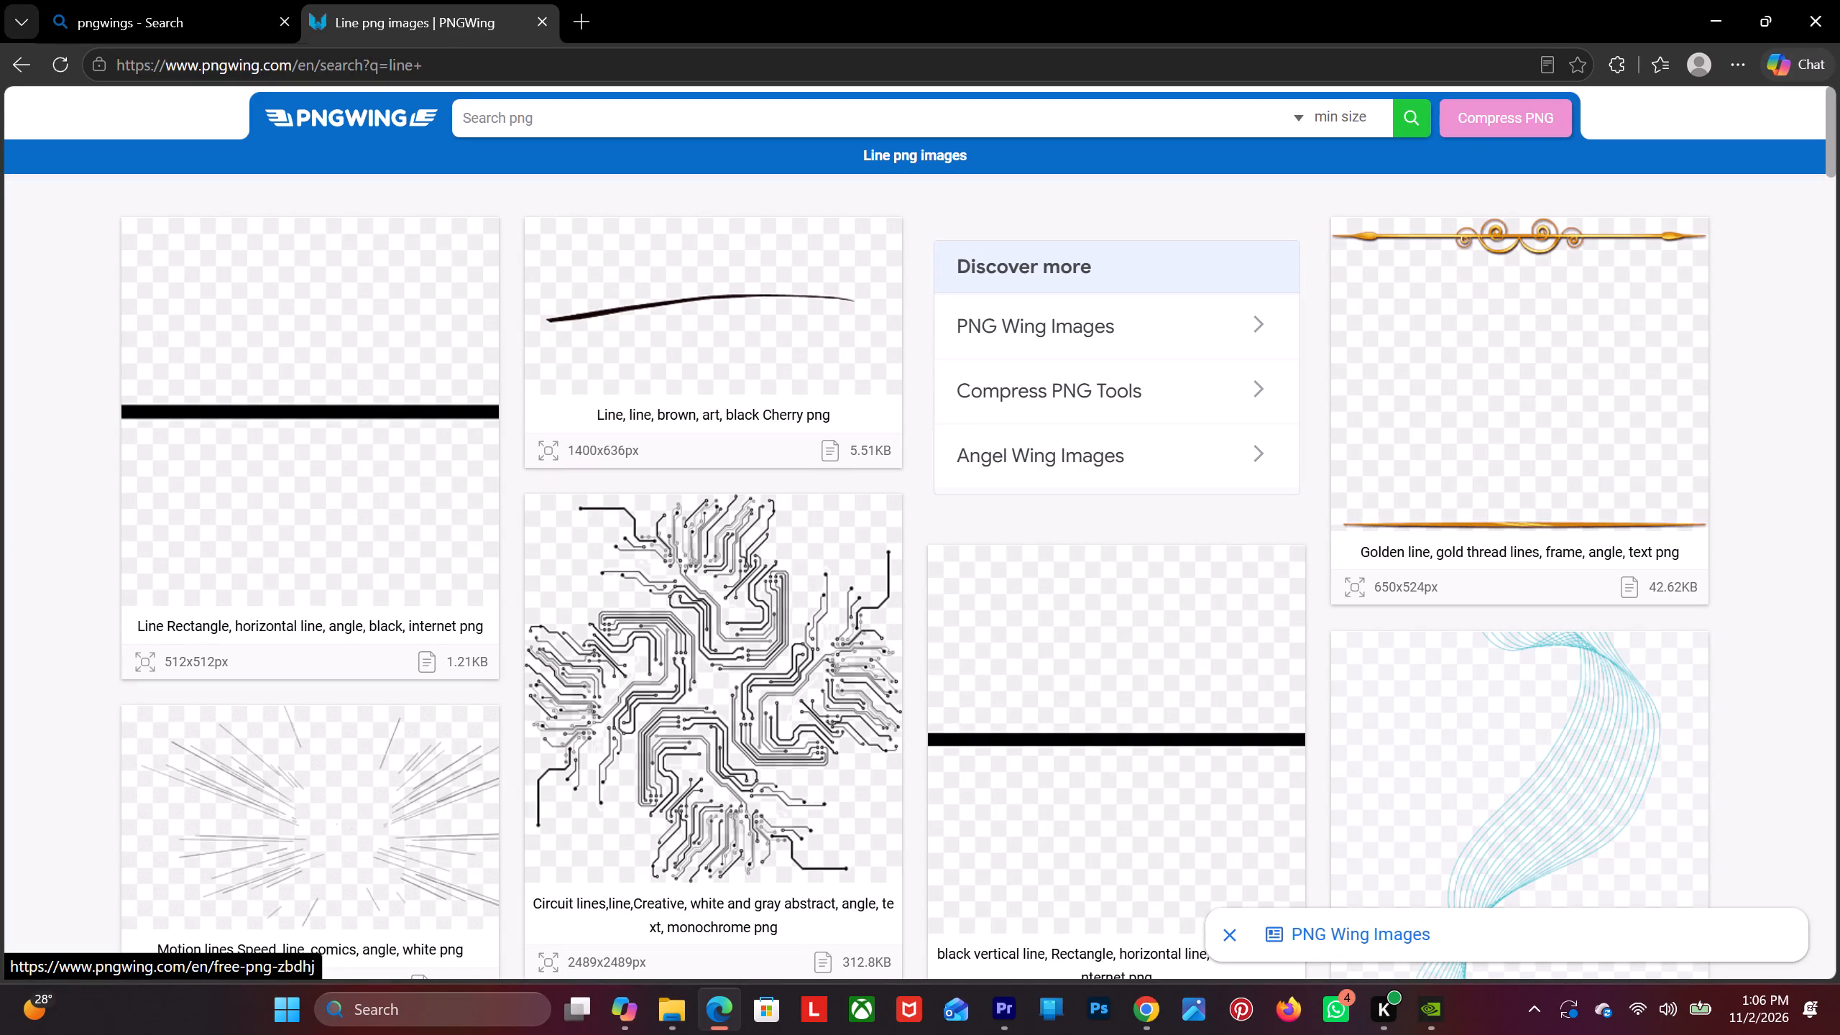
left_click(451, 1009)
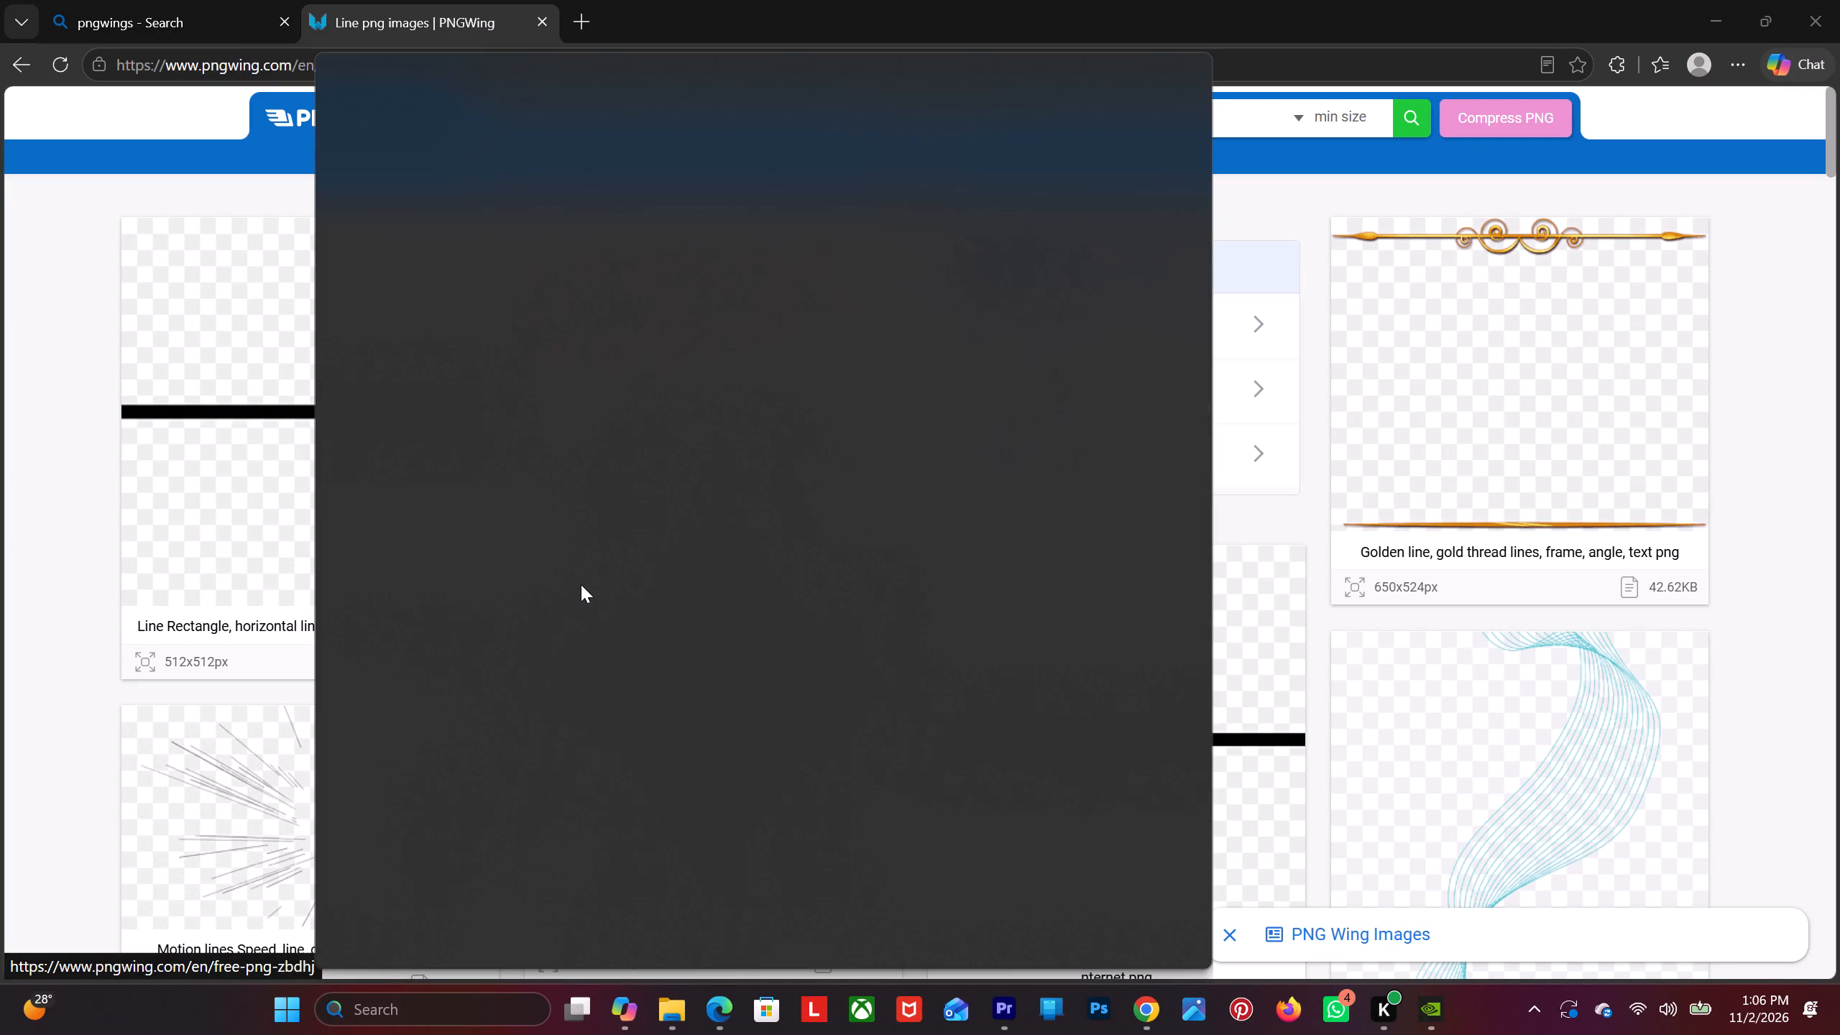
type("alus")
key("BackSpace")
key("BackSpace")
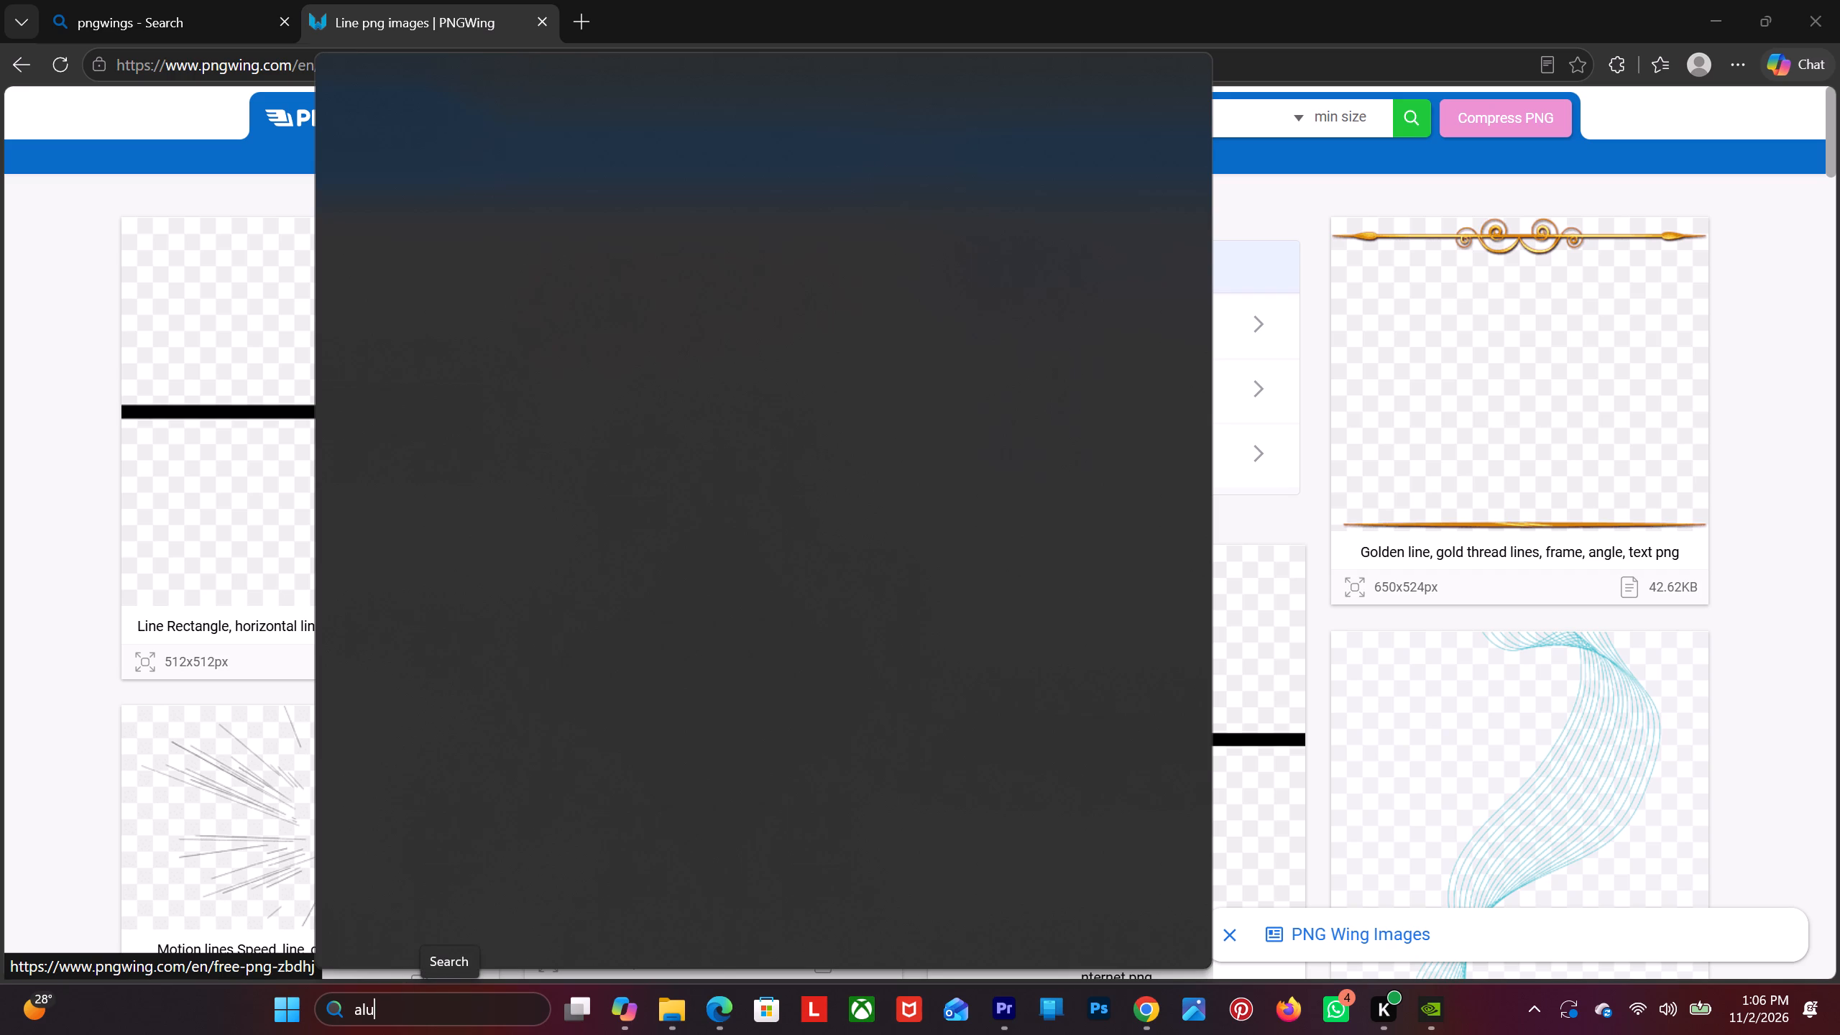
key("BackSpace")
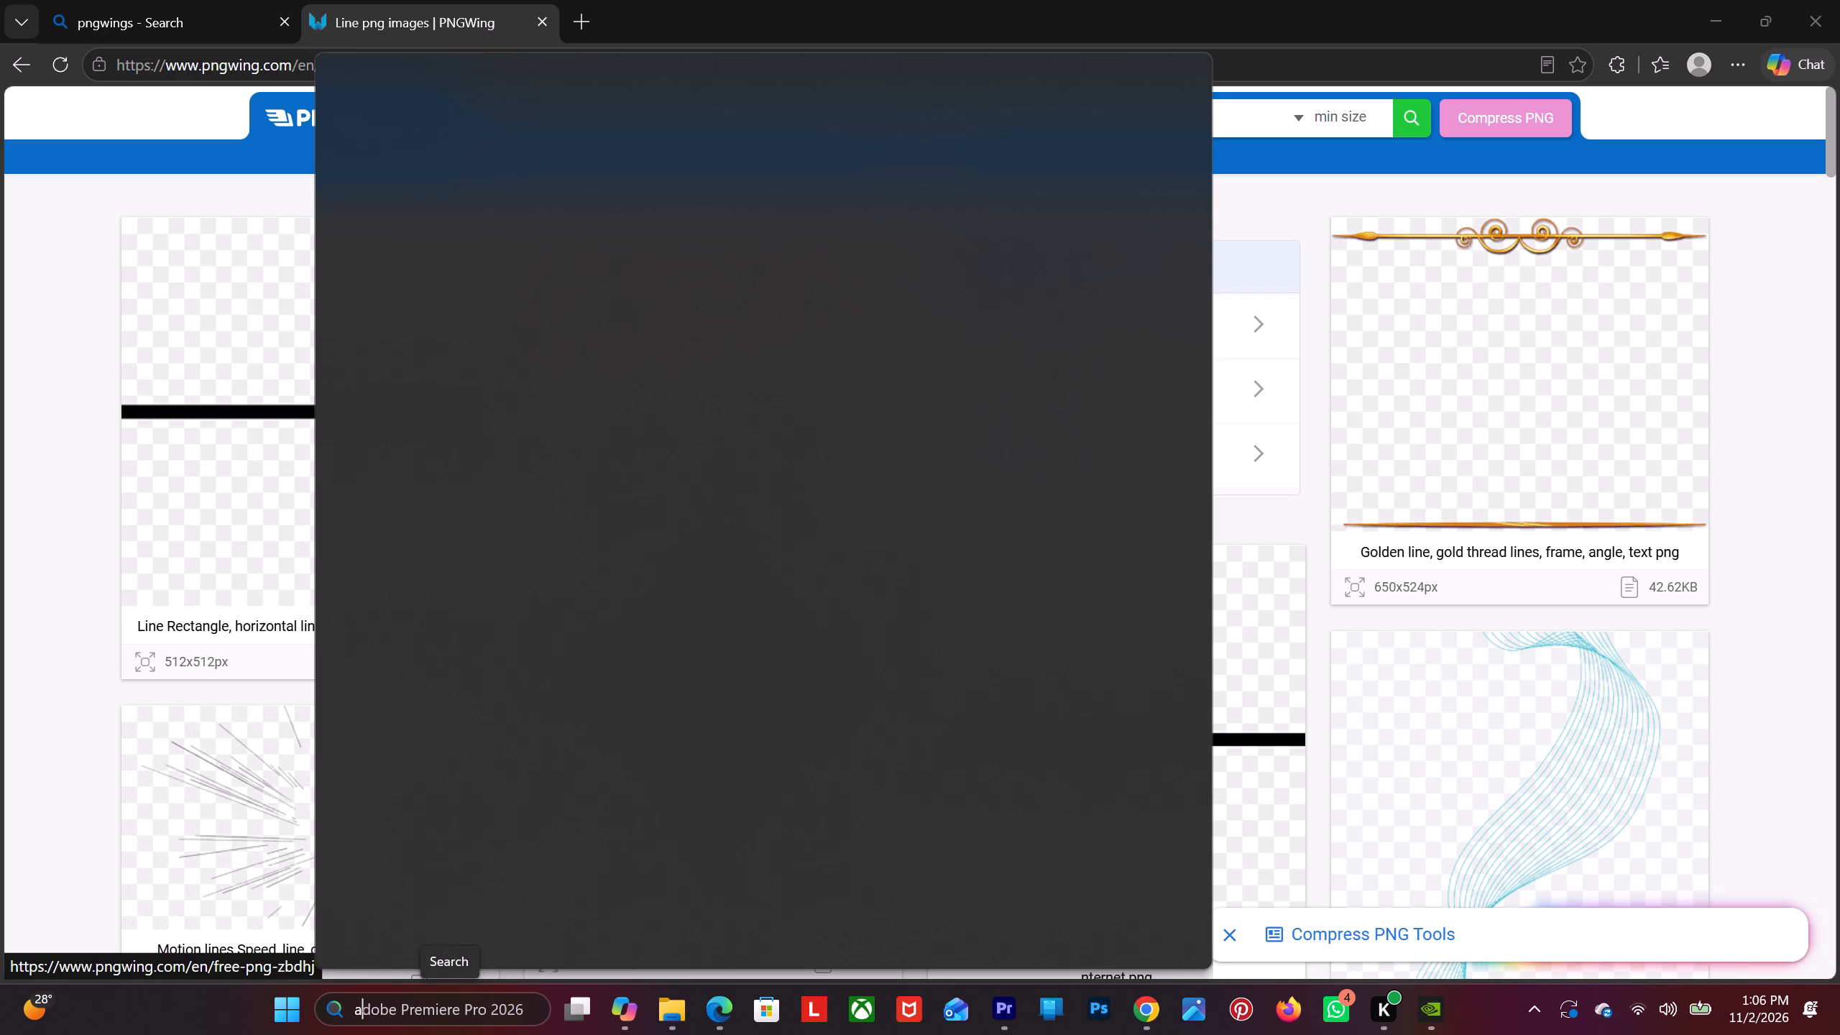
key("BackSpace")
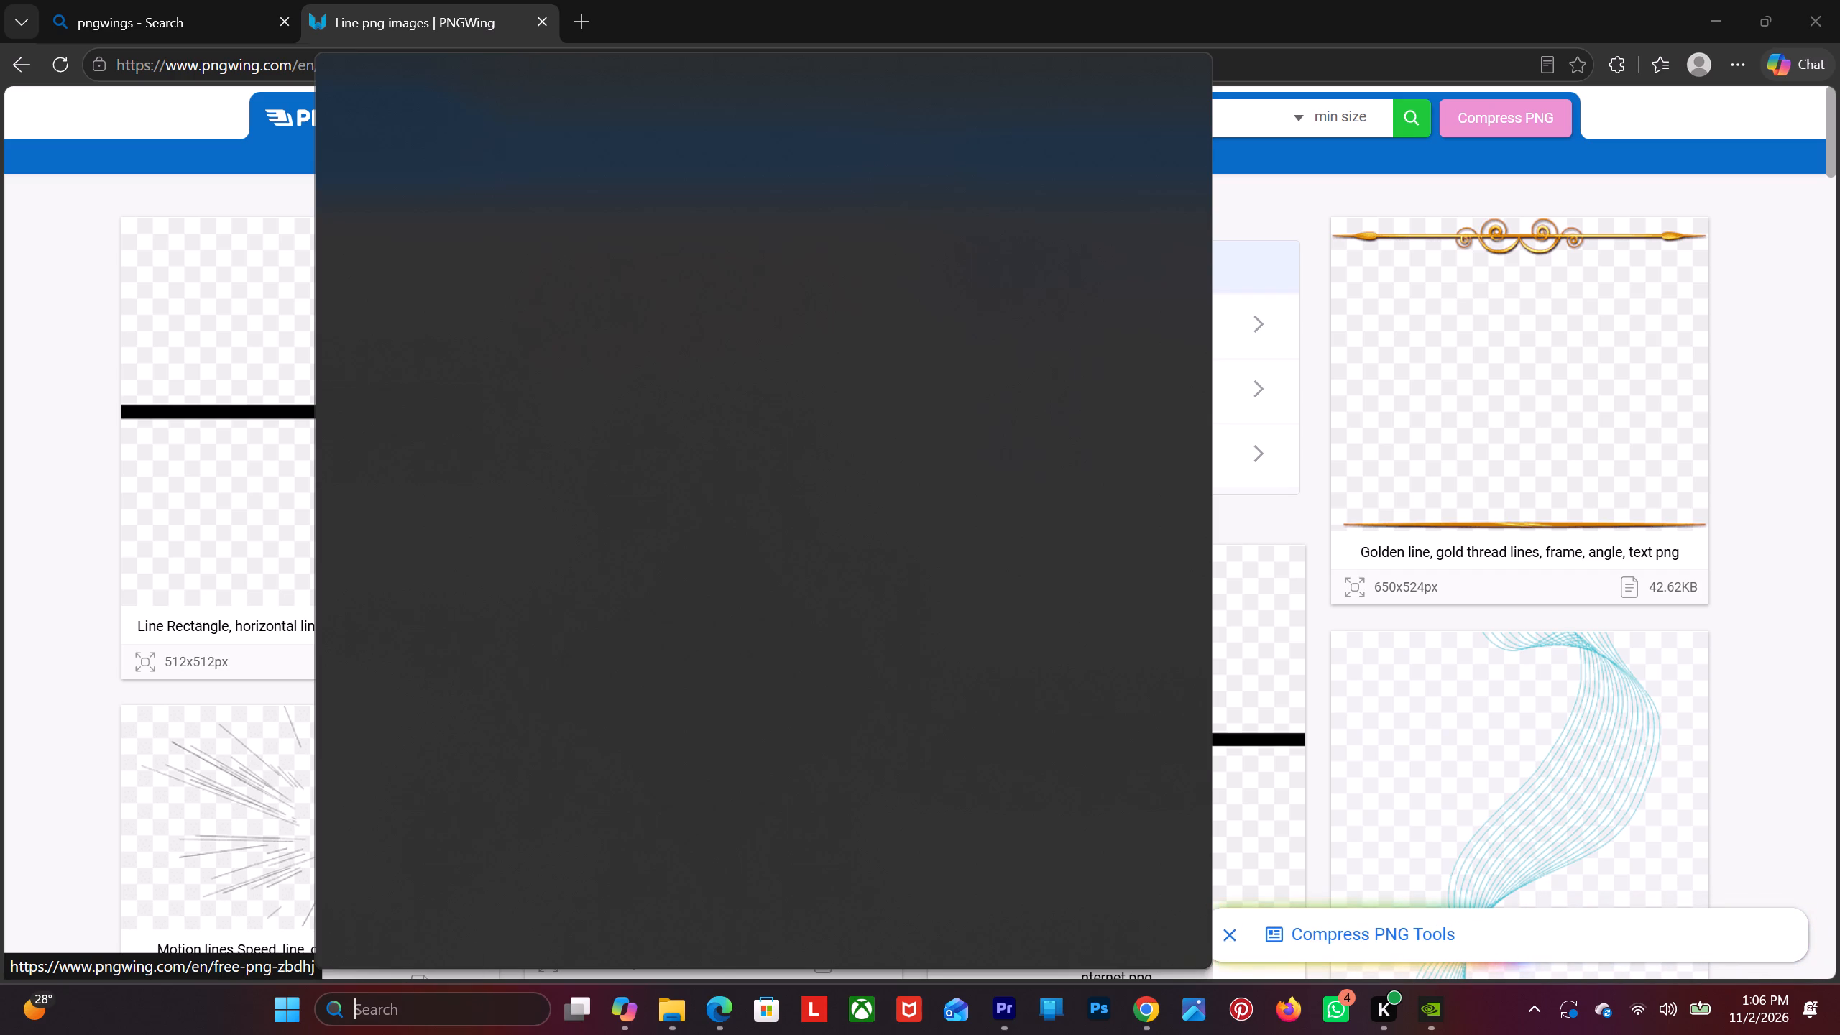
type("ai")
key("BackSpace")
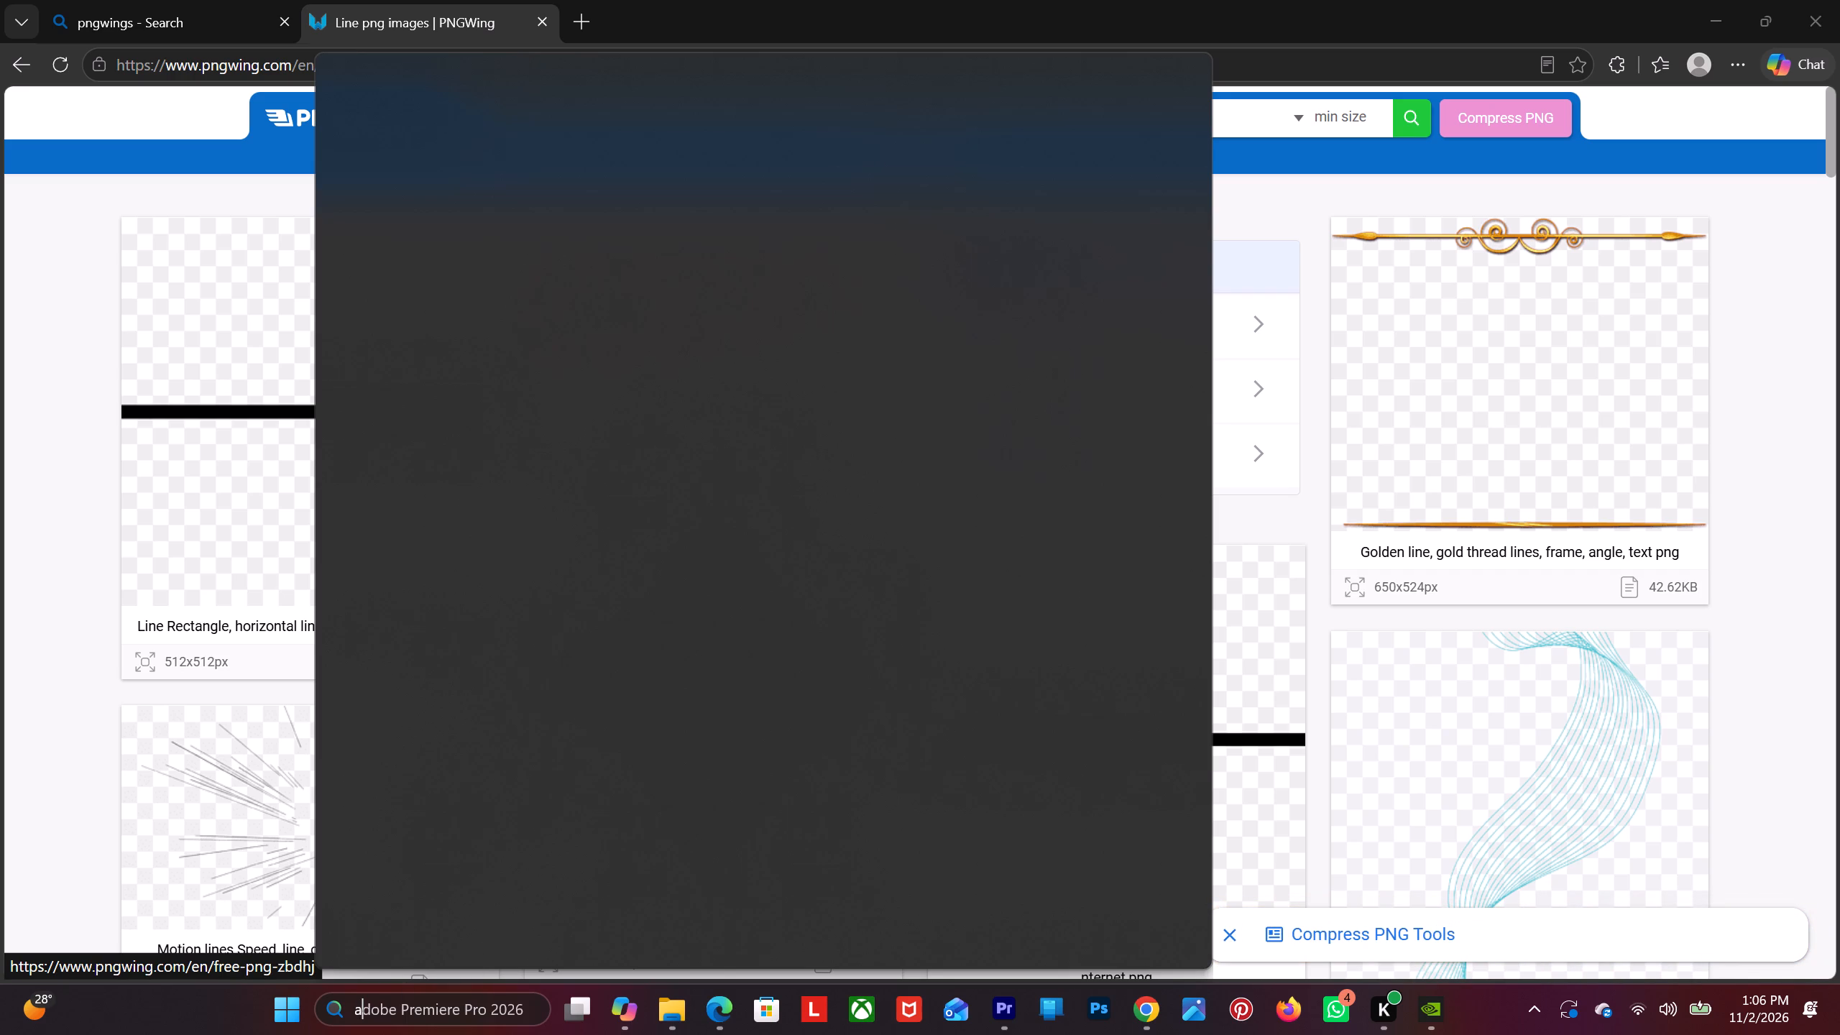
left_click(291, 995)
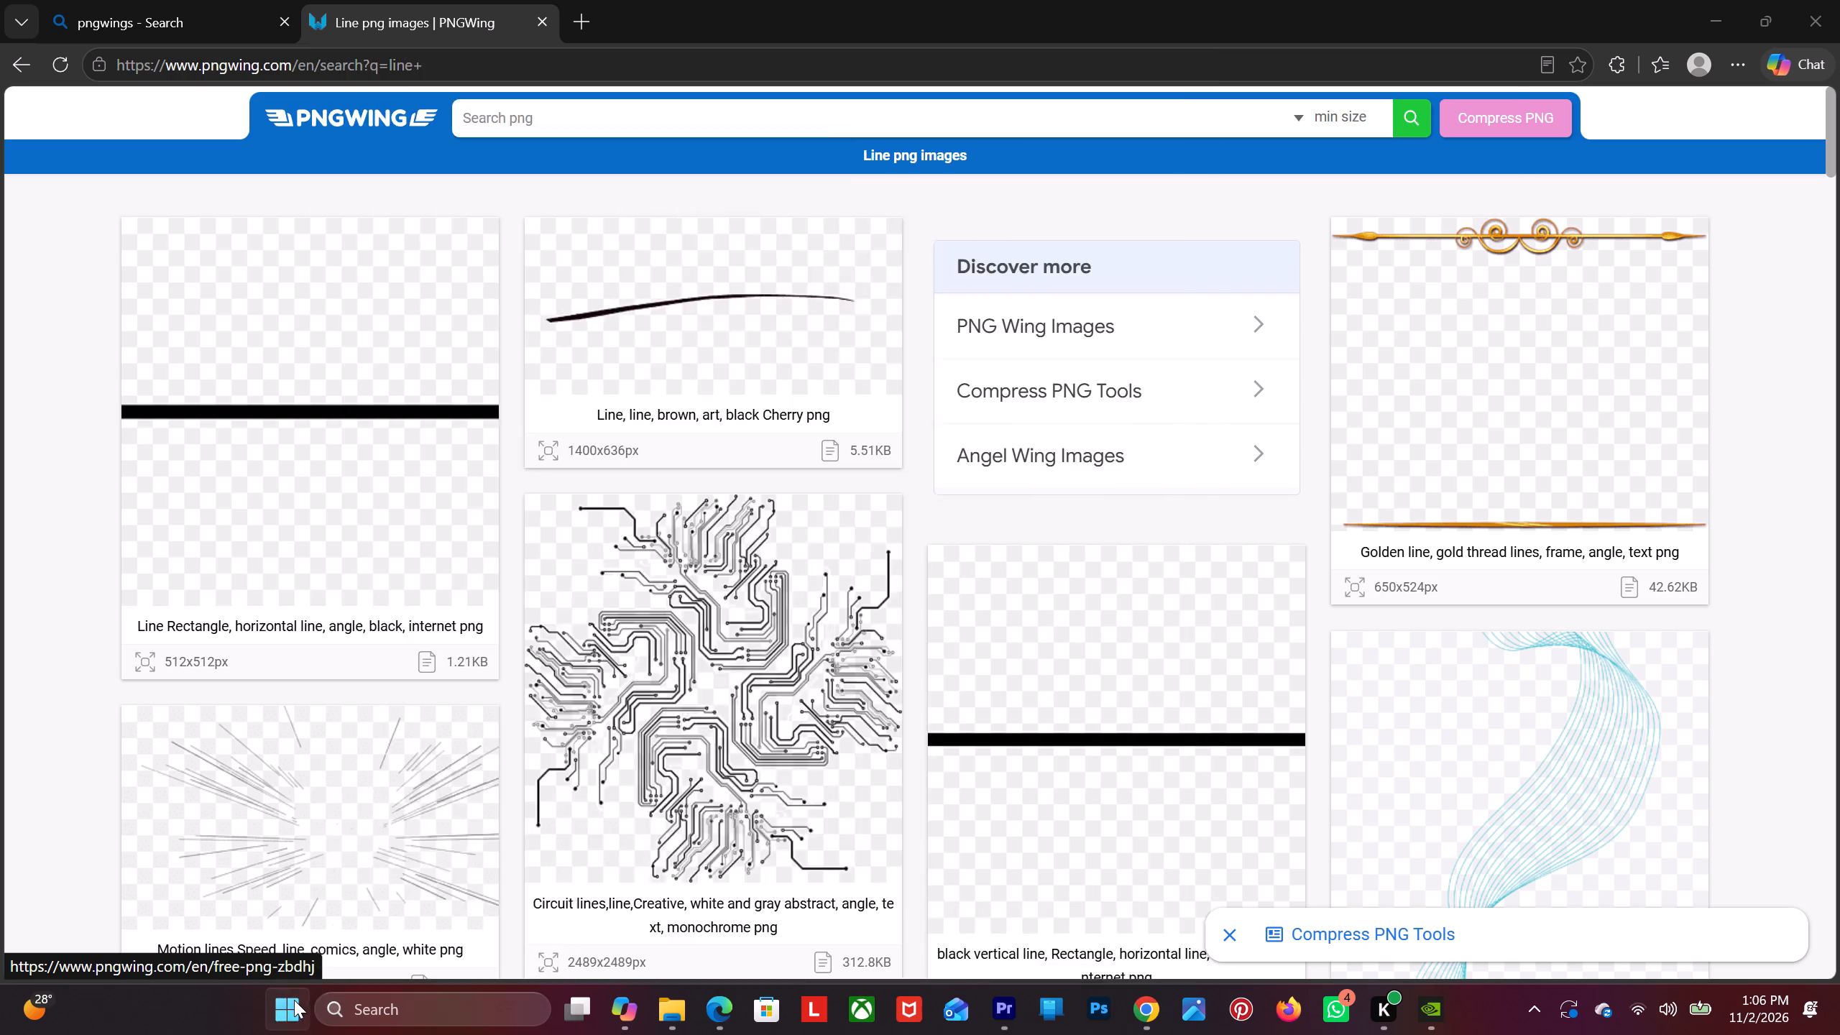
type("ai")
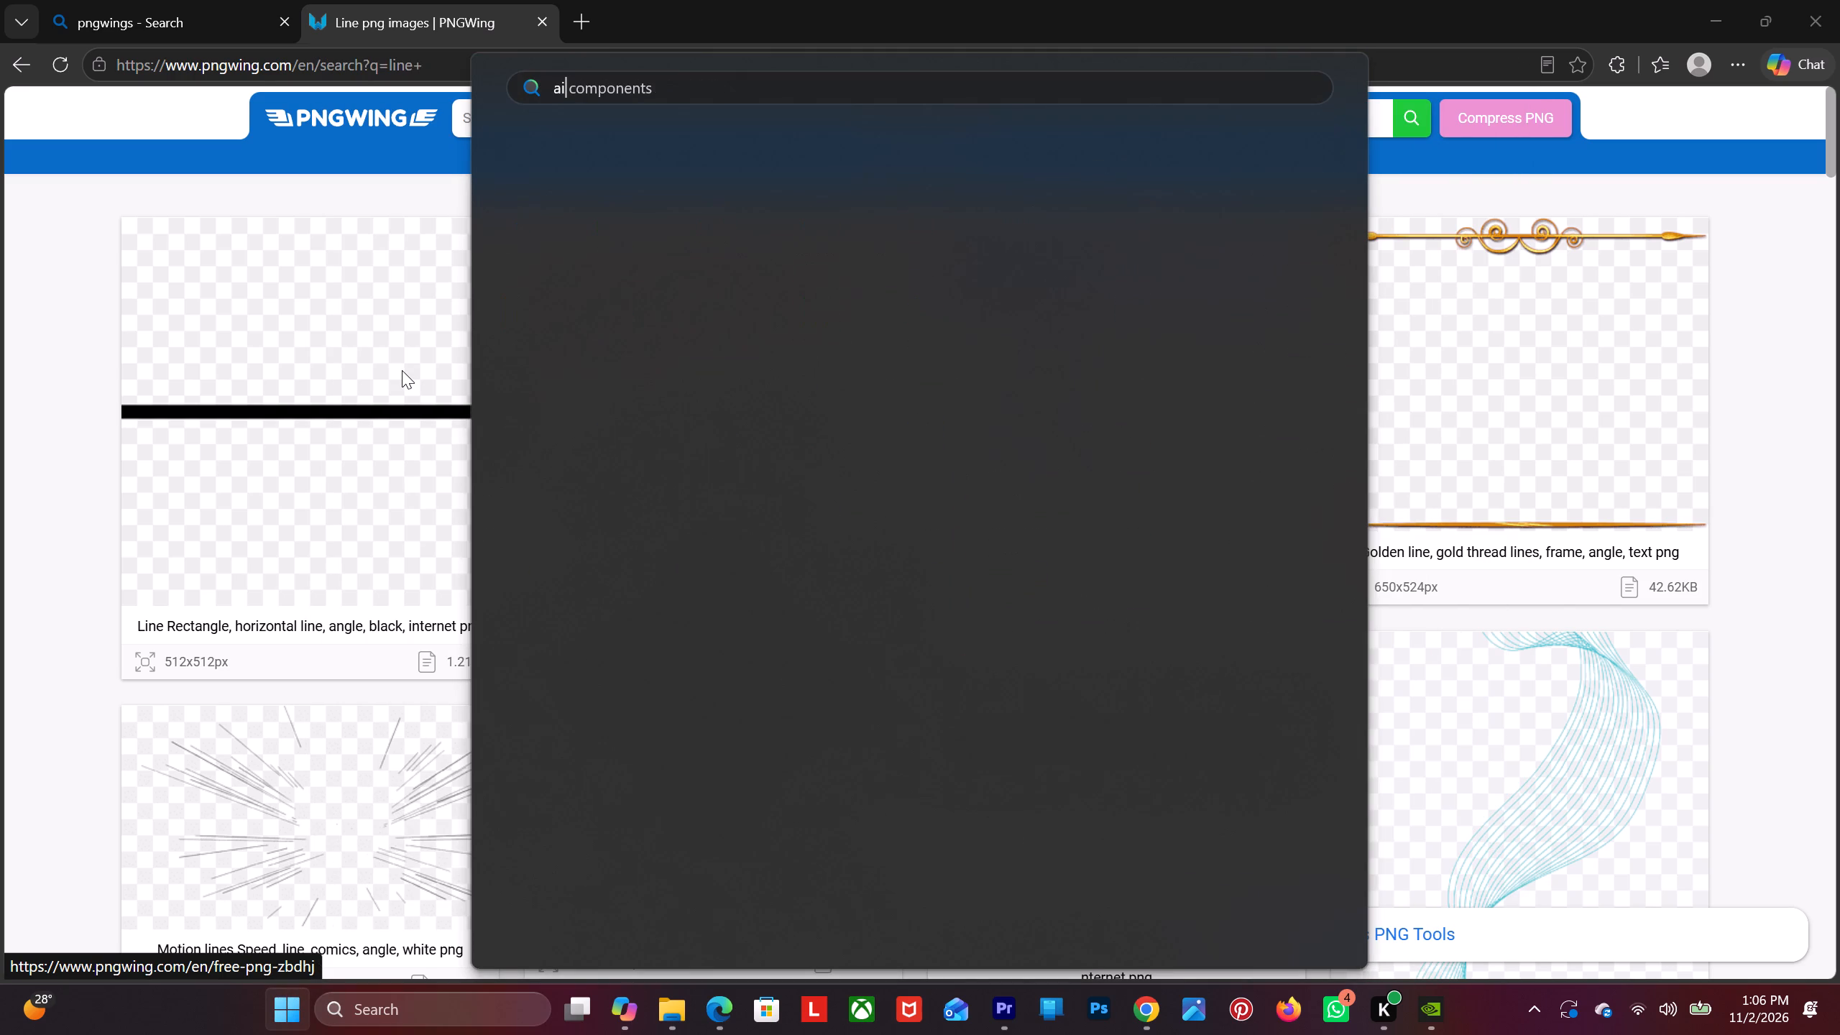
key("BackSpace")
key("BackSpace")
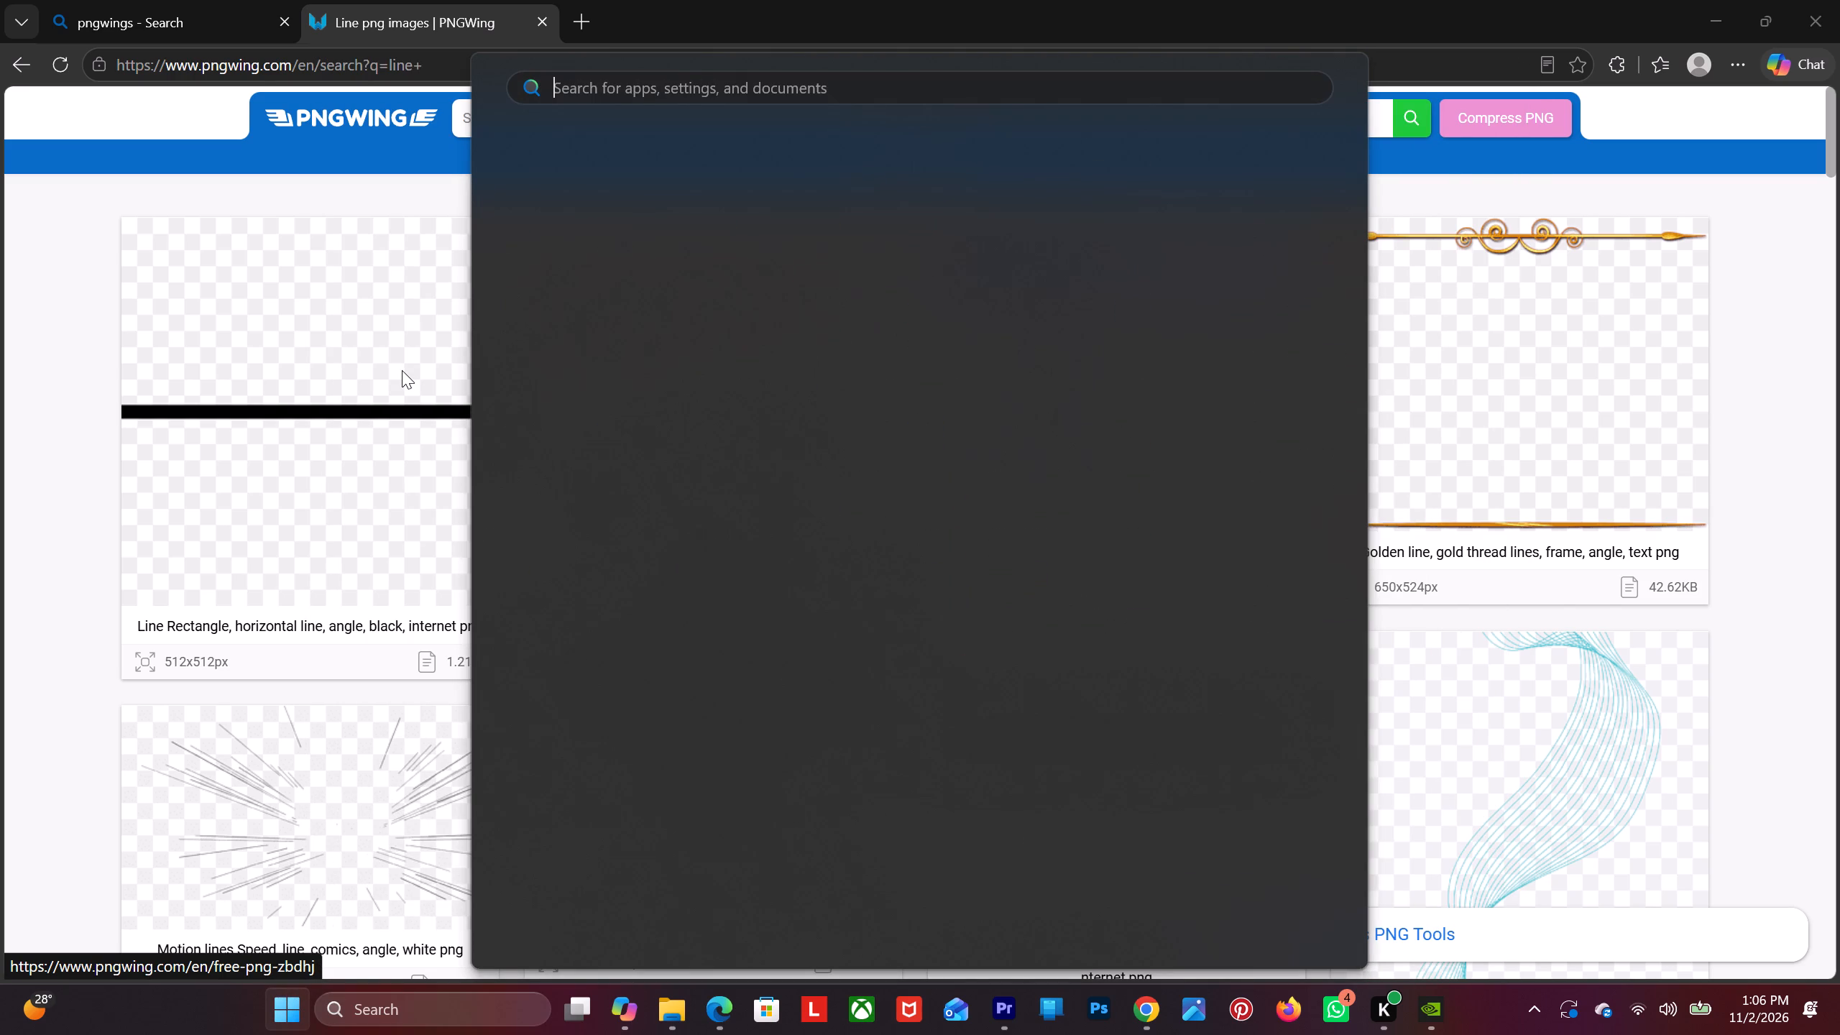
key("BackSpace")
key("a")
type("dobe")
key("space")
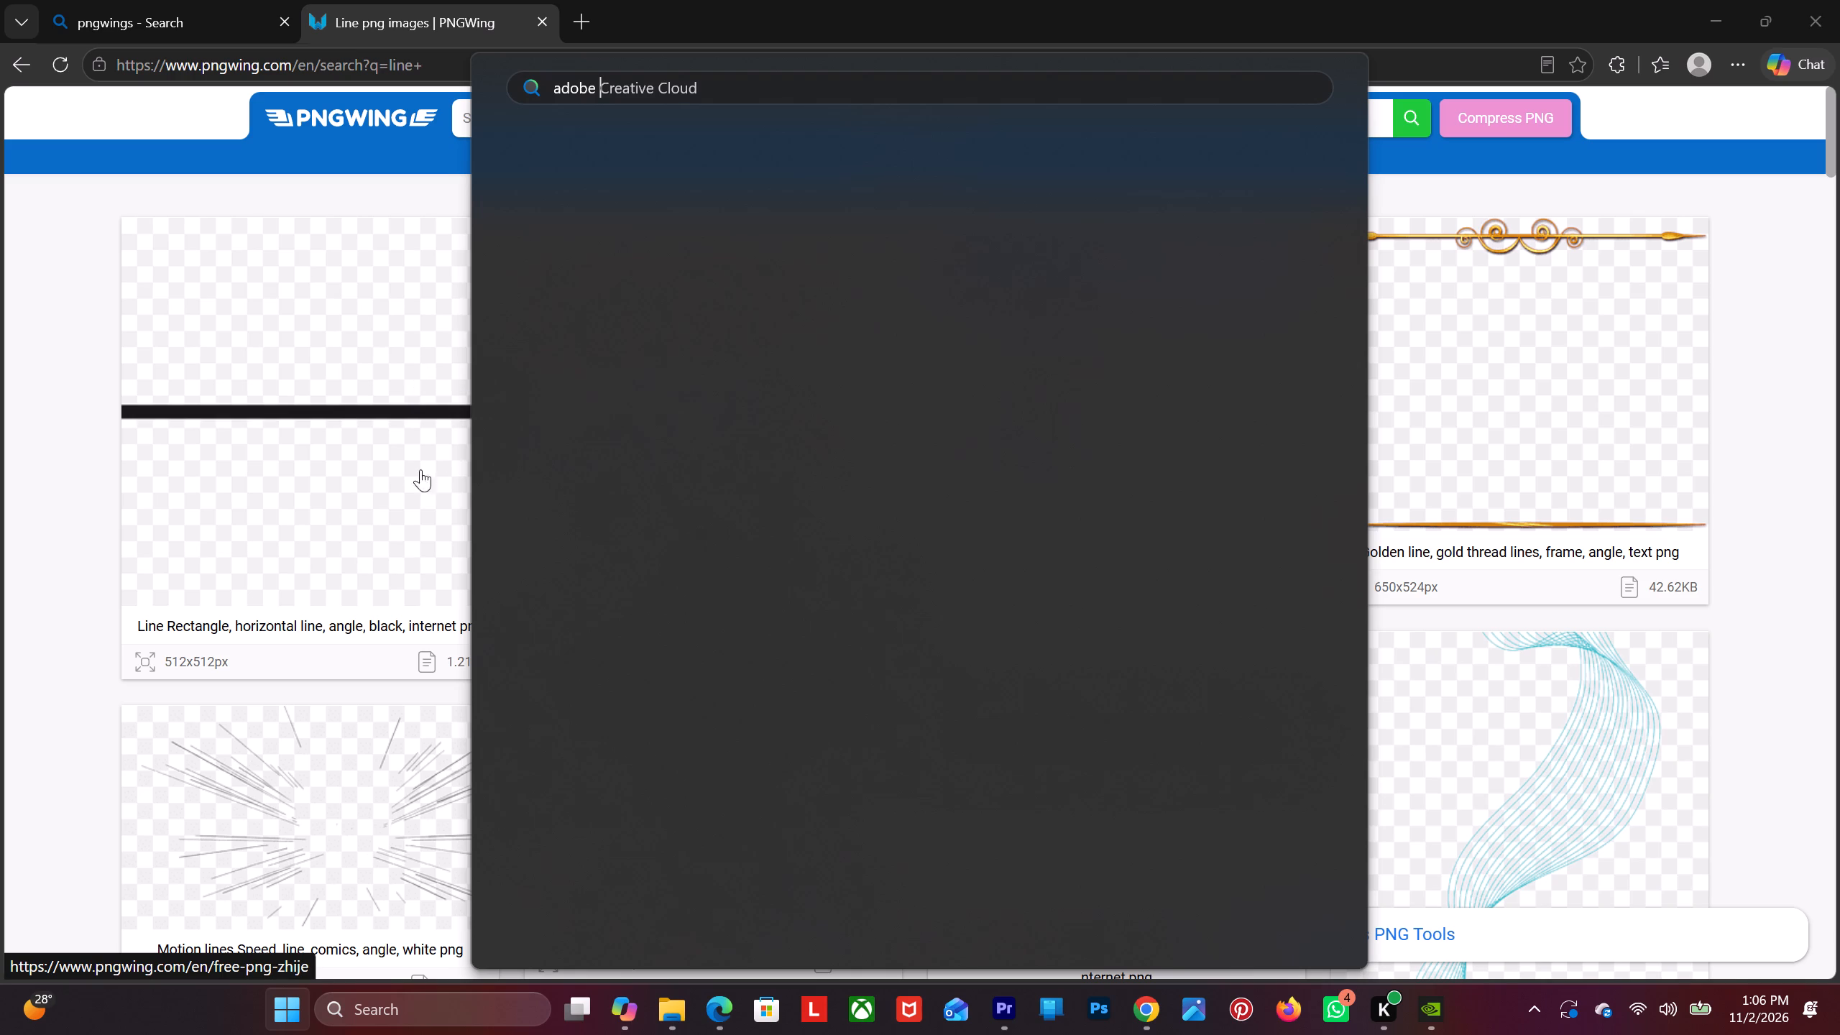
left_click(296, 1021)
Launch Adobe Illustrator 2026 from the installed Creativity apps.
left_click(290, 1021)
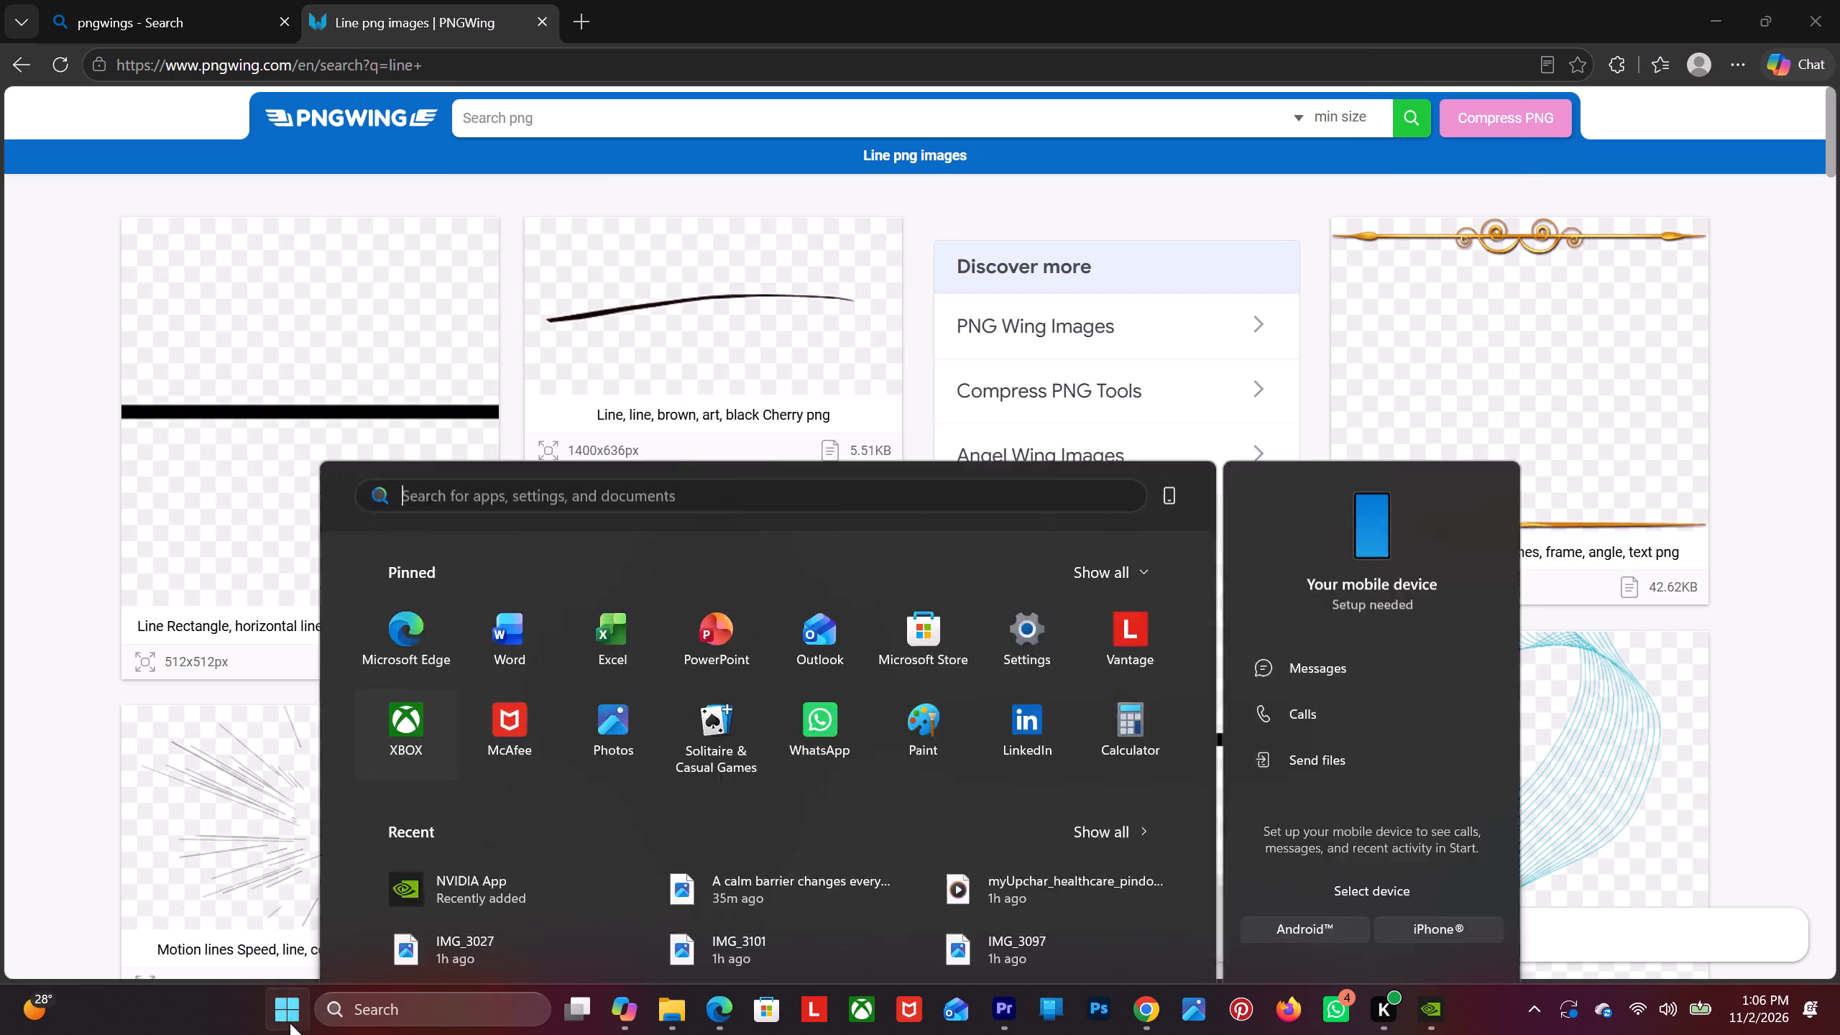
scroll(760, 412, "down", 6)
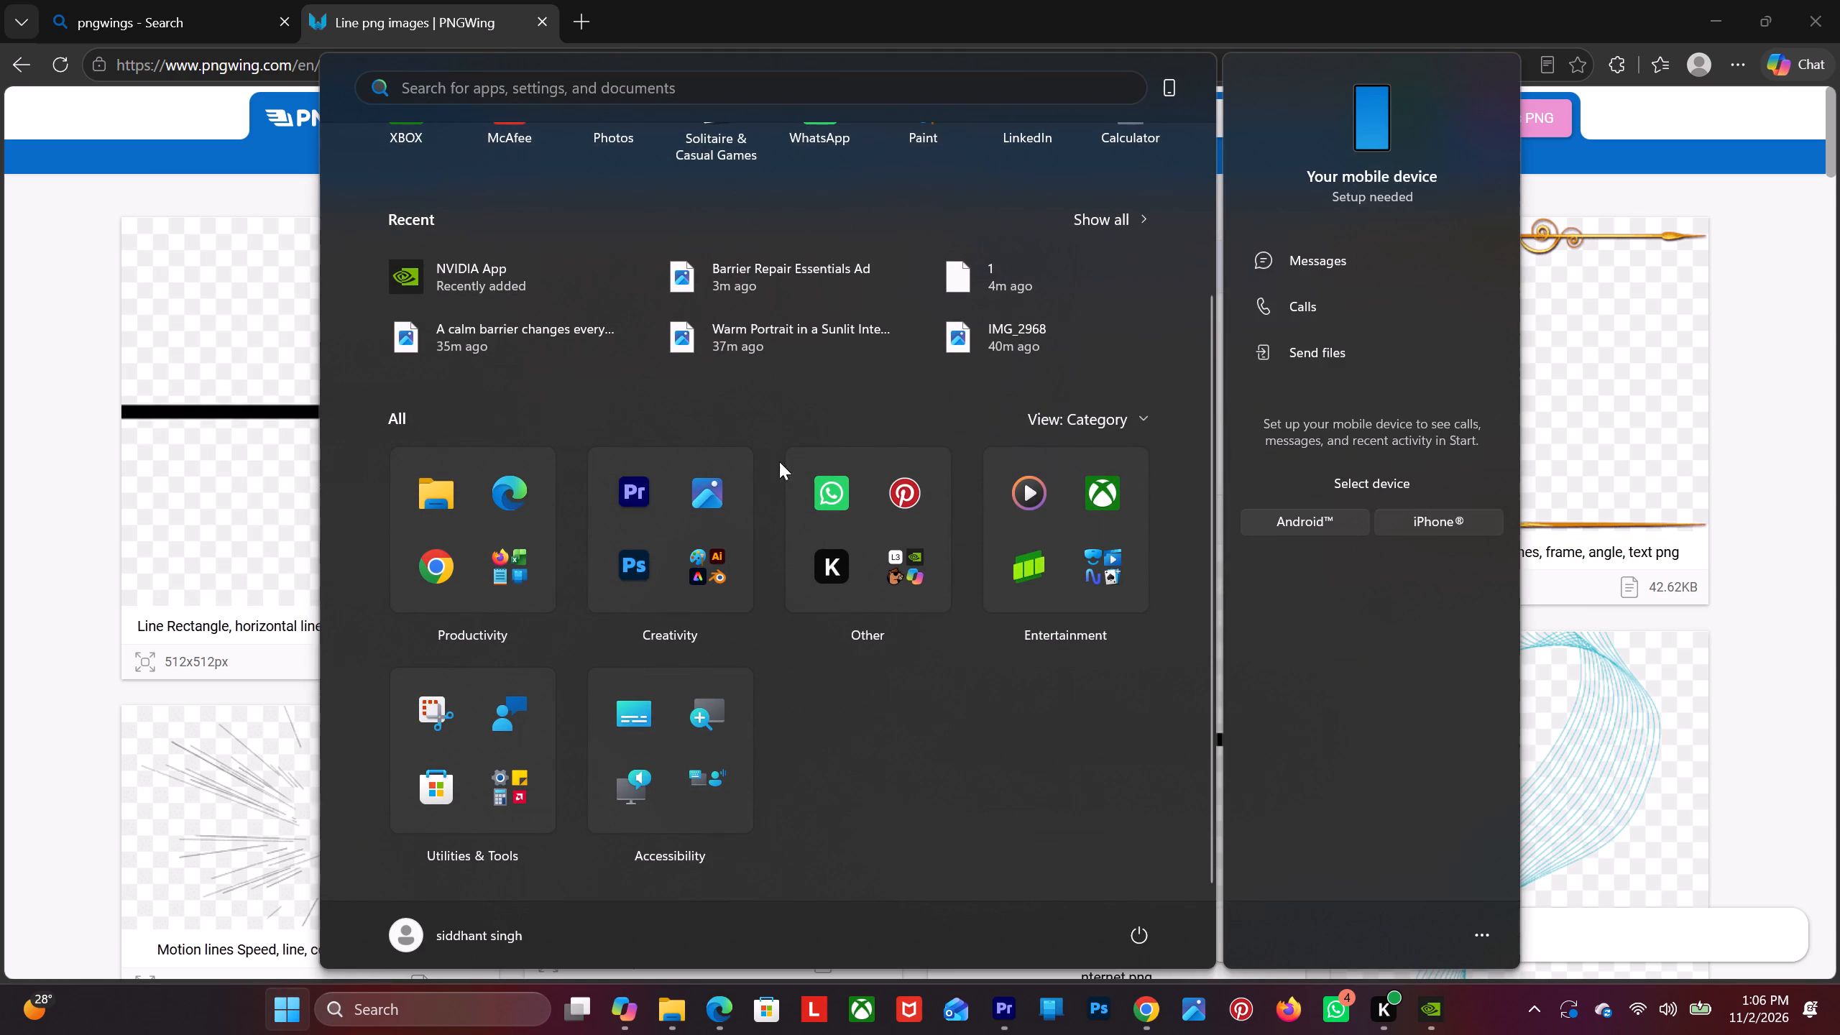
left_click(717, 561)
double_click(620, 540)
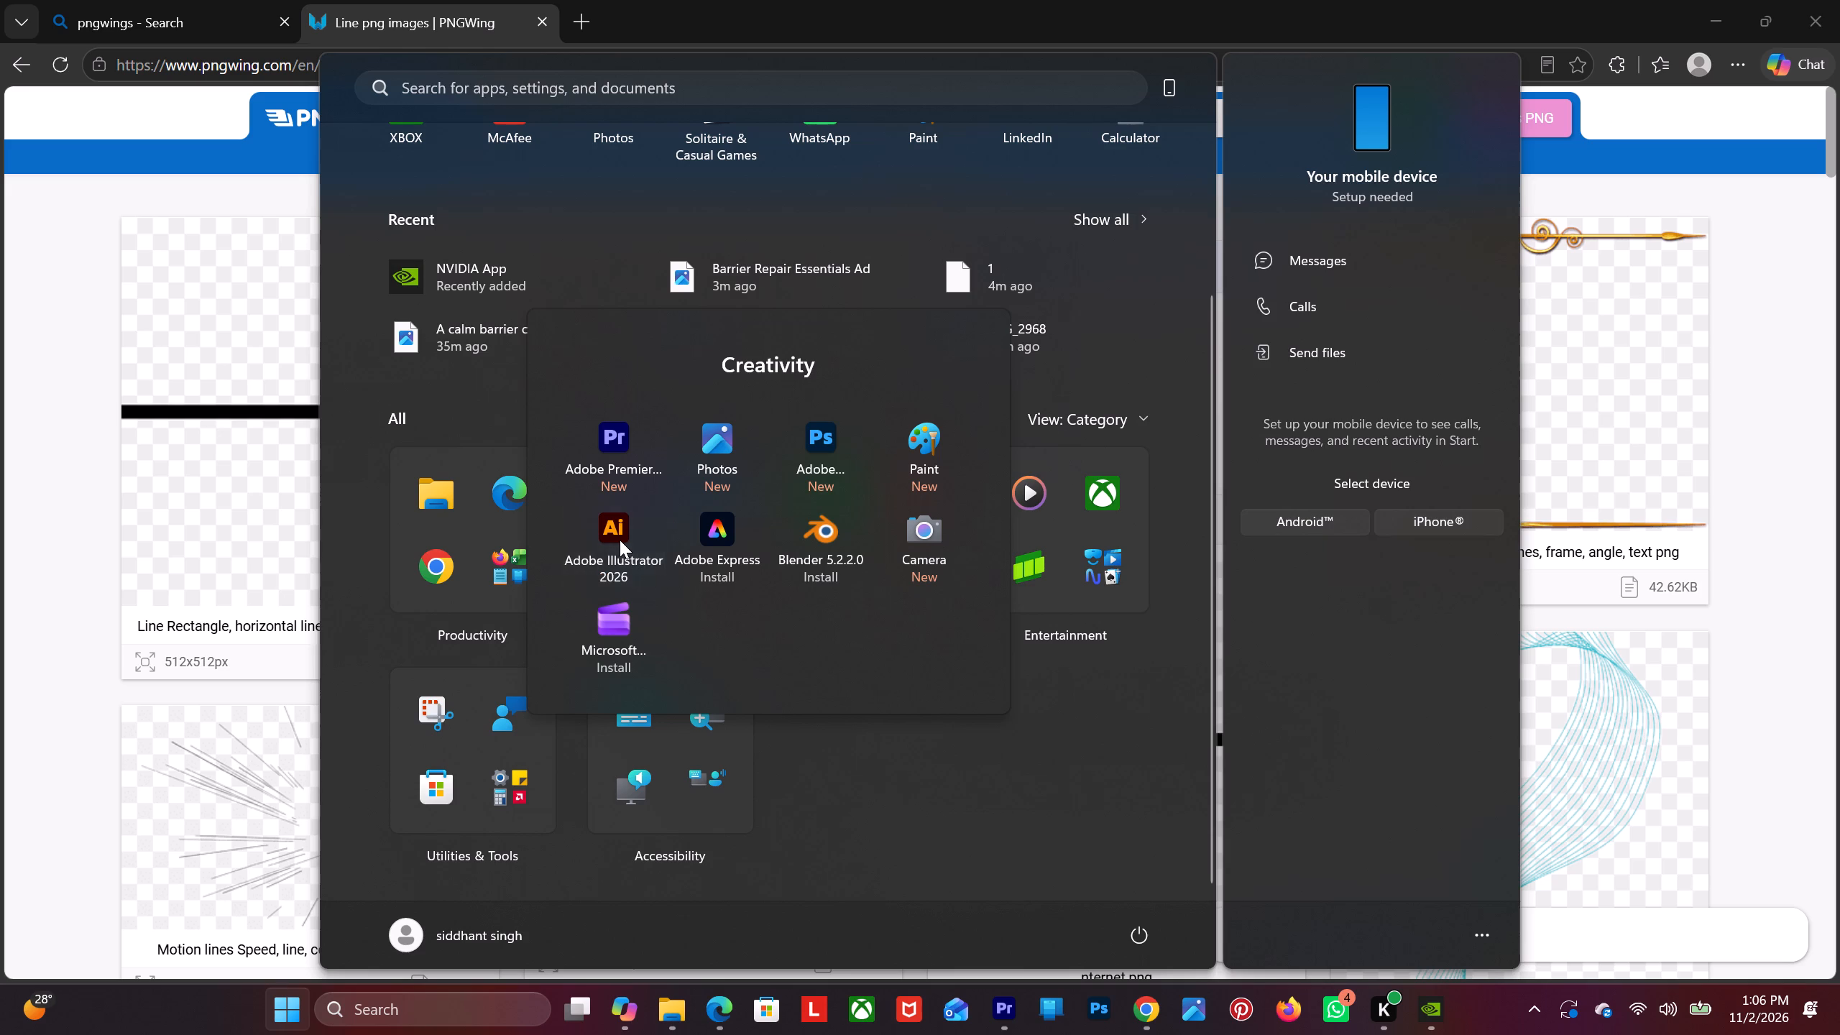
double_click(621, 537)
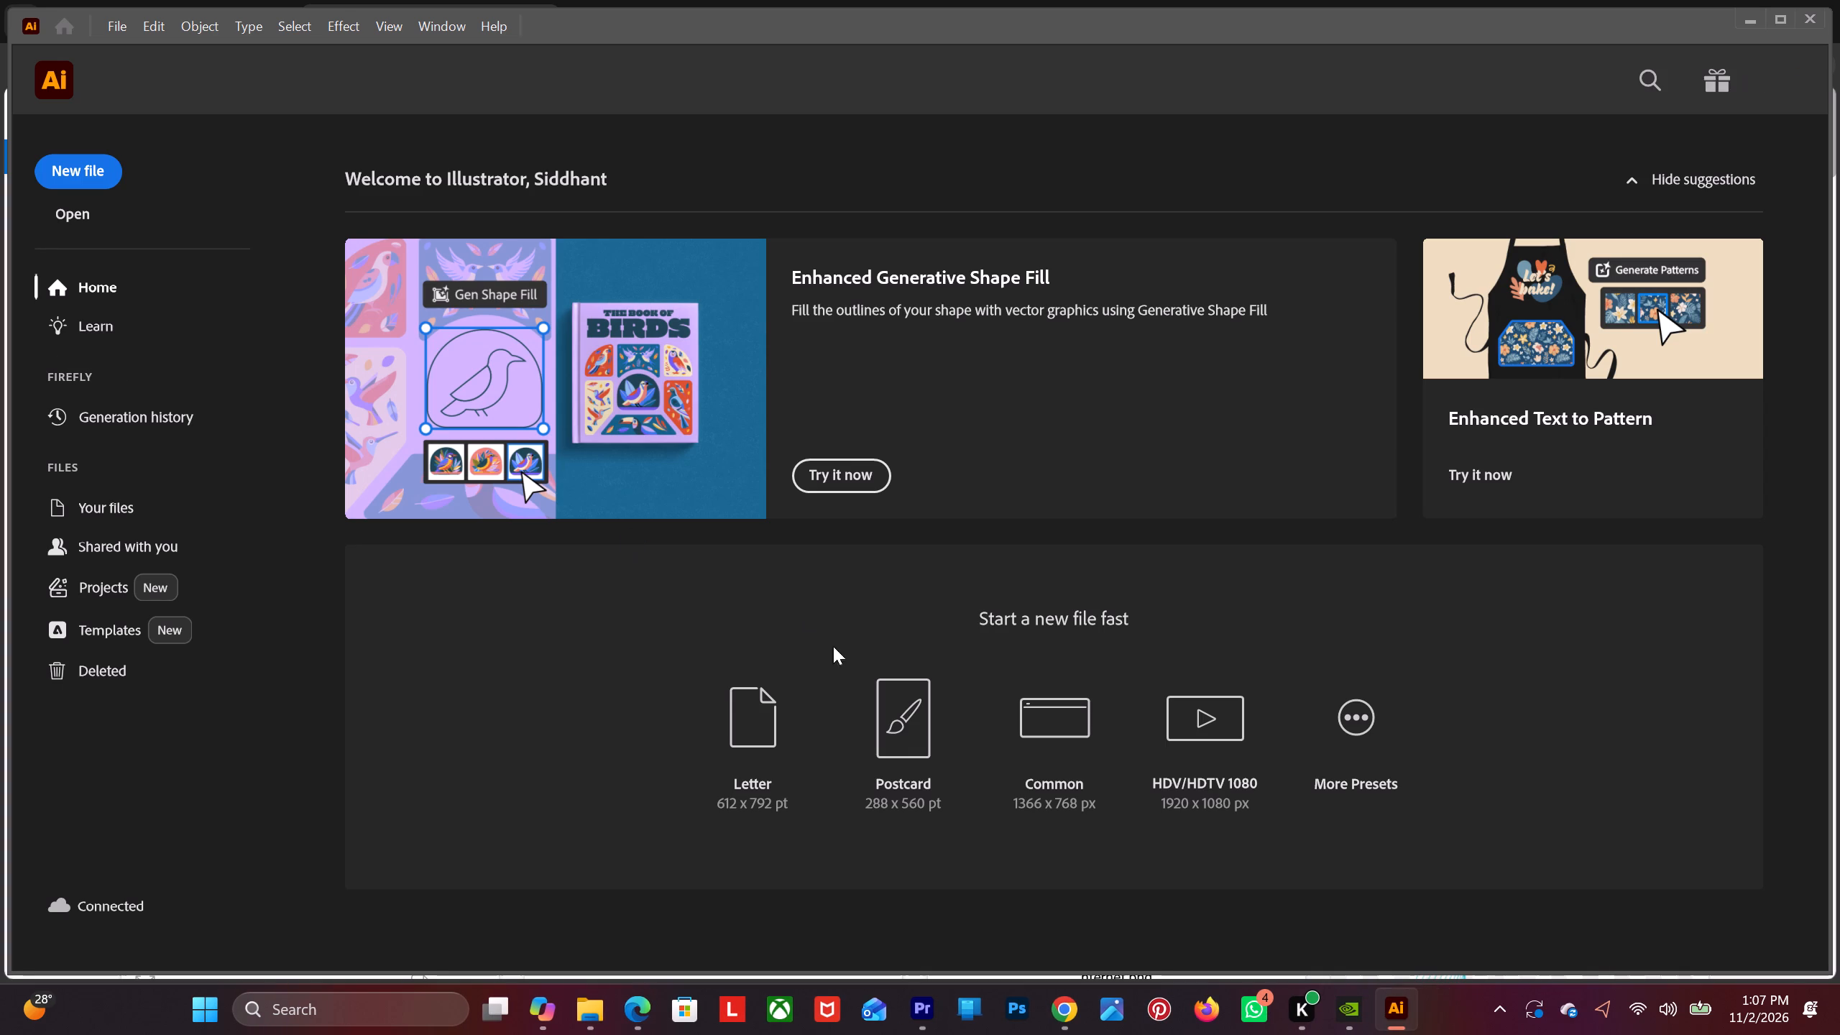
Create a new 612 x 792 pt document from the Letter preset.
left_click(791, 724)
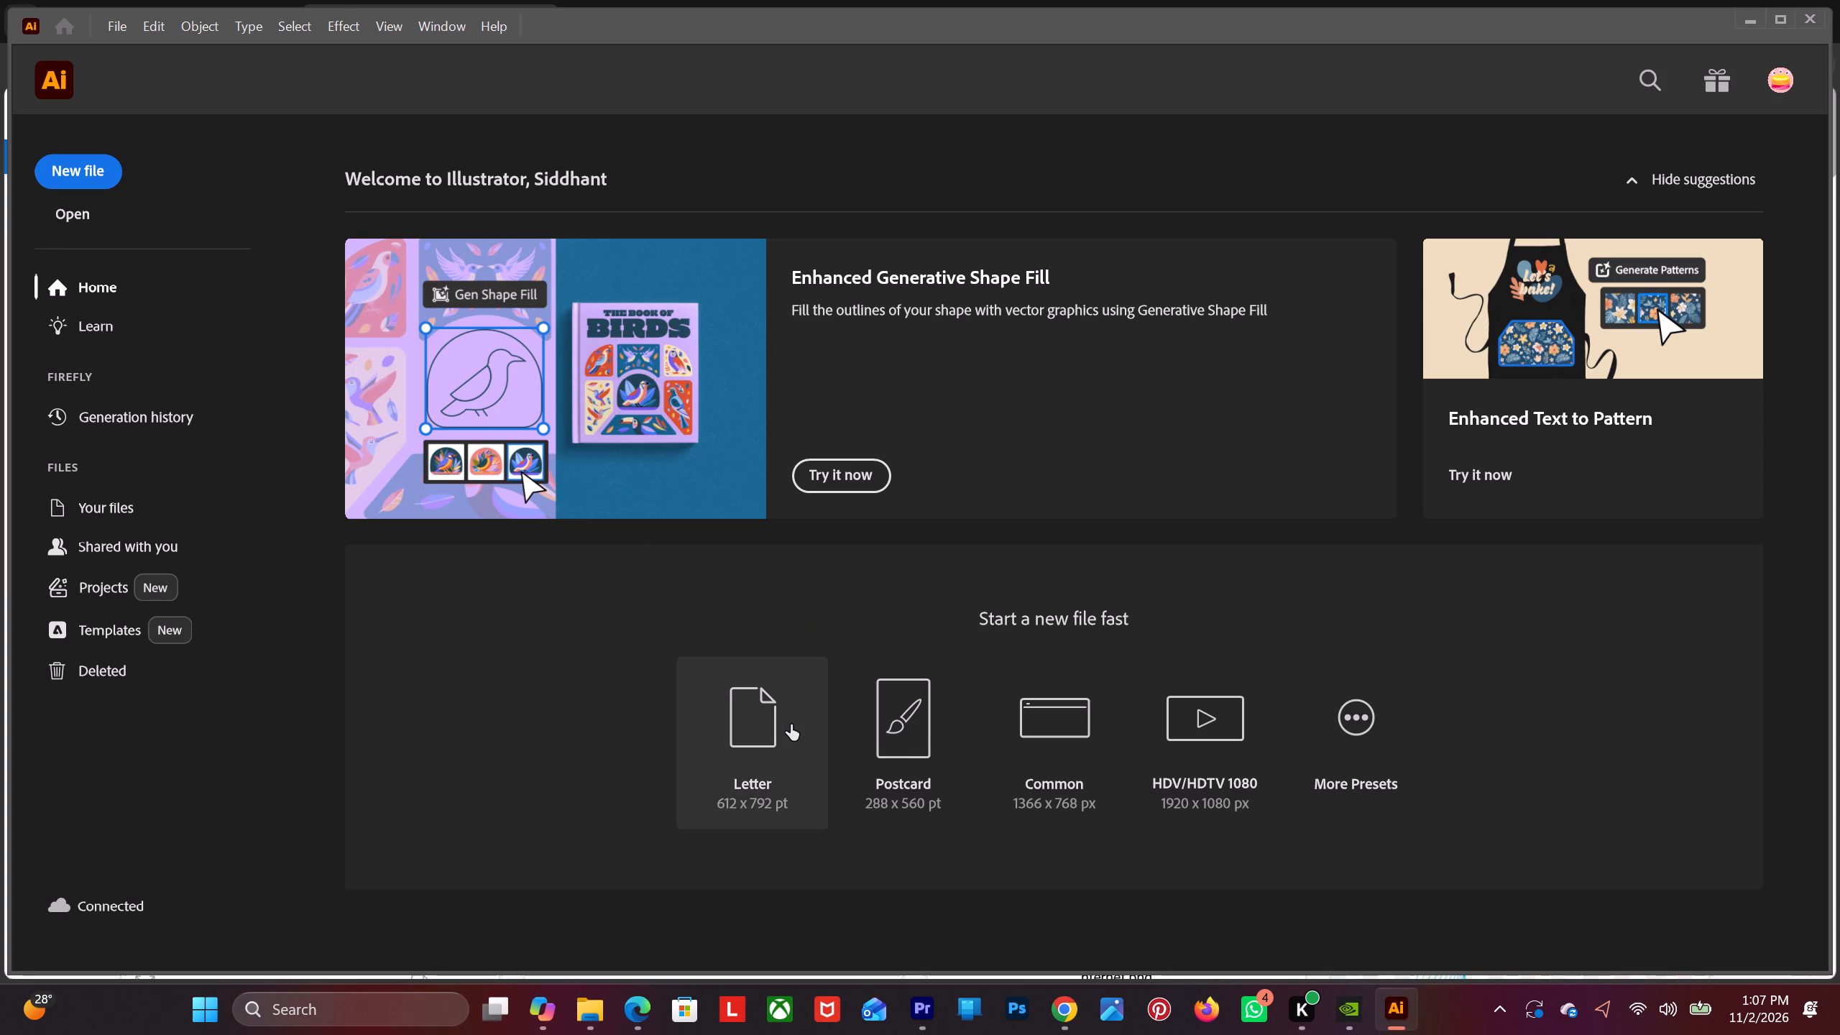
left_click(791, 724)
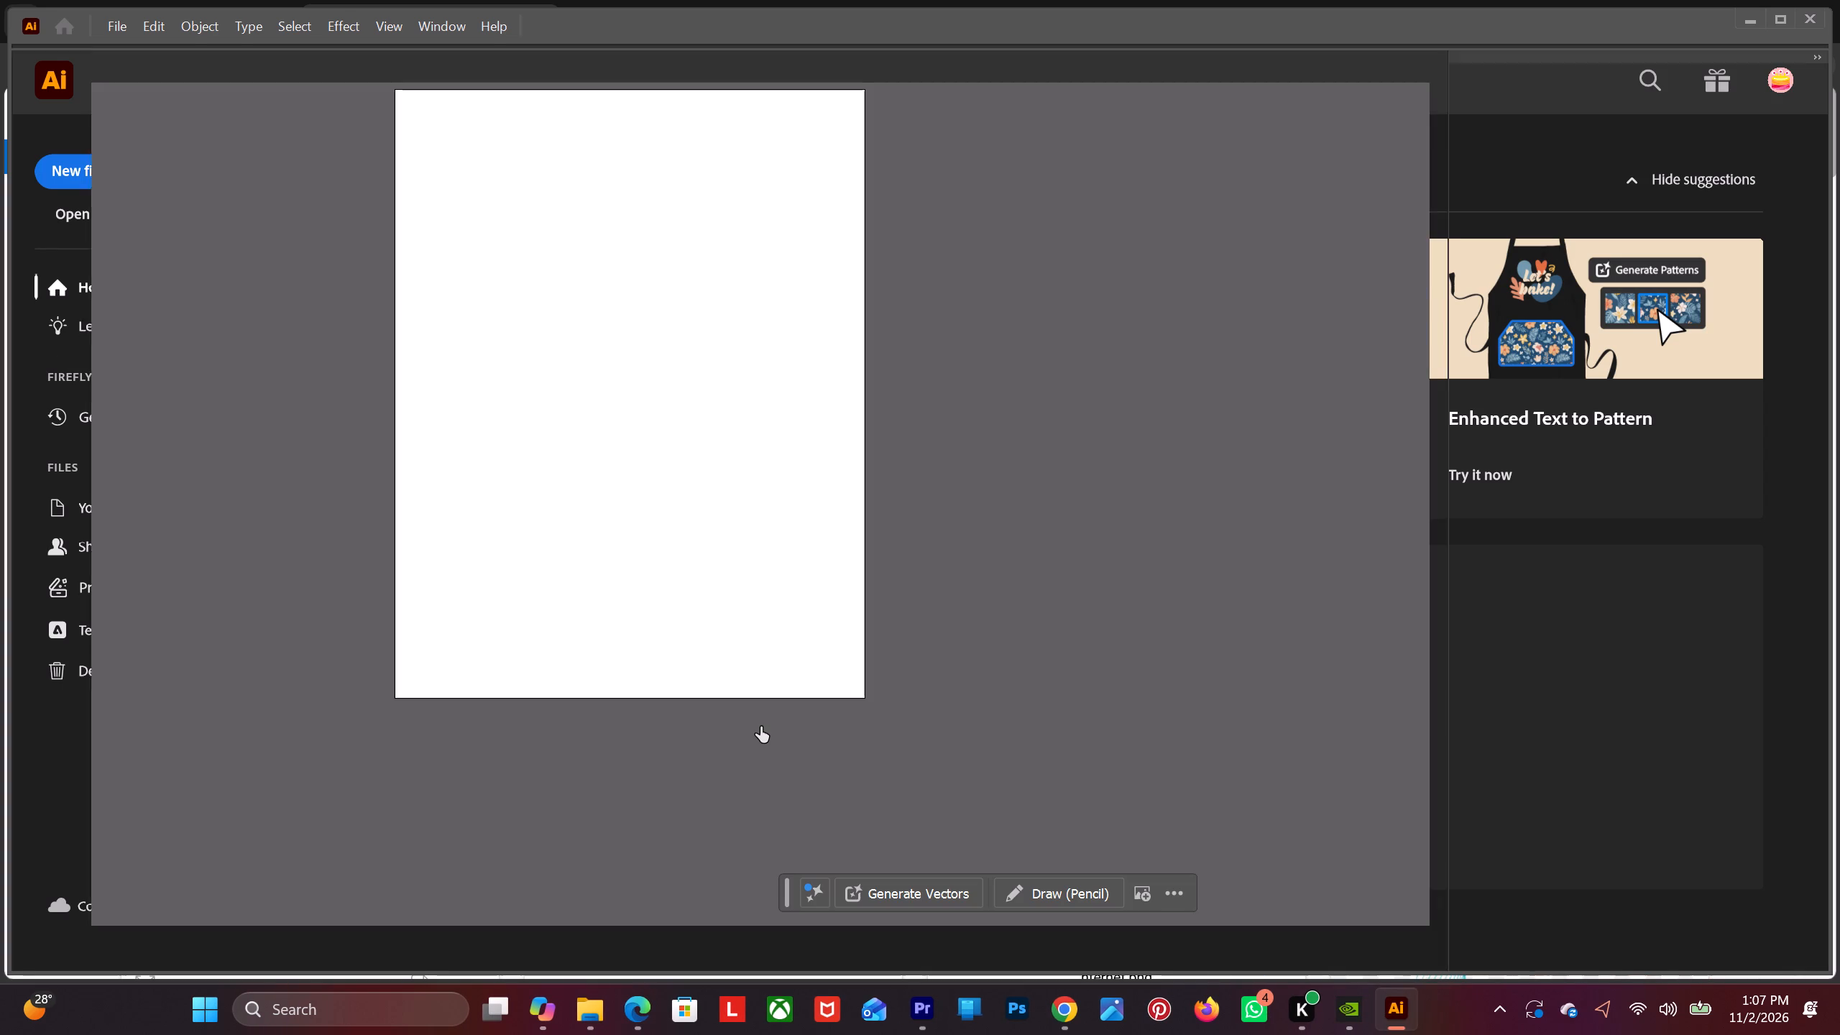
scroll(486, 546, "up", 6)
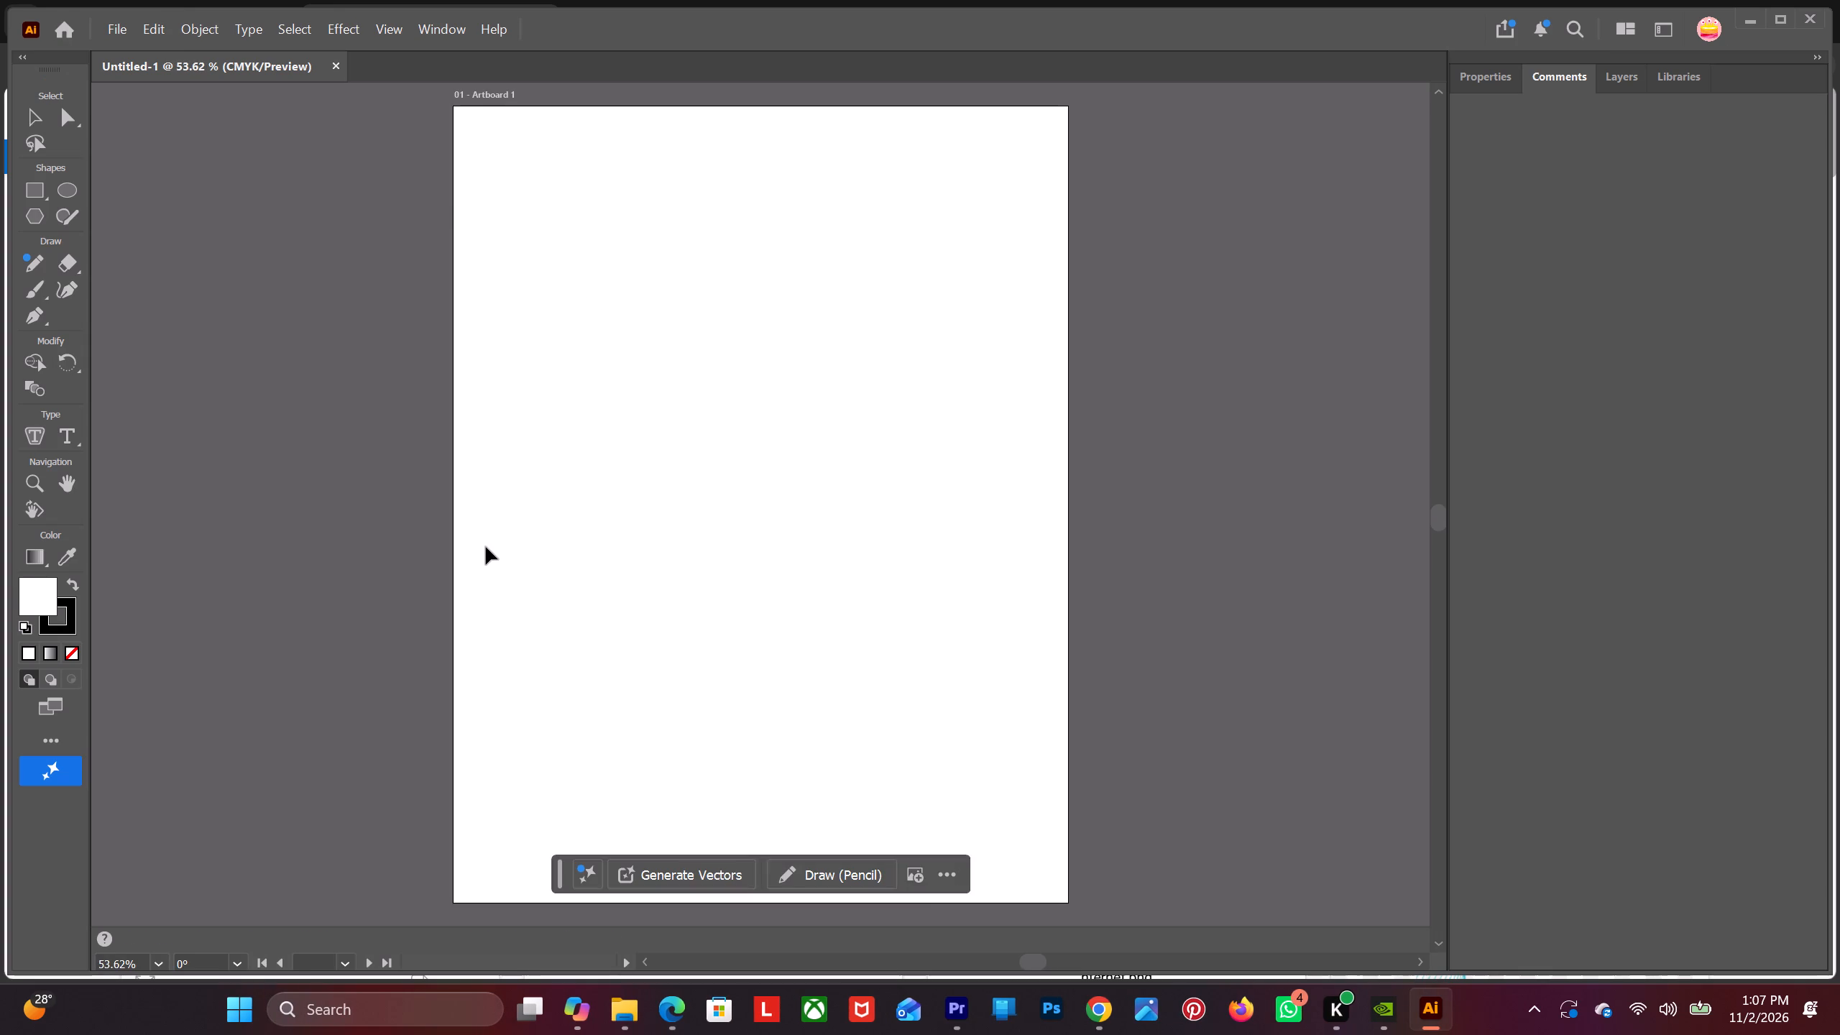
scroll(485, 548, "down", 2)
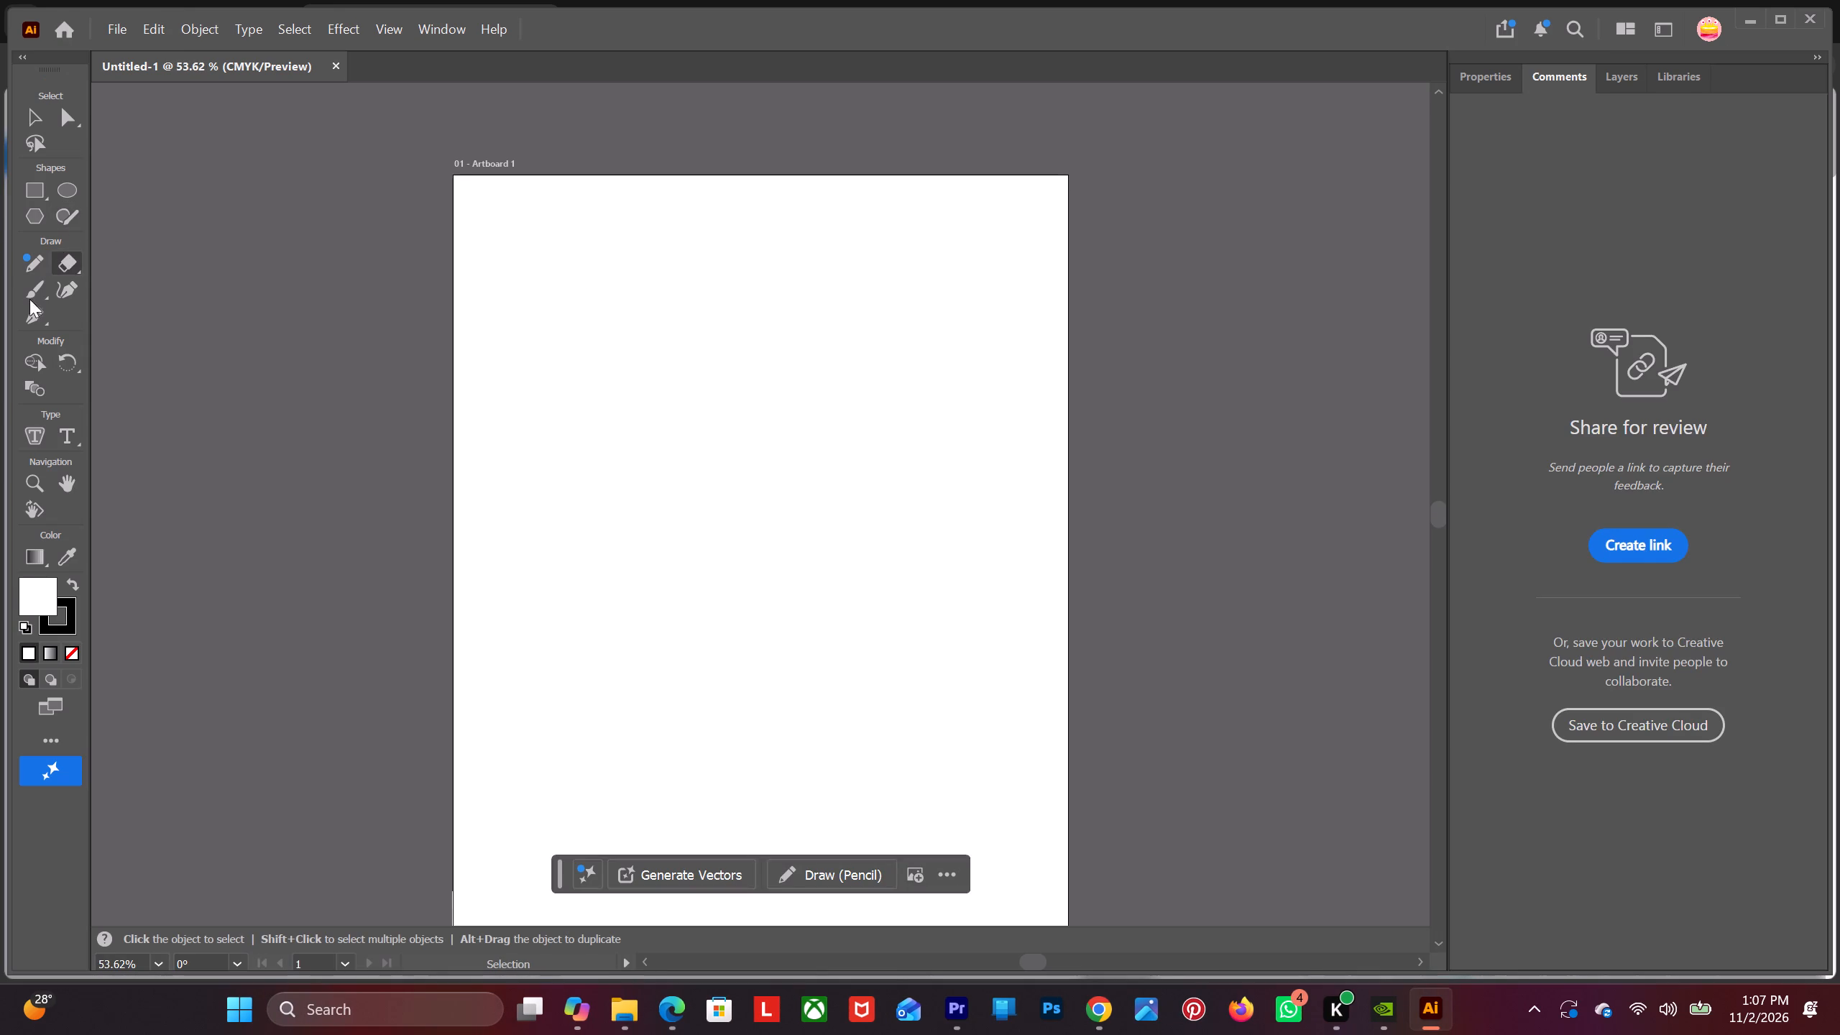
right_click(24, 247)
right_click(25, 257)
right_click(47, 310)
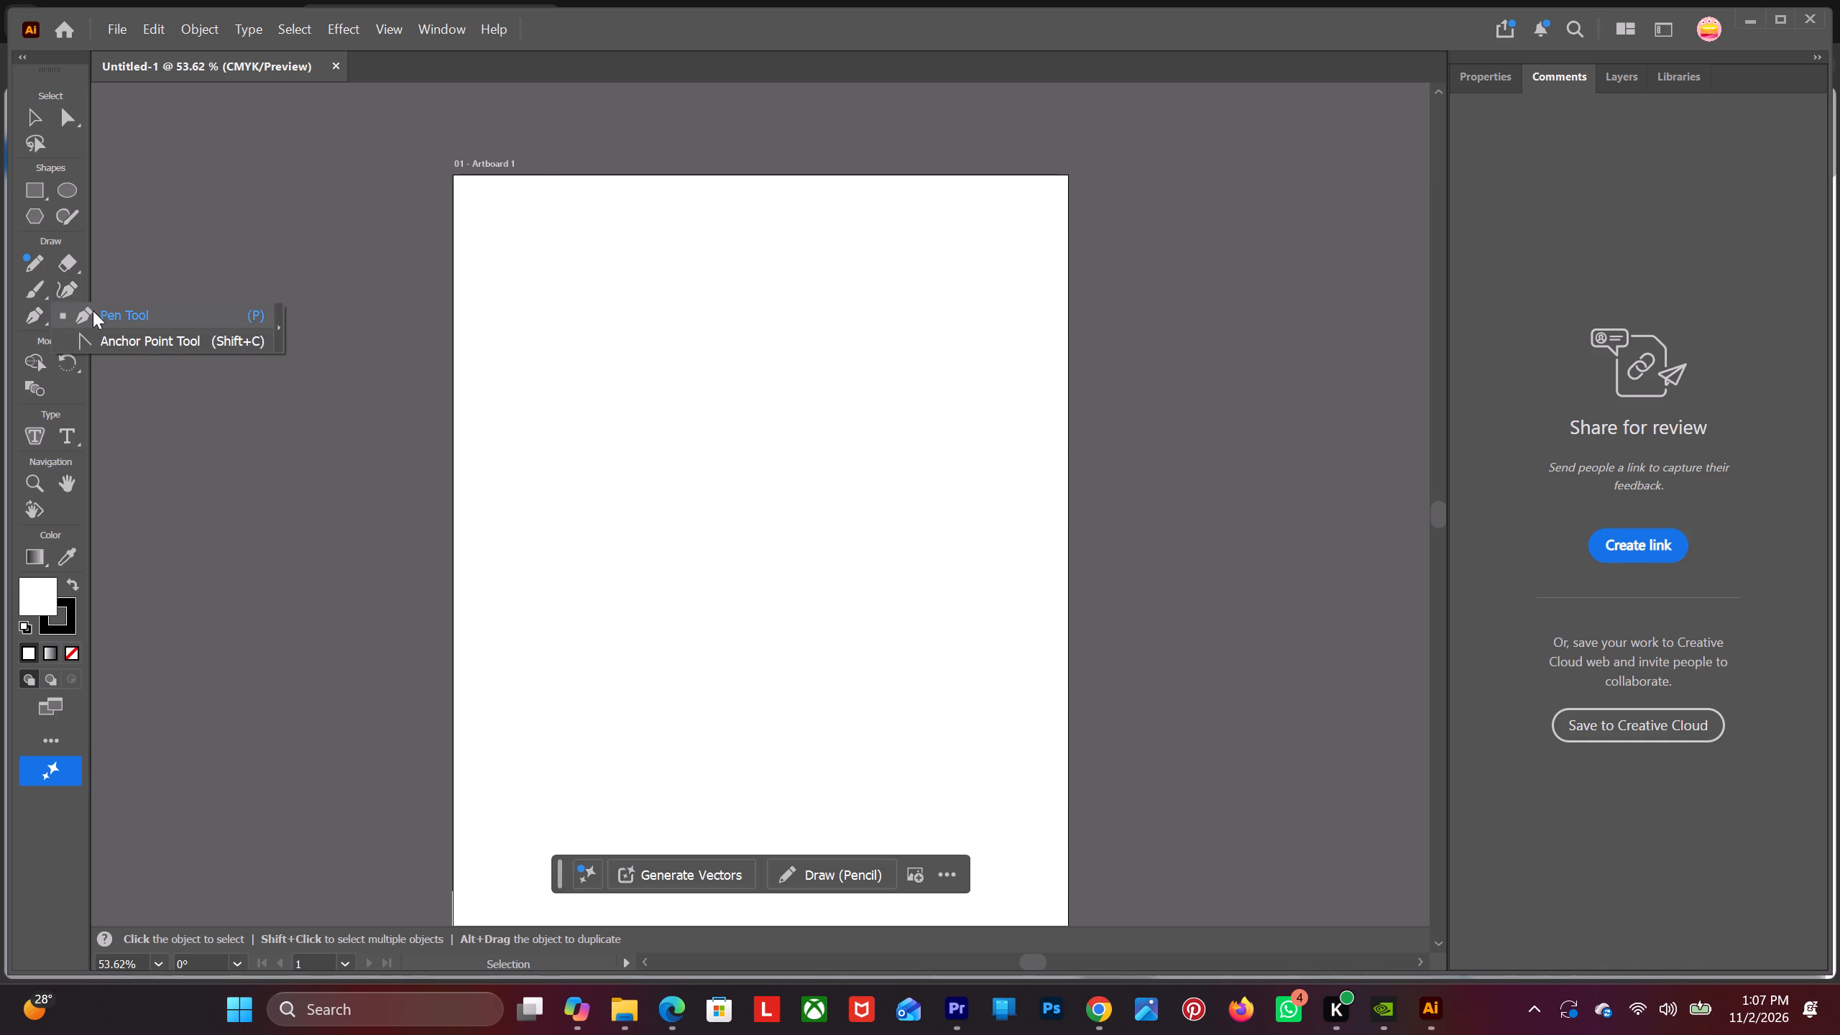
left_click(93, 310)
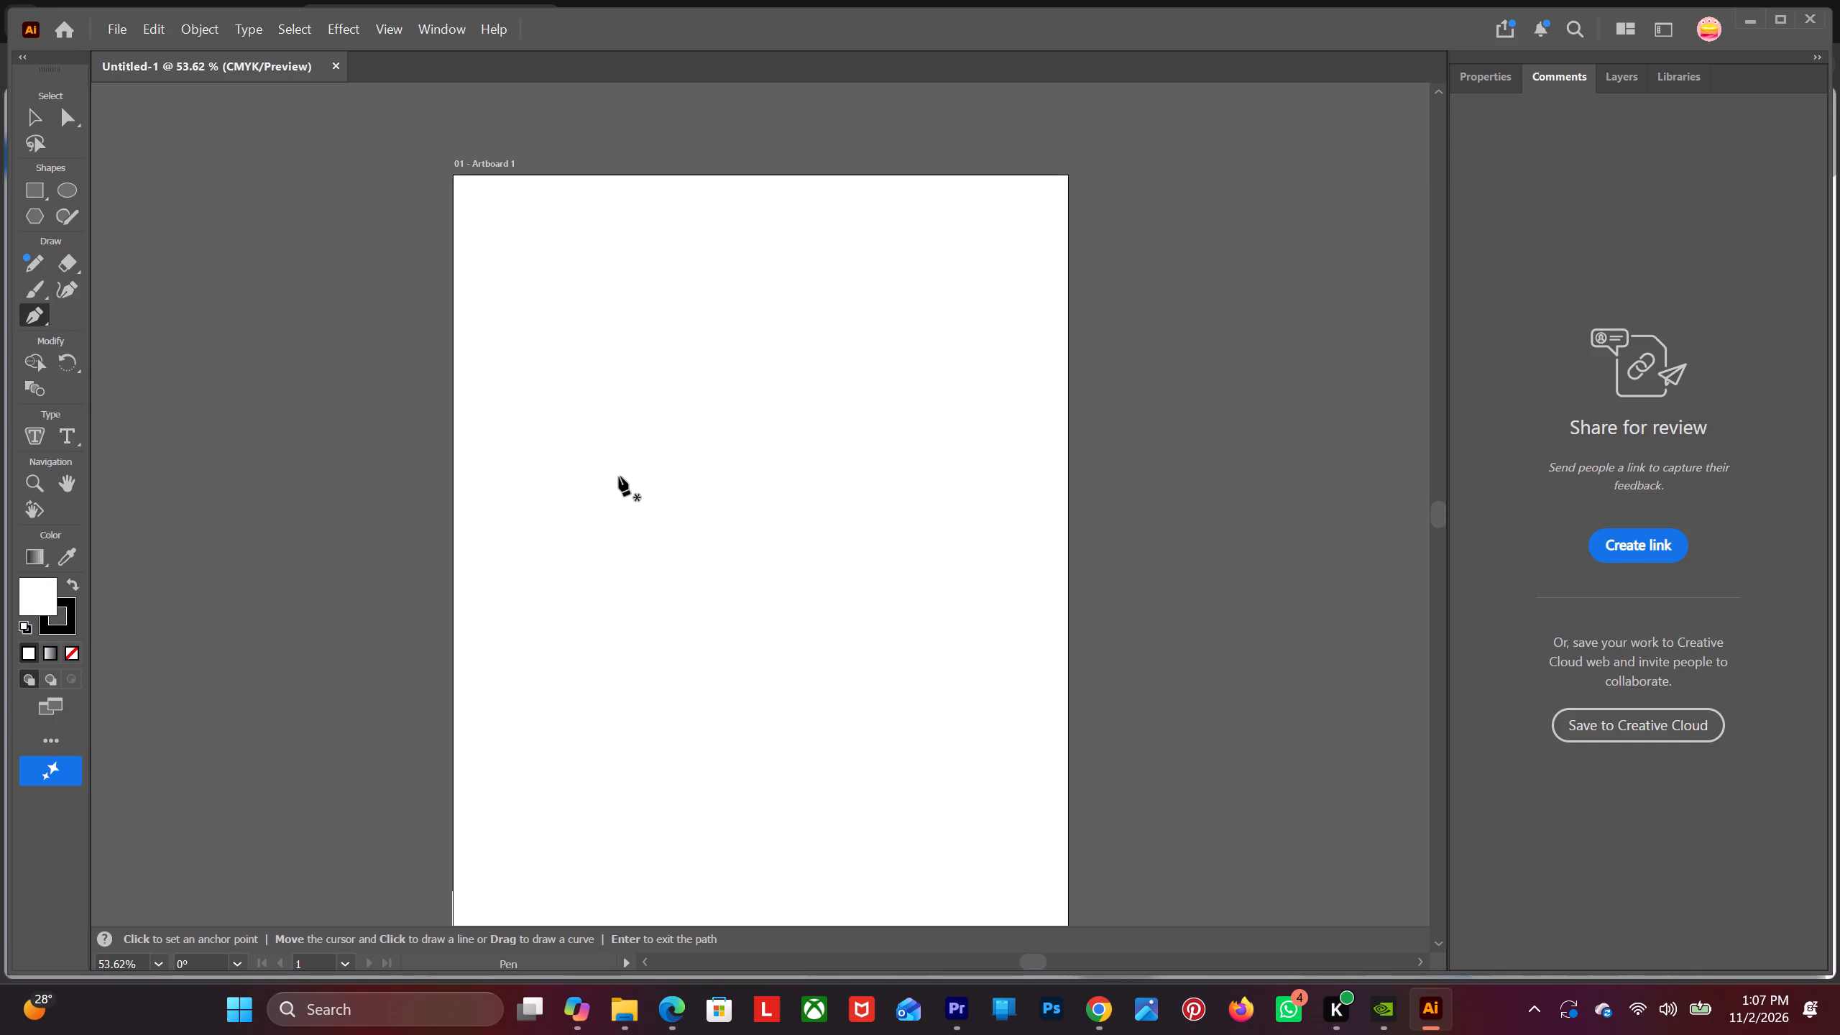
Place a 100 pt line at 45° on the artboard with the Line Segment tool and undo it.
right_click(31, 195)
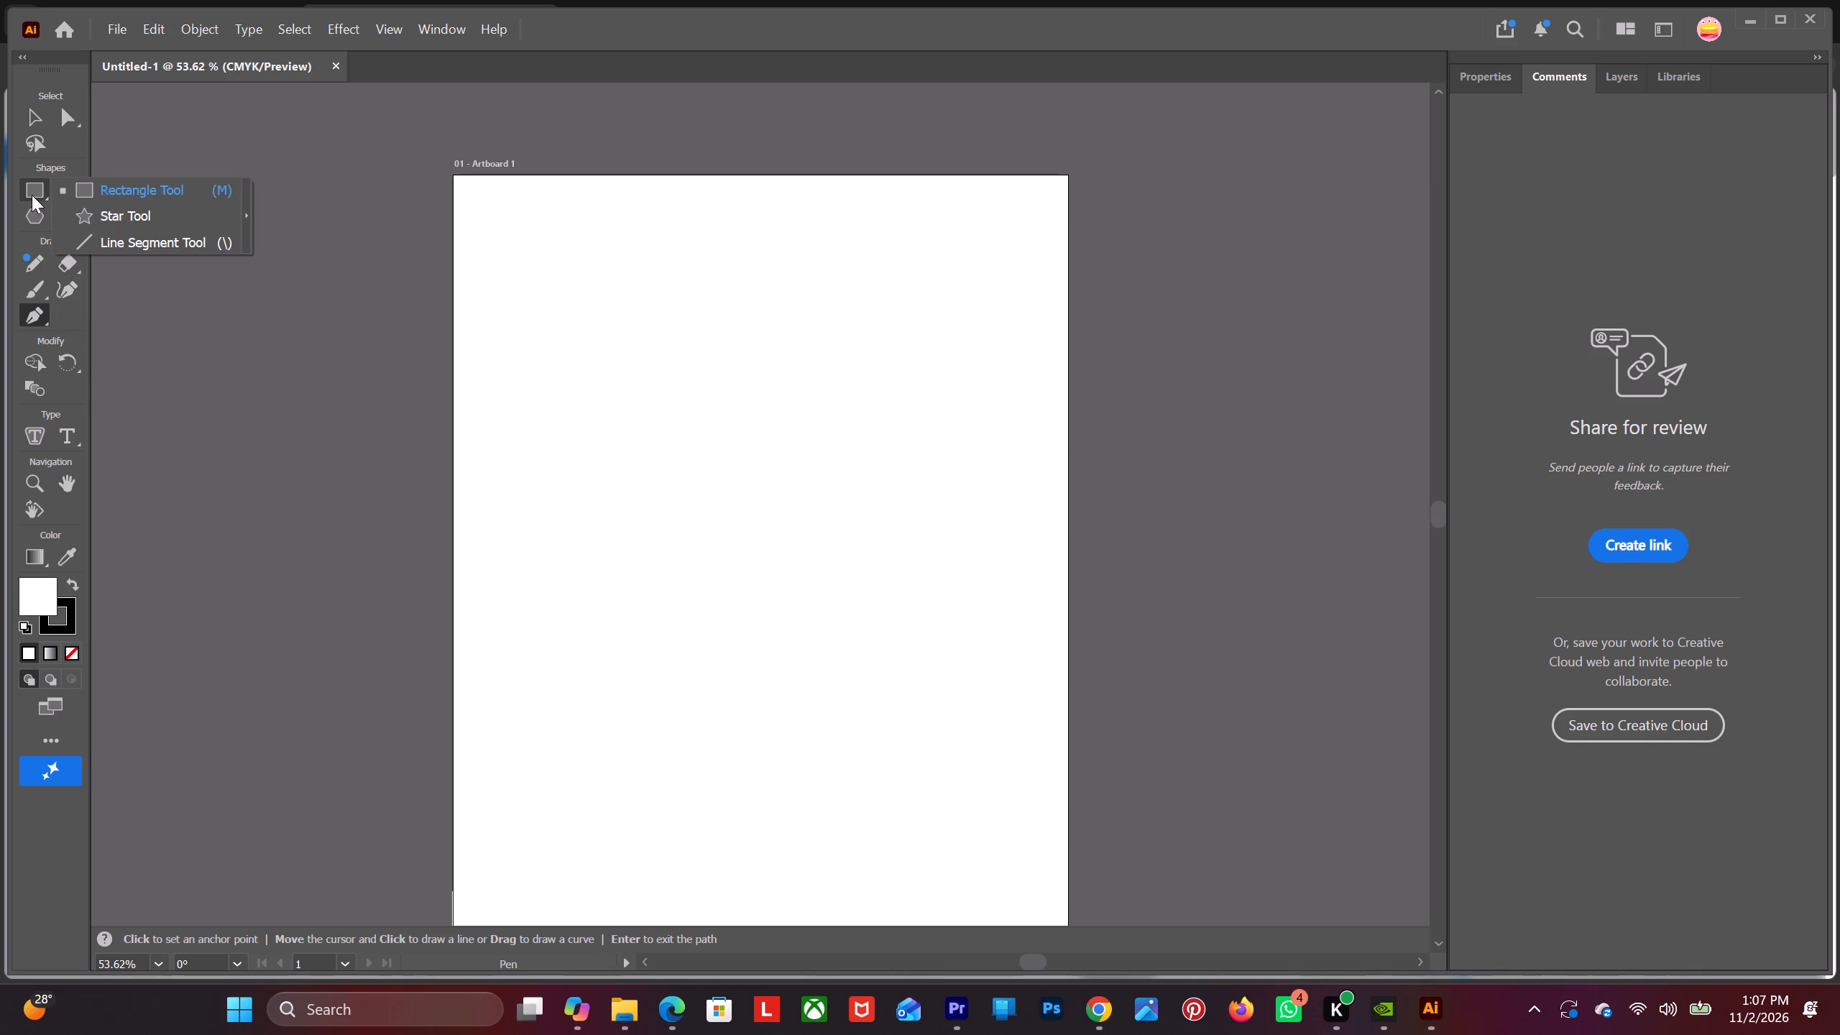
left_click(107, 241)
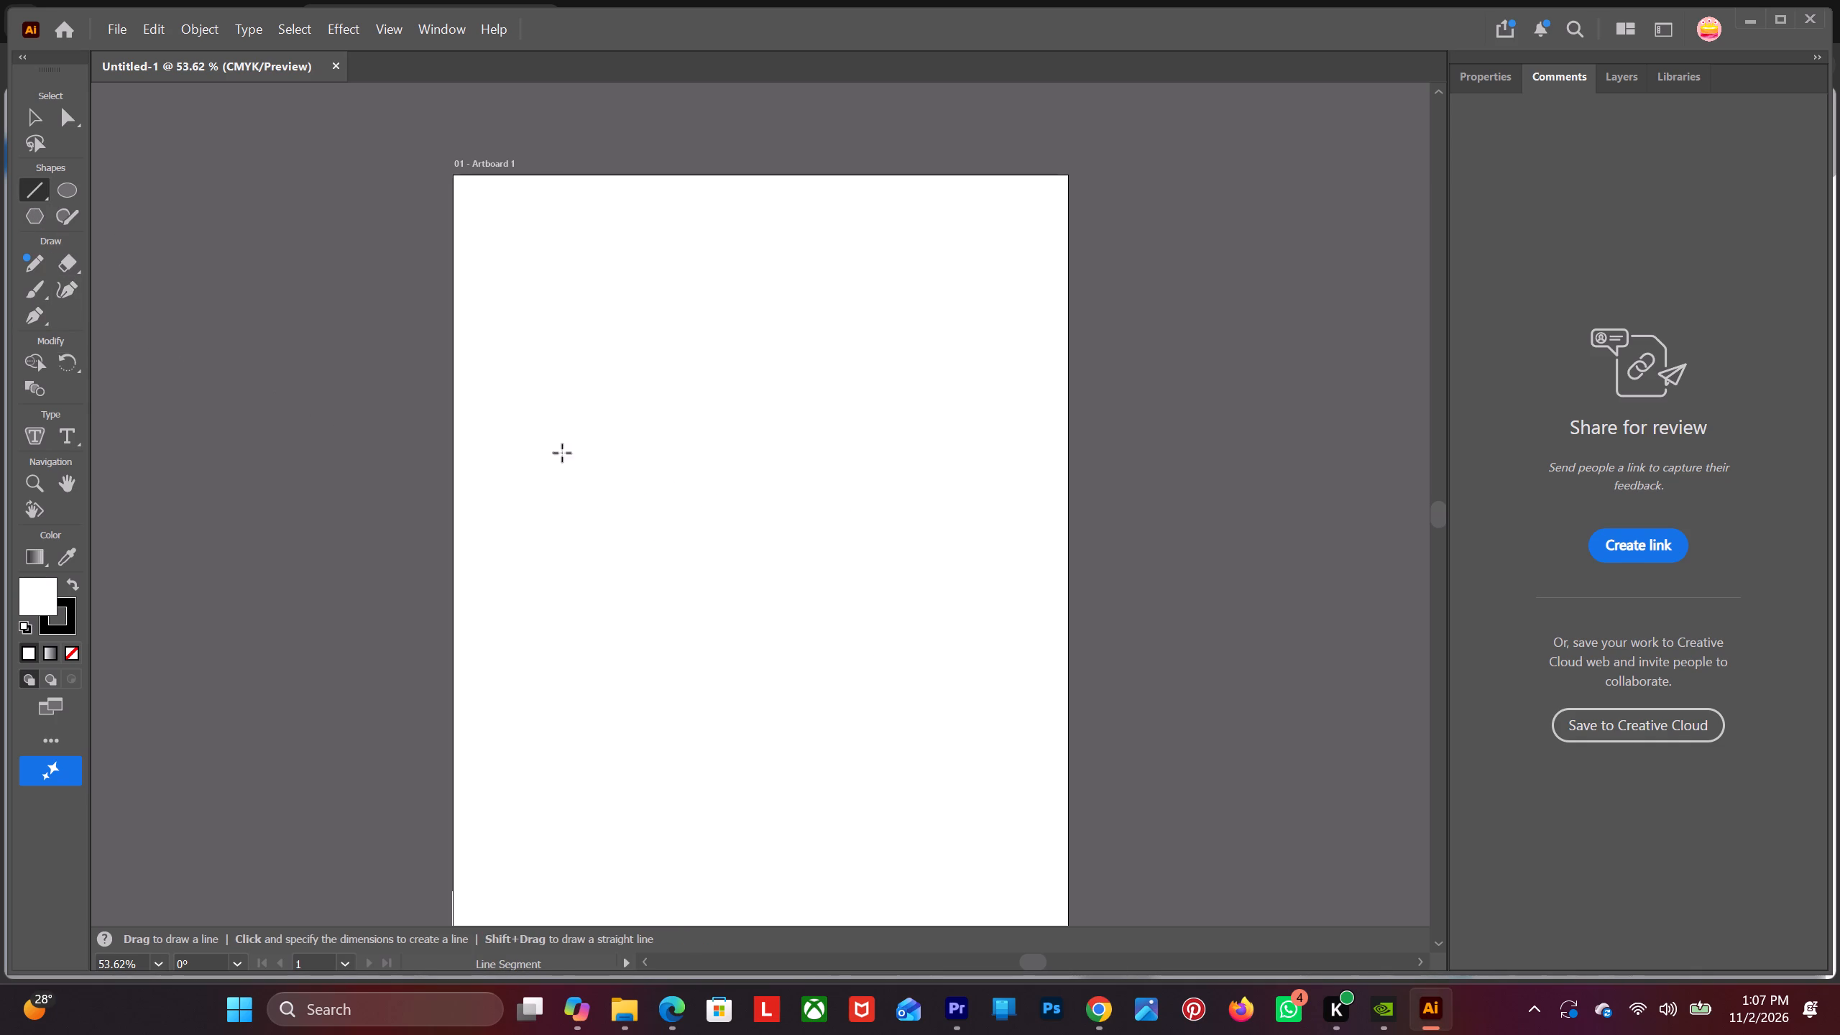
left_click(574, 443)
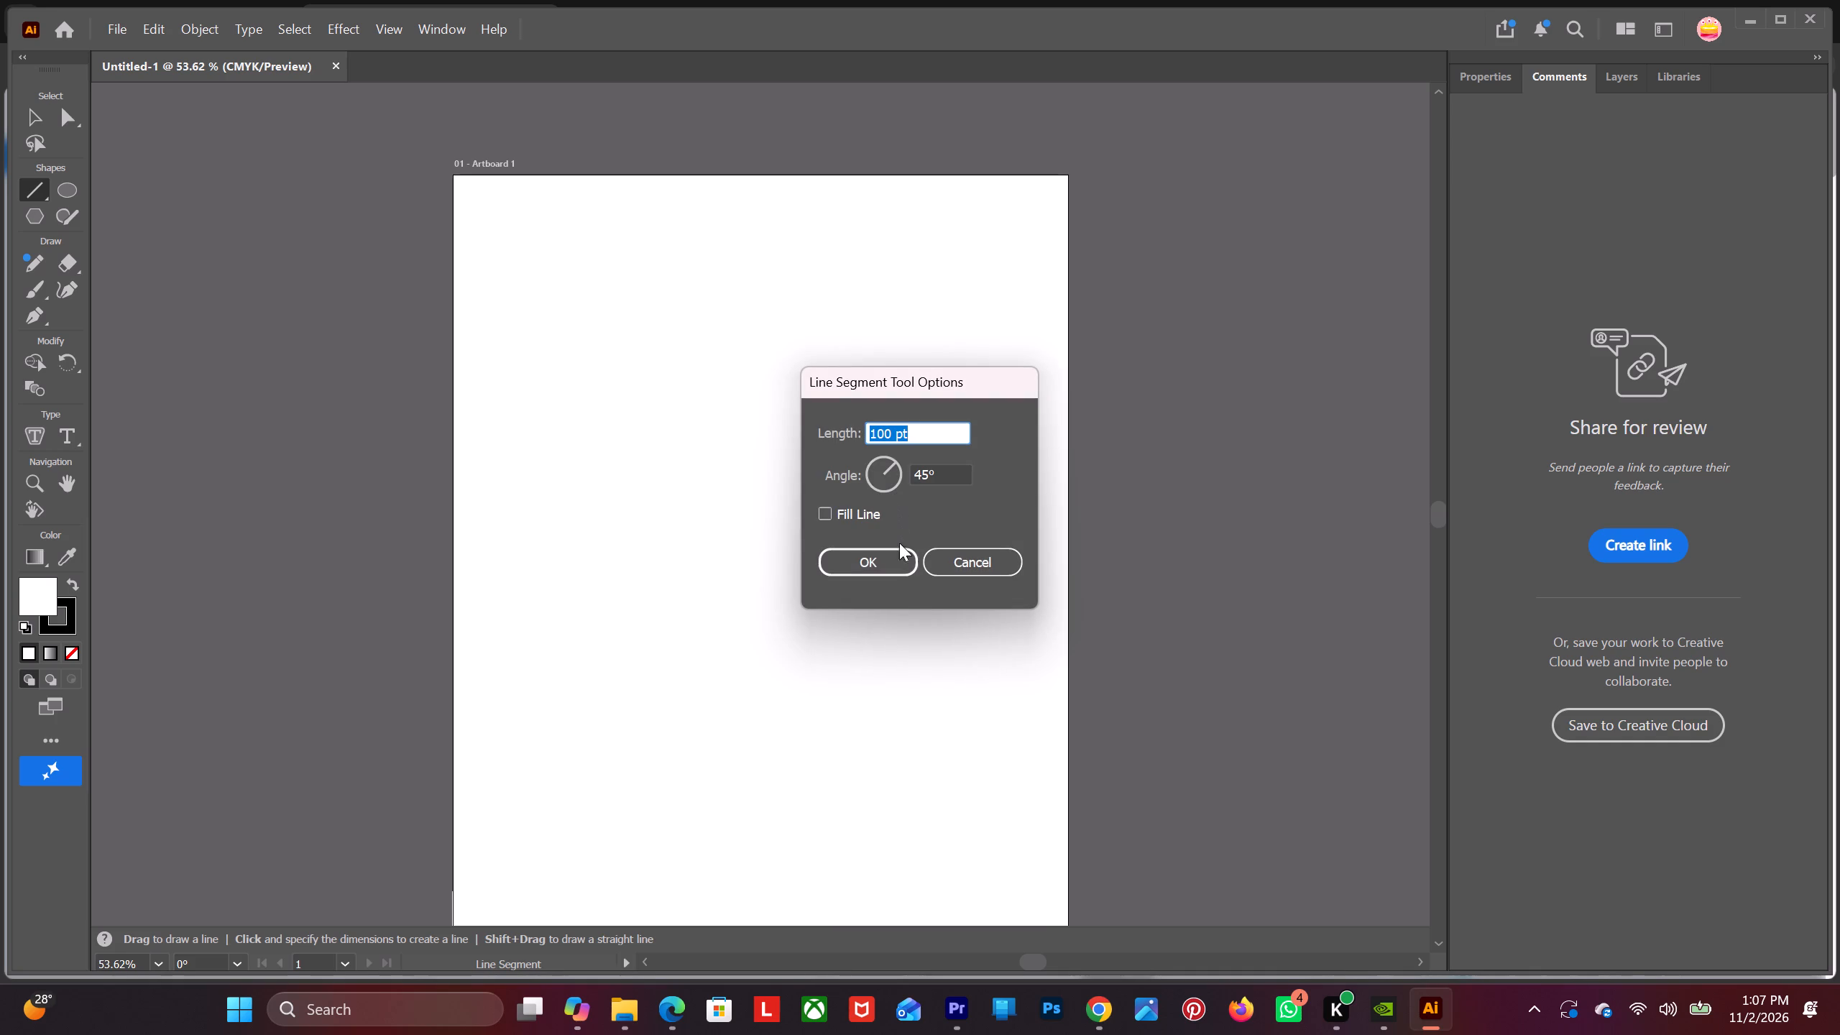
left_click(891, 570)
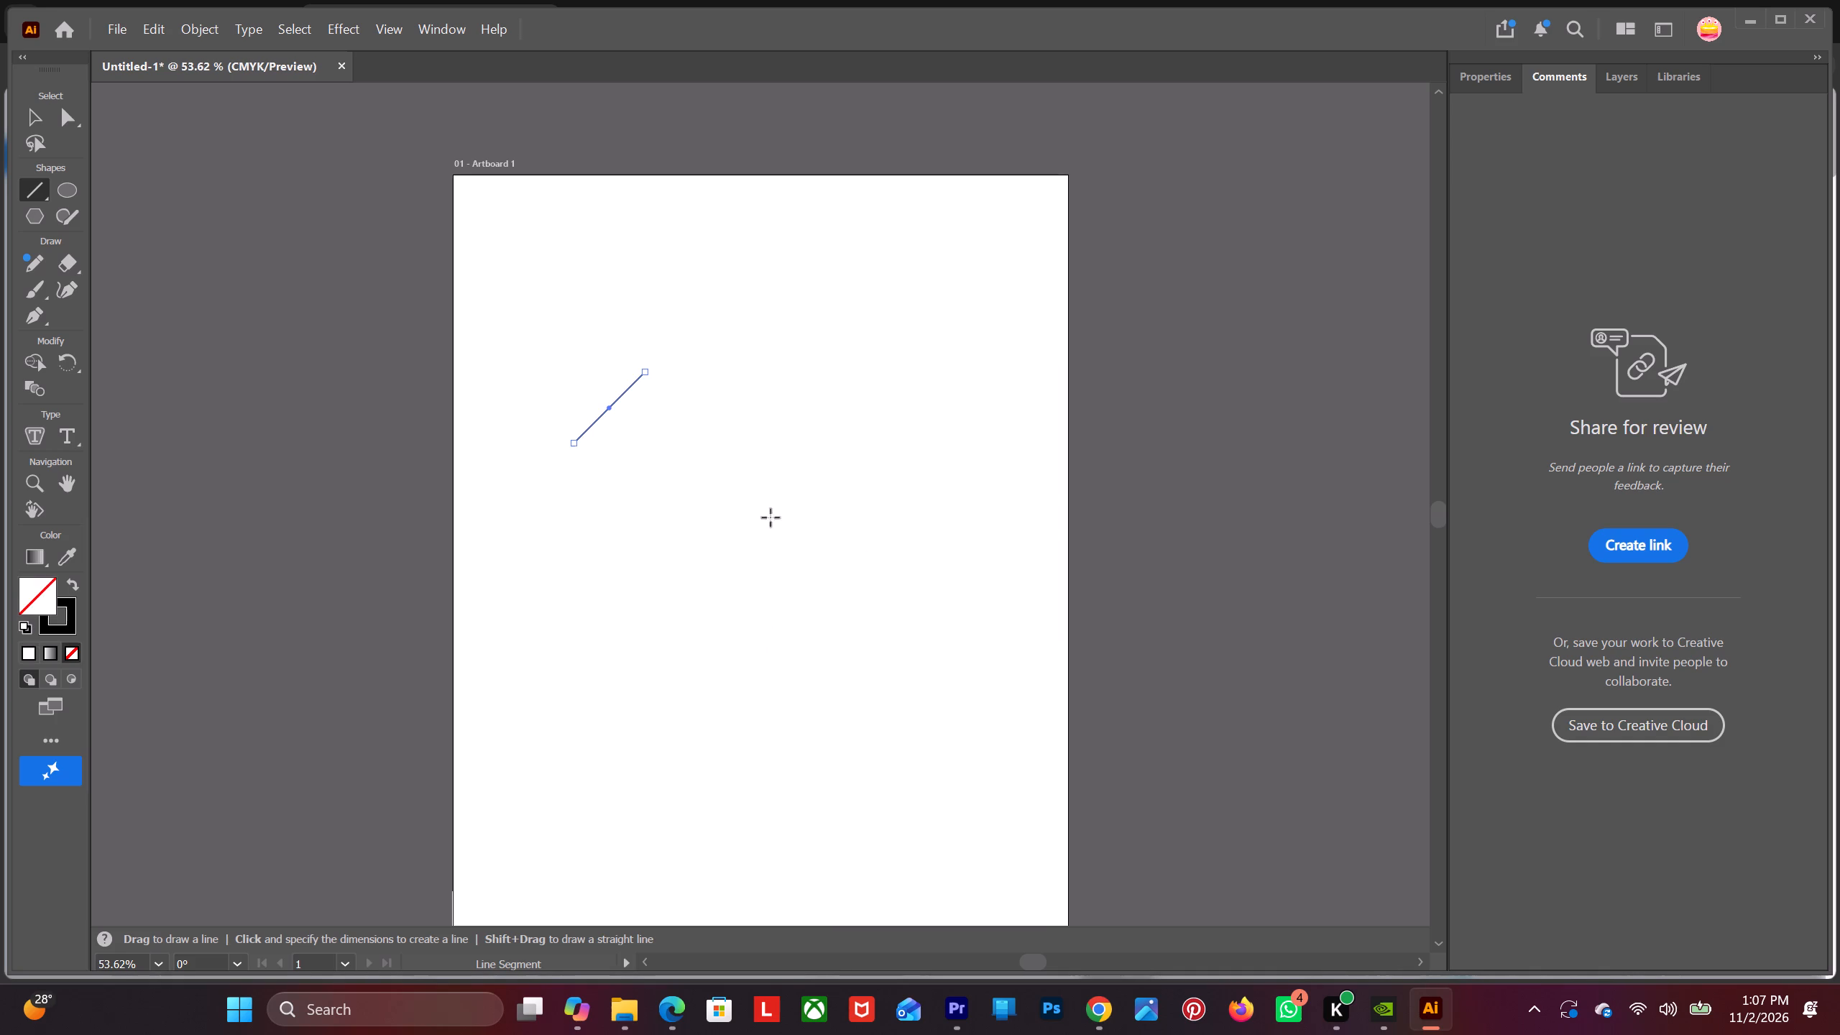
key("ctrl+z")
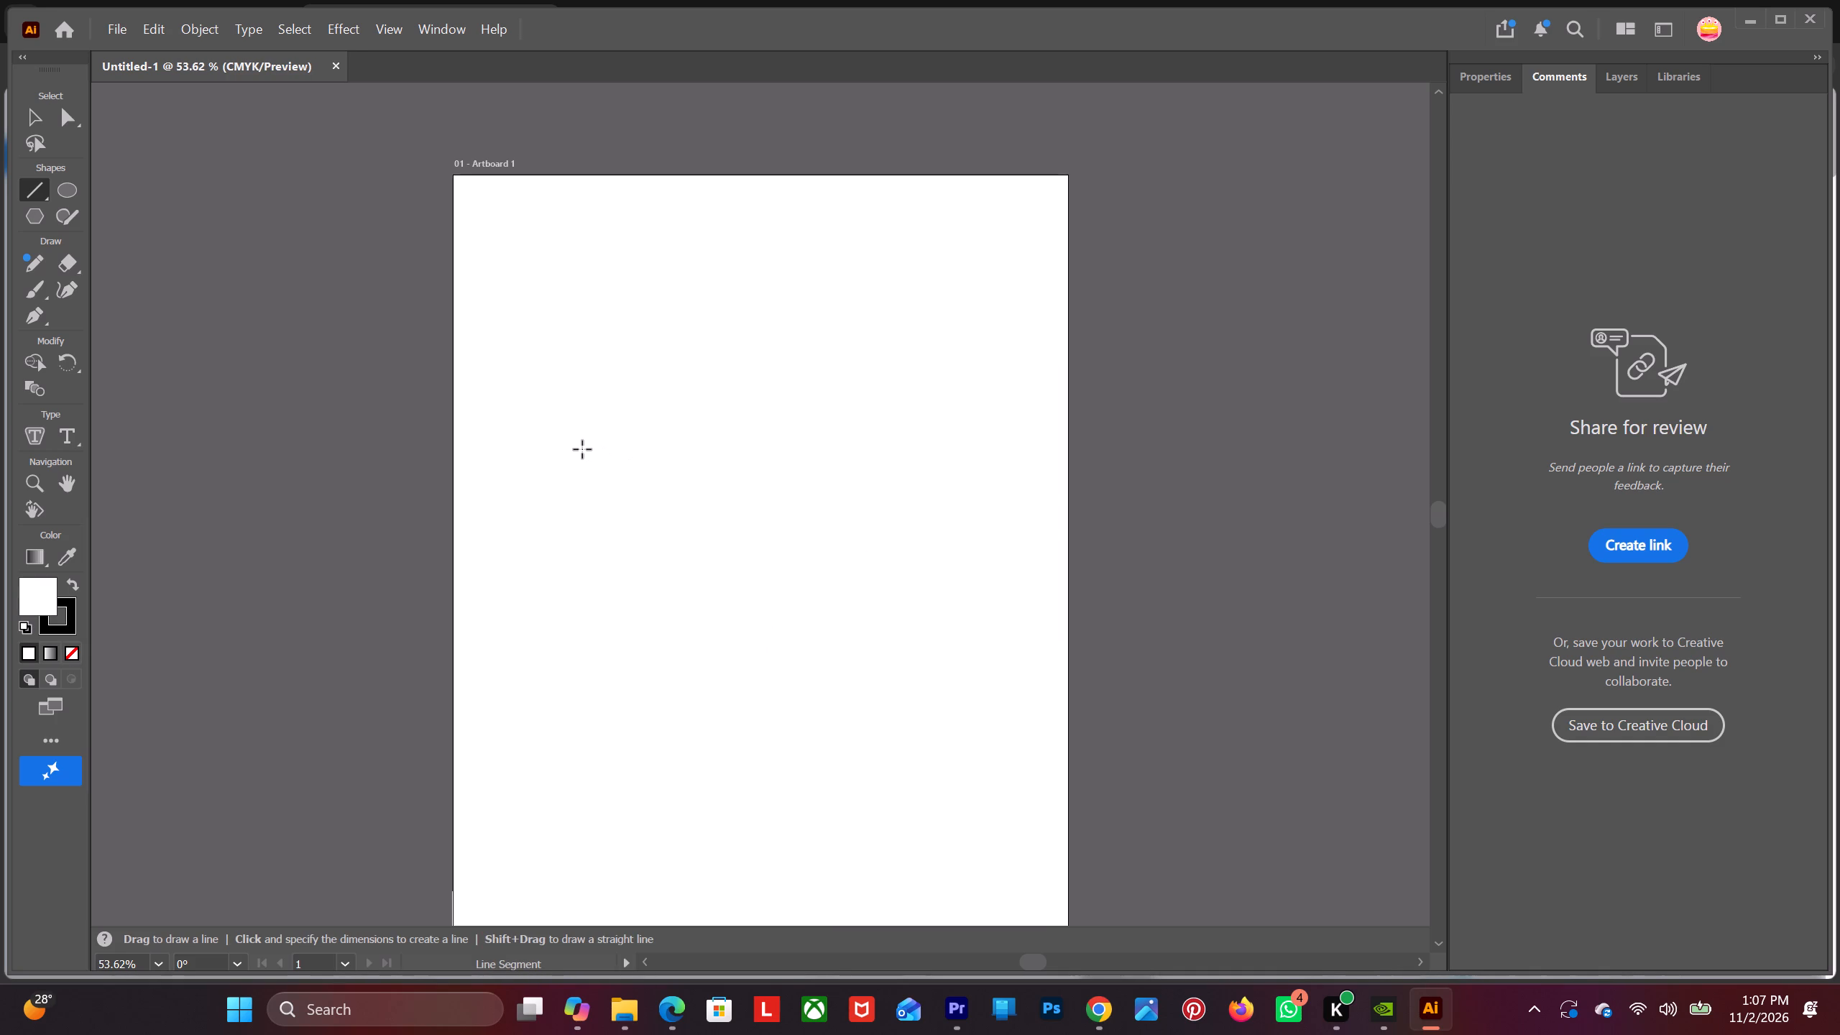
Draw a short, straight horizontal line with the Line Segment tool in the upper-left part of the artboard.
left_click_drag(581, 448, 619, 452)
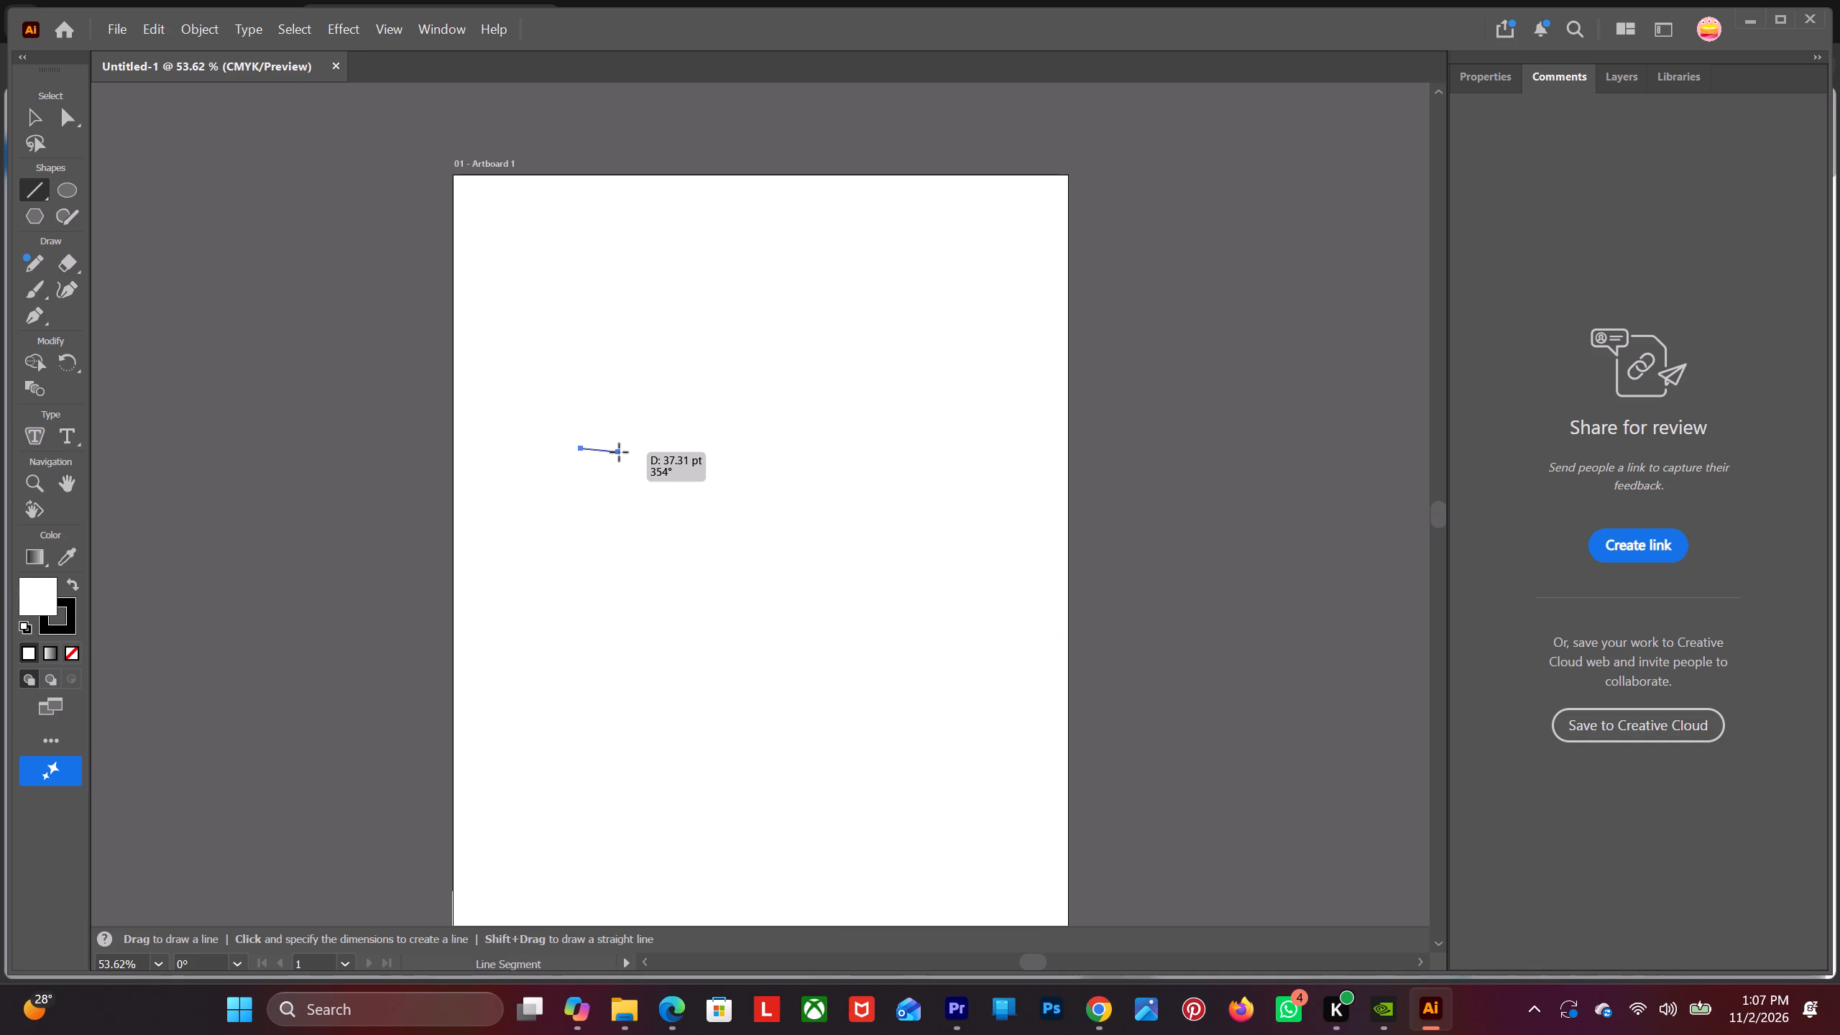
left_click_drag(619, 452, 698, 458)
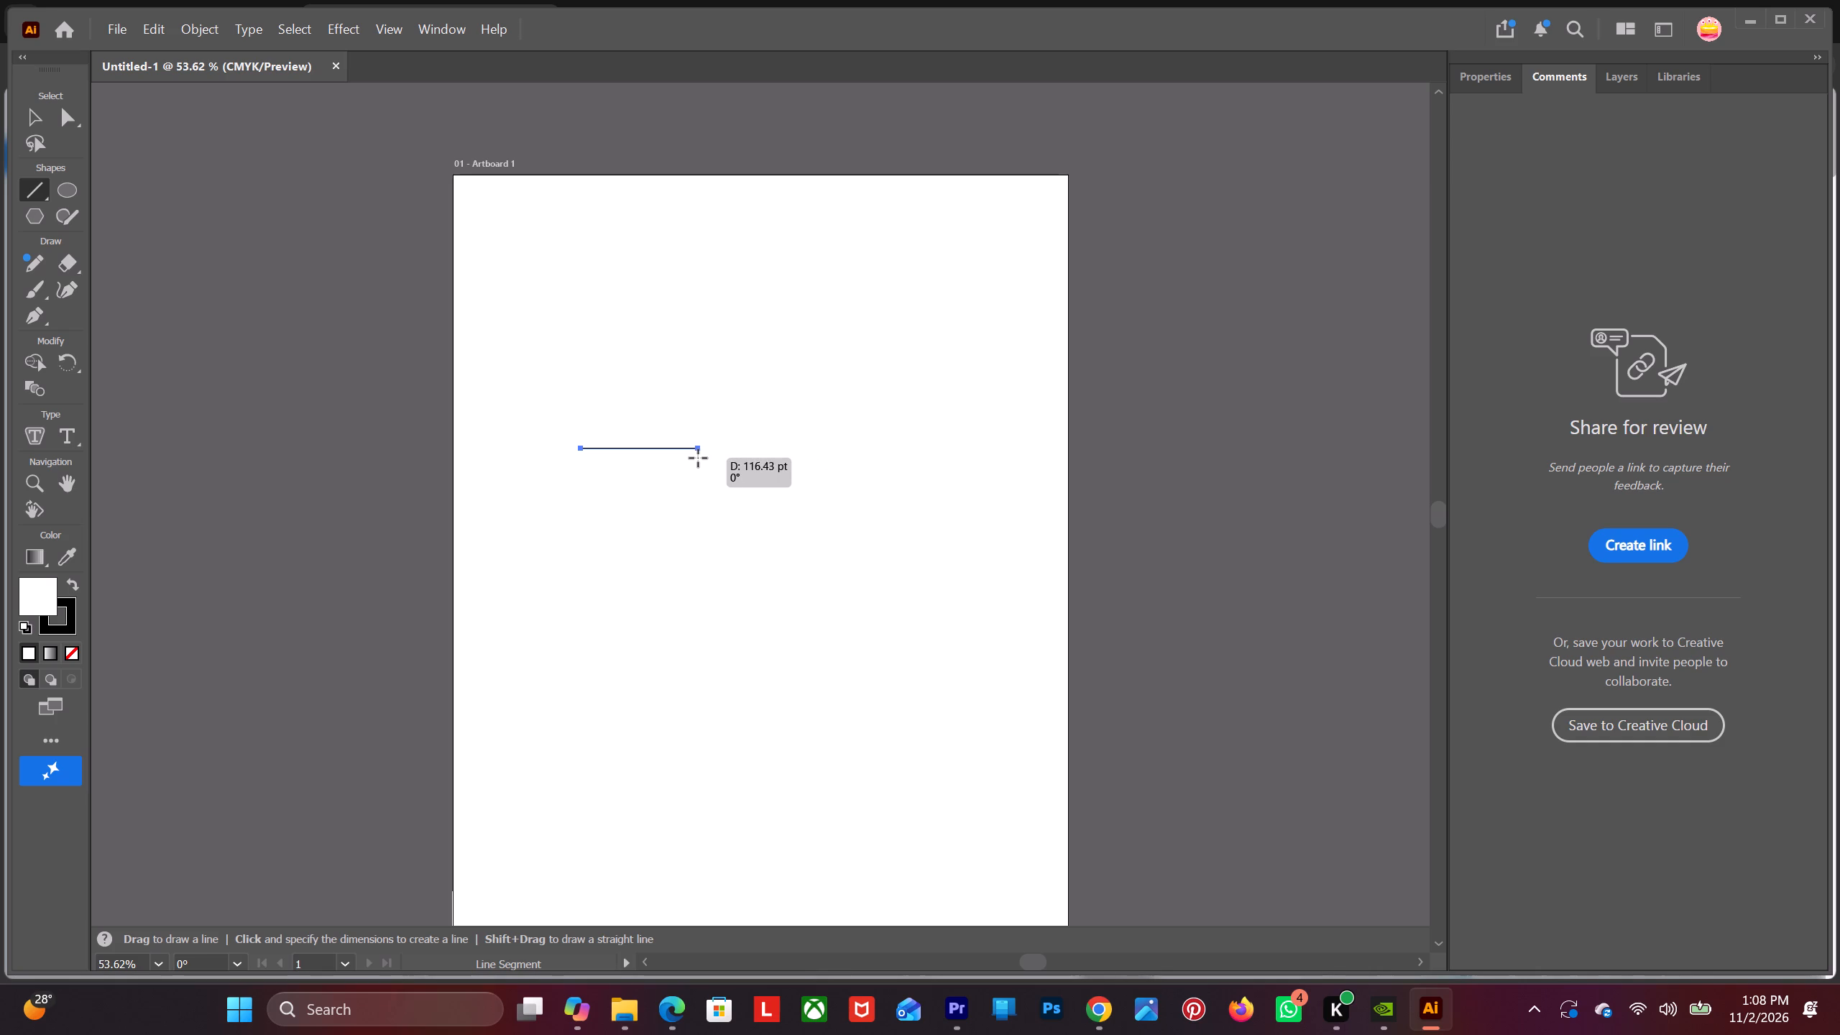
left_click_drag(698, 458, 683, 459)
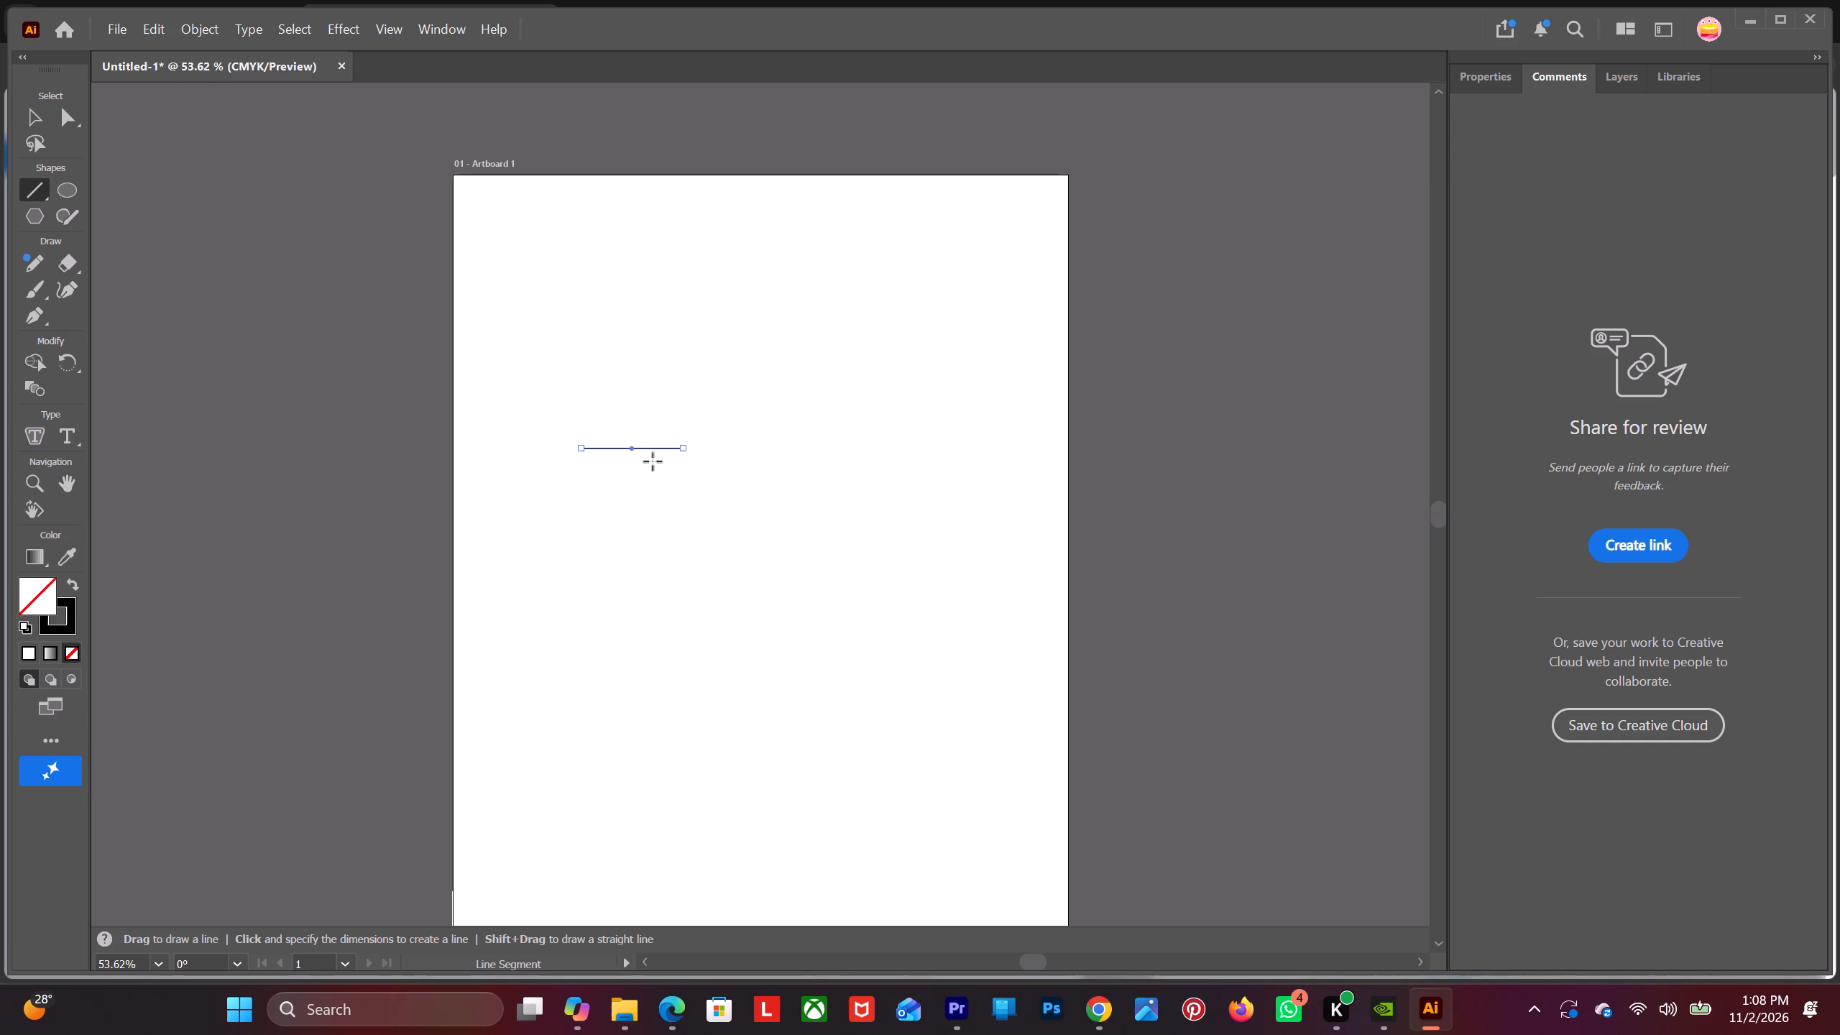
scroll(591, 441, "up", 4, "alt")
scroll(592, 441, "down", 2, "alt")
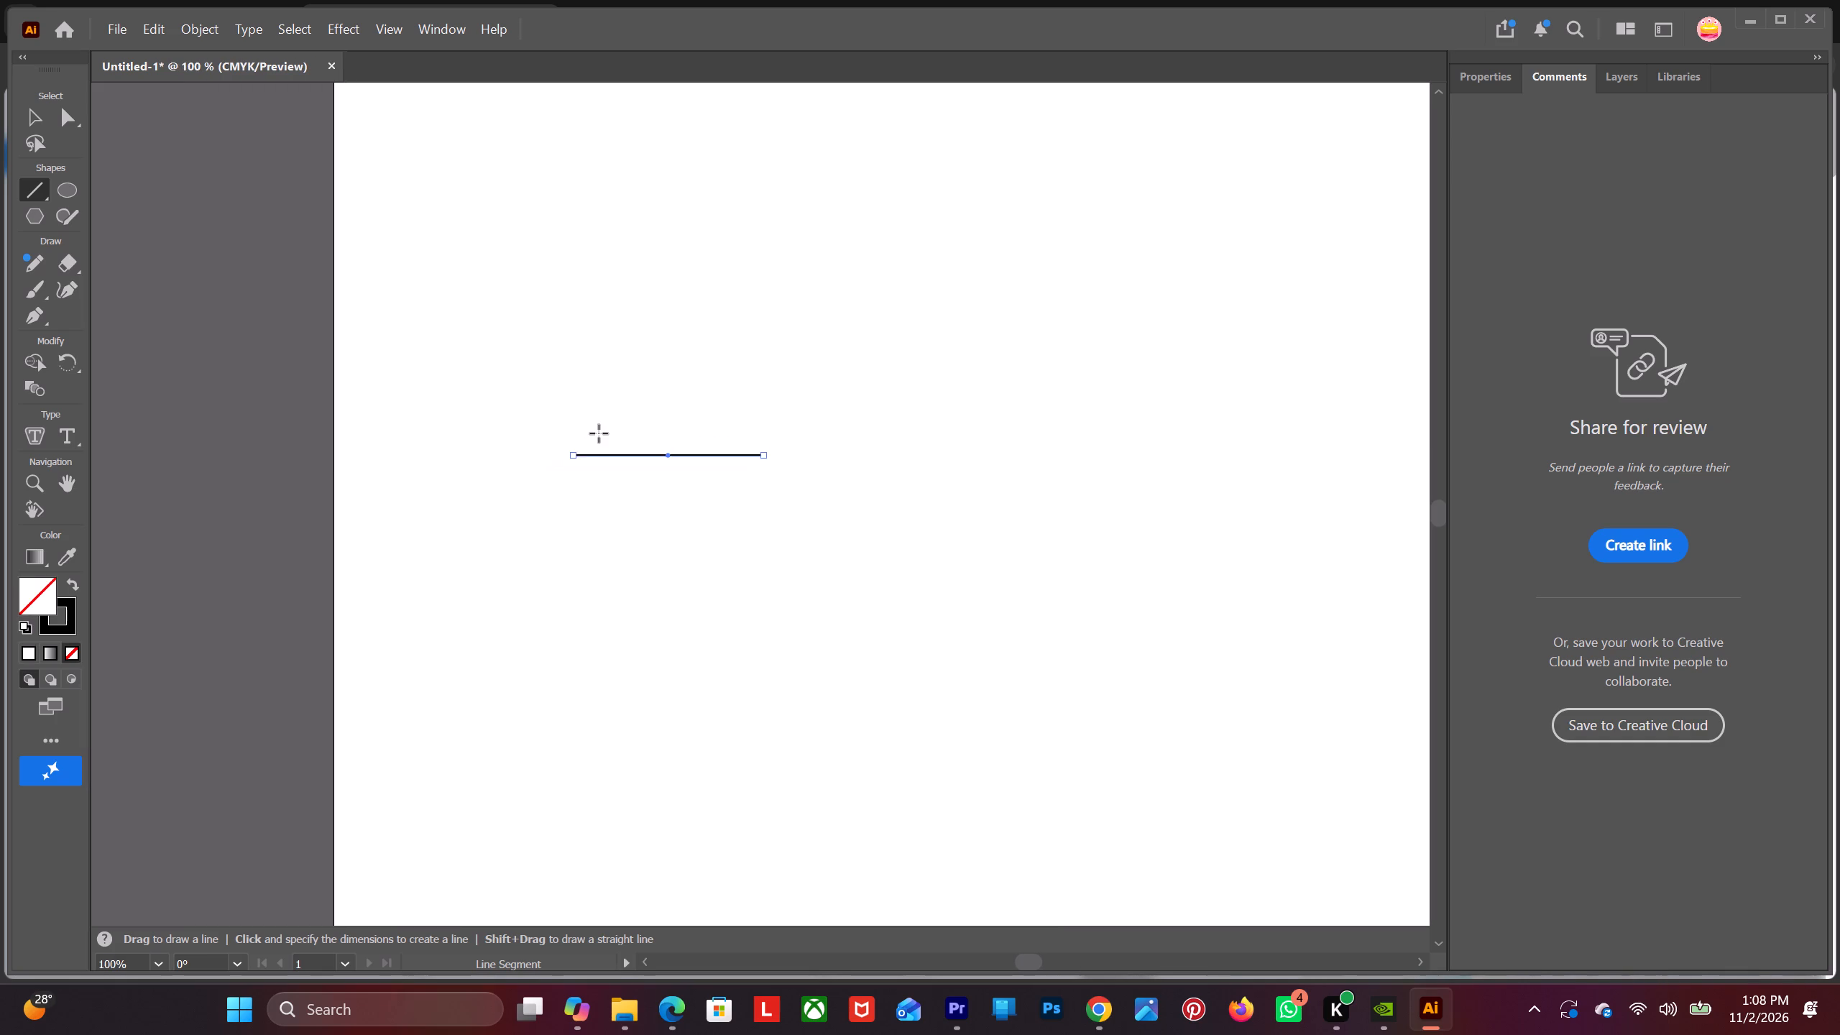
scroll(599, 433, "down", 1, "alt")
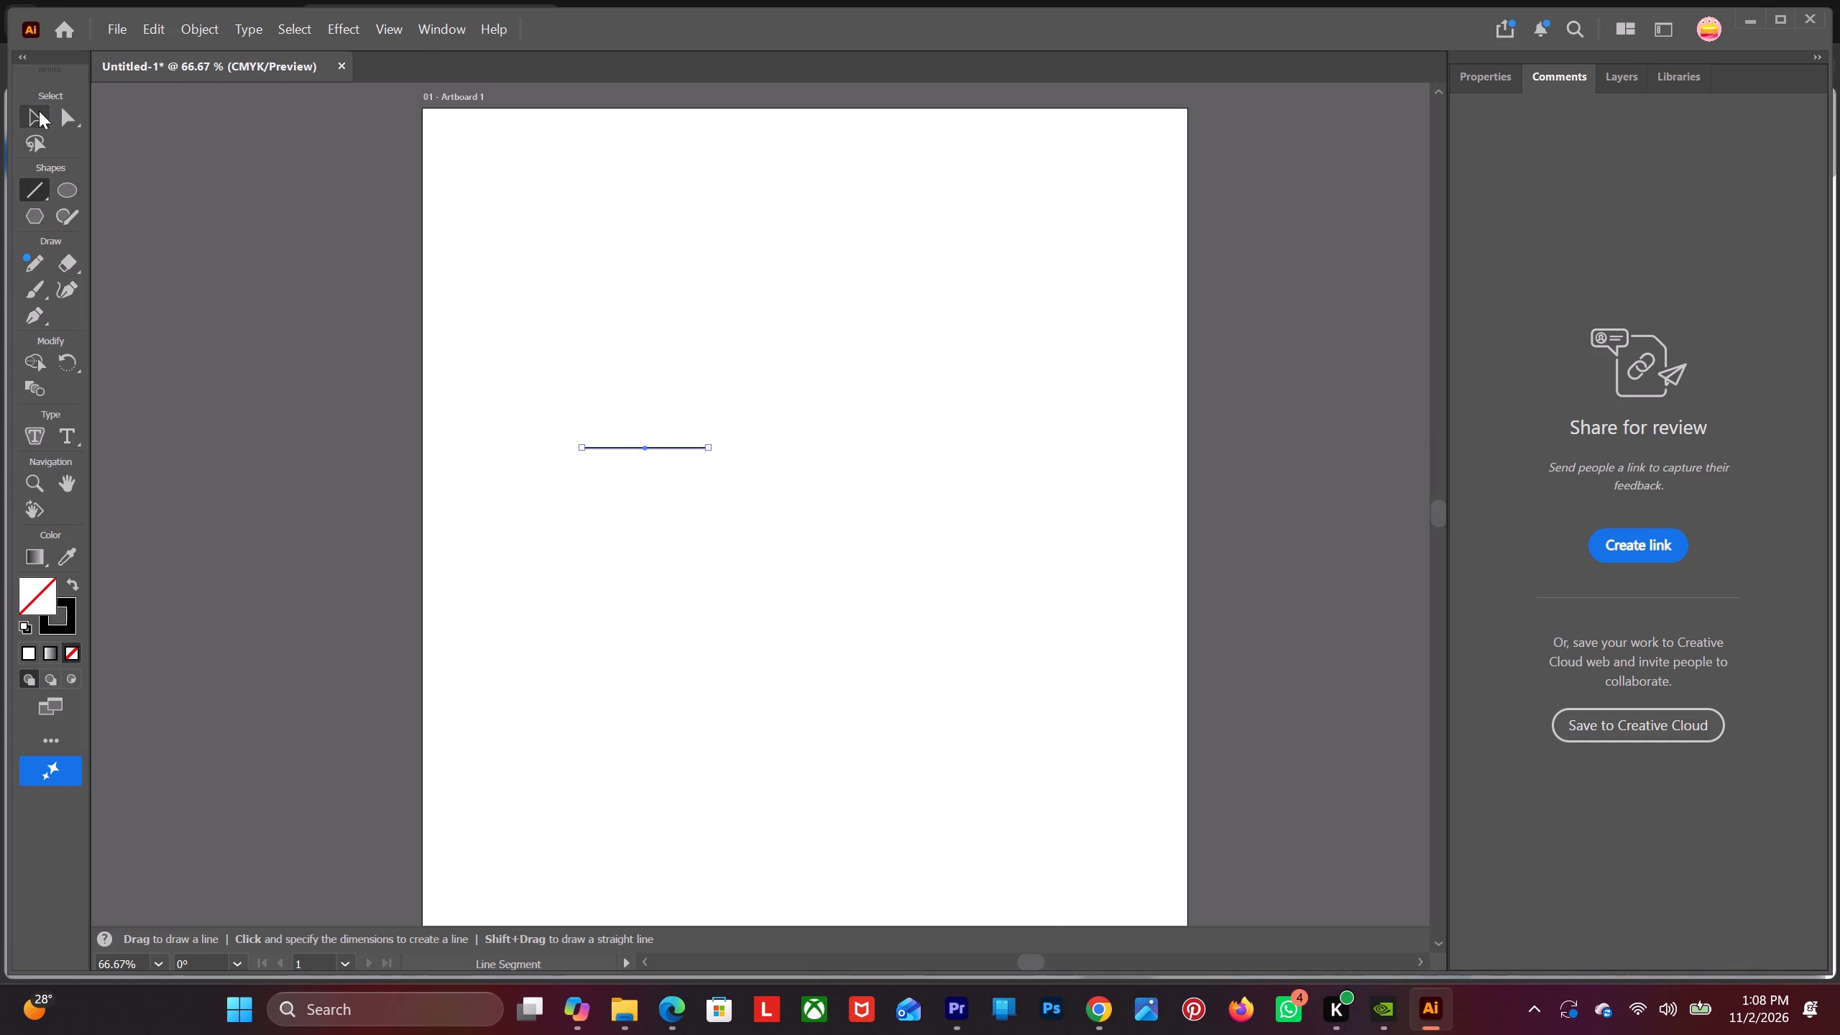
Swap the line's fill and stroke so it has a black fill and no stroke, and deselect it.
left_click(39, 111)
left_click(52, 593)
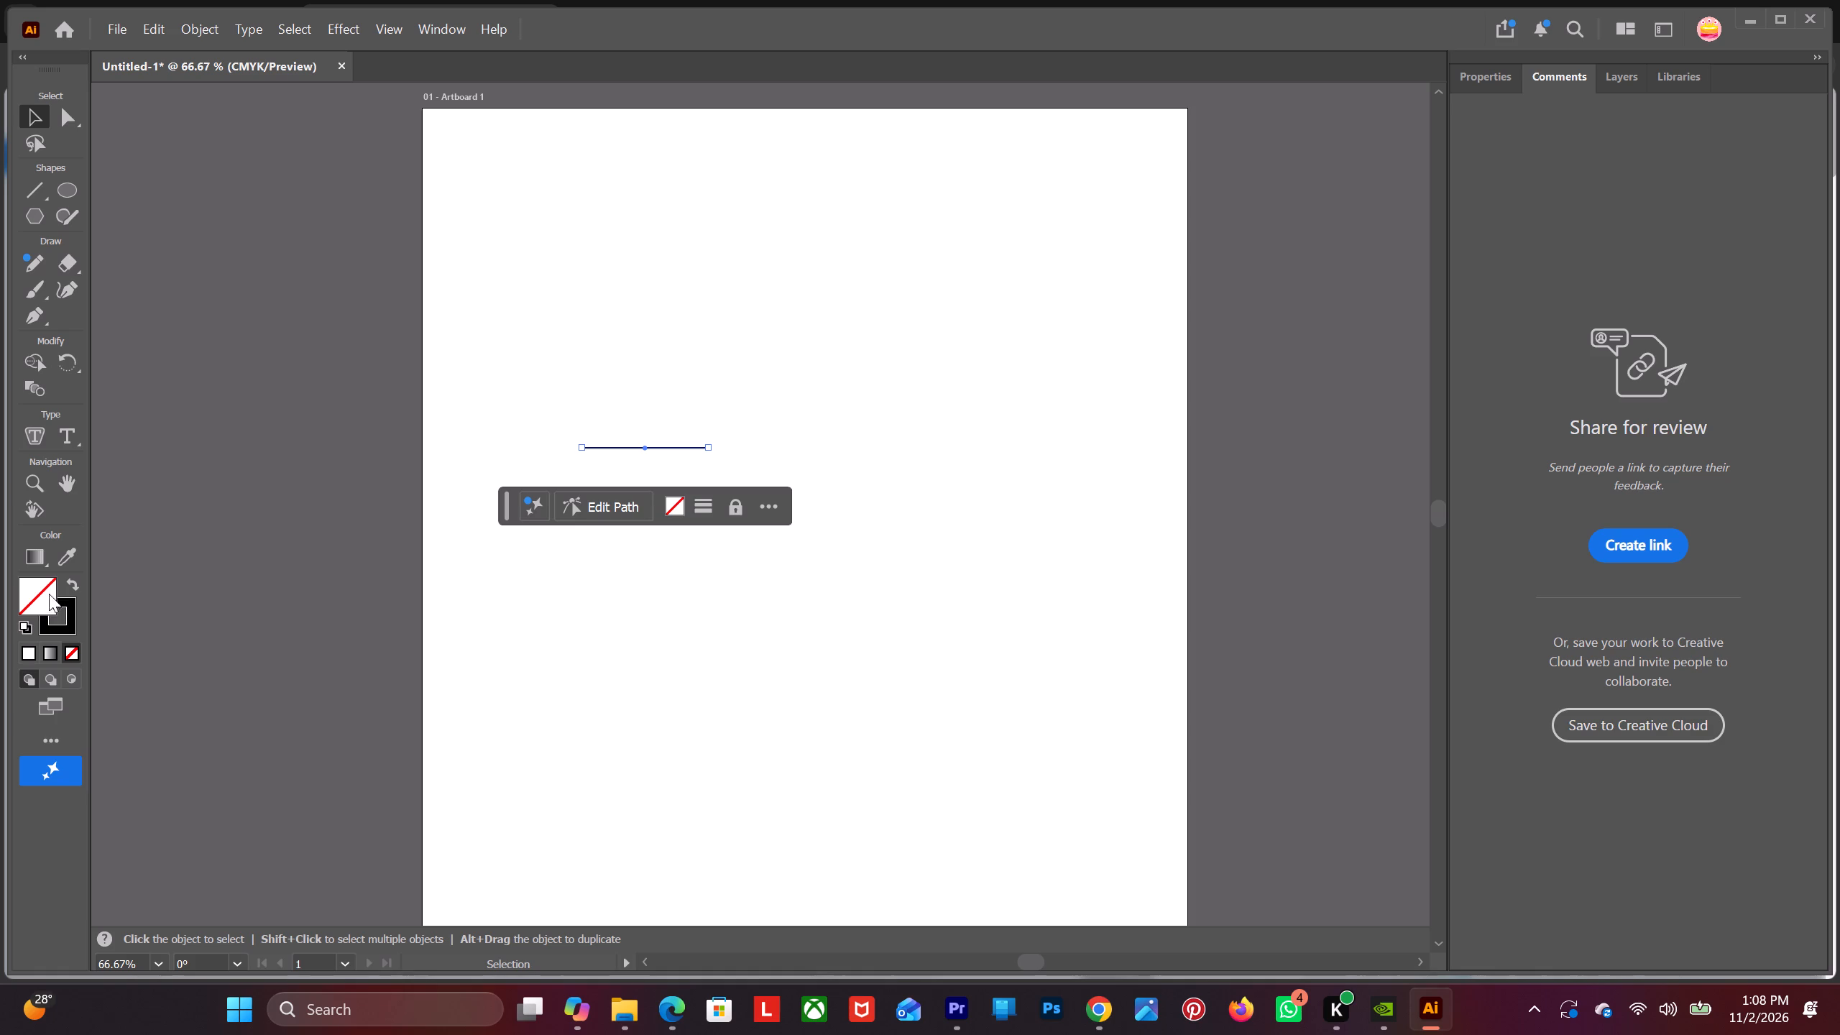
left_click(65, 612)
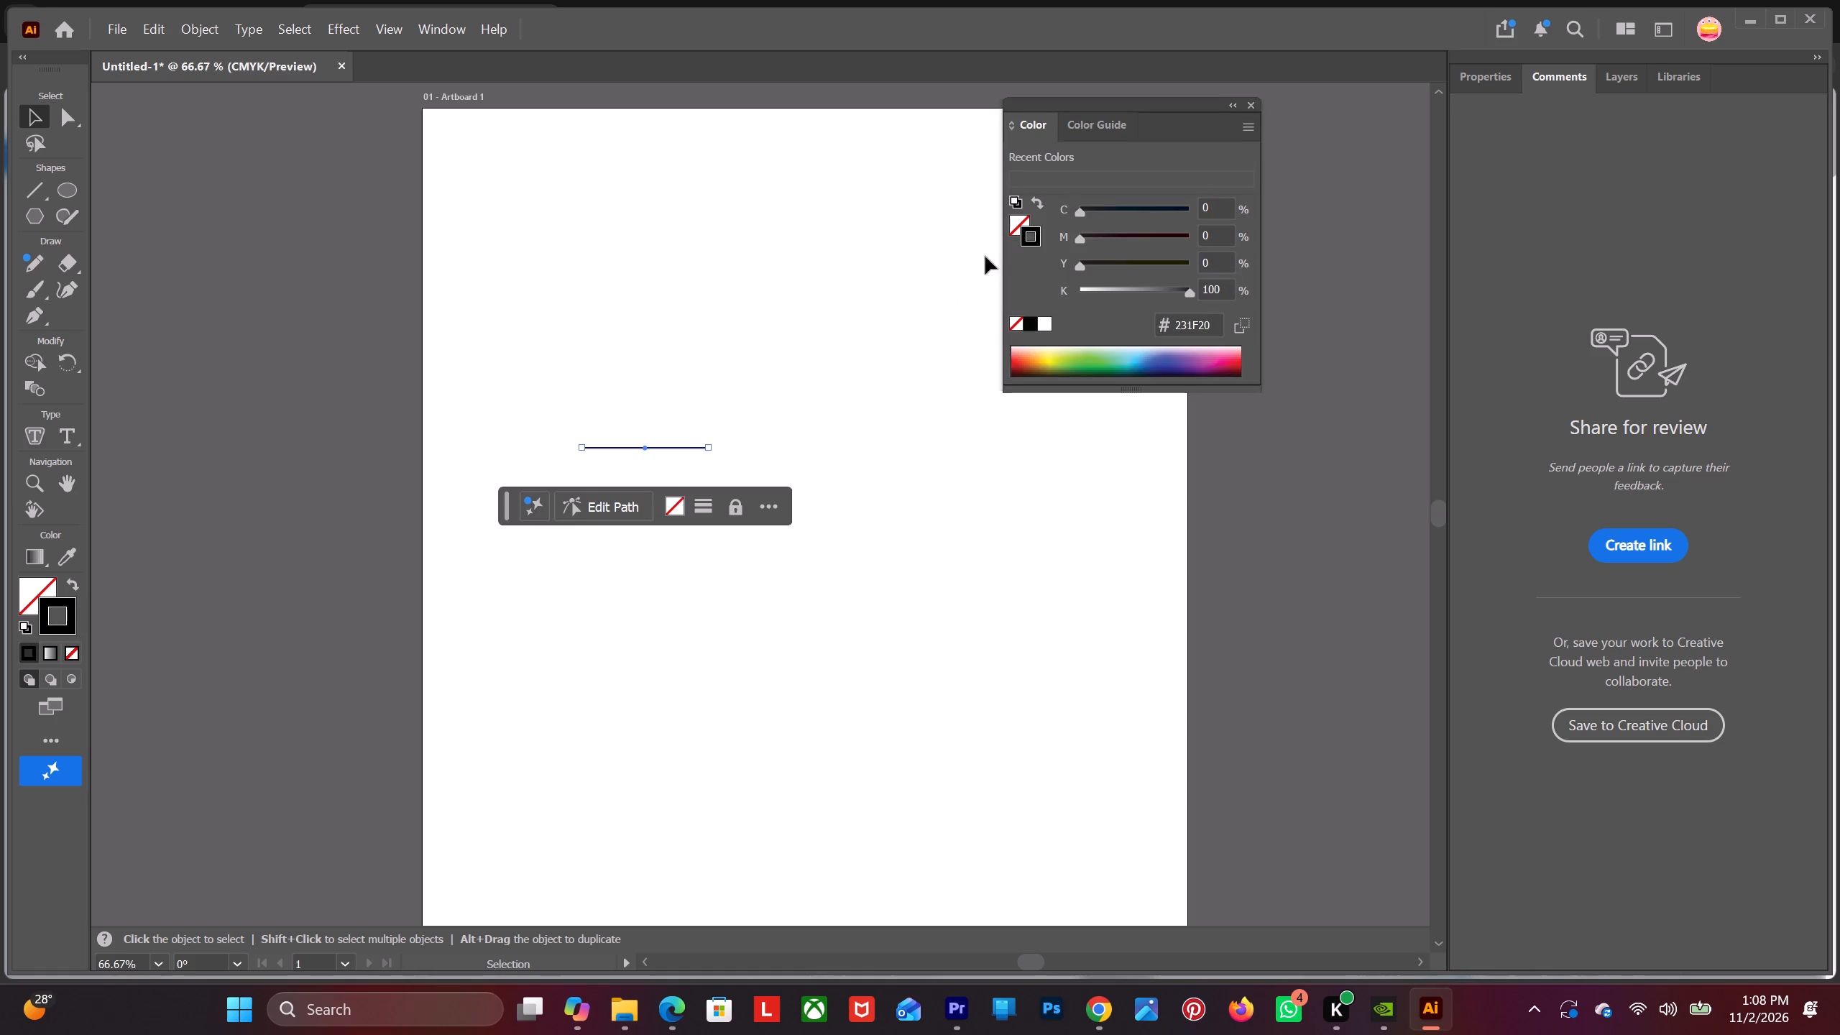
left_click(1039, 195)
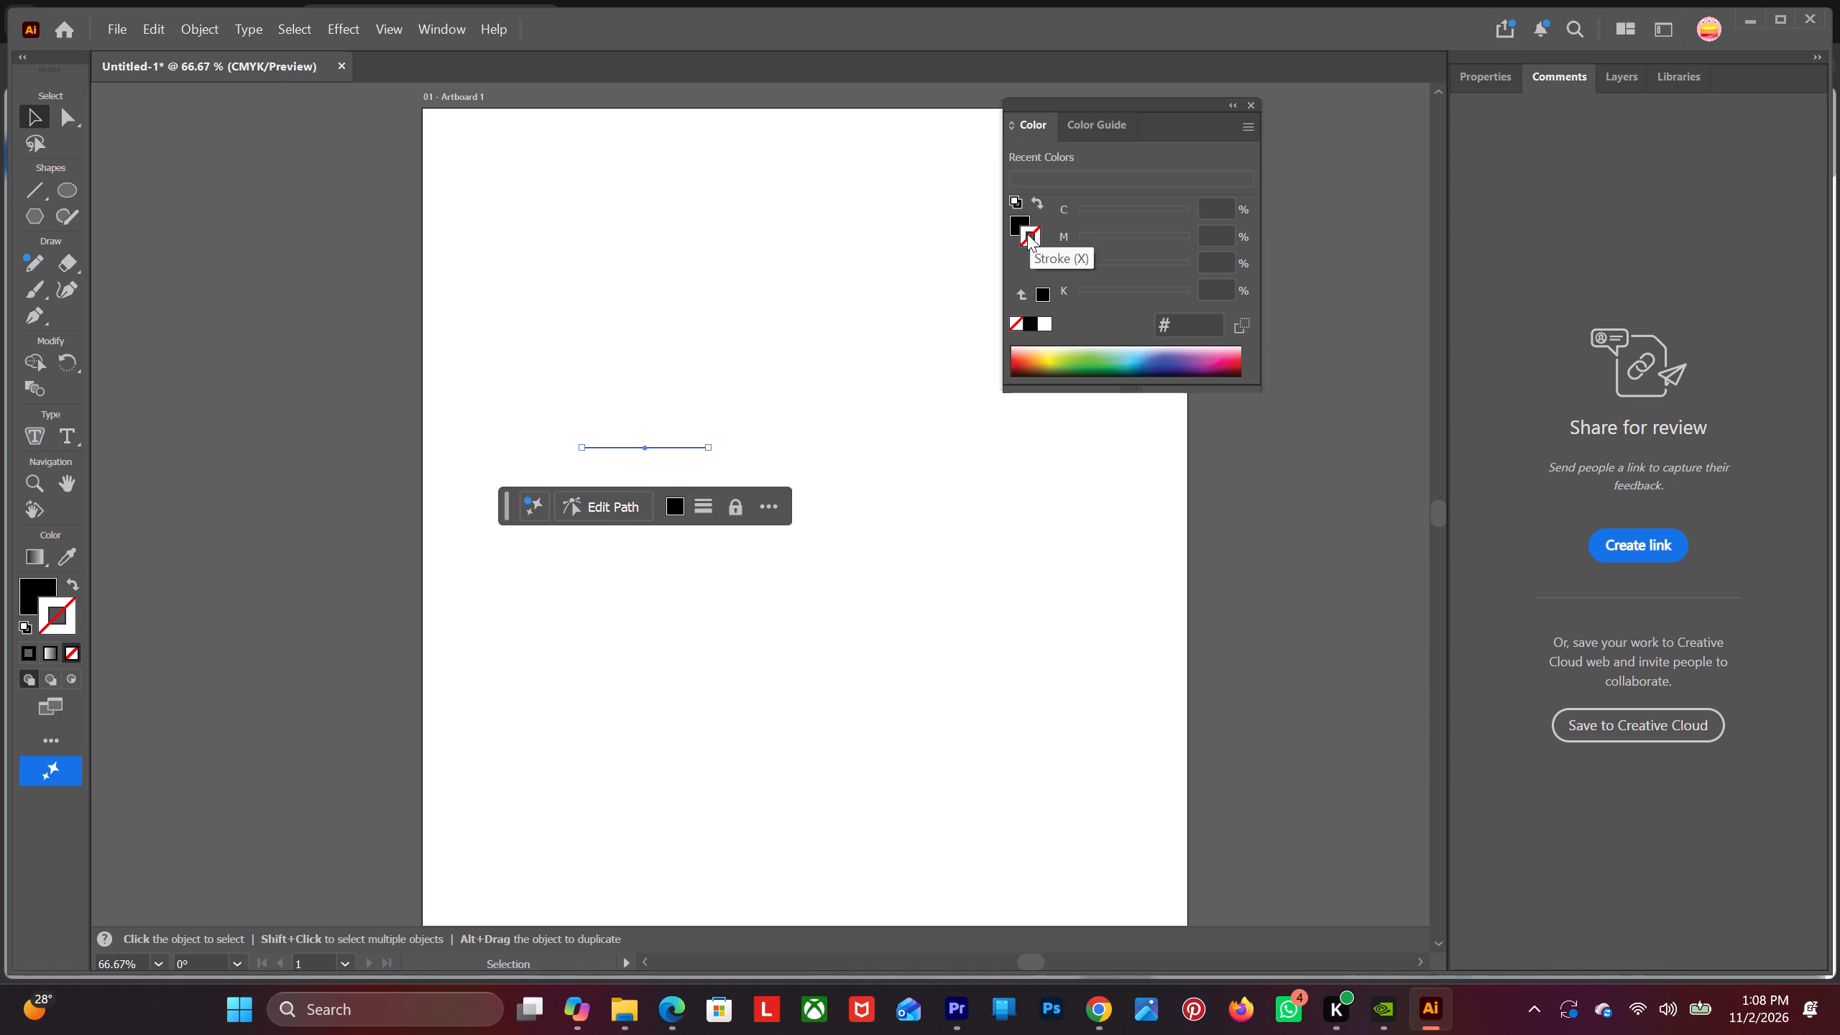
left_click(305, 483)
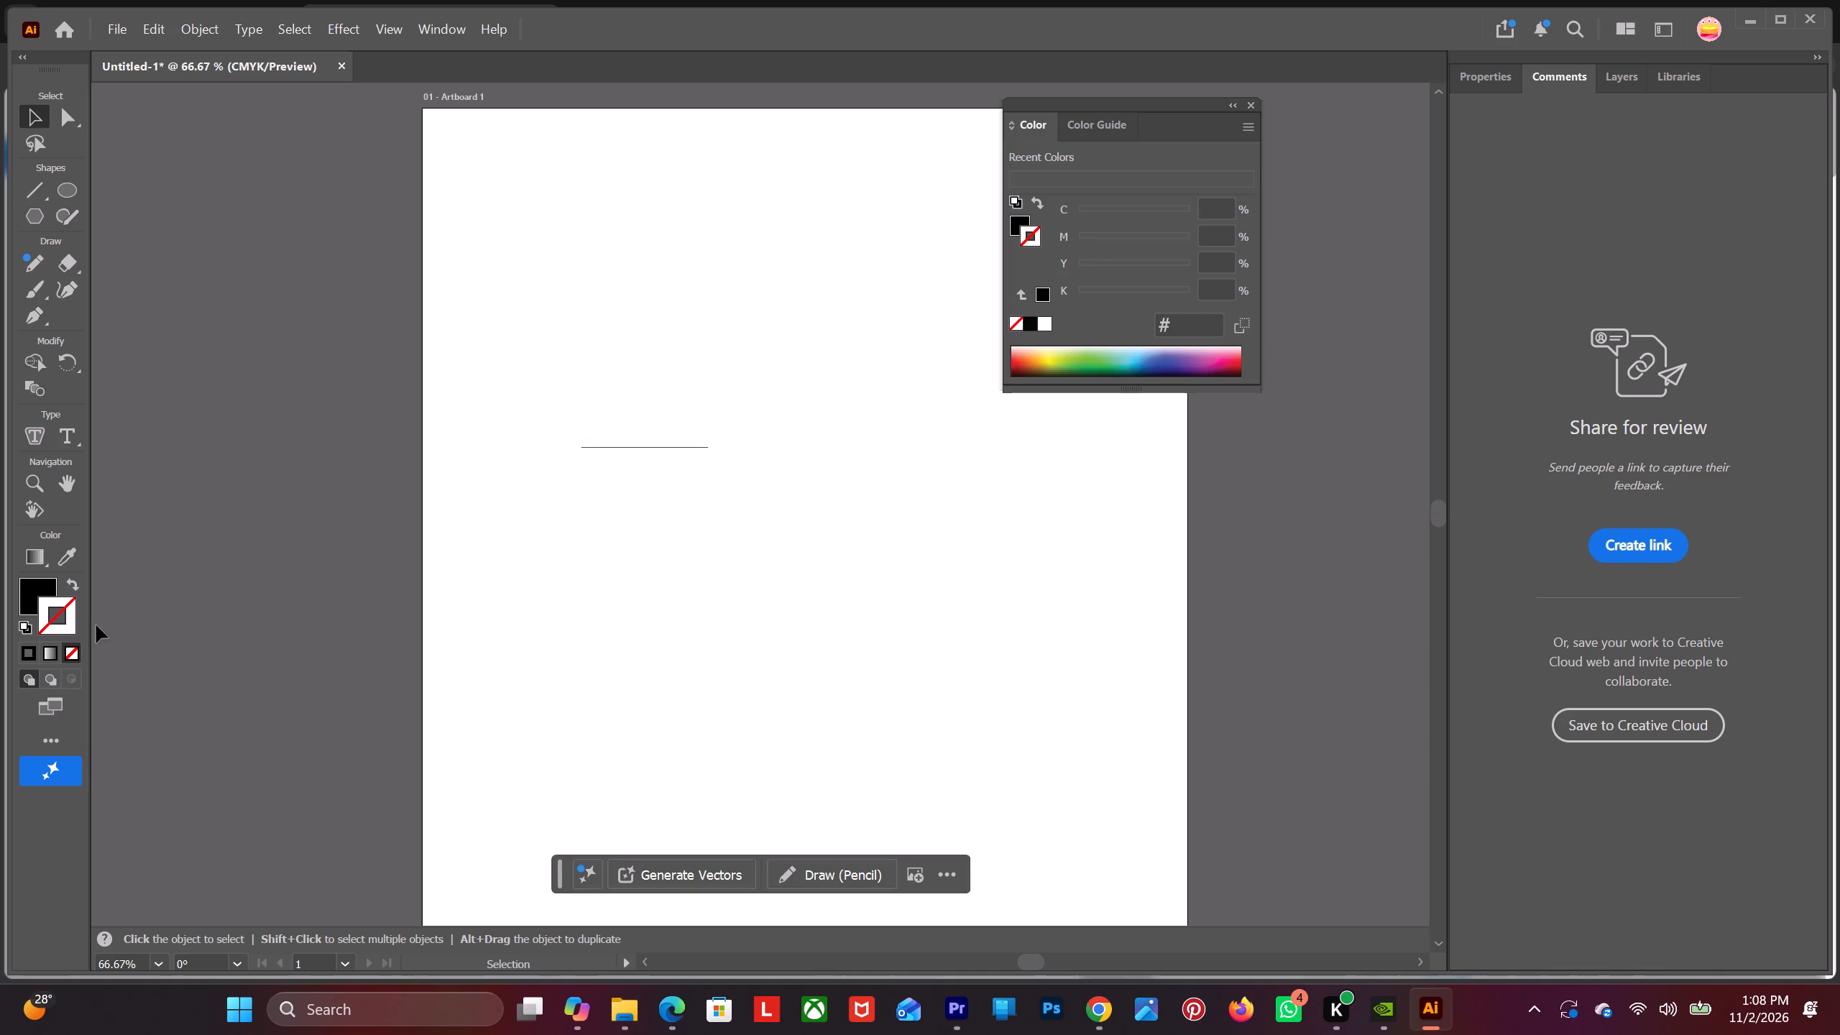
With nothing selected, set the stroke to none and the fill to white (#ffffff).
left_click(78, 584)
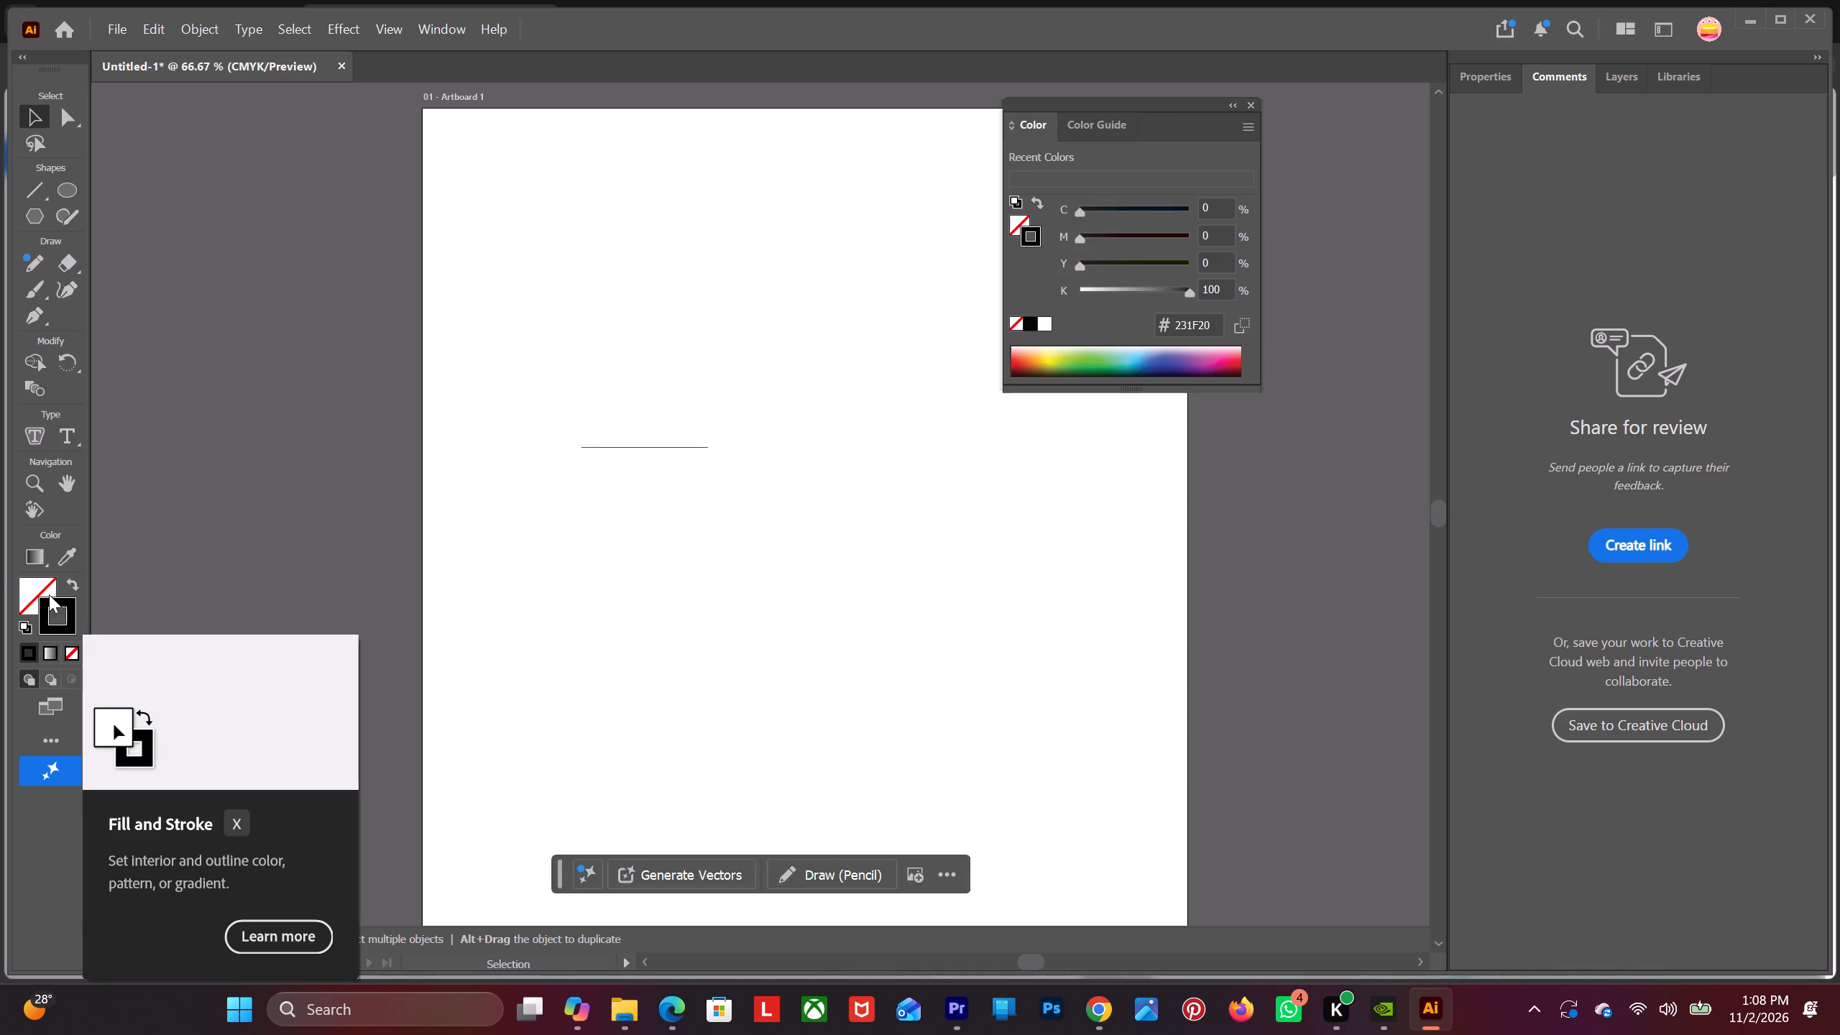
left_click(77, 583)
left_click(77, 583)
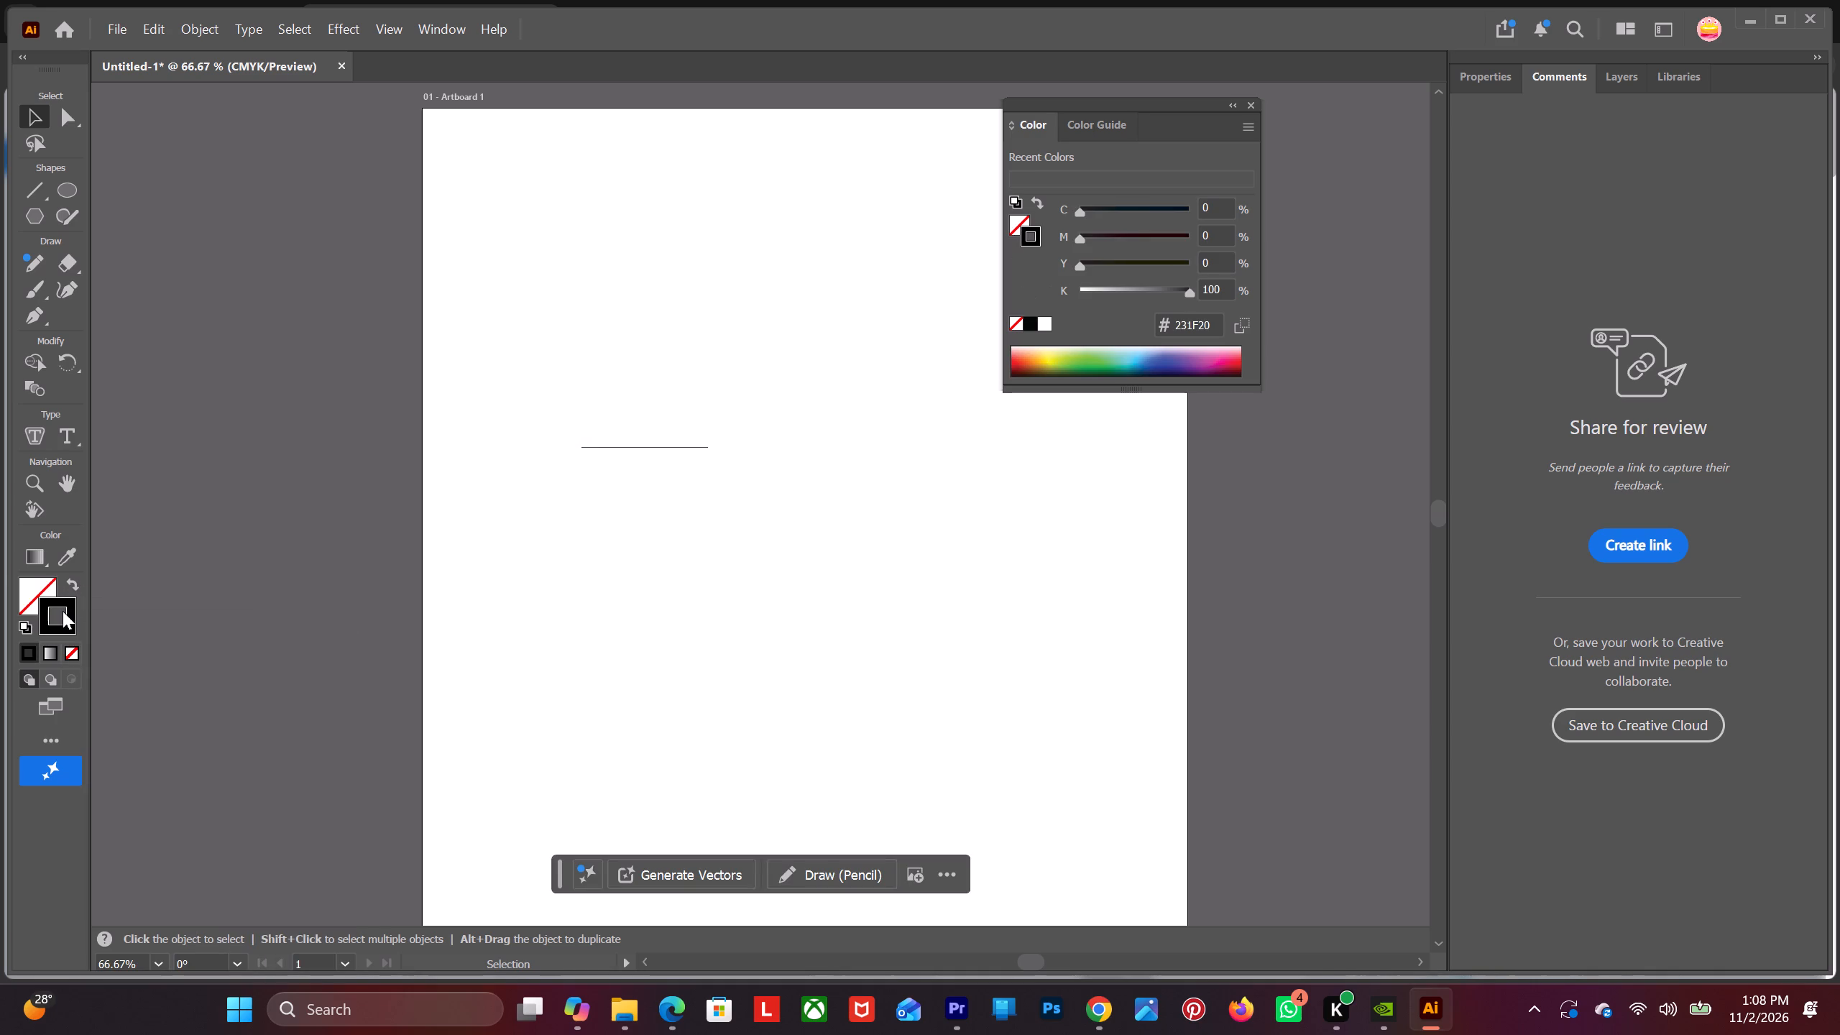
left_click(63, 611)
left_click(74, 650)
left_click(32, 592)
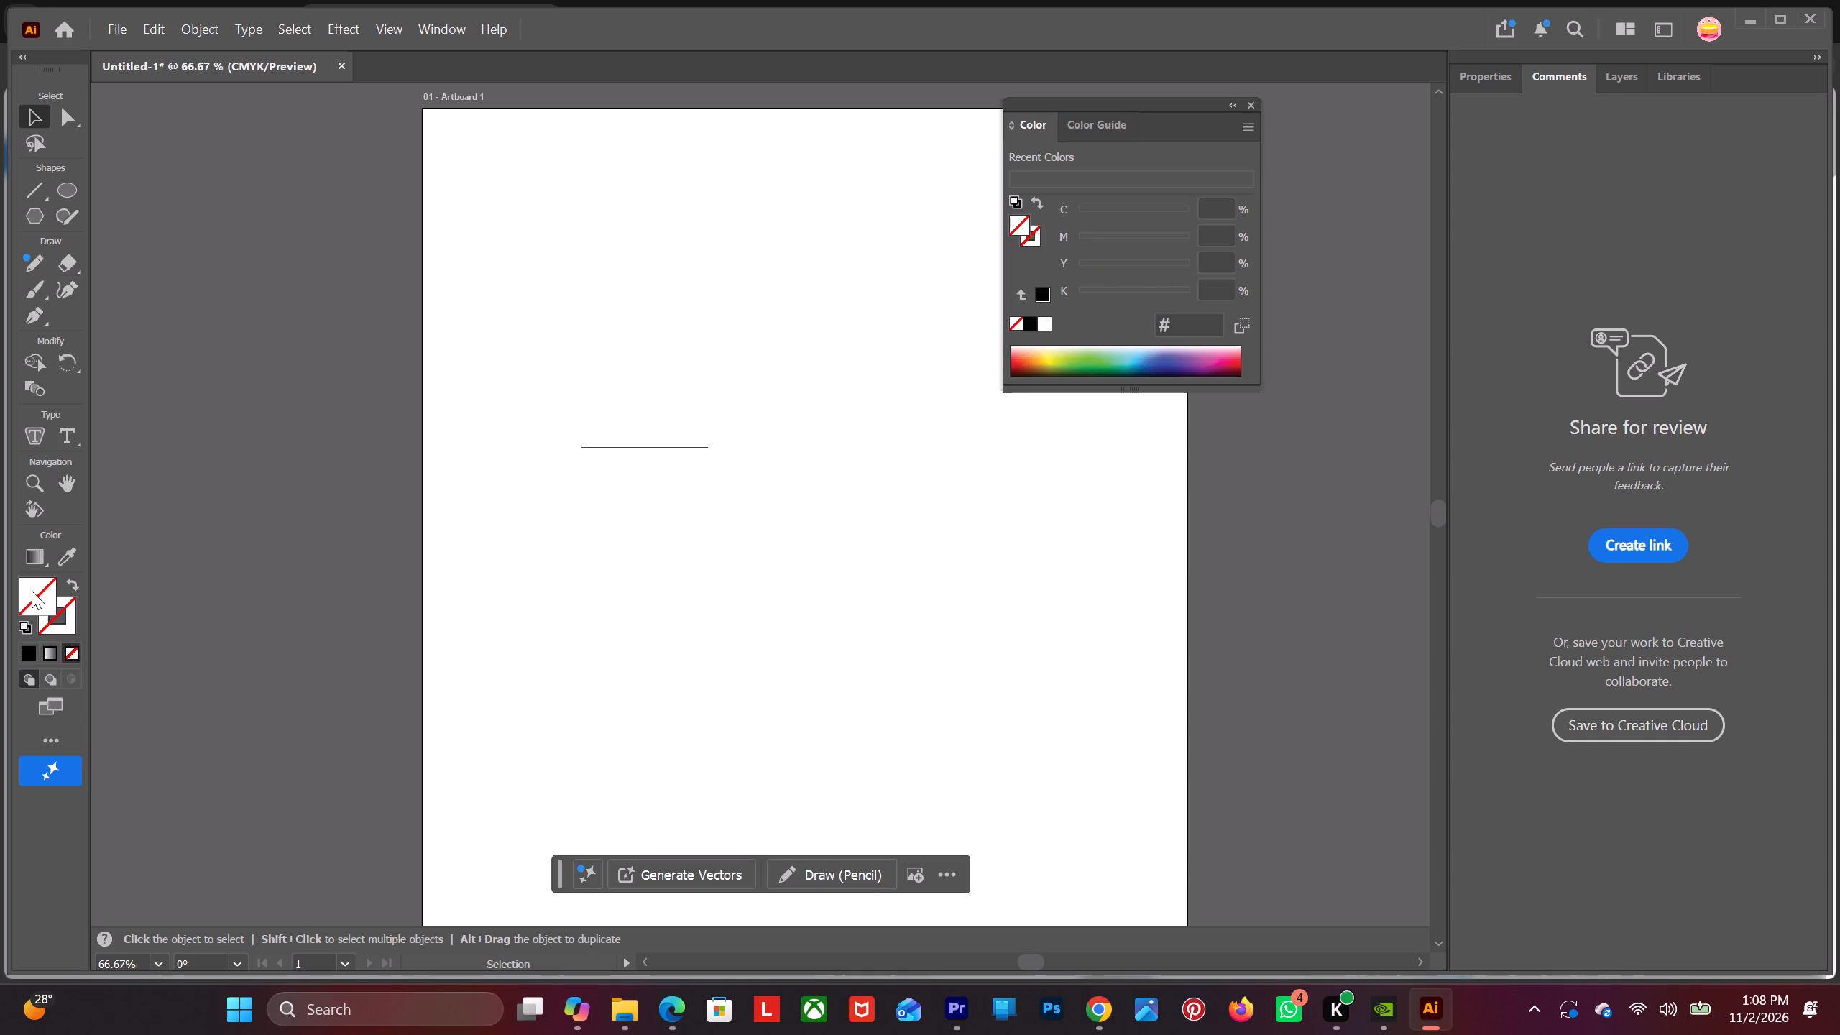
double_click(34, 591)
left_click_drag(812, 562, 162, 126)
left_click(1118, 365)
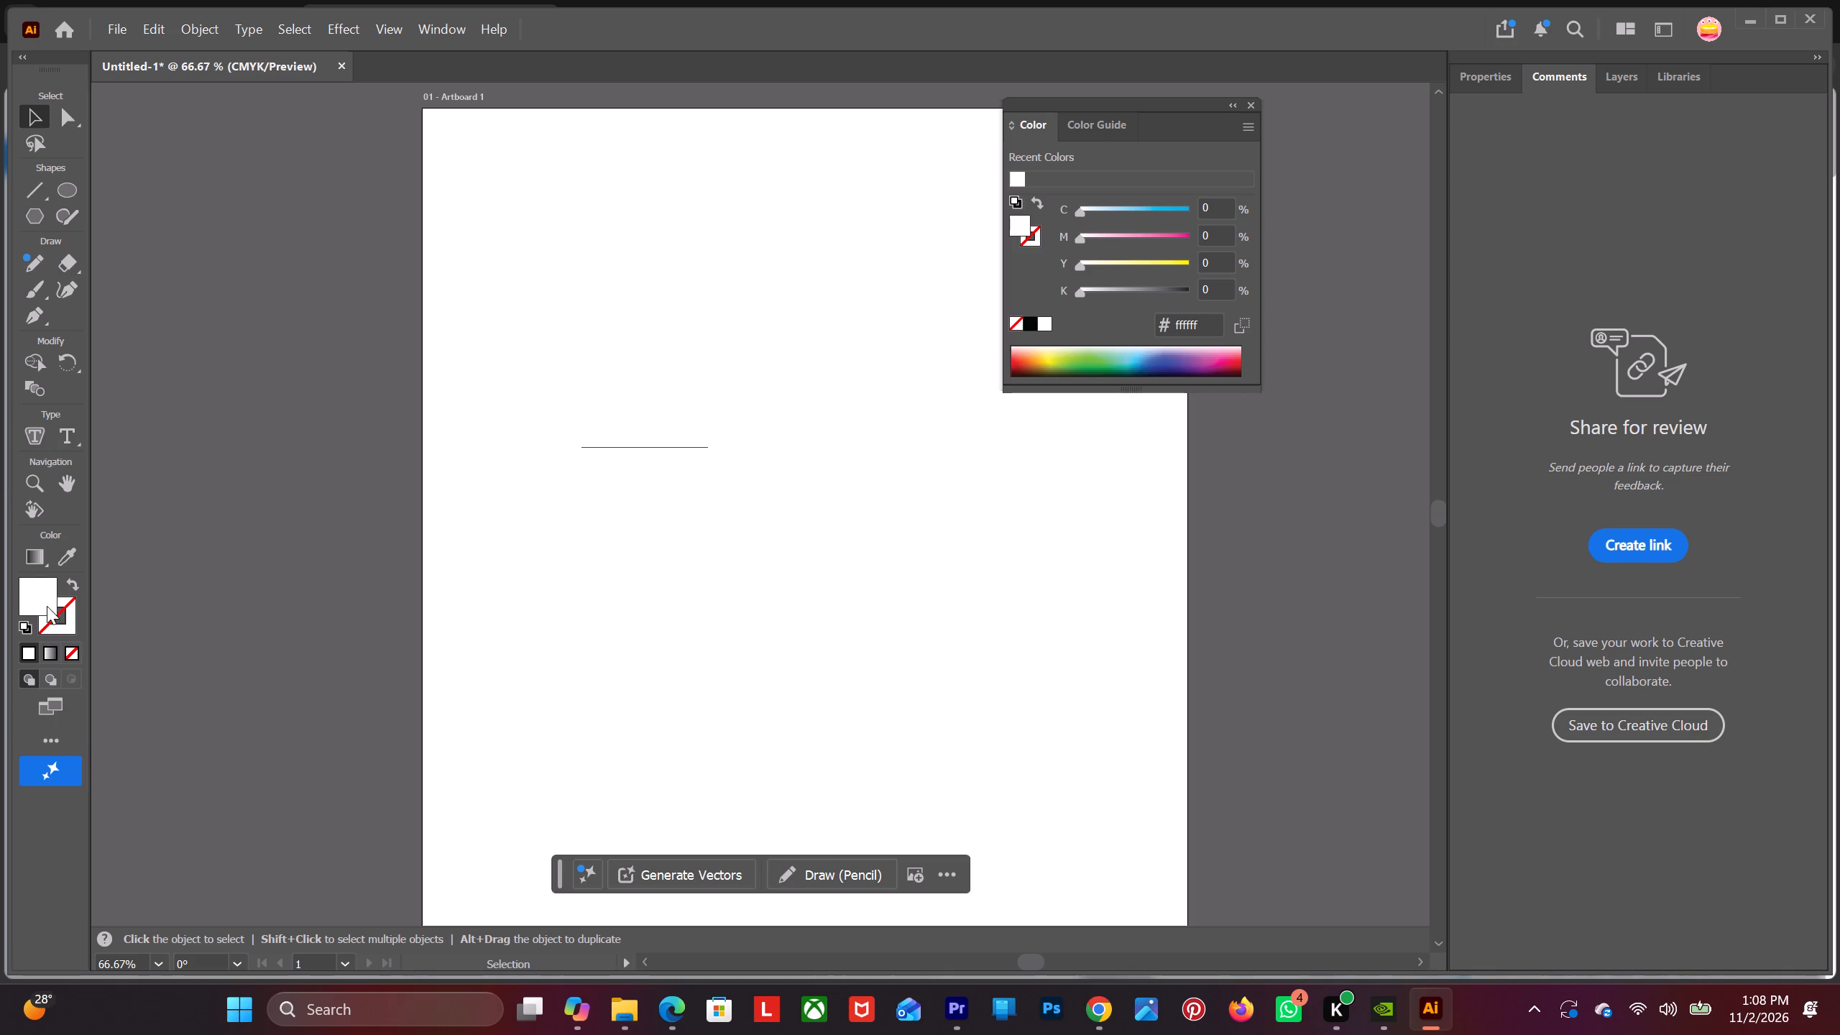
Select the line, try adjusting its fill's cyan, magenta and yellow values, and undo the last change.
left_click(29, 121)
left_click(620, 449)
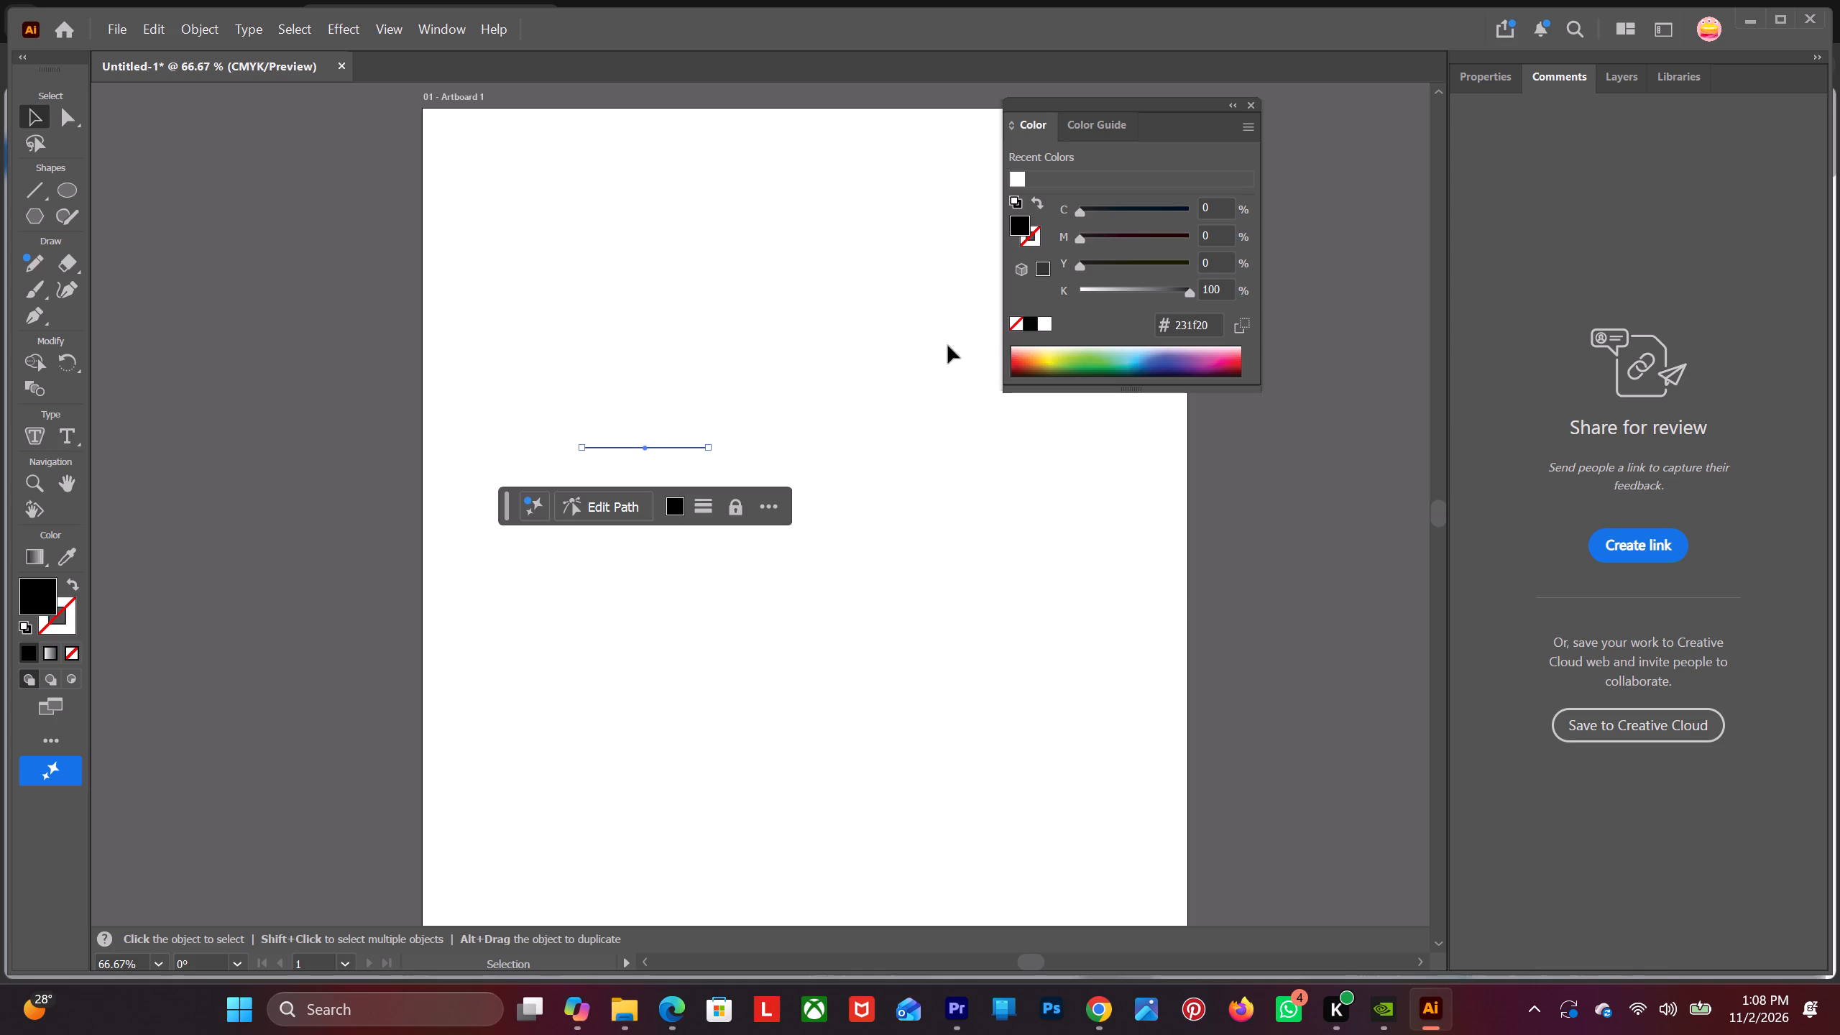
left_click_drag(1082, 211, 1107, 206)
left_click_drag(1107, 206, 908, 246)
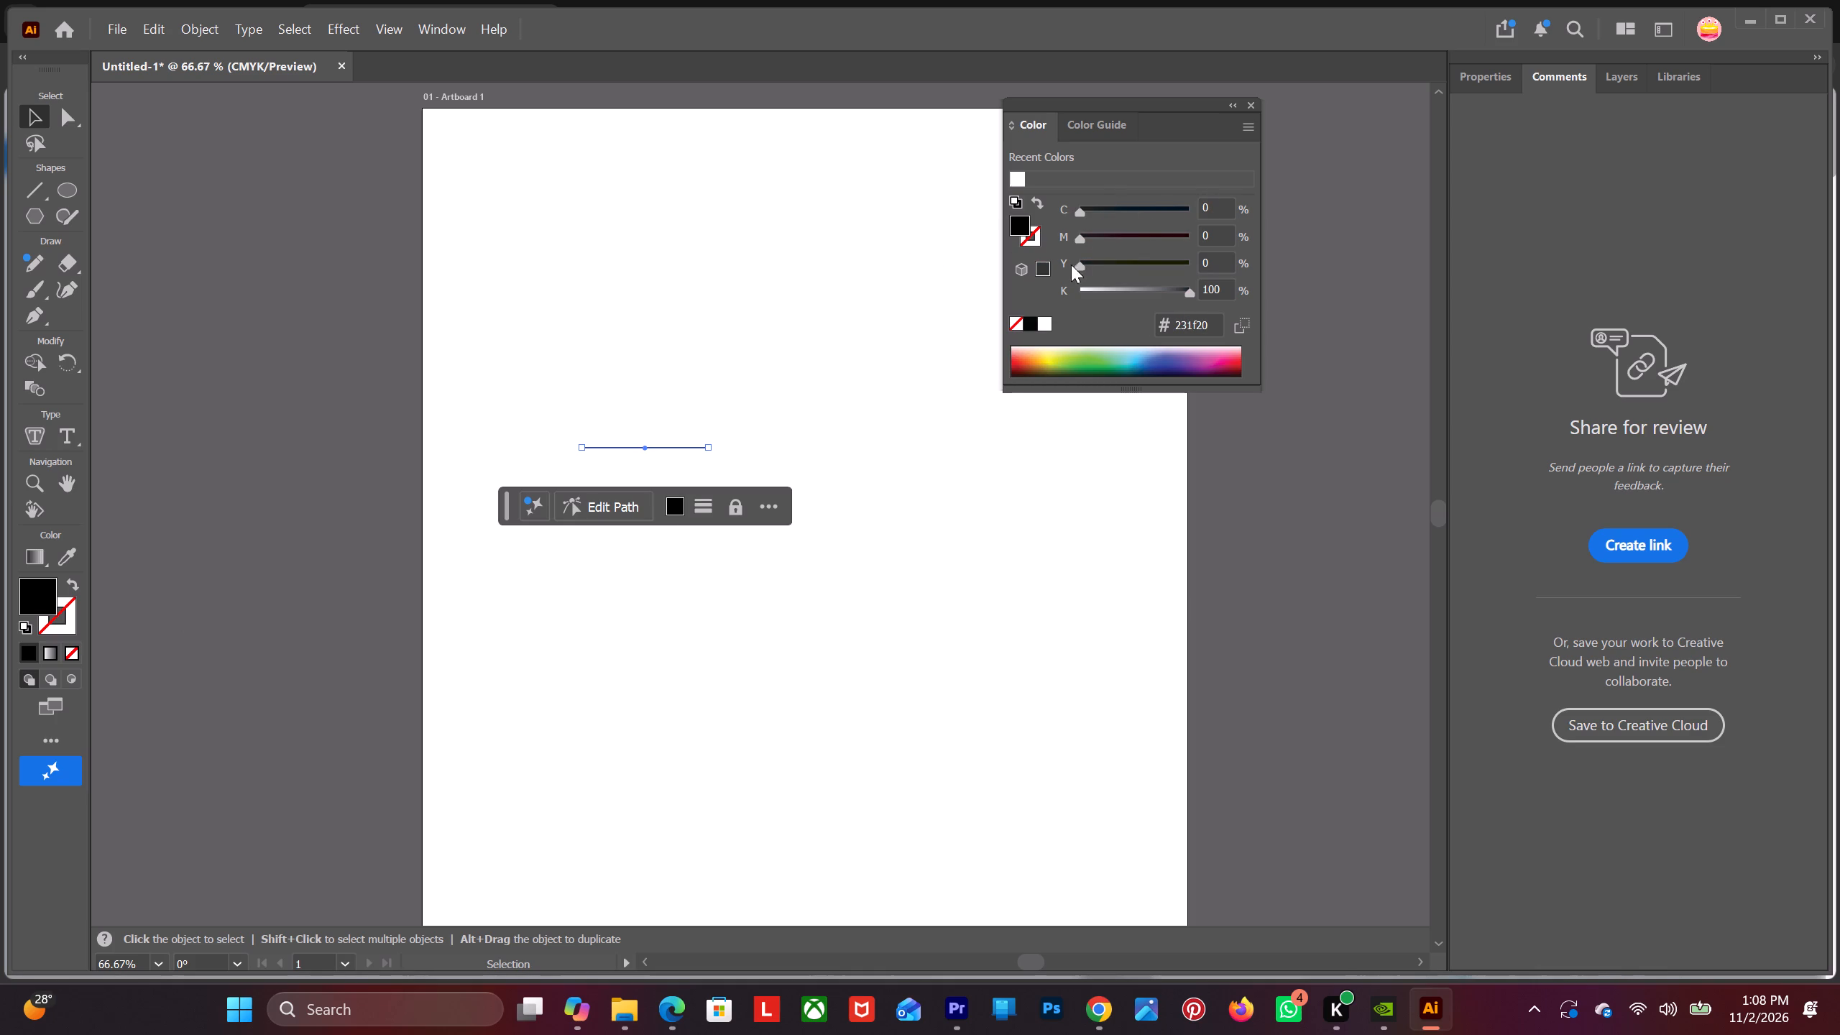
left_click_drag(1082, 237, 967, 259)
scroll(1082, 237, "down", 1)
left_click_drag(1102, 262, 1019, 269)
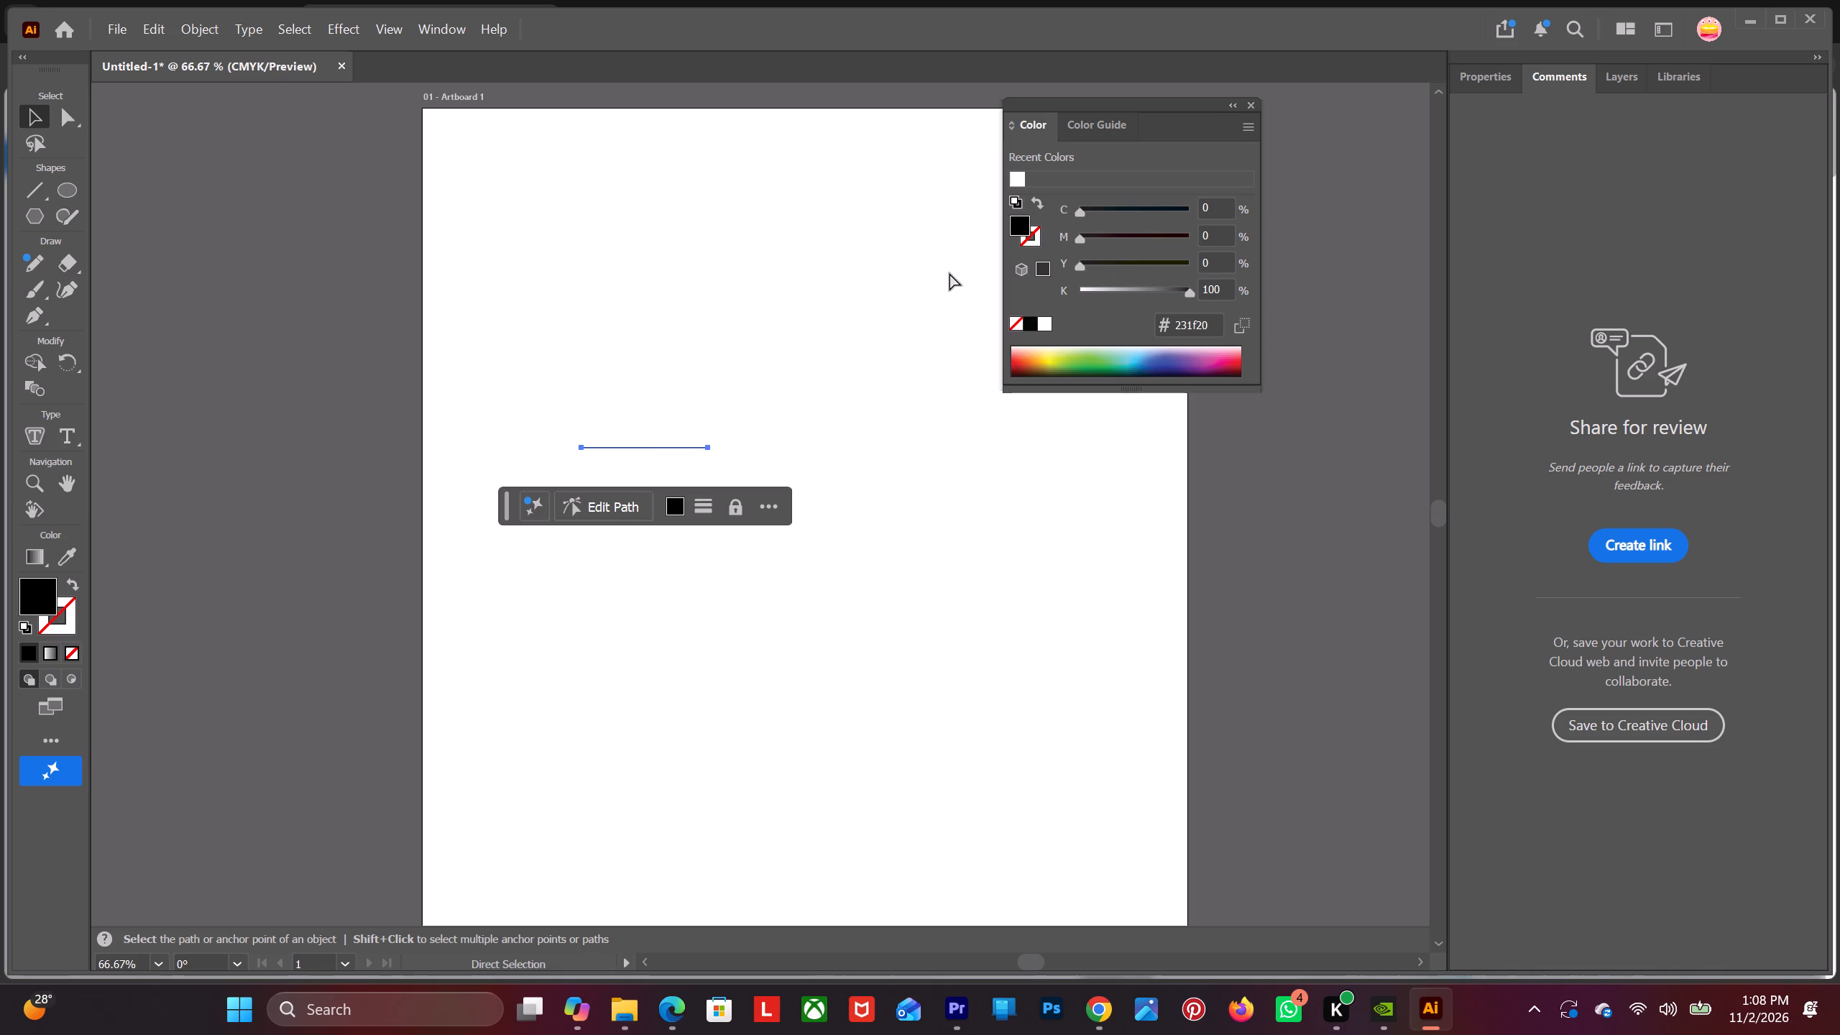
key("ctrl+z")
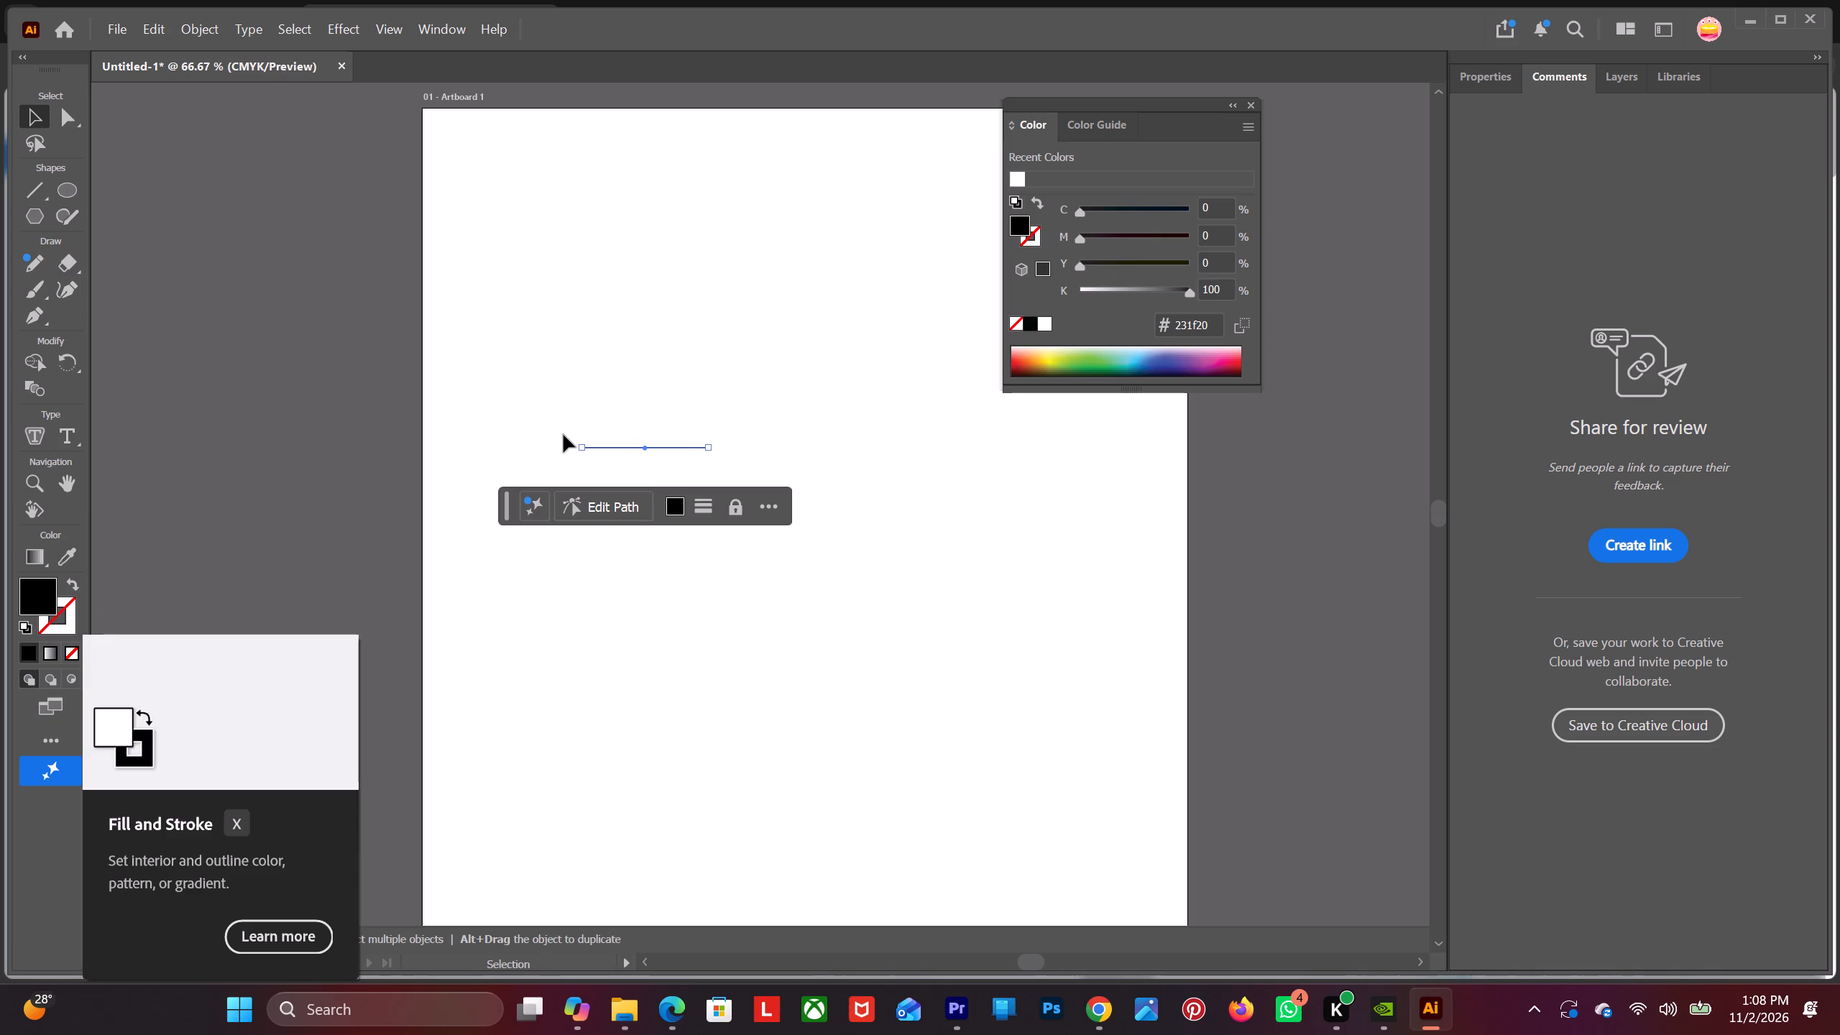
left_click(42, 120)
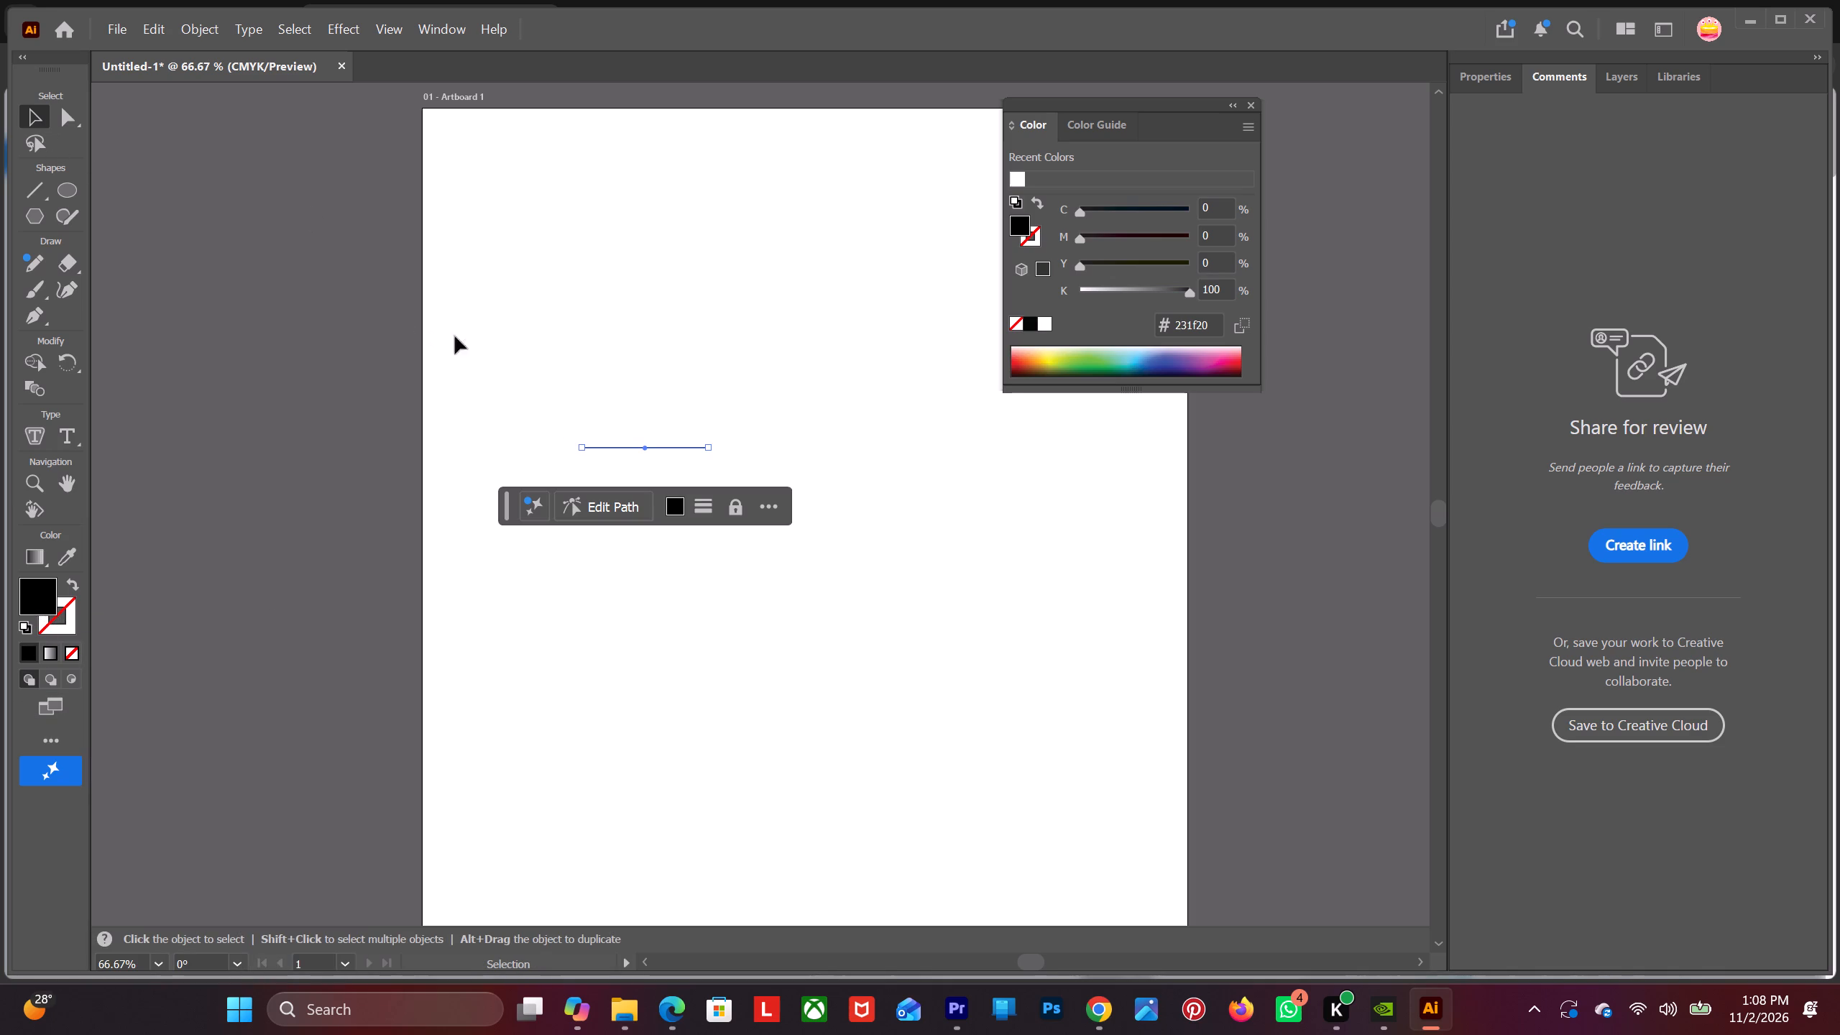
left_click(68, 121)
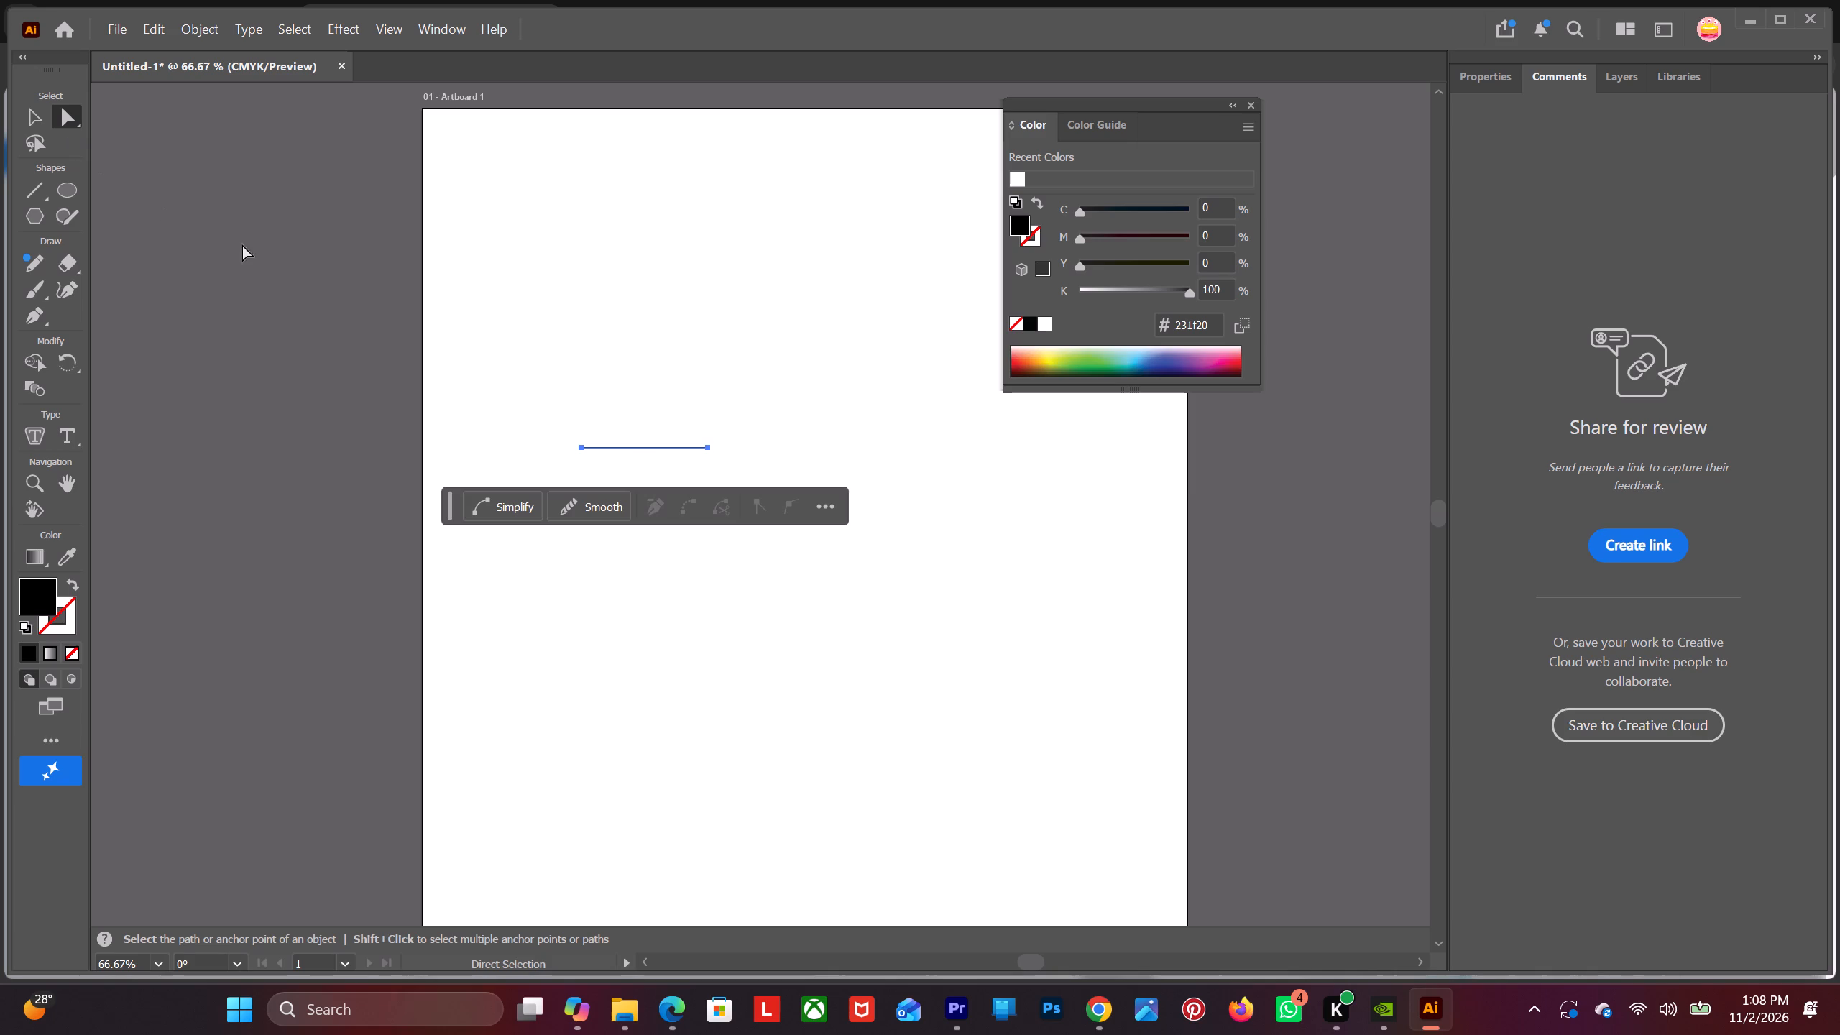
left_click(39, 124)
Draw a small black-filled circle with the Ellipse tool over the right end of the horizontal line.
left_click(79, 196)
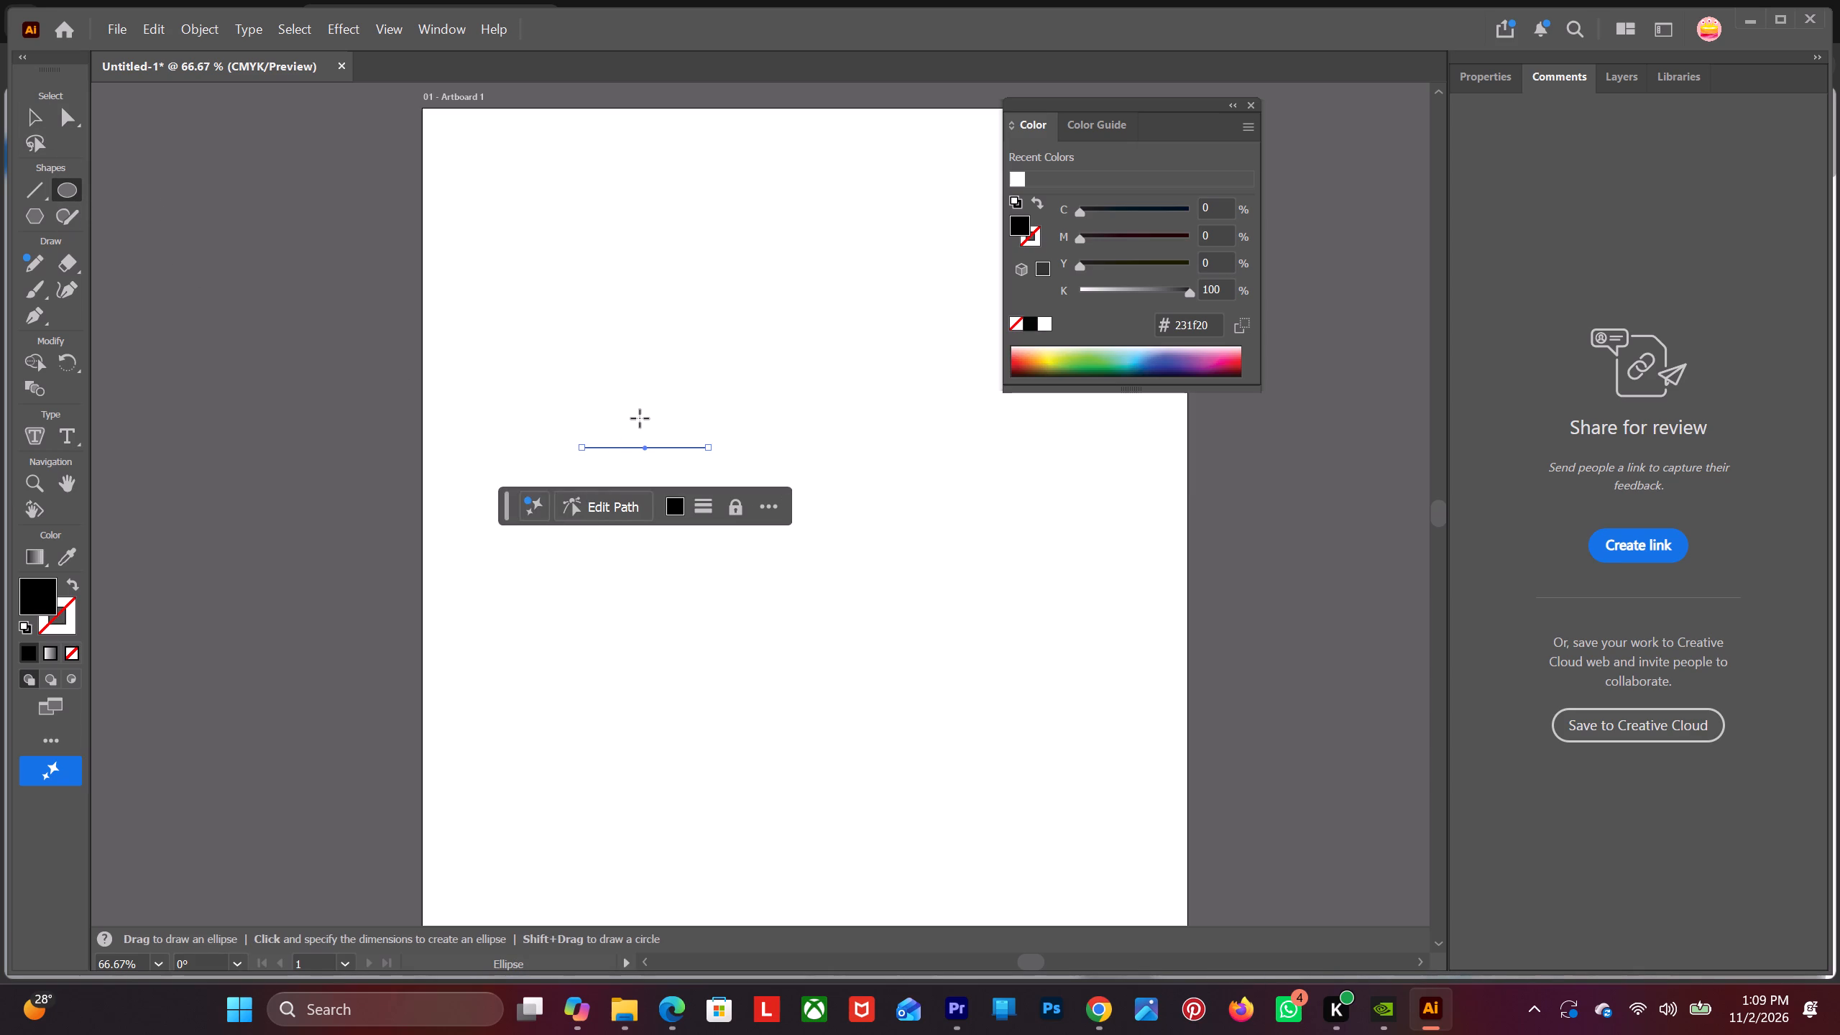
scroll(640, 418, "up", 4)
scroll(773, 543, "up", 3, "alt")
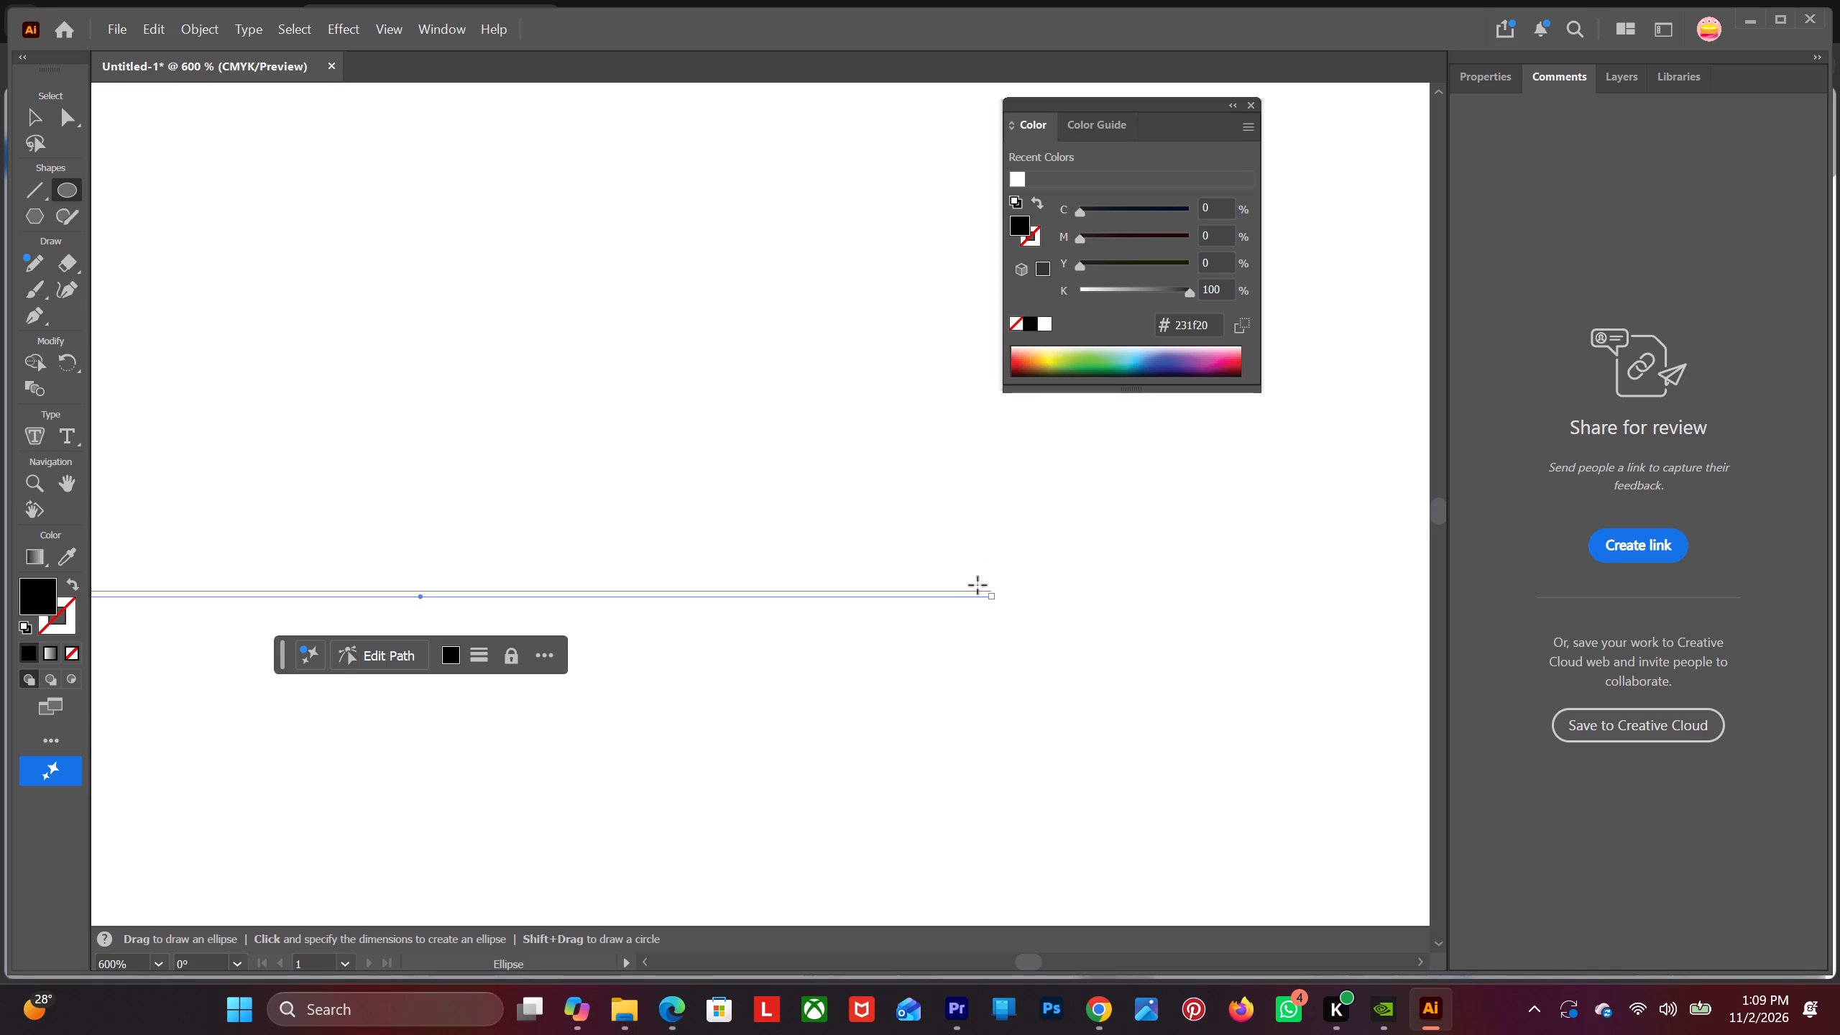
left_click_drag(979, 574, 1015, 589, "shift")
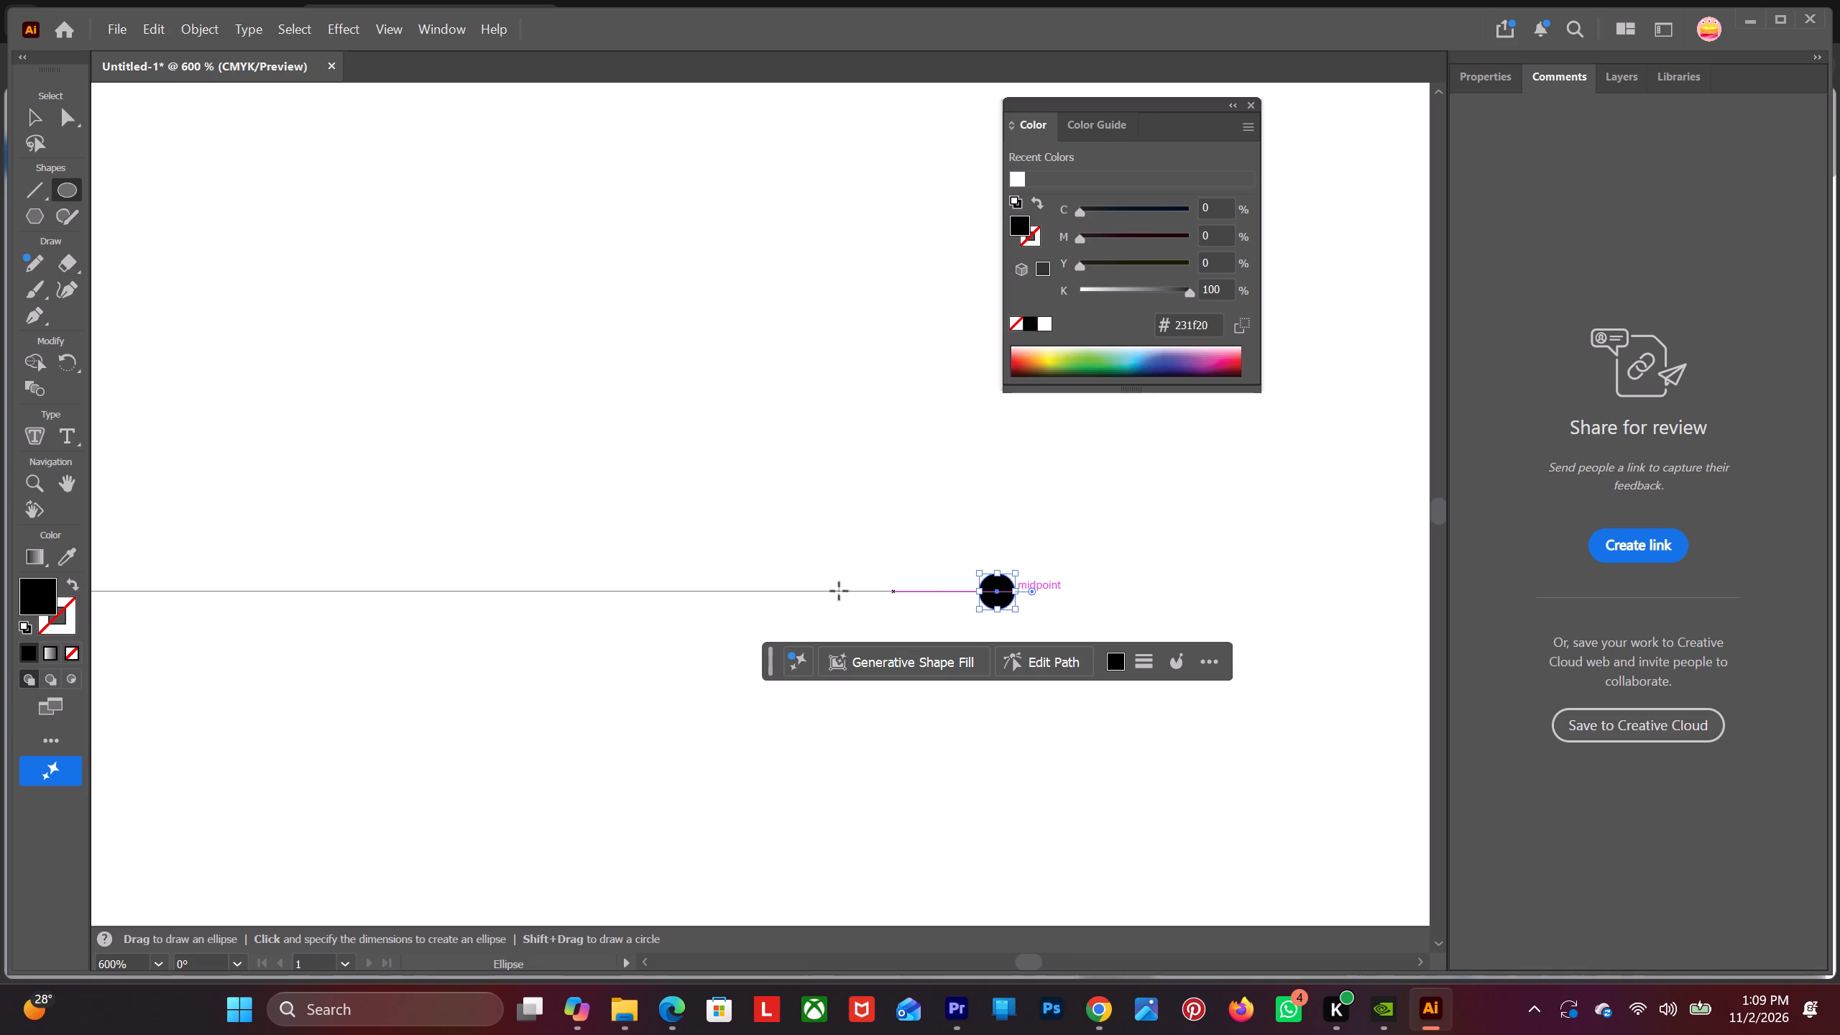
Examine the line with its end dot on the artboard at several zoom levels.
scroll(678, 633, "down", 7, "alt")
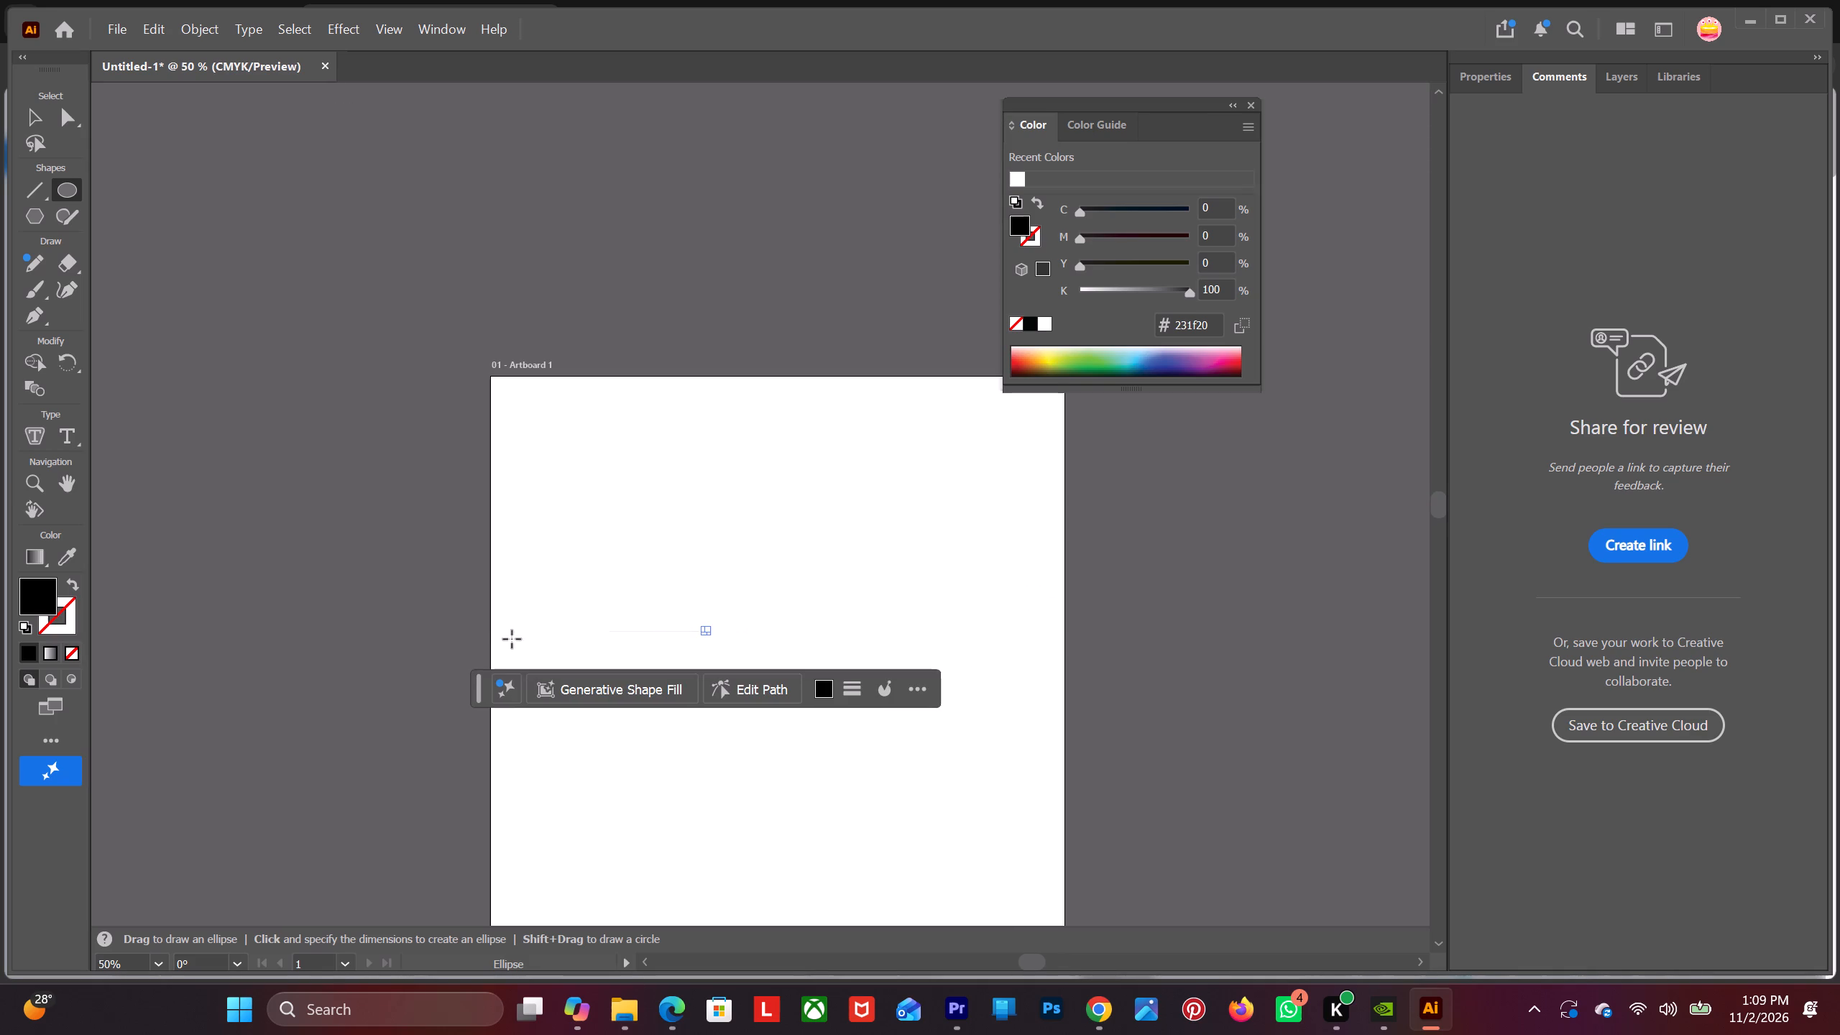
left_click(26, 116)
scroll(433, 484, "up", 3, "alt")
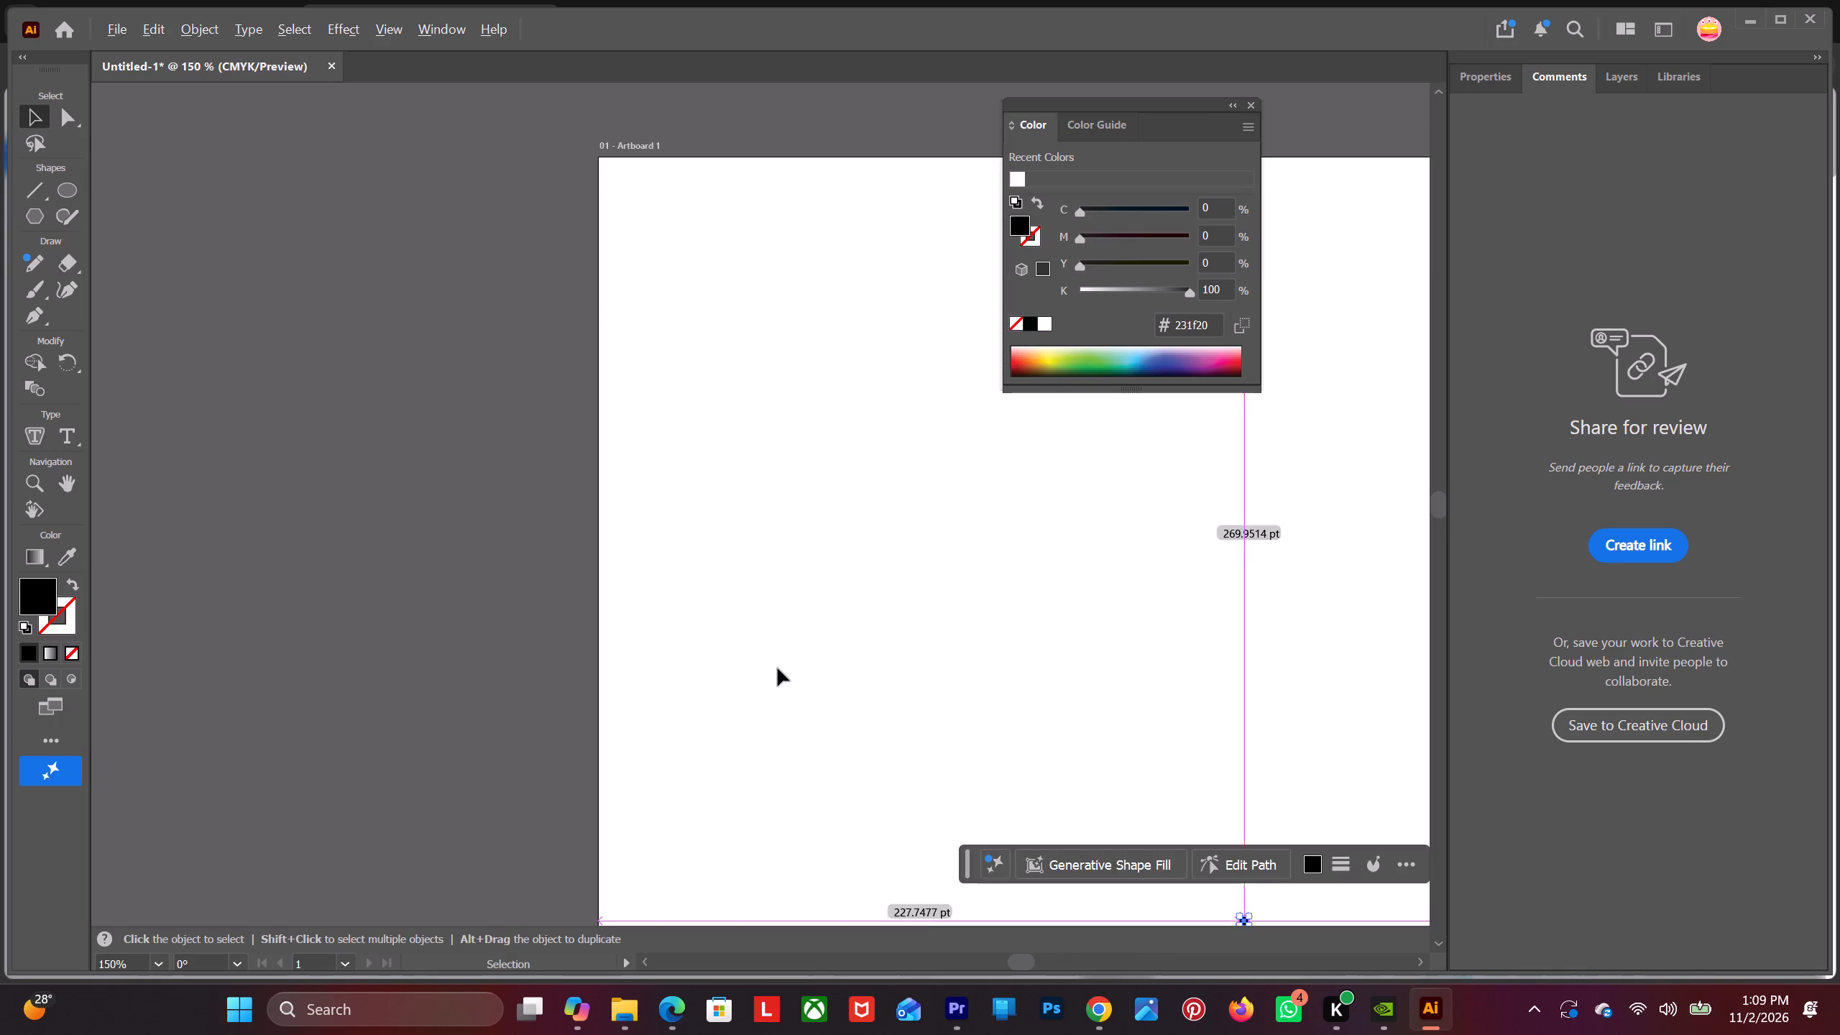
scroll(774, 668, "down", 3, "alt")
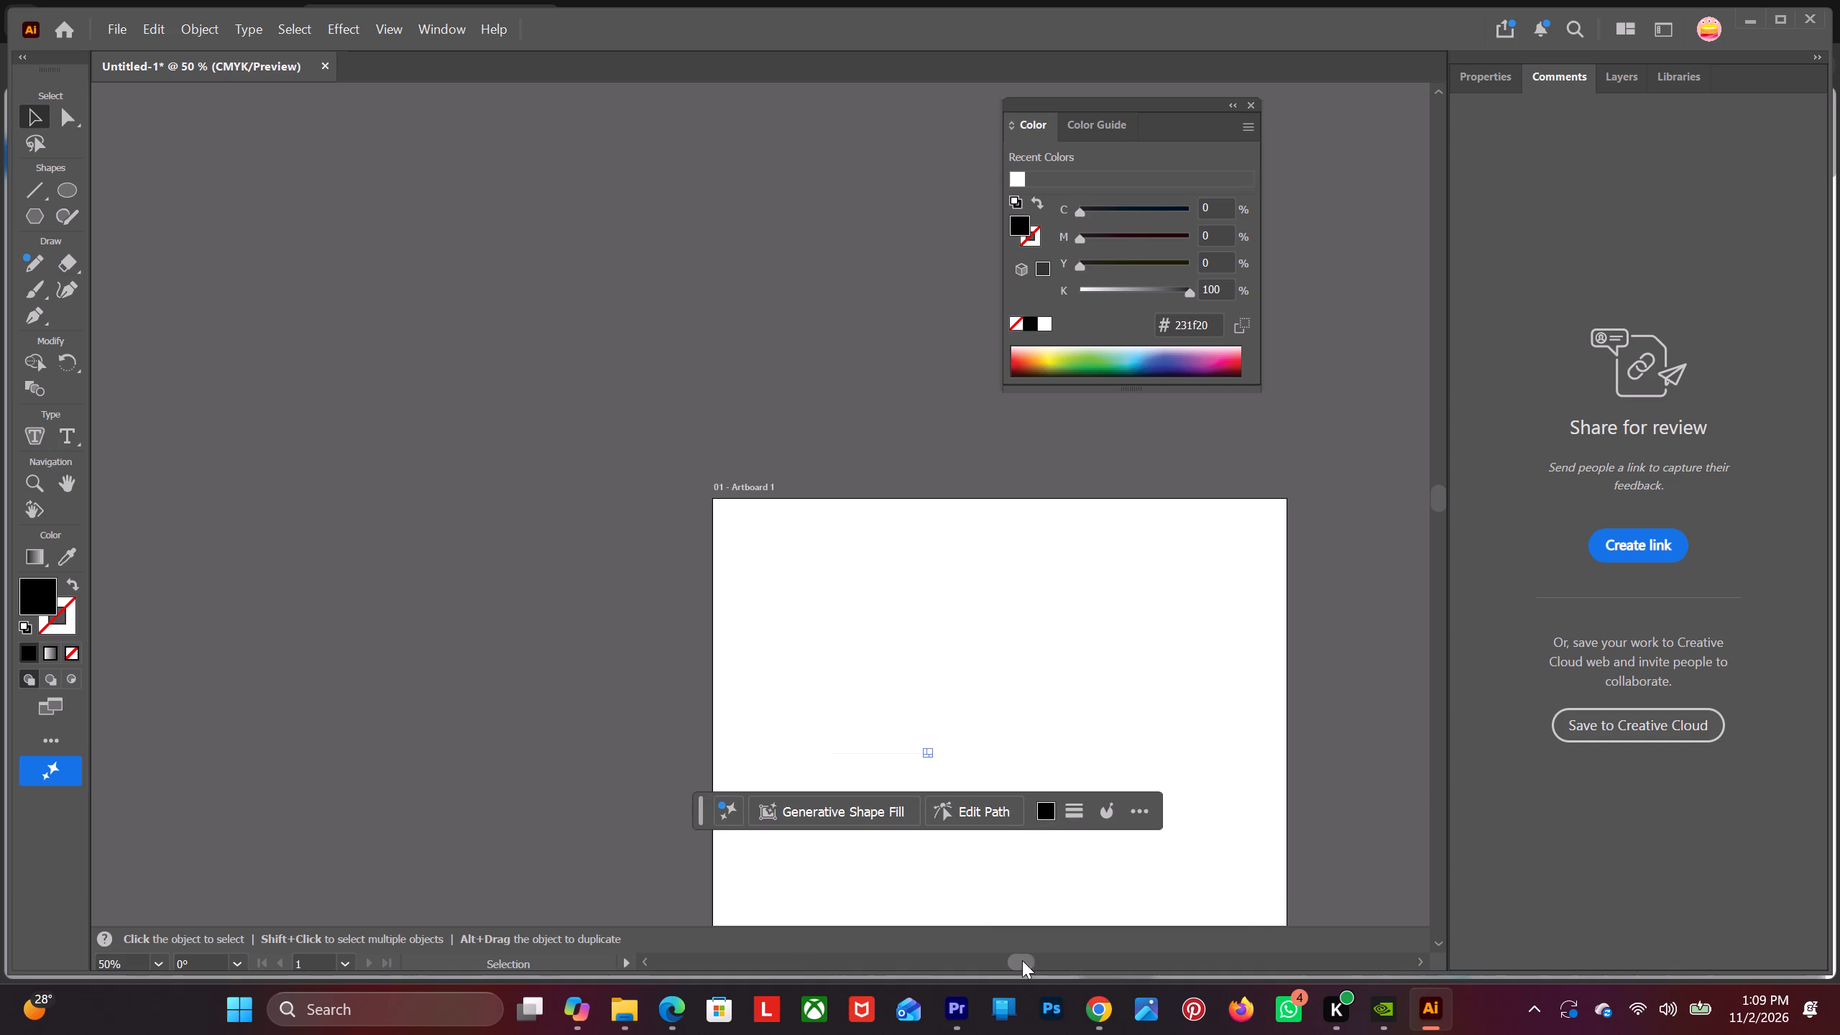
left_click(1024, 958)
scroll(952, 720, "down", 4)
scroll(946, 721, "down", 1, "alt")
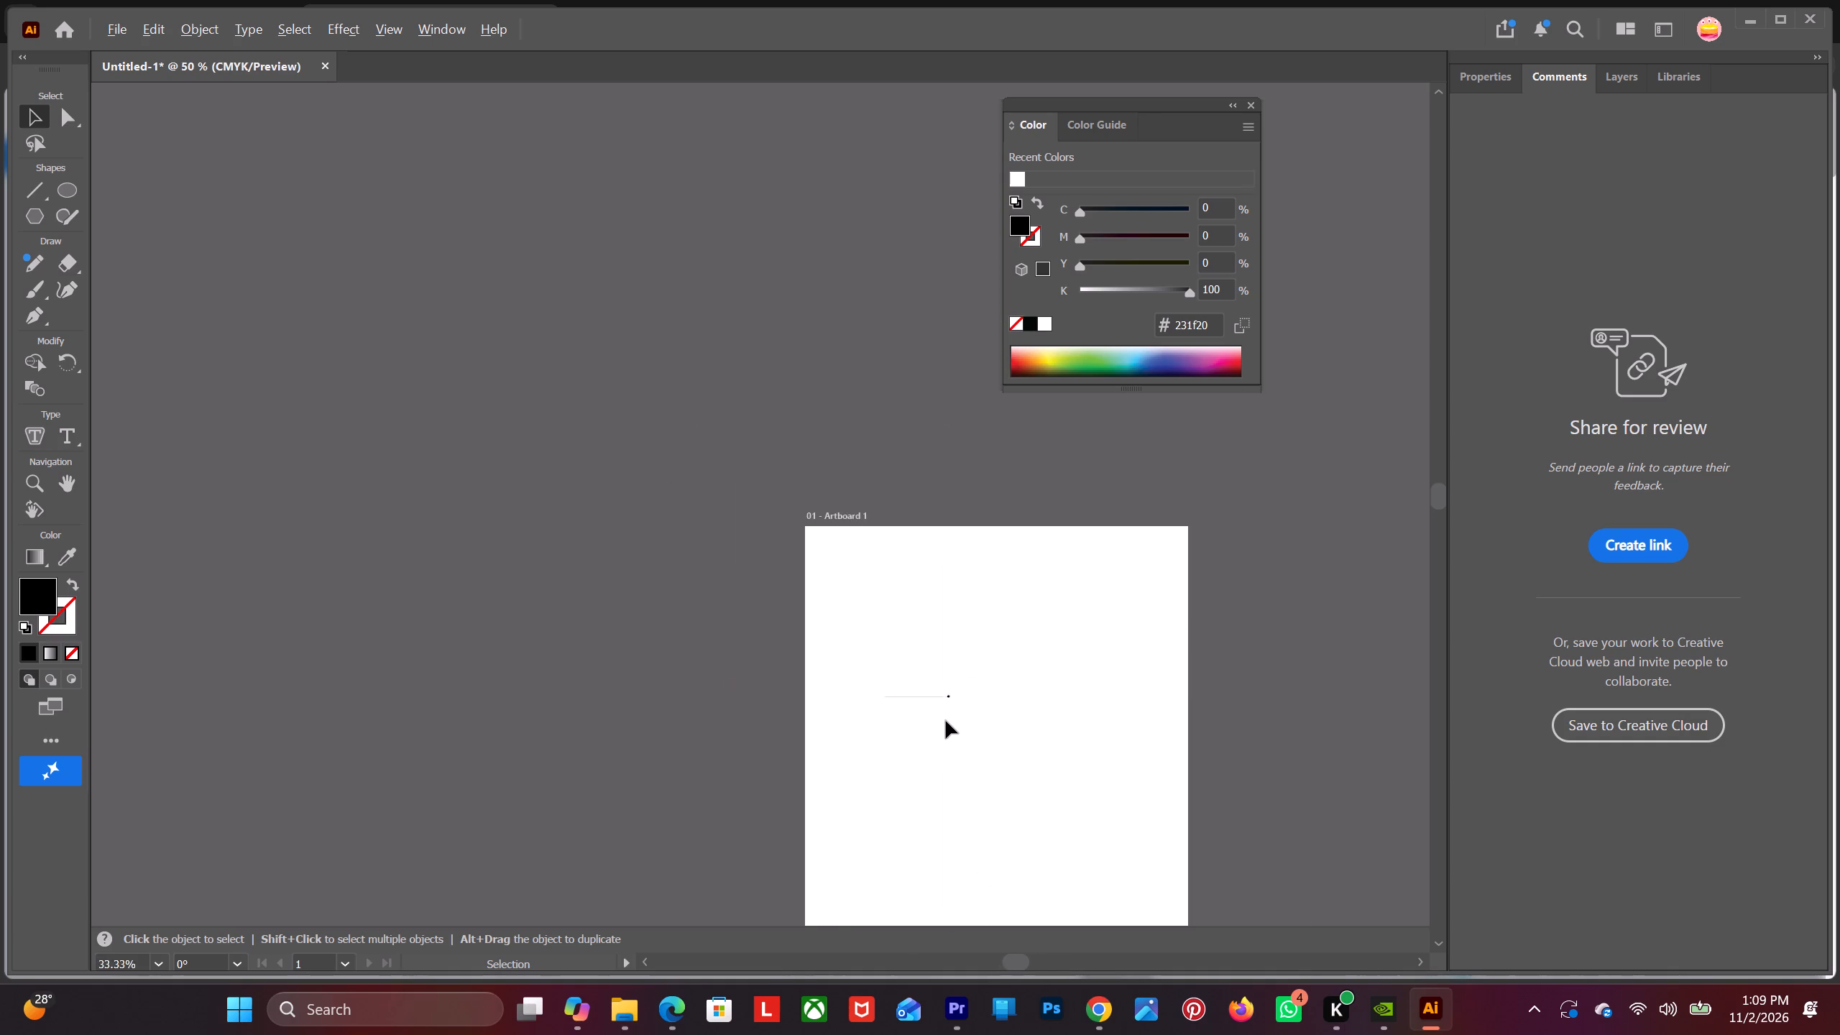
scroll(946, 721, "down", 4, "alt")
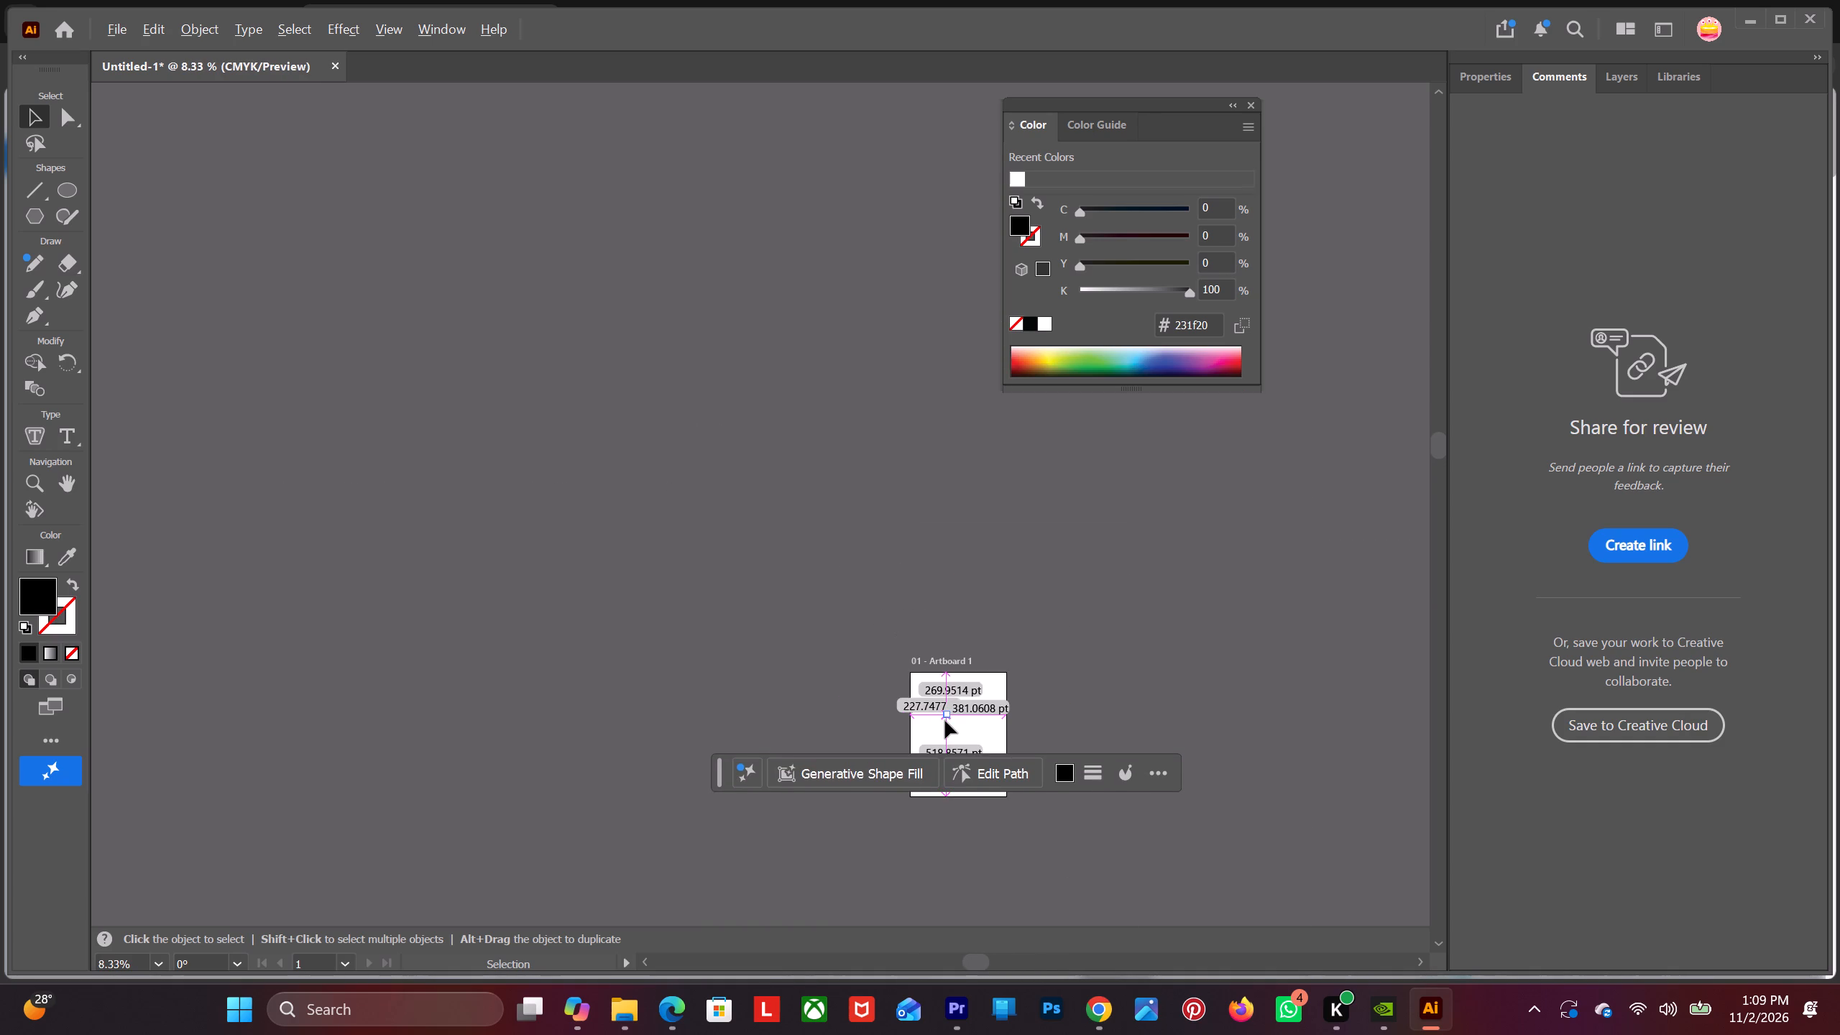
scroll(945, 721, "up", 4, "alt")
scroll(945, 721, "down", 1, "alt")
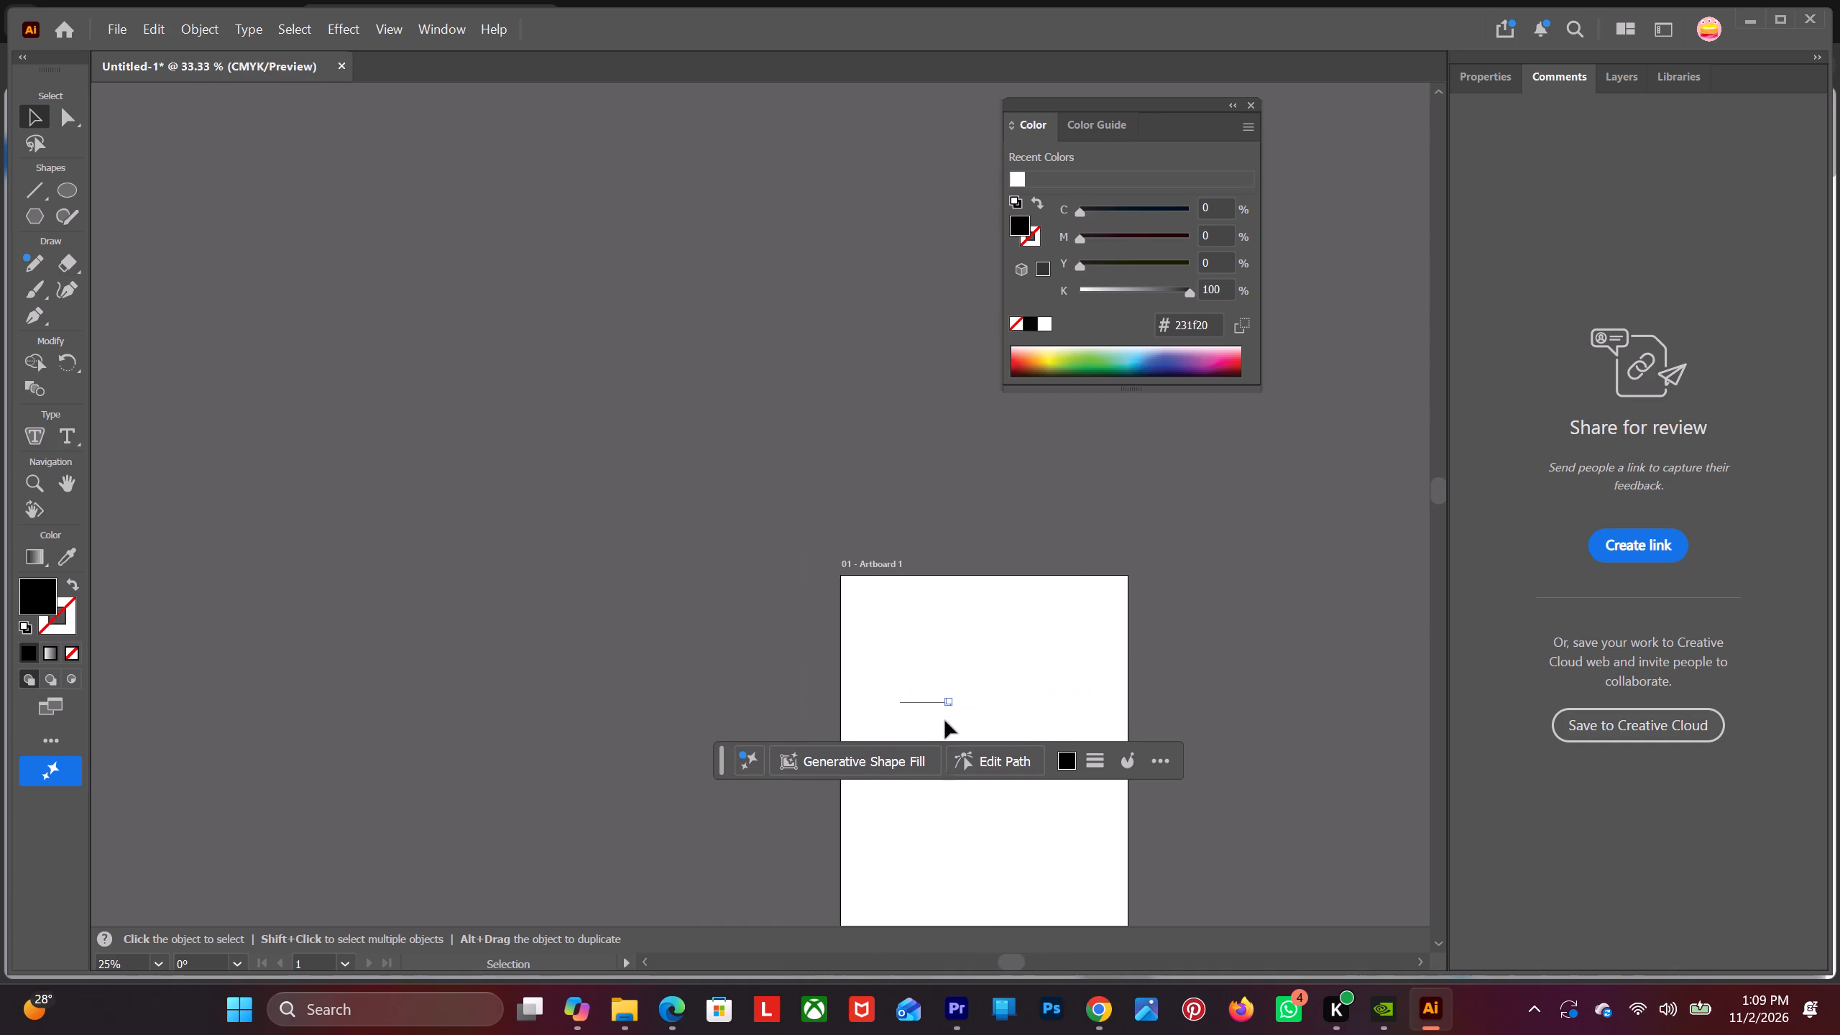
scroll(945, 721, "down", 7, "ctrl")
scroll(926, 720, "down", 7)
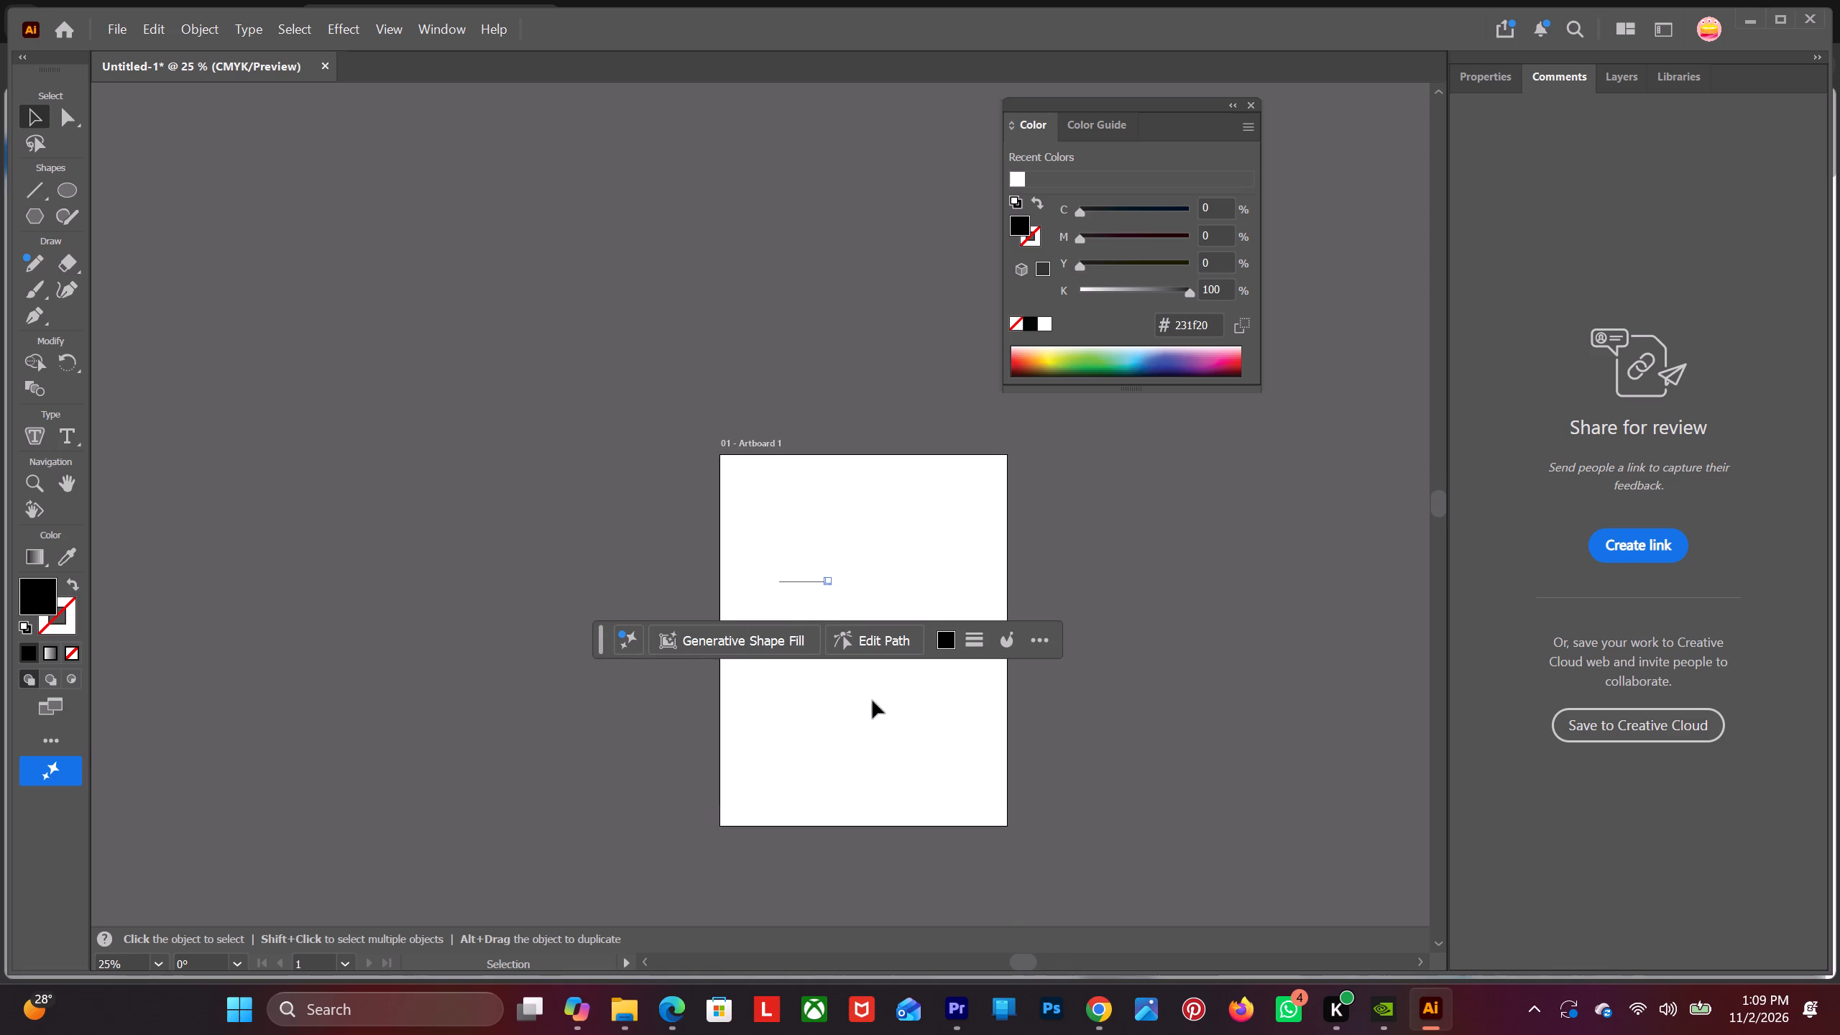
scroll(843, 689, "up", 3, "alt")
scroll(843, 689, "down", 1, "alt")
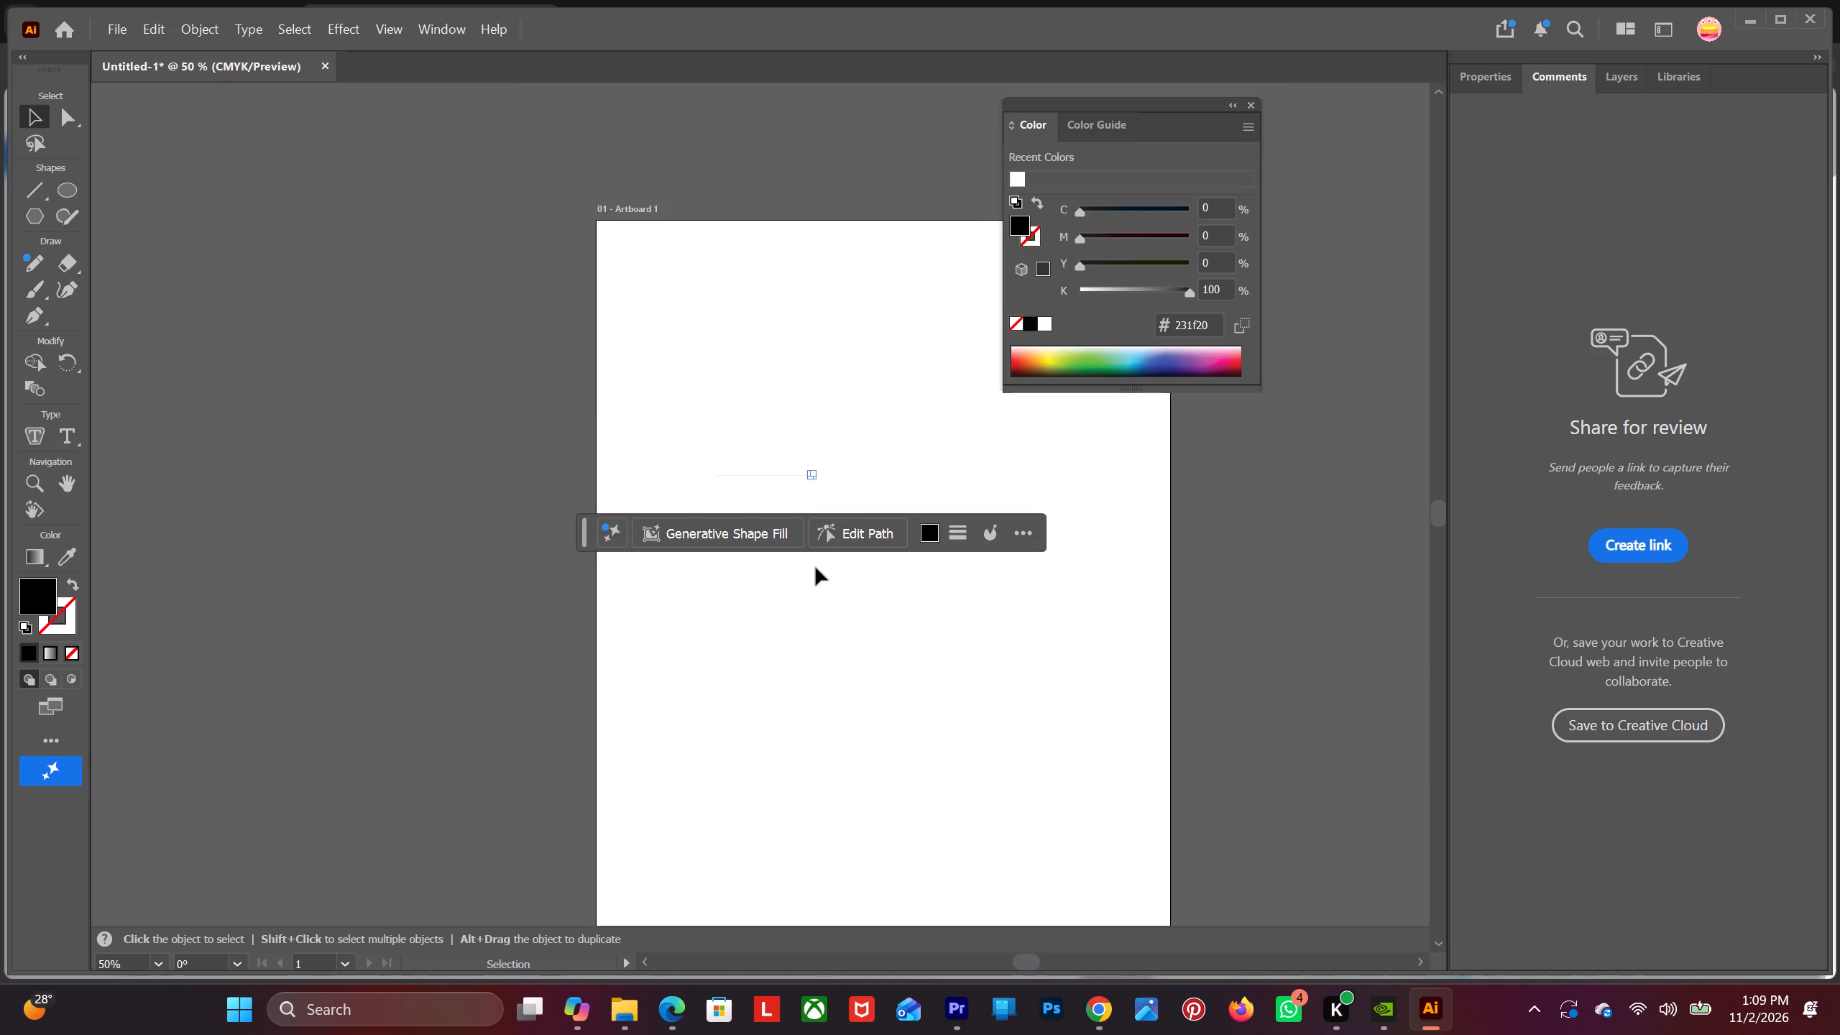
Select the horizontal line and look through its available fill swatches and color guide shades.
left_click(292, 443)
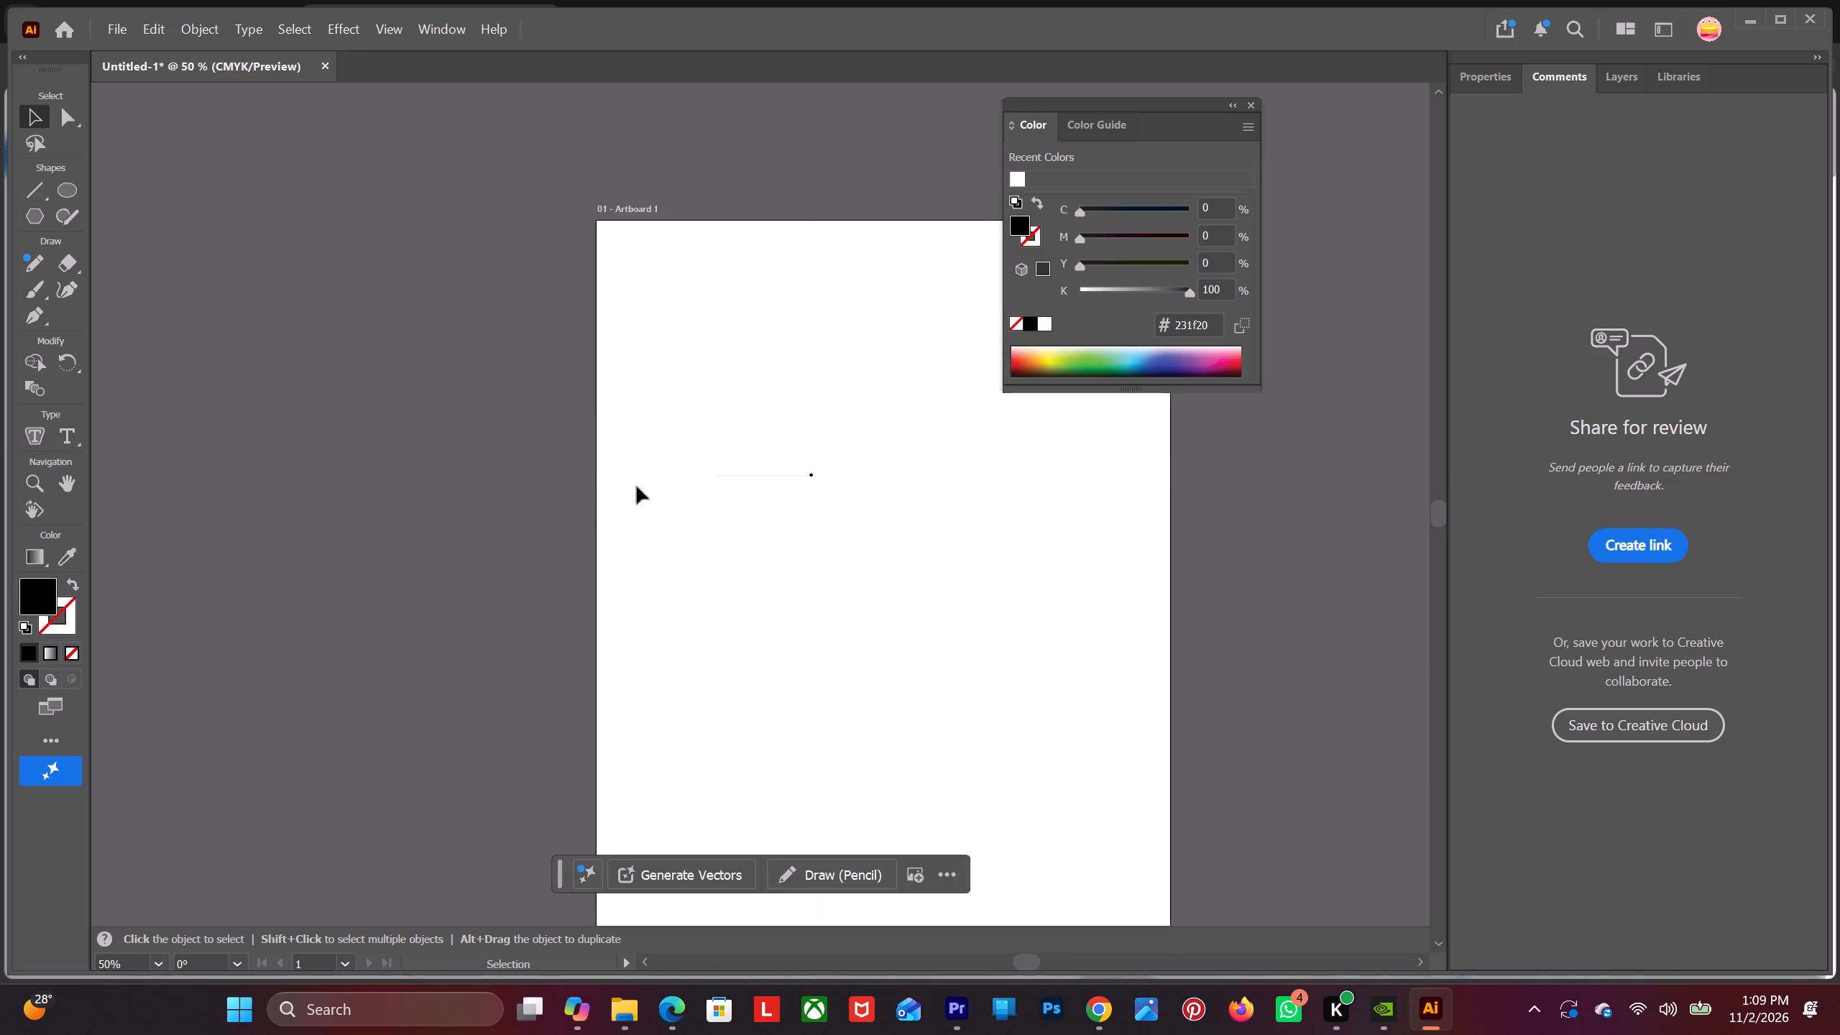
left_click(755, 477)
left_click(28, 599)
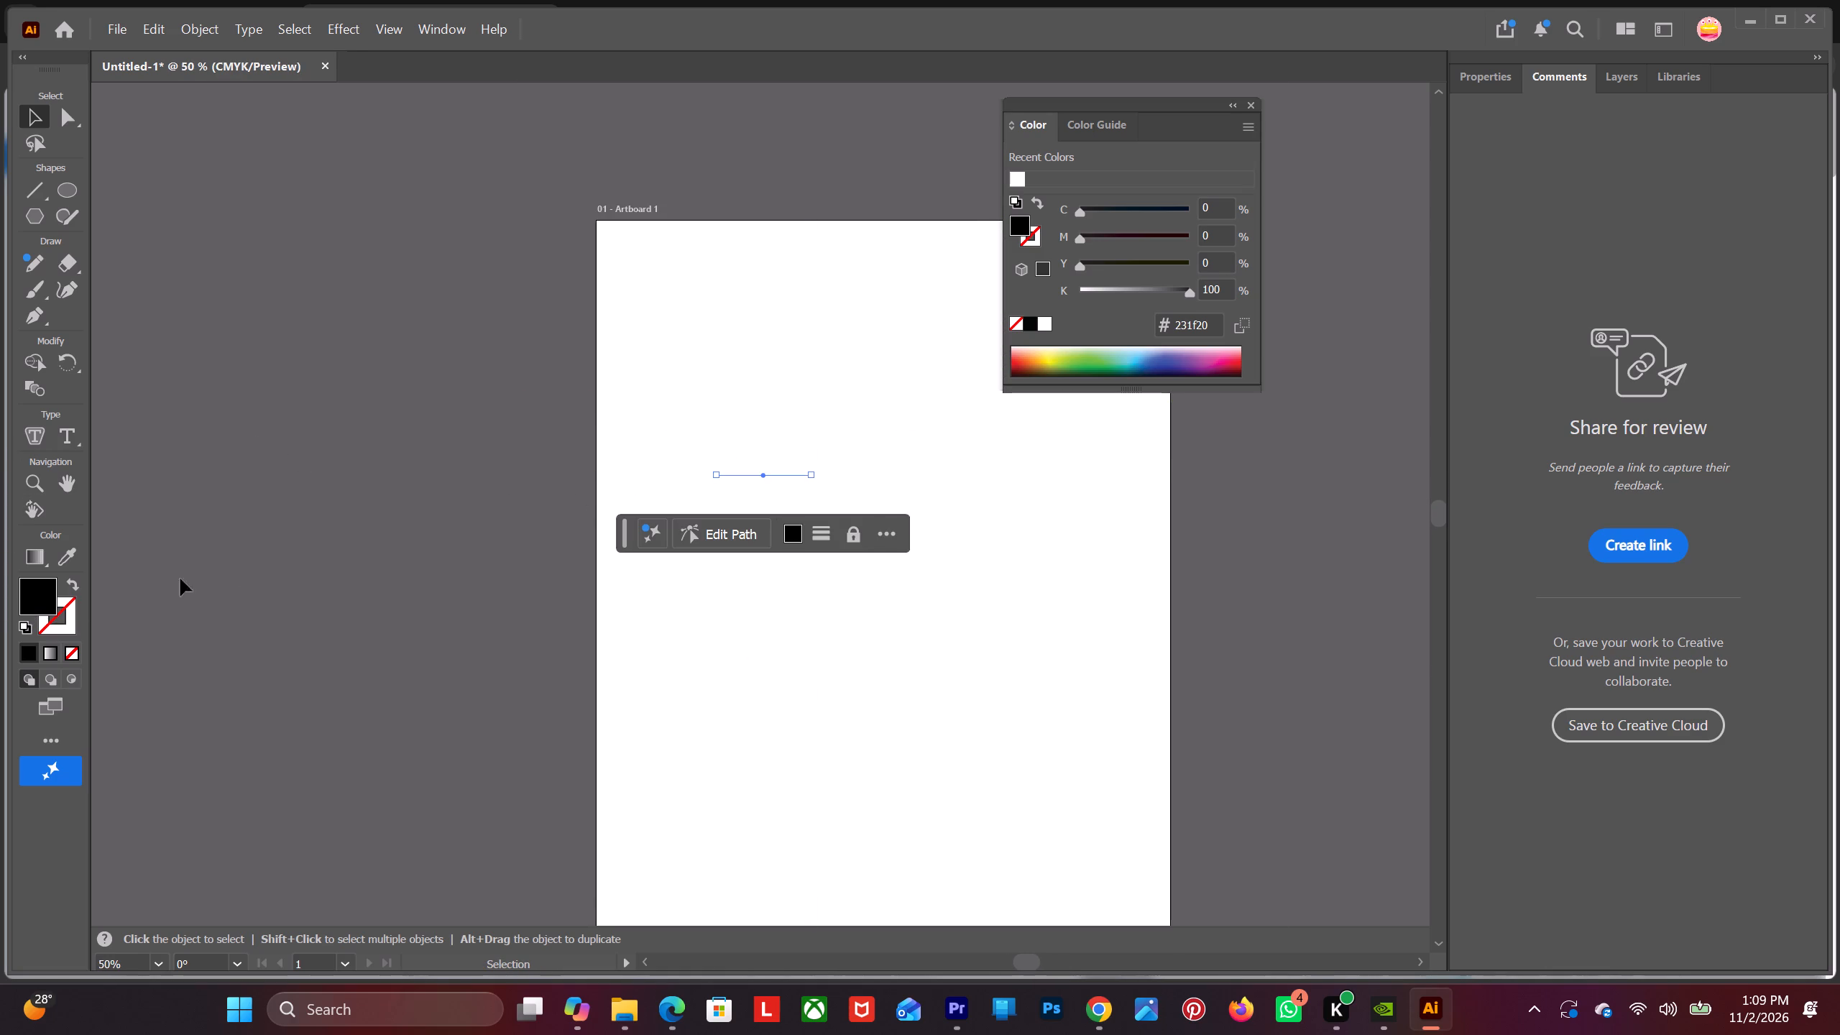
left_click(39, 597)
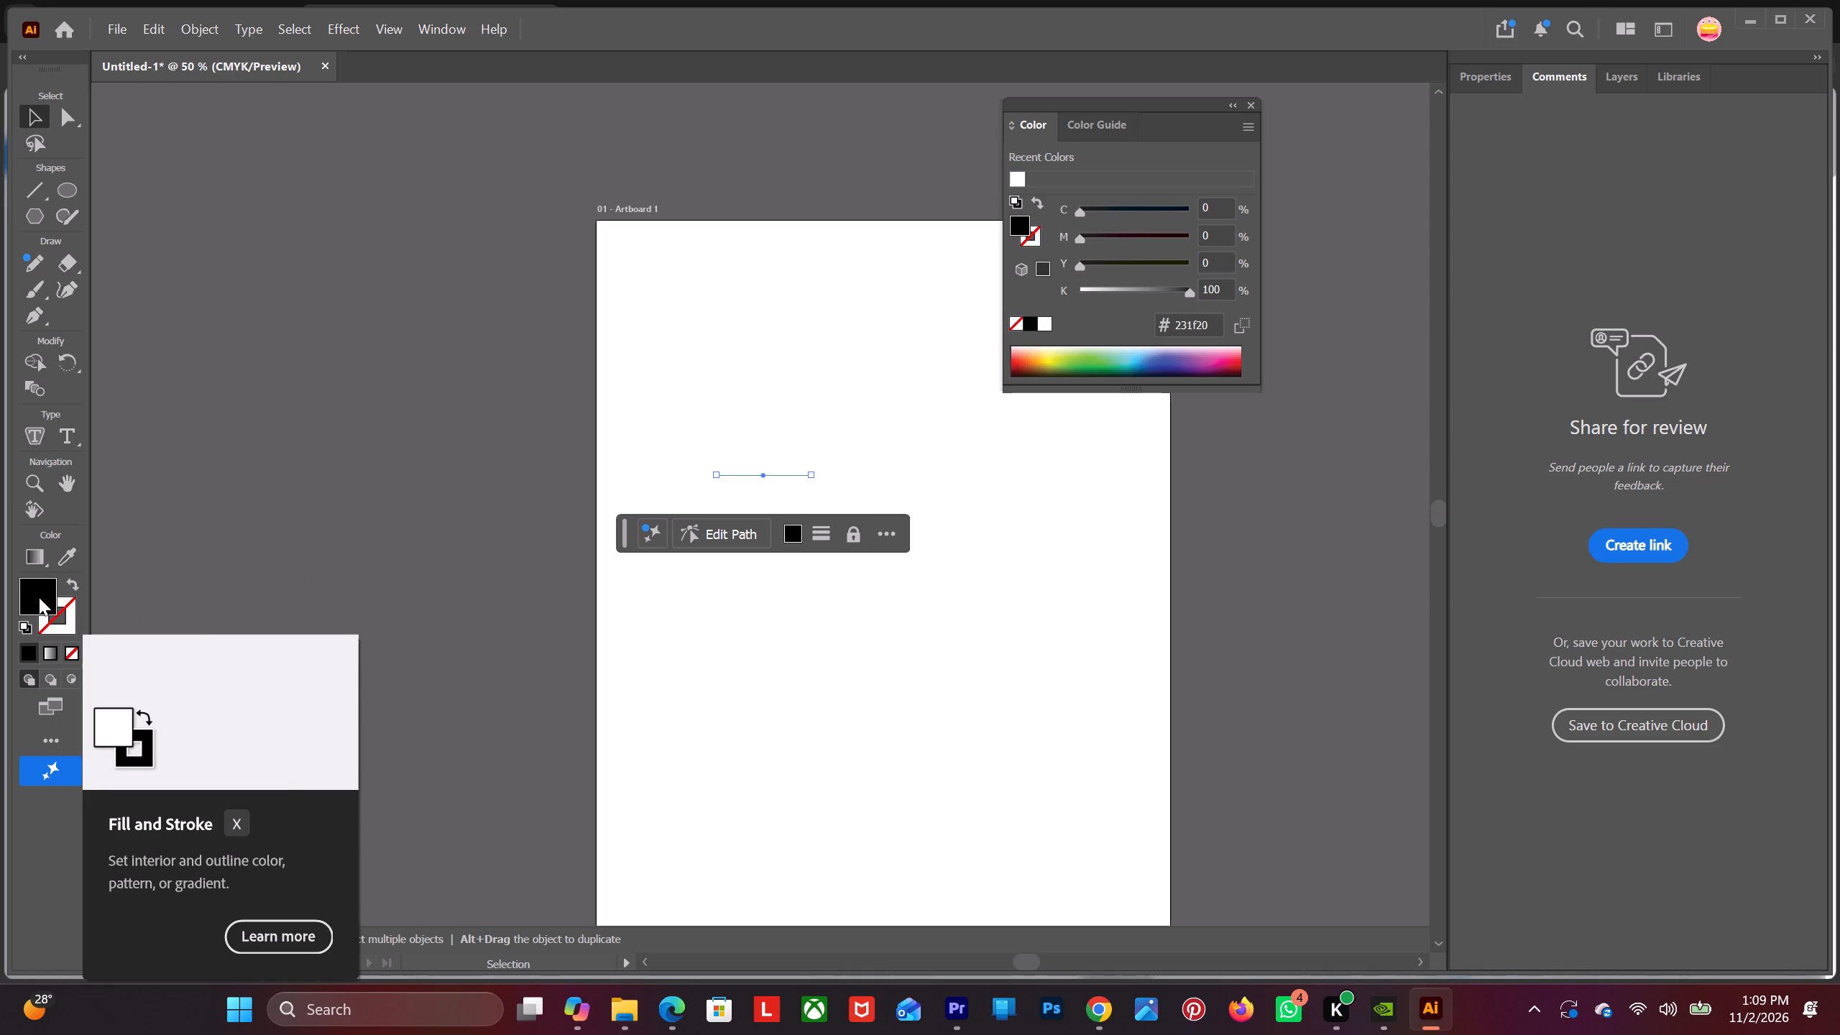
left_click(790, 528)
left_click(806, 577)
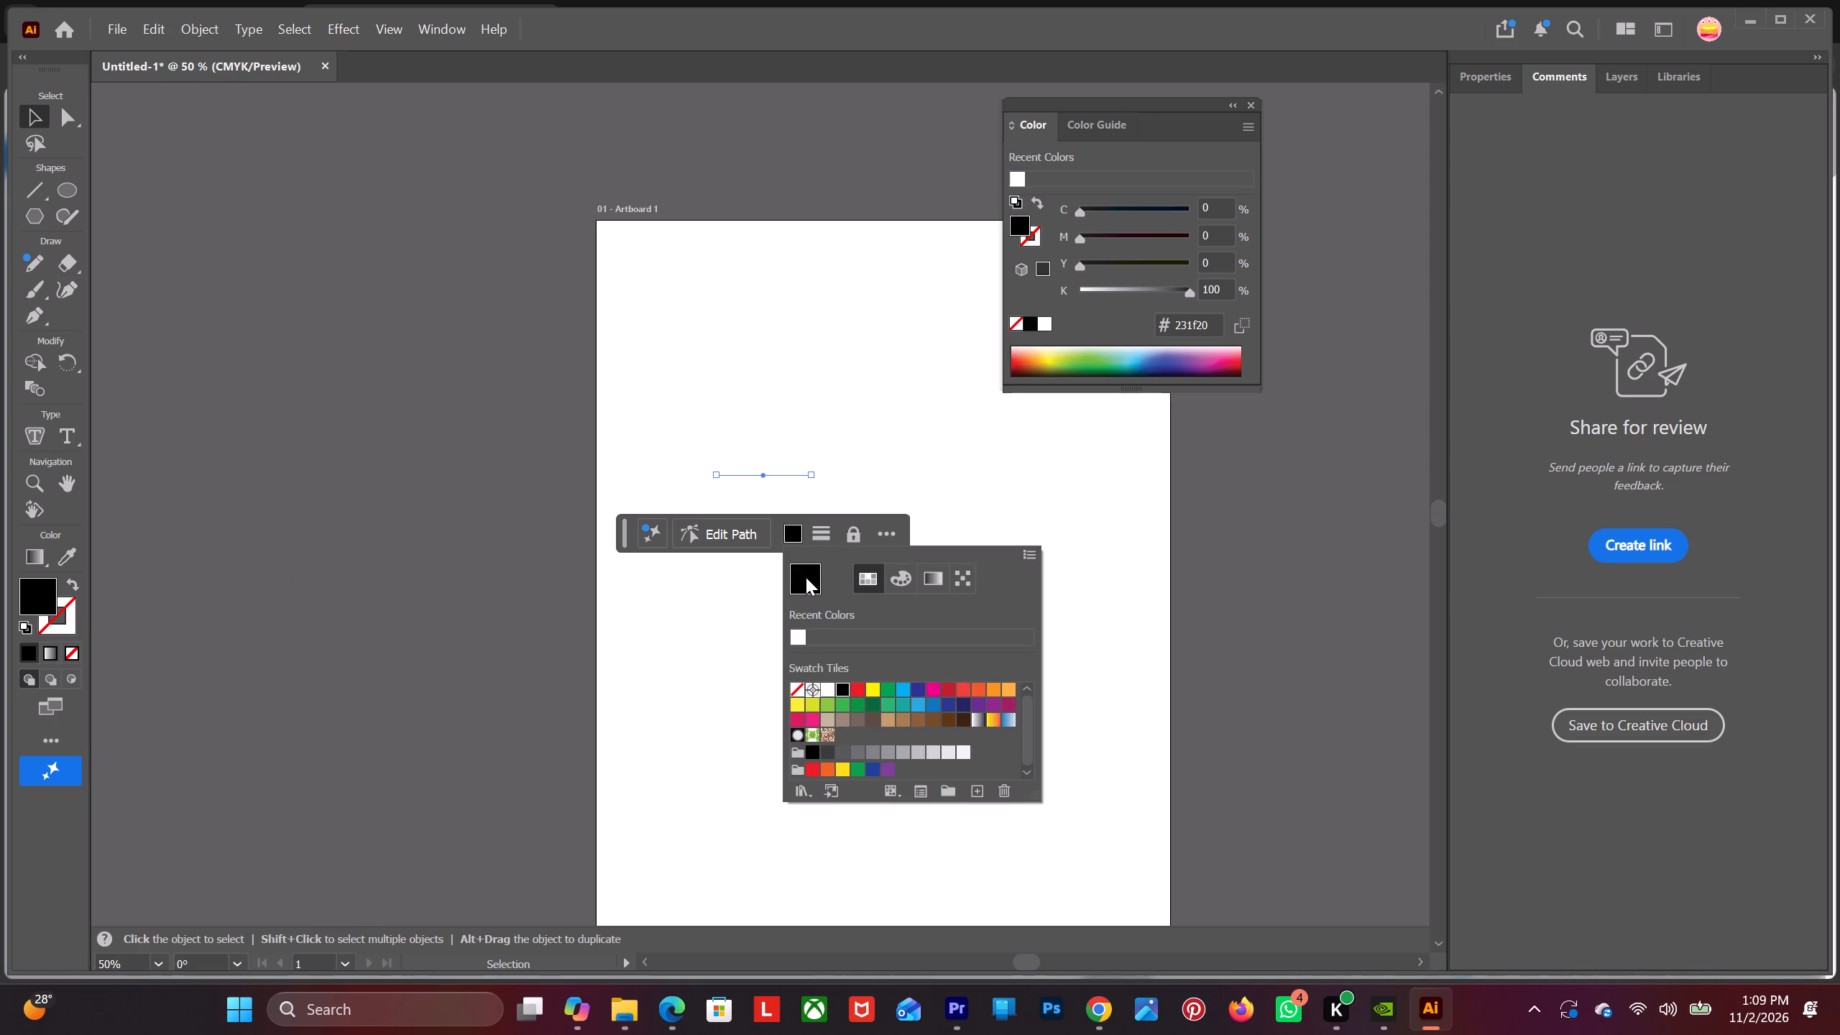
left_click(881, 540)
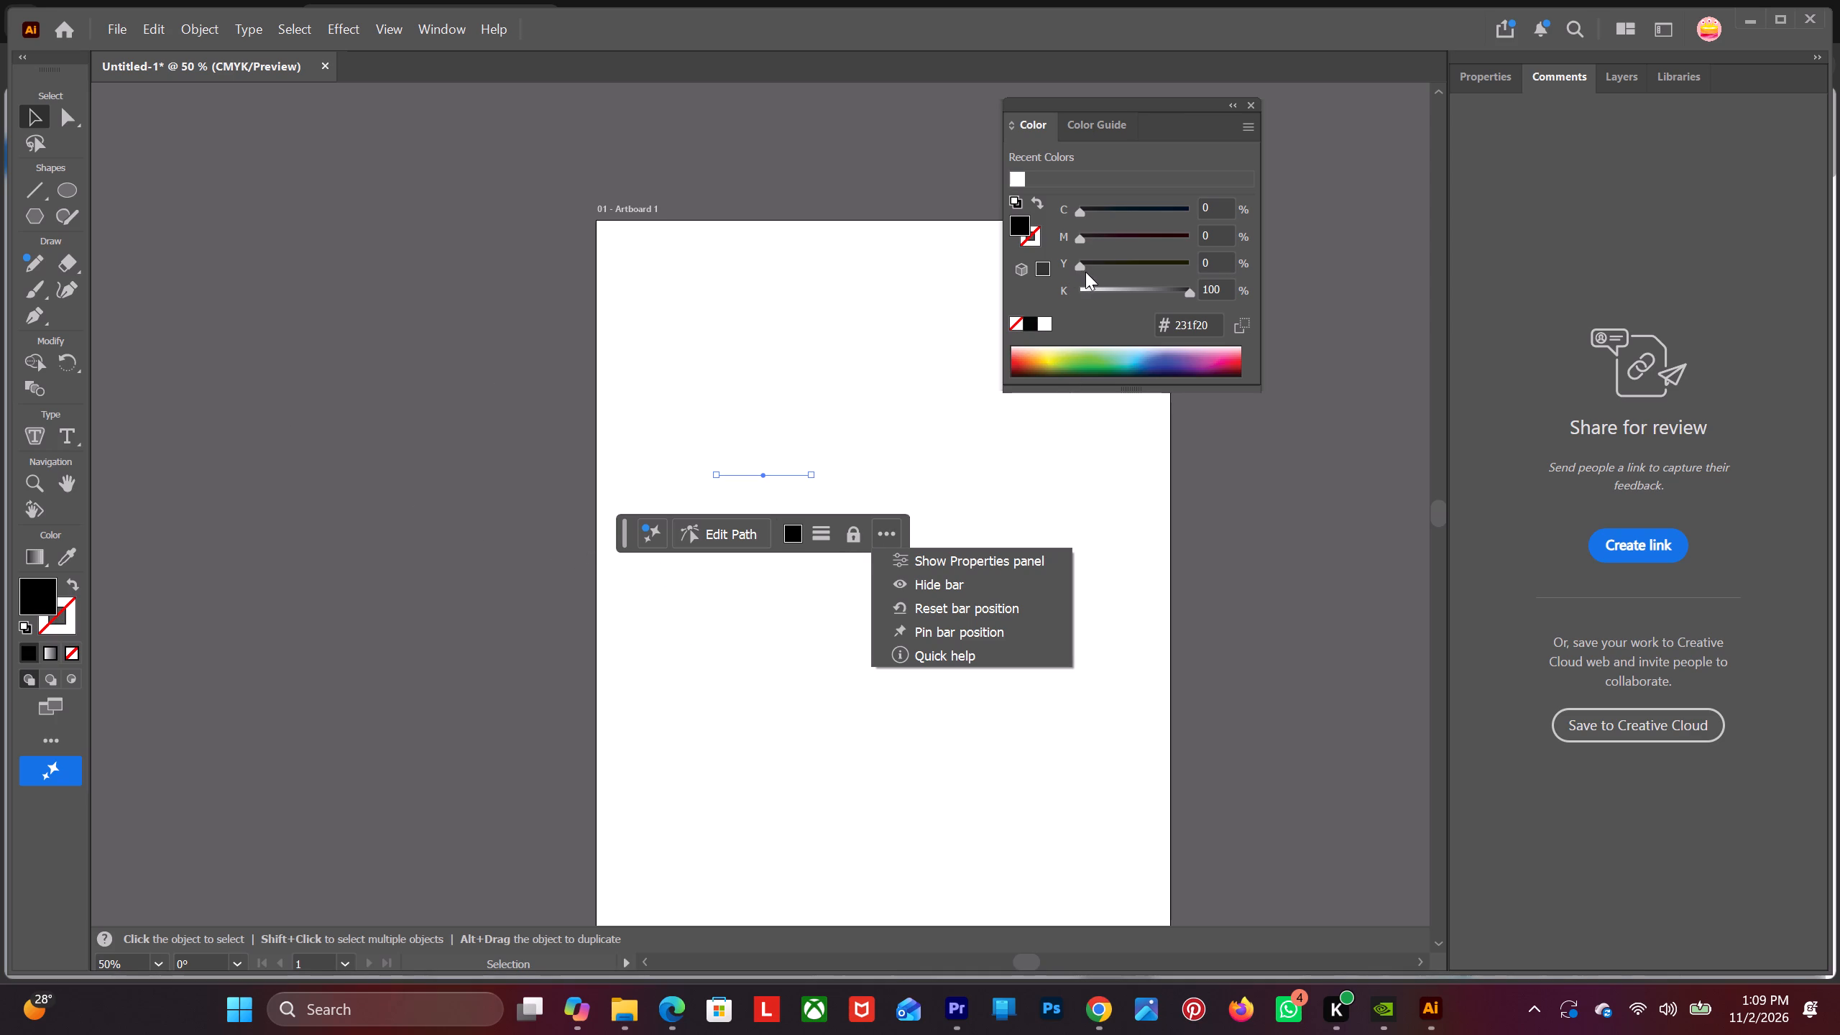
left_click(1080, 132)
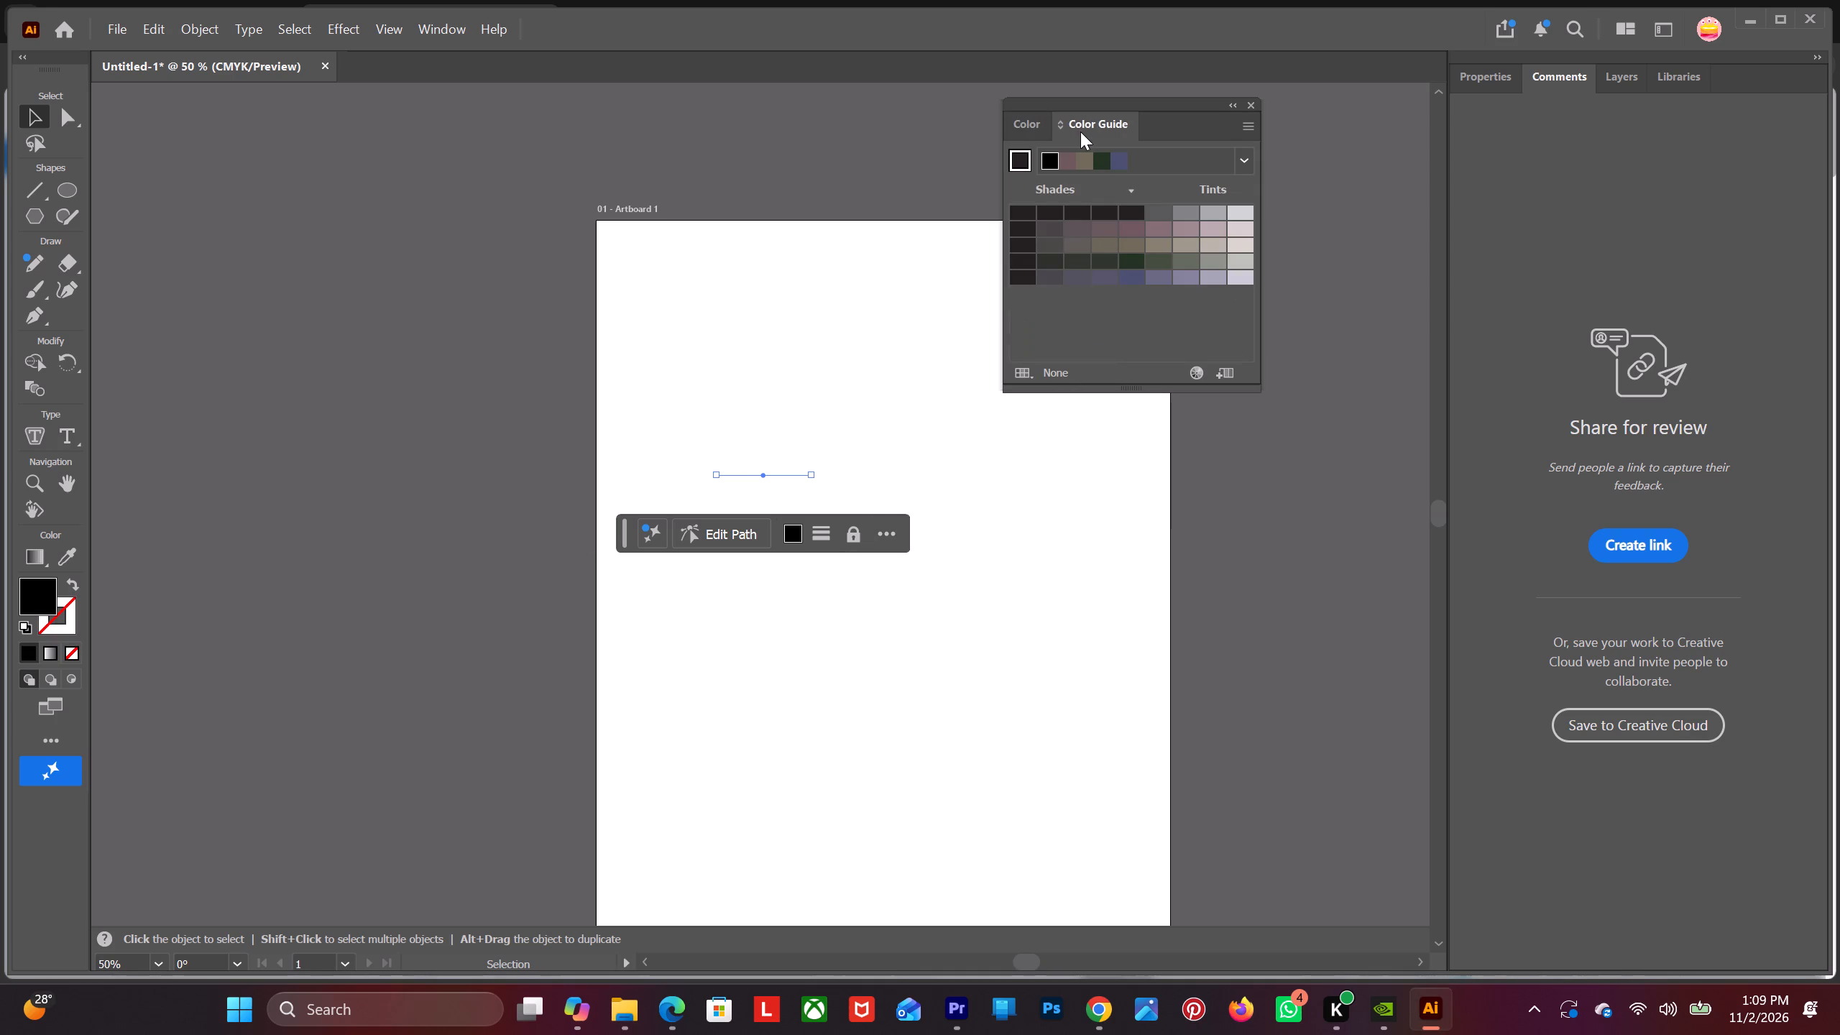
left_click(1025, 132)
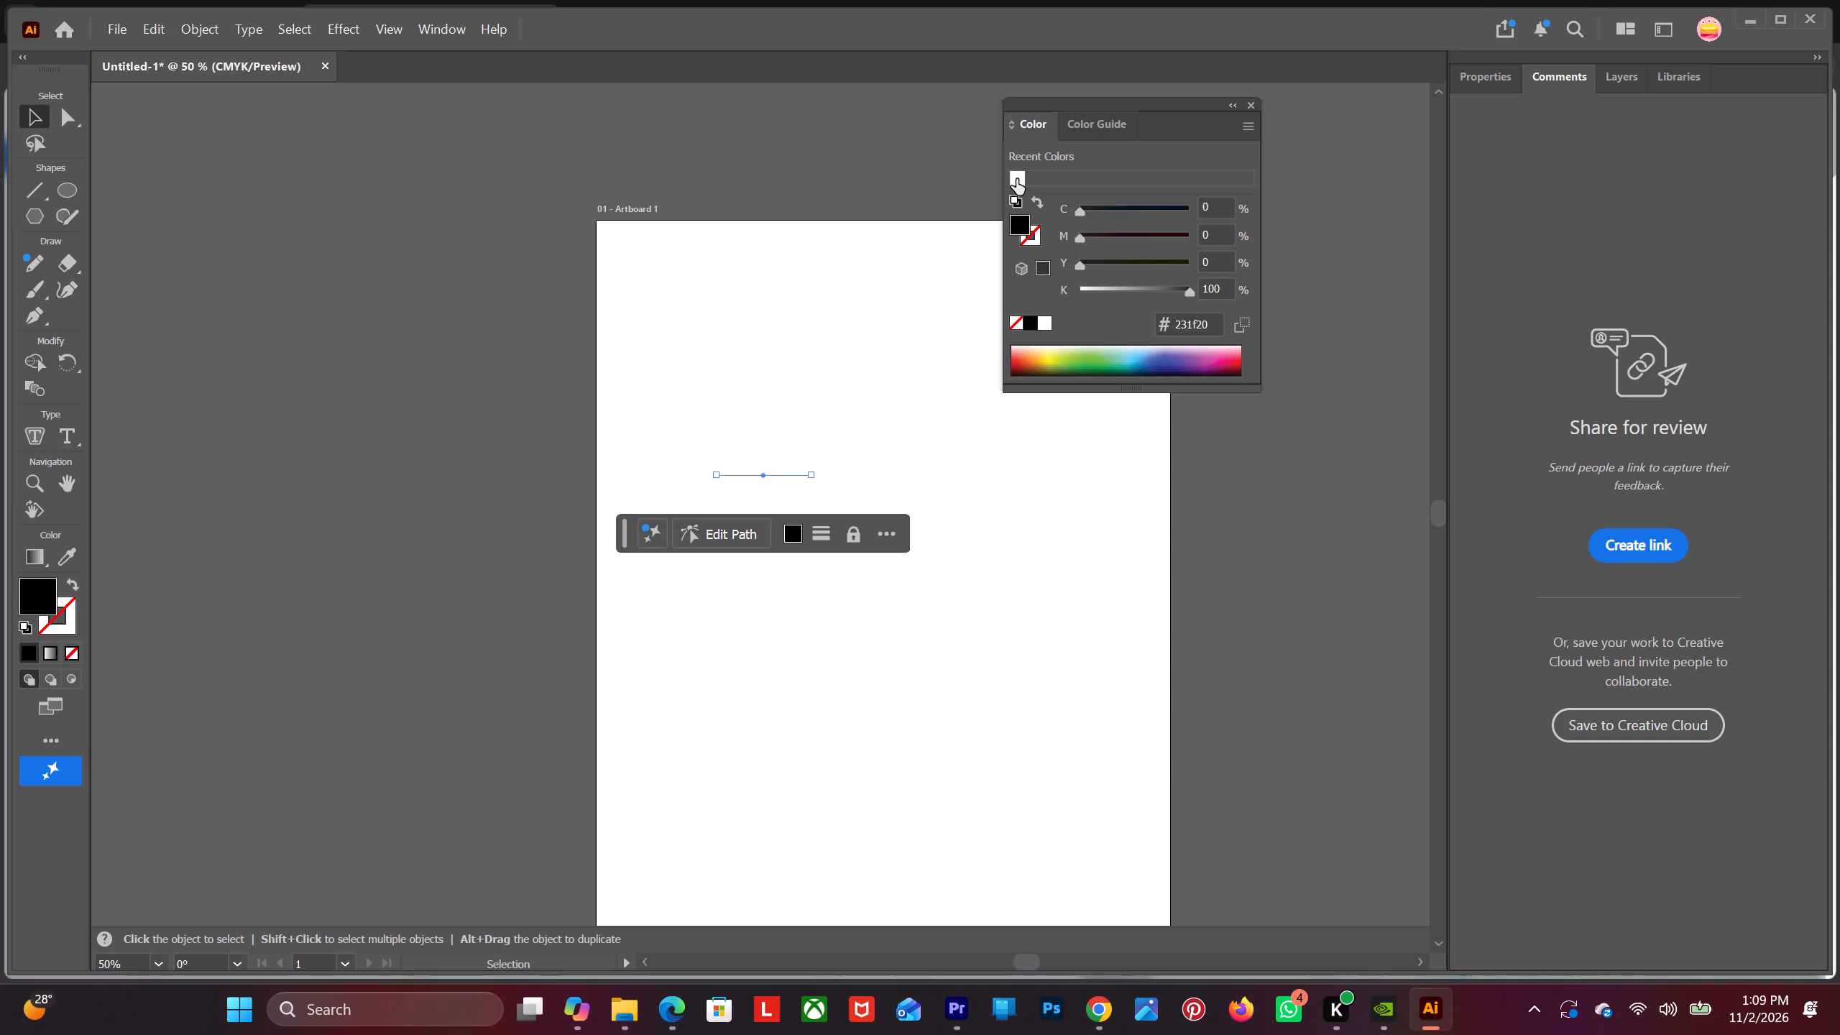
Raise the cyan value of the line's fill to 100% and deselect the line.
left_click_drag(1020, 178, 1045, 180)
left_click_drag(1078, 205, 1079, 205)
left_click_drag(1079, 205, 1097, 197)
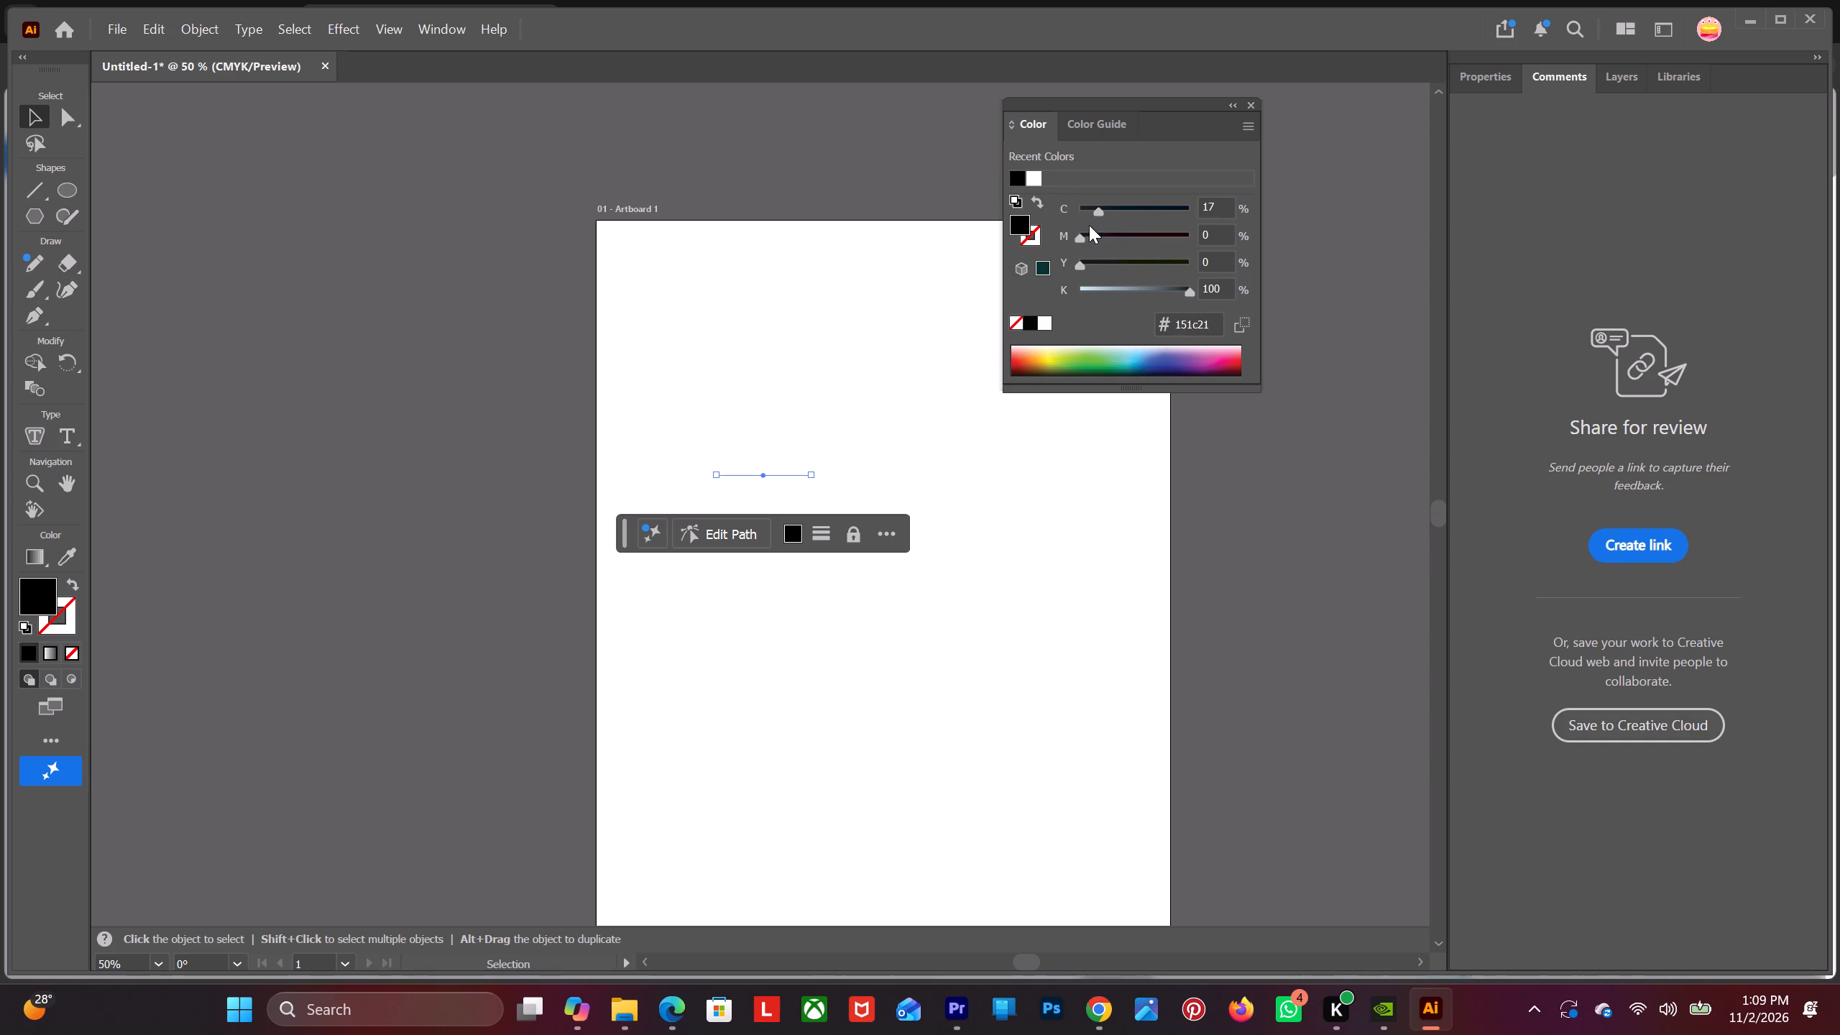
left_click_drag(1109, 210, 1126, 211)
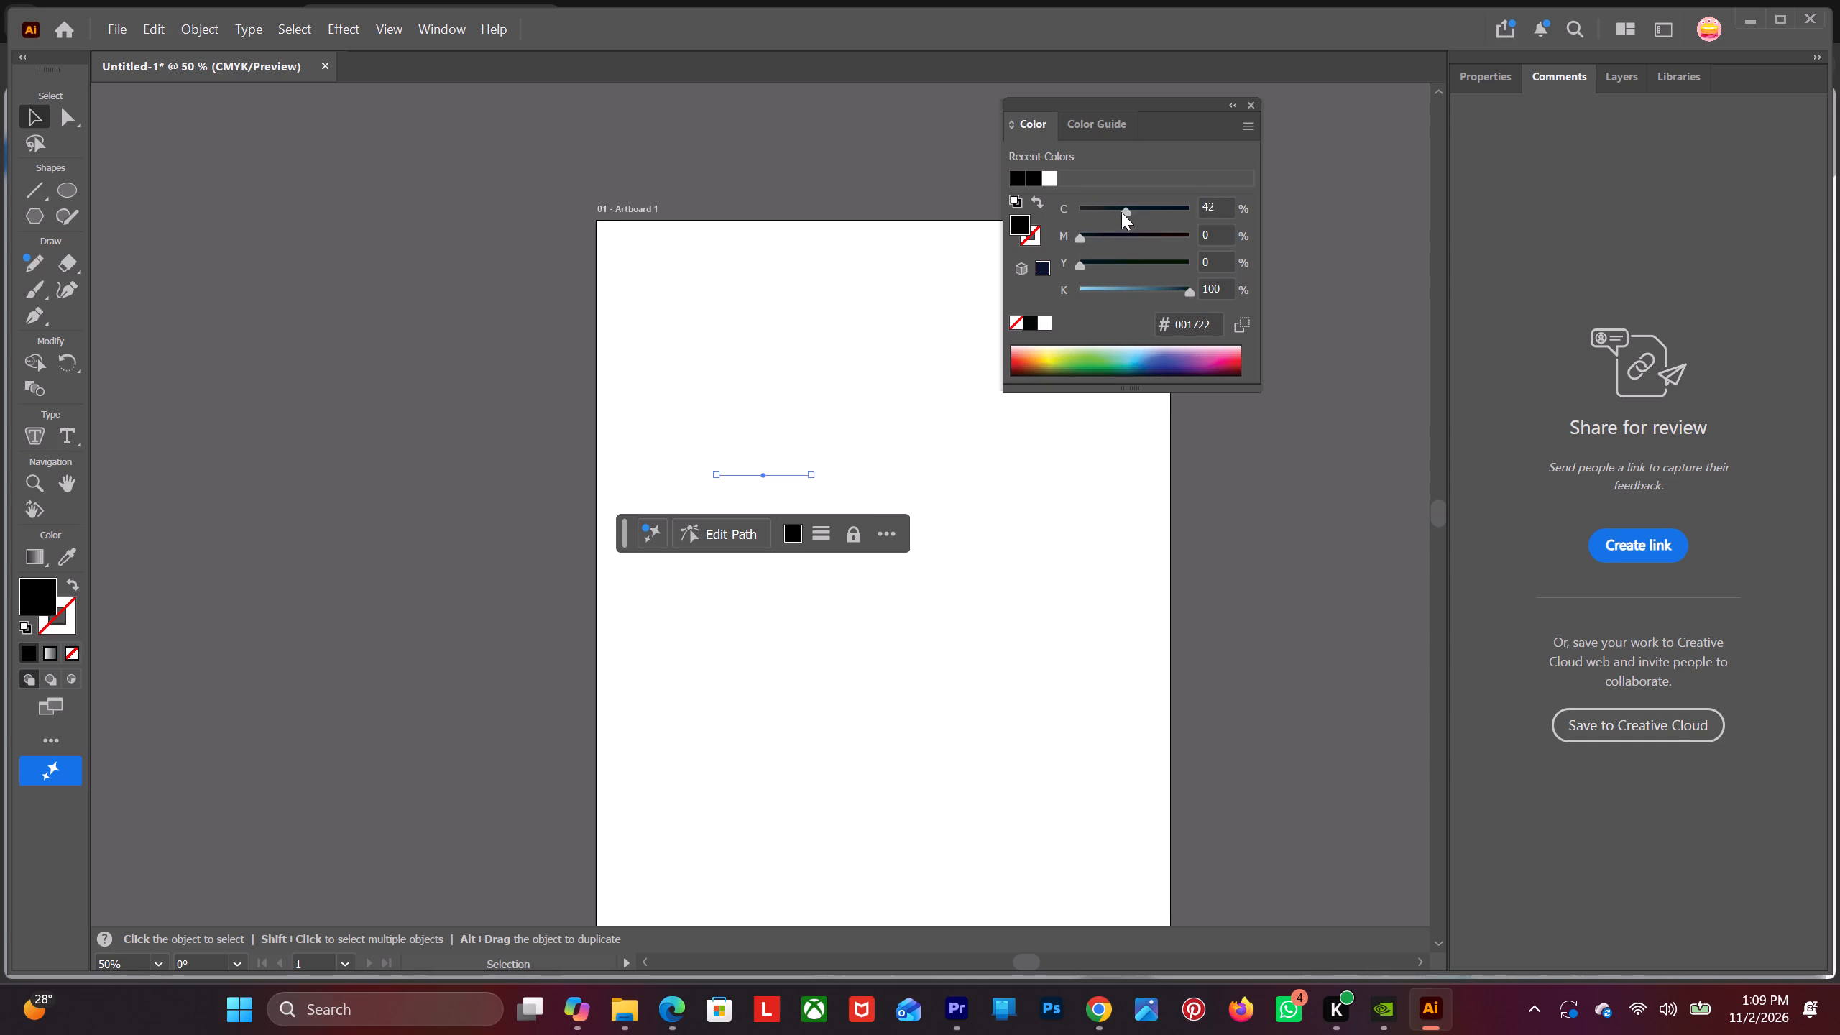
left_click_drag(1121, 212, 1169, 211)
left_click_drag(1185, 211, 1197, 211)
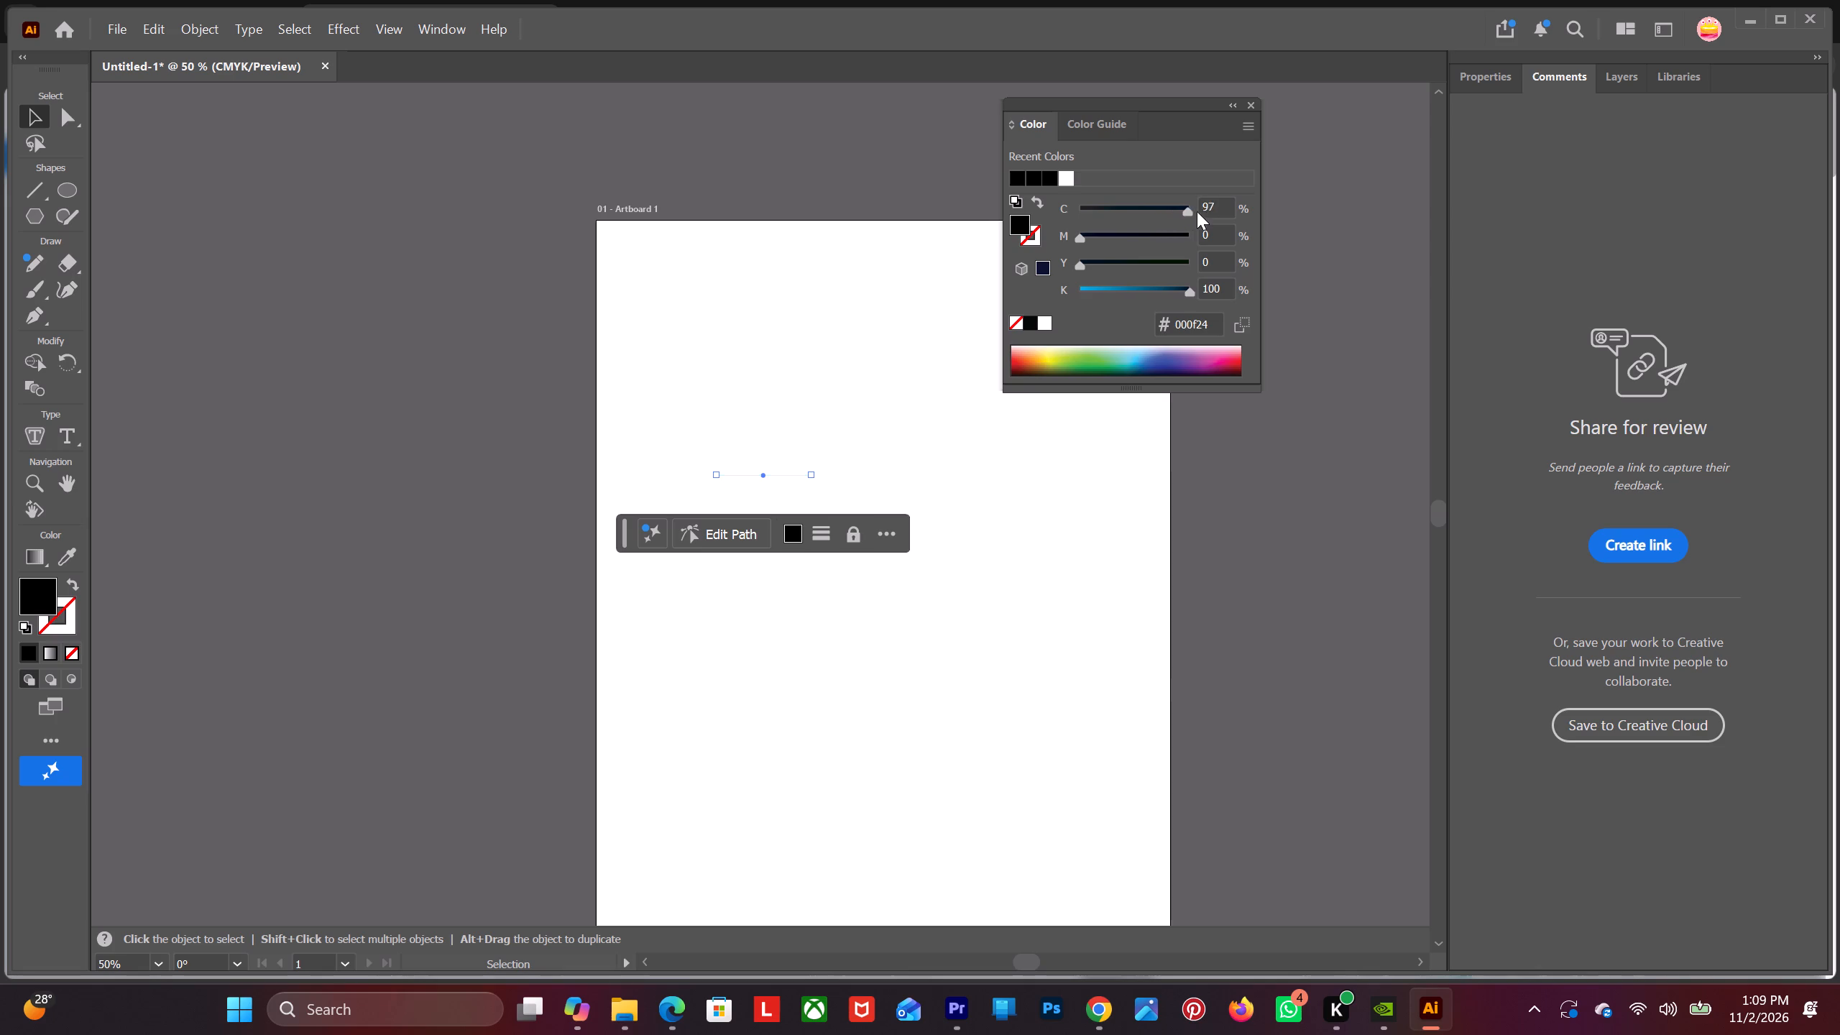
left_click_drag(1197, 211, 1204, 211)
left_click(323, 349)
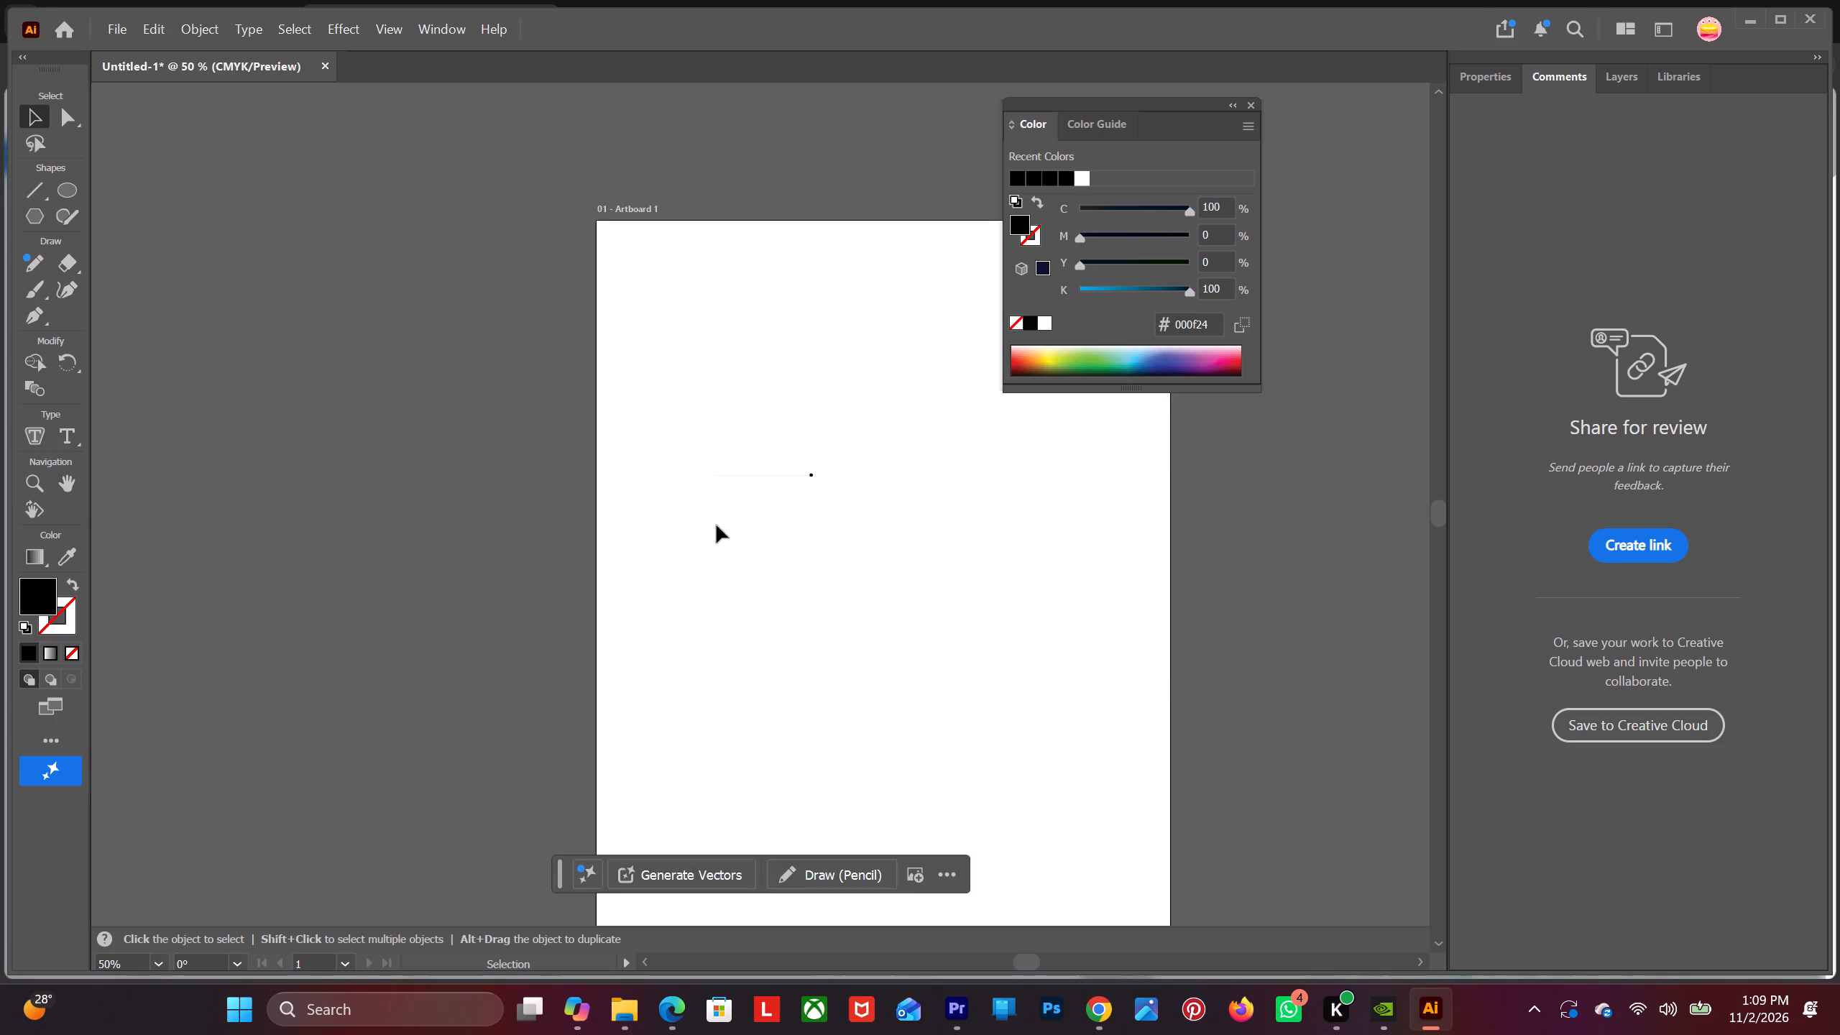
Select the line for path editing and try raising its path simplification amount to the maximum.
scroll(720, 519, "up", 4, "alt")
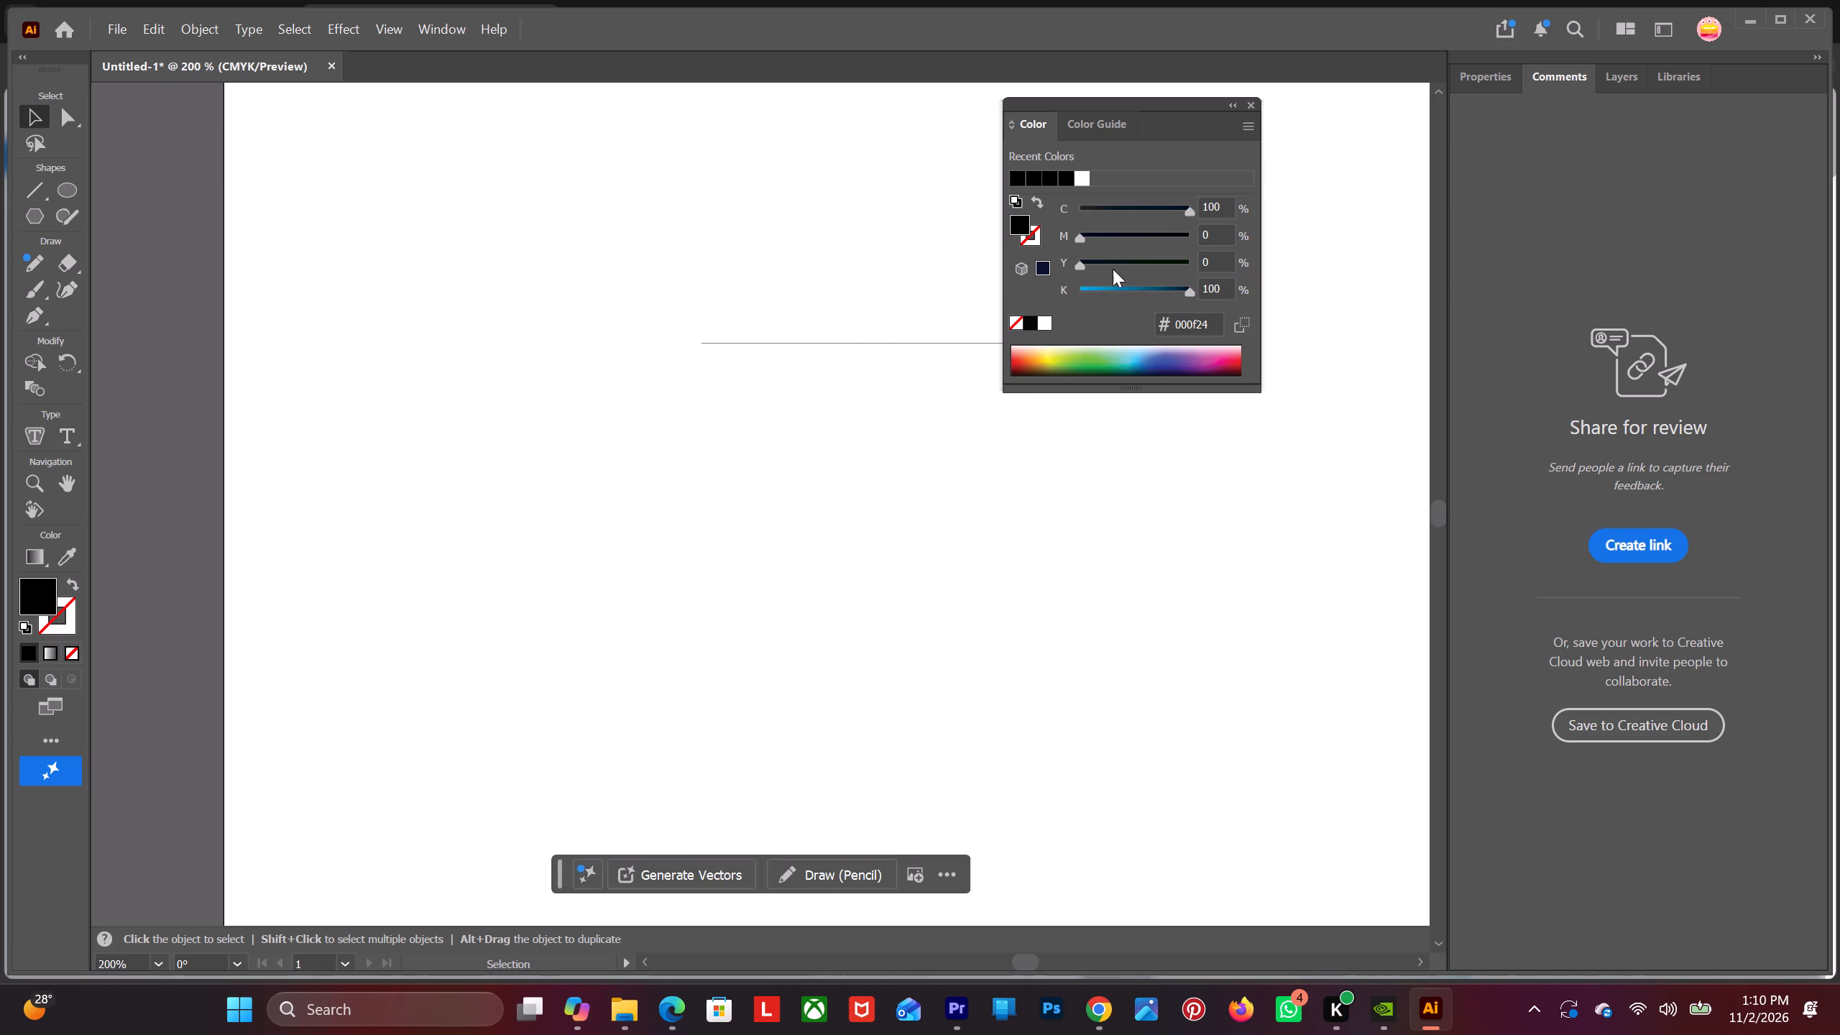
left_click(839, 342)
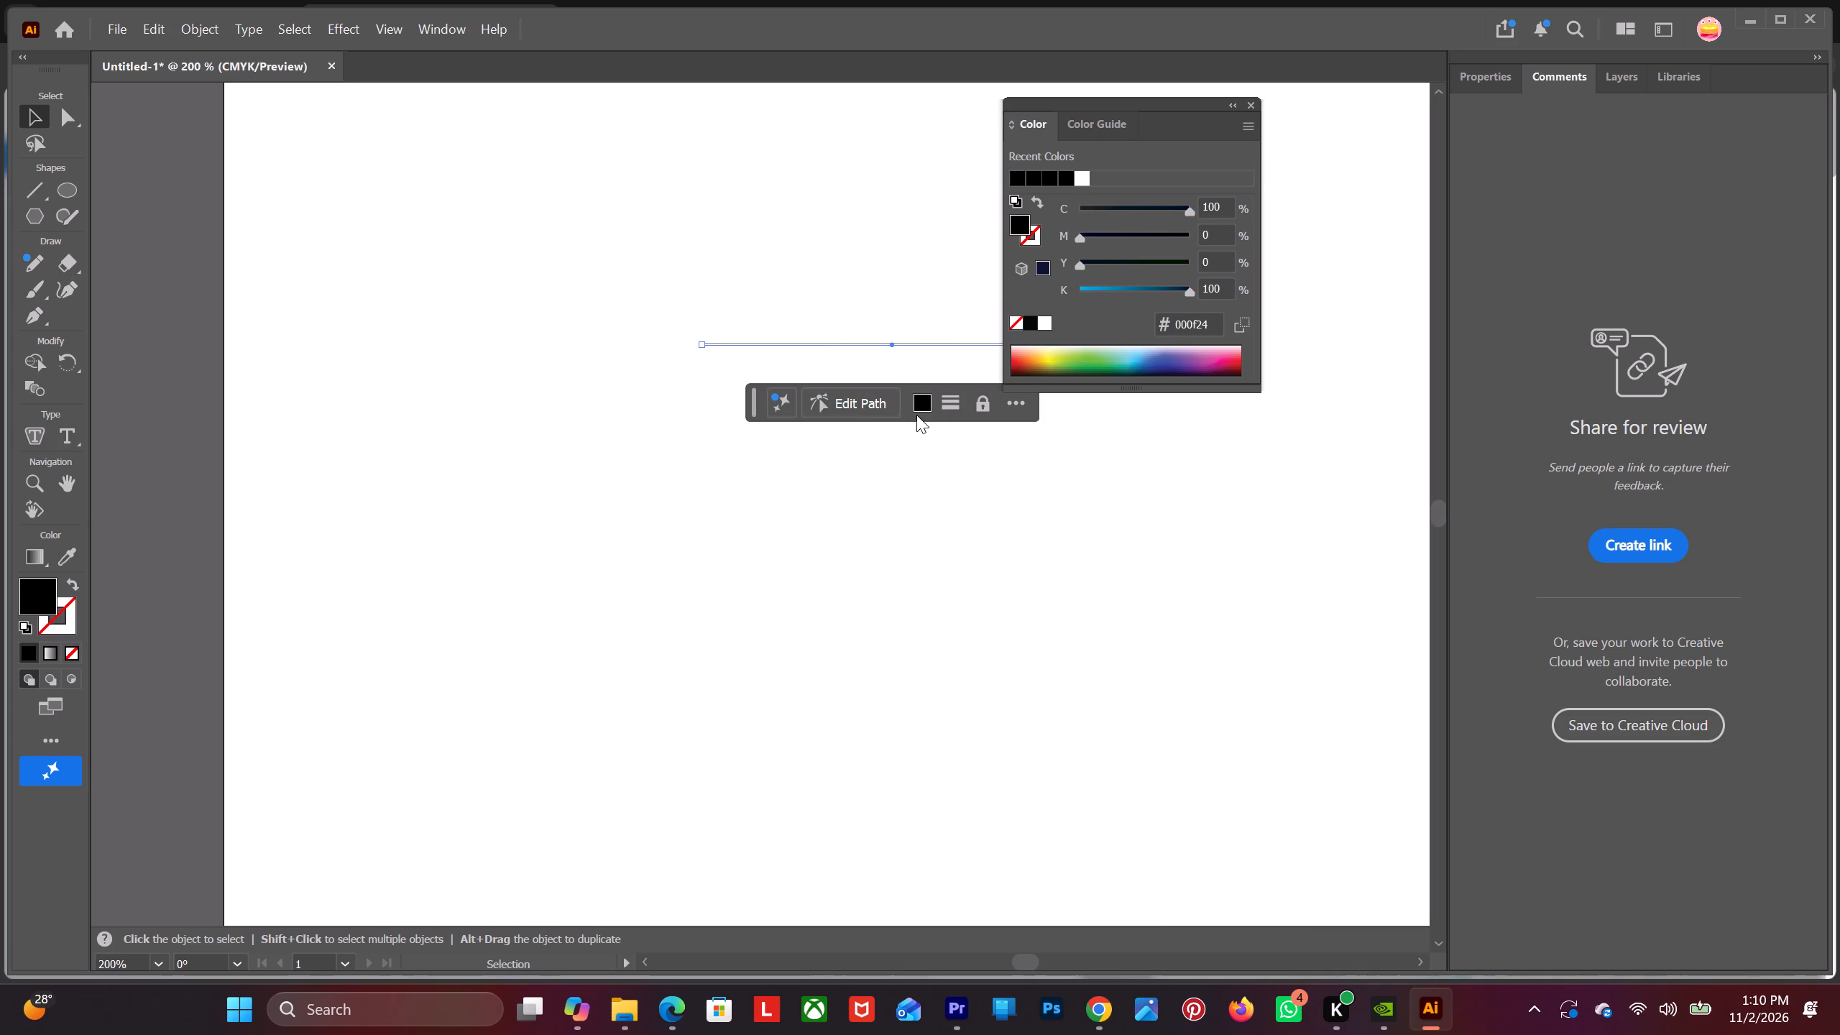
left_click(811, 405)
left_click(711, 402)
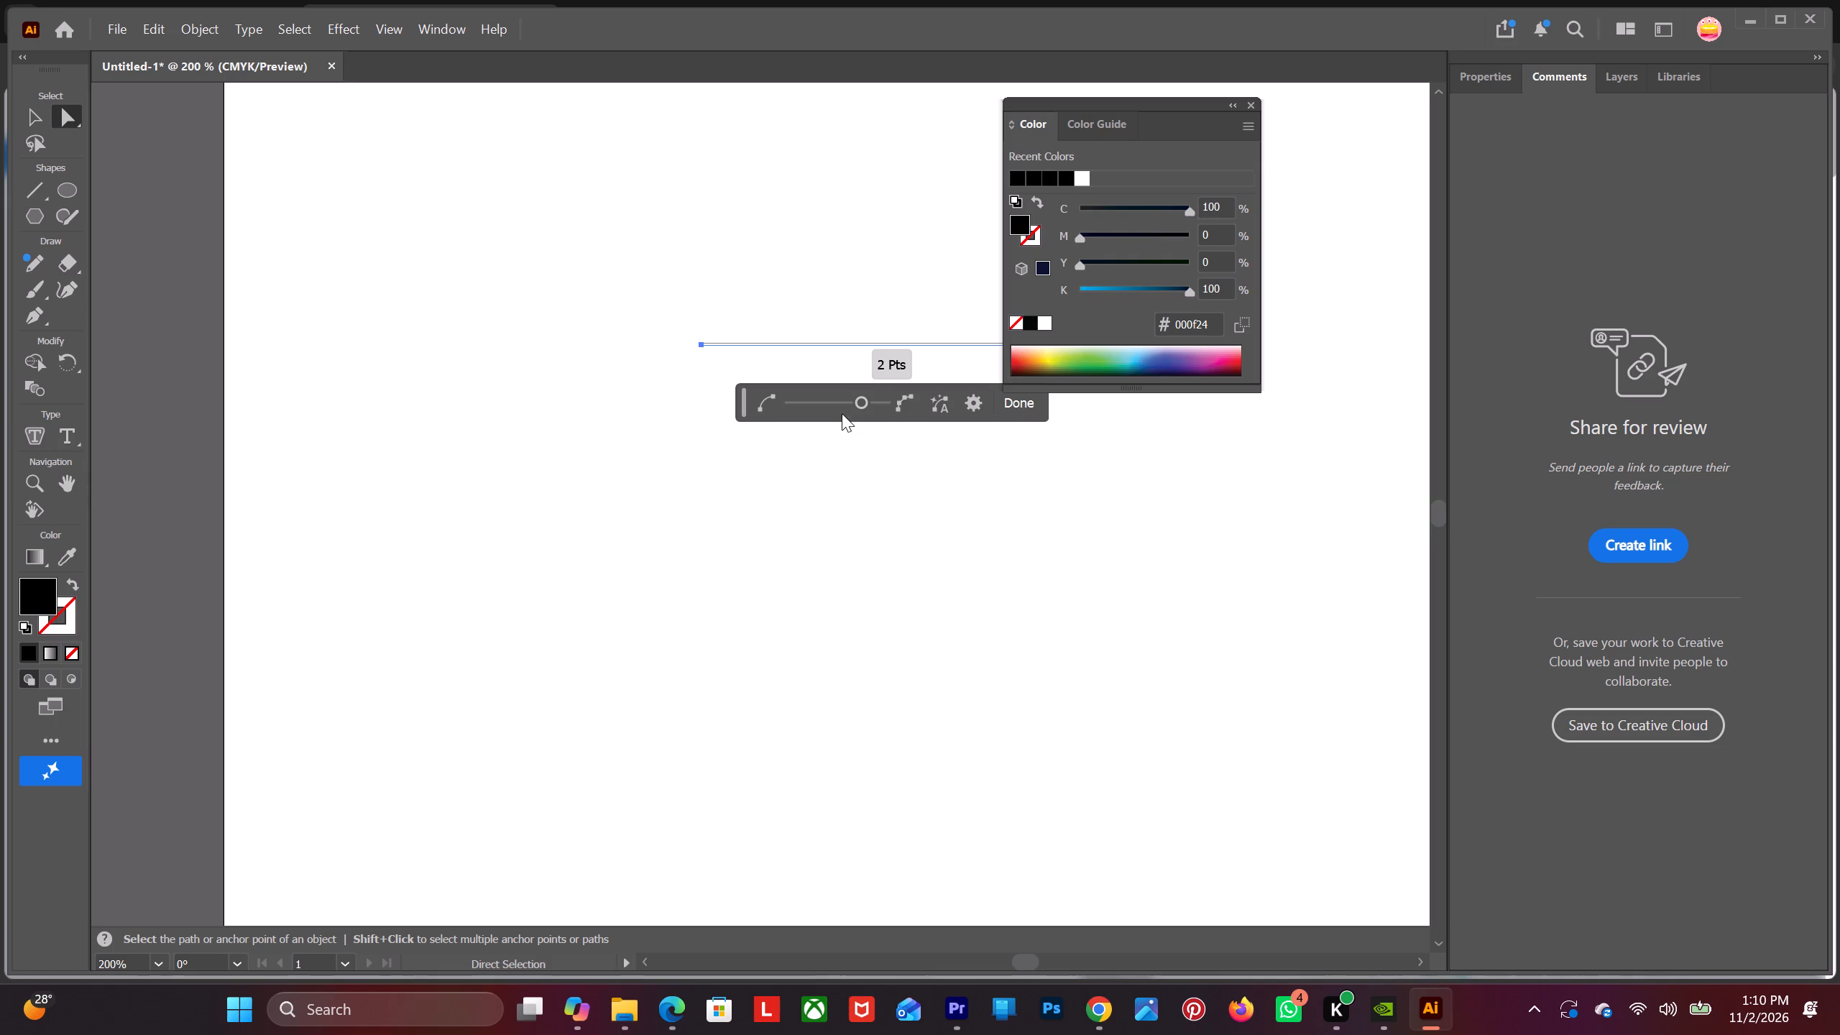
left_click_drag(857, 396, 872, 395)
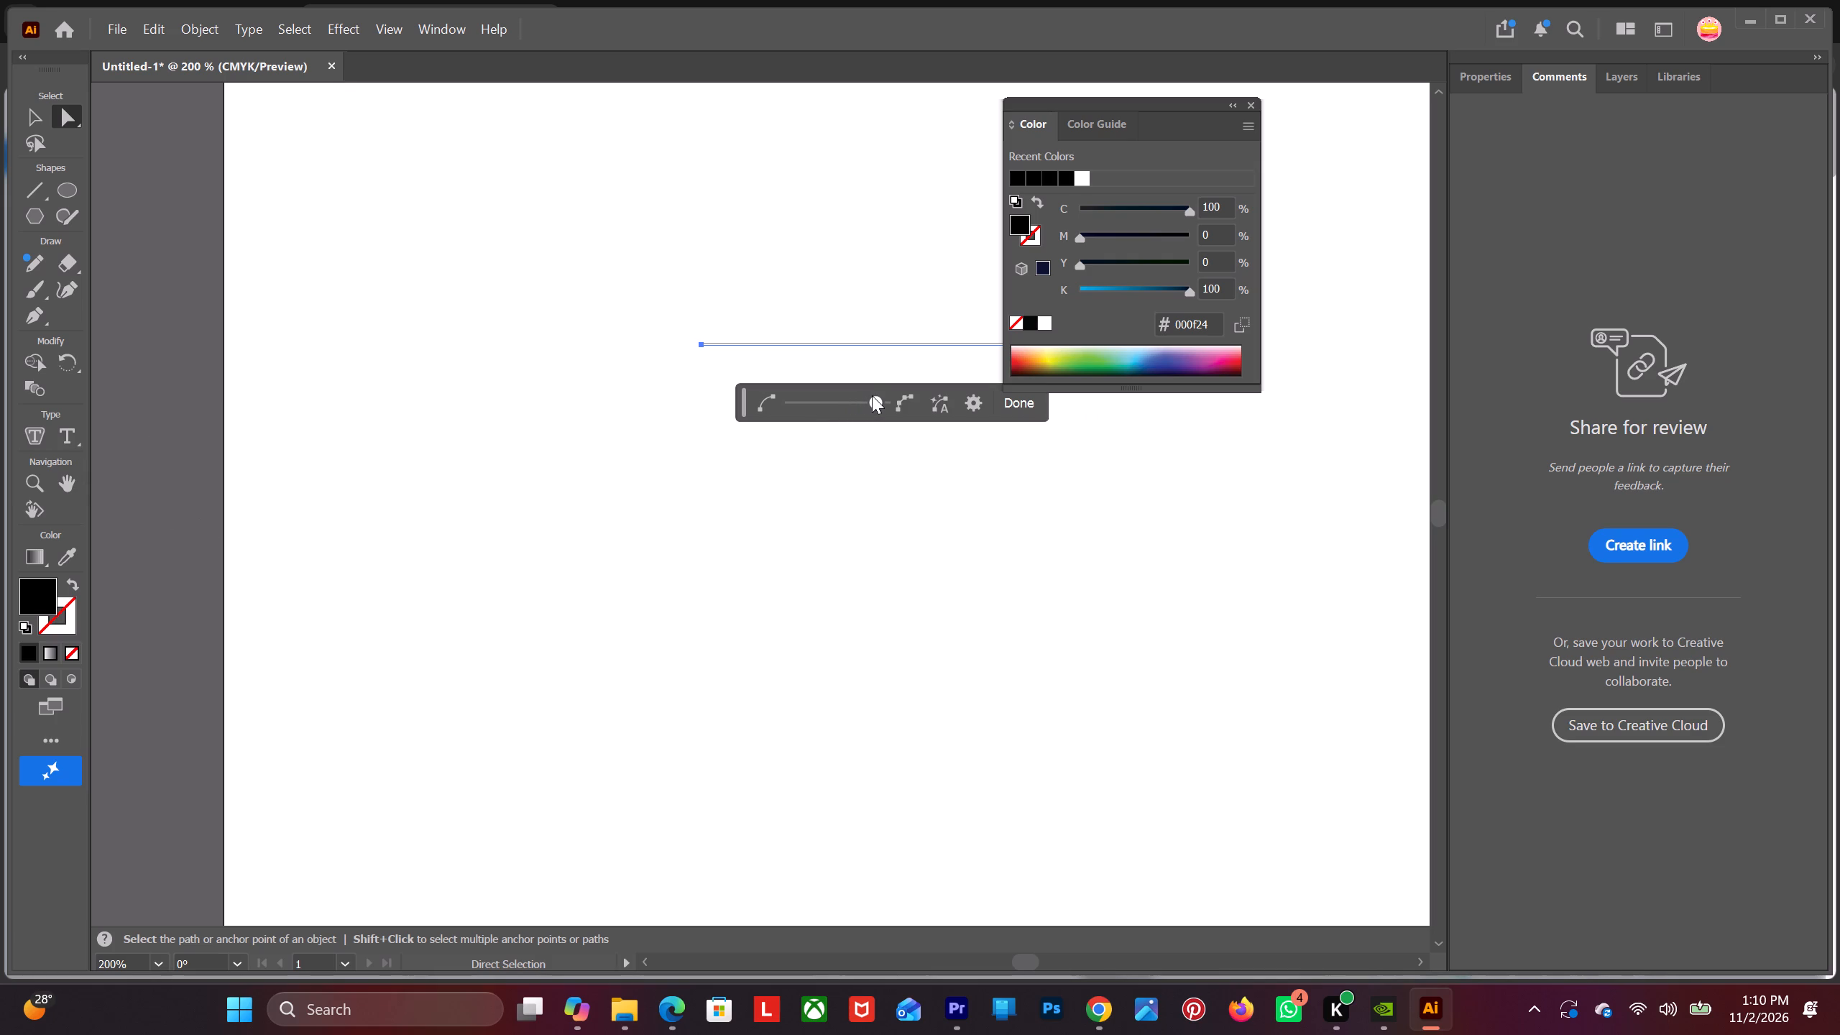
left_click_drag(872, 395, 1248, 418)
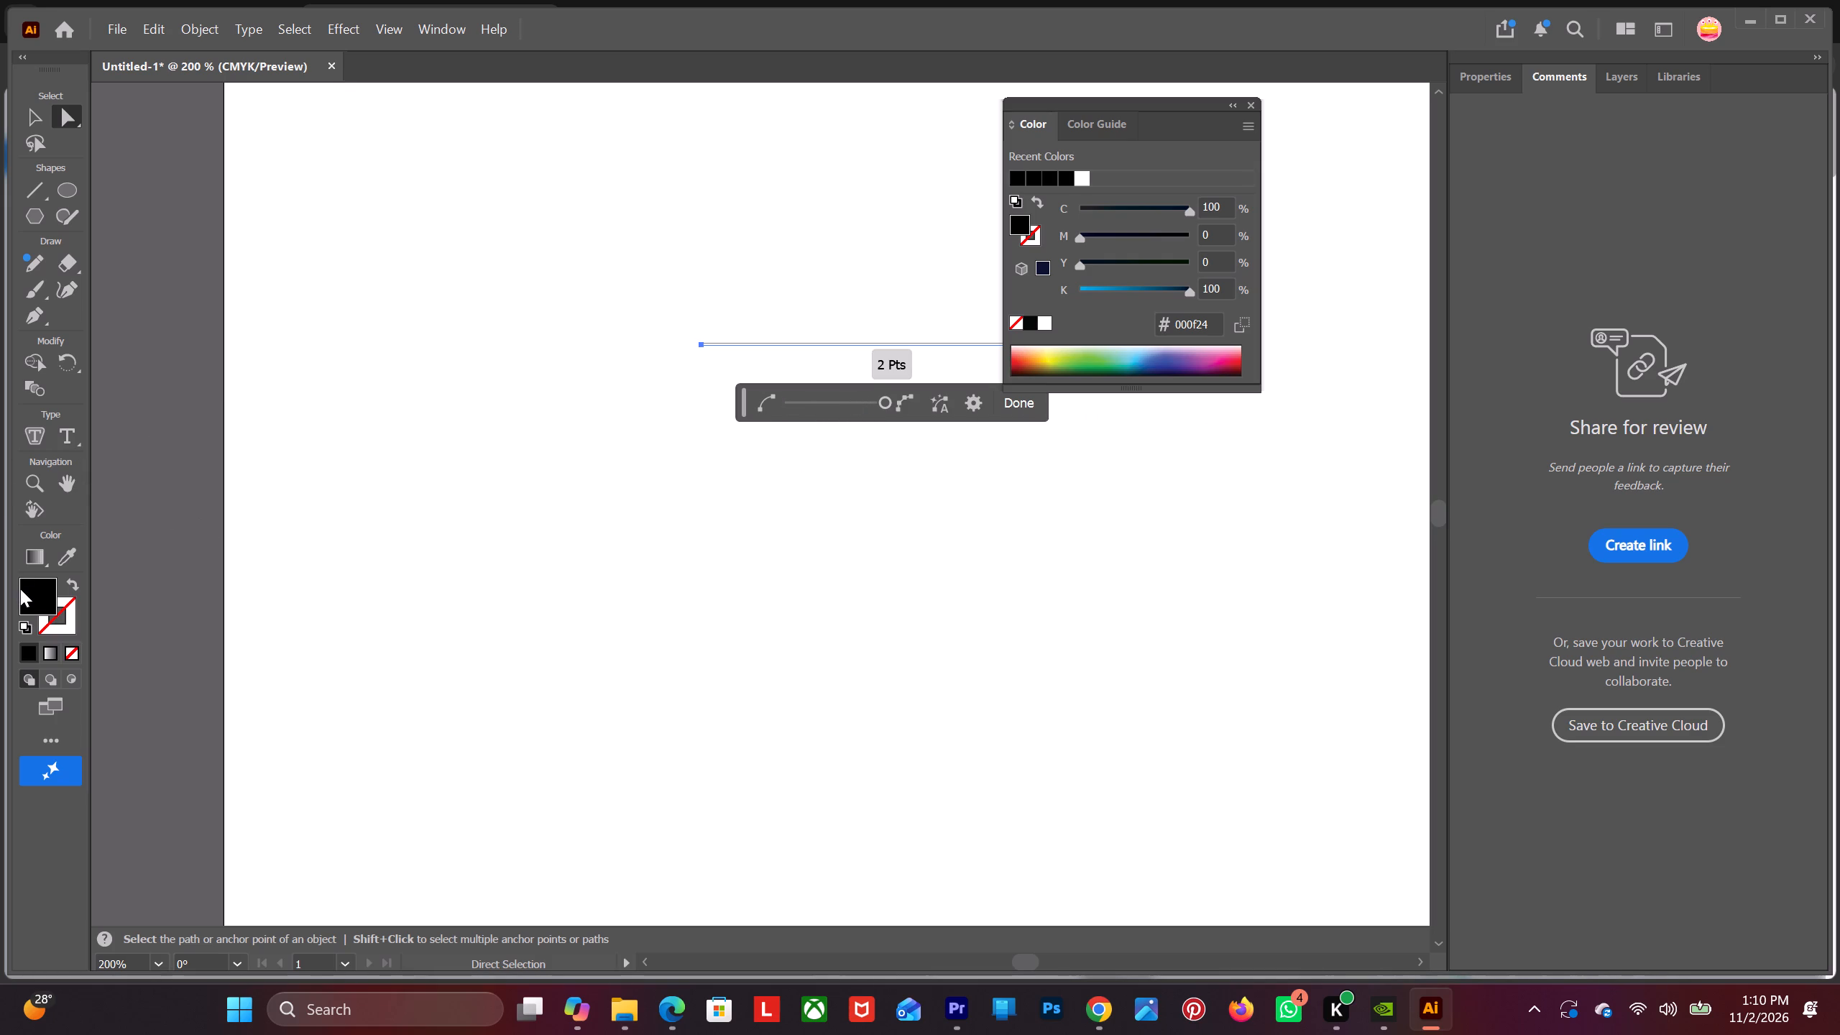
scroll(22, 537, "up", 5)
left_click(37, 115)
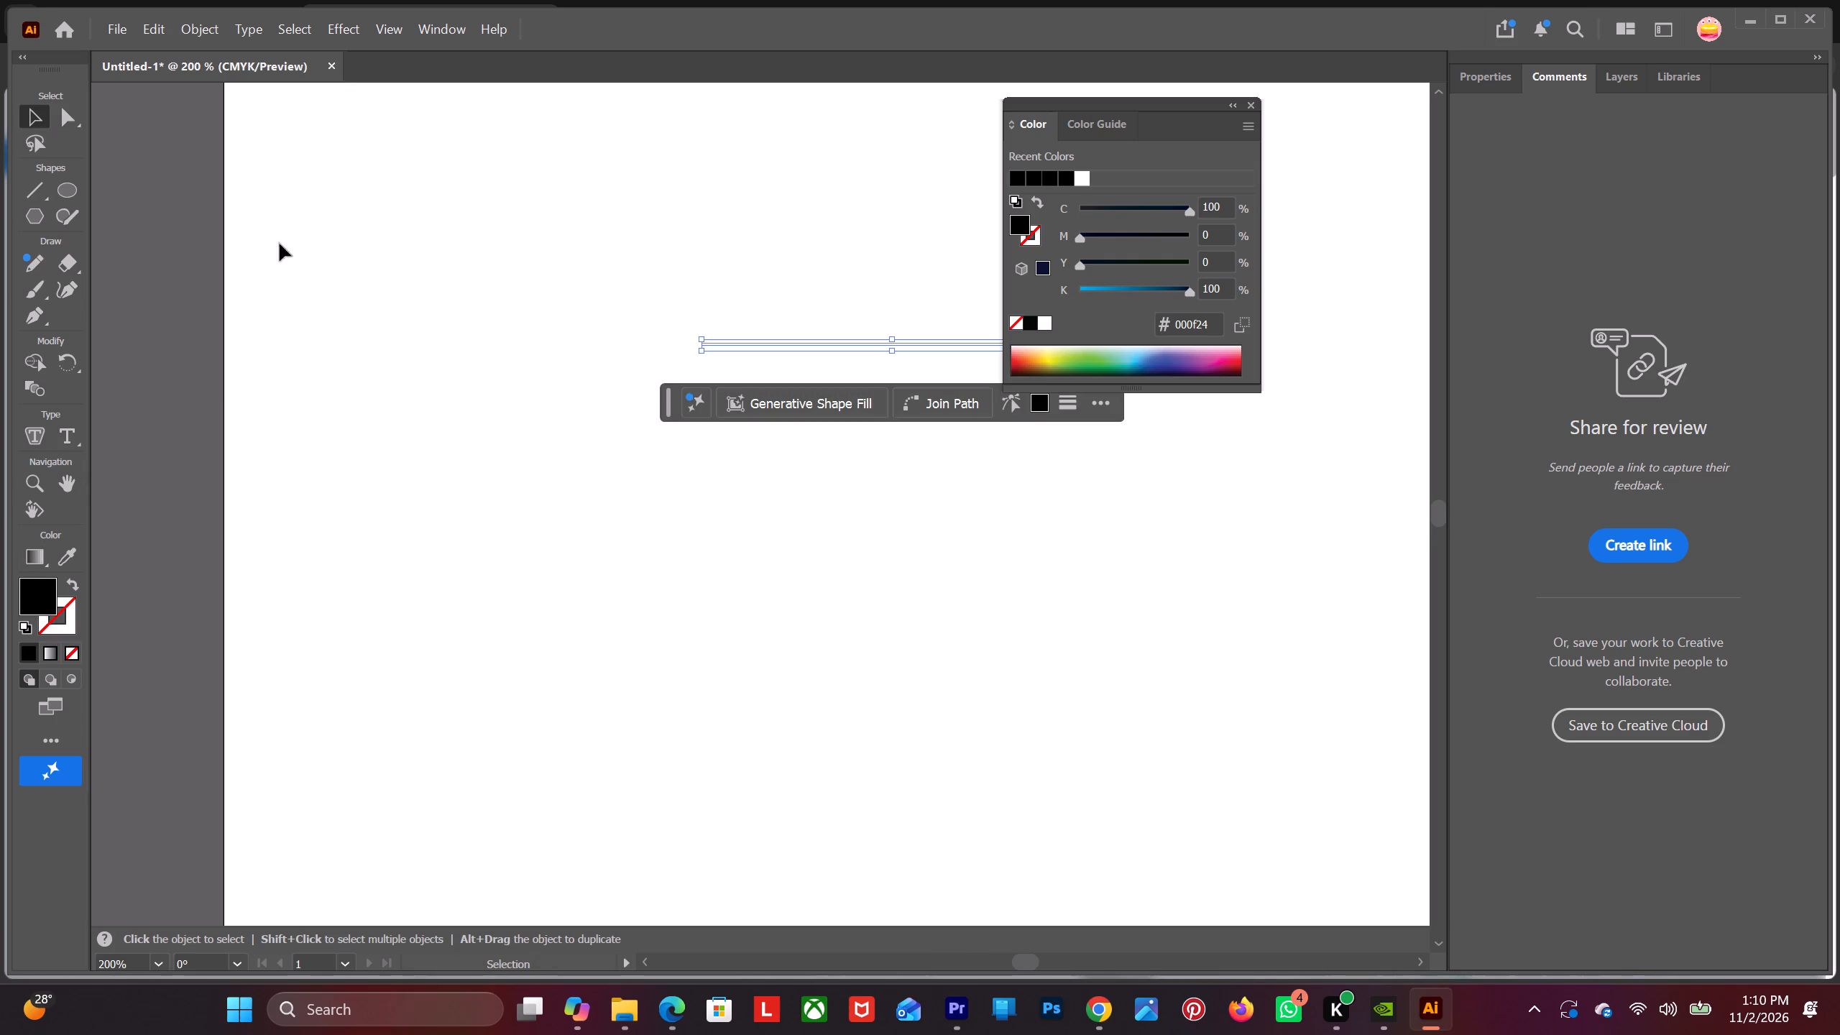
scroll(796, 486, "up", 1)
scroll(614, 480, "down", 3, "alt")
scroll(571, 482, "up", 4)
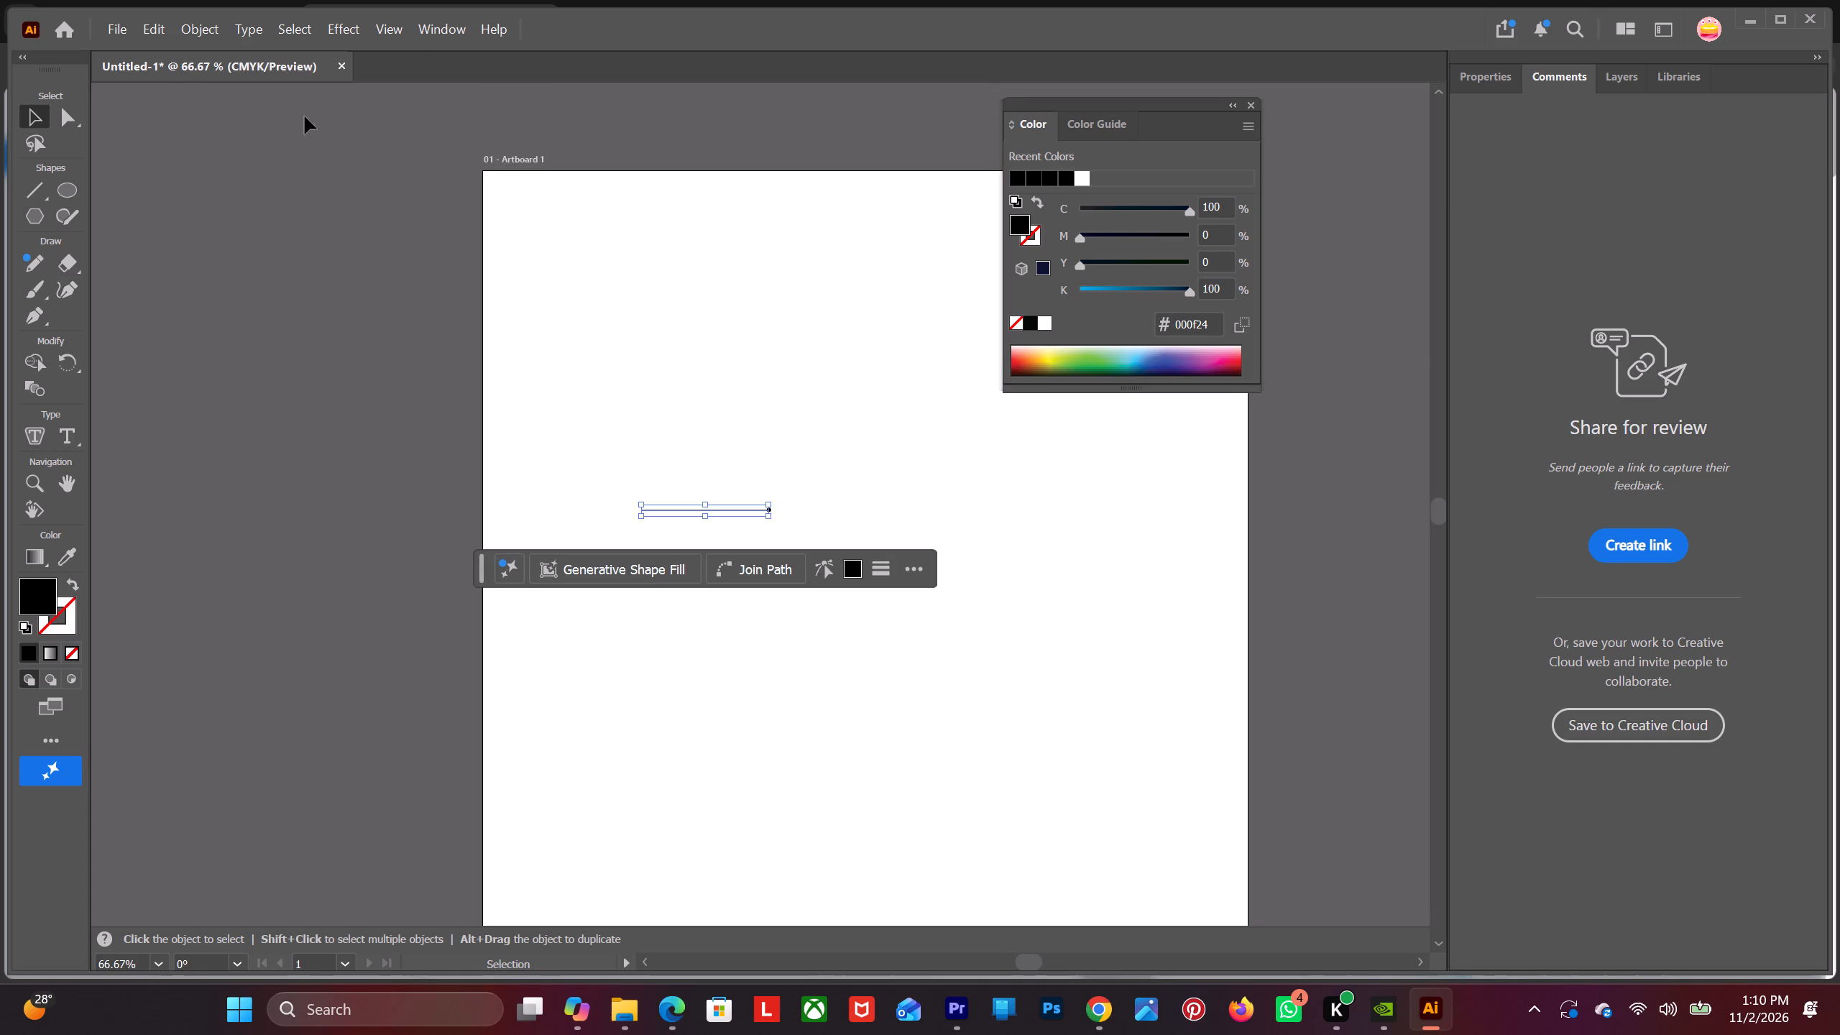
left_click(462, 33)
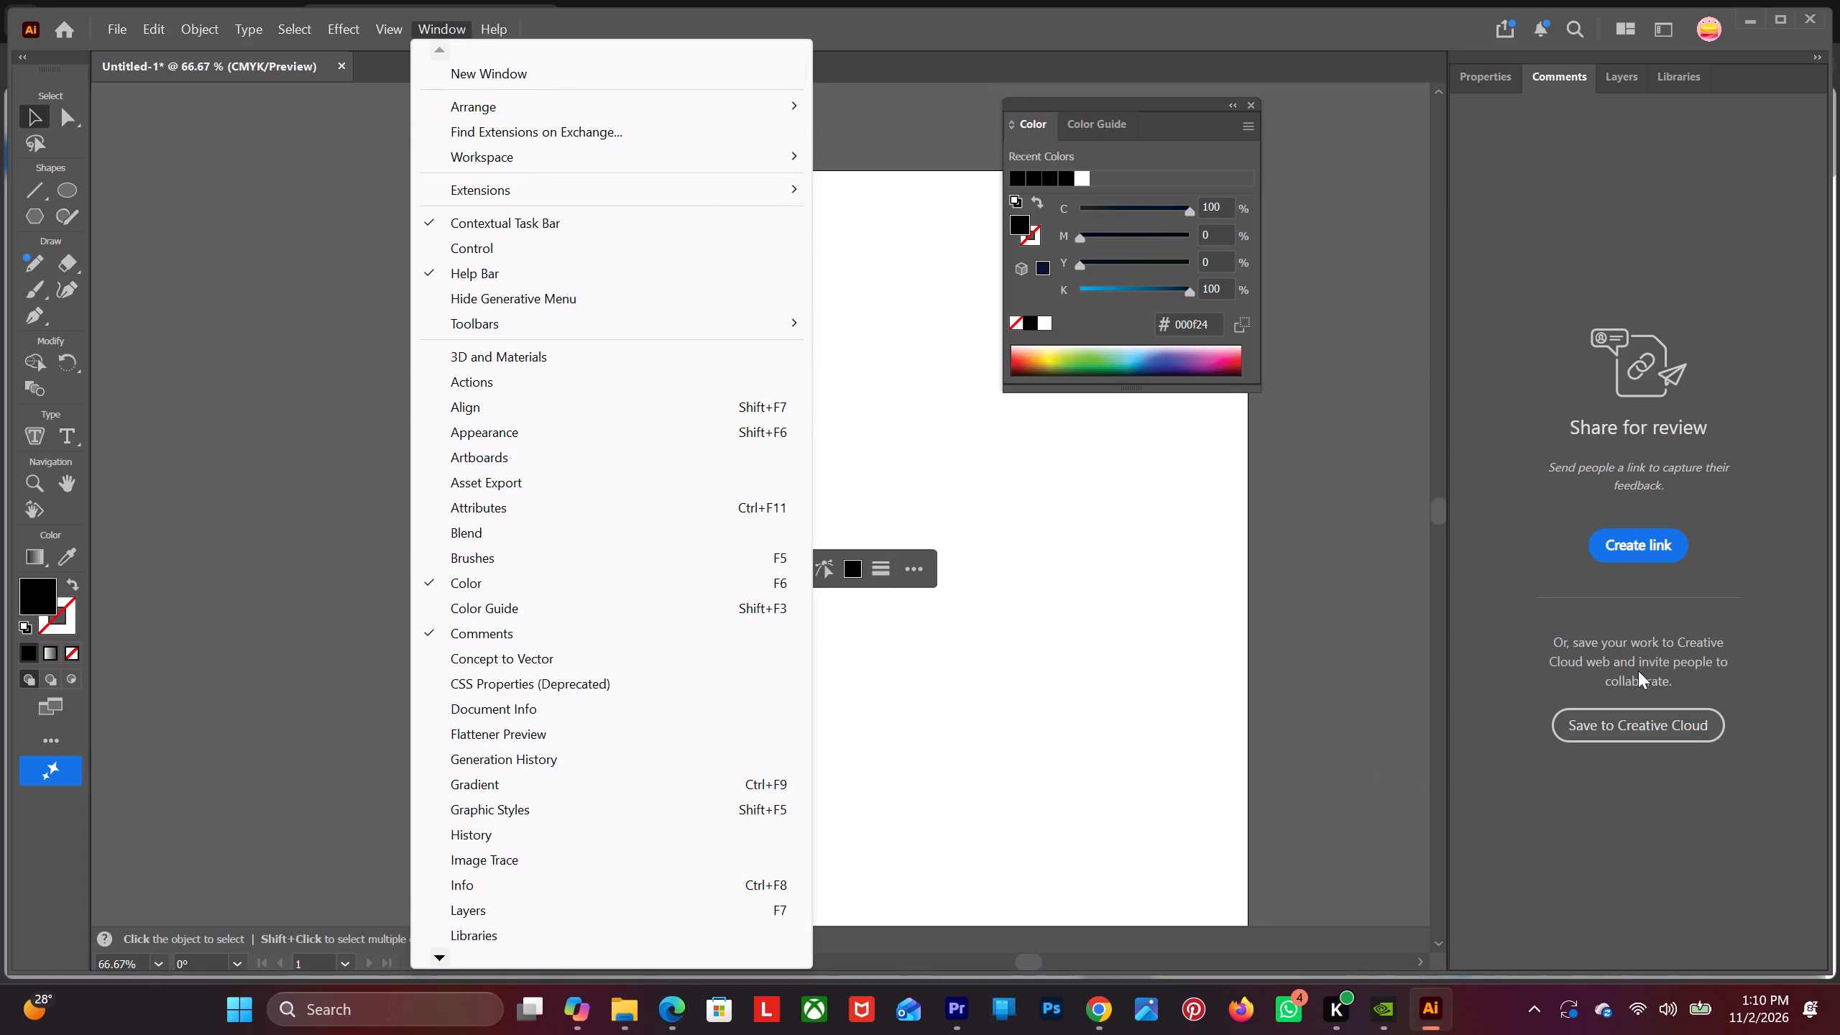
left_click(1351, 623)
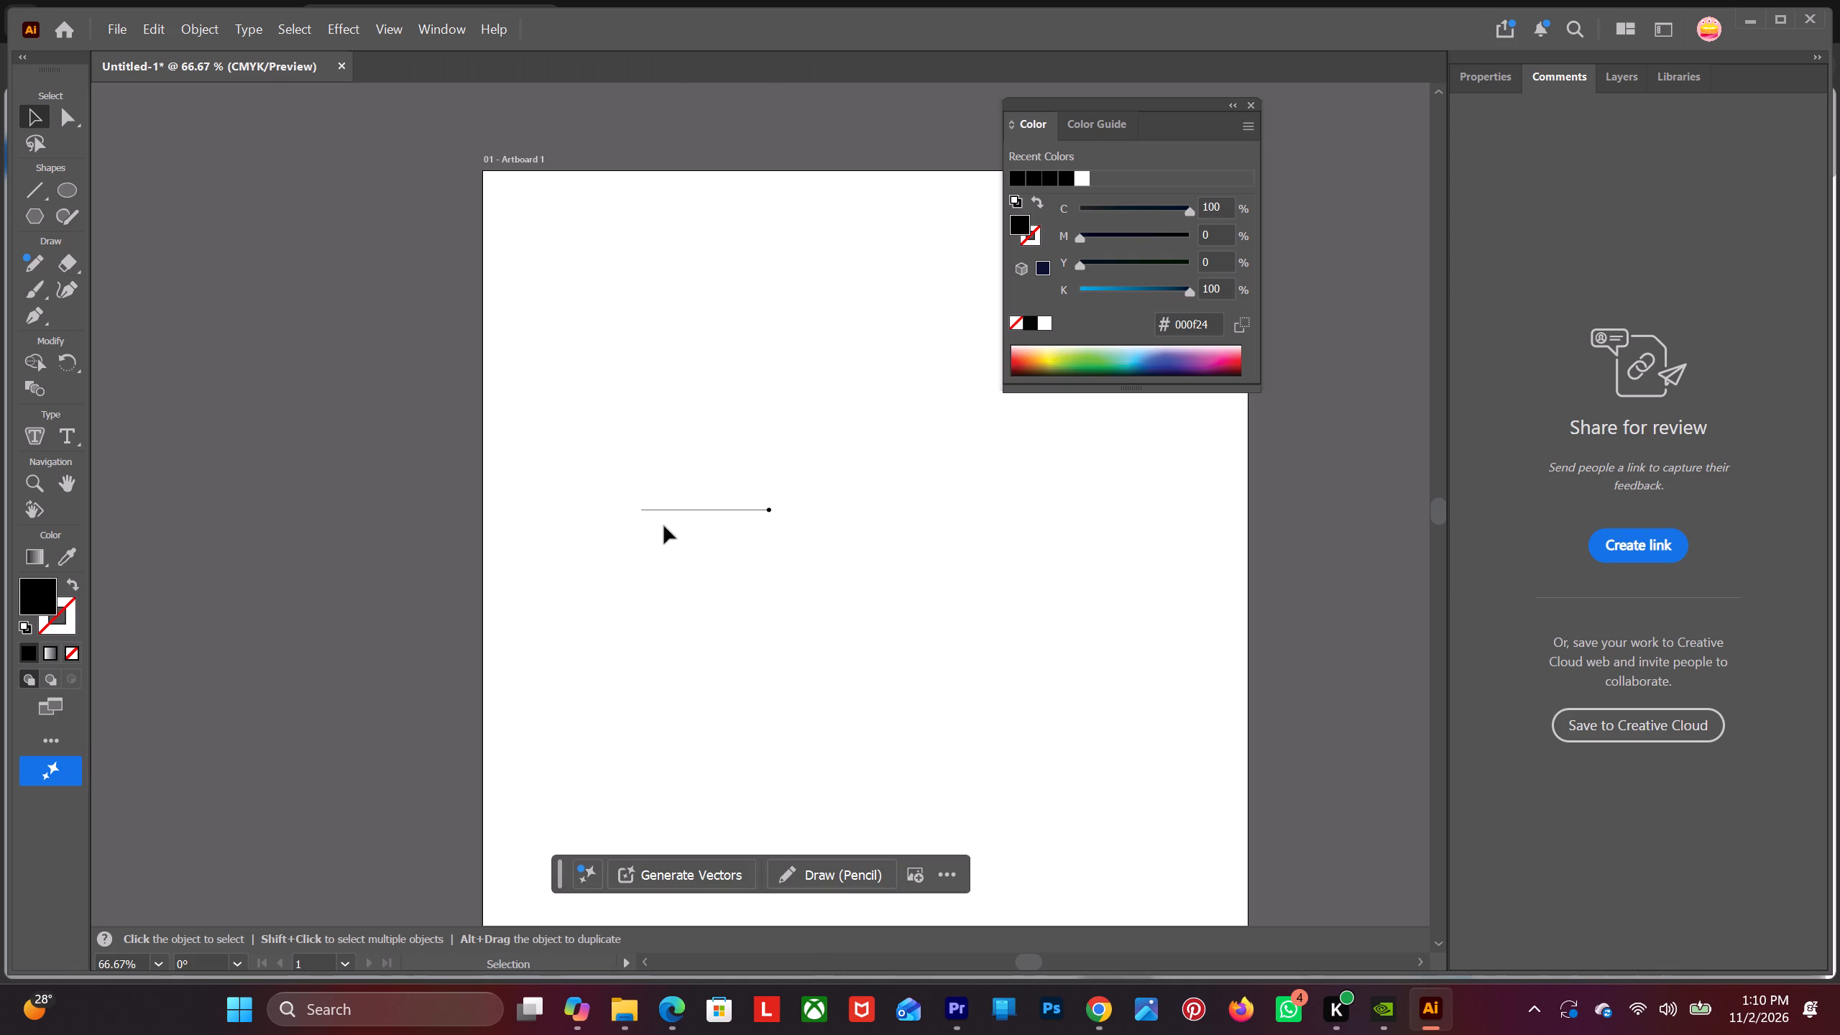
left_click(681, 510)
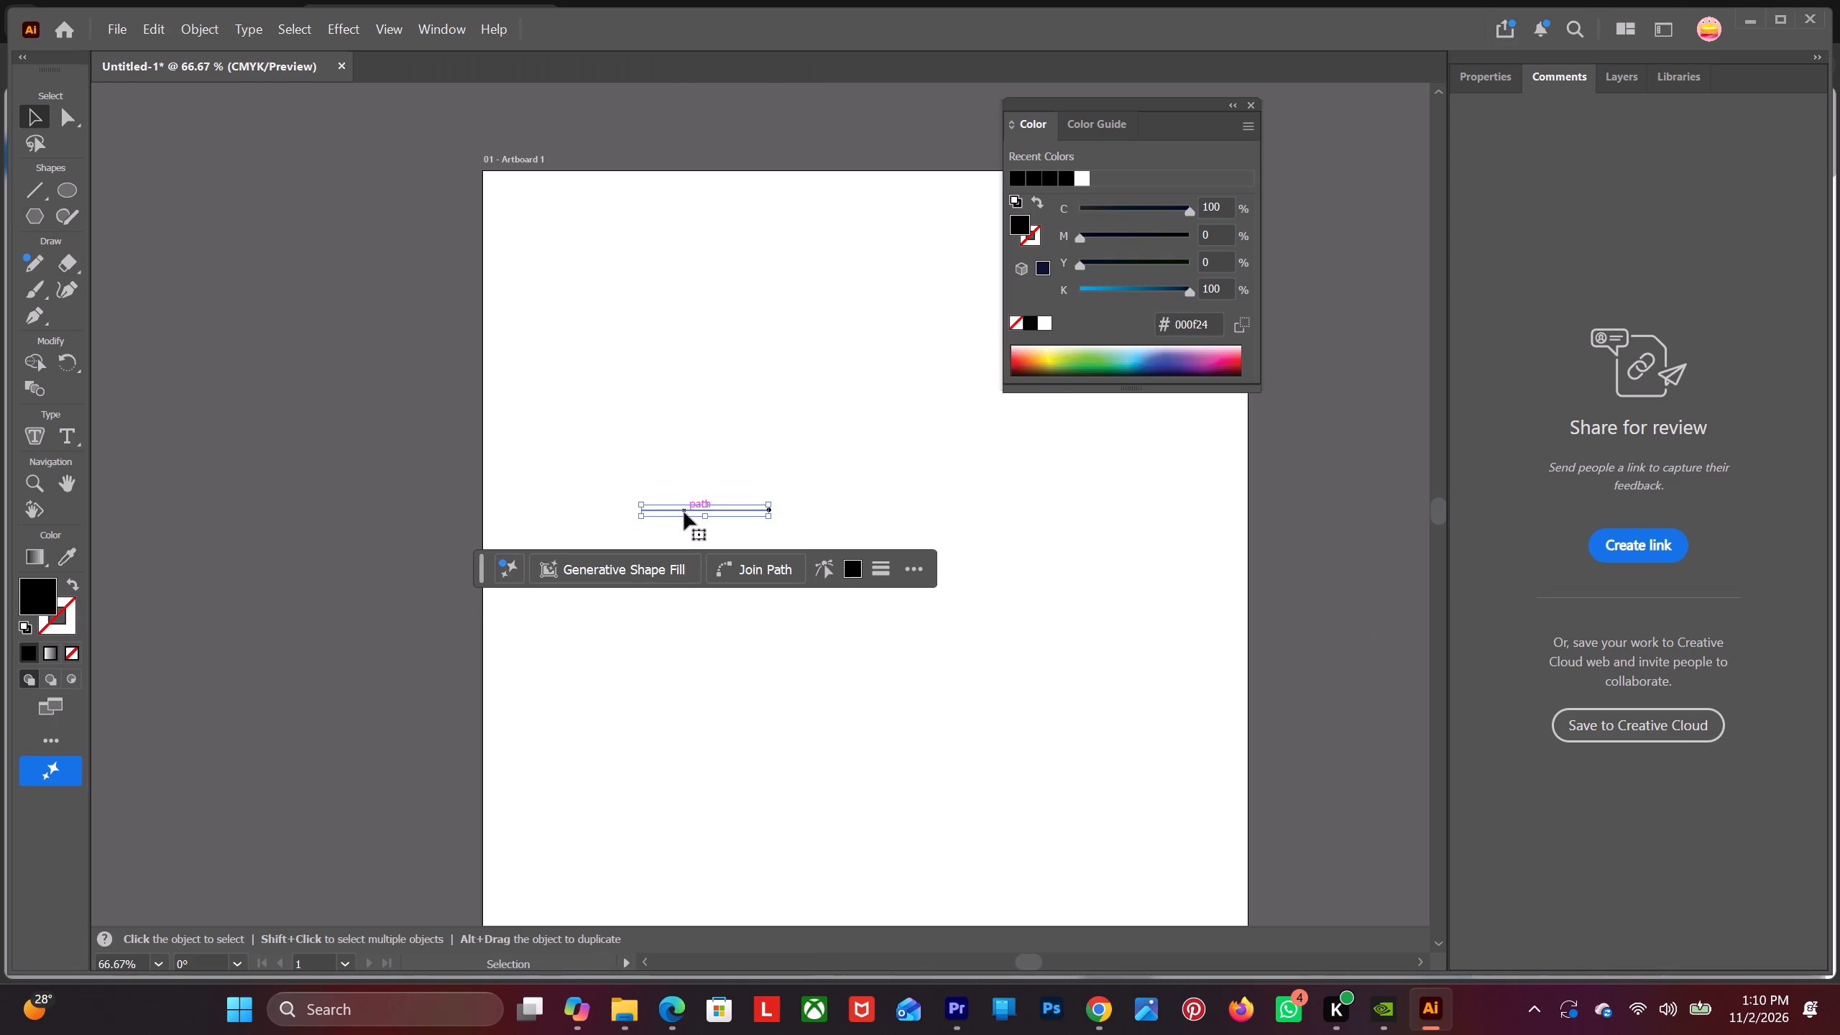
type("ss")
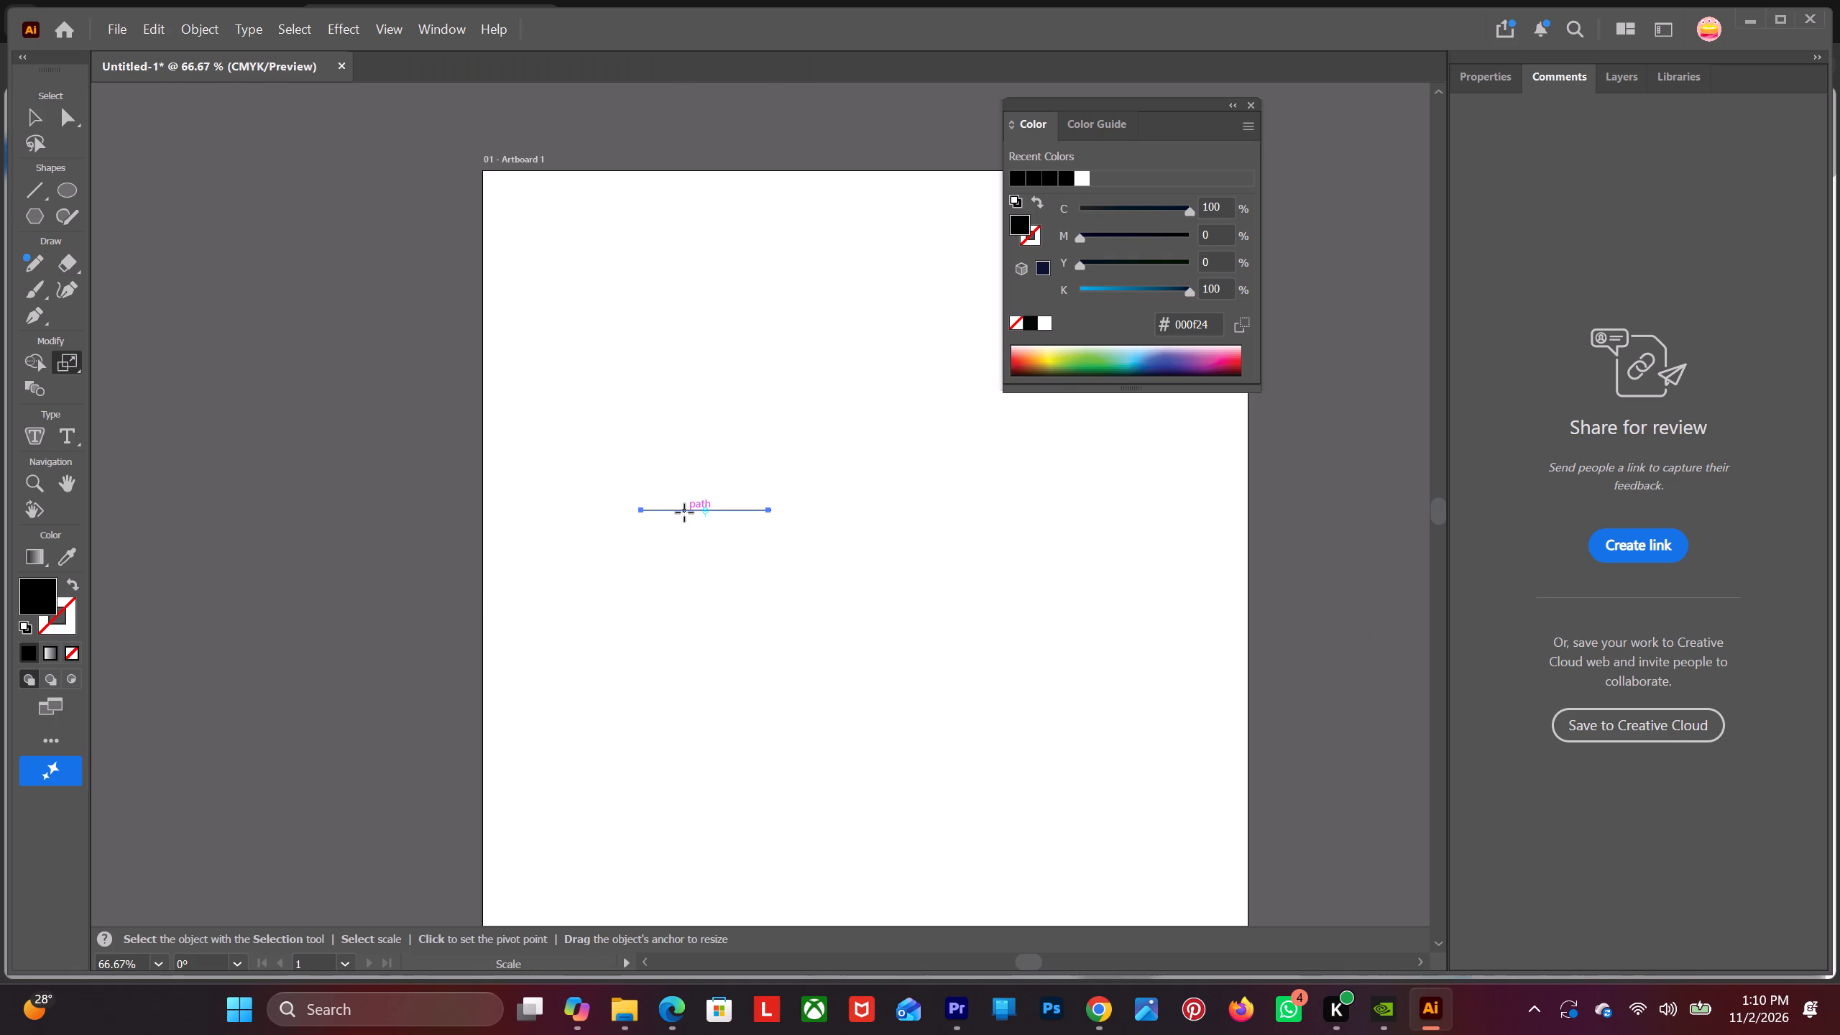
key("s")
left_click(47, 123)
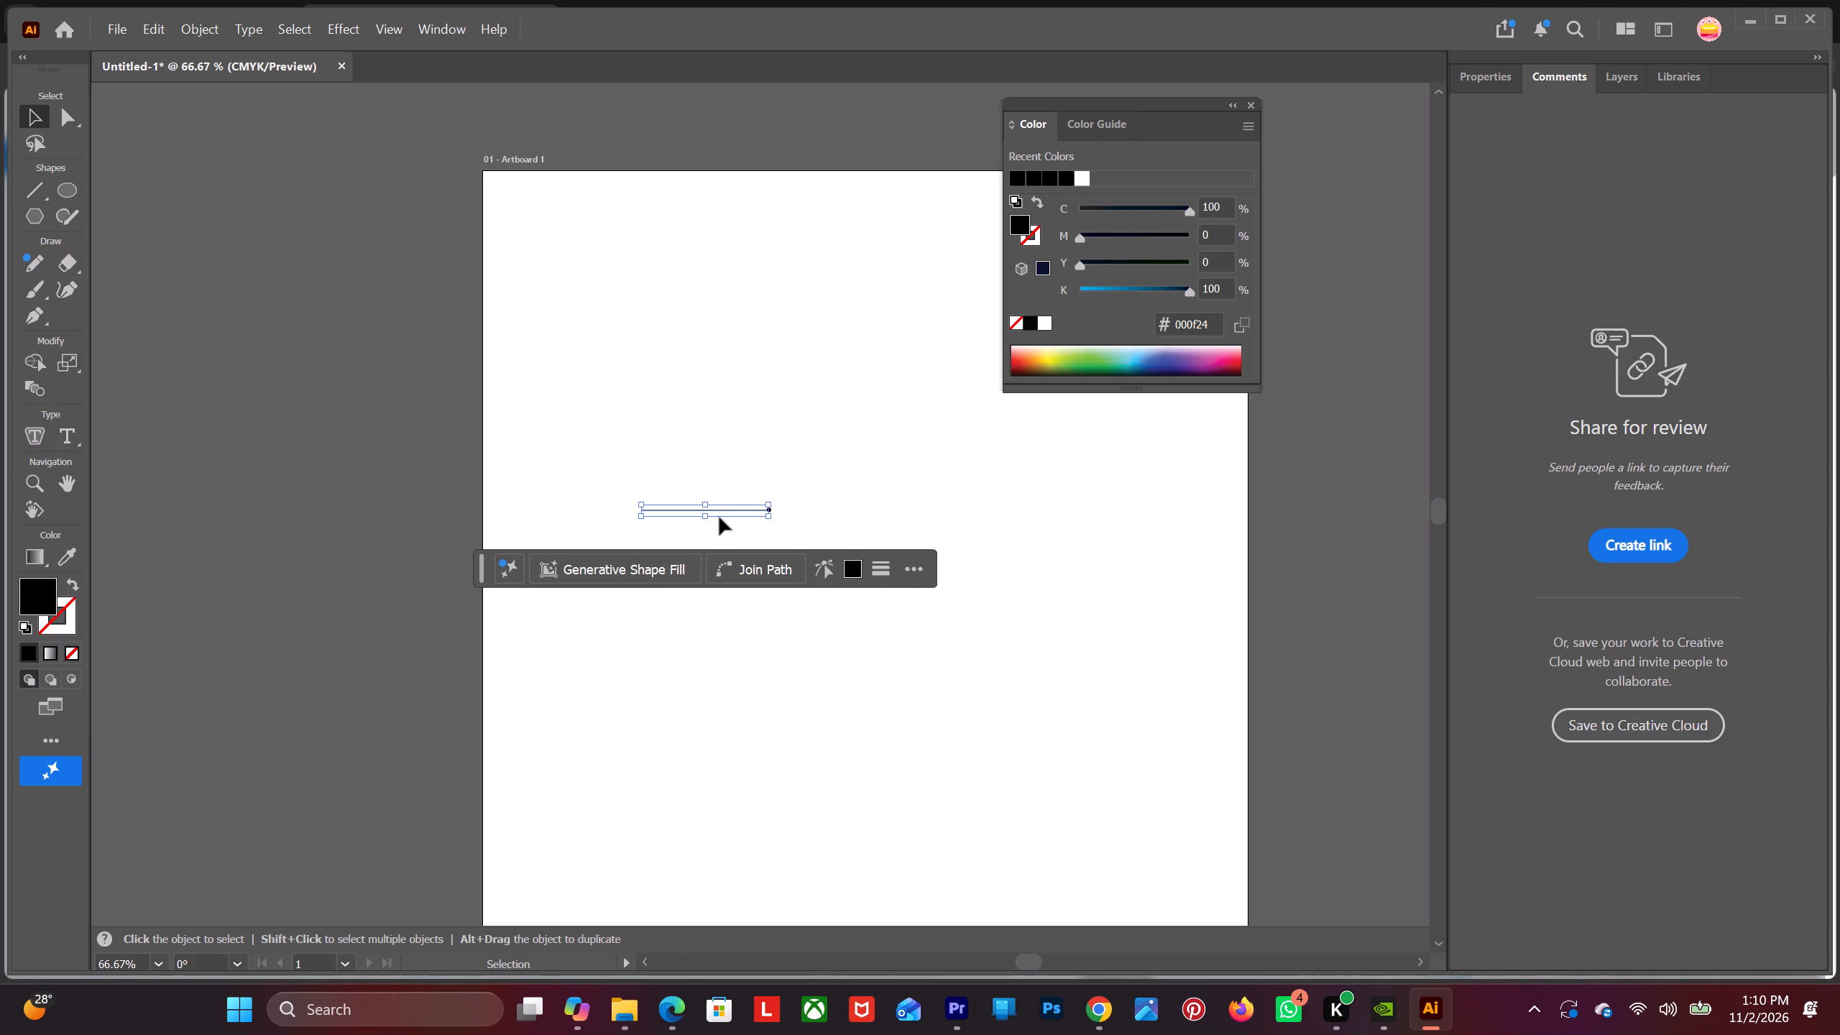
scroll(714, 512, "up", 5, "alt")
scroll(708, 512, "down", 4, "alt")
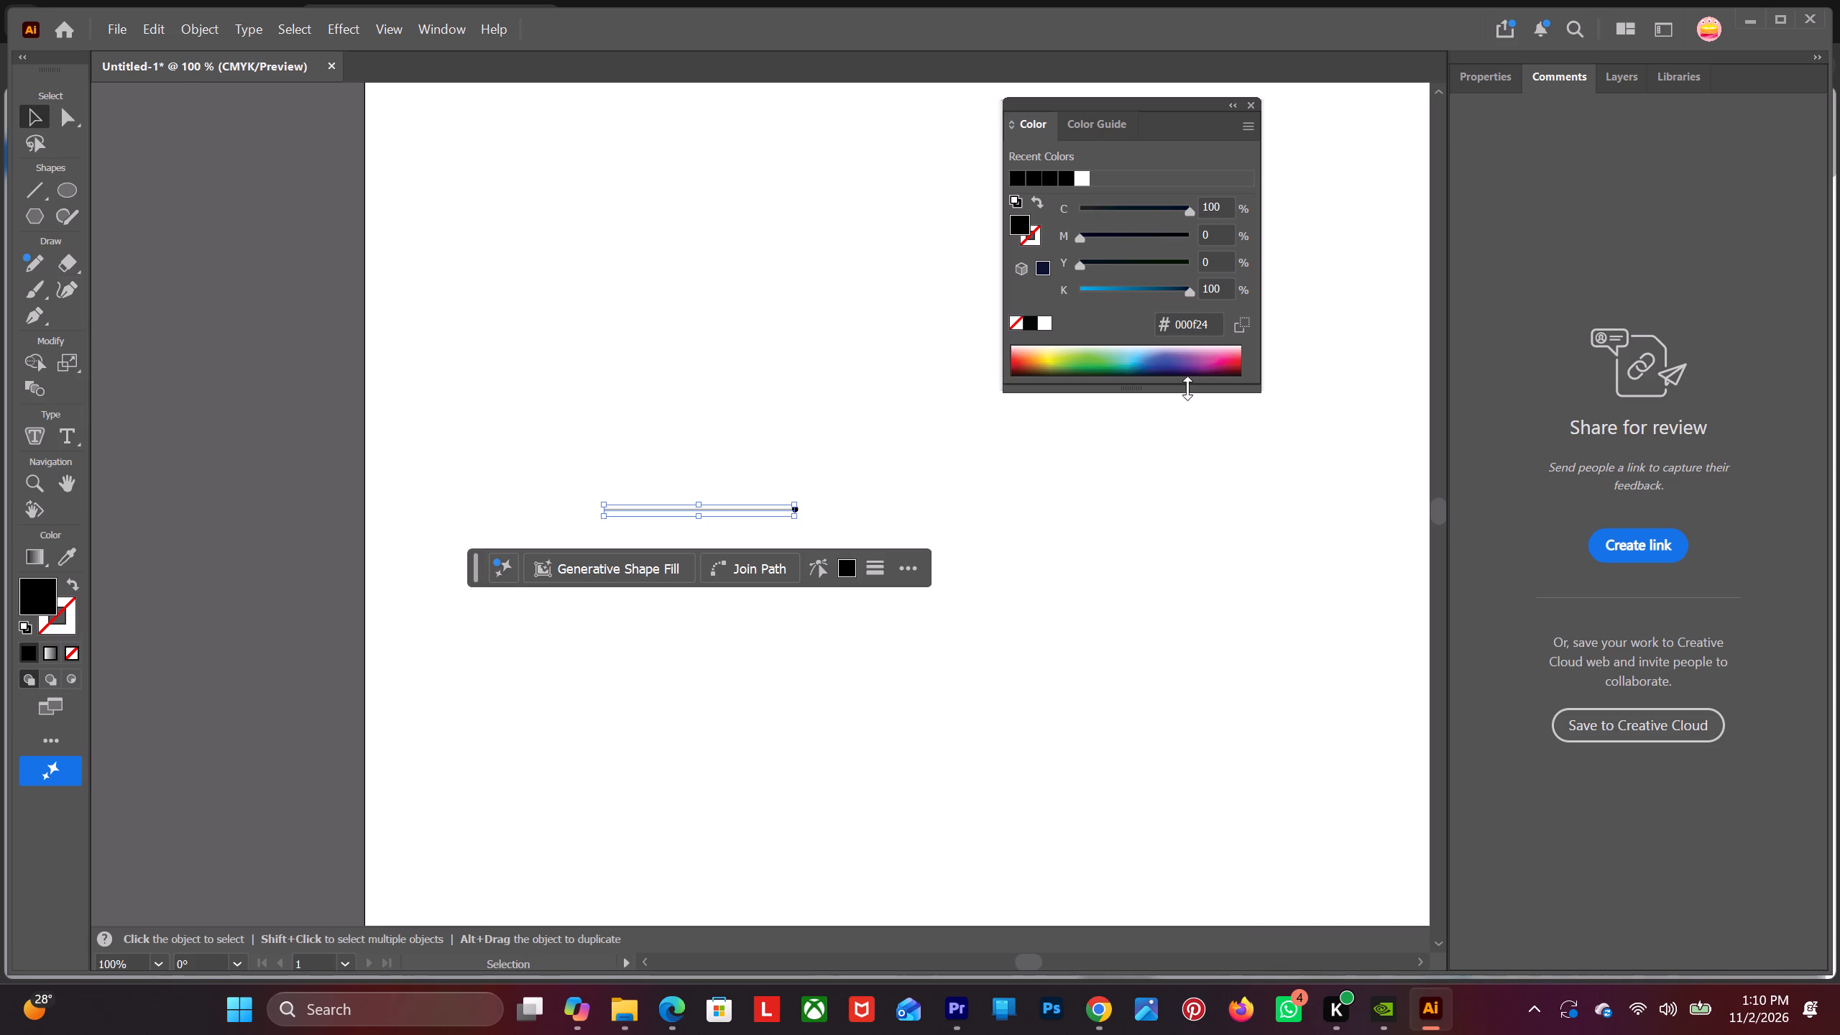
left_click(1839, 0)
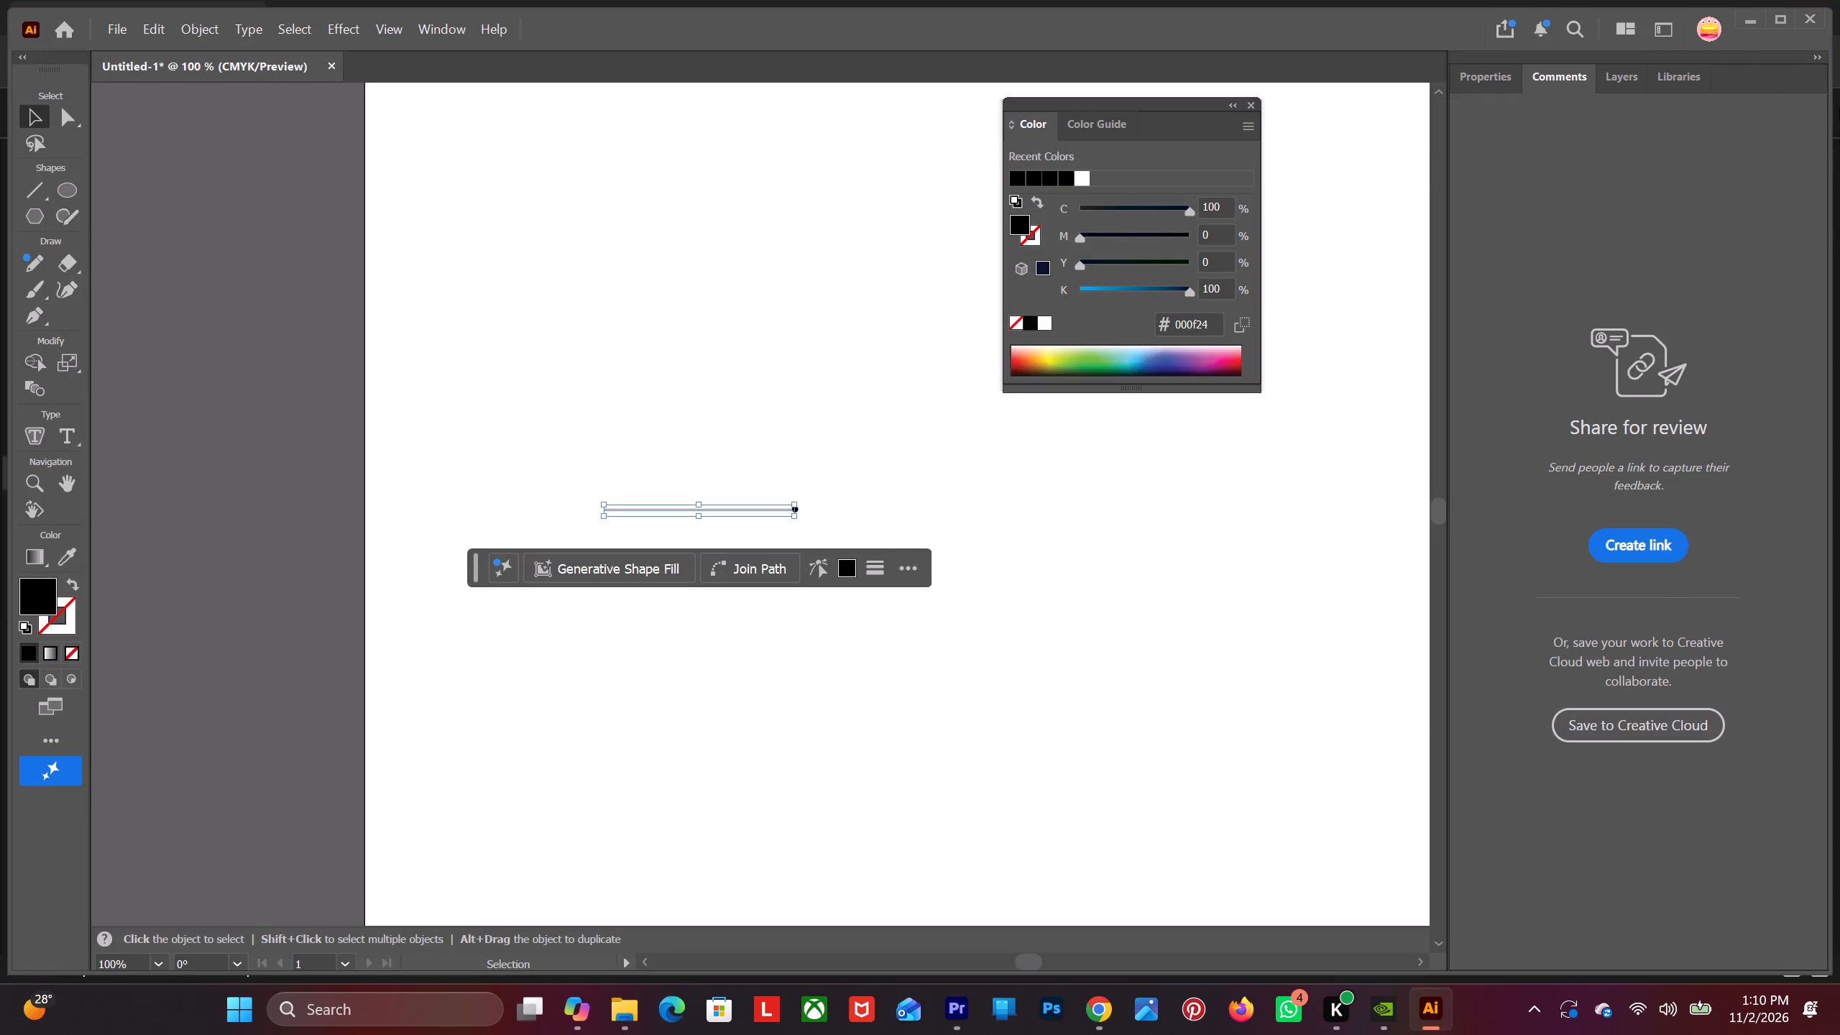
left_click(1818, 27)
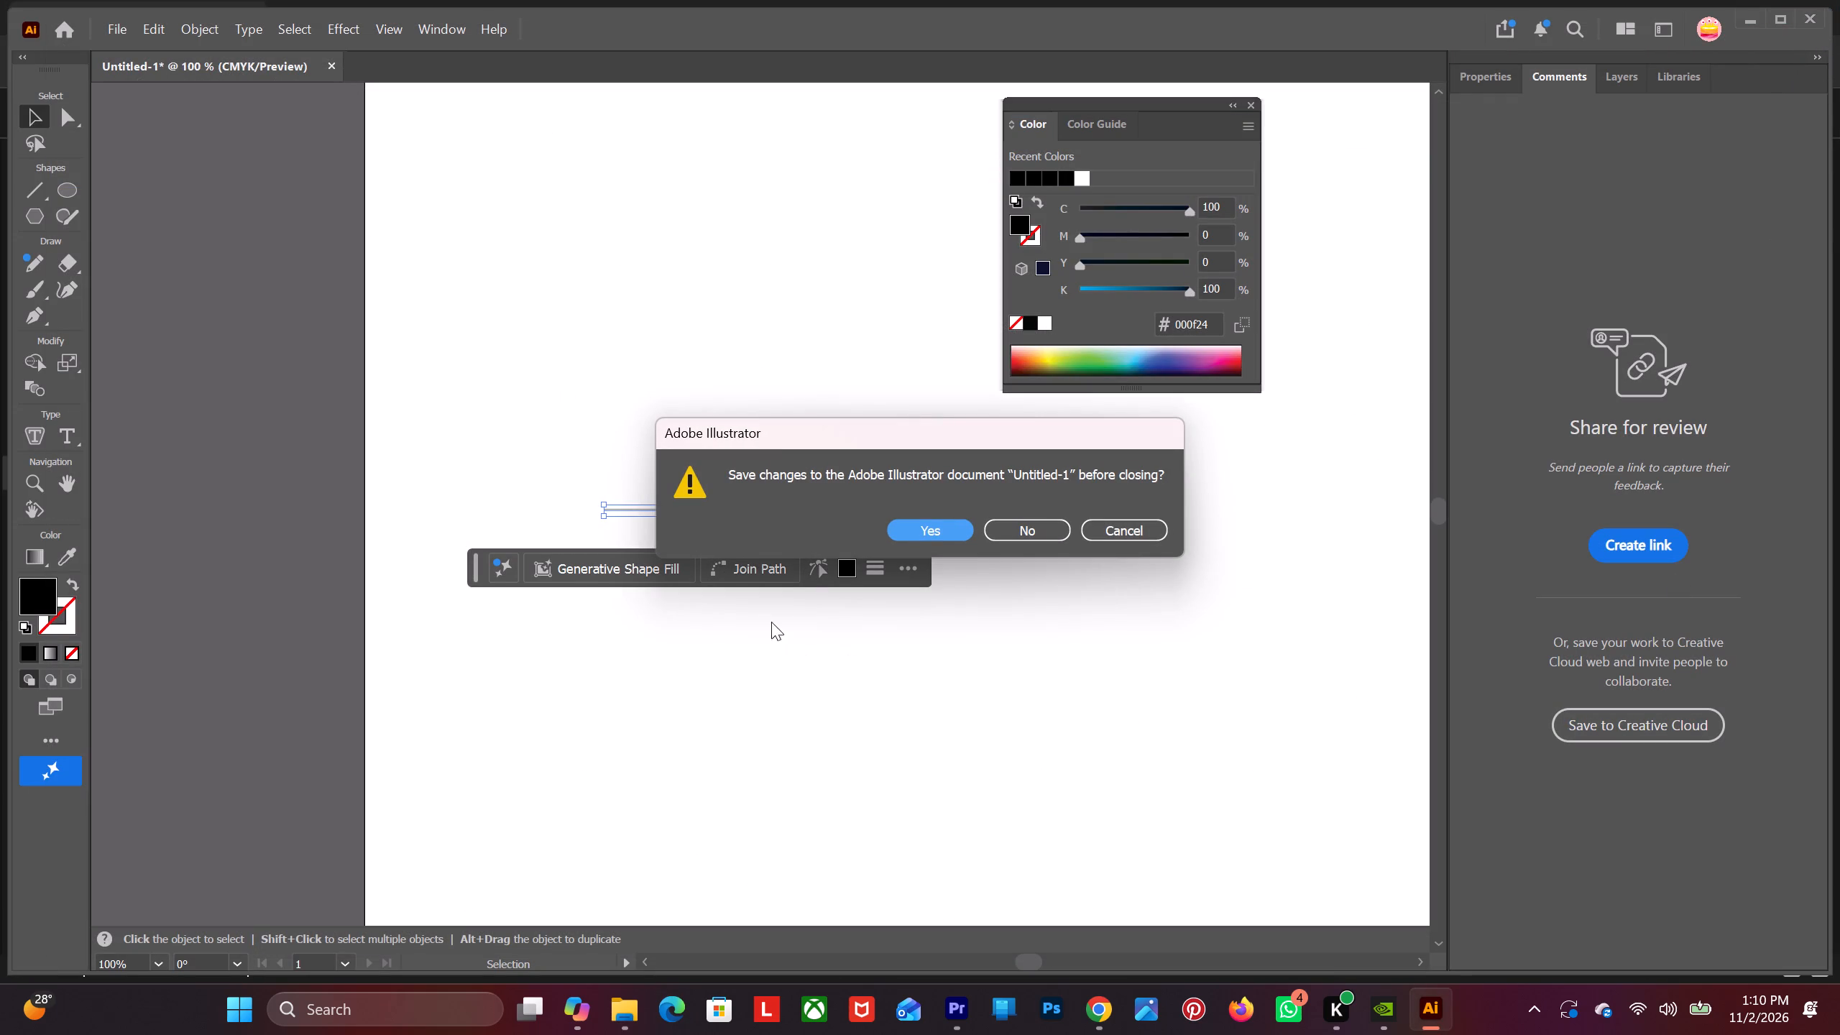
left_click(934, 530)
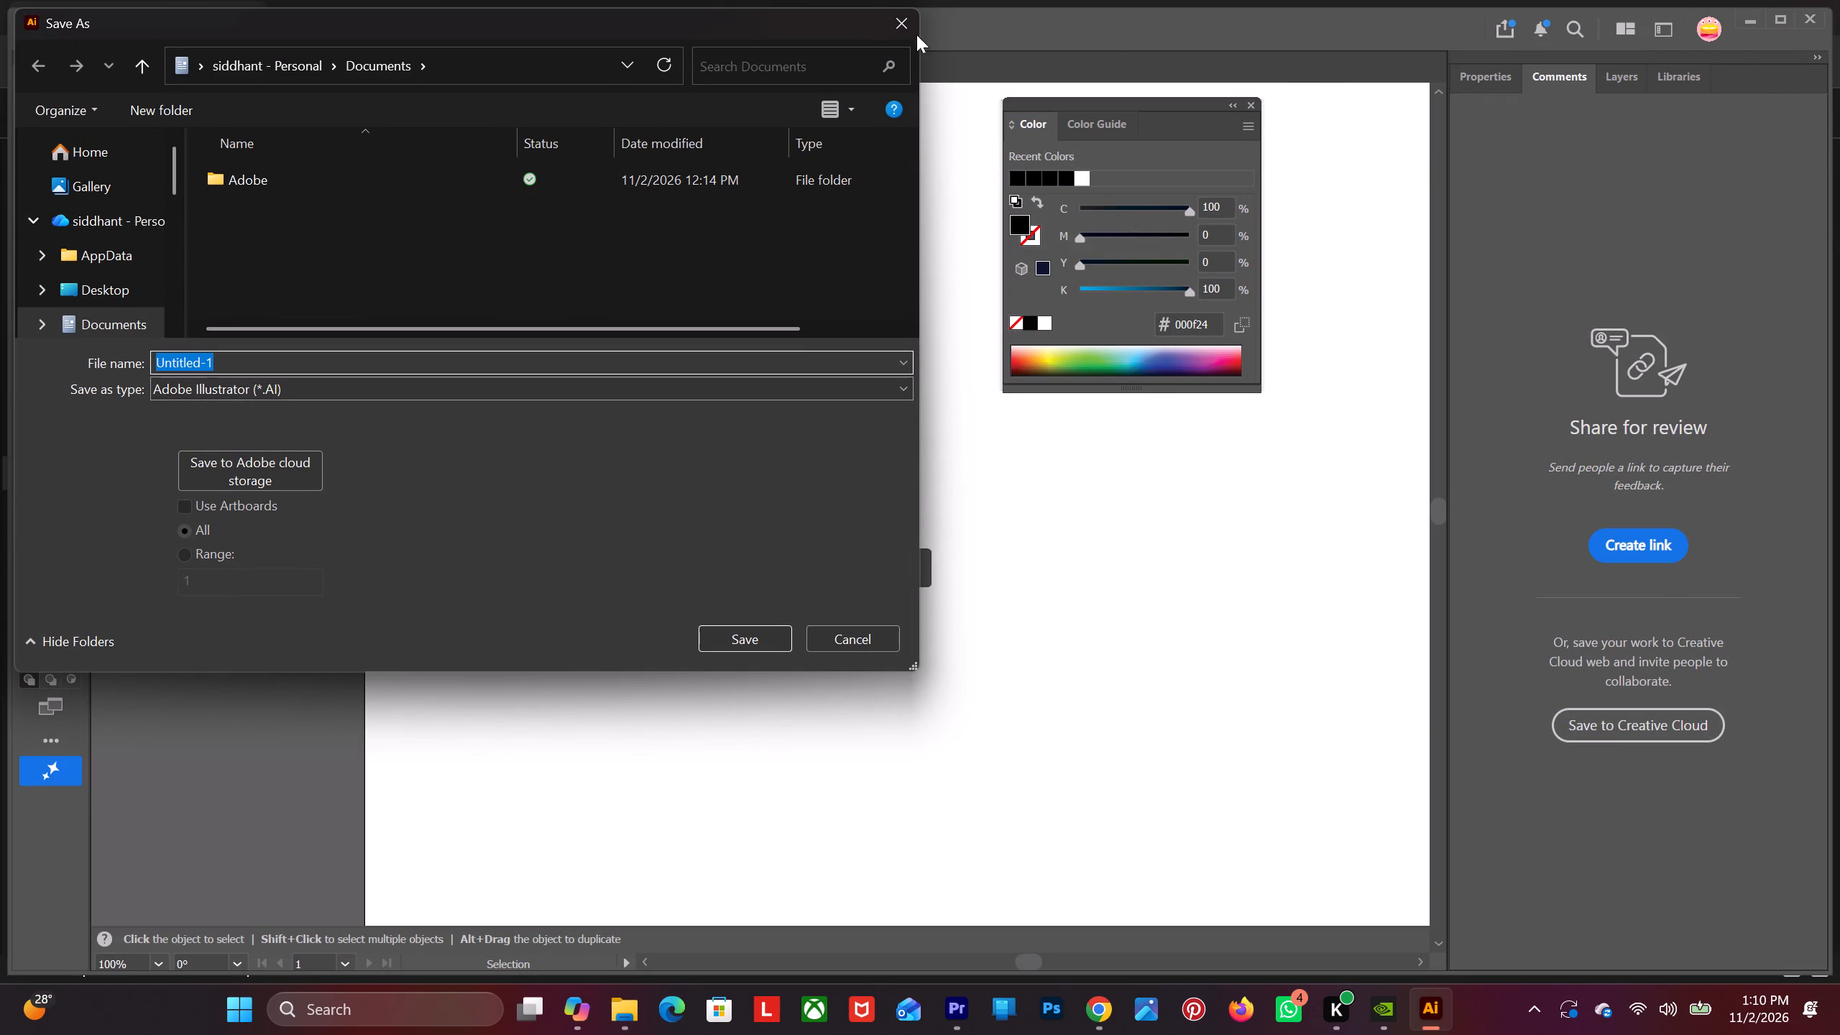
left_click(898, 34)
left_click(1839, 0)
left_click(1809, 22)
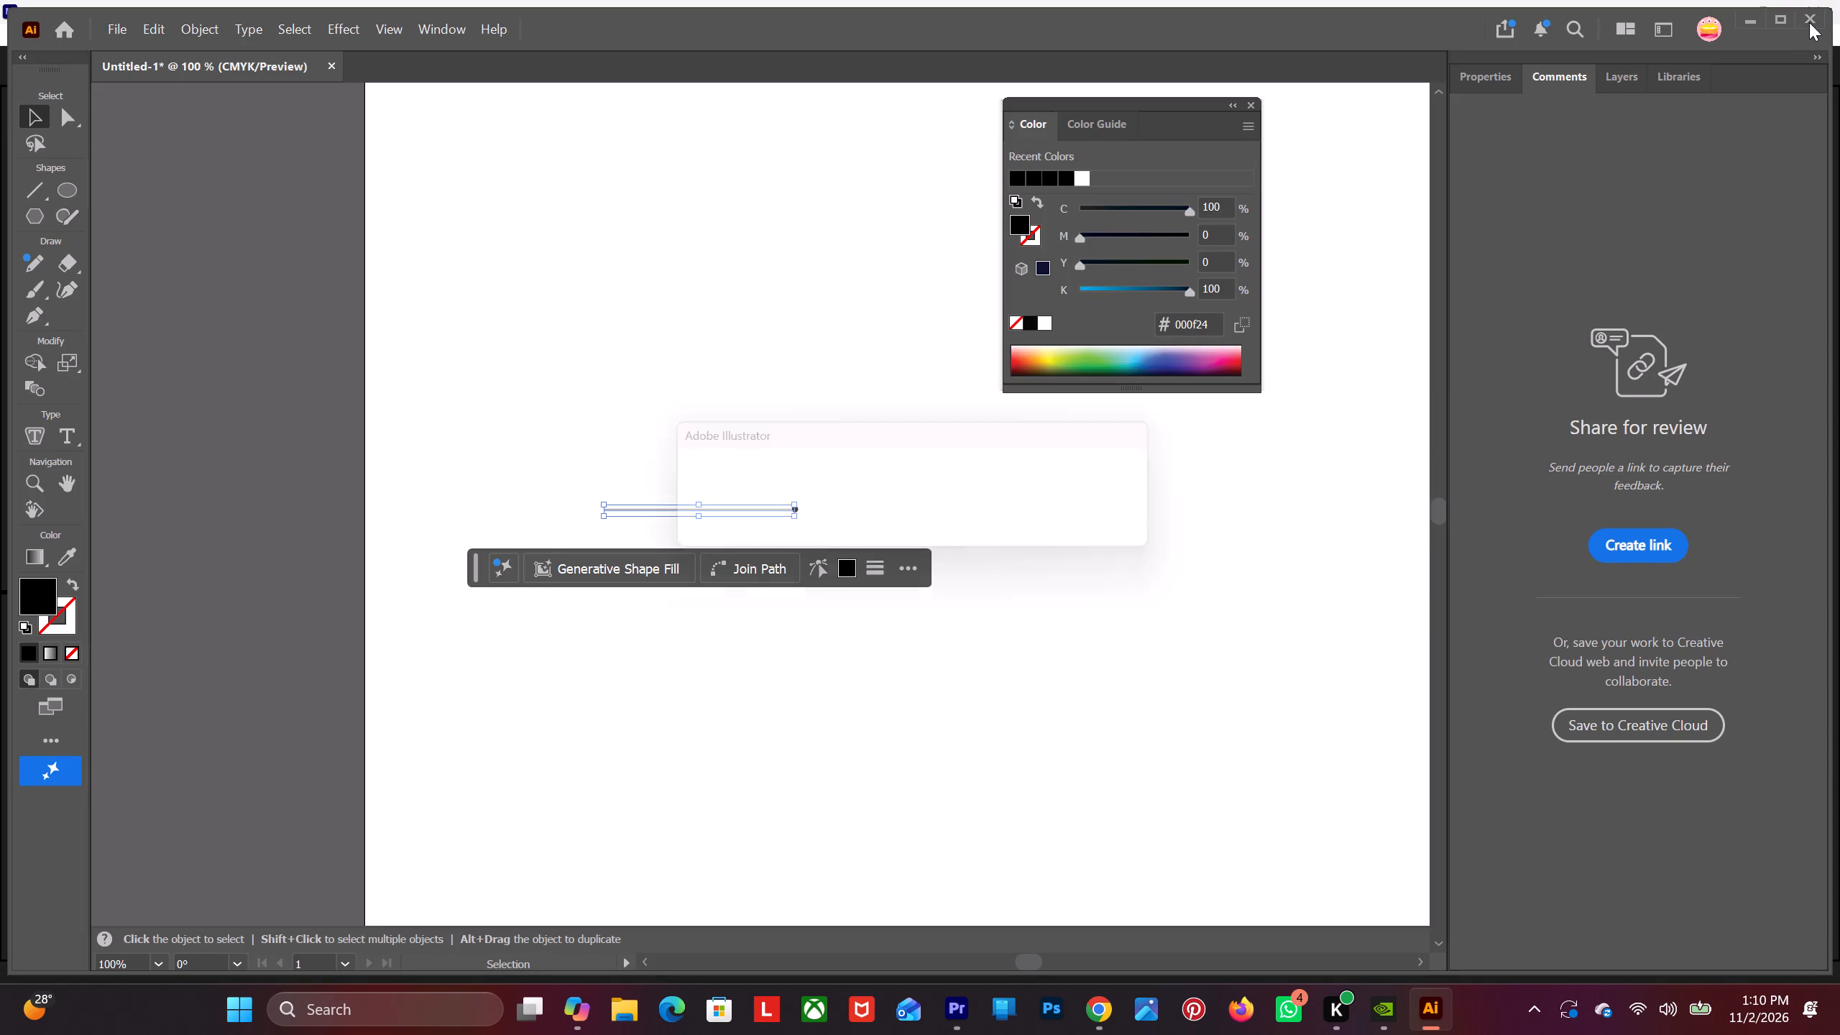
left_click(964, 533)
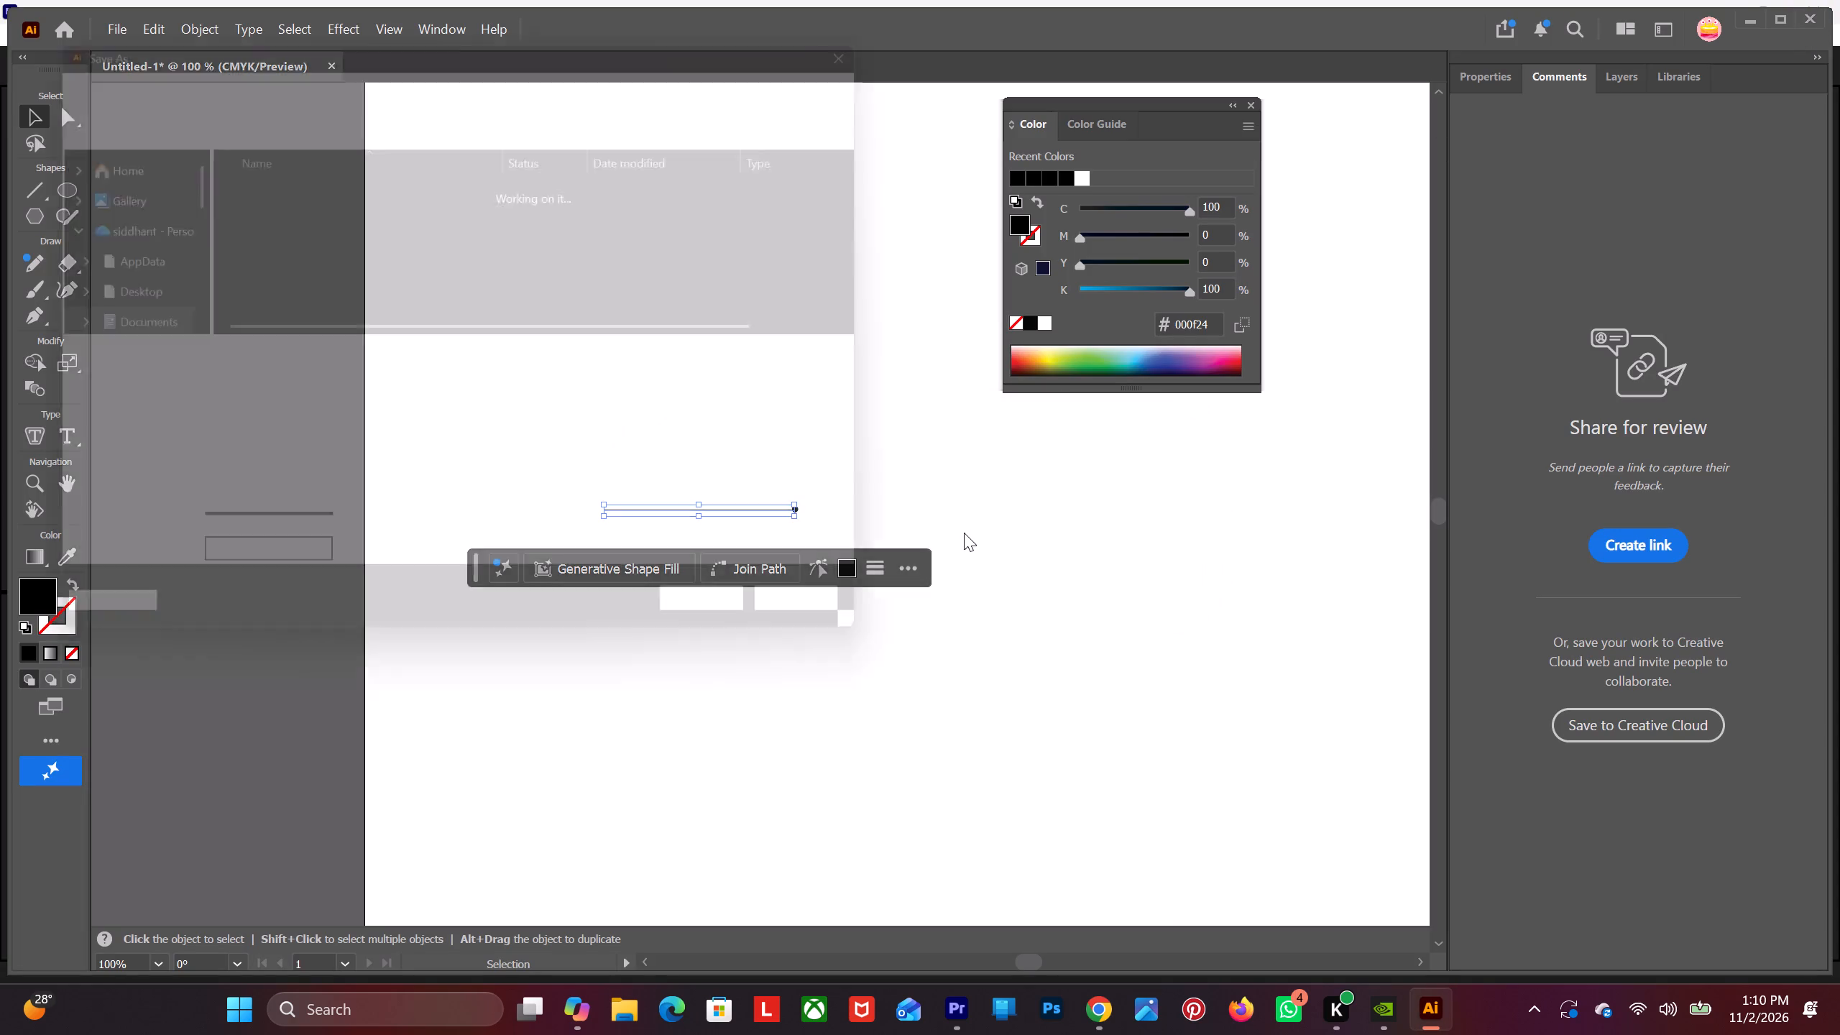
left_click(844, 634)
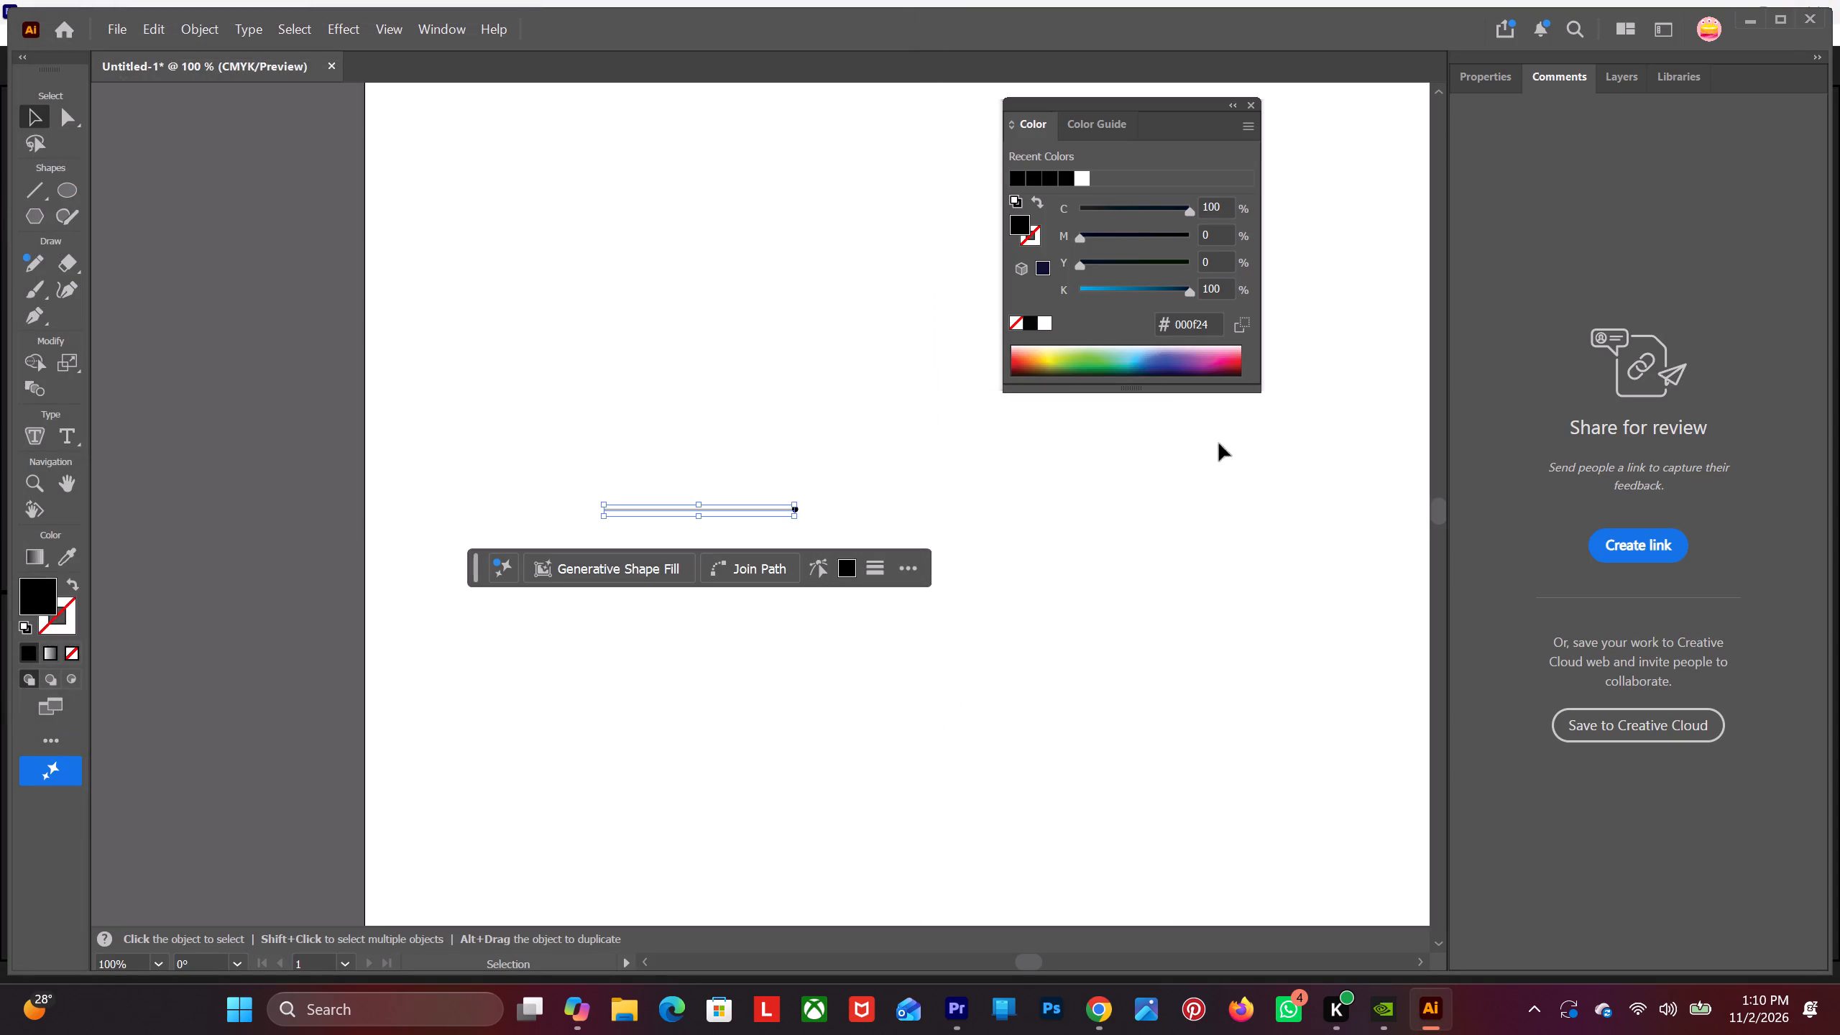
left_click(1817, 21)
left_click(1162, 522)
Close Illustrator without saving the Untitled-1 document and return to the Premiere project.
left_click(1797, 17)
left_click(1031, 532)
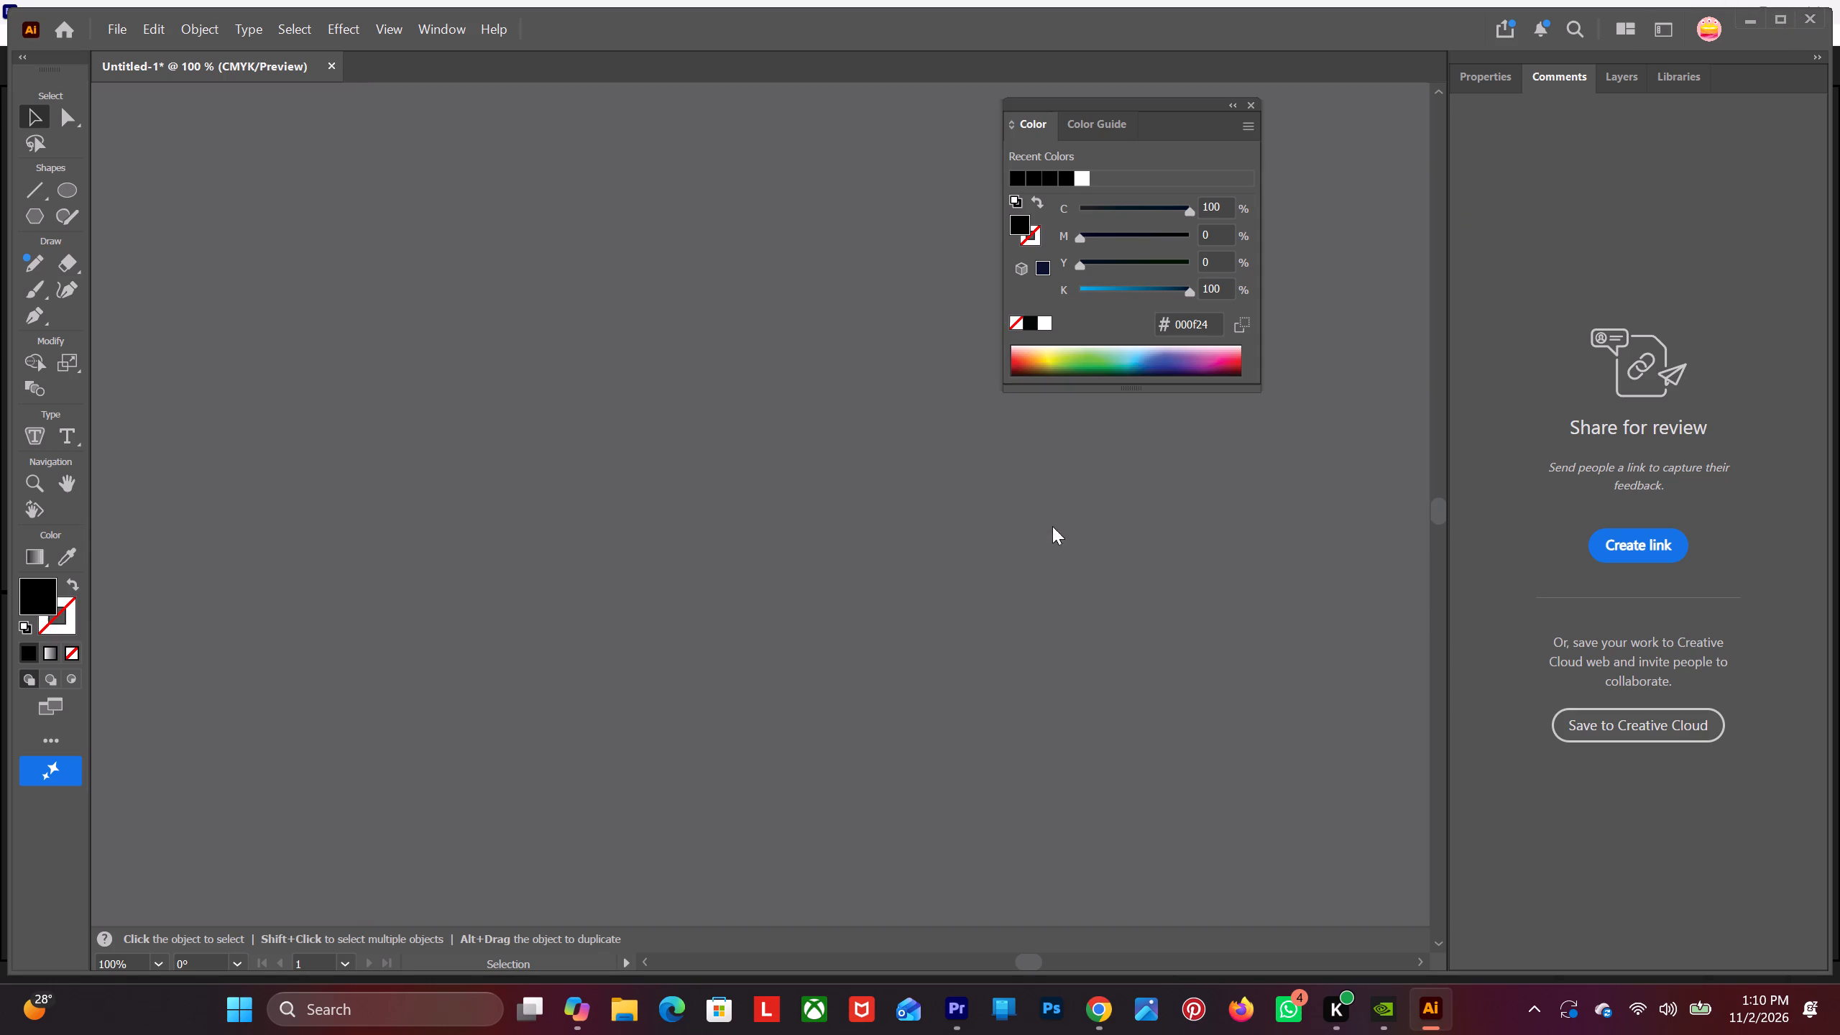
scroll(730, 679, "down", 3)
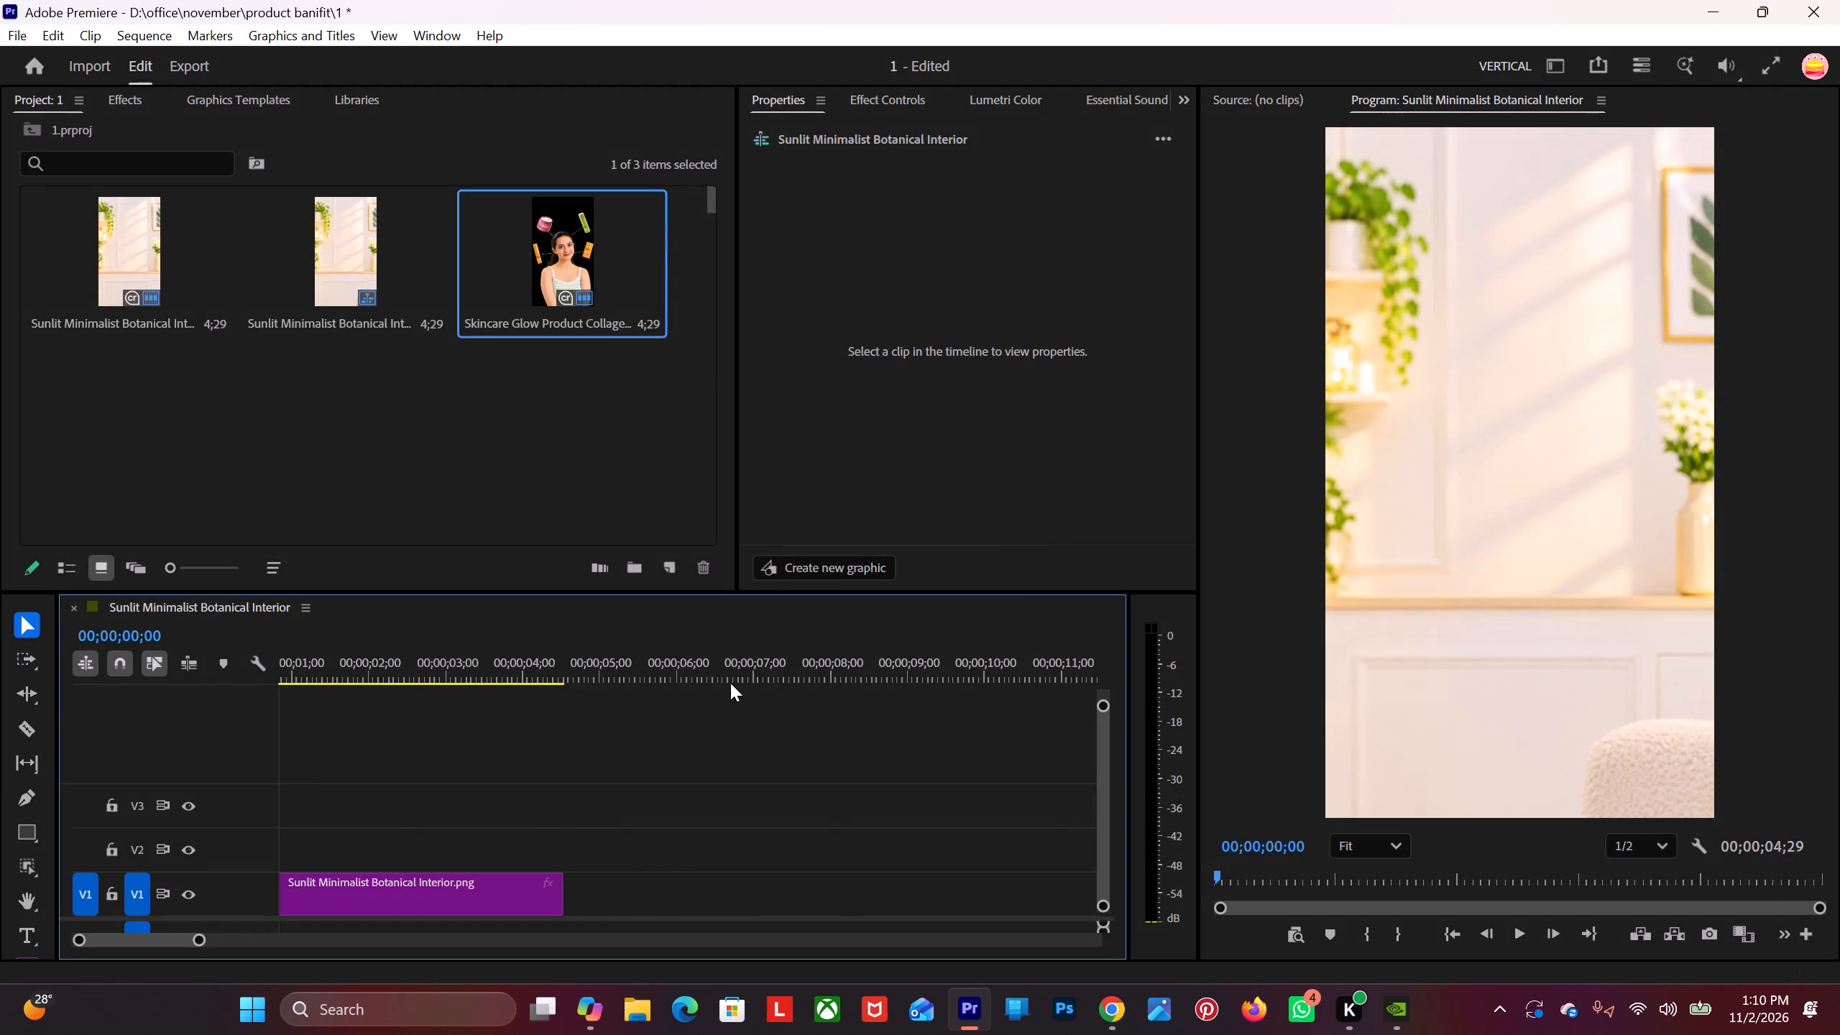
Preview the Skincare Glow Product Collage image on its own and return to the start of the sequence.
scroll(732, 691, "up", 6)
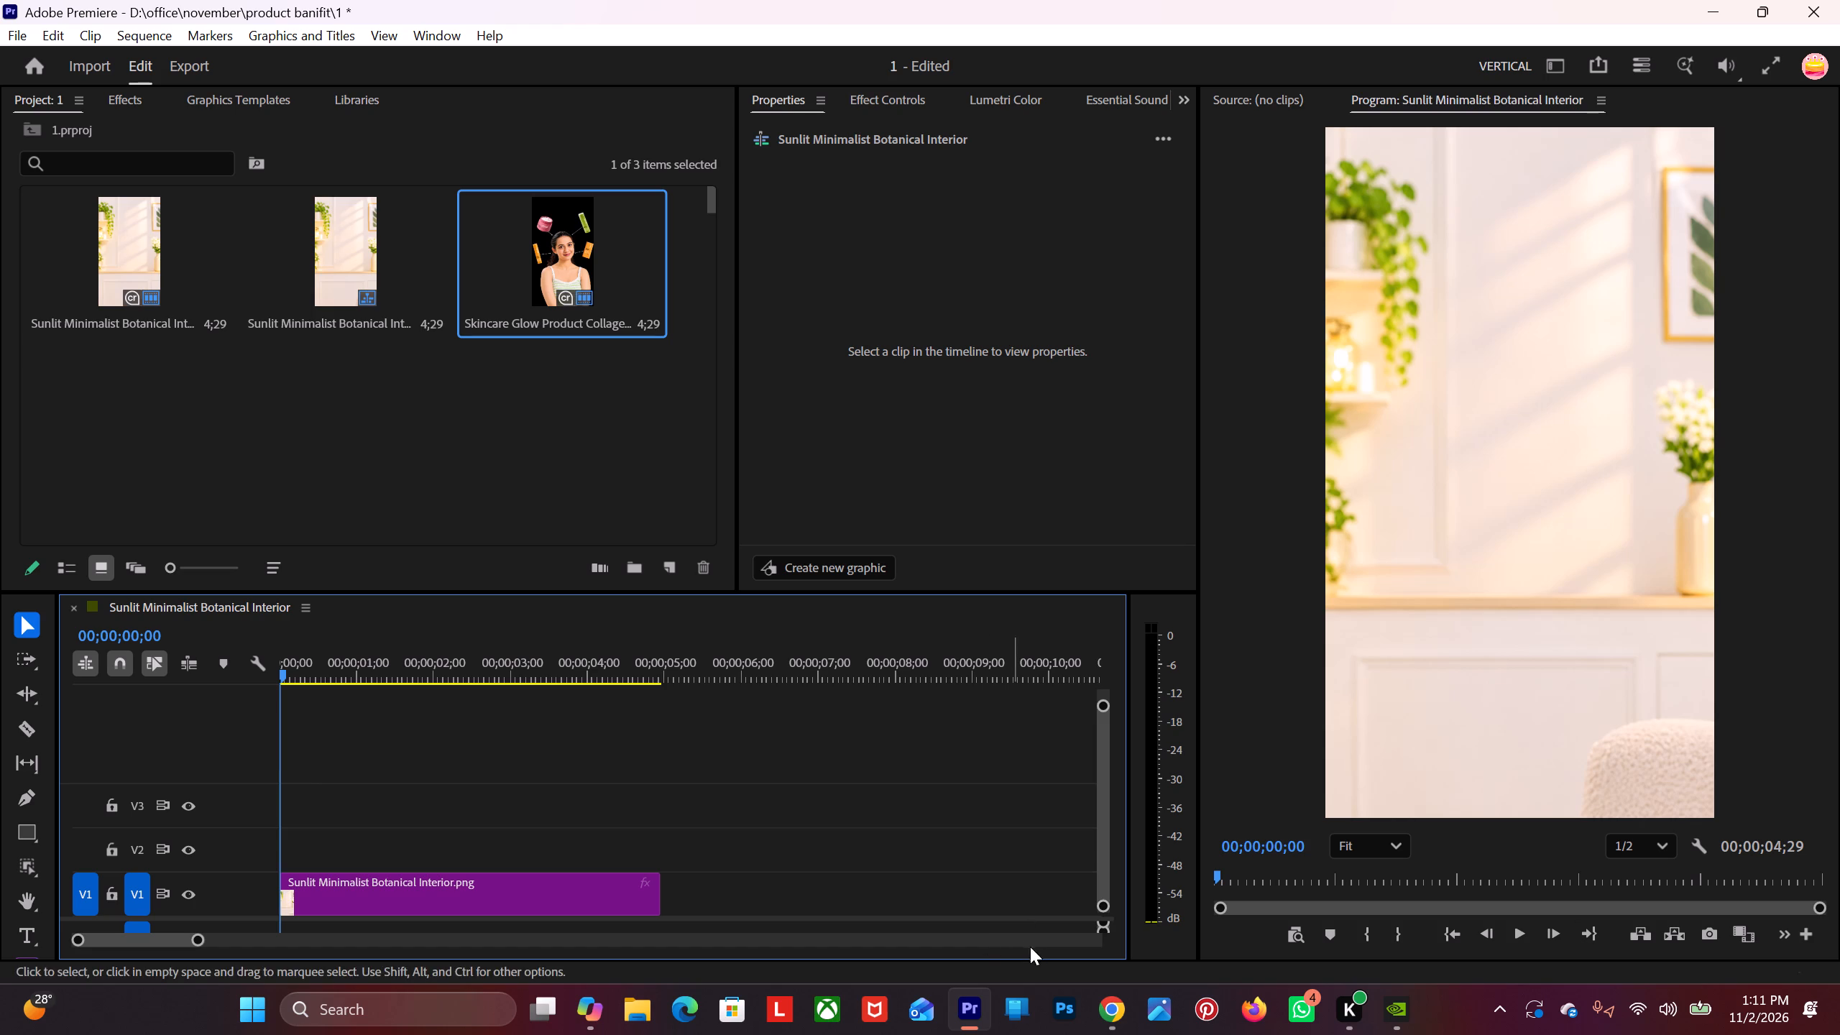
double_click(536, 264)
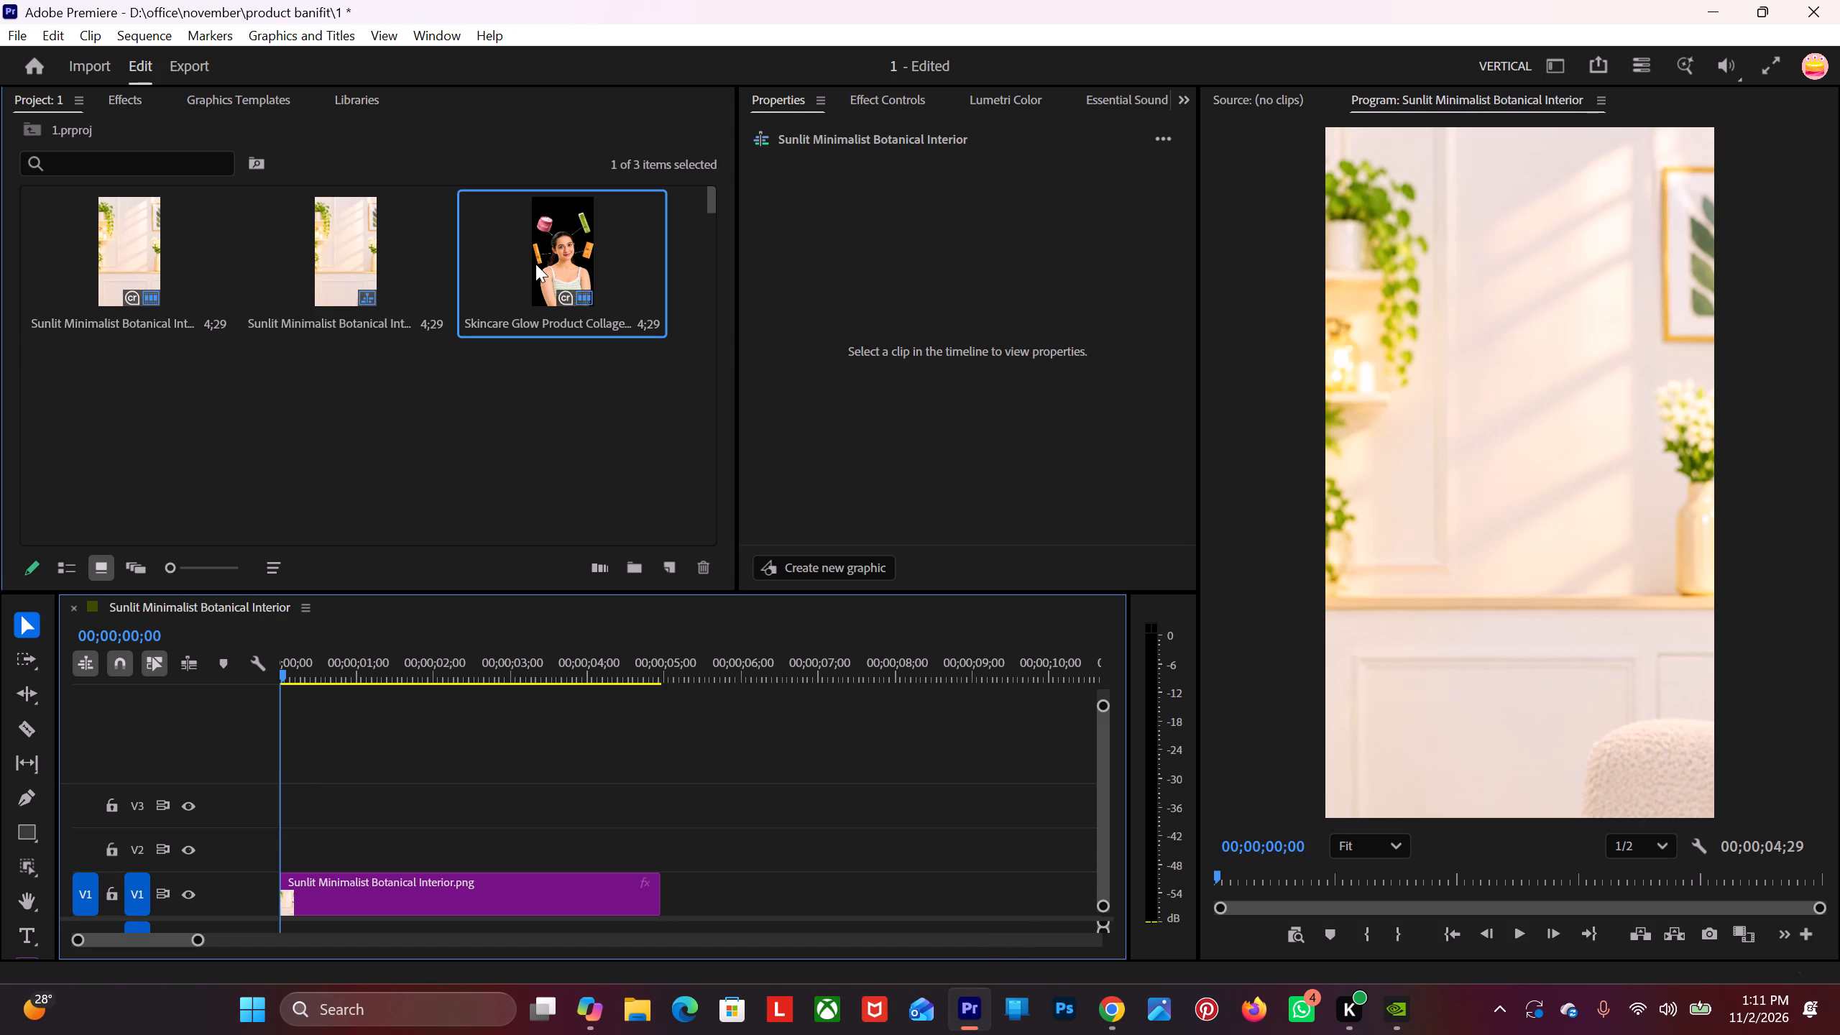
scroll(1376, 519, "up", 2)
scroll(1376, 519, "down", 6)
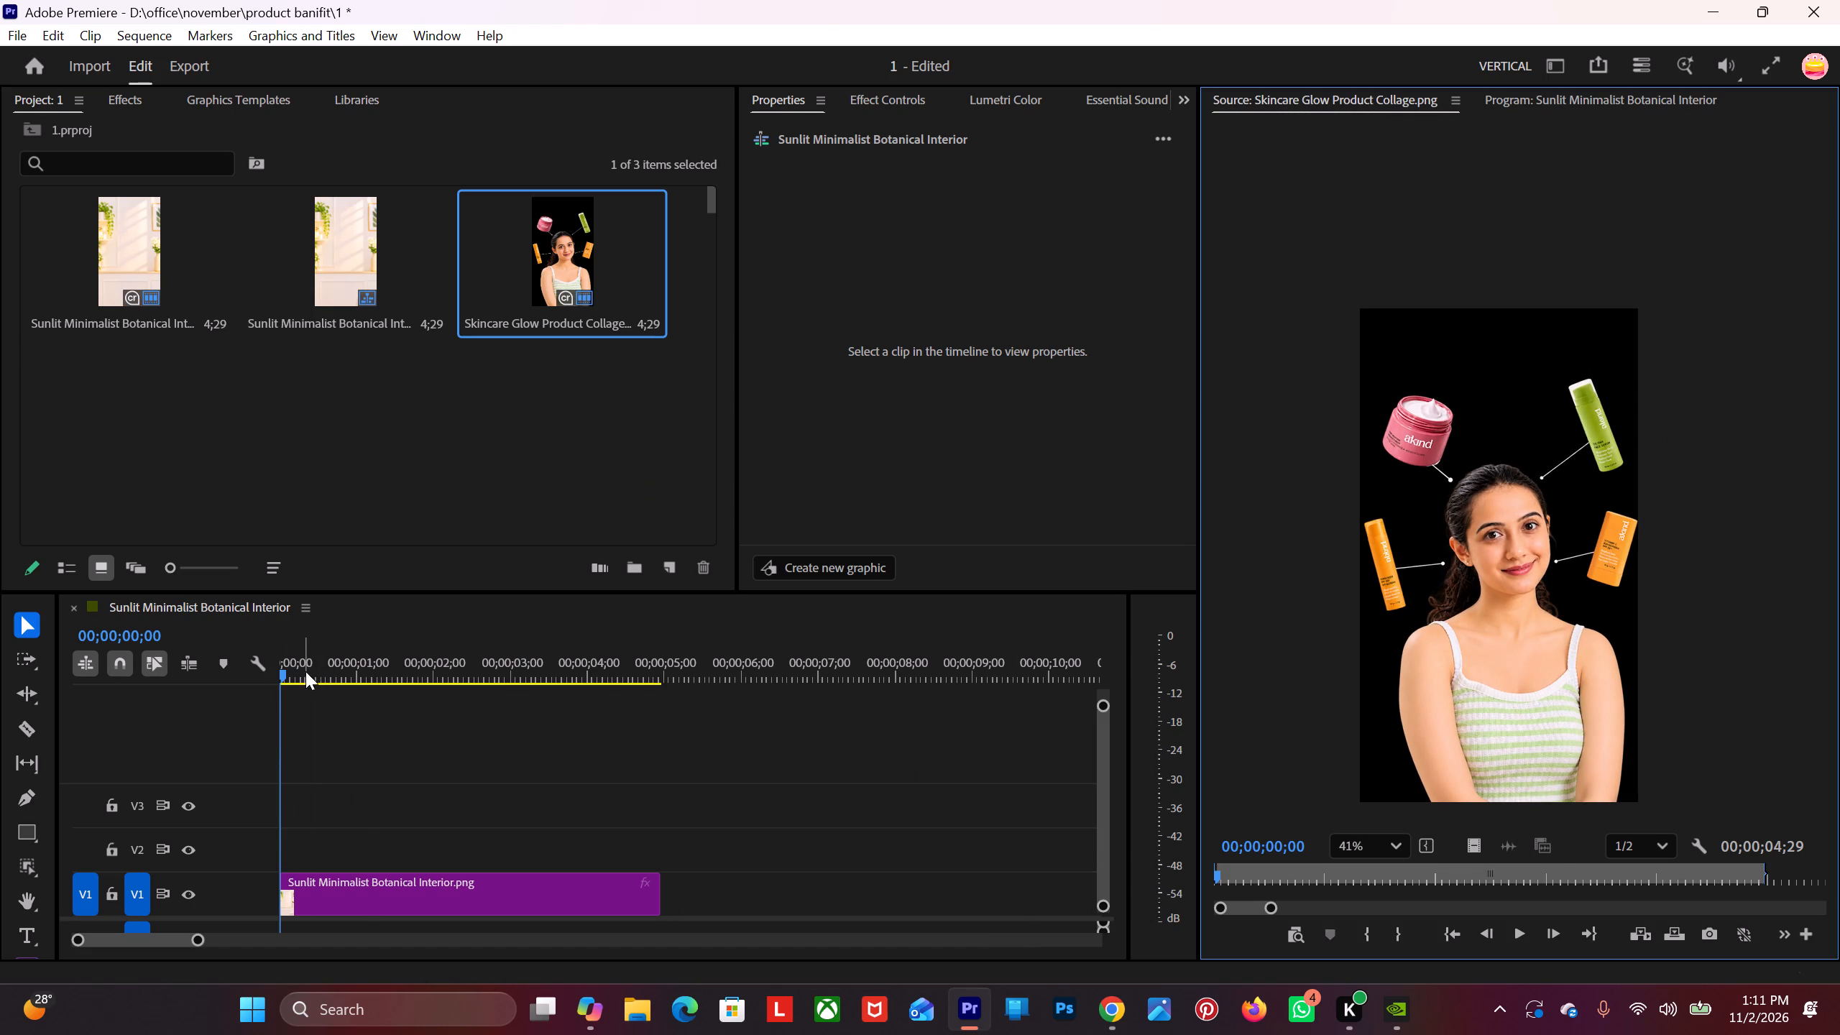
left_click_drag(305, 671, 194, 666)
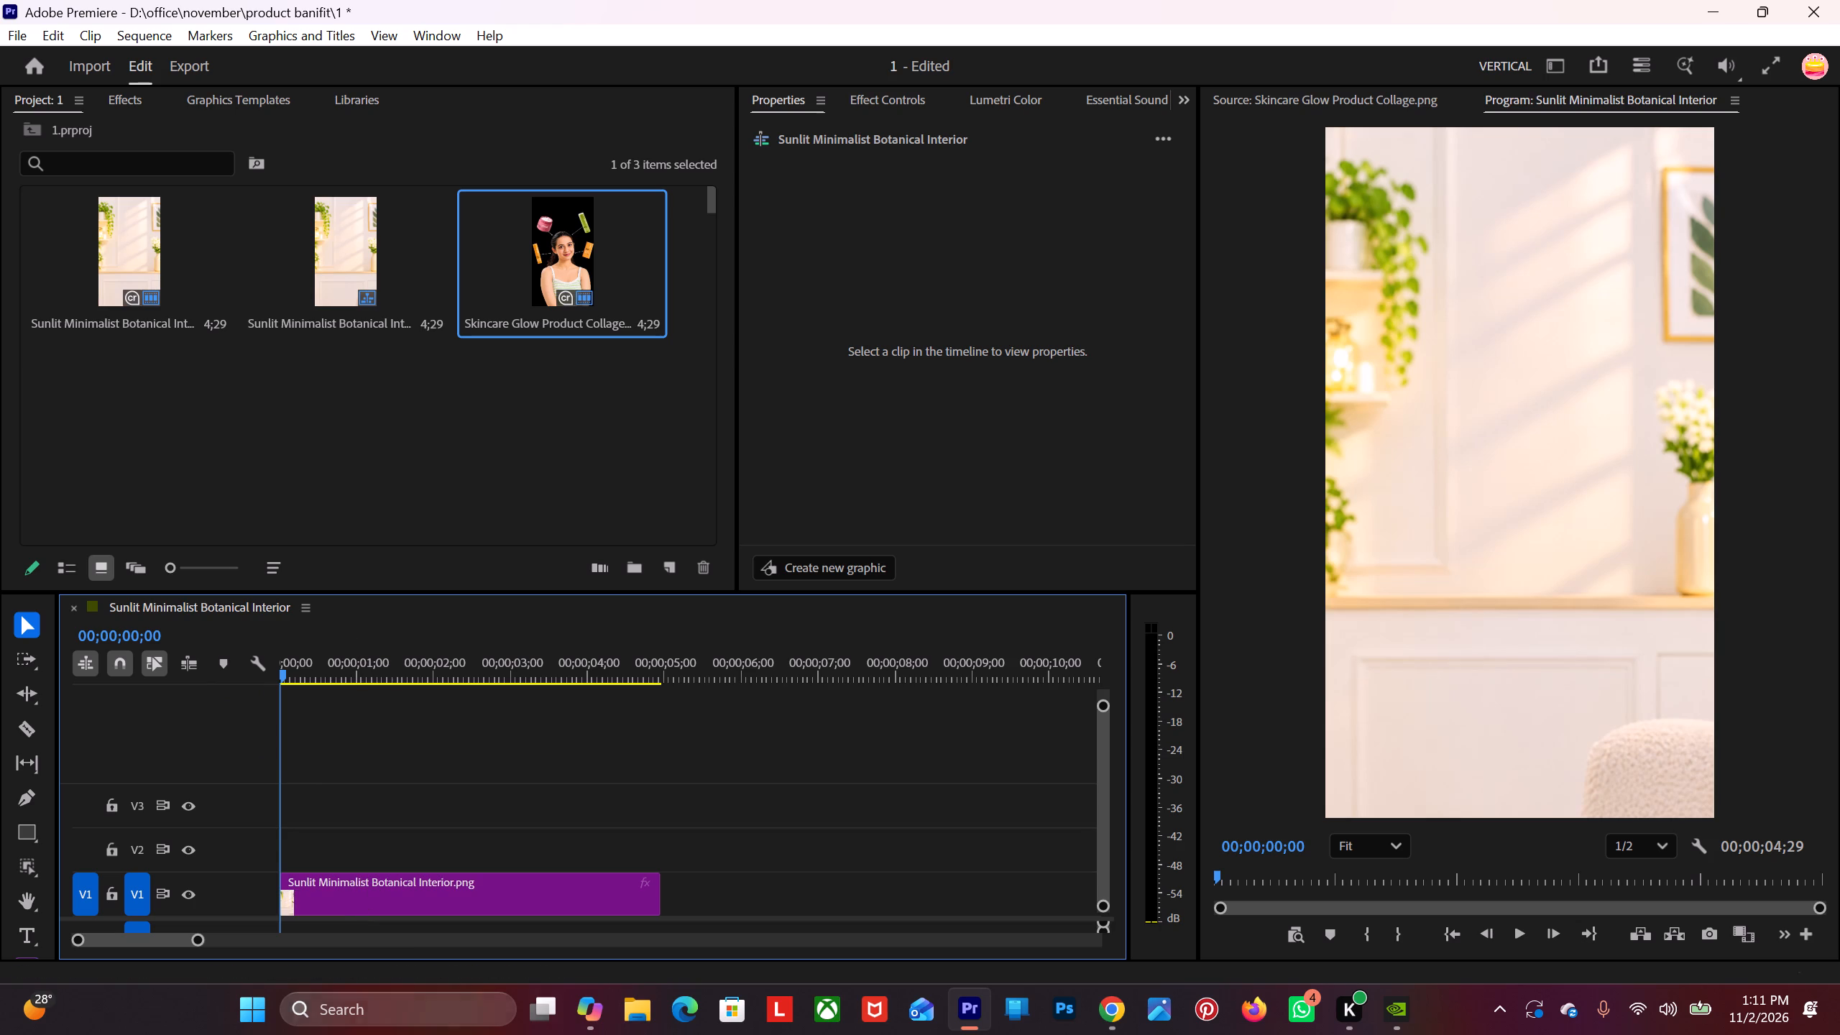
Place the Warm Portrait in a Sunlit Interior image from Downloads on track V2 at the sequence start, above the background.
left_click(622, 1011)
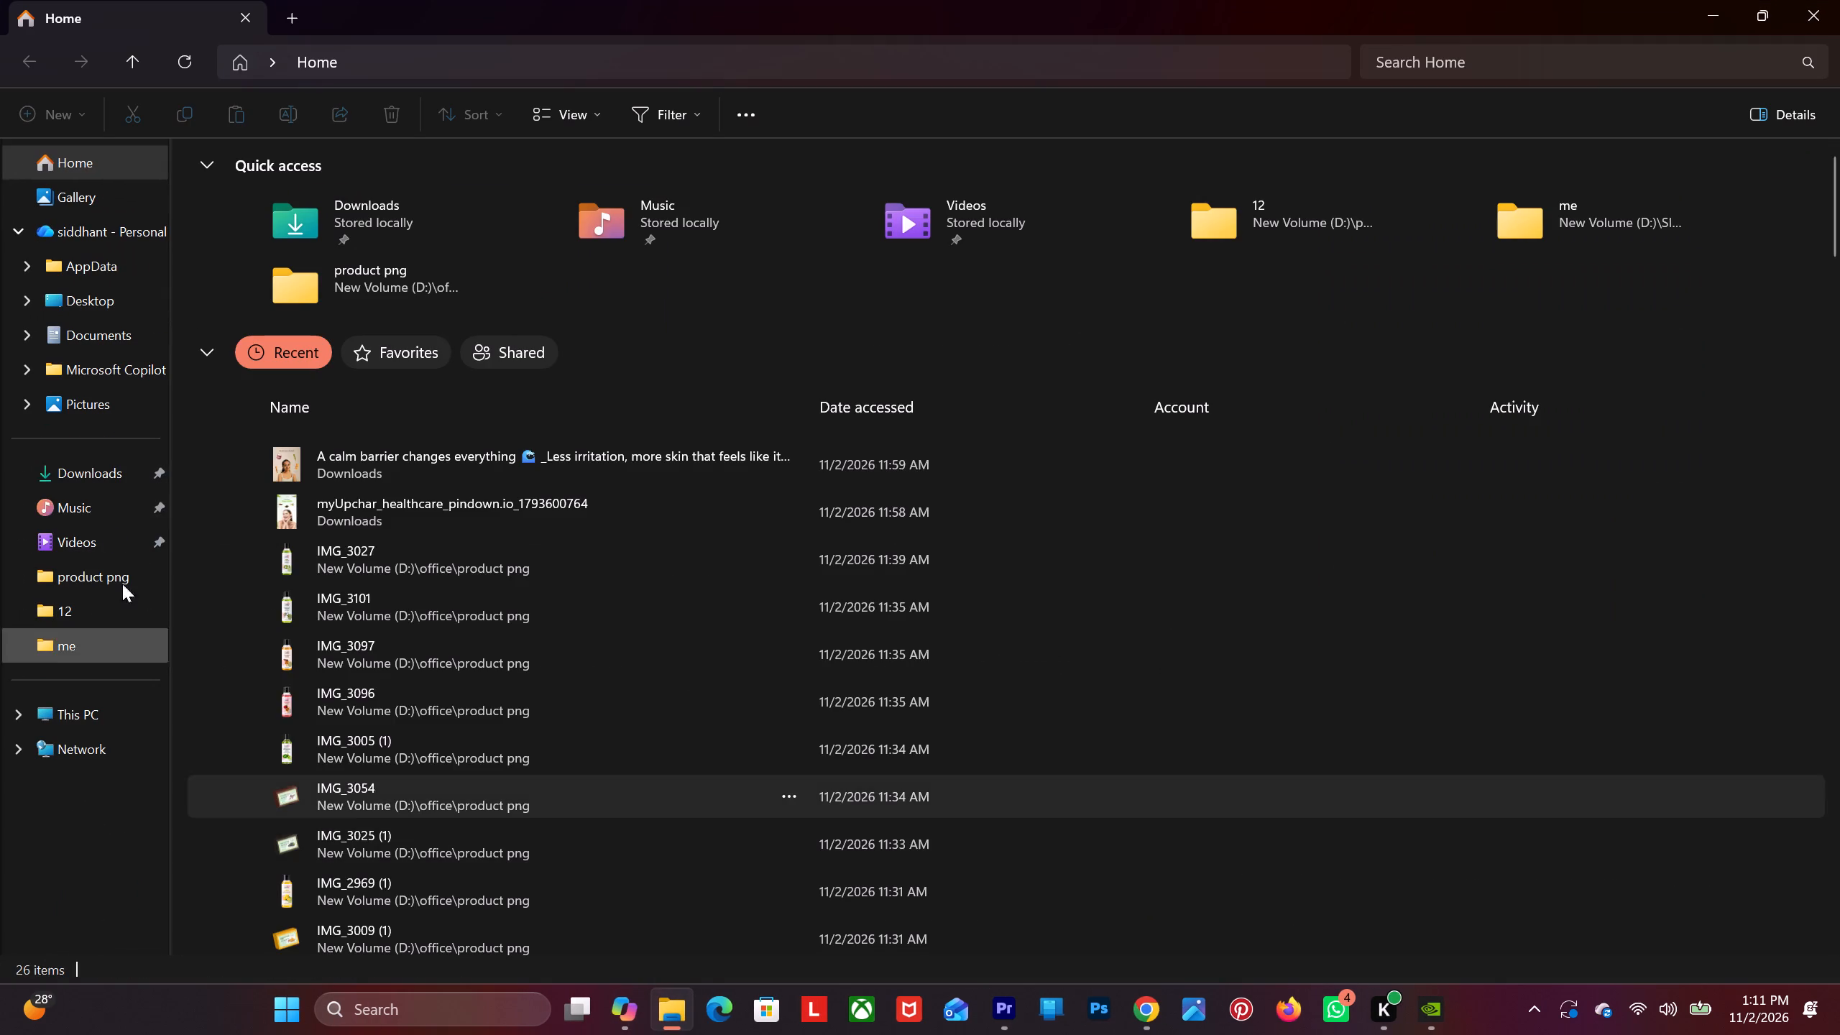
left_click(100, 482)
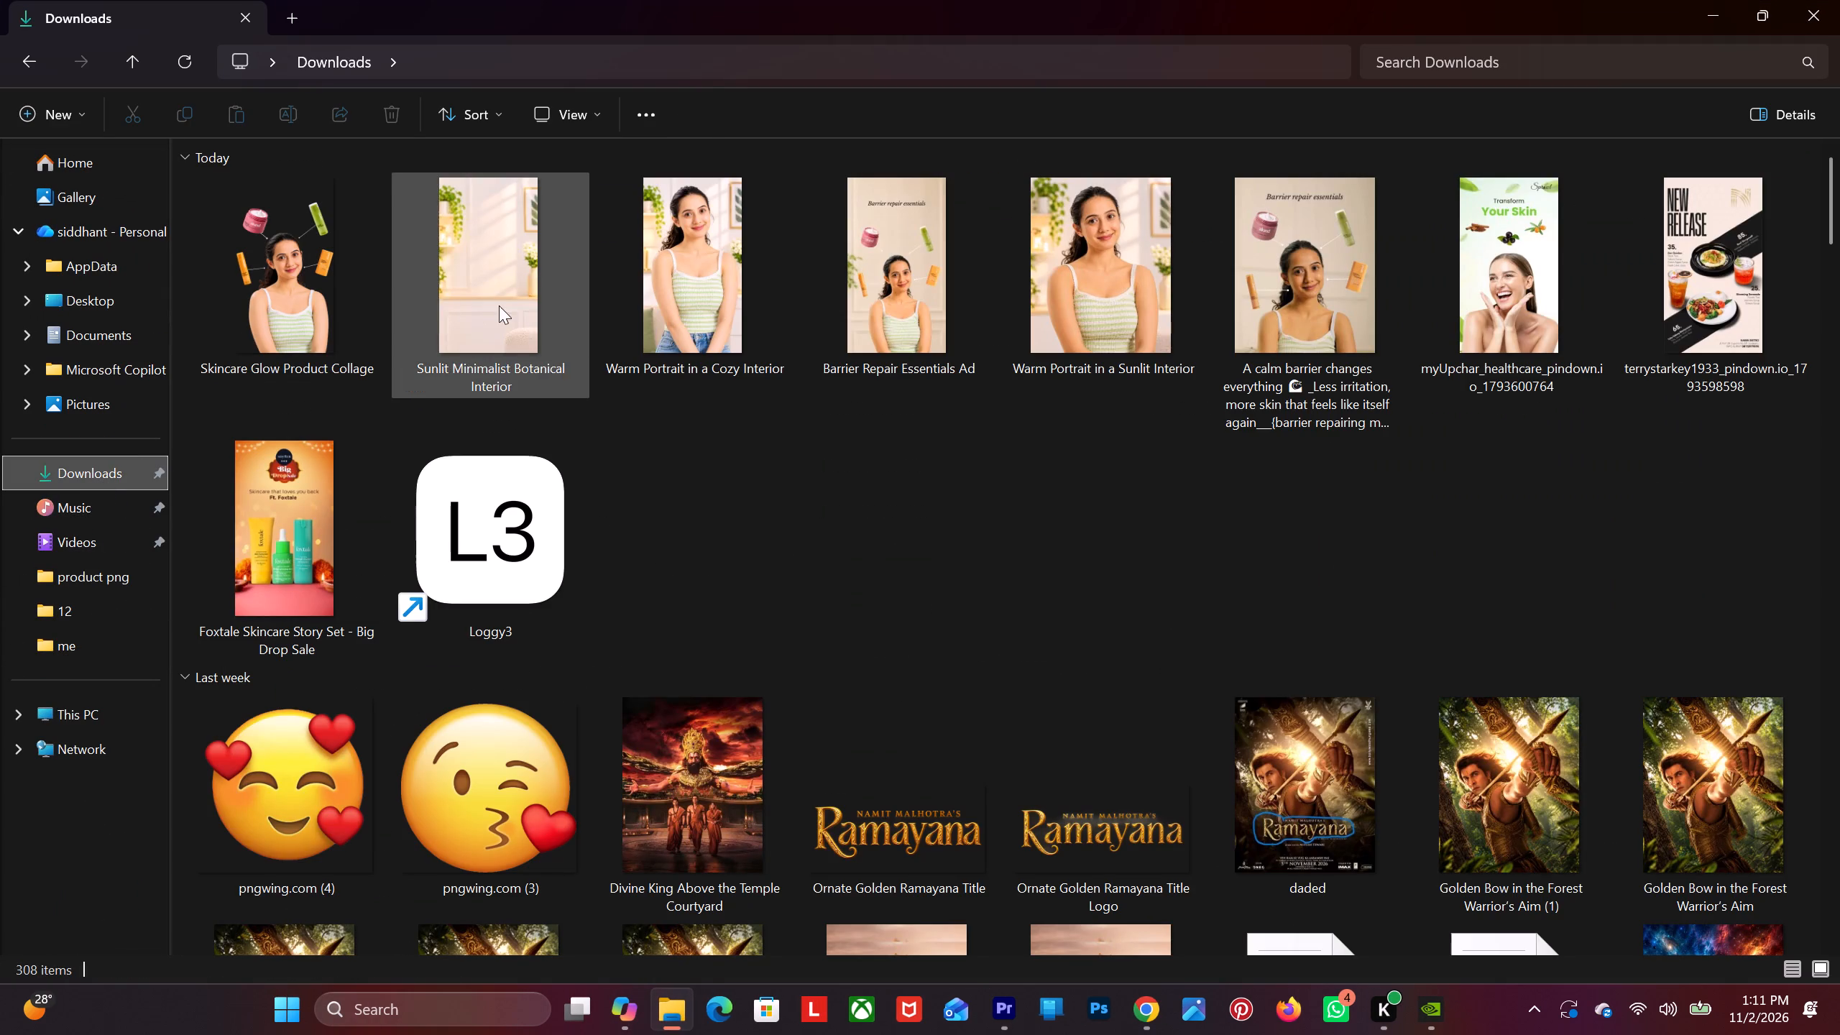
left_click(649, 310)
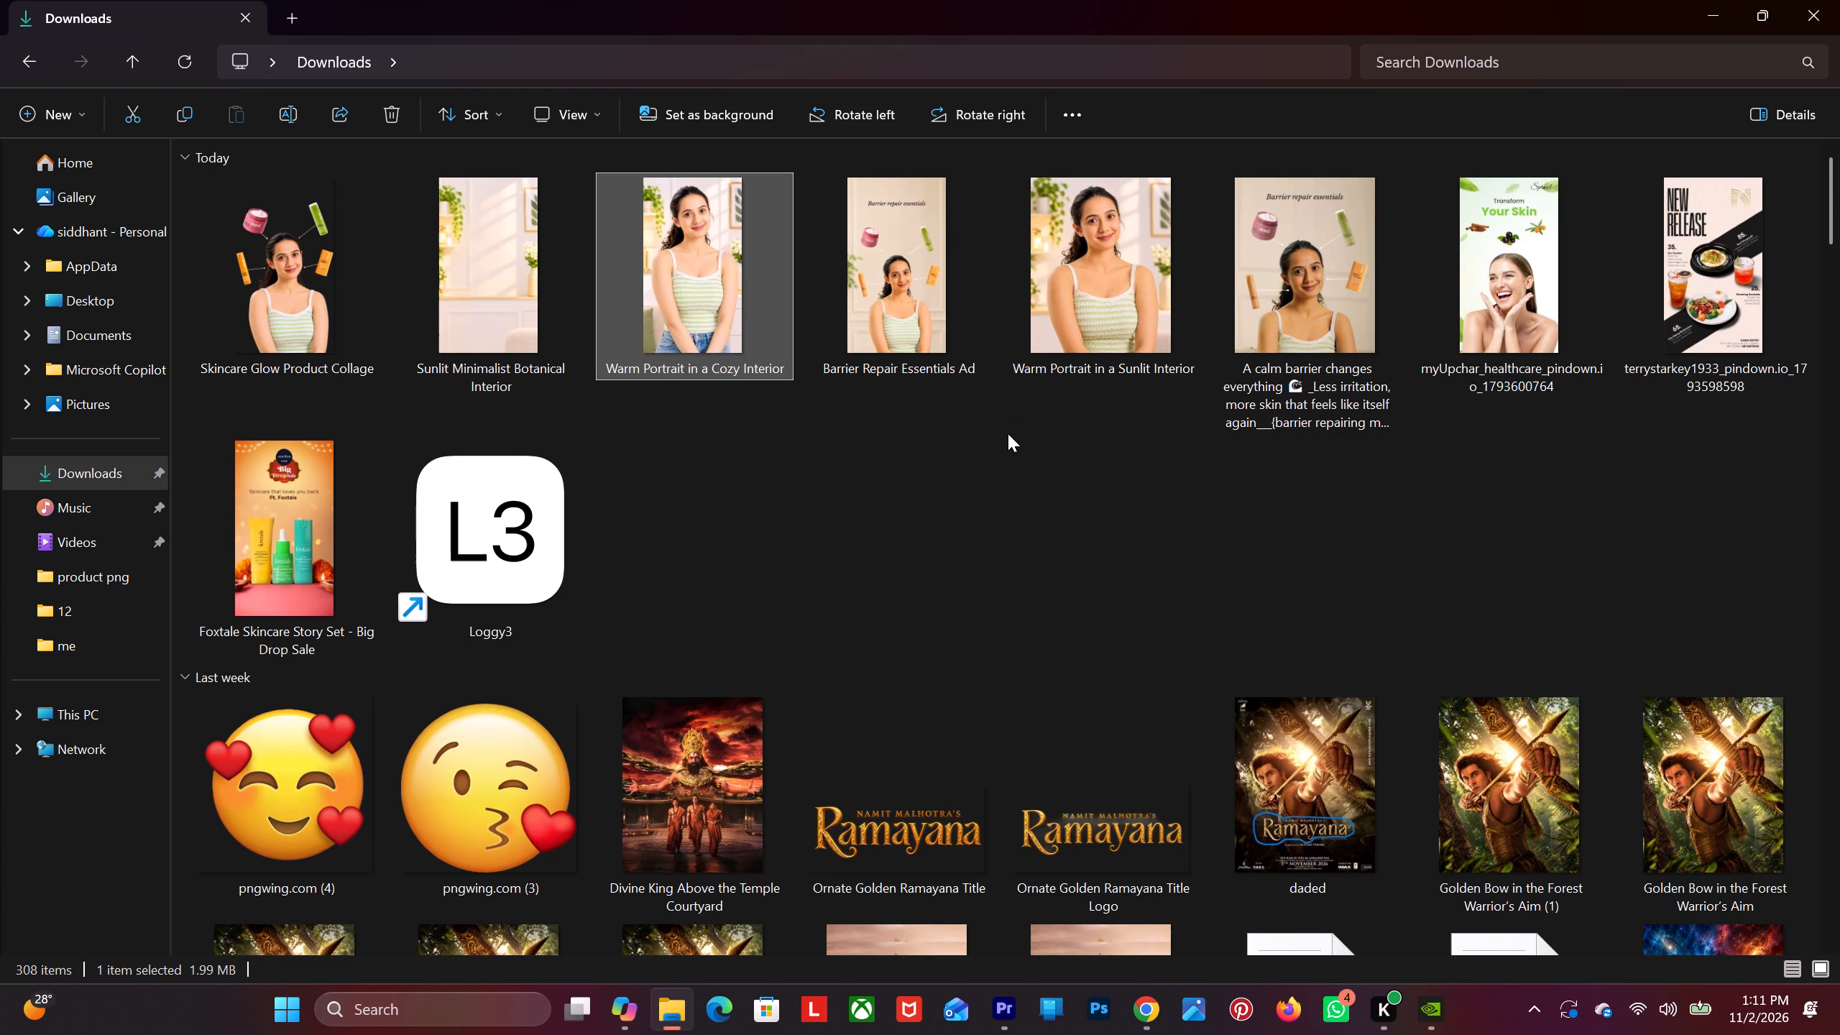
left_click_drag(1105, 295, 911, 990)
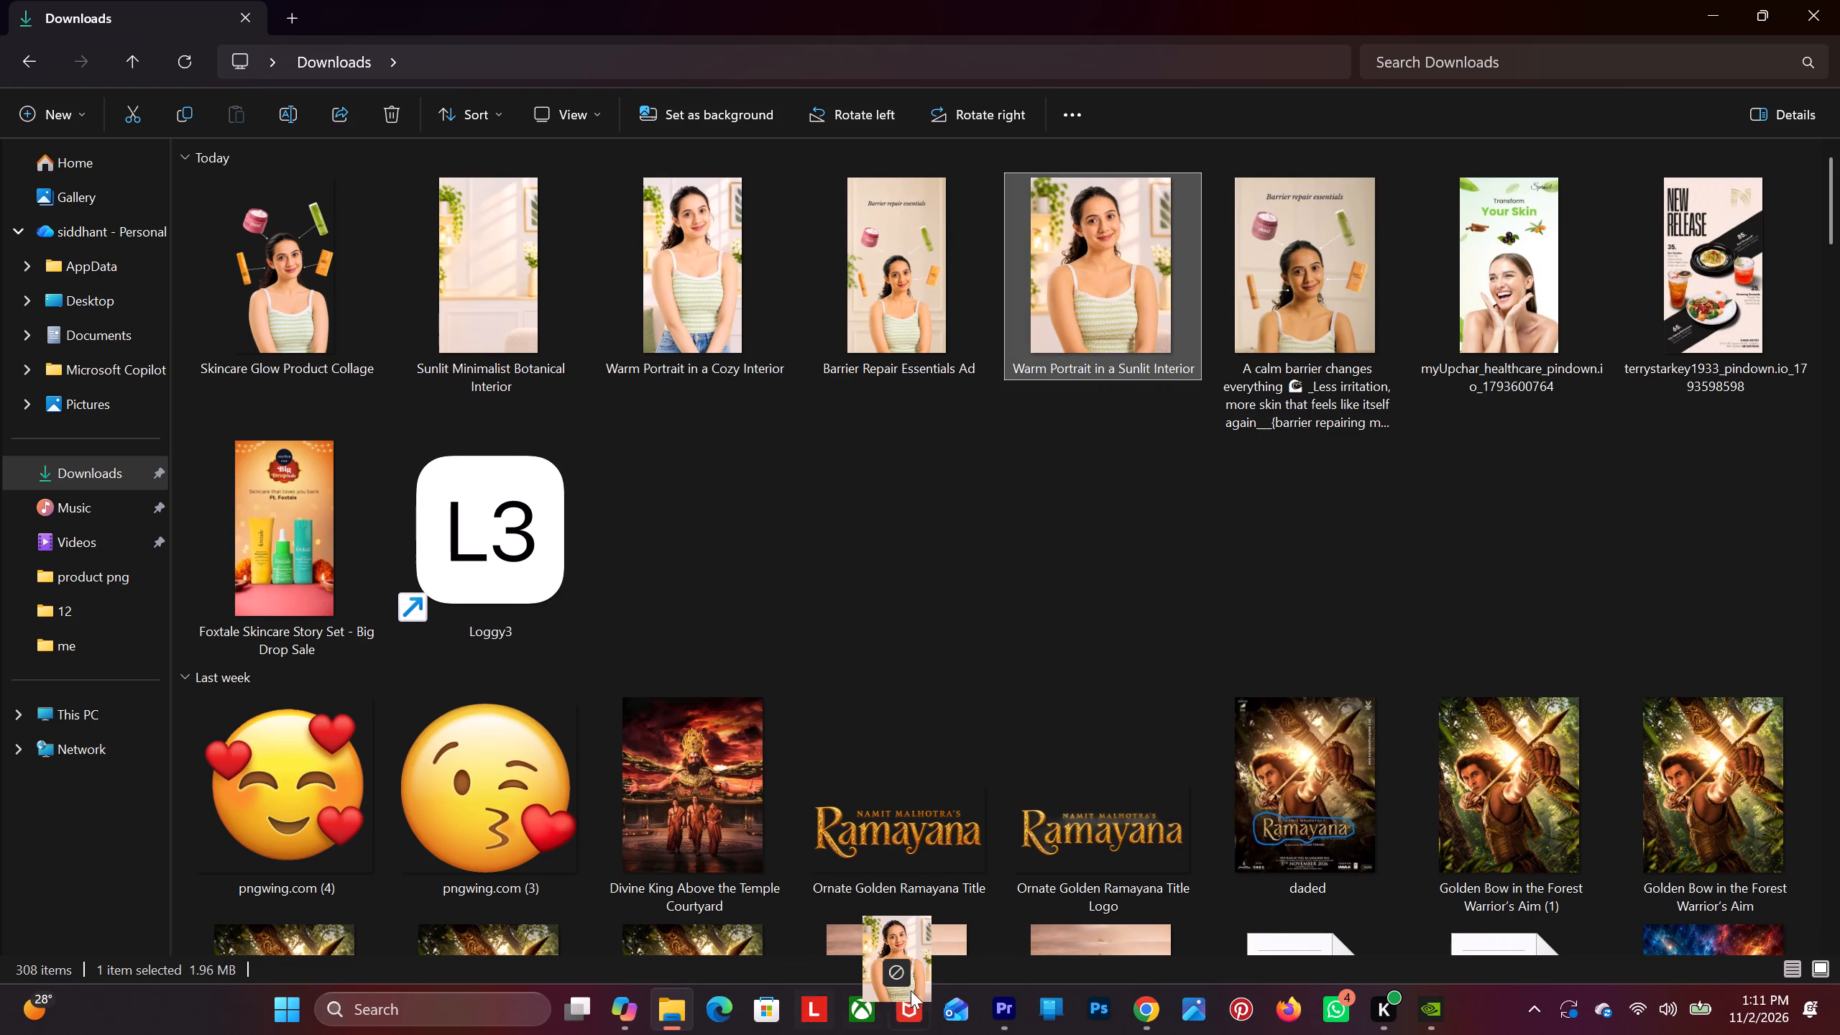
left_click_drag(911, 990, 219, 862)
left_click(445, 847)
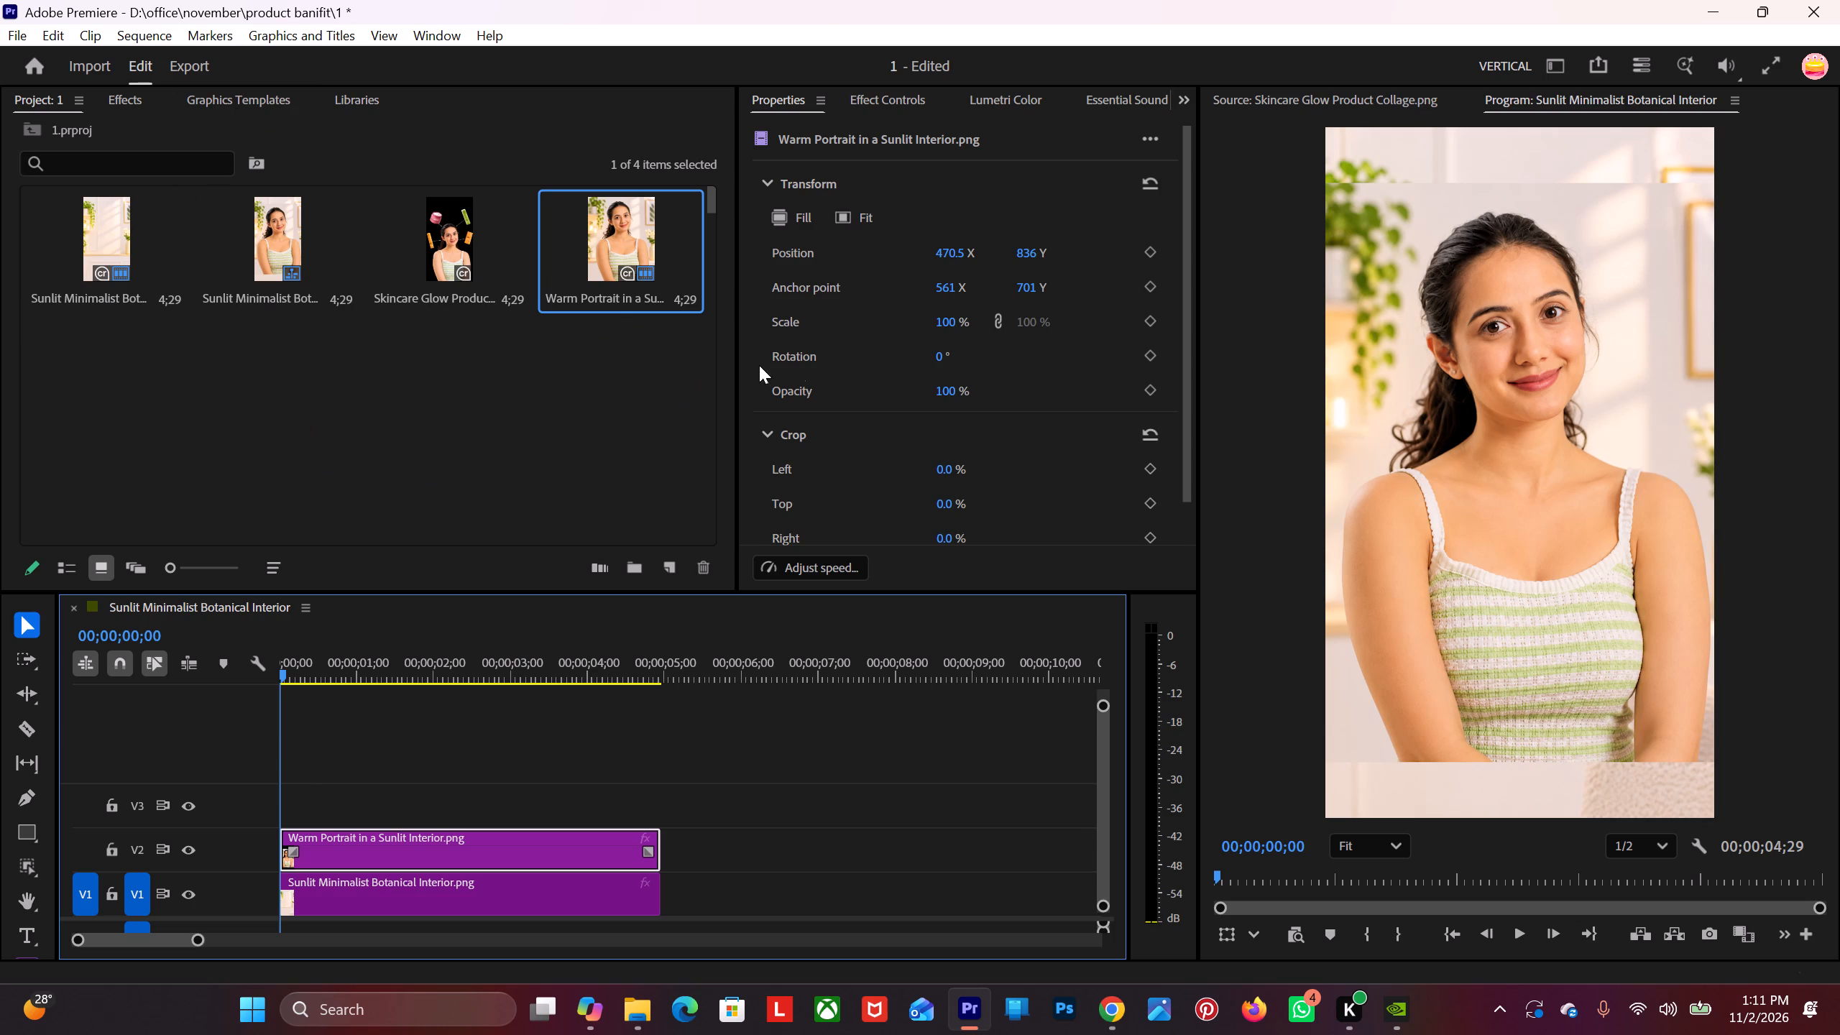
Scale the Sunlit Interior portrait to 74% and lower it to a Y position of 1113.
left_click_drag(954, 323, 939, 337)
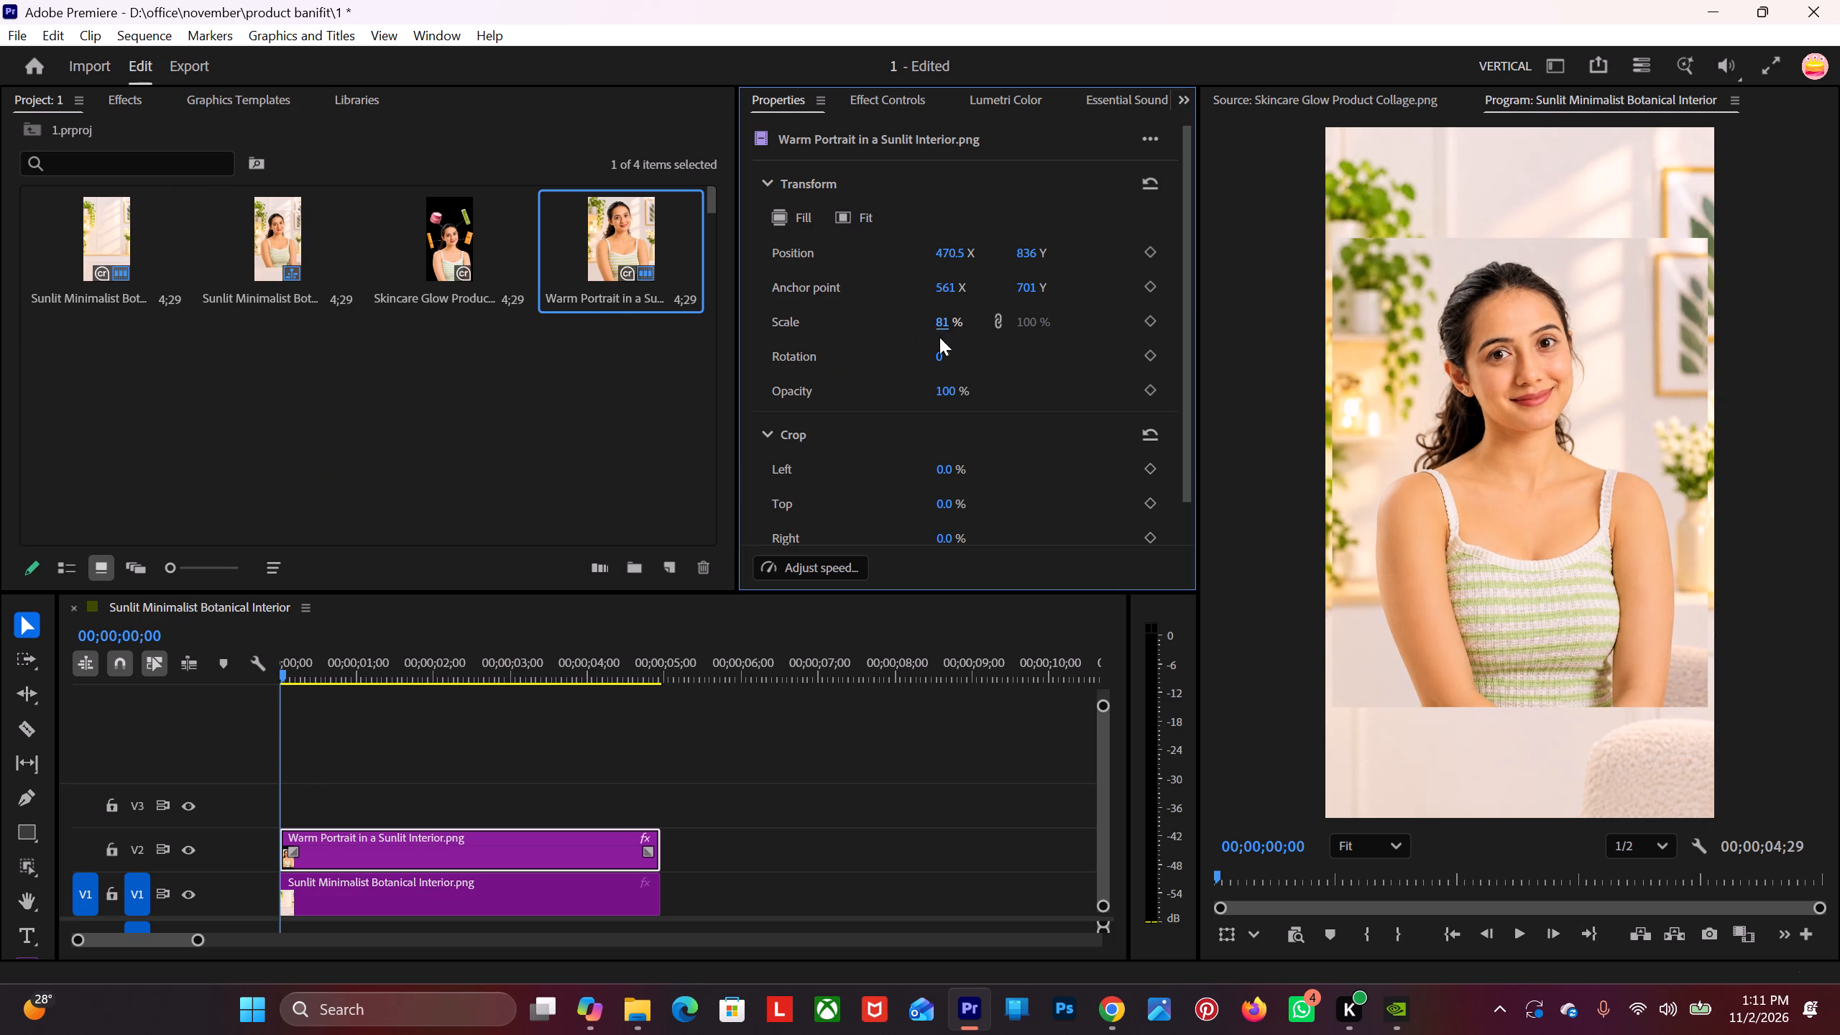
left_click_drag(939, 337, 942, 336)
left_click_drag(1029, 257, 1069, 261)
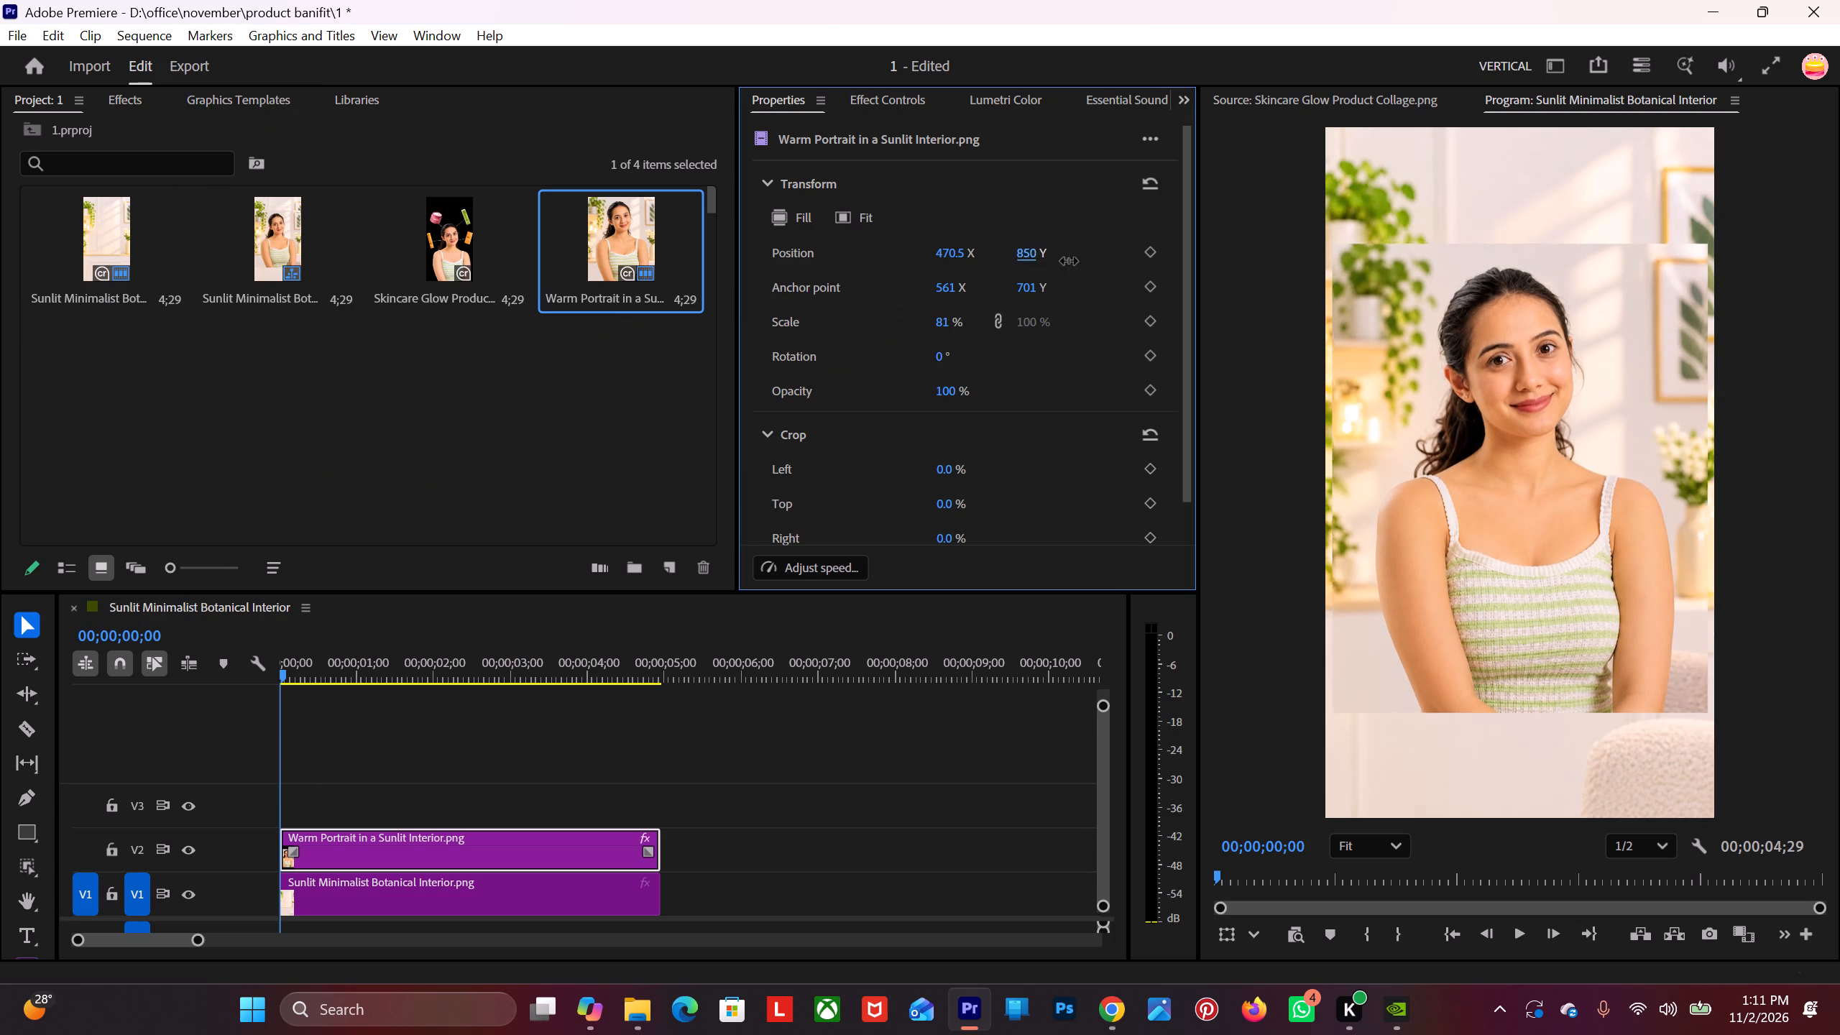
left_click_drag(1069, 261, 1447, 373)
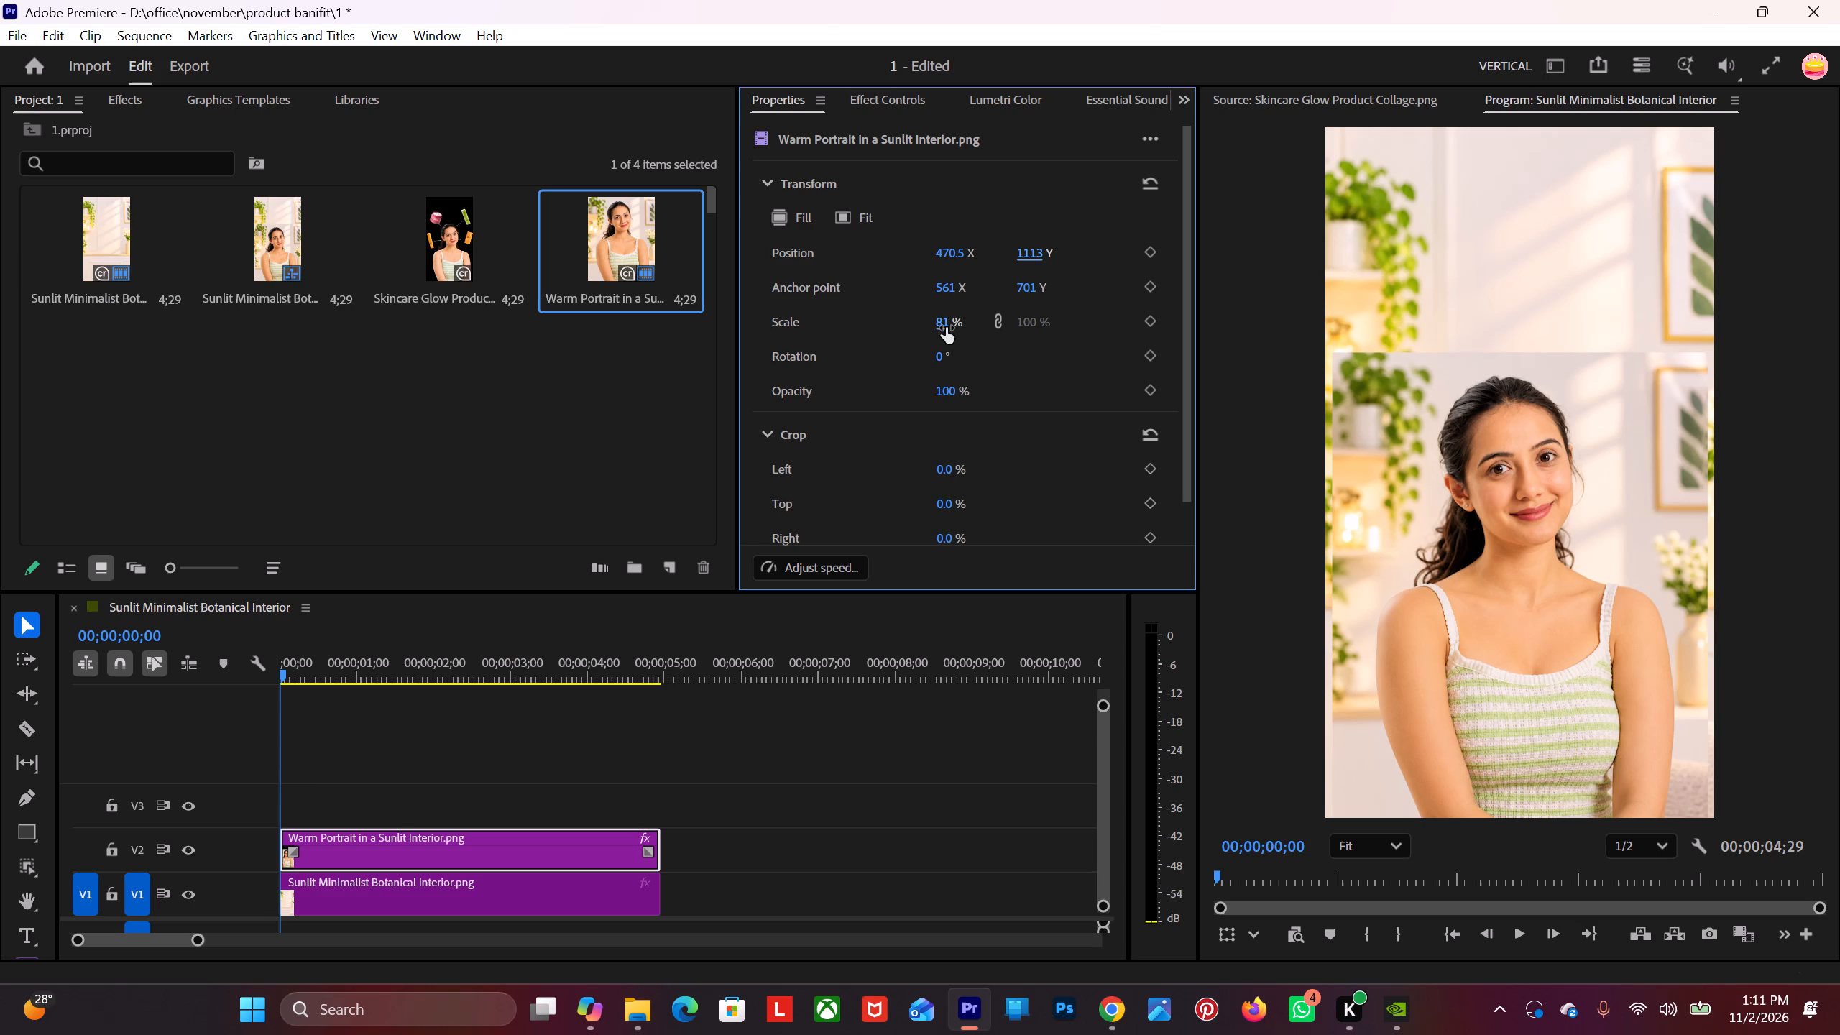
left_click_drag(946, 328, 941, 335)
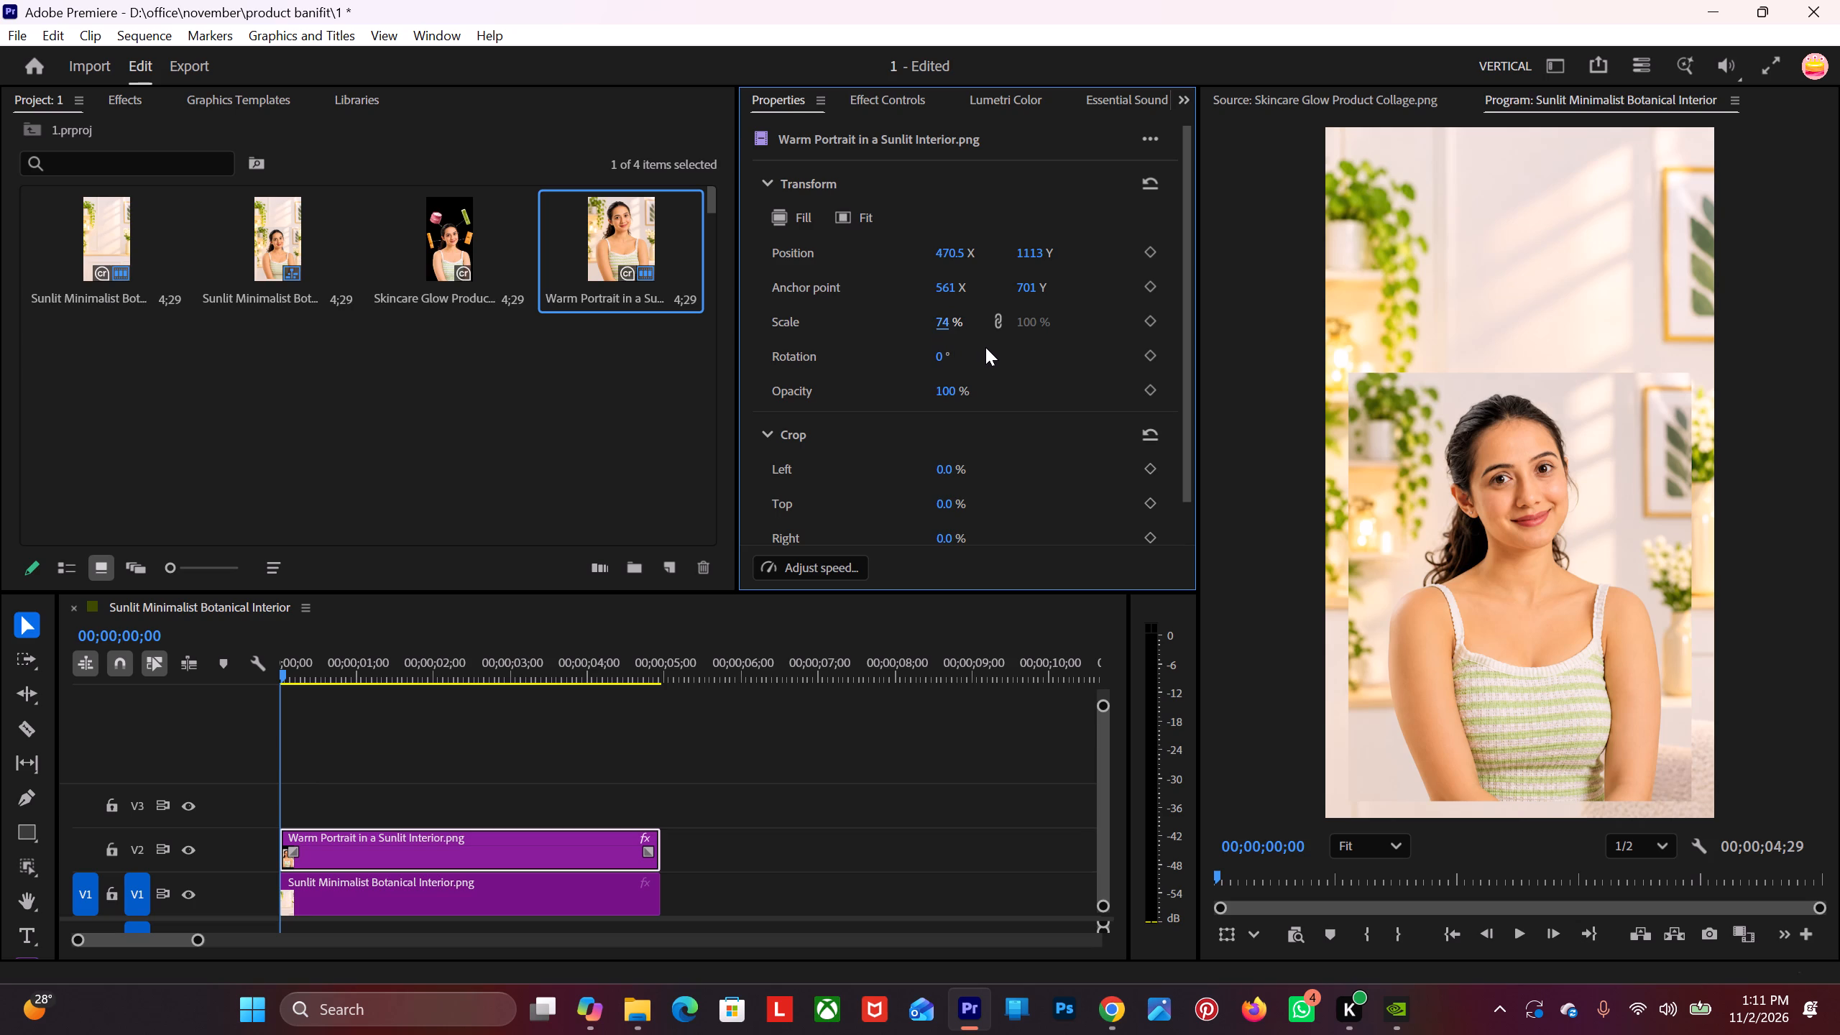
Place the Warm Portrait in a Cozy Interior image from Downloads on track V3 at the sequence start.
left_click(620, 1016)
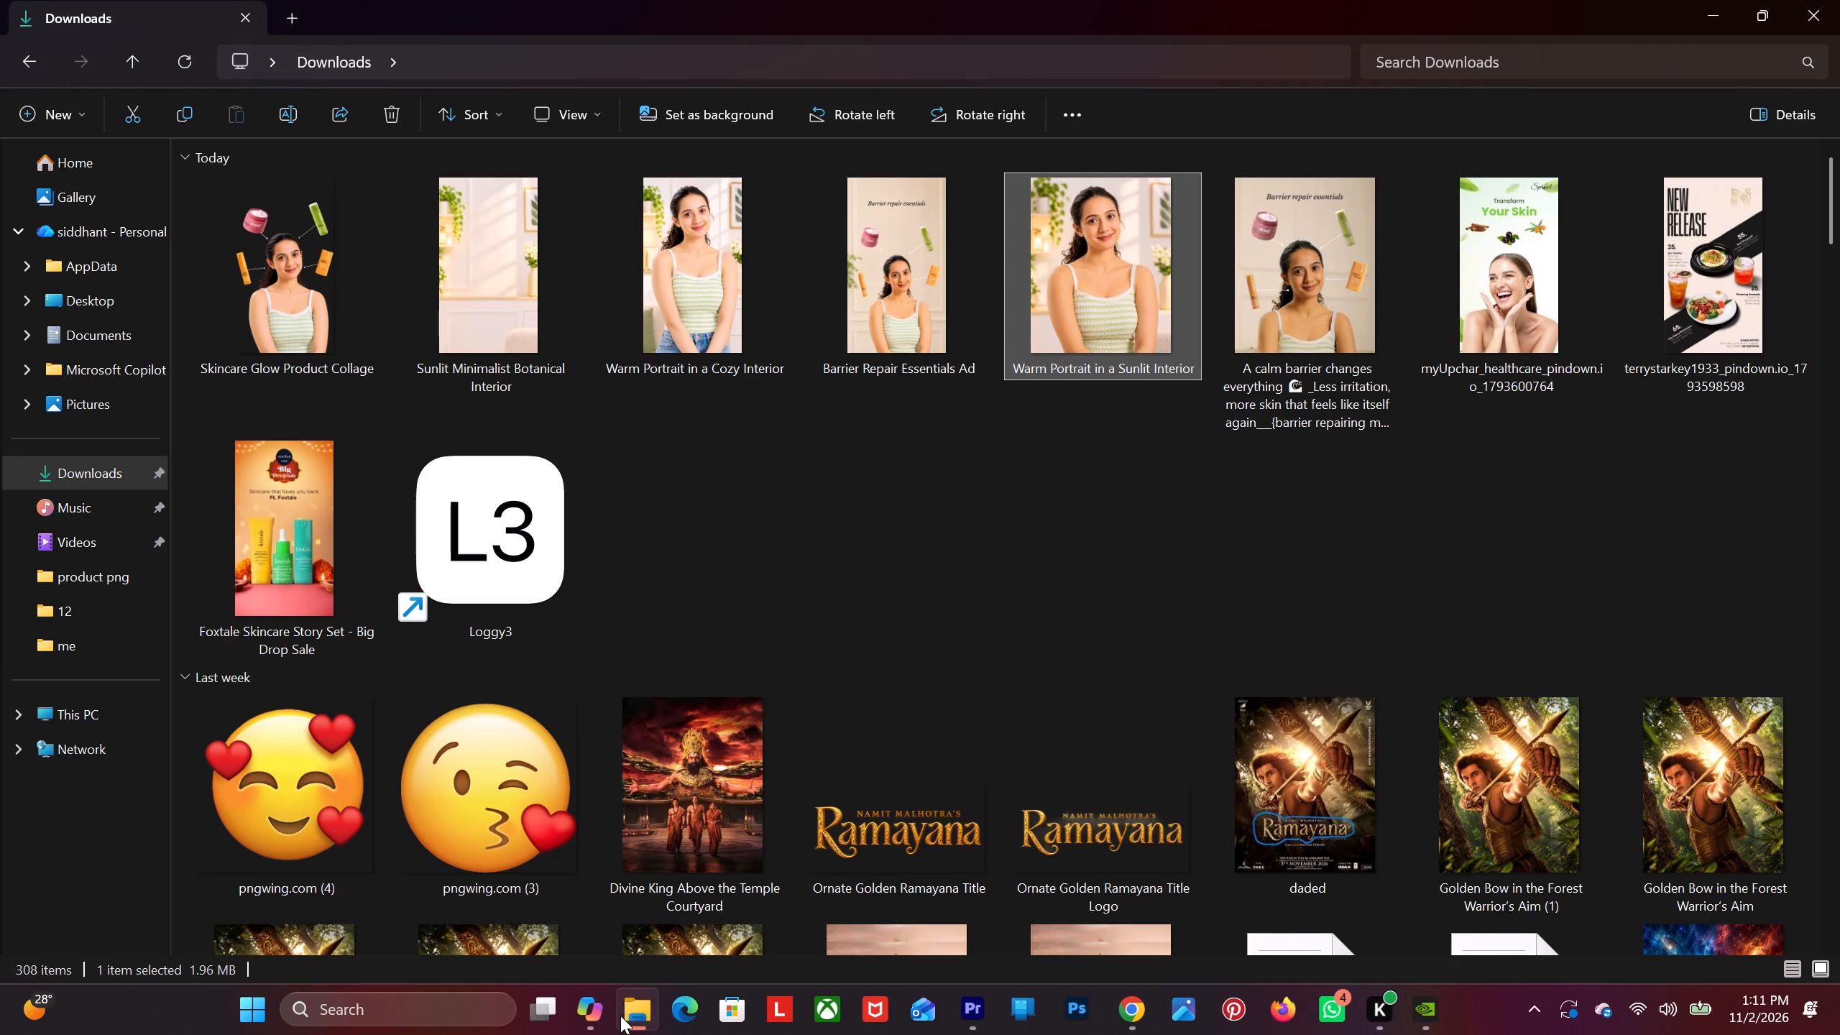
left_click(694, 329)
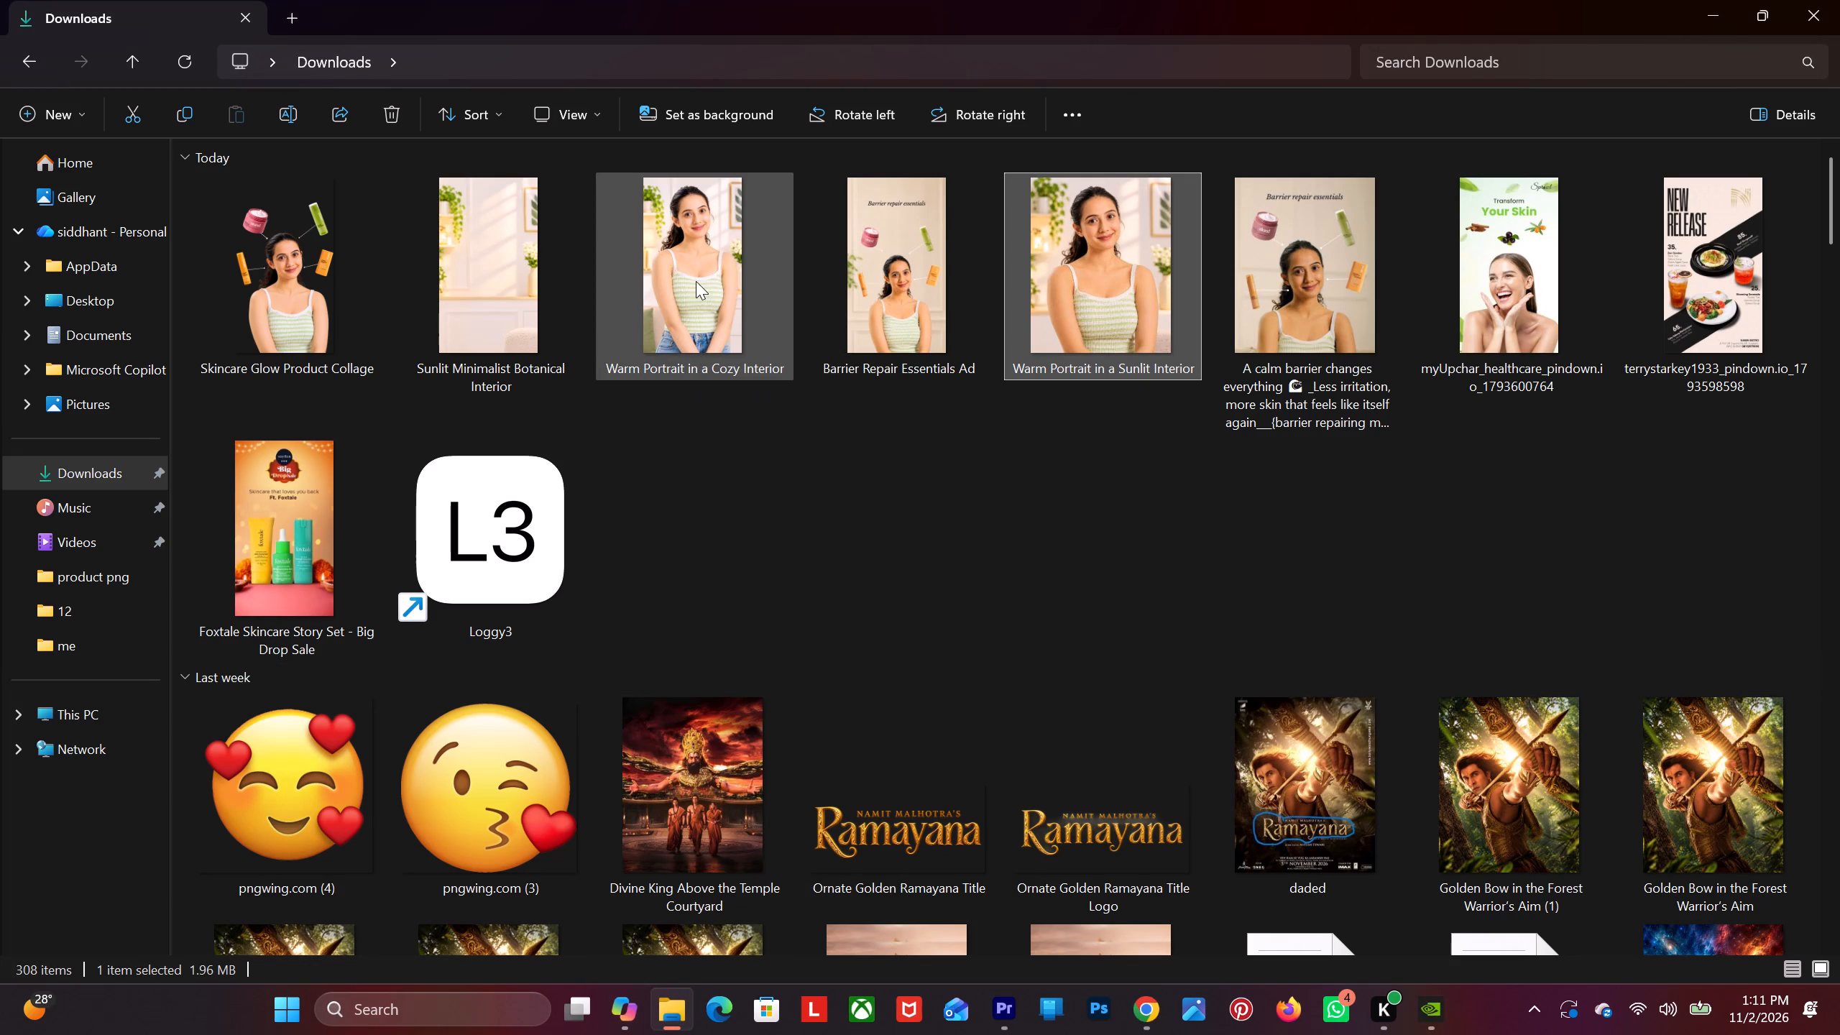
left_click_drag(696, 281, 362, 814)
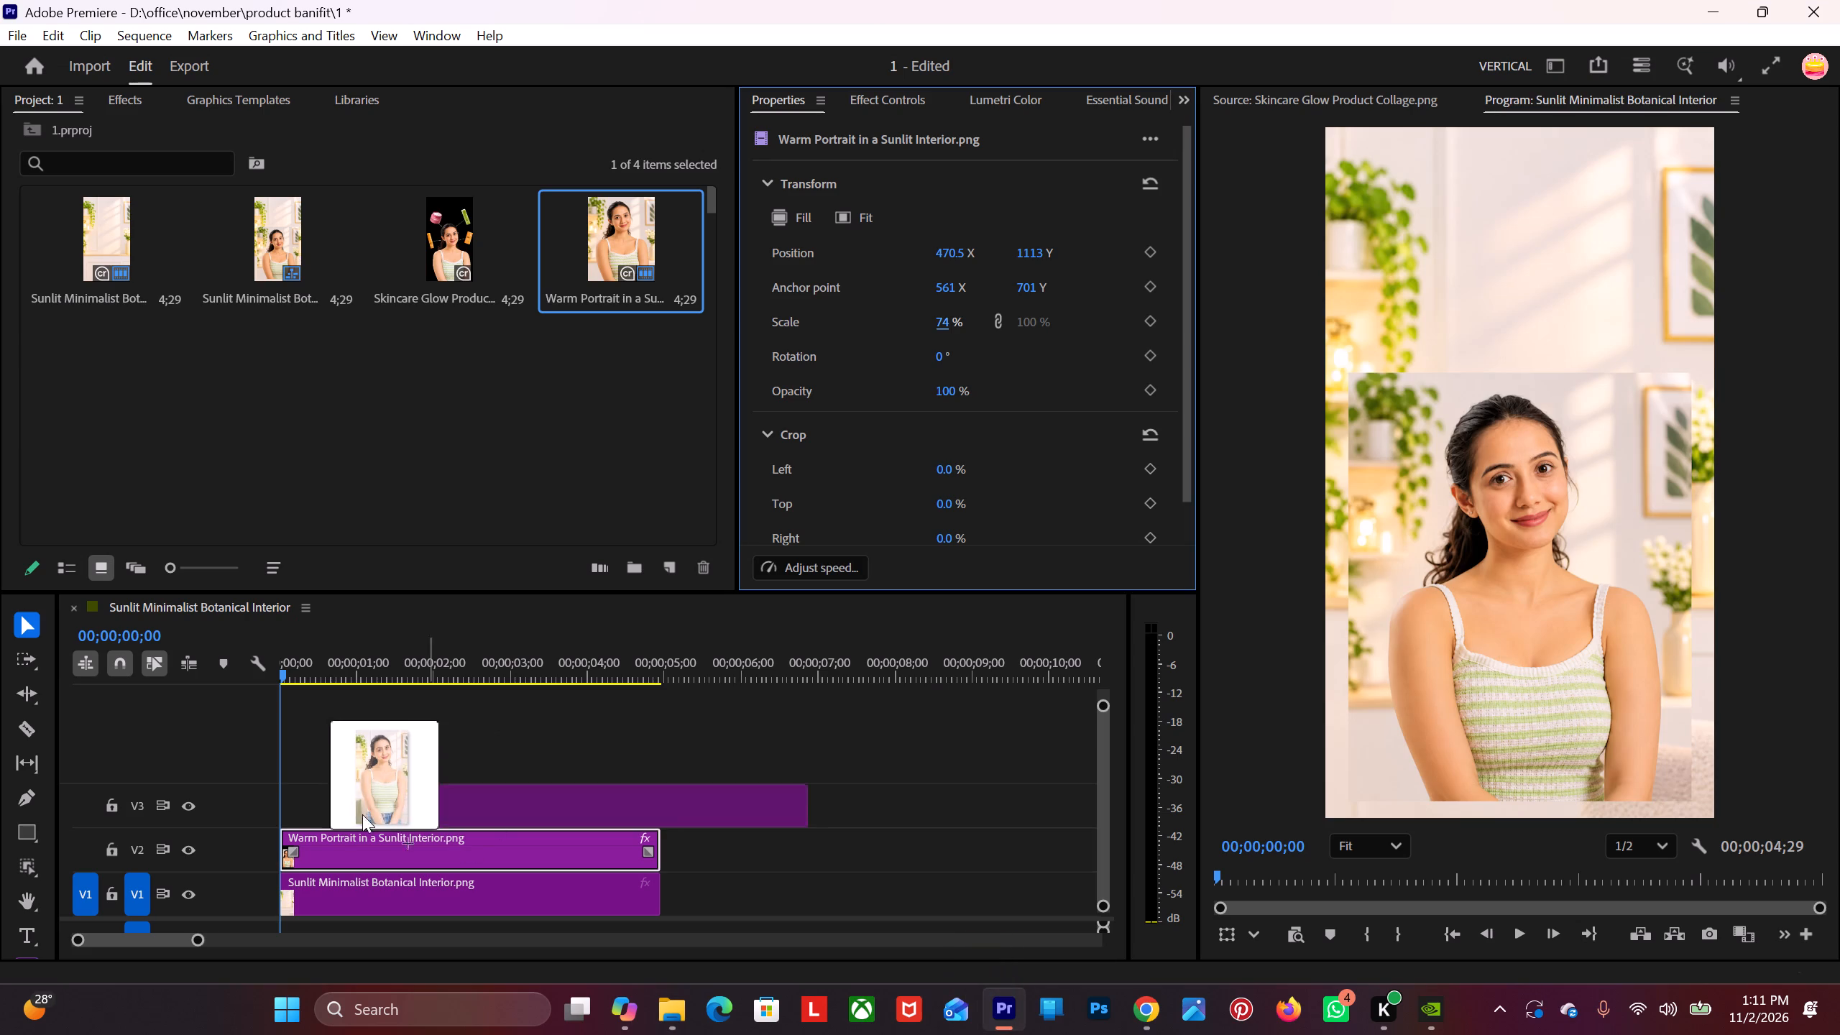
left_click_drag(362, 814, 254, 807)
Delete the Sunlit Interior portrait clip from V2 and move the Cozy Interior portrait down into its place.
left_click(336, 861)
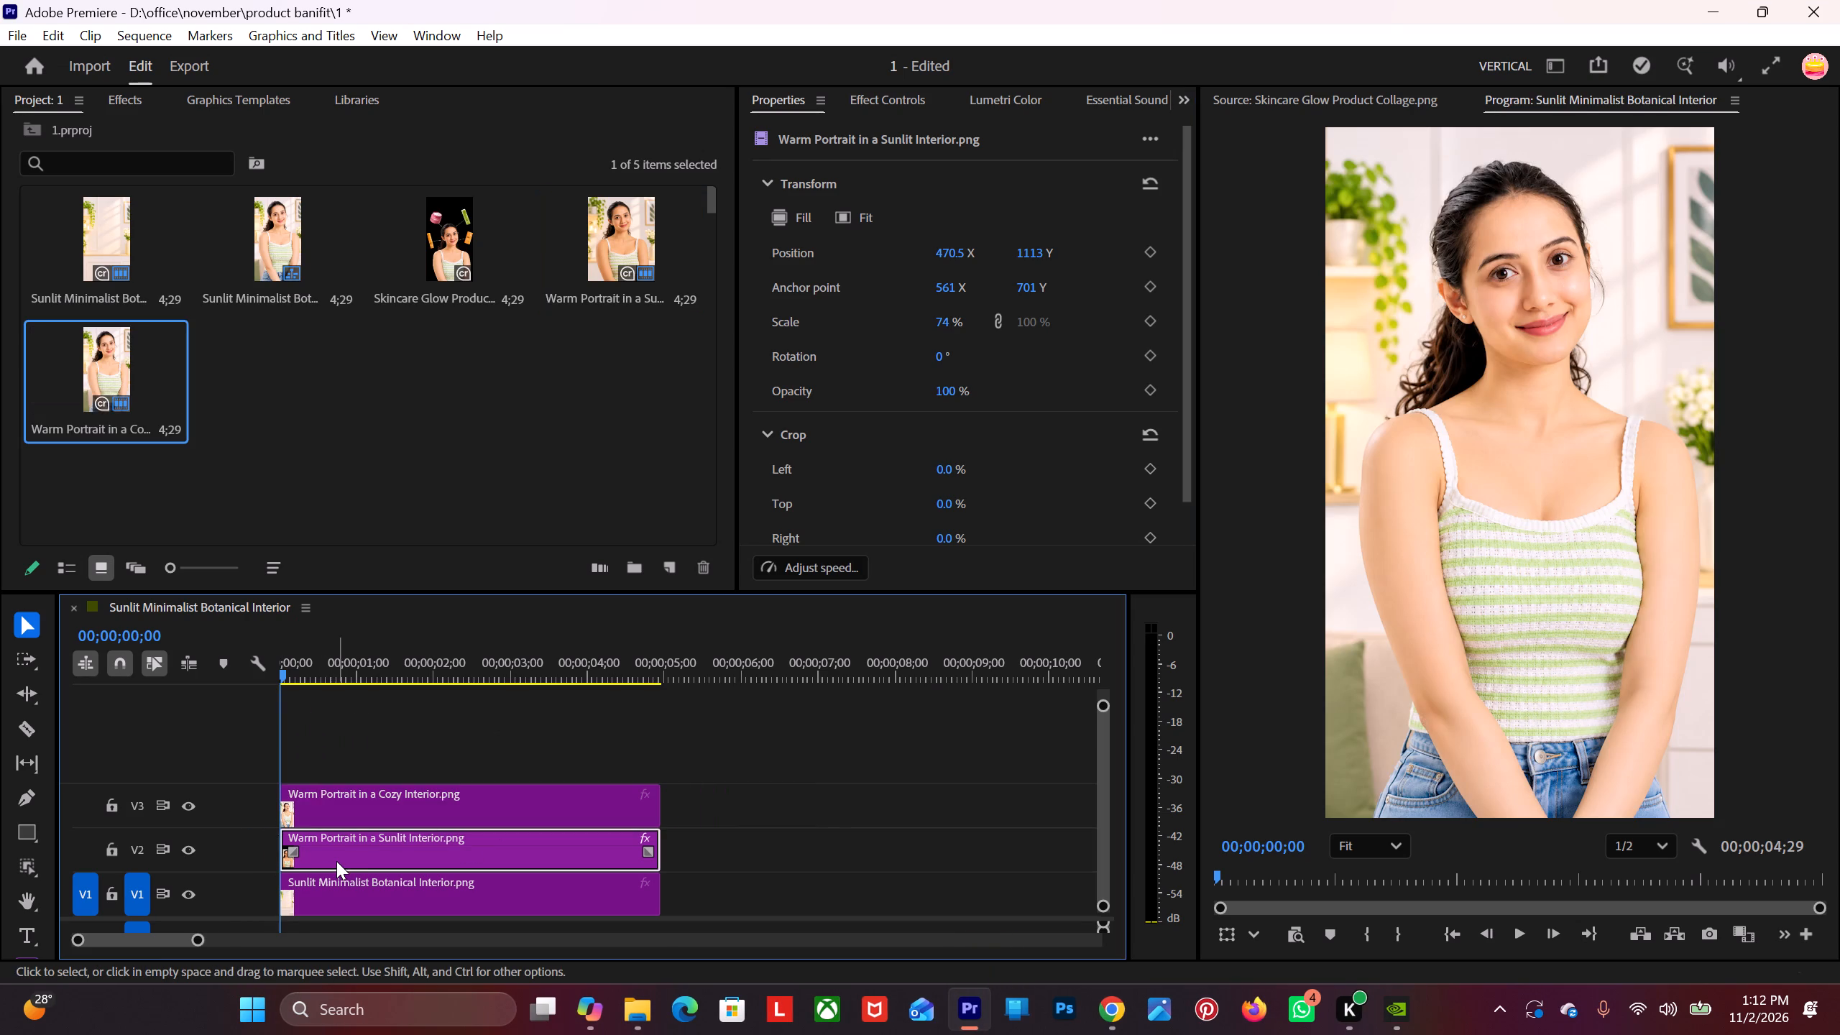
key("Delete")
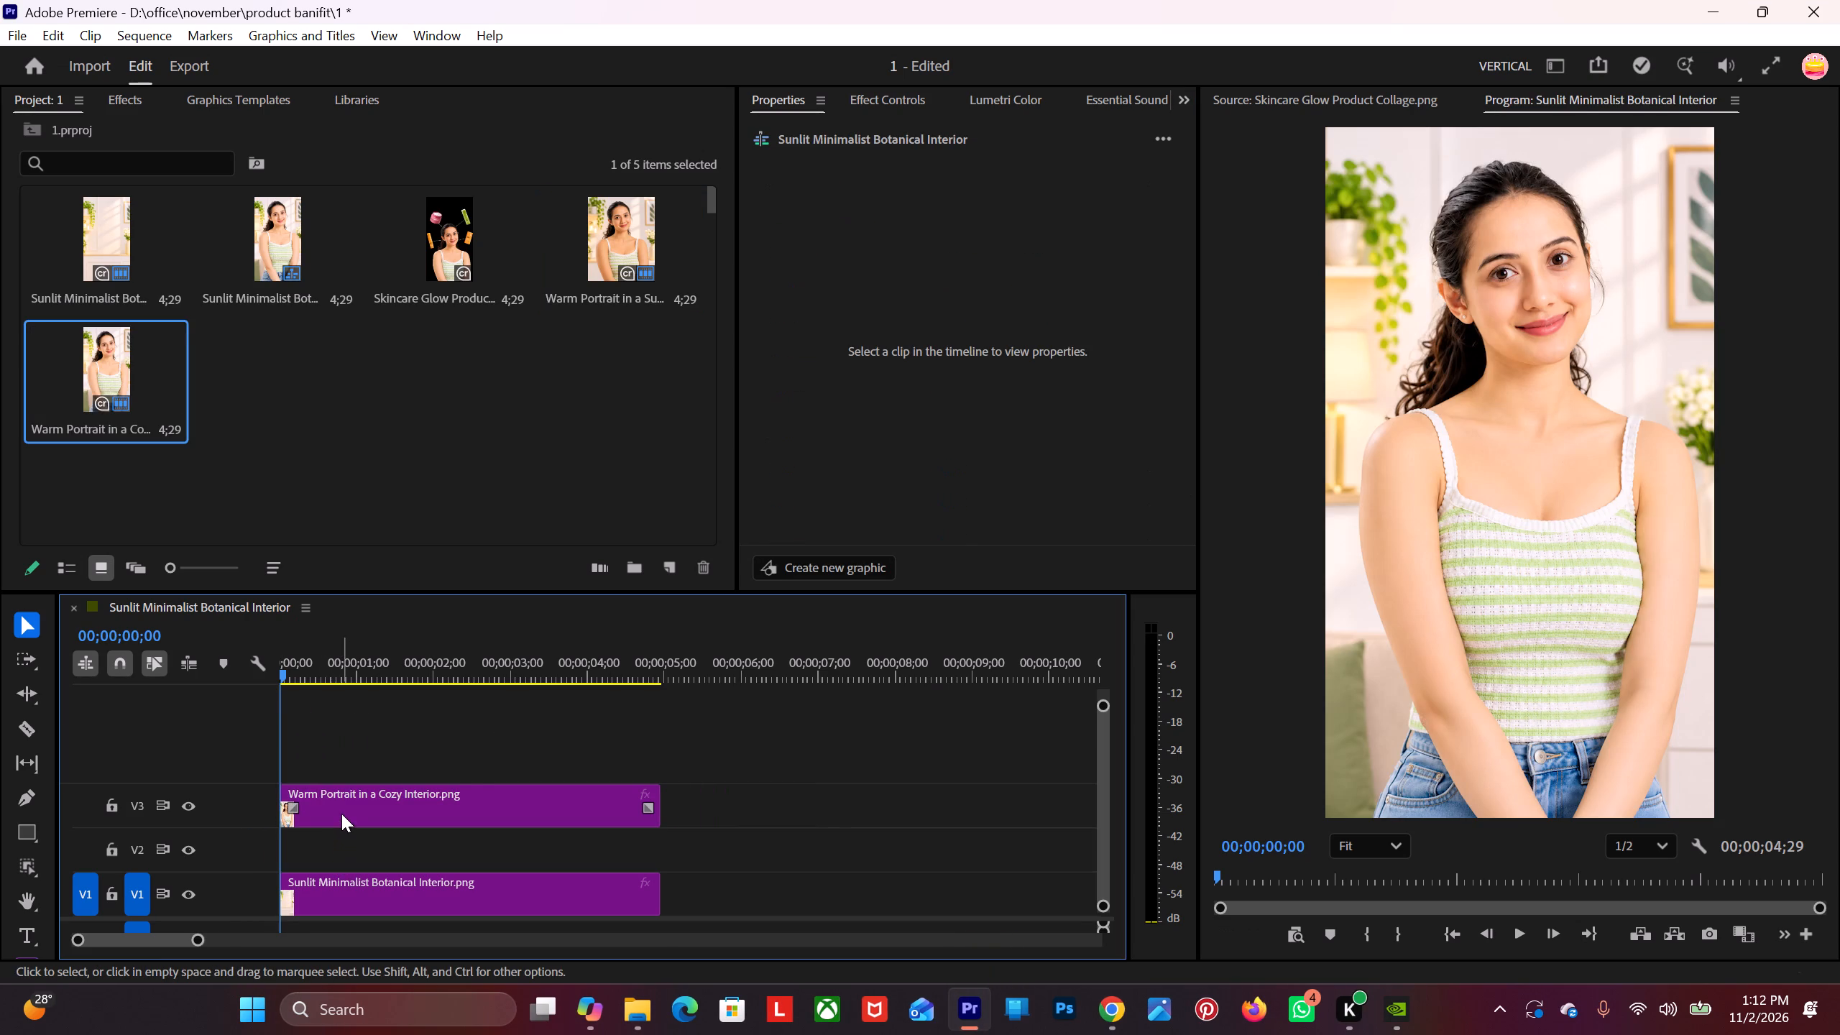
left_click_drag(341, 814, 343, 845)
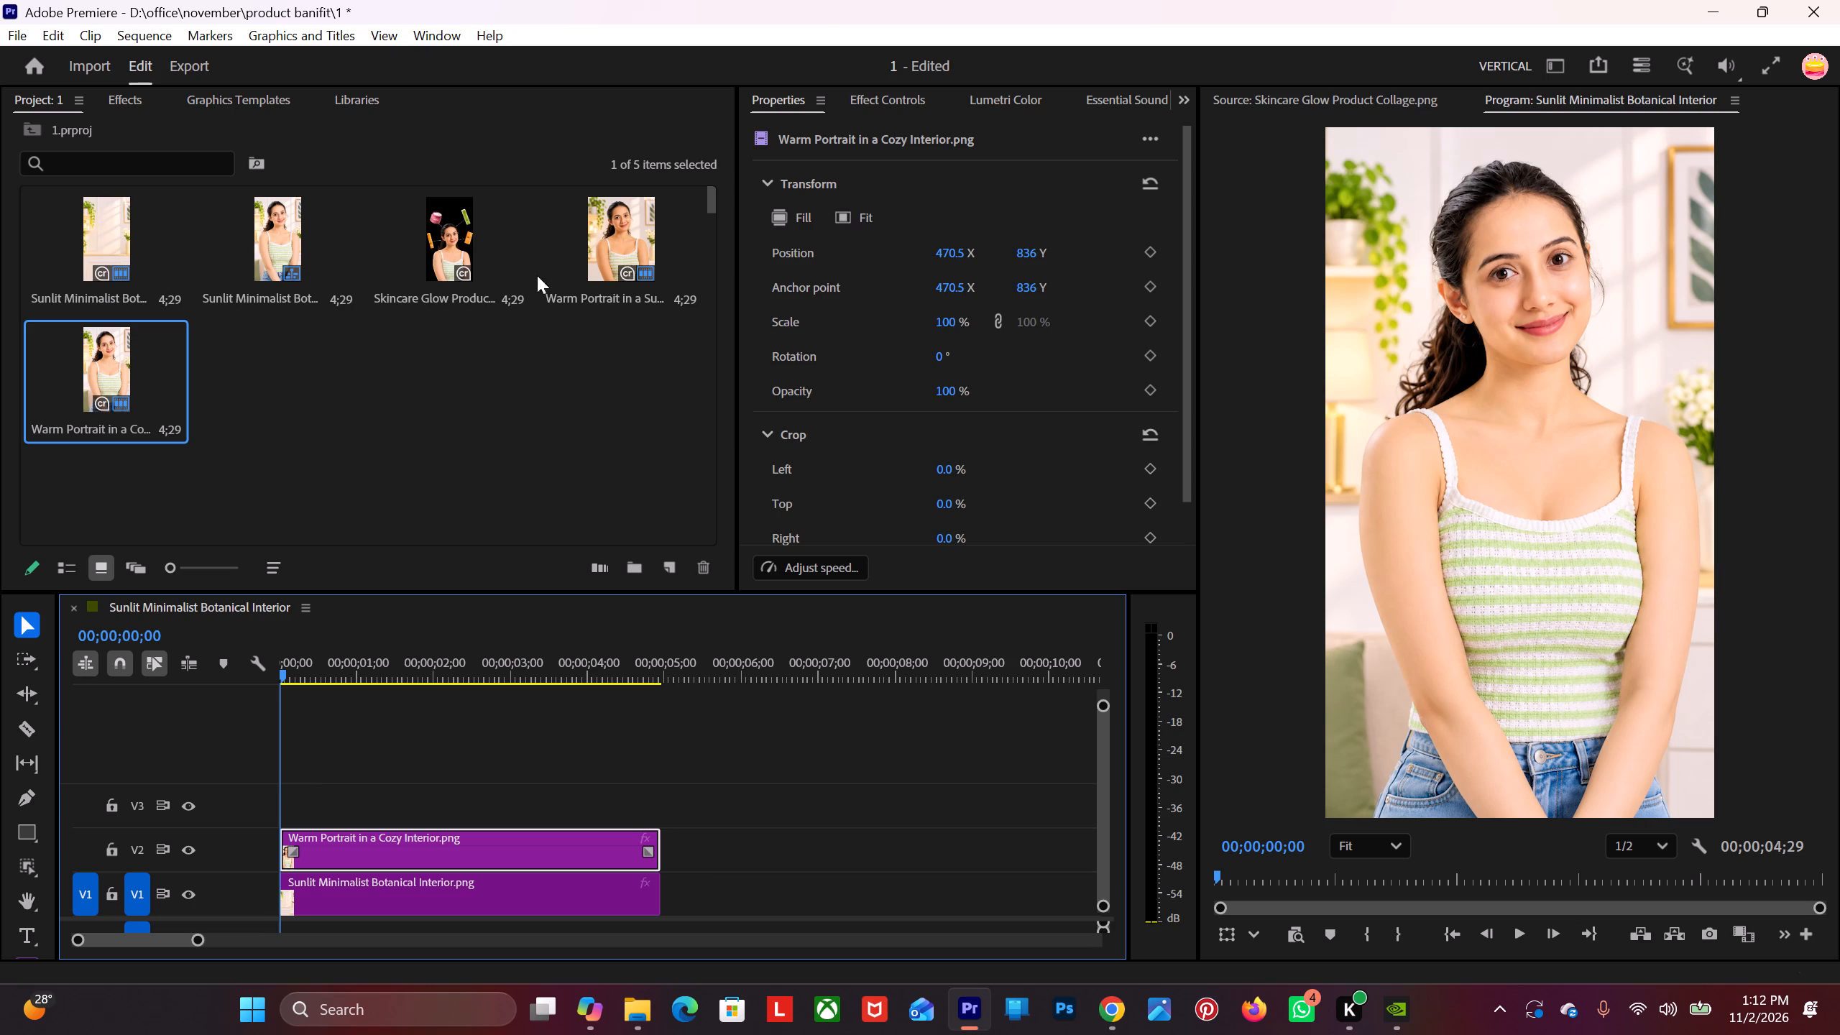
Set the Cozy Interior portrait's scale to 75%.
left_click_drag(954, 324, 949, 324)
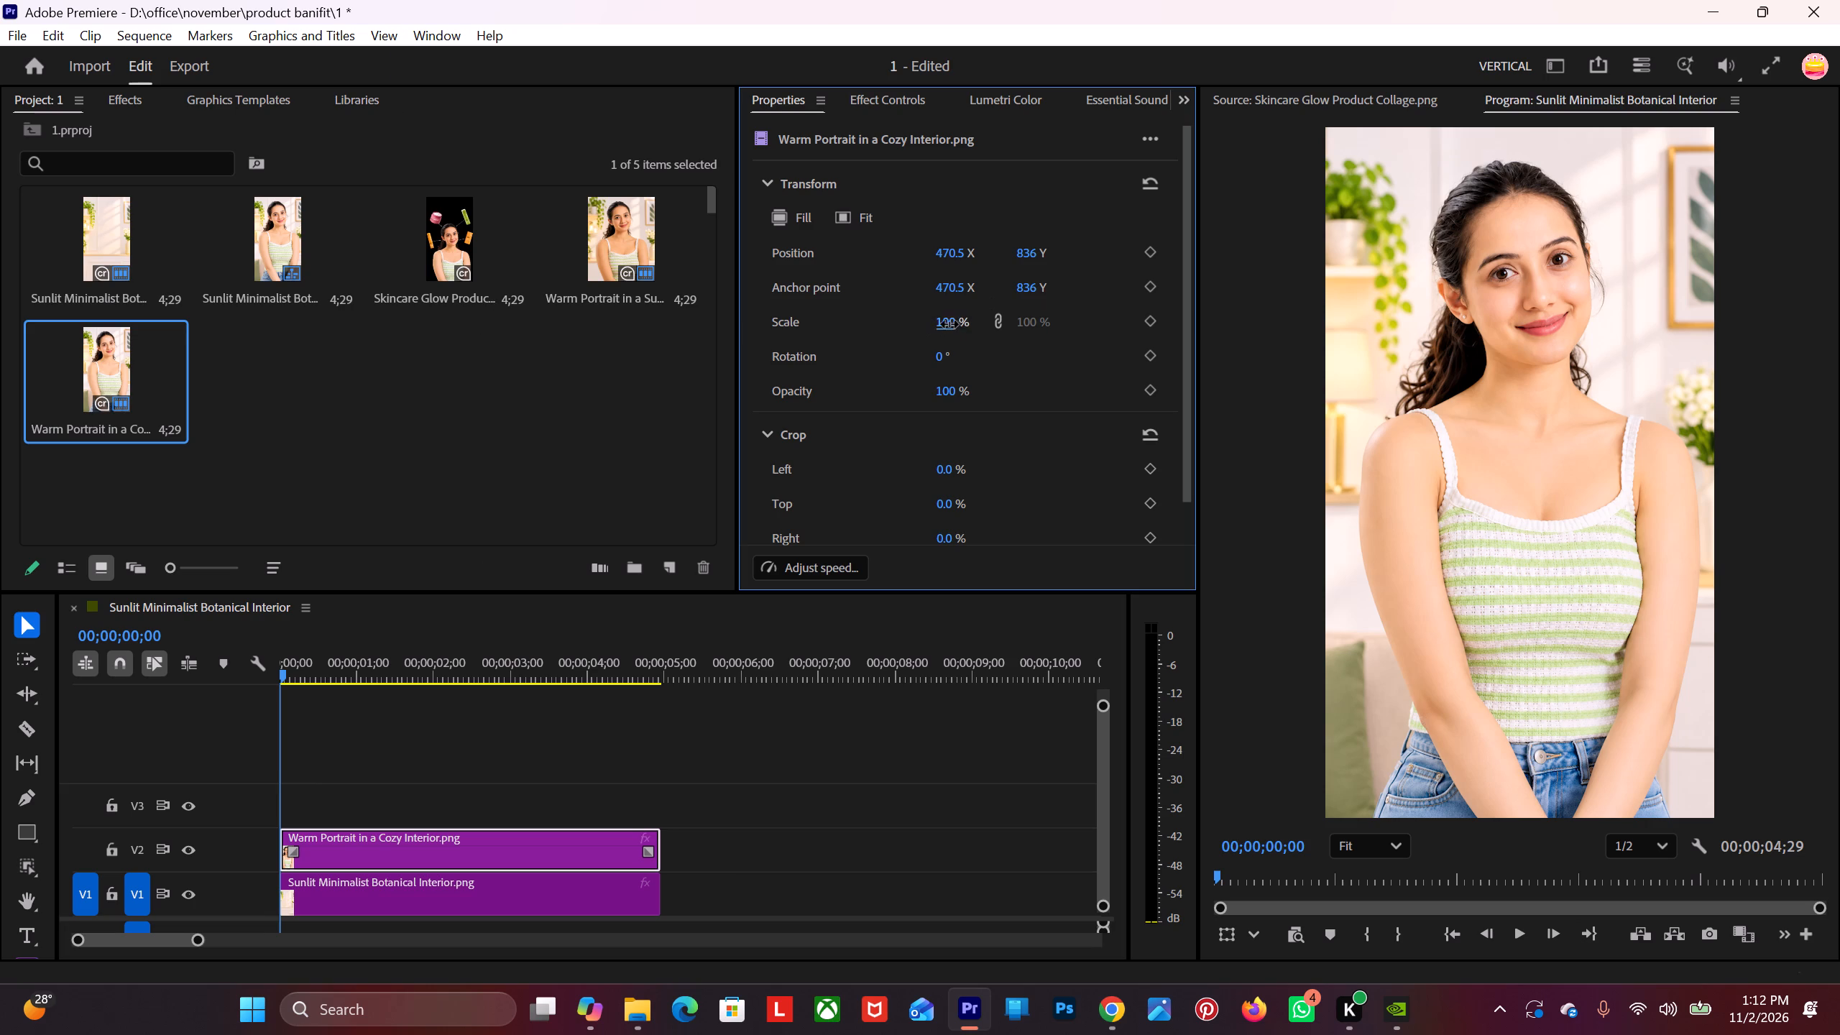
left_click_drag(949, 324, 938, 335)
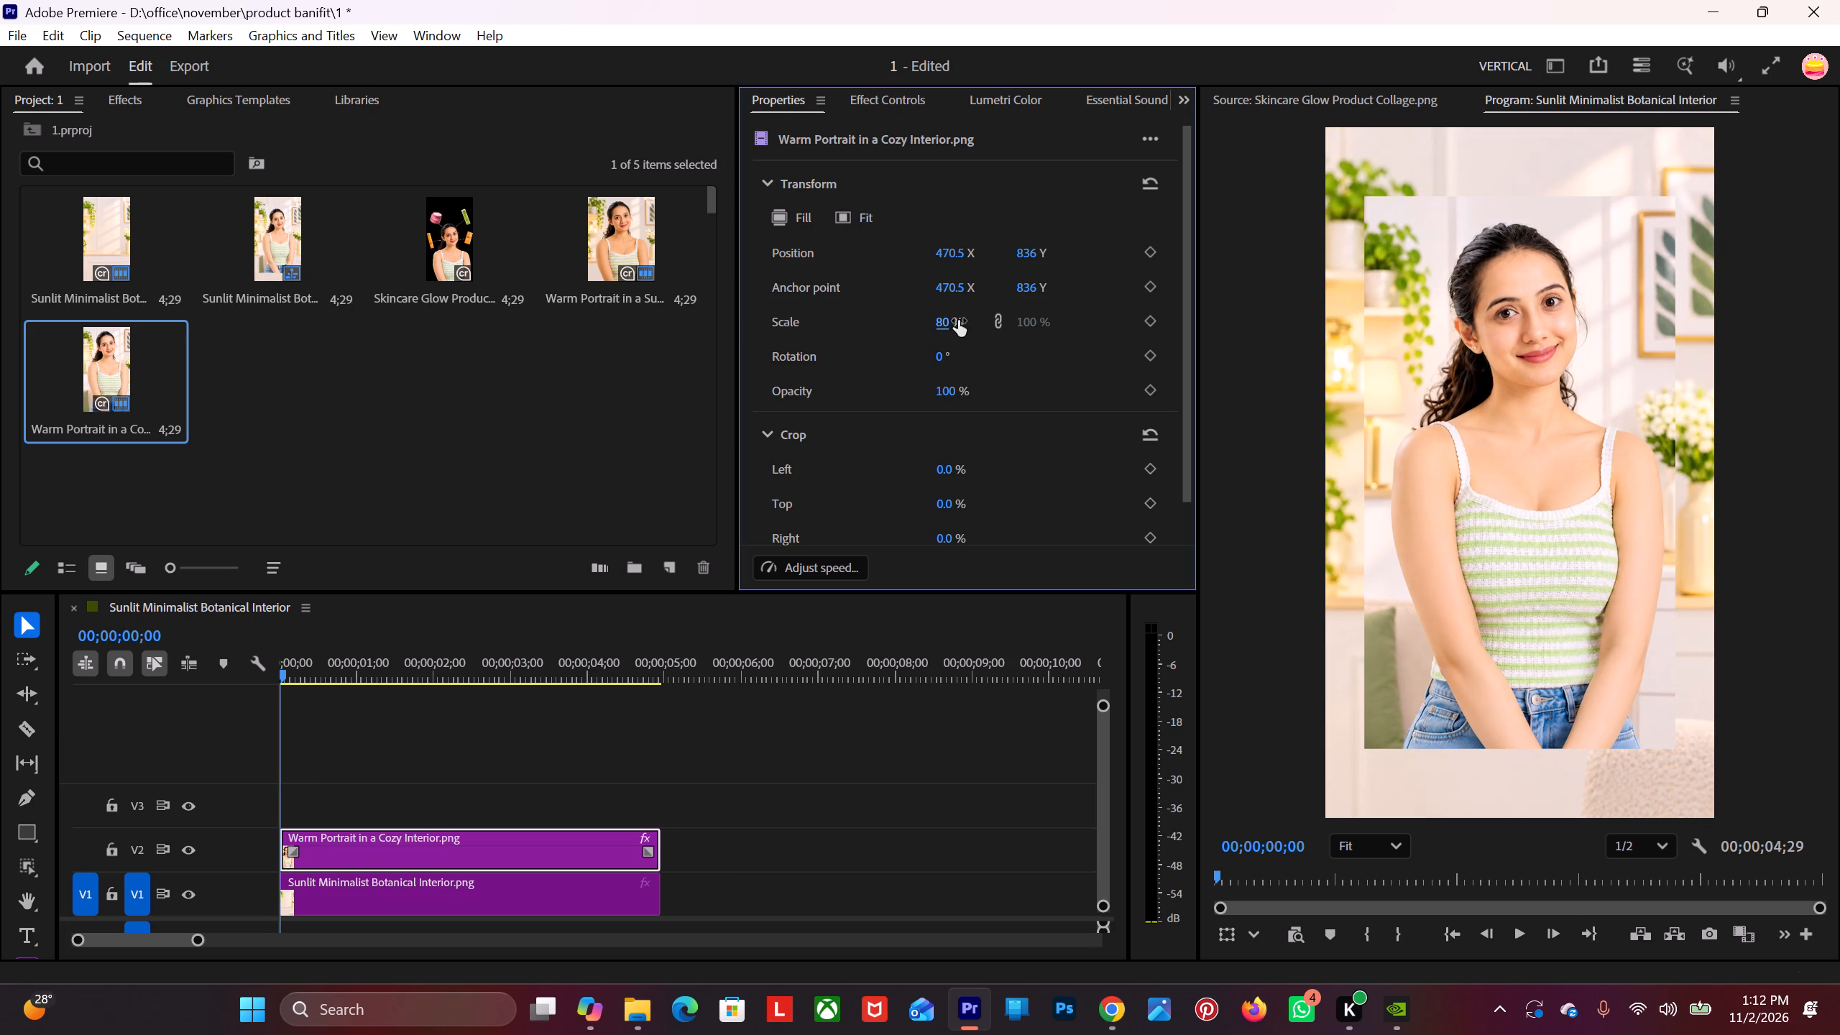
left_click(938, 321)
left_click(945, 322)
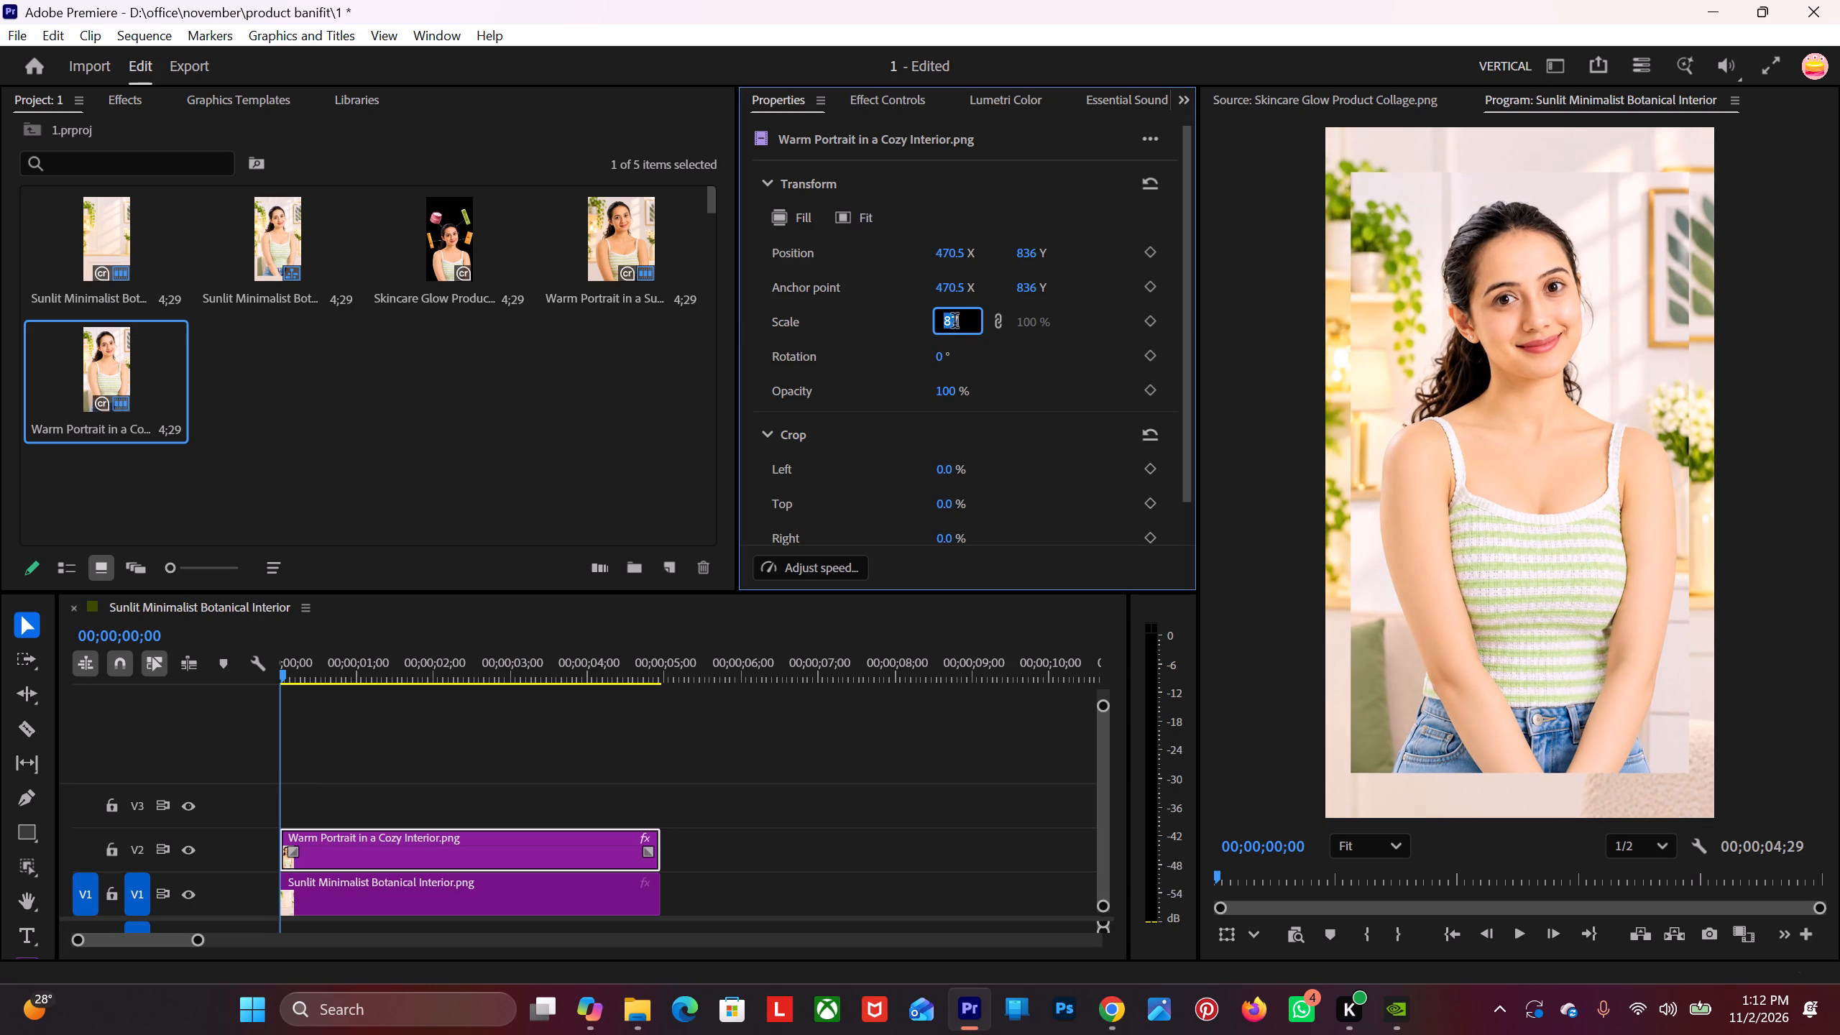
type("75")
key("Return")
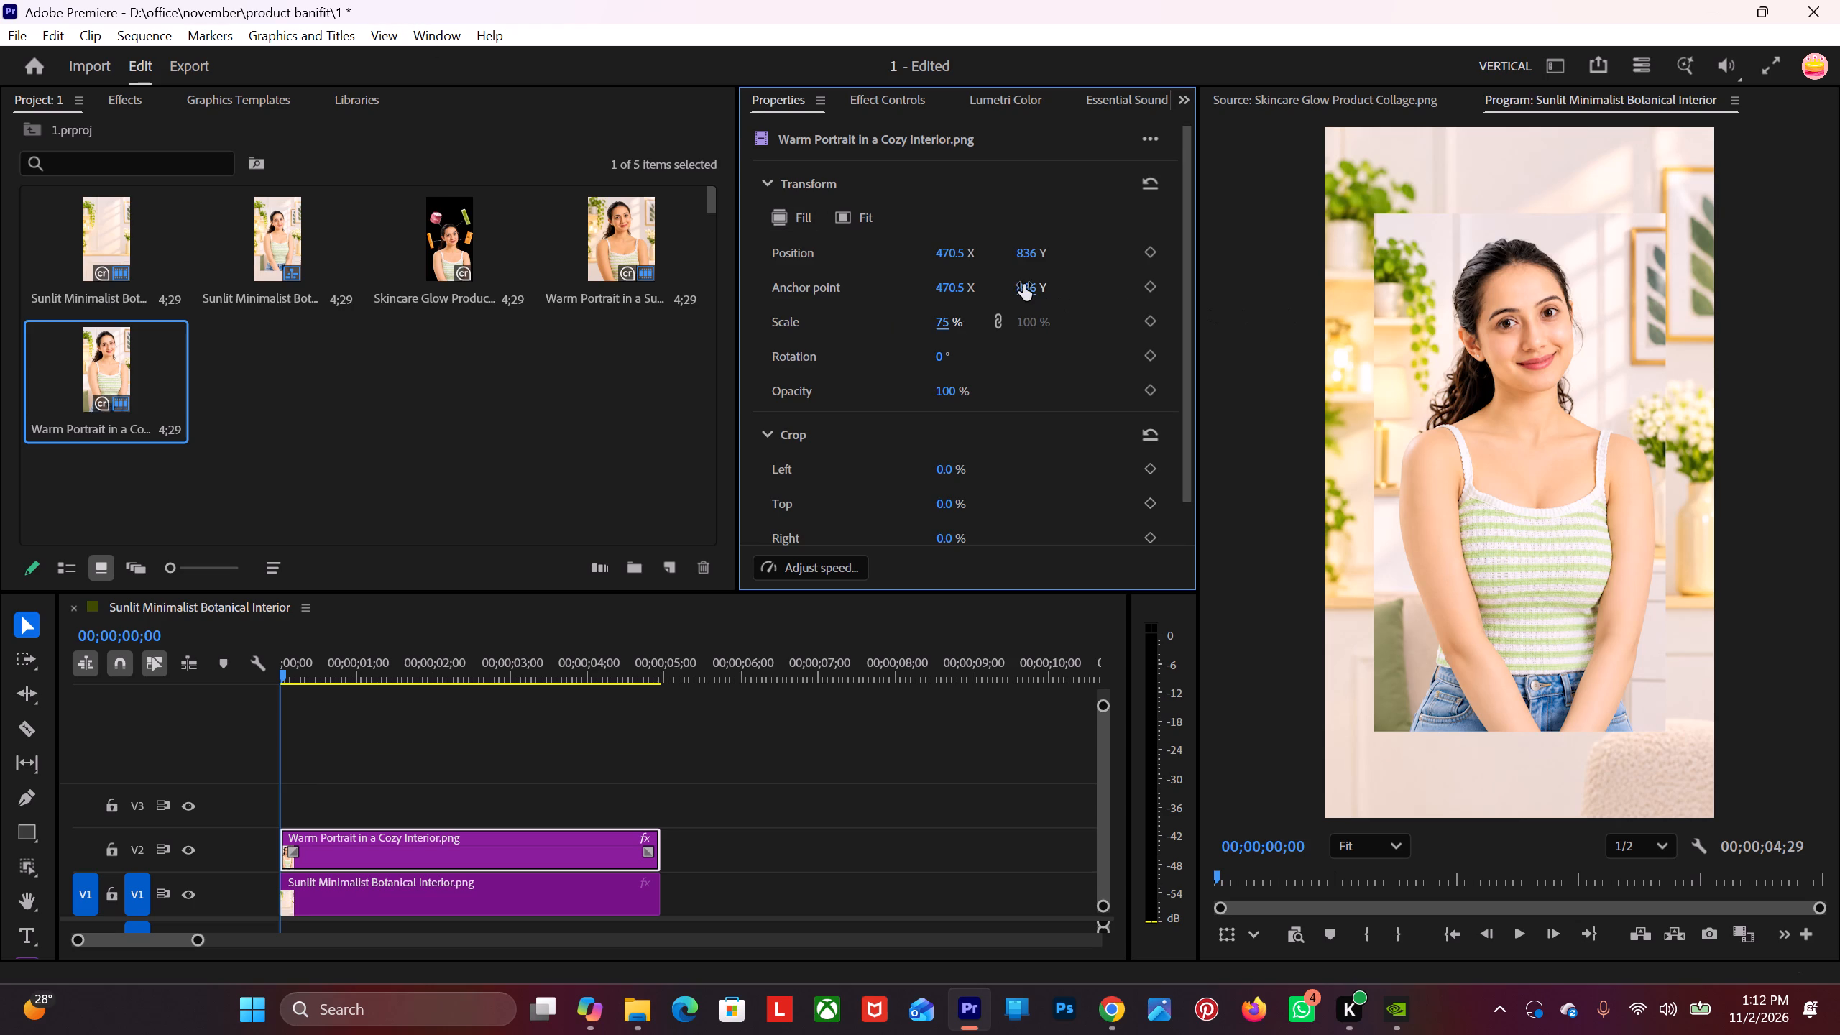
Lower the portrait in the frame by setting its anchor point Y to 332.
left_click_drag(1023, 285, 644, 362)
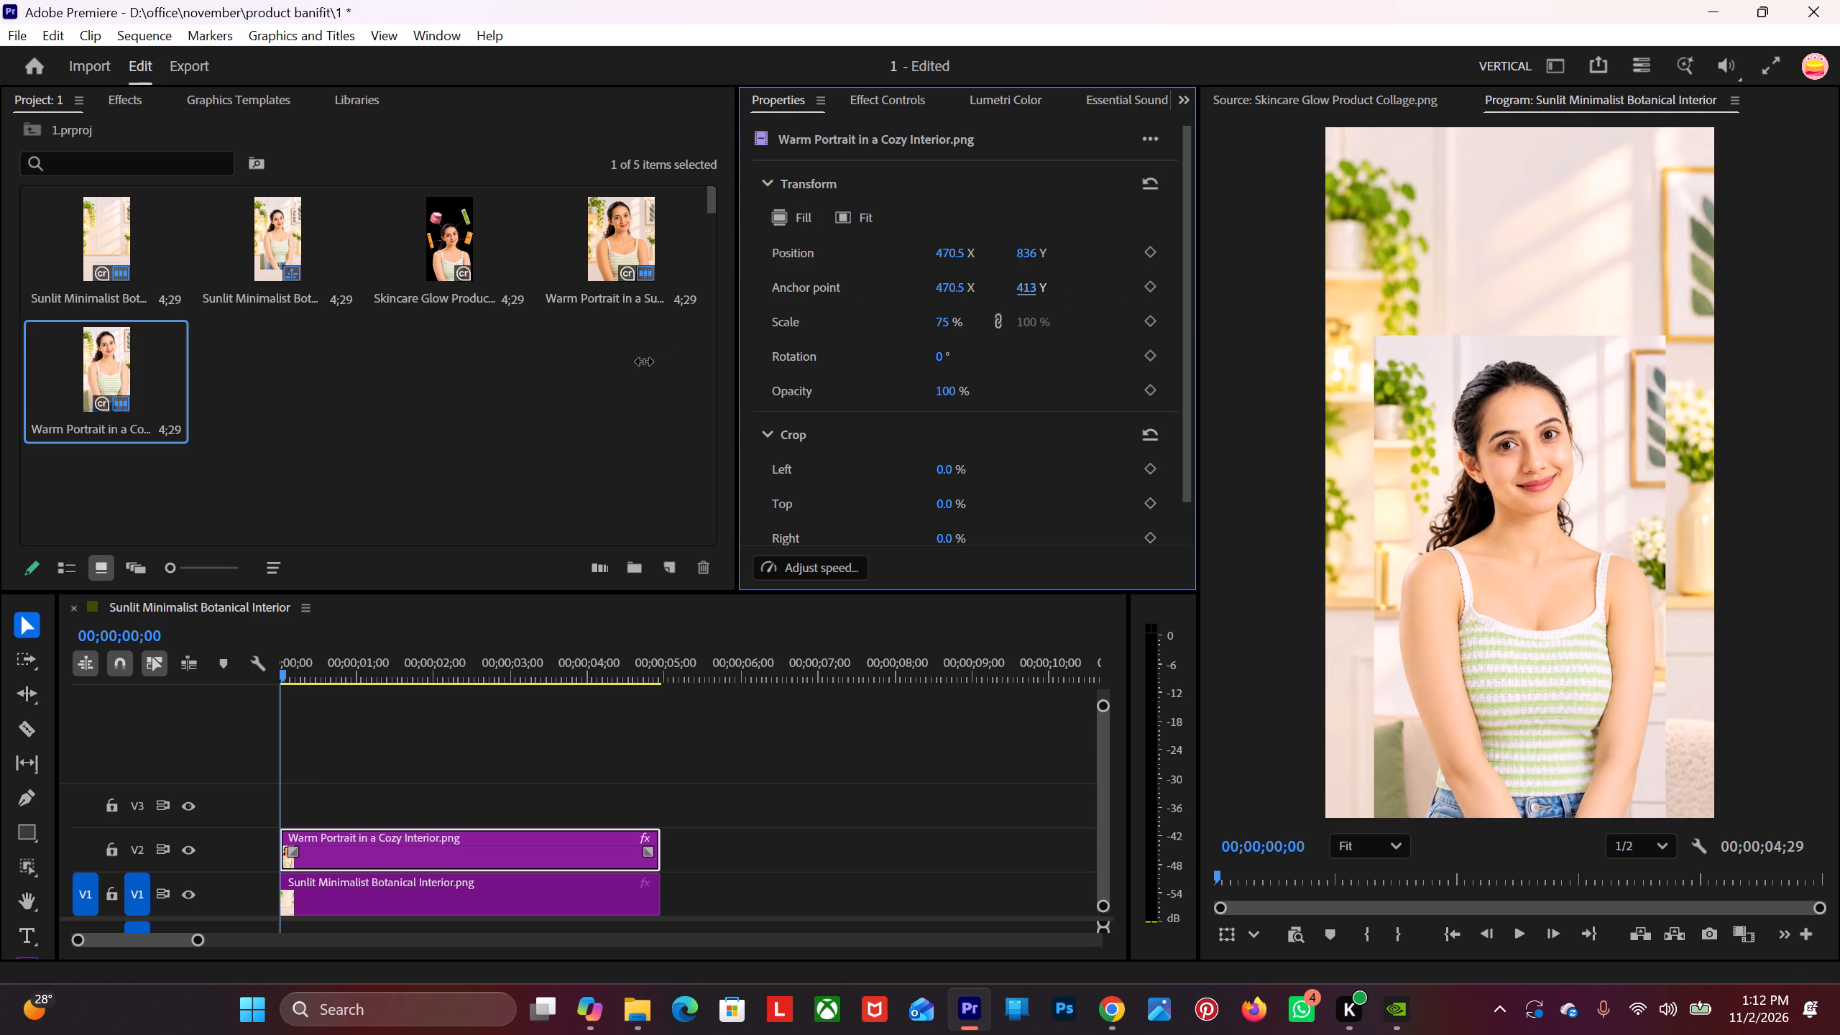
left_click_drag(644, 362, 638, 369)
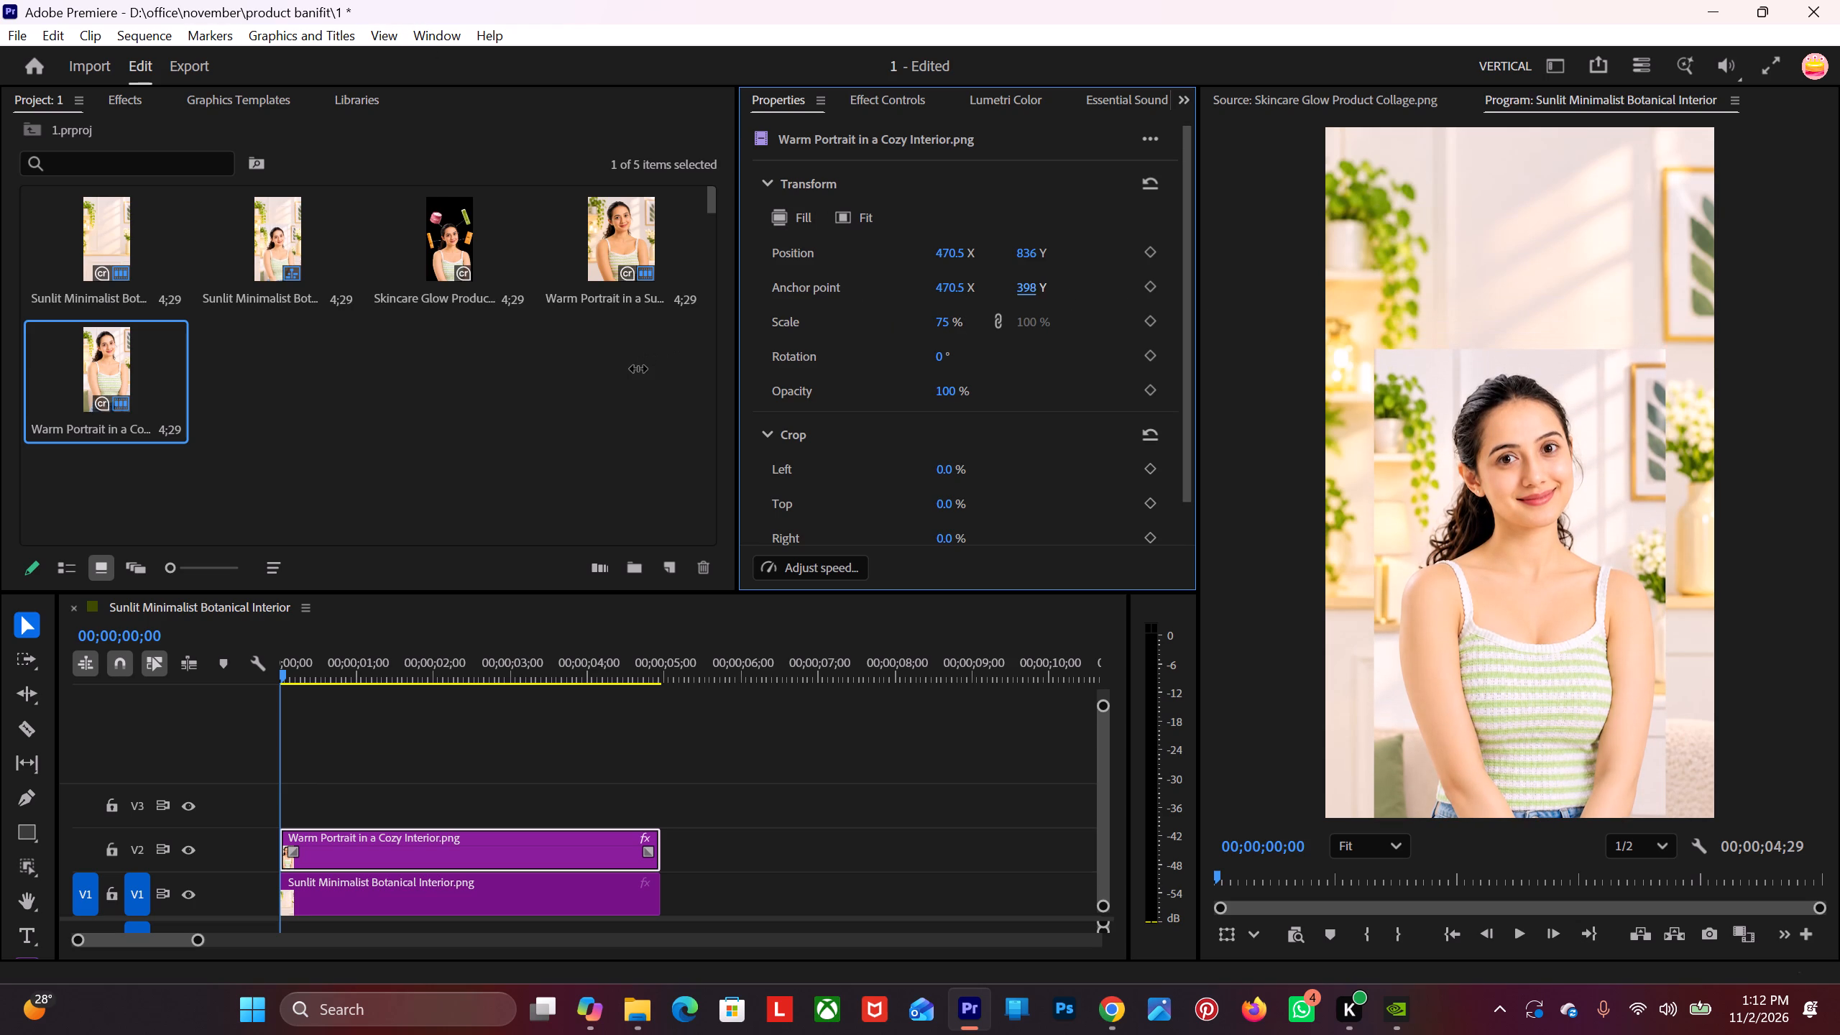
left_click_drag(638, 369, 585, 387)
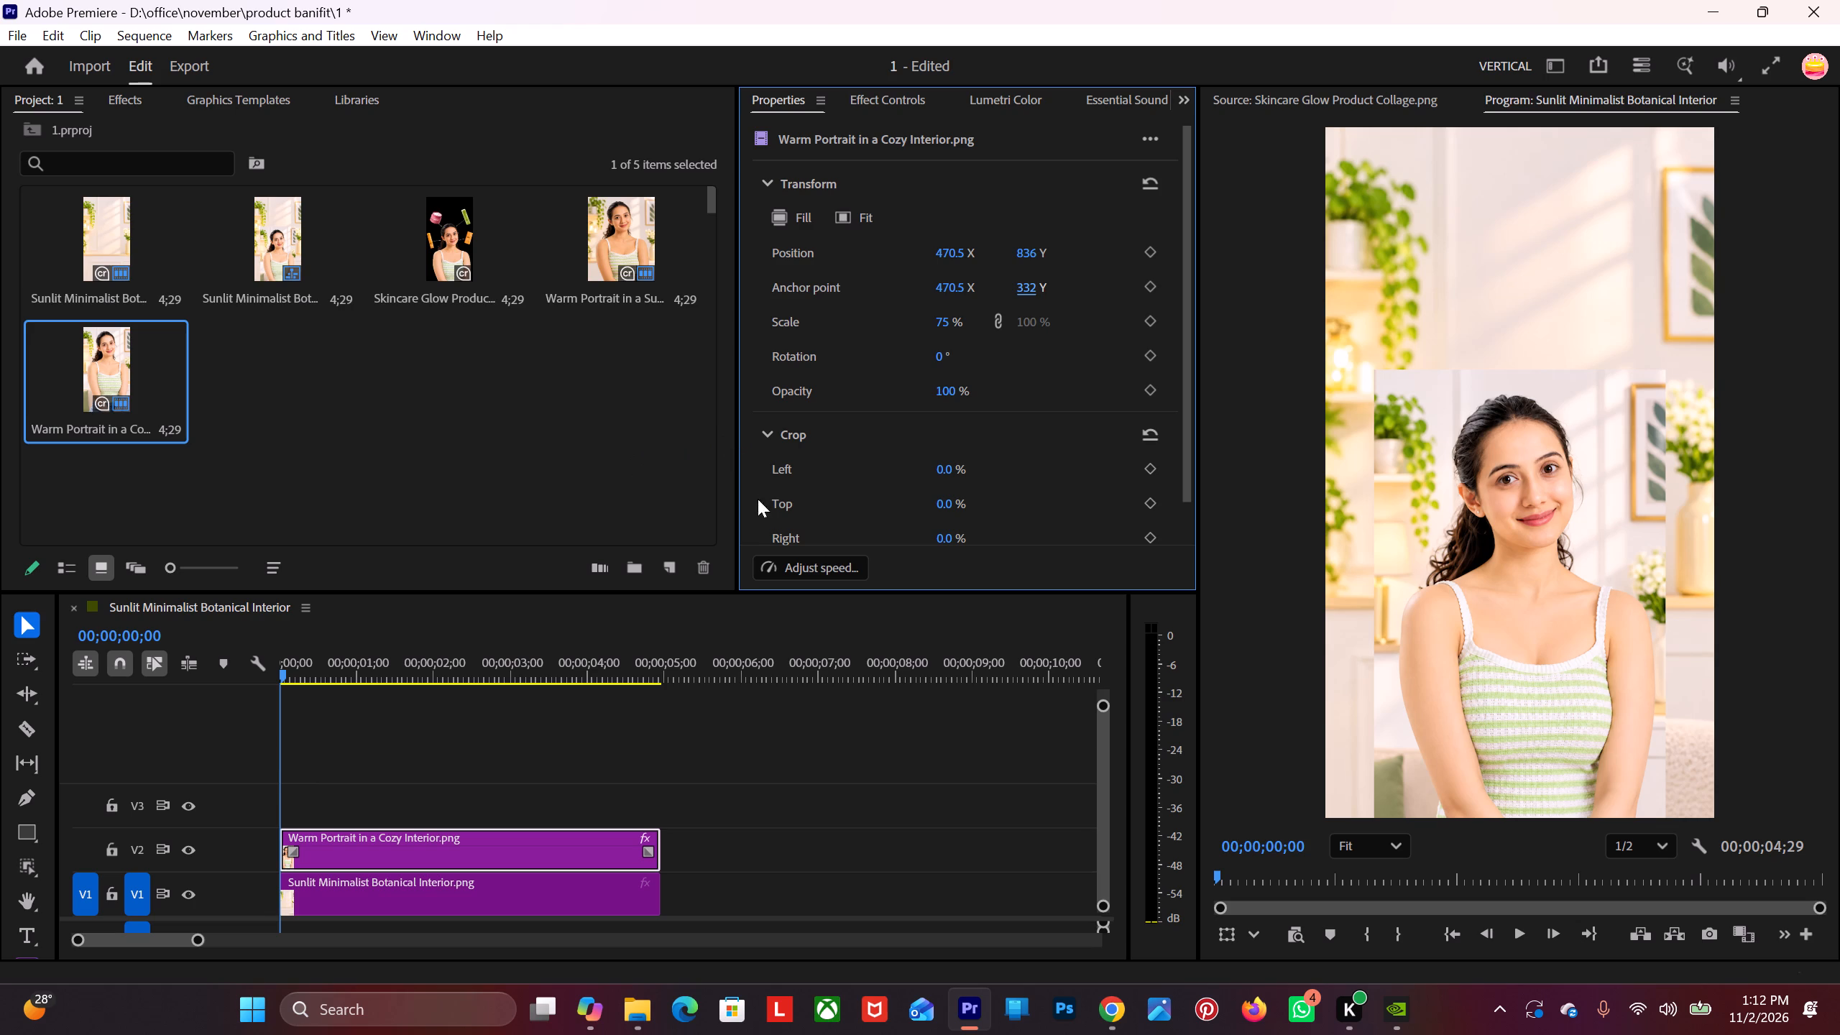
Examine the Barrier Repair Essentials Ad image in Downloads as a layout reference, then return to Premiere.
left_click(620, 1029)
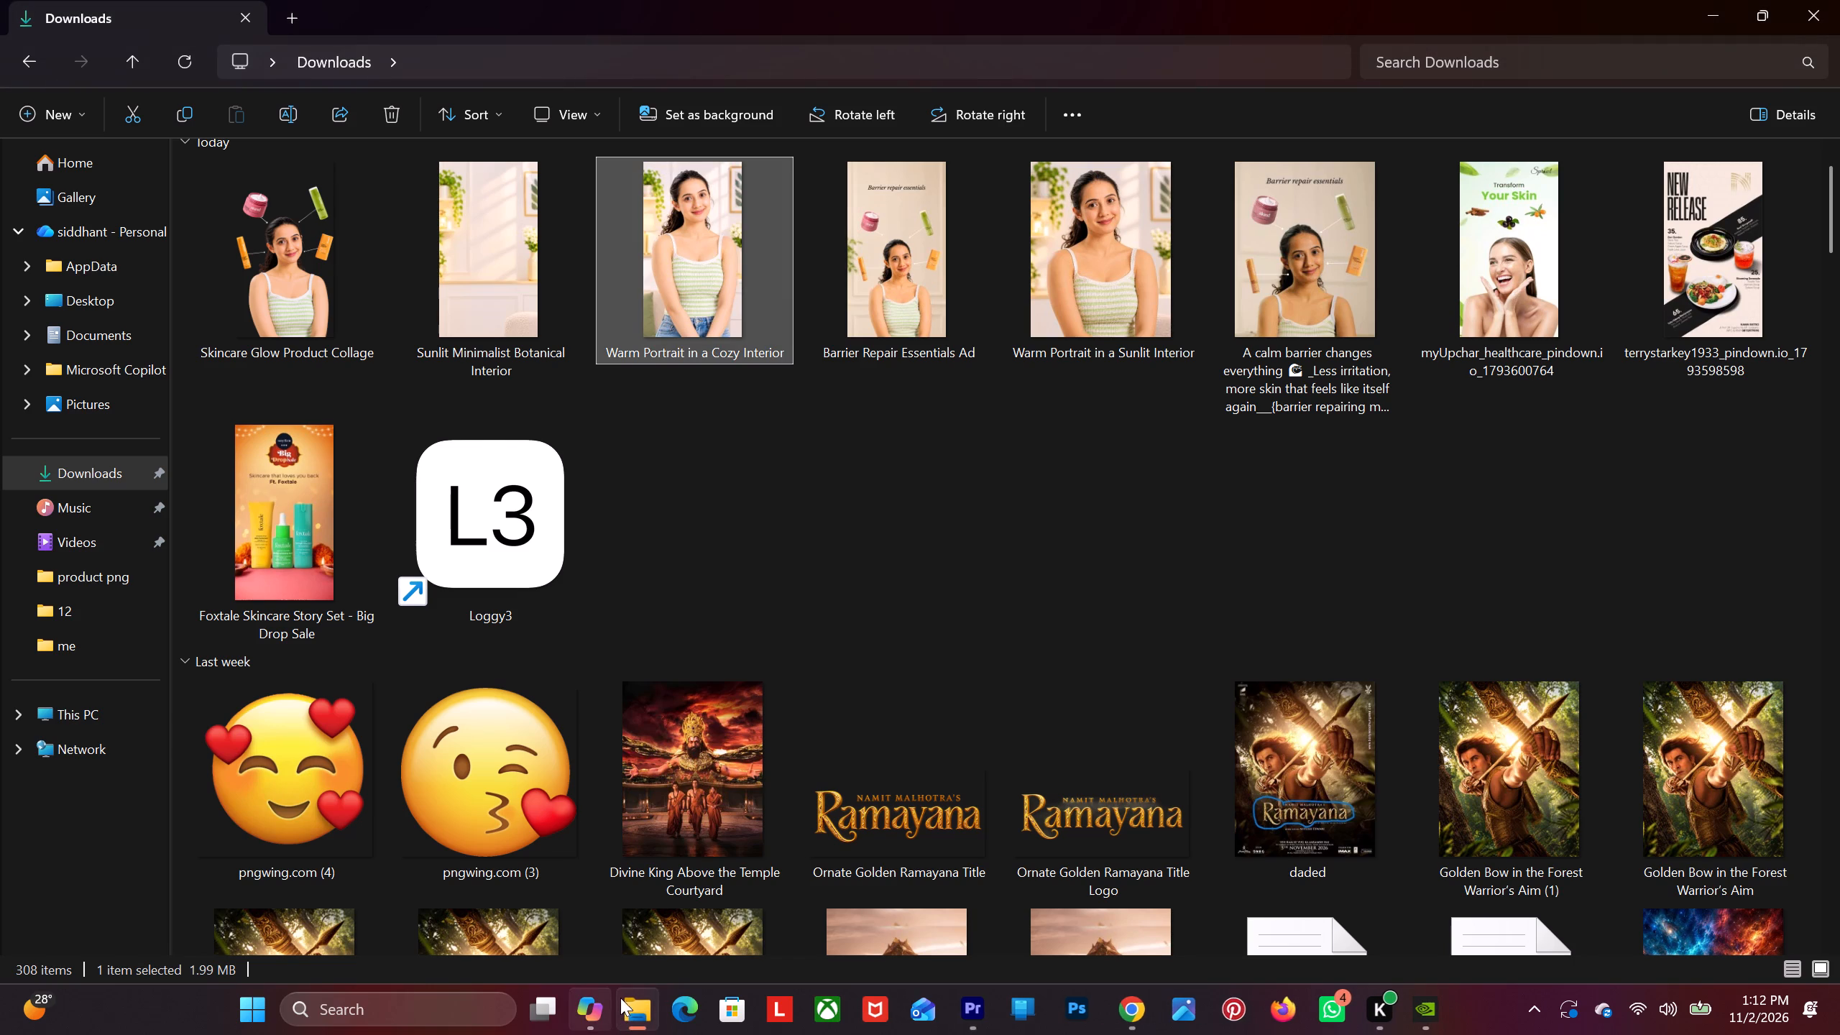
double_click(865, 317)
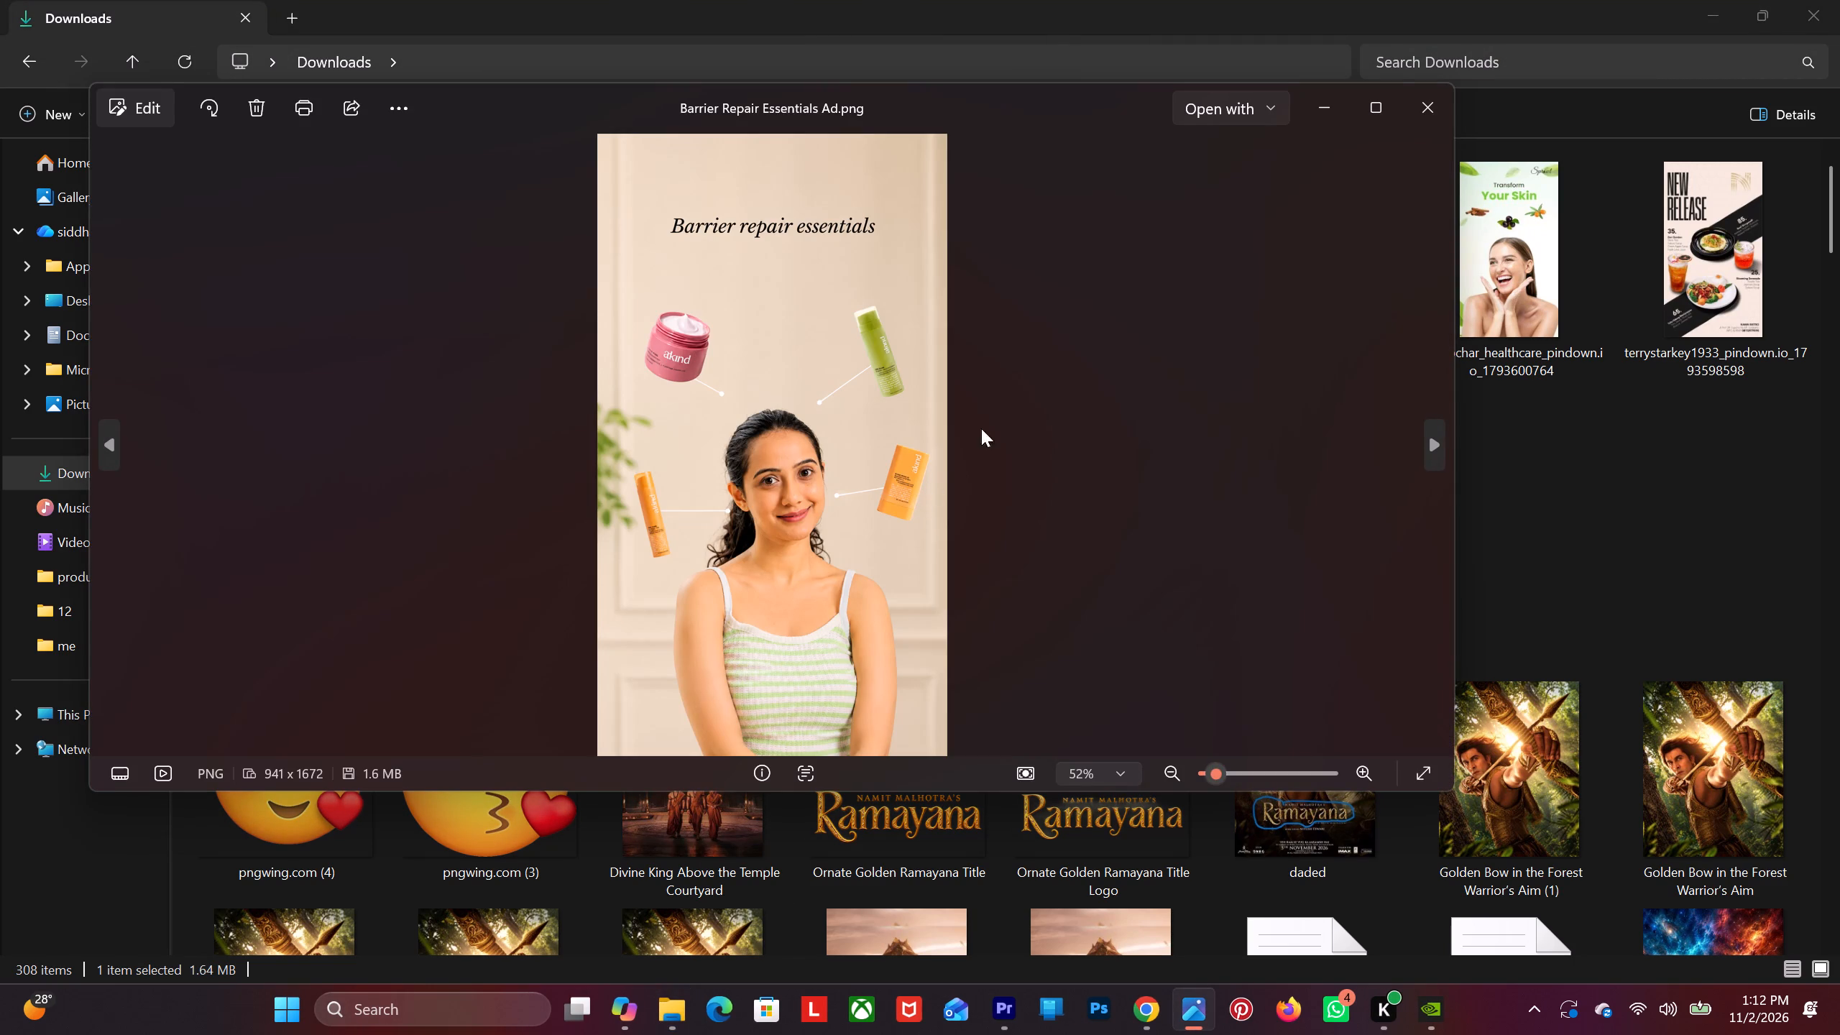
left_click(1412, 106)
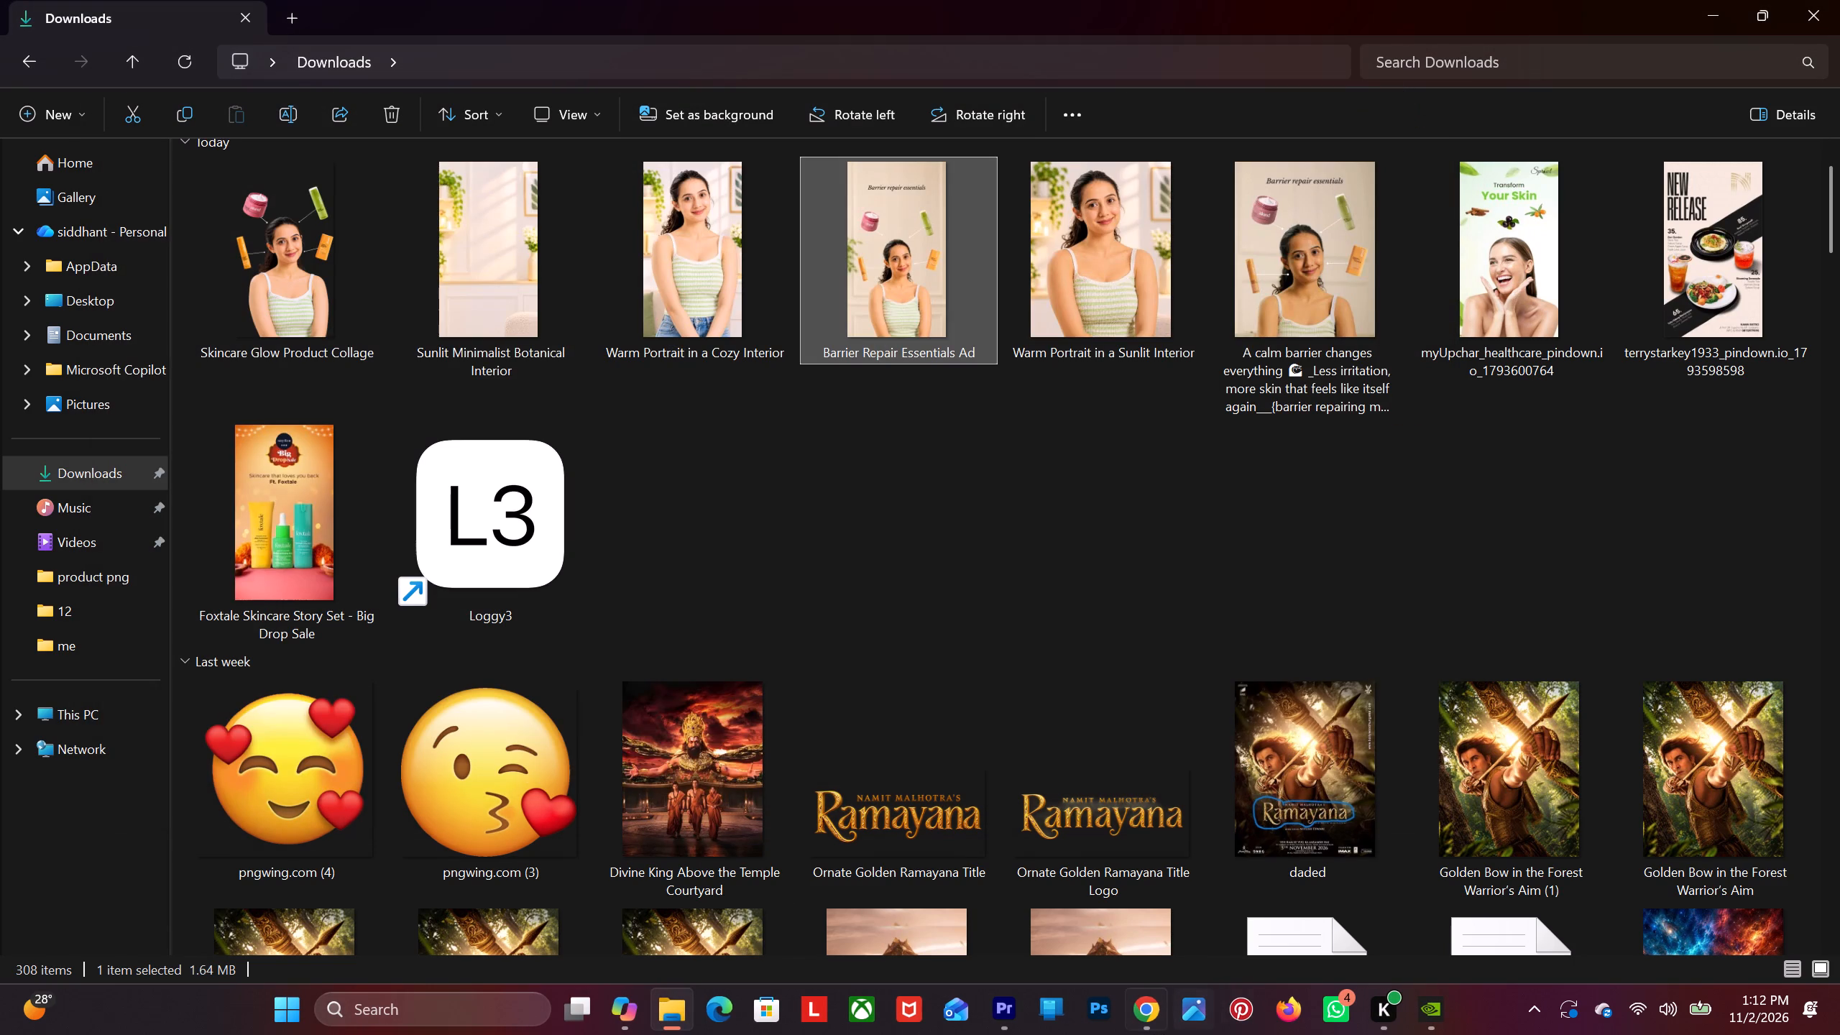
left_click(1006, 1034)
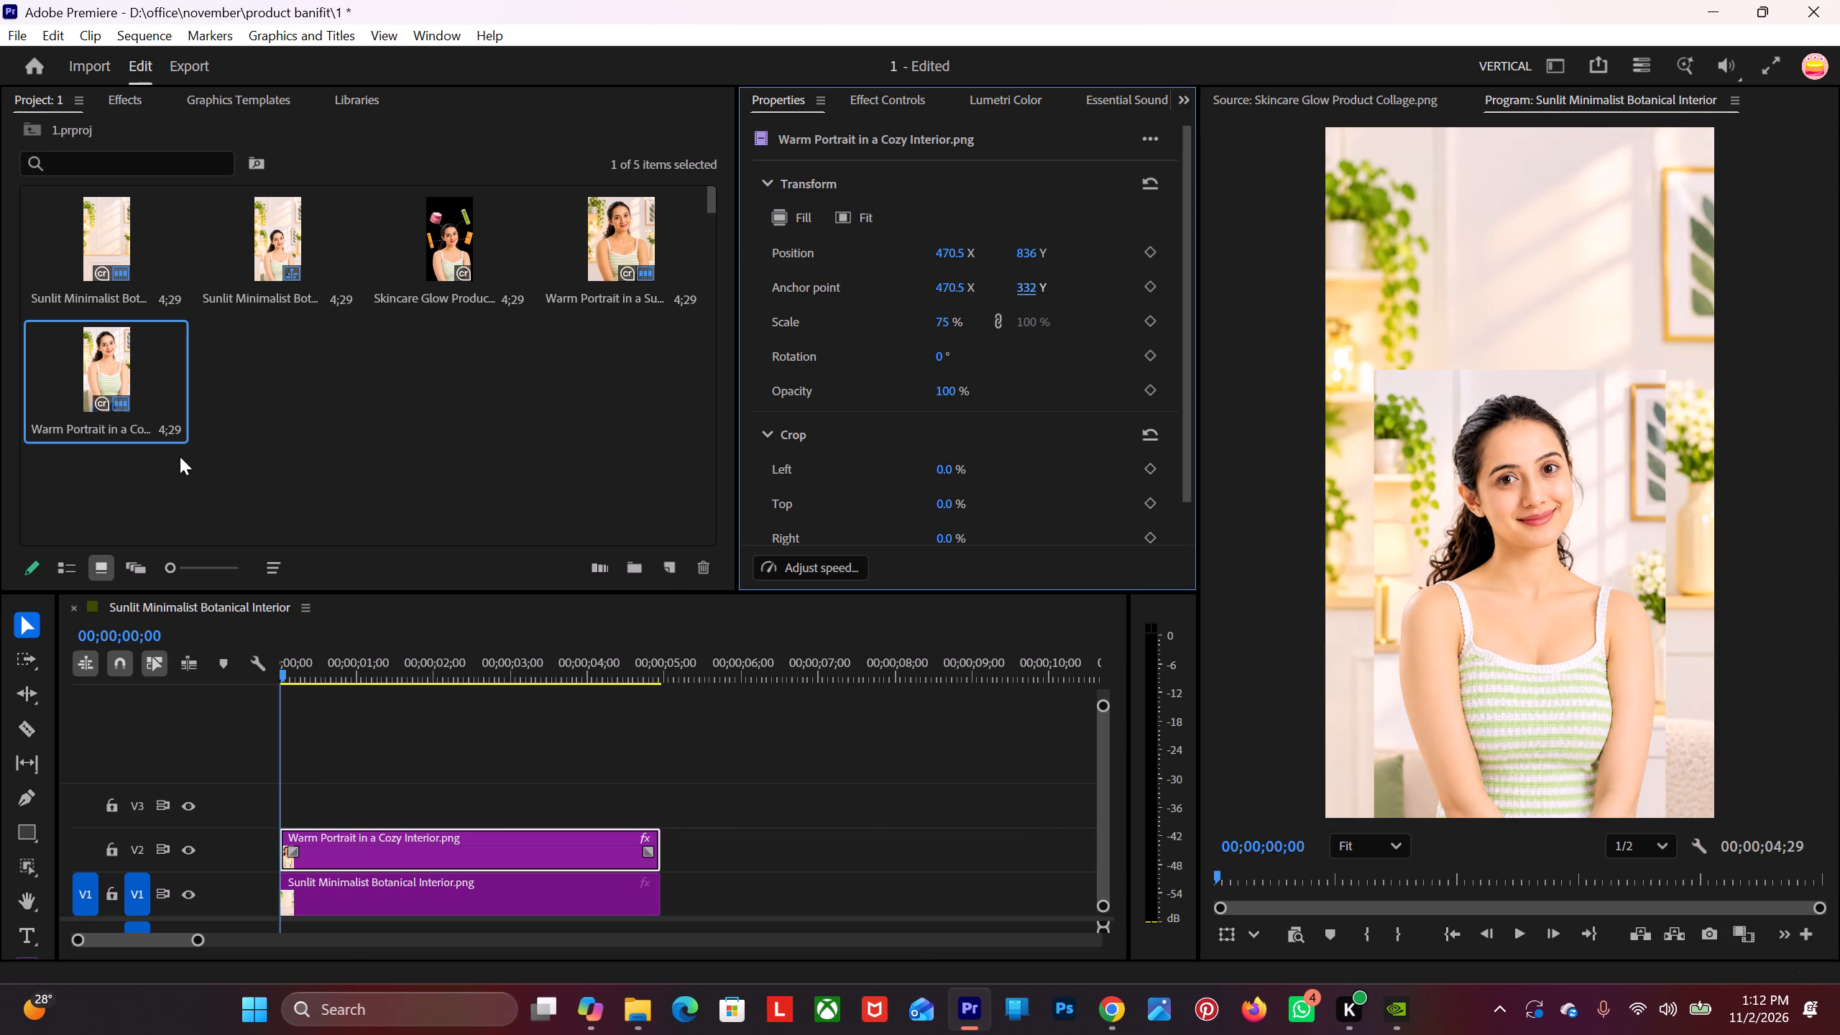
Extend the portrait and background clips together to a duration of about 15 seconds.
left_click(15, 871)
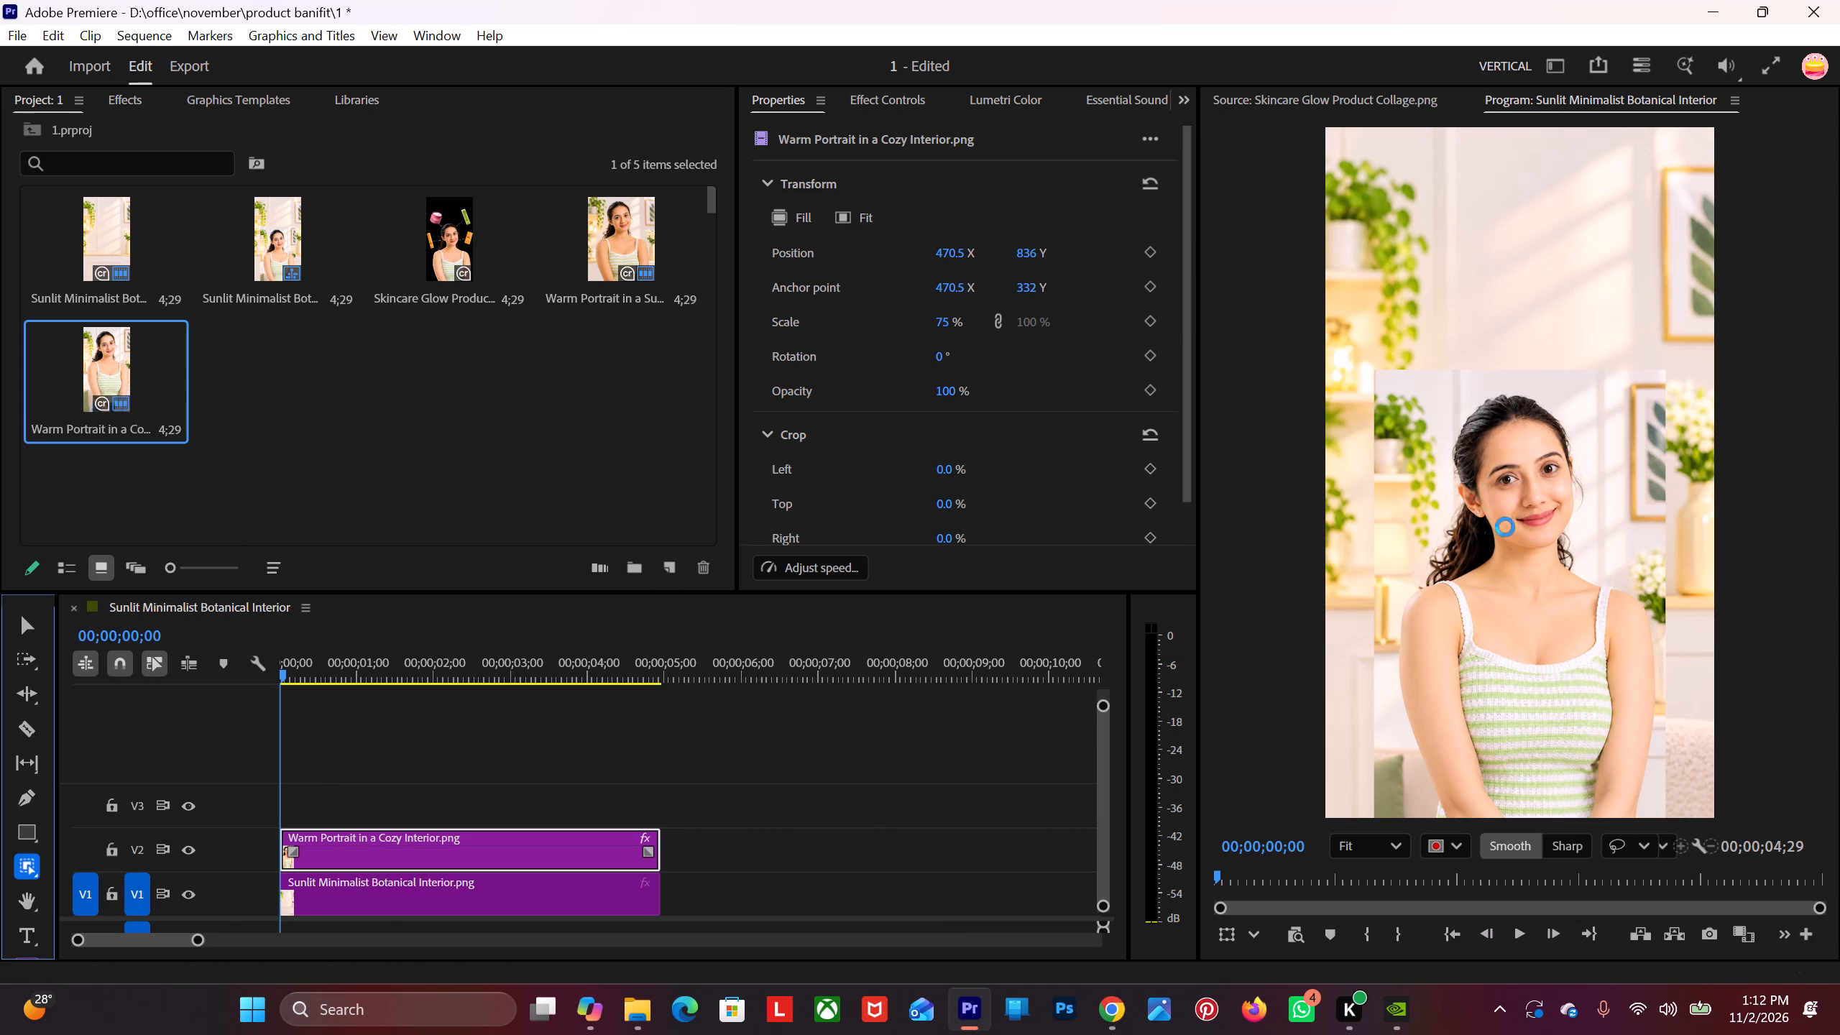
left_click(19, 620)
left_click_drag(502, 753, 669, 891)
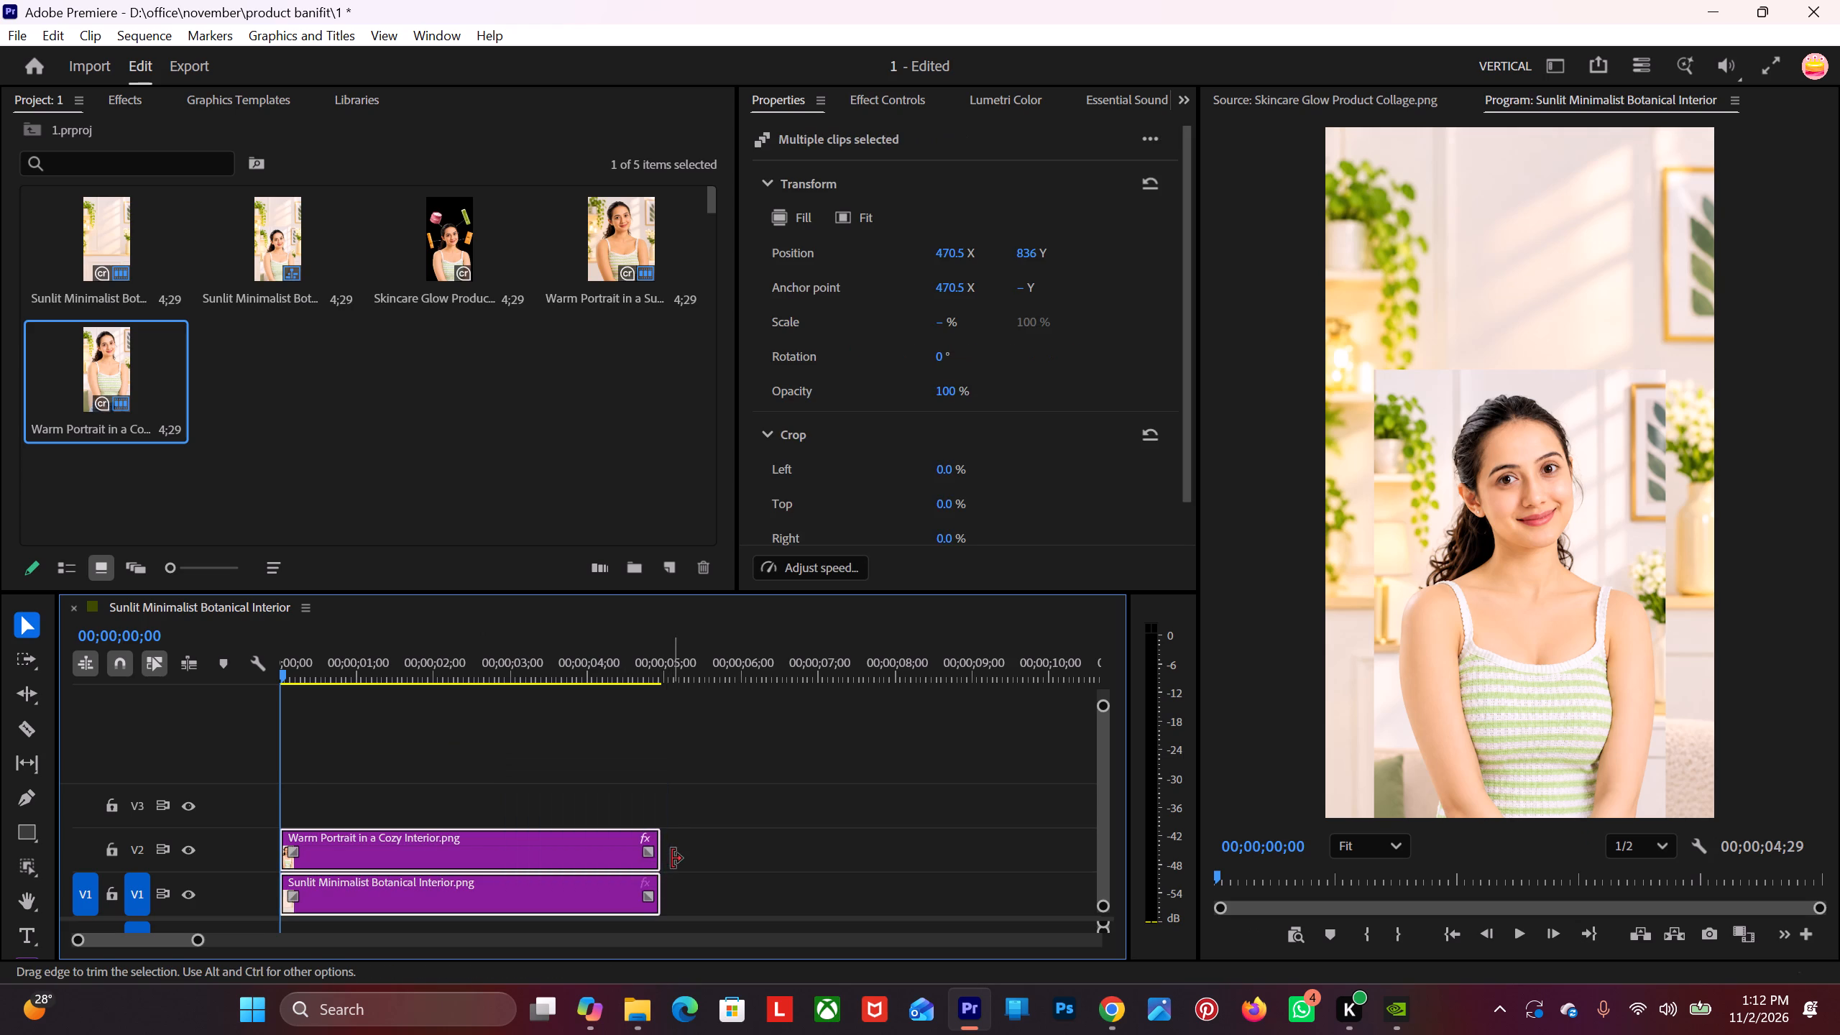
left_click_drag(672, 859, 832, 896)
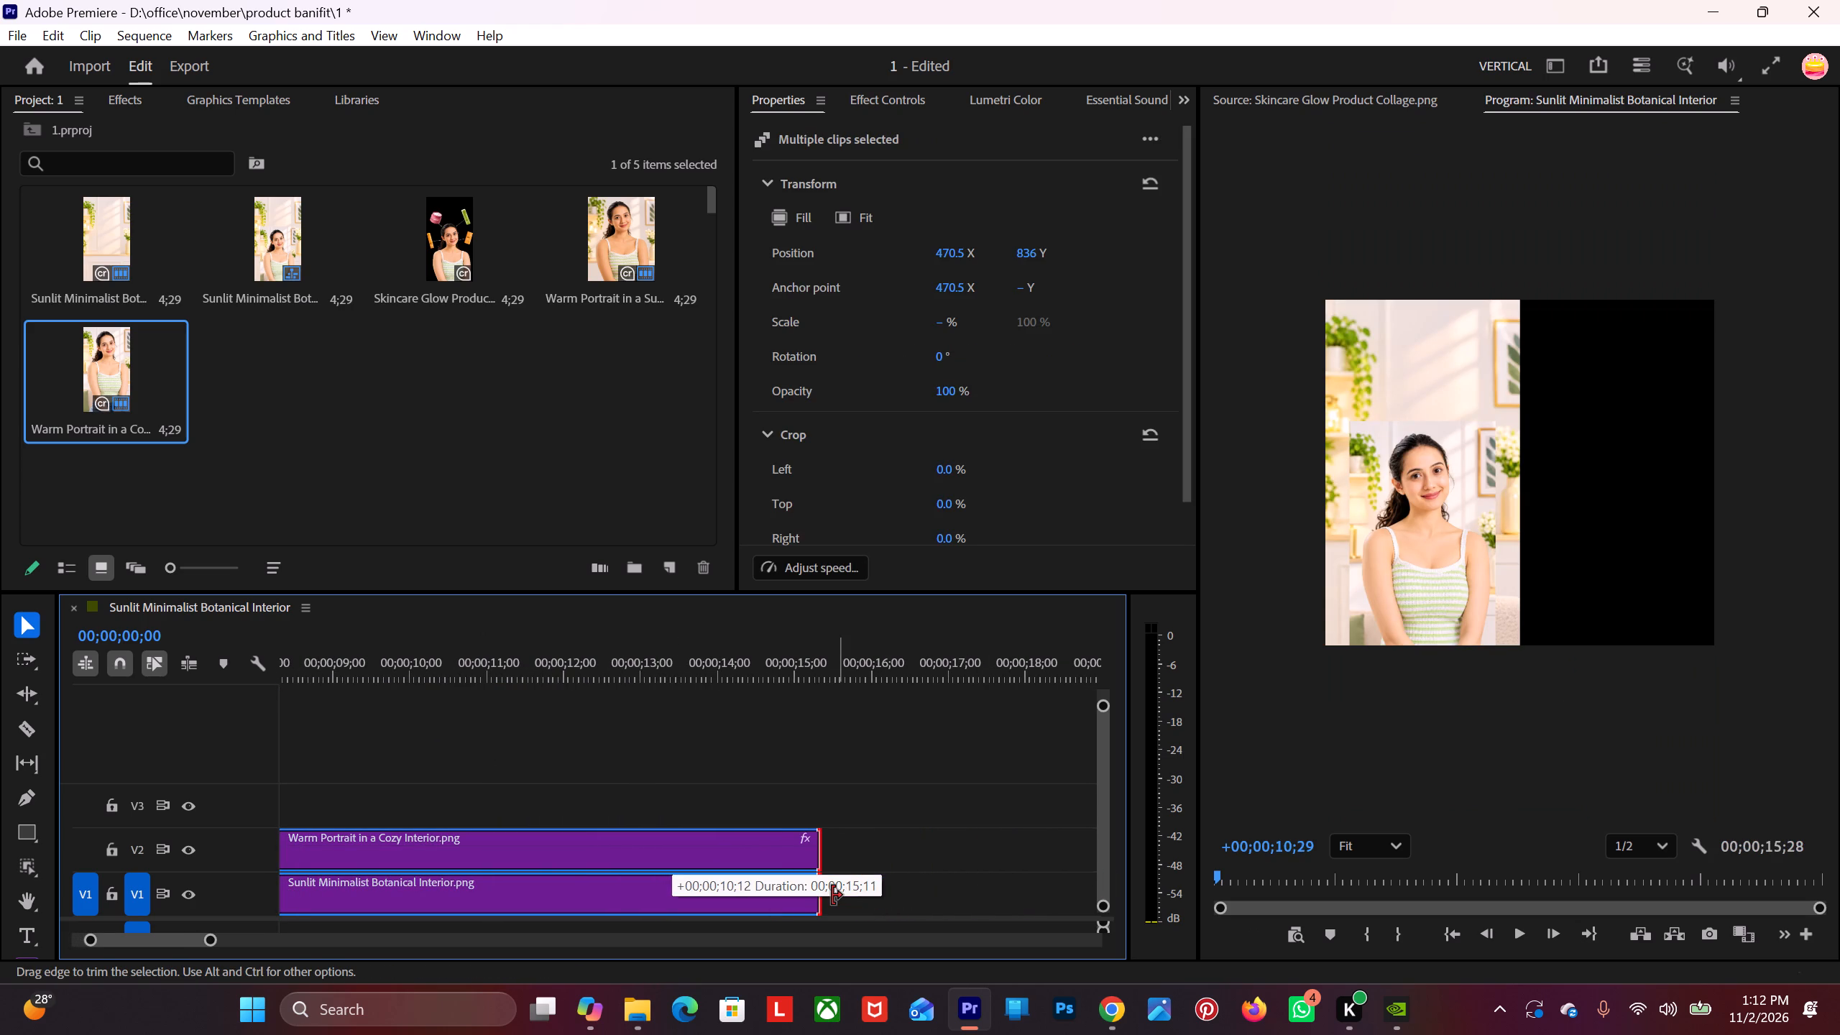
left_click_drag(832, 896, 819, 891)
scroll(471, 785, "up", 18)
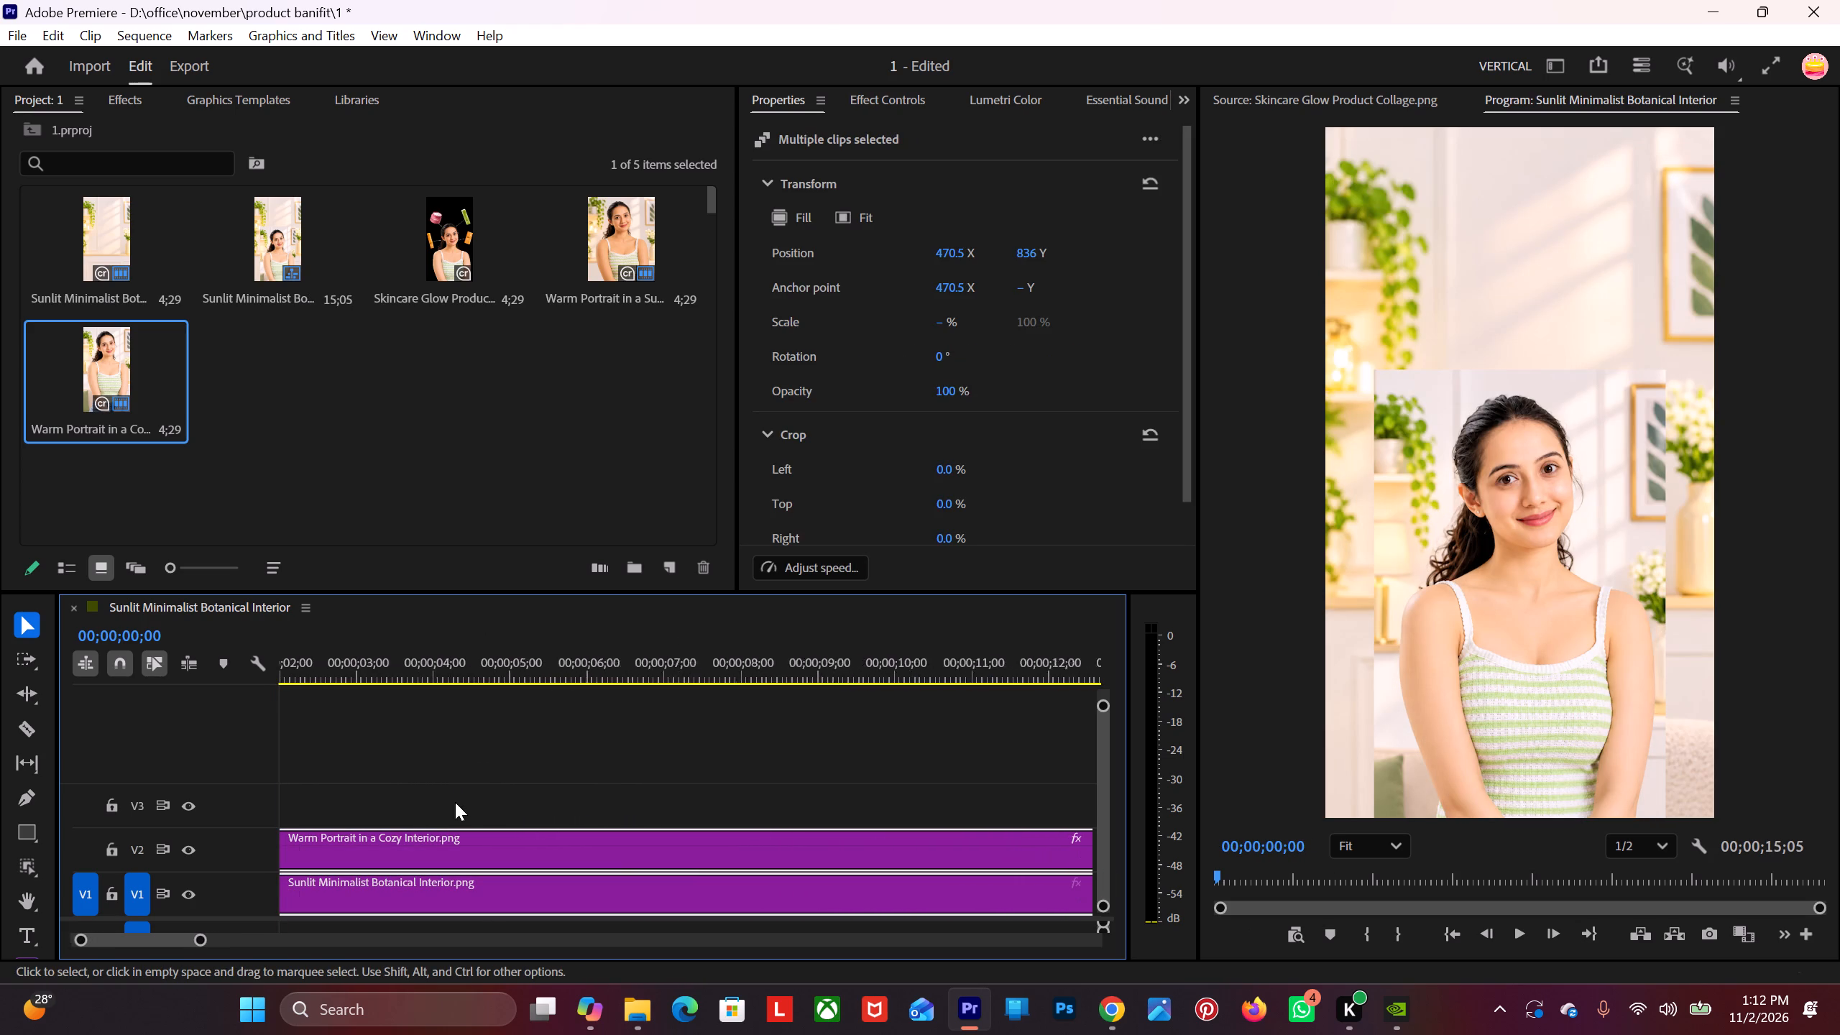
scroll(455, 802, "up", 2)
Select only the portrait clip and create an object mask around the woman, accepting the mask data storage notice.
left_click(452, 837)
left_click(195, 760)
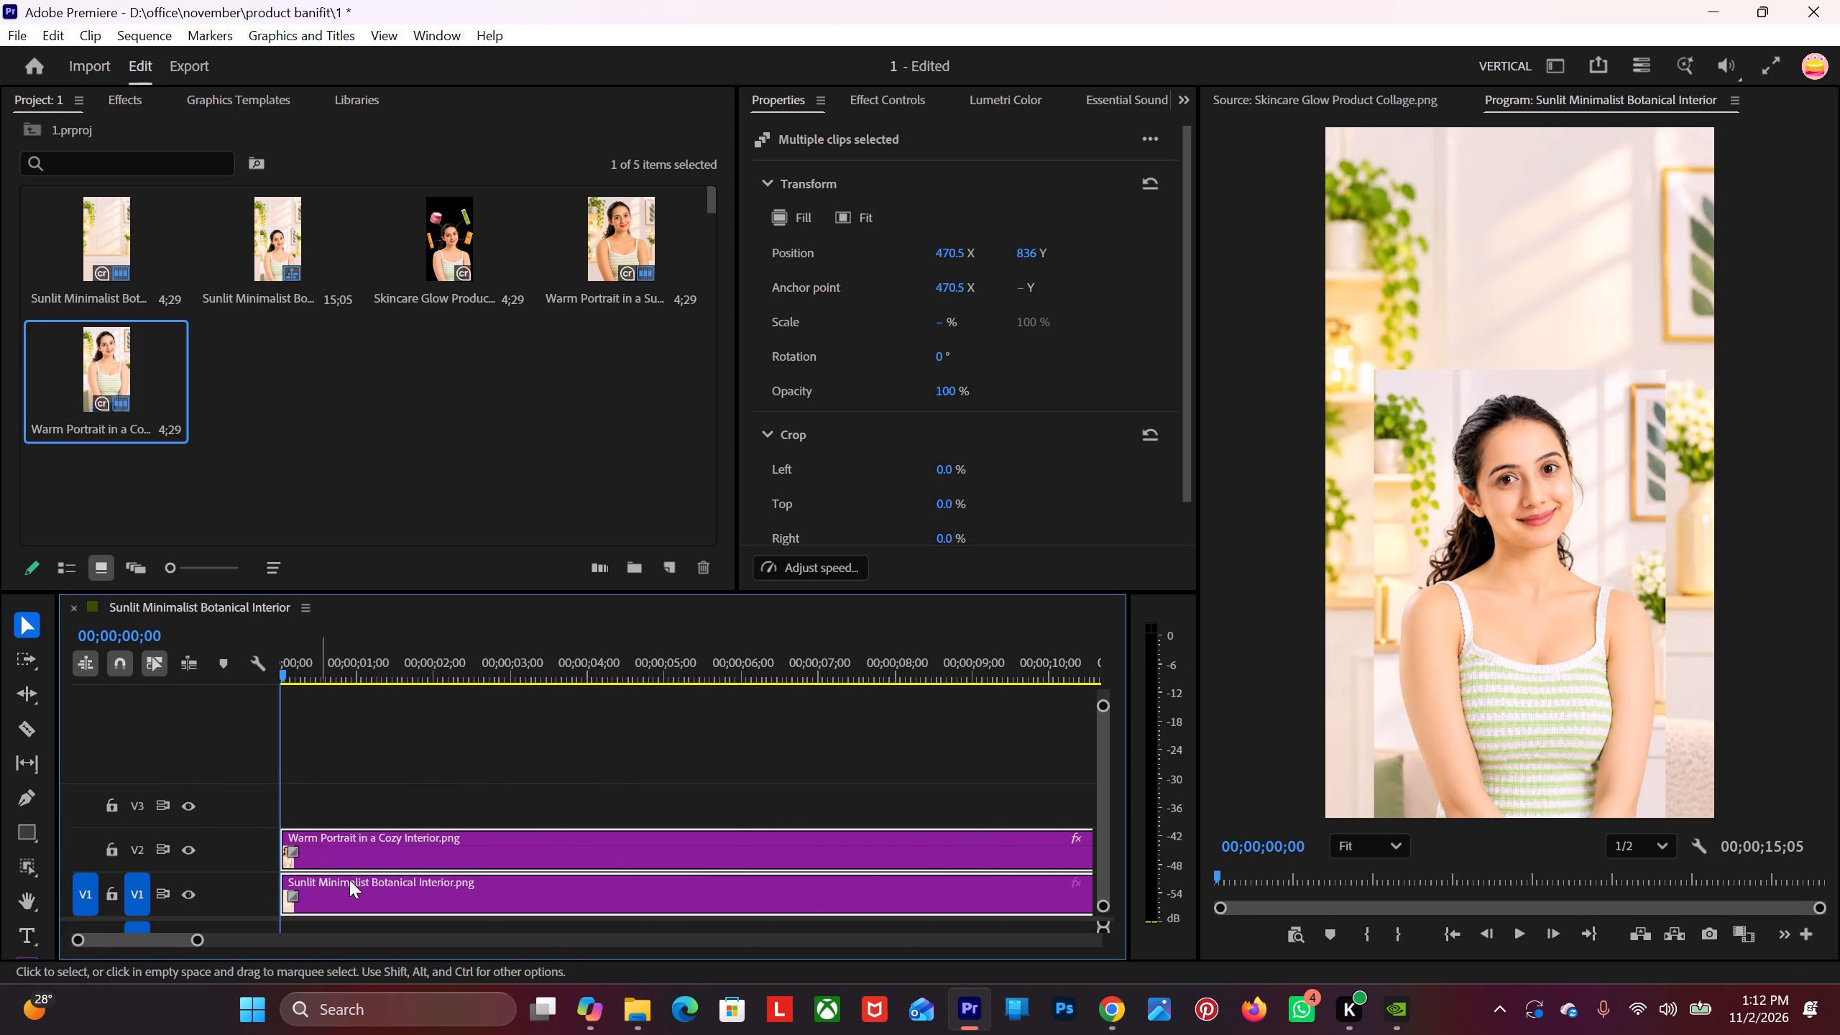
left_click(339, 846)
left_click(229, 854)
left_click(363, 759)
left_click(344, 842)
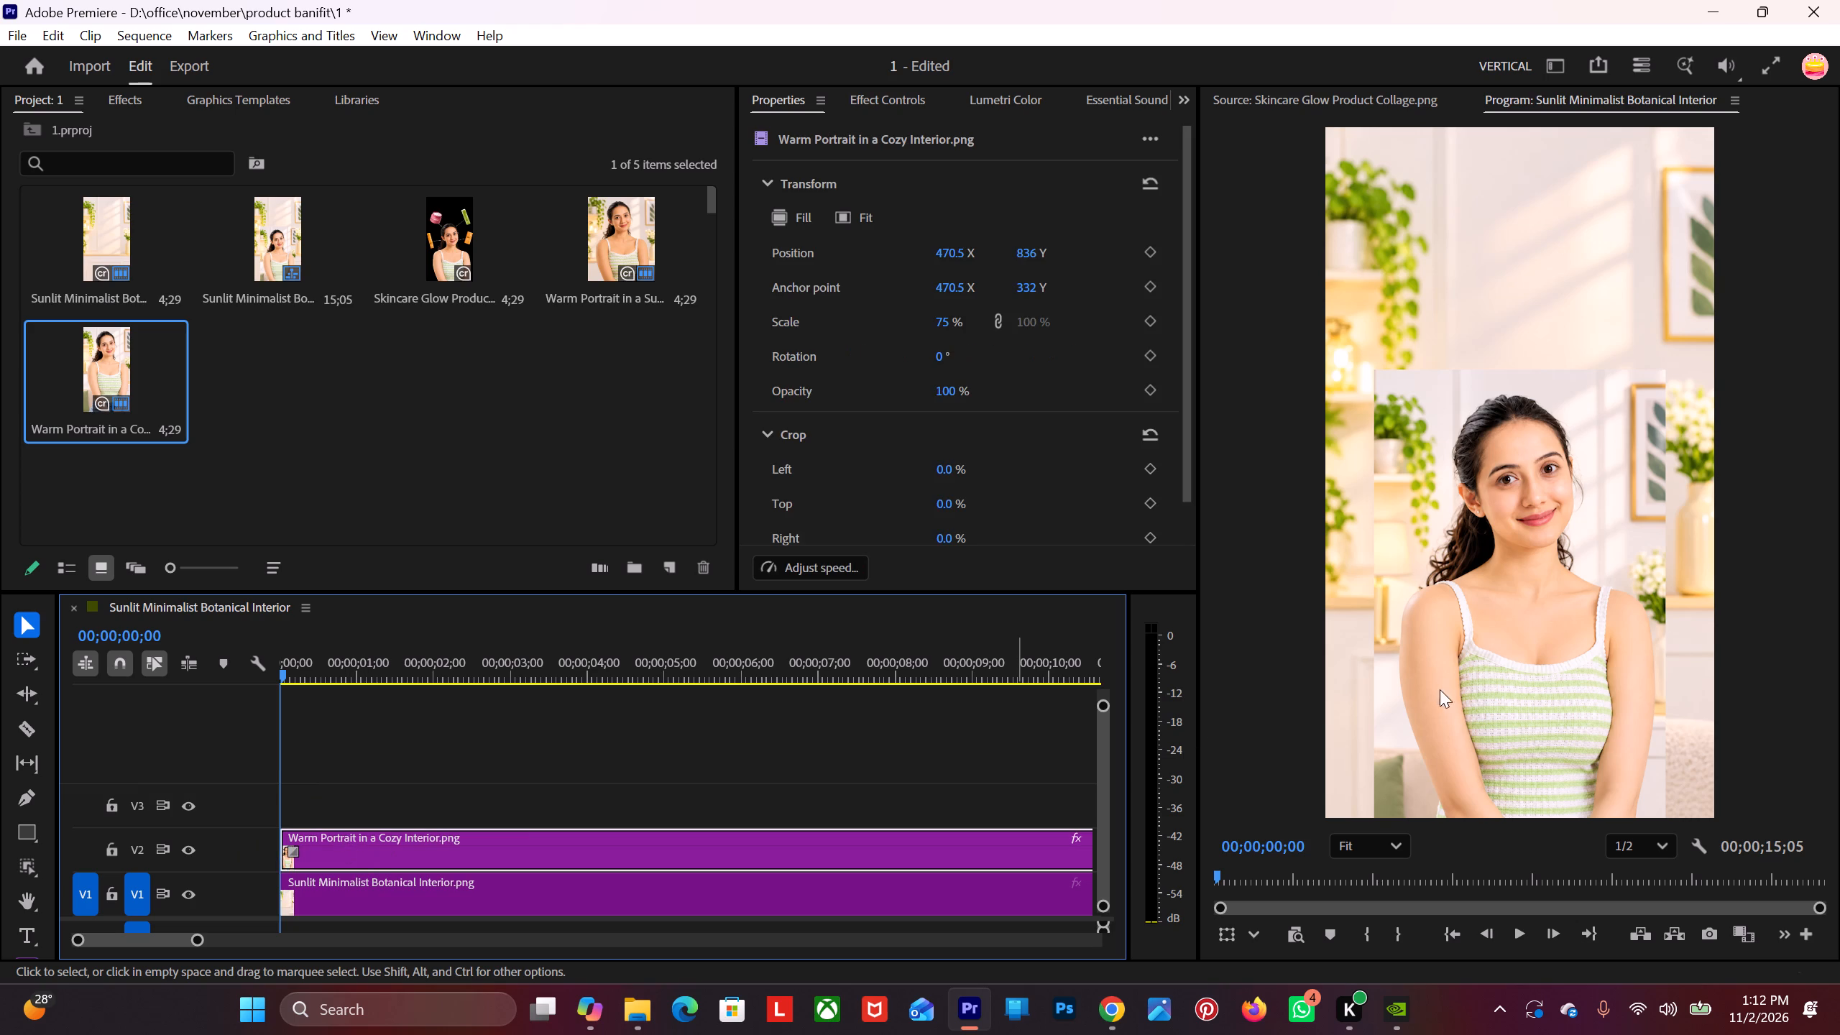
left_click(29, 857)
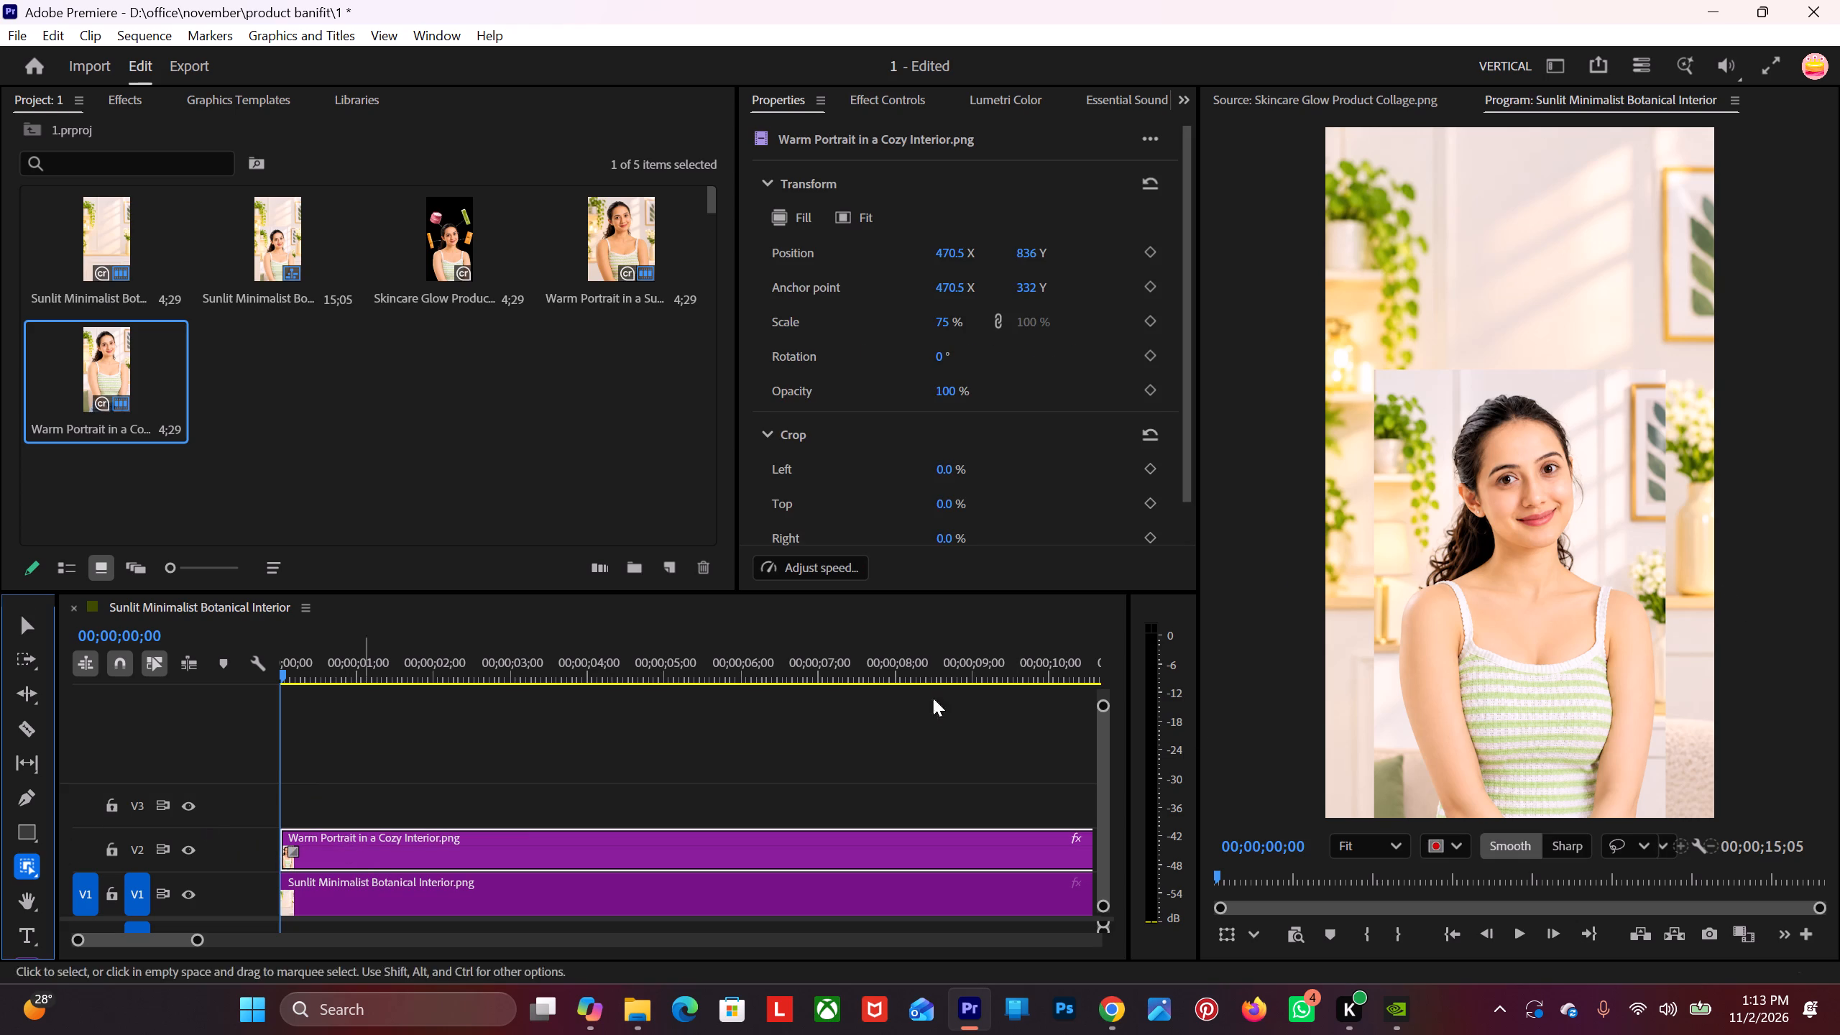
left_click(1465, 535)
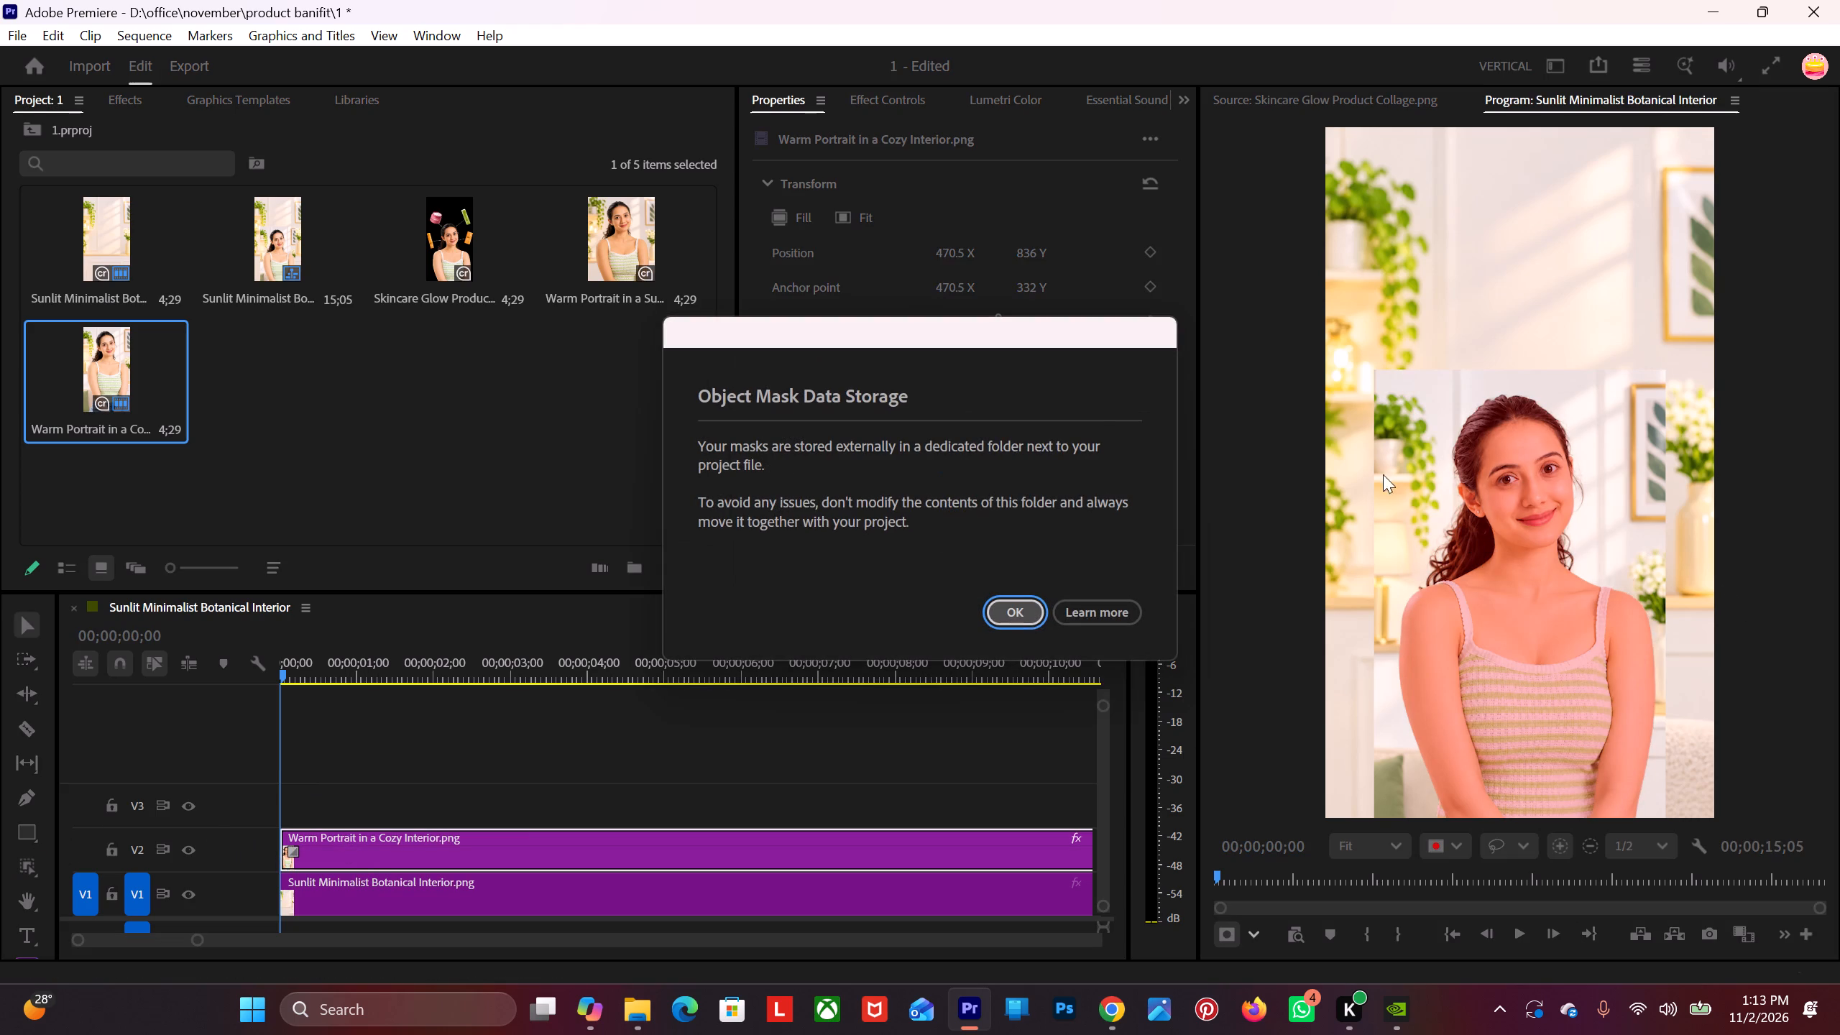
left_click(1020, 618)
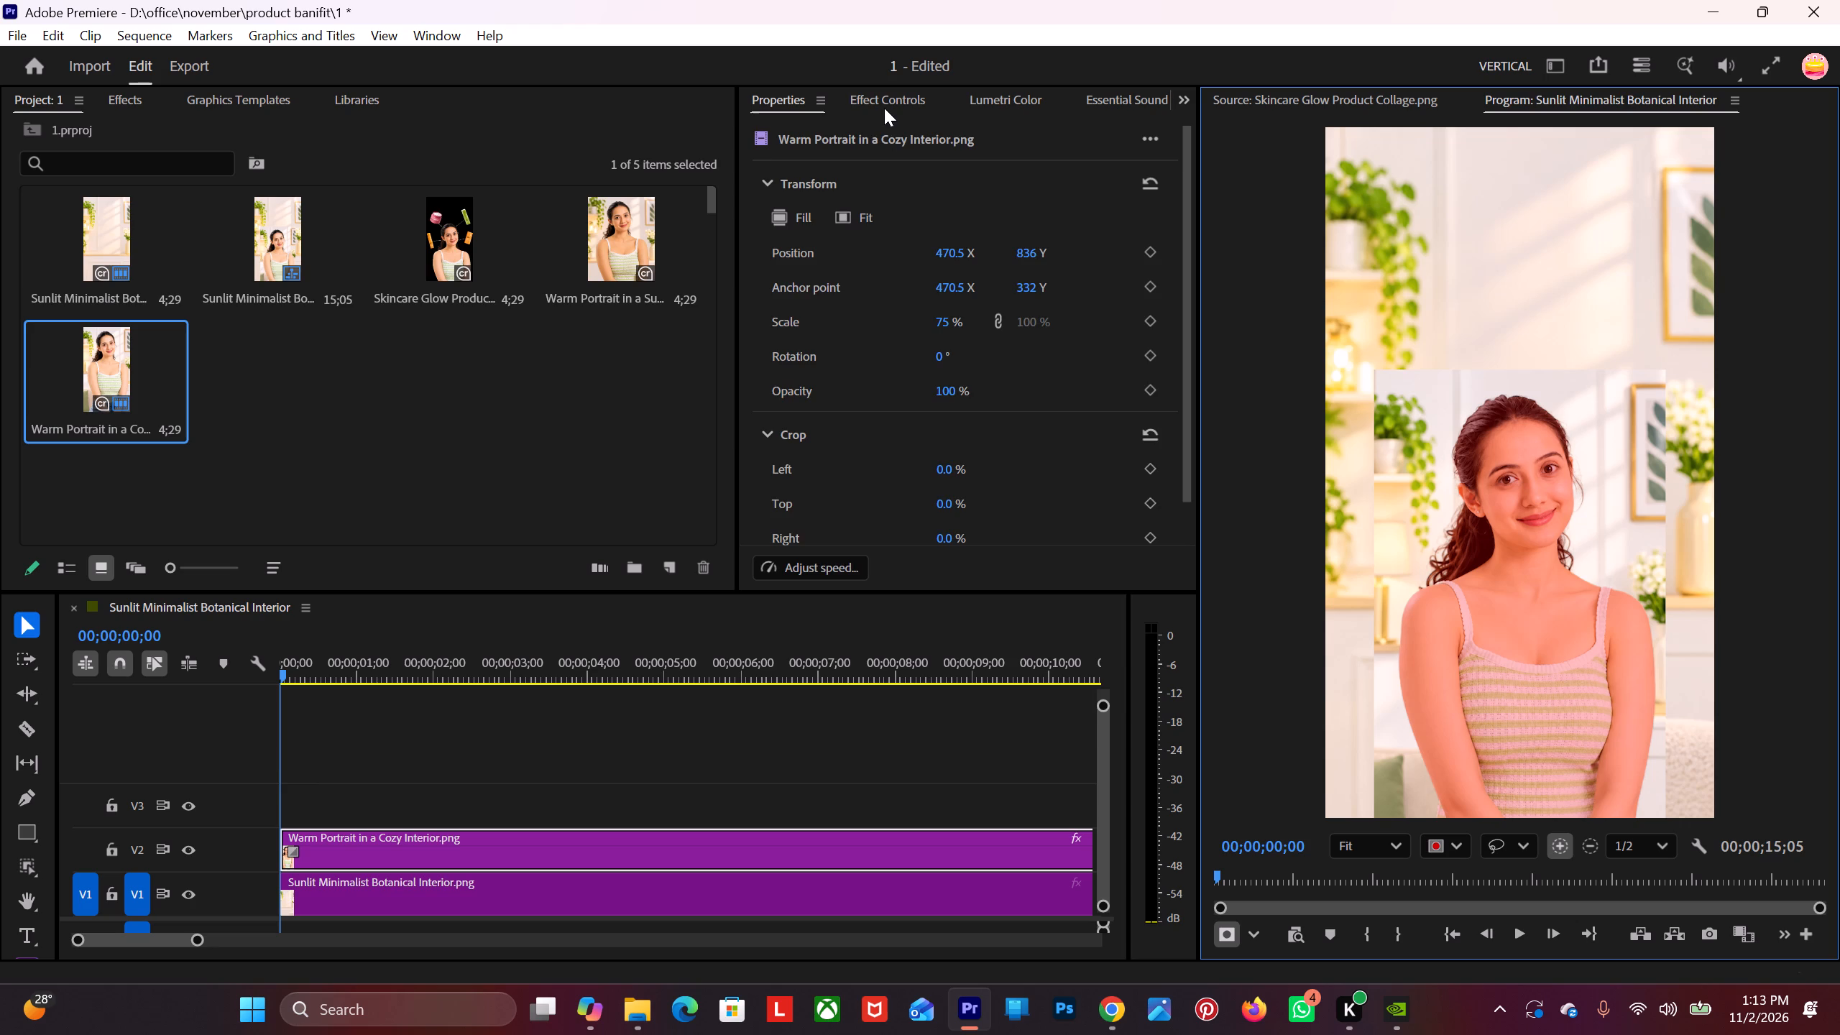
Track the woman's object mask forward through the portrait clip.
left_click(884, 103)
left_click(981, 230)
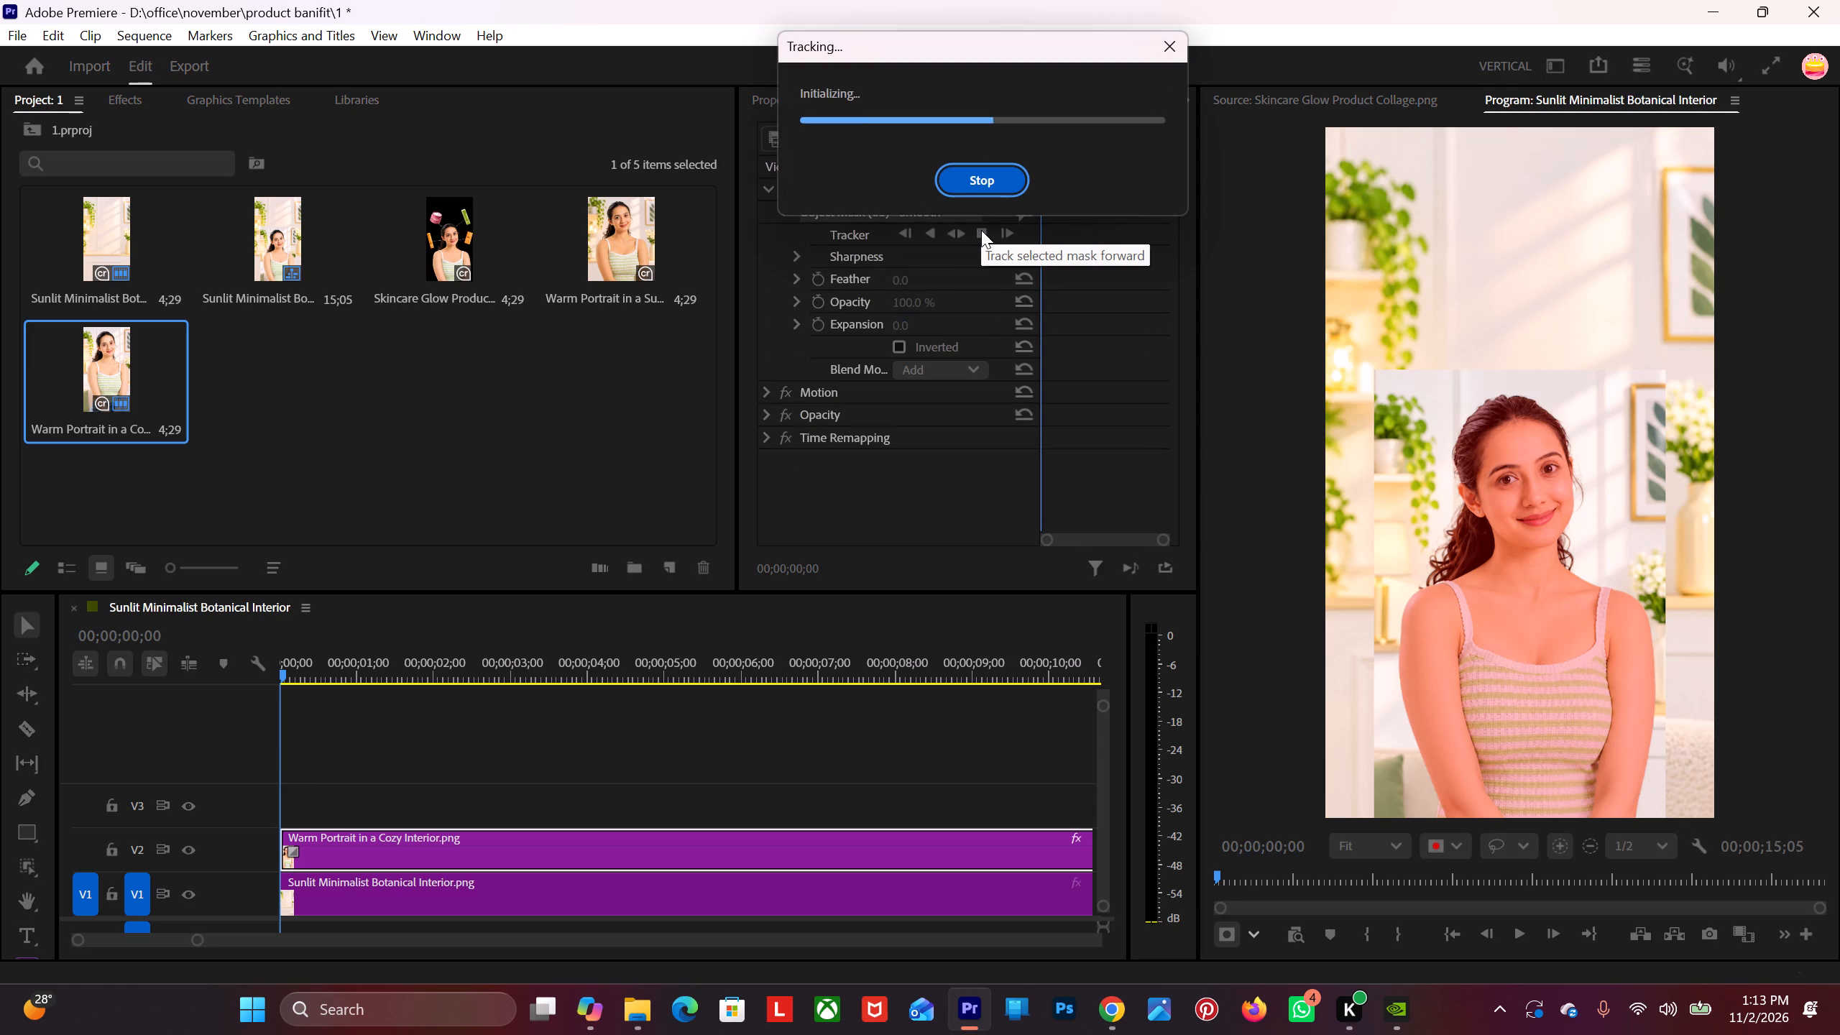
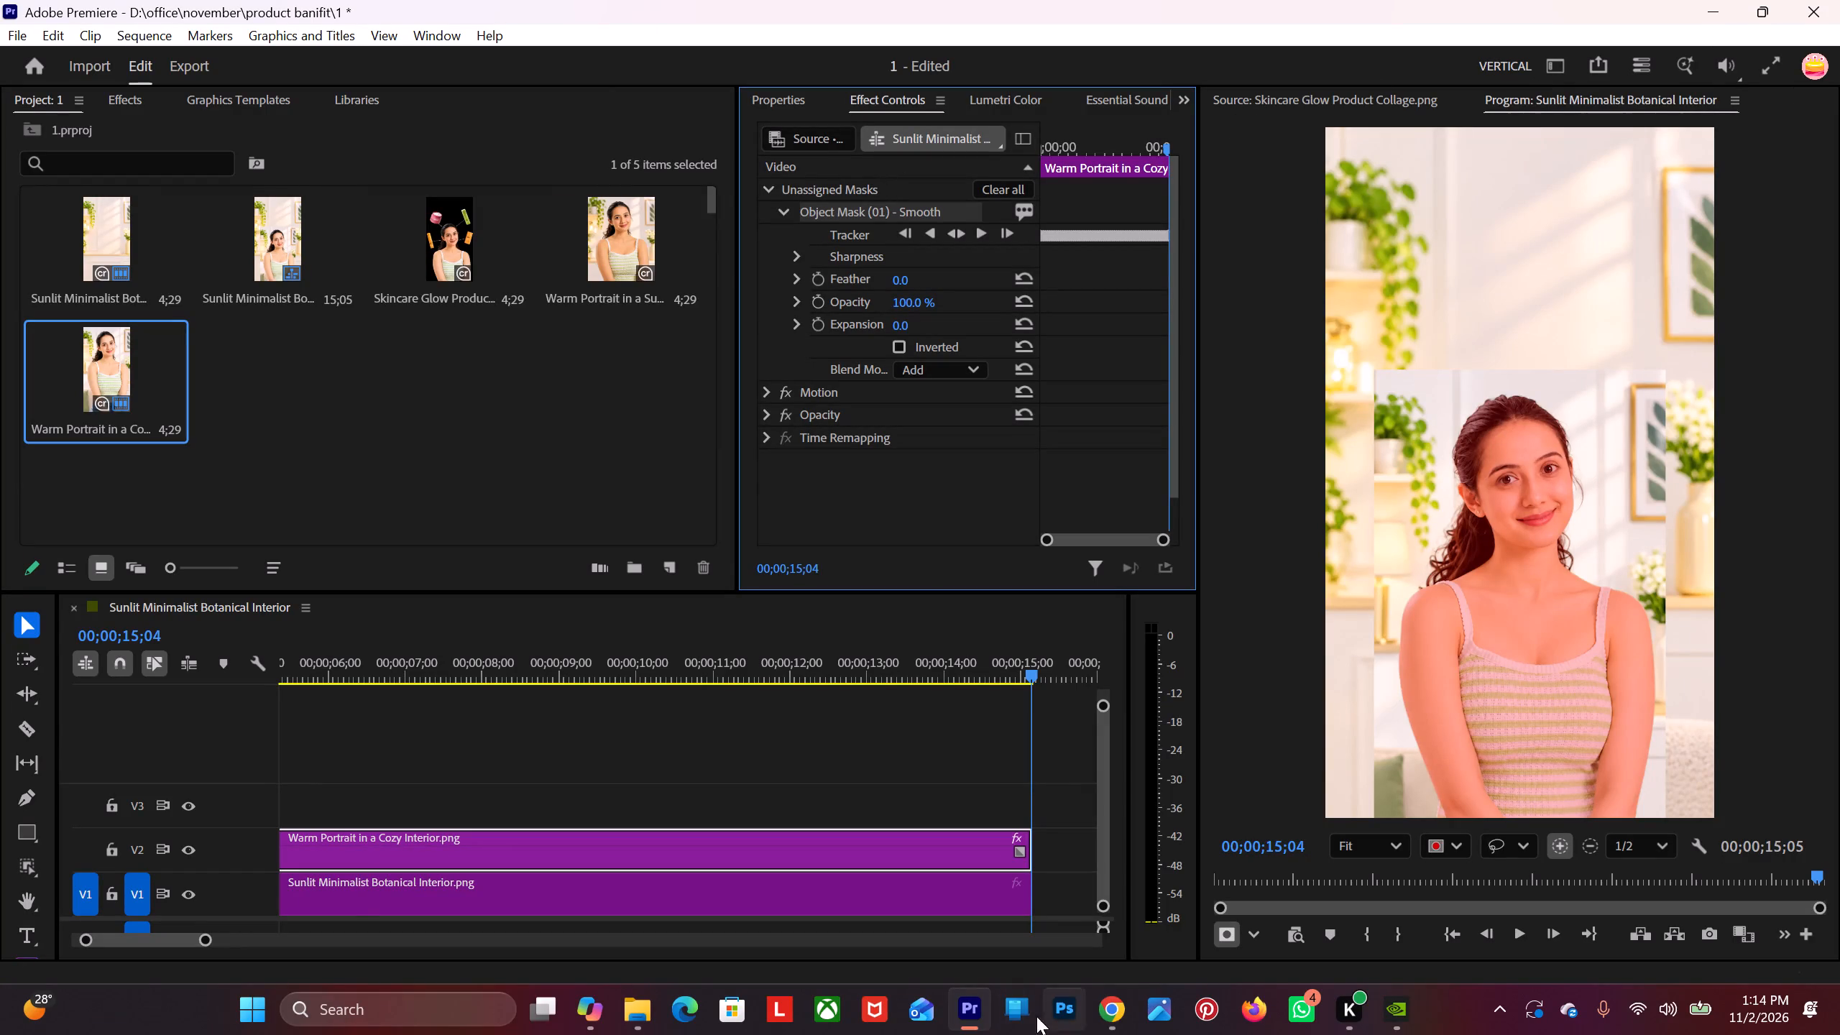
Copy the object mask of the woman and paste it onto the portrait clip's Opacity effect.
scroll(328, 856, "down", 3)
scroll(290, 817, "up", 9)
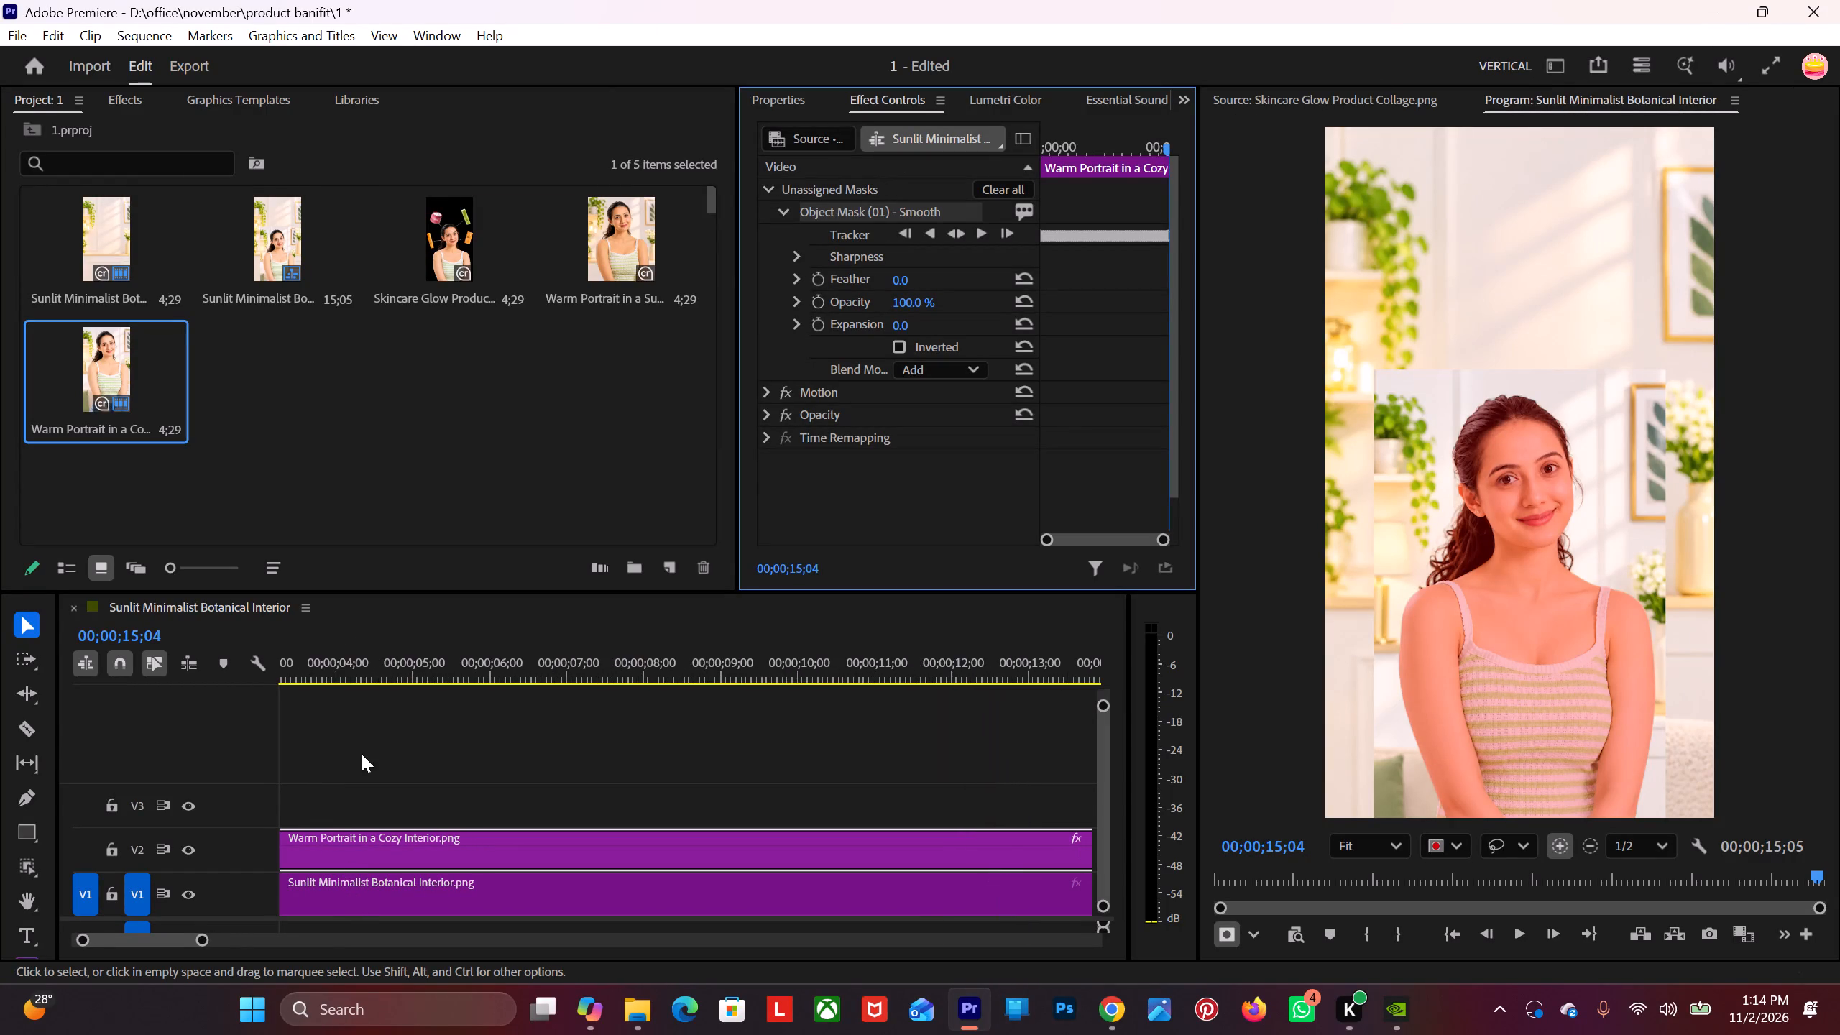
scroll(362, 746, "down", 5, "alt")
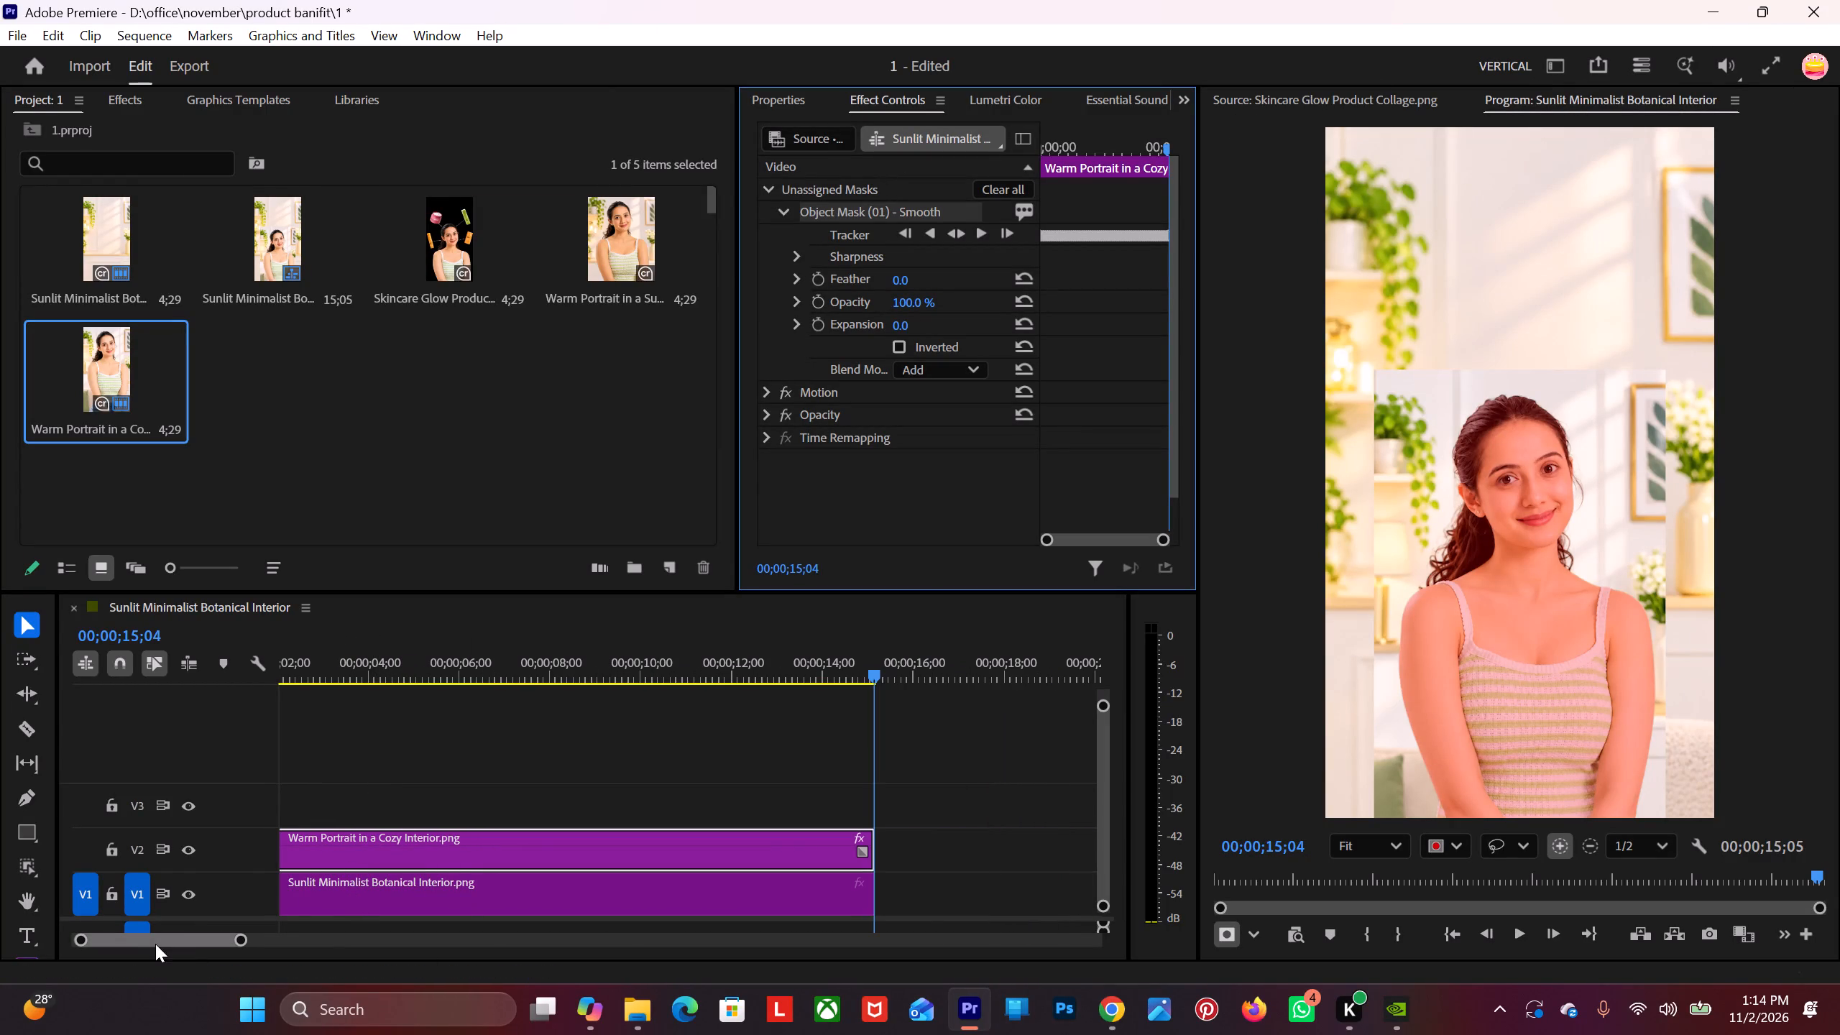
left_click_drag(180, 938, 73, 930)
left_click_drag(241, 942, 242, 943)
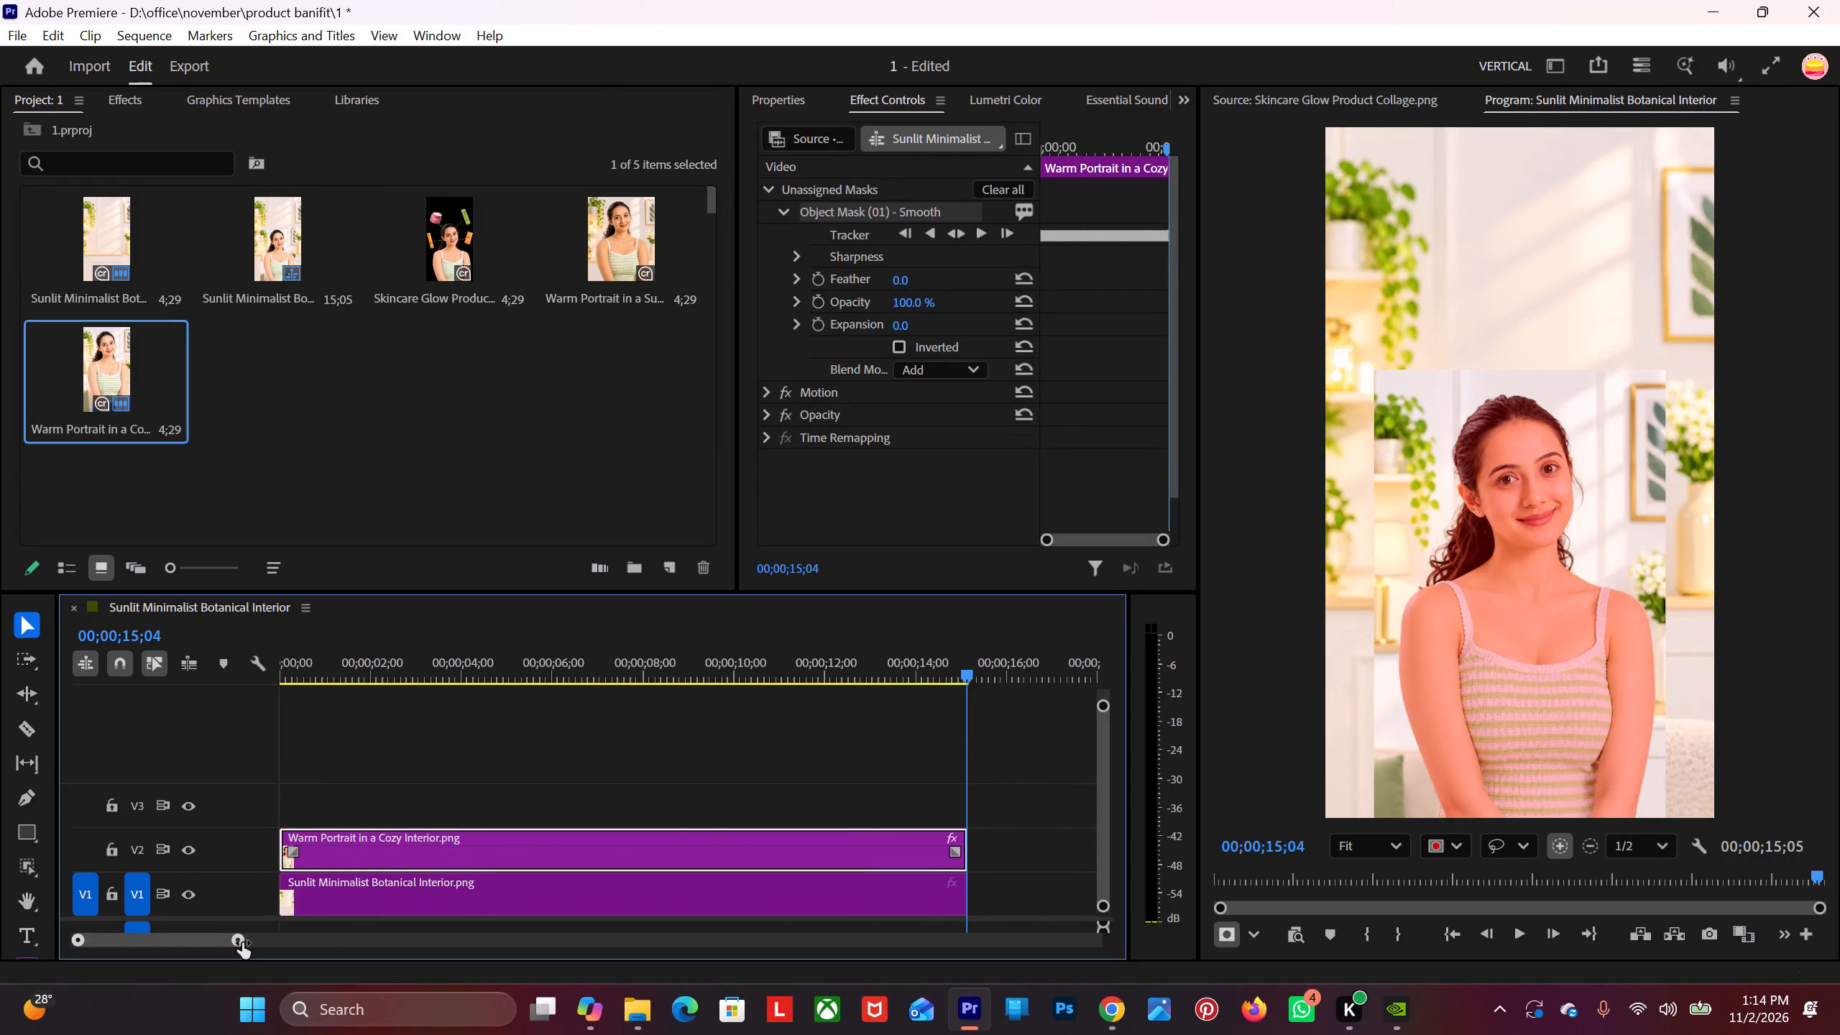
left_click_drag(242, 943, 293, 944)
left_click_drag(701, 674, 487, 767)
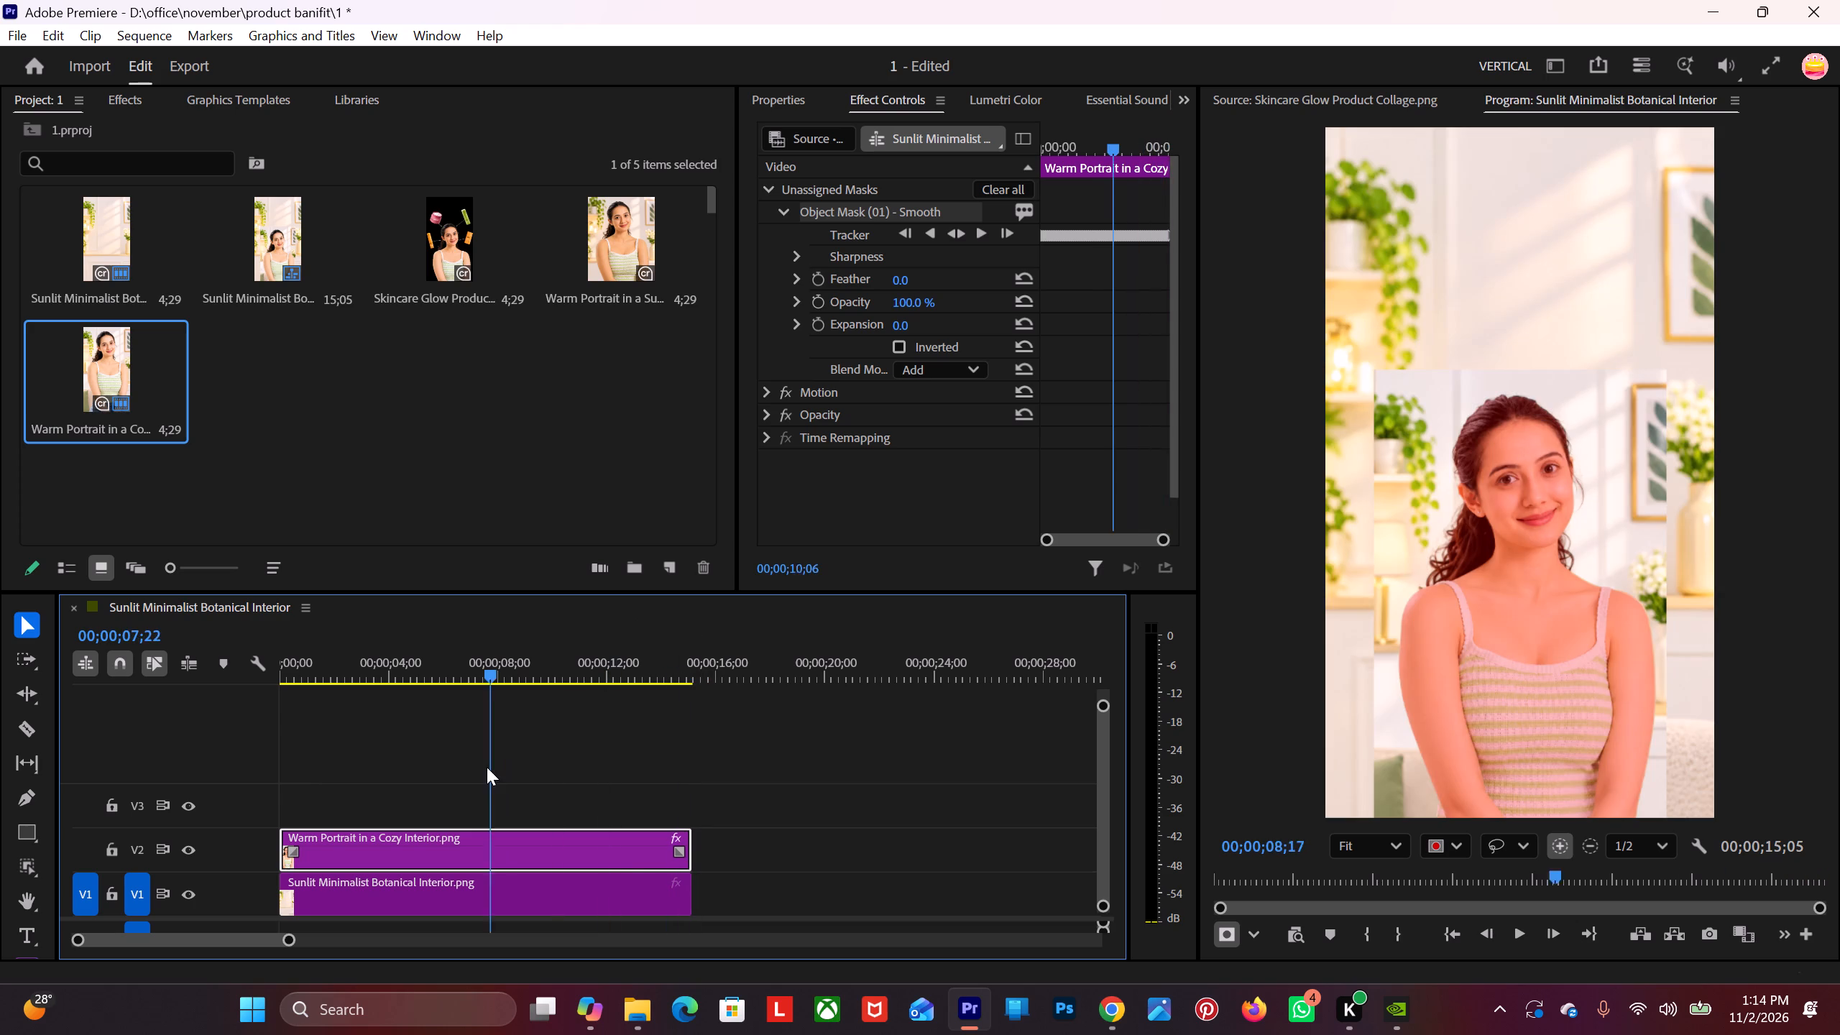
left_click_drag(487, 767, 481, 775)
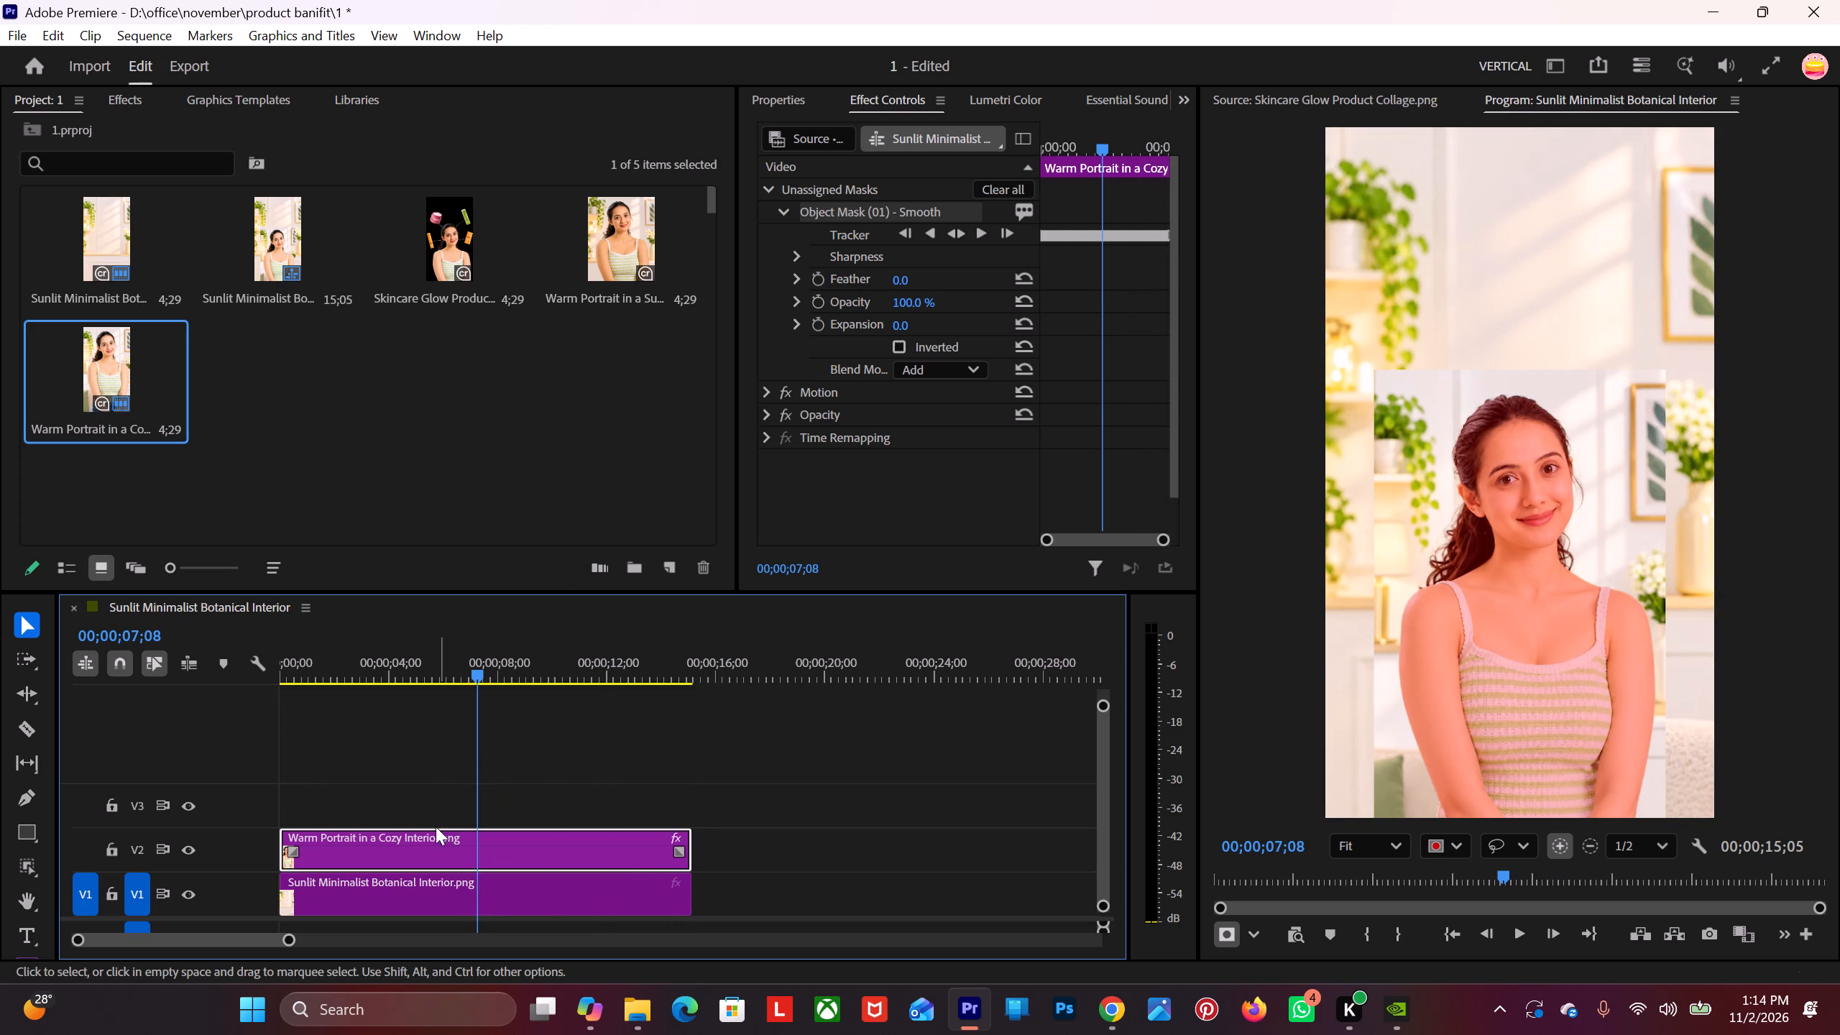
scroll(438, 805, "up", 4)
left_click(873, 189)
left_click(858, 211)
key("ctrl+c")
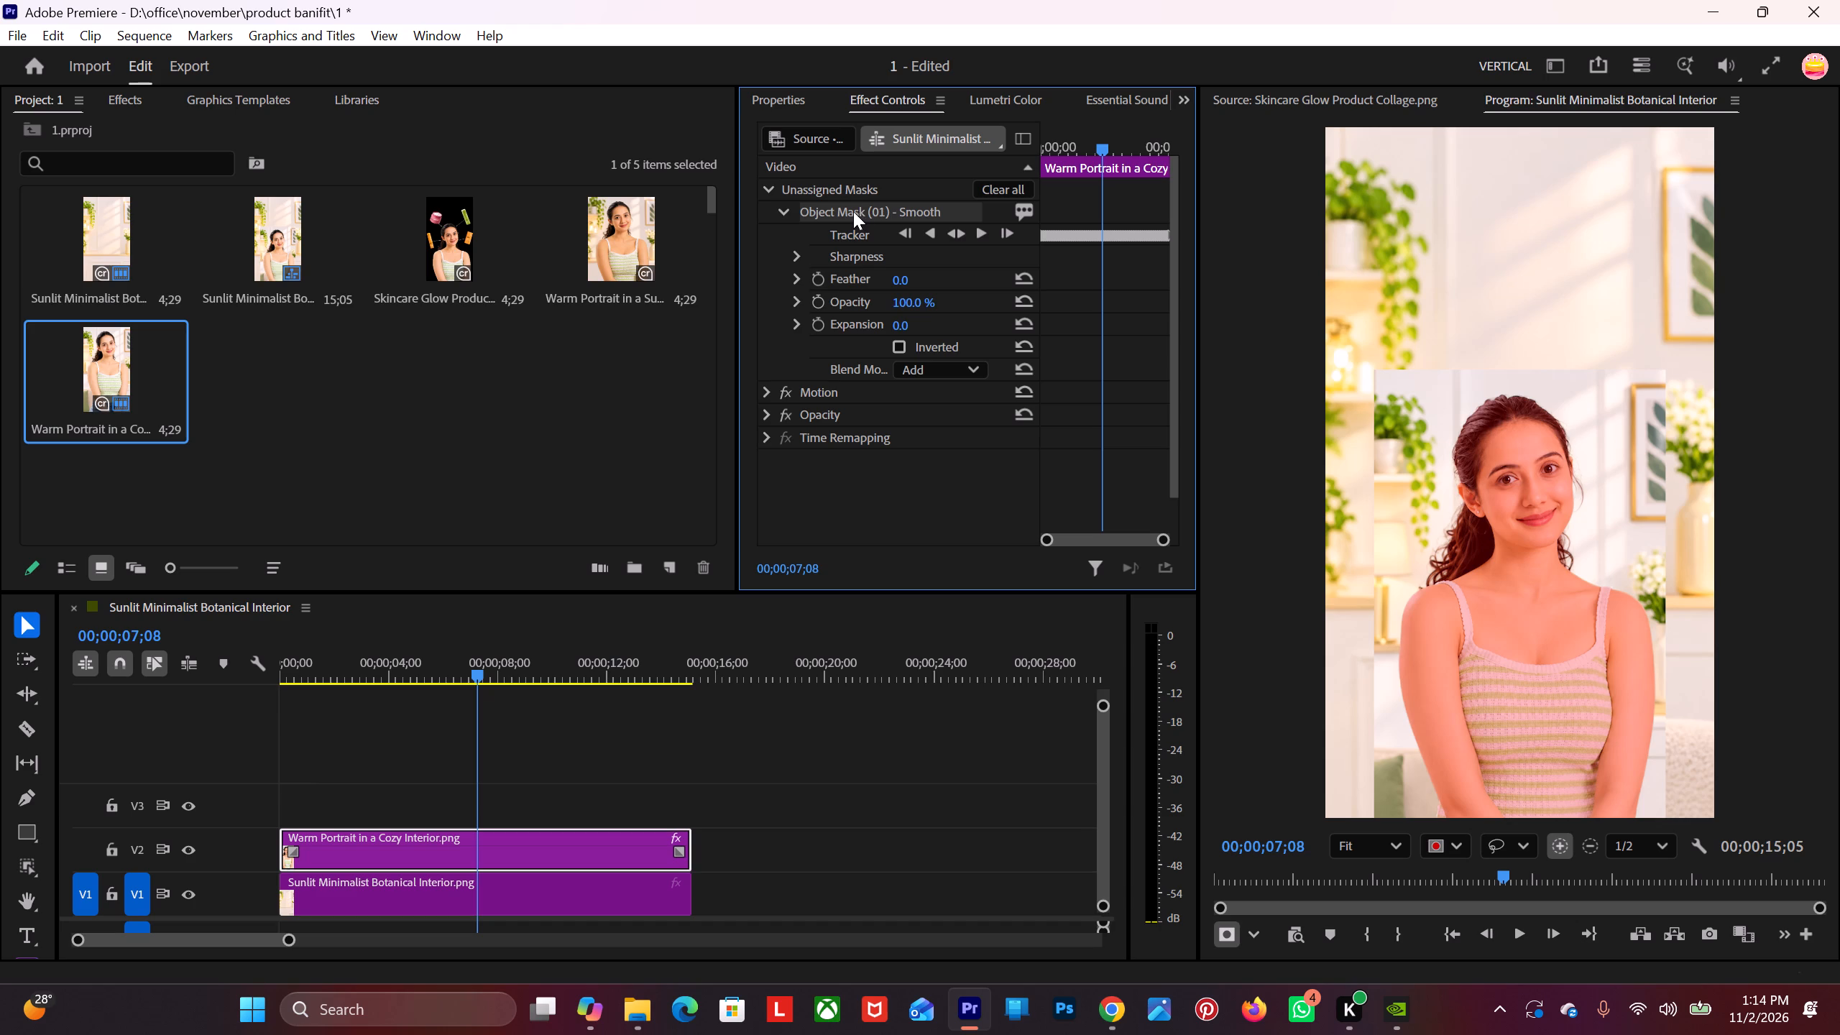
scroll(841, 225, "down", 7)
left_click(812, 413)
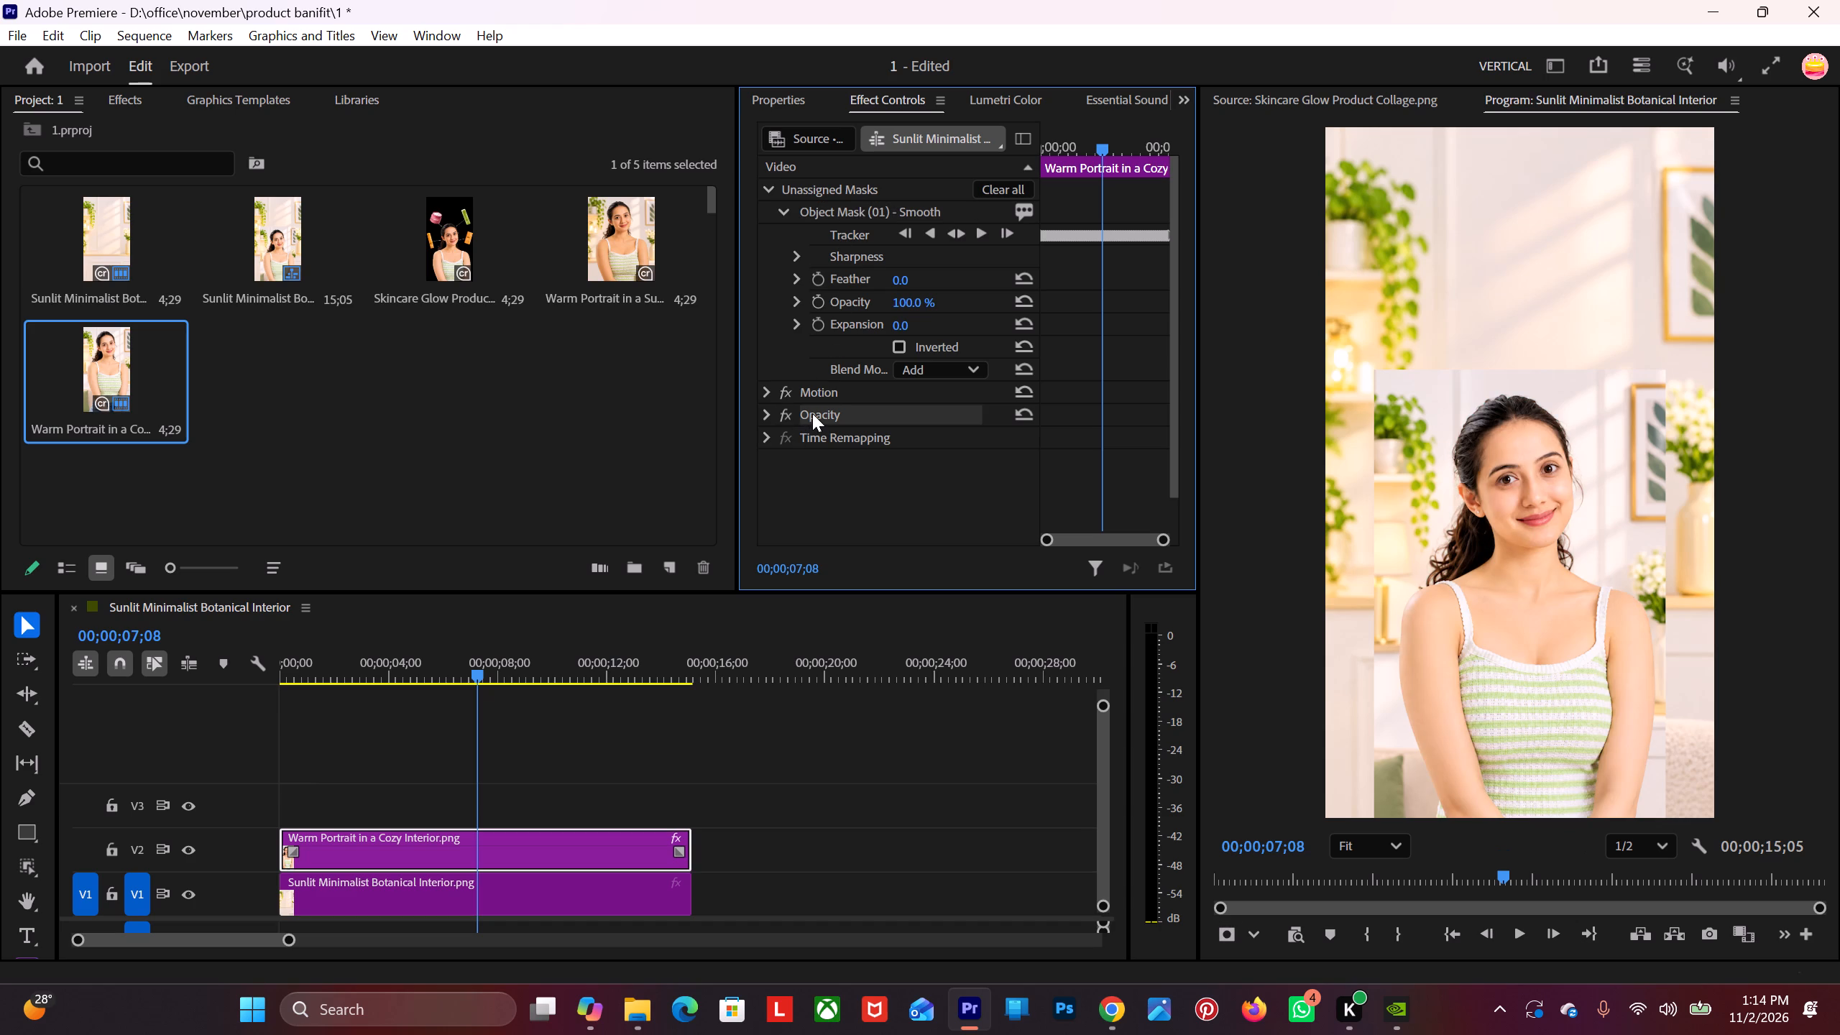
key("ctrl+v")
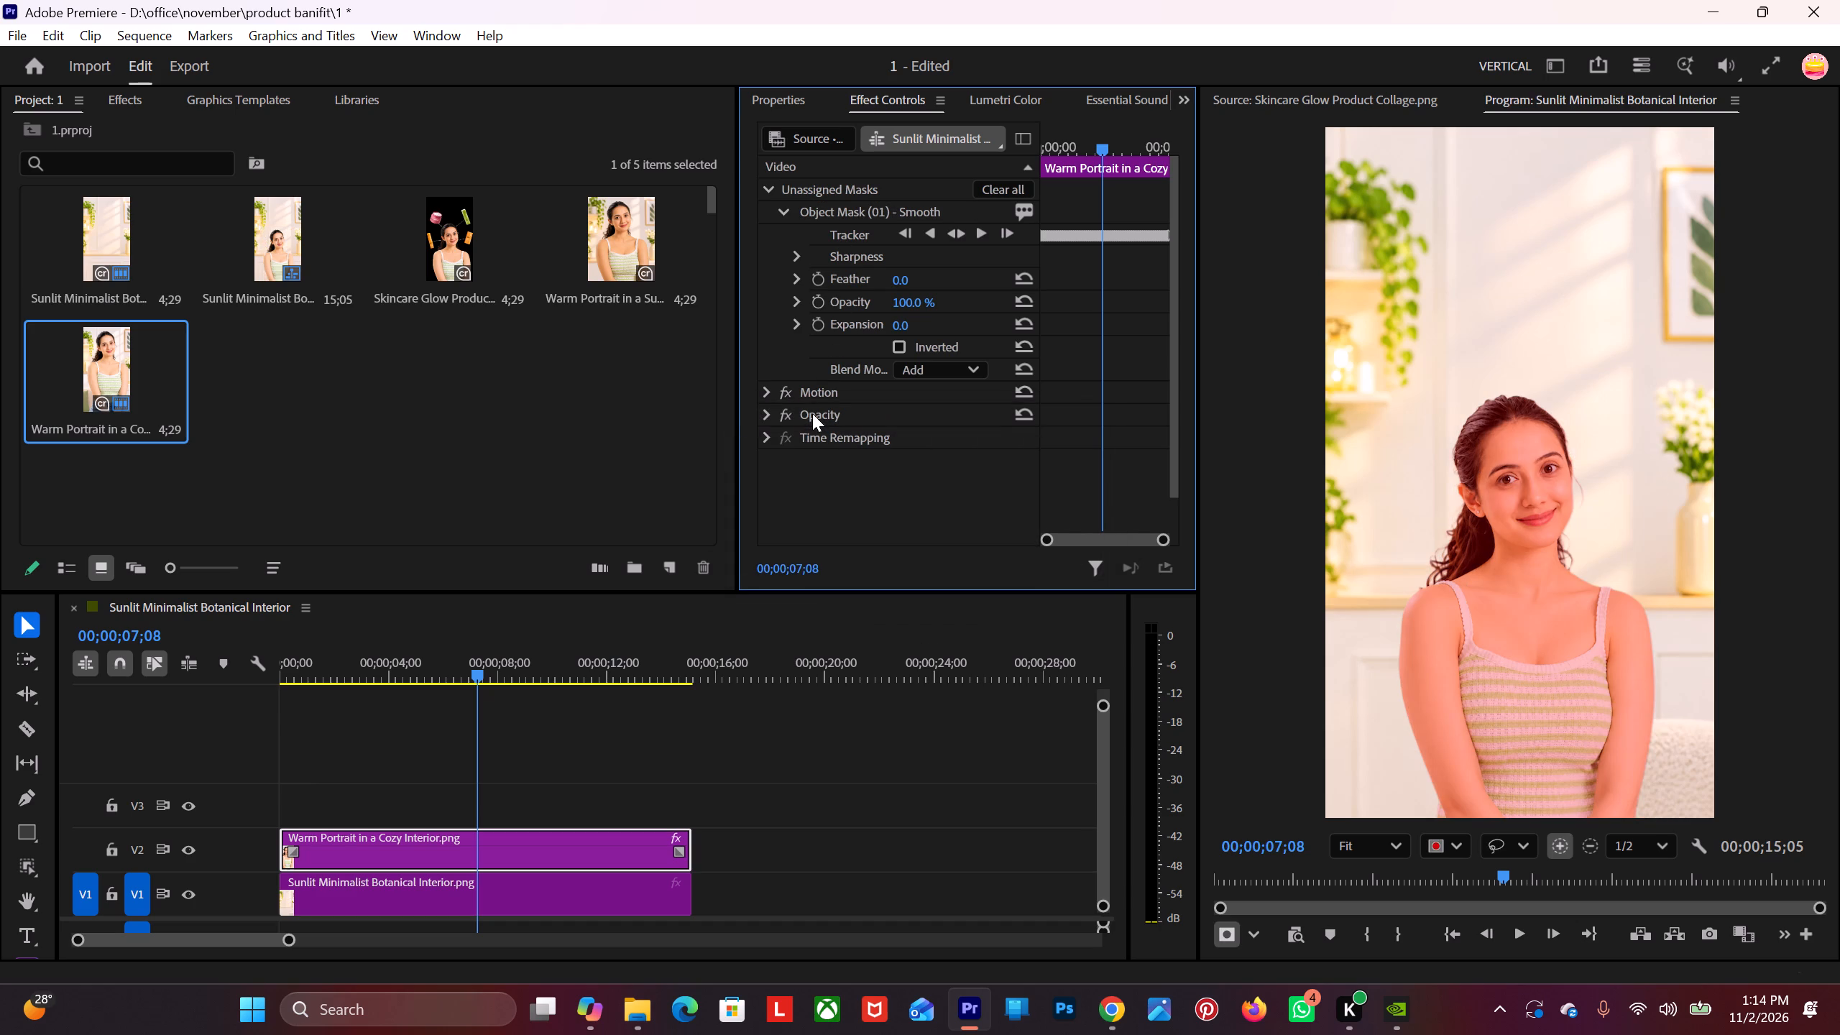
Play the sequence from near its start to check the masked woman over the sunlit background.
left_click_drag(466, 660, 127, 736)
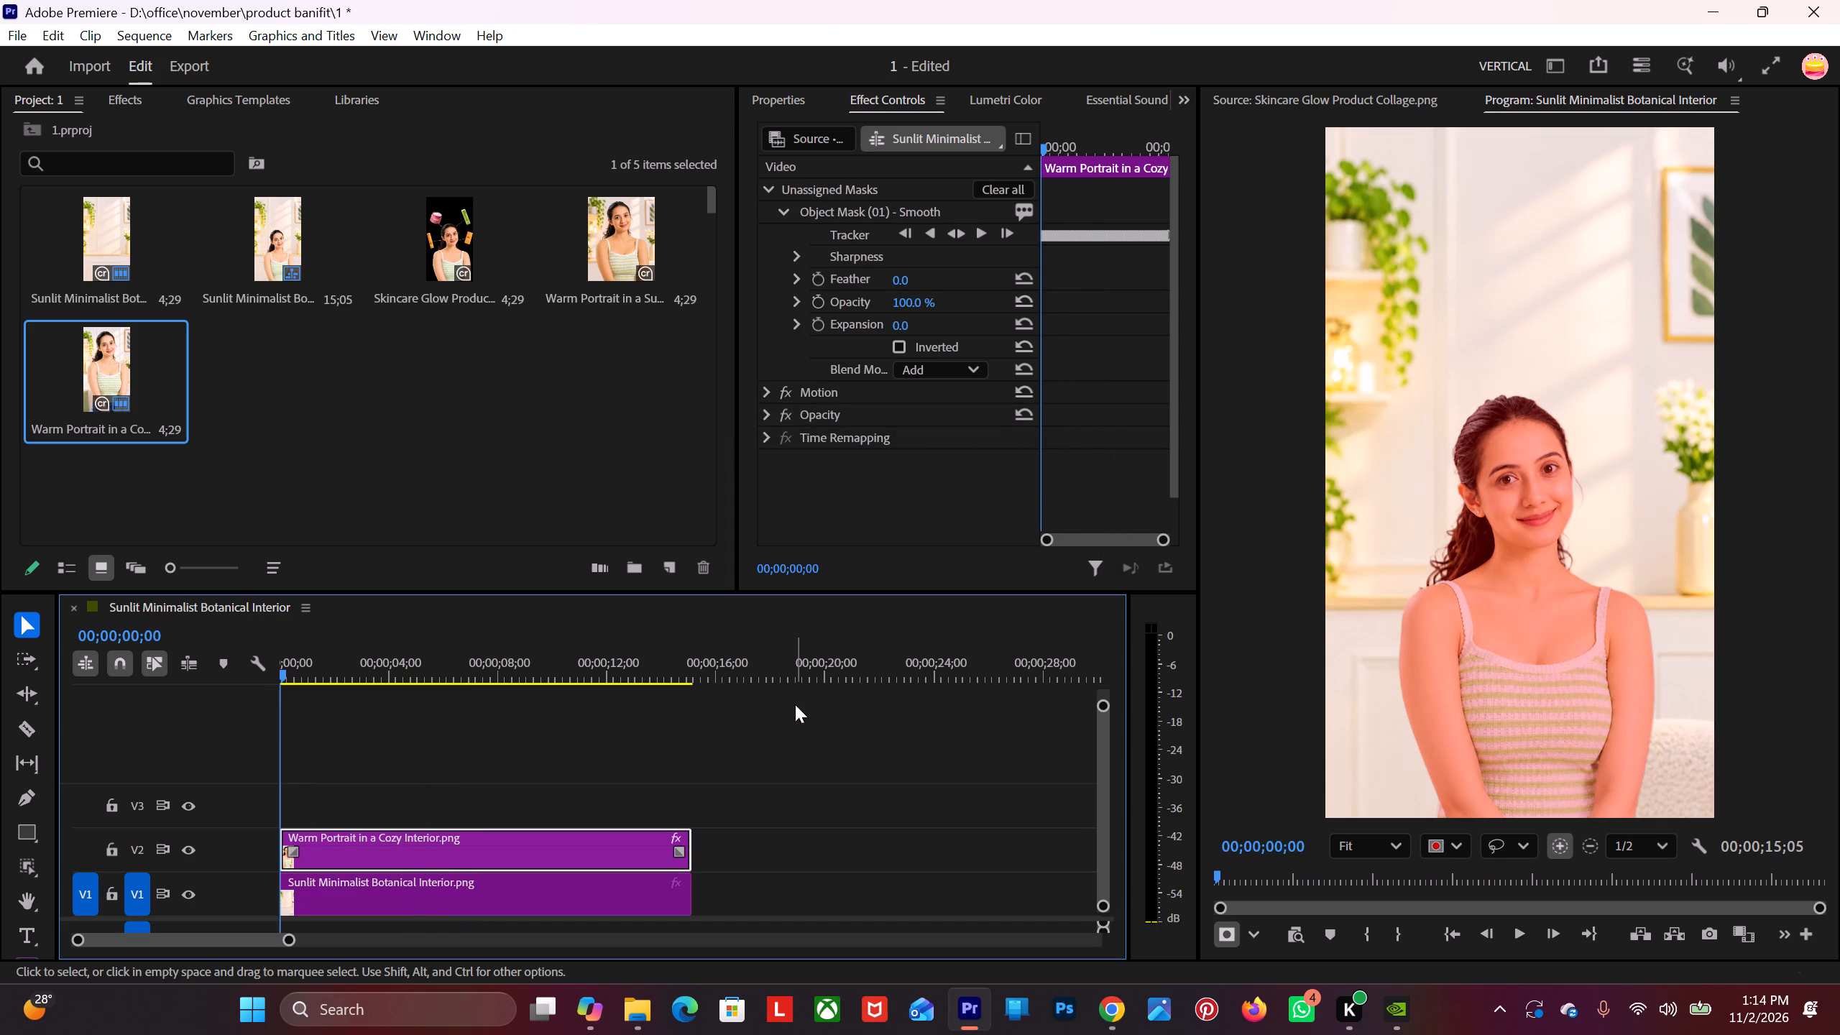
left_click(216, 739)
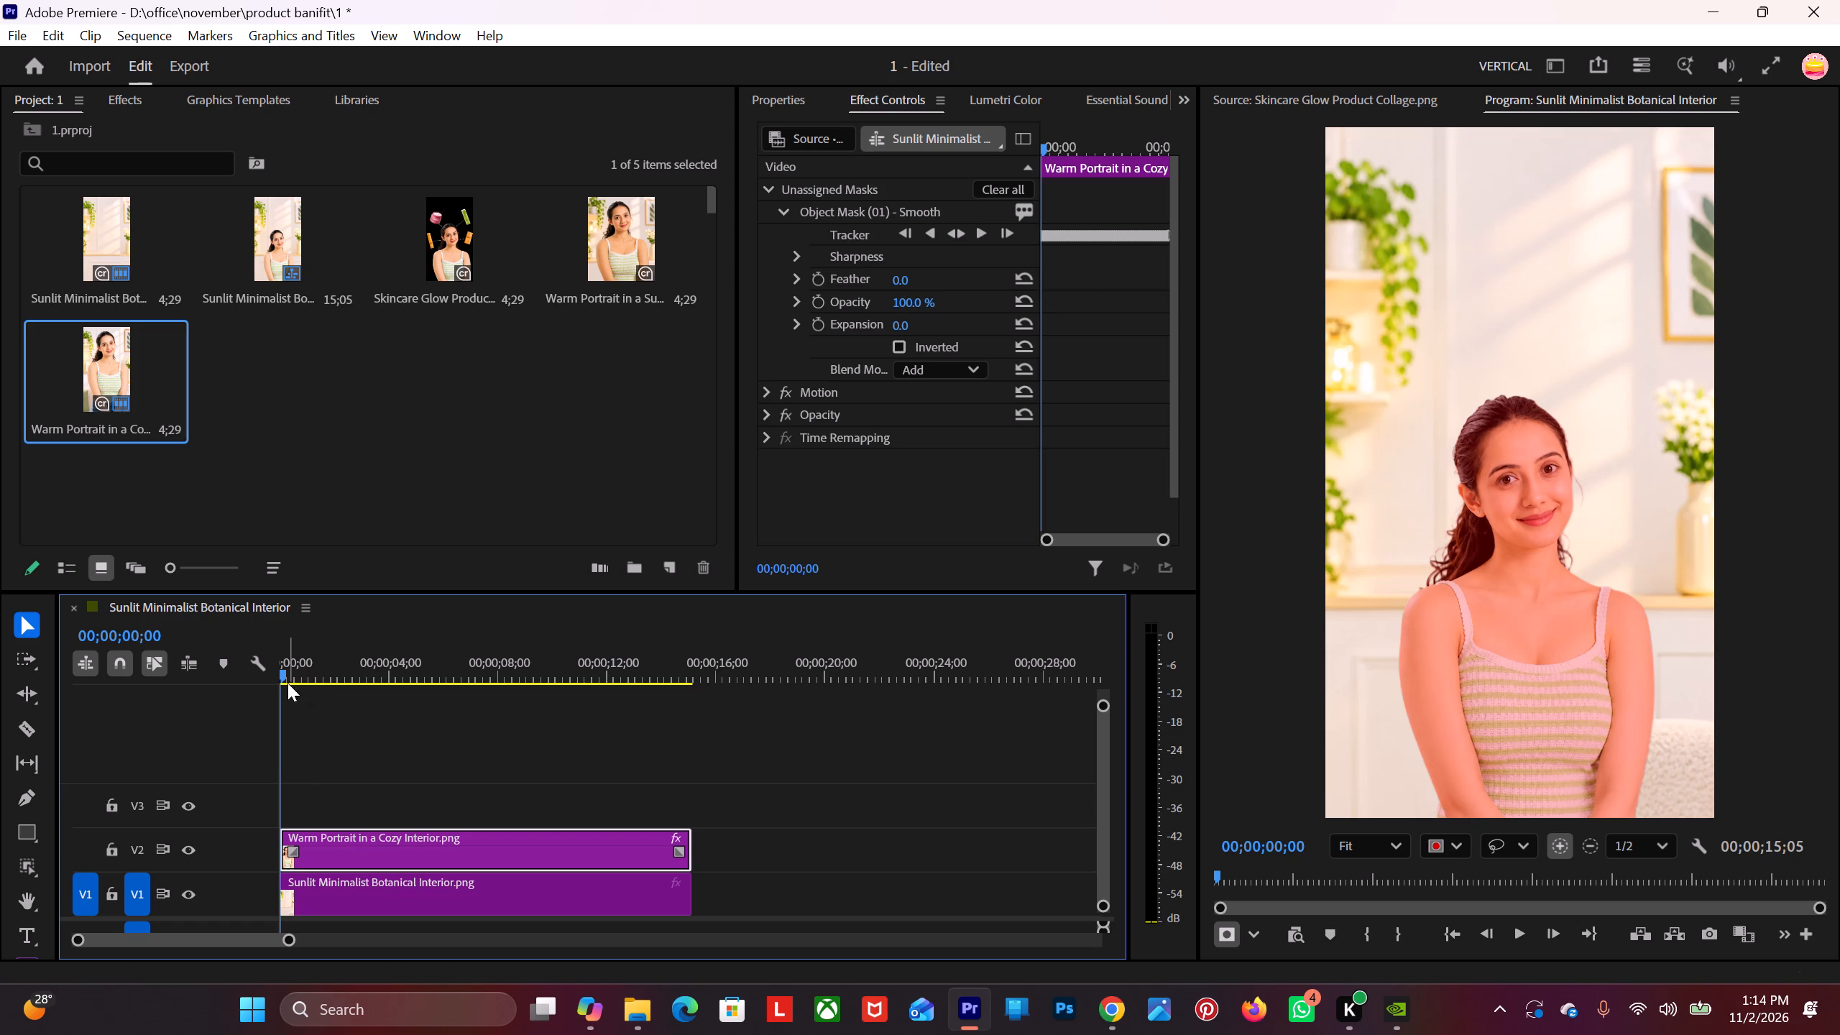
left_click_drag(287, 673, 318, 676)
left_click(844, 893)
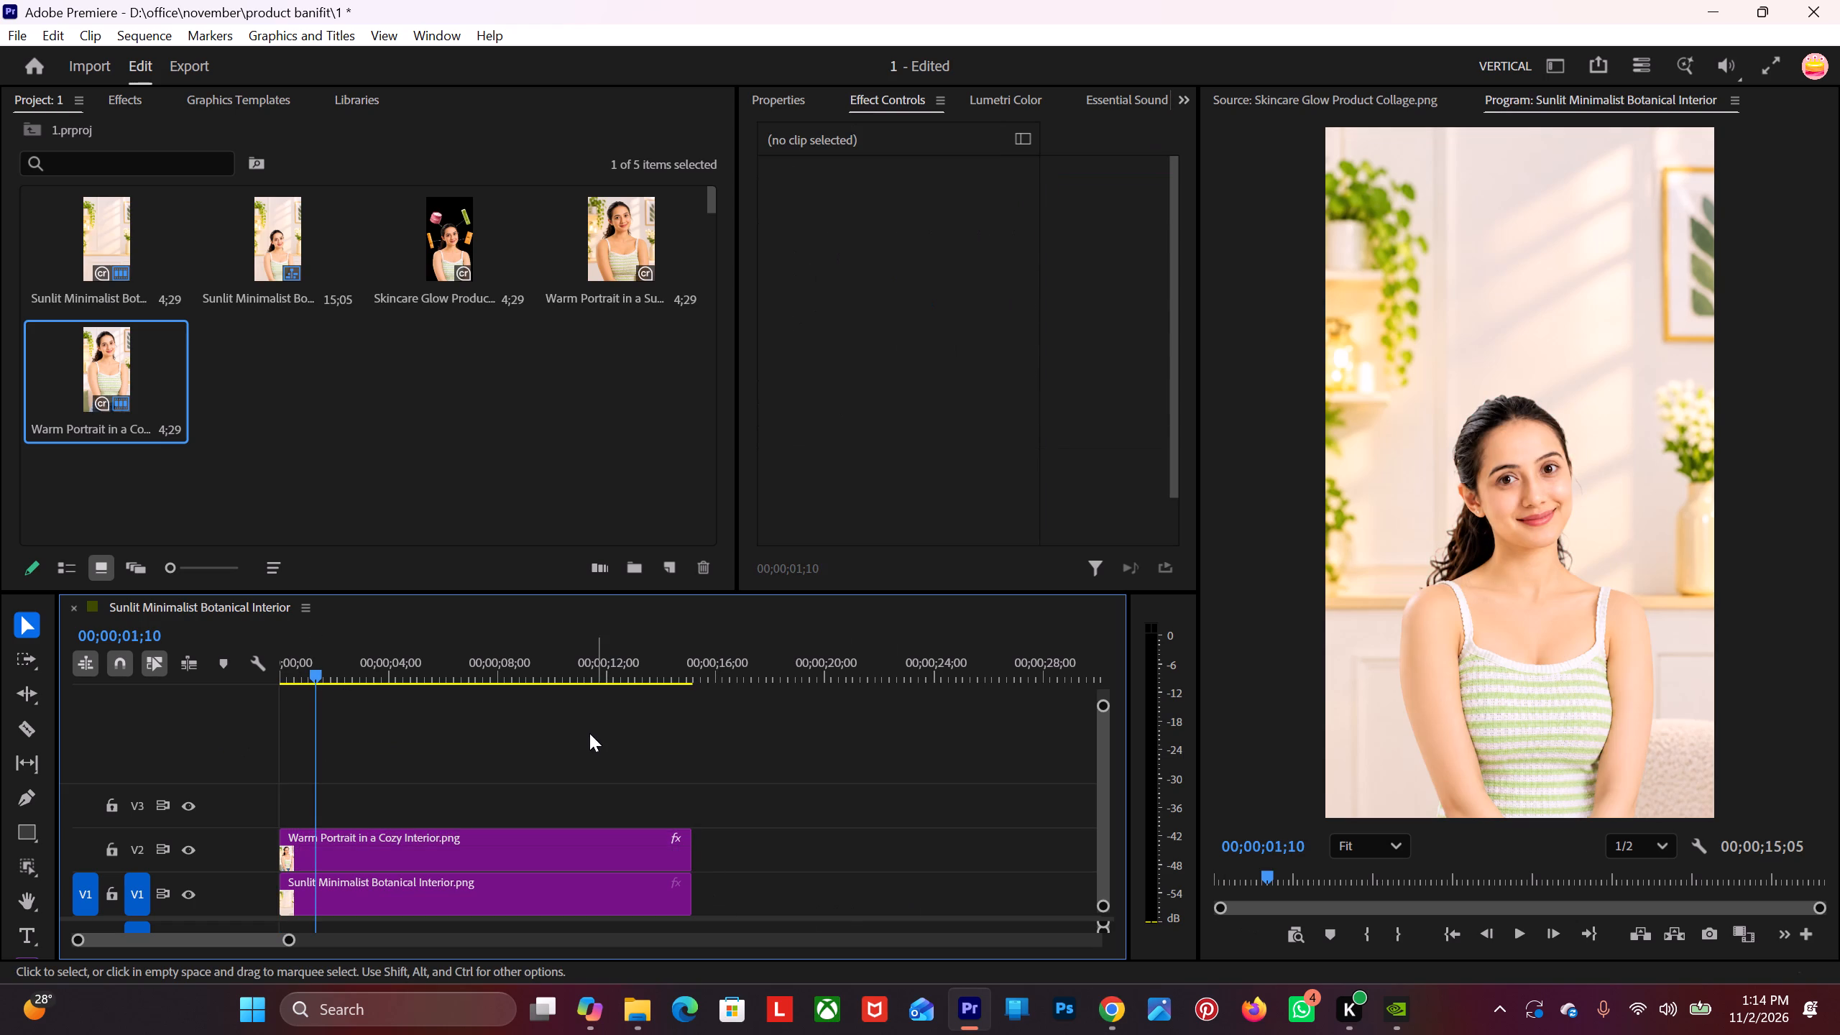
key("space")
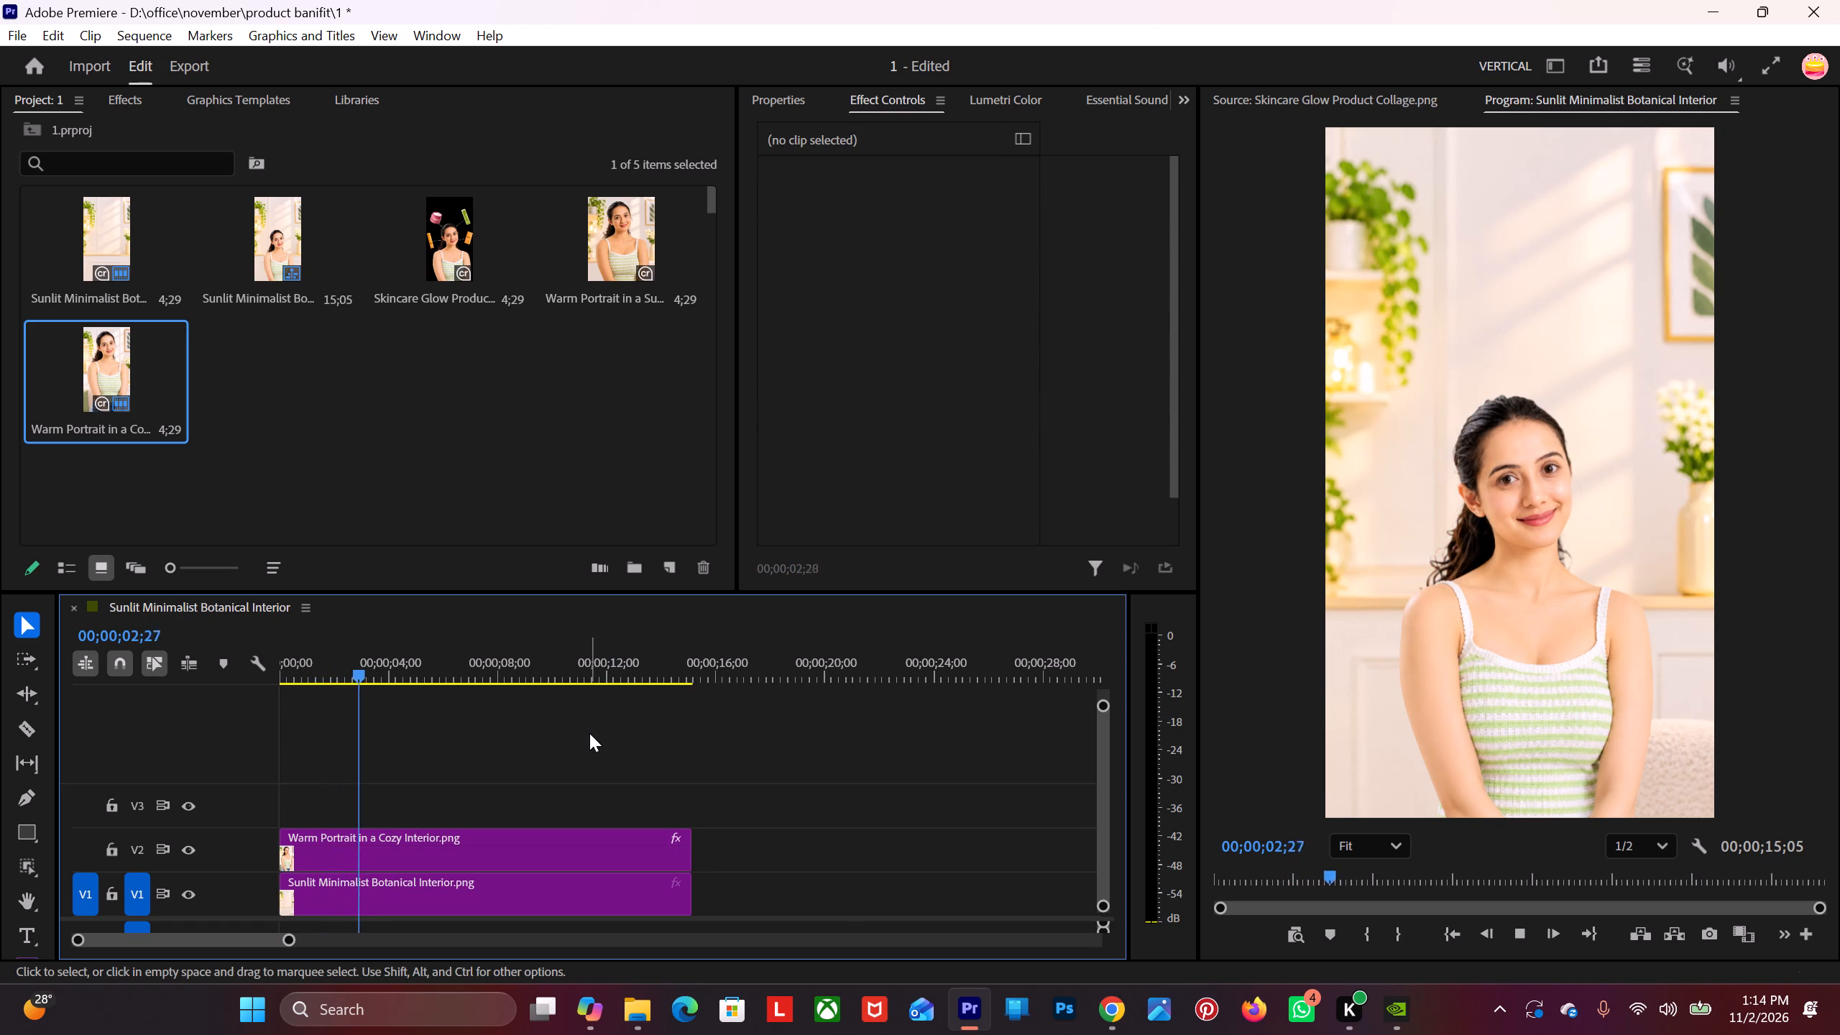
key("space")
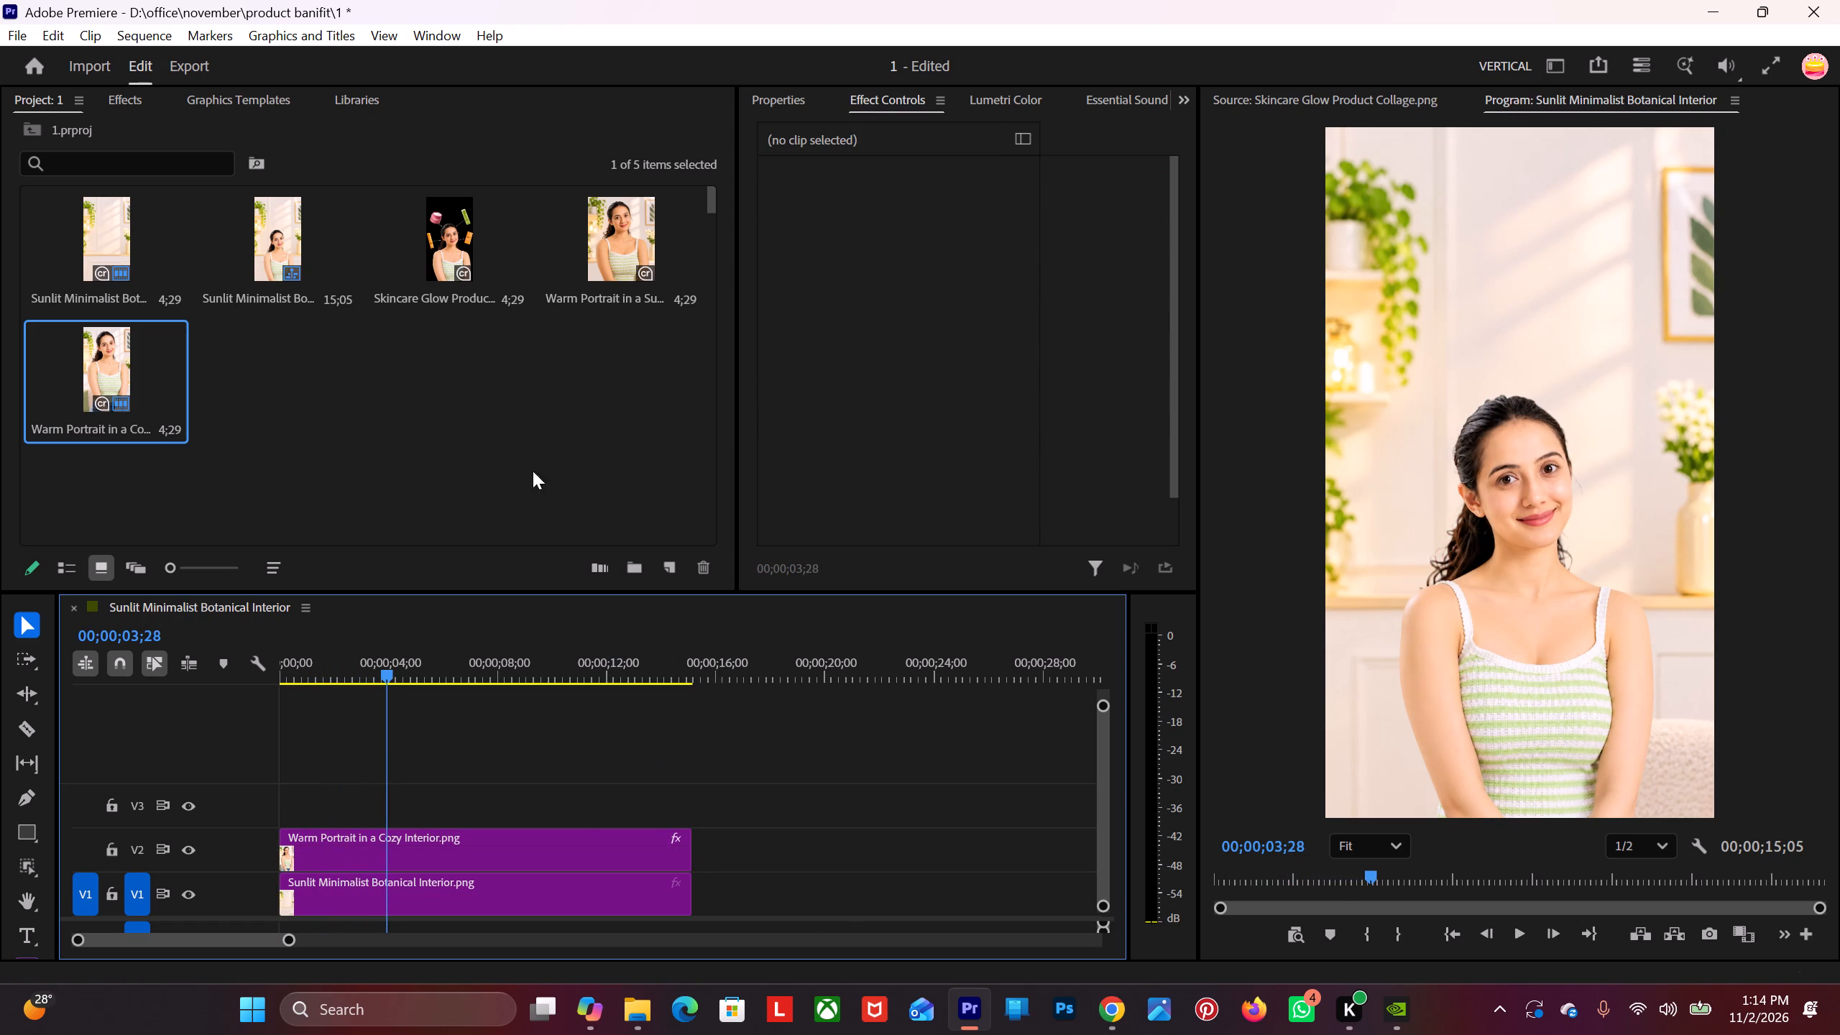
left_click(482, 853)
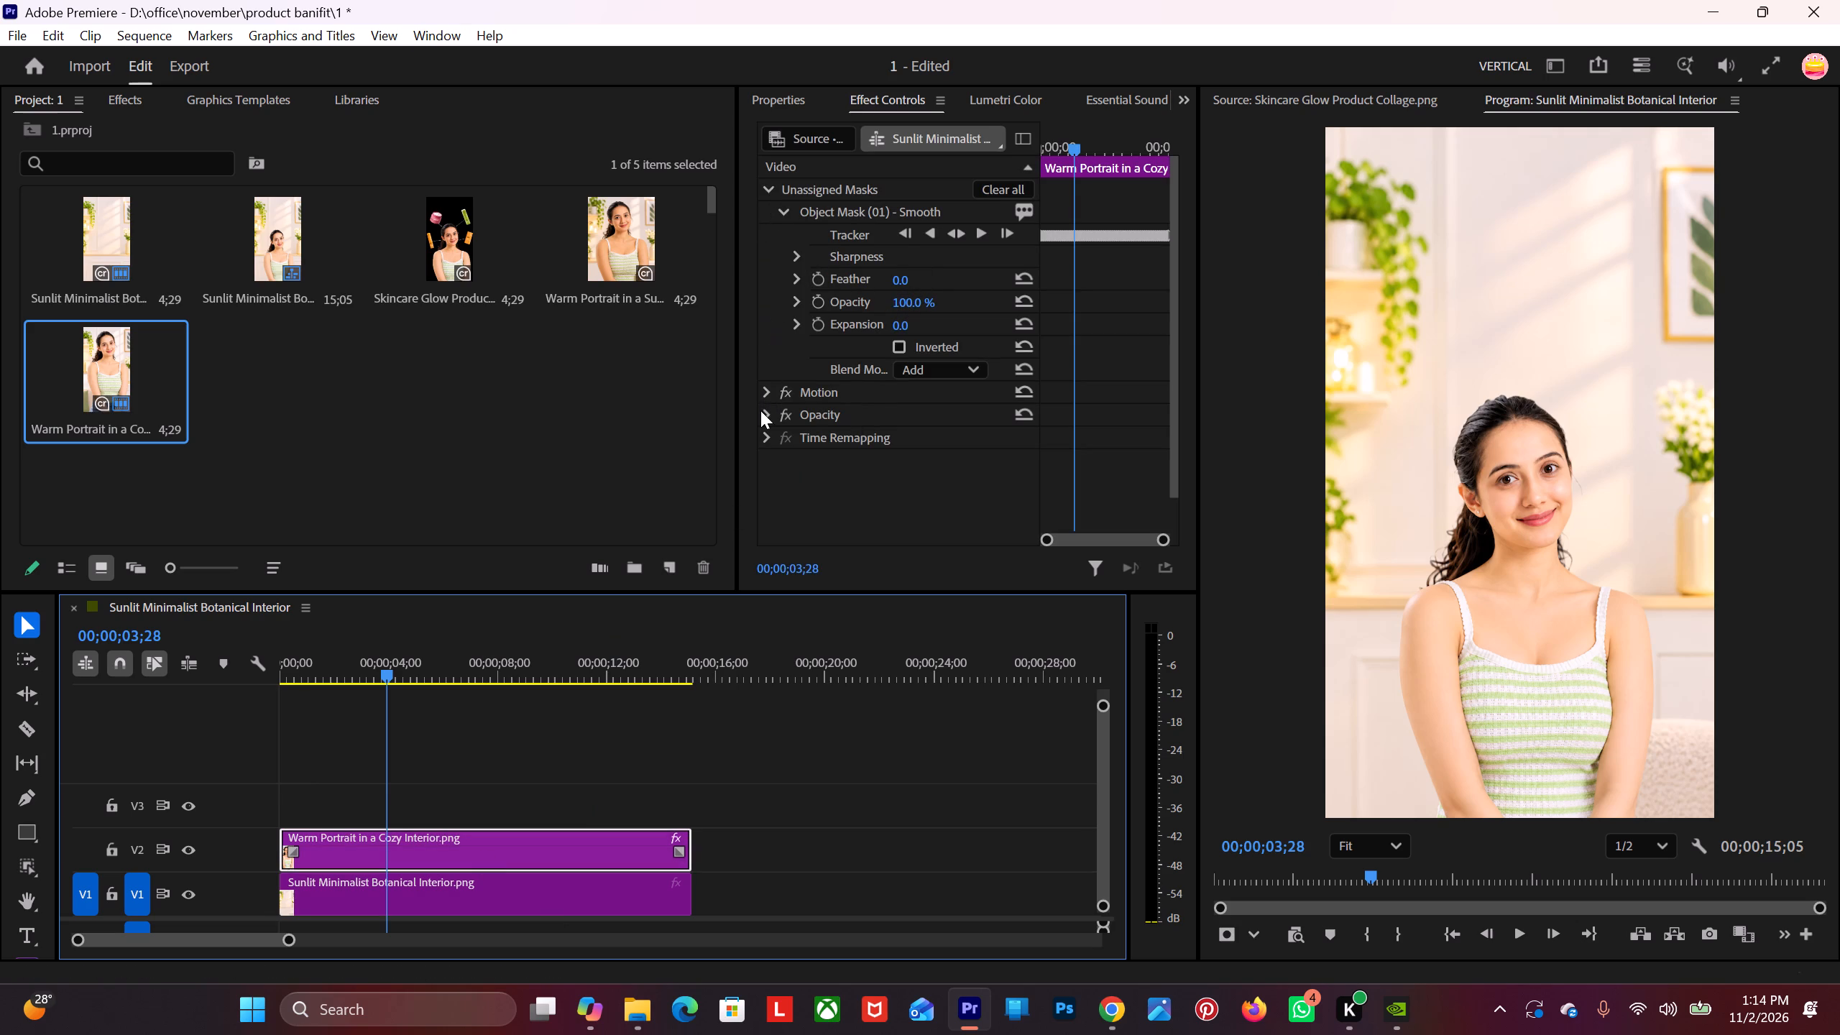
left_click(765, 391)
left_click_drag(909, 441, 917, 442)
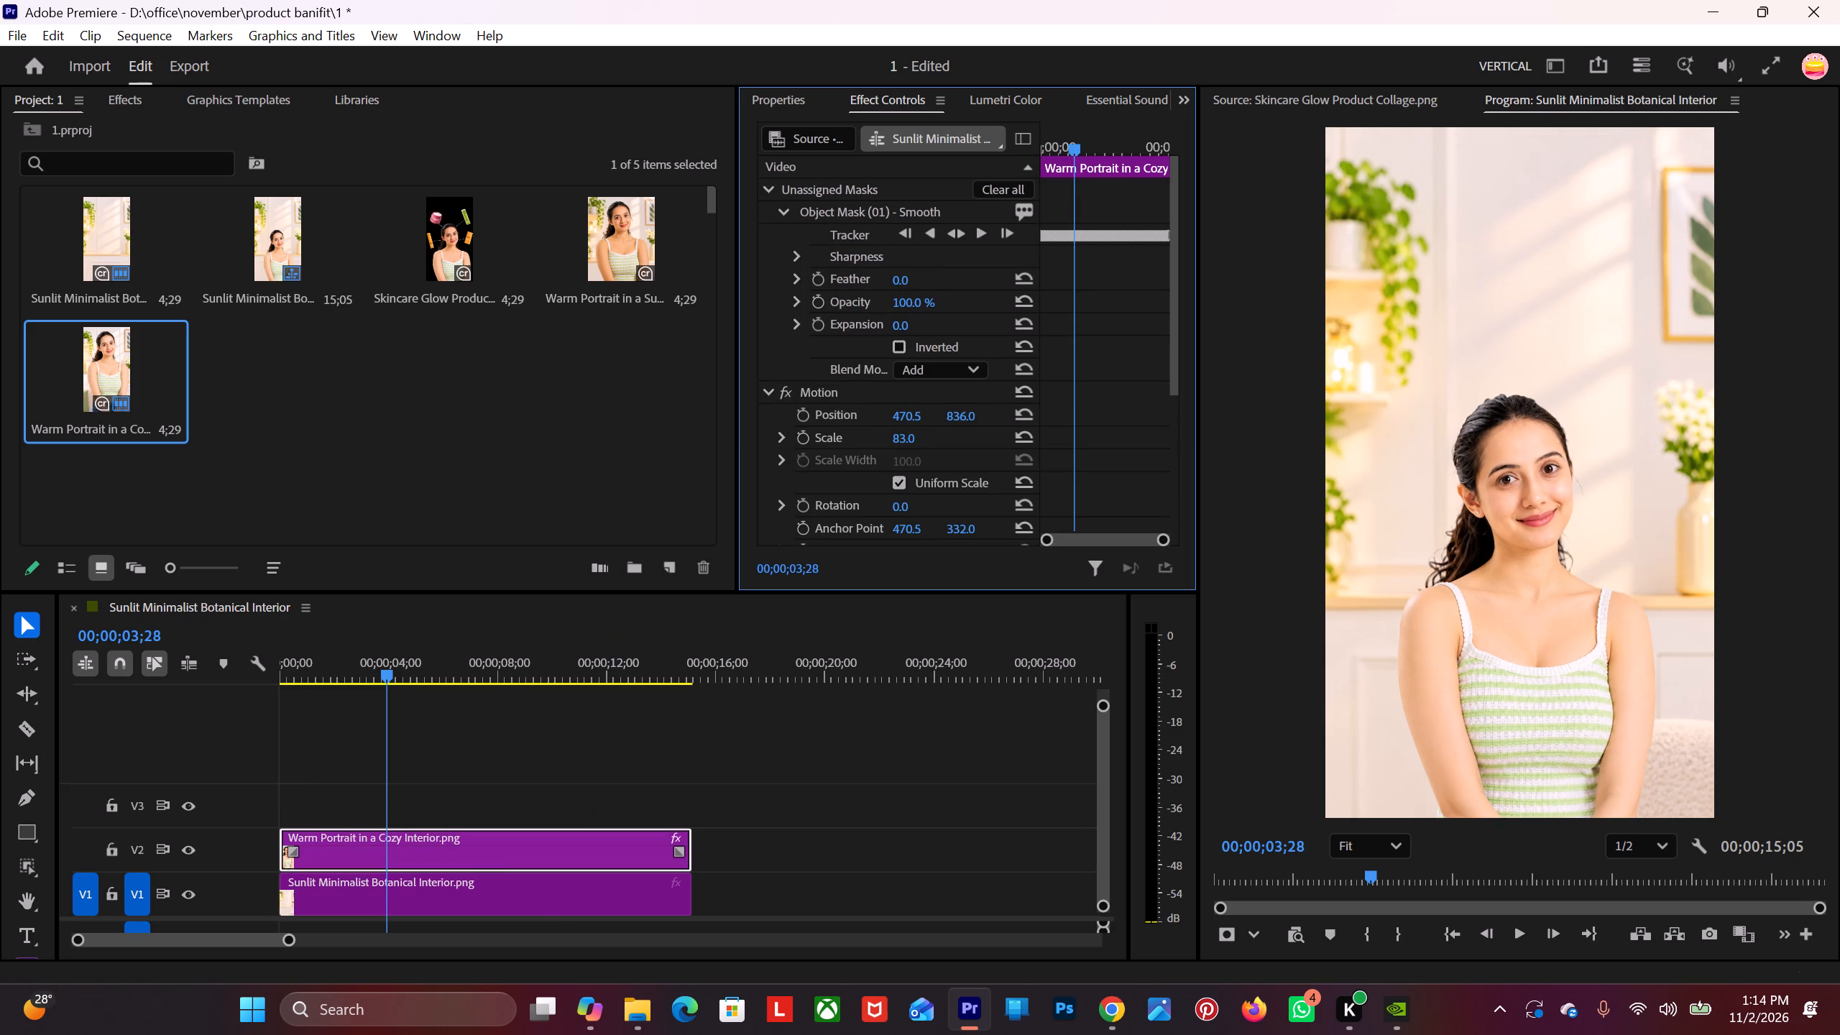
left_click_drag(917, 442, 919, 442)
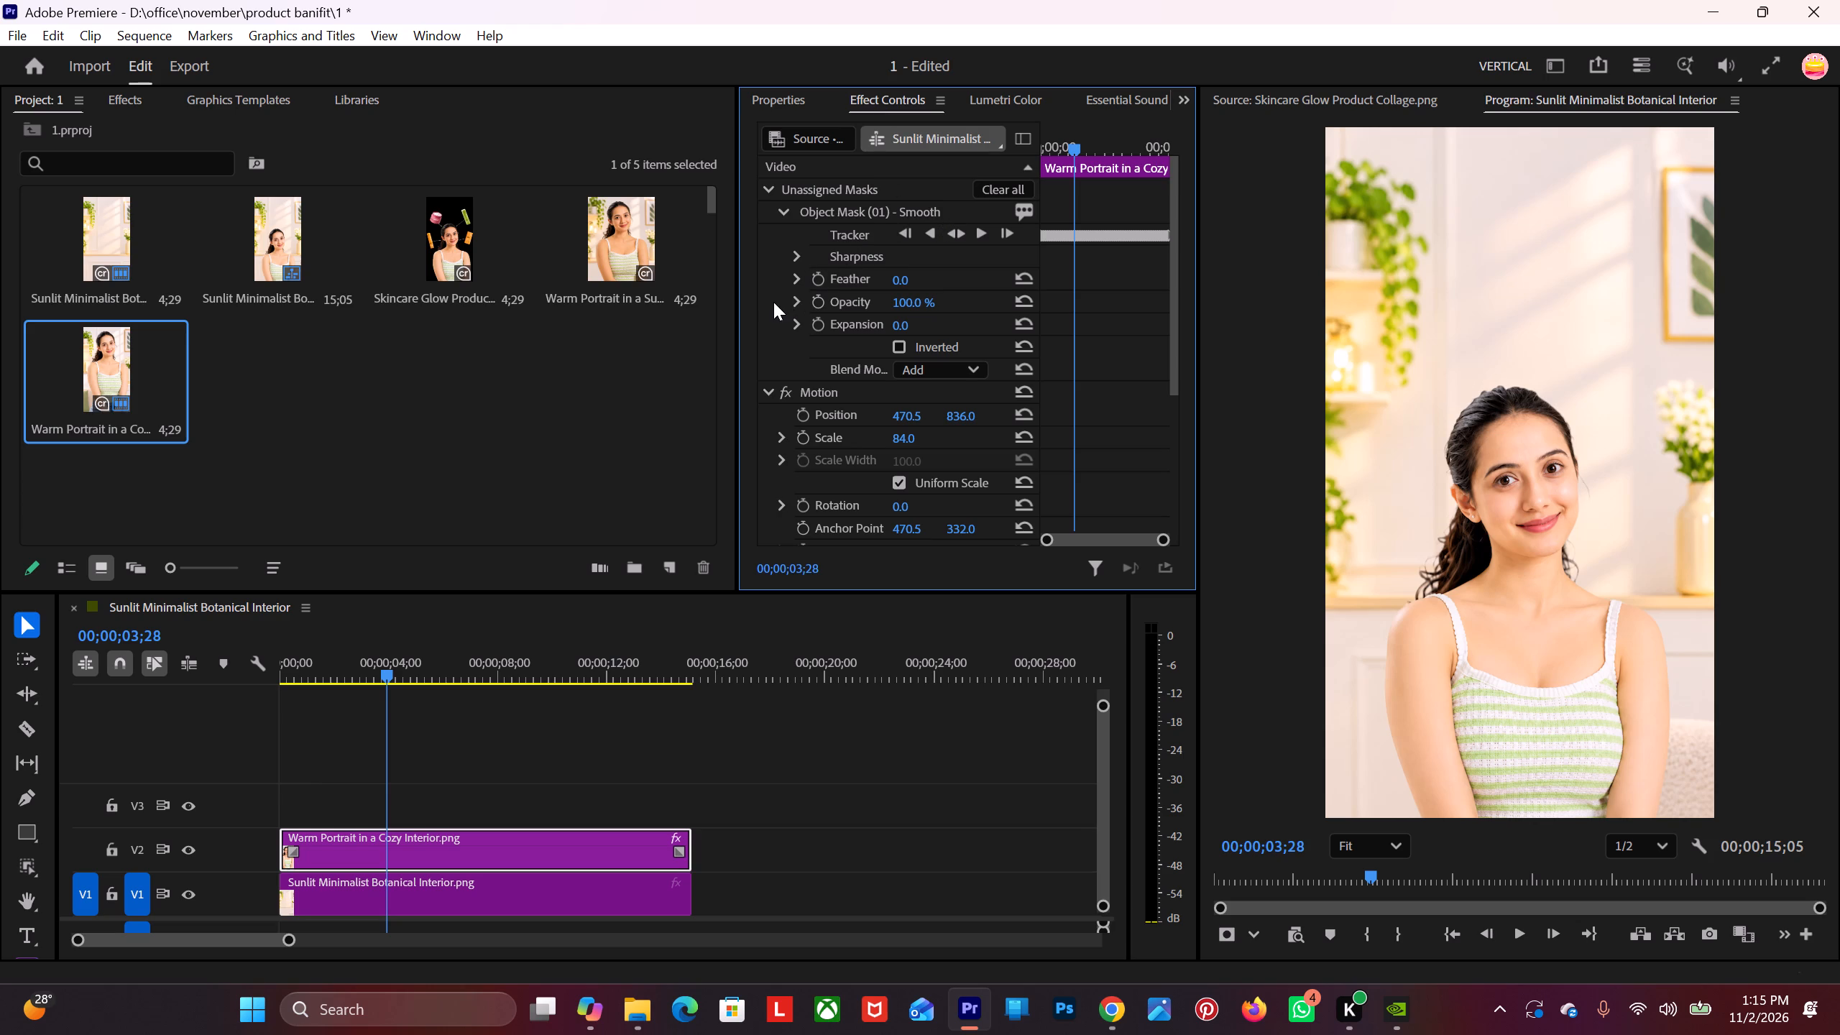
scroll(773, 302, "down", 1)
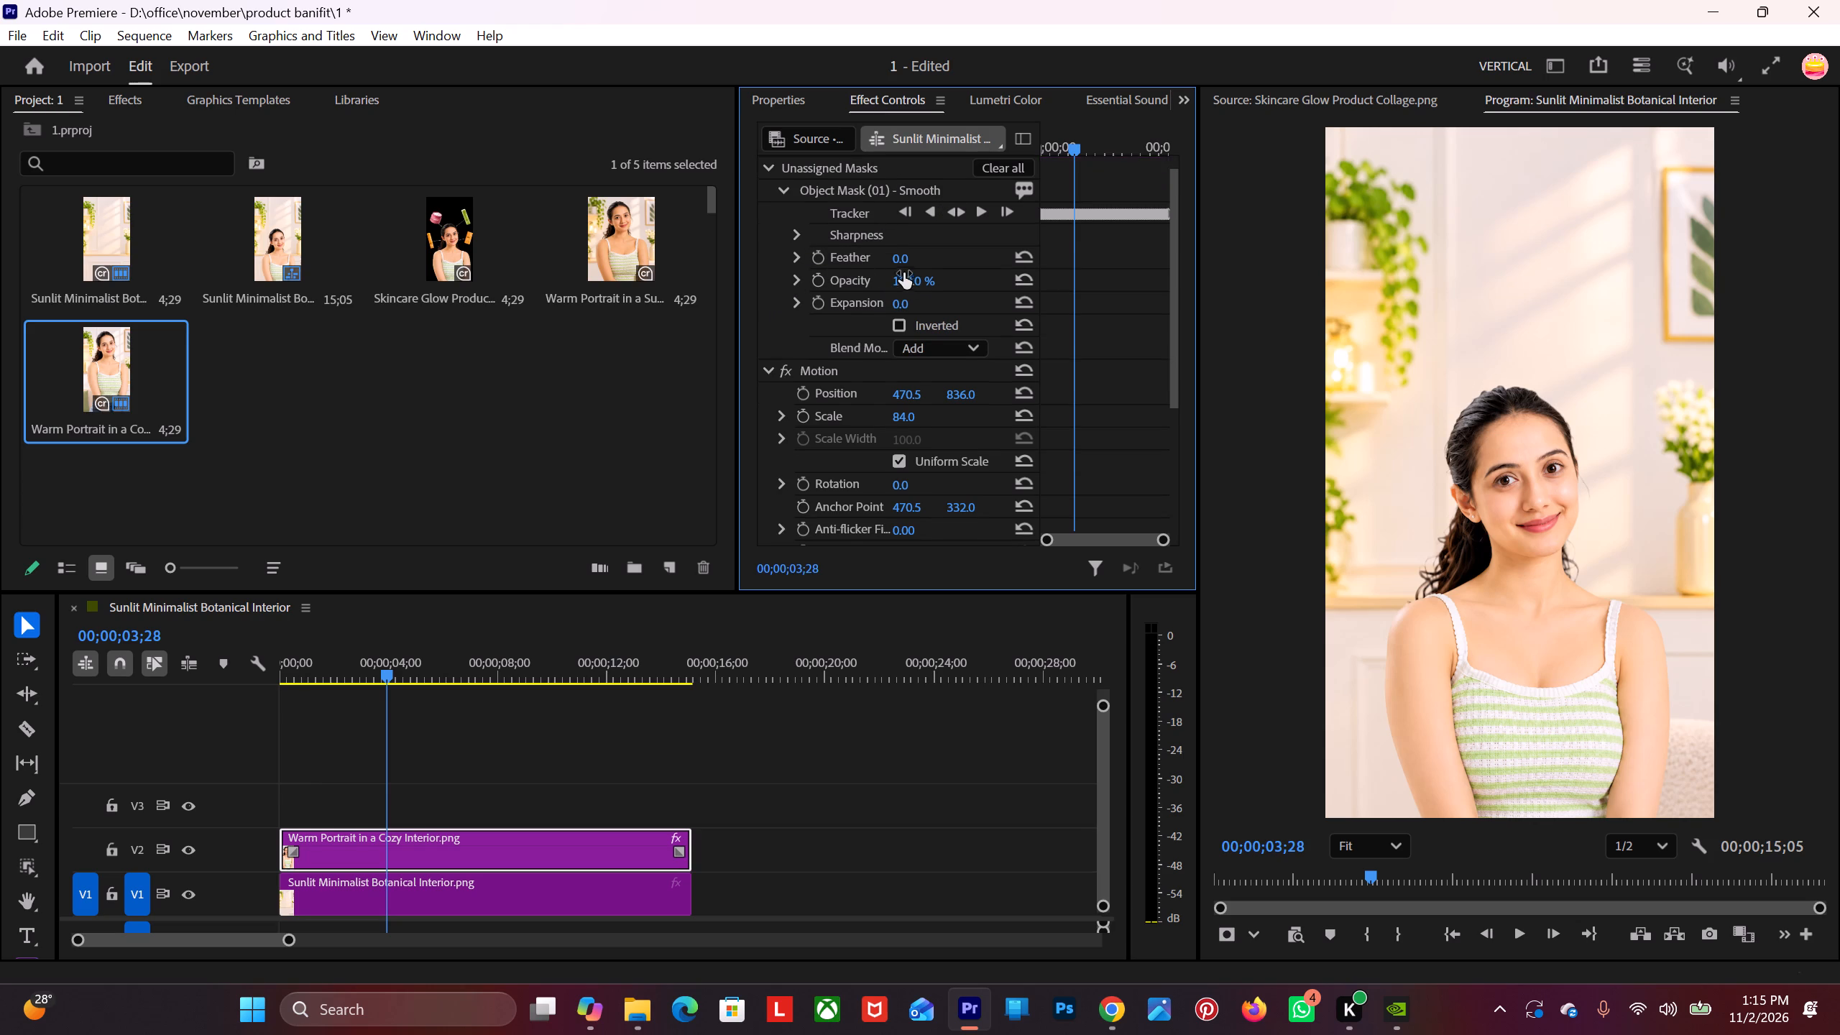
scroll(819, 264, "up", 4)
scroll(844, 357, "down", 1)
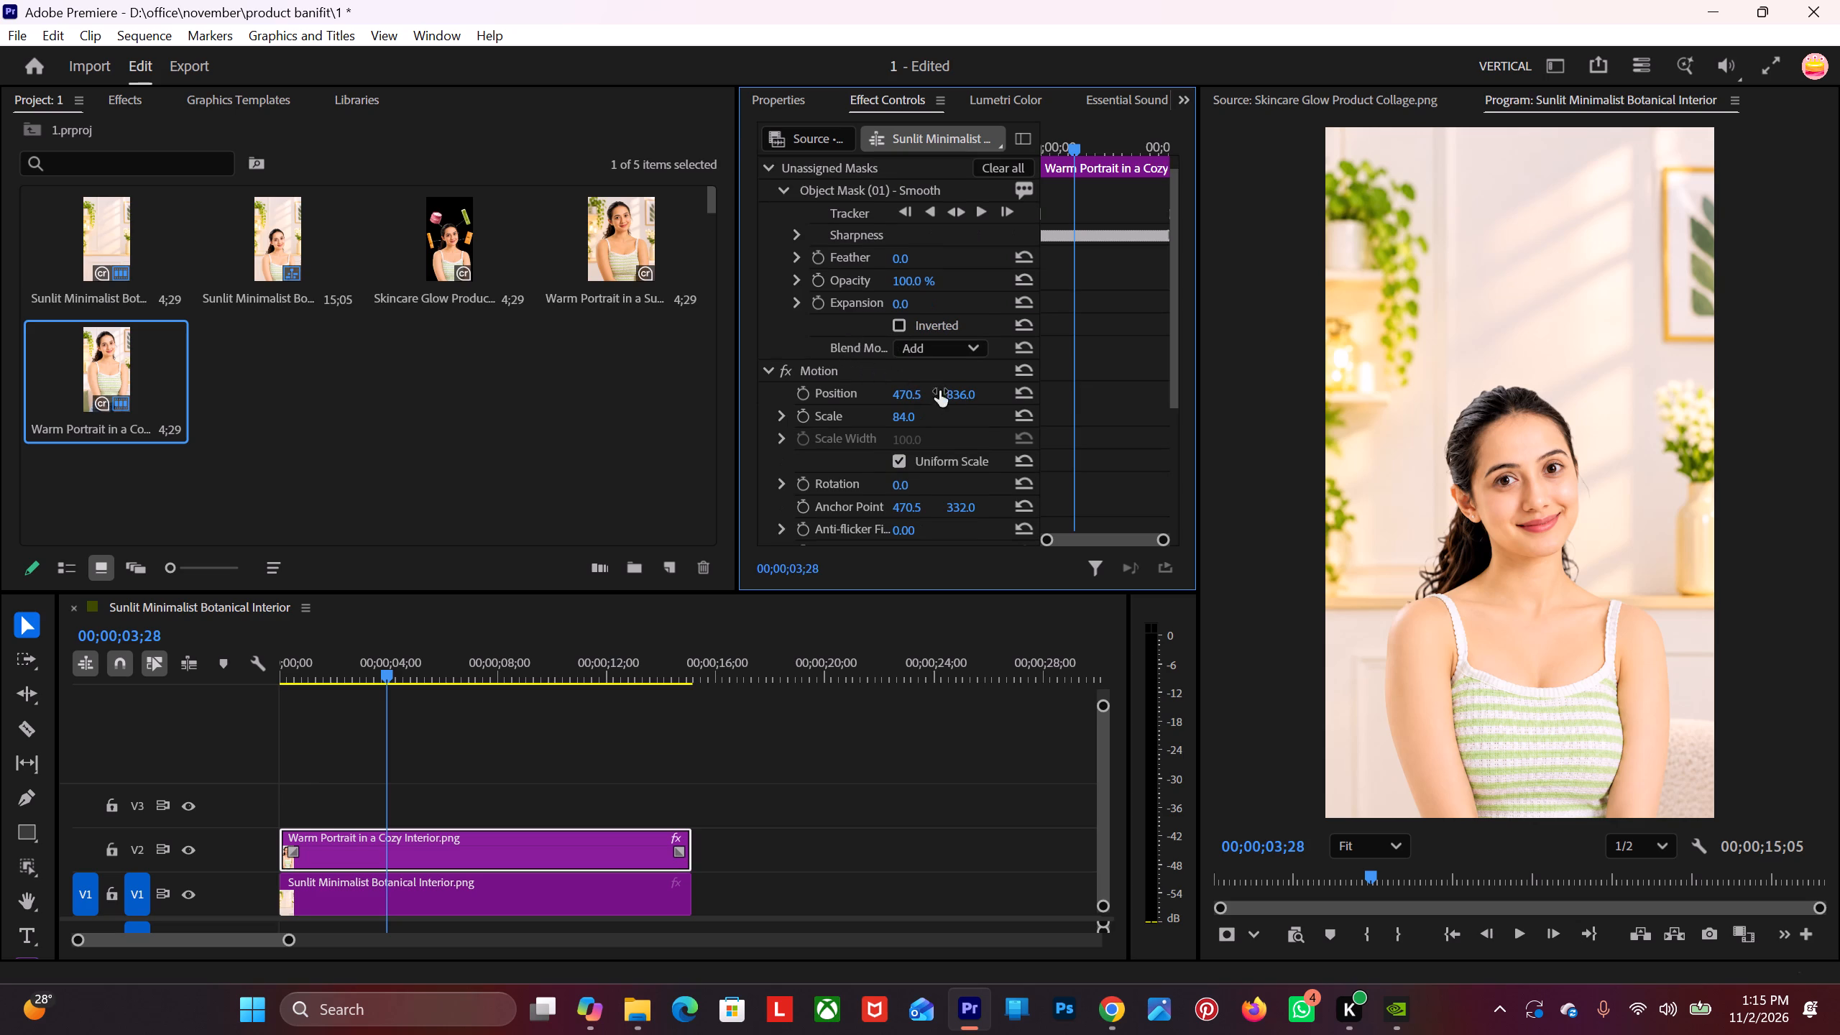
left_click_drag(958, 397, 904, 458)
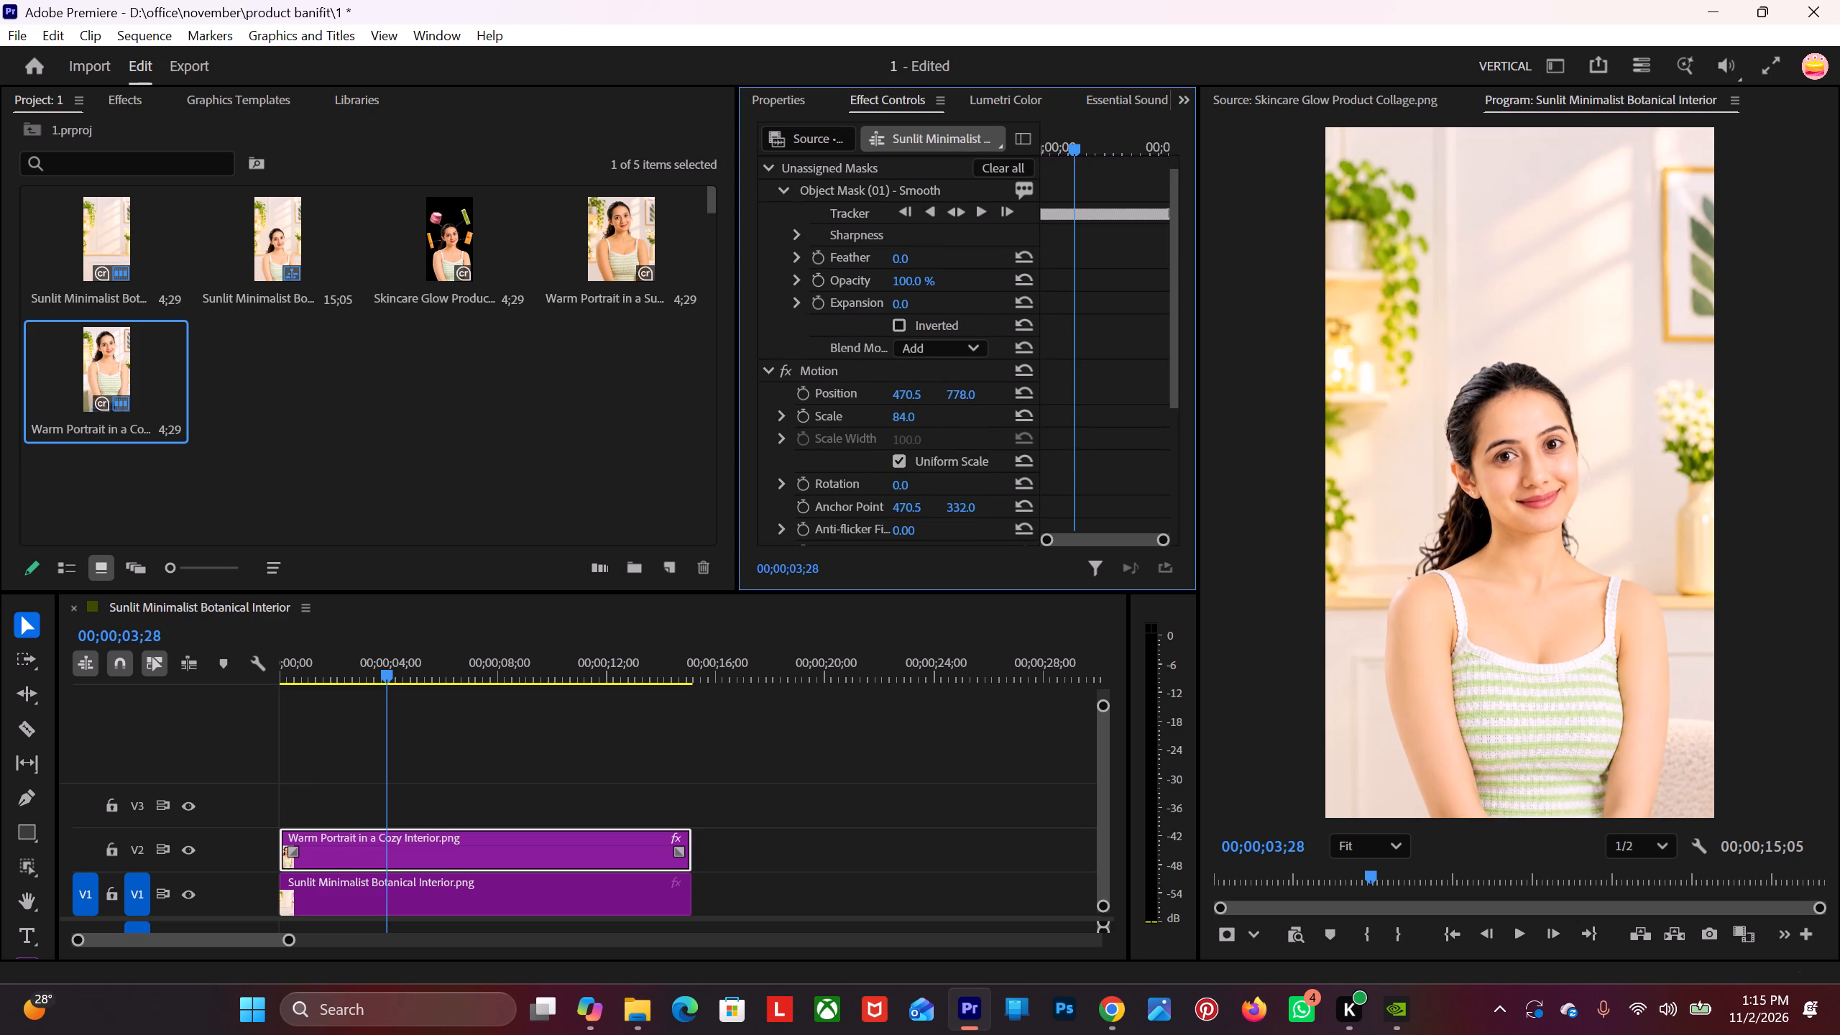
left_click_drag(904, 458, 812, 525)
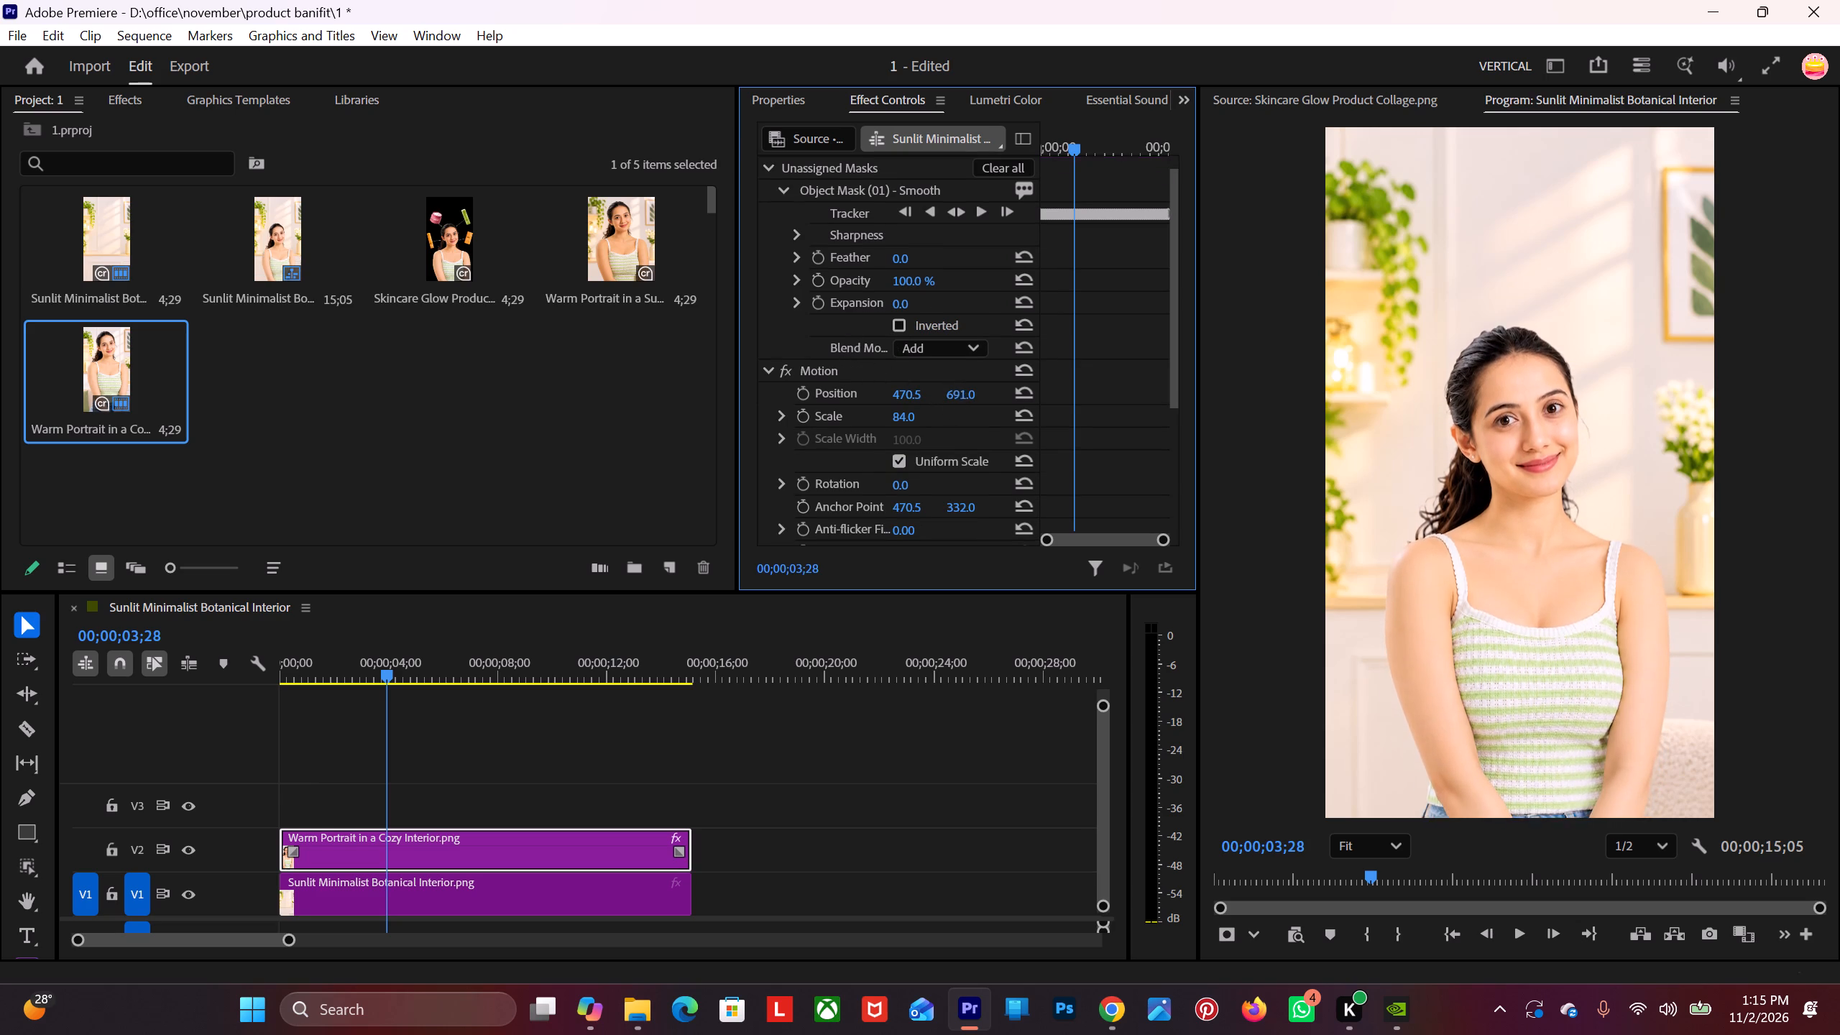
left_click_drag(812, 525, 860, 515)
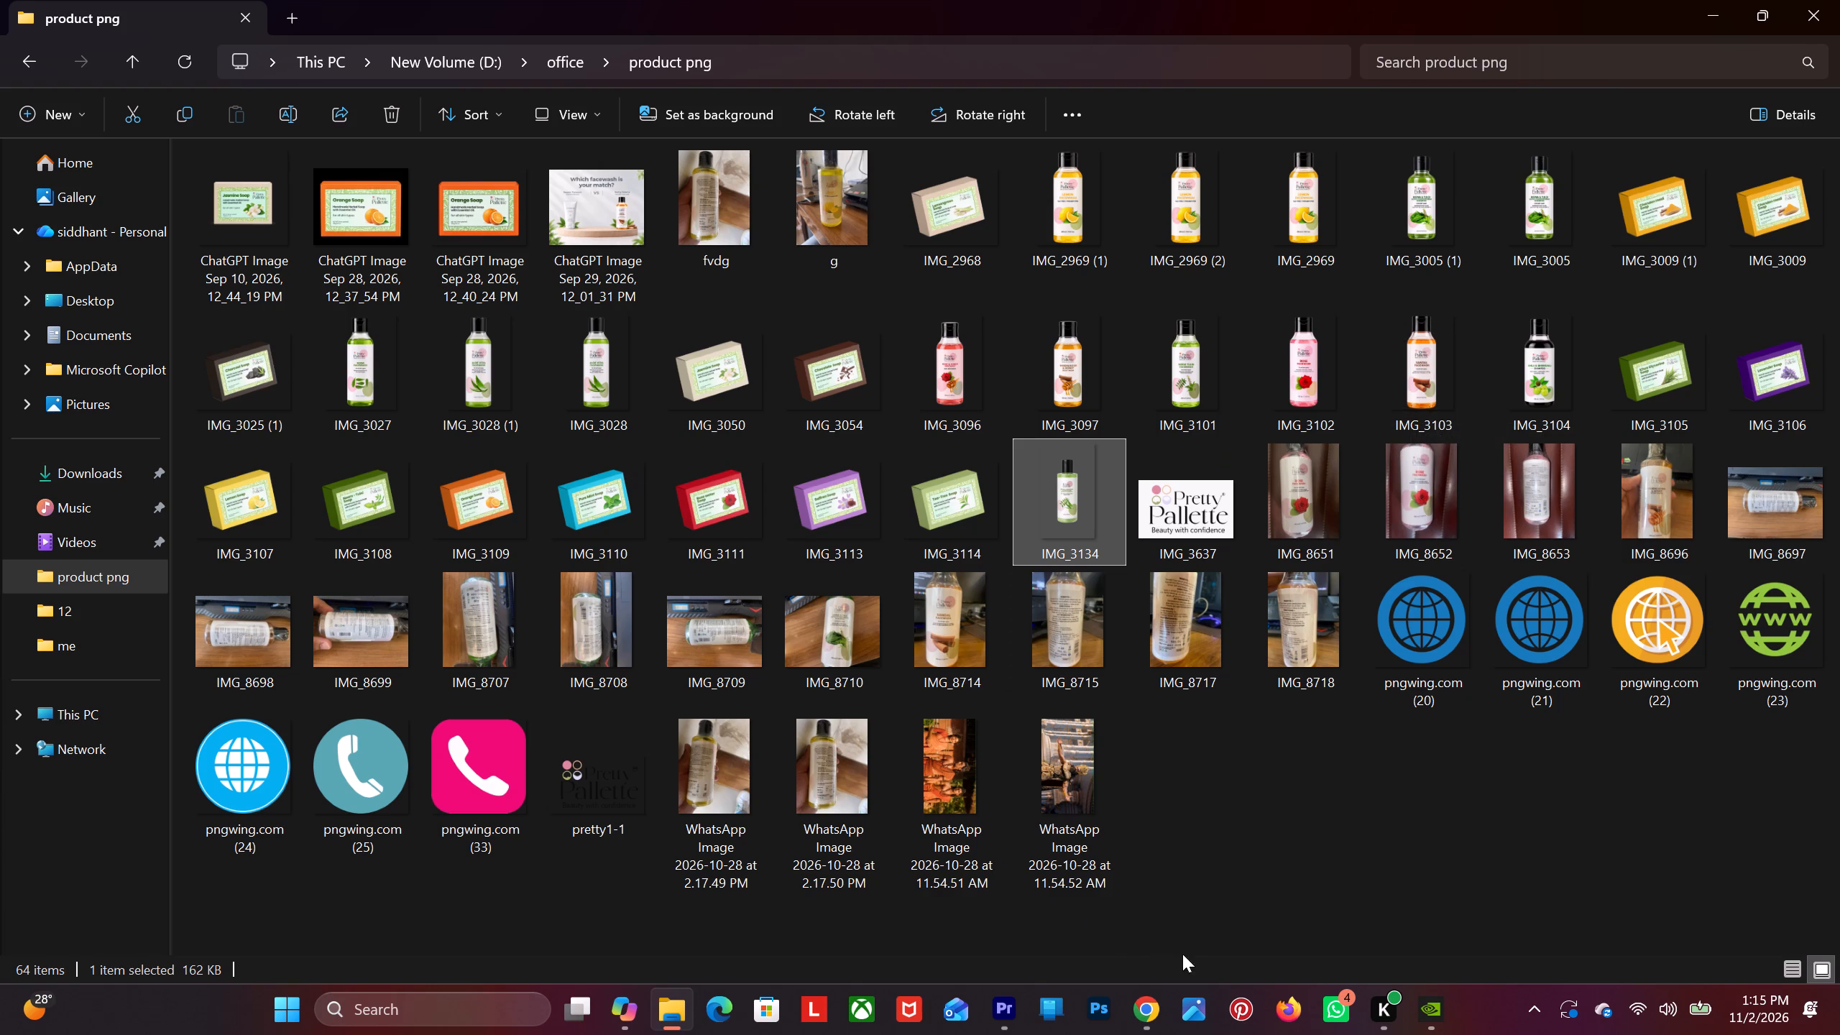
left_click(1322, 393, "ctrl")
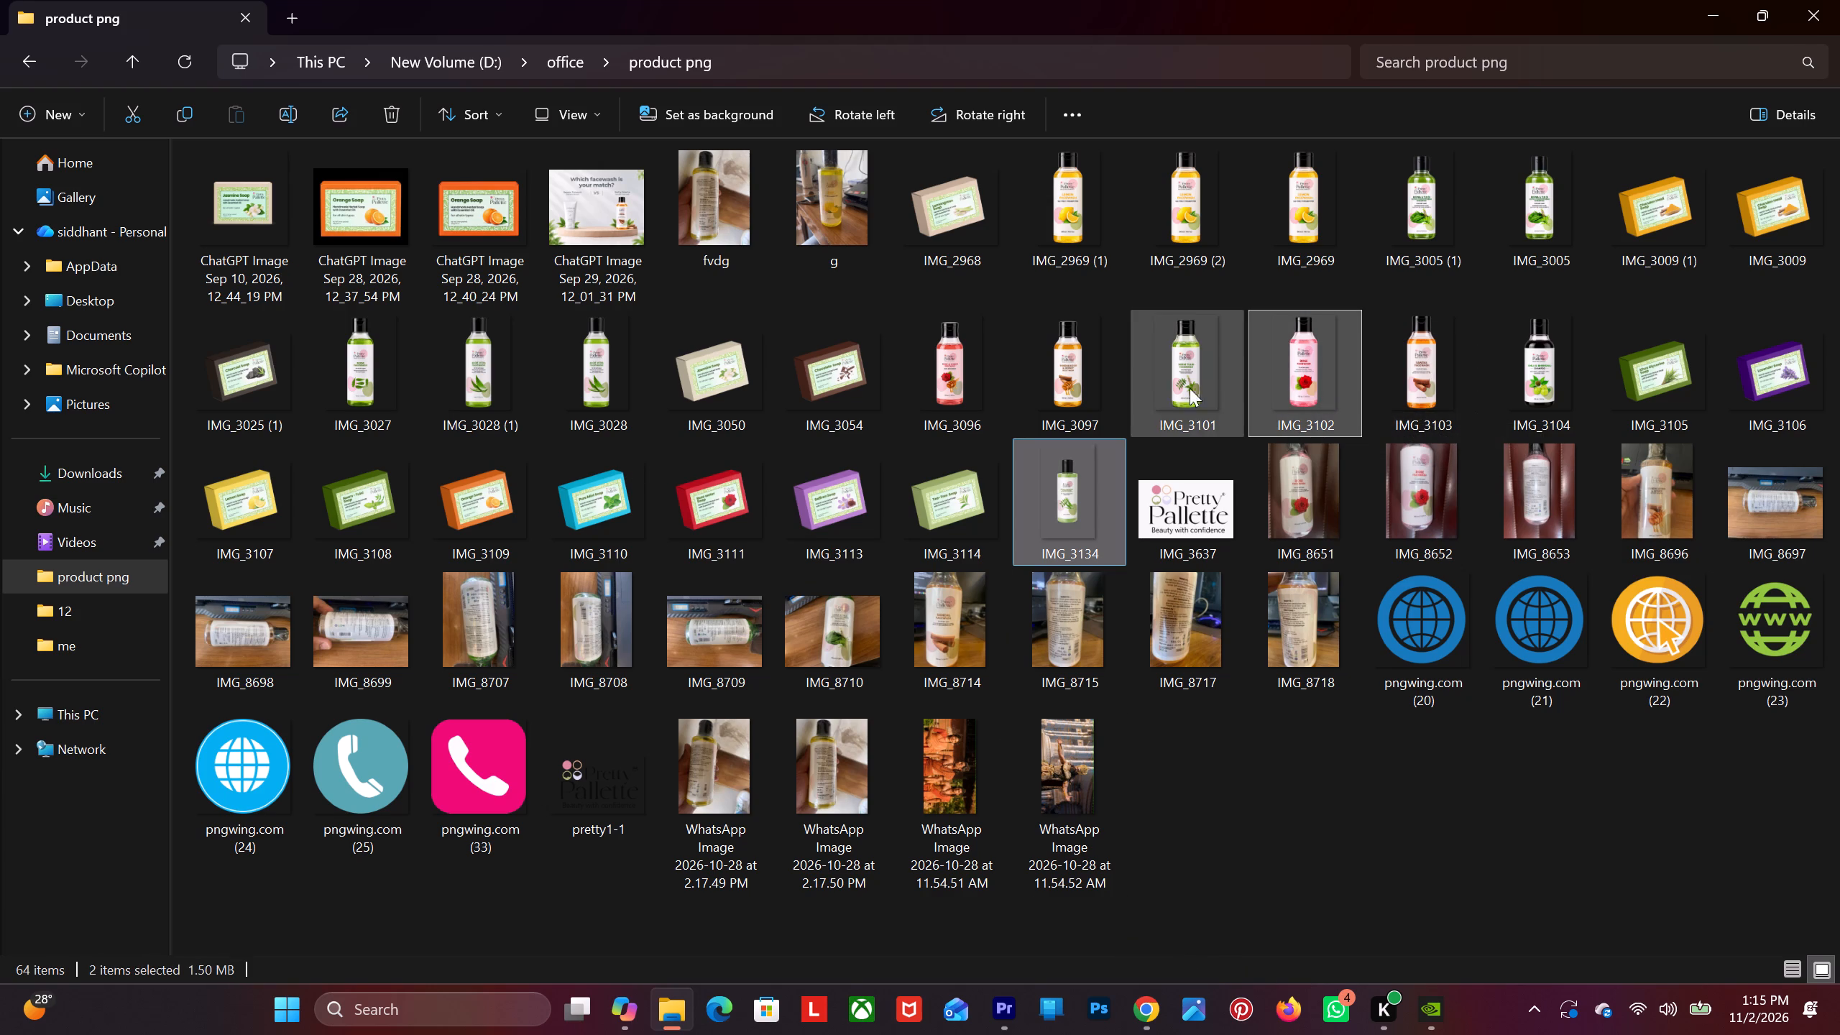
left_click(1105, 389, "ctrl")
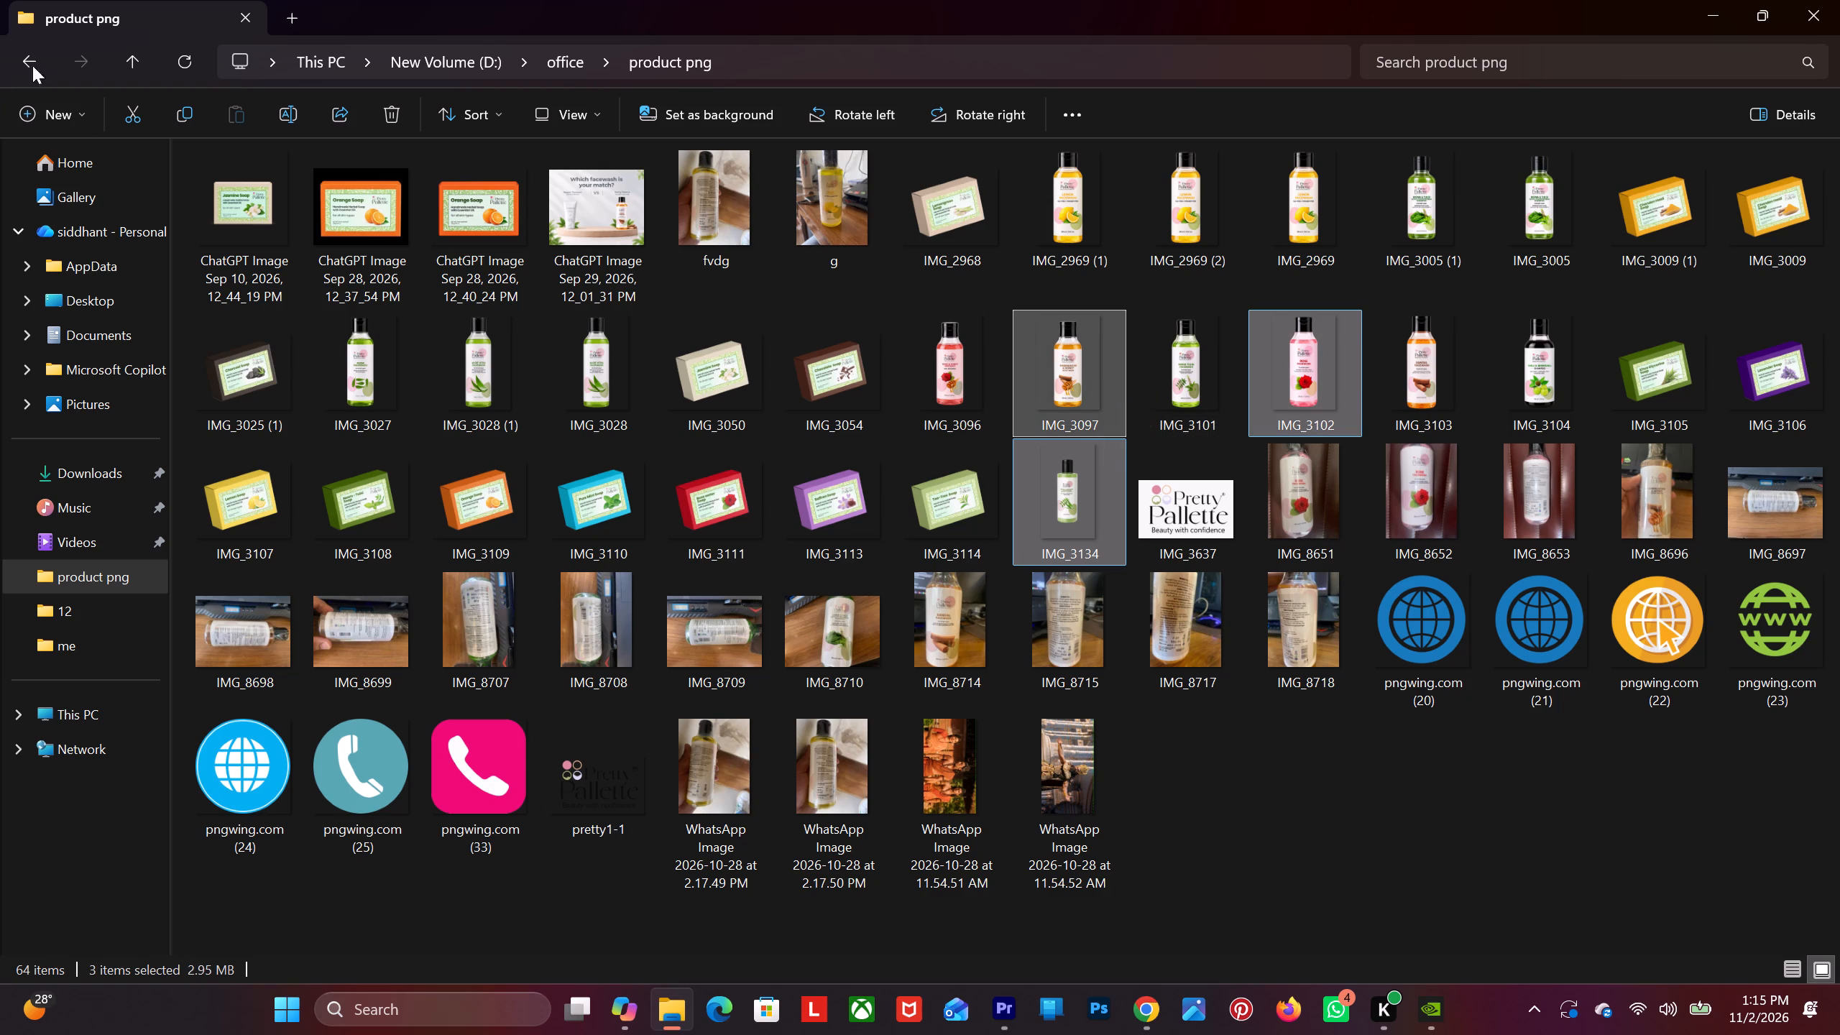
left_click(226, 186, "ctrl")
left_click_drag(1077, 384, 517, 777)
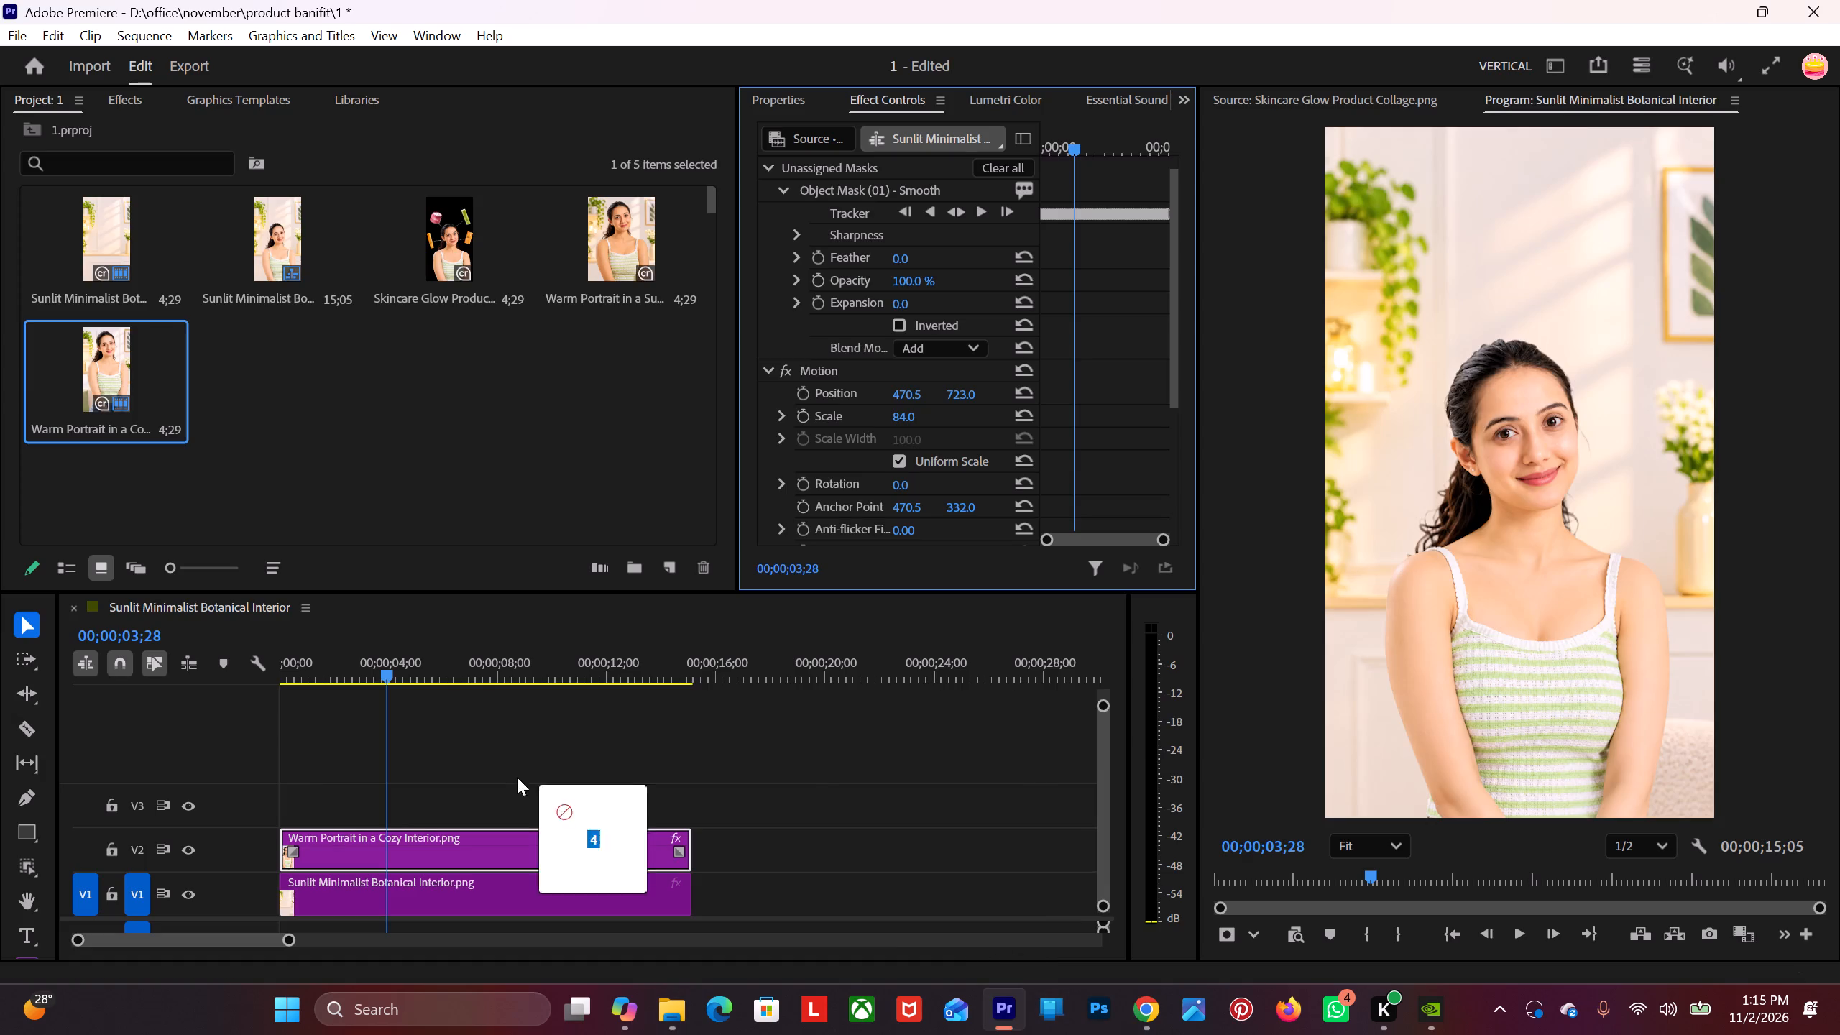
left_click_drag(517, 777, 393, 802)
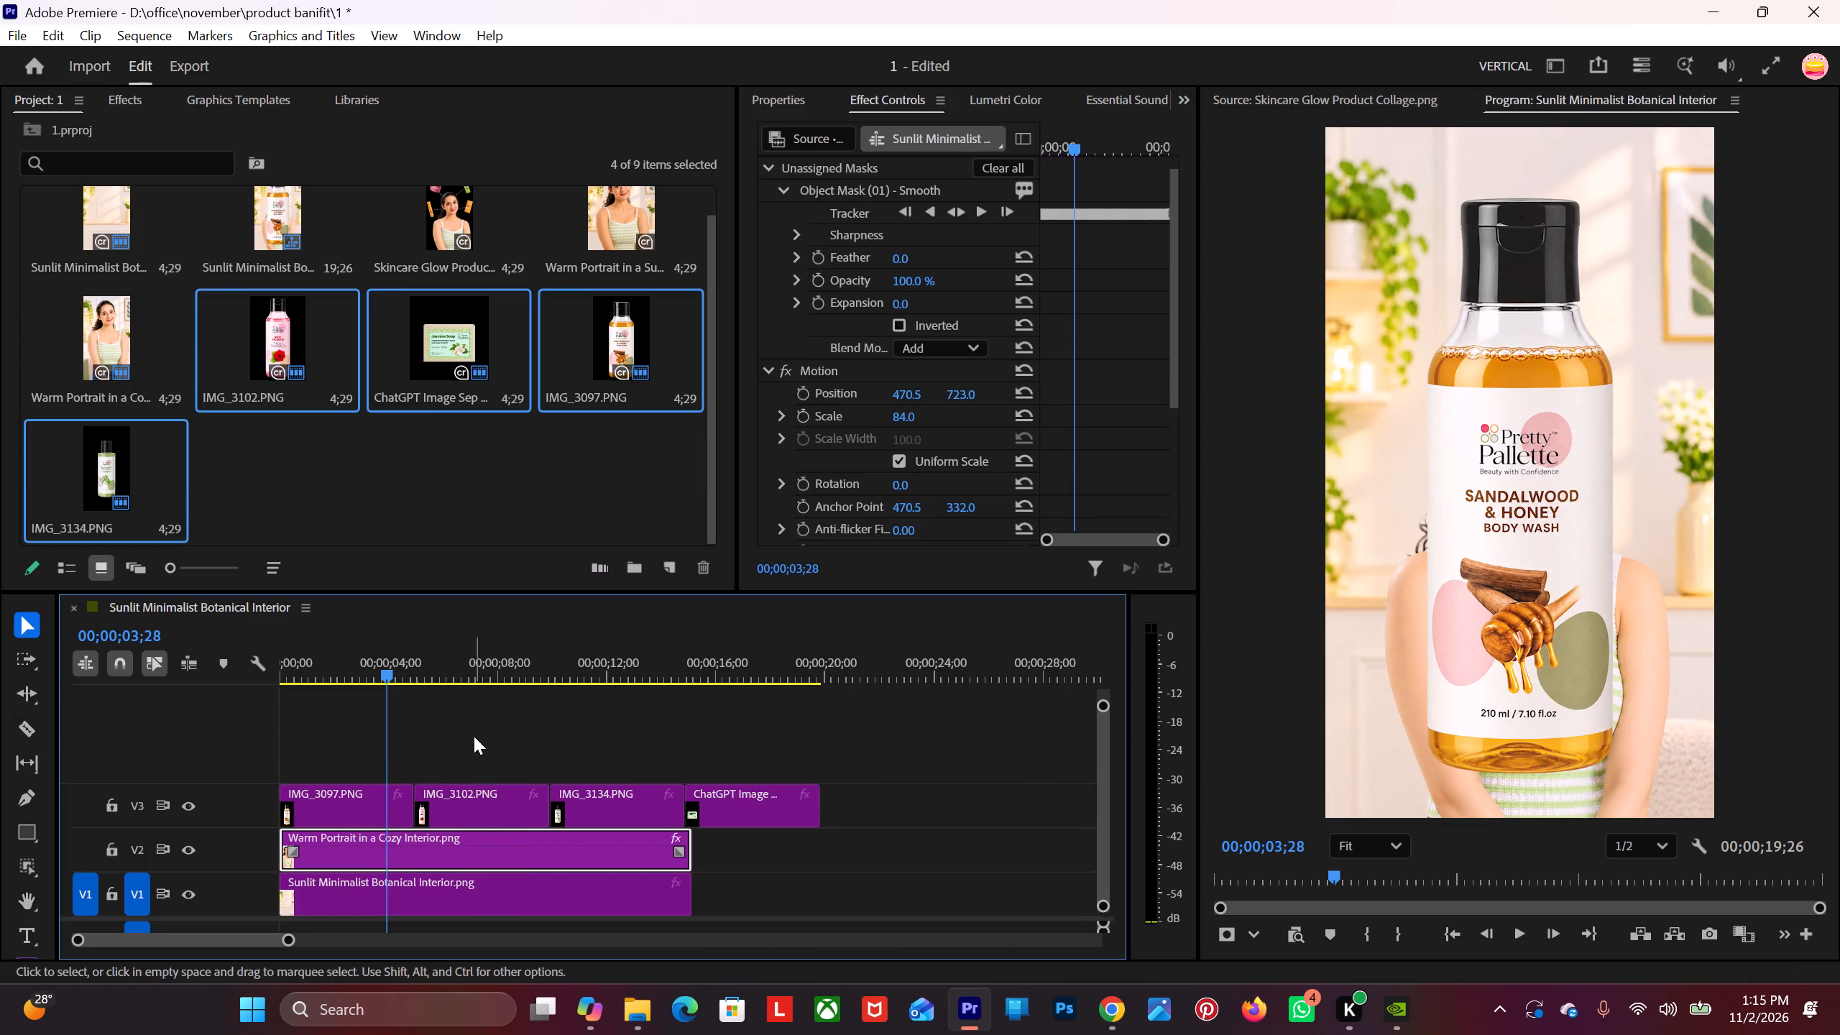
Stack IMG_3102 above IMG_3097 on V4 at the sequence start and extend both clips to about 10 seconds.
left_click_drag(482, 804, 292, 759)
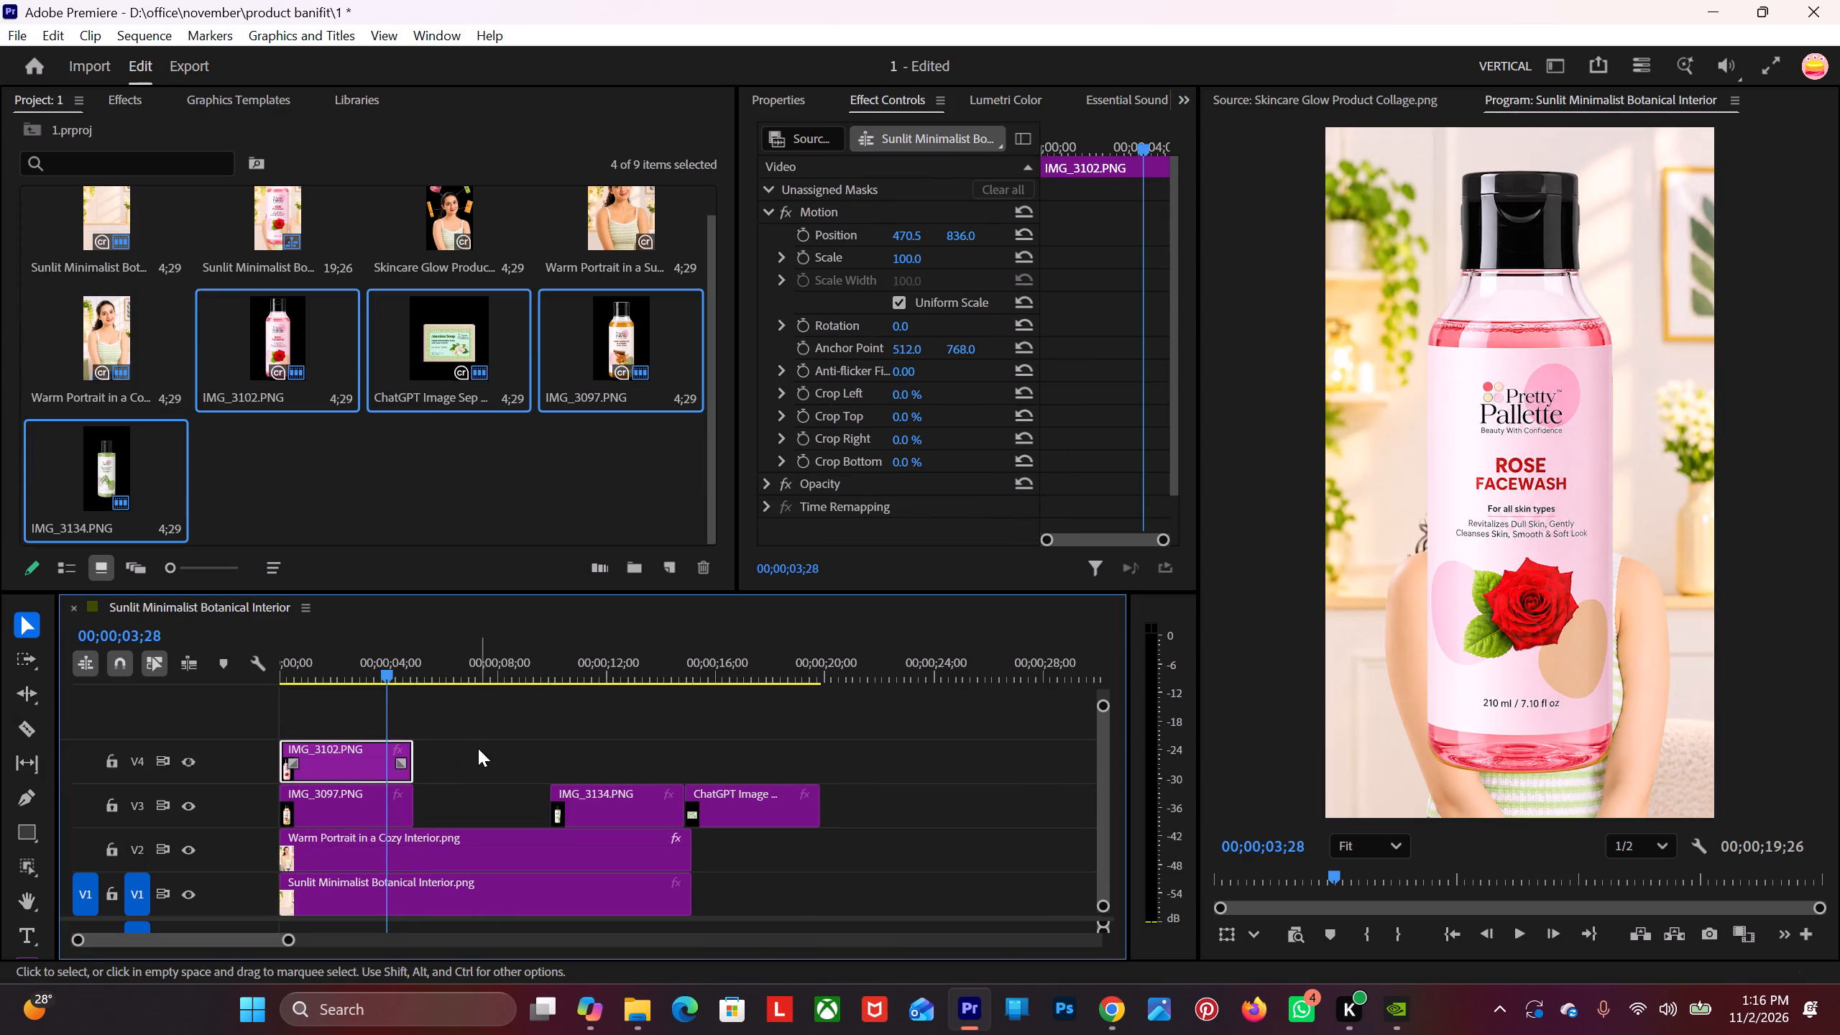
left_click_drag(432, 704, 390, 816)
left_click_drag(428, 760, 489, 764)
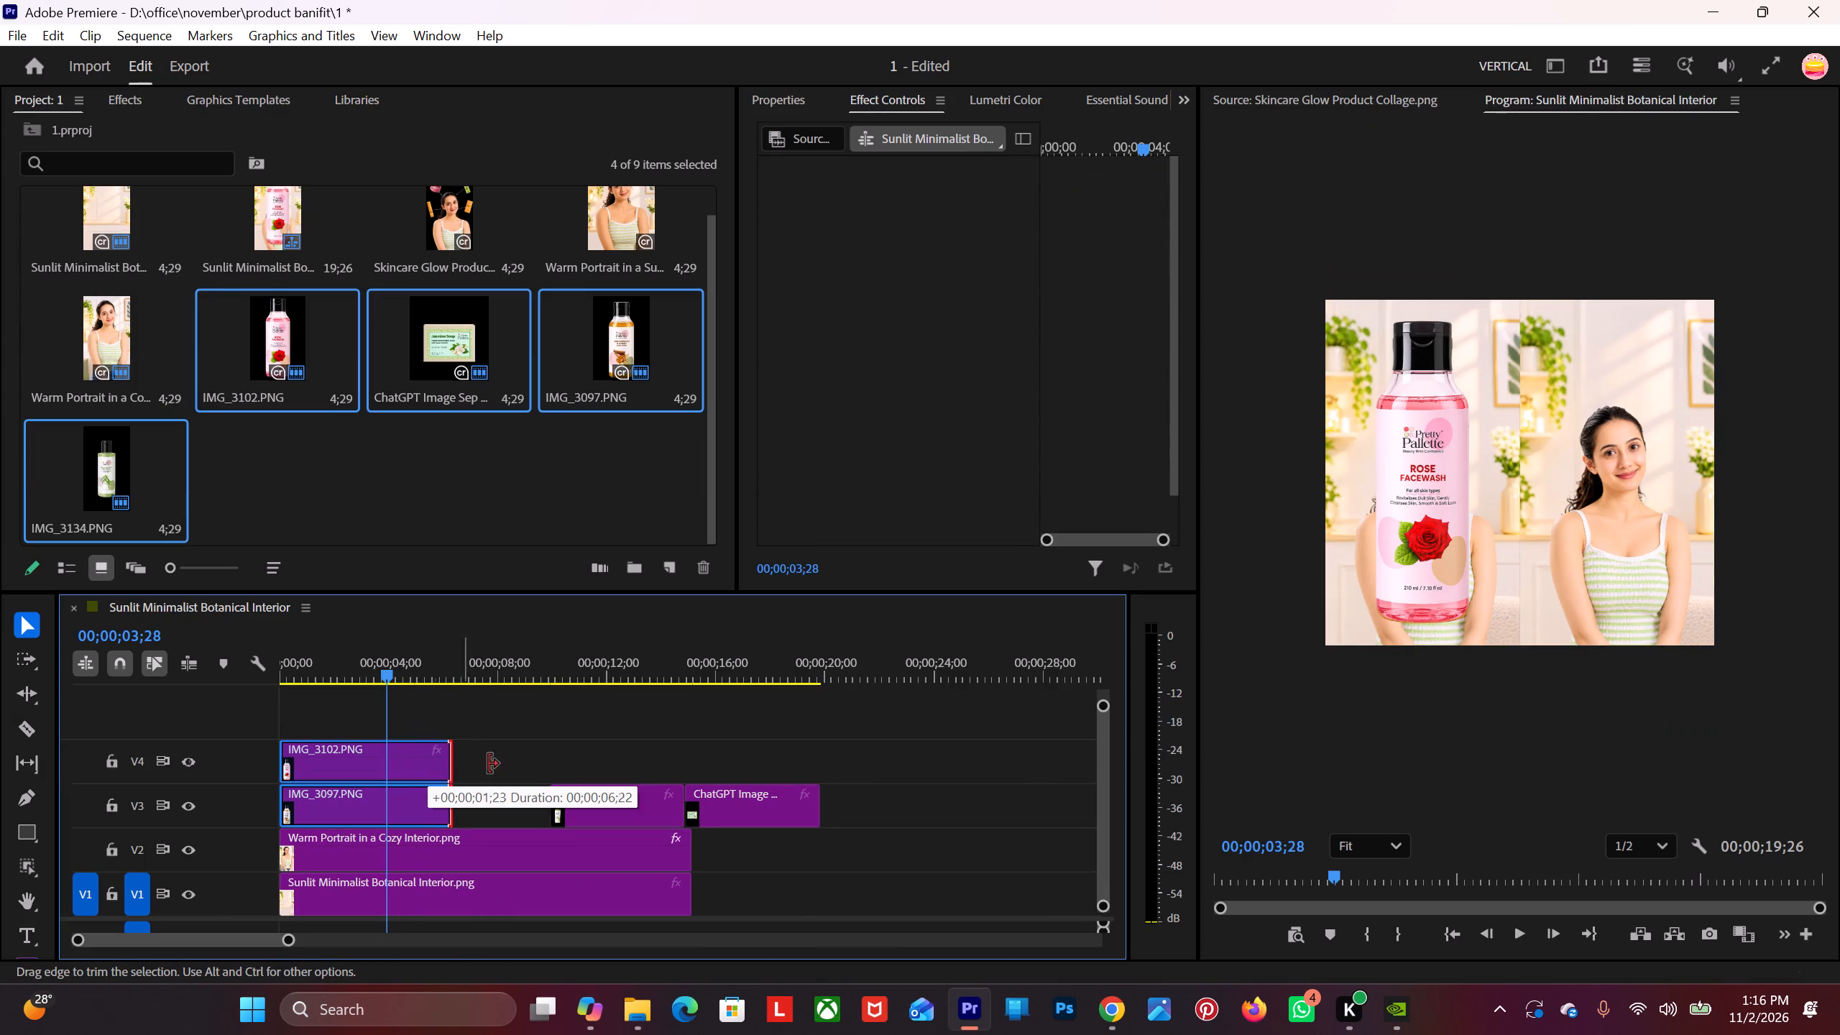
left_click_drag(489, 764, 557, 757)
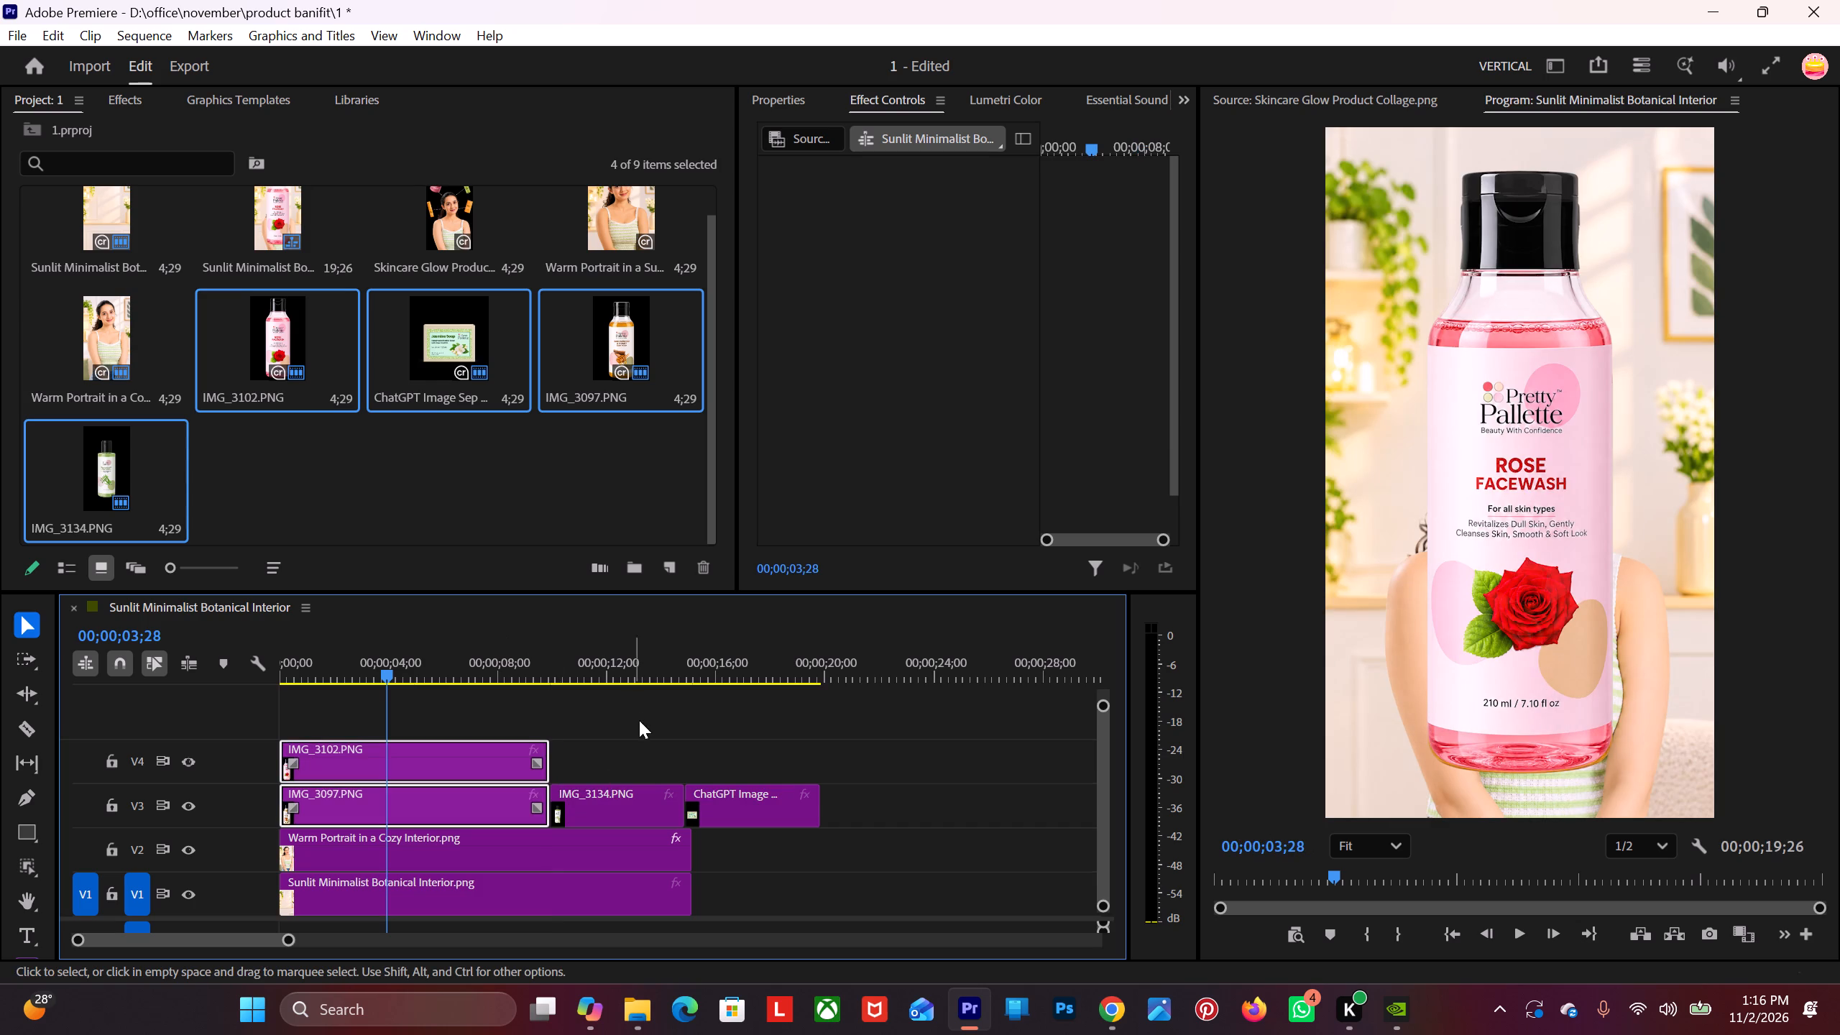
Stack IMG_3134 on V5 and the ChatGPT soap image on V6 at the sequence start, and extend both clips to about 10 seconds.
left_click_drag(641, 713, 757, 798)
left_click_drag(757, 811, 436, 717)
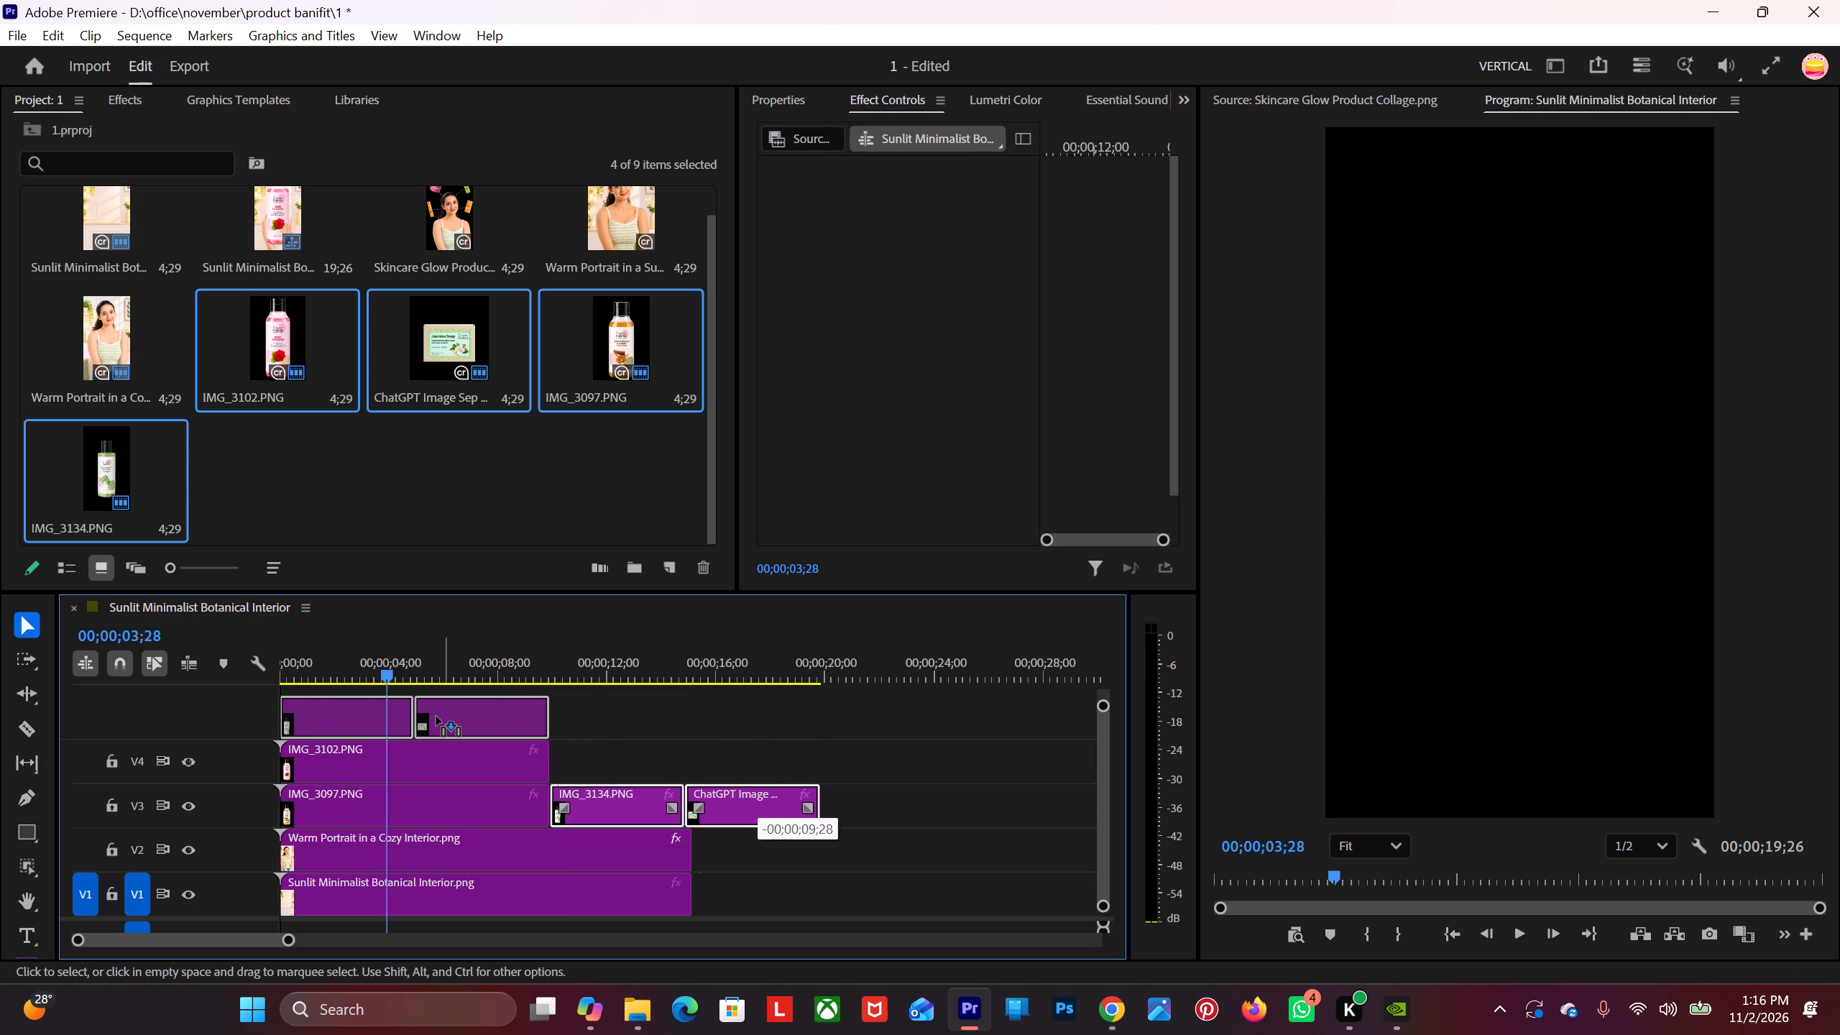
left_click_drag(436, 717, 435, 717)
left_click_drag(1107, 701, 1106, 696)
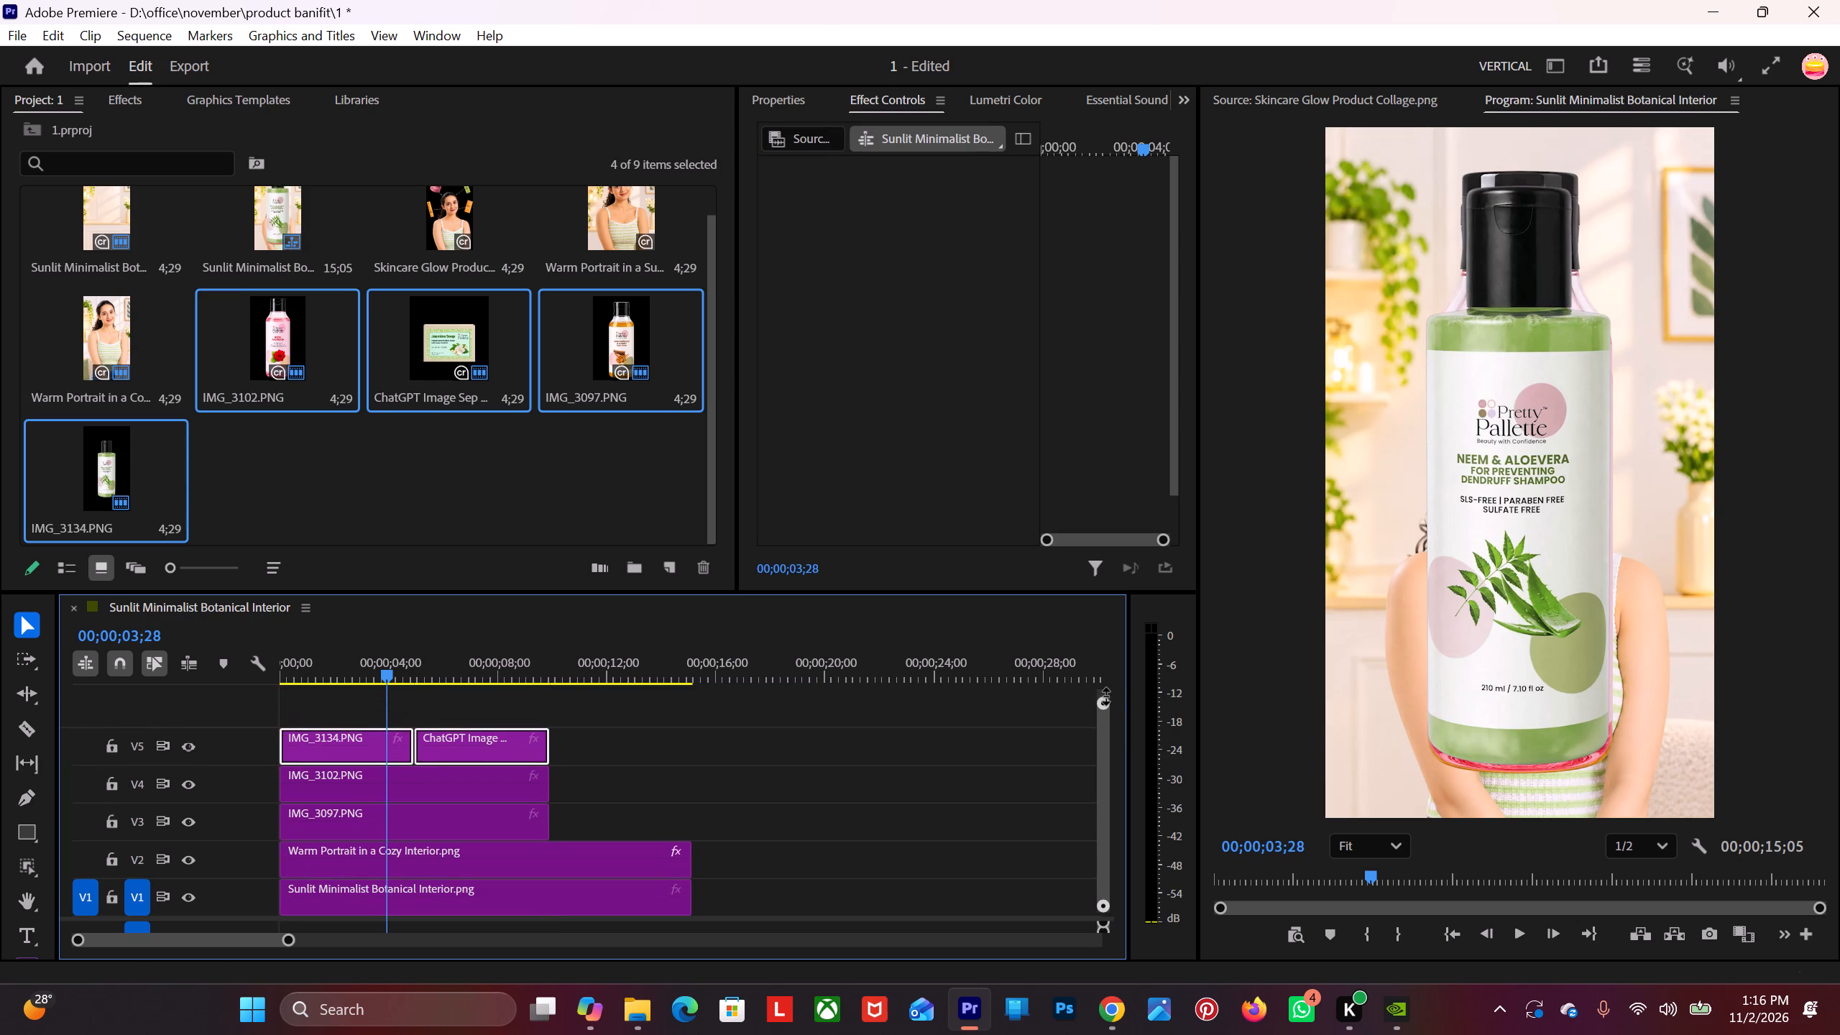
left_click_drag(1106, 696, 1106, 689)
left_click_drag(462, 798, 461, 785)
left_click(475, 735)
left_click_drag(479, 797, 290, 768)
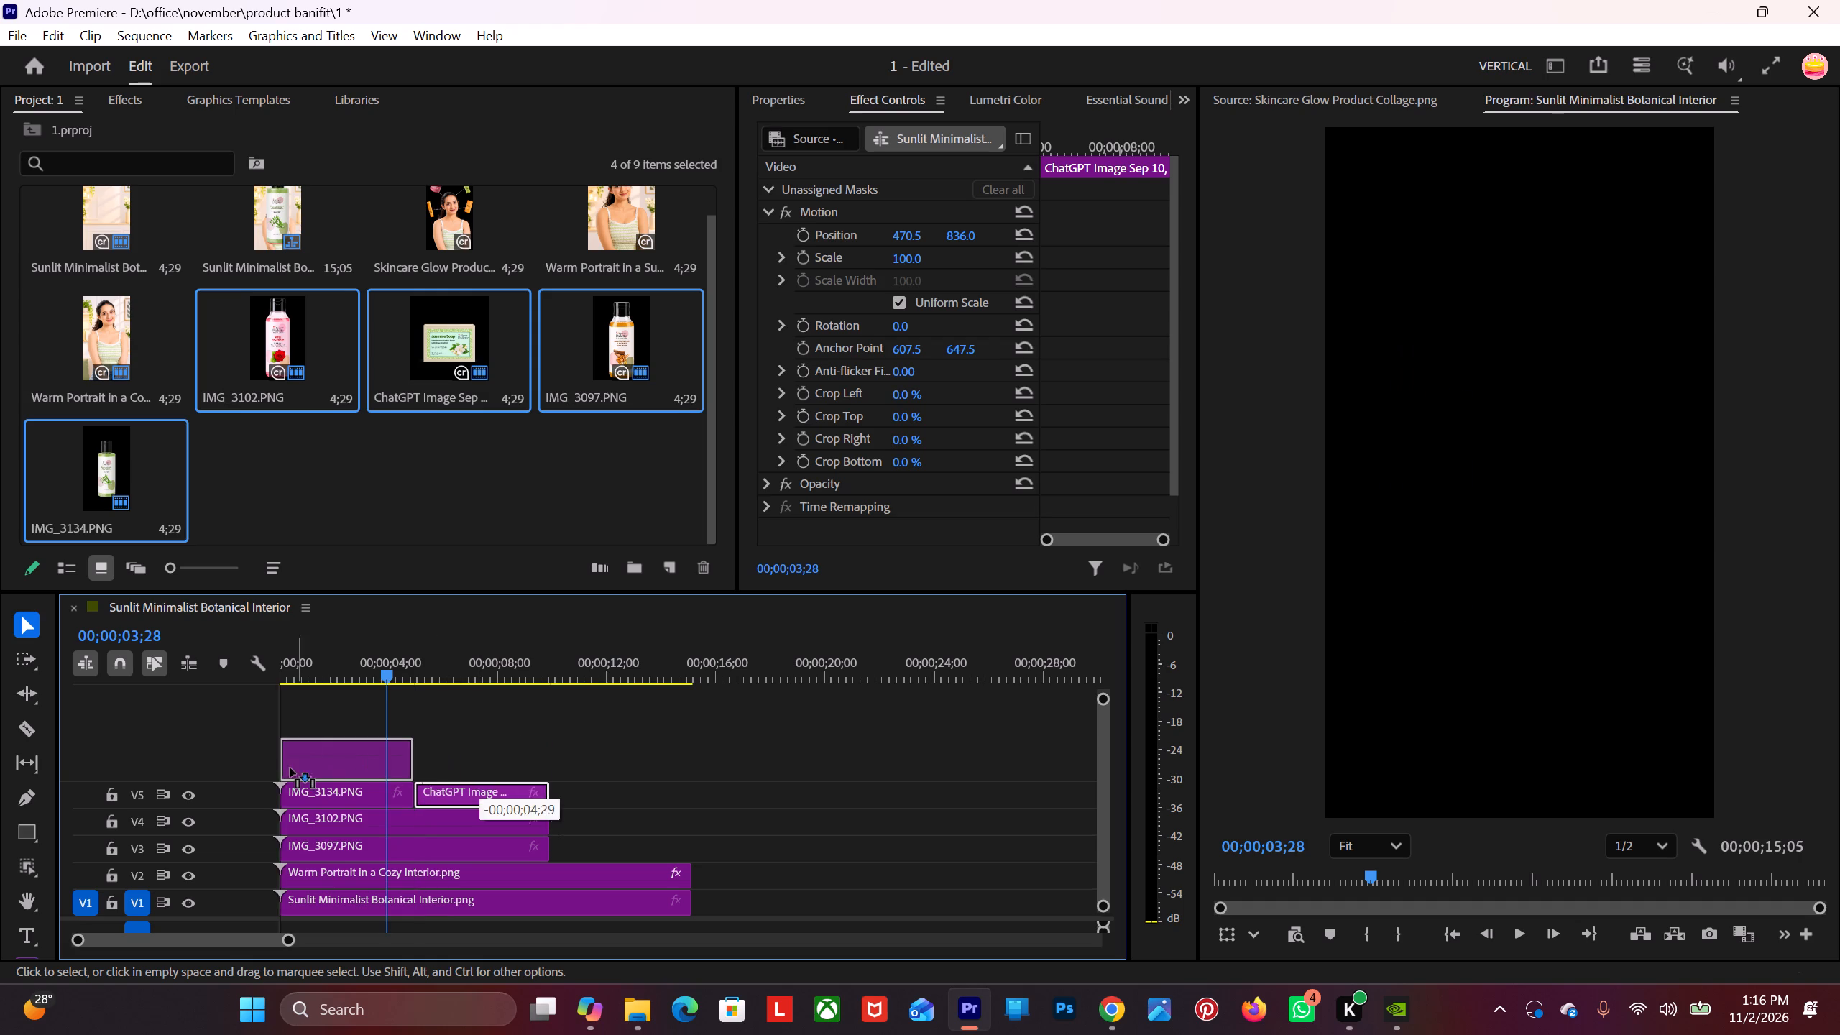
left_click_drag(290, 768, 270, 770)
left_click_drag(438, 706, 404, 791)
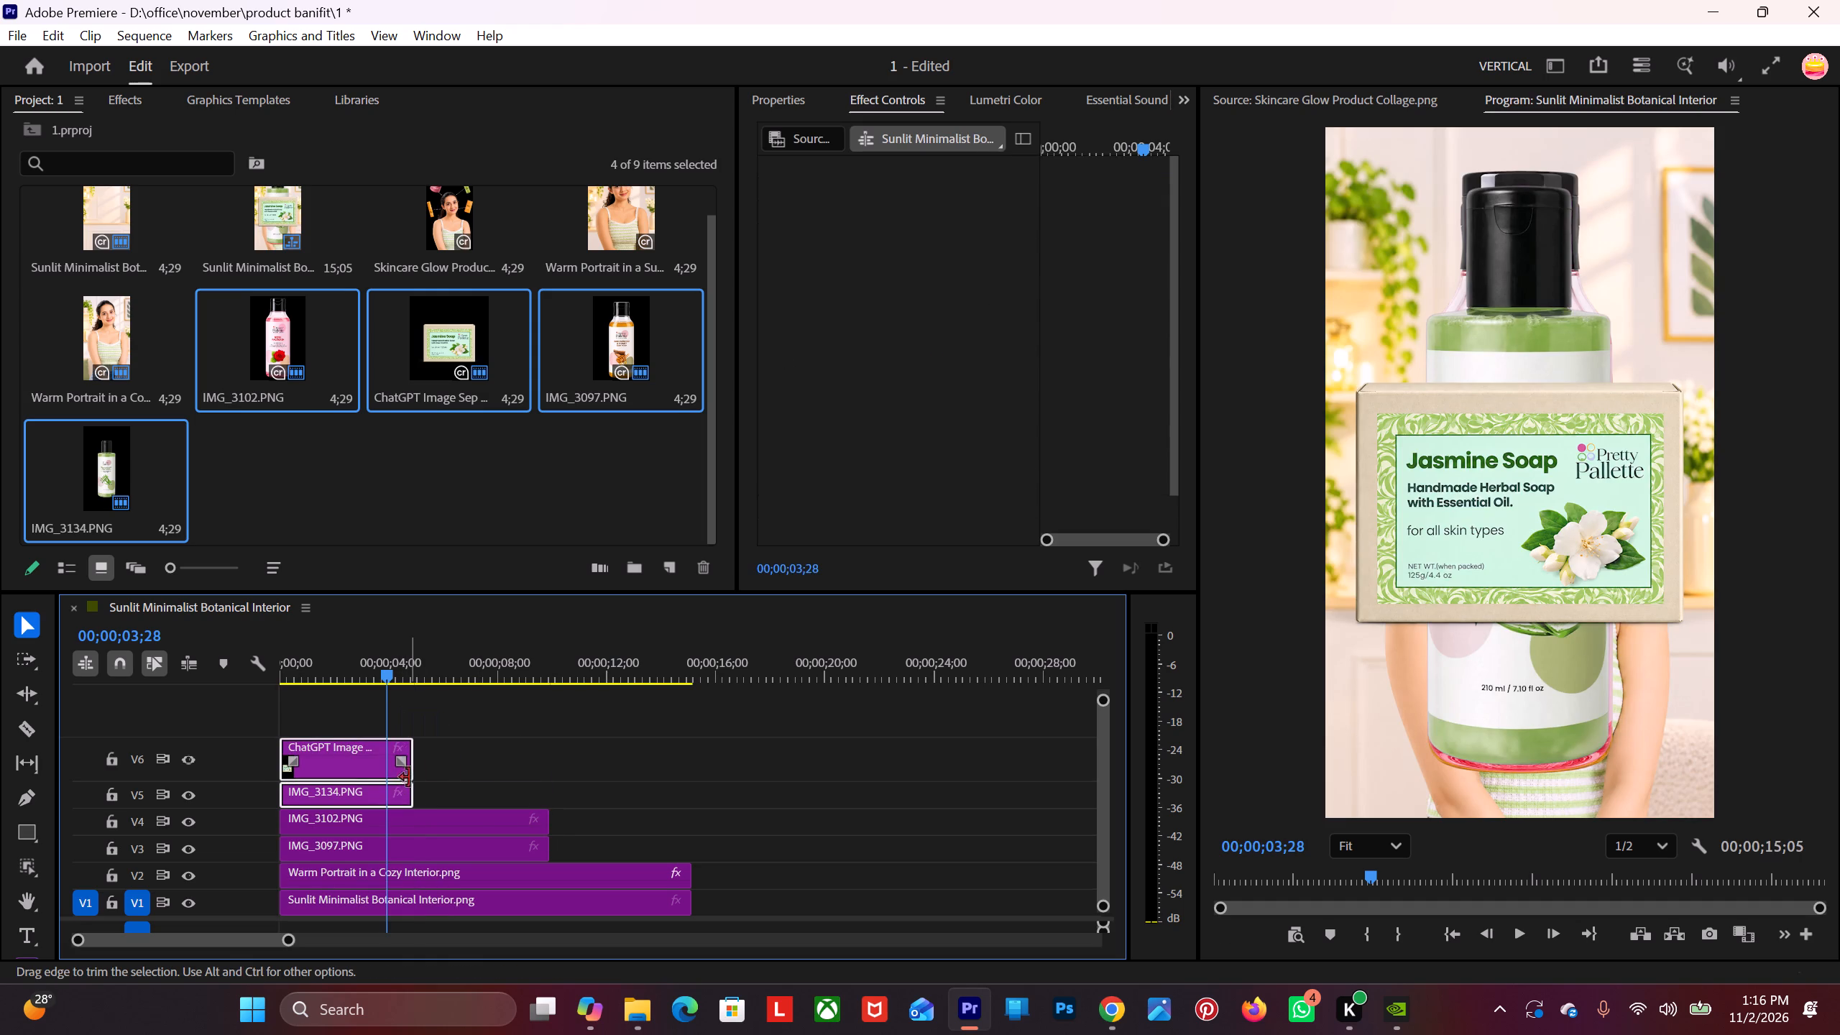
left_click_drag(412, 774, 545, 772)
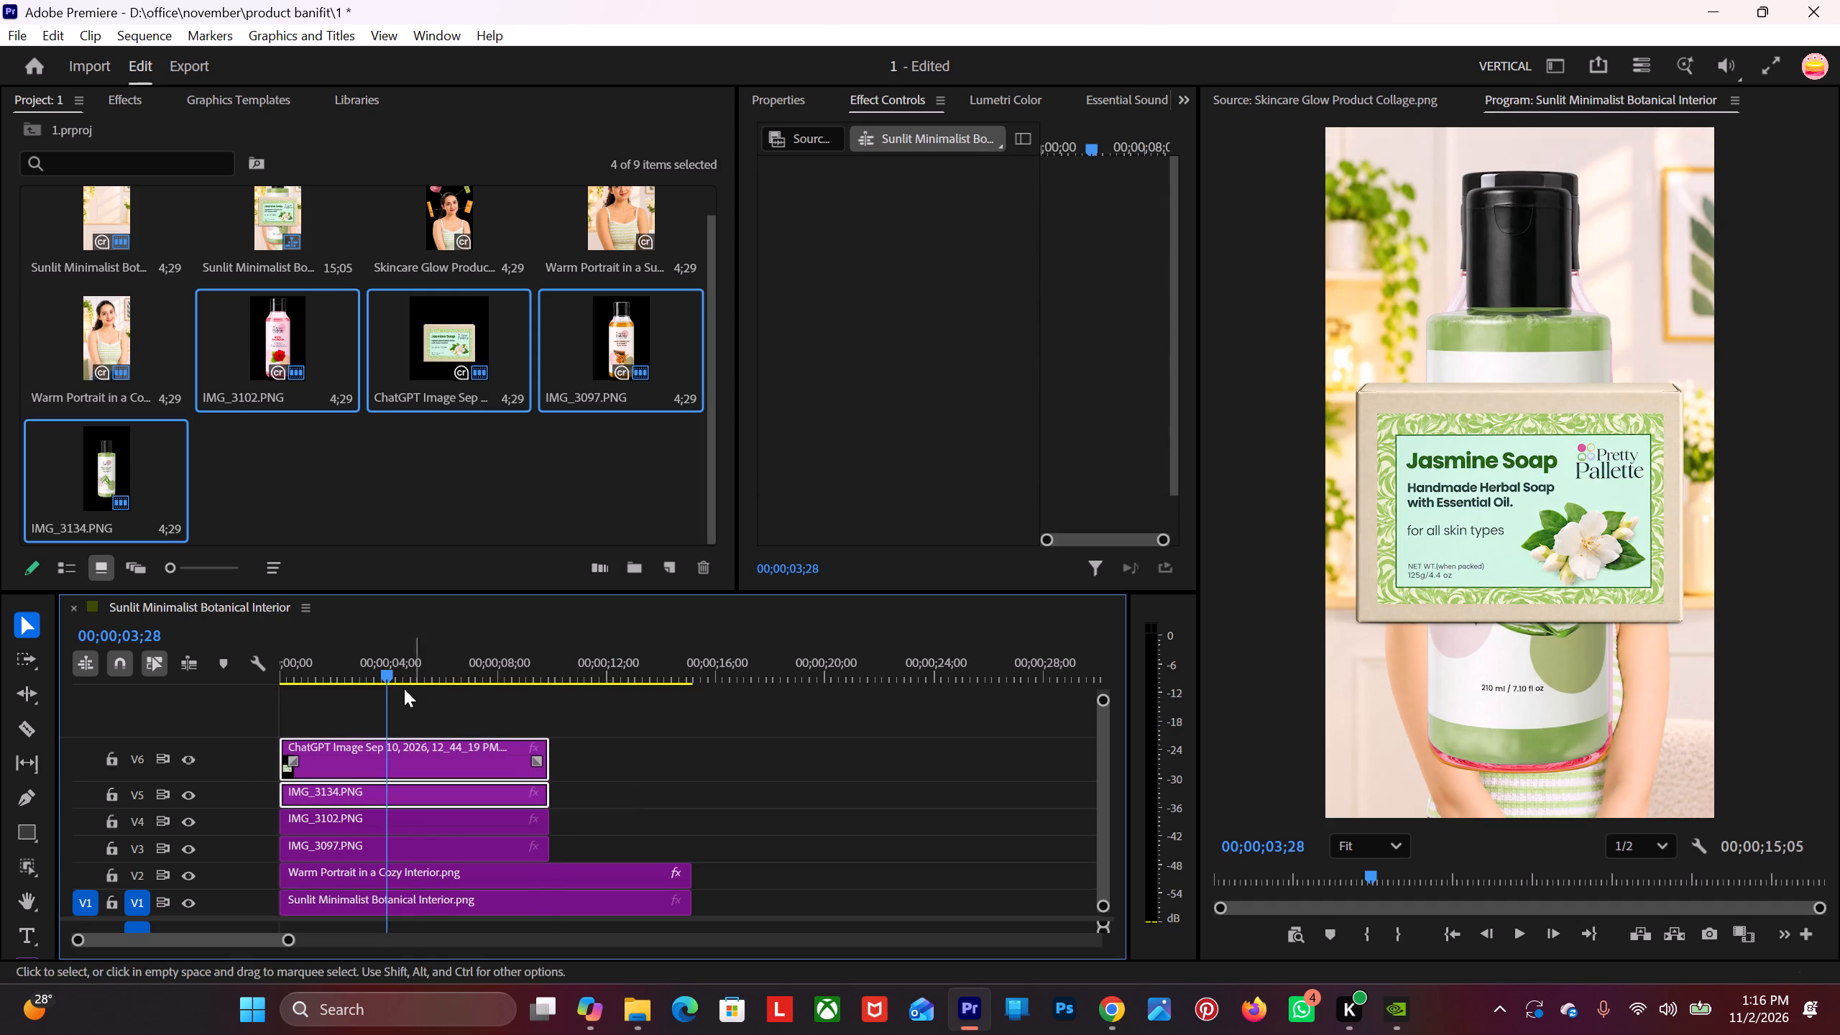
Return the playhead to the start of the sequence.
left_click_drag(378, 663, 139, 712)
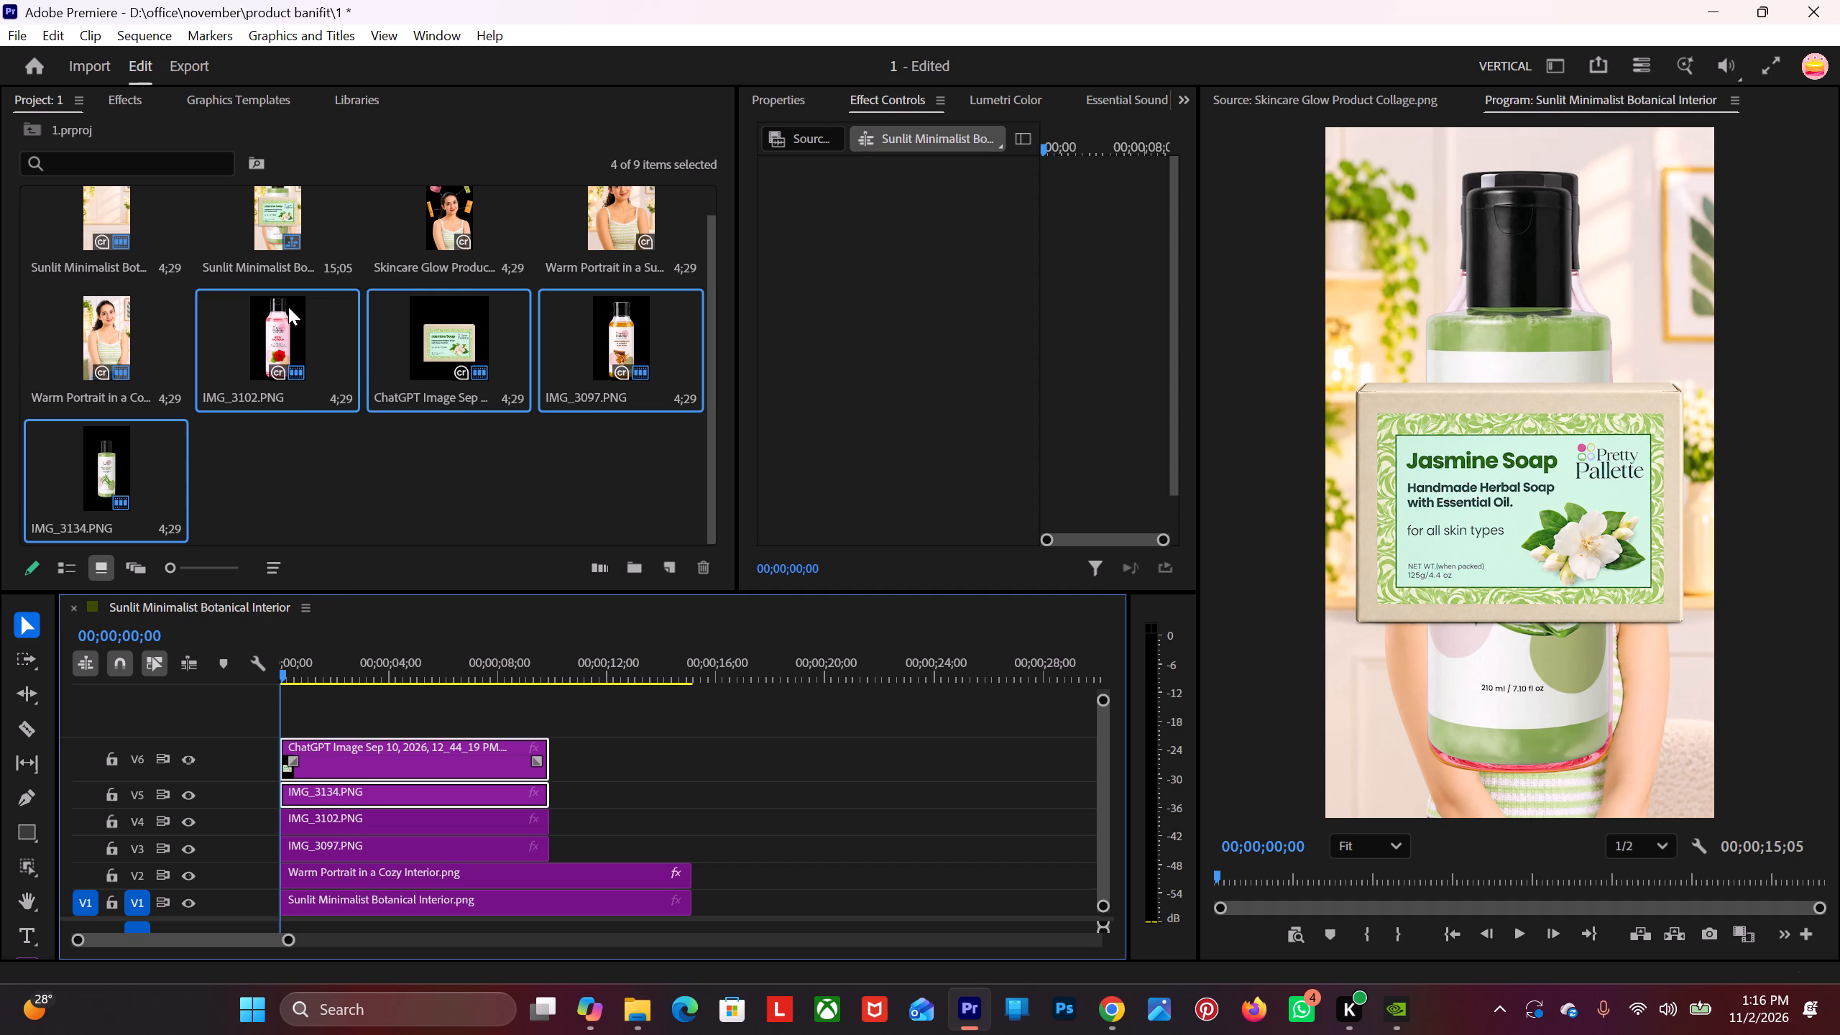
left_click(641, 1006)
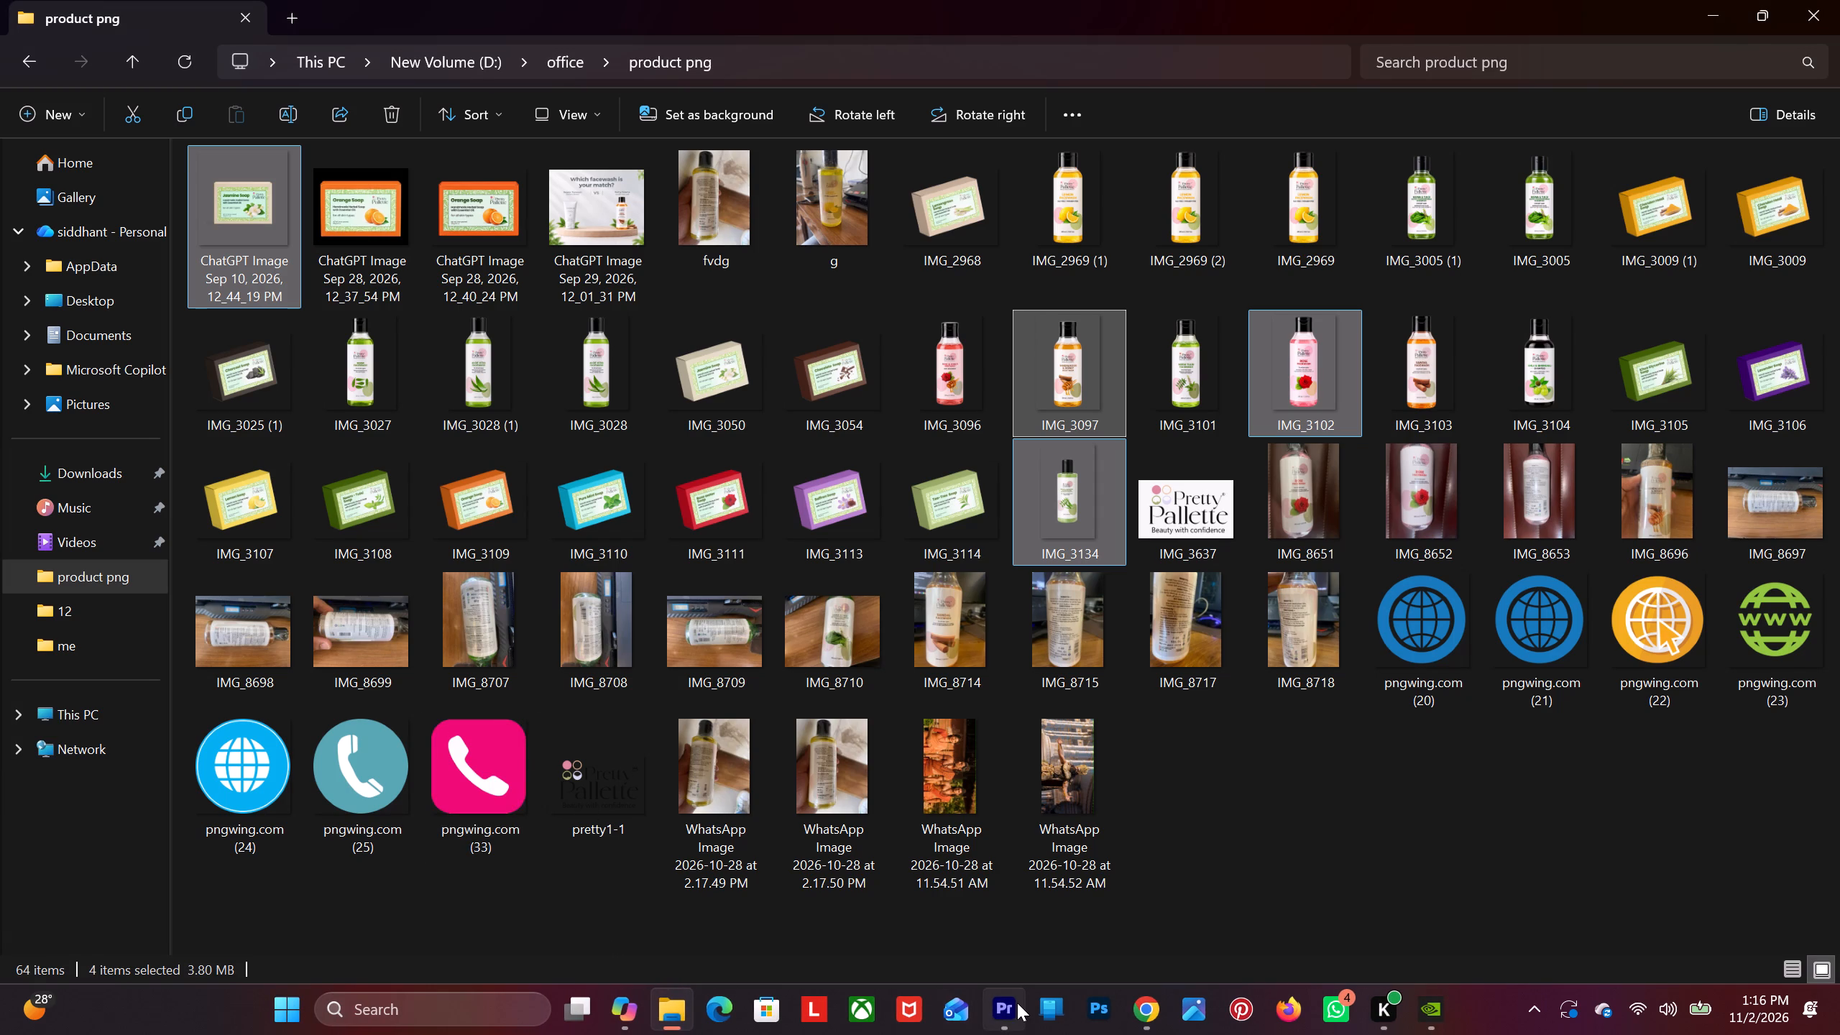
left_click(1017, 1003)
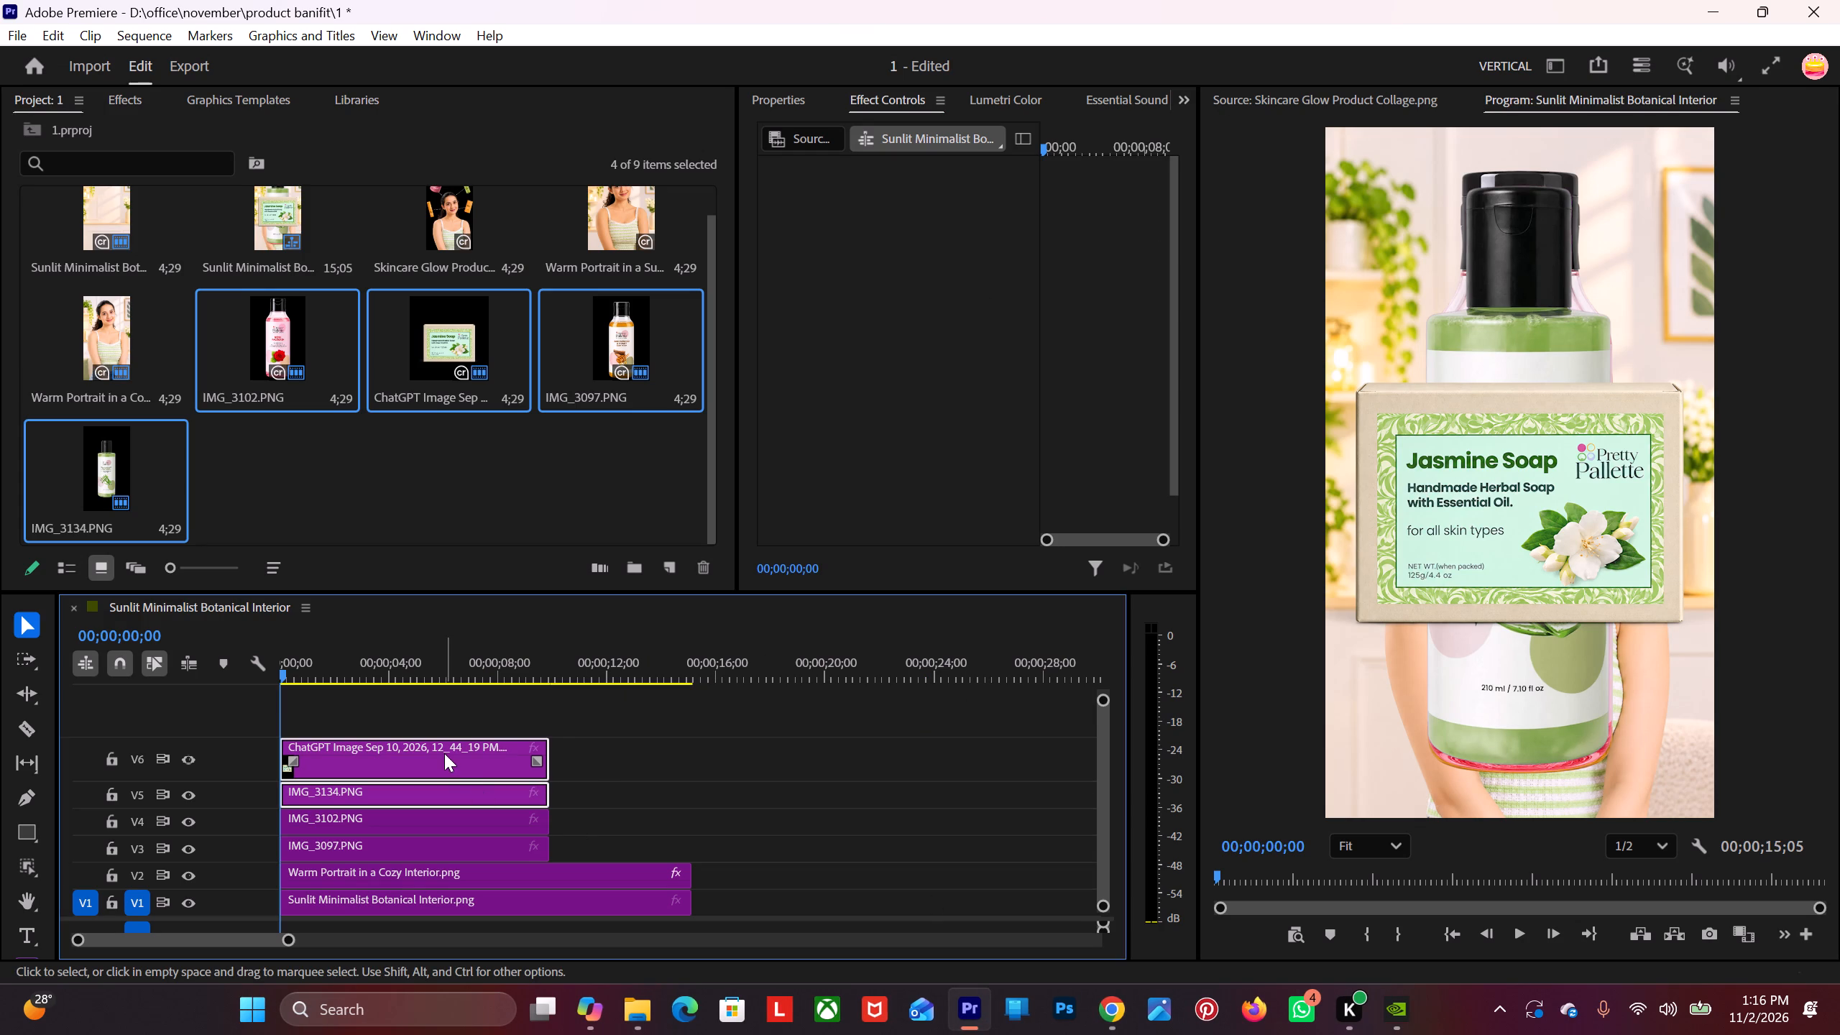
Scale the four product clips on V3 to V6 together to 22%.
left_click_drag(609, 709, 495, 807)
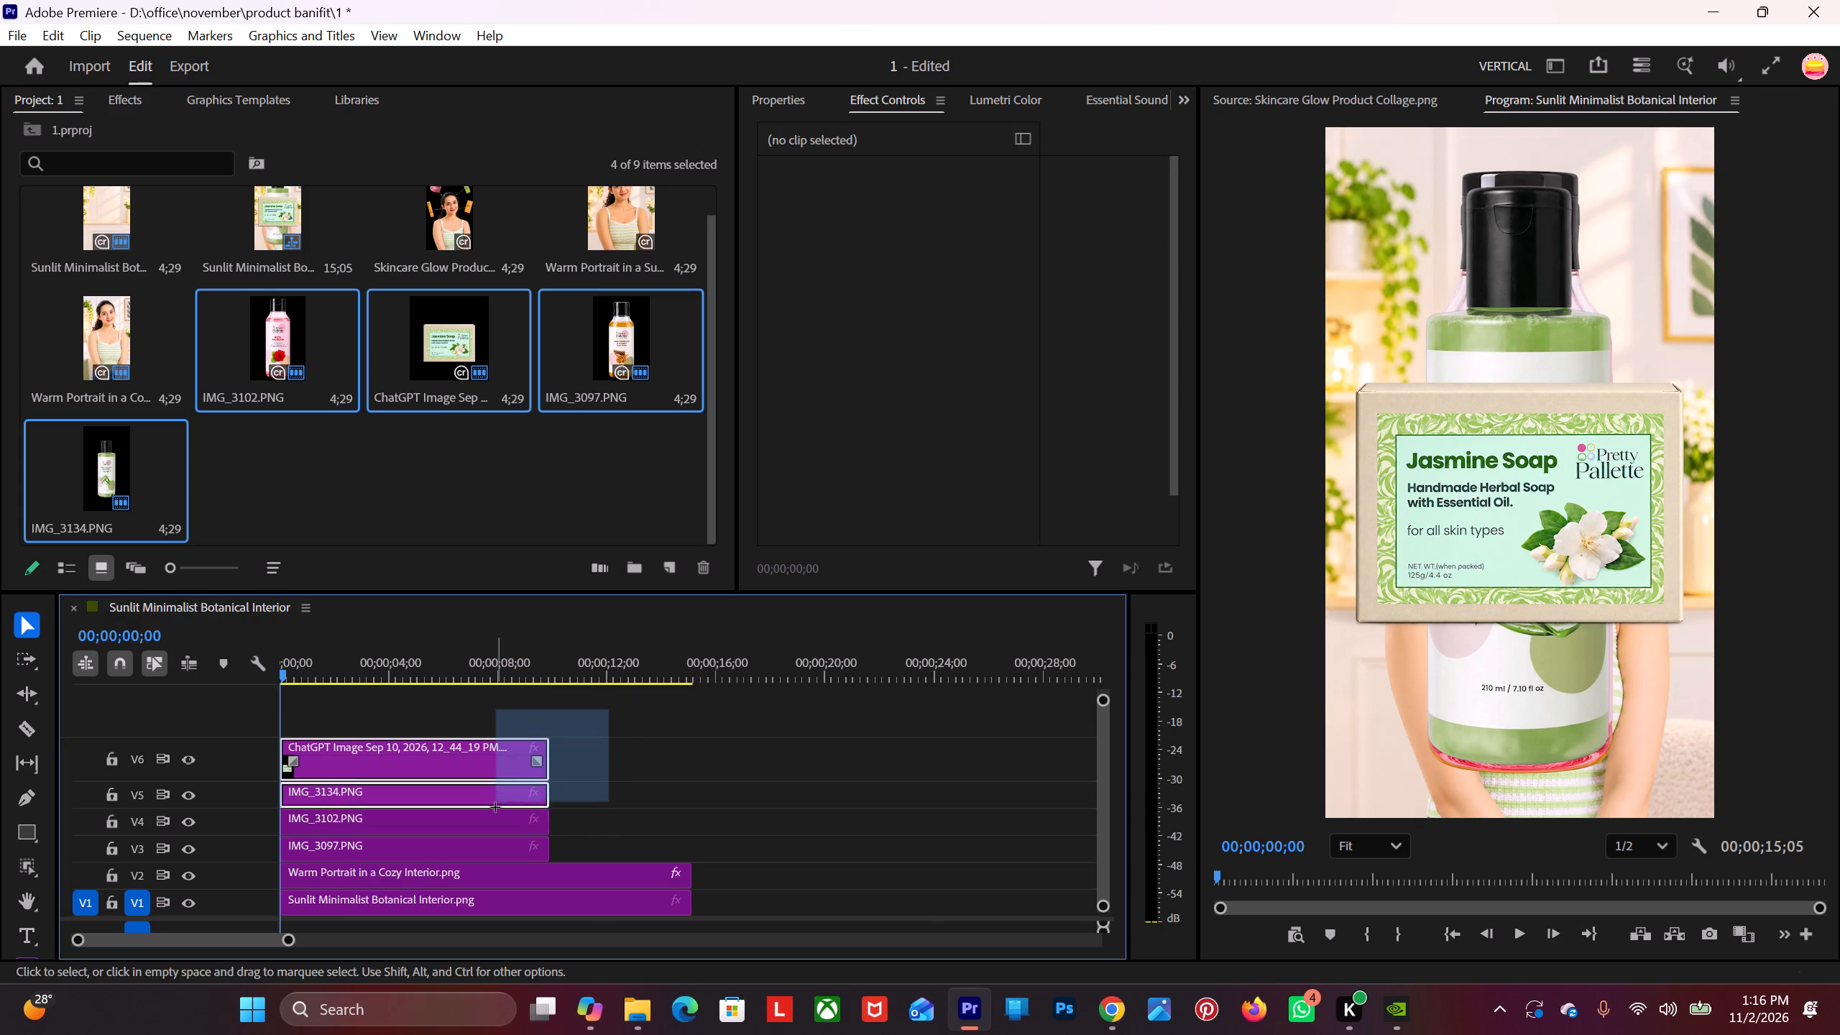
left_click_drag(495, 807, 500, 846)
left_click(339, 33)
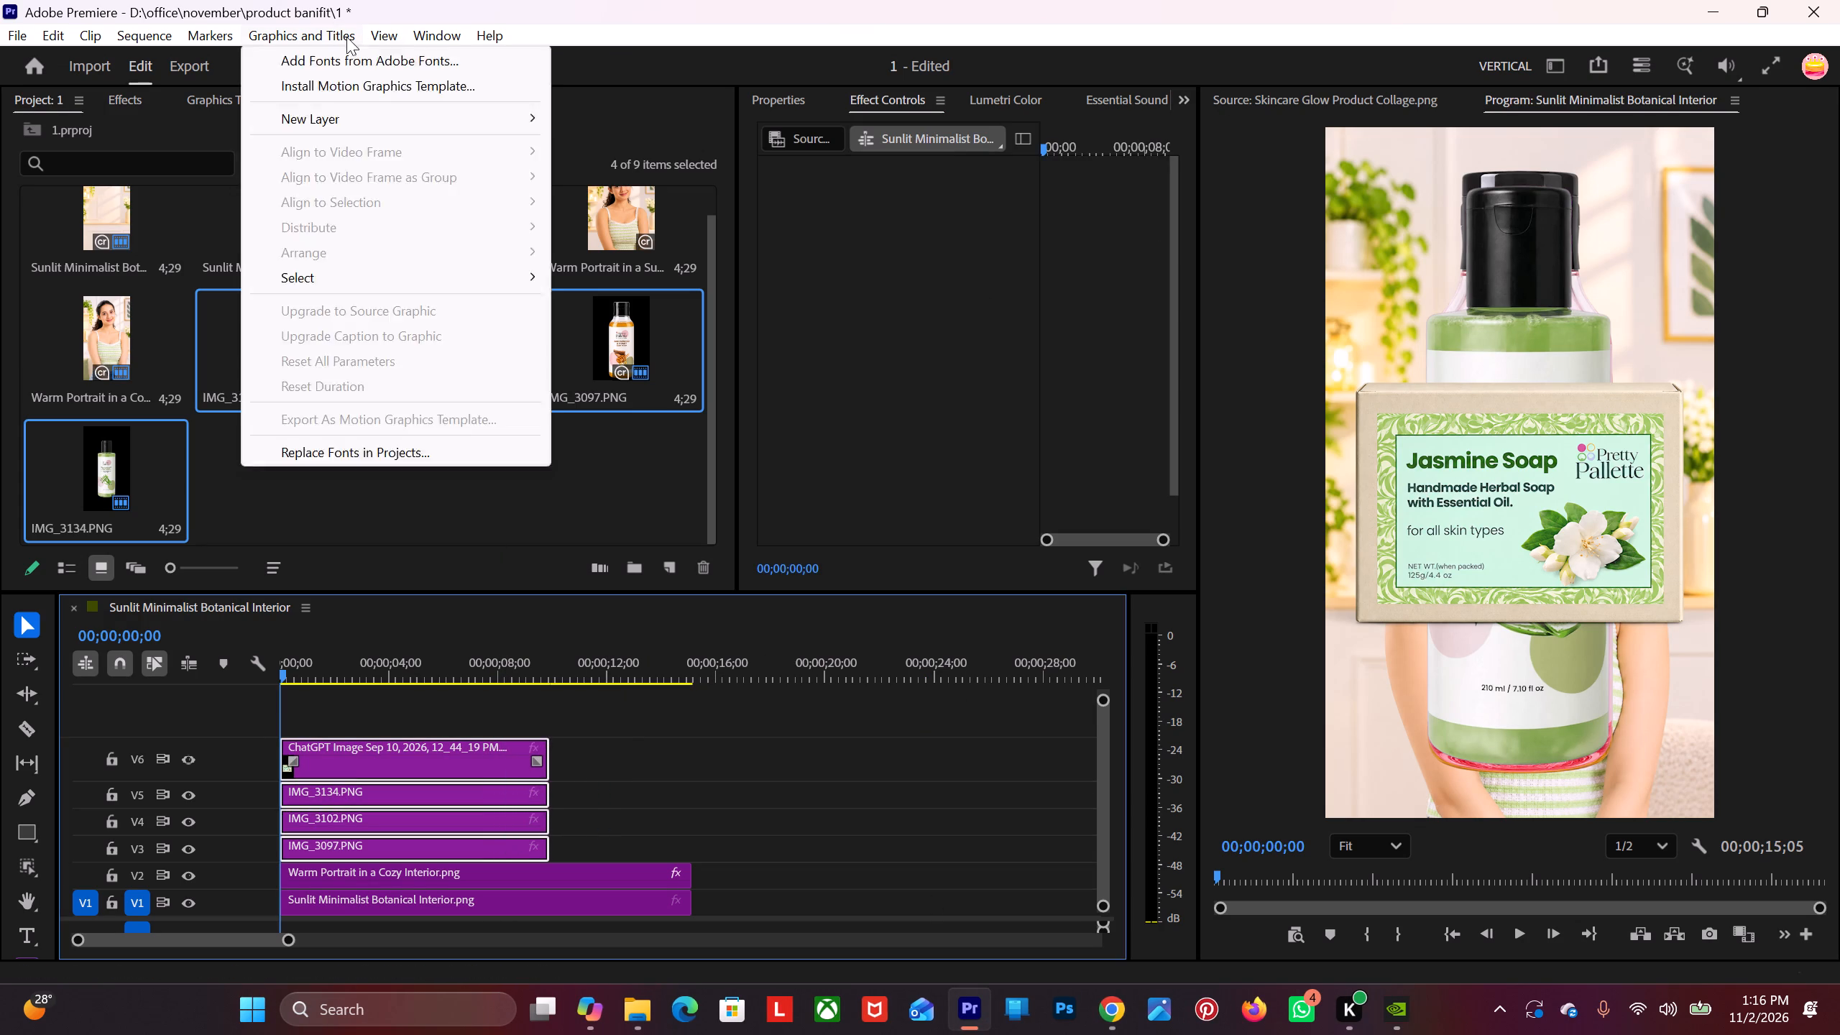
left_click(785, 103)
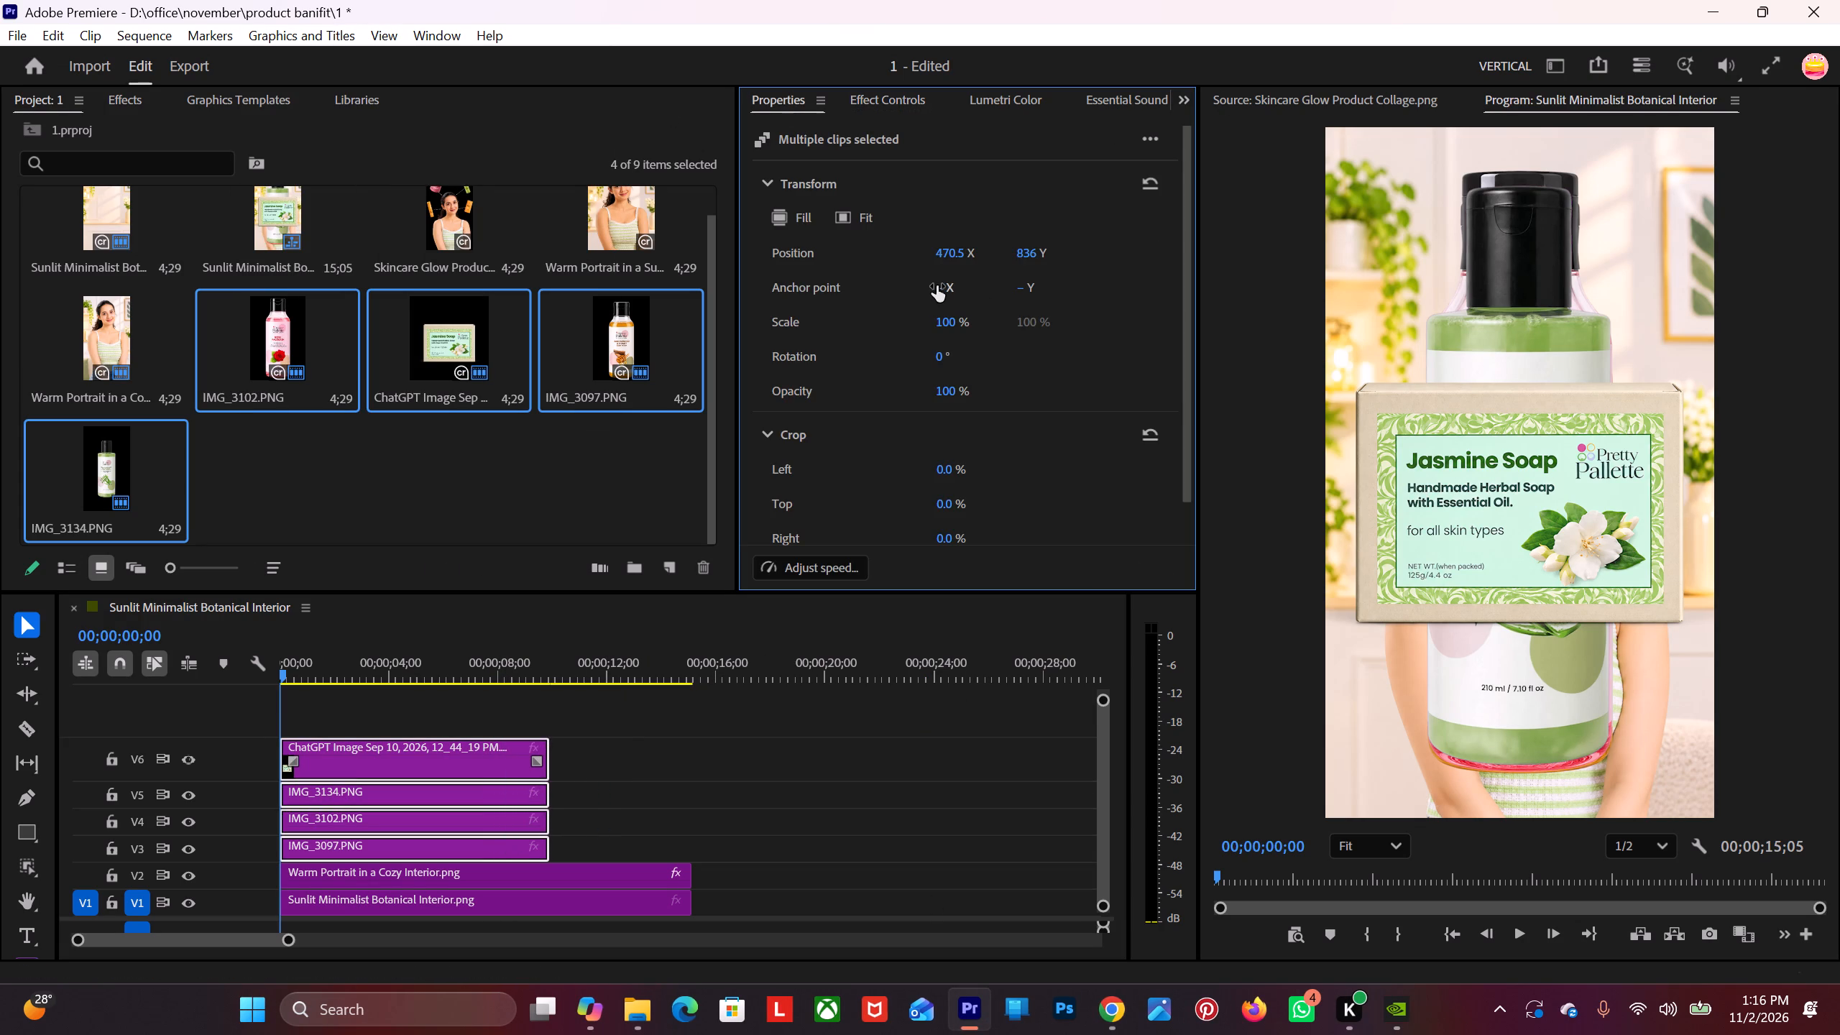
left_click_drag(945, 319, 931, 344)
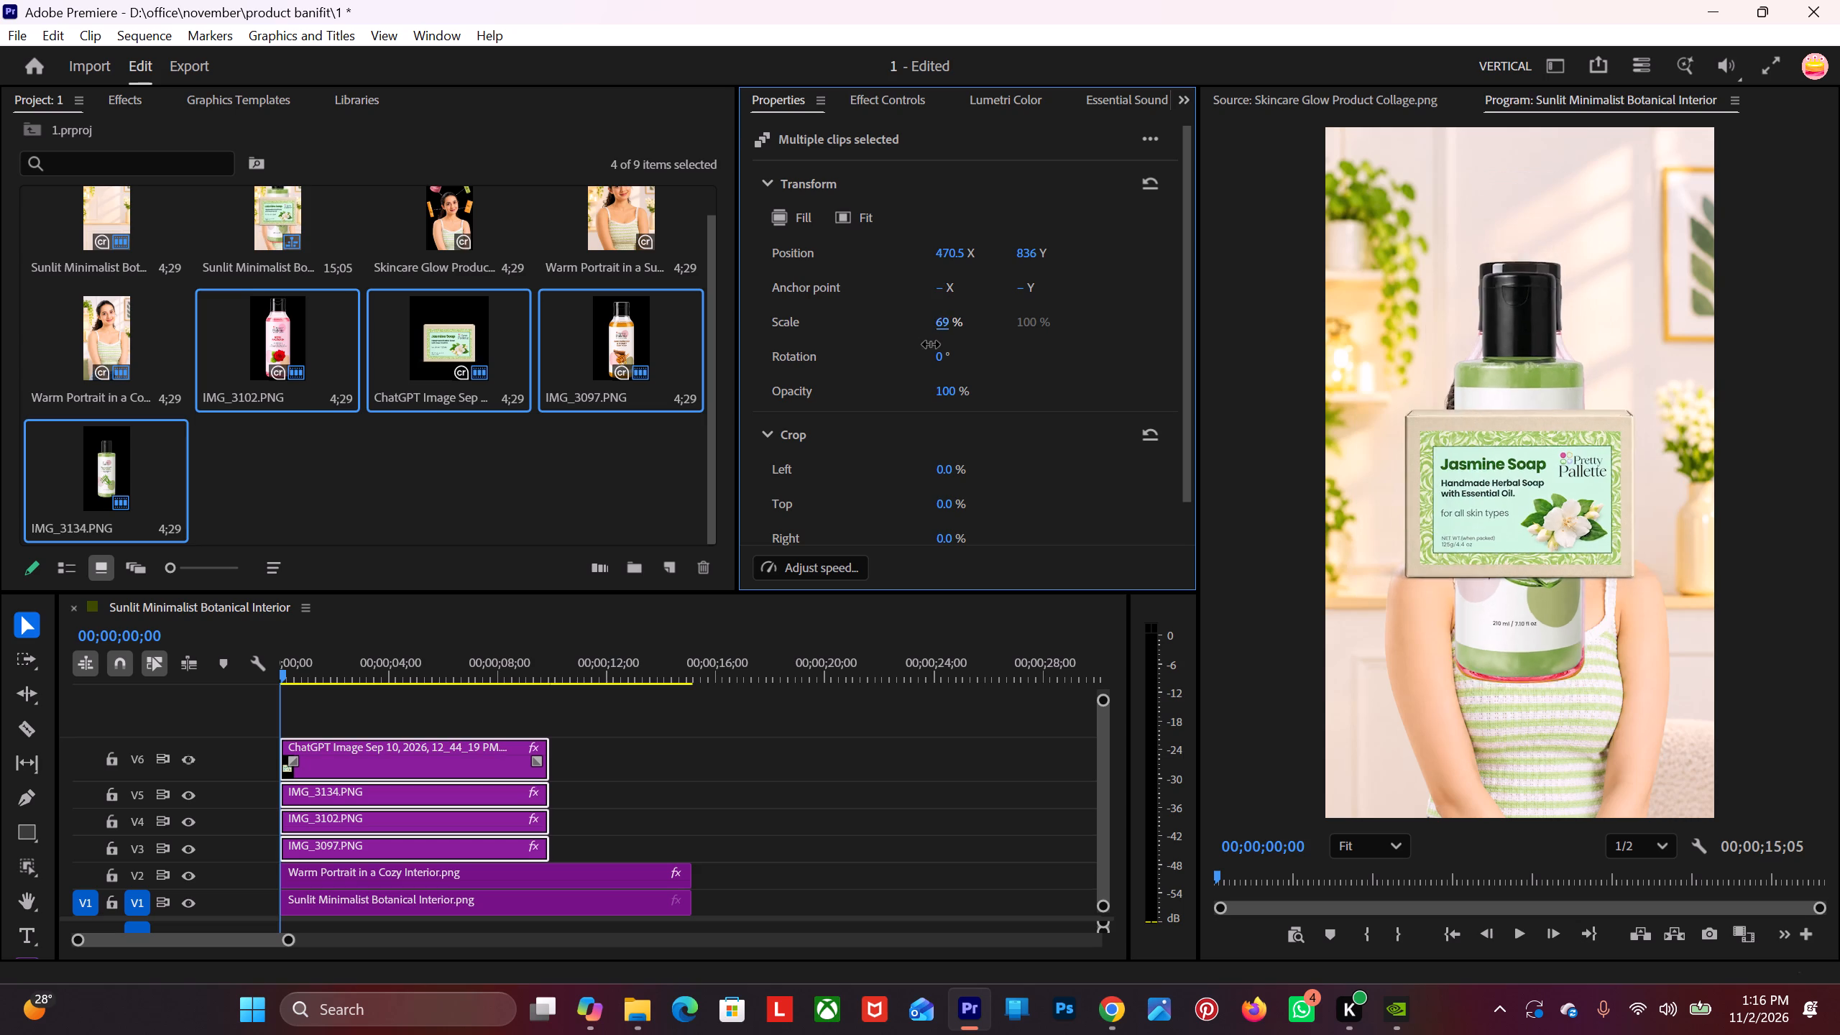
left_click_drag(931, 344, 930, 387)
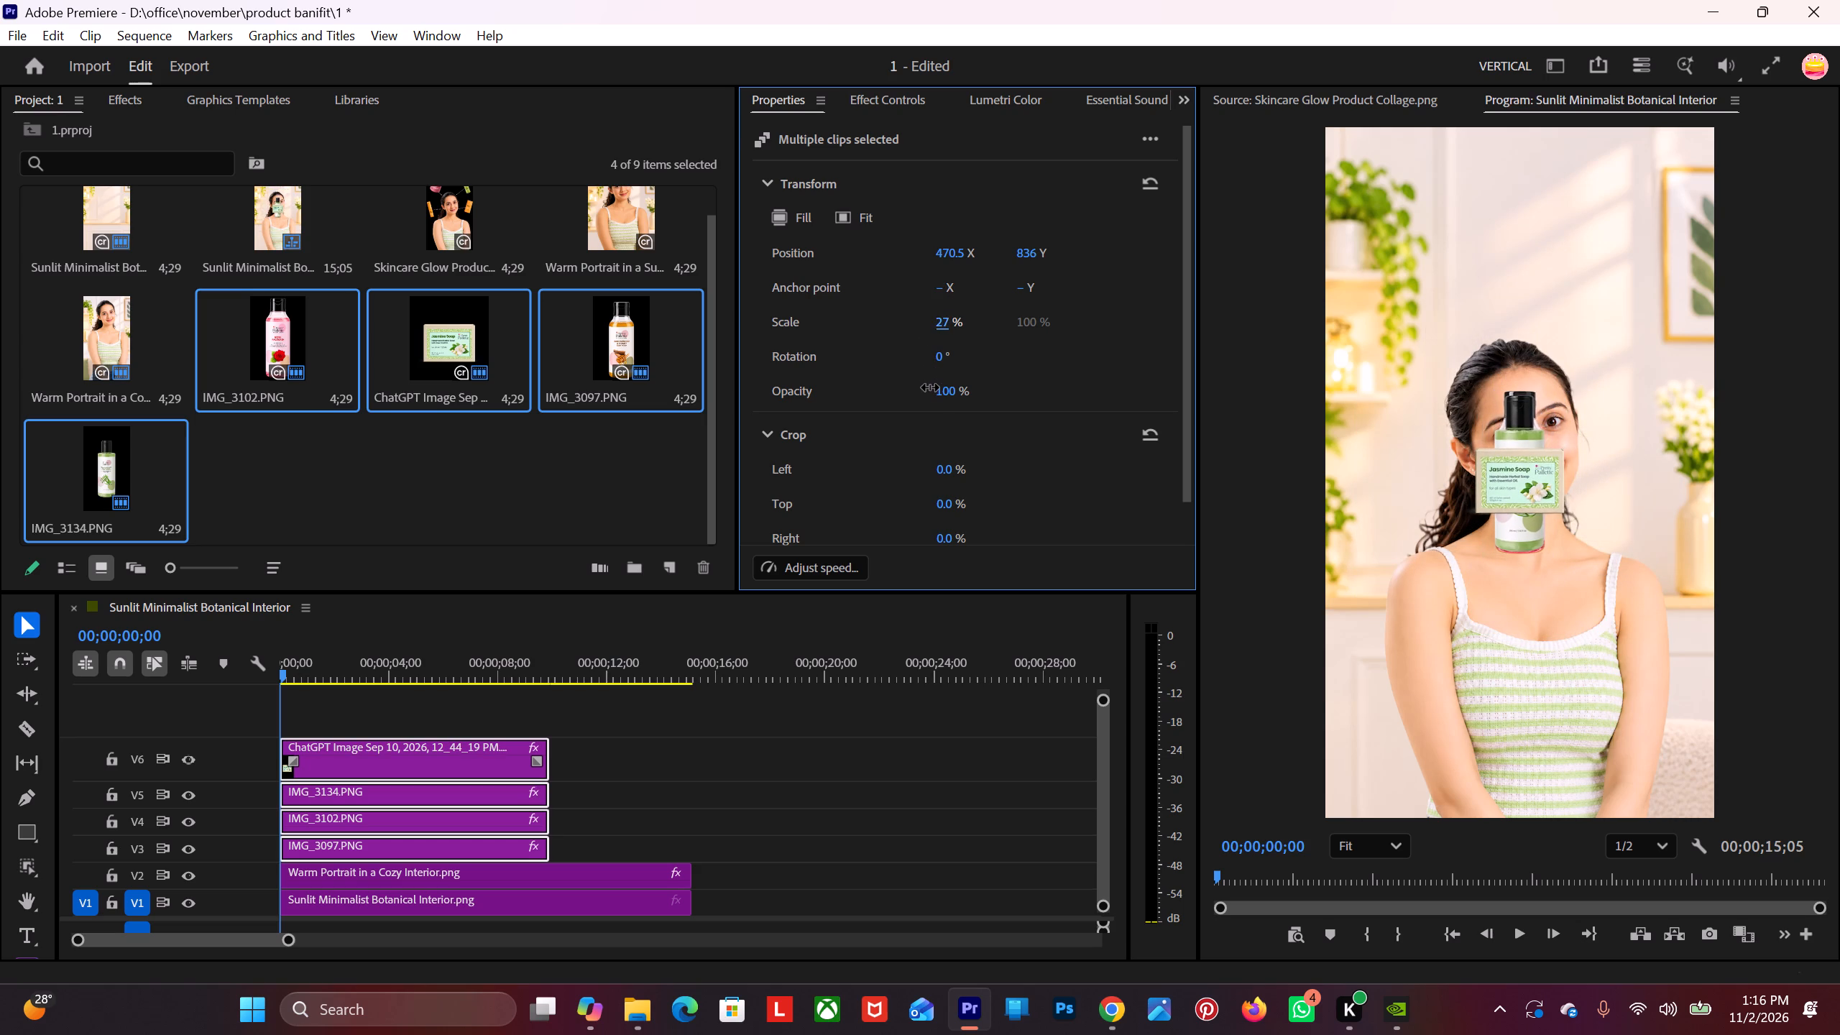
left_click_drag(930, 387, 934, 387)
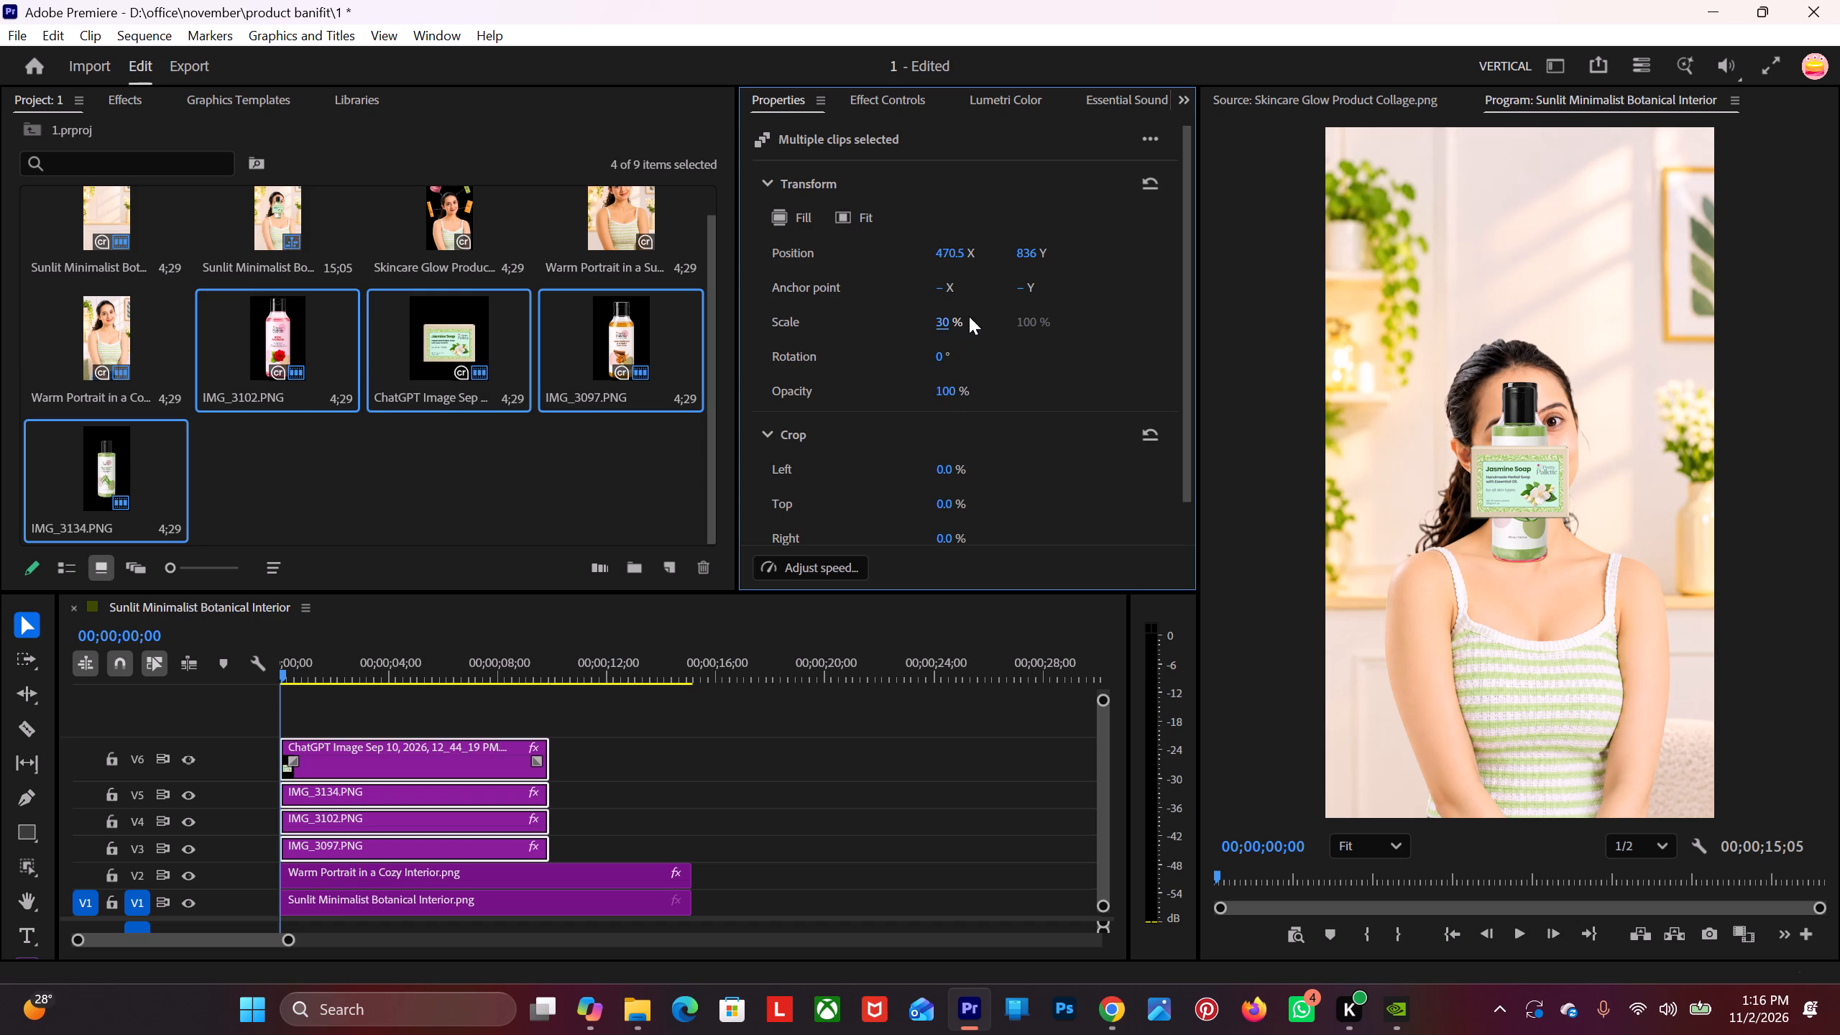
left_click_drag(949, 325, 929, 325)
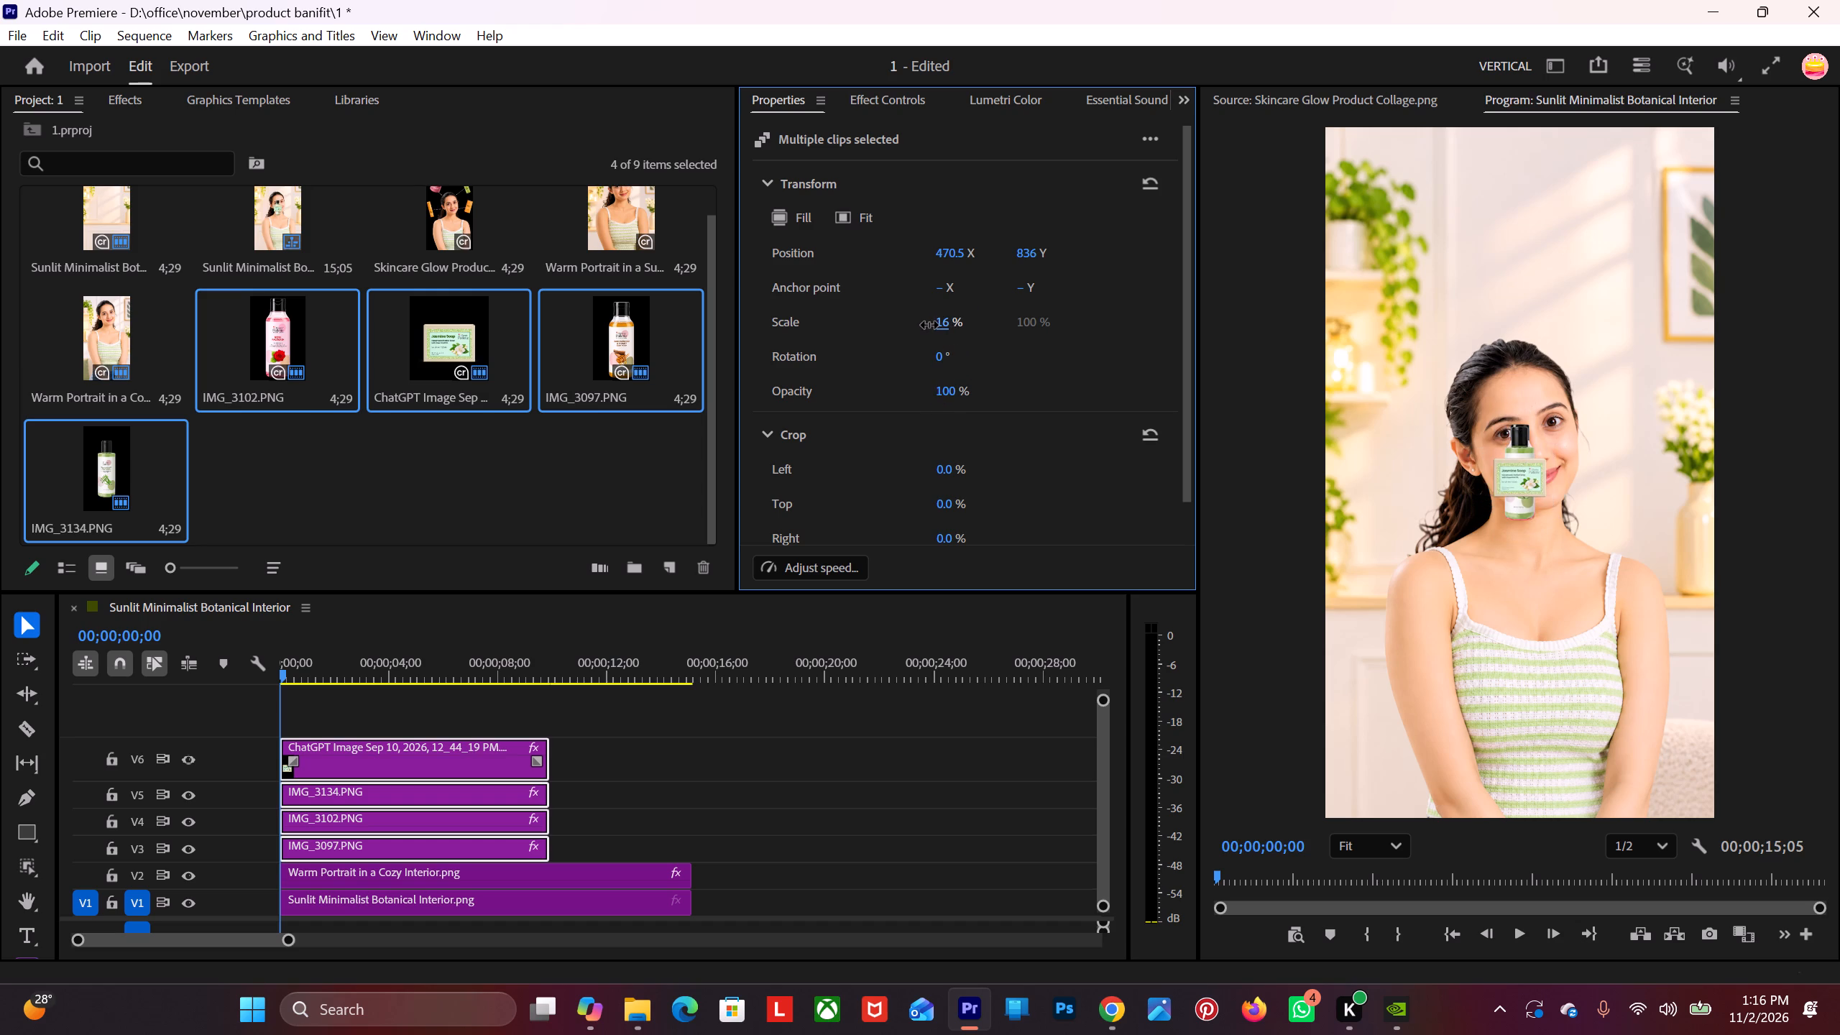
left_click_drag(929, 325, 935, 326)
left_click(949, 326)
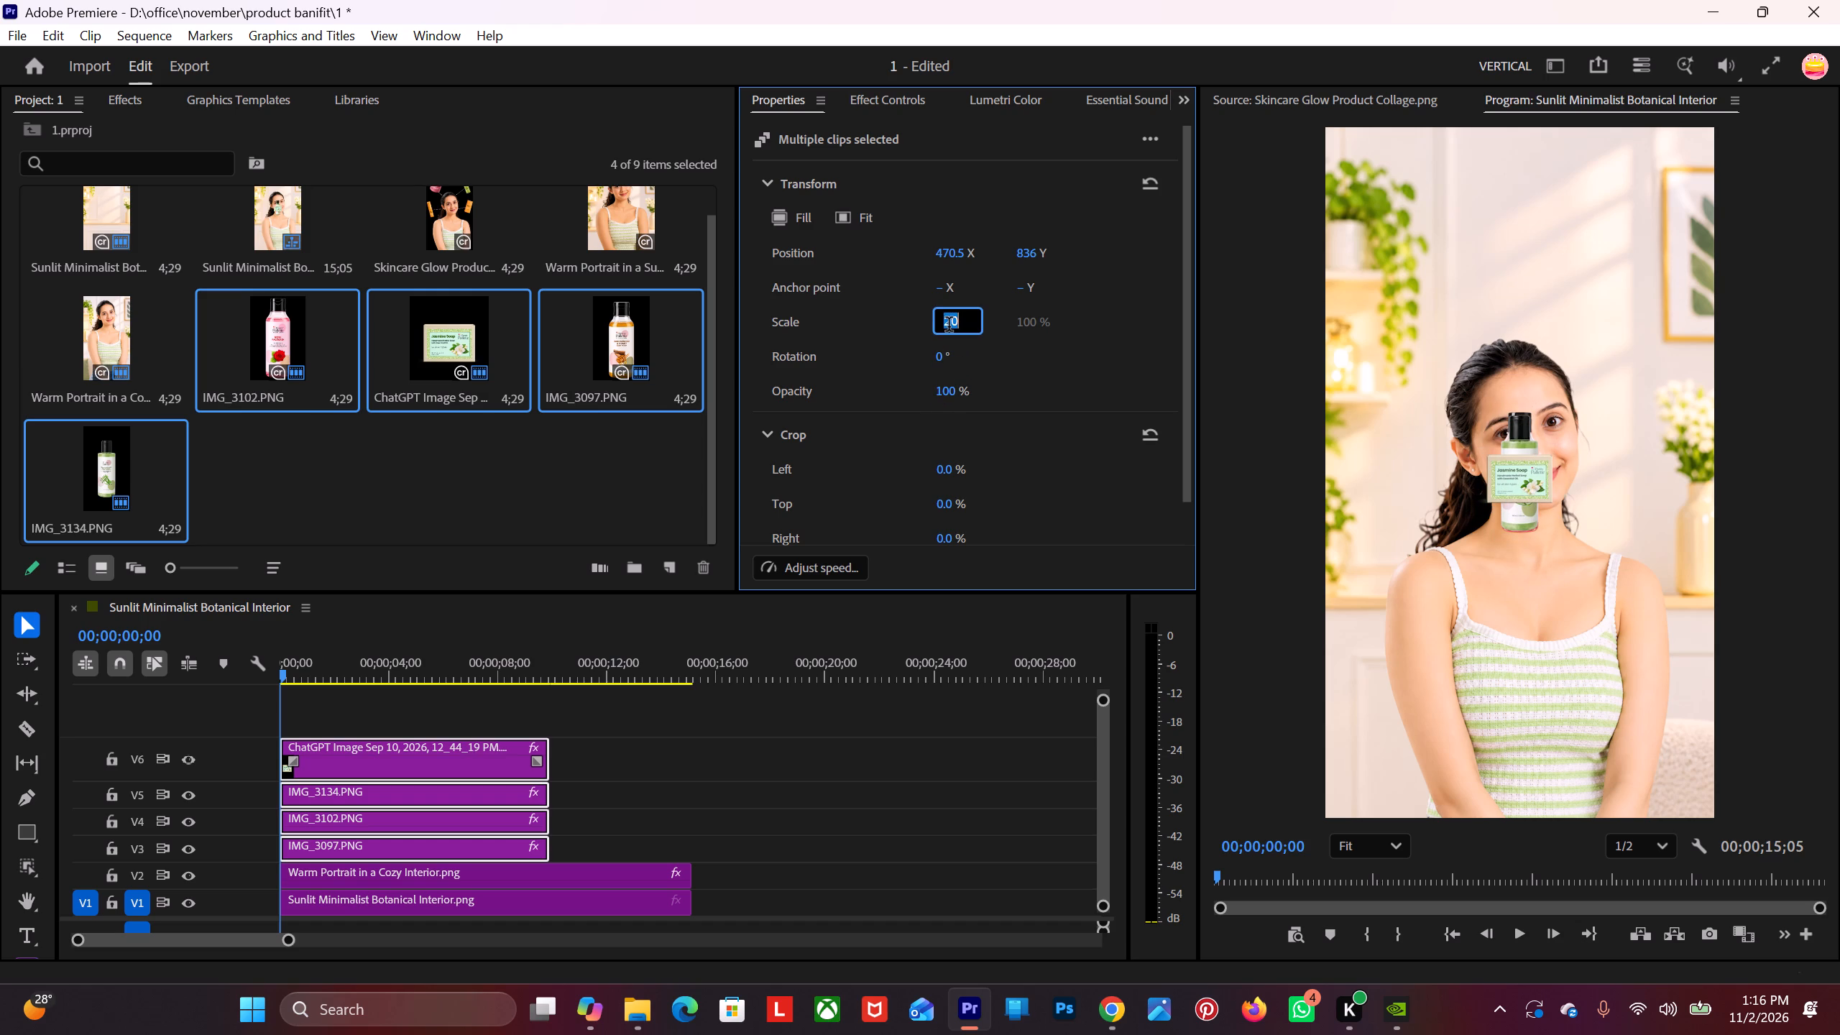
type("22")
key("Return")
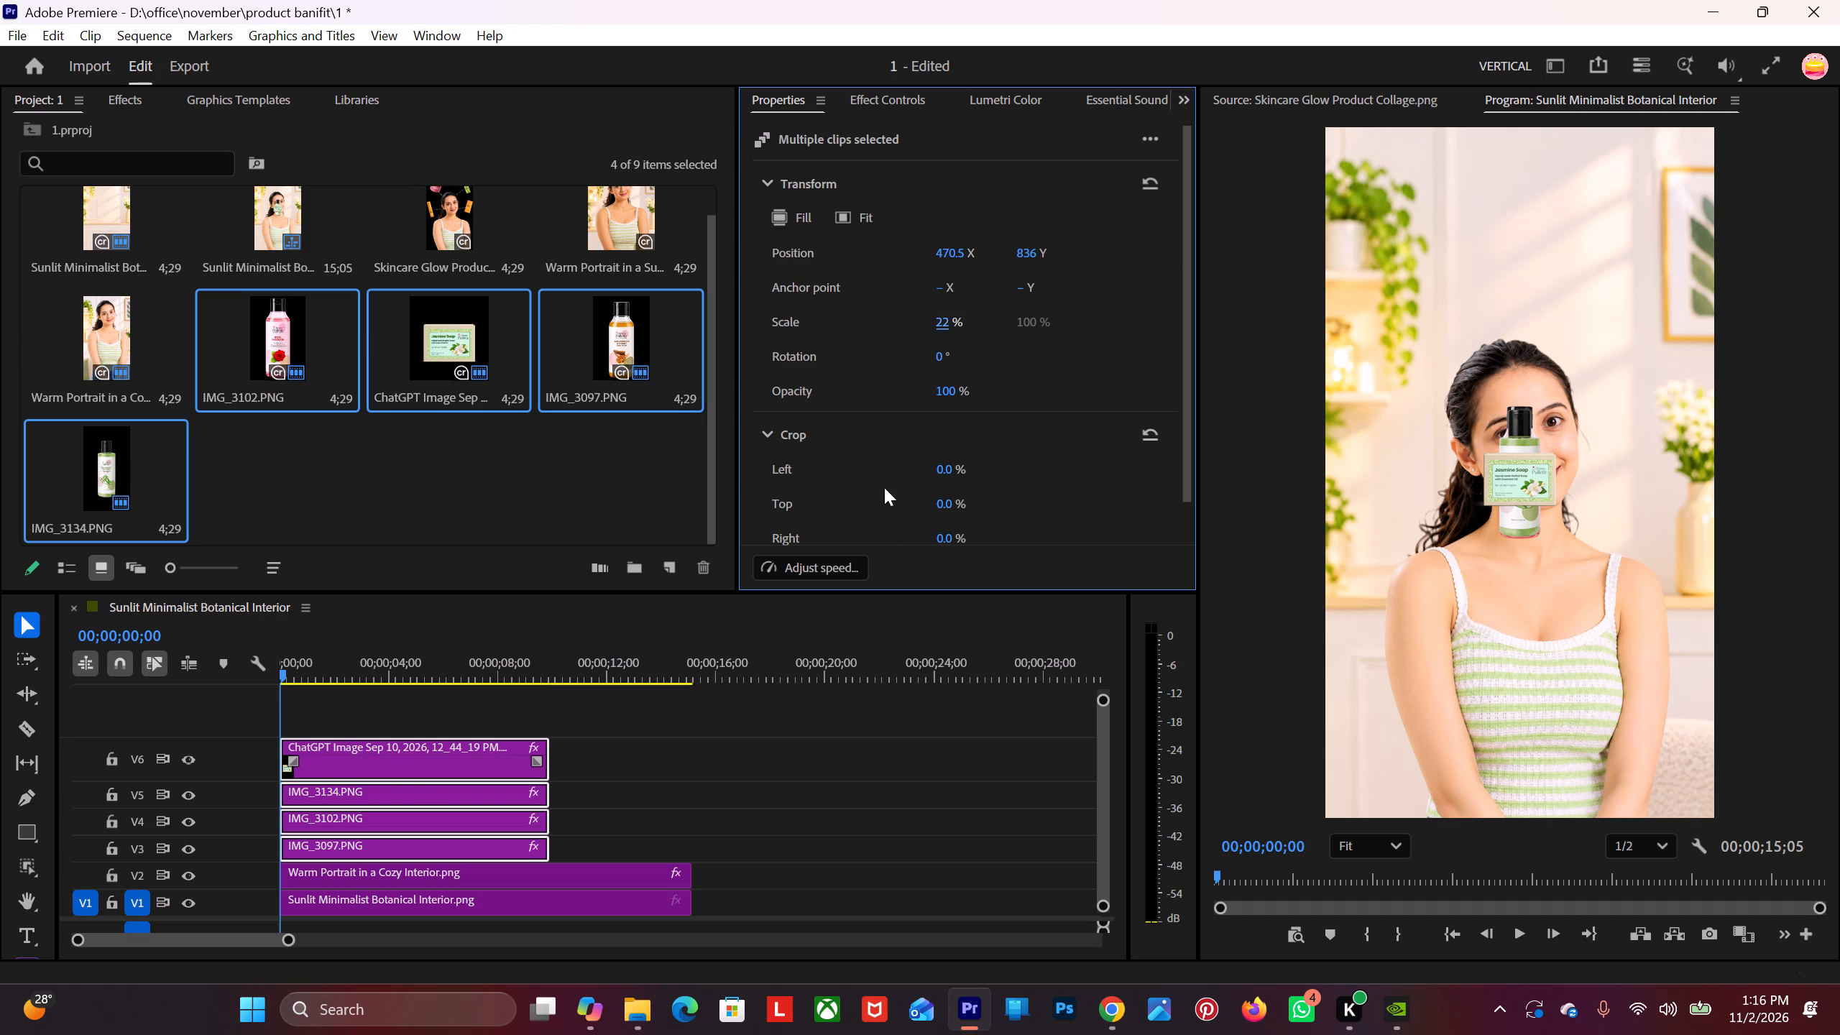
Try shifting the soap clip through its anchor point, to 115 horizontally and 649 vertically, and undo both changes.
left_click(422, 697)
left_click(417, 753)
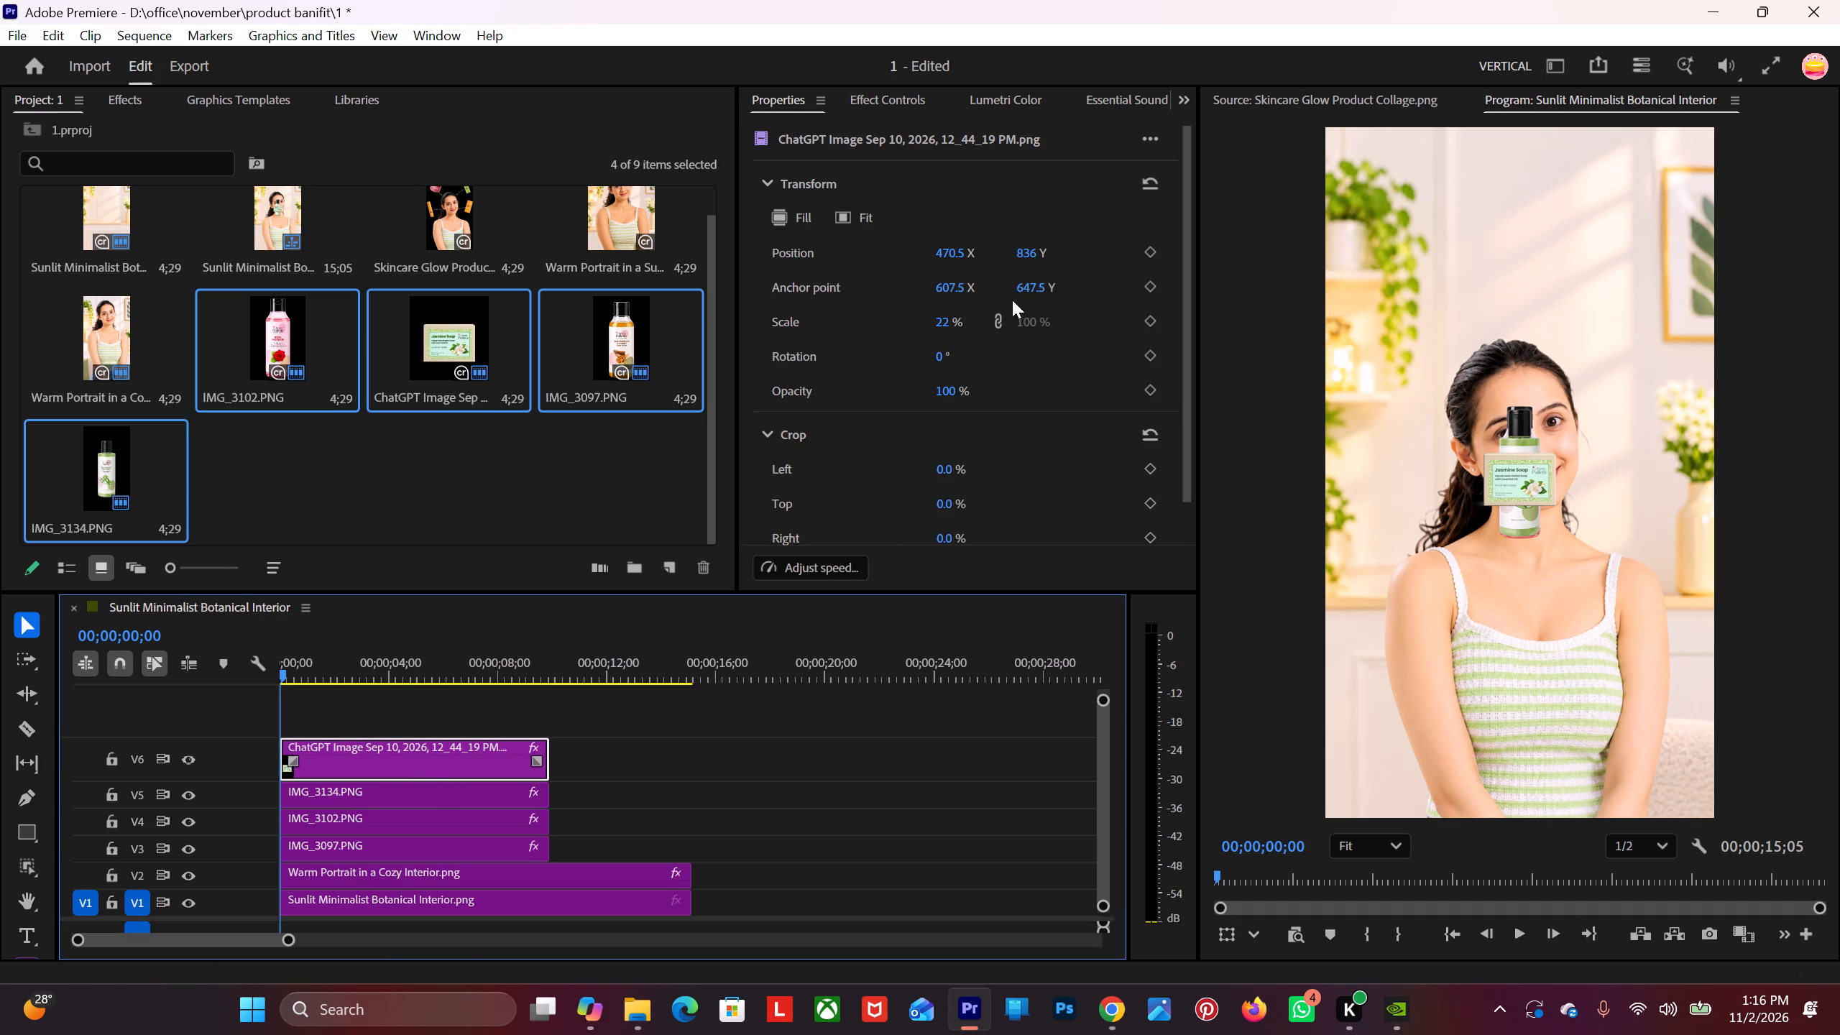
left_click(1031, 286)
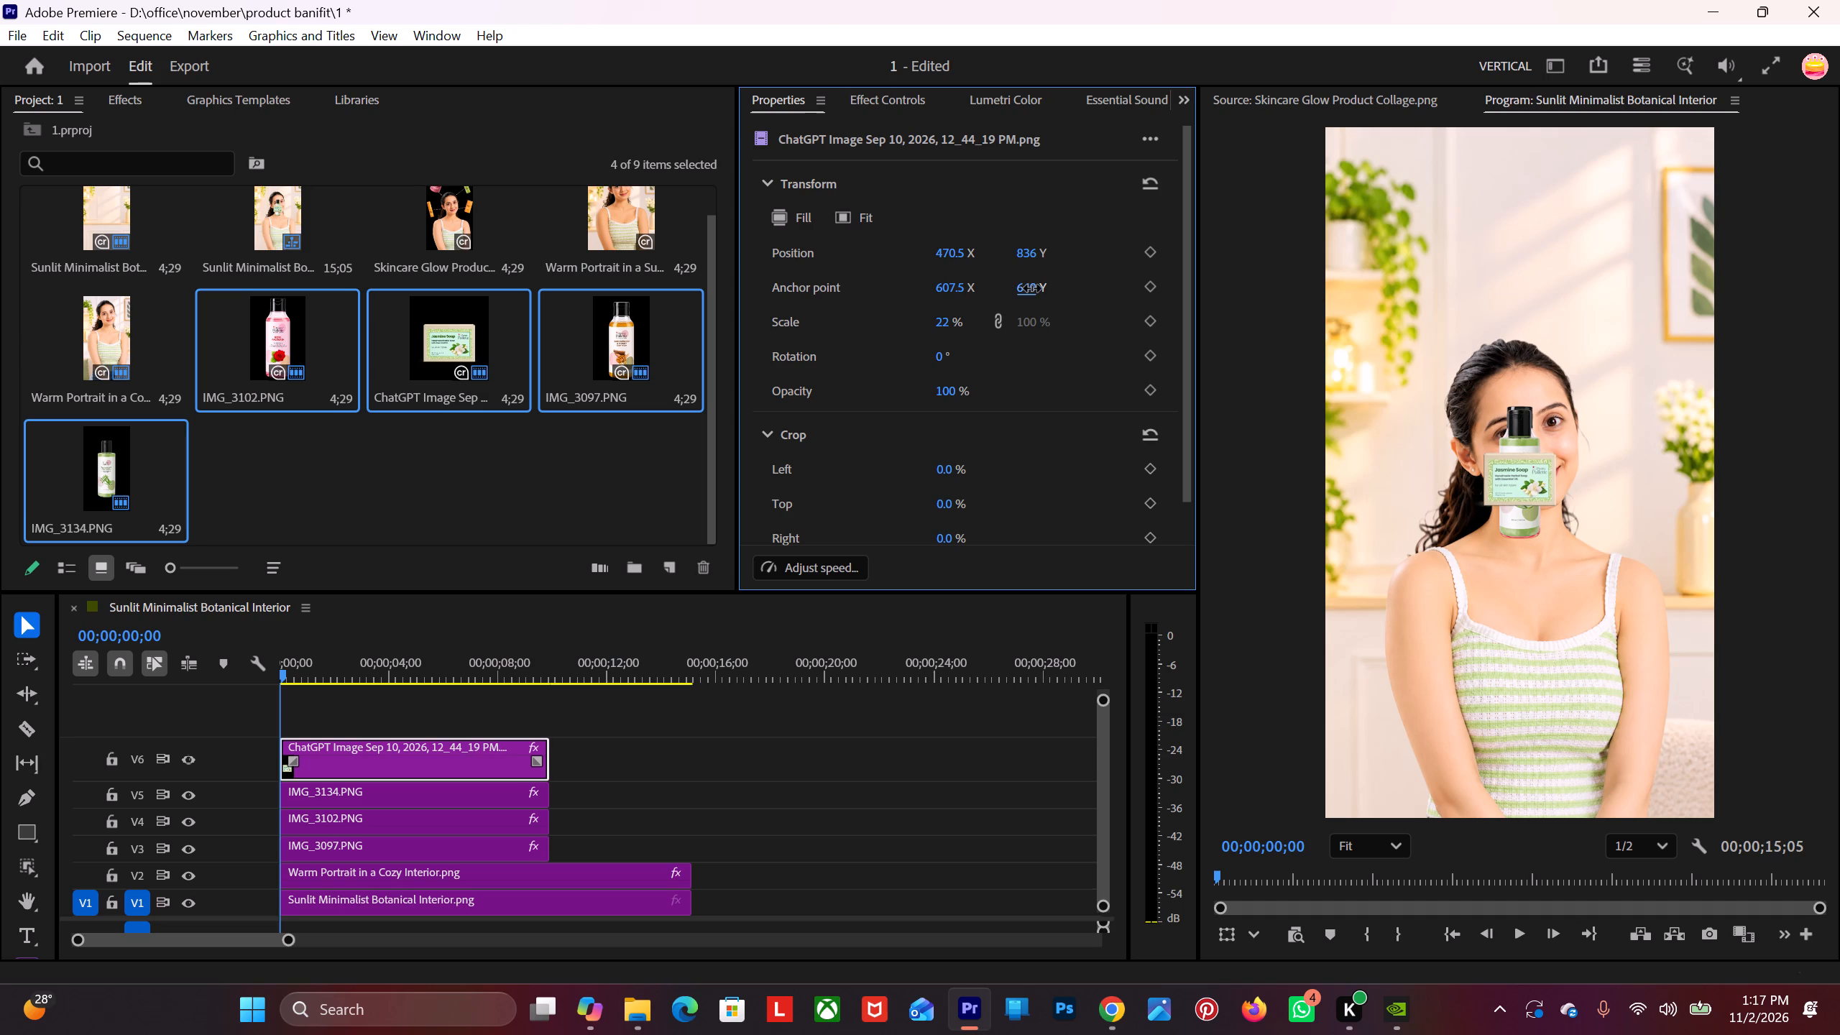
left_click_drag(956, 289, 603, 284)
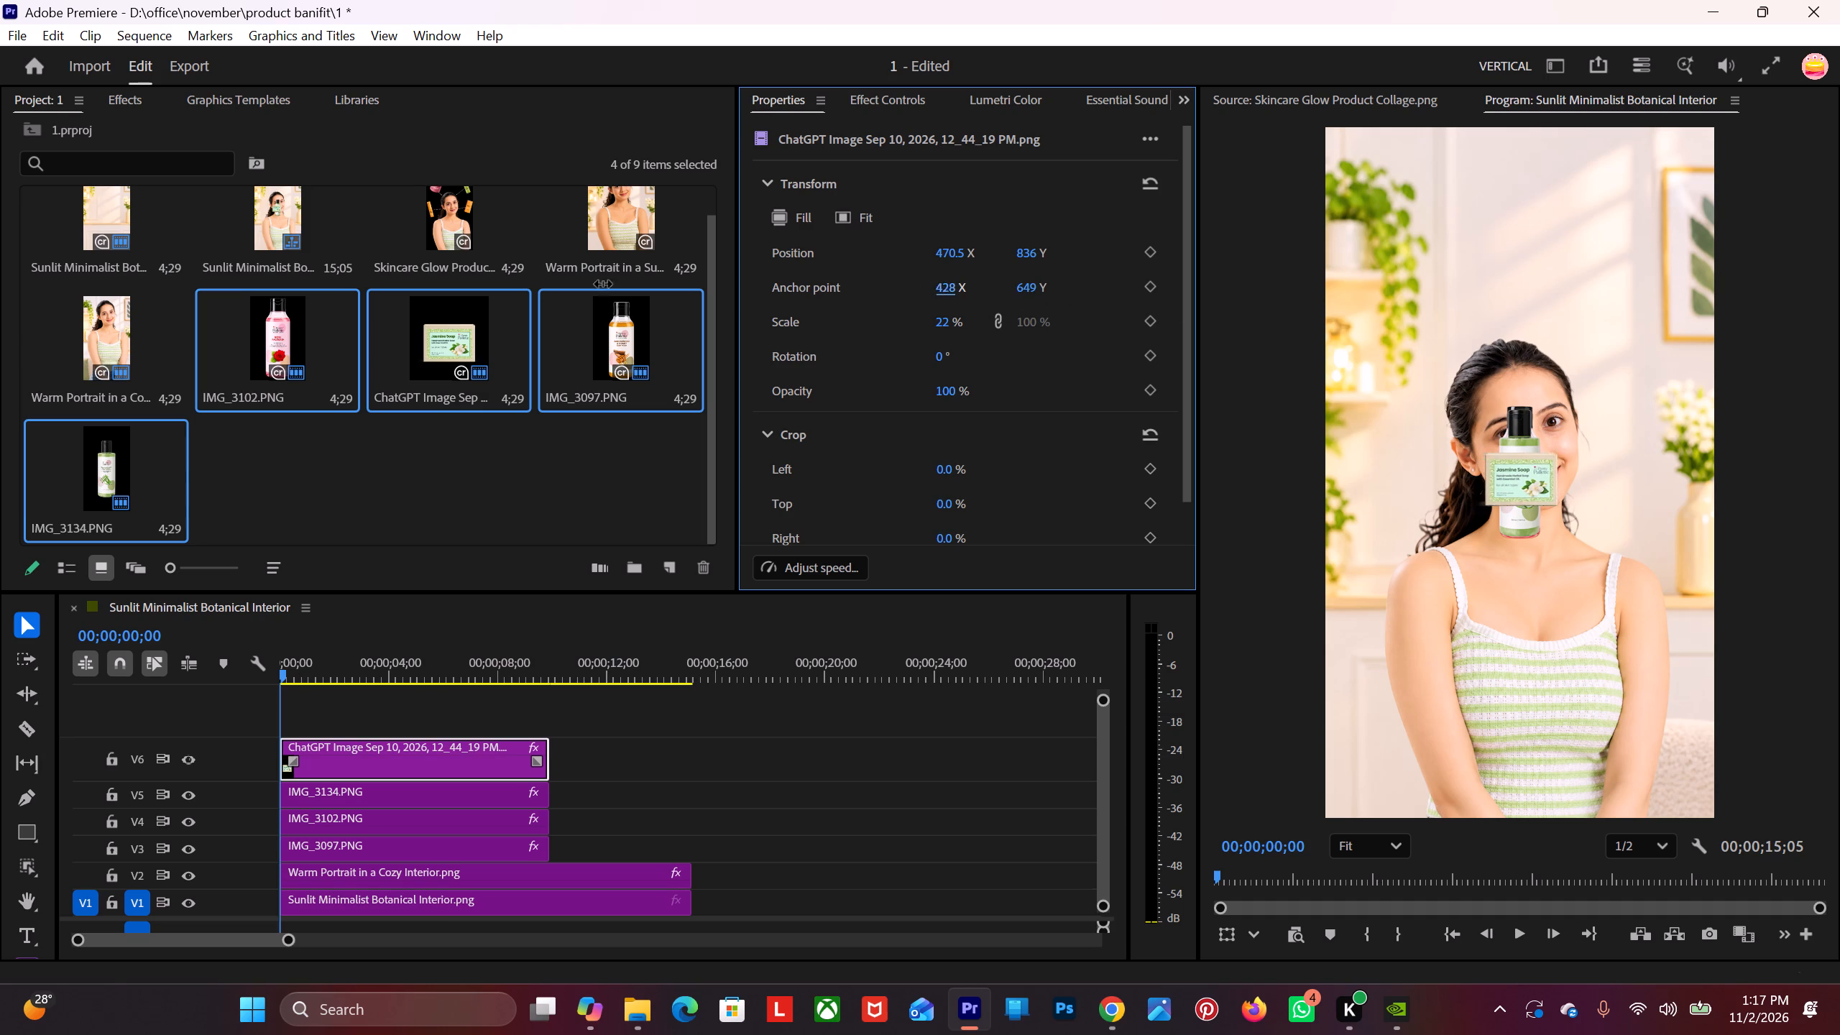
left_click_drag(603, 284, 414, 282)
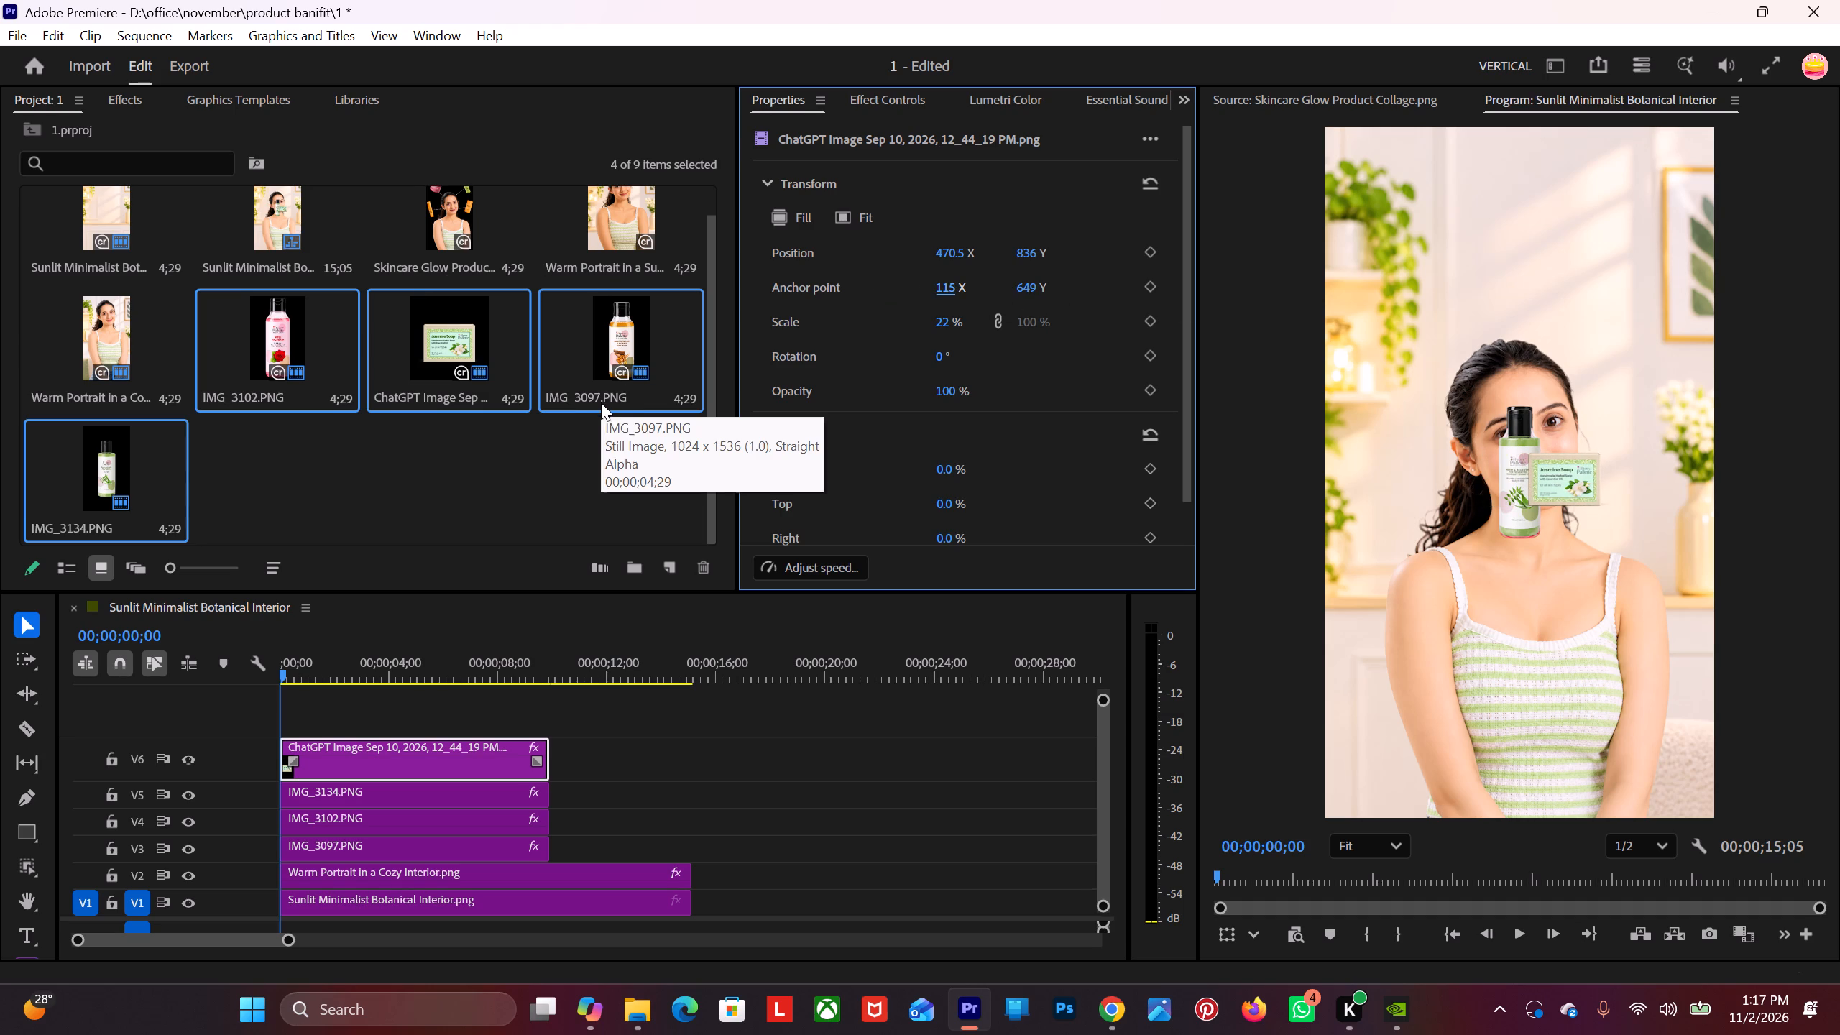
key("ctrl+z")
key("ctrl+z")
Move the soap clip beside the woman by setting its position to 797 horizontally and 902 vertically.
left_click_drag(1026, 256, 996, 262)
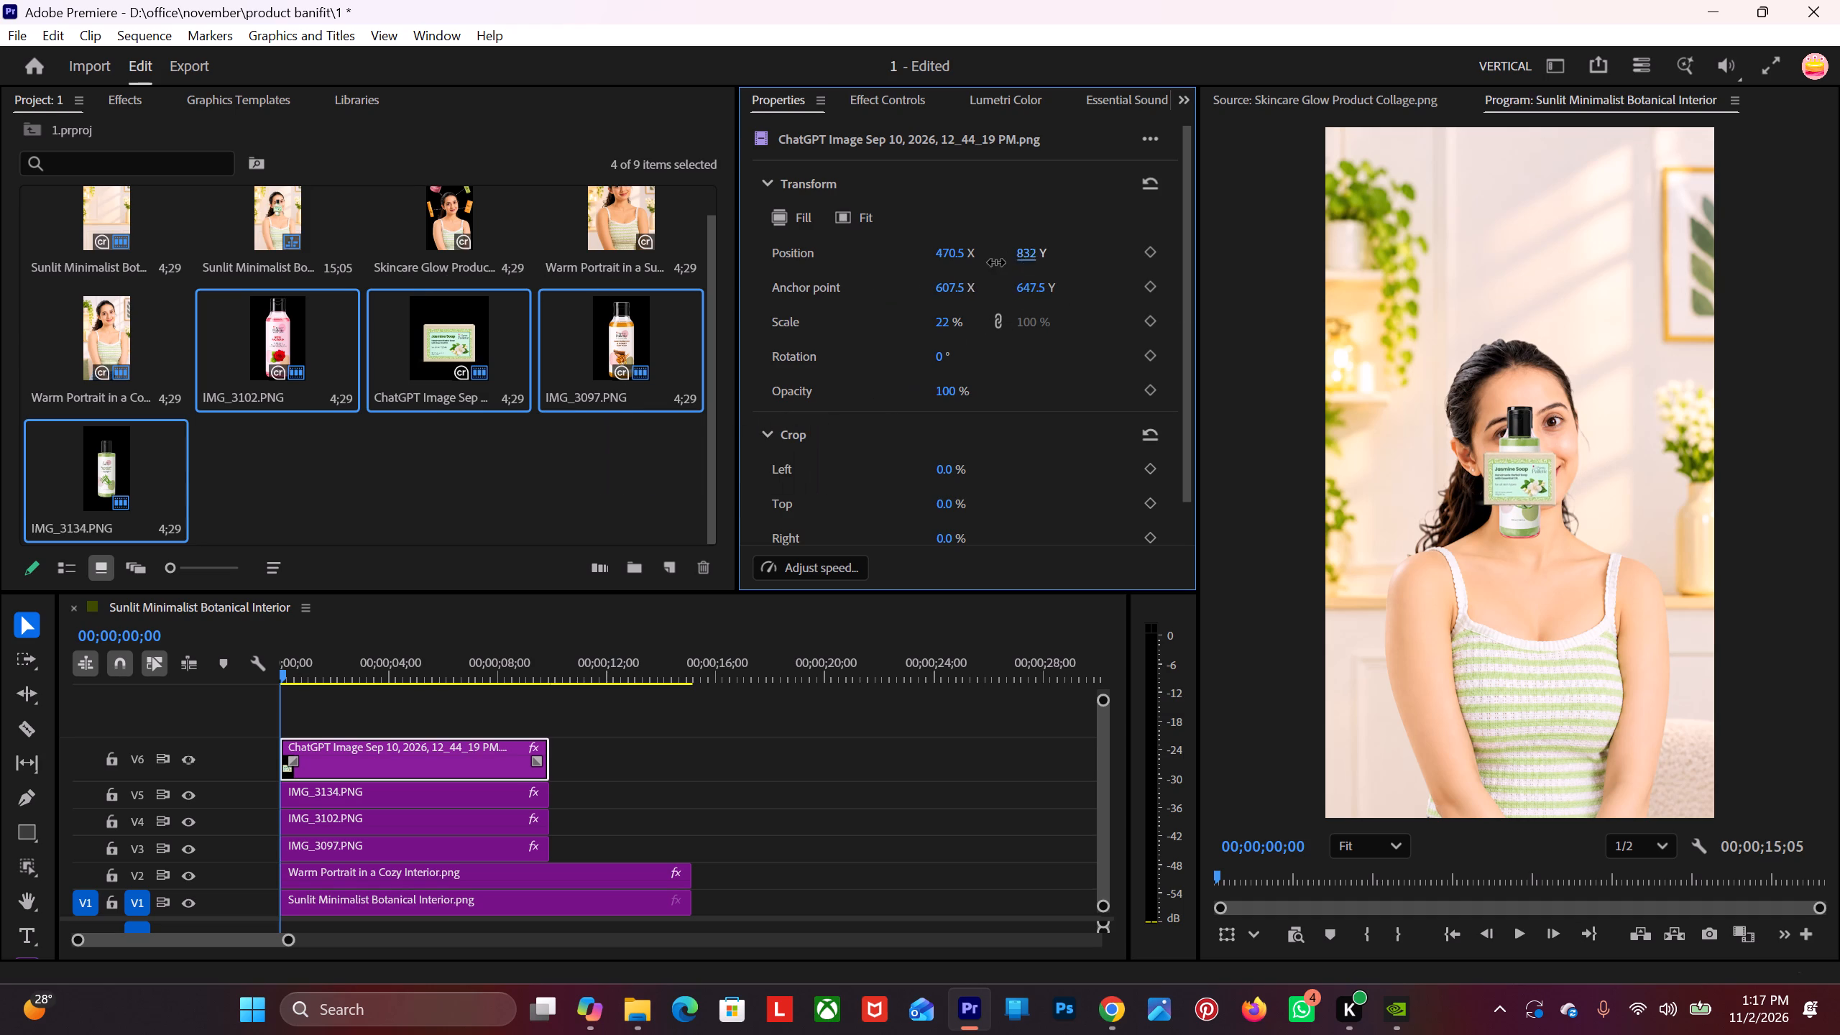
left_click_drag(996, 262, 1149, 313)
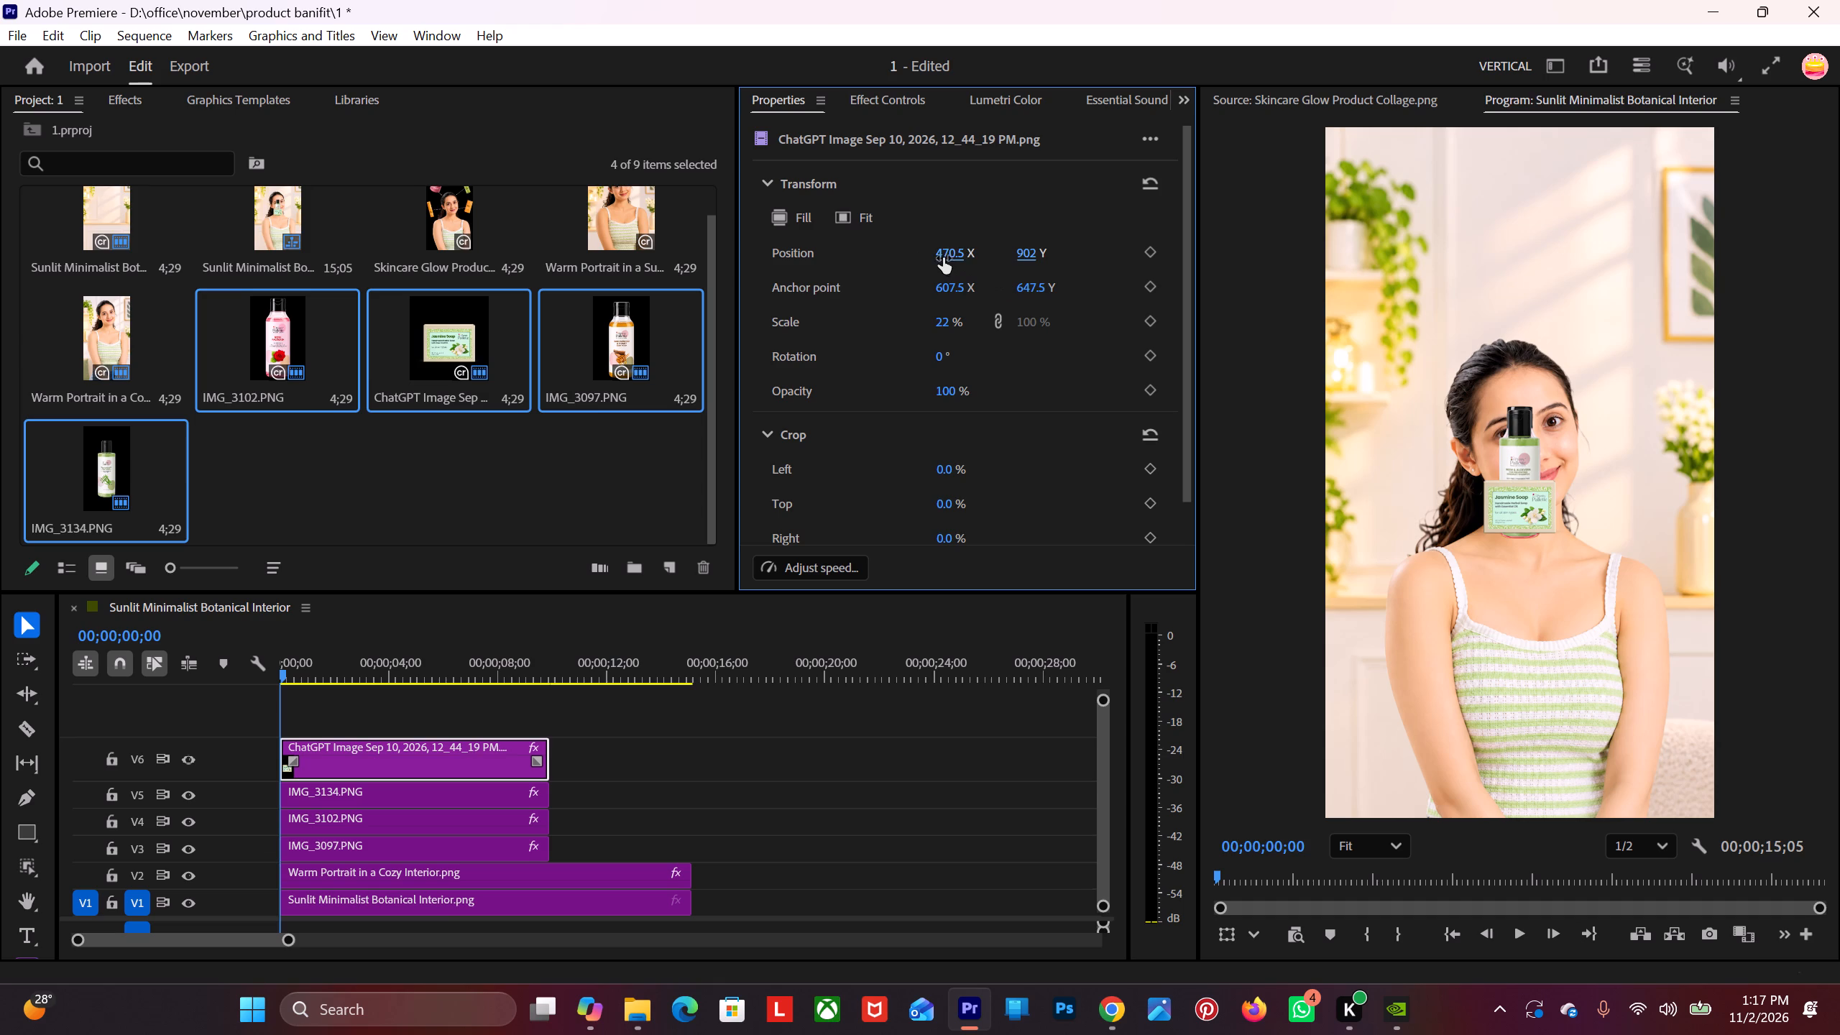
left_click_drag(938, 258, 1297, 277)
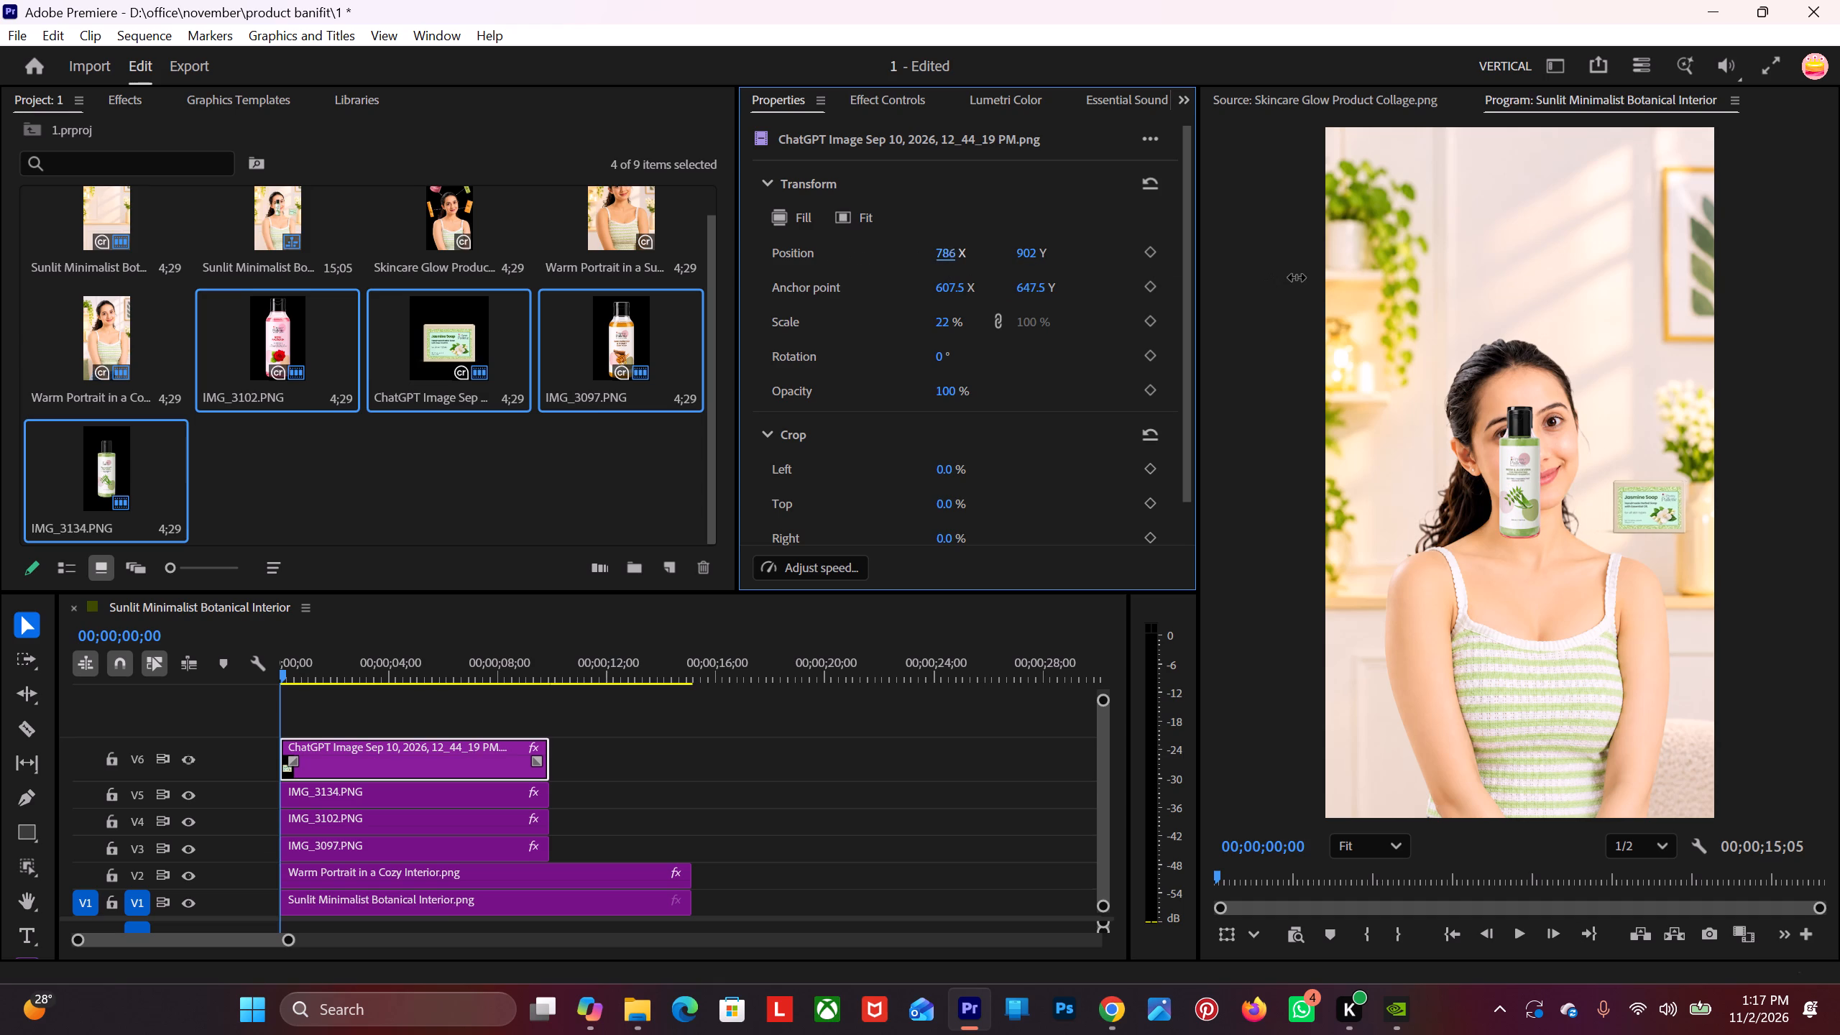
left_click_drag(1297, 277, 1307, 277)
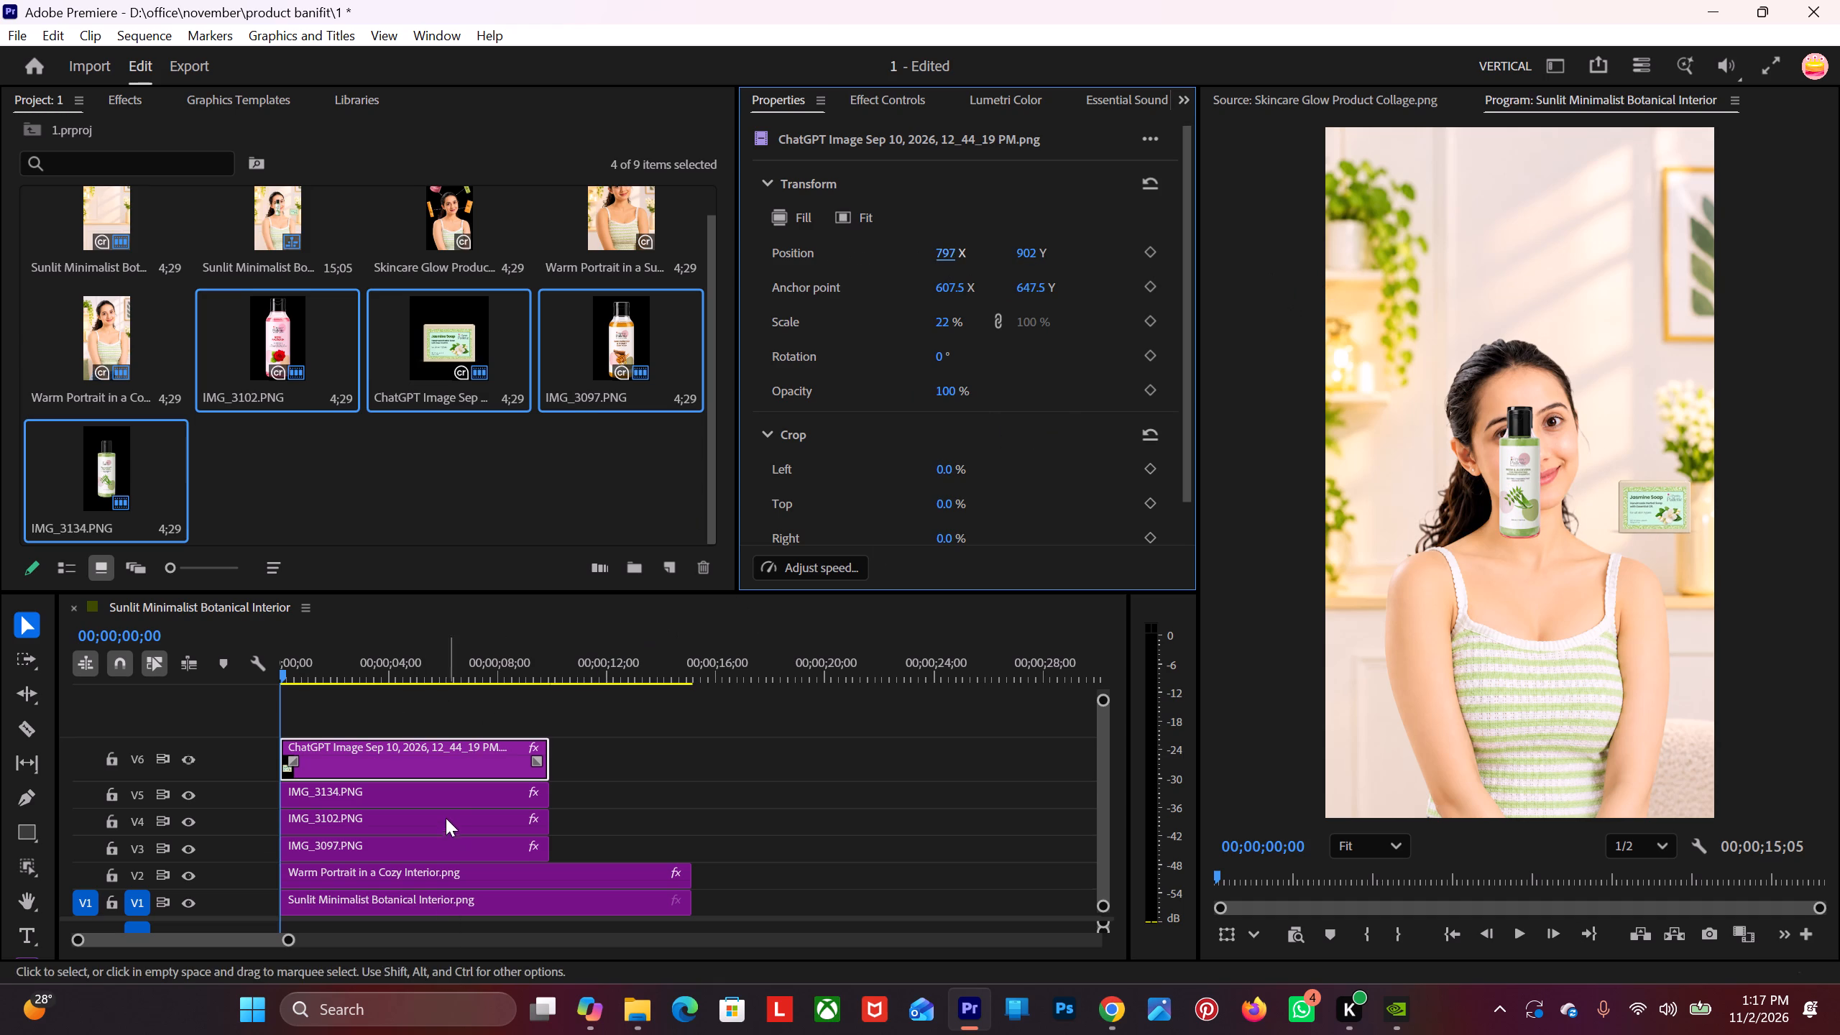
Move the IMG_3134 shampoo clip beside the hanging plants by setting its position to 129 horizontally and 404 vertically.
left_click(441, 793)
left_click_drag(949, 249, 854, 254)
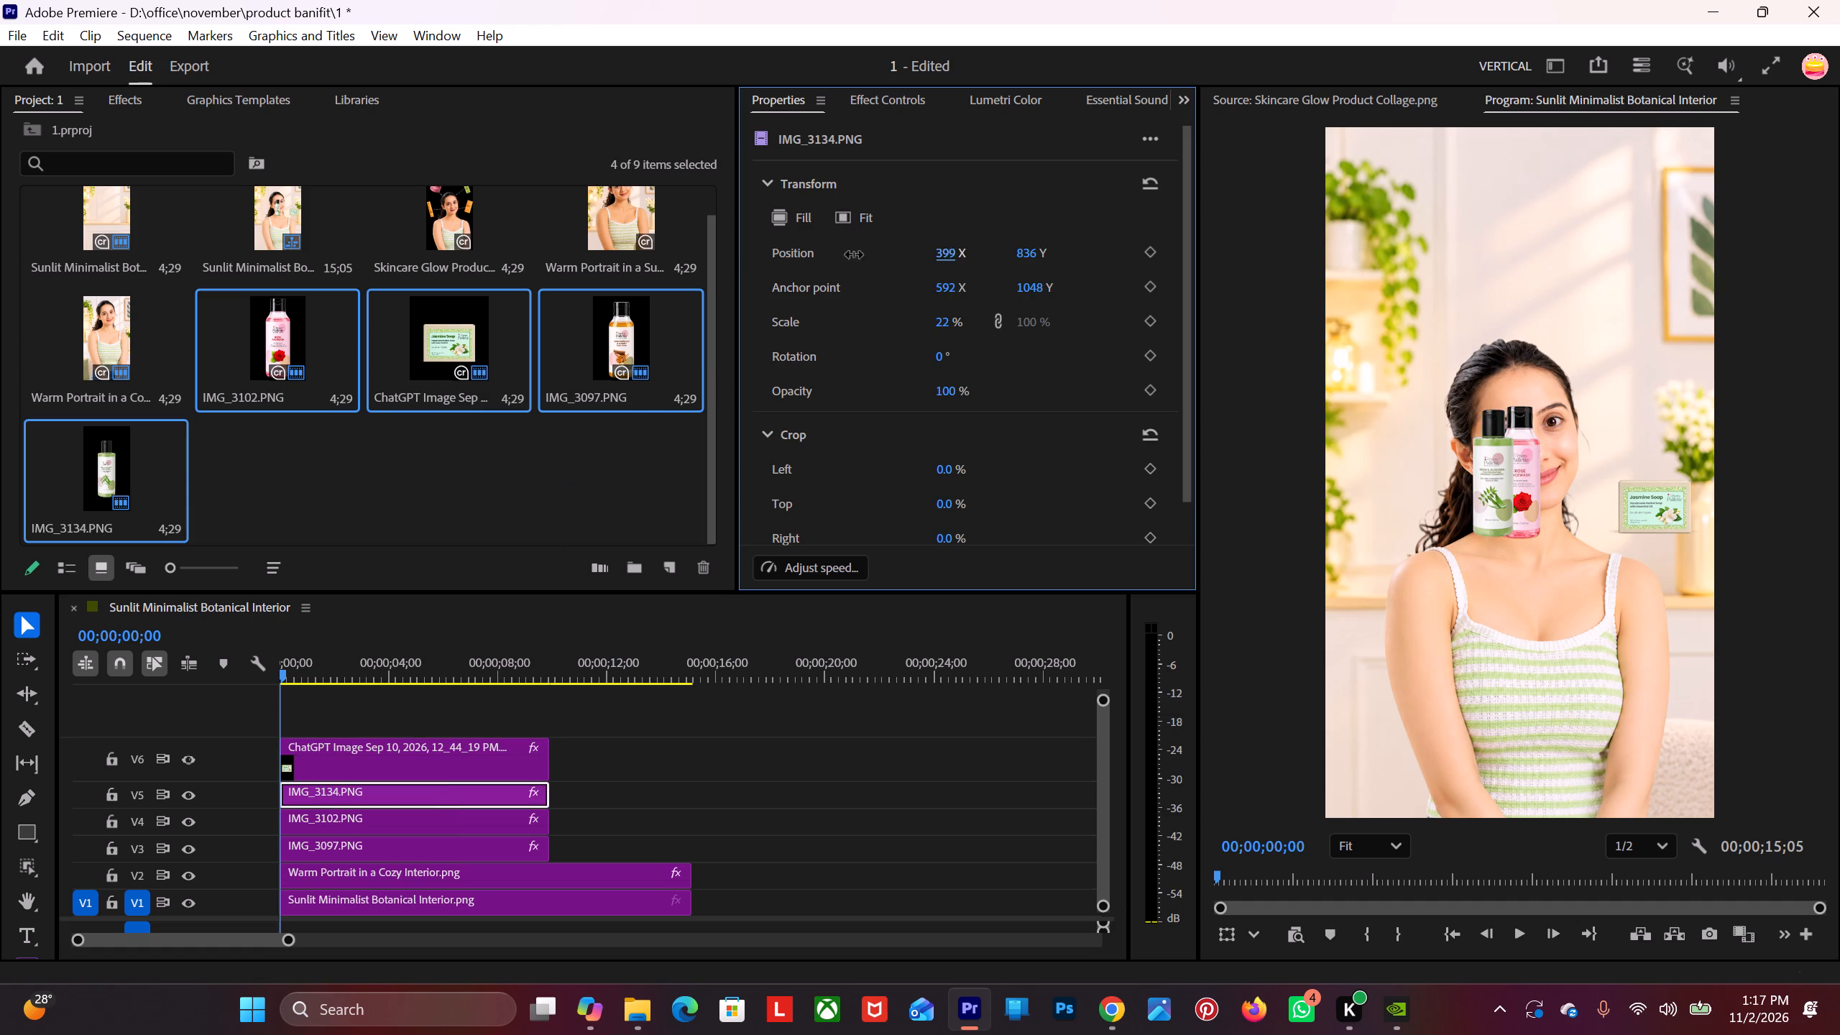
left_click_drag(854, 254, 643, 309)
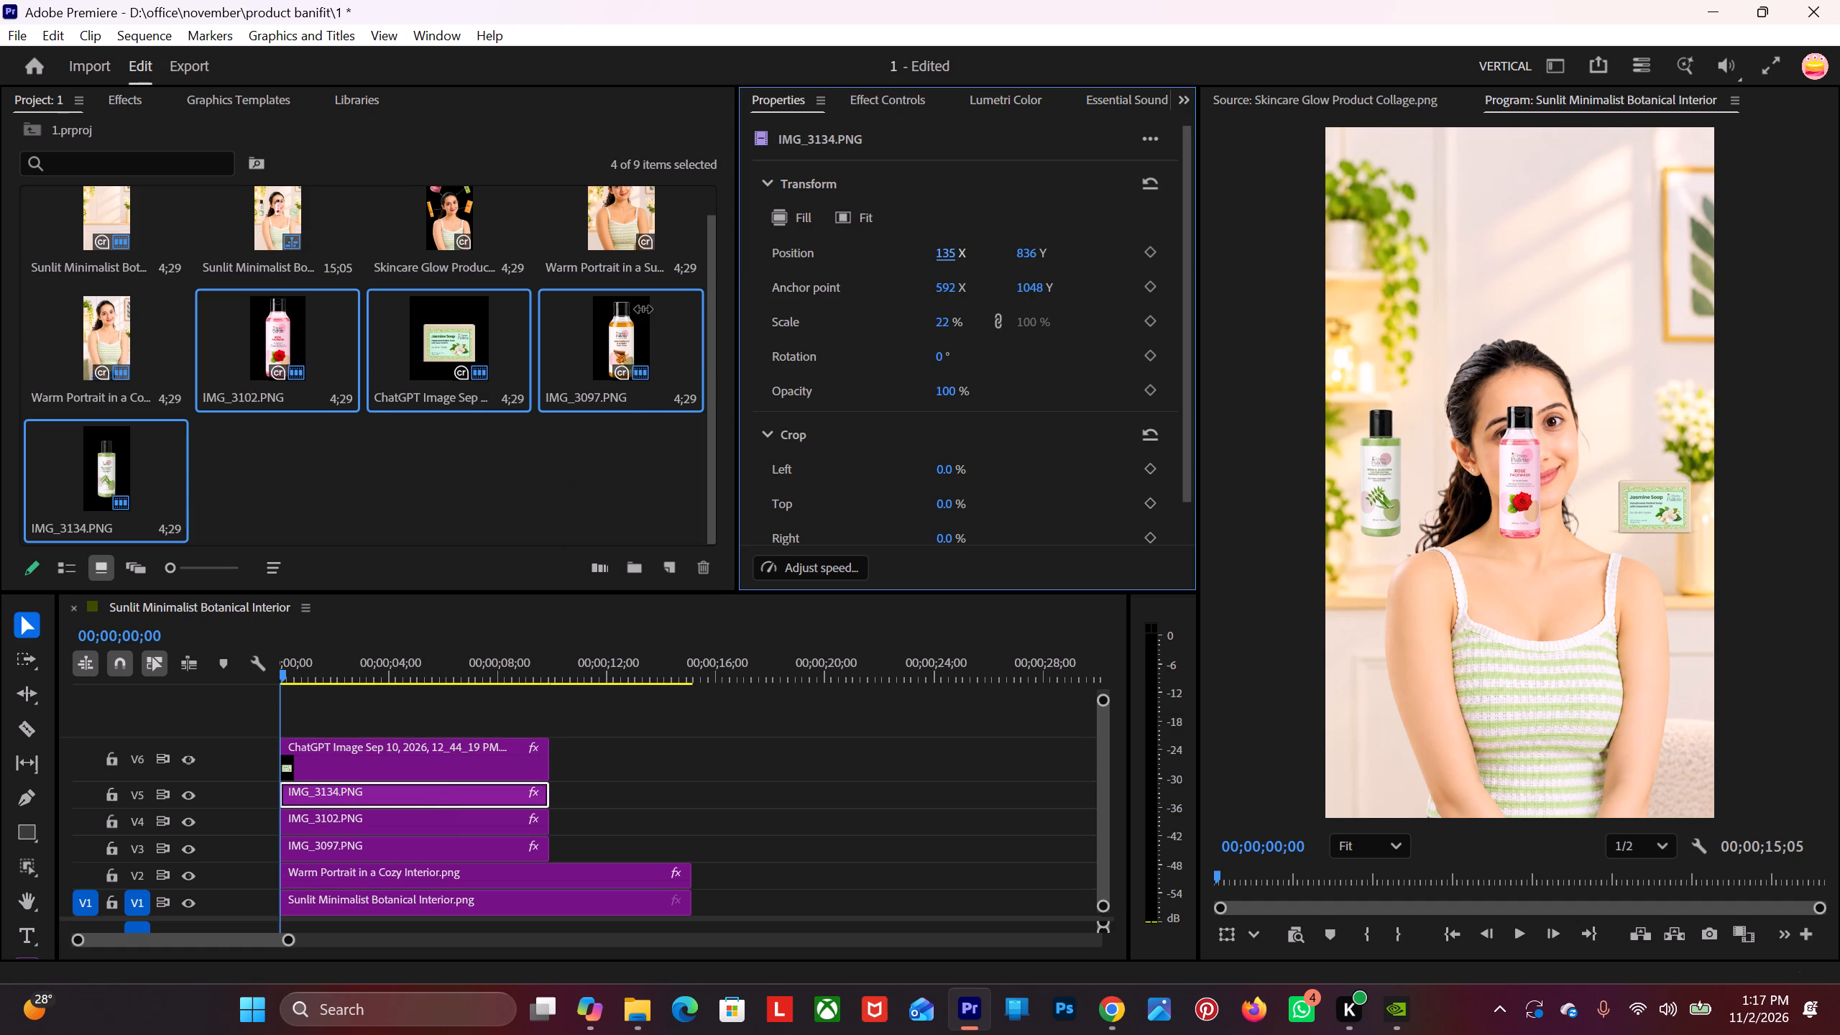
left_click_drag(643, 309, 639, 311)
left_click_drag(1026, 257, 791, 331)
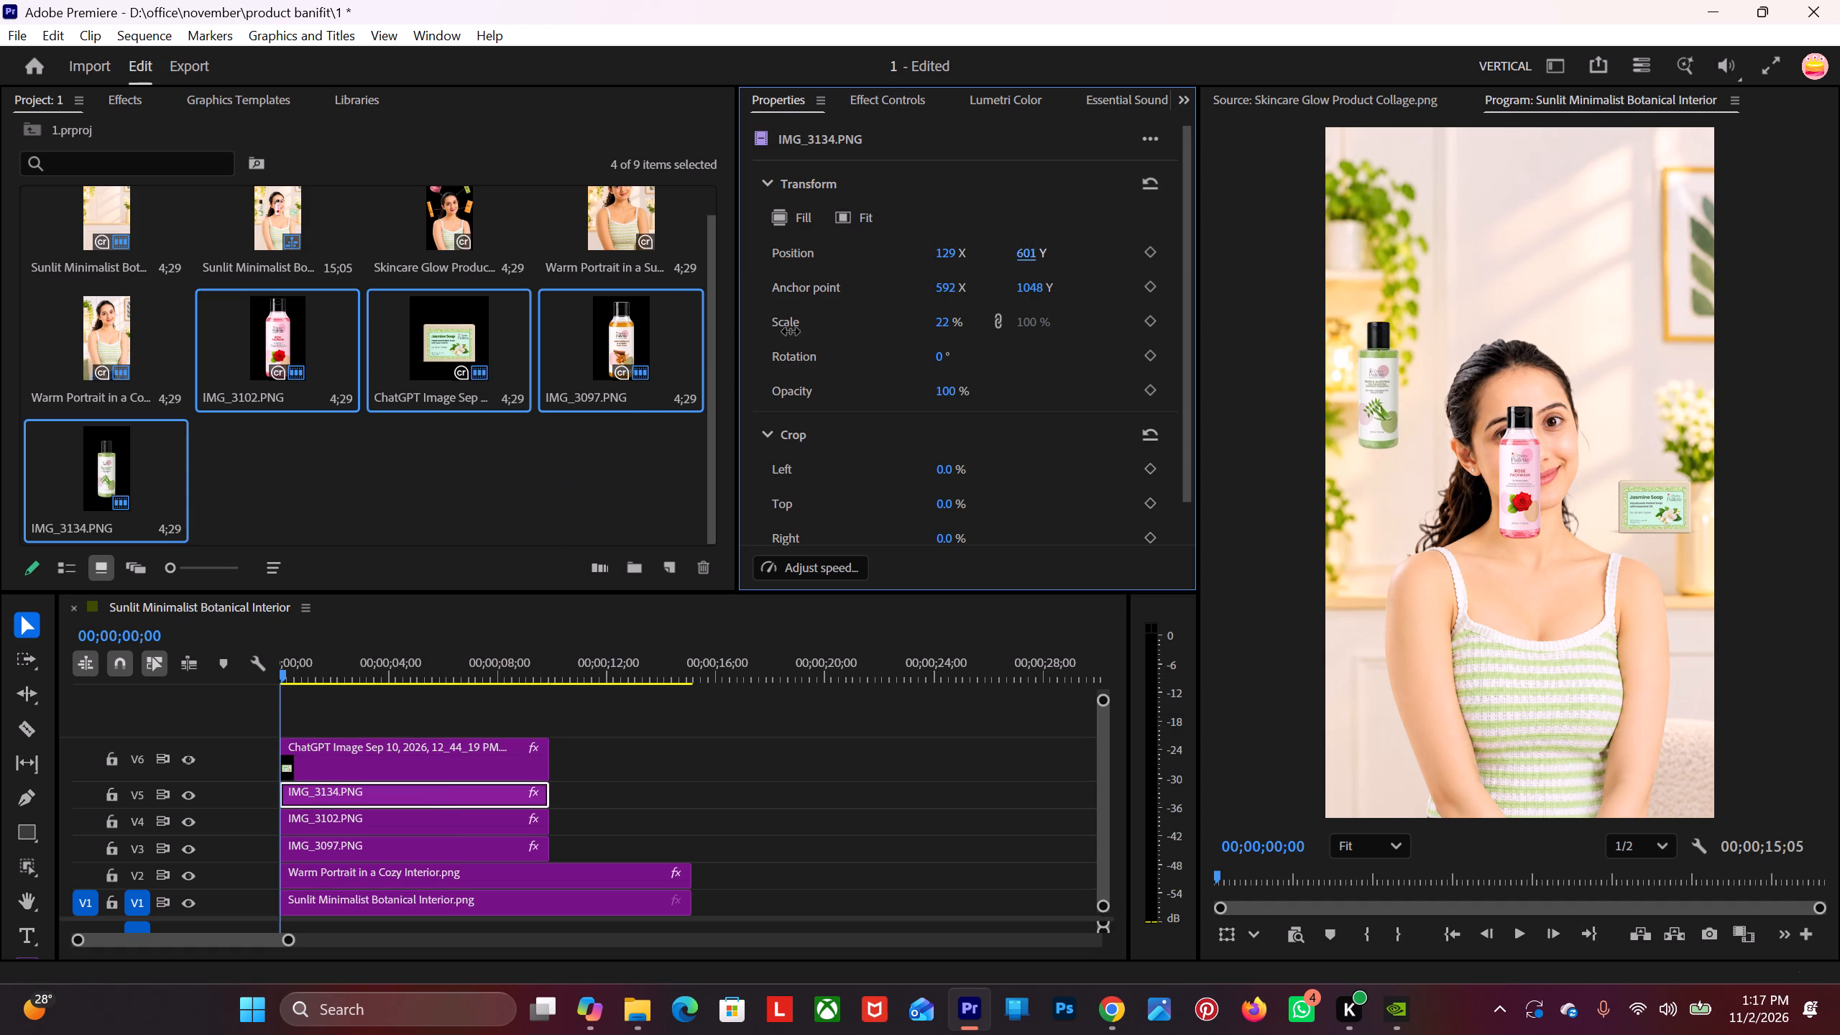
left_click_drag(791, 331, 661, 363)
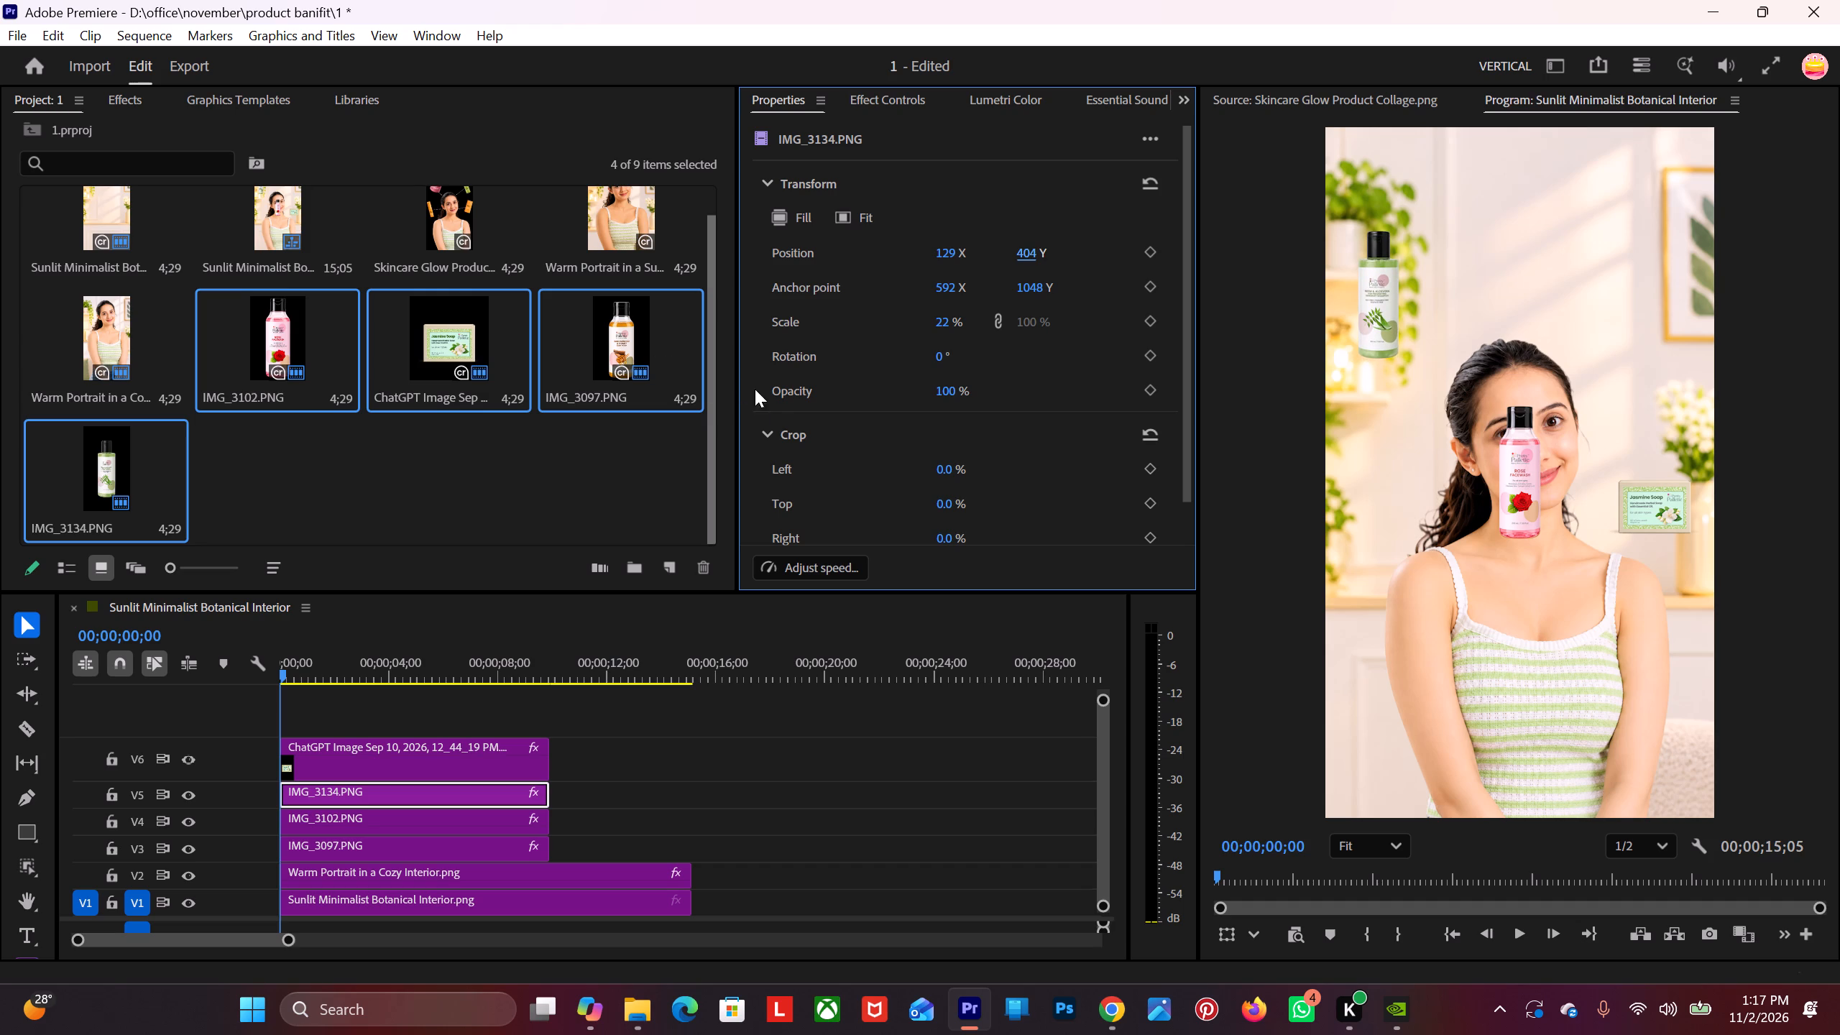
Move the IMG_3102 rose bottle above the soap by setting its horizontal anchor point to -865 and vertical position to 506.
left_click(441, 826)
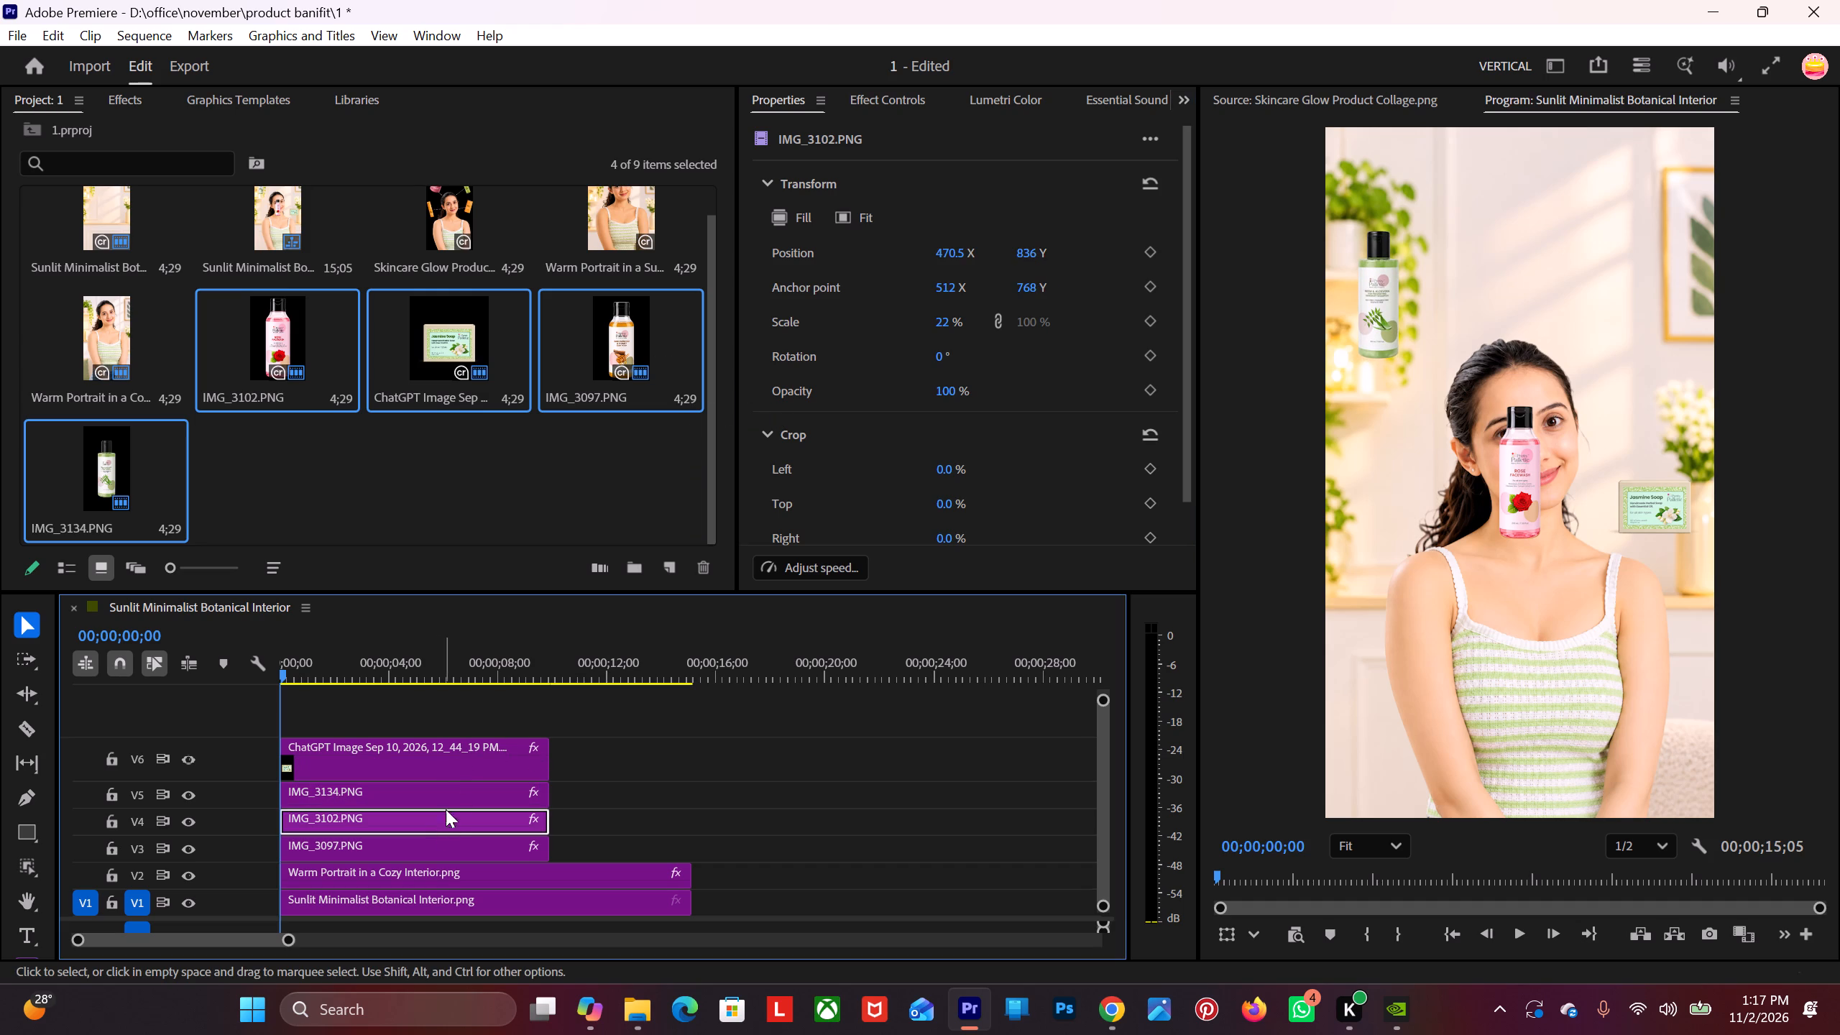
left_click_drag(952, 287, 1323, 317)
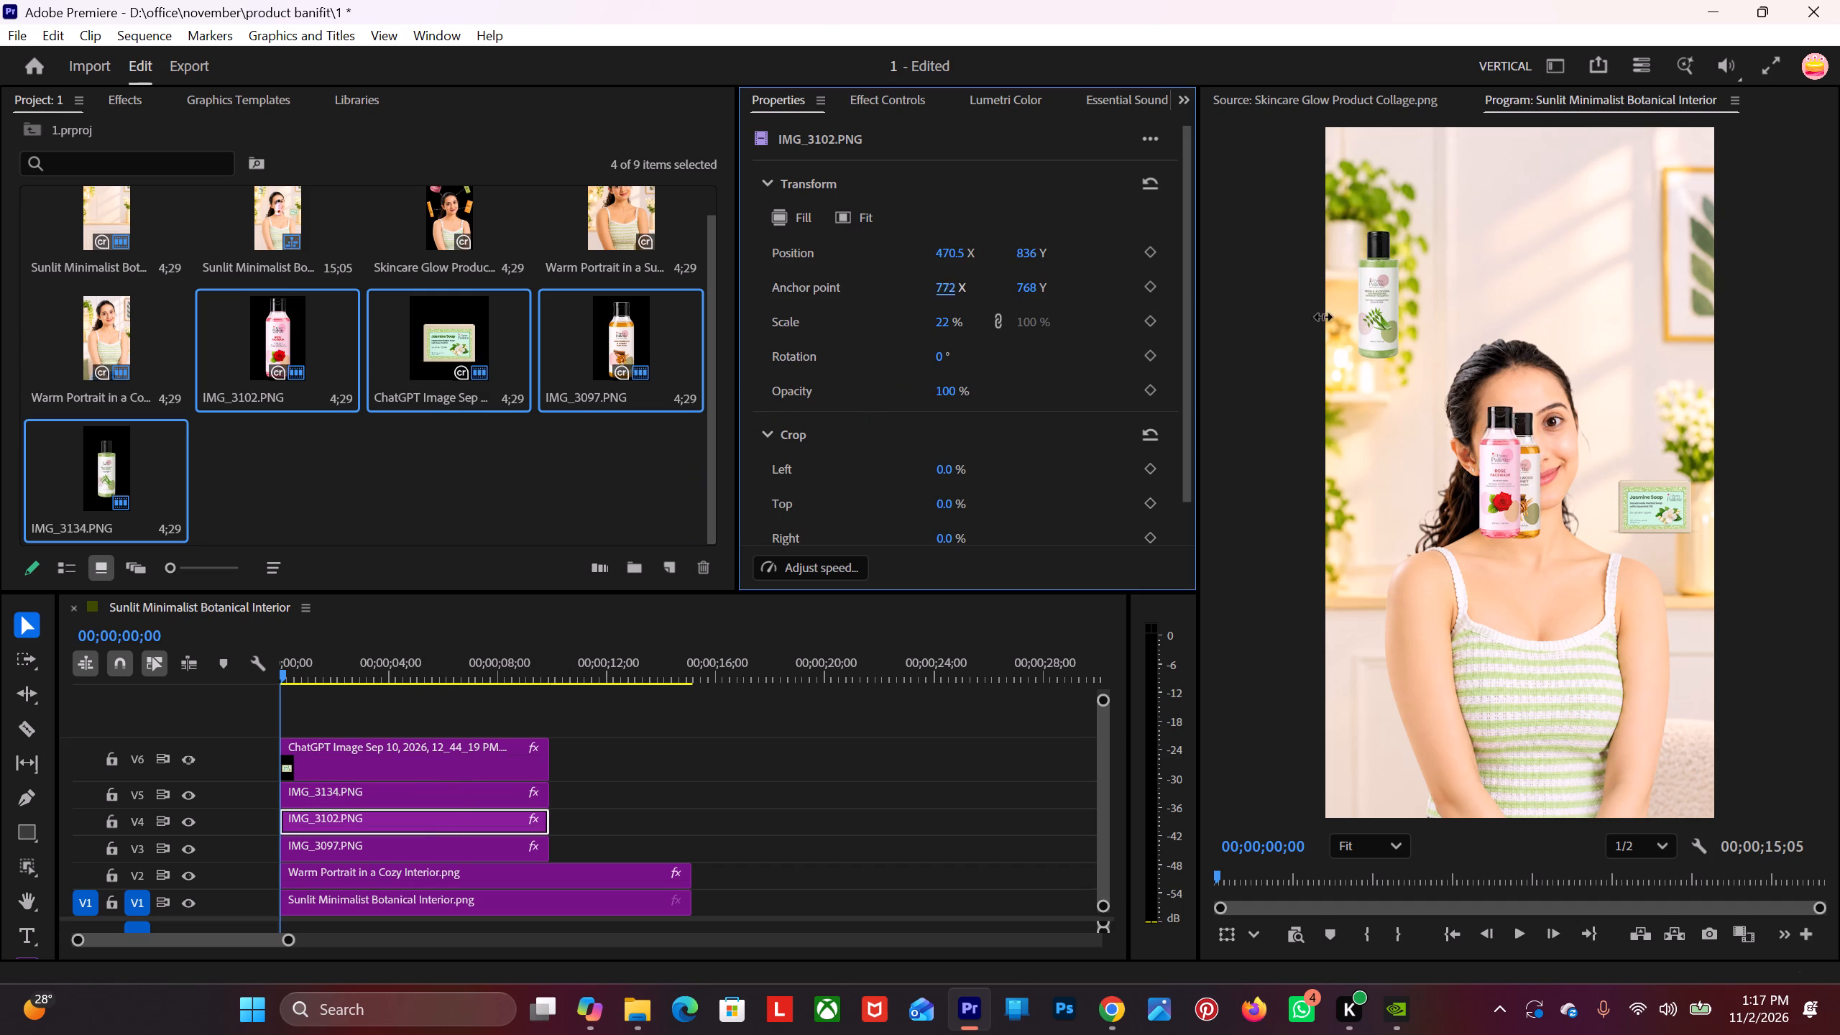
left_click_drag(1323, 317, 1735, 348)
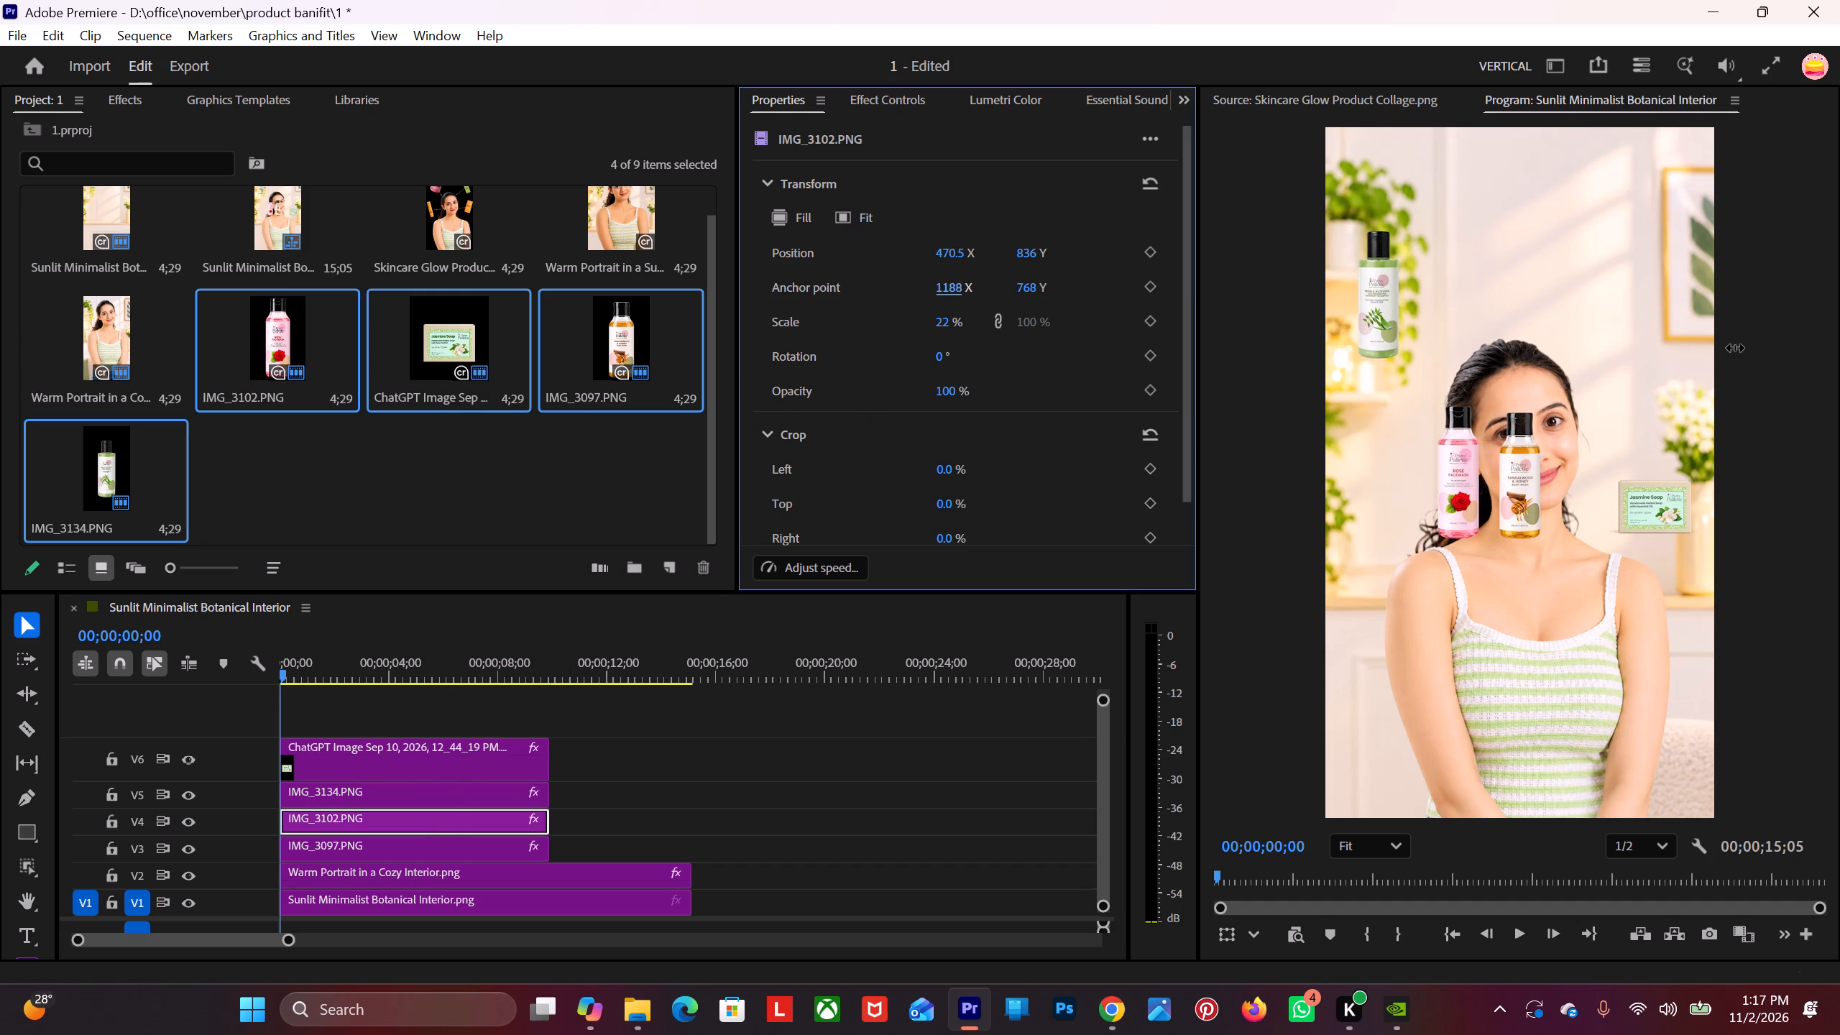
left_click_drag(1735, 348, 1660, 366)
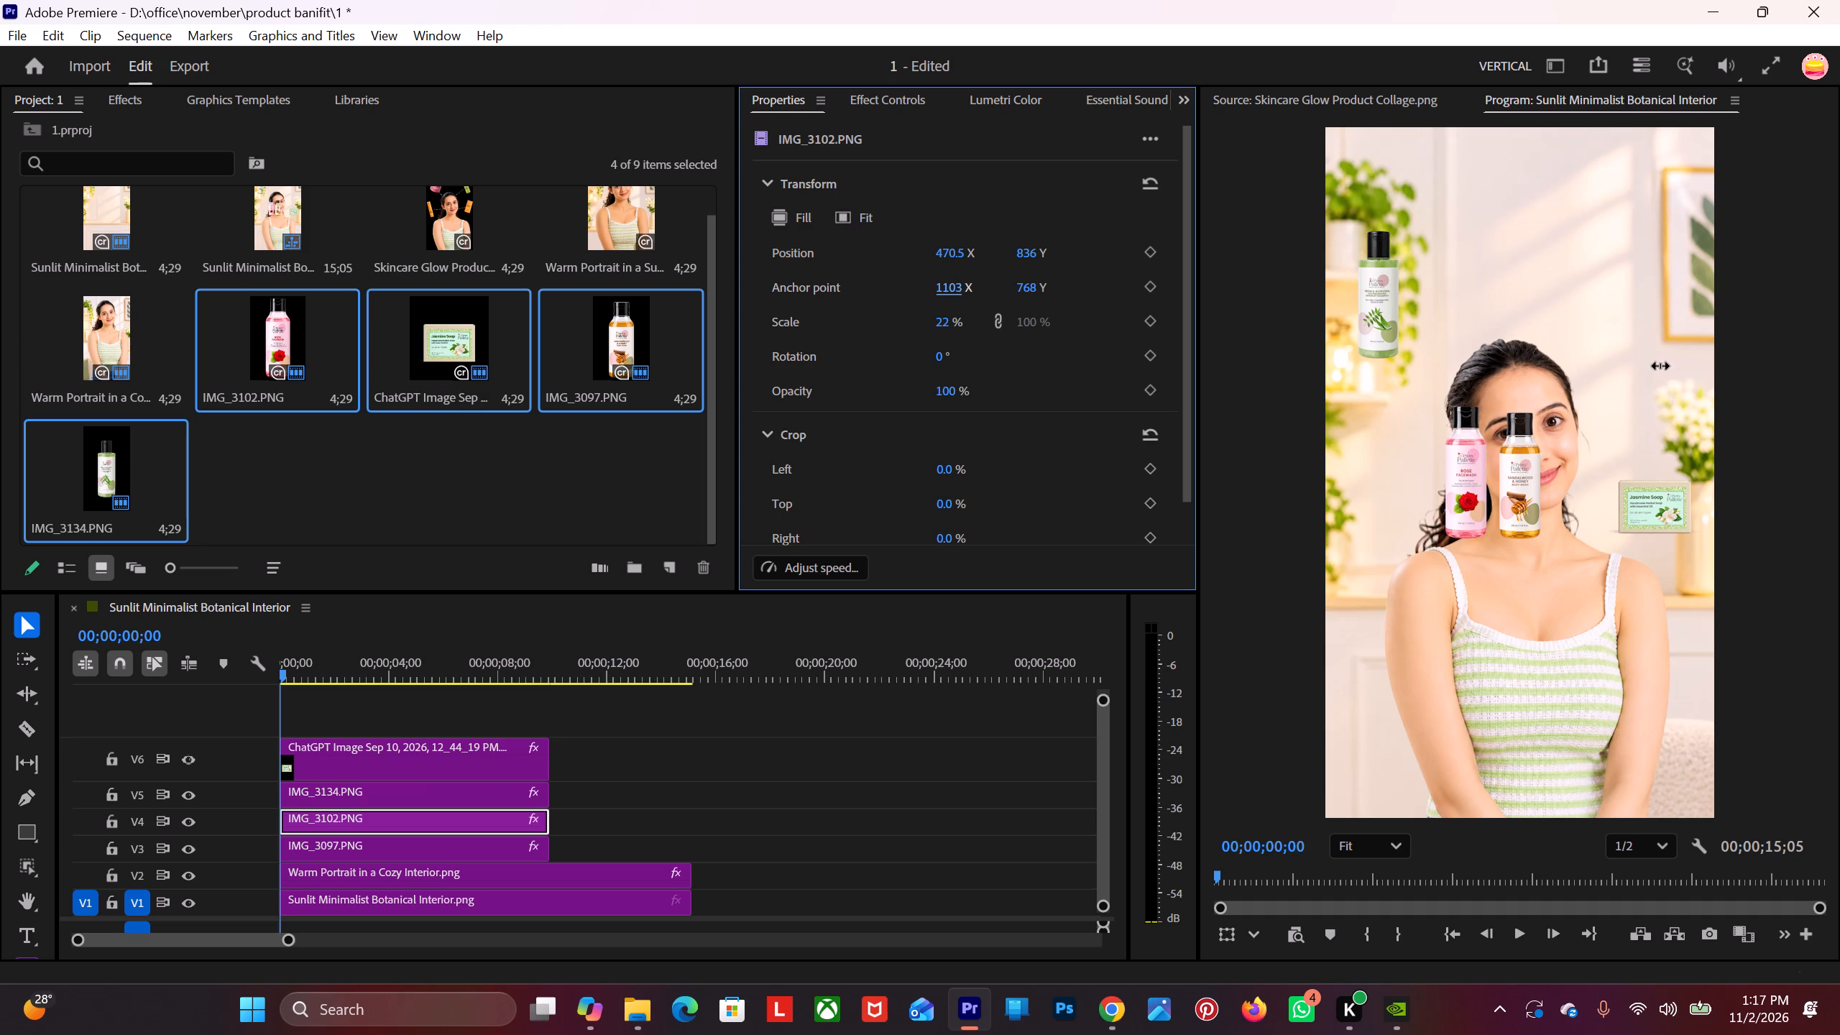
left_click_drag(1660, 366, 239, 456)
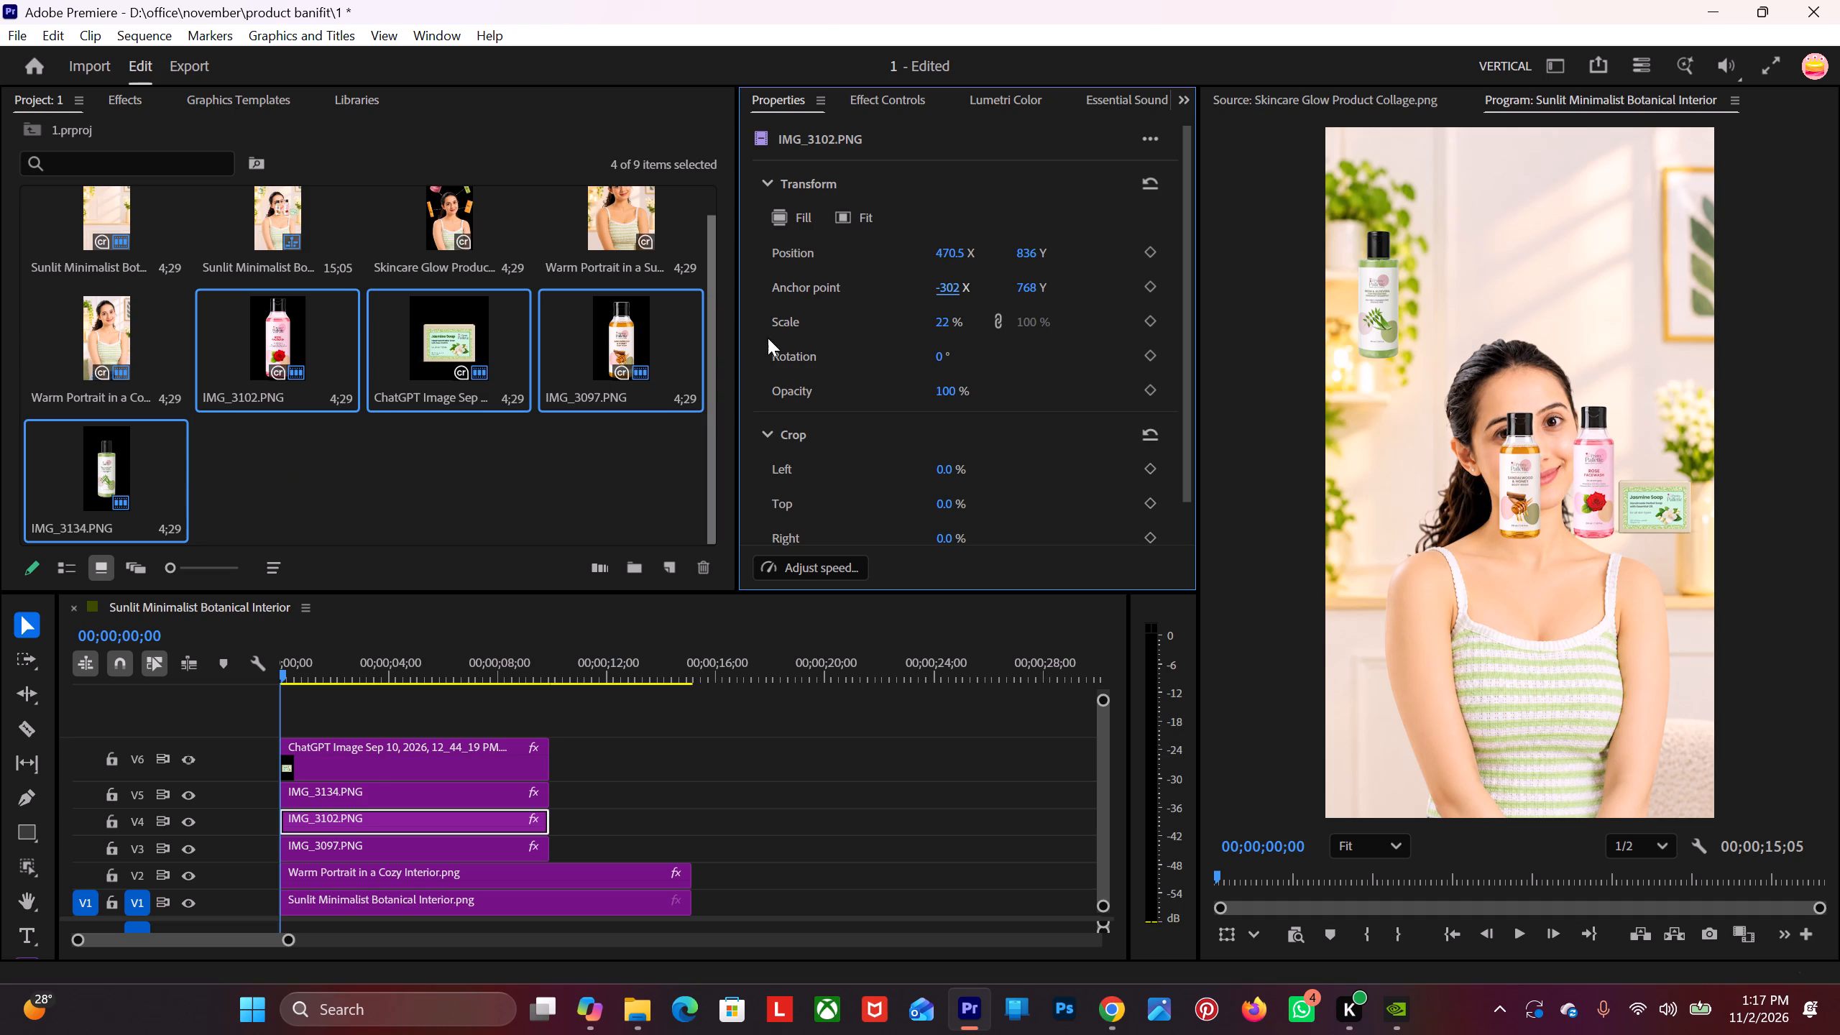
left_click_drag(1033, 256, 921, 287)
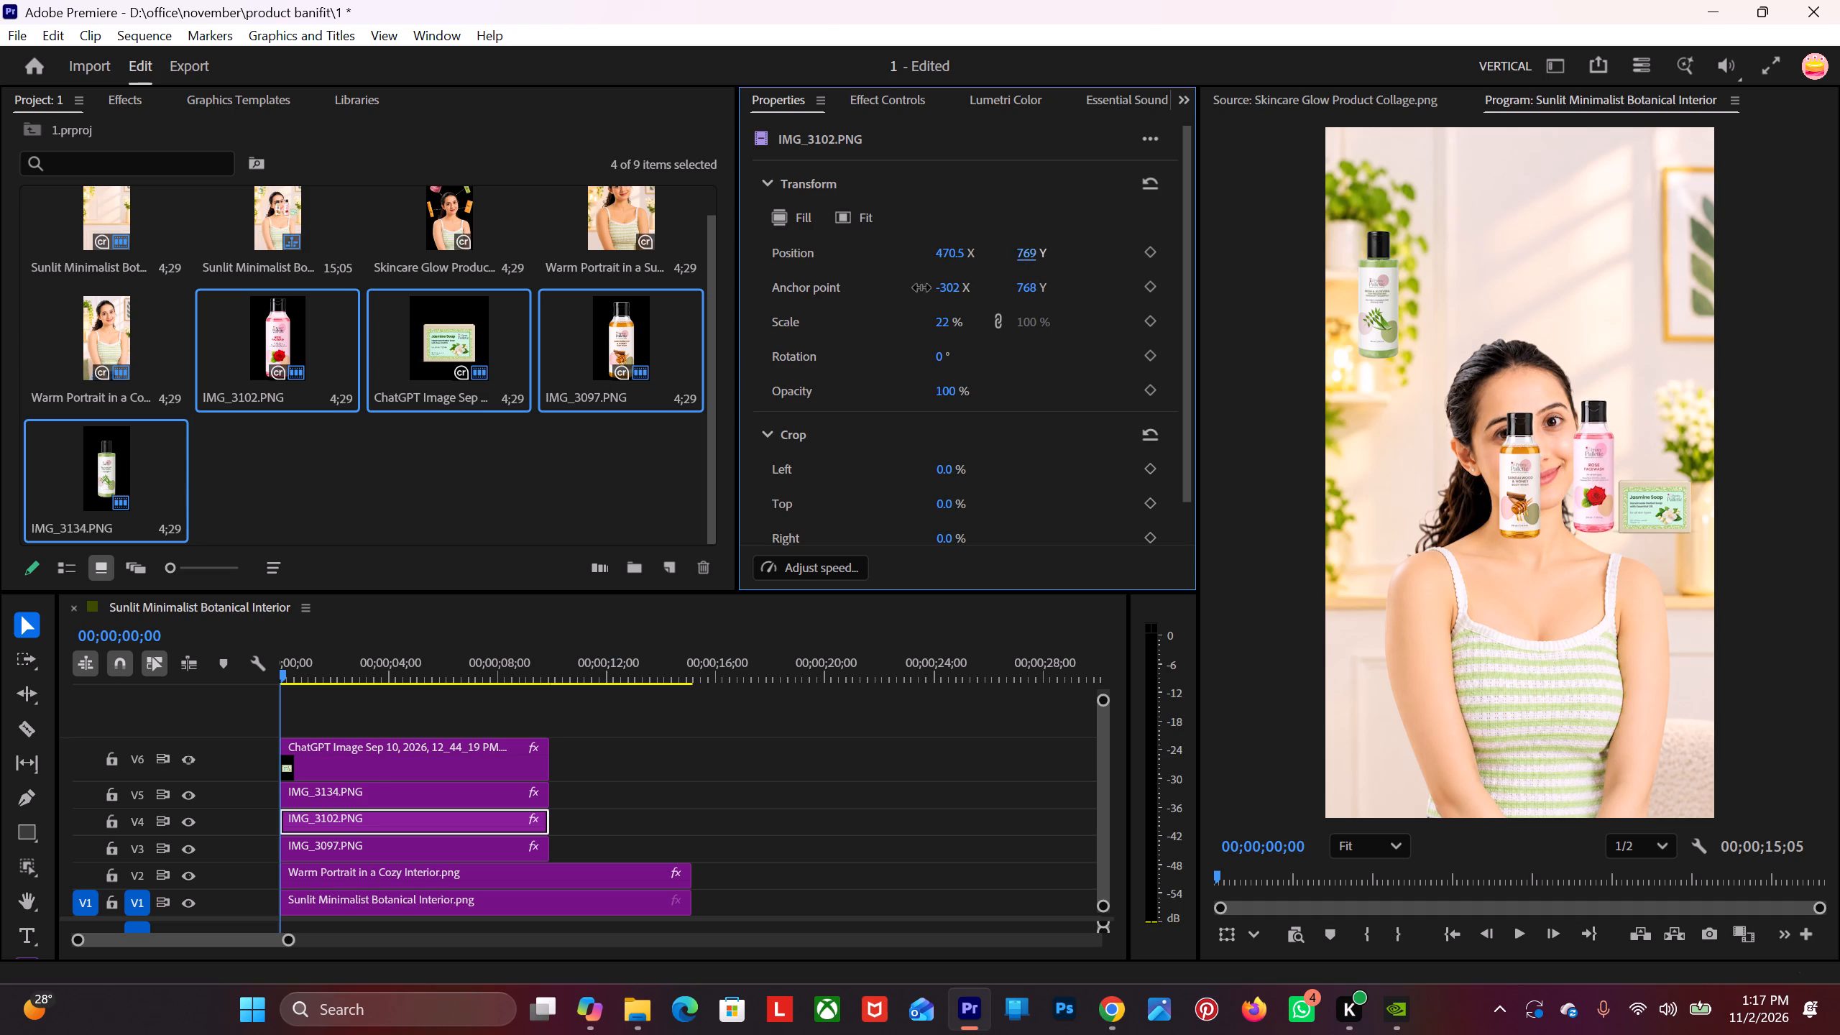
left_click_drag(921, 287, 758, 339)
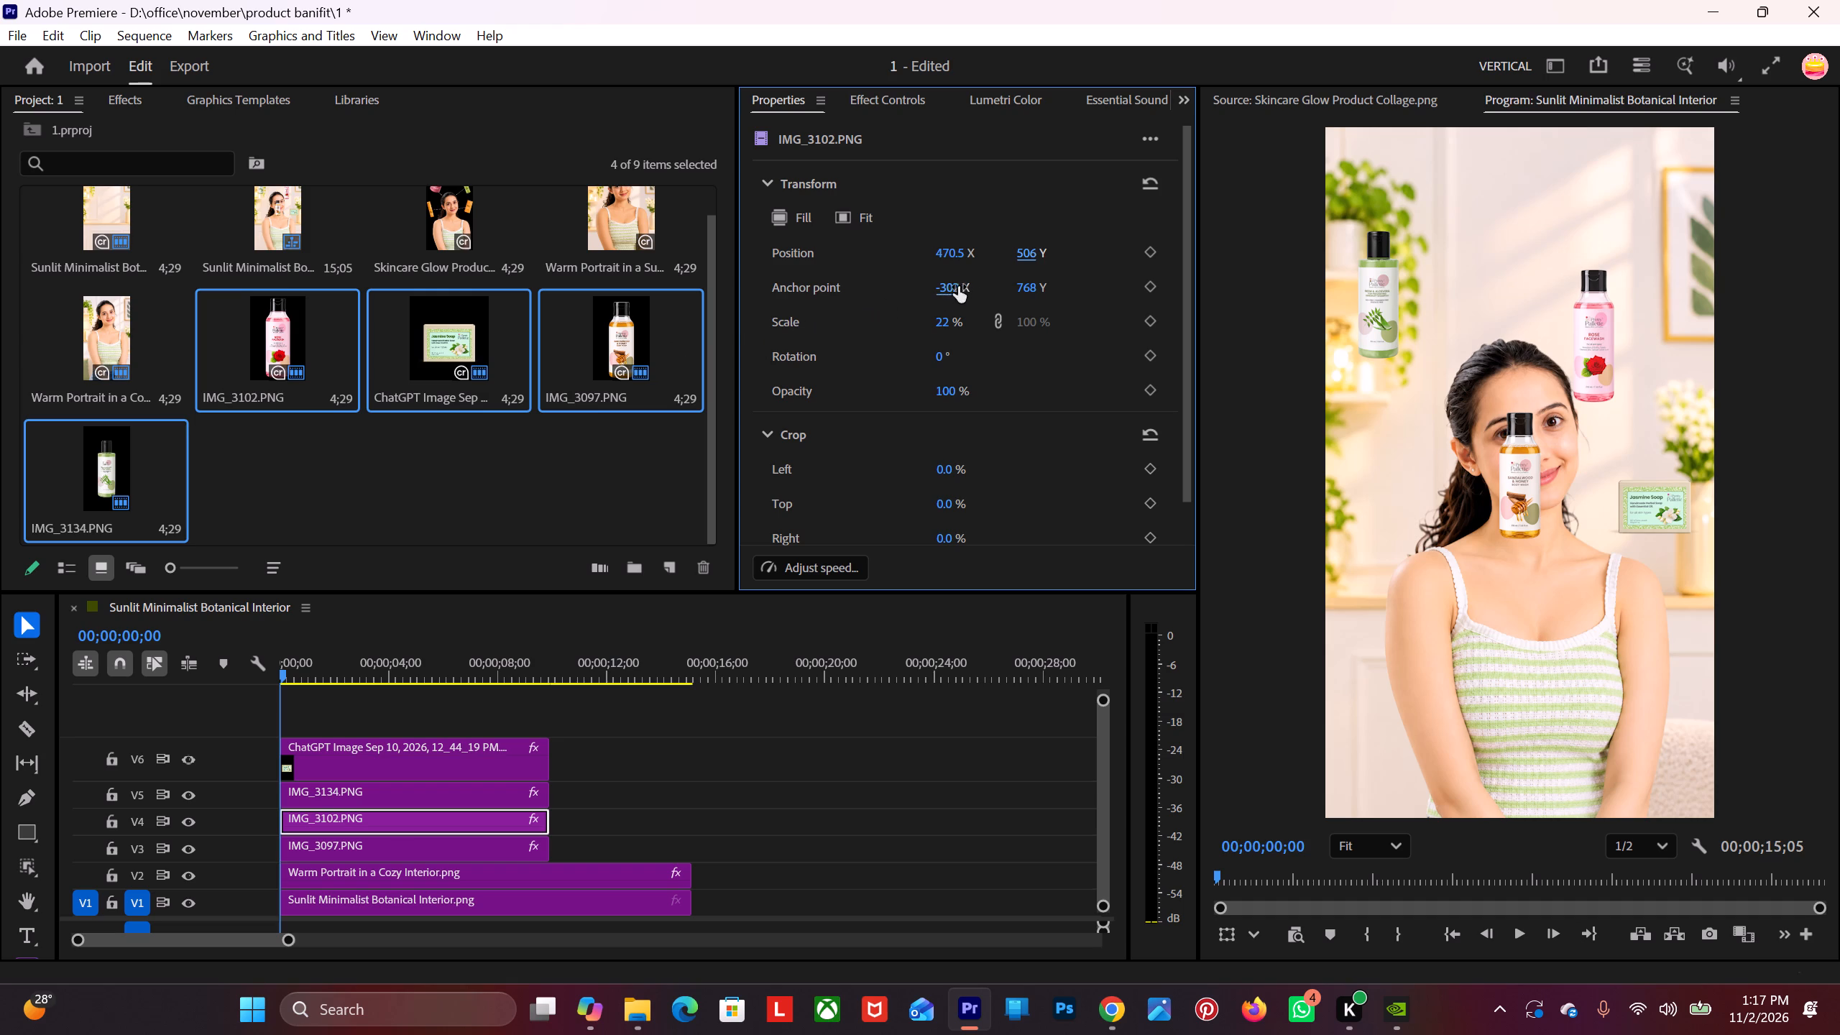
left_click_drag(957, 287, 453, 438)
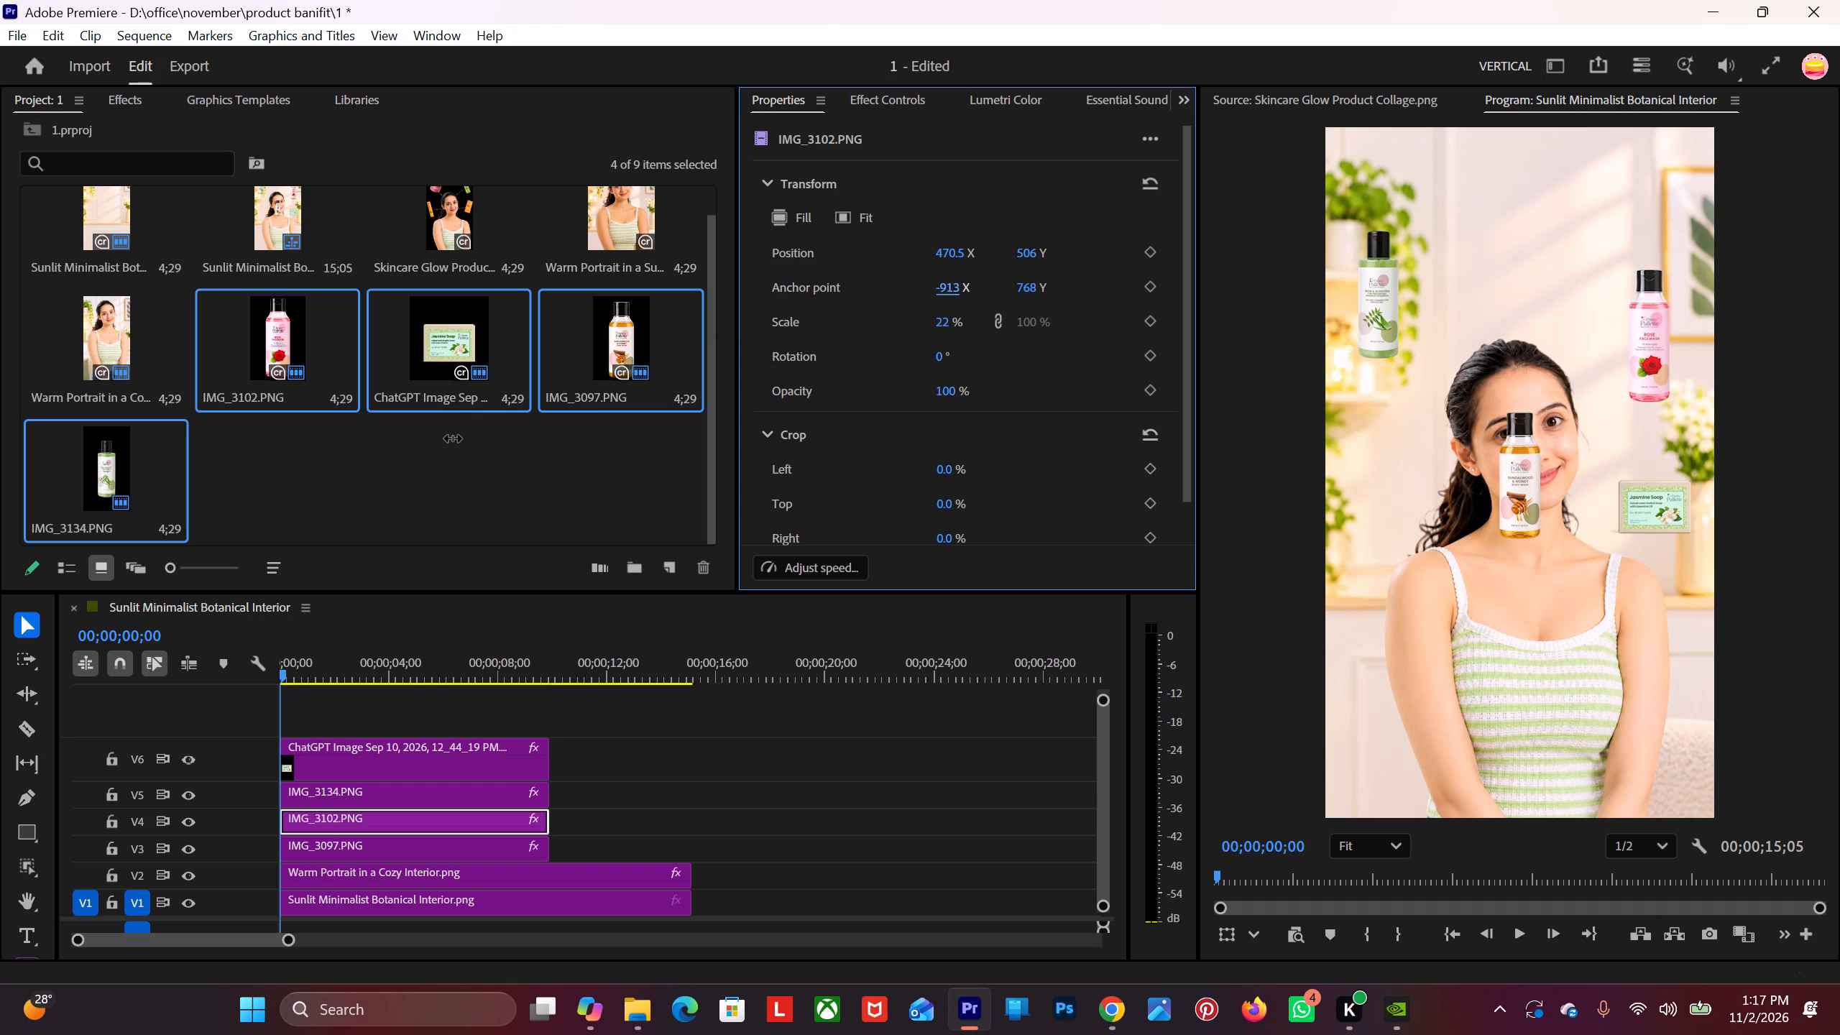
left_click_drag(453, 438, 490, 428)
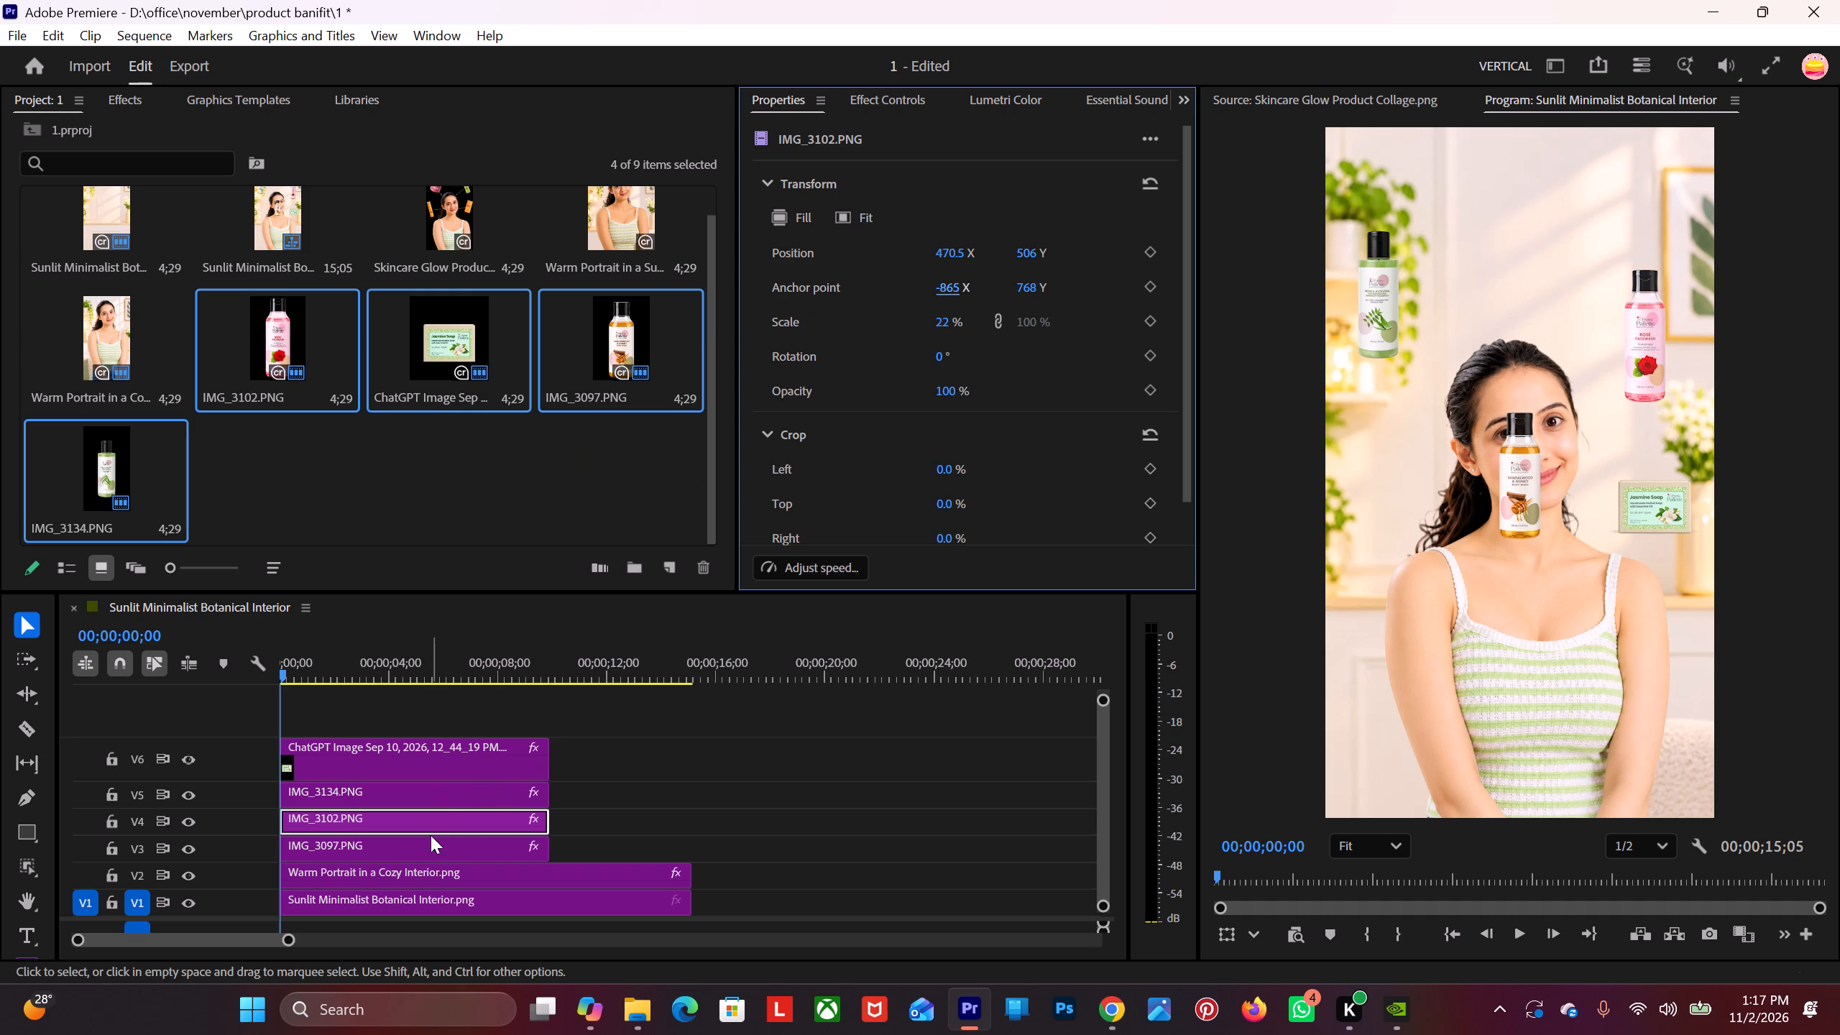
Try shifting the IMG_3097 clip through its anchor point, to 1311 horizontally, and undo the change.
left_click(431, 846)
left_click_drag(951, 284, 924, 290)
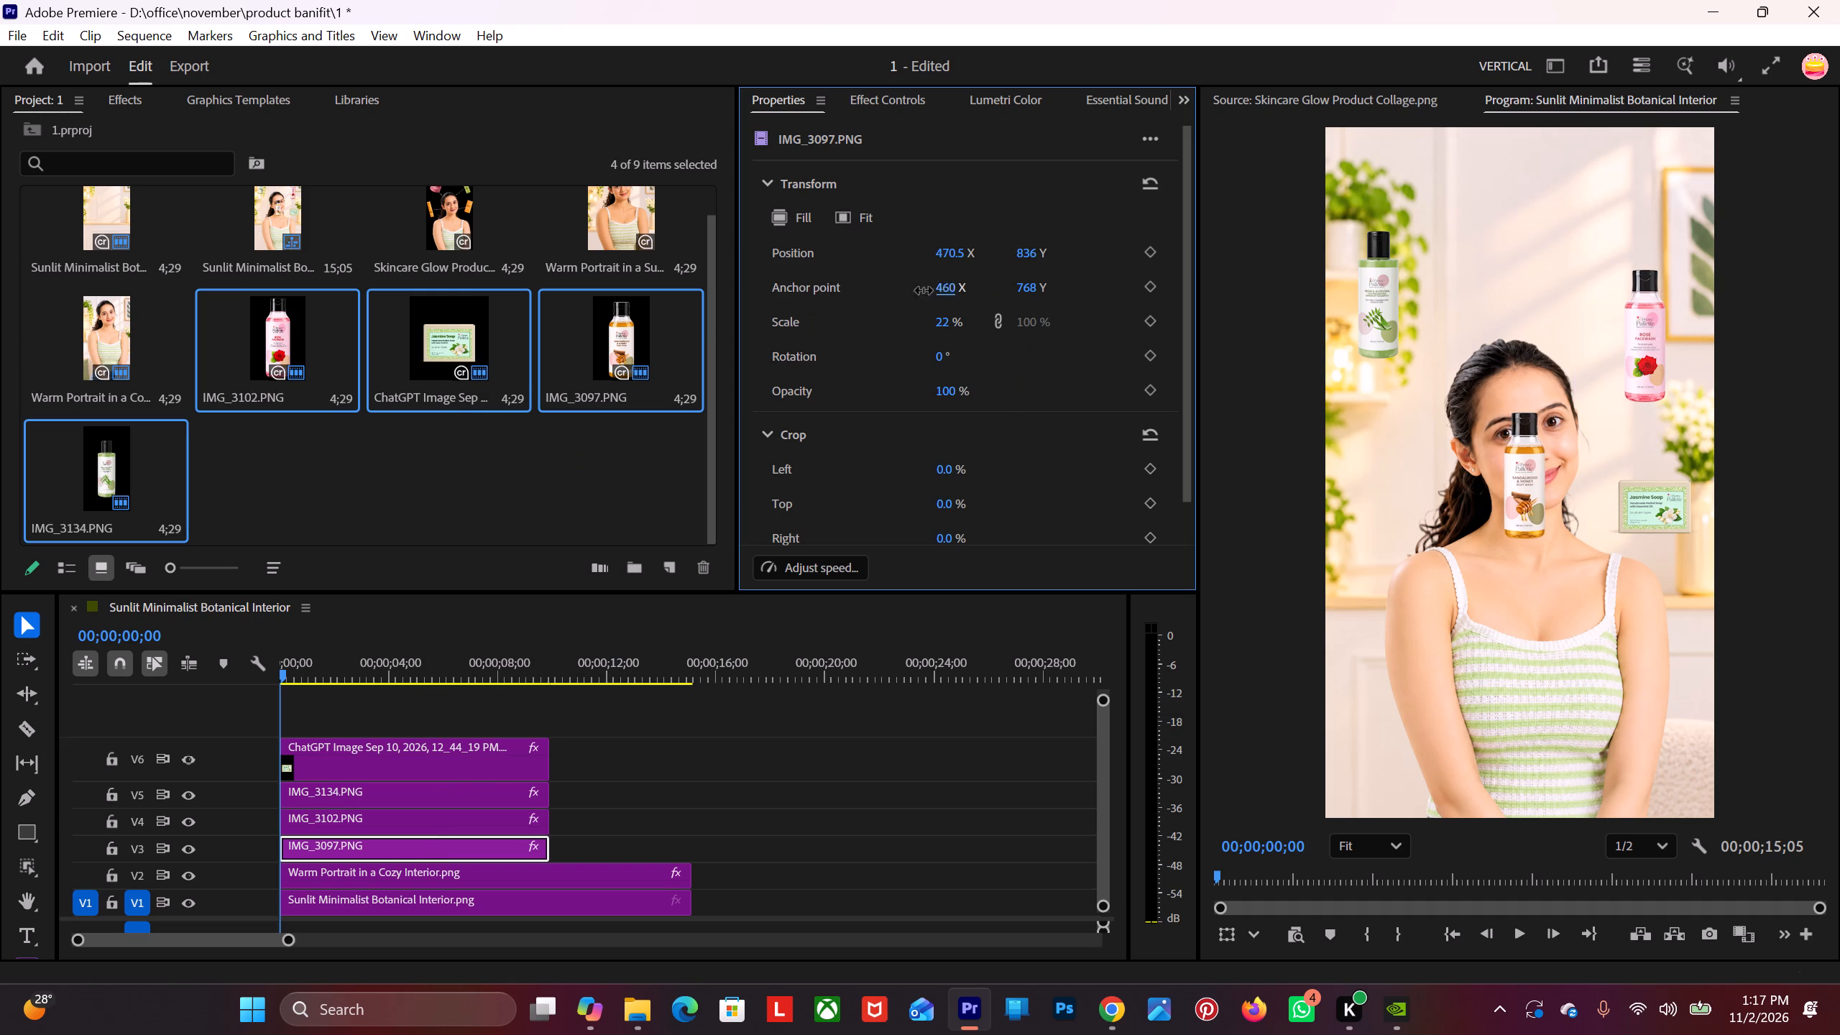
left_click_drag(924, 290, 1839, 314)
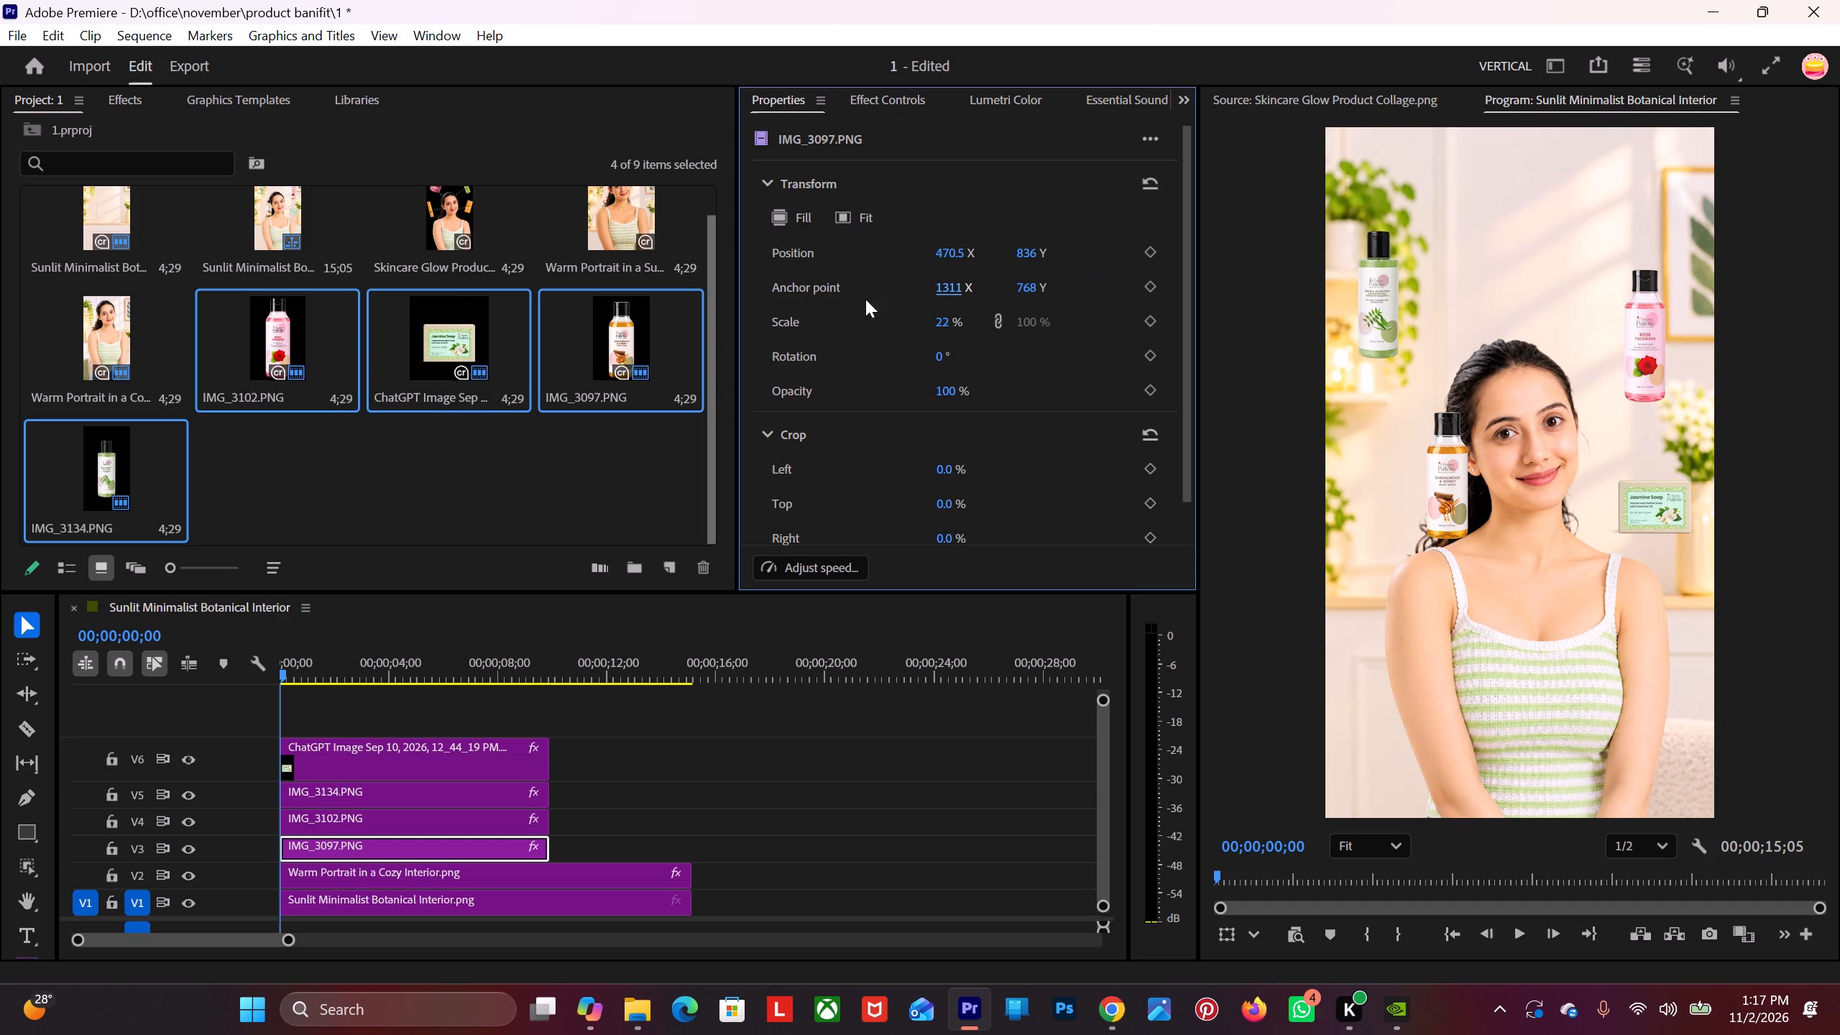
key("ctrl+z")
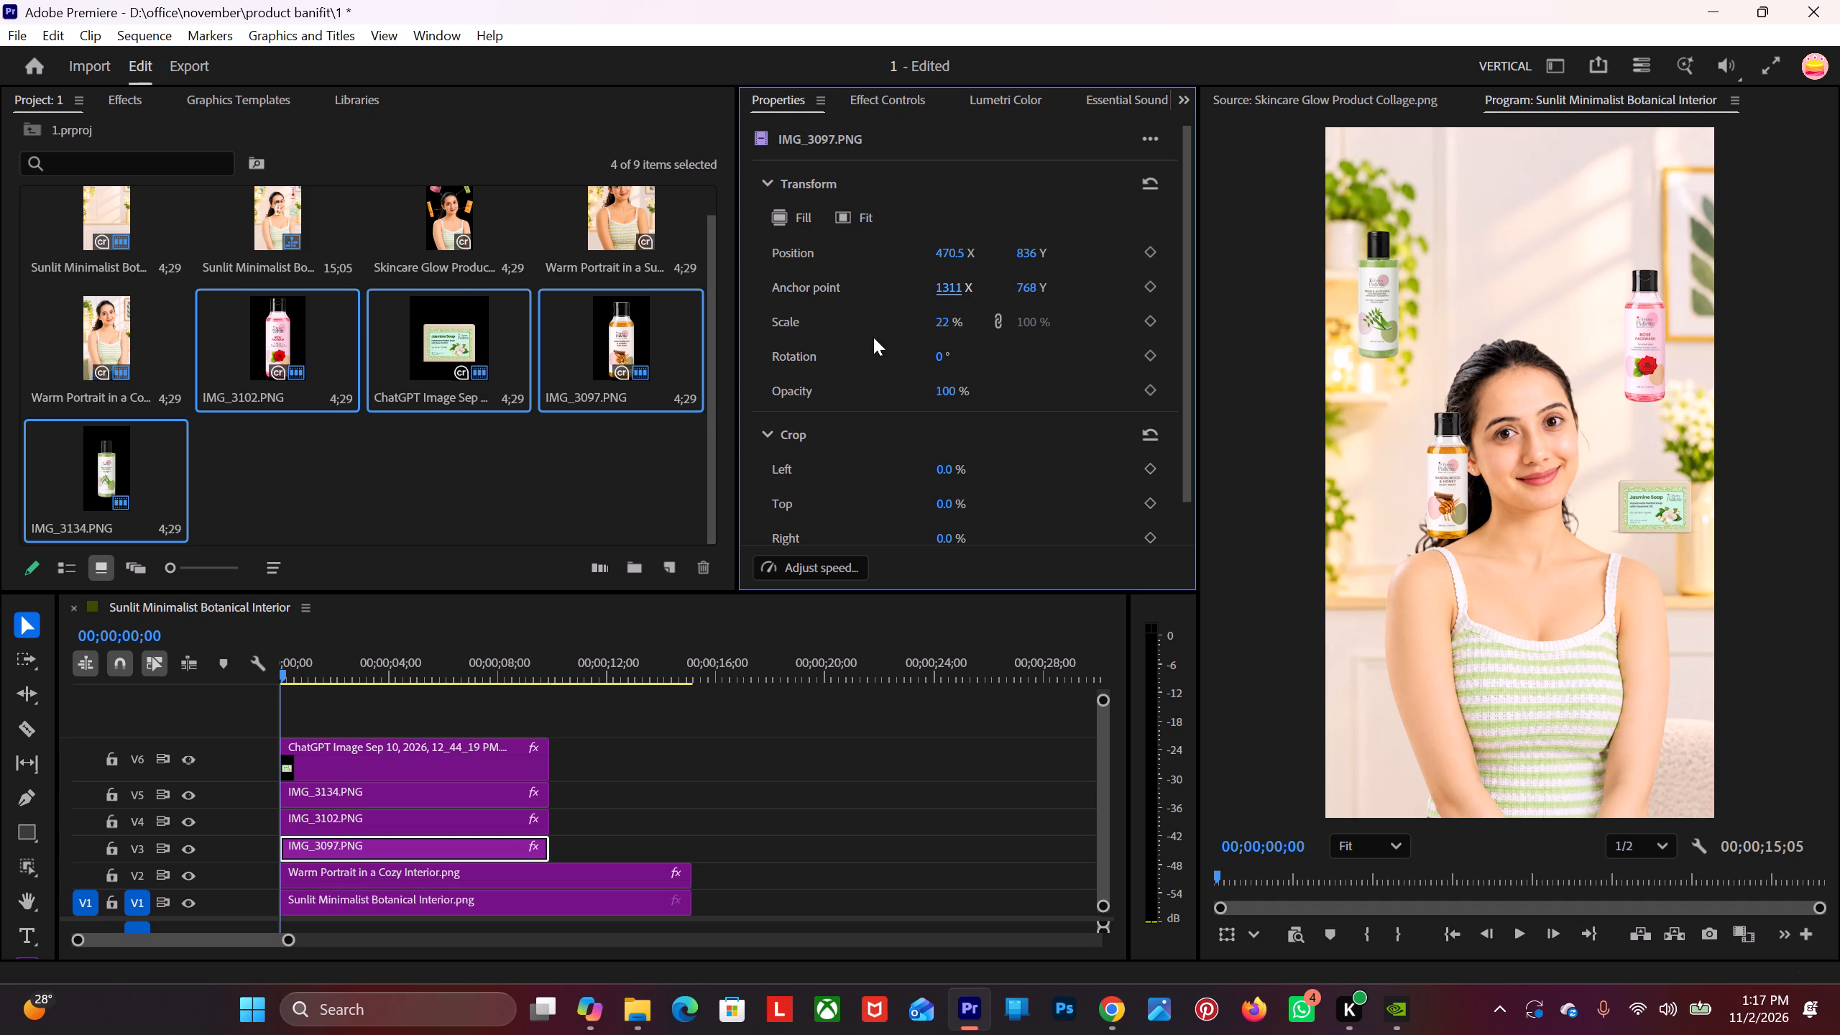
Move the IMG_3097 bottle below the green shampoo bottle by setting its horizontal position to 103.
left_click_drag(965, 258, 613, 314)
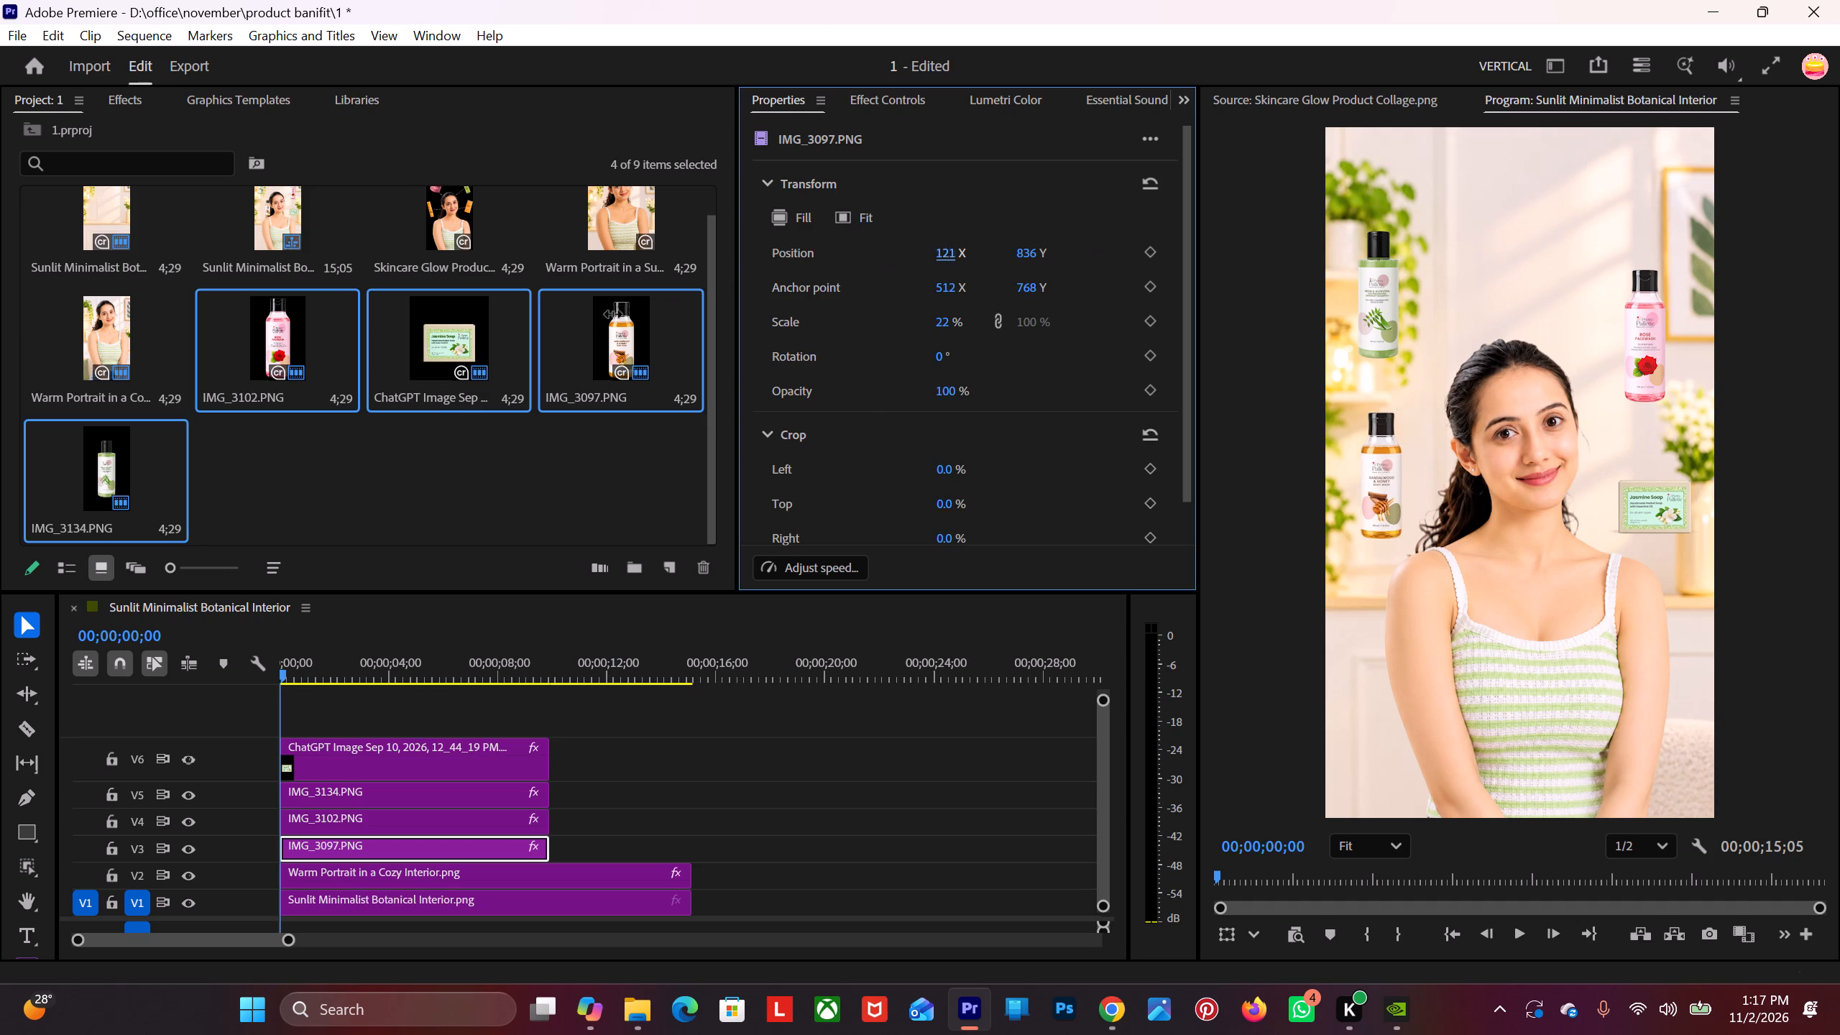
left_click_drag(613, 314, 625, 317)
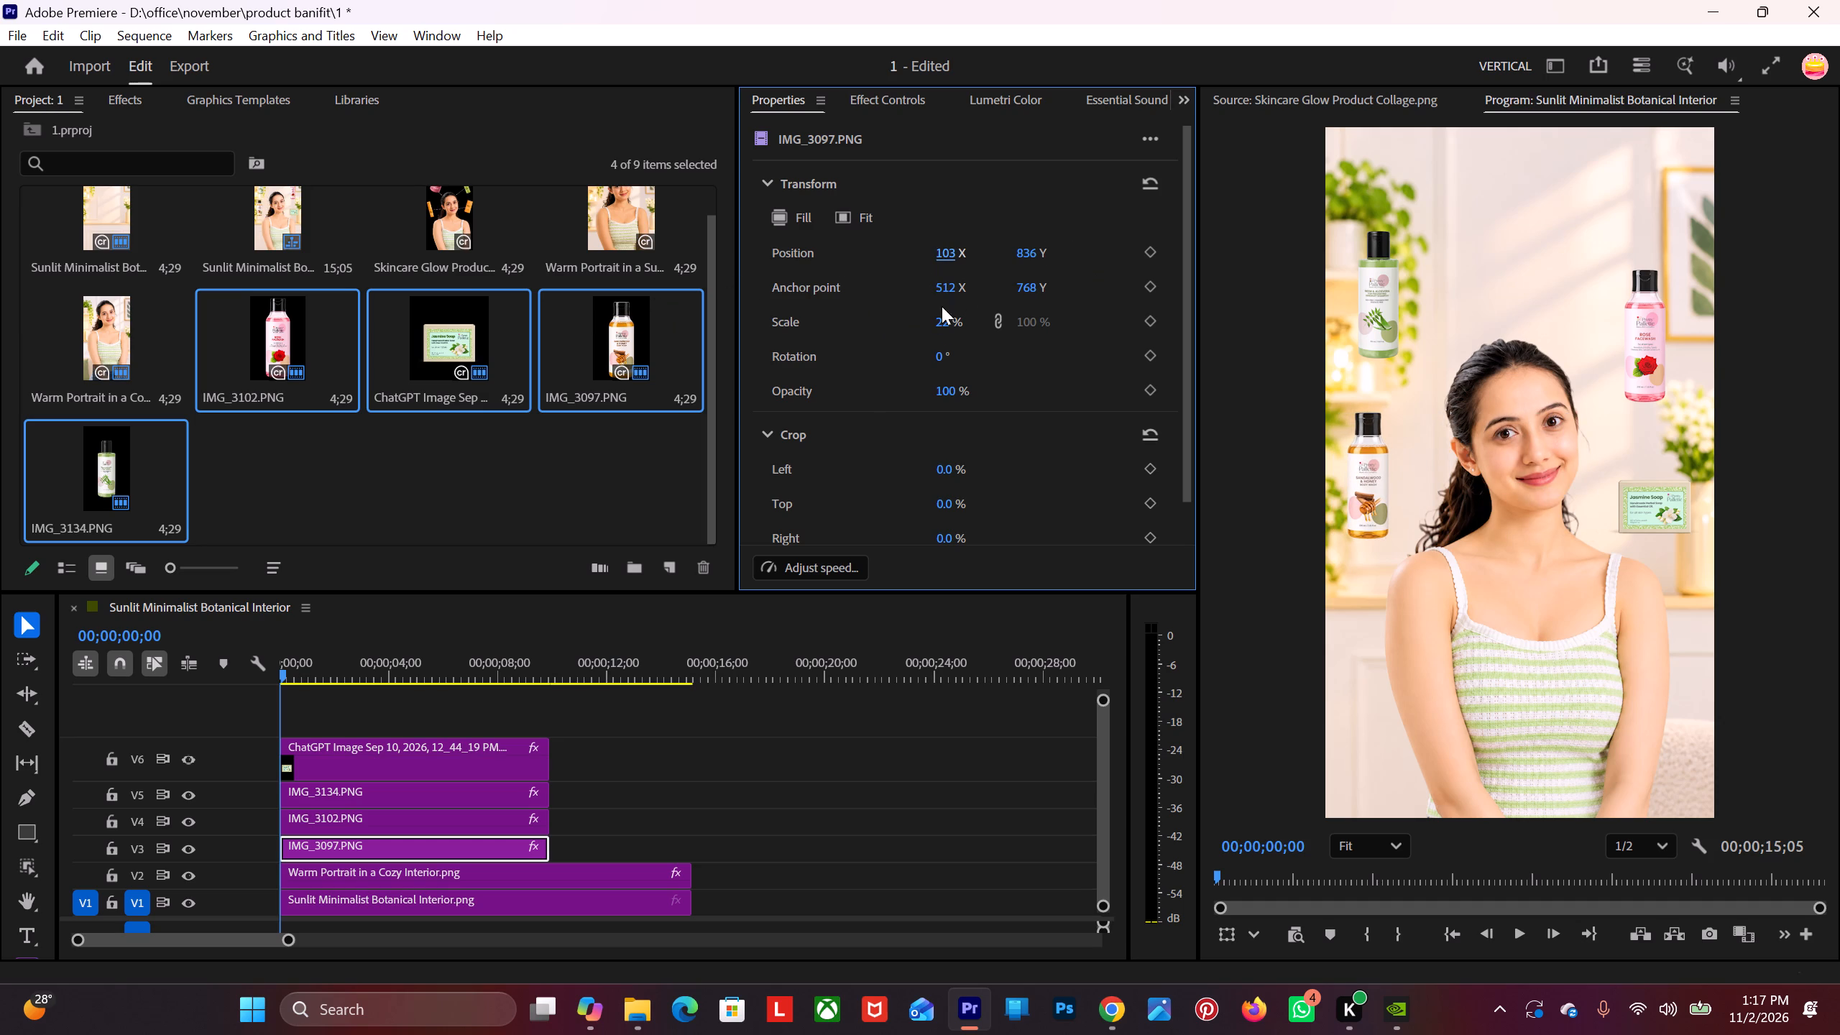
Scale each of the three bottle clips, IMG_3097, IMG_3102 and IMG_3134, to 20%.
left_click(947, 322)
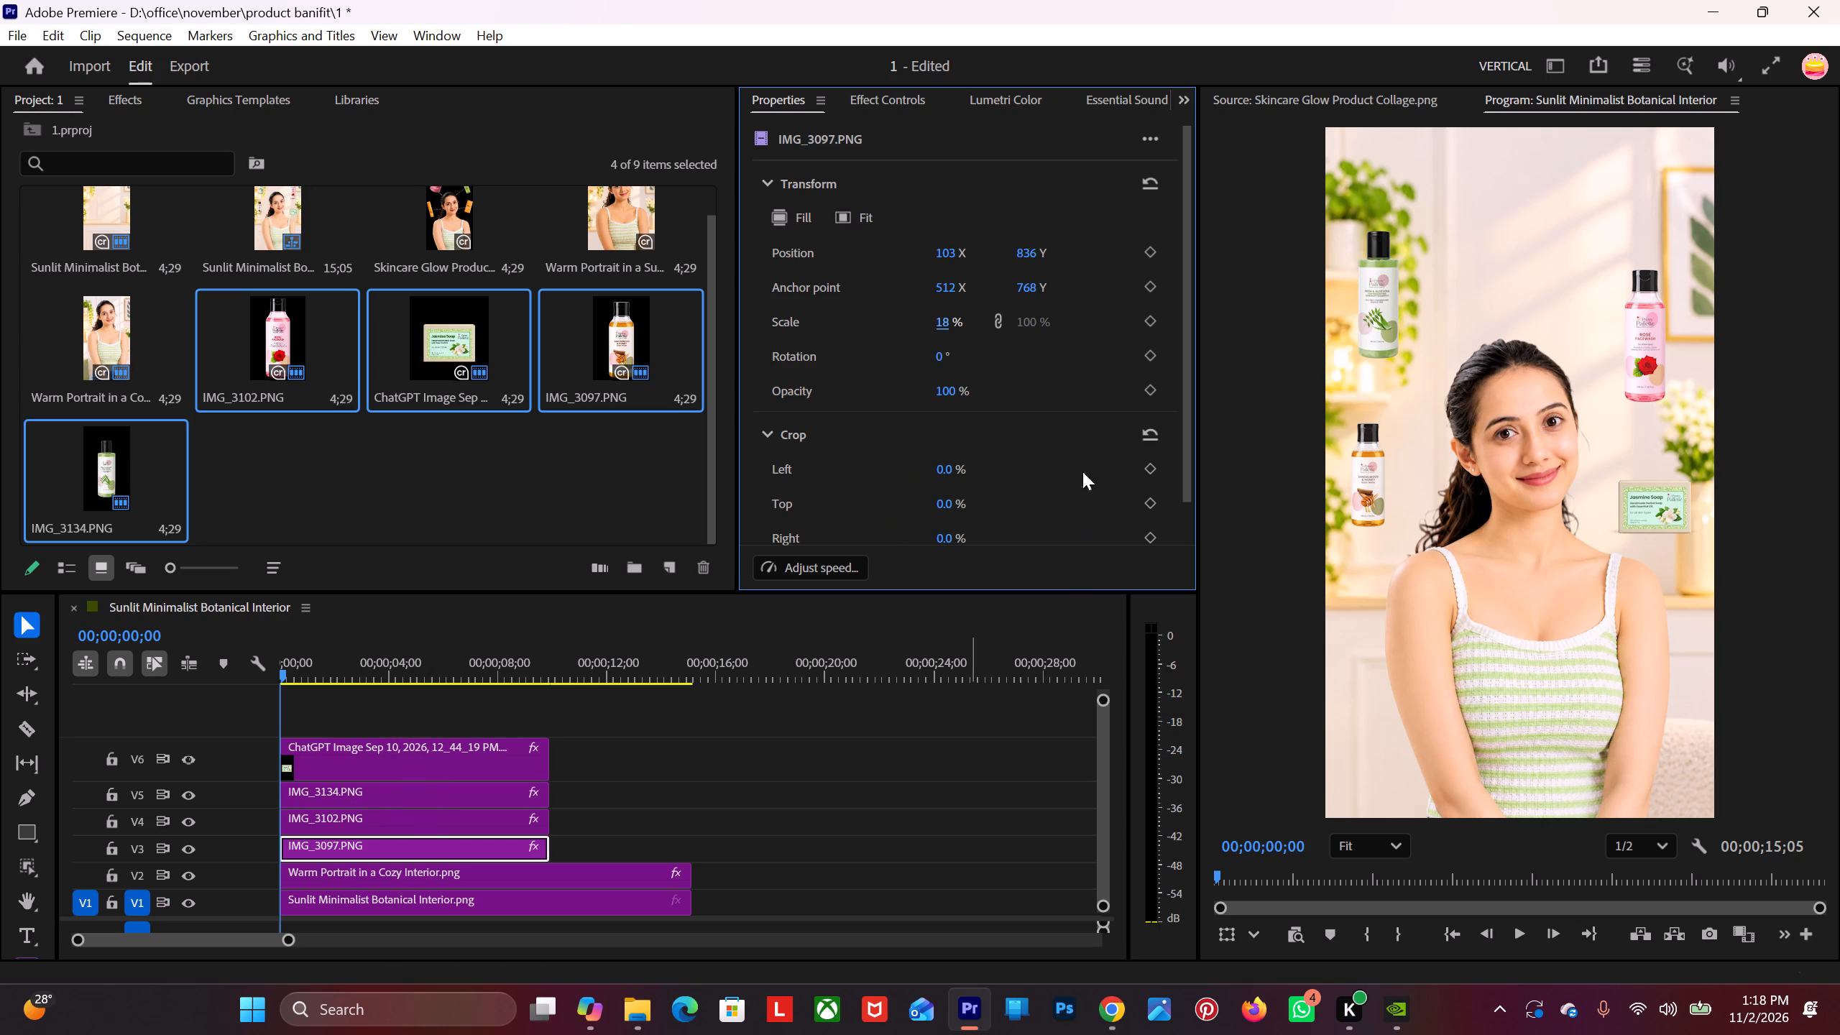
left_click(942, 318)
type("20")
key("Return")
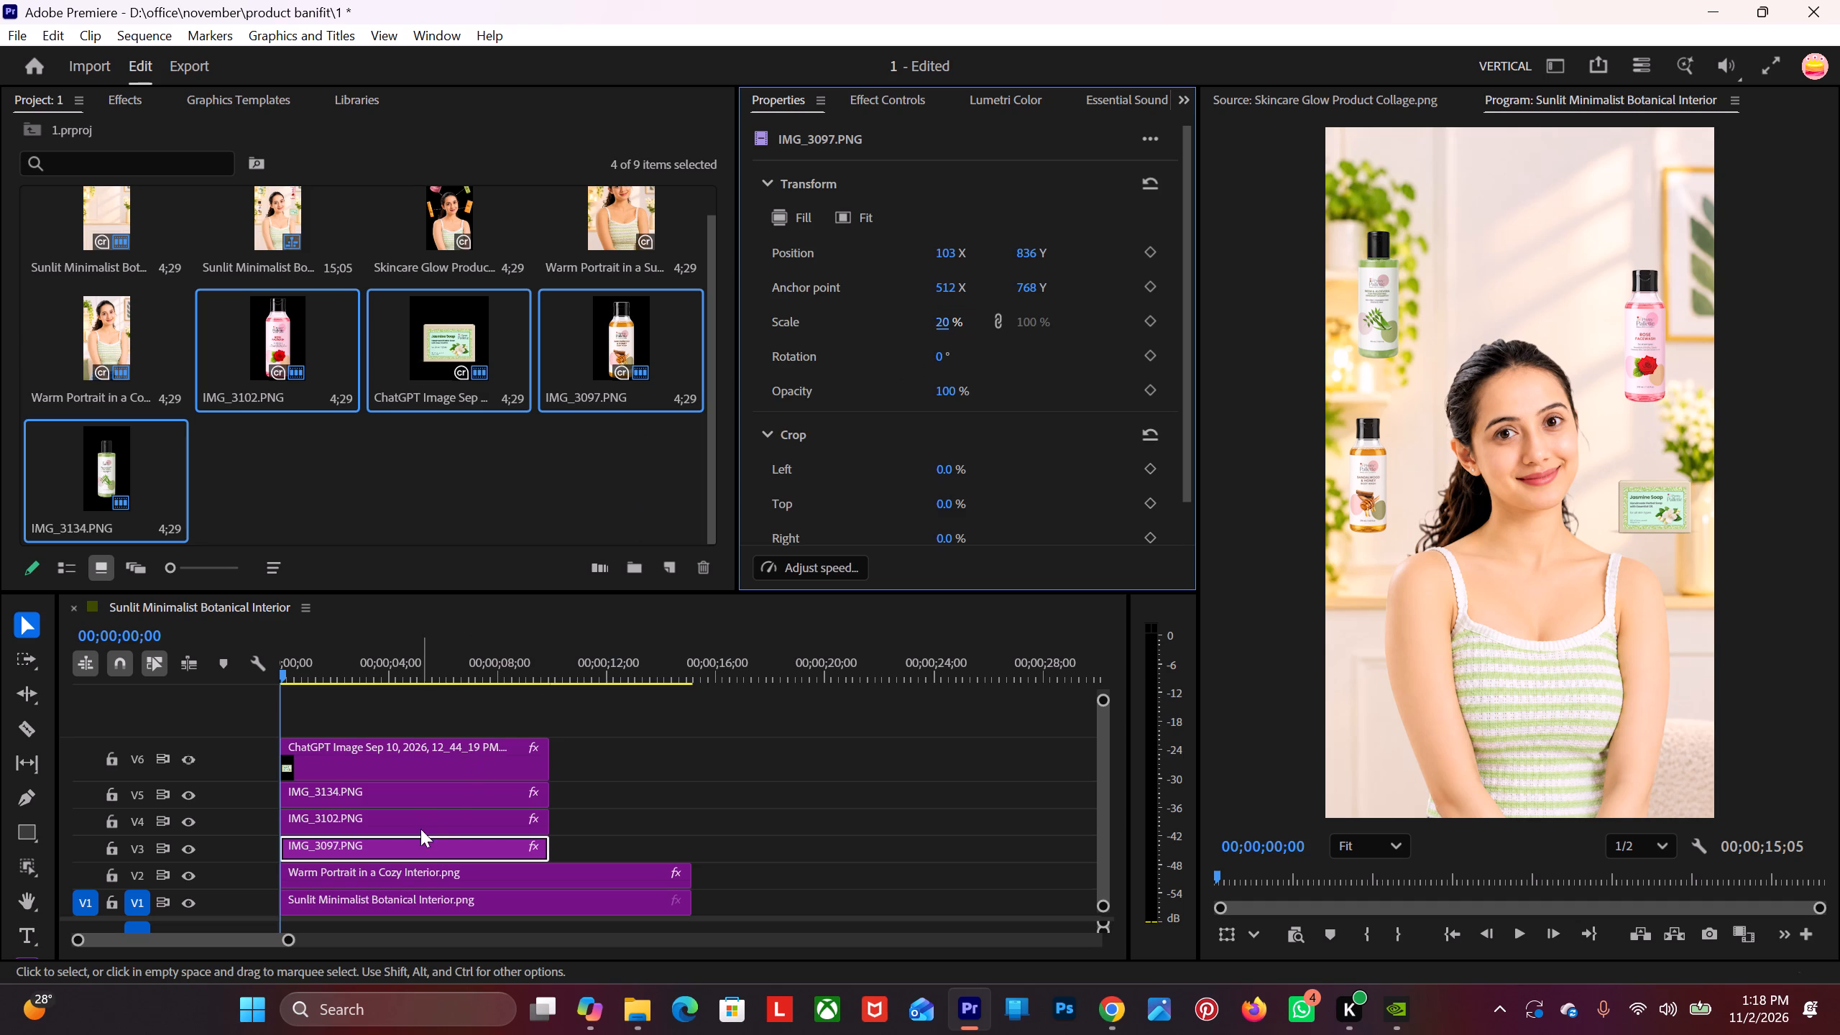
left_click(419, 816)
left_click(957, 316)
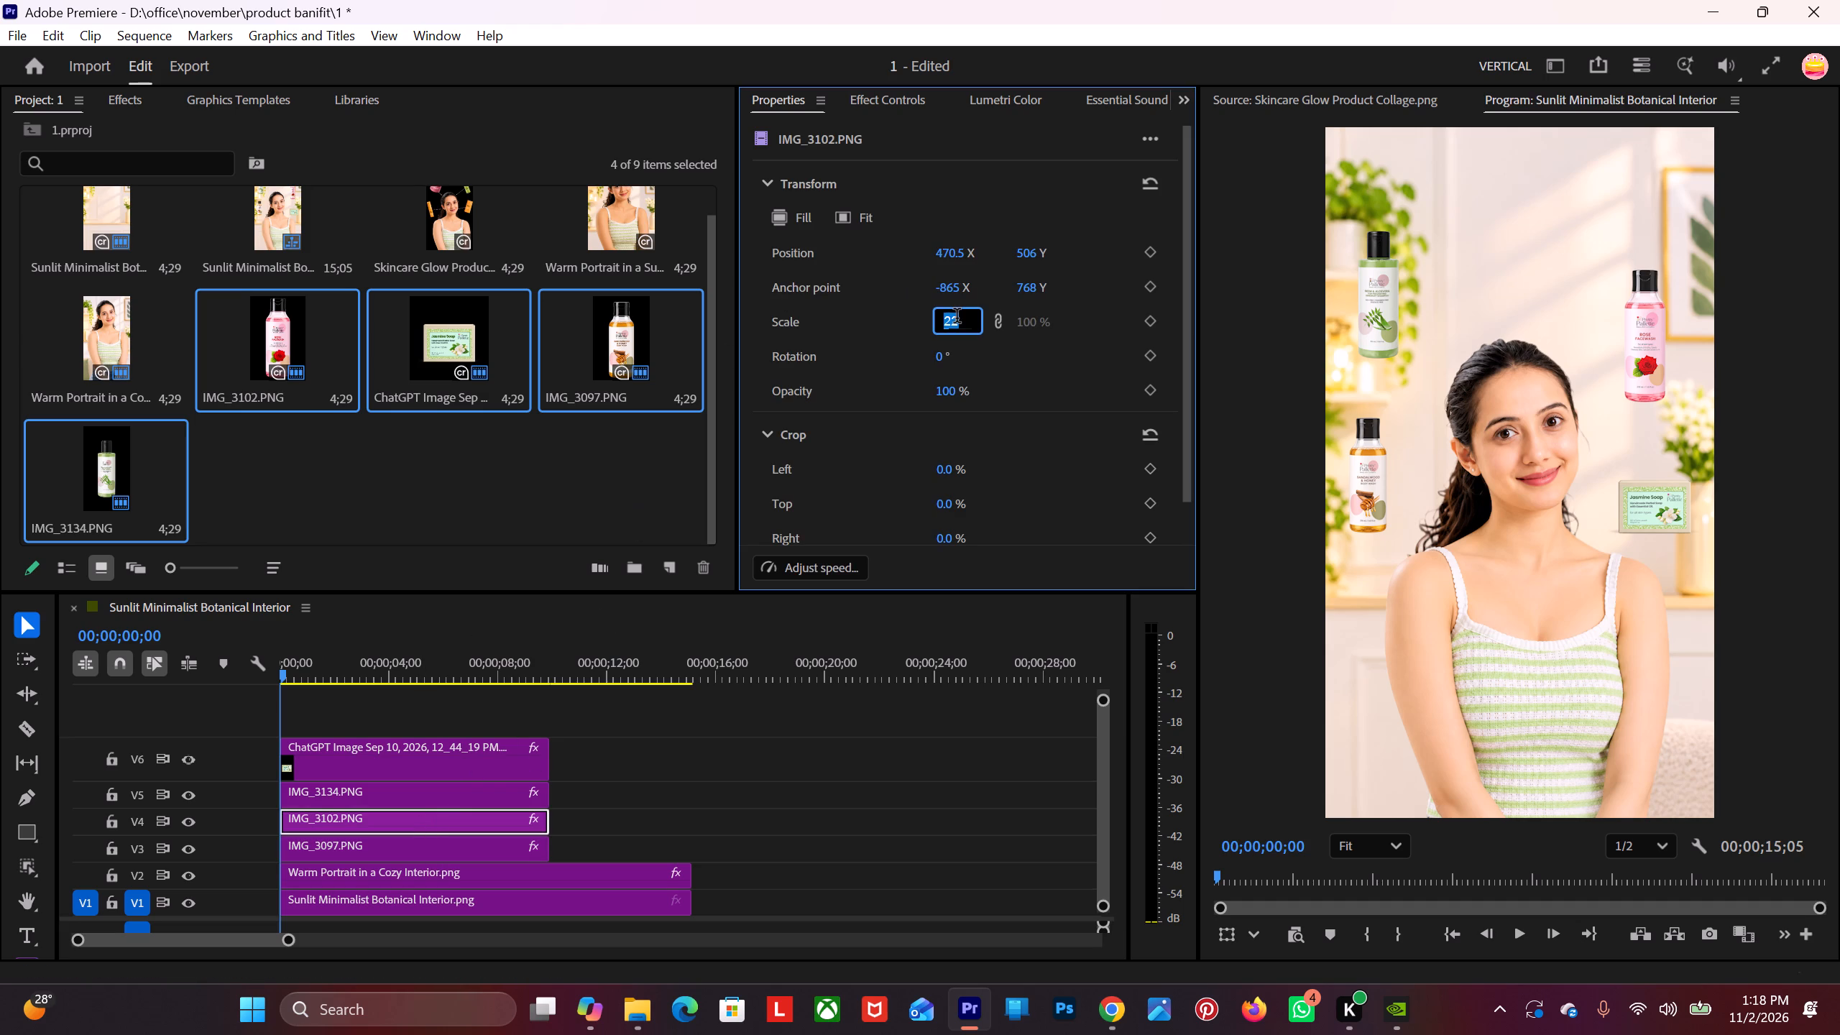
type("20")
key("Return")
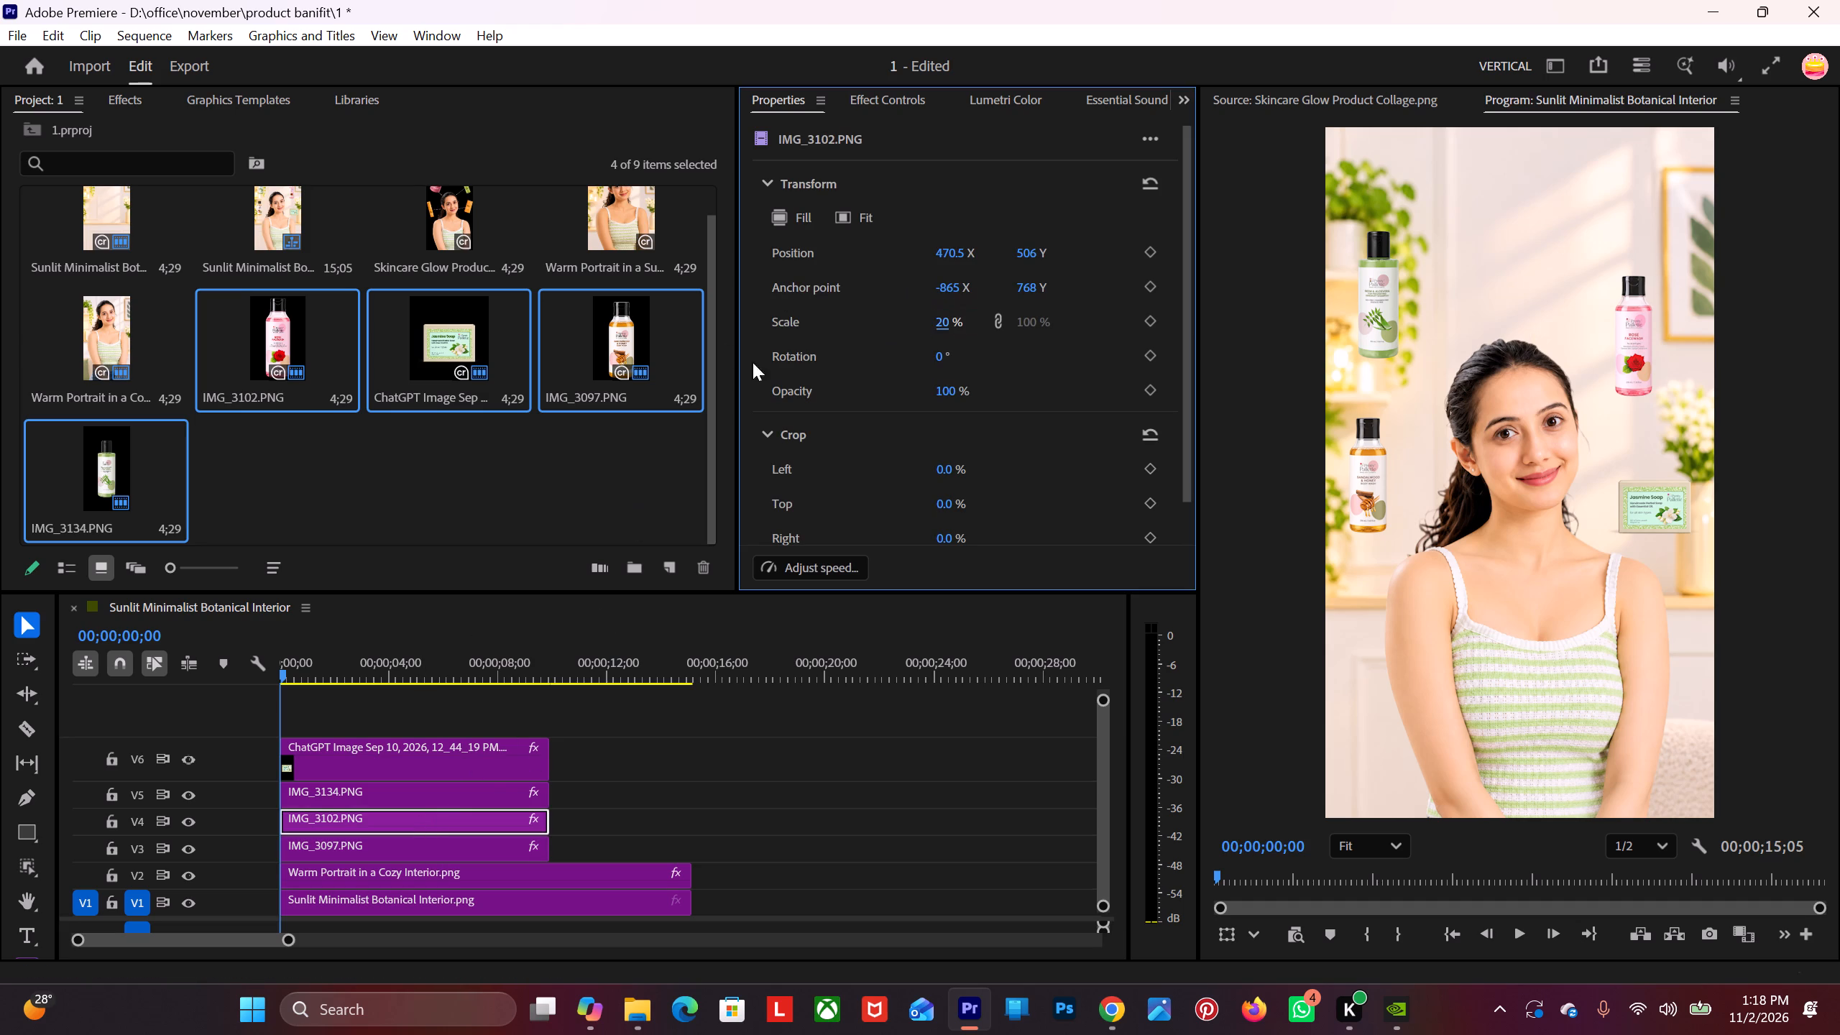
left_click(426, 788)
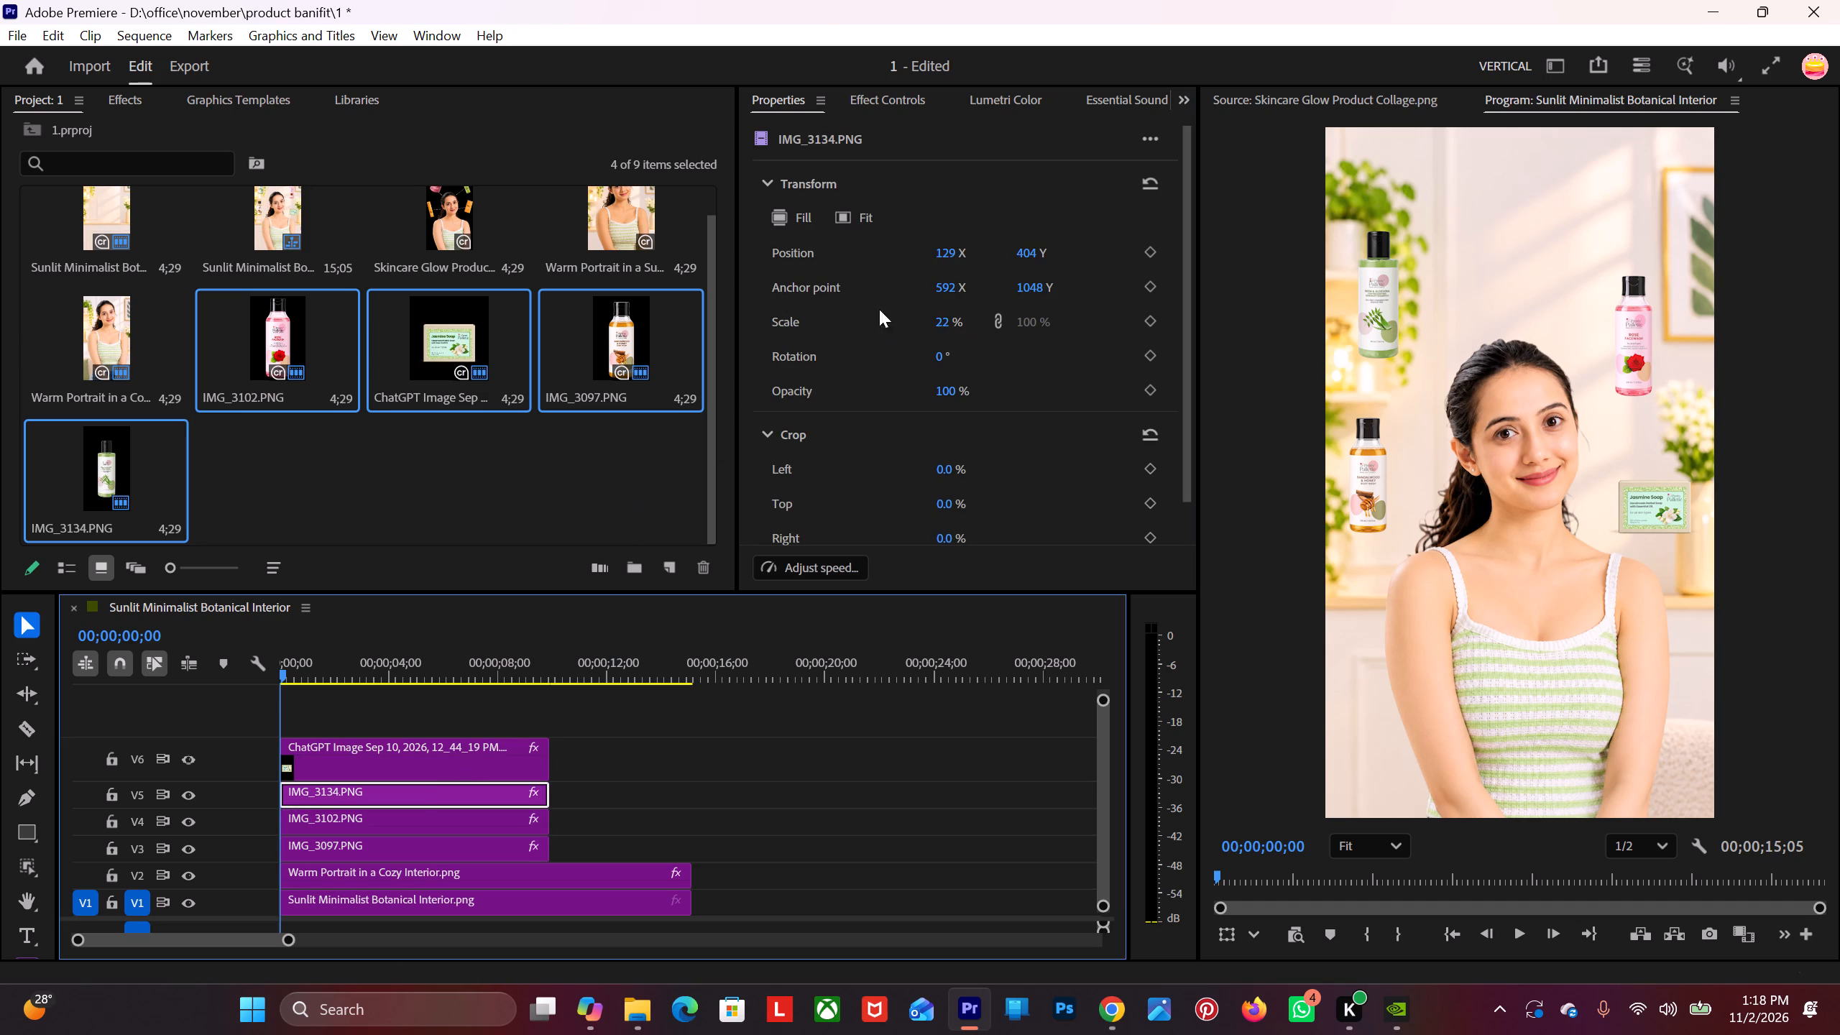
left_click(957, 322)
type("20")
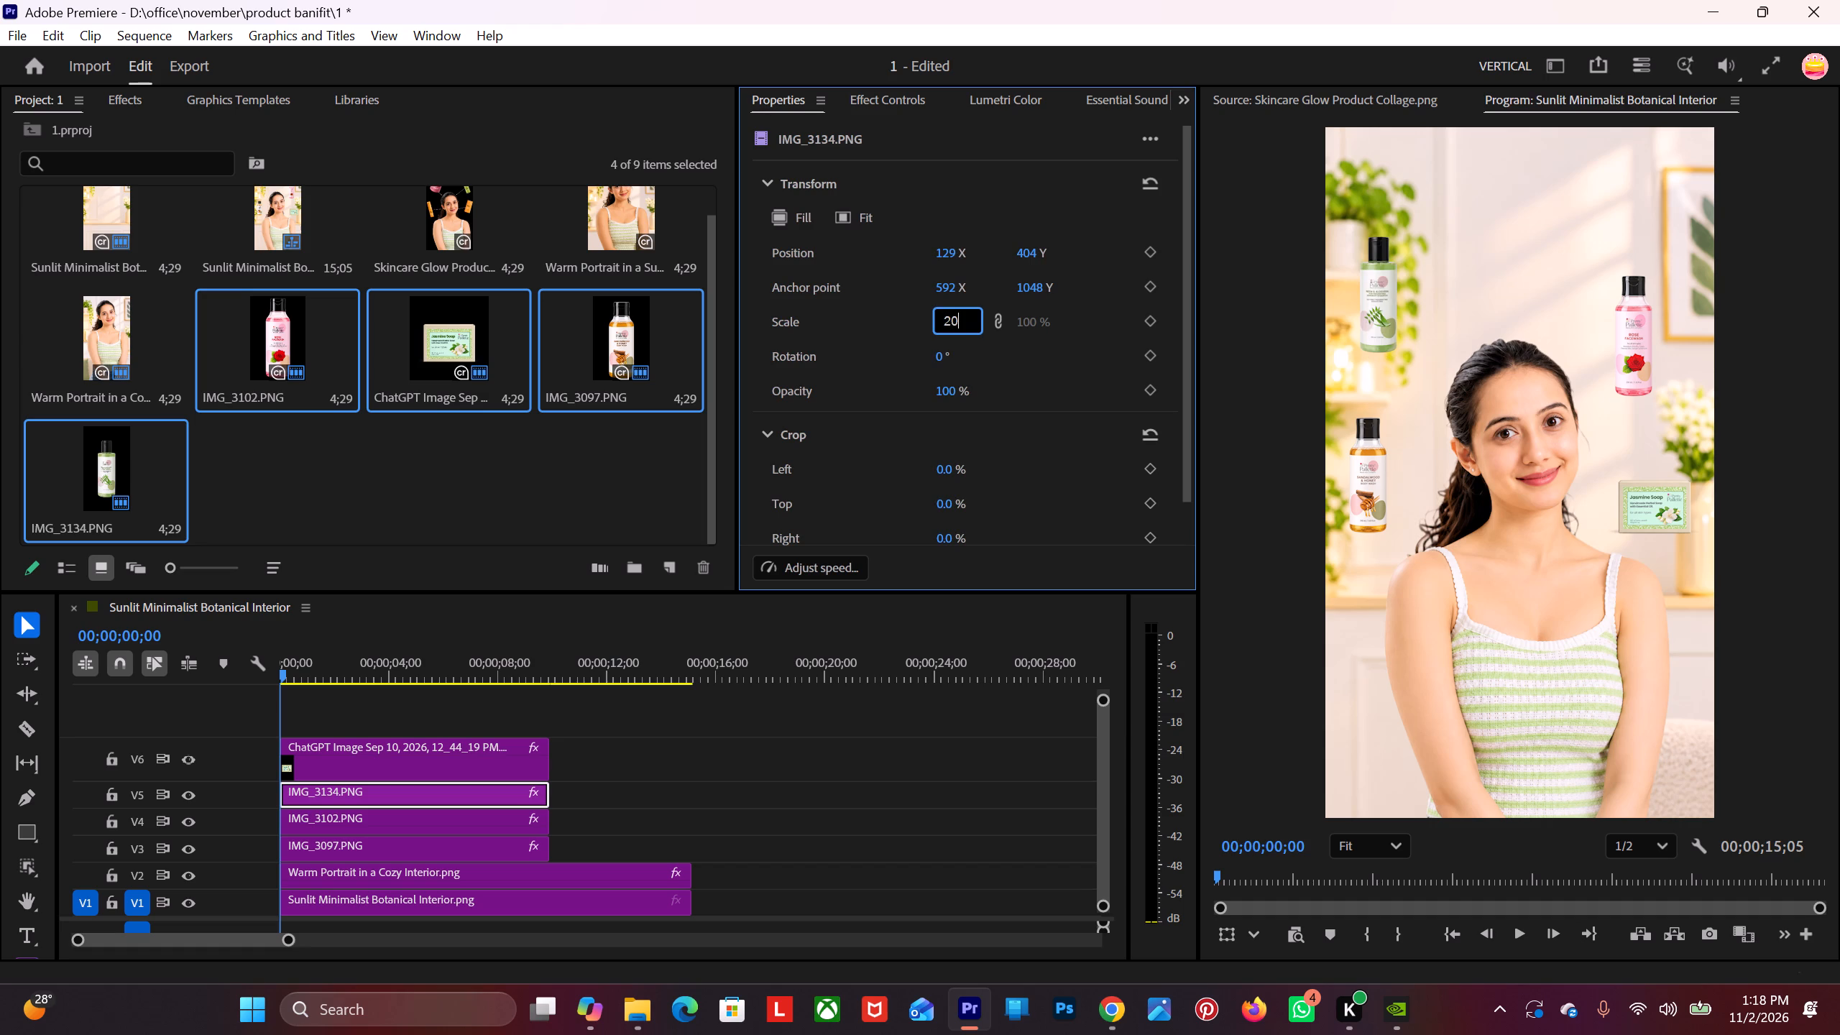
key("Return")
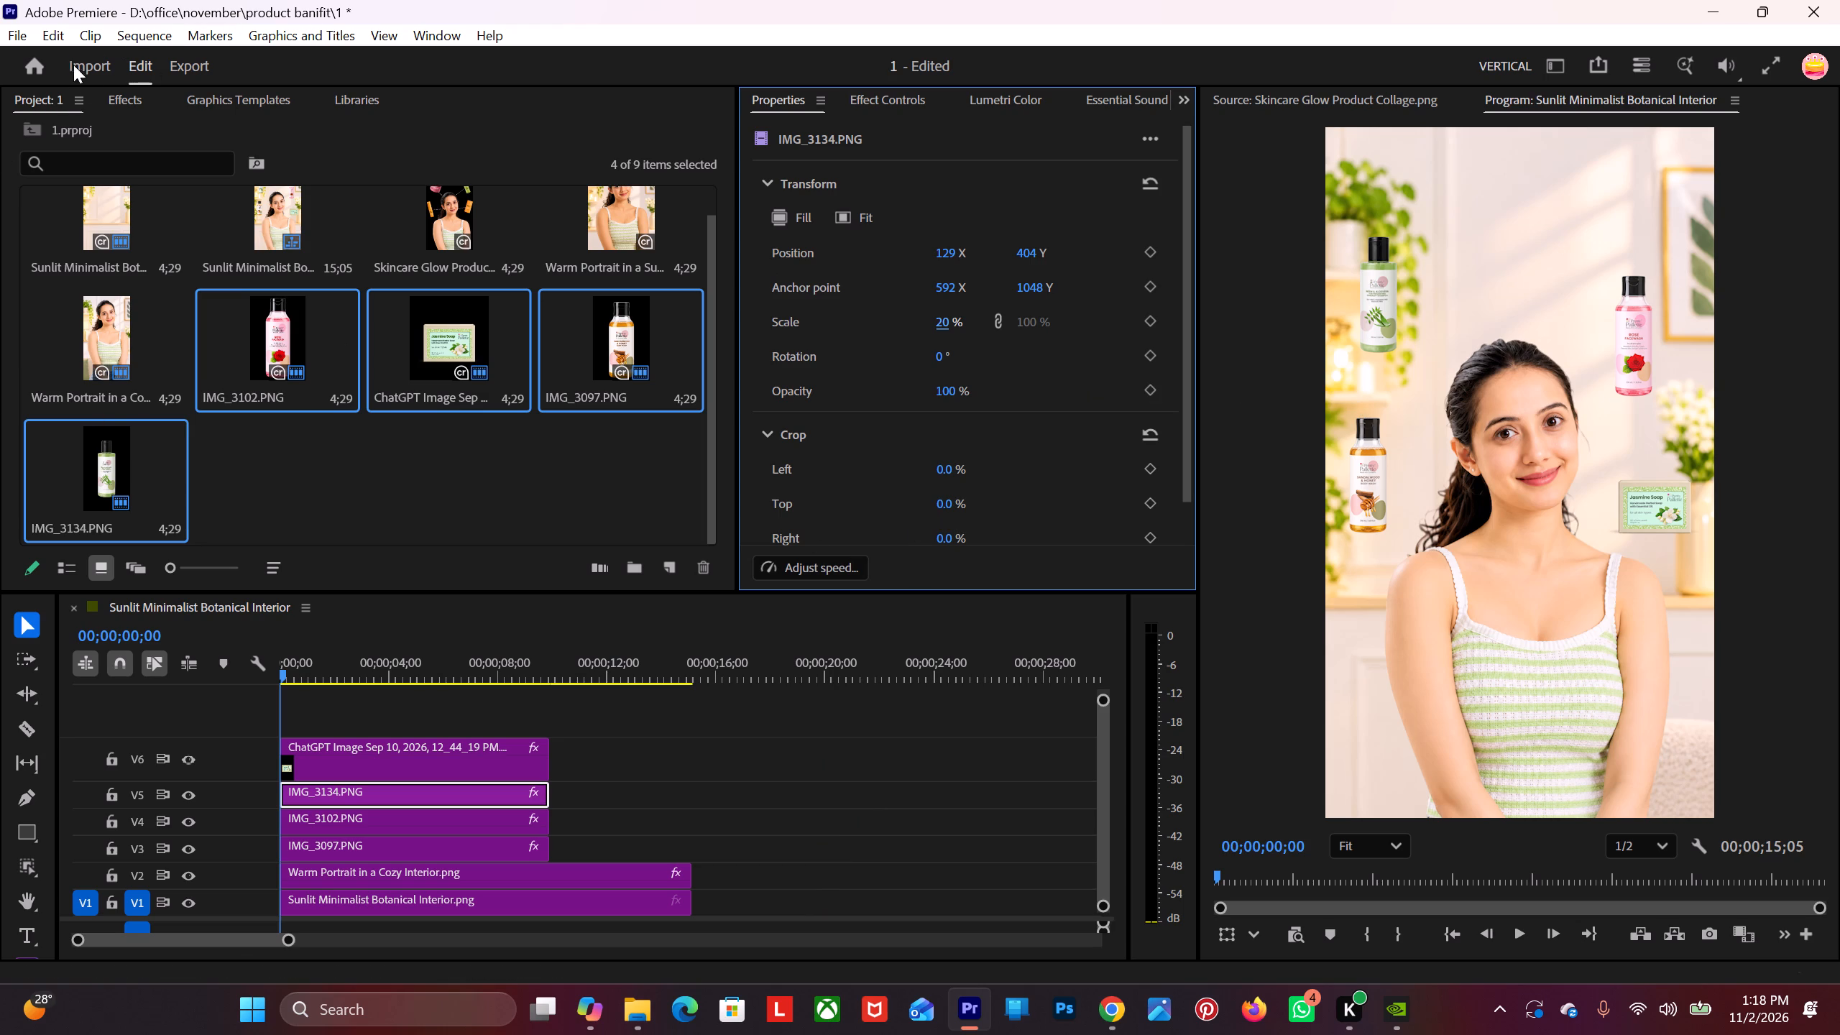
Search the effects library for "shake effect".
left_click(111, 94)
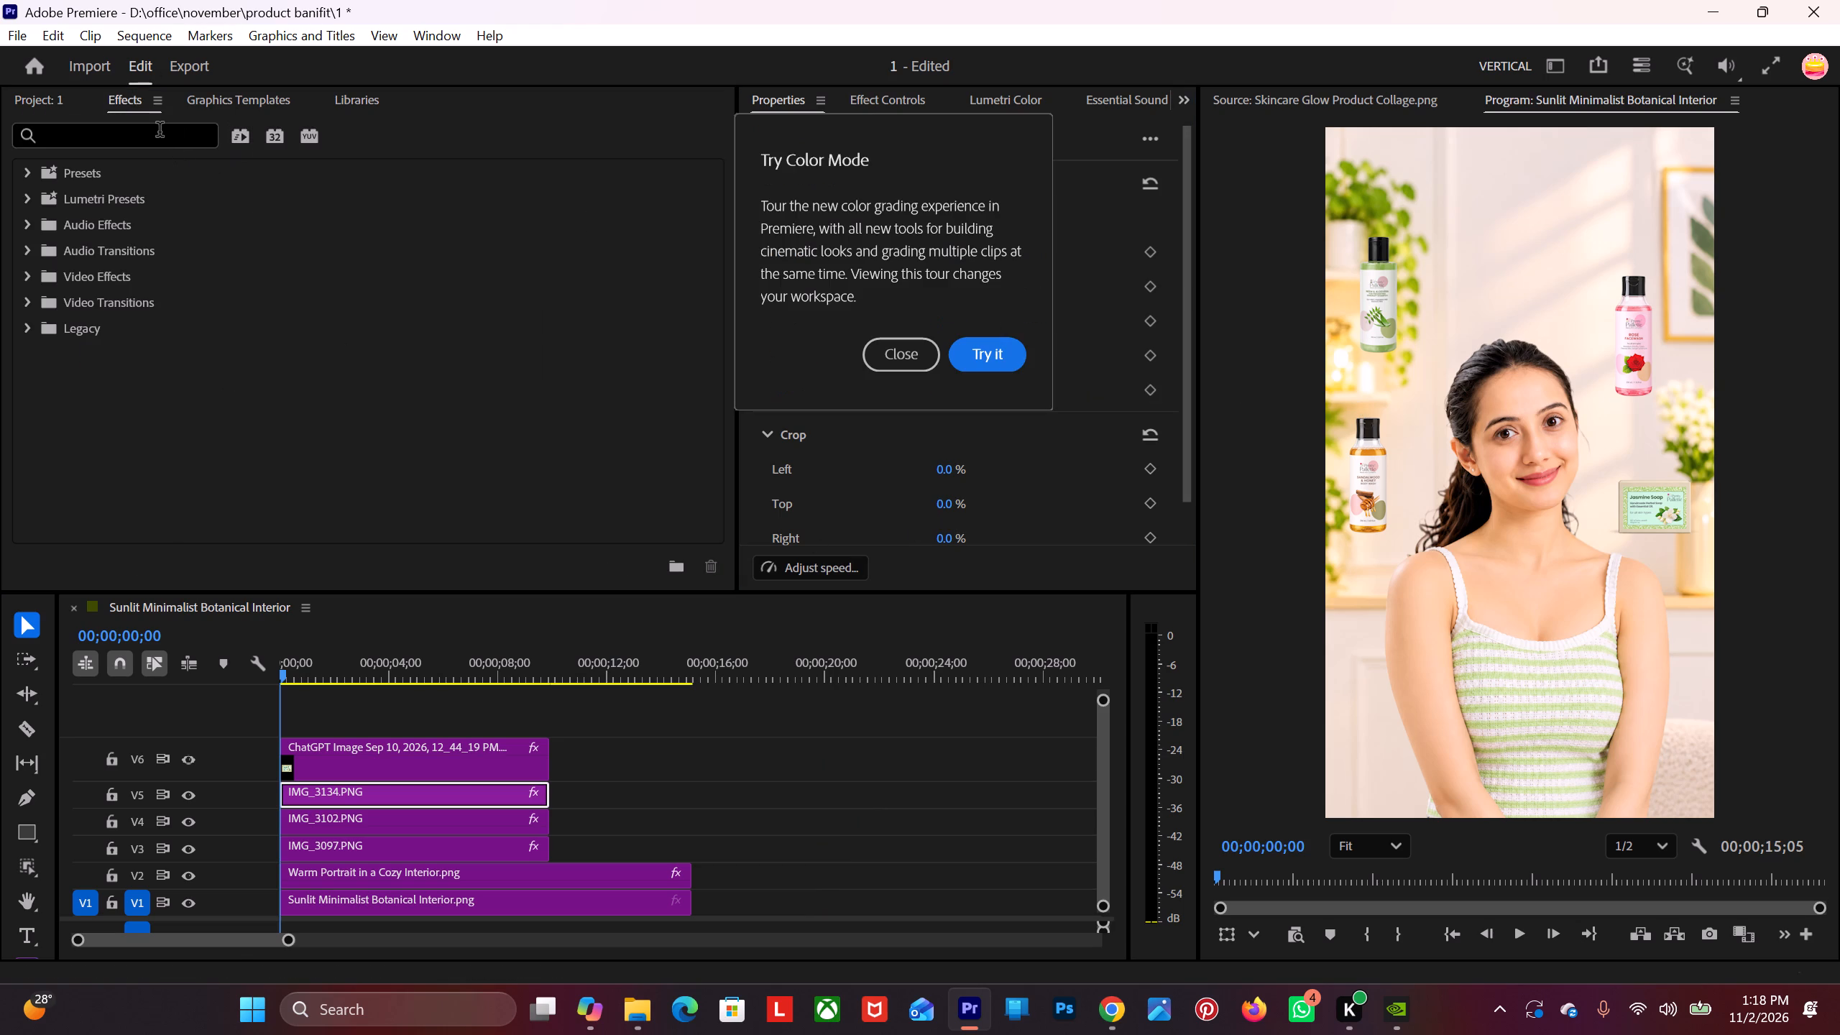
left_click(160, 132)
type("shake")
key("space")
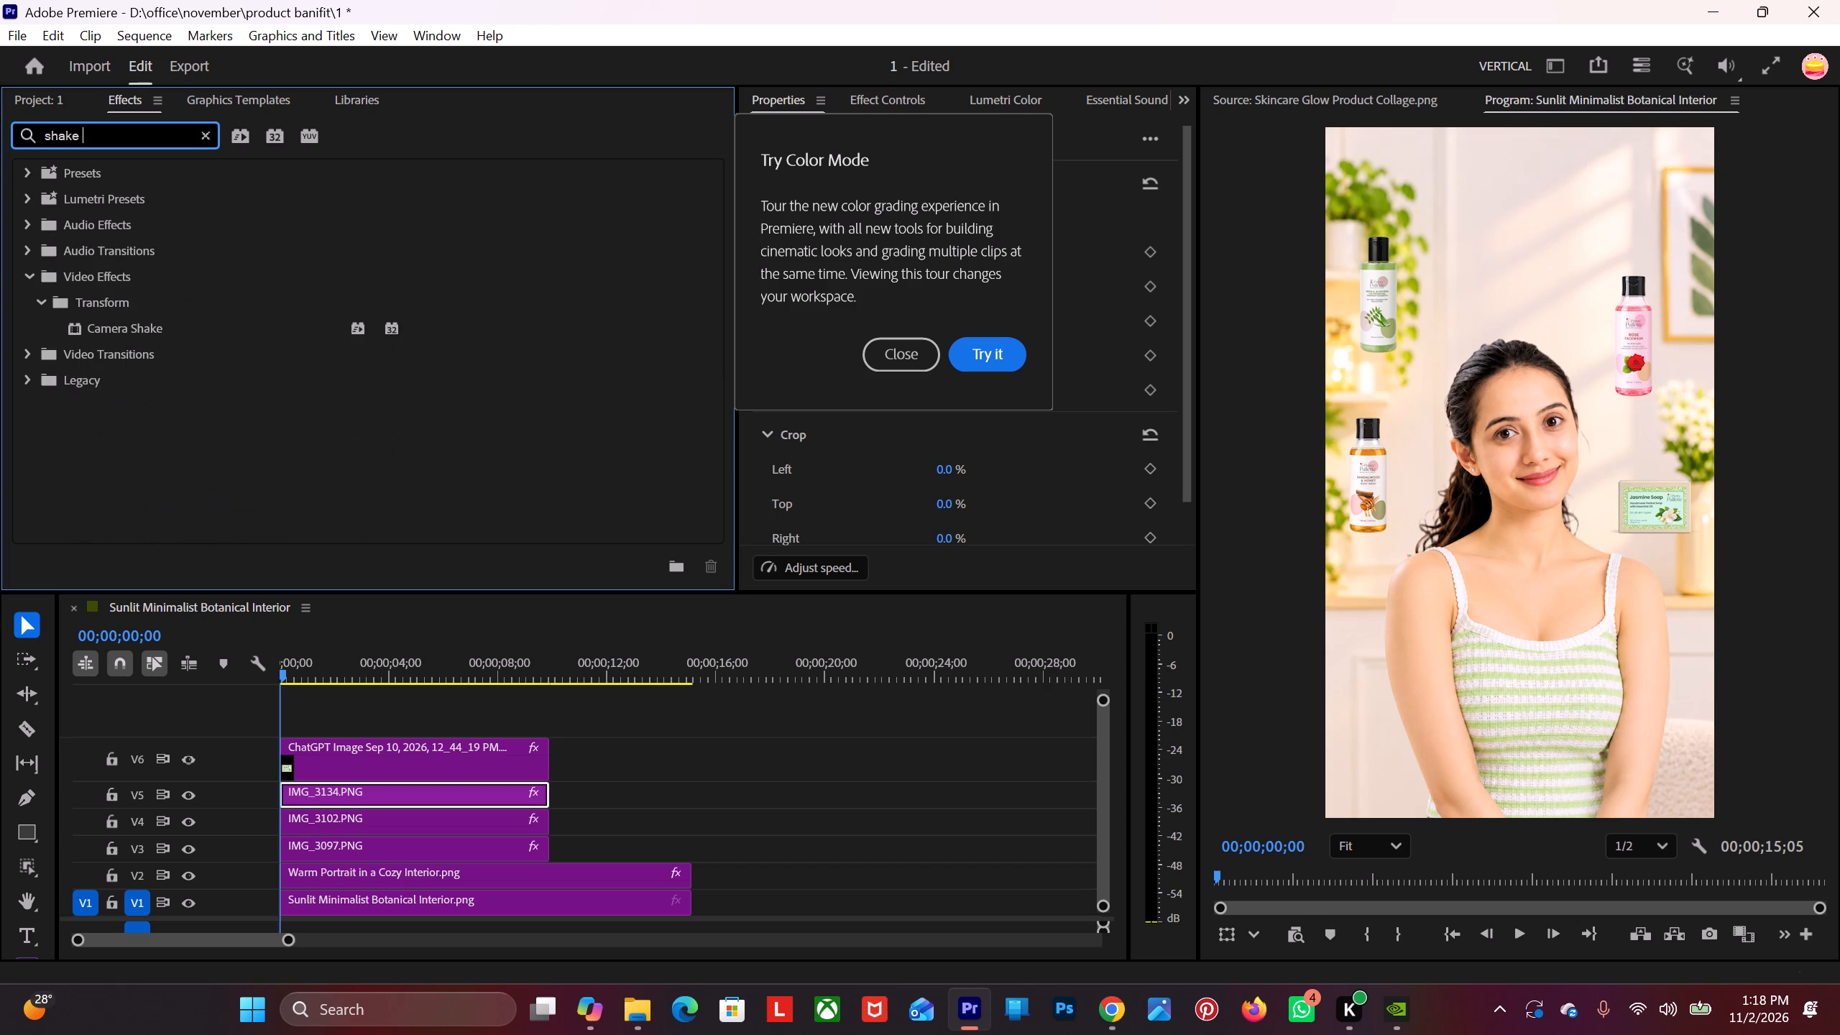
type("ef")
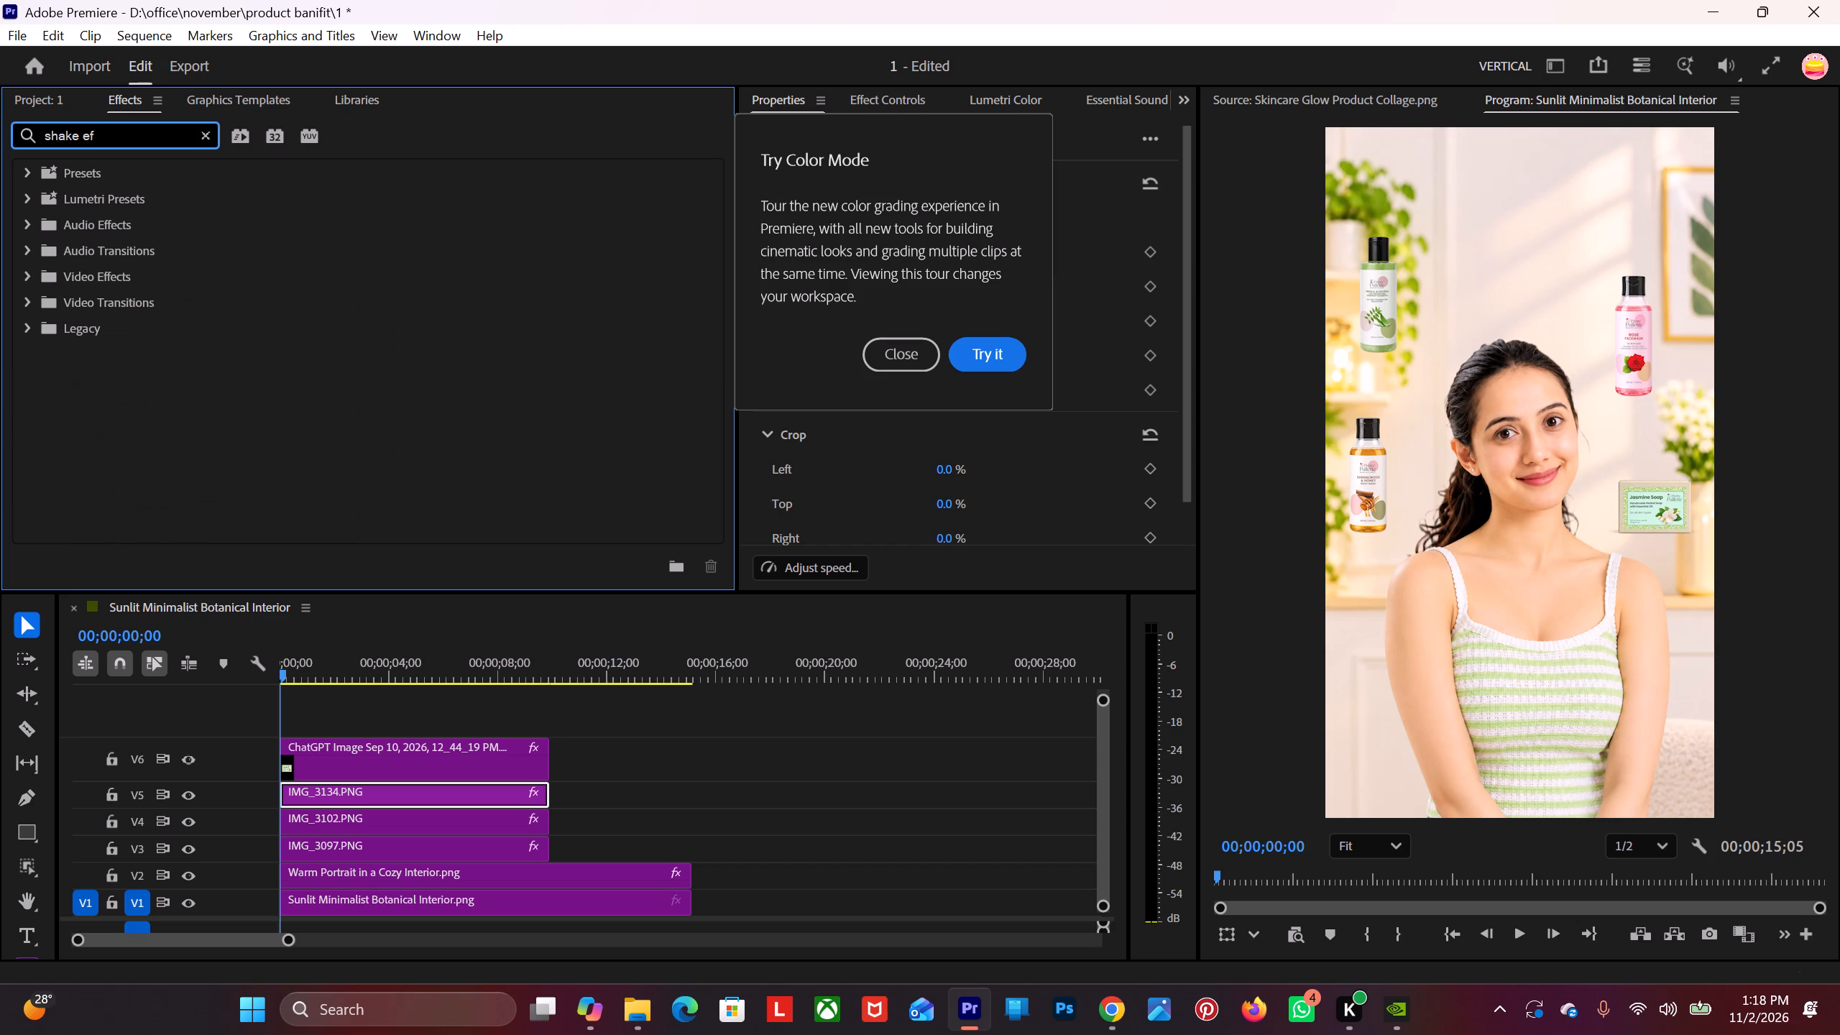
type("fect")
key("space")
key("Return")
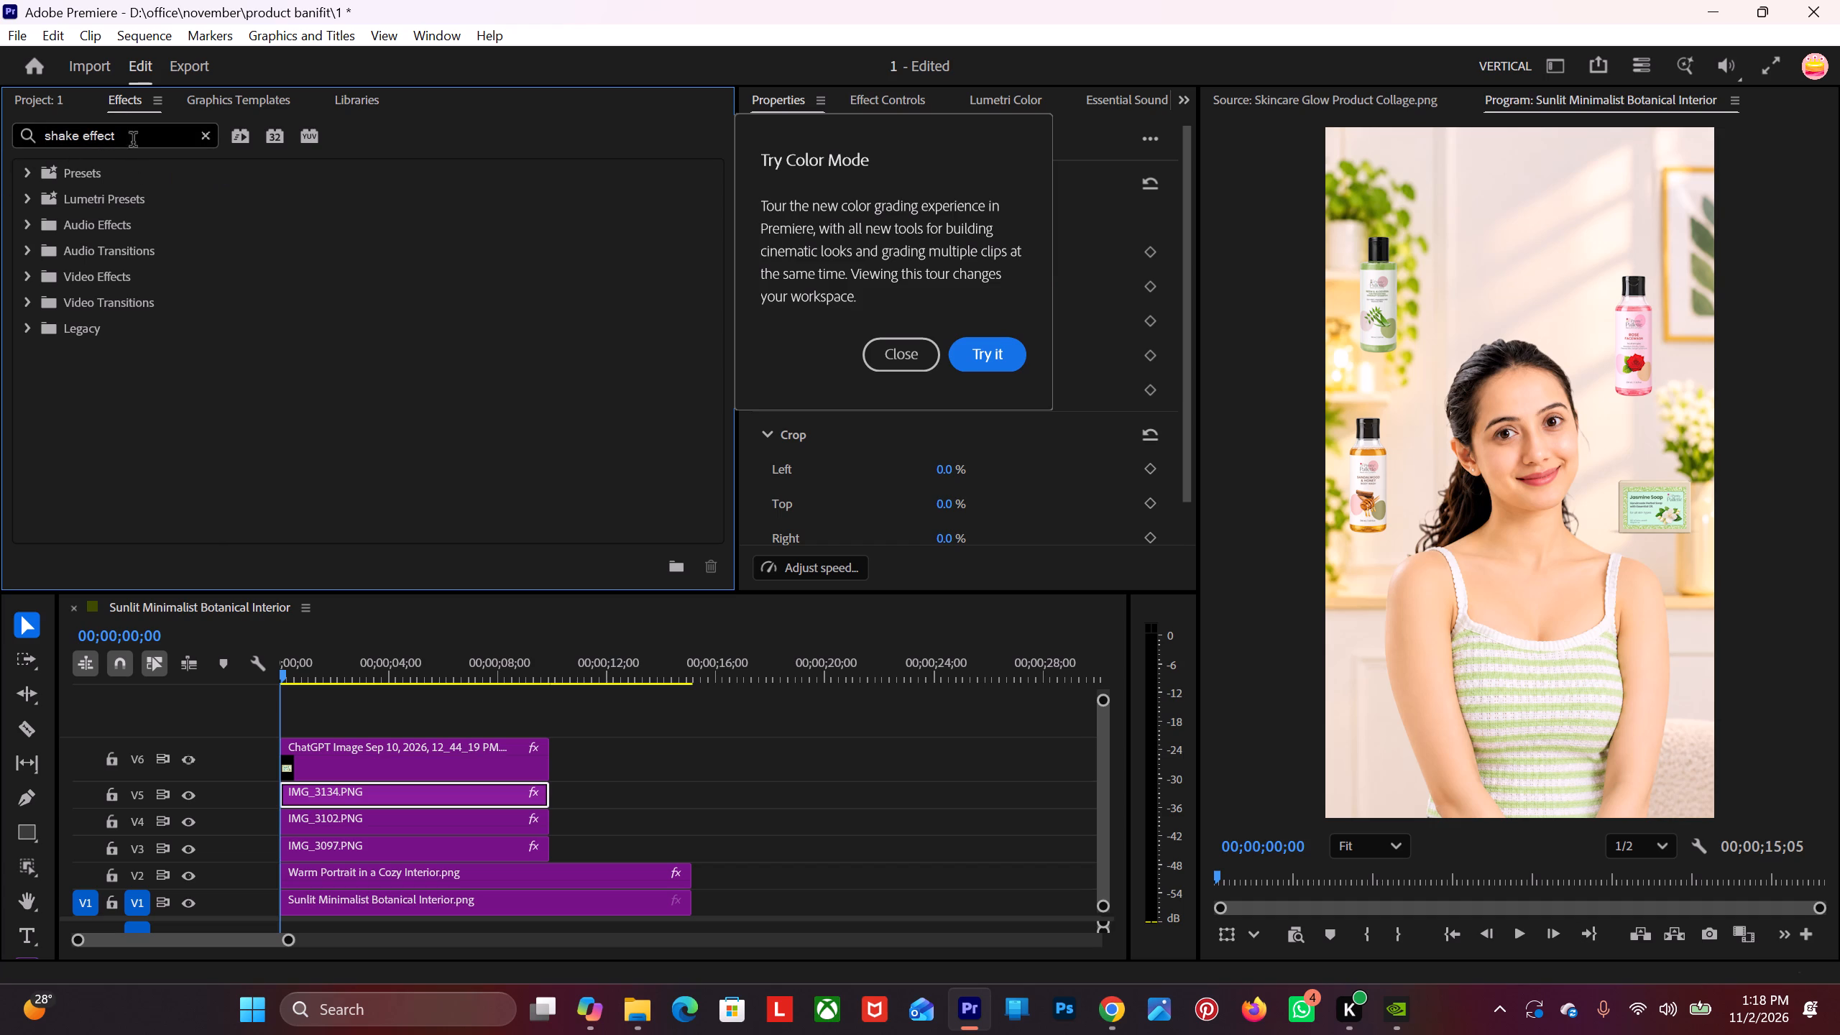
Search the effects library for "camera shake".
left_click_drag(132, 138, 90, 144)
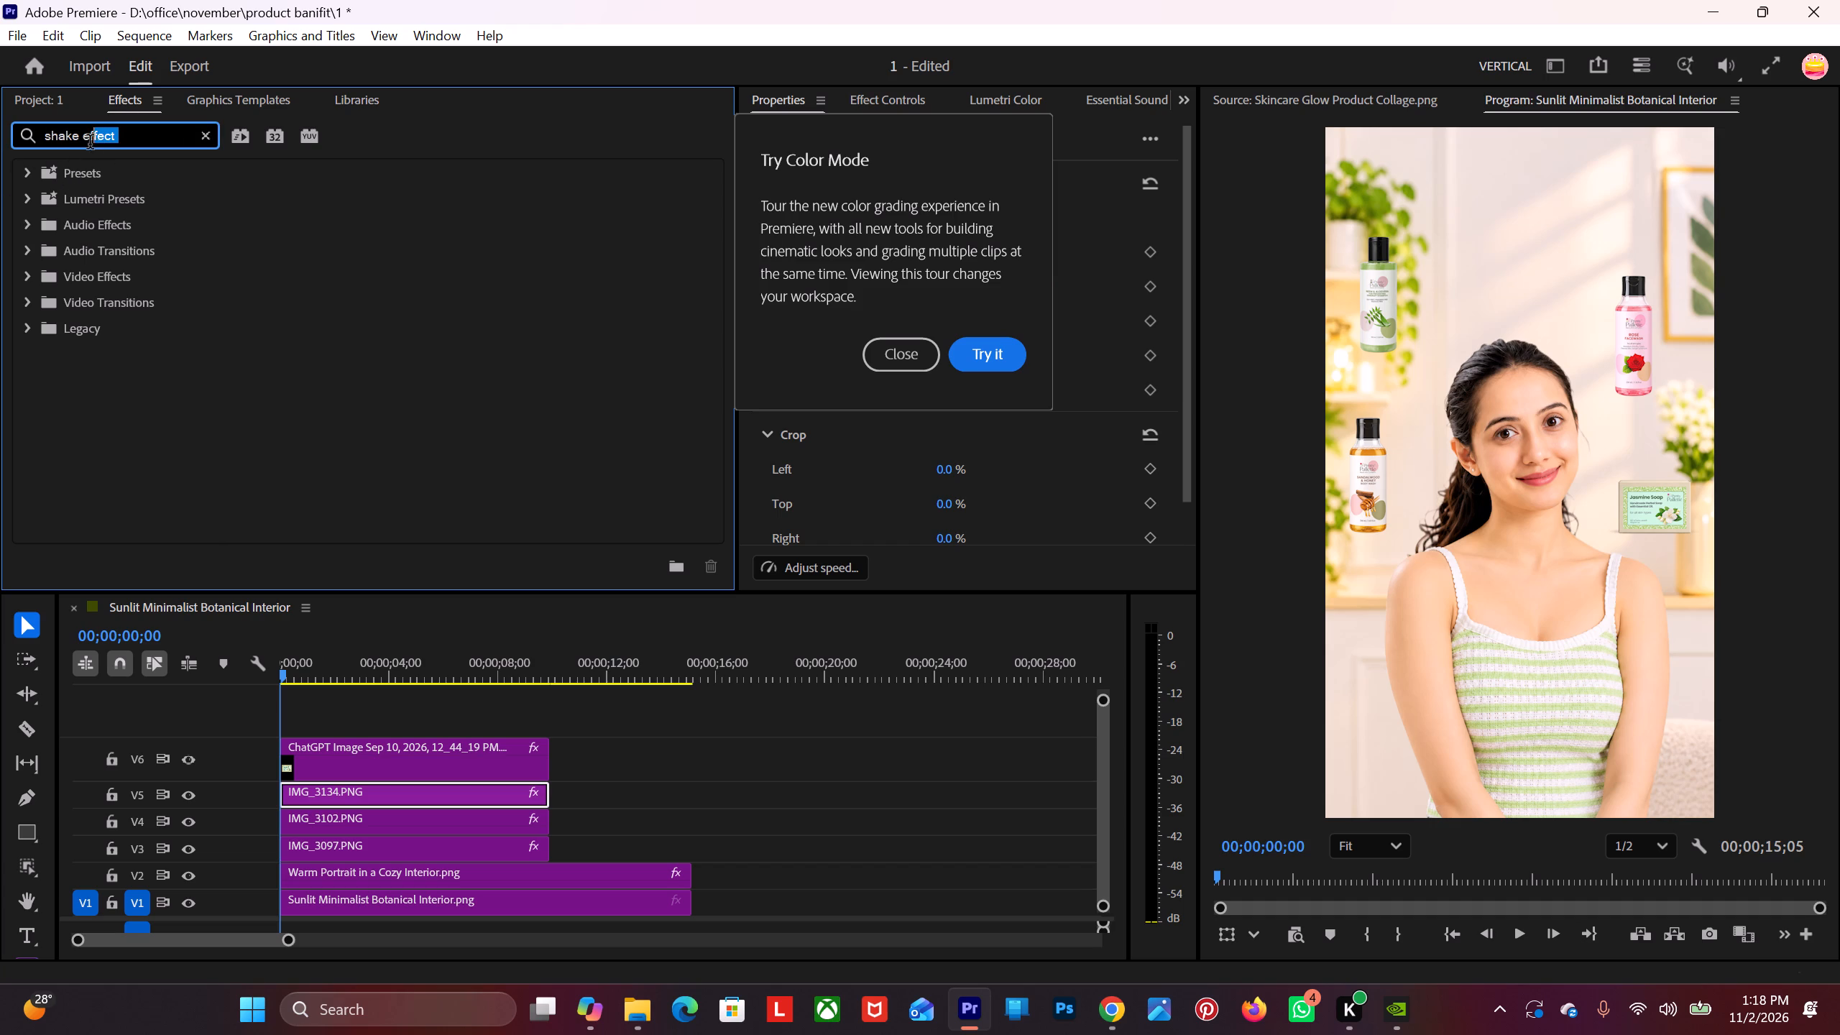
left_click_drag(90, 144, 80, 142)
key("BackSpace")
key("BackSpace")
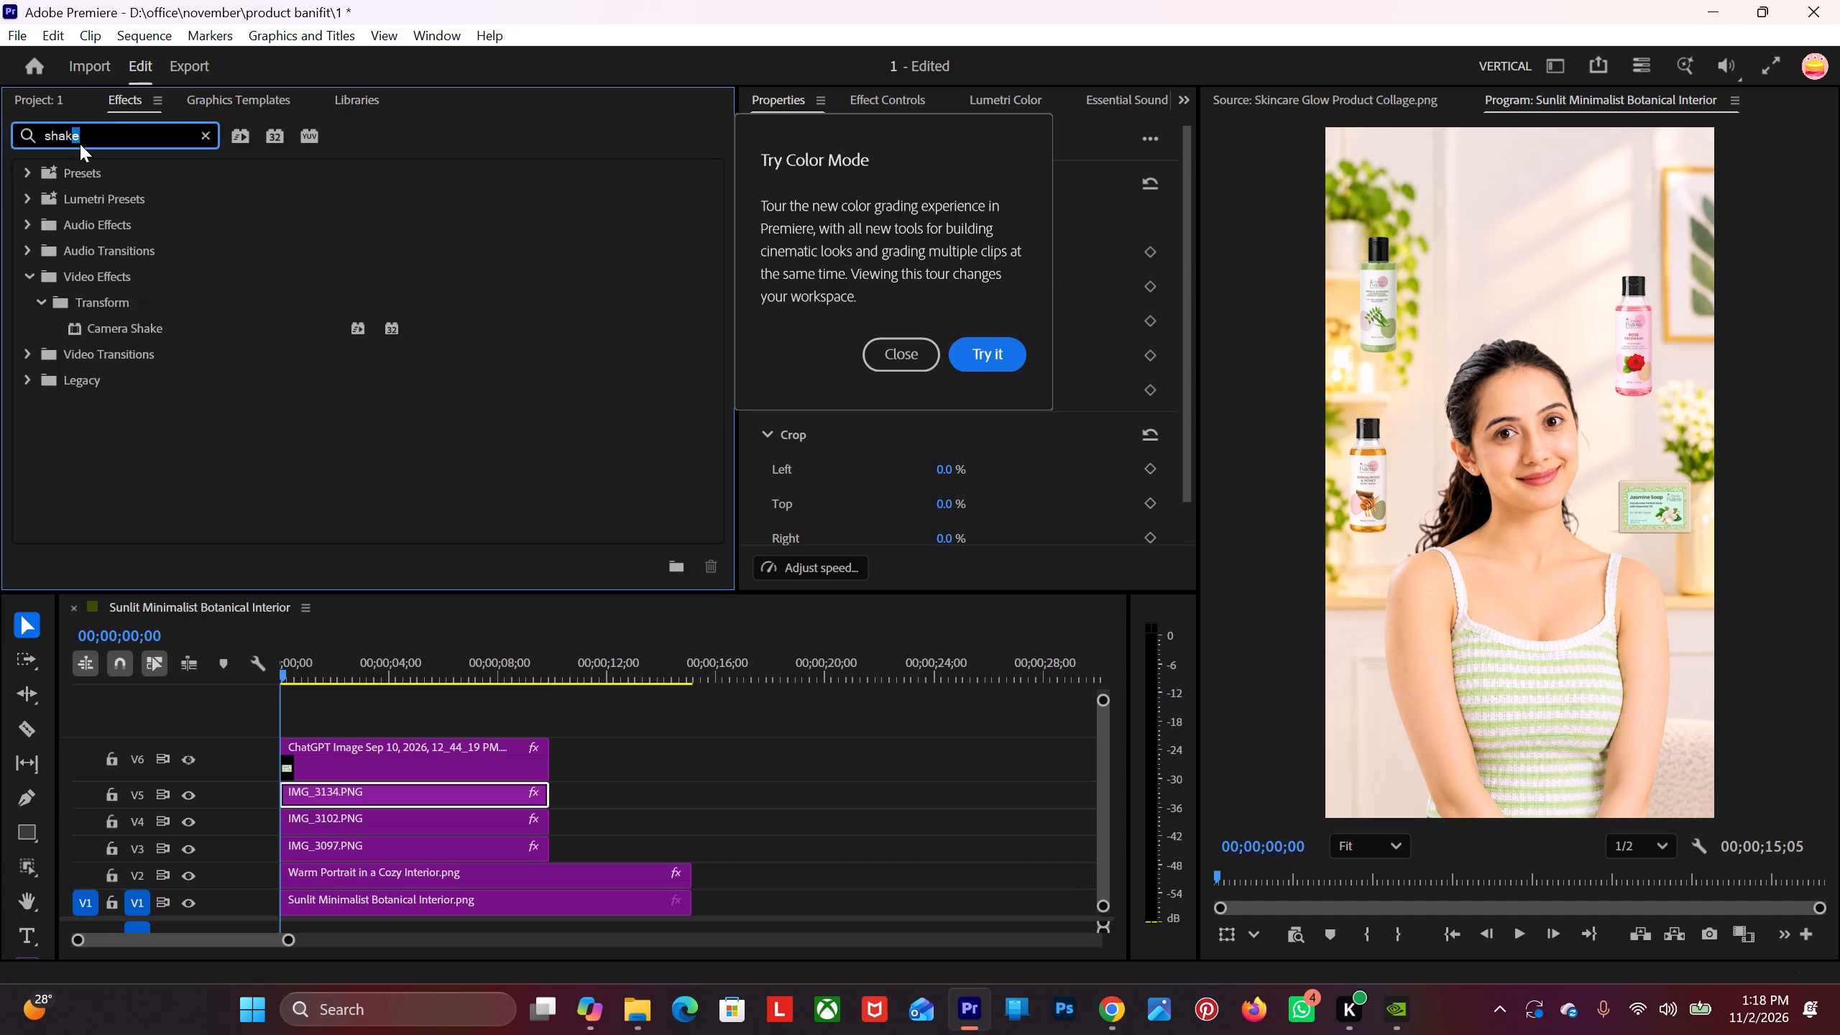
key("BackSpace")
key("BackSpace")
key("BackSpace")
key("BackSpace")
key("BackSpace")
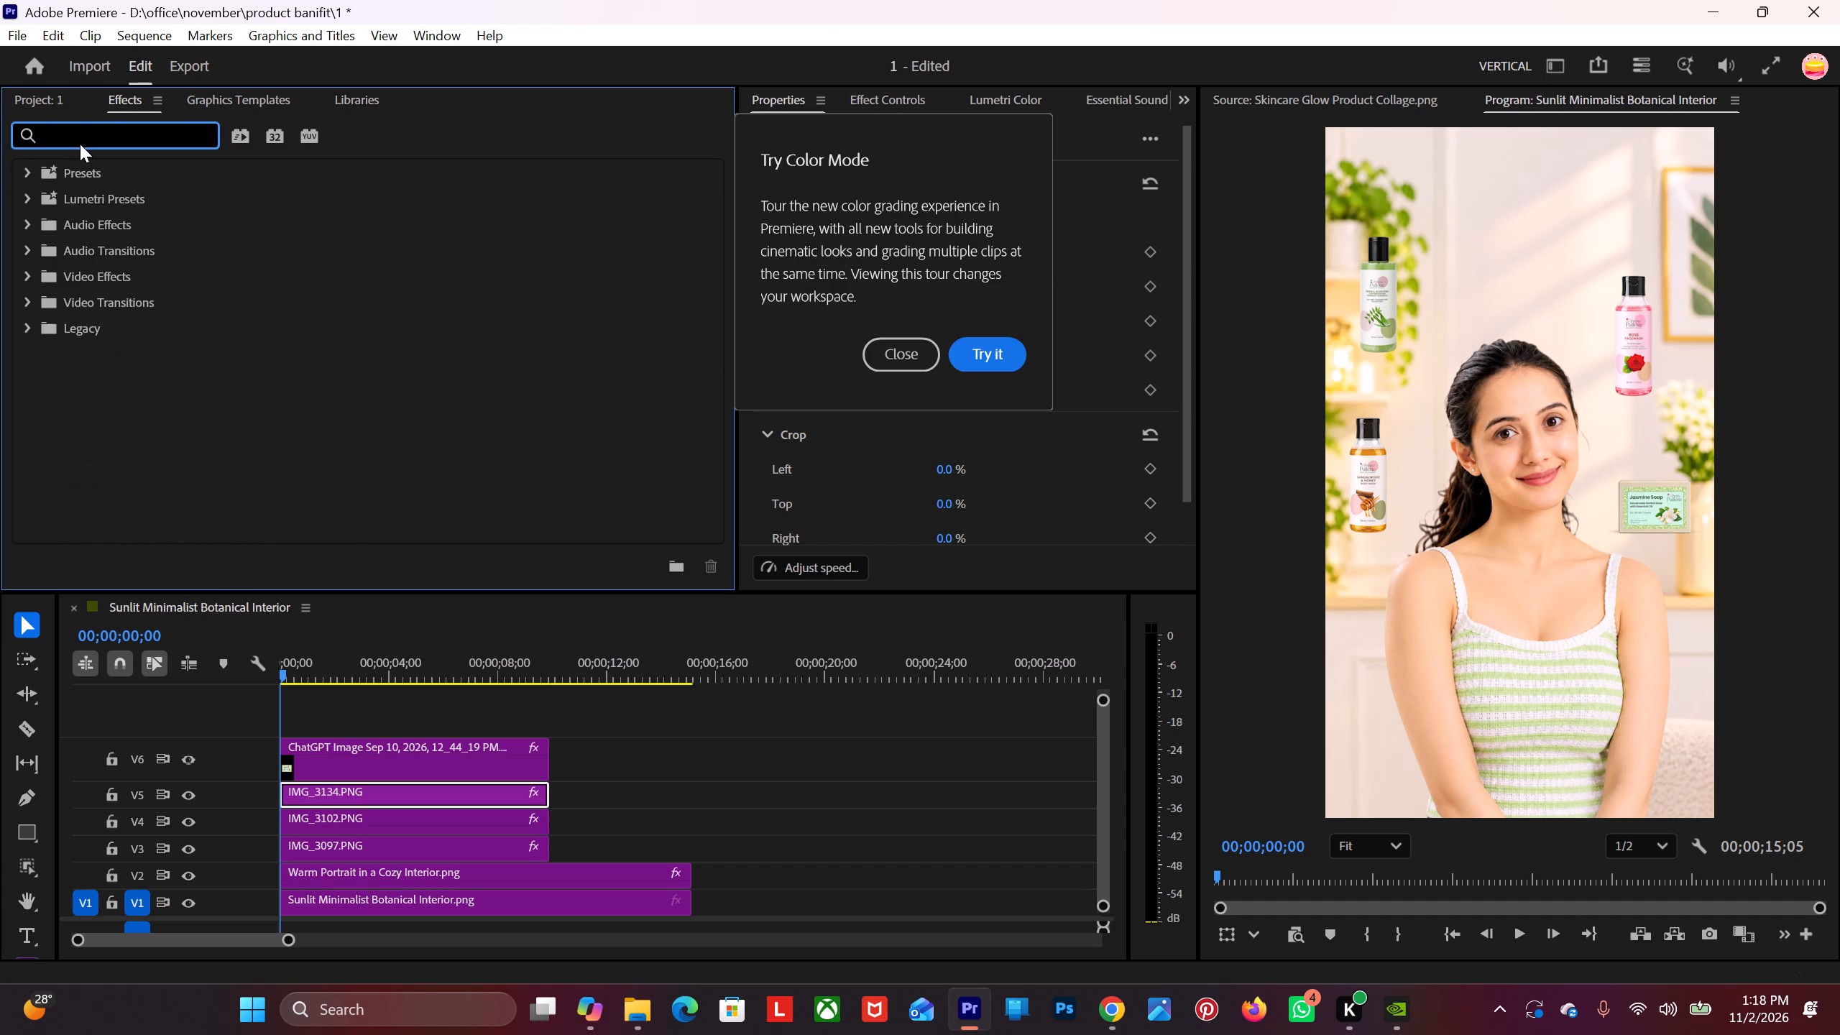
type("camr")
key("BackSpace")
type("er")
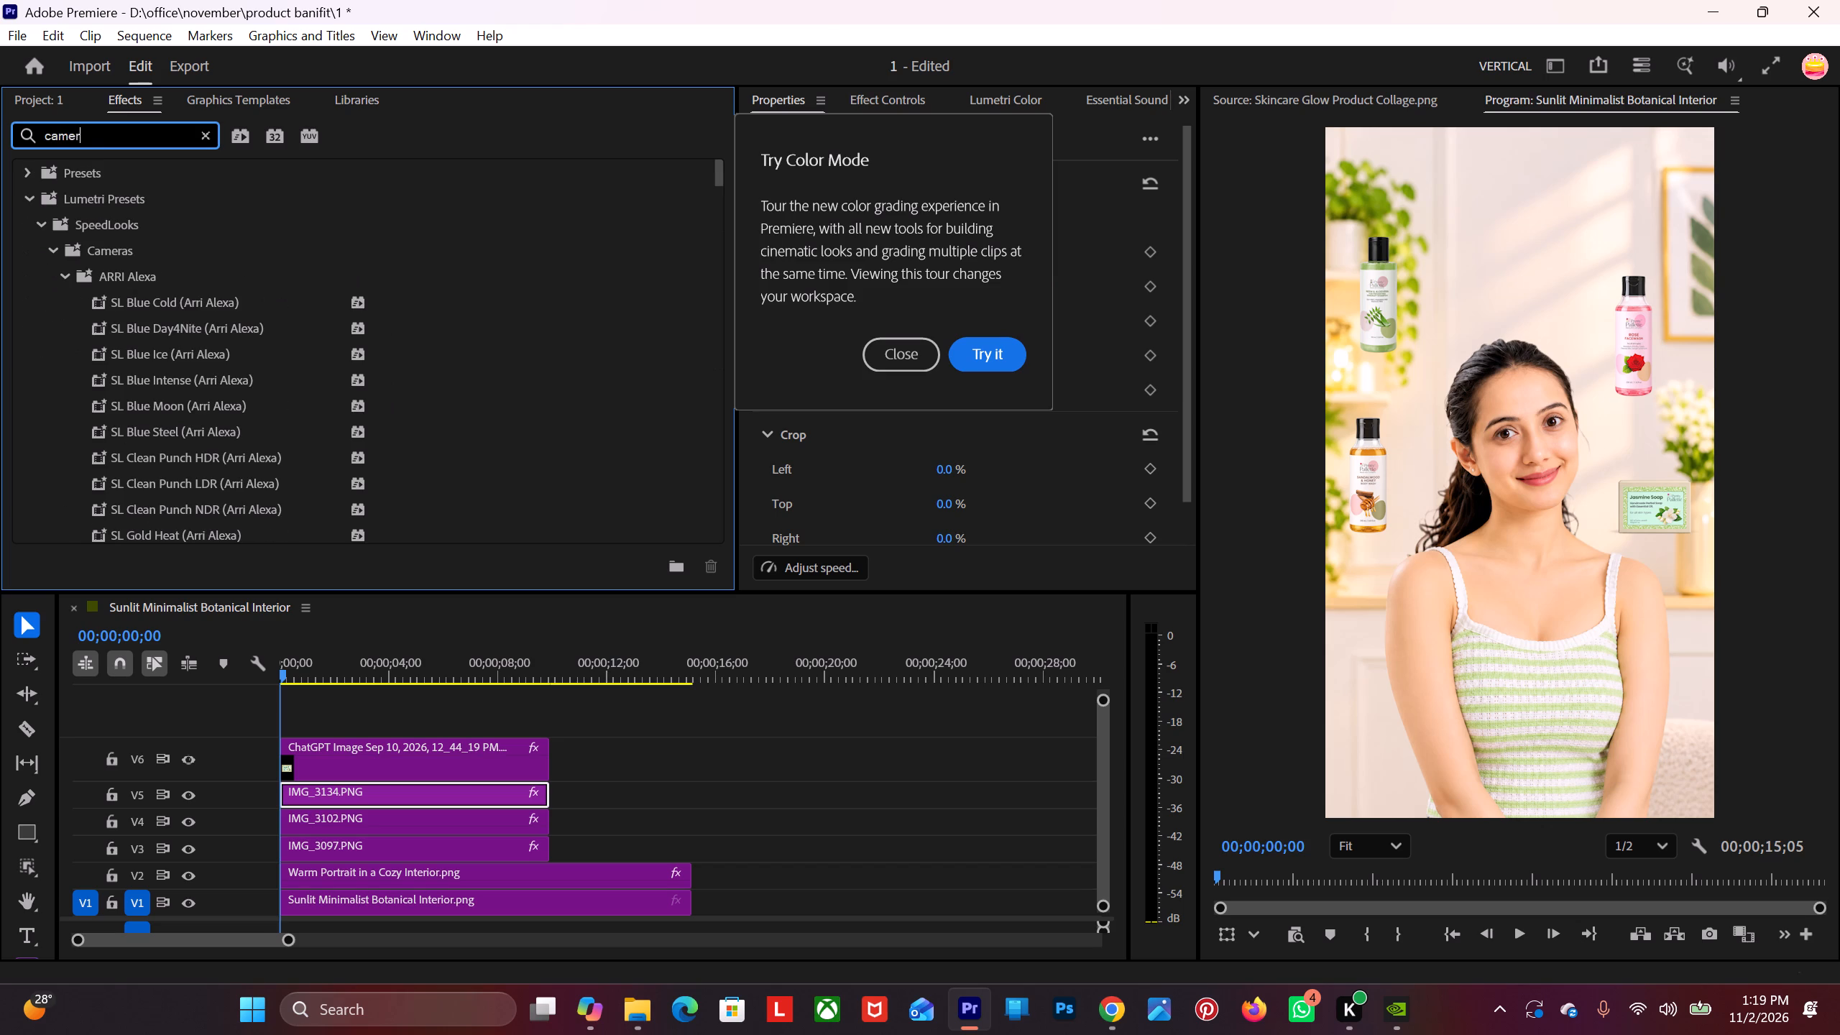
type("a c")
key("BackSpace")
type("shake")
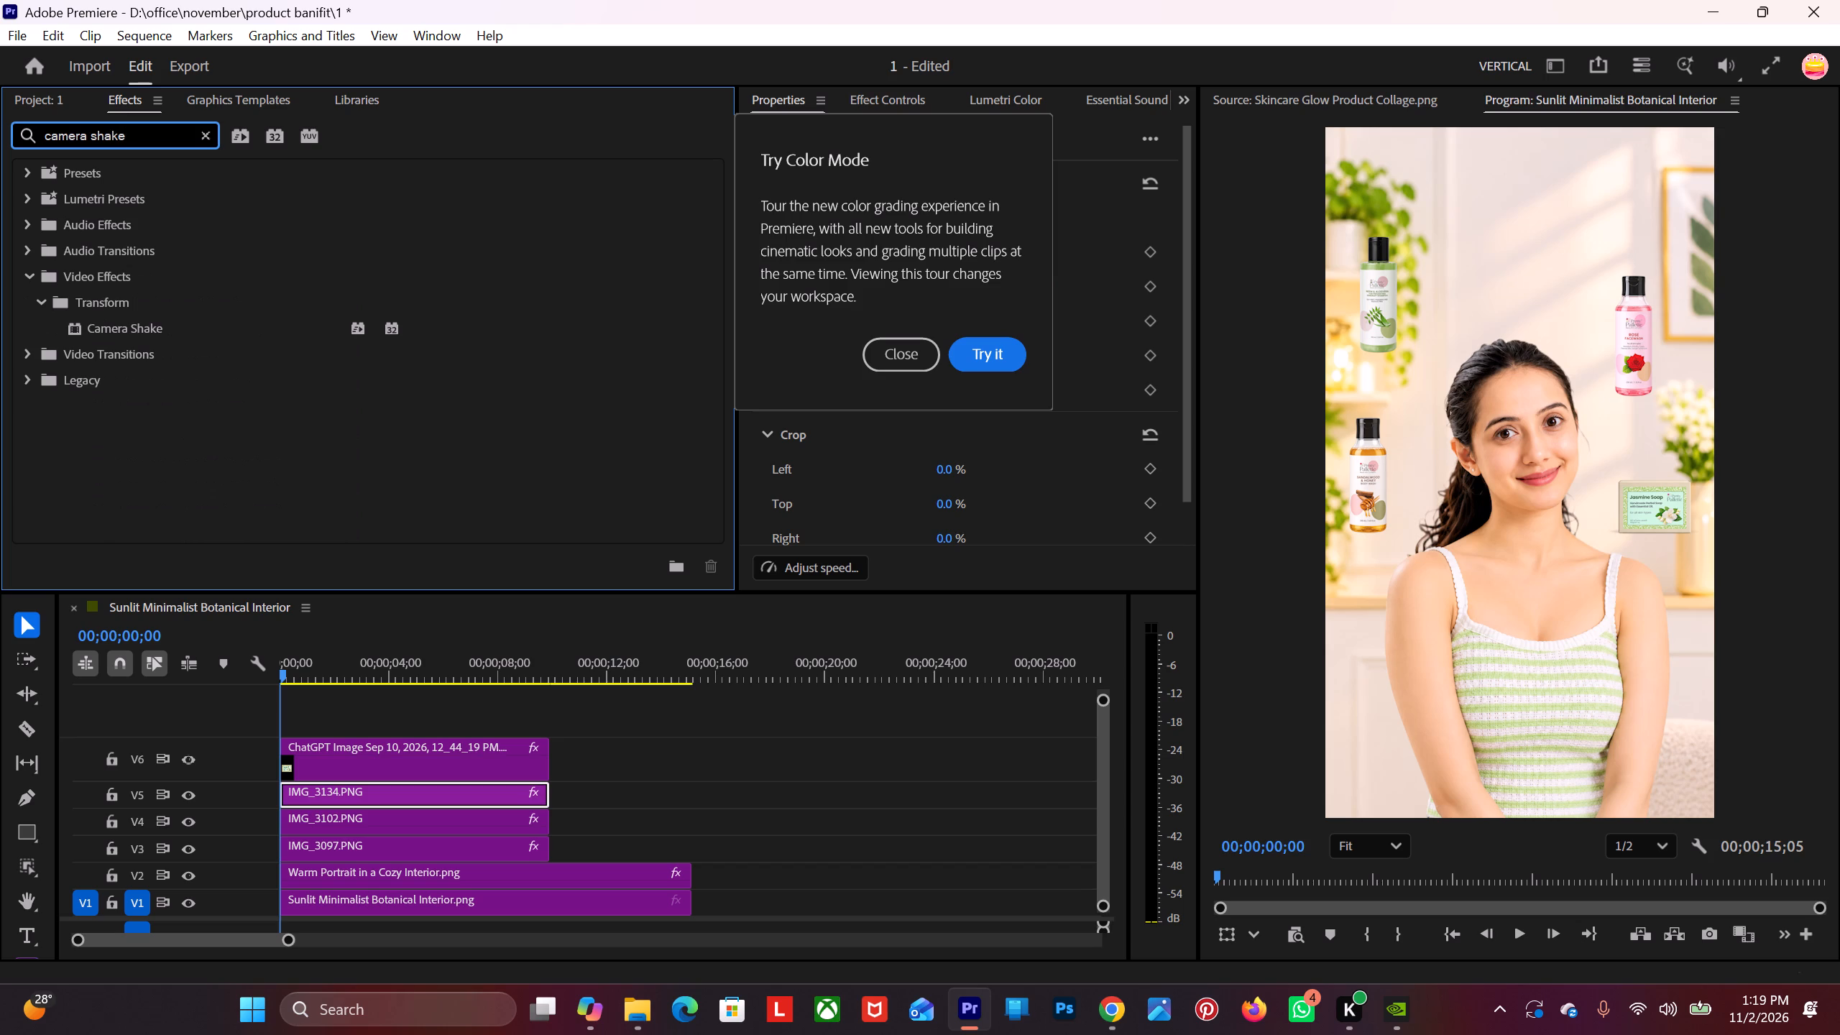
Apply the Camera Shake effect to the IMG_3134 clip on V5 and dismiss the Color Mode tour prompt.
left_click_drag(140, 322, 143, 321)
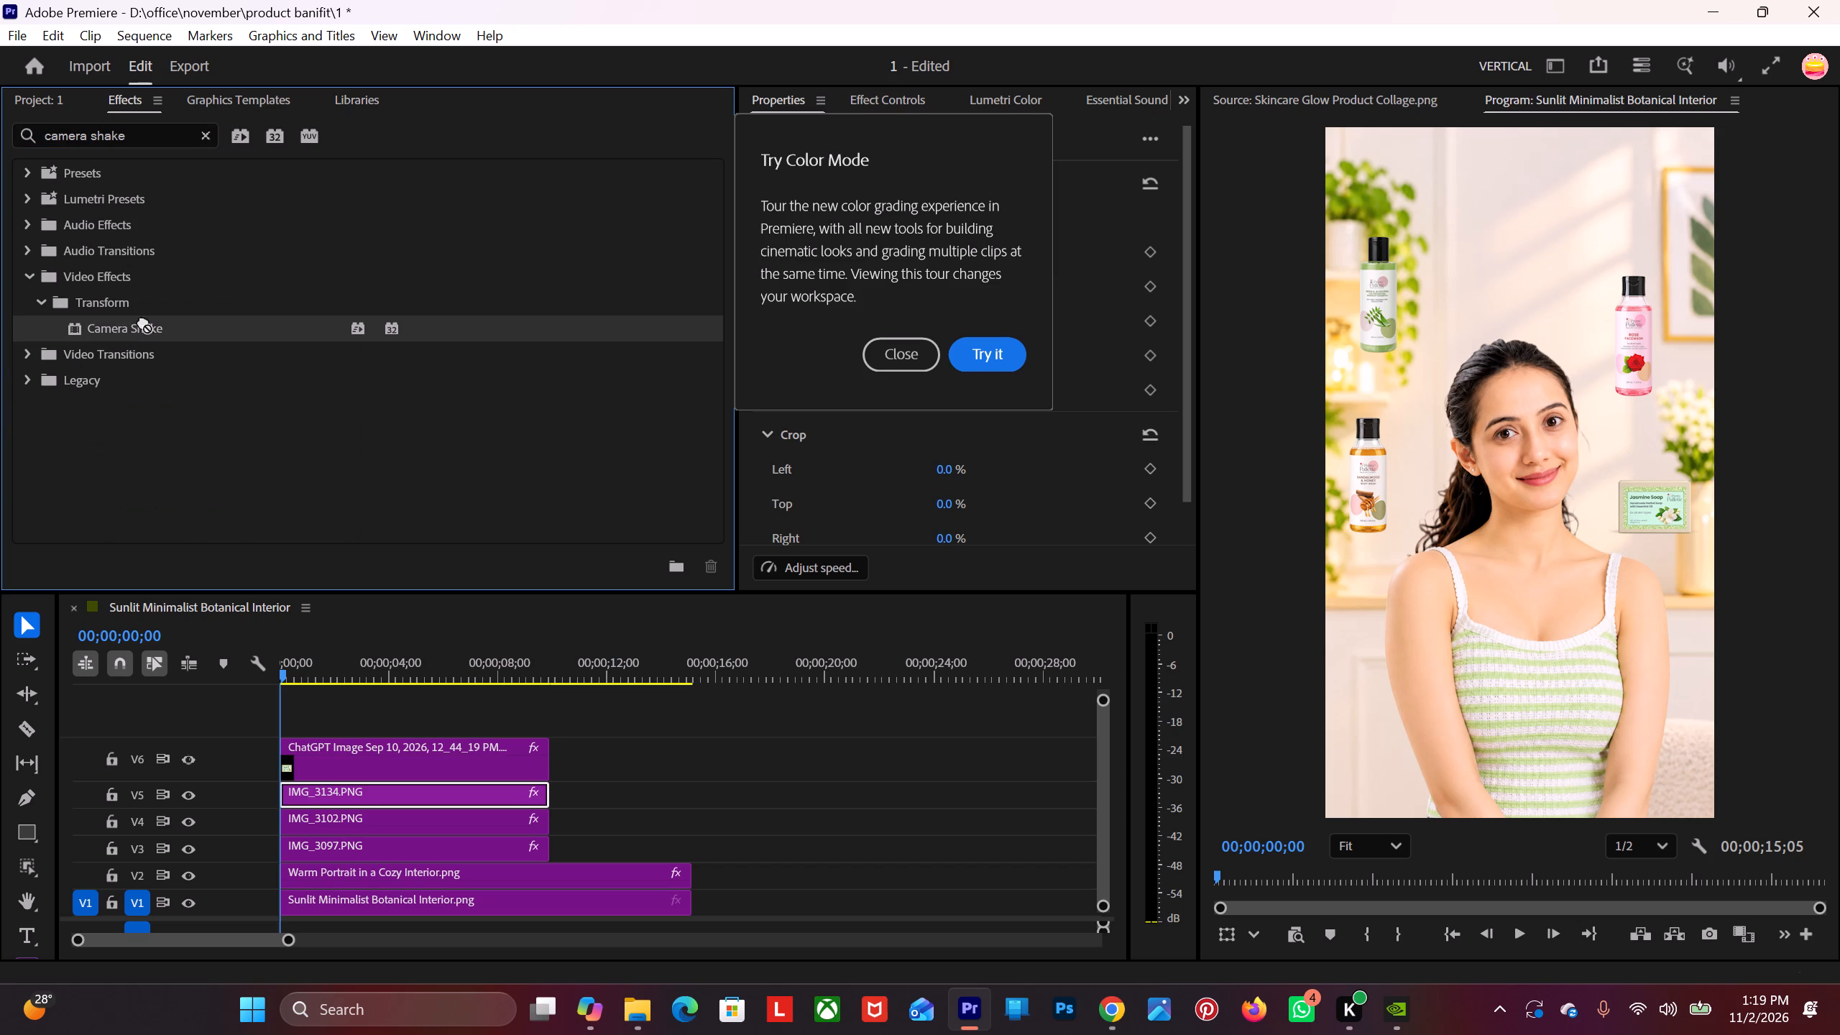
left_click_drag(143, 321, 402, 799)
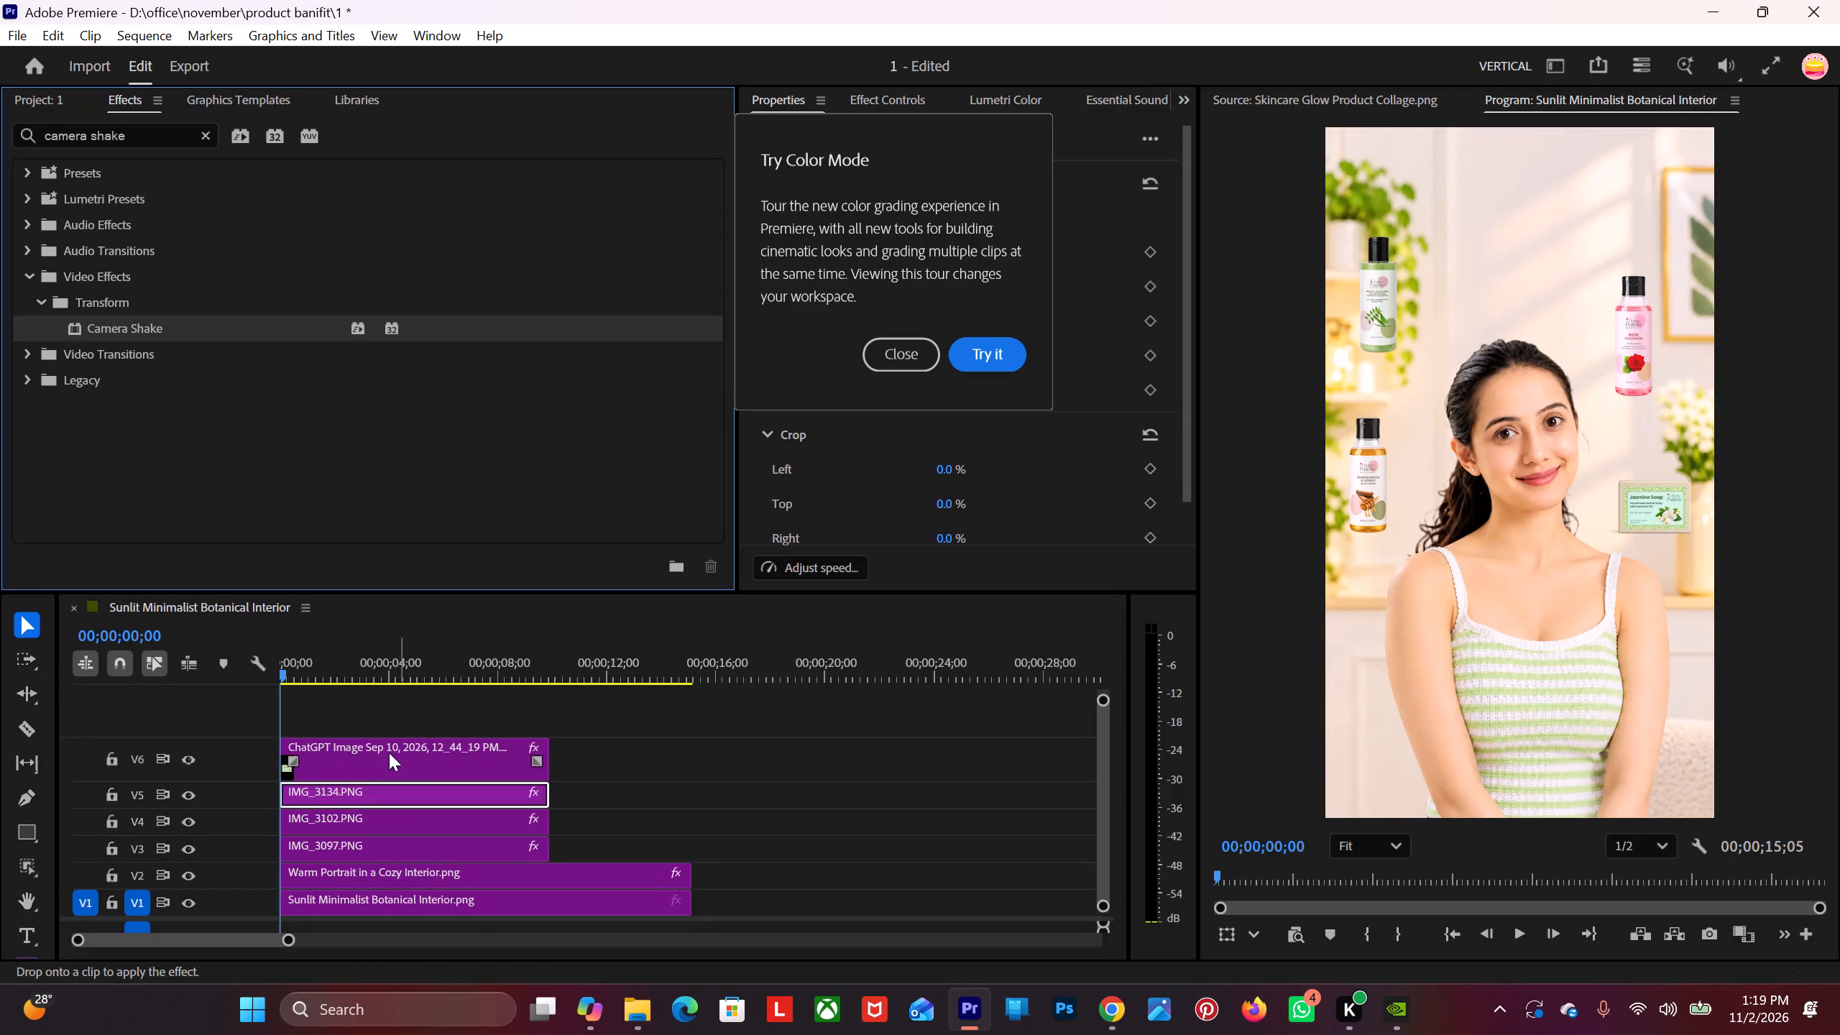
left_click(443, 804)
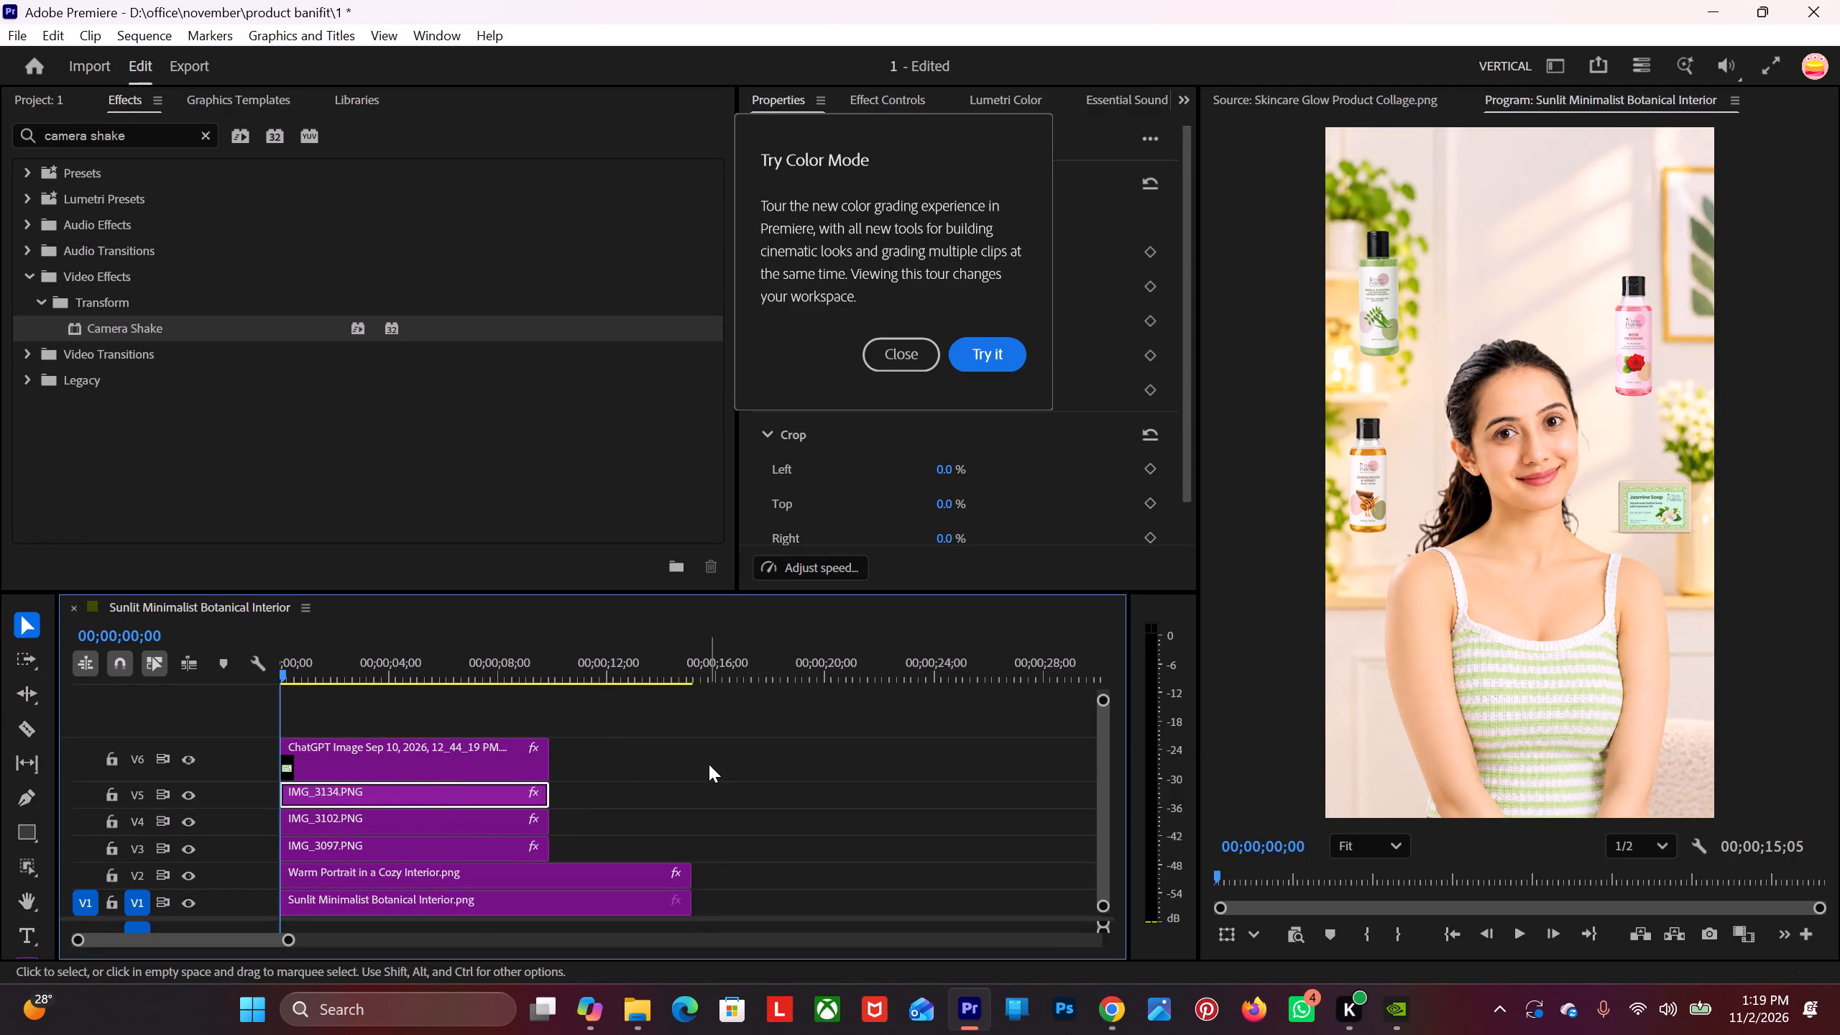
left_click(709, 764)
left_click(431, 804)
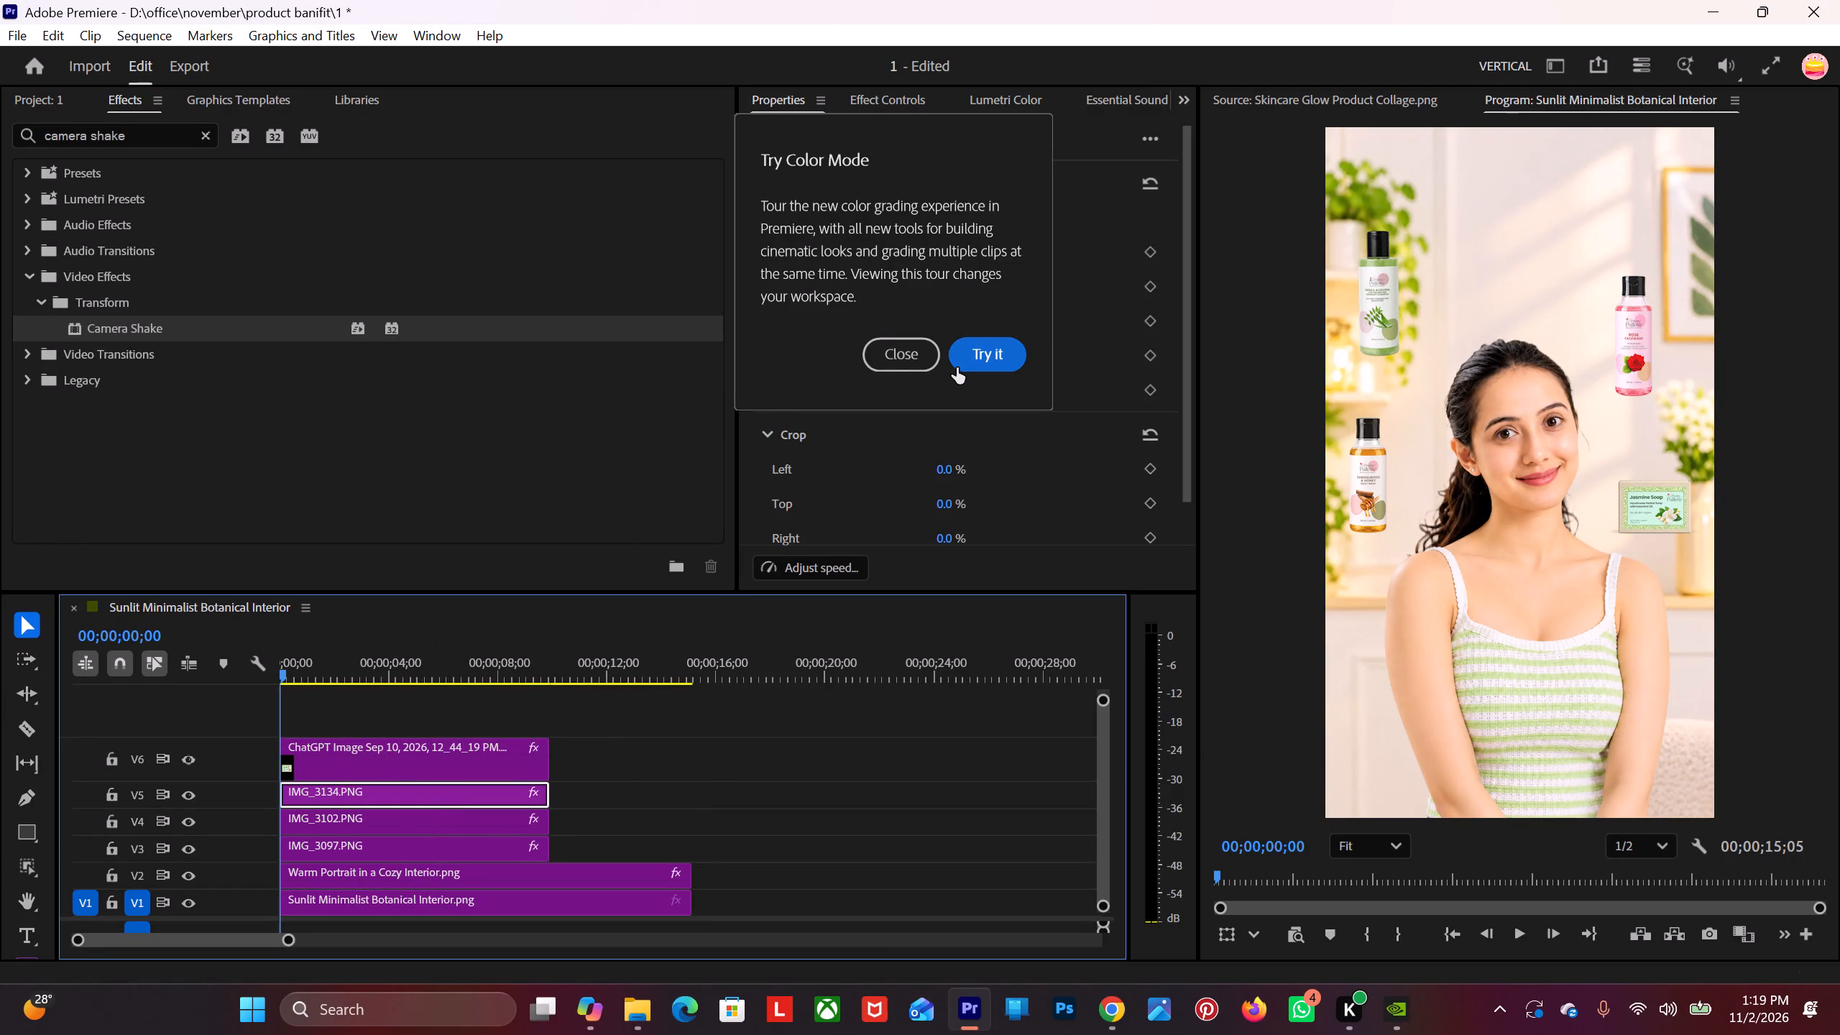
left_click(903, 369)
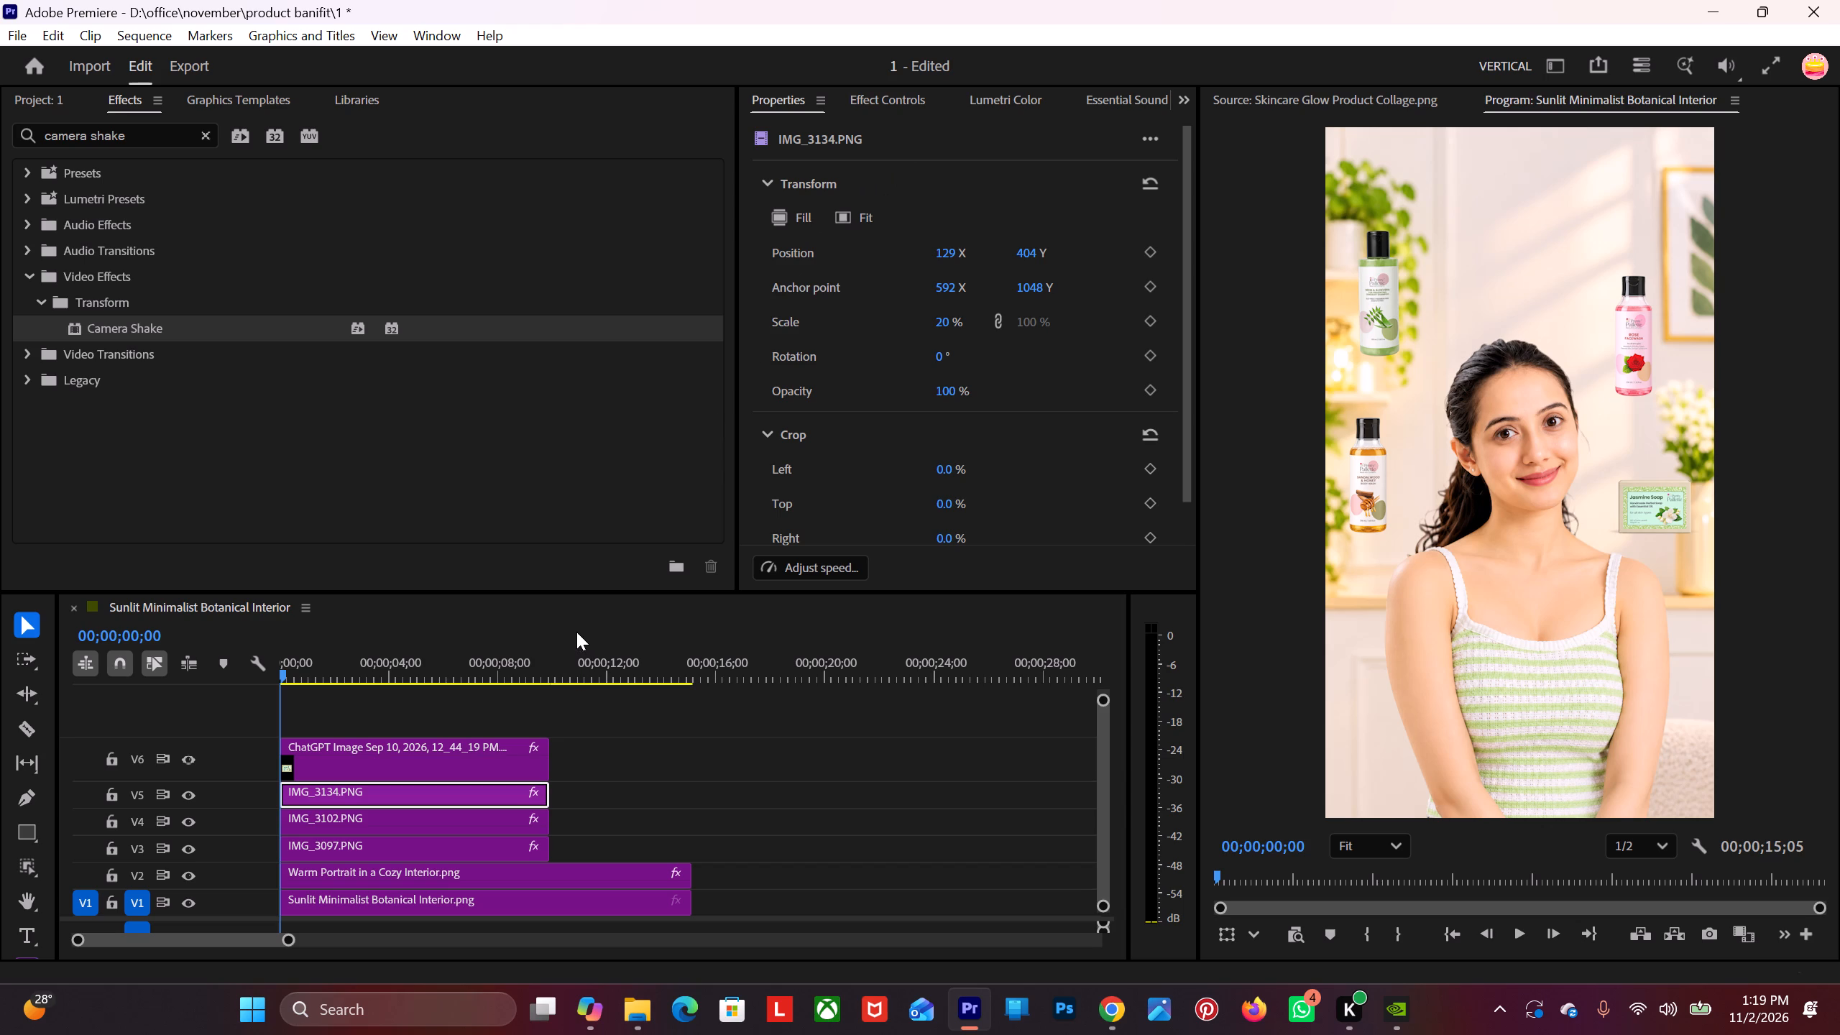
Play back the first seconds of the sequence to check the shake, briefly hiding and reshowing track V5.
key("space")
key("space")
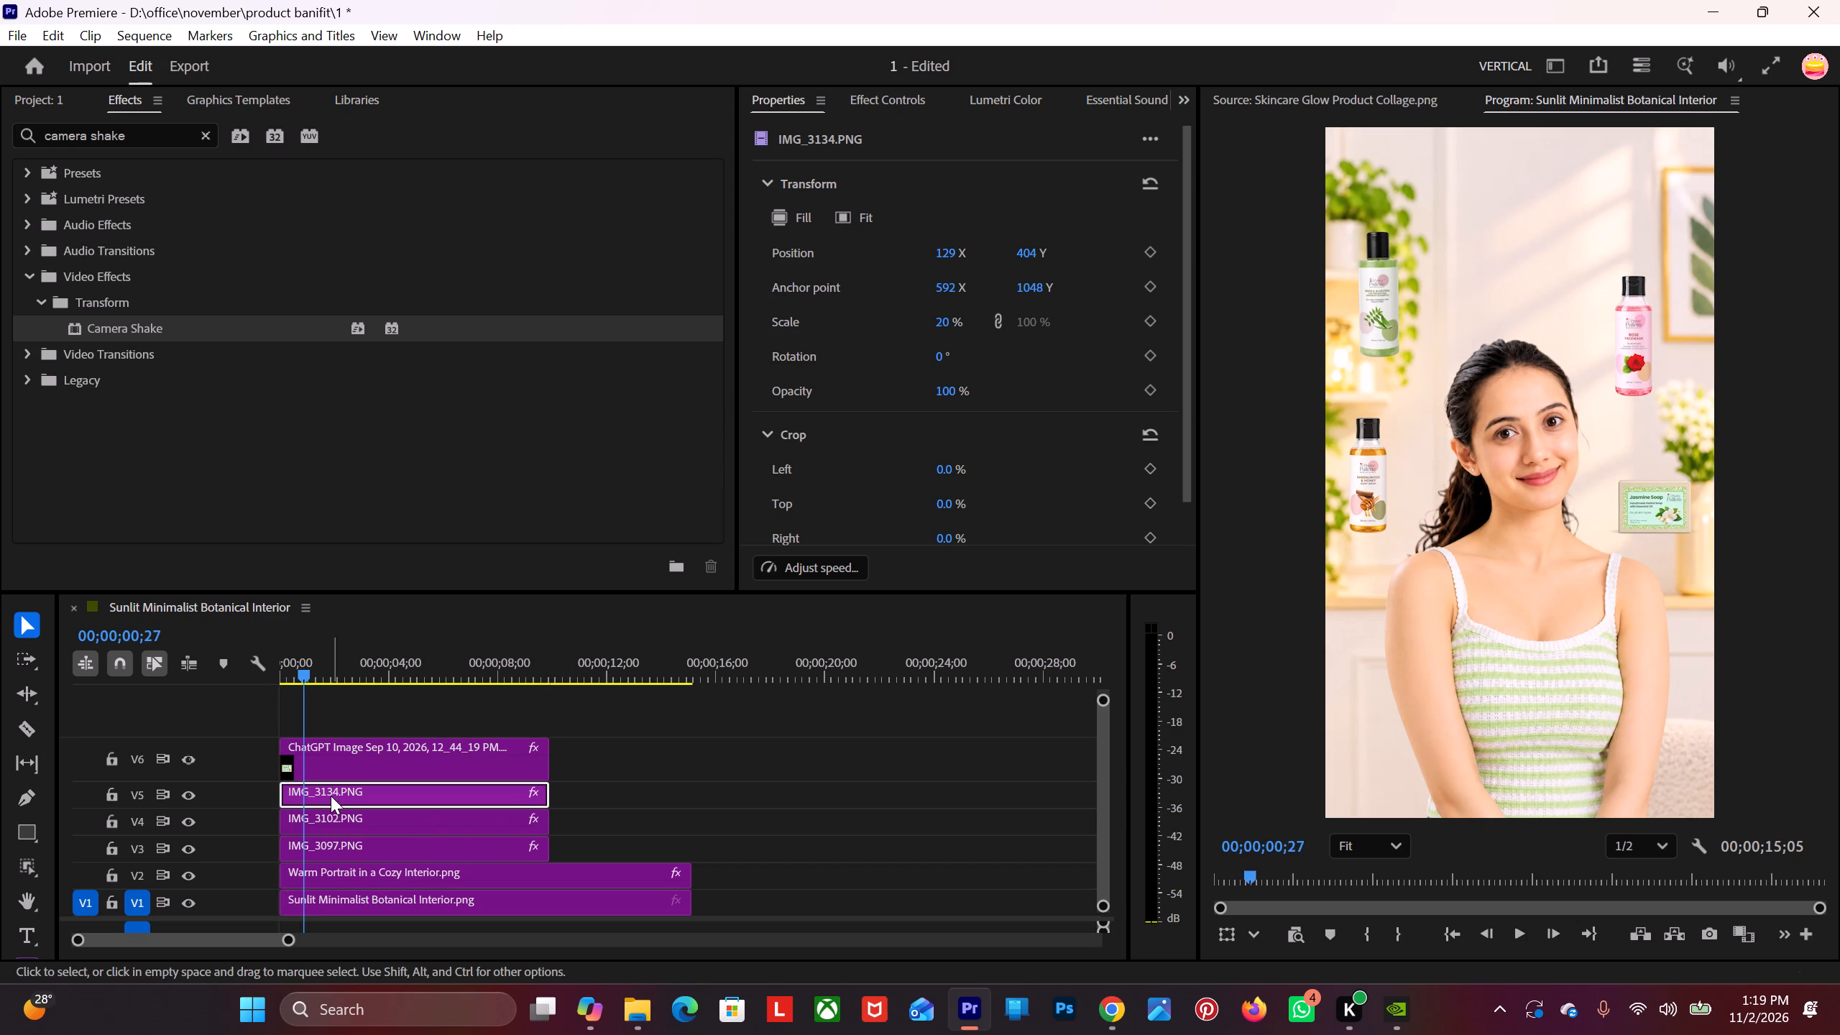
left_click(188, 795)
left_click(192, 786)
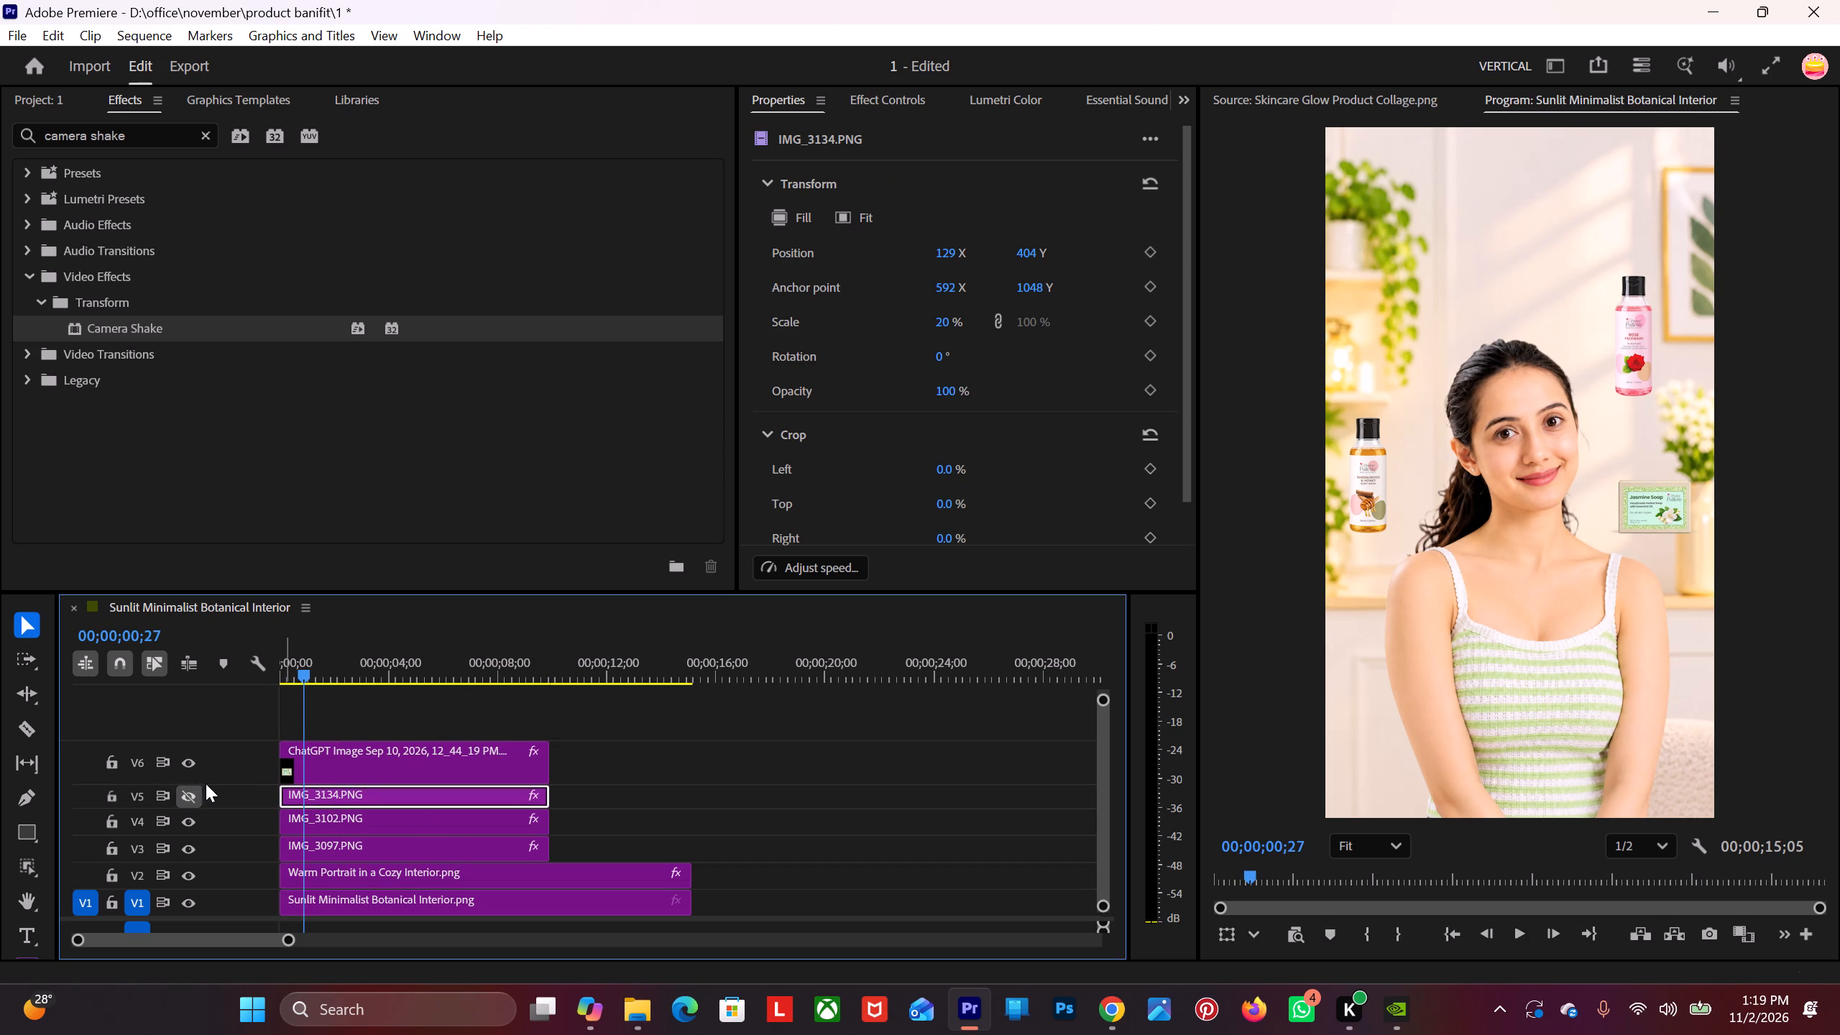
left_click(177, 800)
key("space")
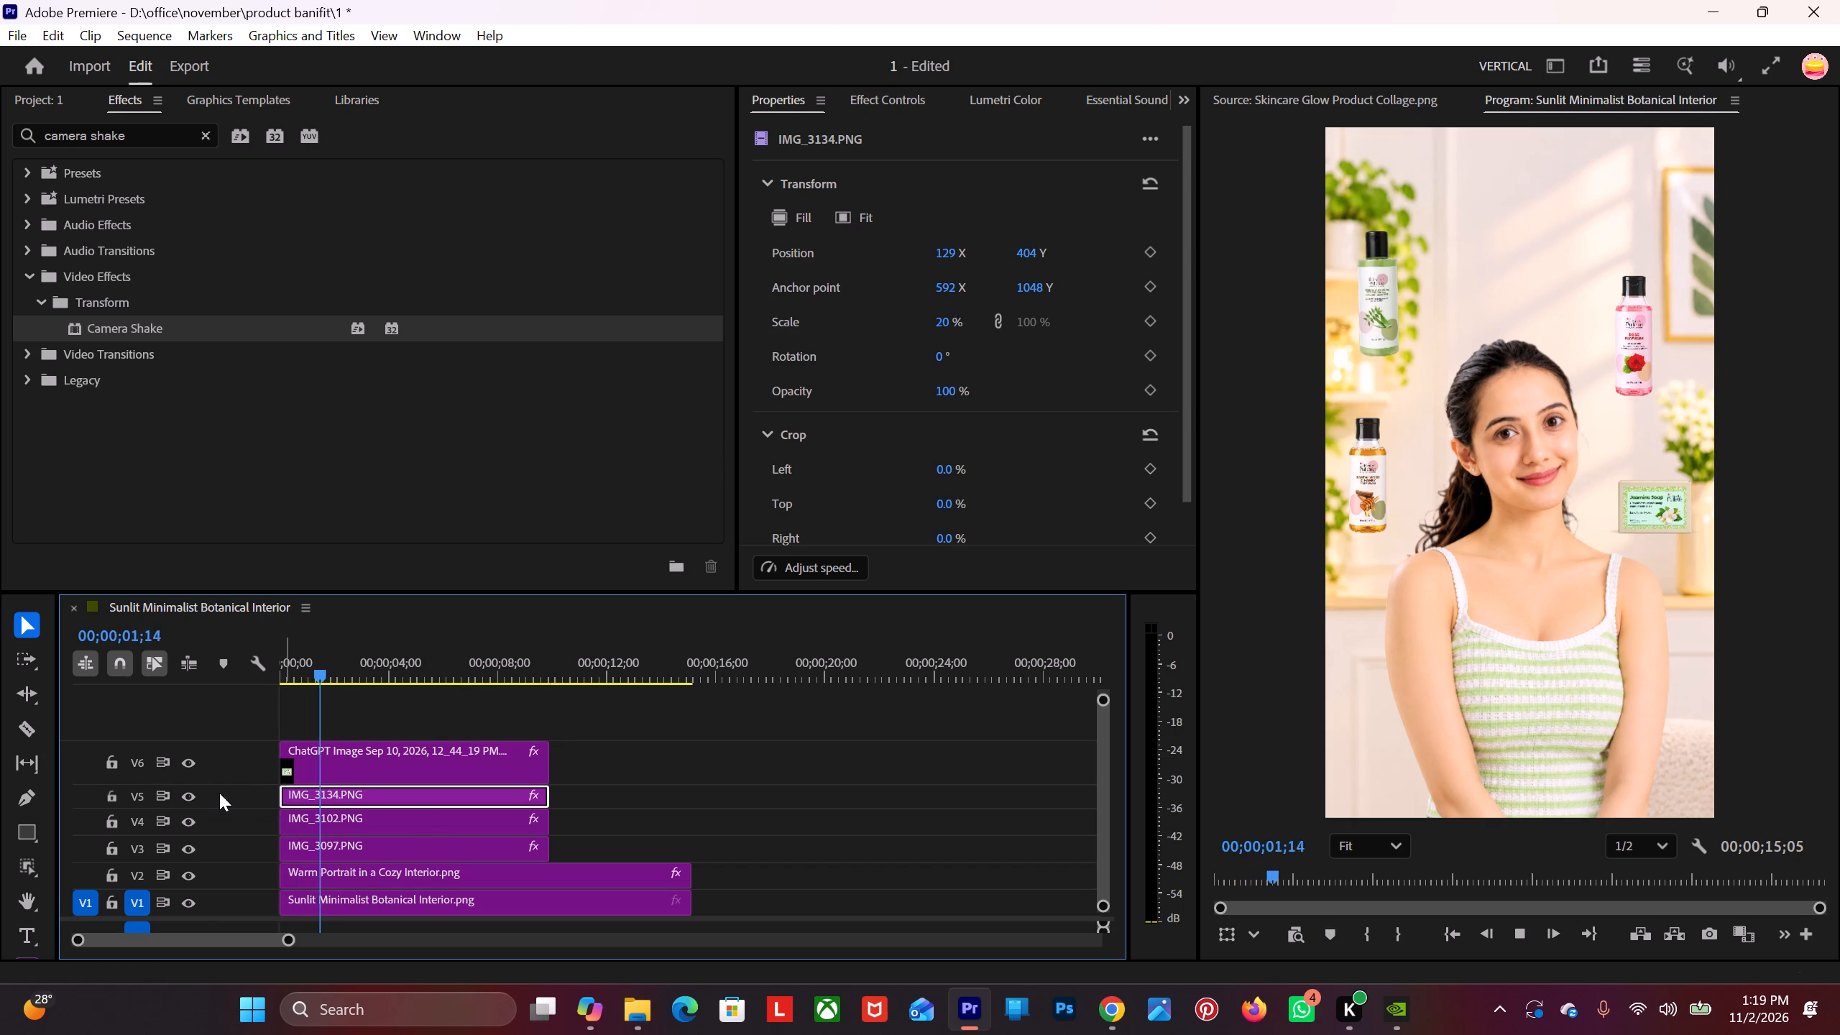
key("space")
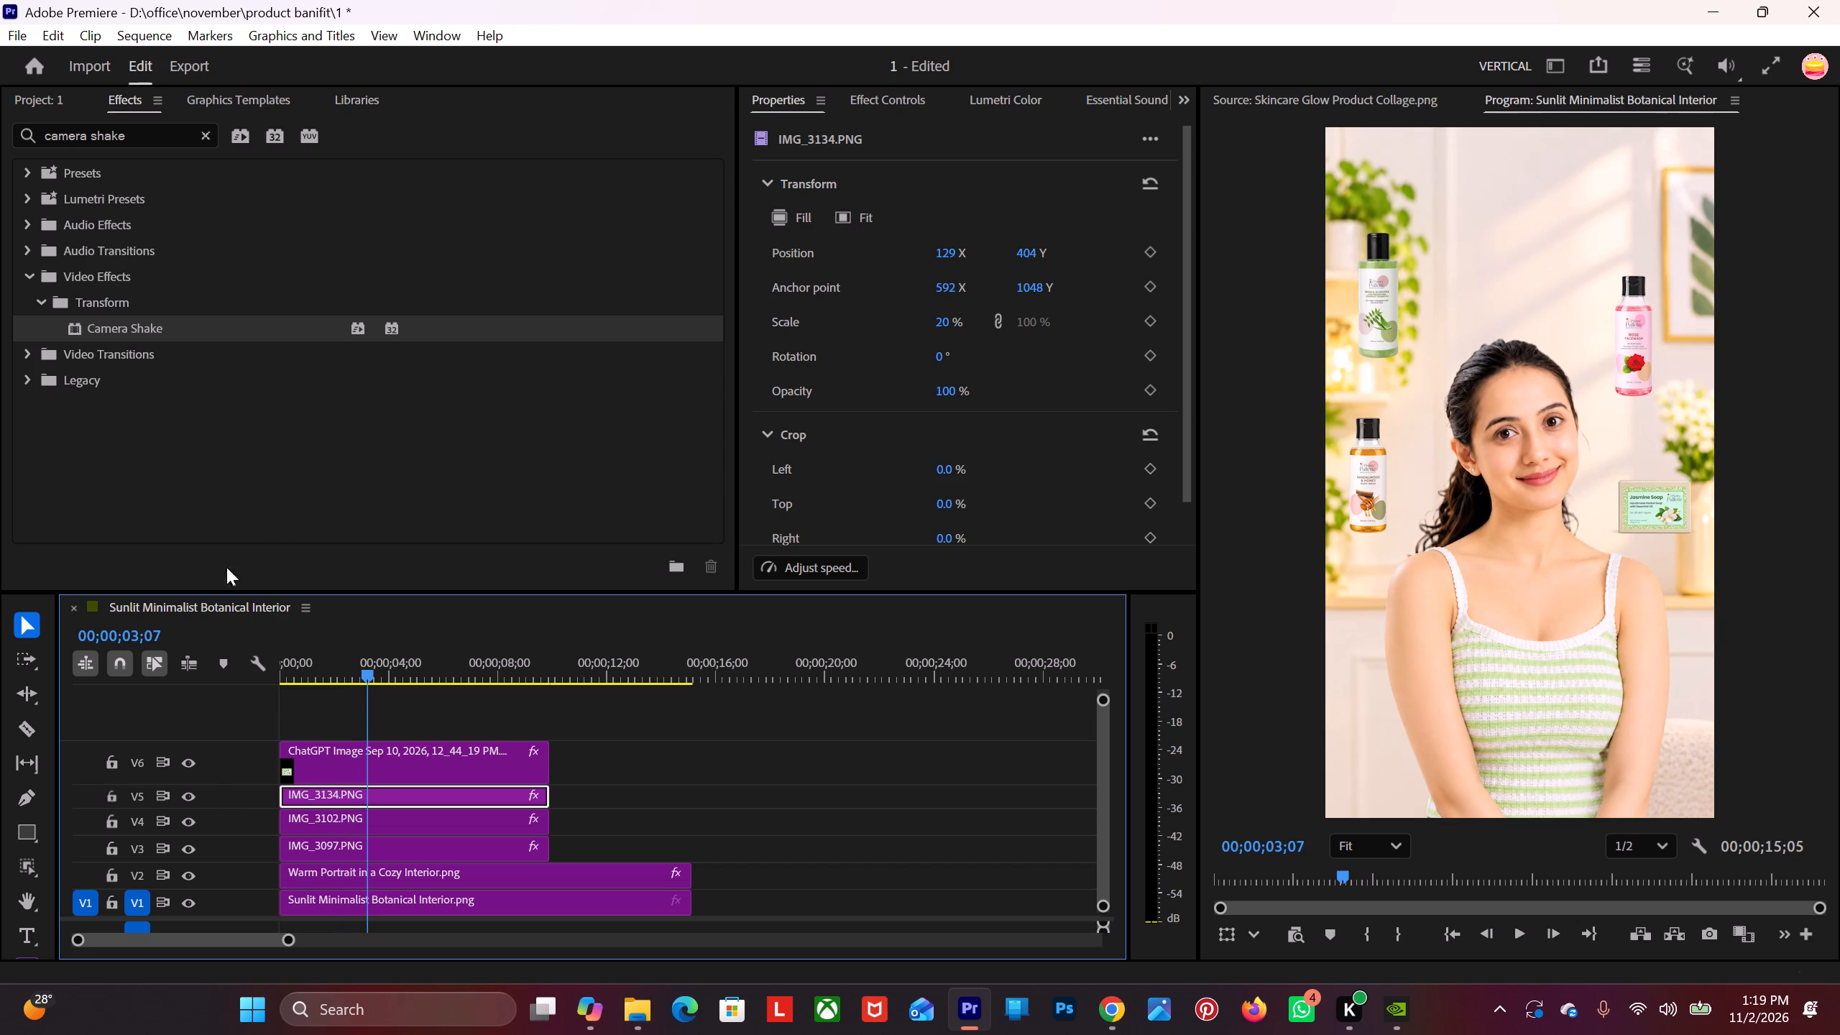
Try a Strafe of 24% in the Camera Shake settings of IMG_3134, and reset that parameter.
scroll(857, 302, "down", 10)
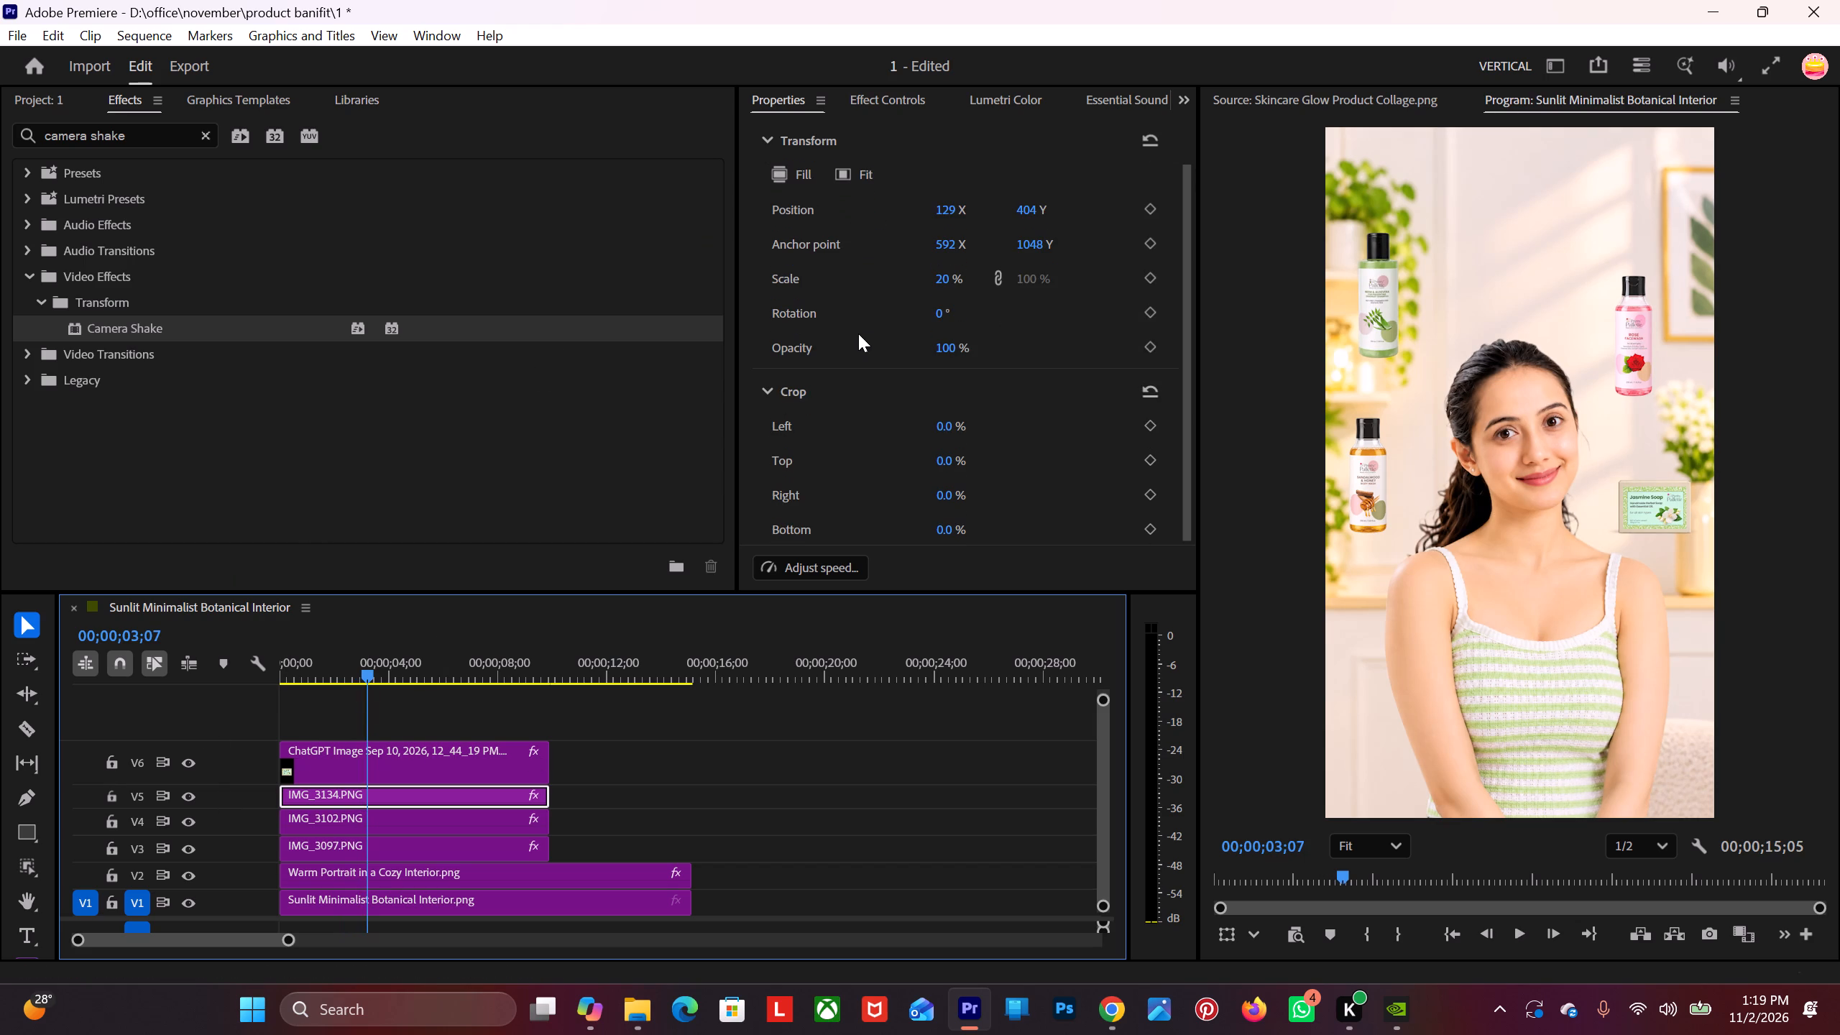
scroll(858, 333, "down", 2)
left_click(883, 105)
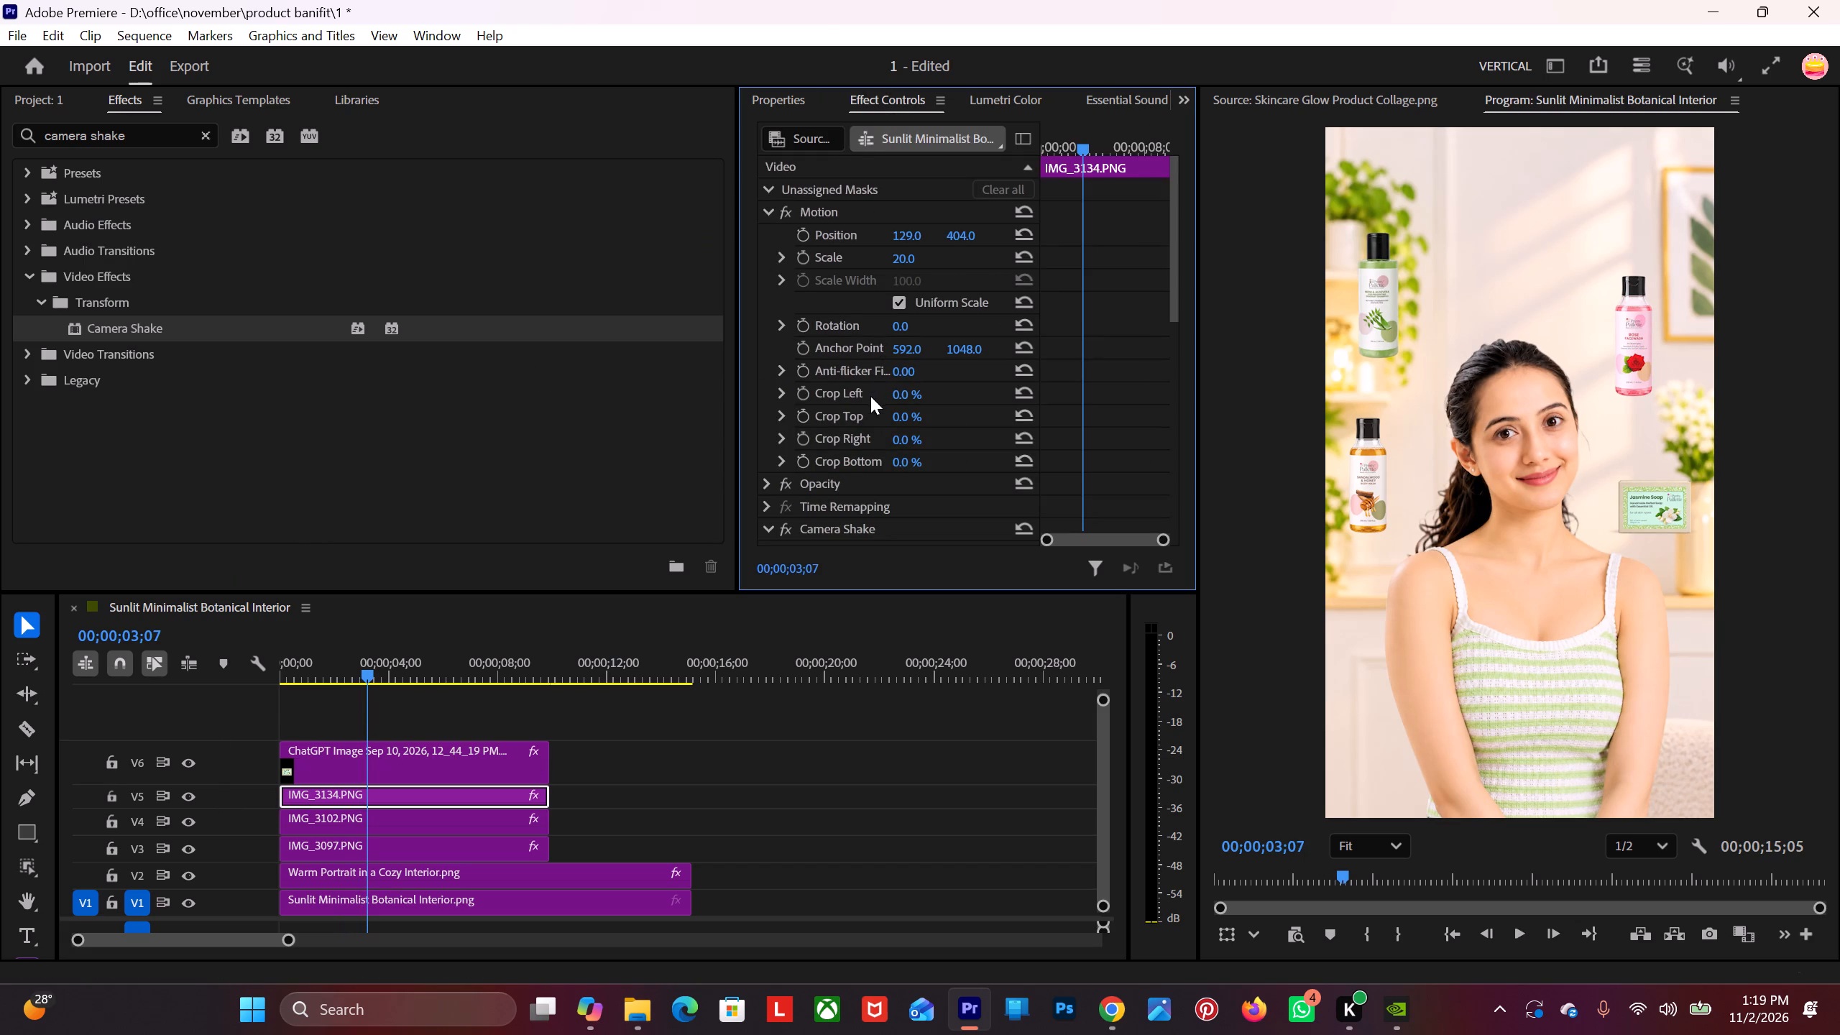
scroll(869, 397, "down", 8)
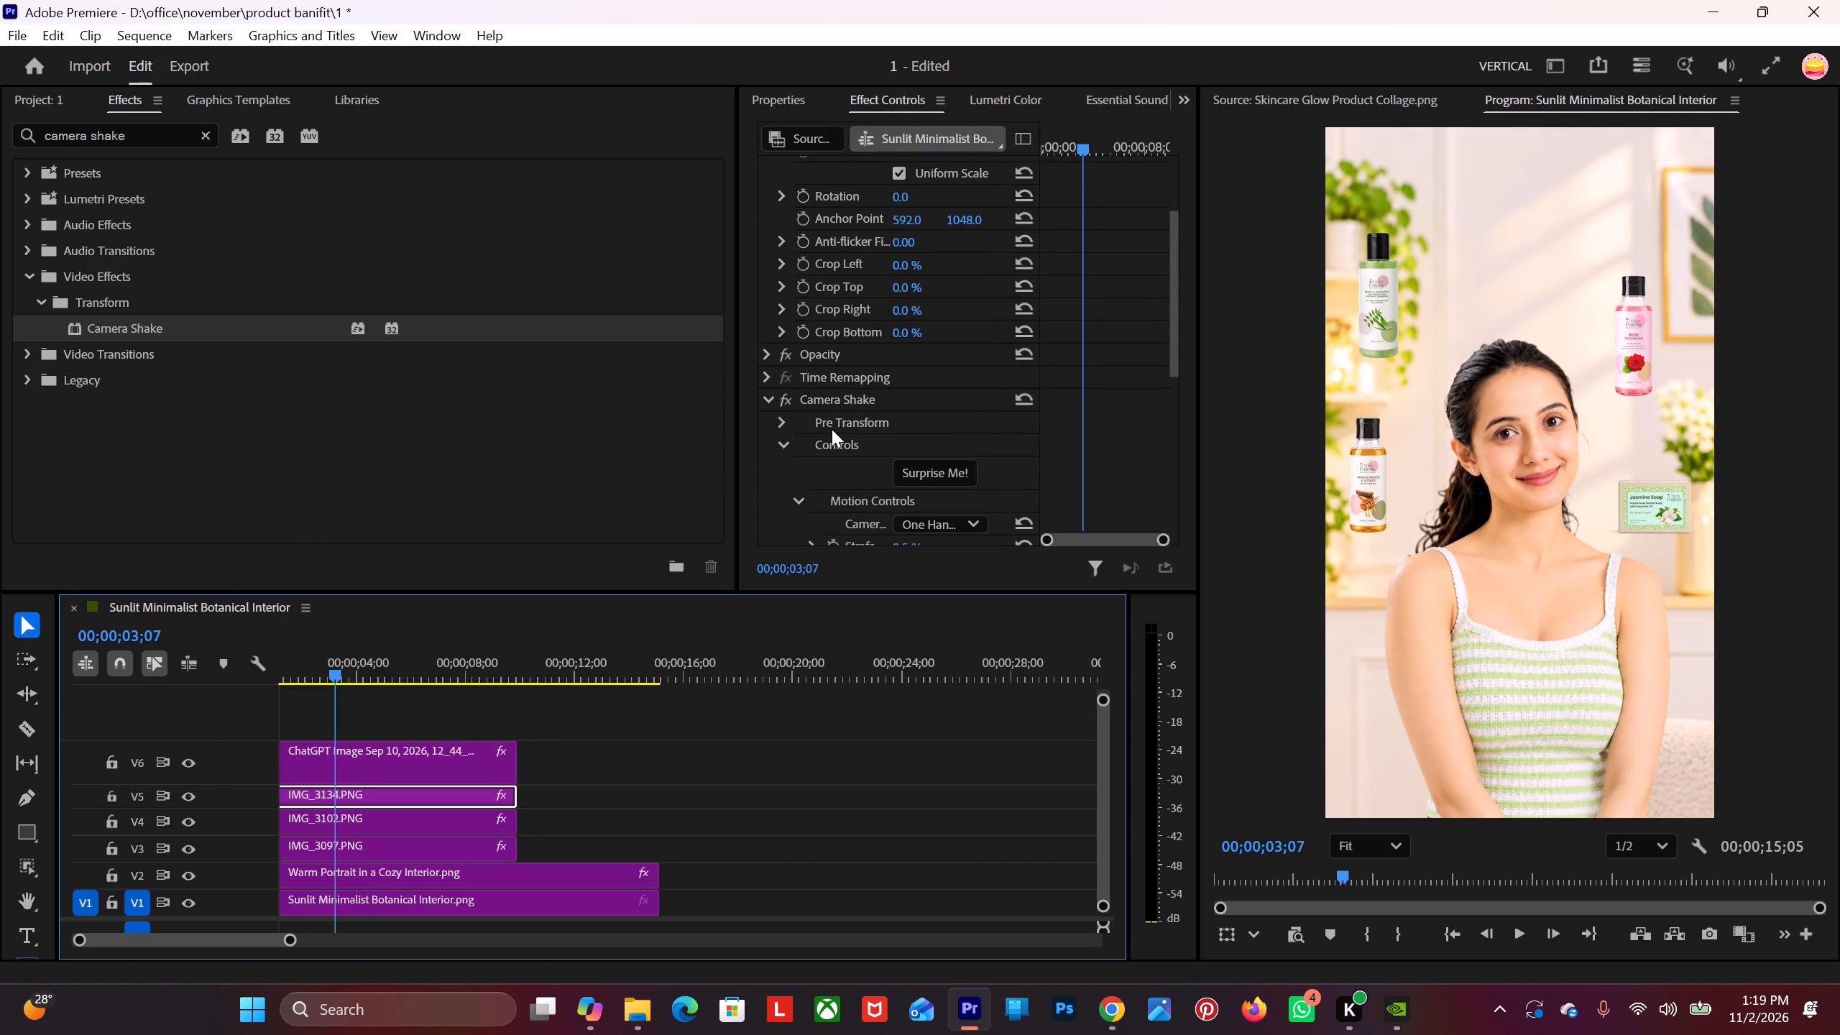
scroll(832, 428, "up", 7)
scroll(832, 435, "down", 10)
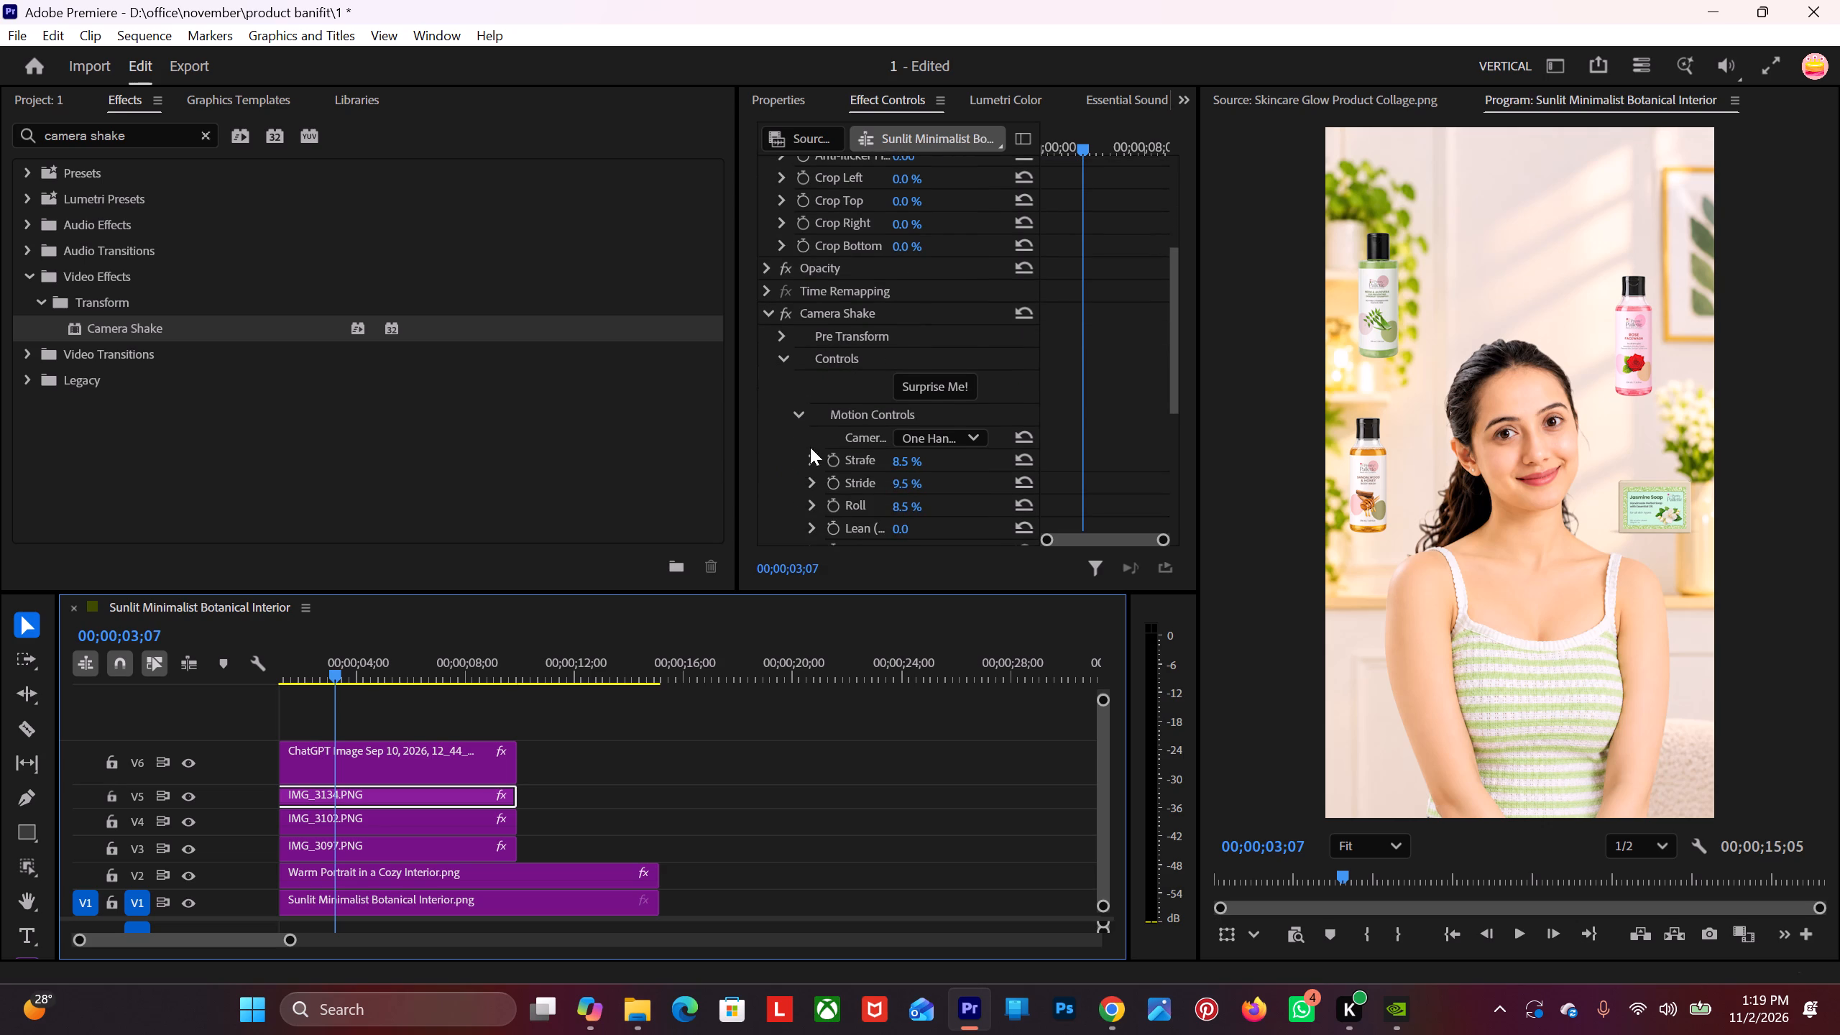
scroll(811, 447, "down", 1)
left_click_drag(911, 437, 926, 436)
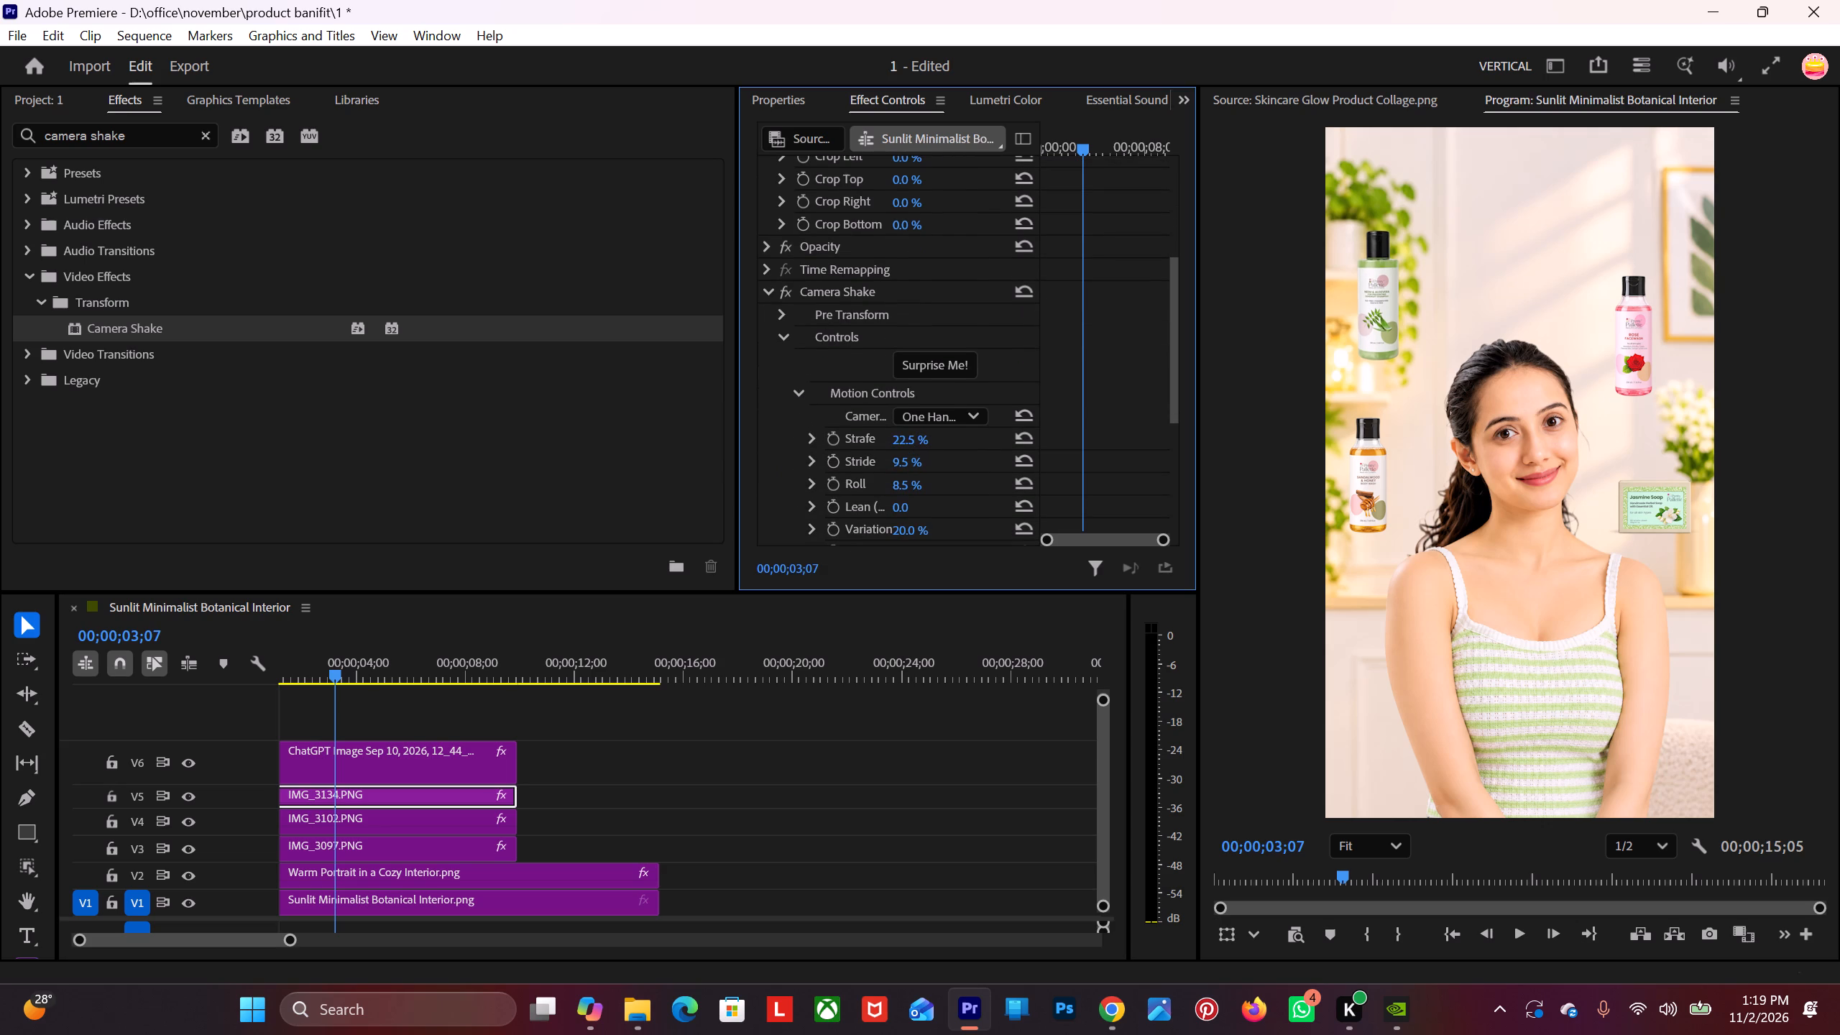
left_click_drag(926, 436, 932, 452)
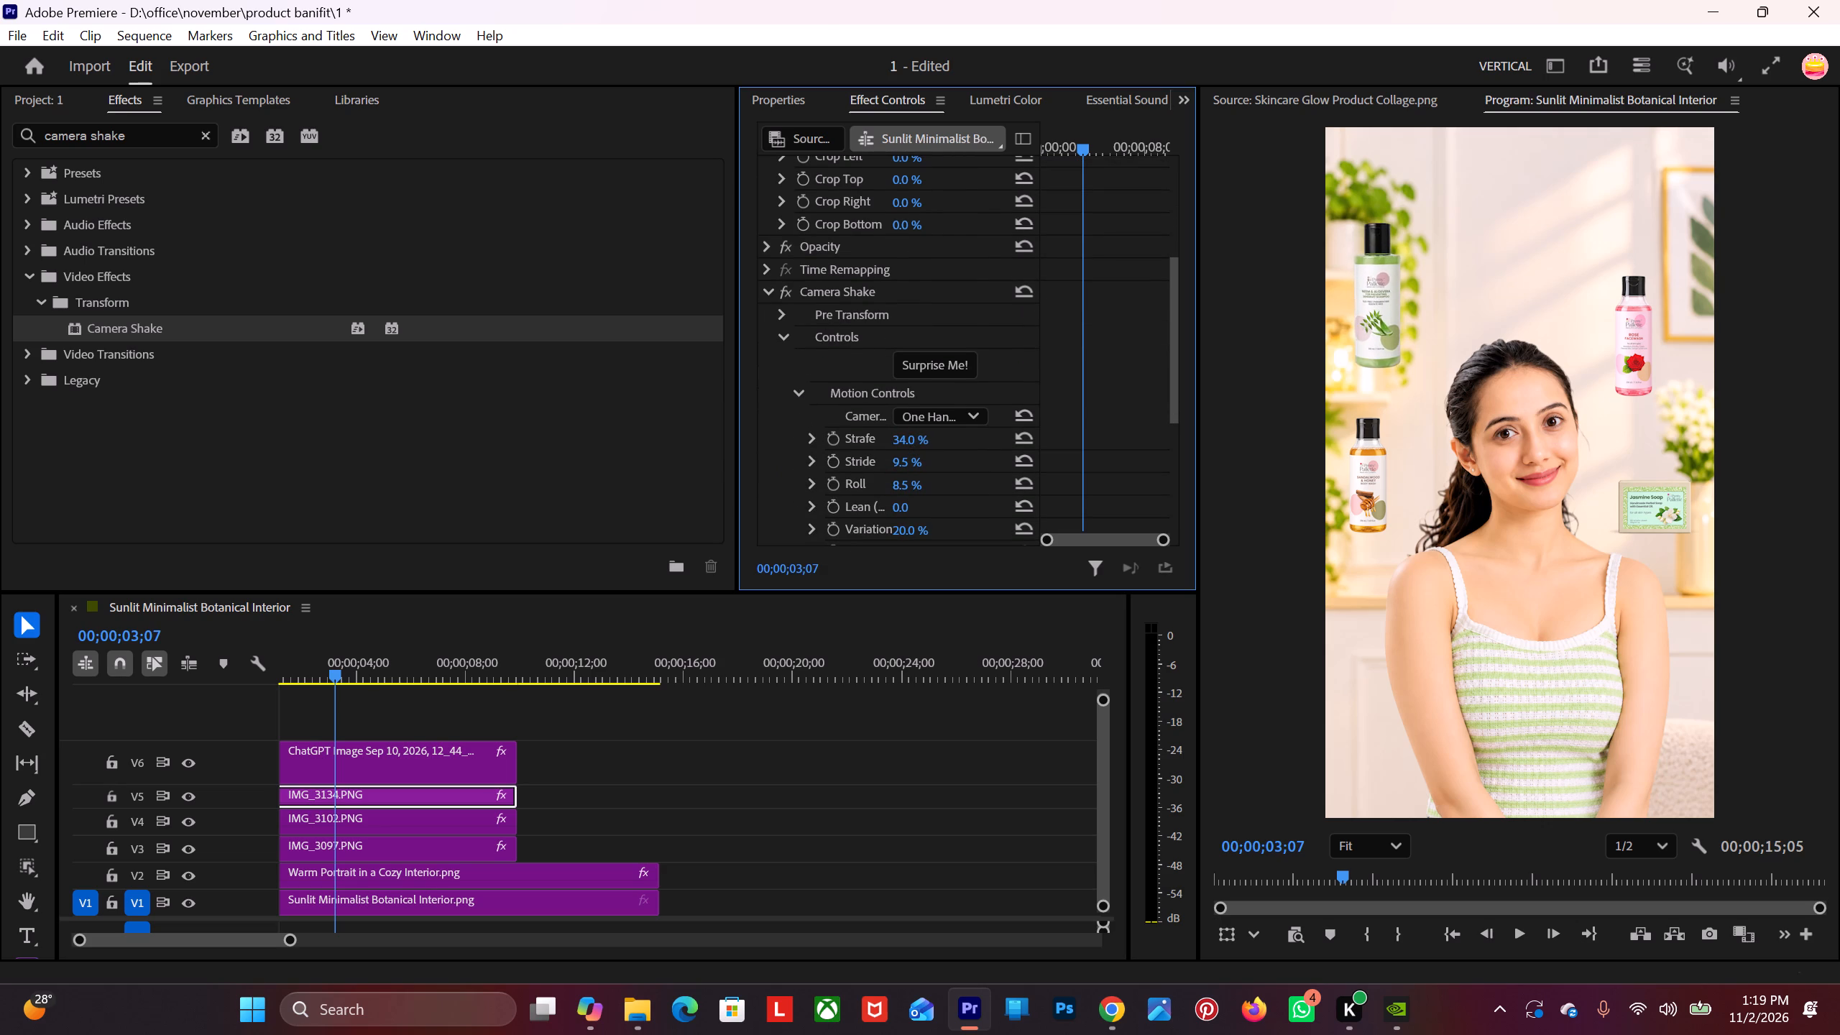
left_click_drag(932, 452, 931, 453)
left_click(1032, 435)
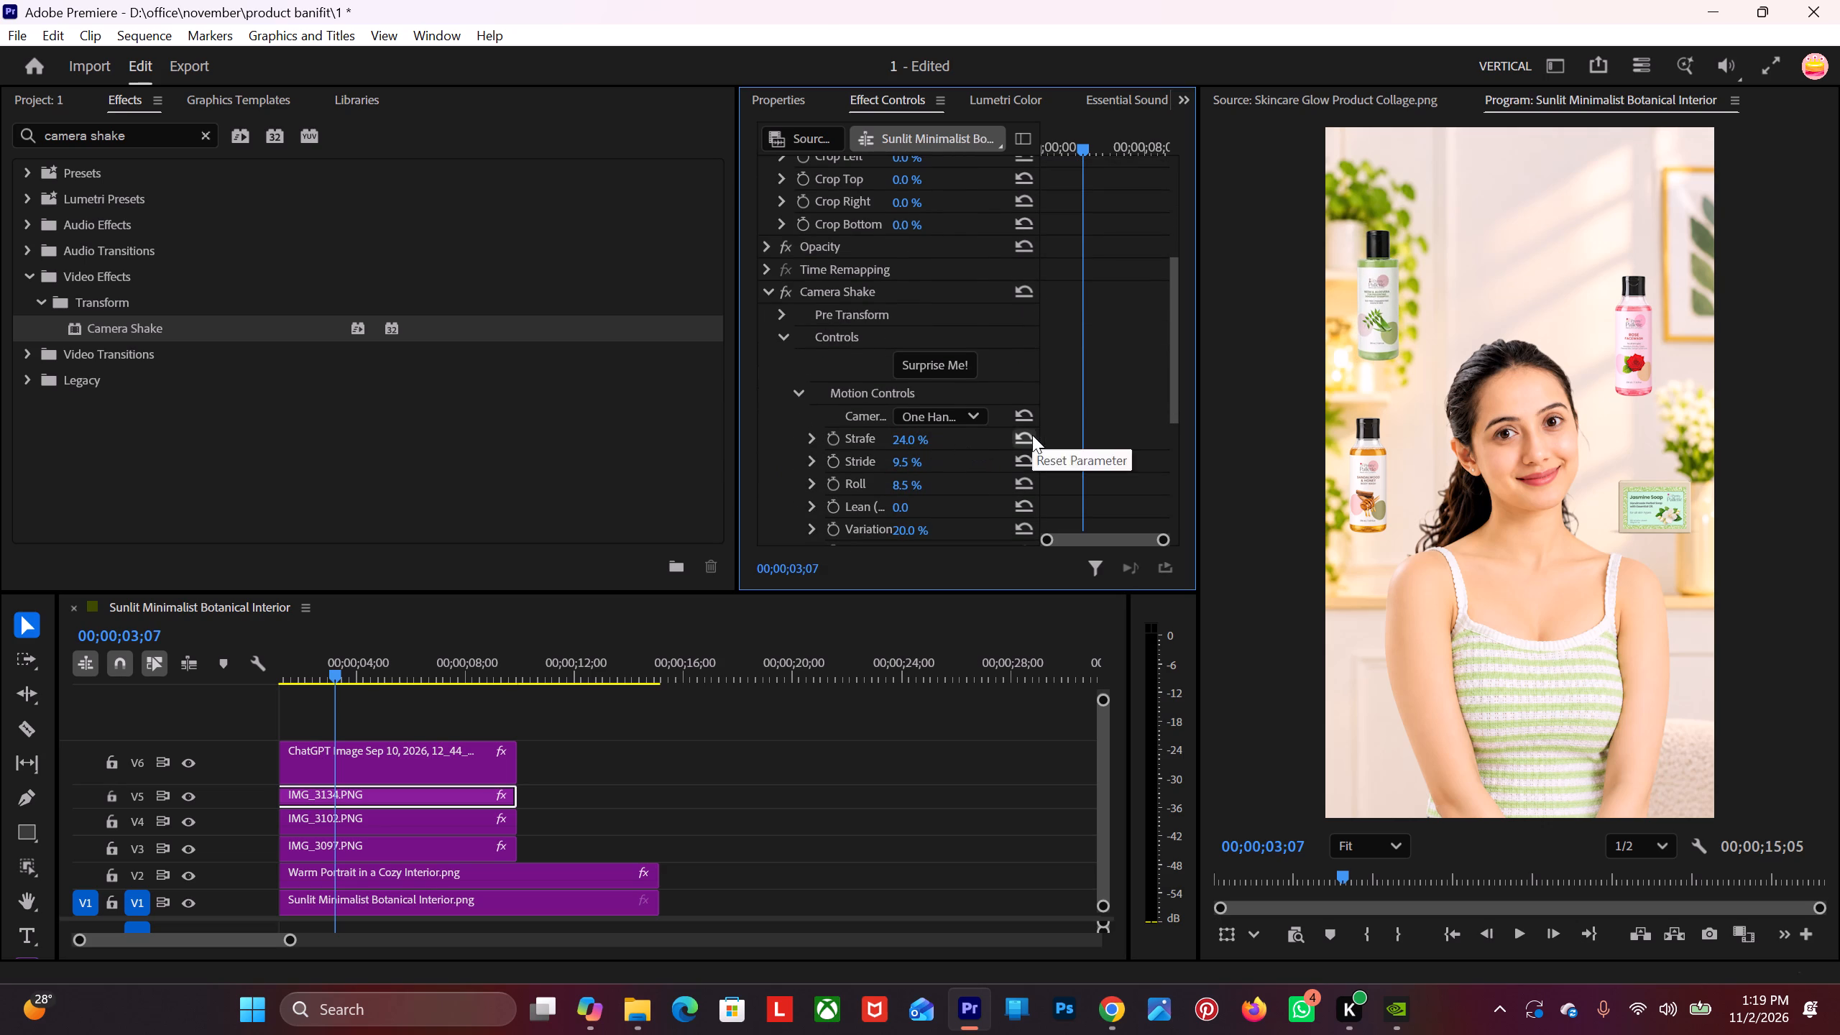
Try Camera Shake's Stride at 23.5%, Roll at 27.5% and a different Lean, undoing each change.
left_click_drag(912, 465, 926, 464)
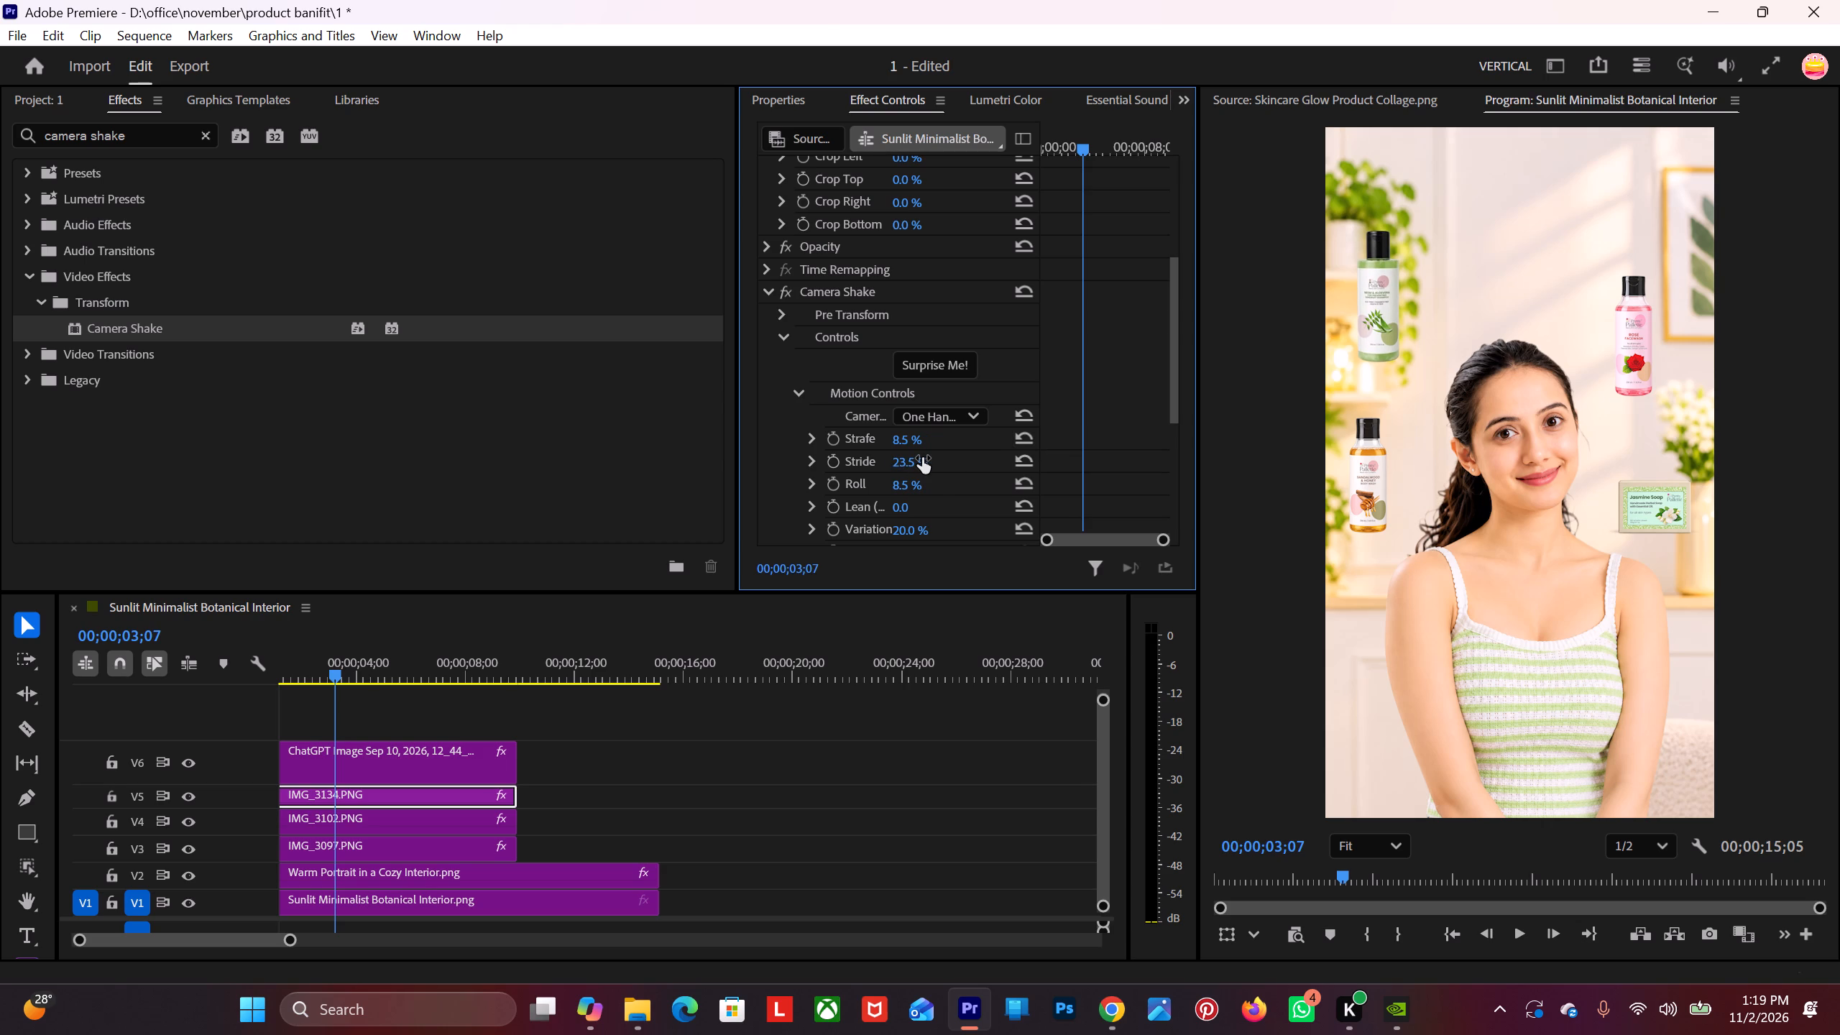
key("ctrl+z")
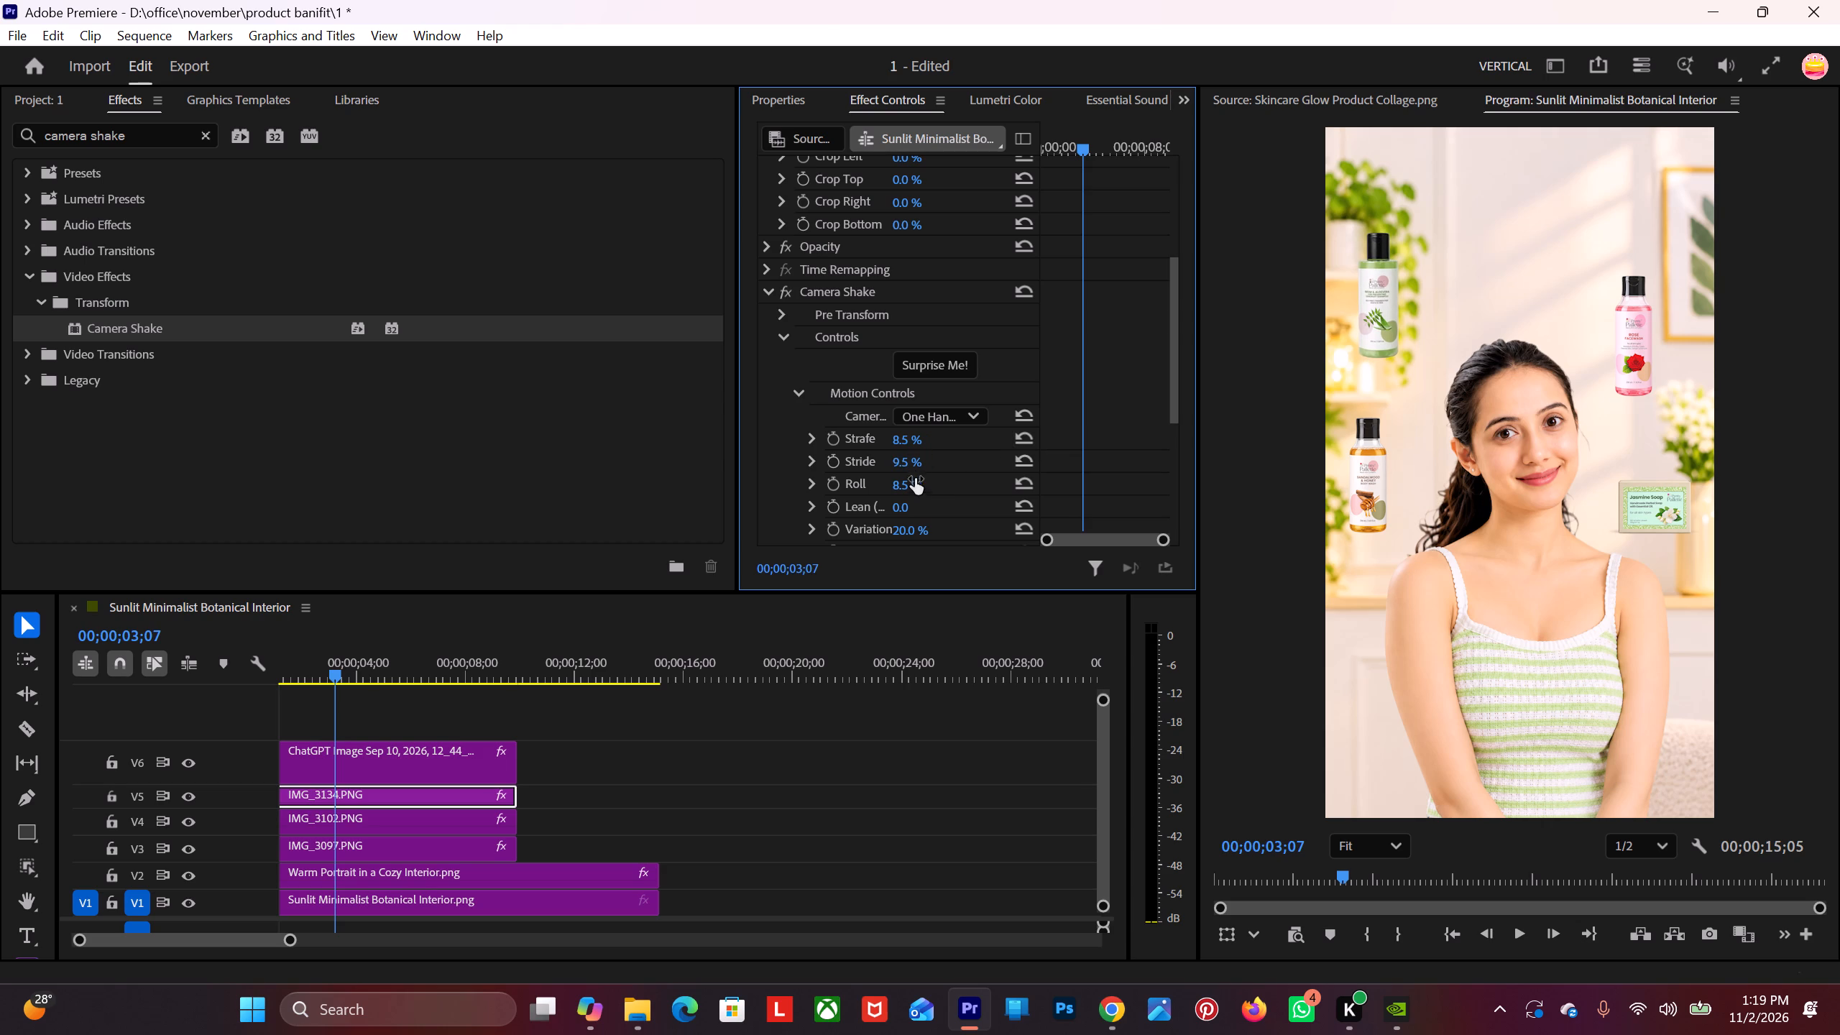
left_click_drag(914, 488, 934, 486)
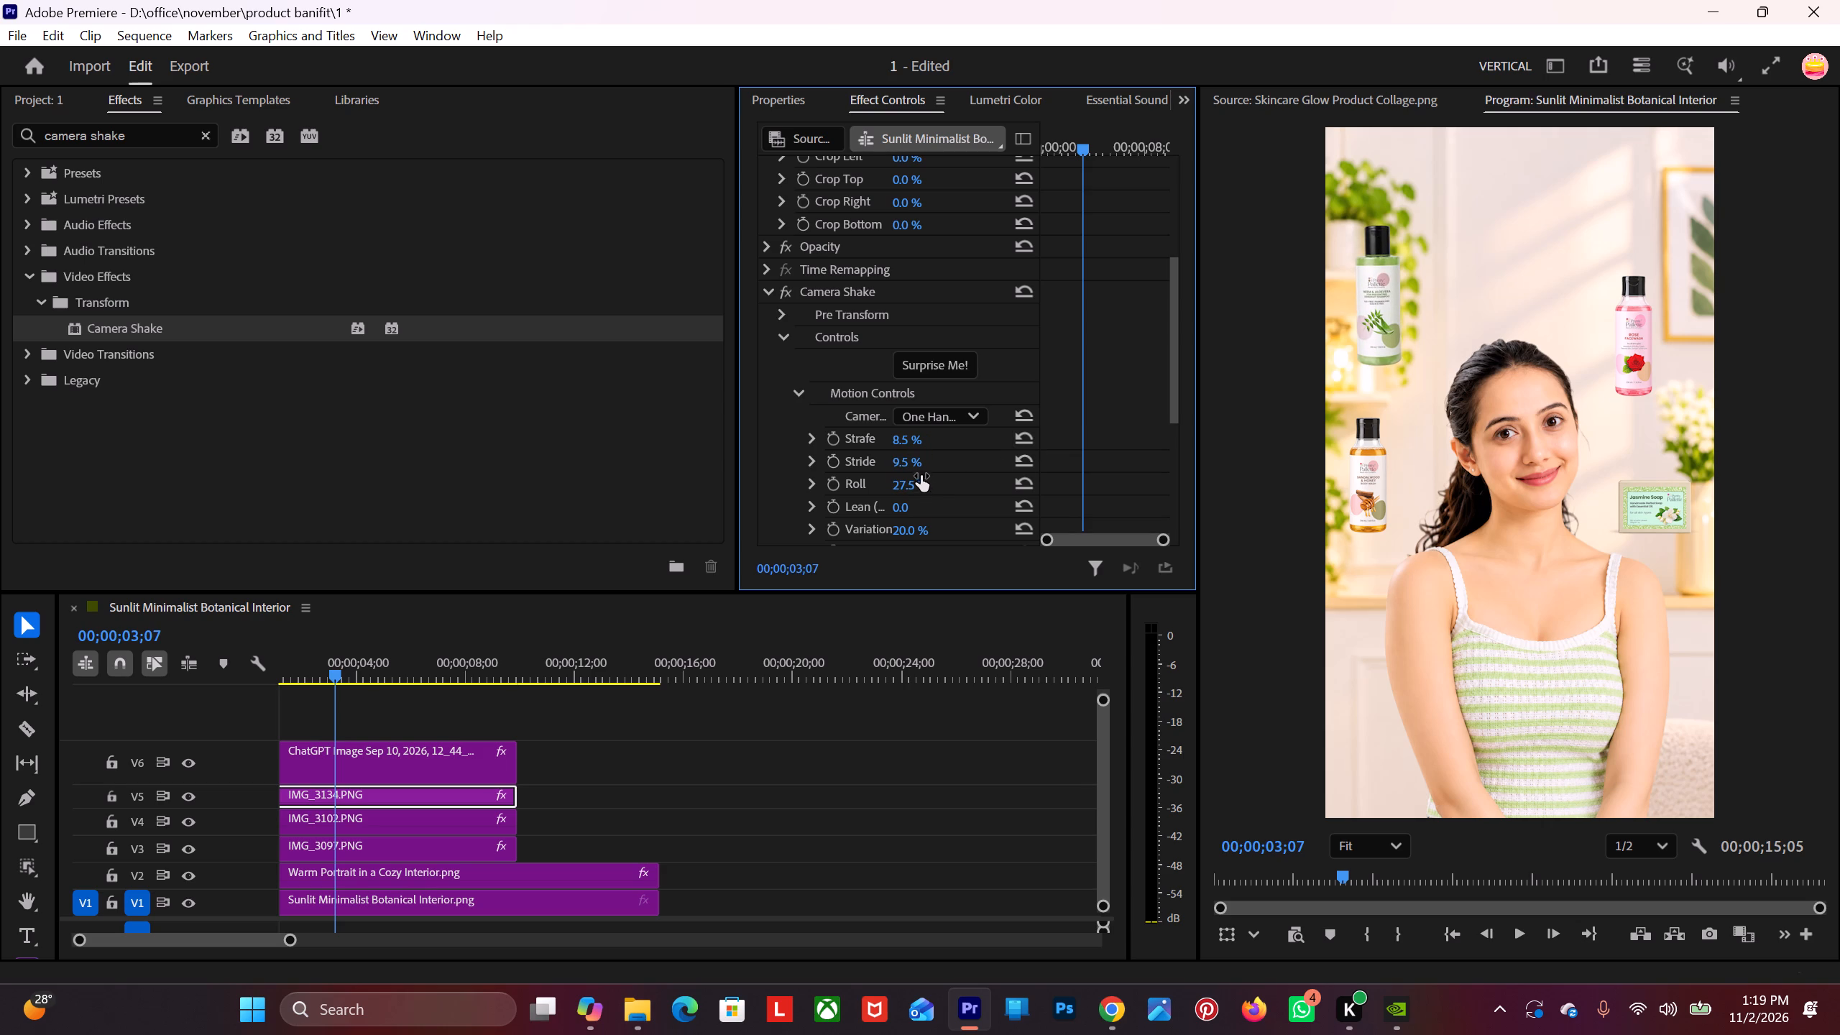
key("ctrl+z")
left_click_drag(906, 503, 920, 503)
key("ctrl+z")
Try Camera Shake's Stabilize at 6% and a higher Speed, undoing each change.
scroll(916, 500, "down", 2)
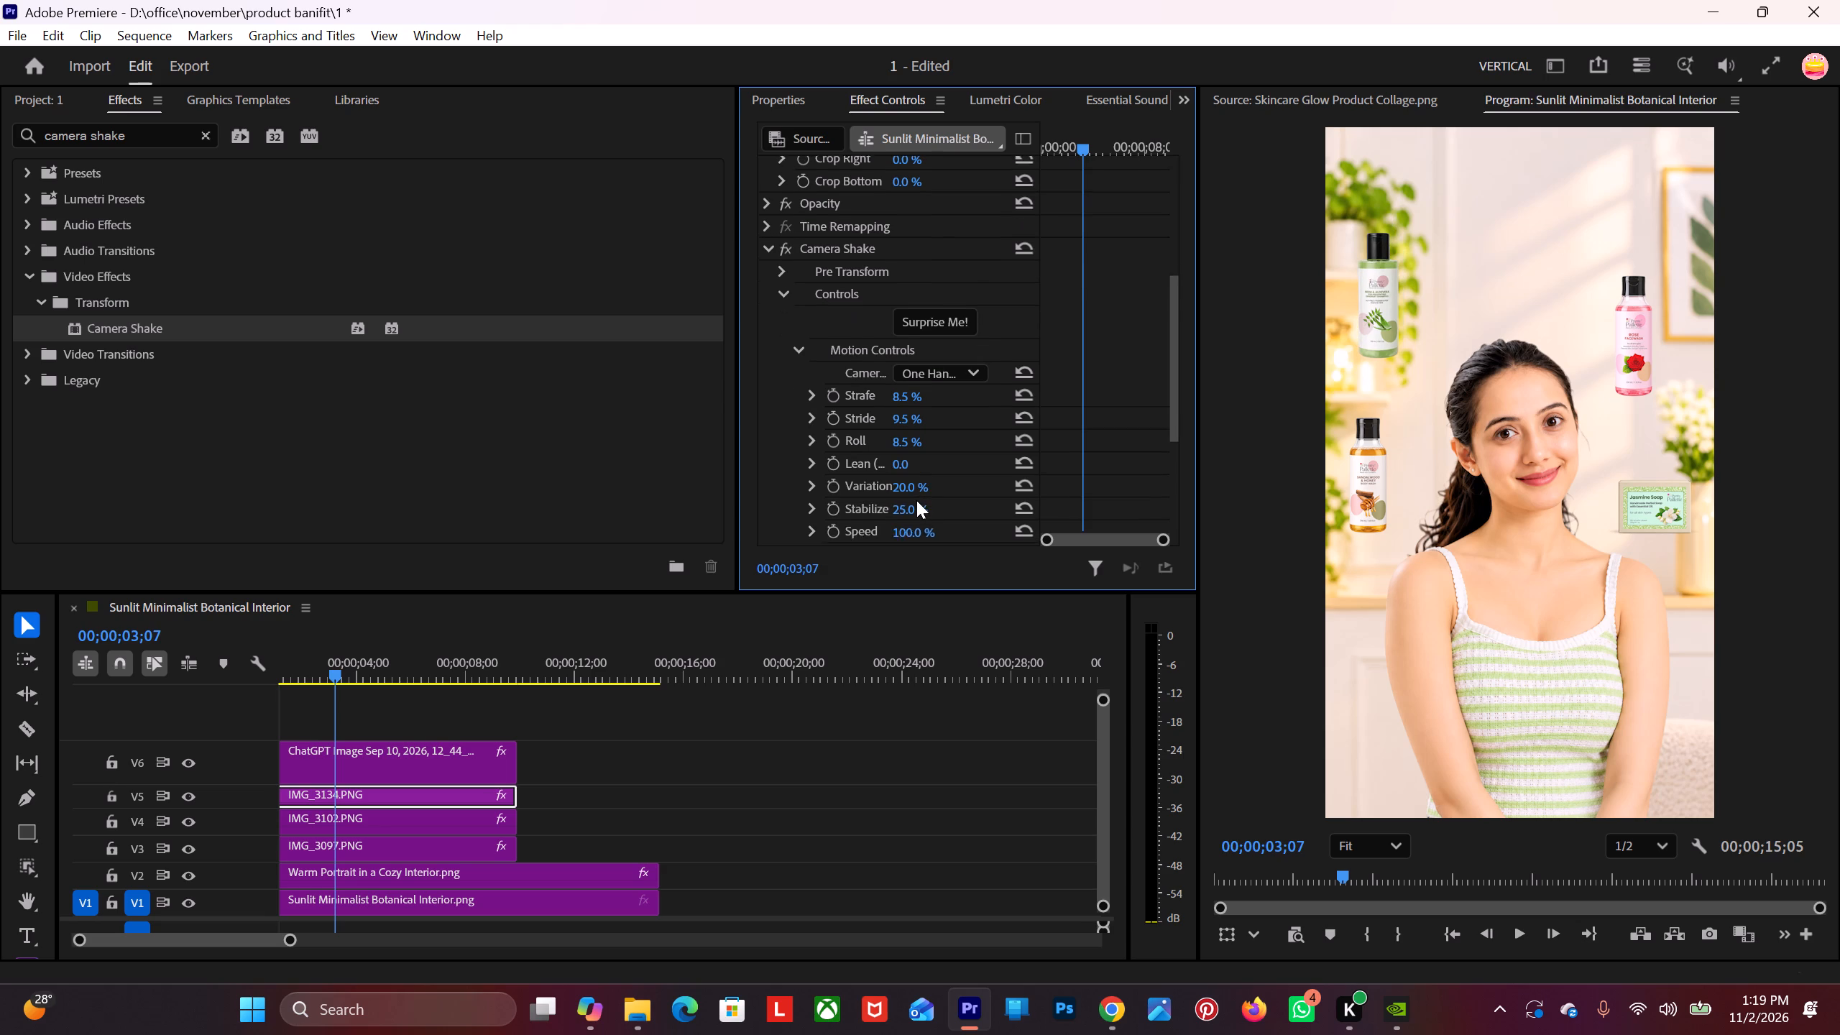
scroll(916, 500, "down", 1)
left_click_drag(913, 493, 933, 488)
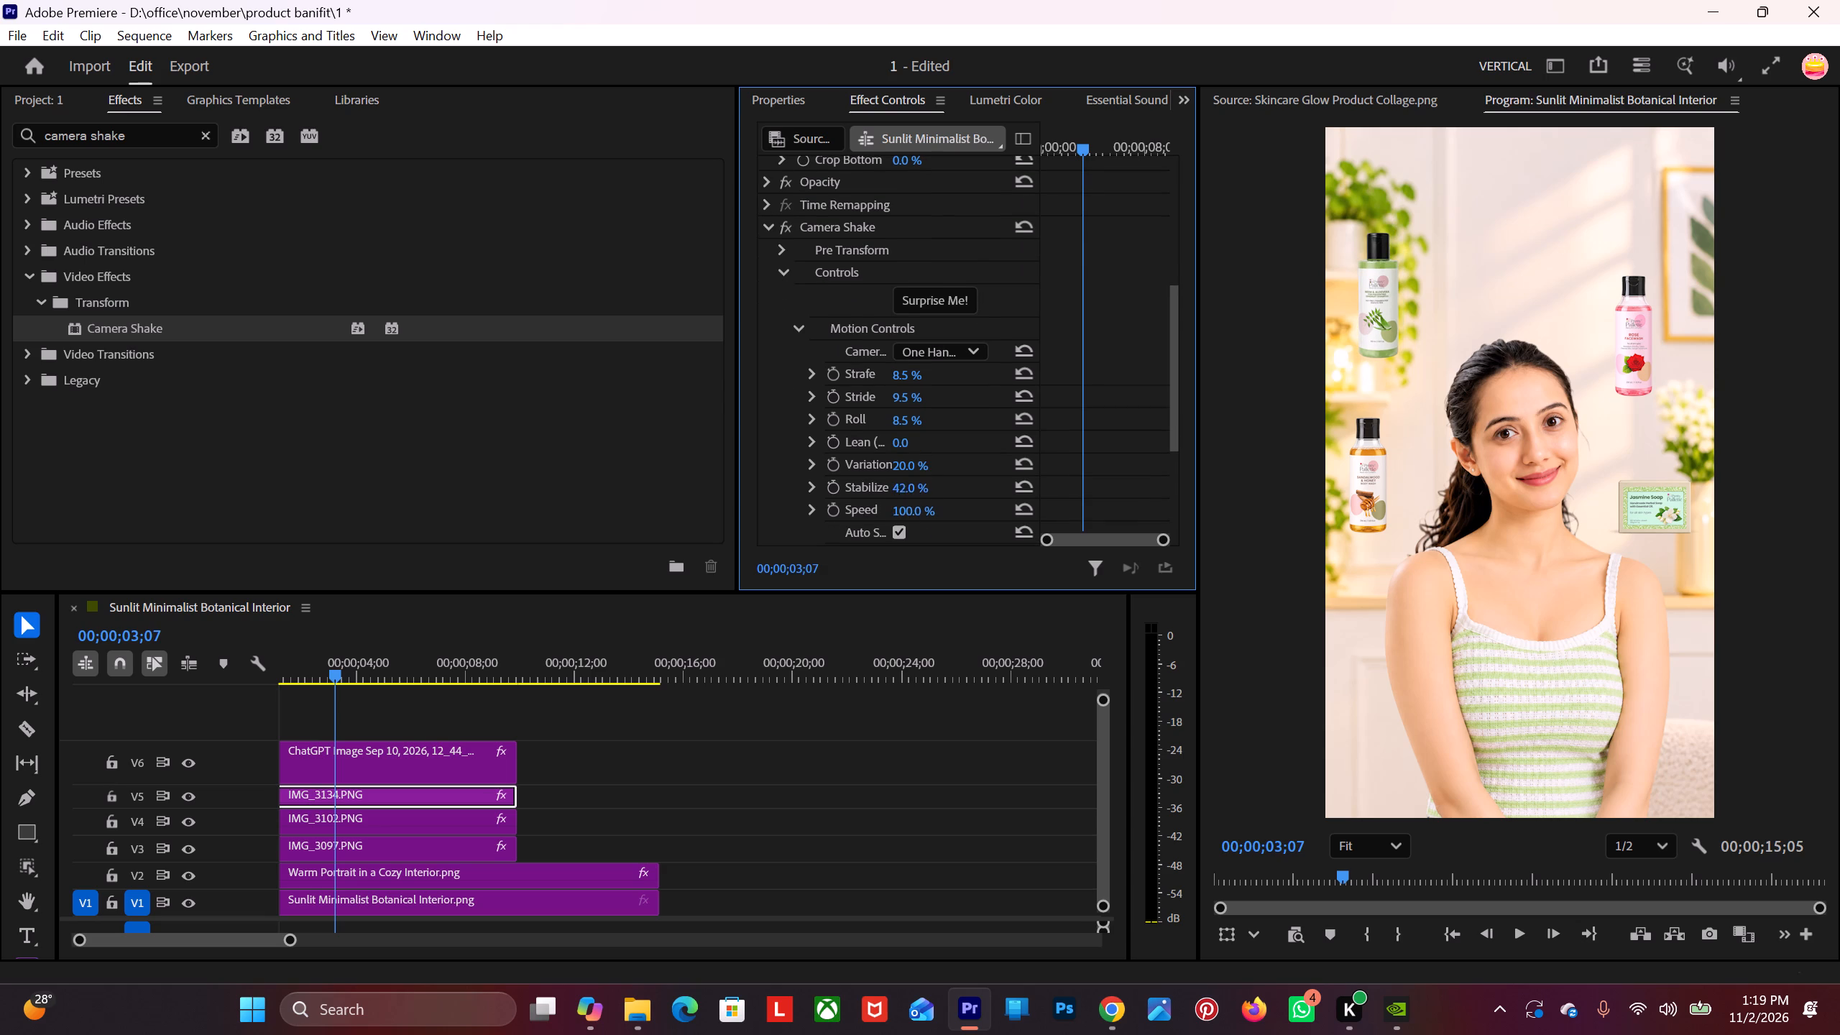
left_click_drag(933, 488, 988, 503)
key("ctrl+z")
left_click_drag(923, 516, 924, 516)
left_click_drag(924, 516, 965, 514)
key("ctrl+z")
Try raising Camera Shake's Master amount, and set the motion value under Motion Blur Engine to 88.
scroll(778, 507, "down", 4)
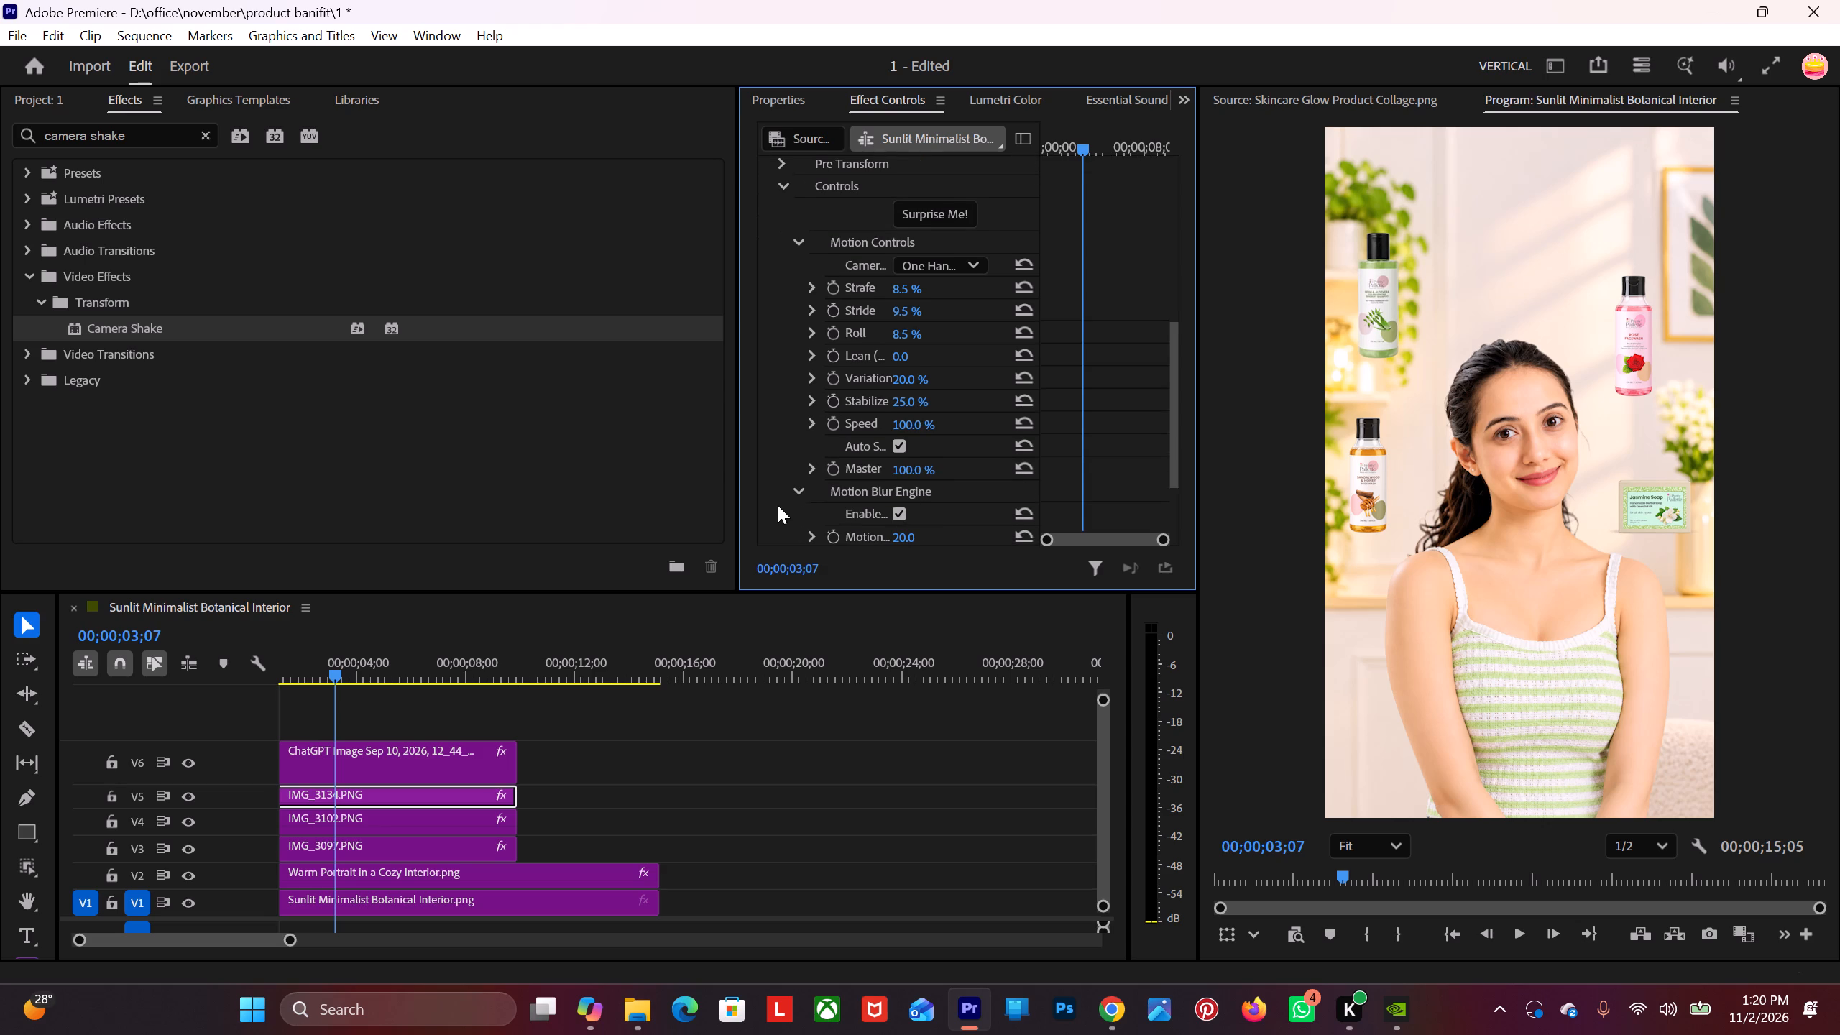
left_click_drag(903, 471, 943, 471)
scroll(913, 528, "down", 3)
left_click_drag(908, 470, 968, 467)
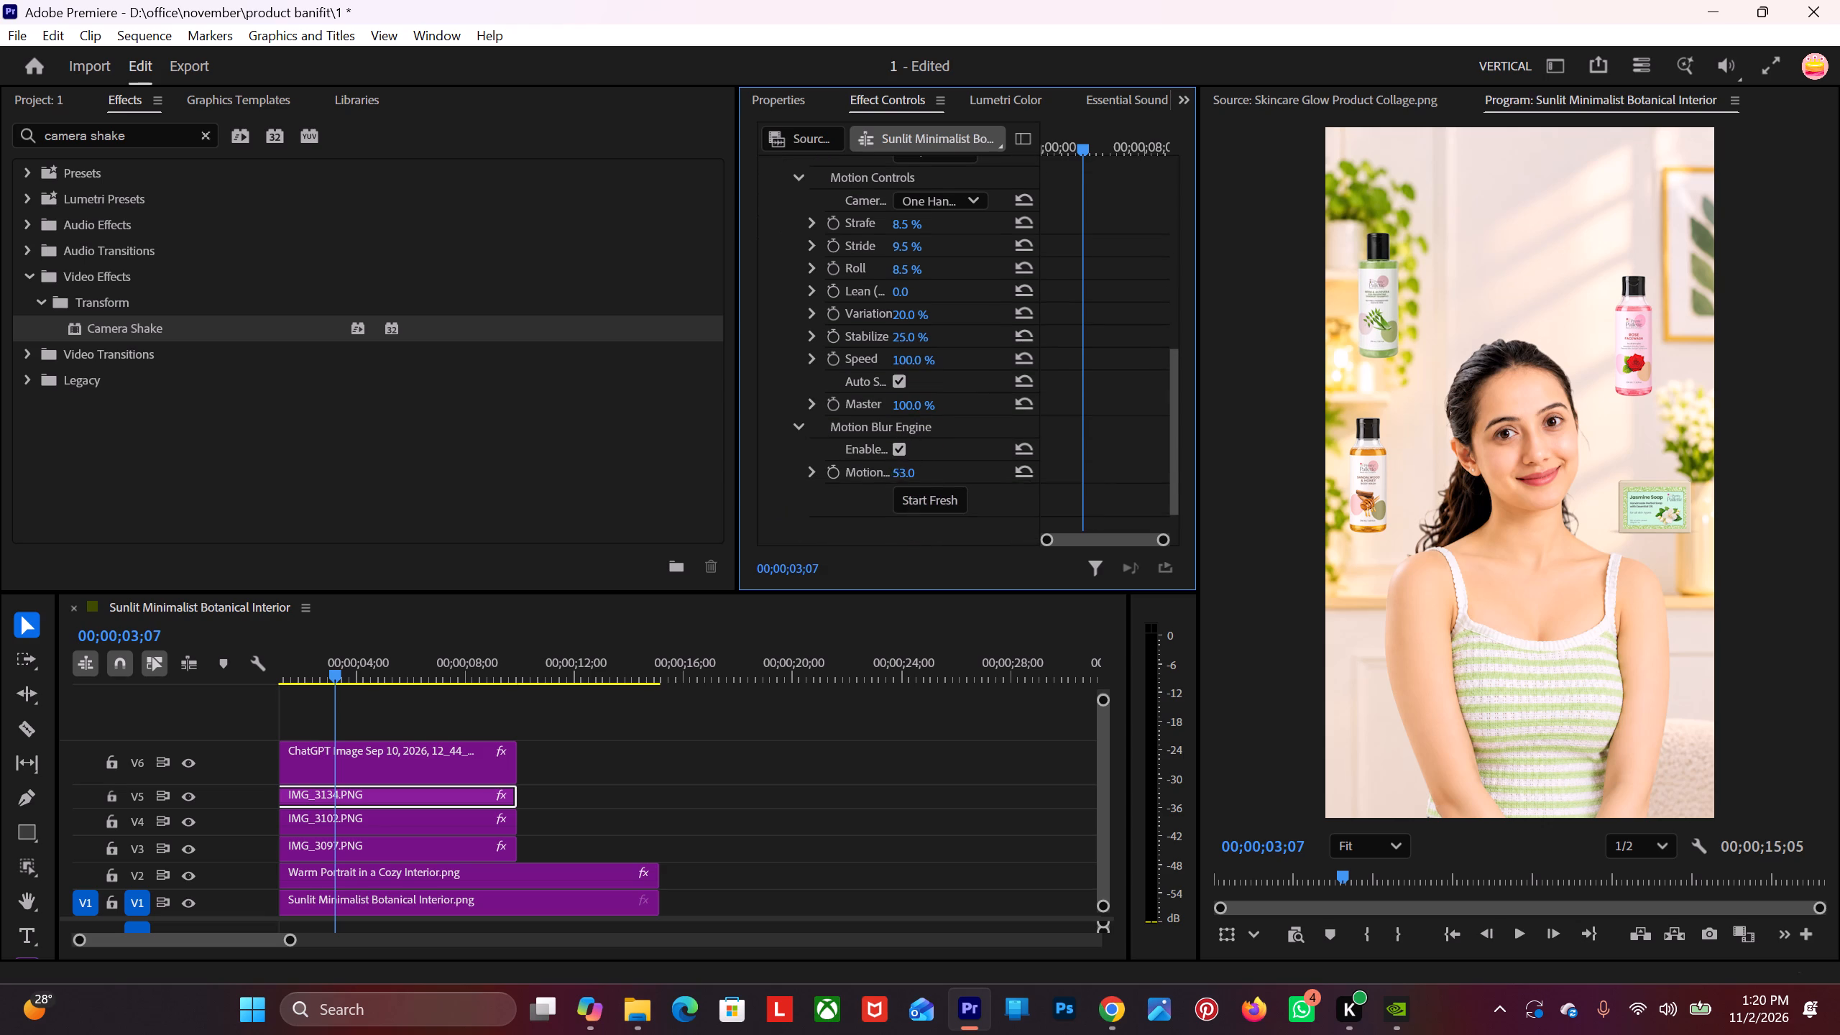
left_click_drag(968, 467, 922, 469)
Play the sequence from the start to review the Camera Shake motion on the green bottle.
left_click_drag(922, 469, 1005, 492)
key("space")
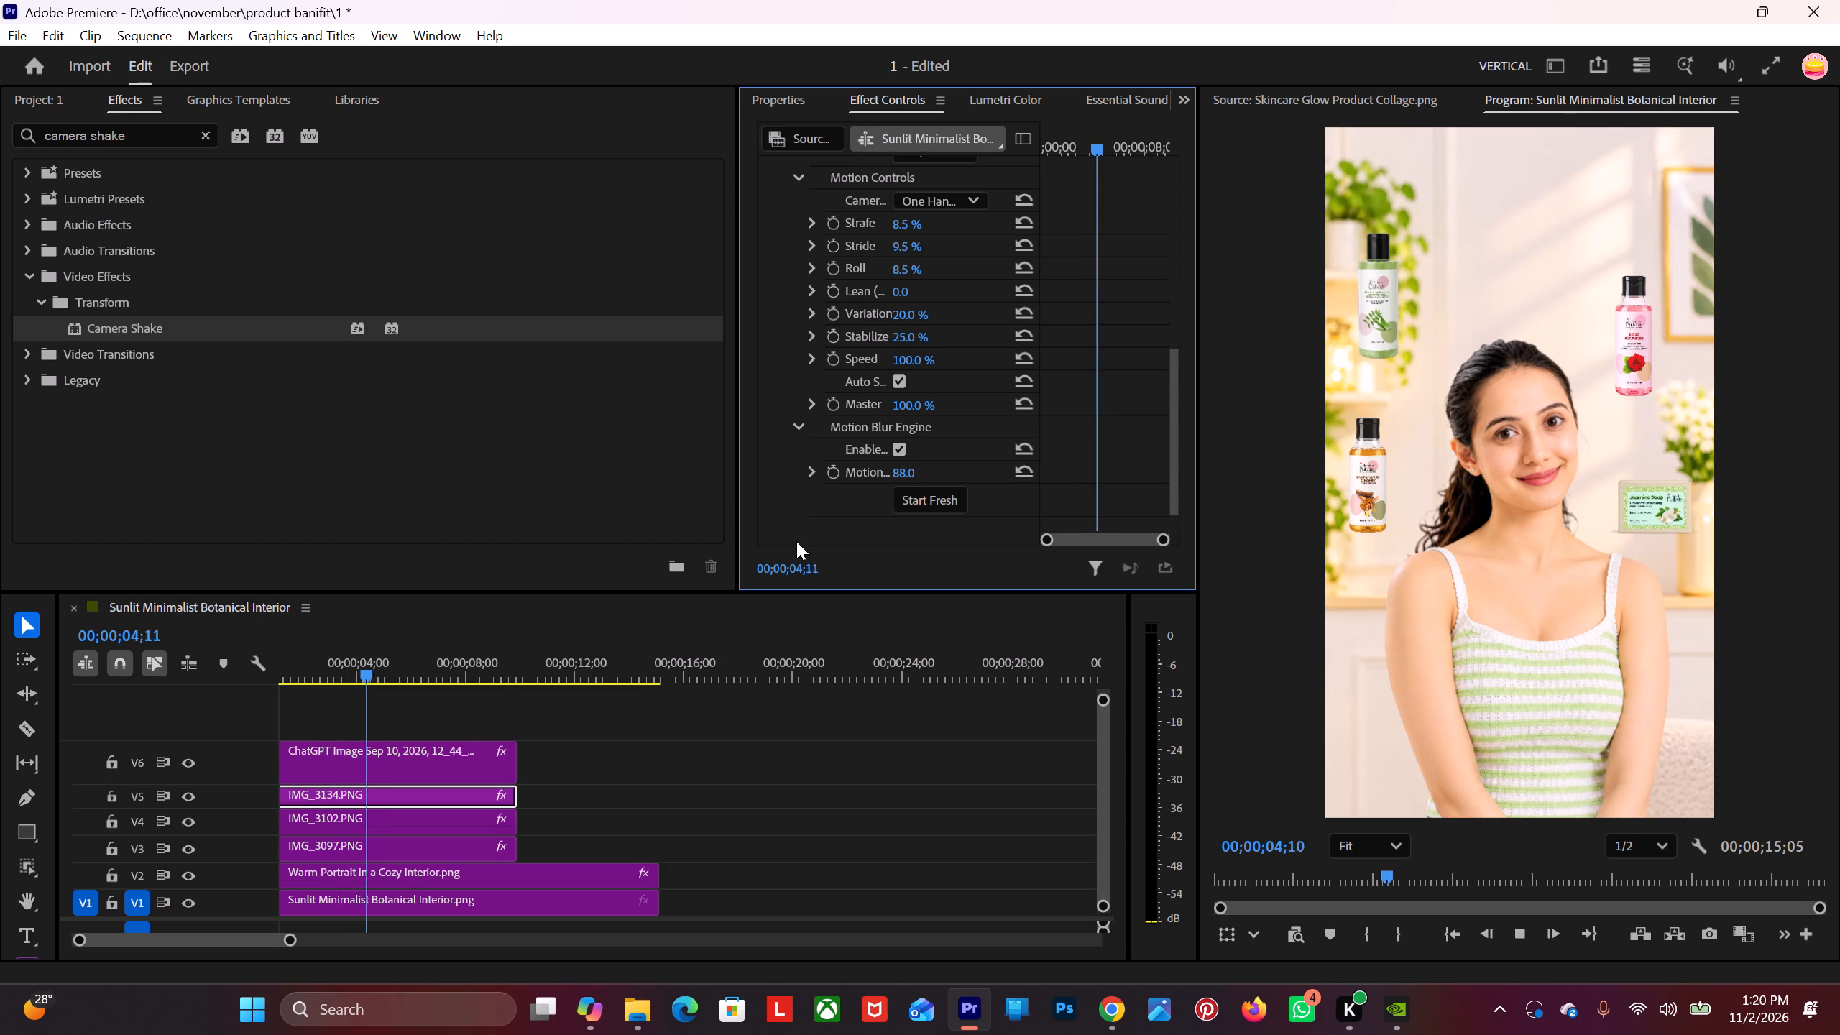
key("space")
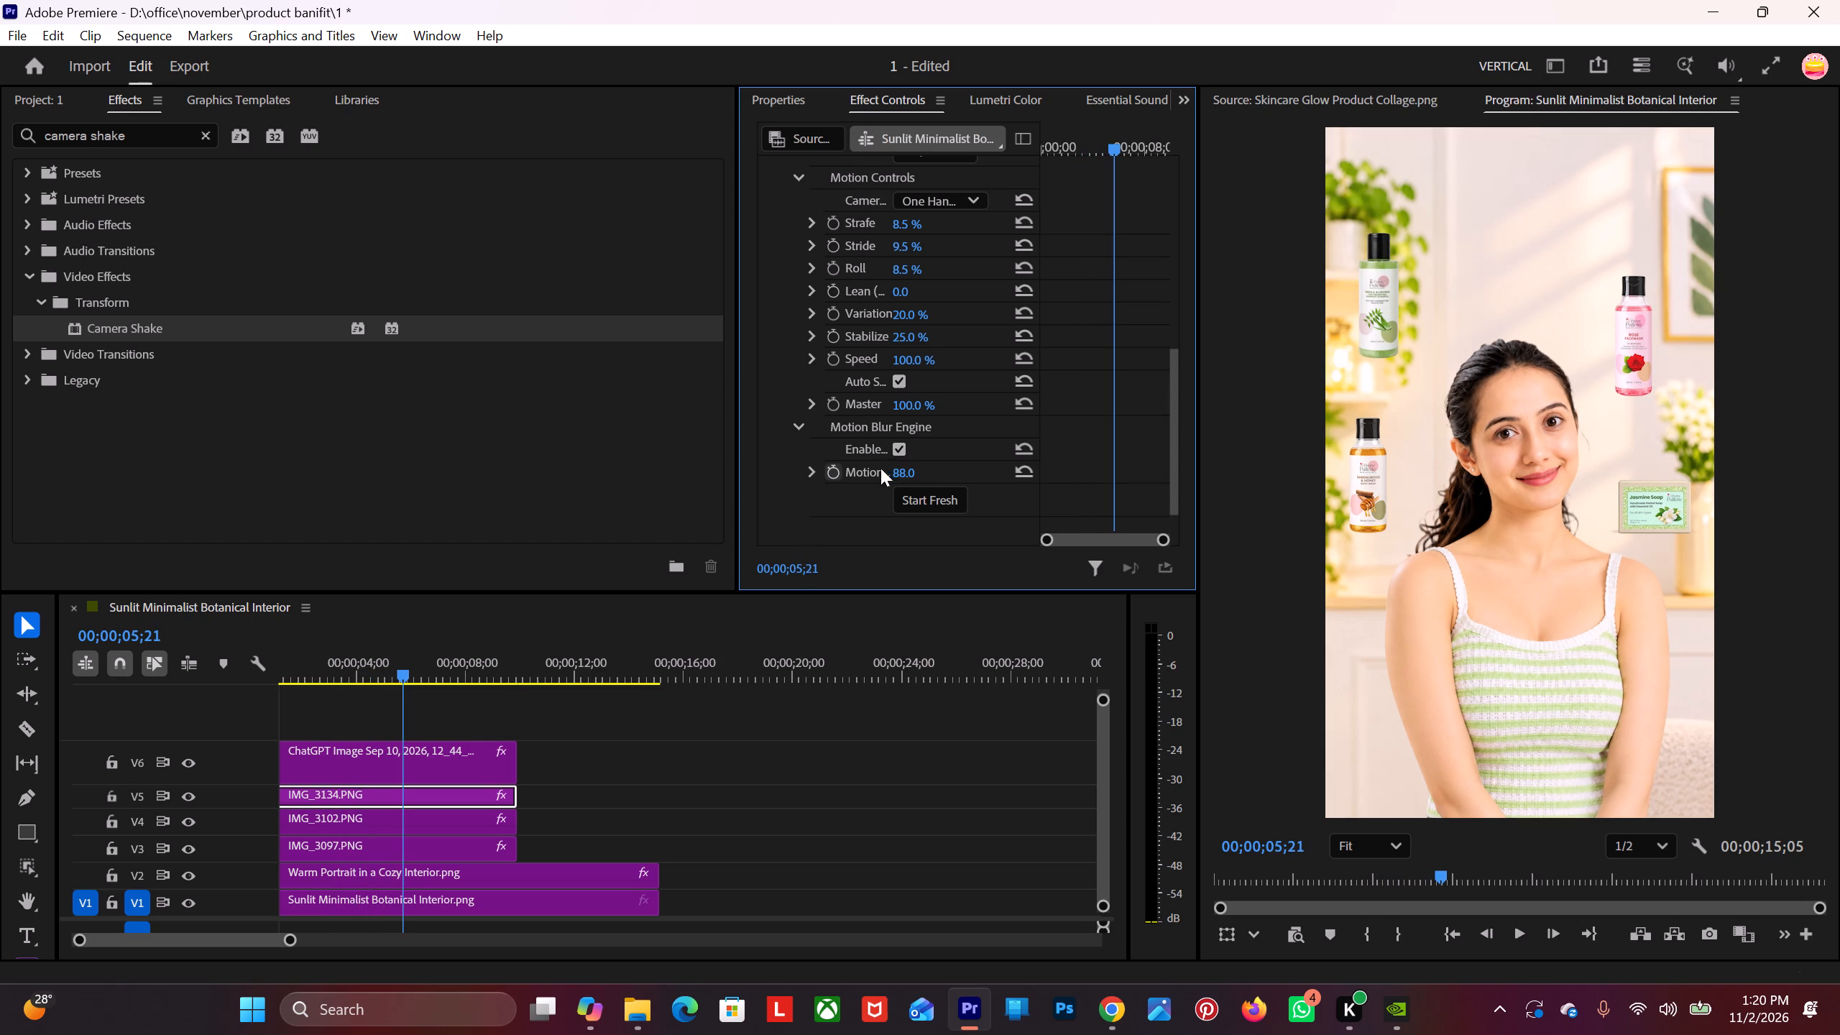
scroll(779, 456, "down", 5)
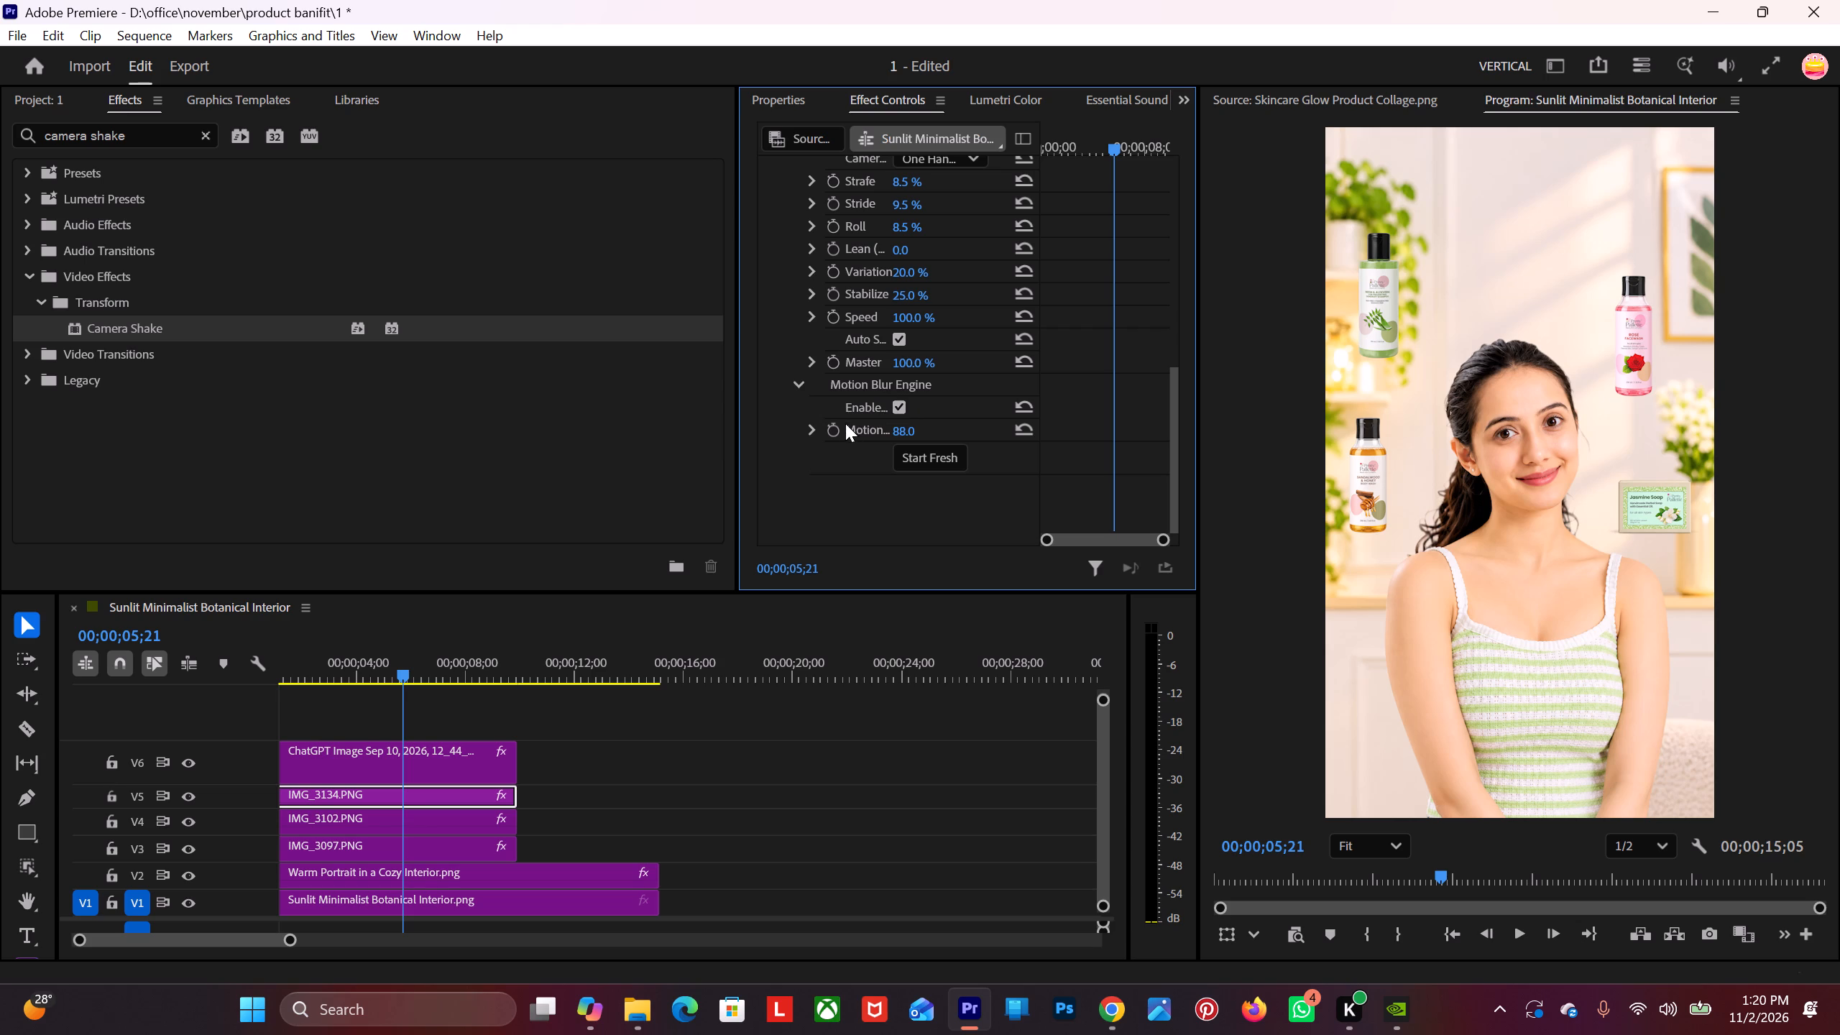
left_click_drag(1113, 145, 833, 275)
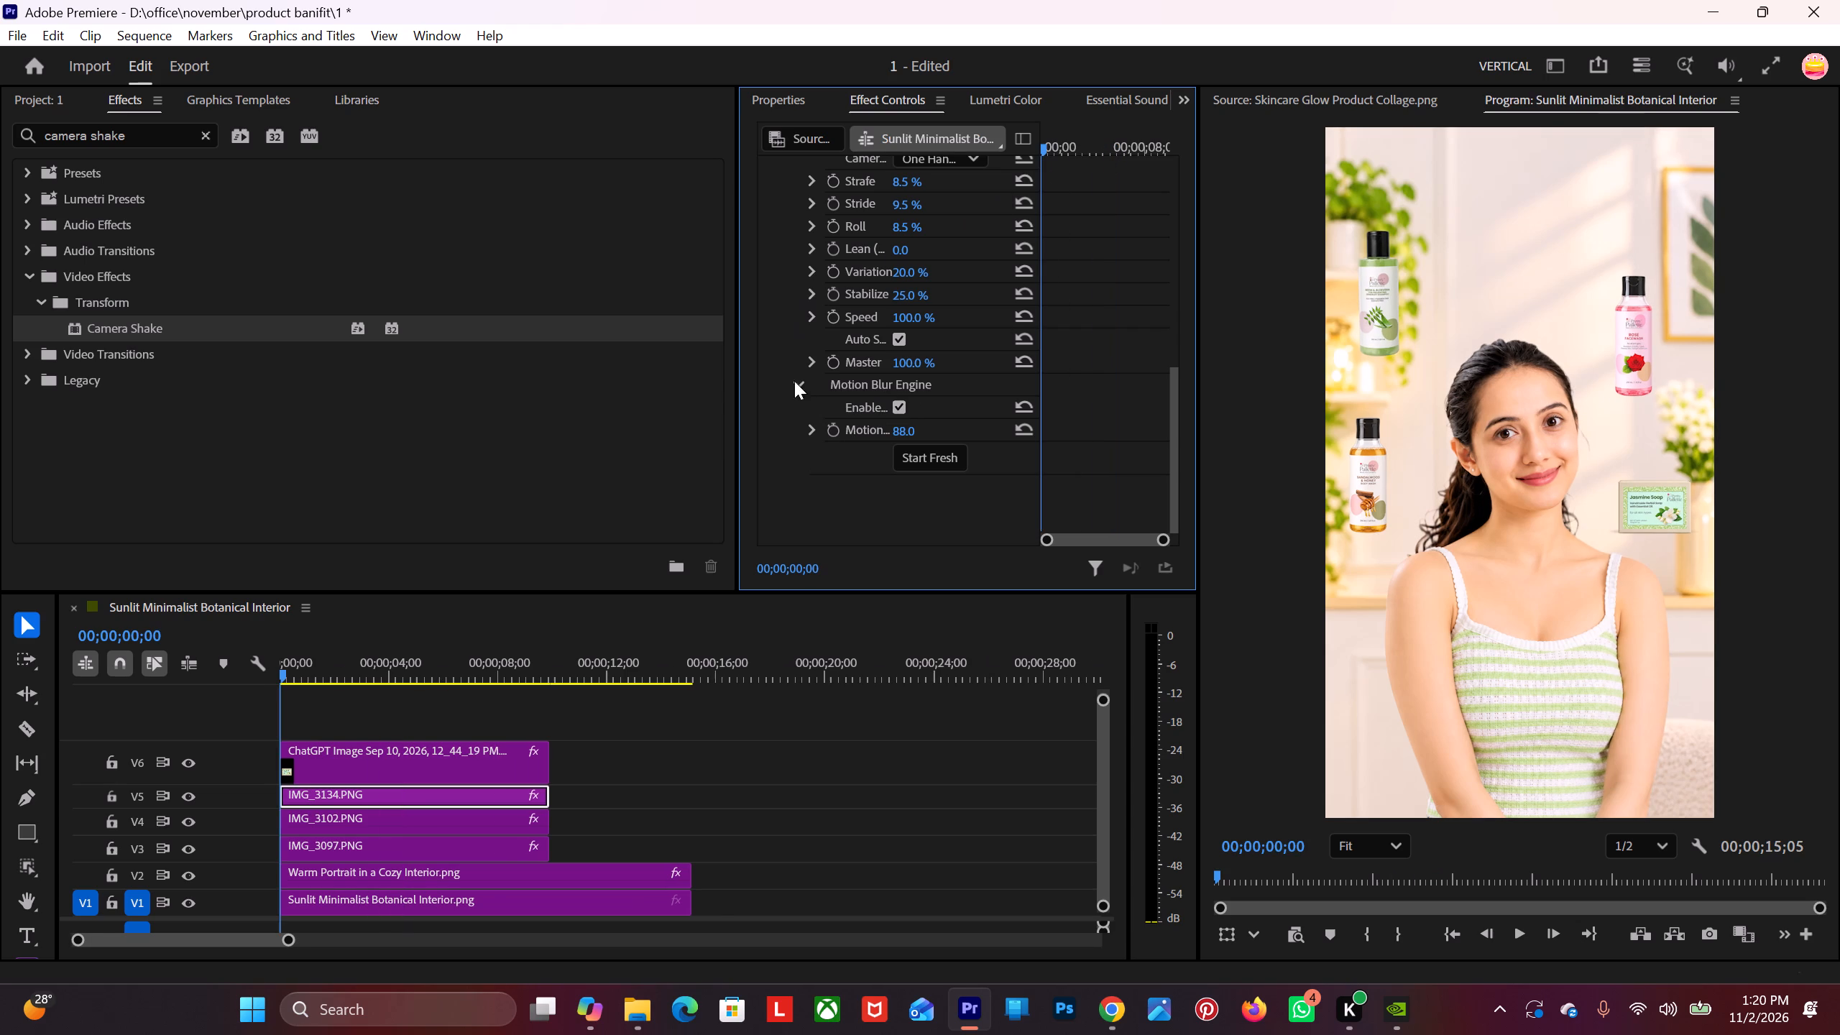
key("space")
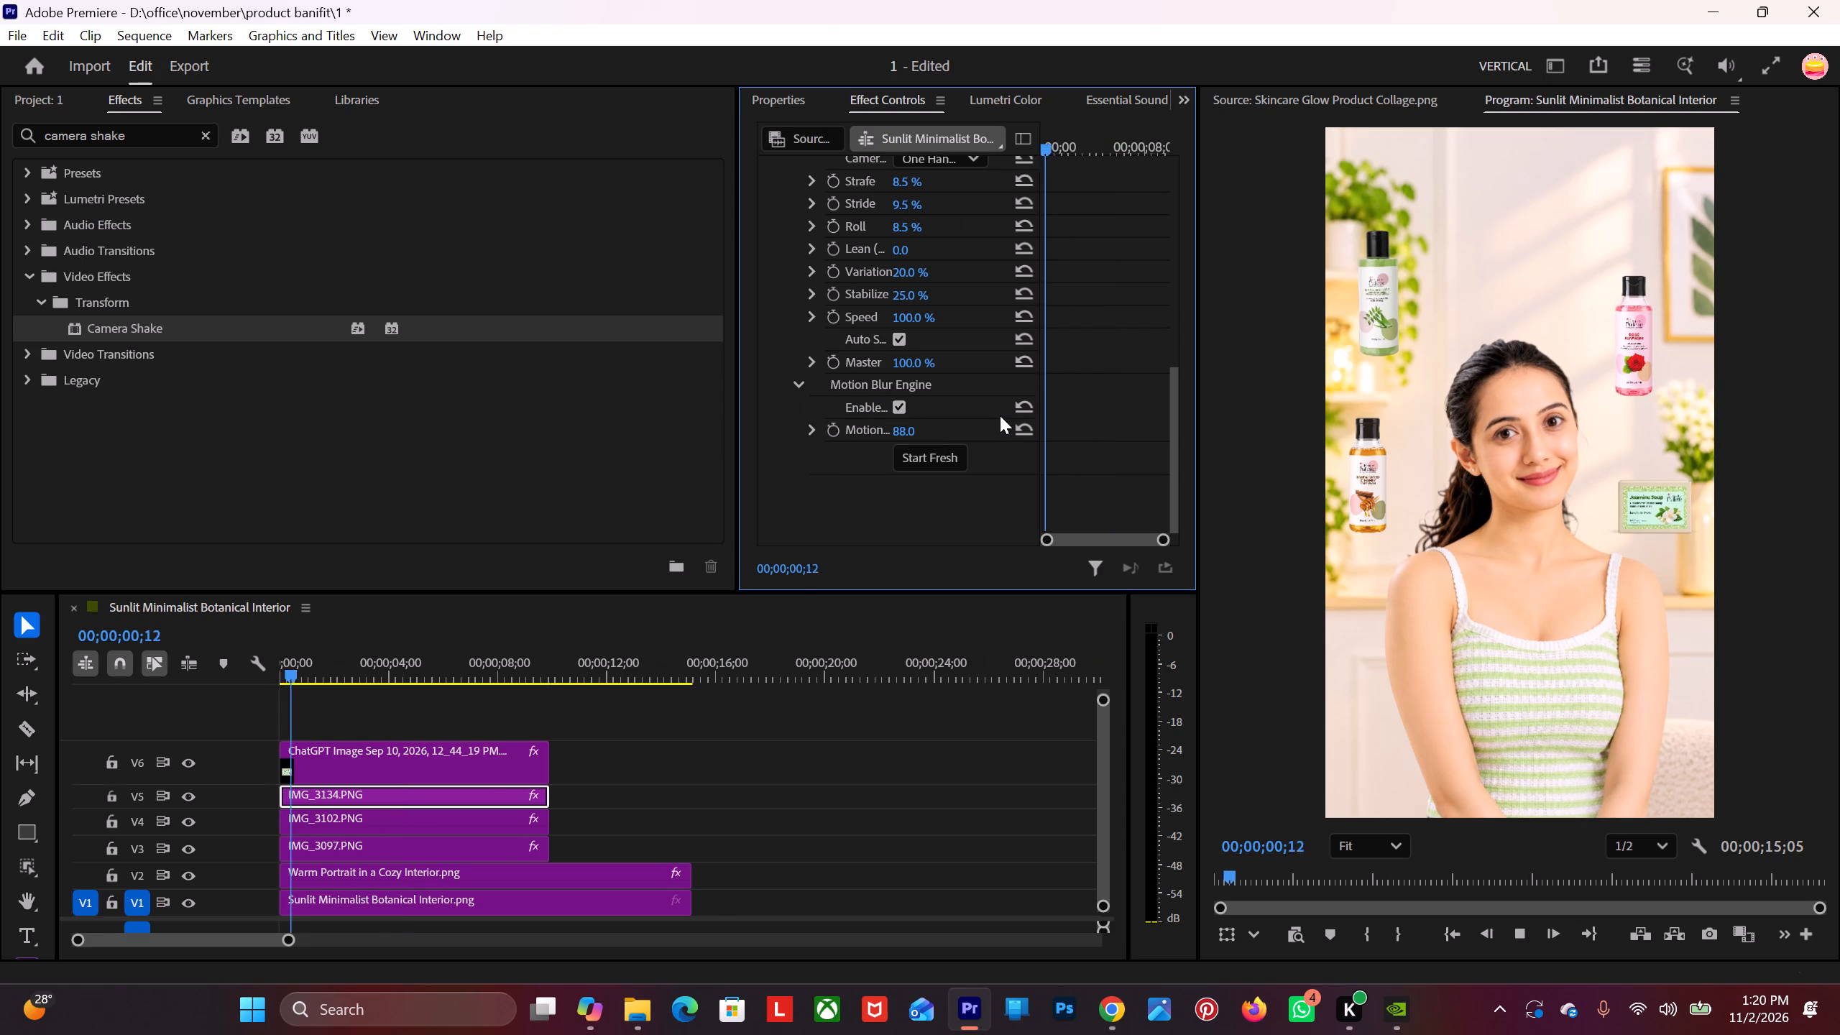
key("space")
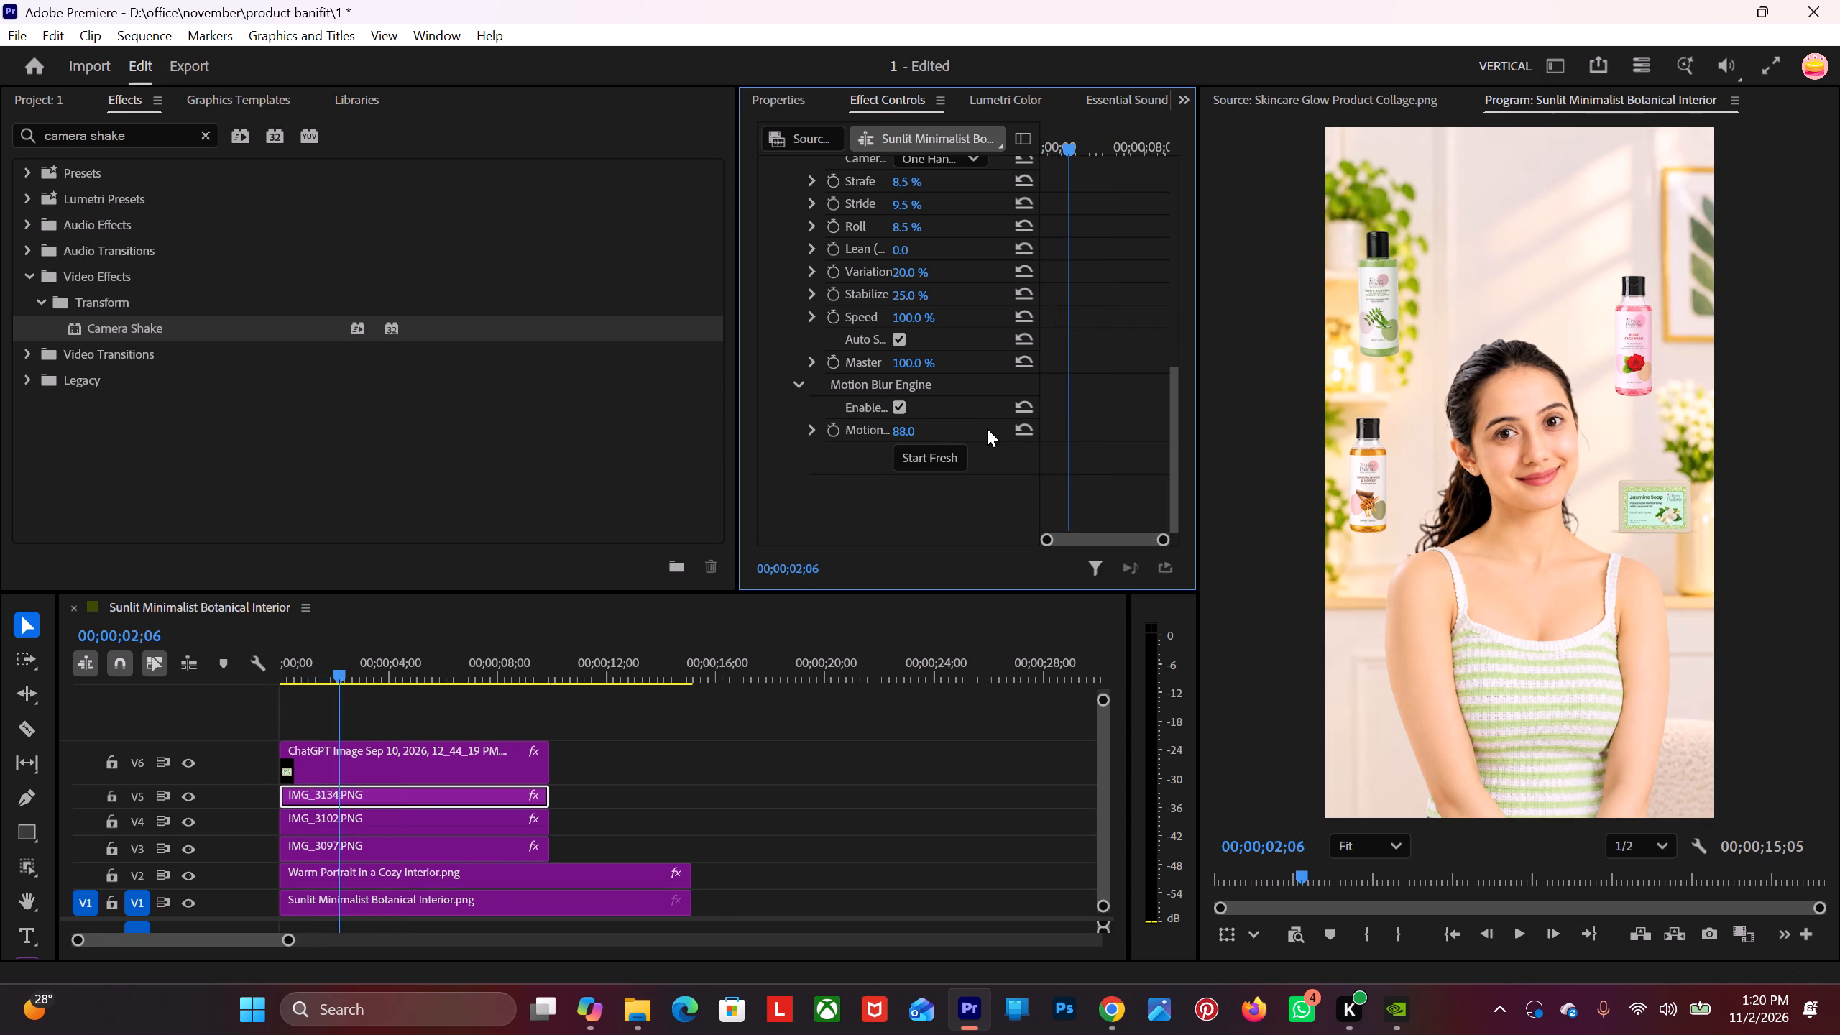
key("space")
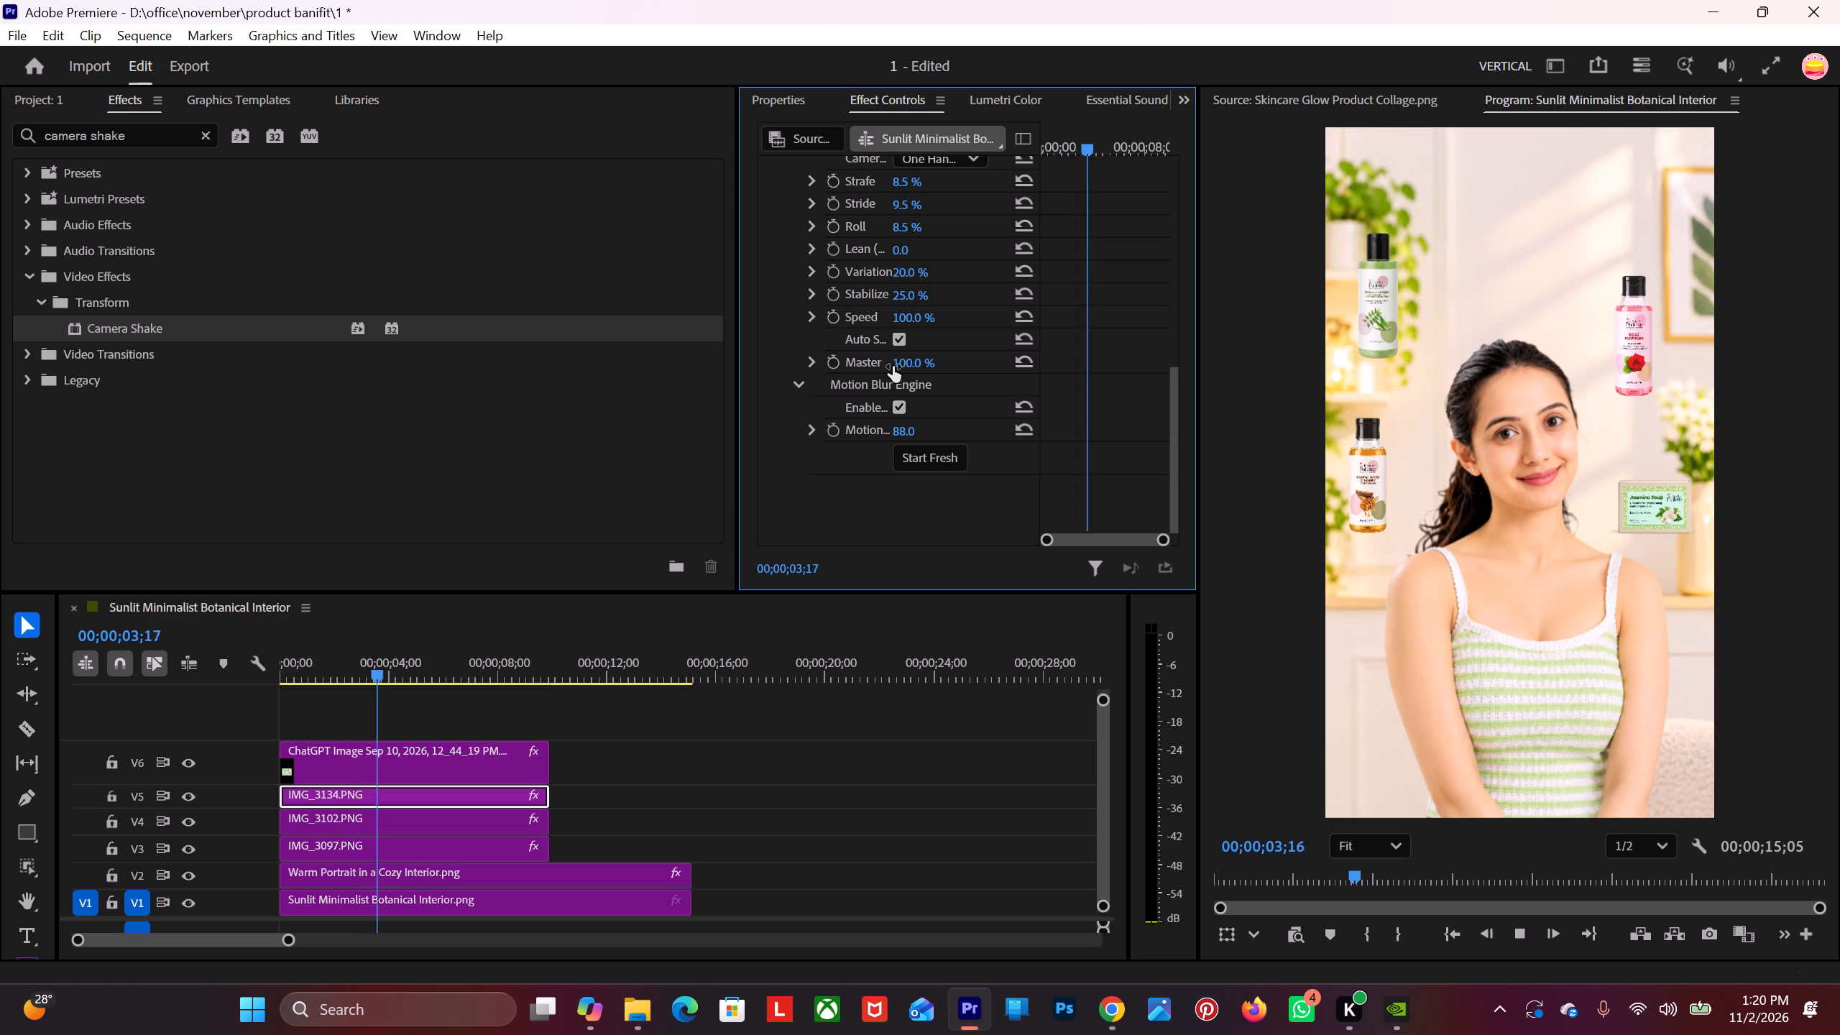
key("space")
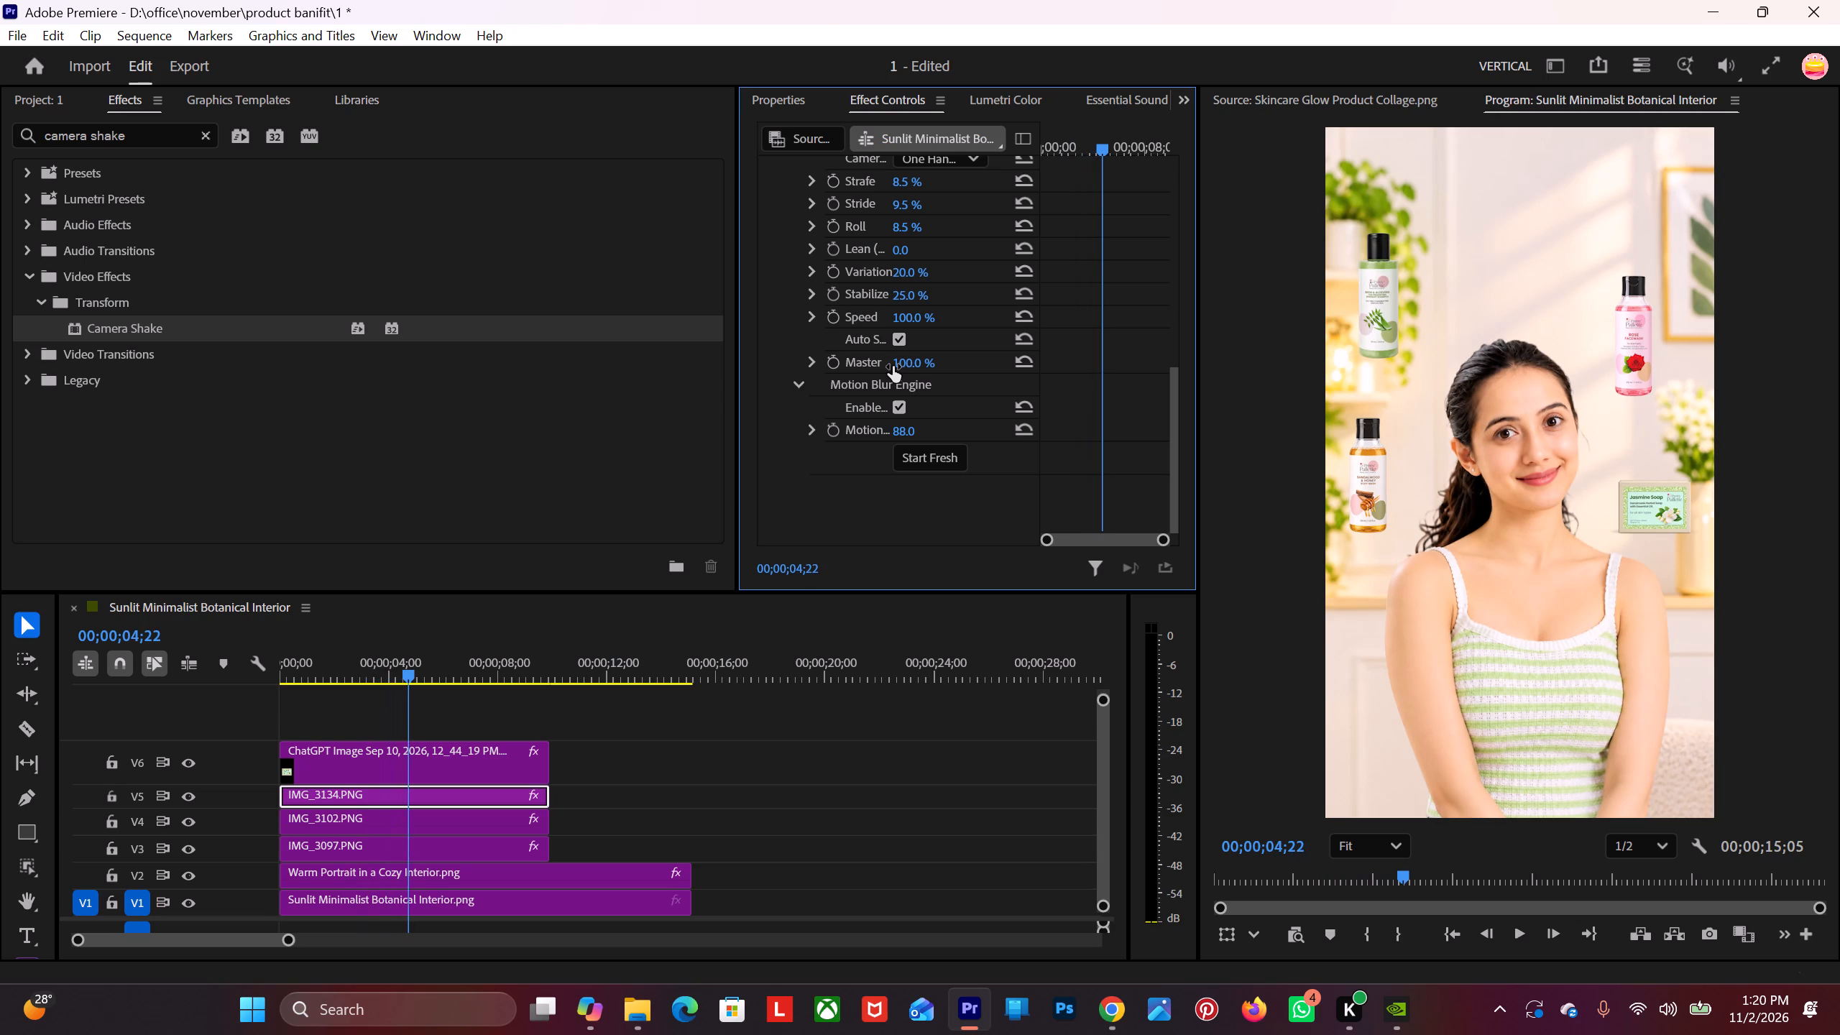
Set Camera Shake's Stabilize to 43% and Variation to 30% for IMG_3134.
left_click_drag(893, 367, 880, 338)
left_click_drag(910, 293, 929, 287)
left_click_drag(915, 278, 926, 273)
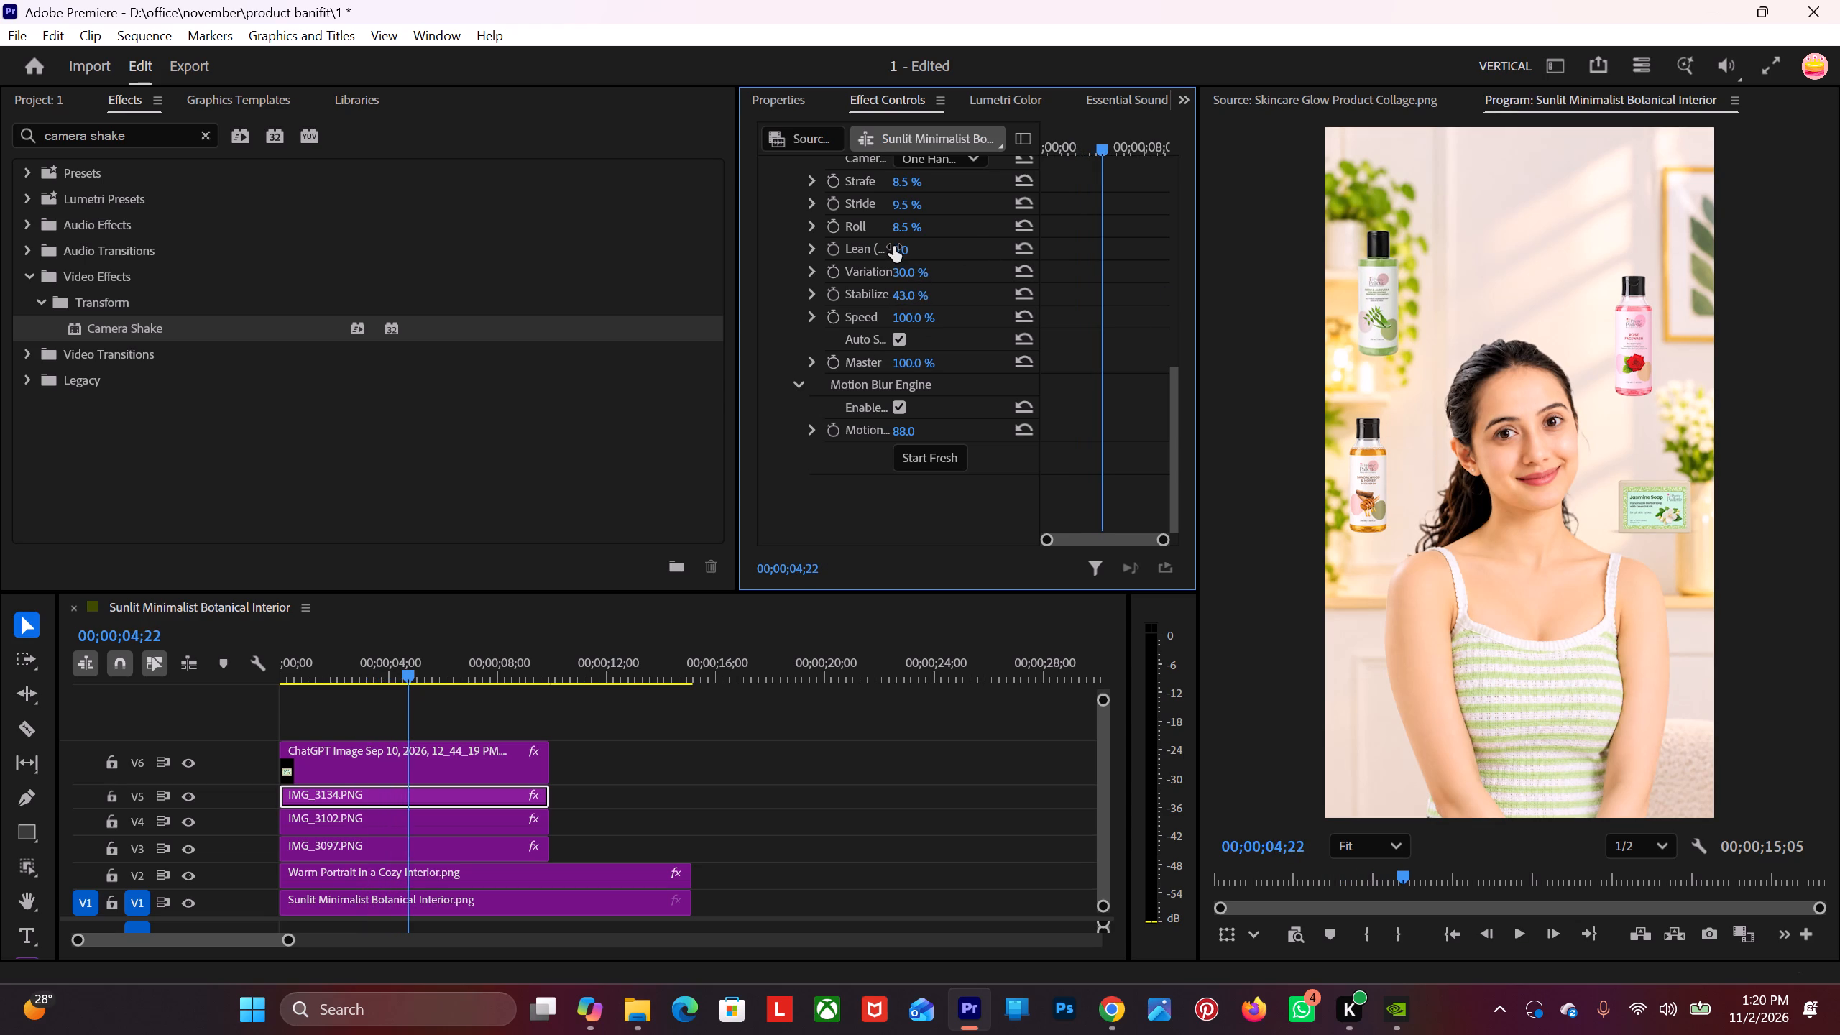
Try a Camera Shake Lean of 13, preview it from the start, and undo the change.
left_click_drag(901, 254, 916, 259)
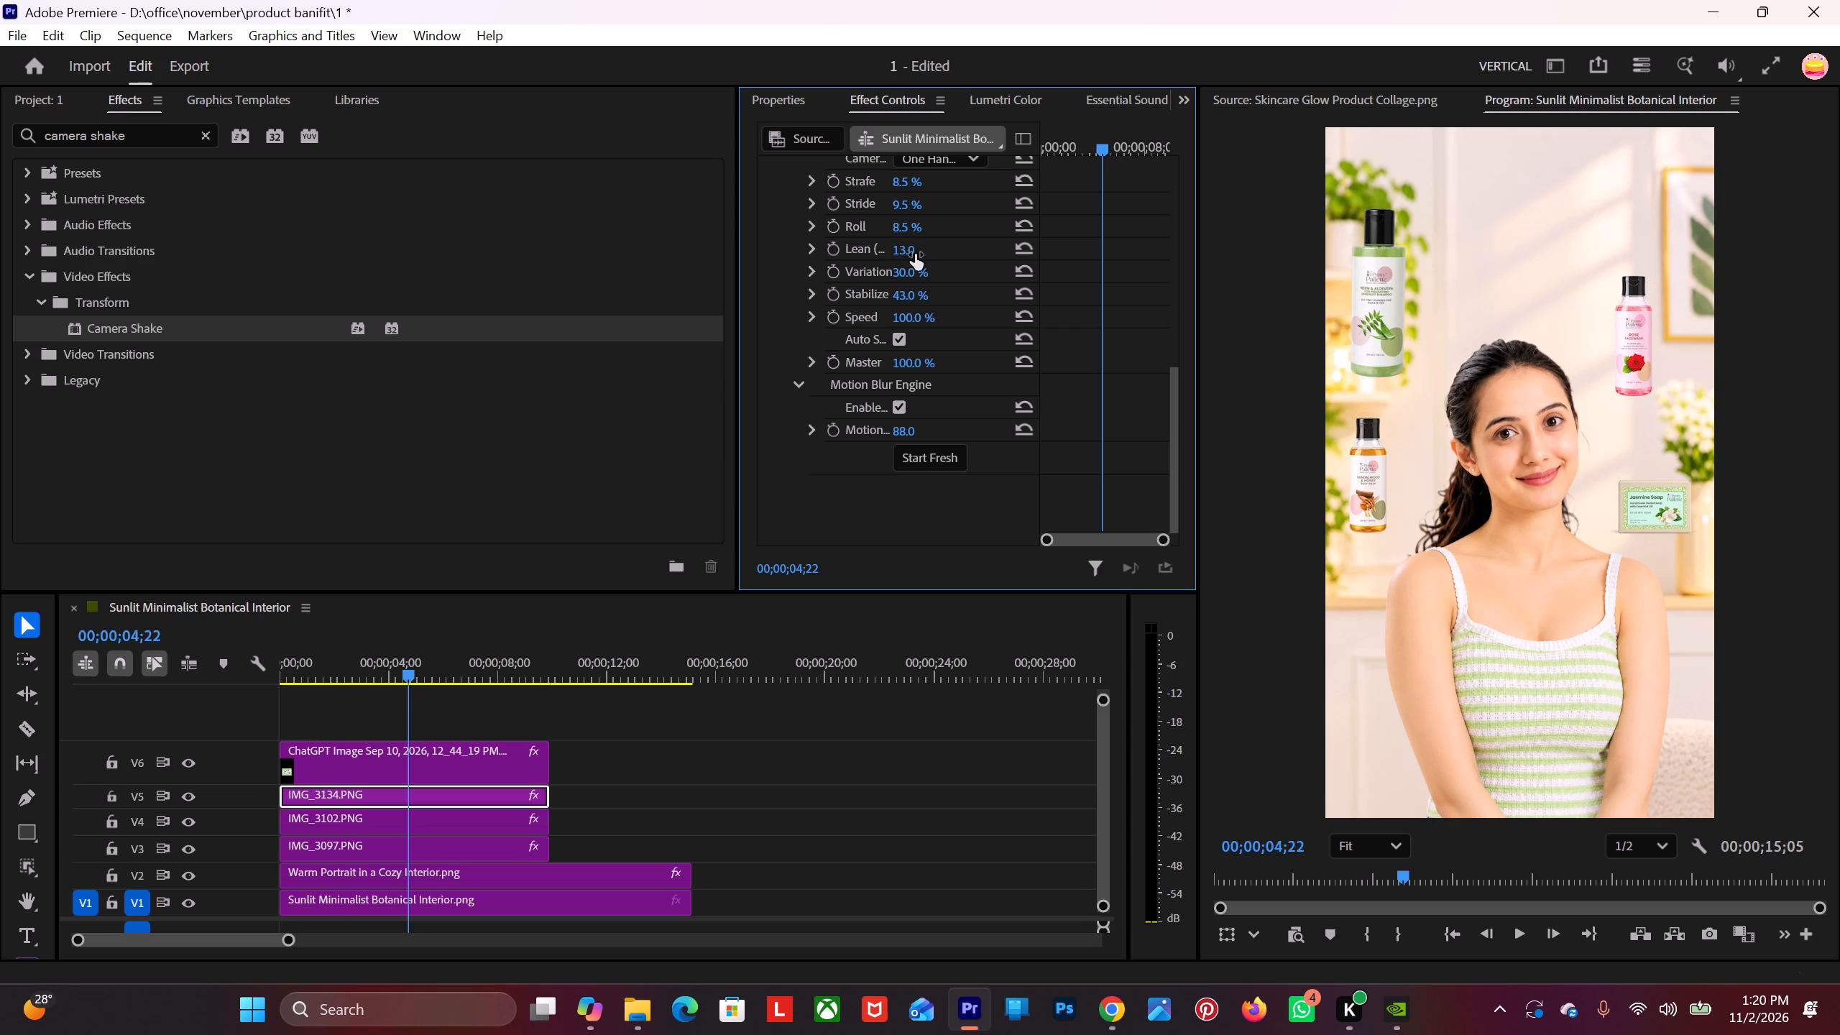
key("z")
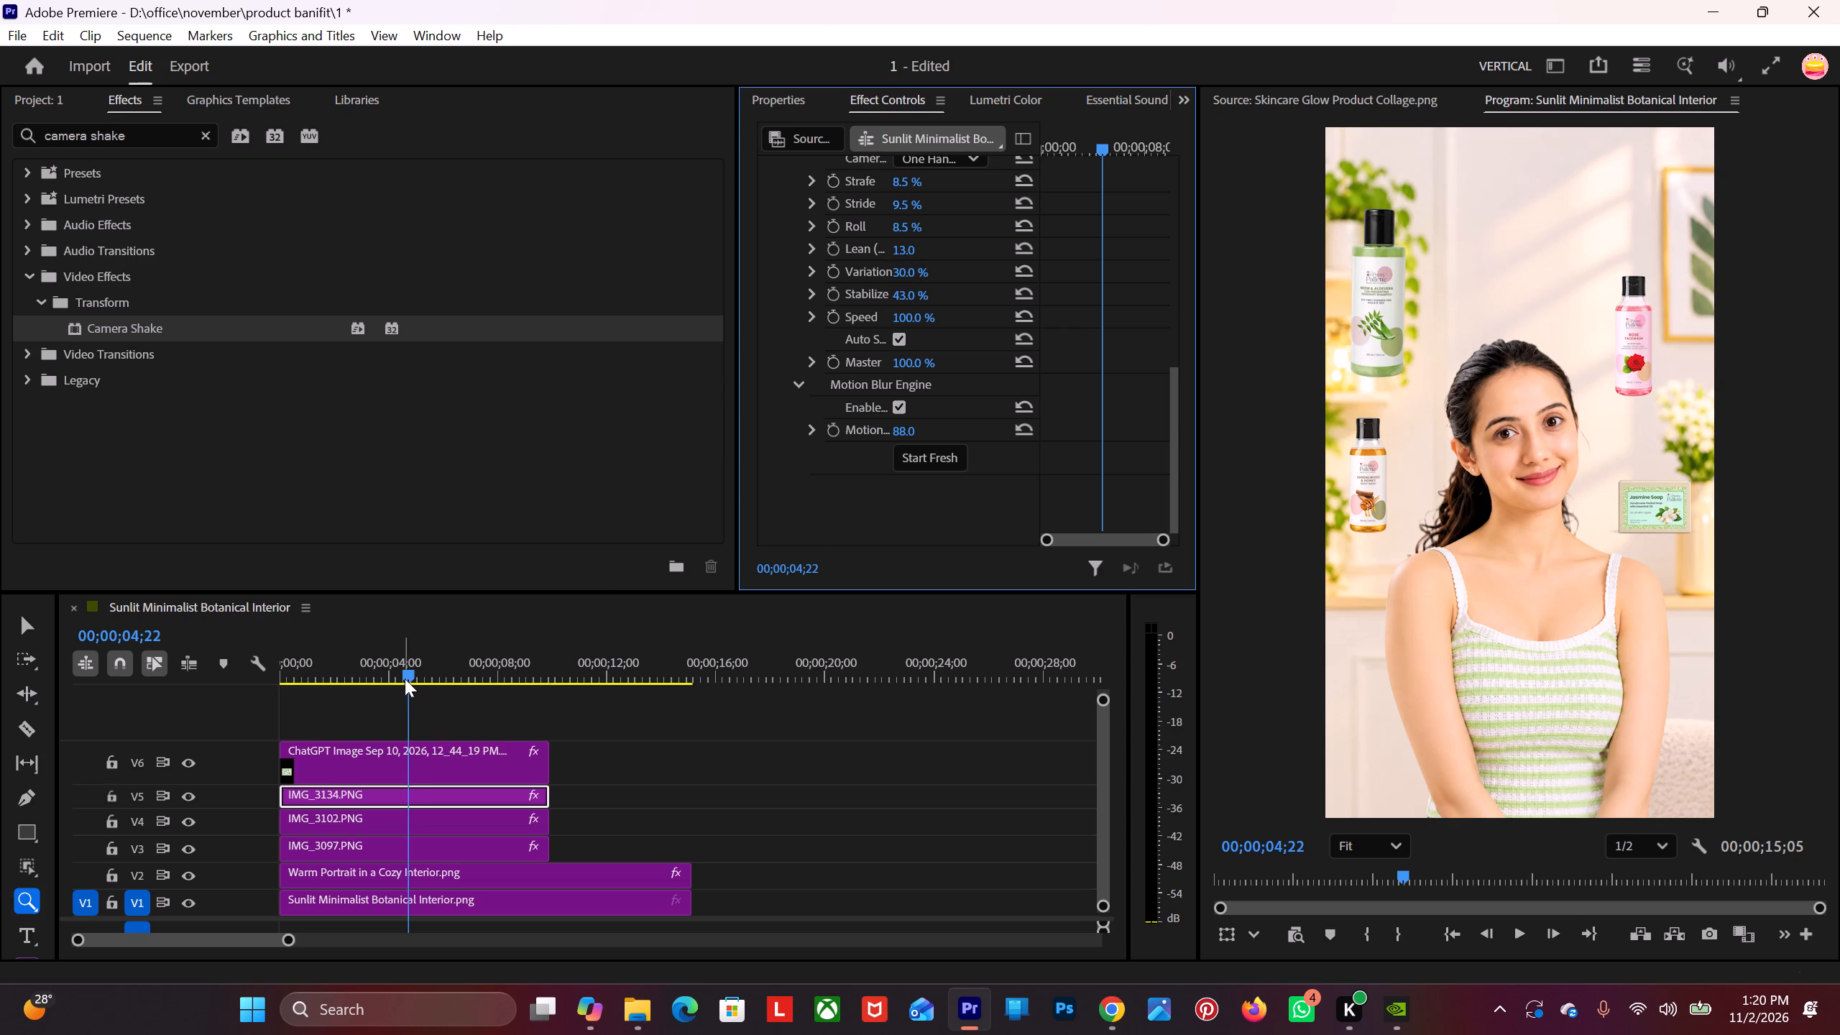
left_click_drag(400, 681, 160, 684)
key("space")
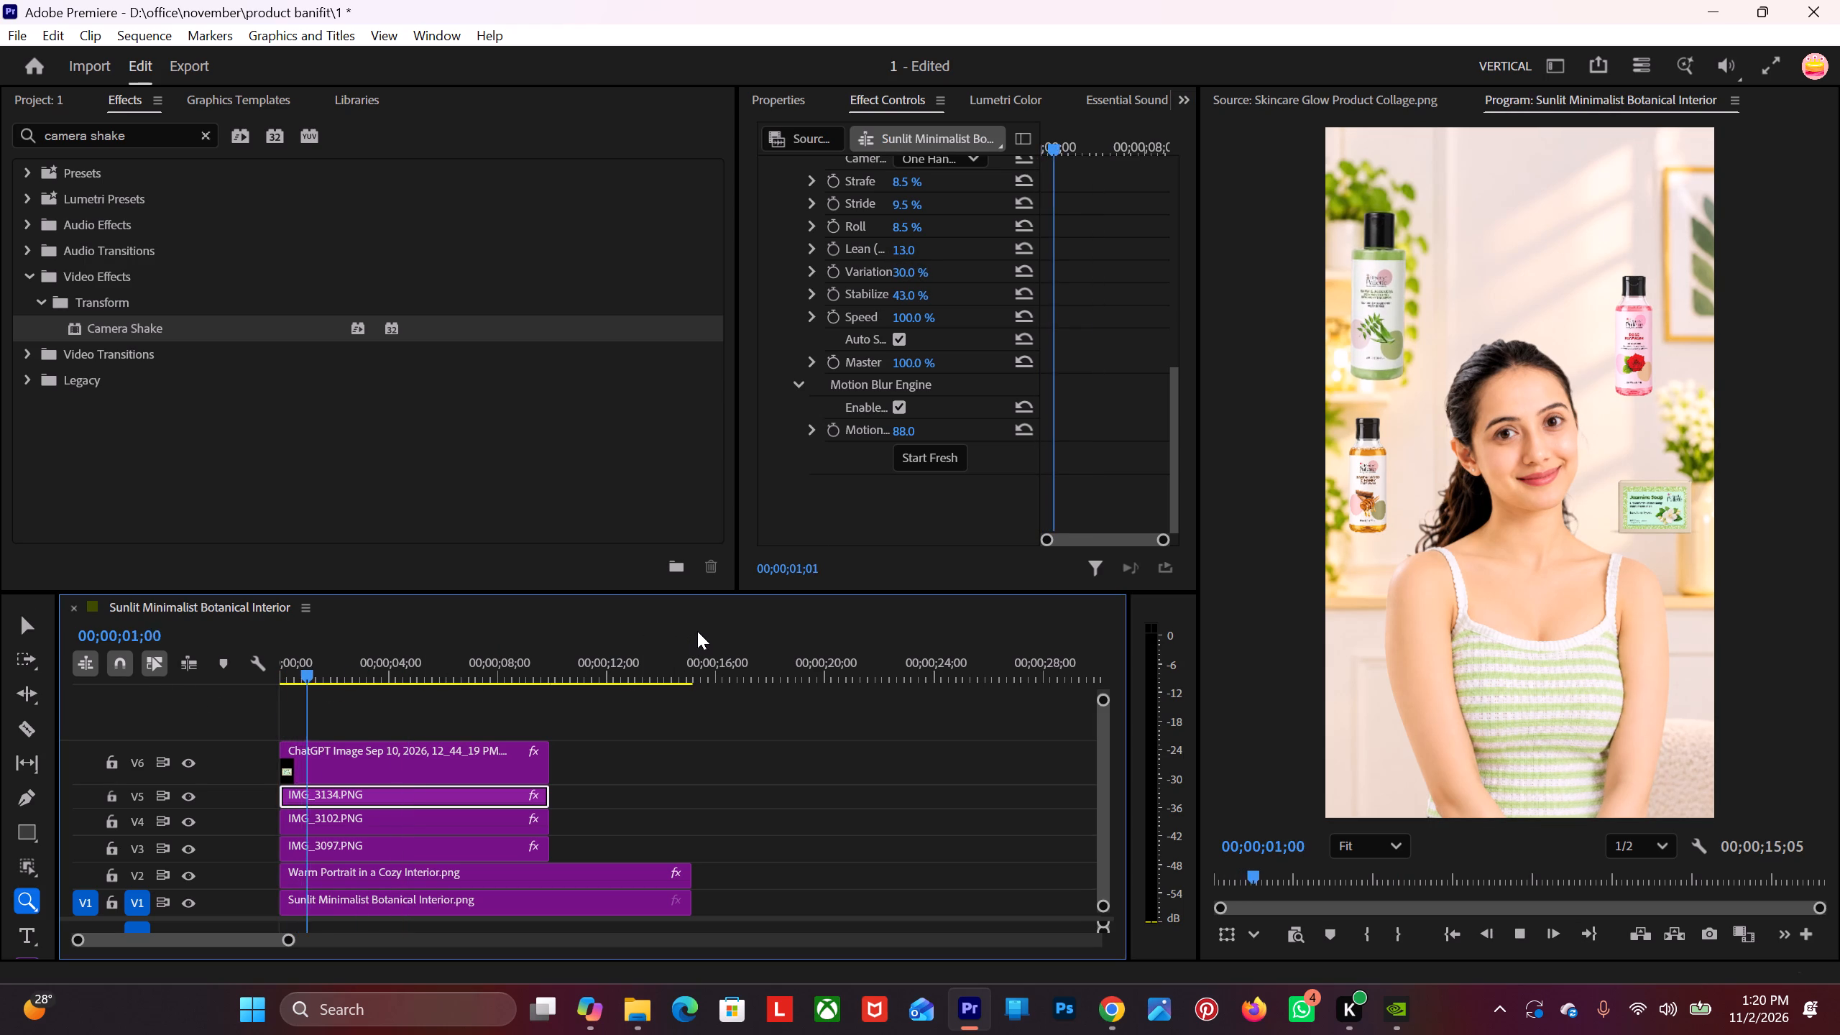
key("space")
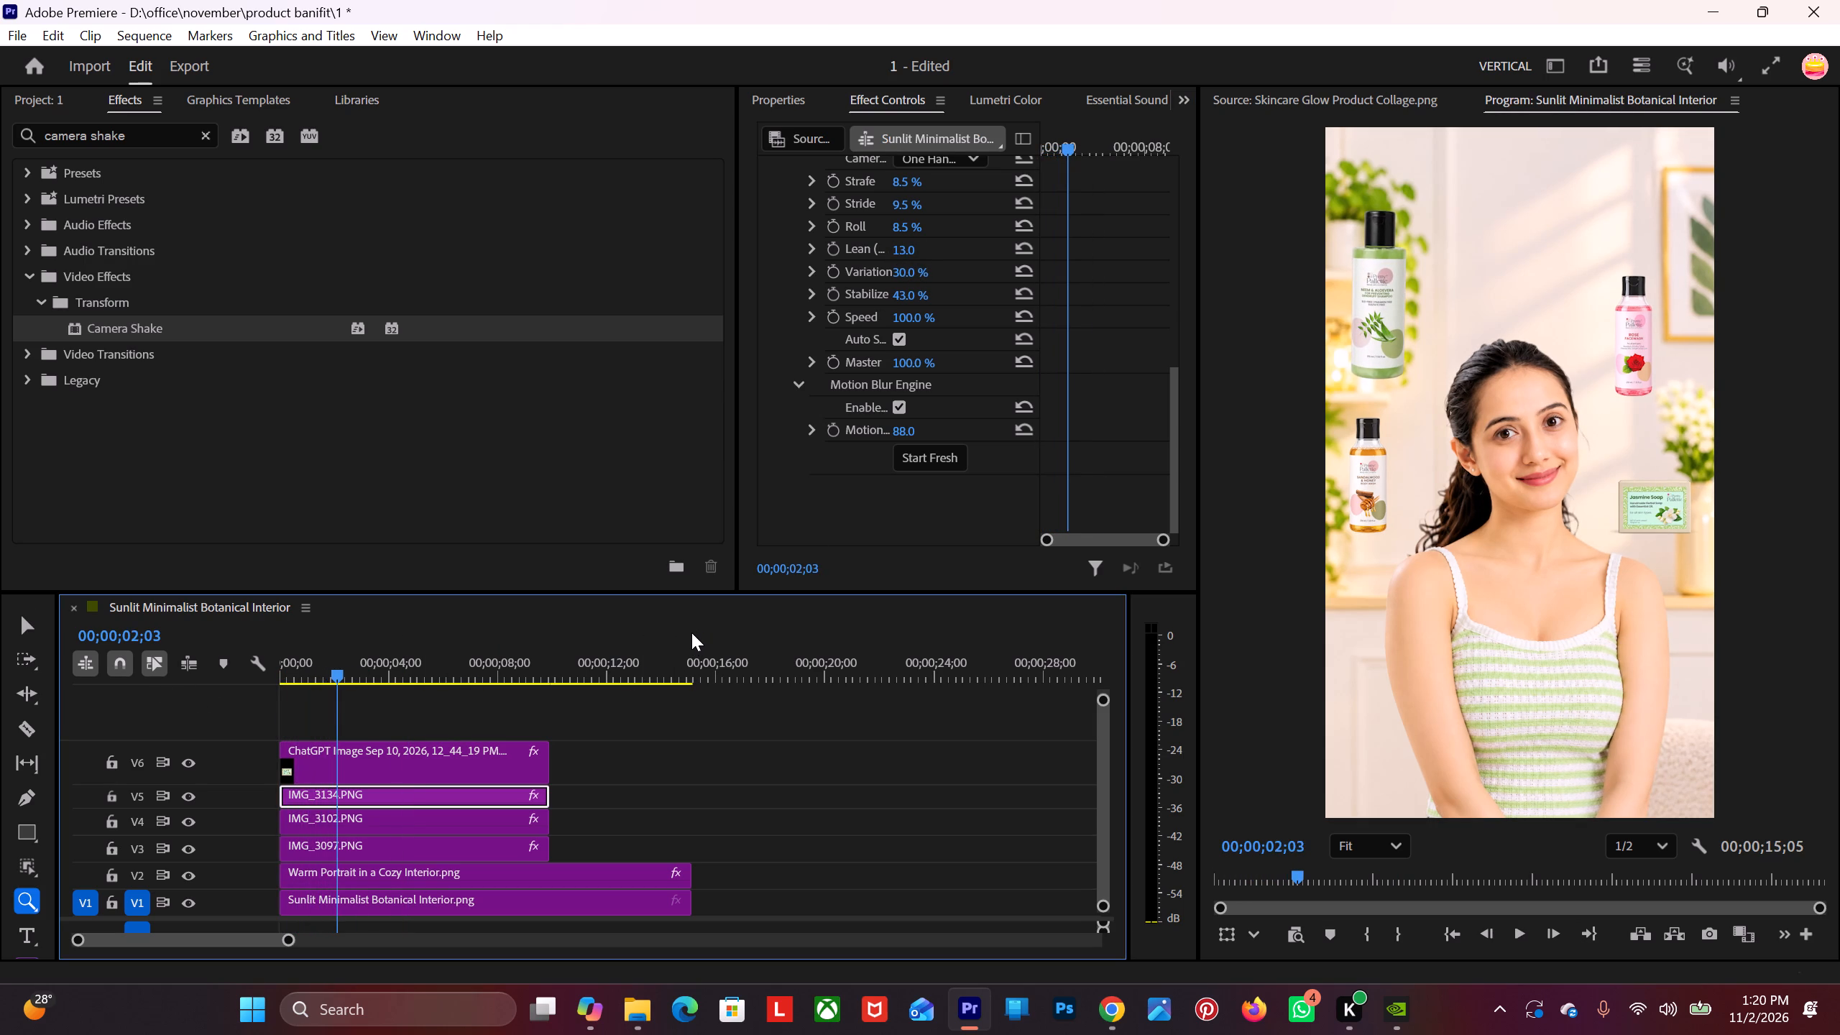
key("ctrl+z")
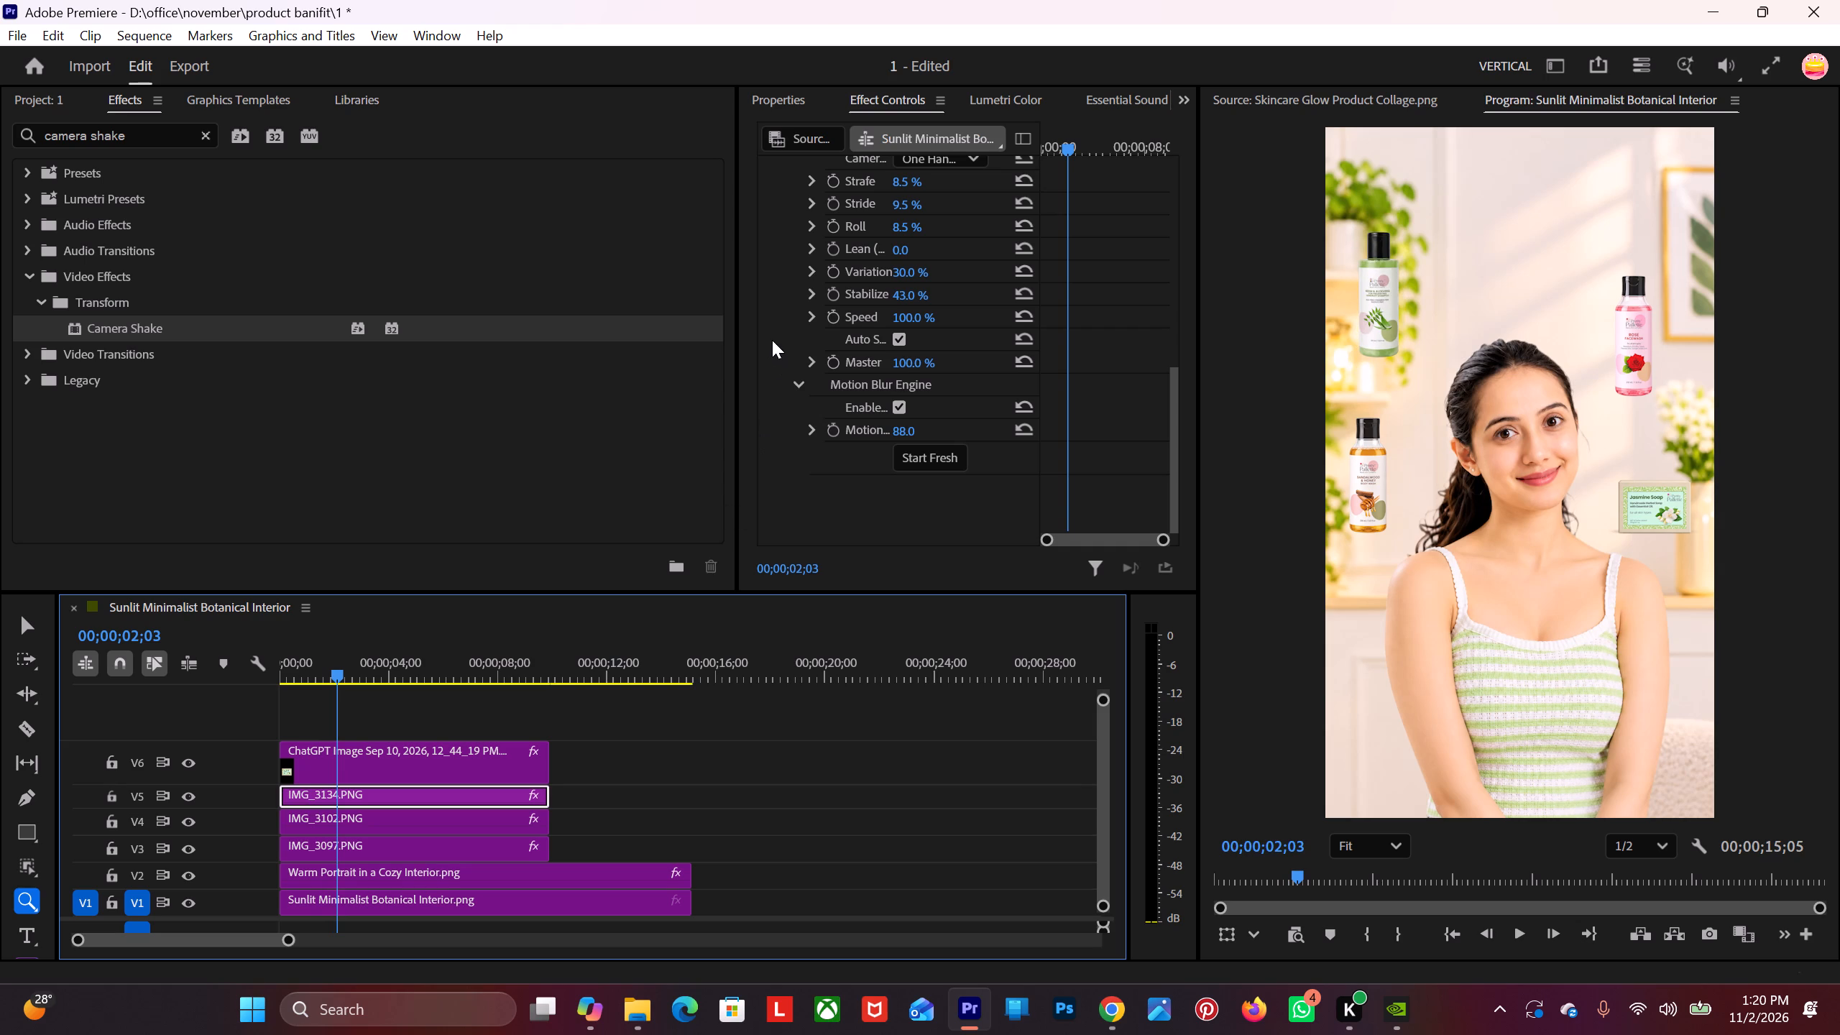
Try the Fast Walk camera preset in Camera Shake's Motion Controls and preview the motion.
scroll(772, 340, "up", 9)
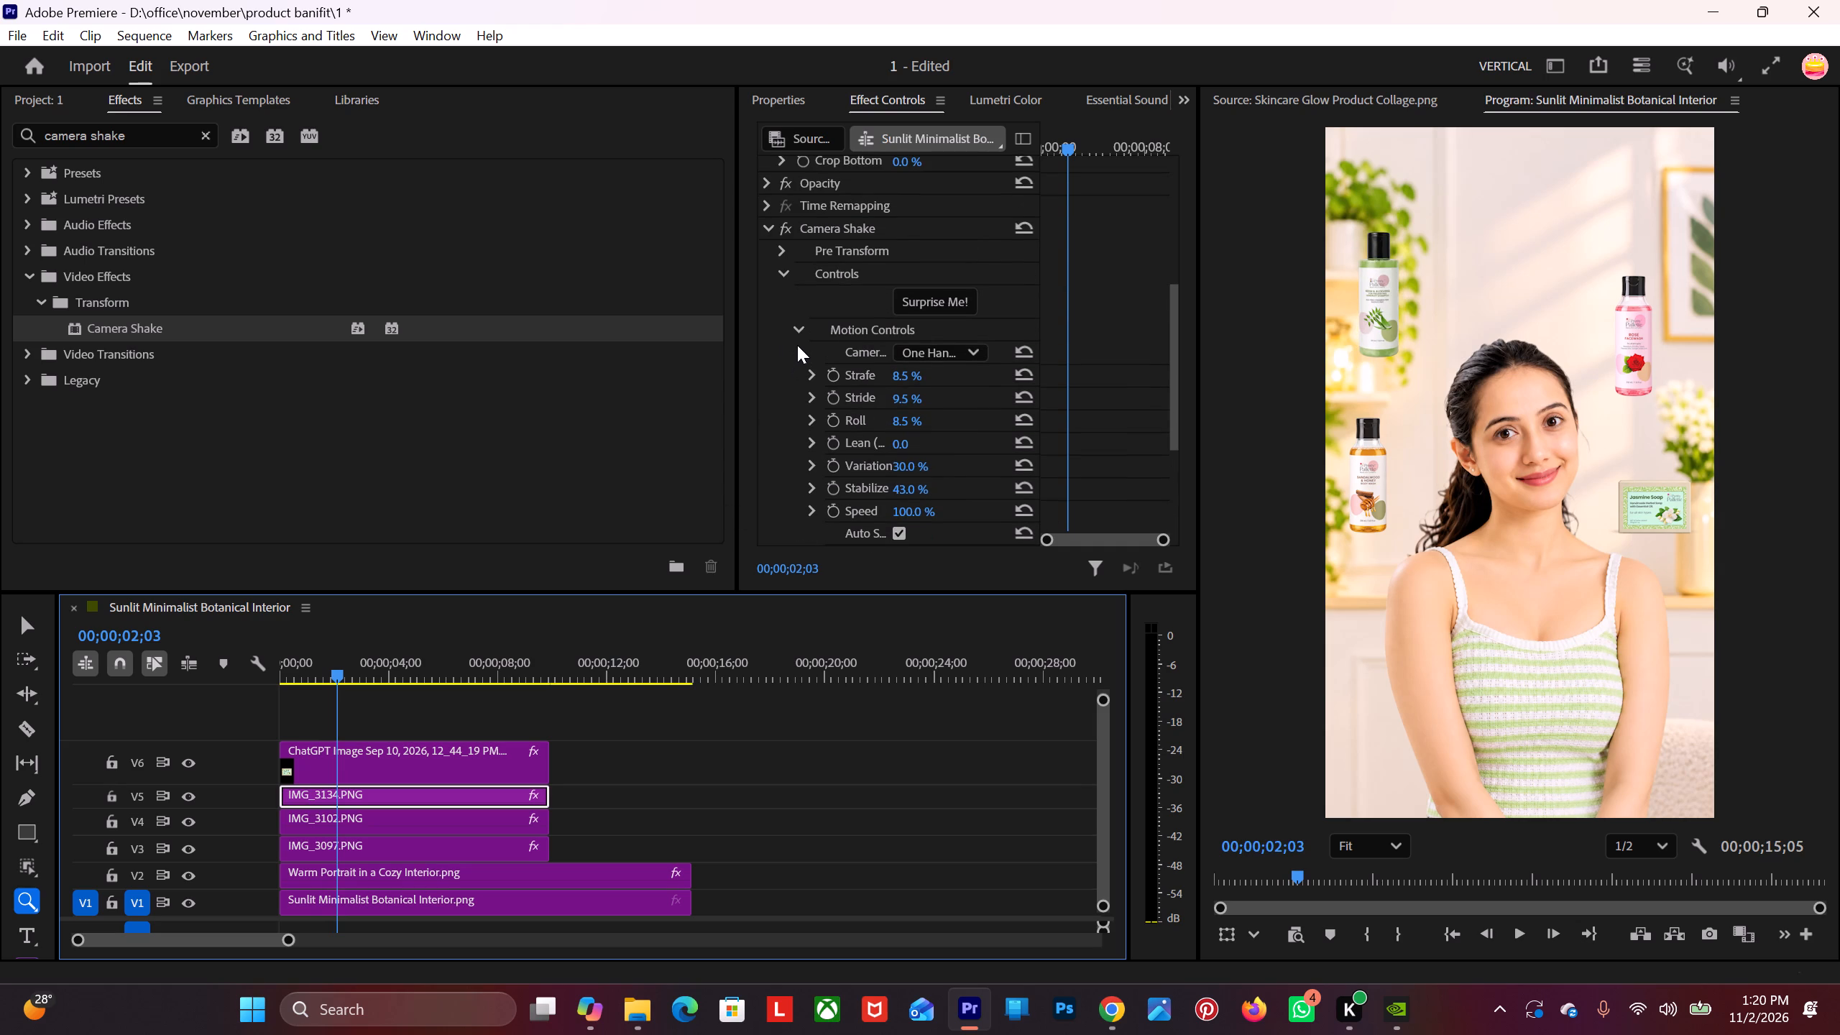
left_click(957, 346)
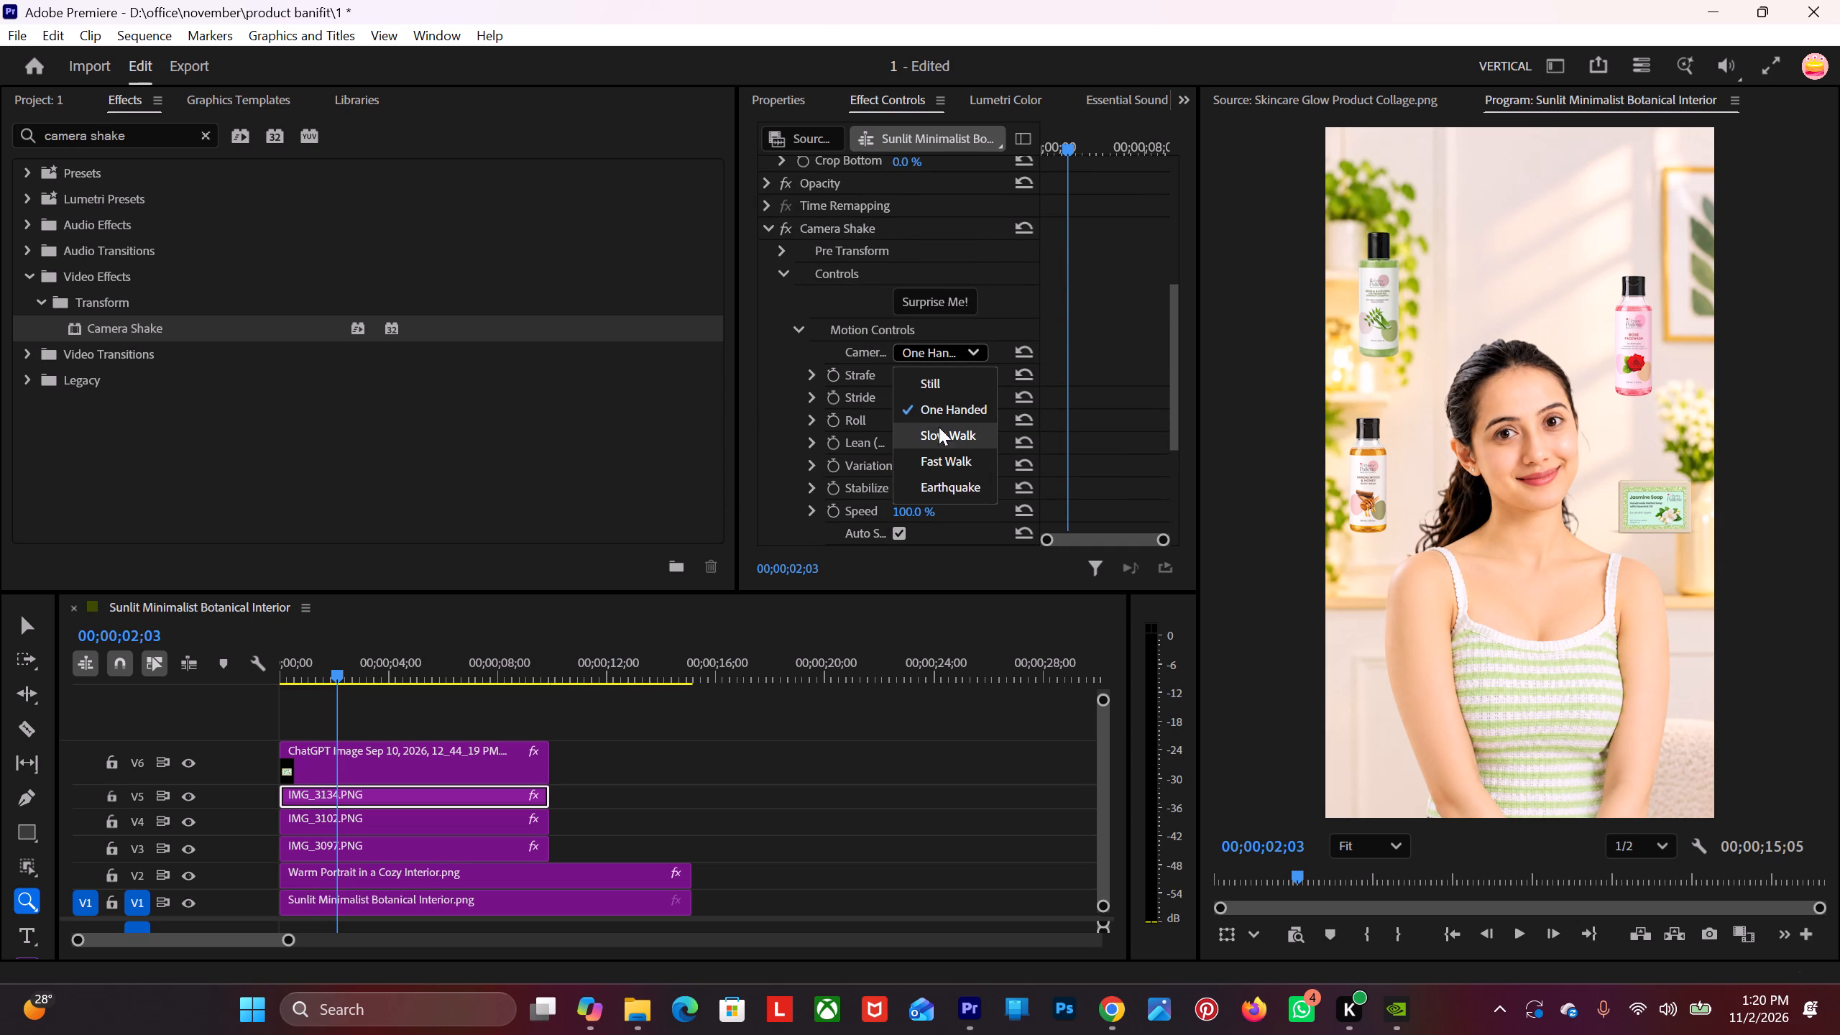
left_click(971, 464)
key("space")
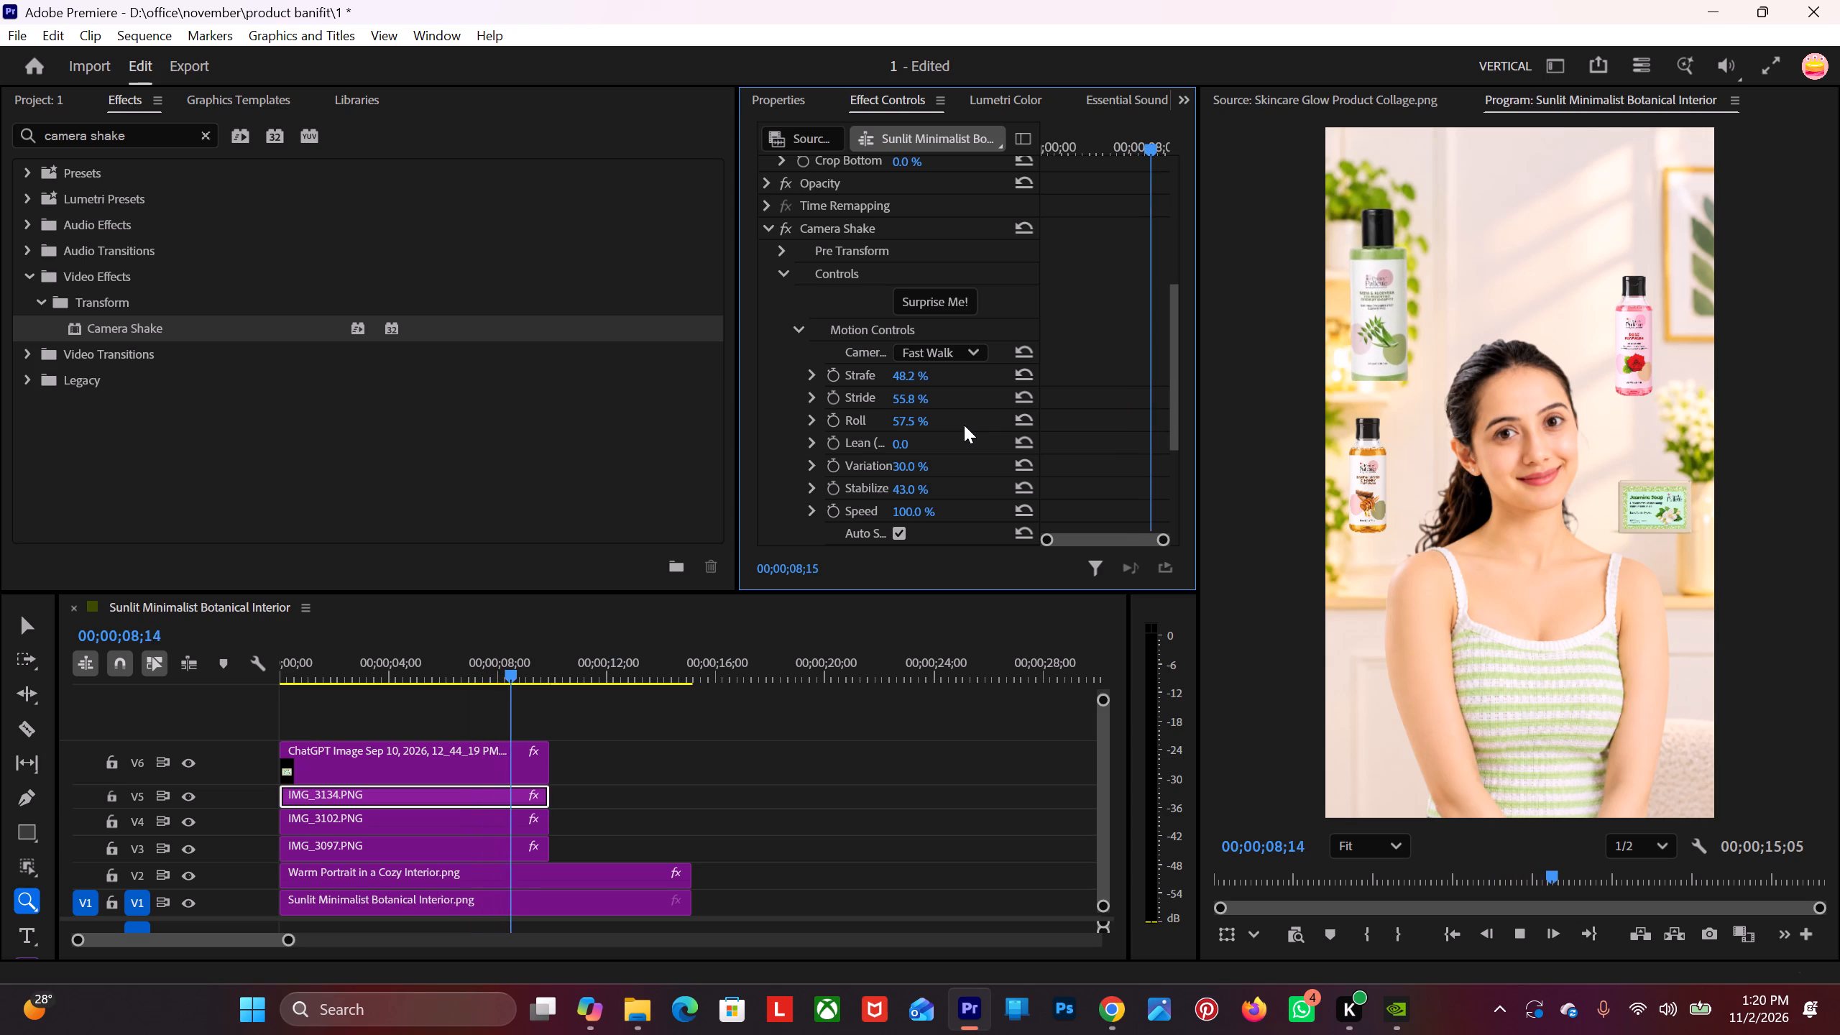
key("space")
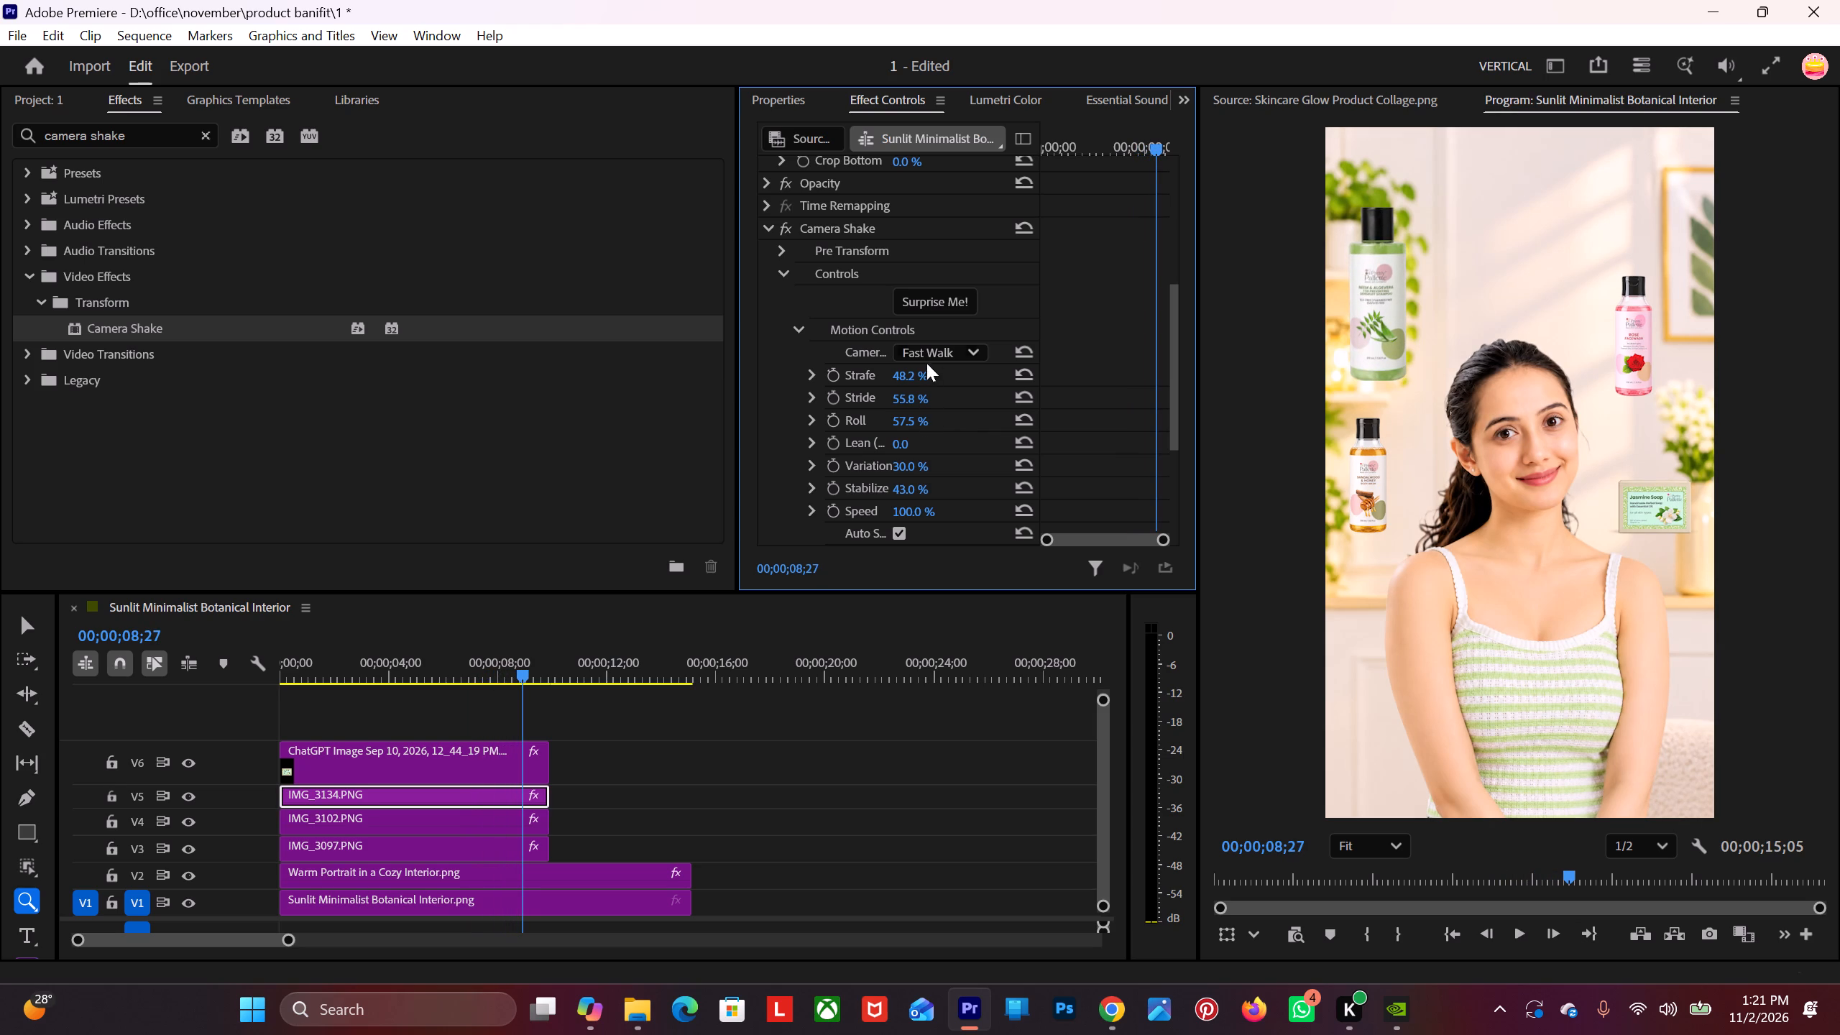
Switch Camera Shake's camera preset to Earthquake, preview it, and return the playhead to the start.
left_click(931, 349)
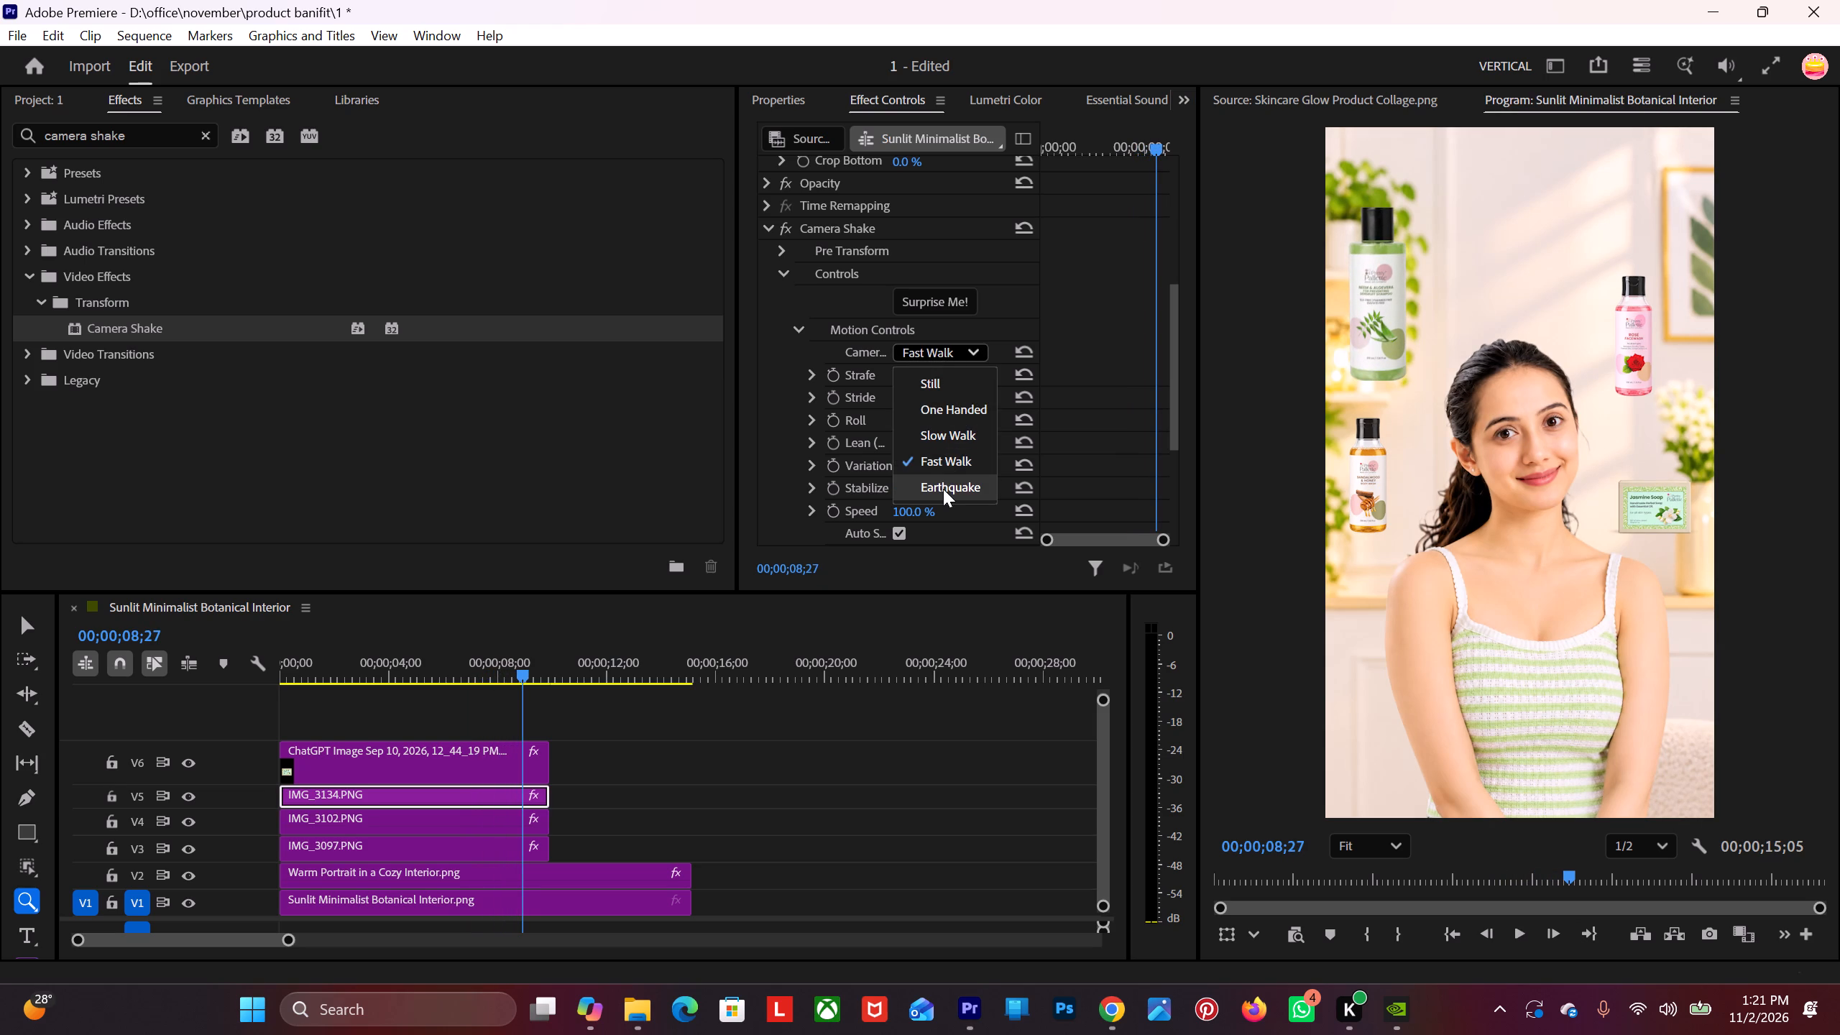
left_click(943, 489)
key("space")
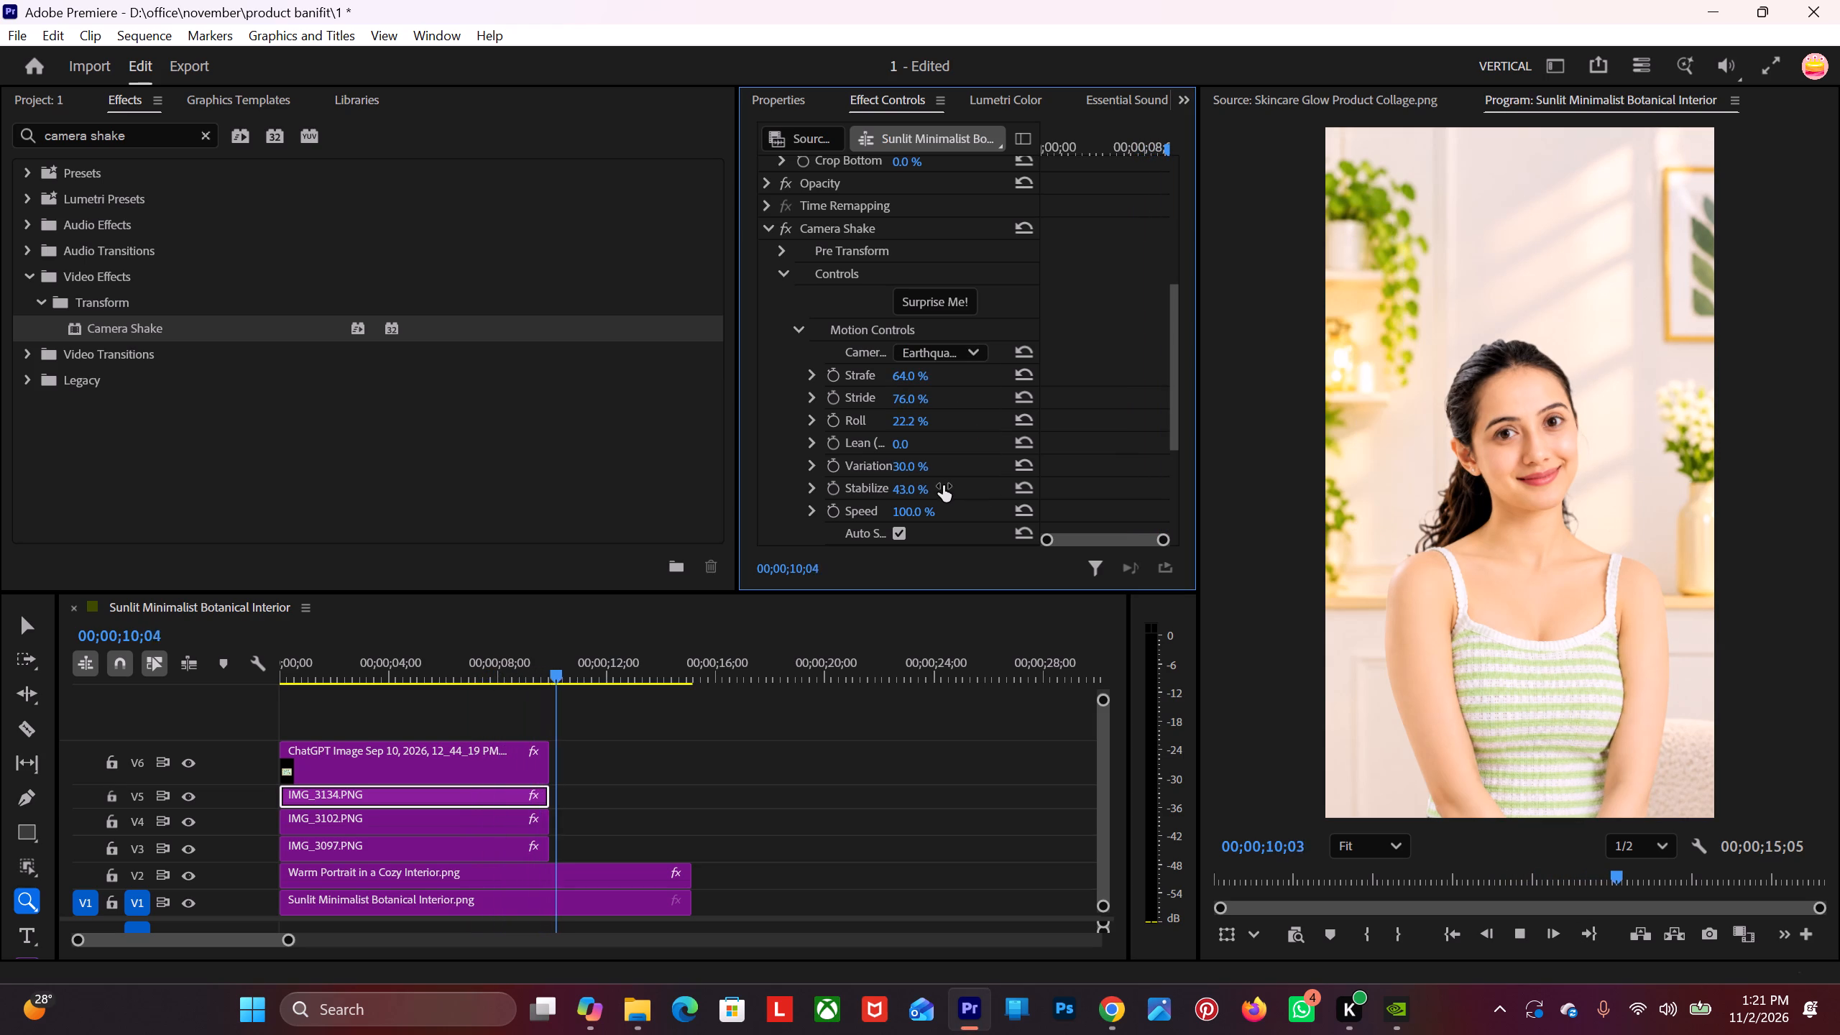
key("space")
key("space")
key("space")
left_click_drag(579, 670, 53, 687)
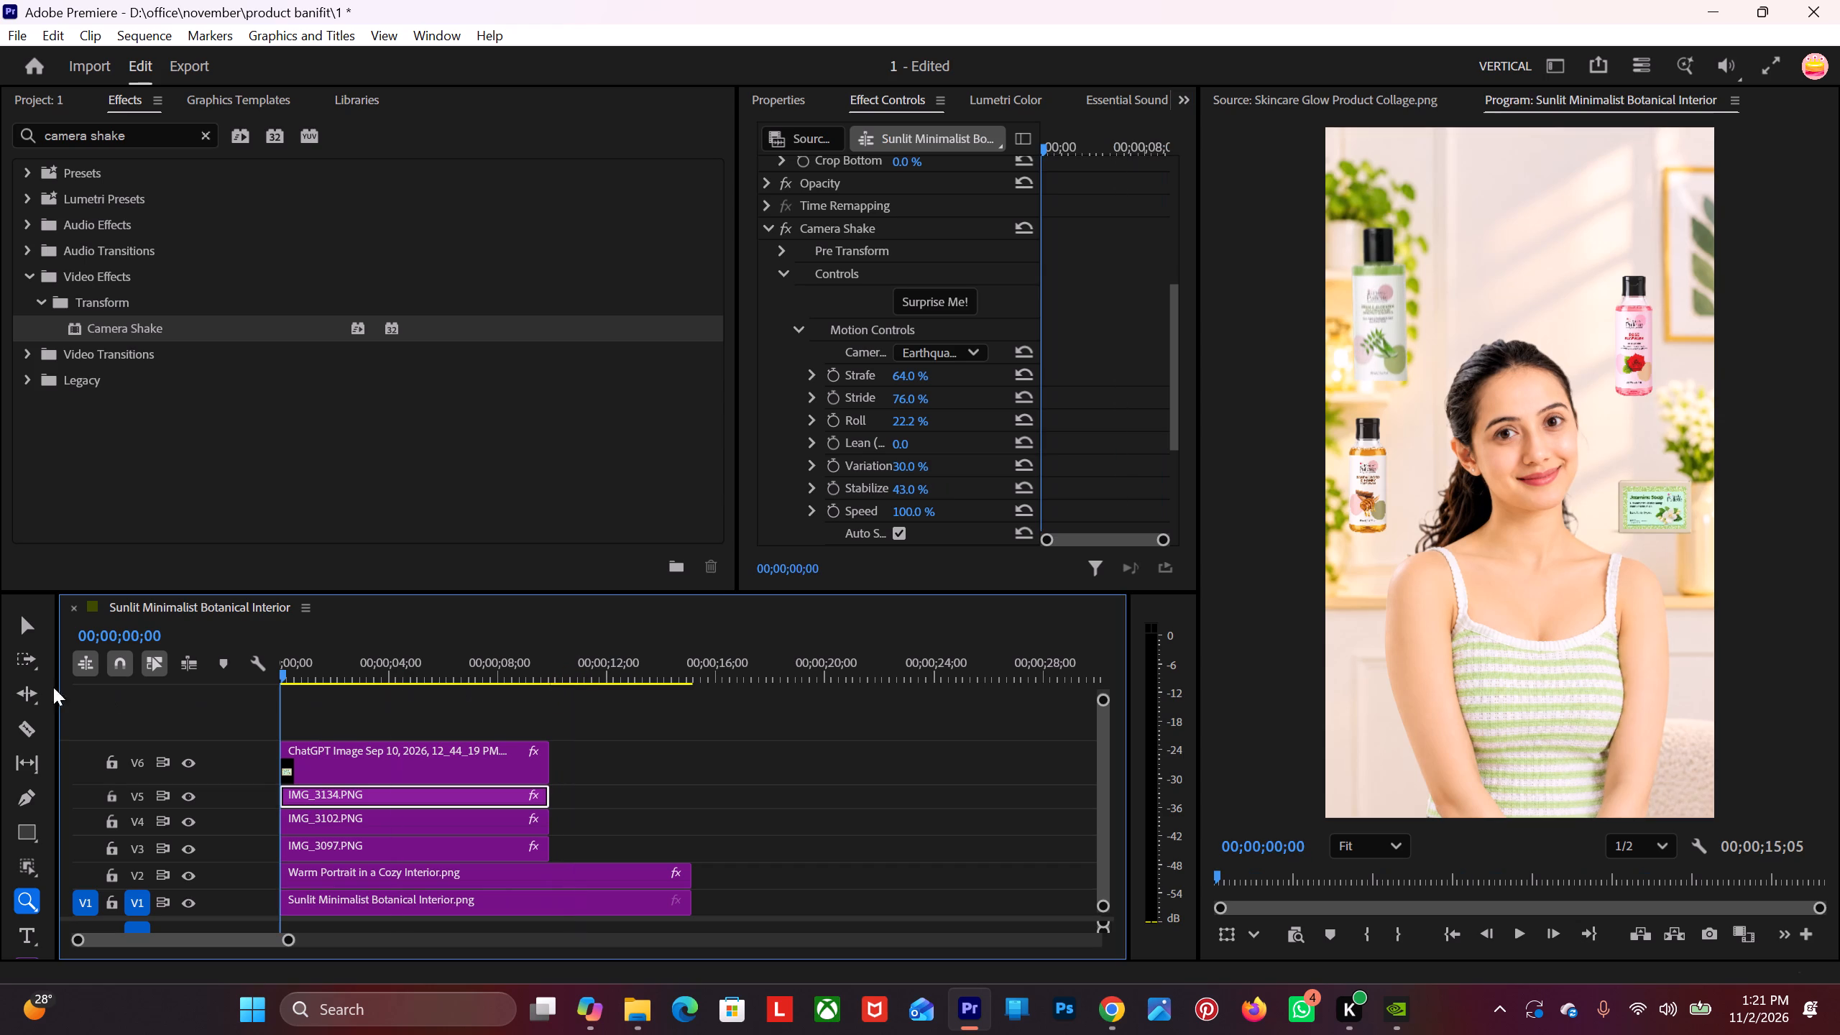
left_click_drag(53, 687, 0, 673)
Reset Camera Shake's individual motion parameters from Stride down to Master, keeping the Earthquake preset.
scroll(881, 372, "down", 4)
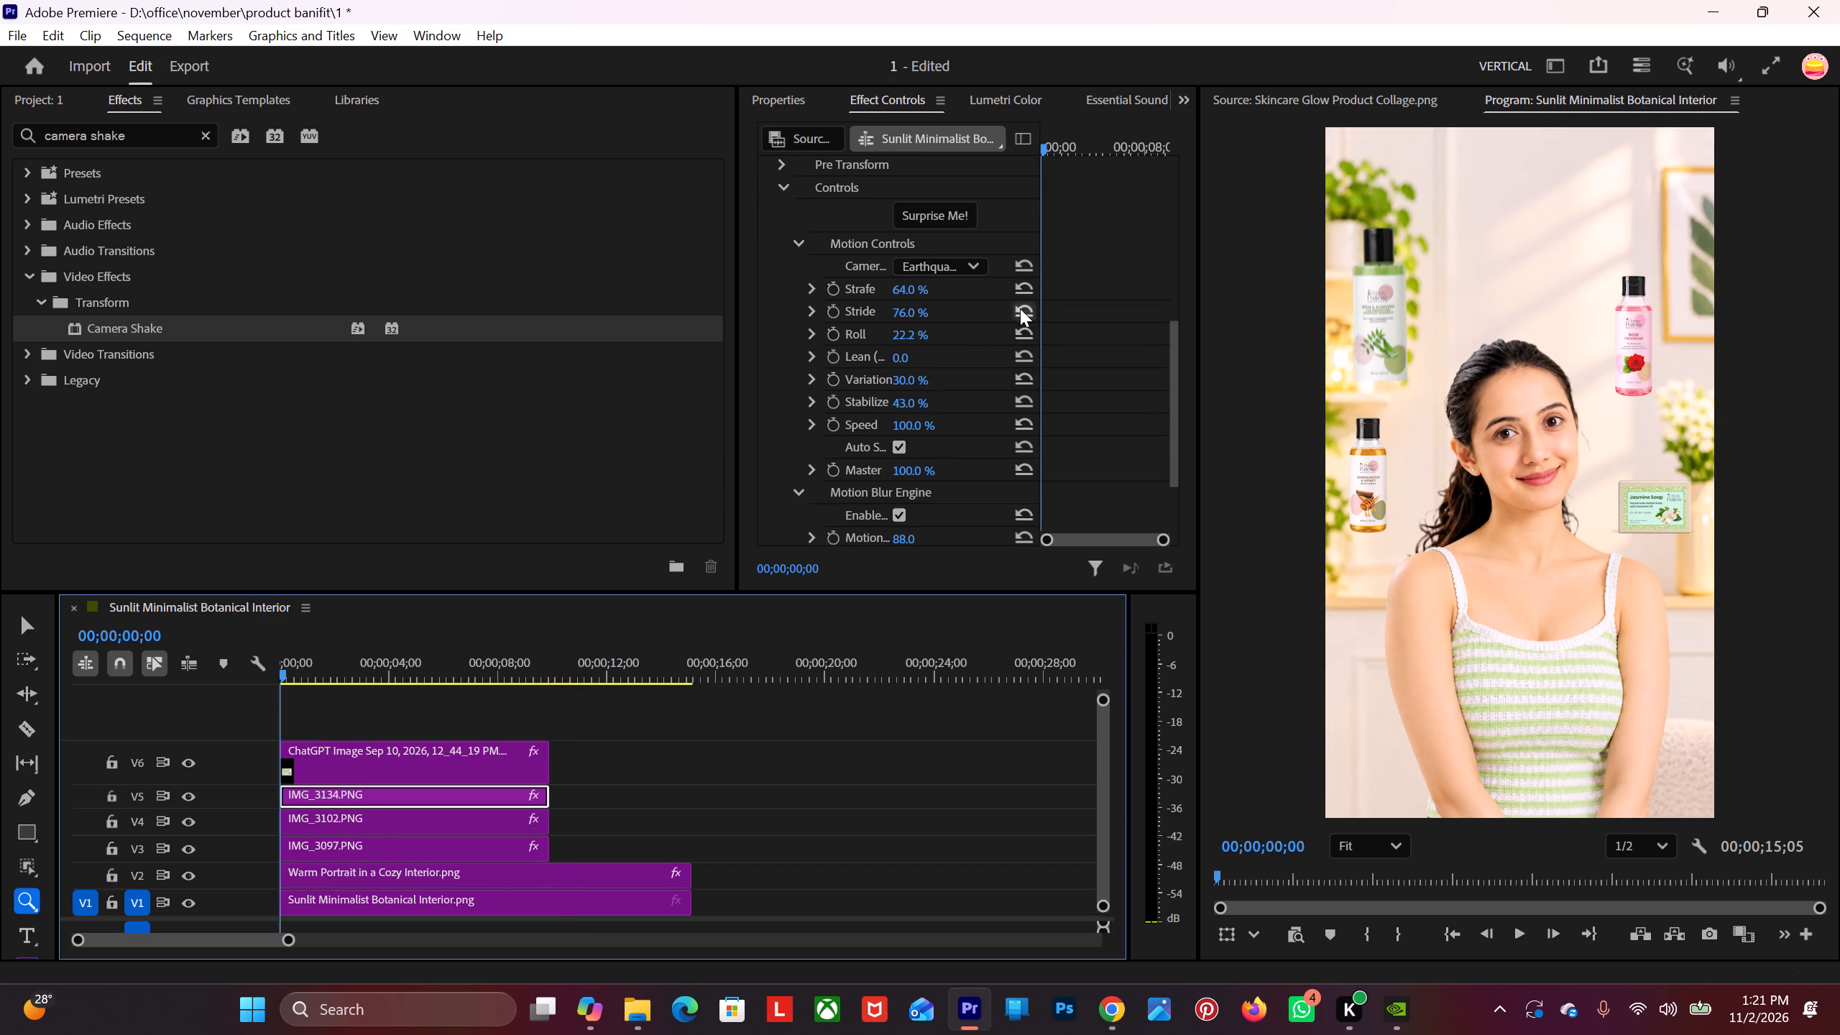
left_click(1023, 307)
left_click(1026, 331)
left_click(1024, 365)
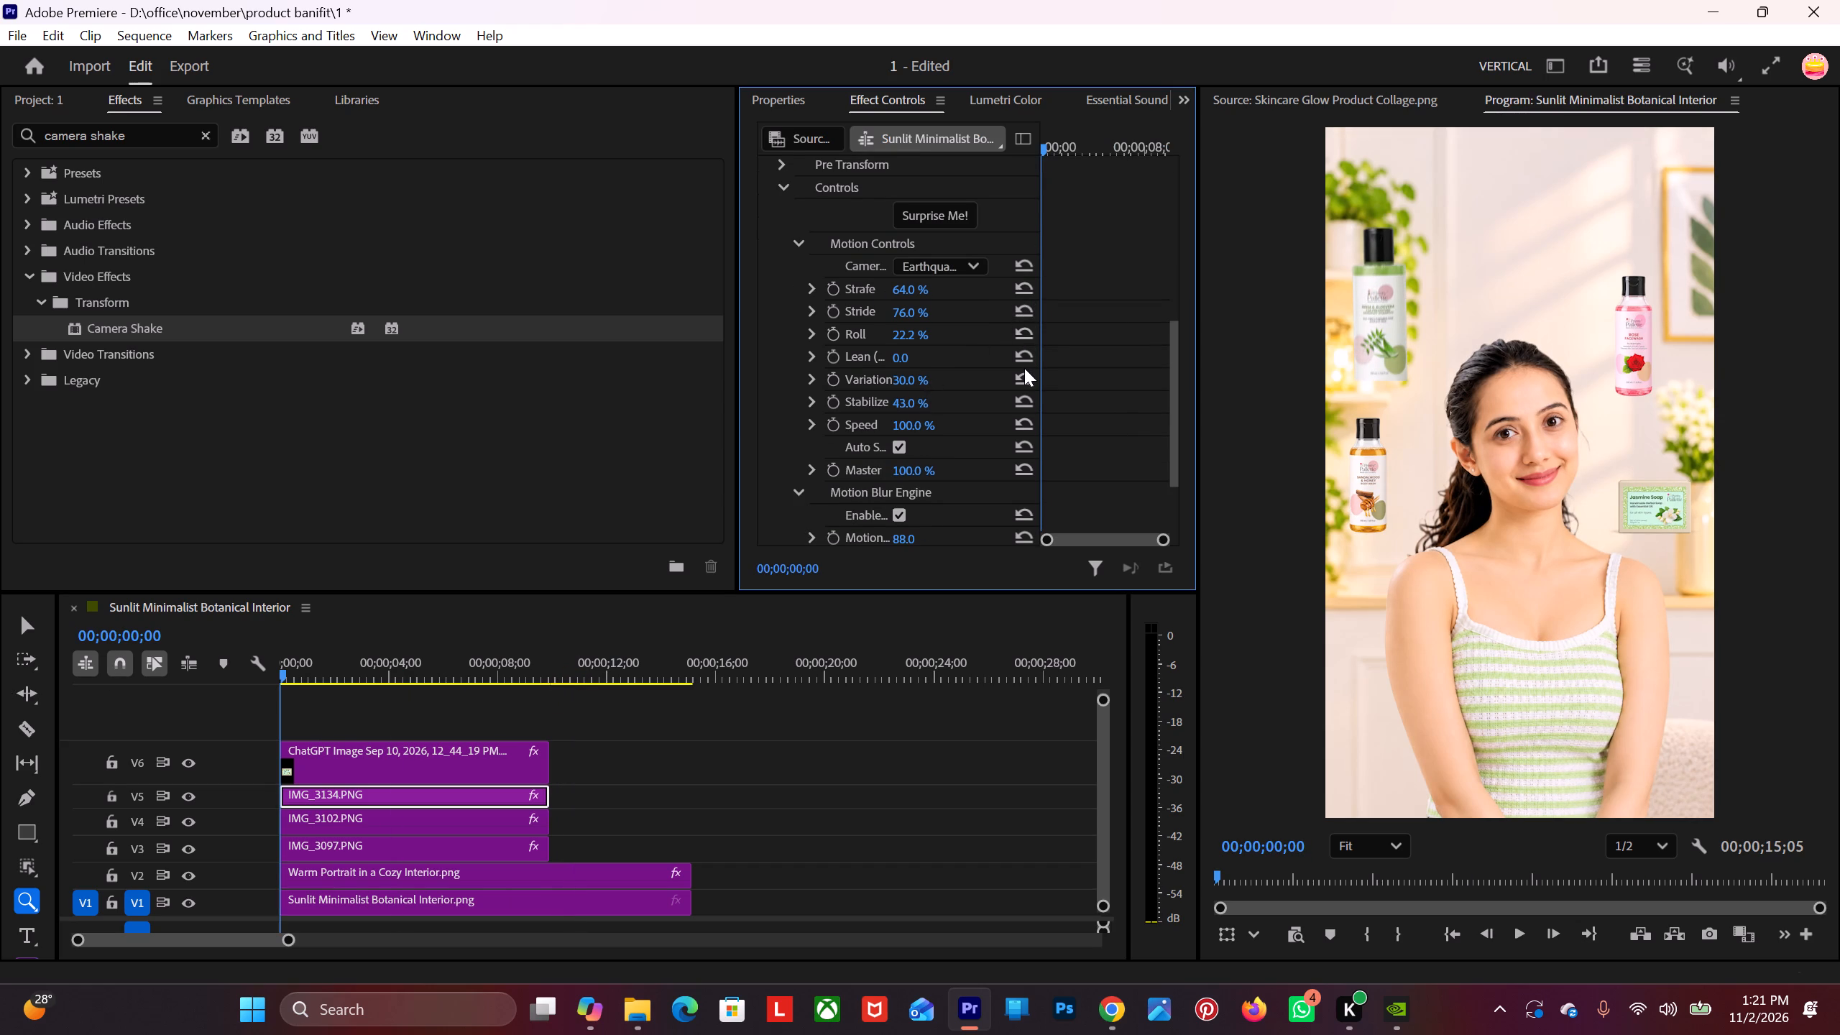
left_click(1020, 373)
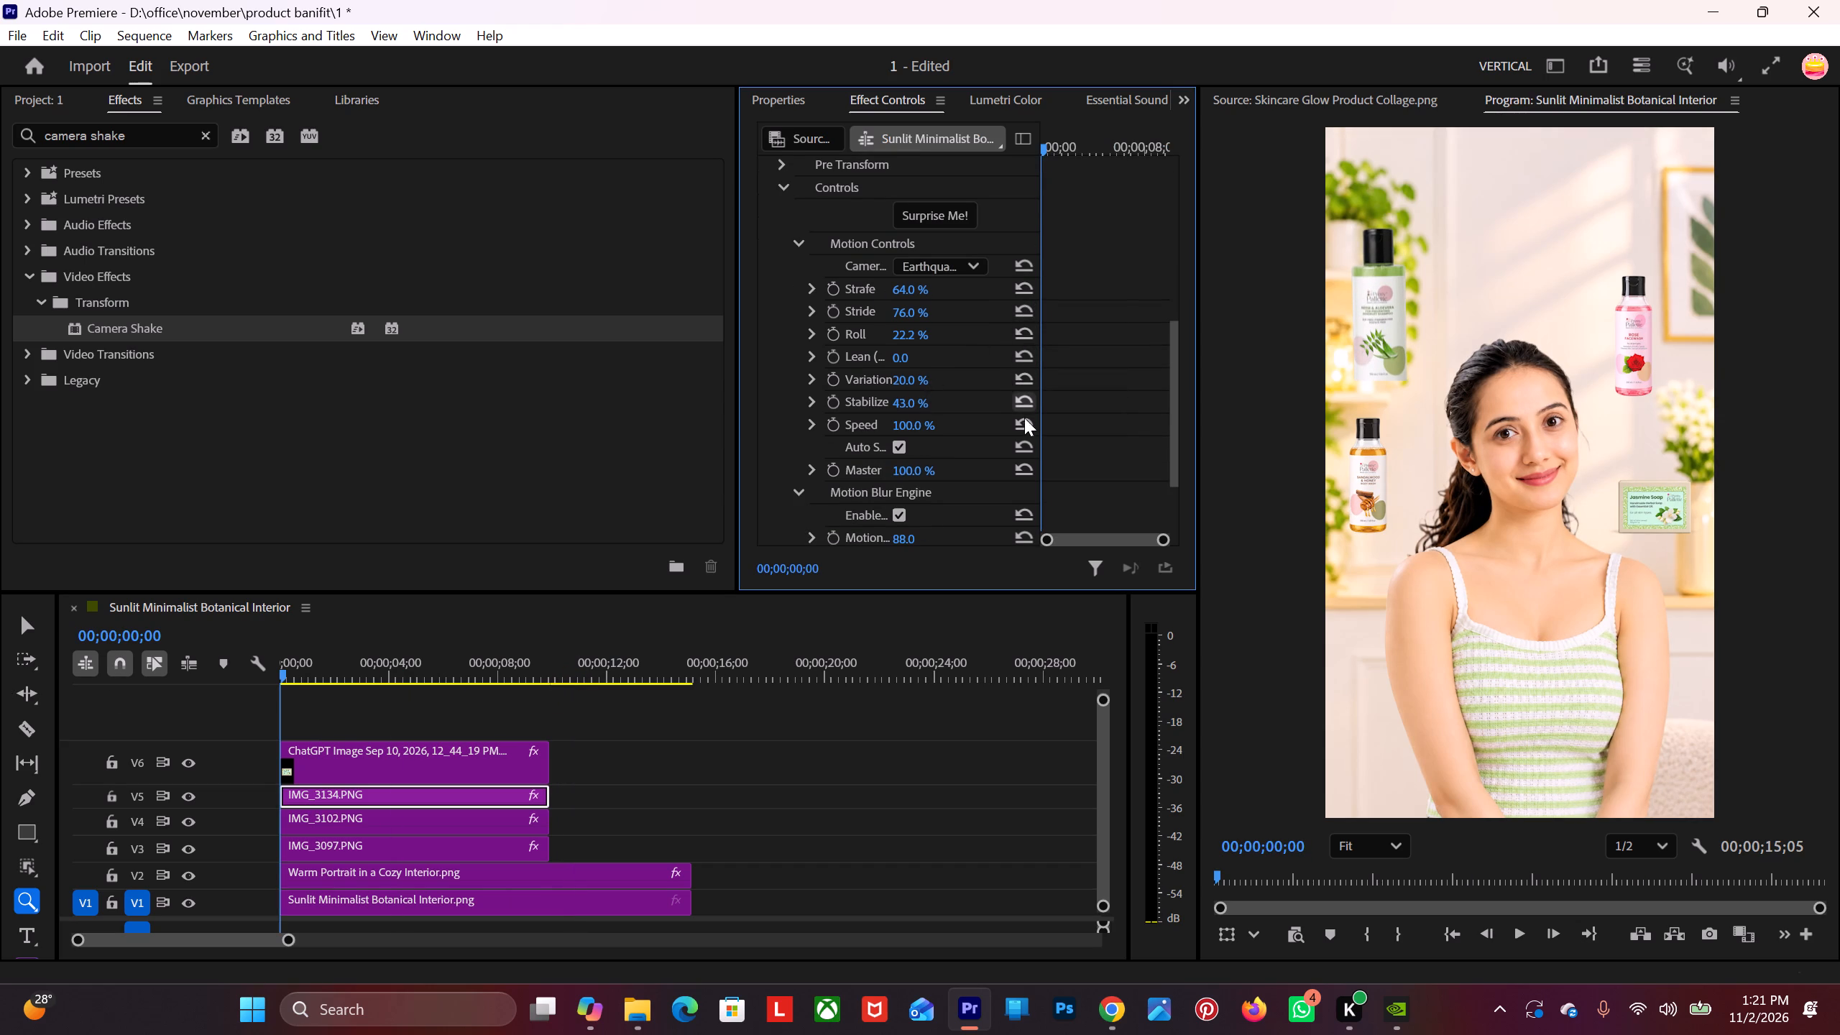
left_click(1025, 404)
left_click(1026, 426)
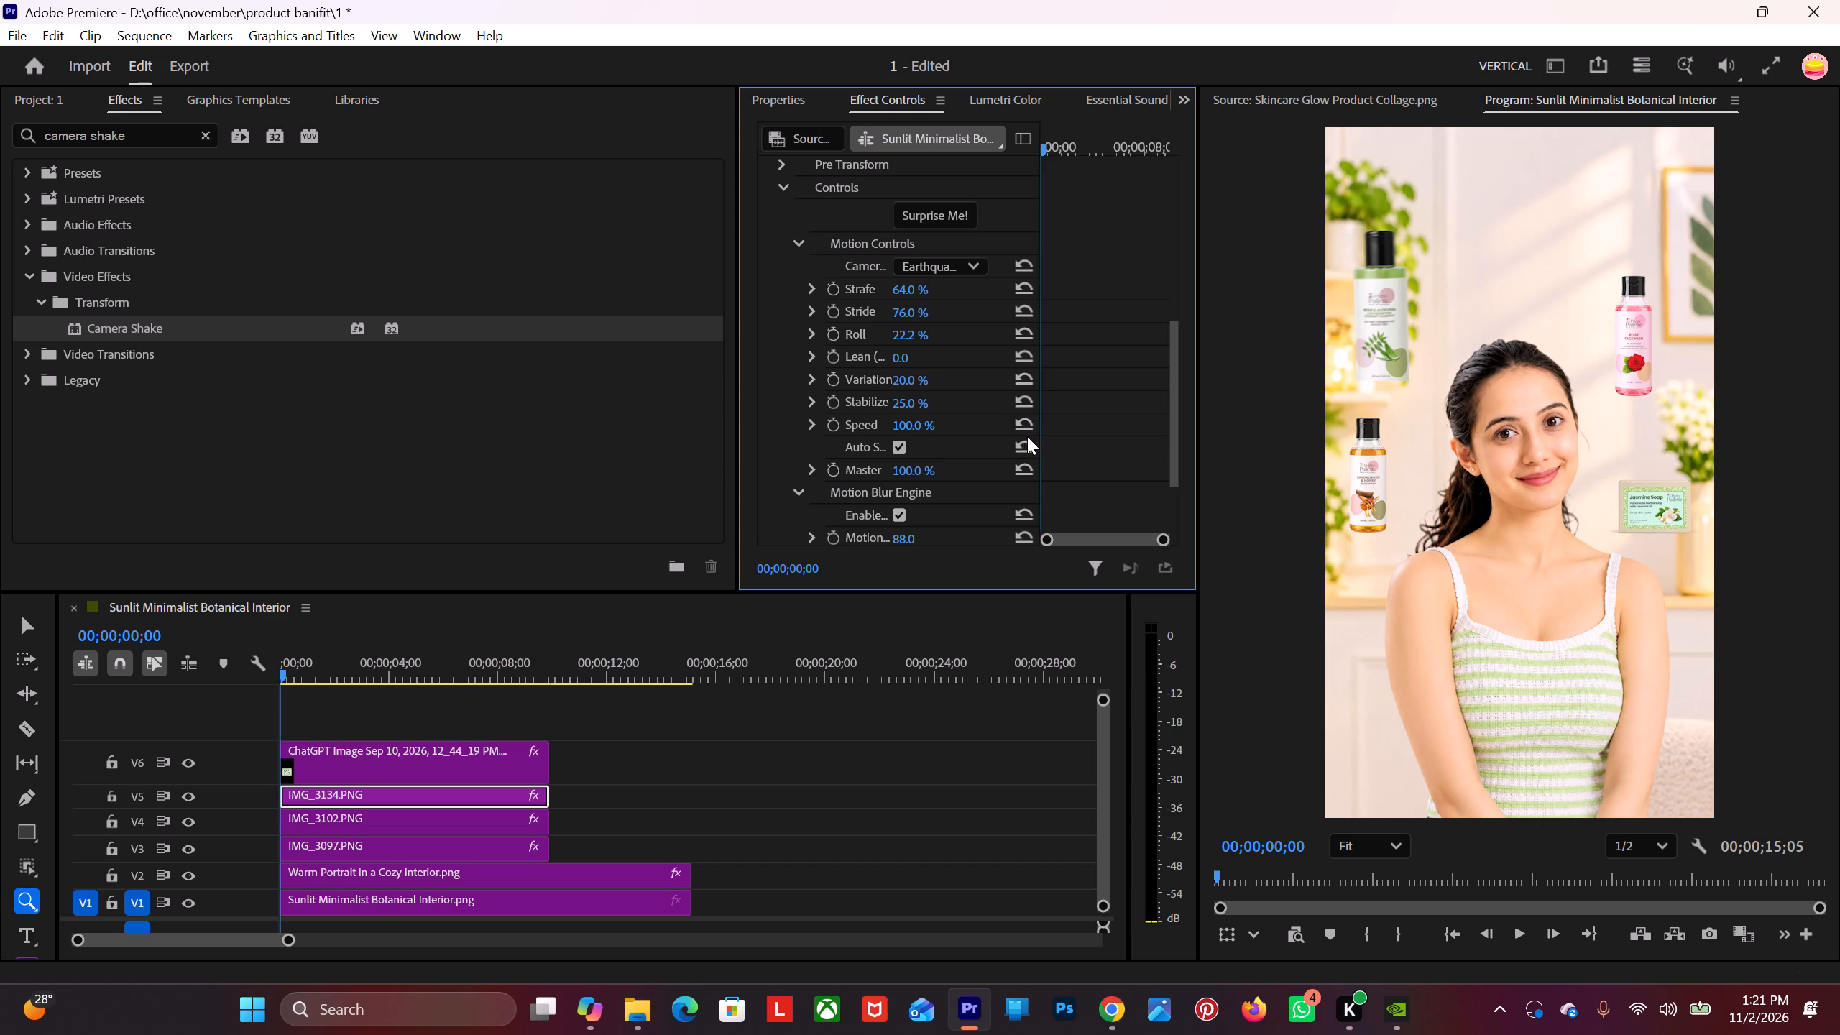
left_click(1028, 444)
left_click(1021, 470)
Turn off motion blur and Auto Scale in the Camera Shake settings of IMG_3134.
scroll(947, 443, "down", 4)
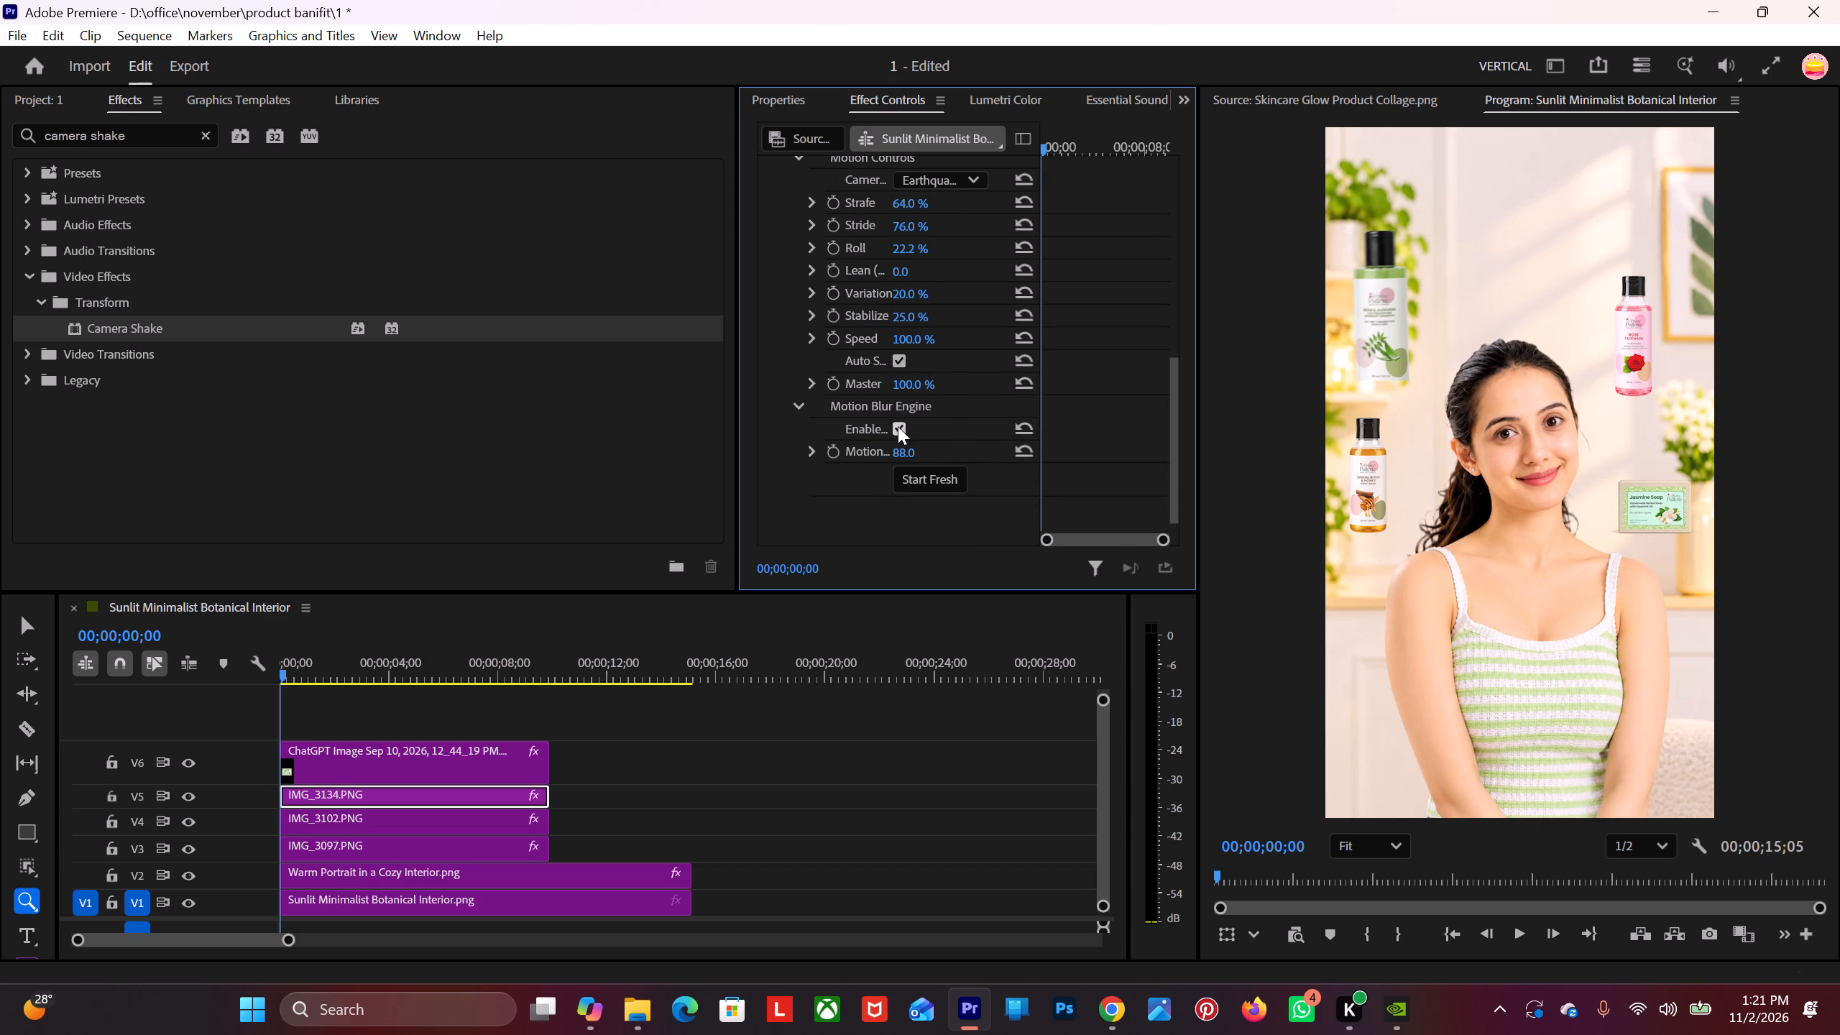
left_click(898, 427)
left_click(904, 362)
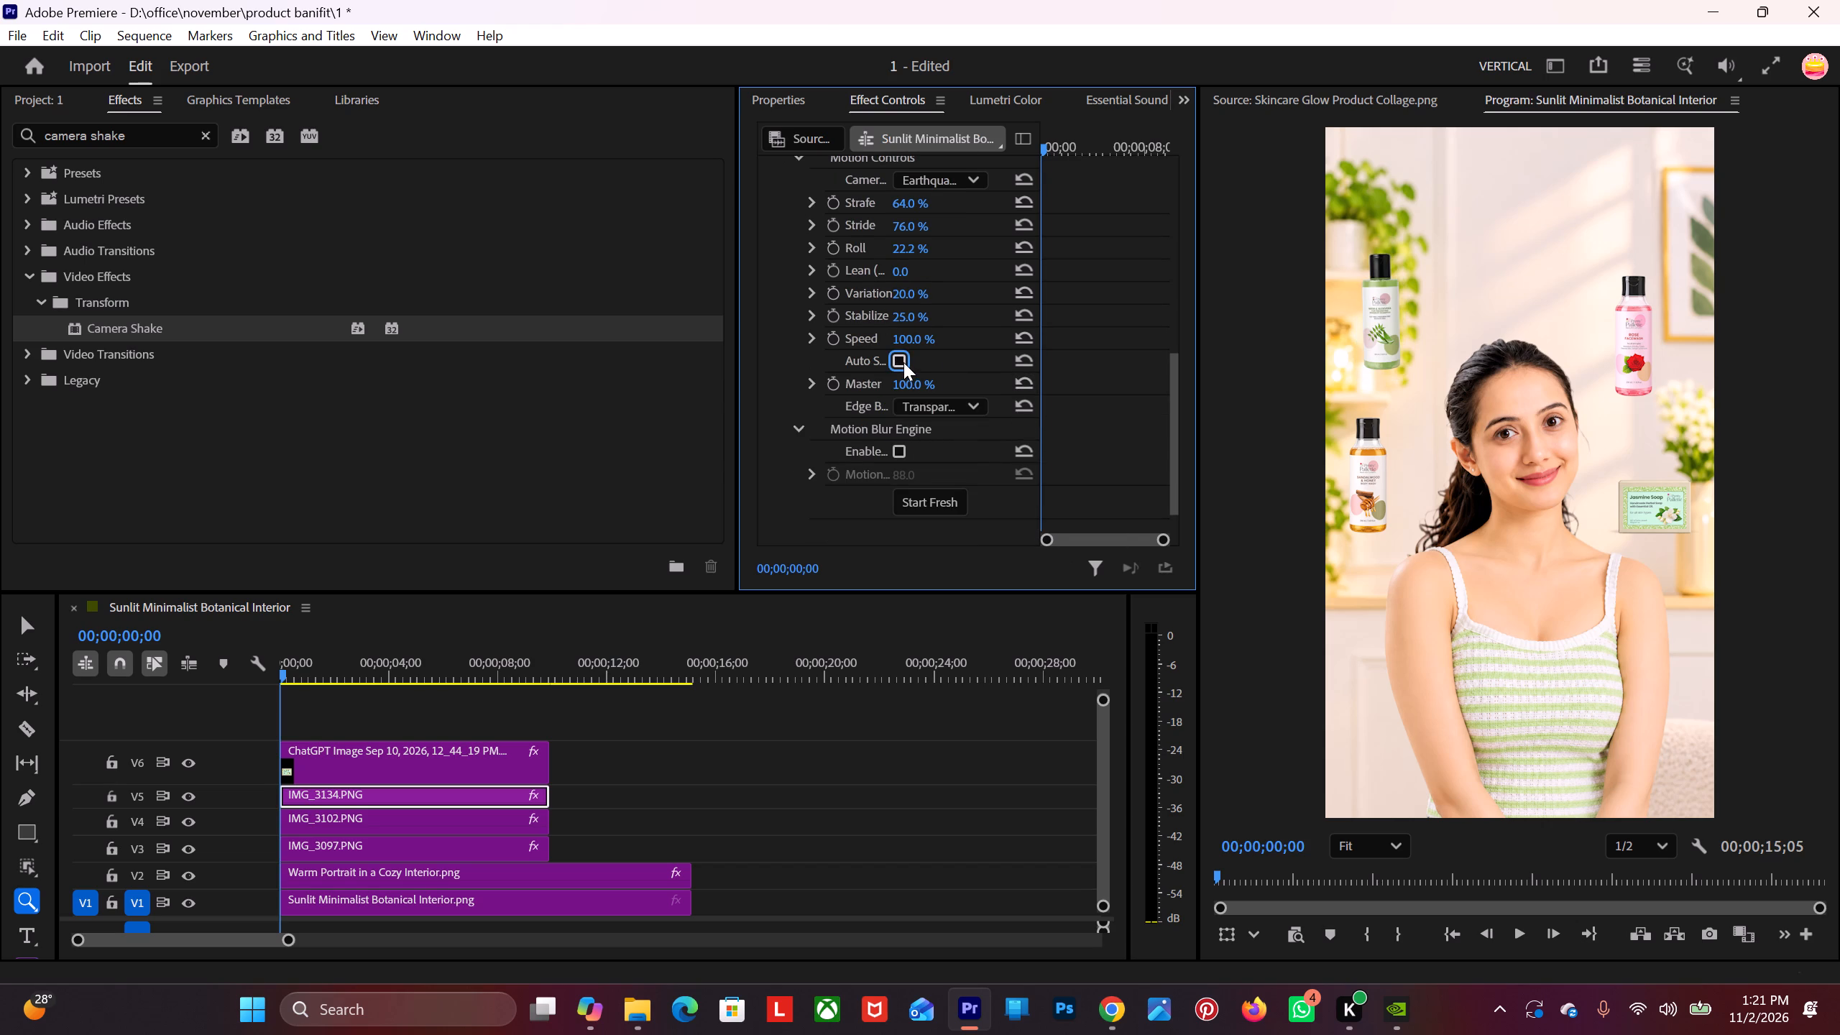
left_click(903, 362)
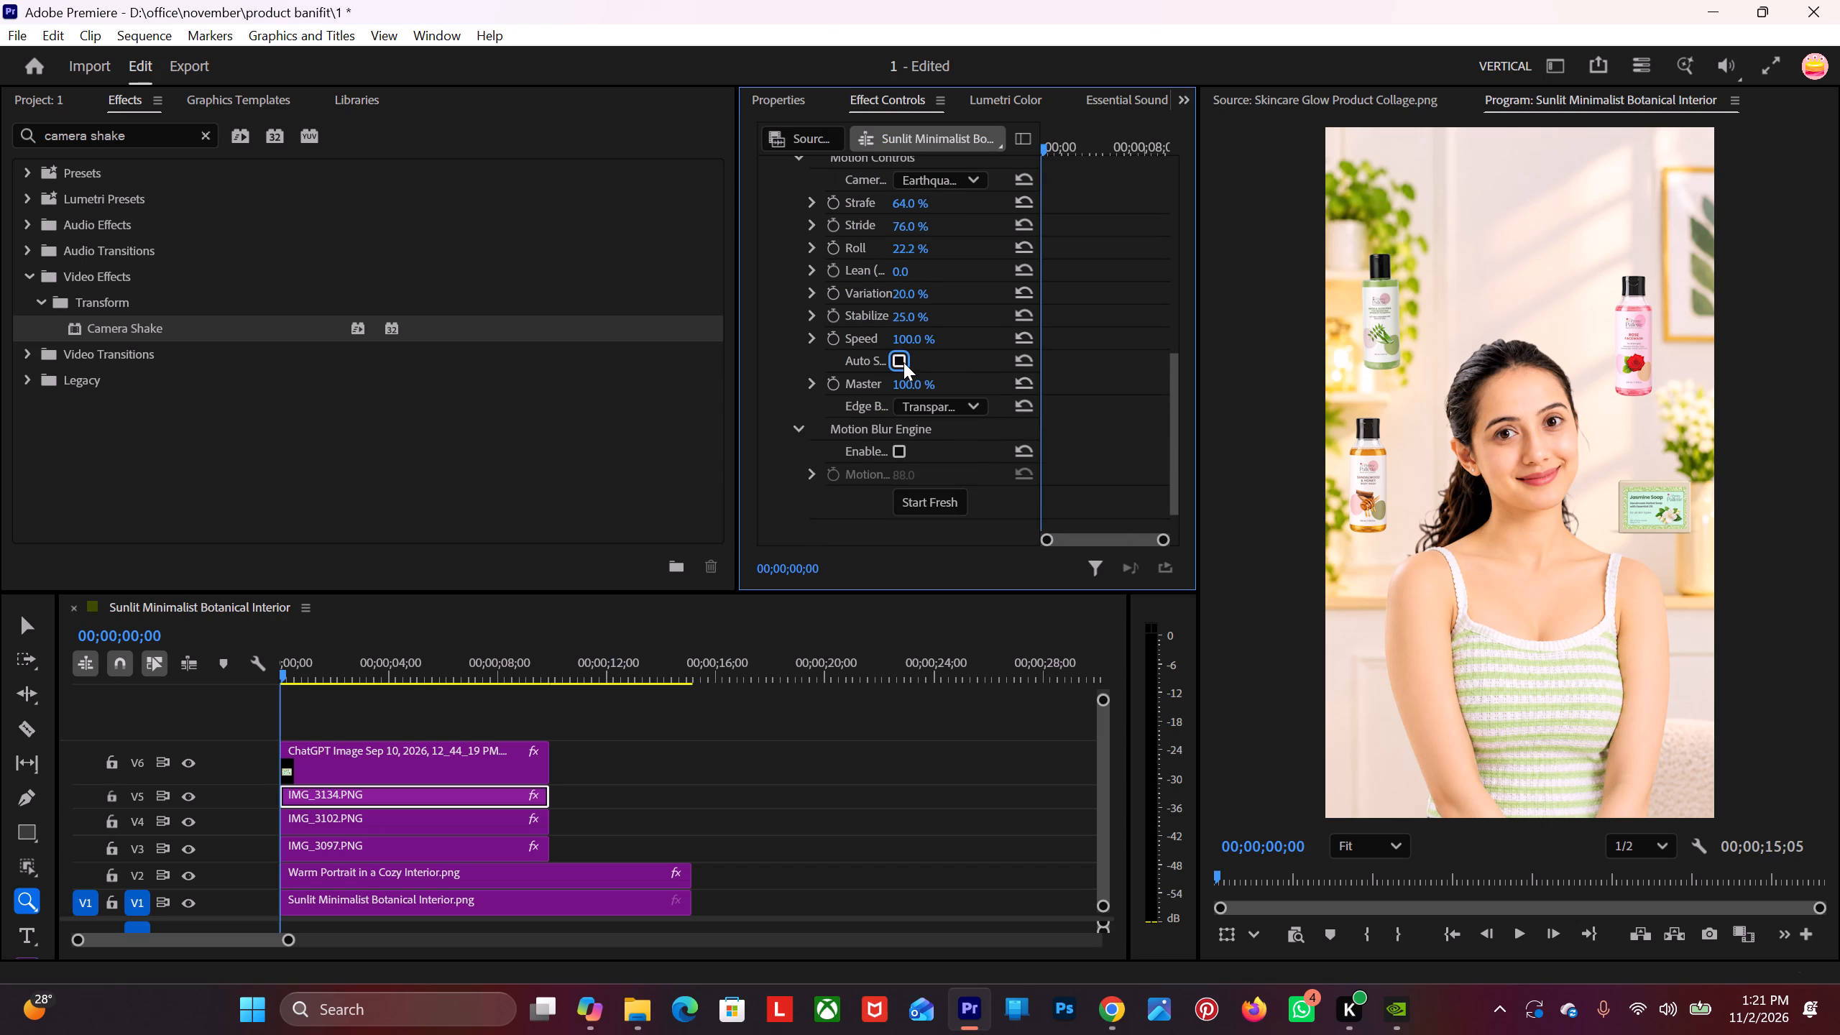
left_click(903, 362)
left_click(800, 405)
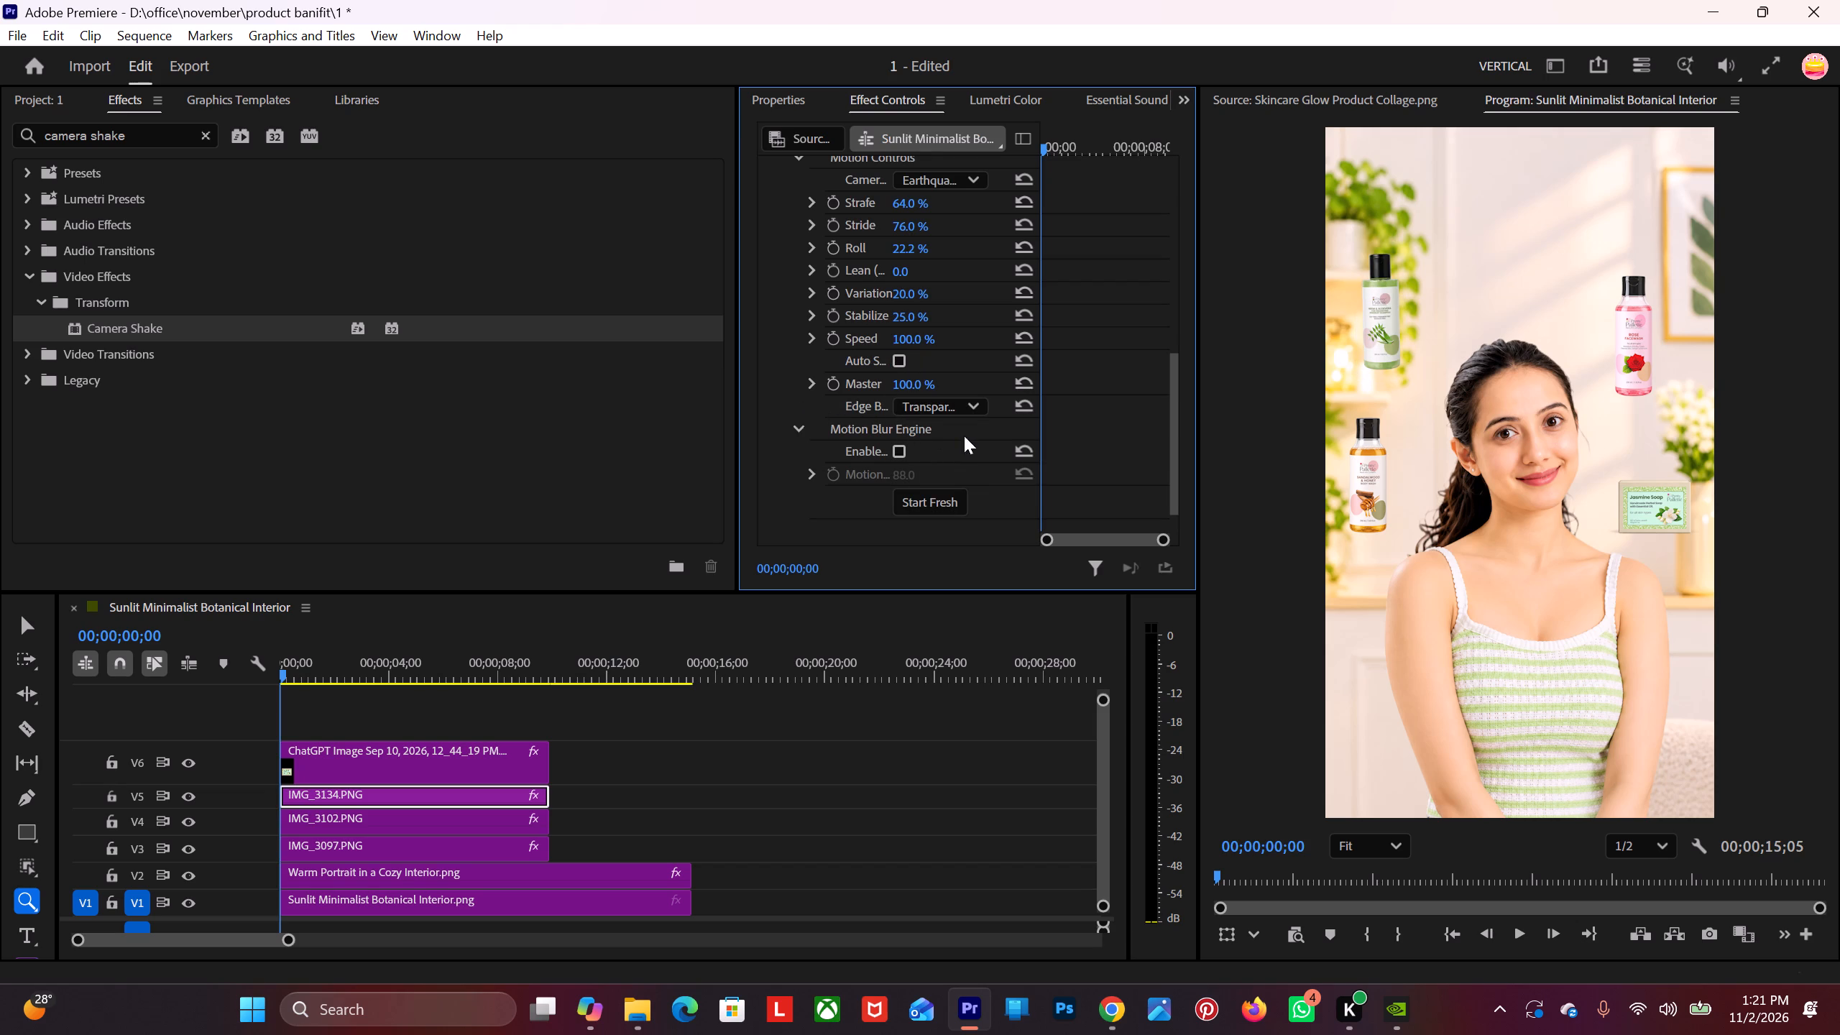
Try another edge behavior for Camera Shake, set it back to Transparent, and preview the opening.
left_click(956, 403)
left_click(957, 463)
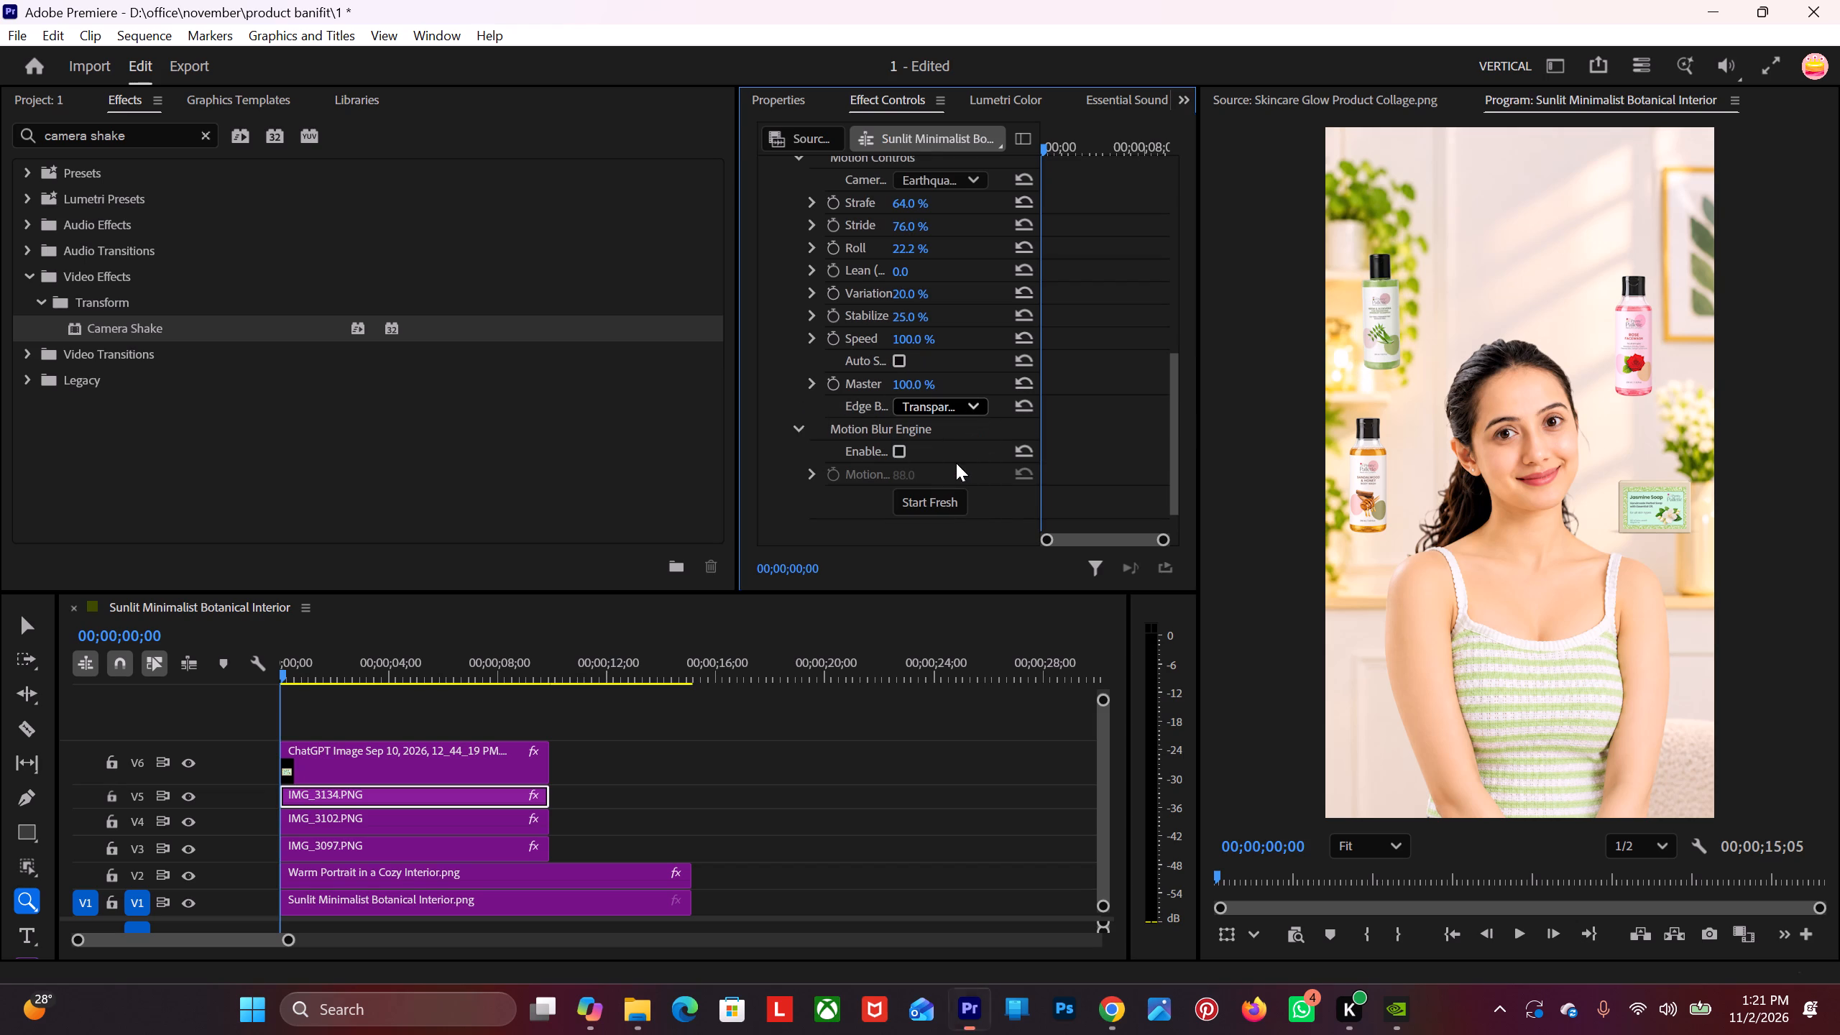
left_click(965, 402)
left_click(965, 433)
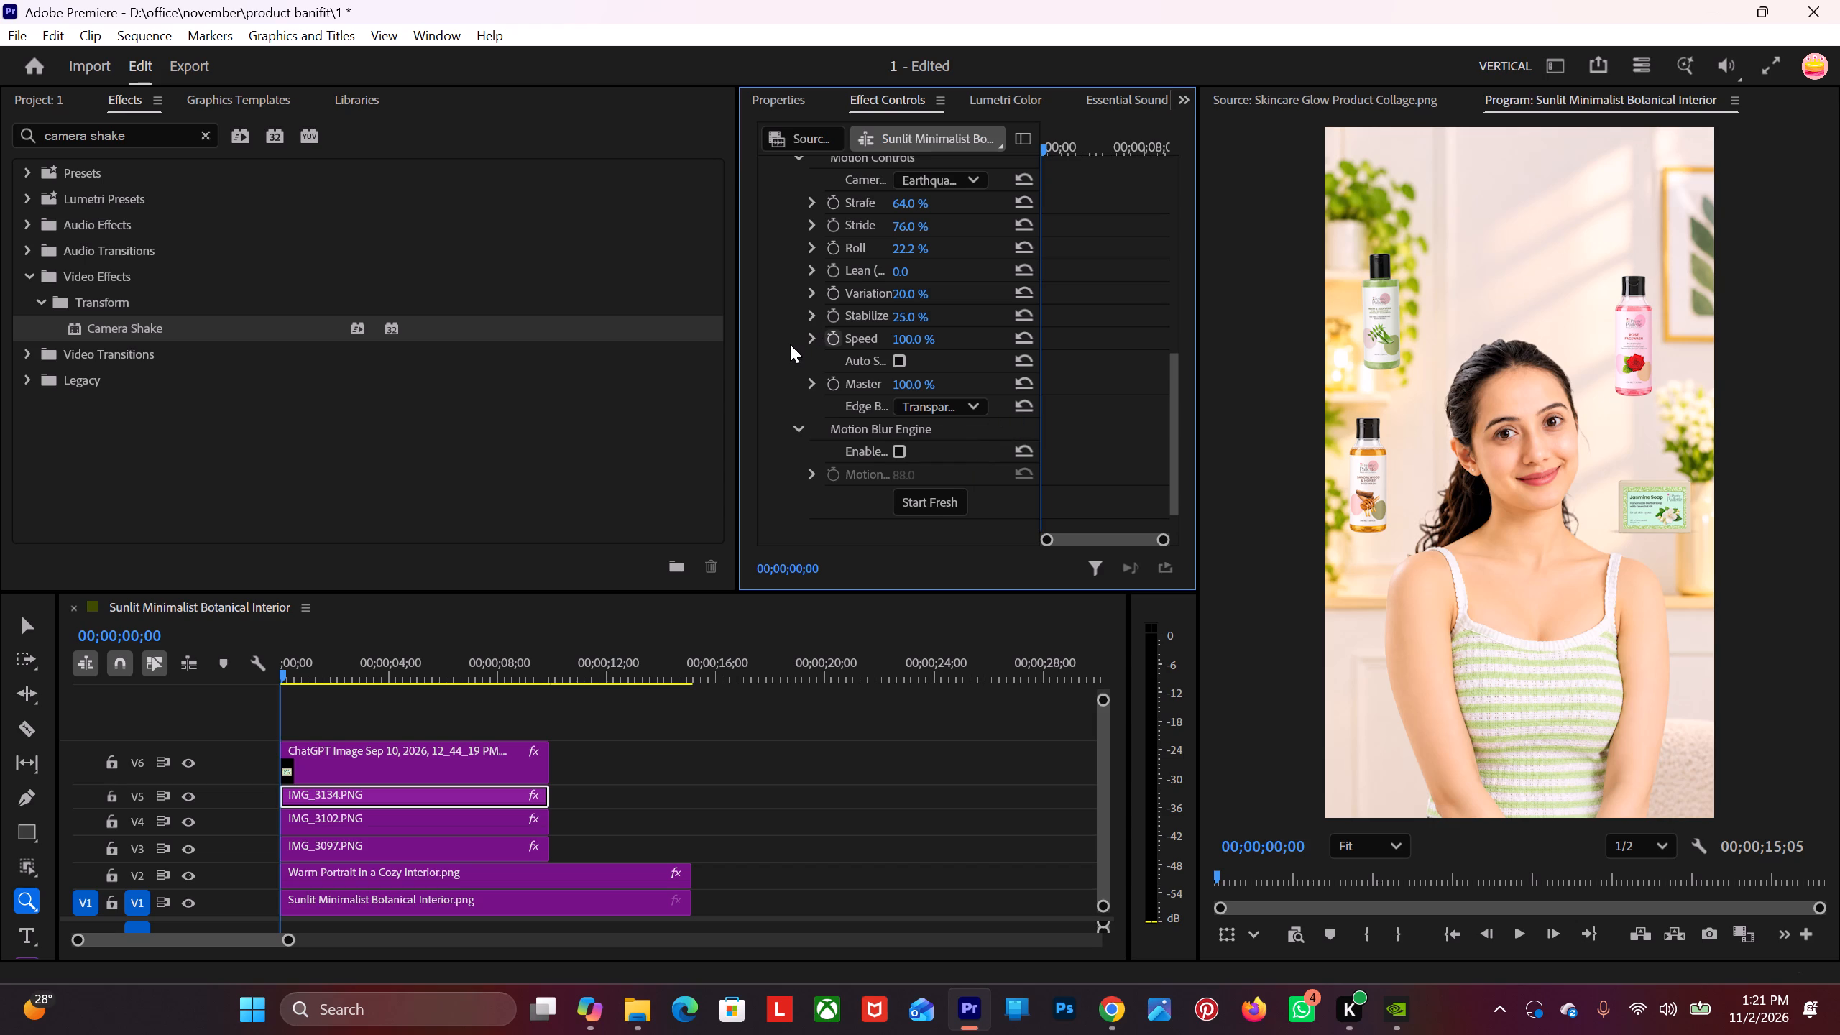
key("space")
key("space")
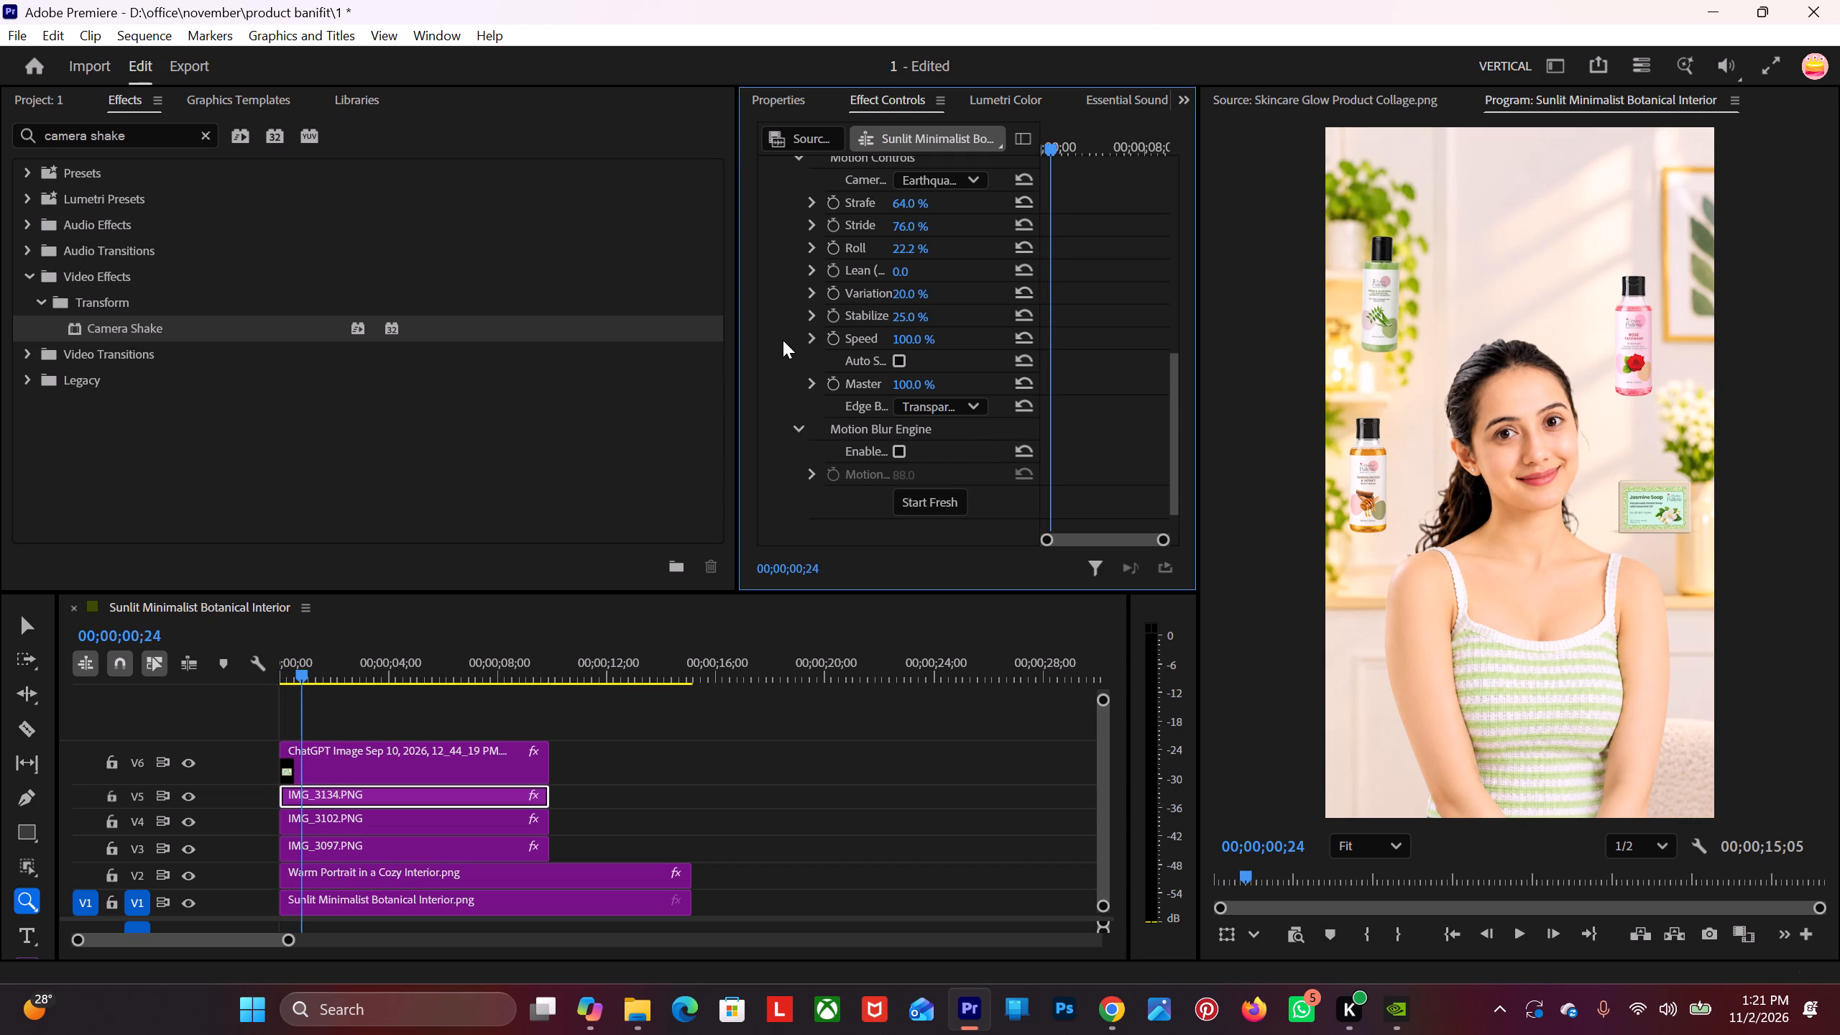
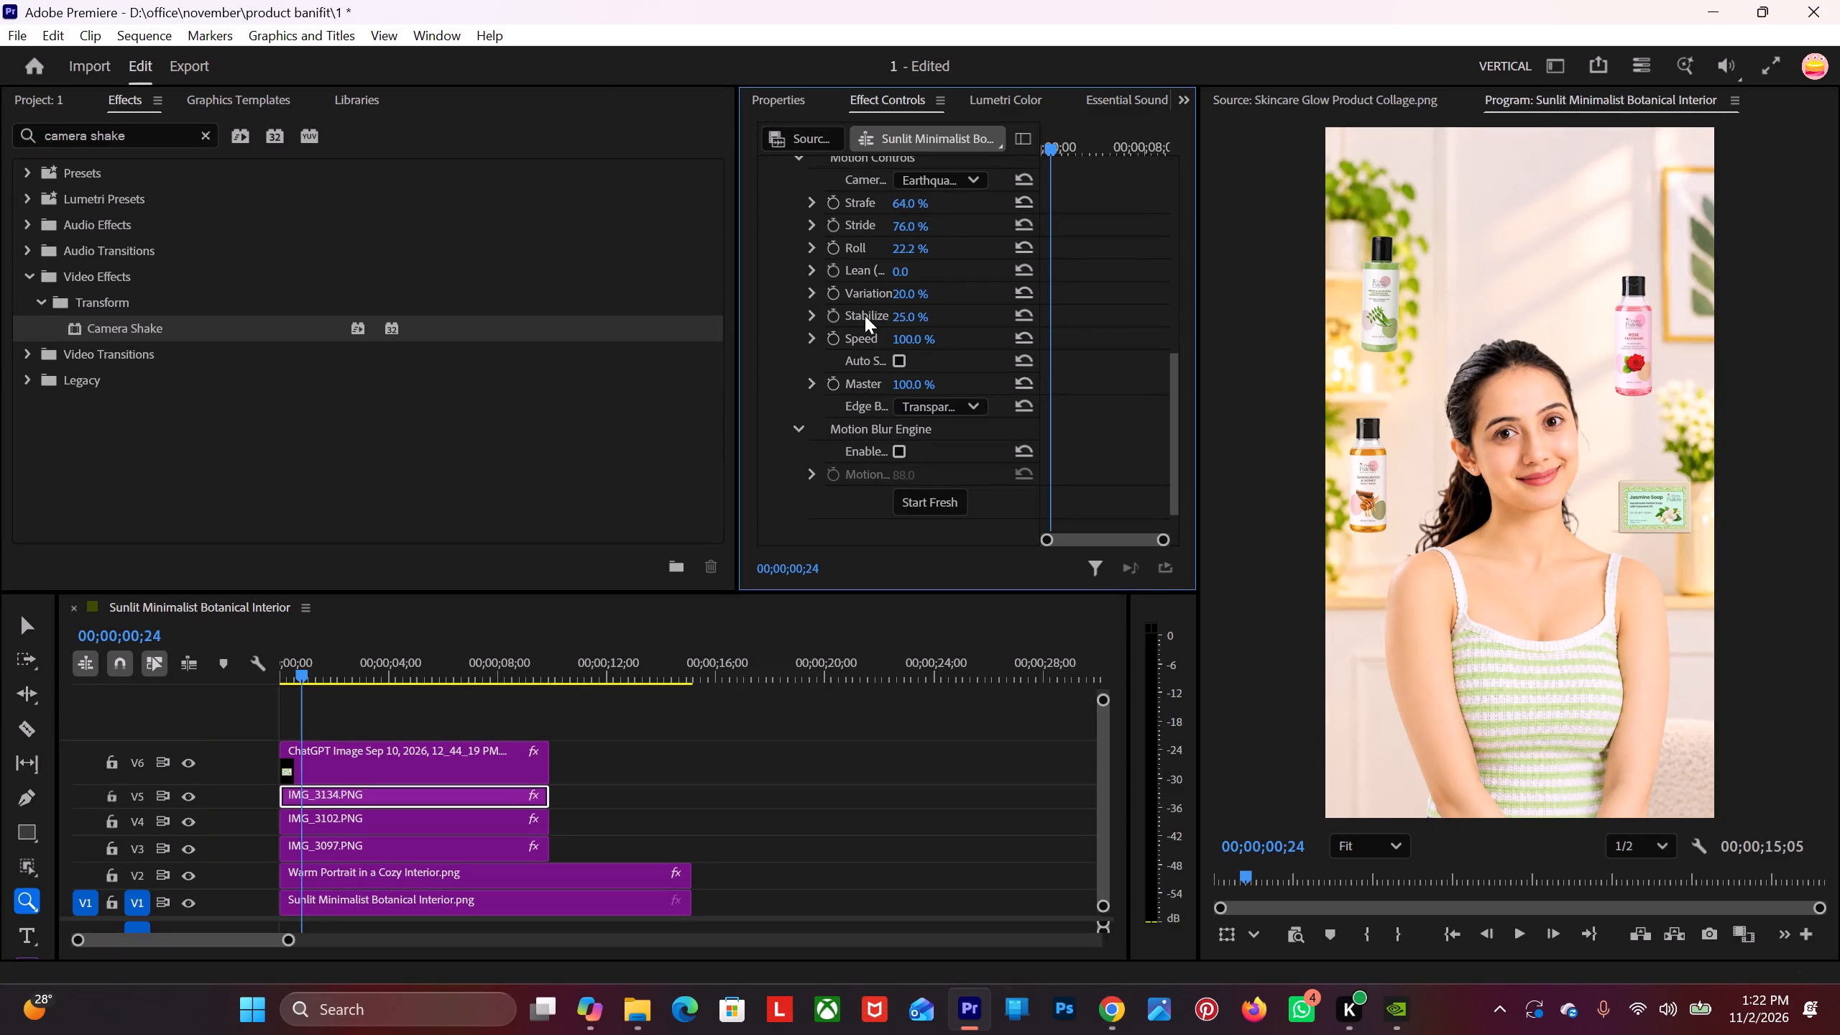
Preview the opening with the Earthquake shake and return the playhead to the start.
left_click_drag(1049, 142, 1032, 142)
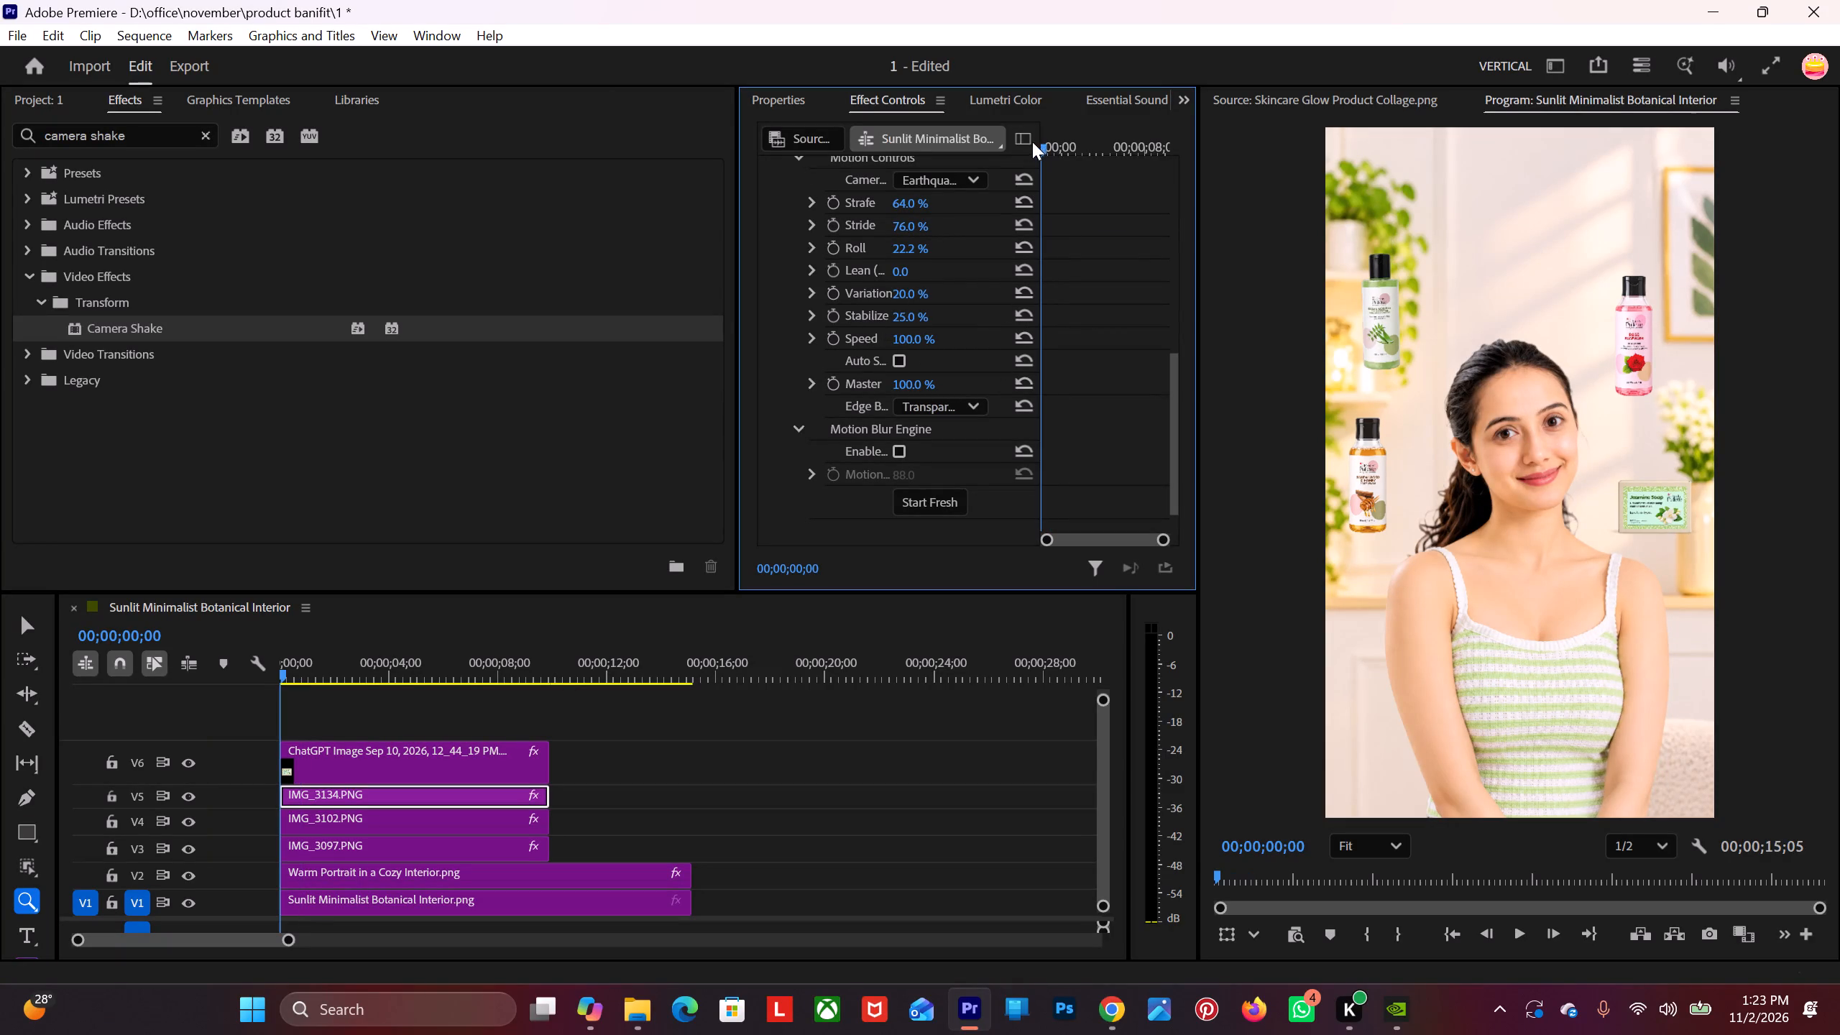
left_click_drag(1032, 142, 1020, 147)
key("space")
key("space")
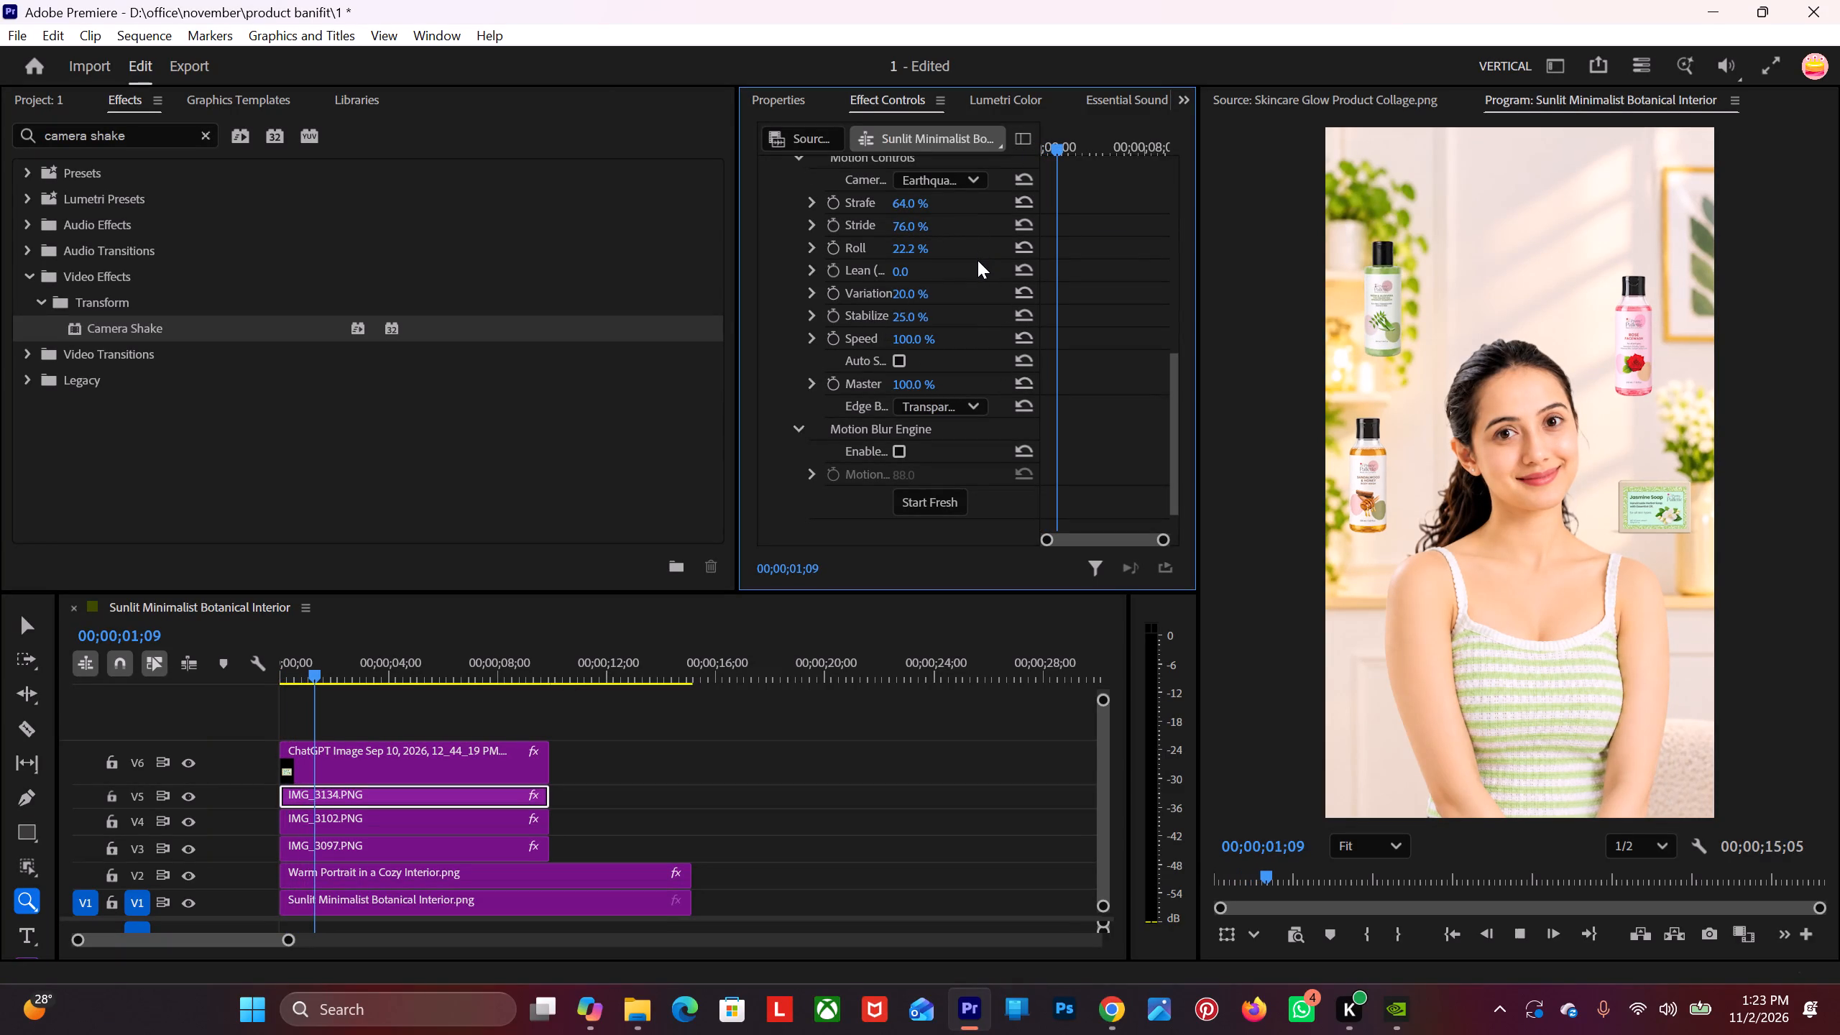
left_click_drag(1059, 137, 965, 185)
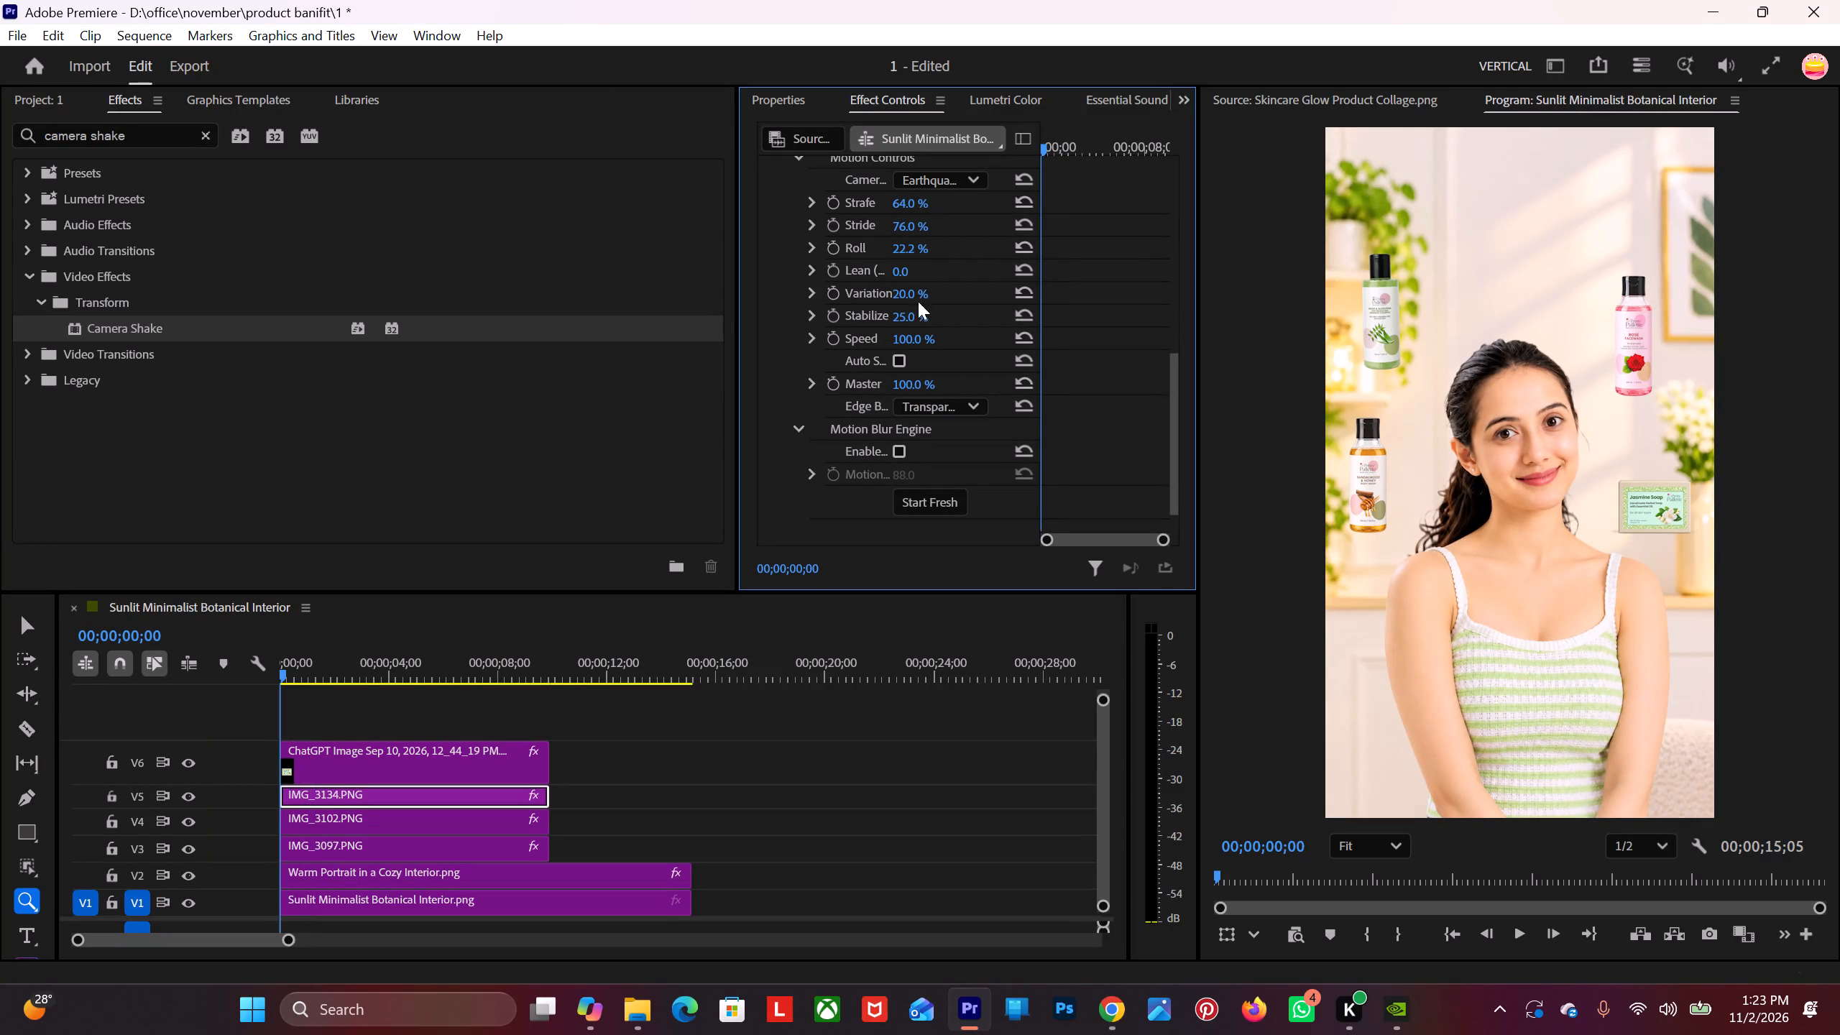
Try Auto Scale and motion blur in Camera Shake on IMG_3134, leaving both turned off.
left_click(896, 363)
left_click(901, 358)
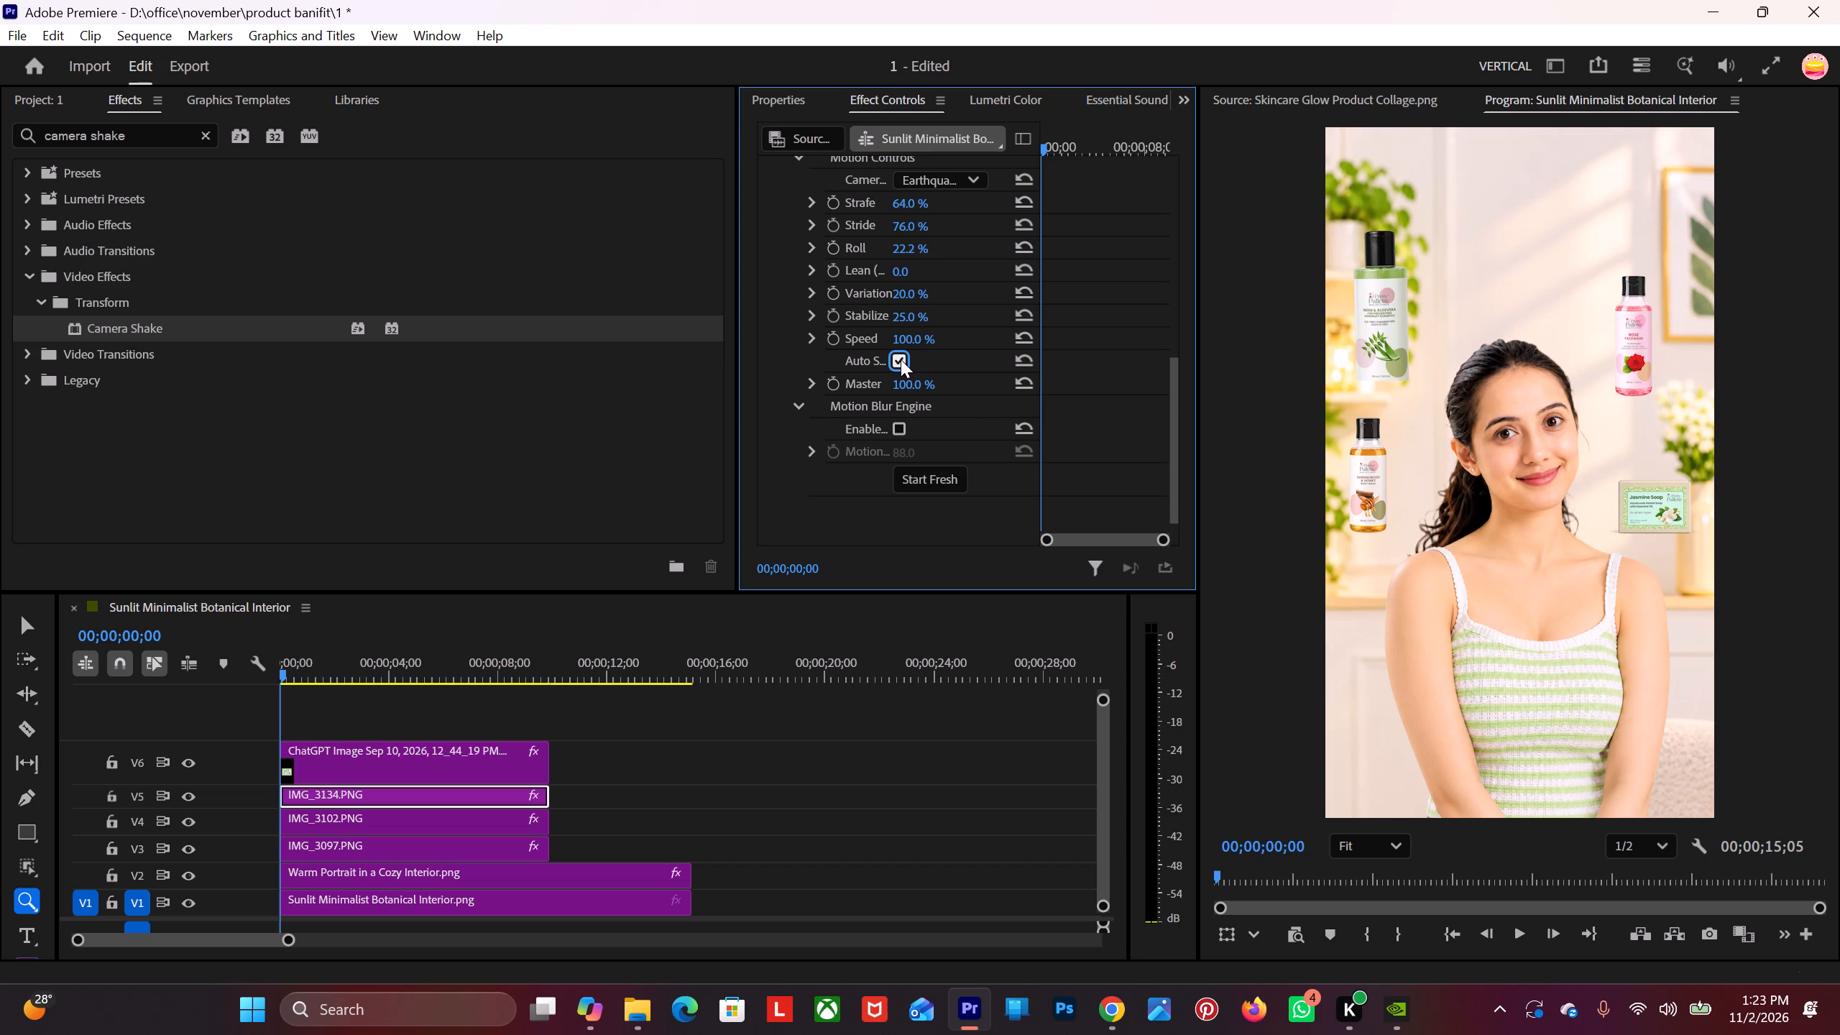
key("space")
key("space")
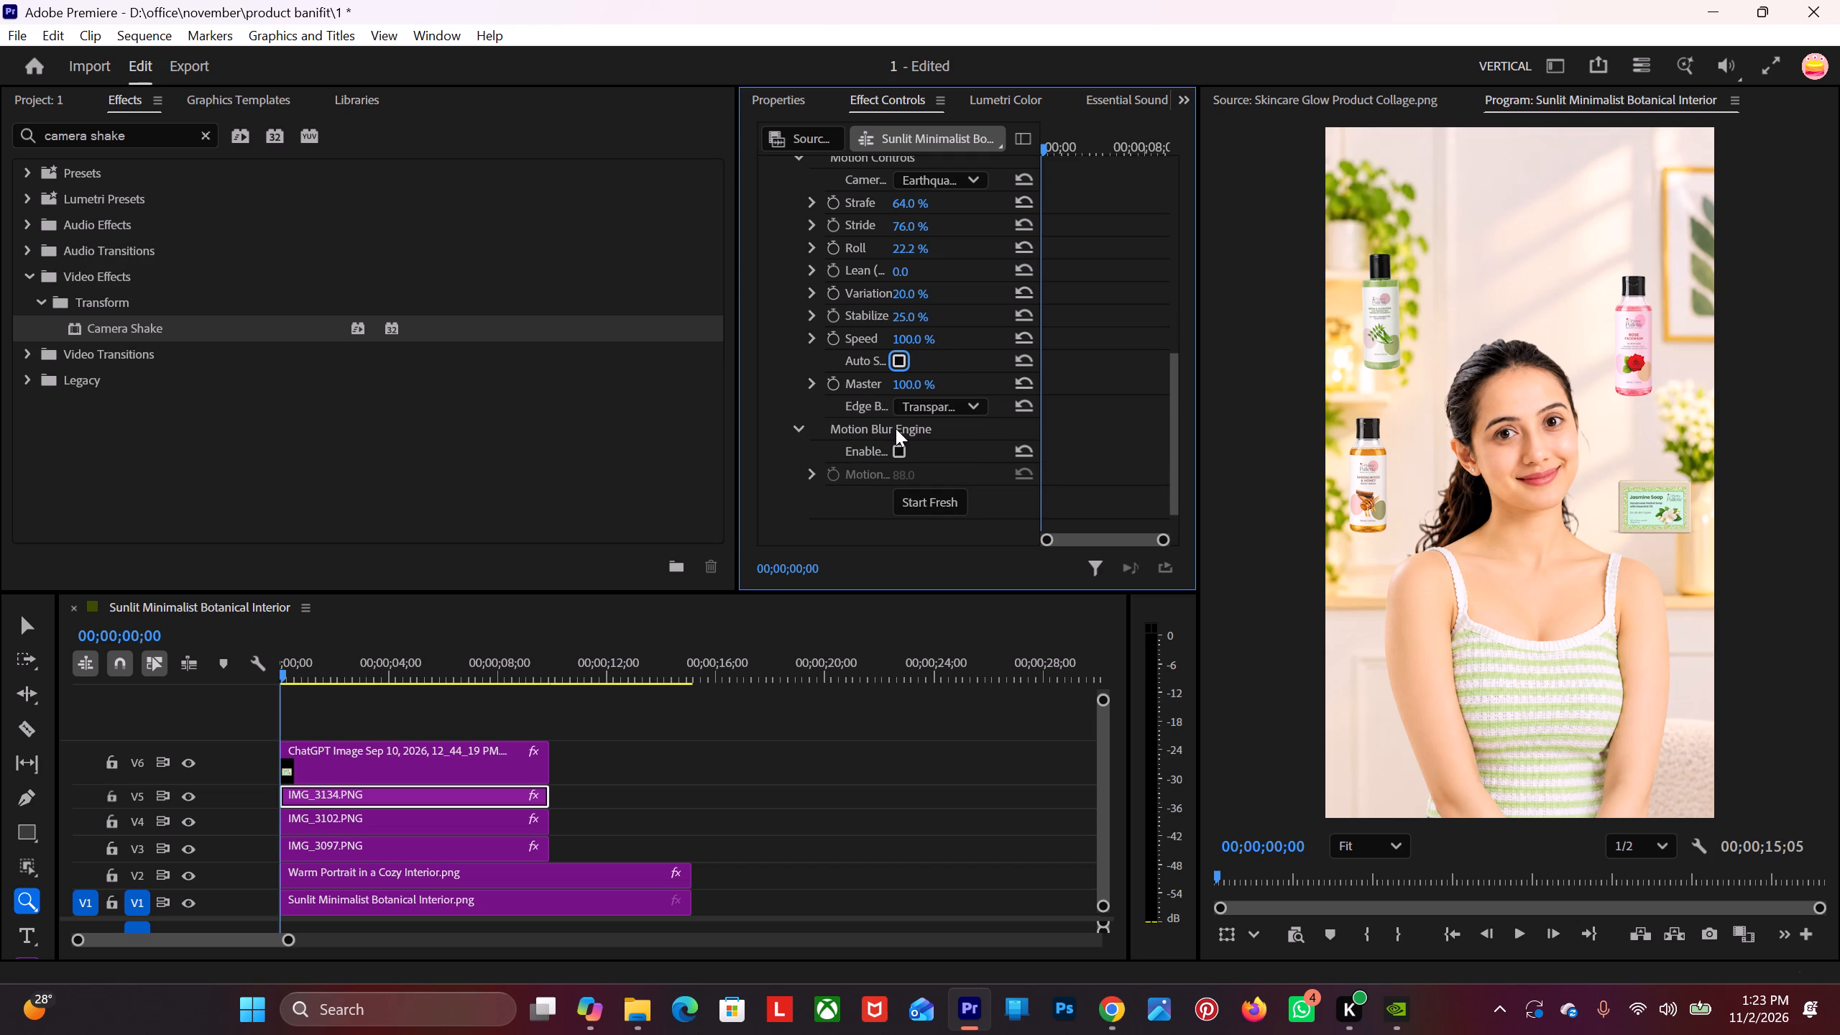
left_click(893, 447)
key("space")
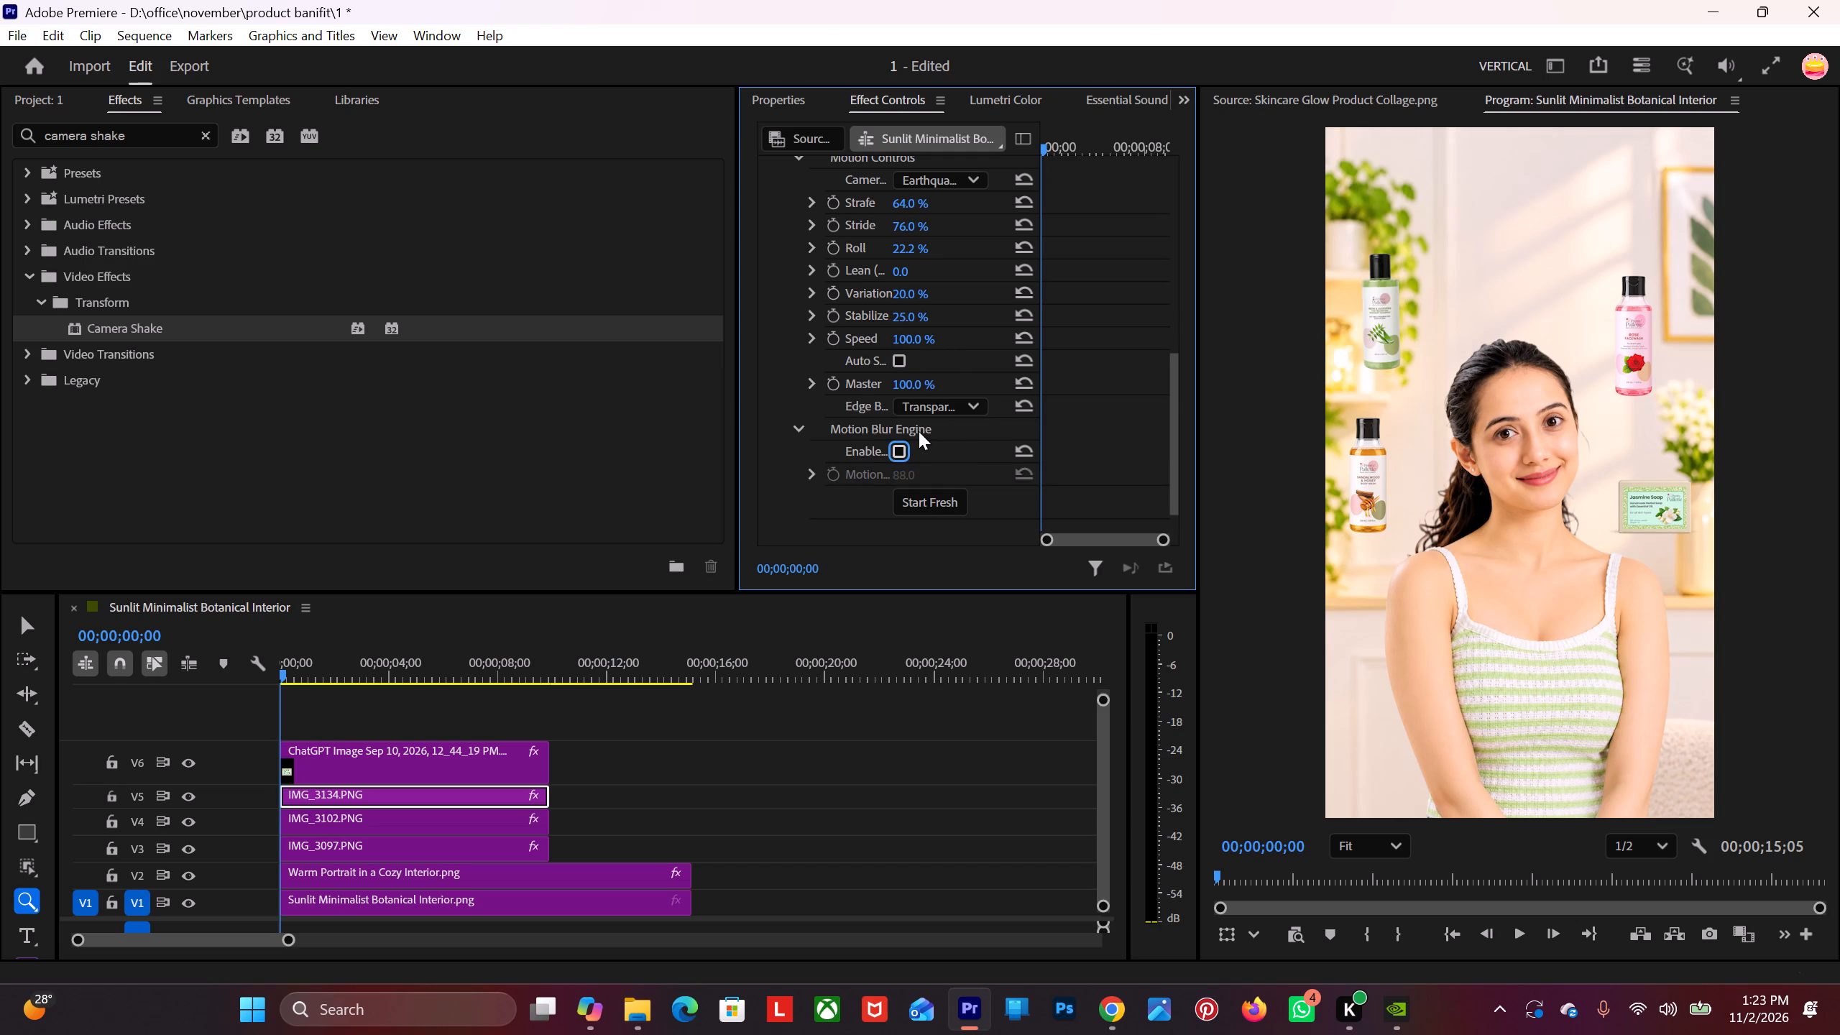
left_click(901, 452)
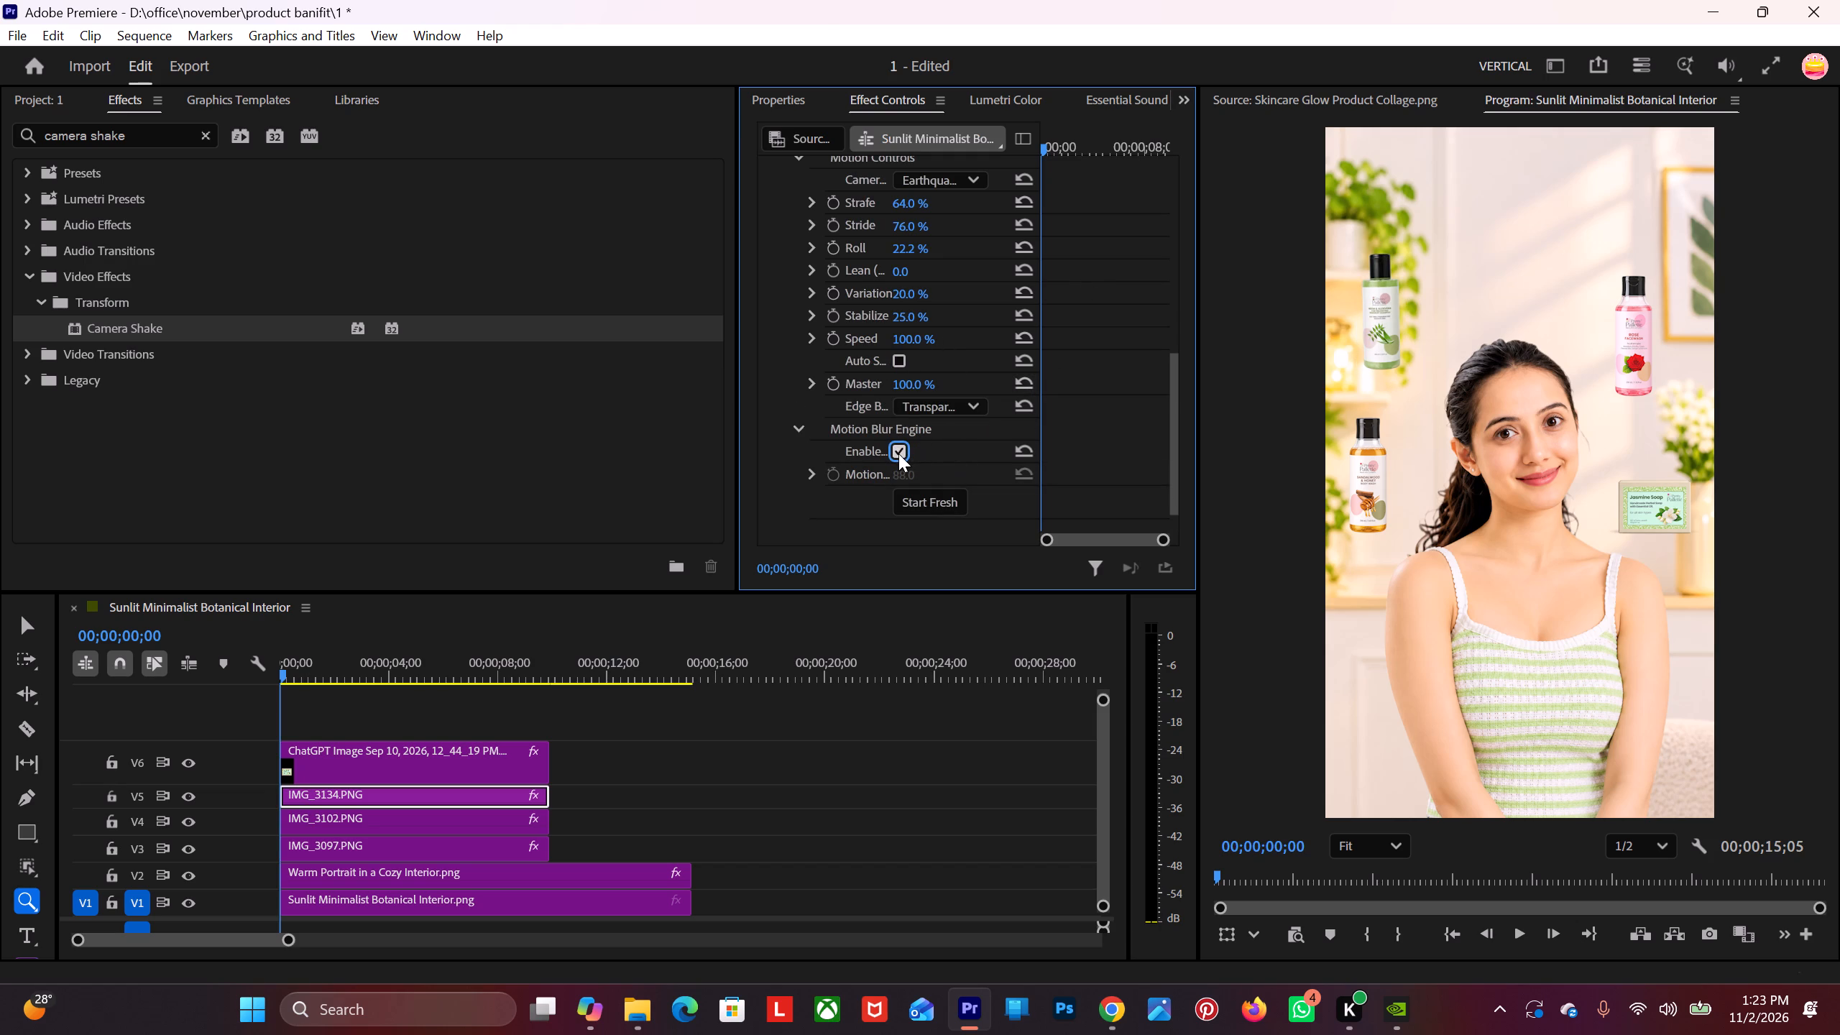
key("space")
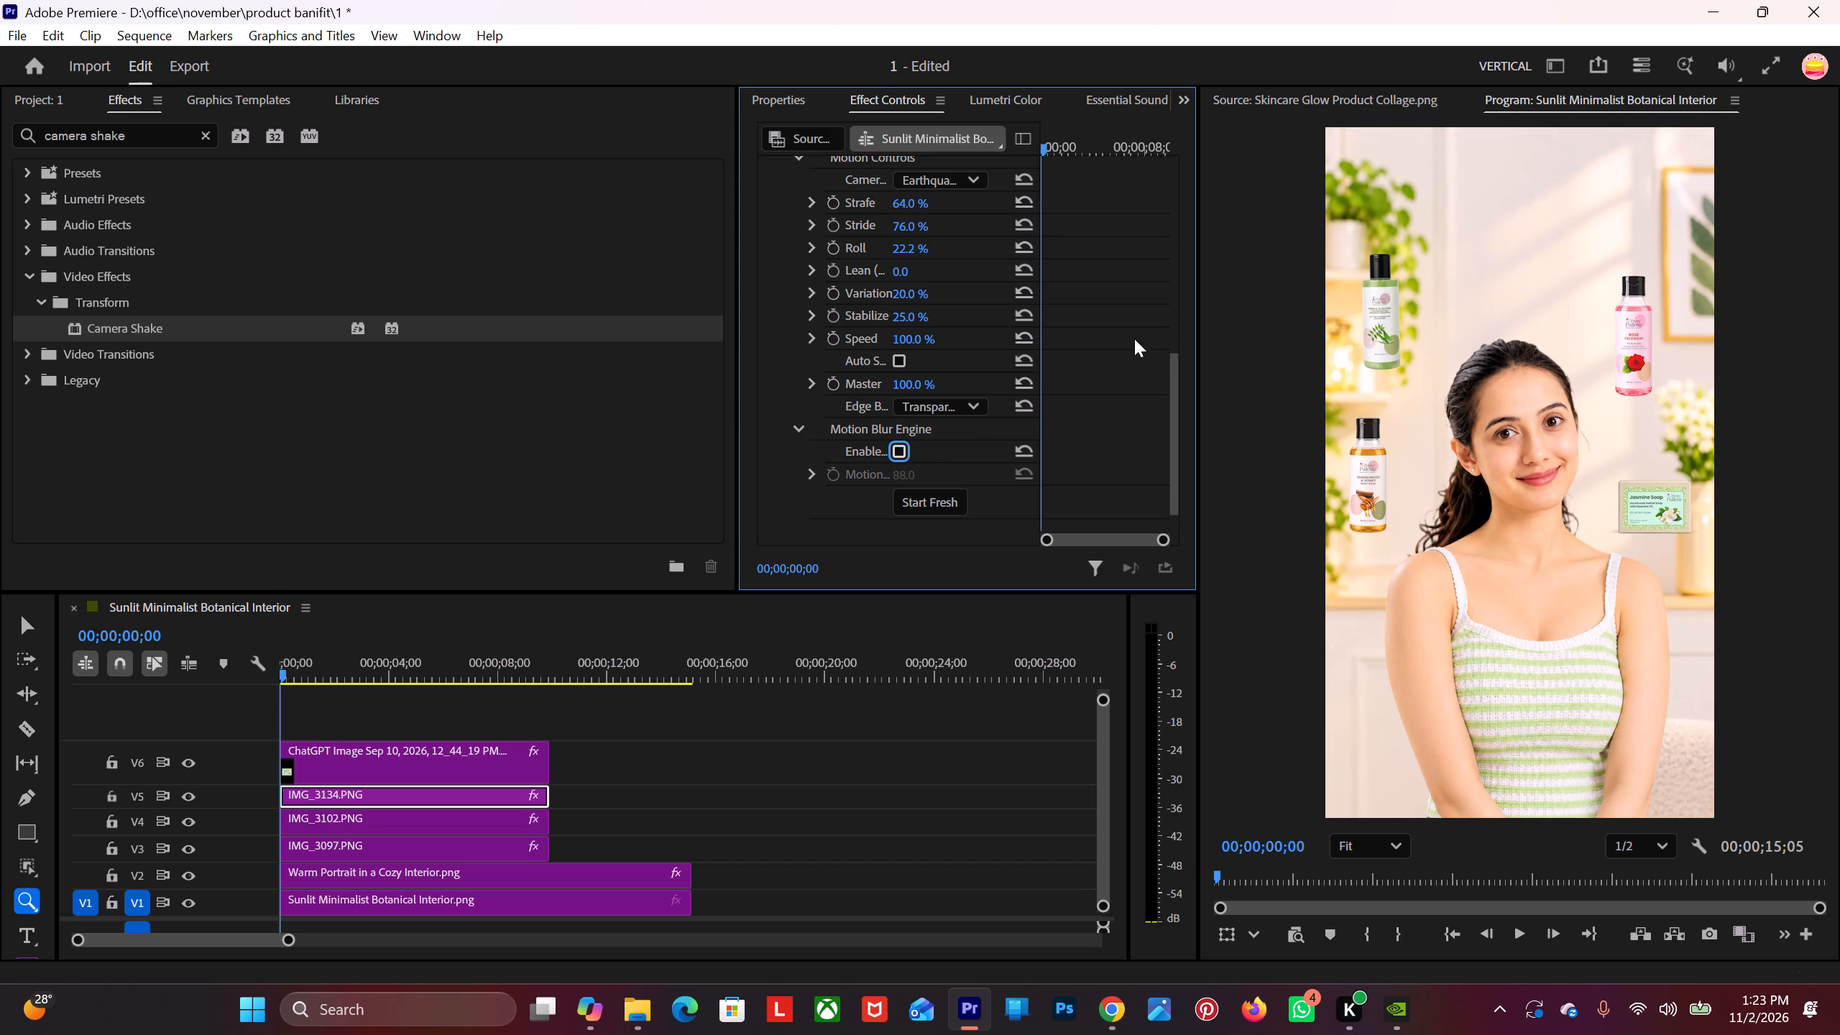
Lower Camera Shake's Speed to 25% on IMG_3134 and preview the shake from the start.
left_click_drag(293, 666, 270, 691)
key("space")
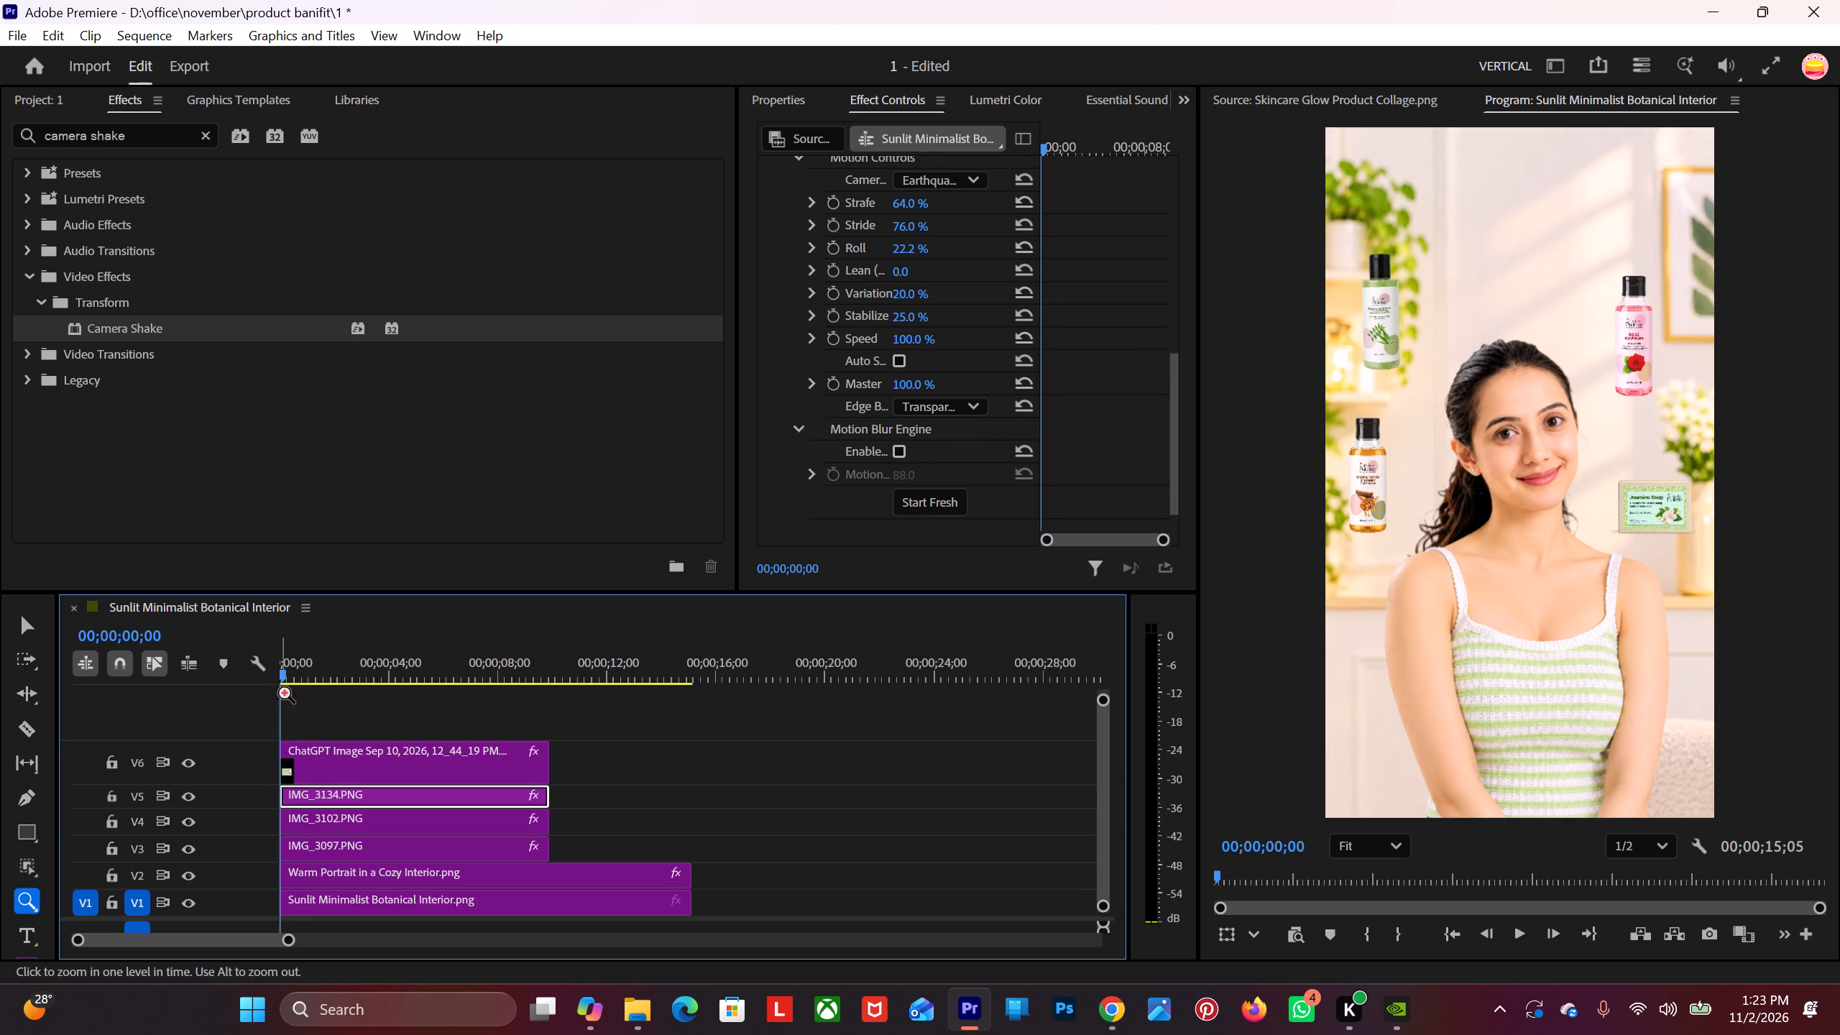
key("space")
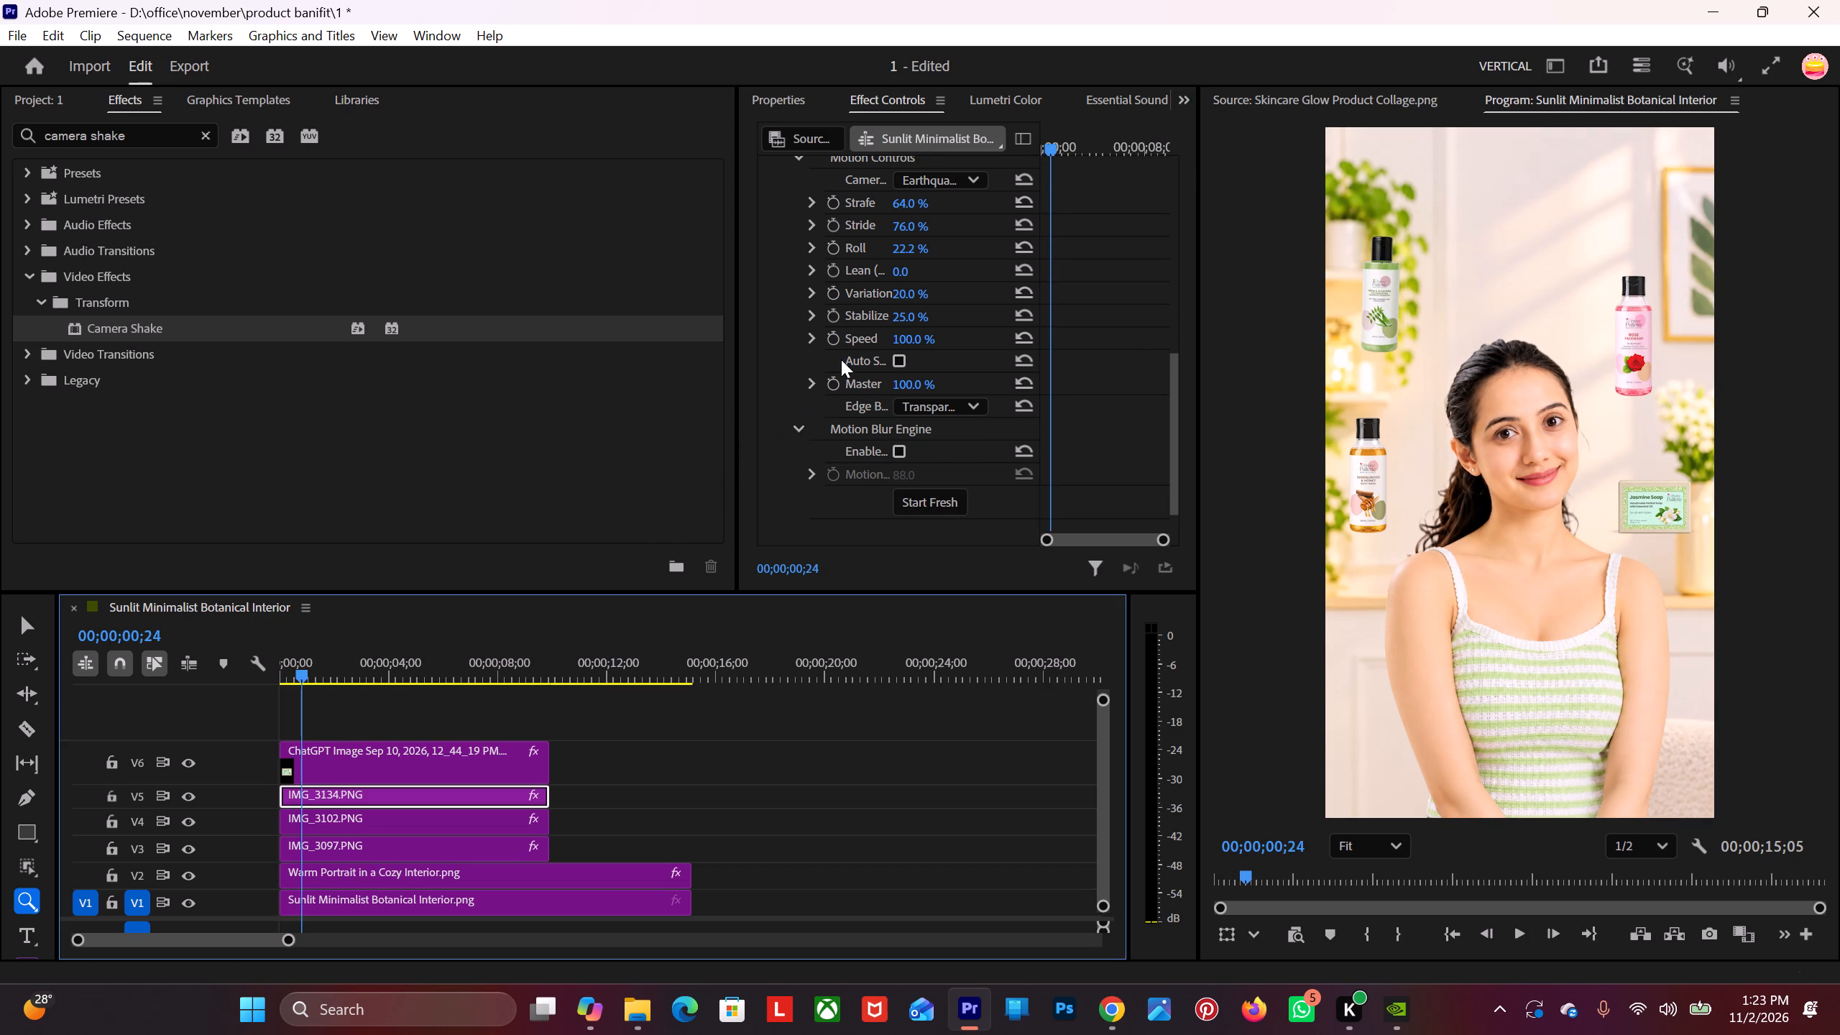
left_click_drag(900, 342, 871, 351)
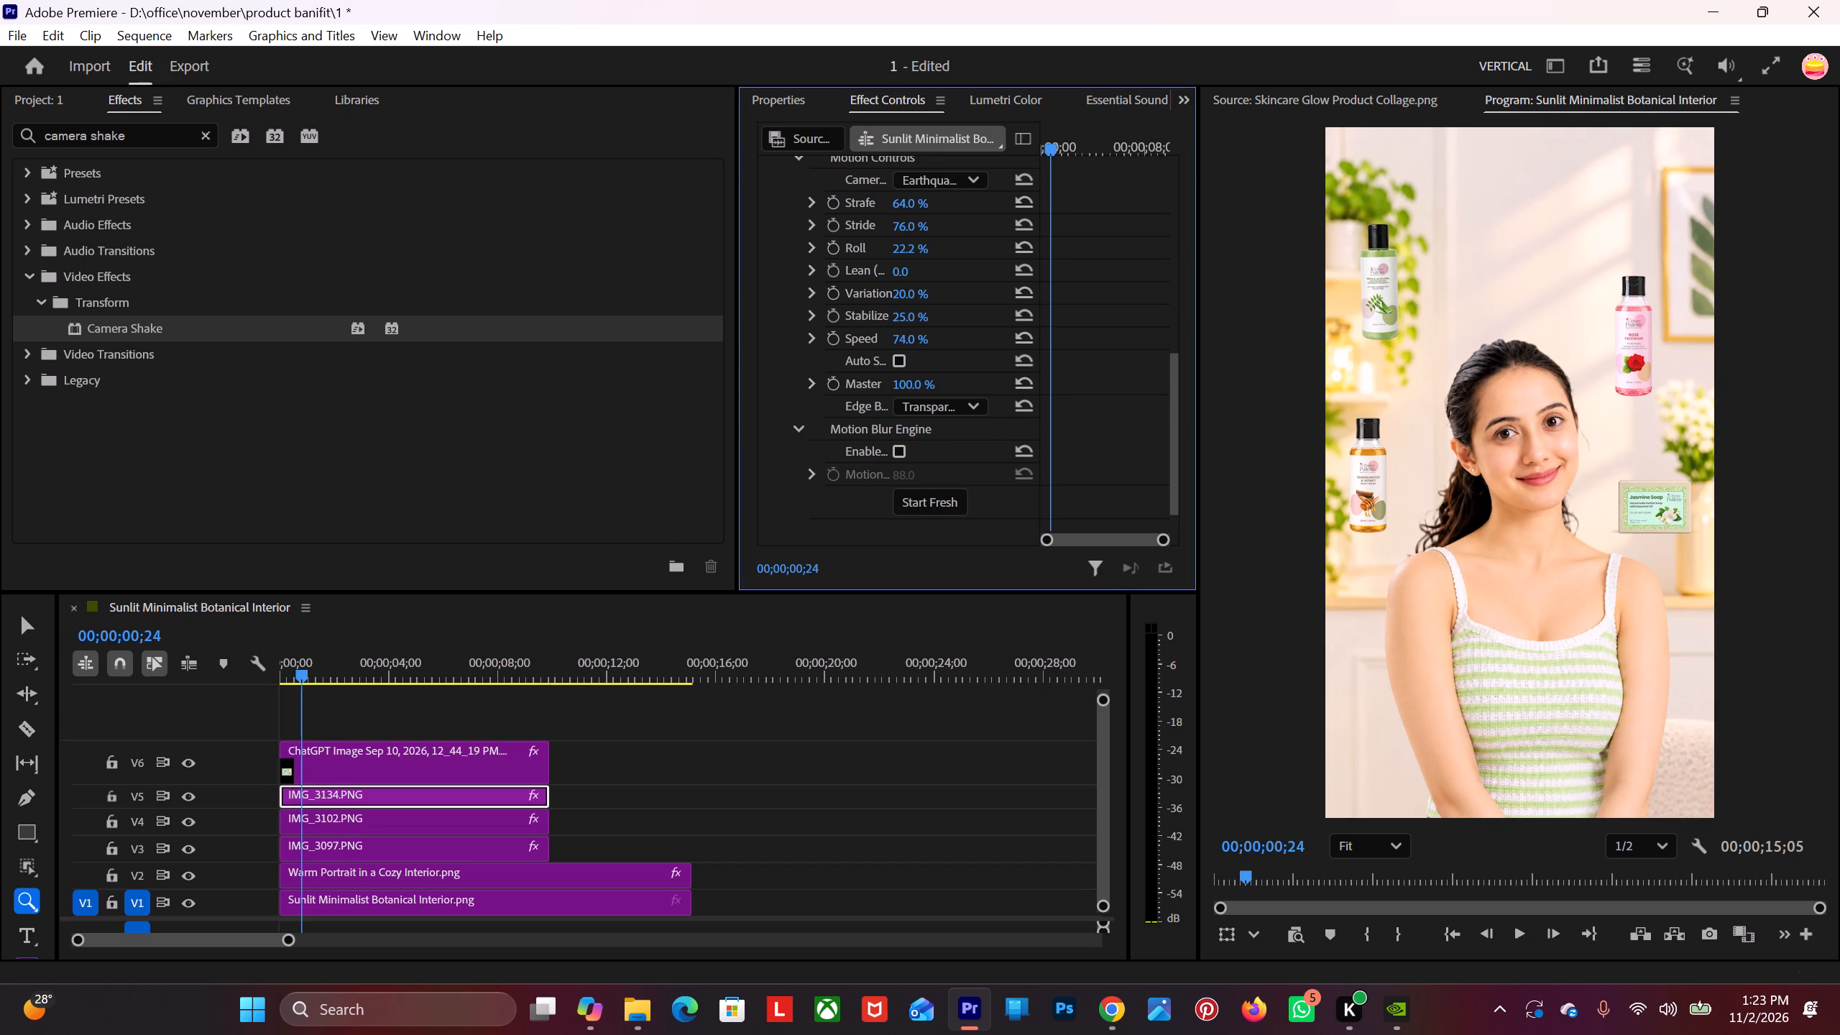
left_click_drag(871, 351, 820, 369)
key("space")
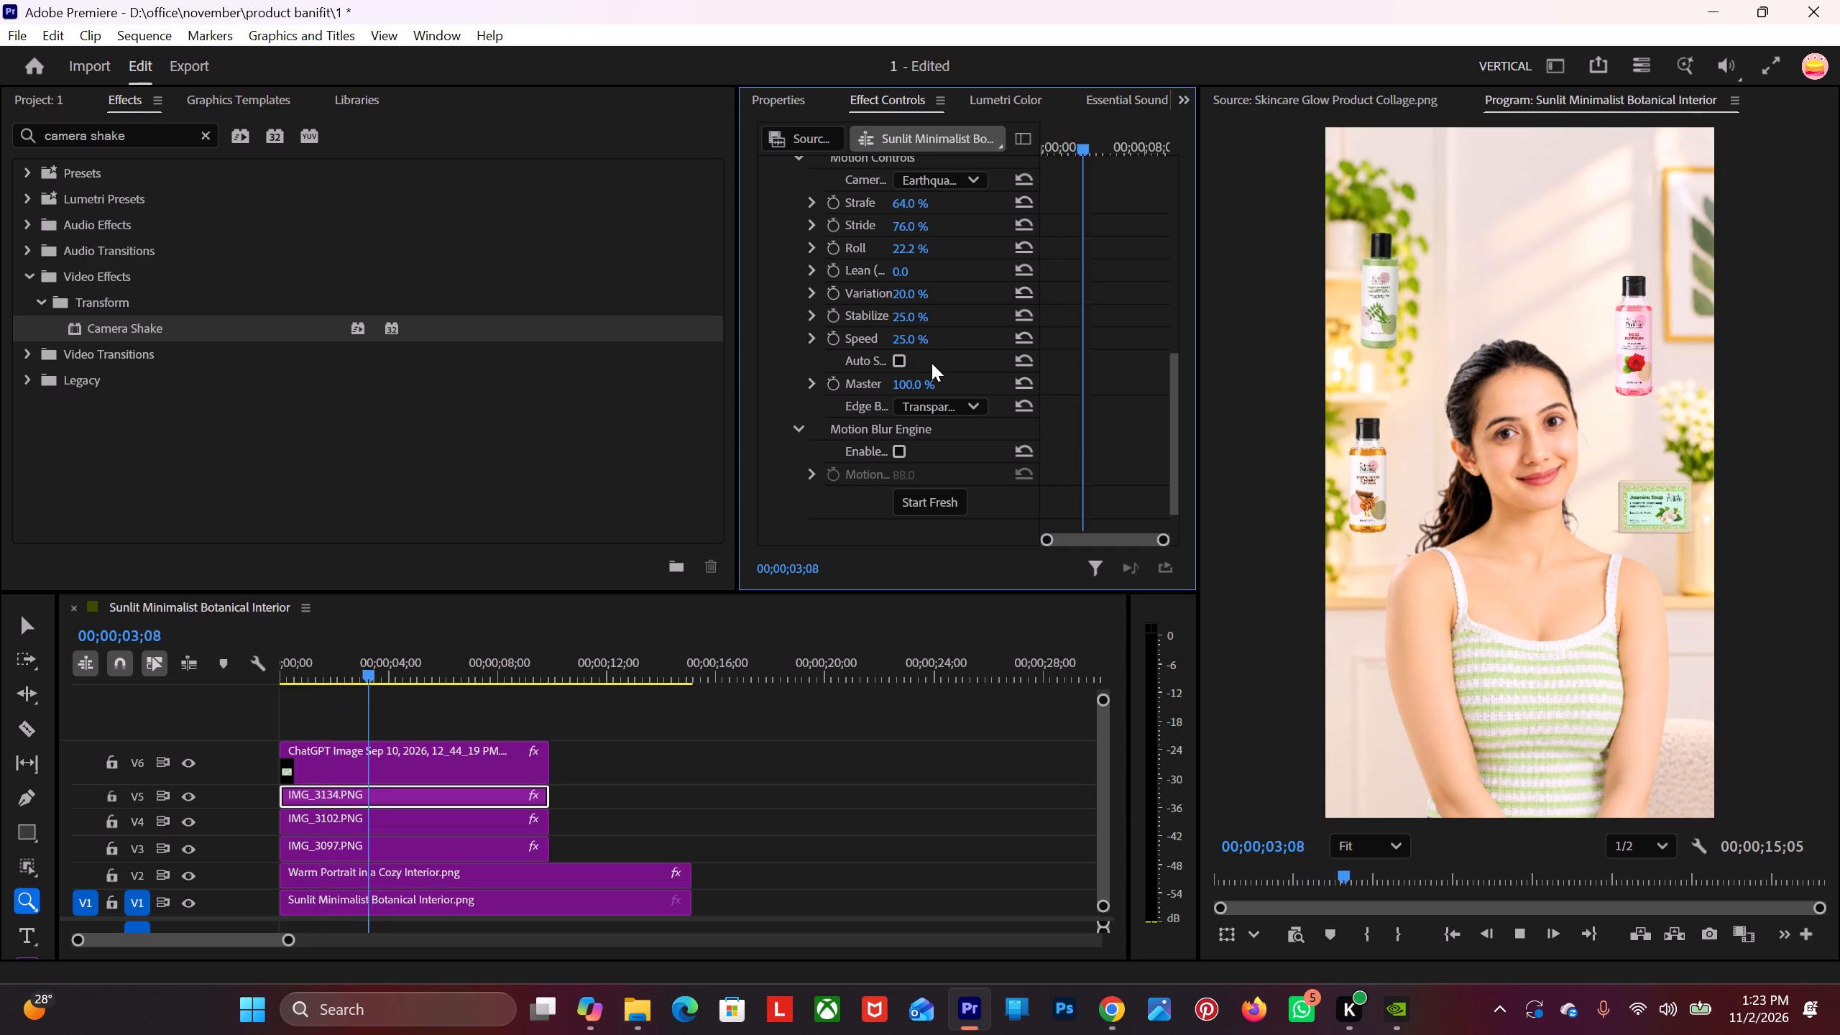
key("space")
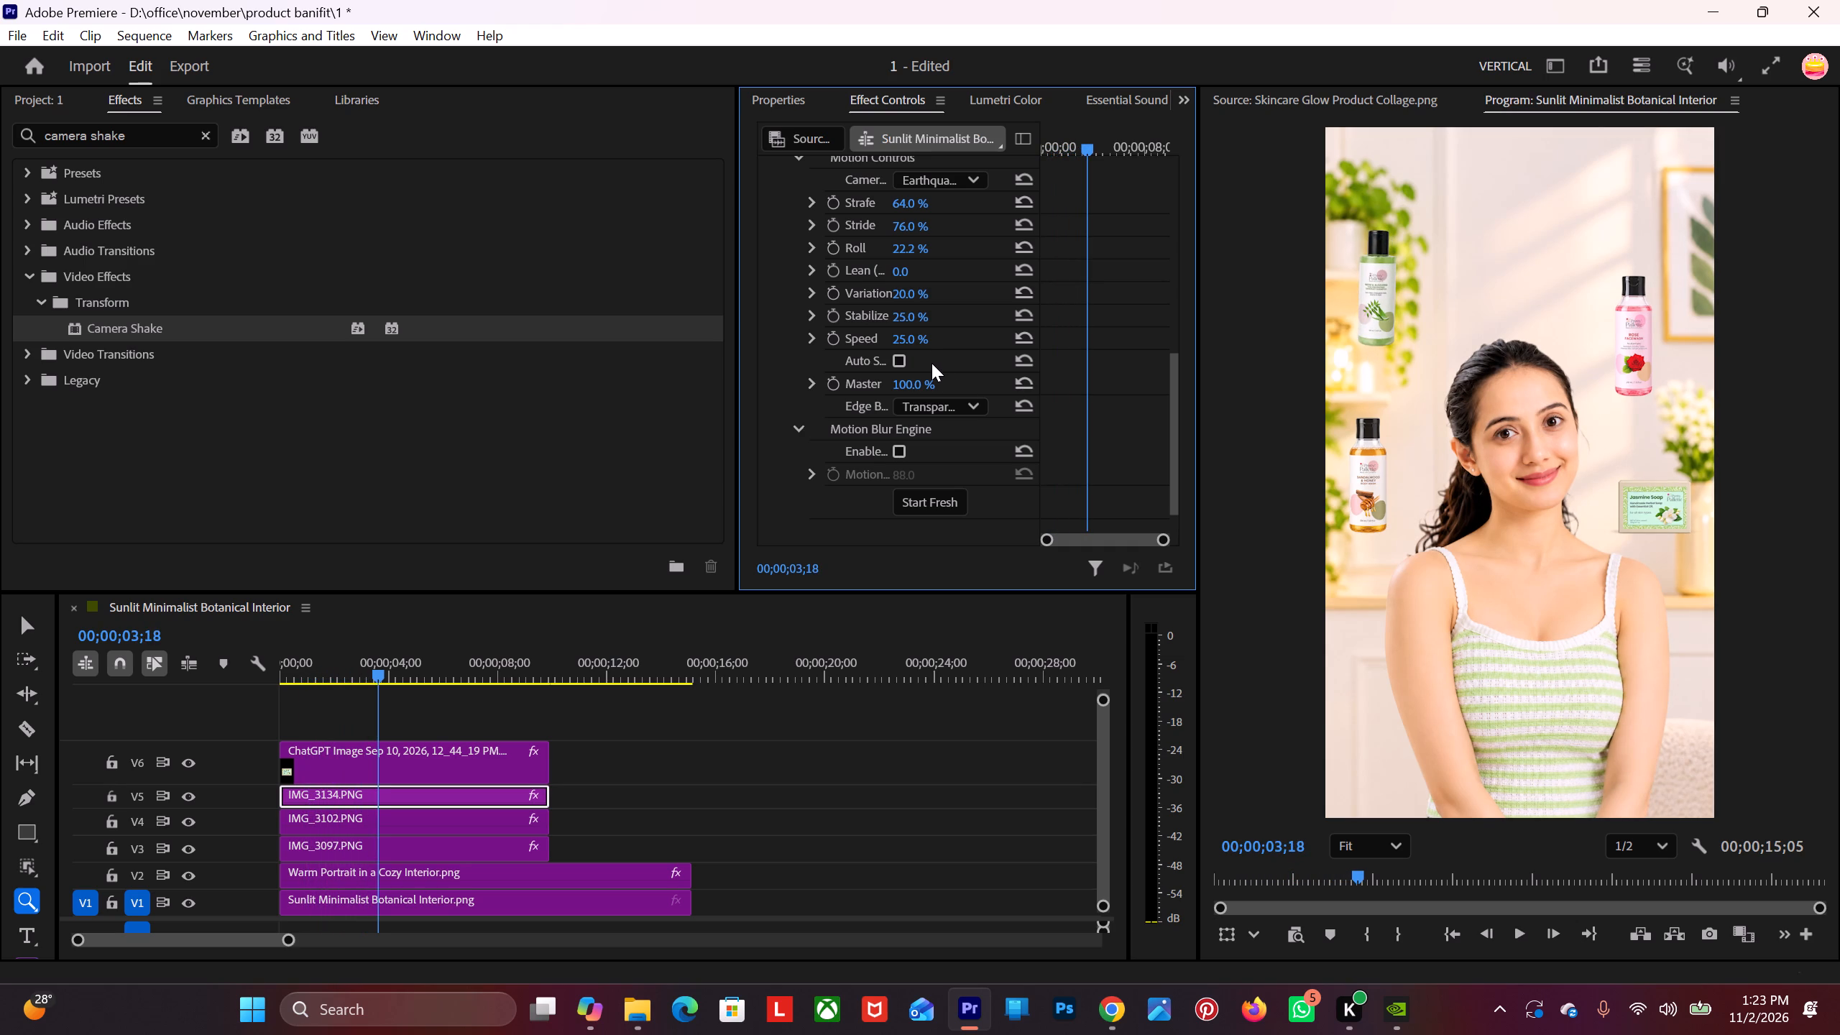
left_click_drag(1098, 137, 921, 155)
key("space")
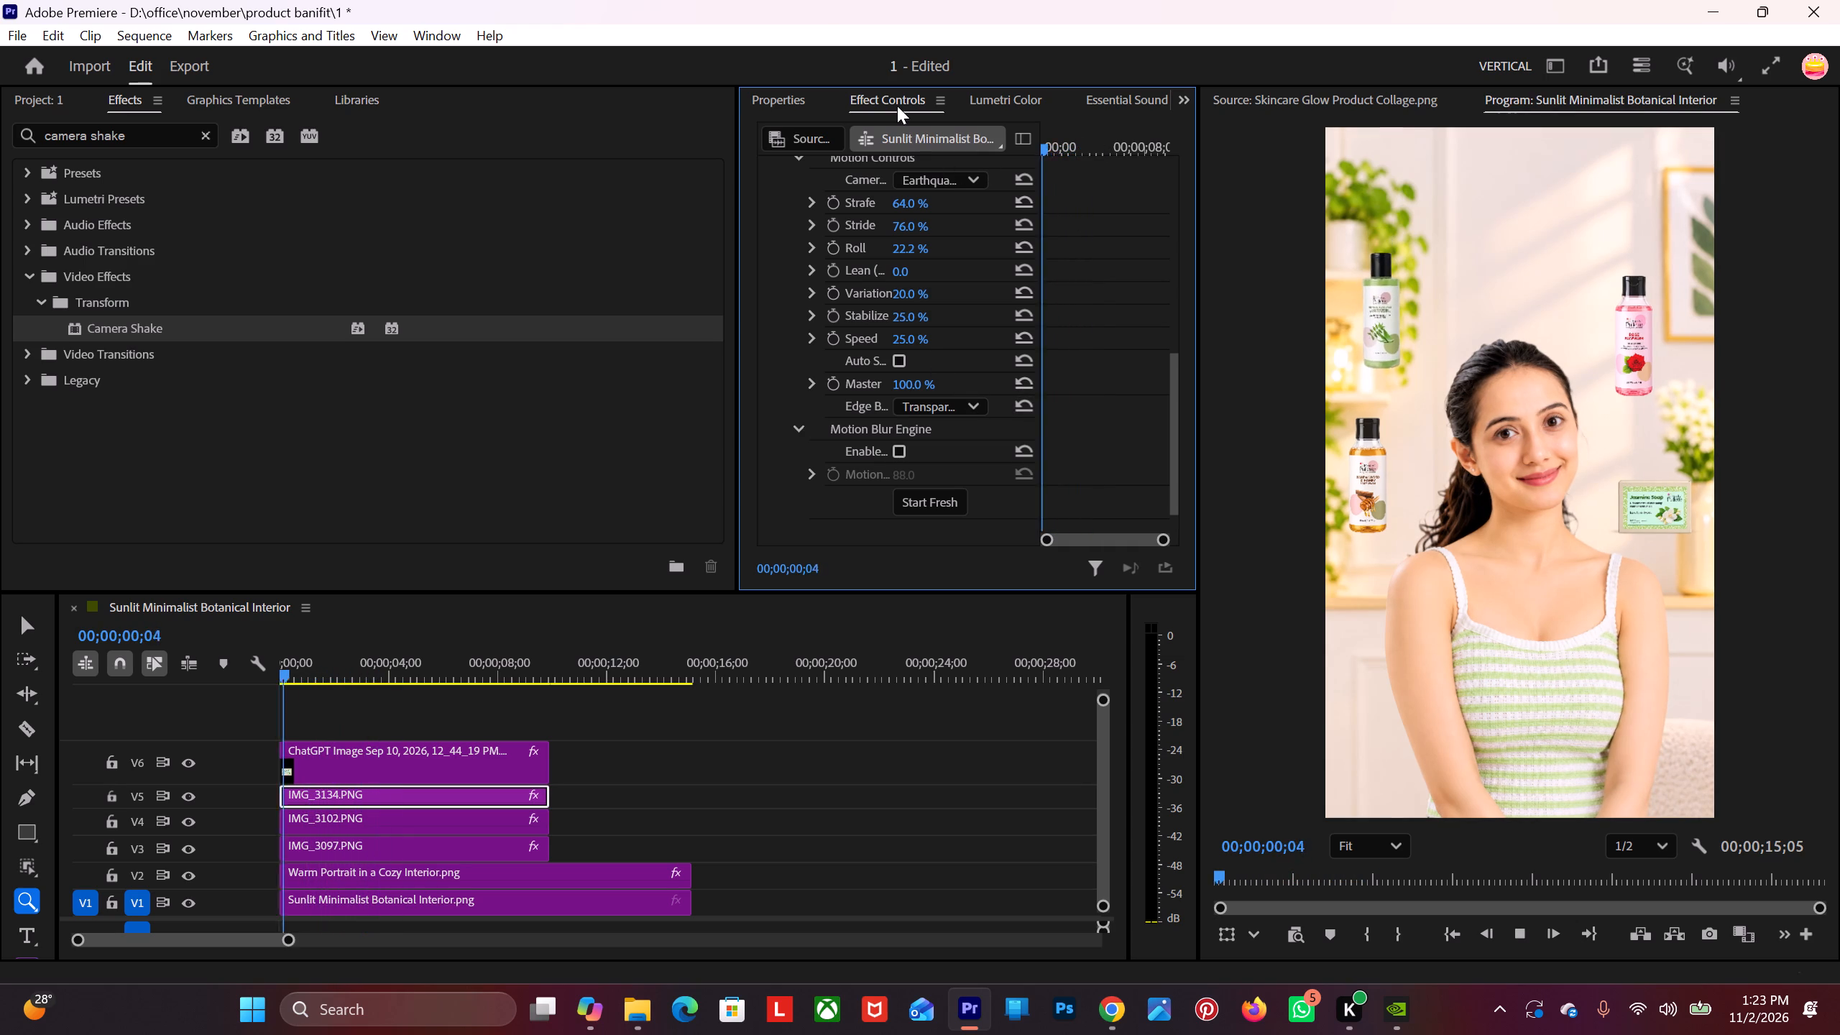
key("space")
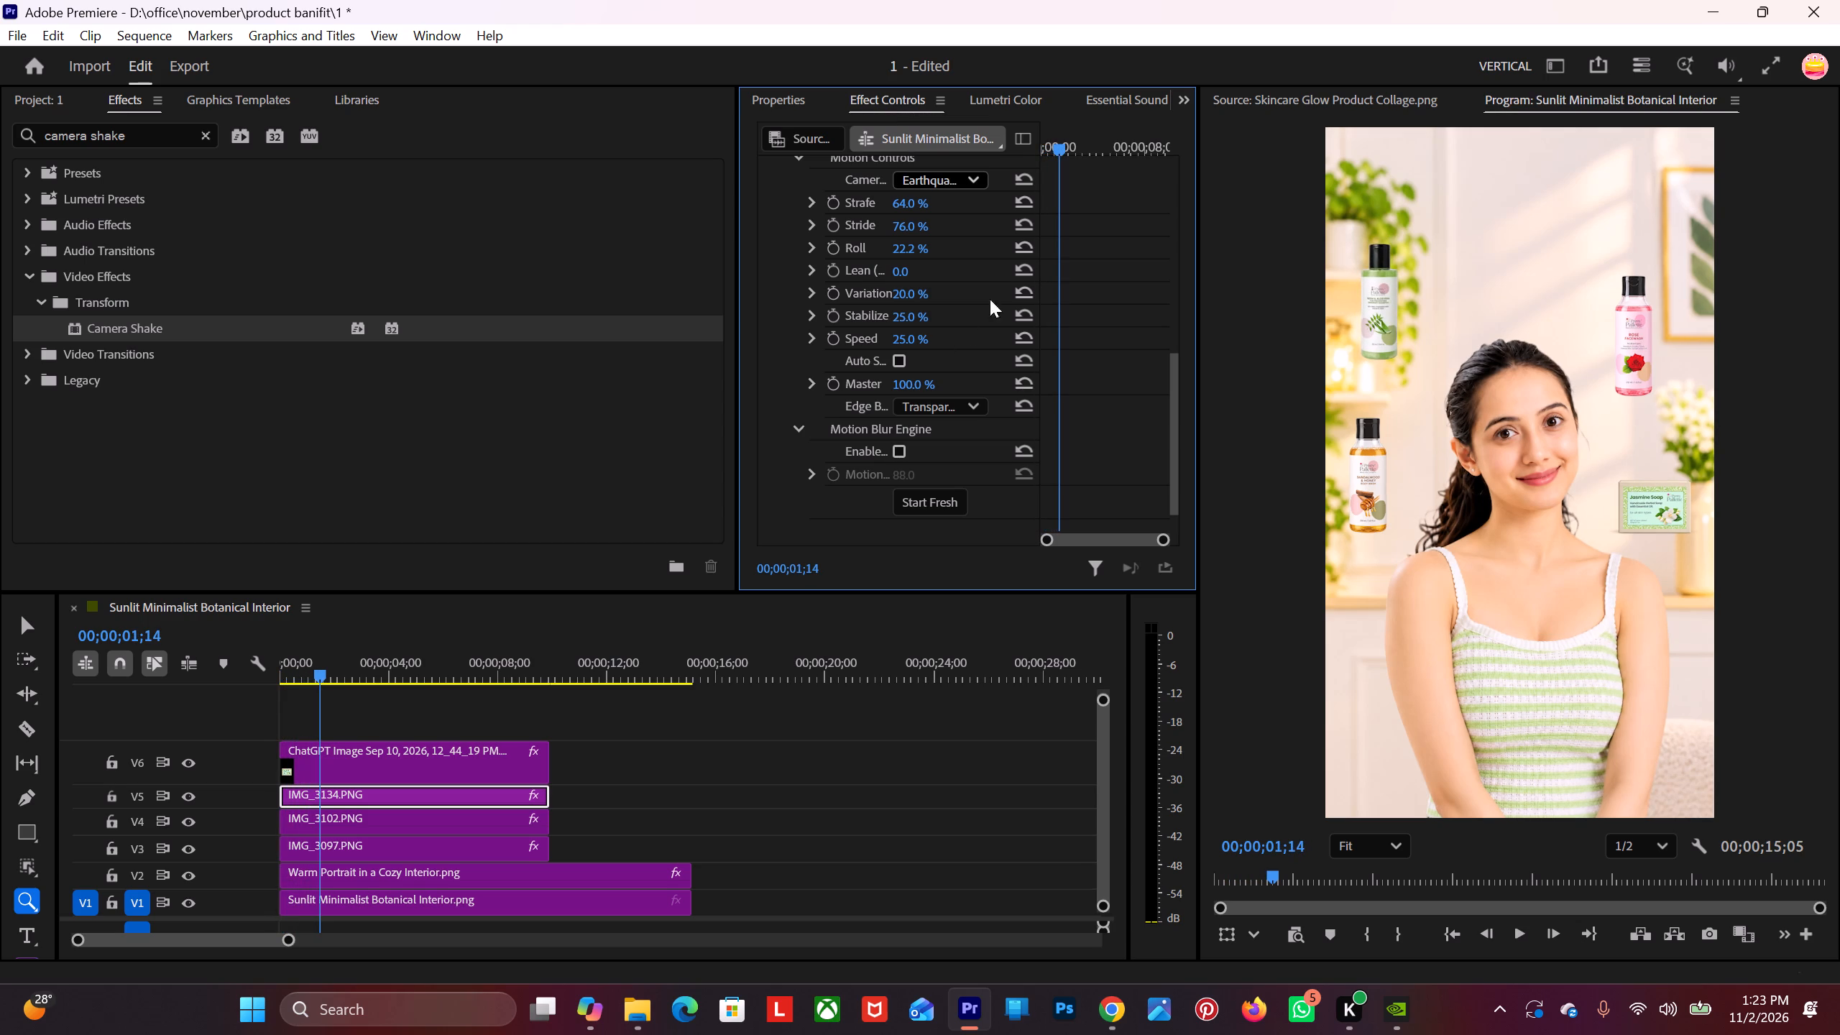
With the playhead back at the start, set Camera Shake's Speed to 199% and turn on Auto Scale.
left_click_drag(1075, 147, 958, 191)
scroll(798, 424, "down", 6)
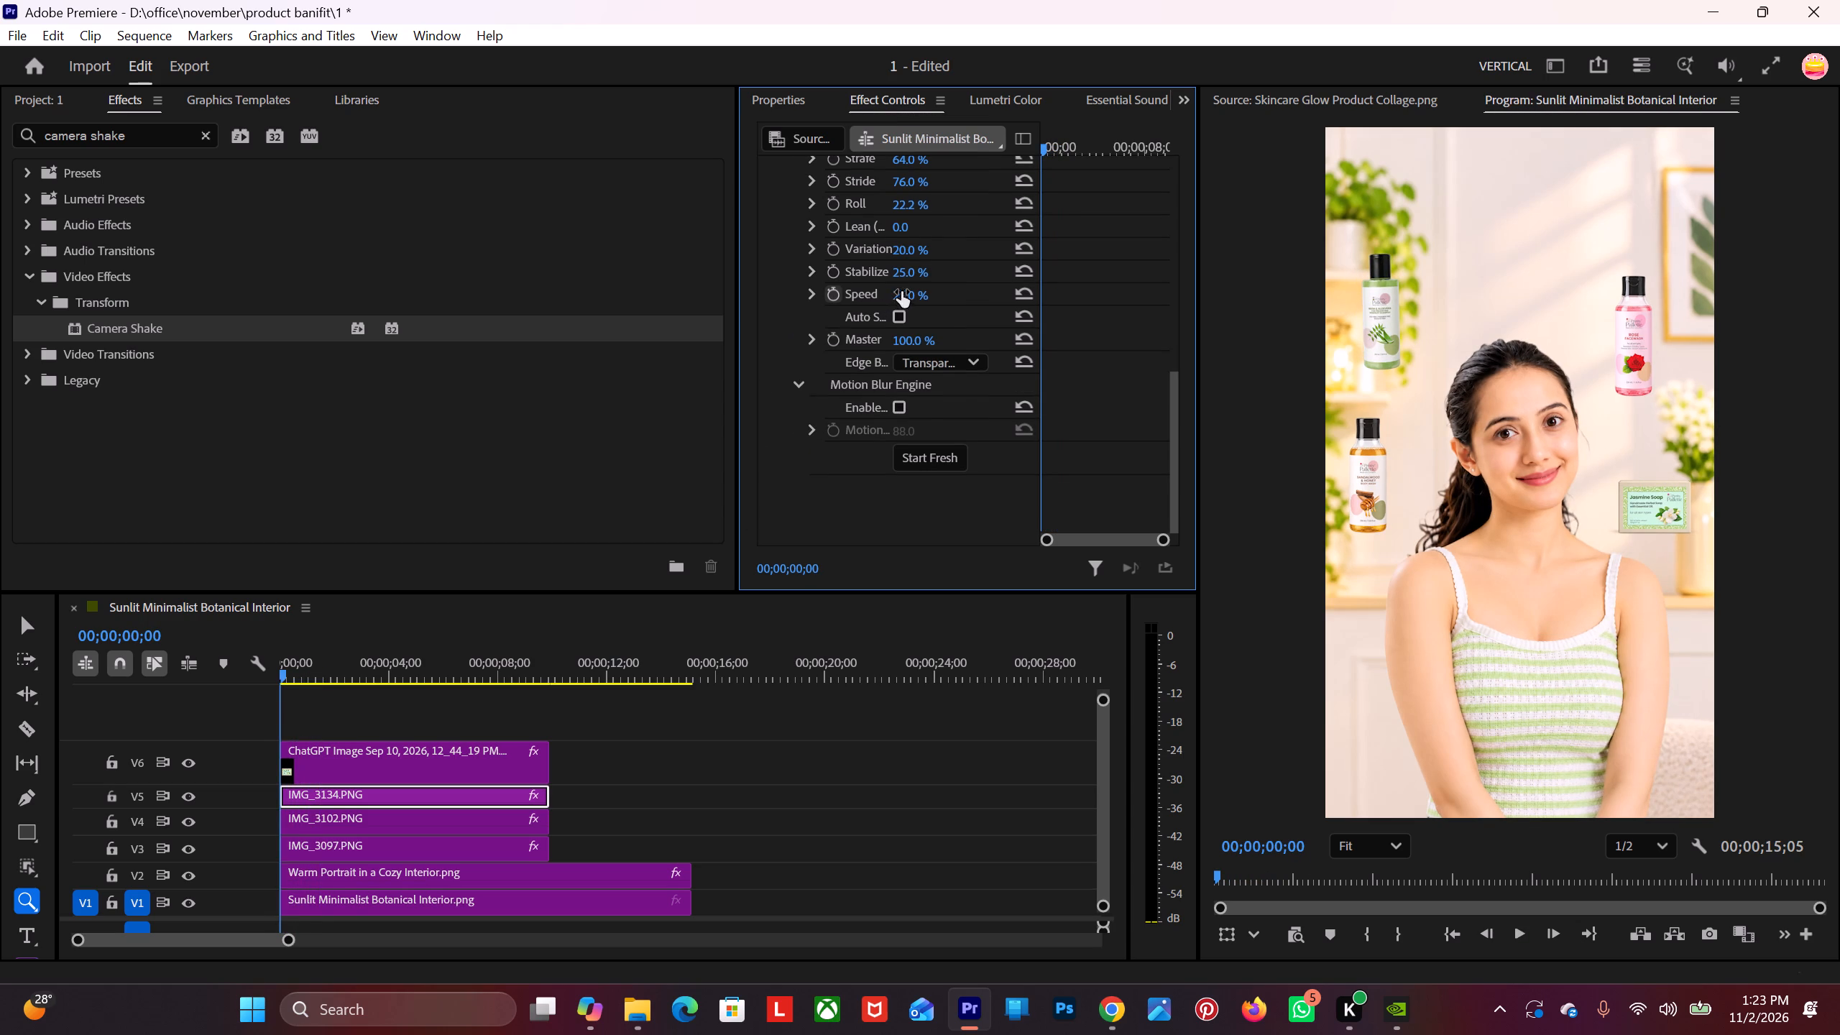
left_click_drag(901, 292, 1174, 320)
left_click(893, 311)
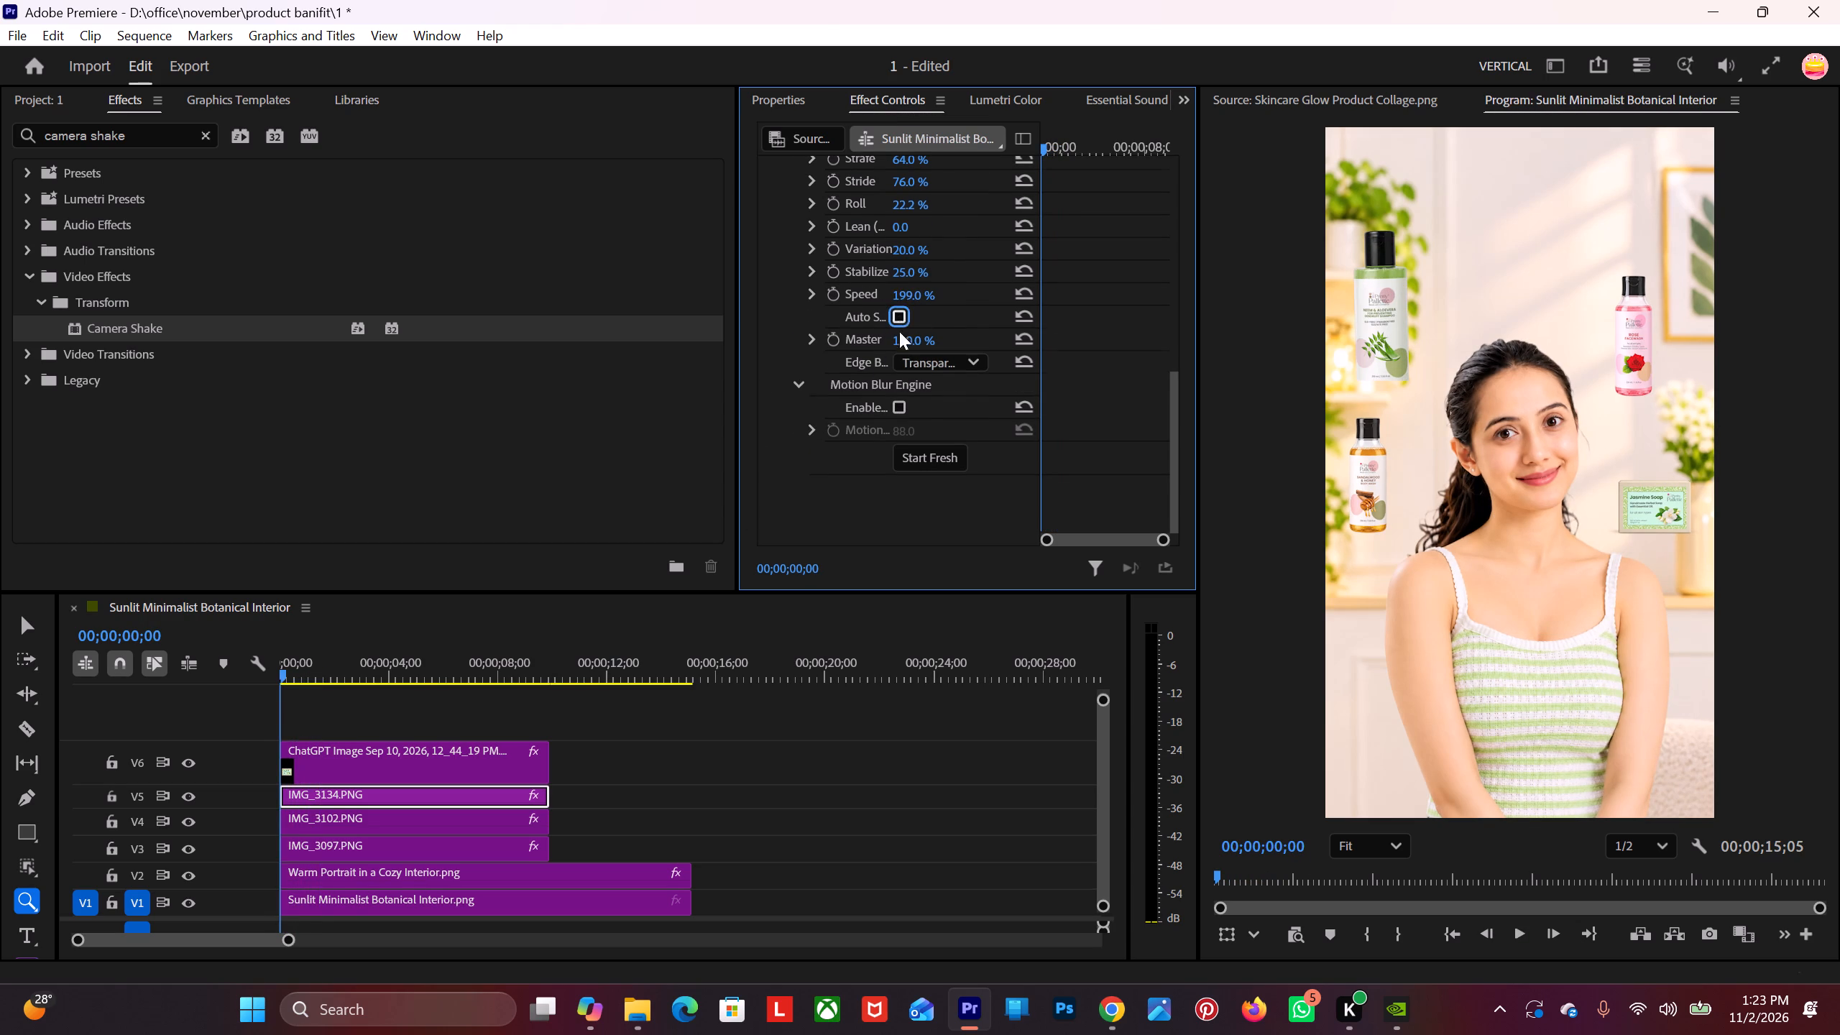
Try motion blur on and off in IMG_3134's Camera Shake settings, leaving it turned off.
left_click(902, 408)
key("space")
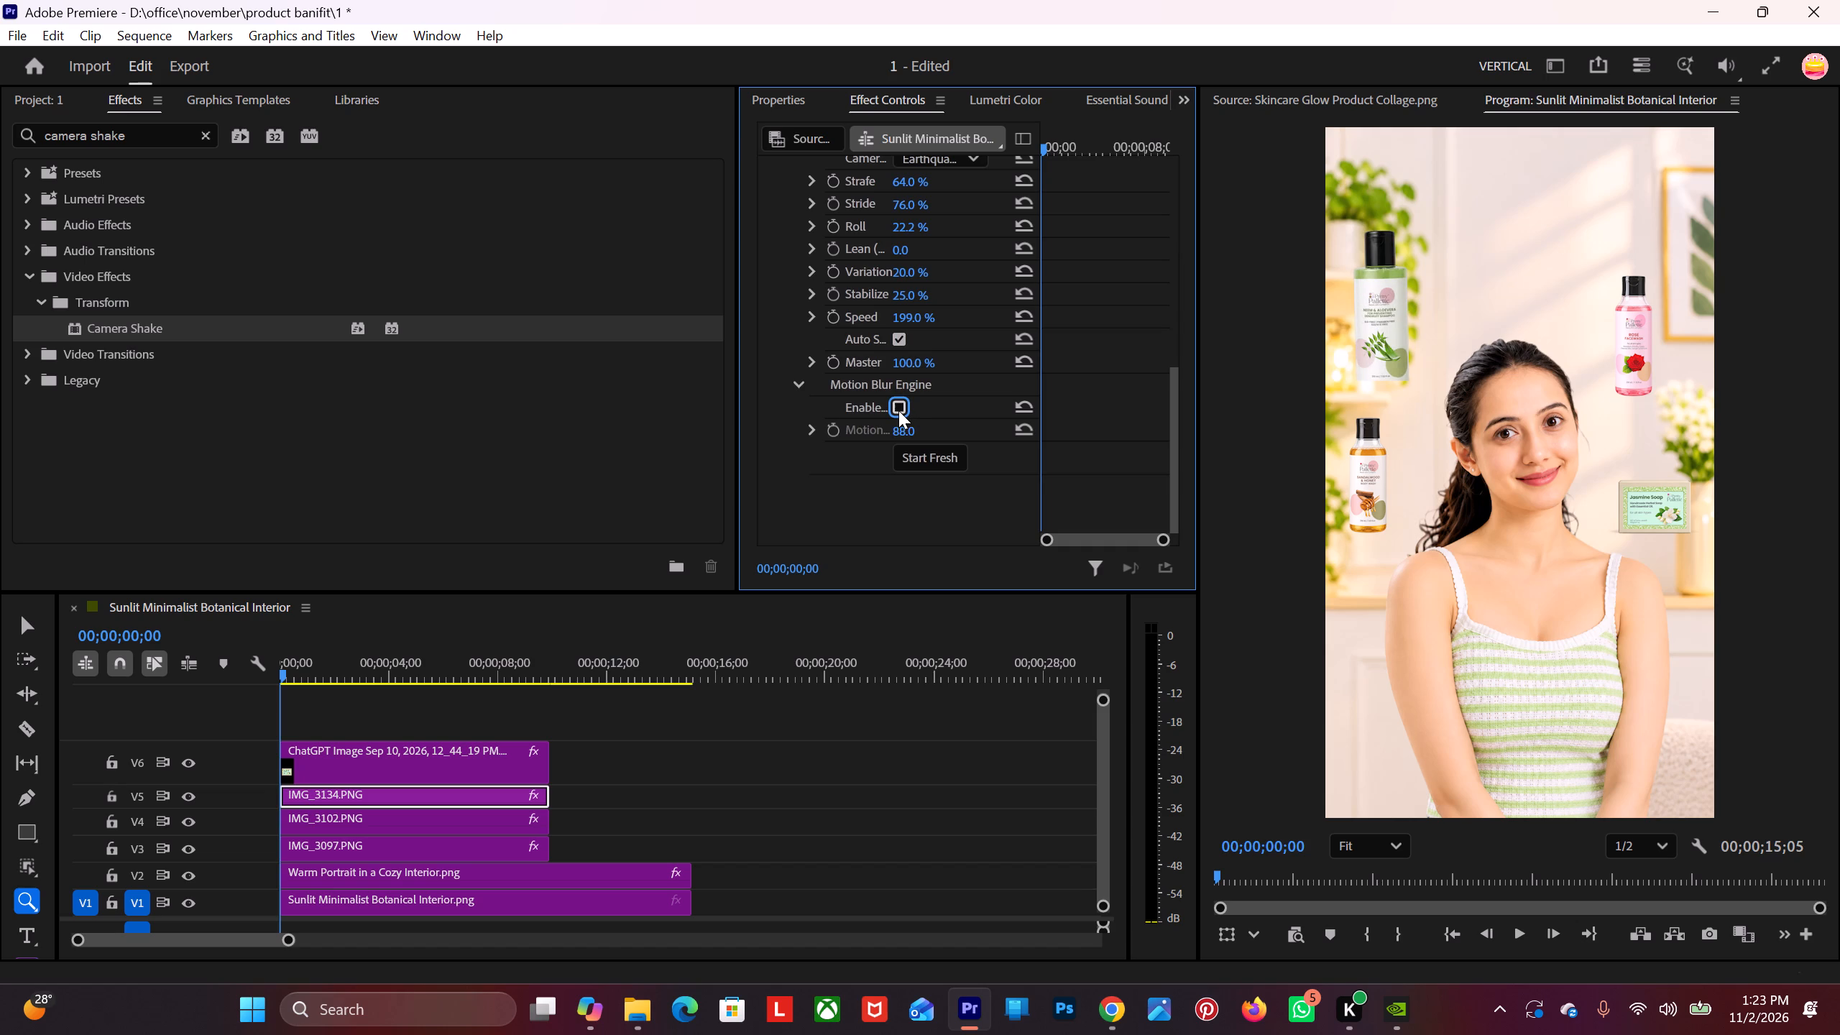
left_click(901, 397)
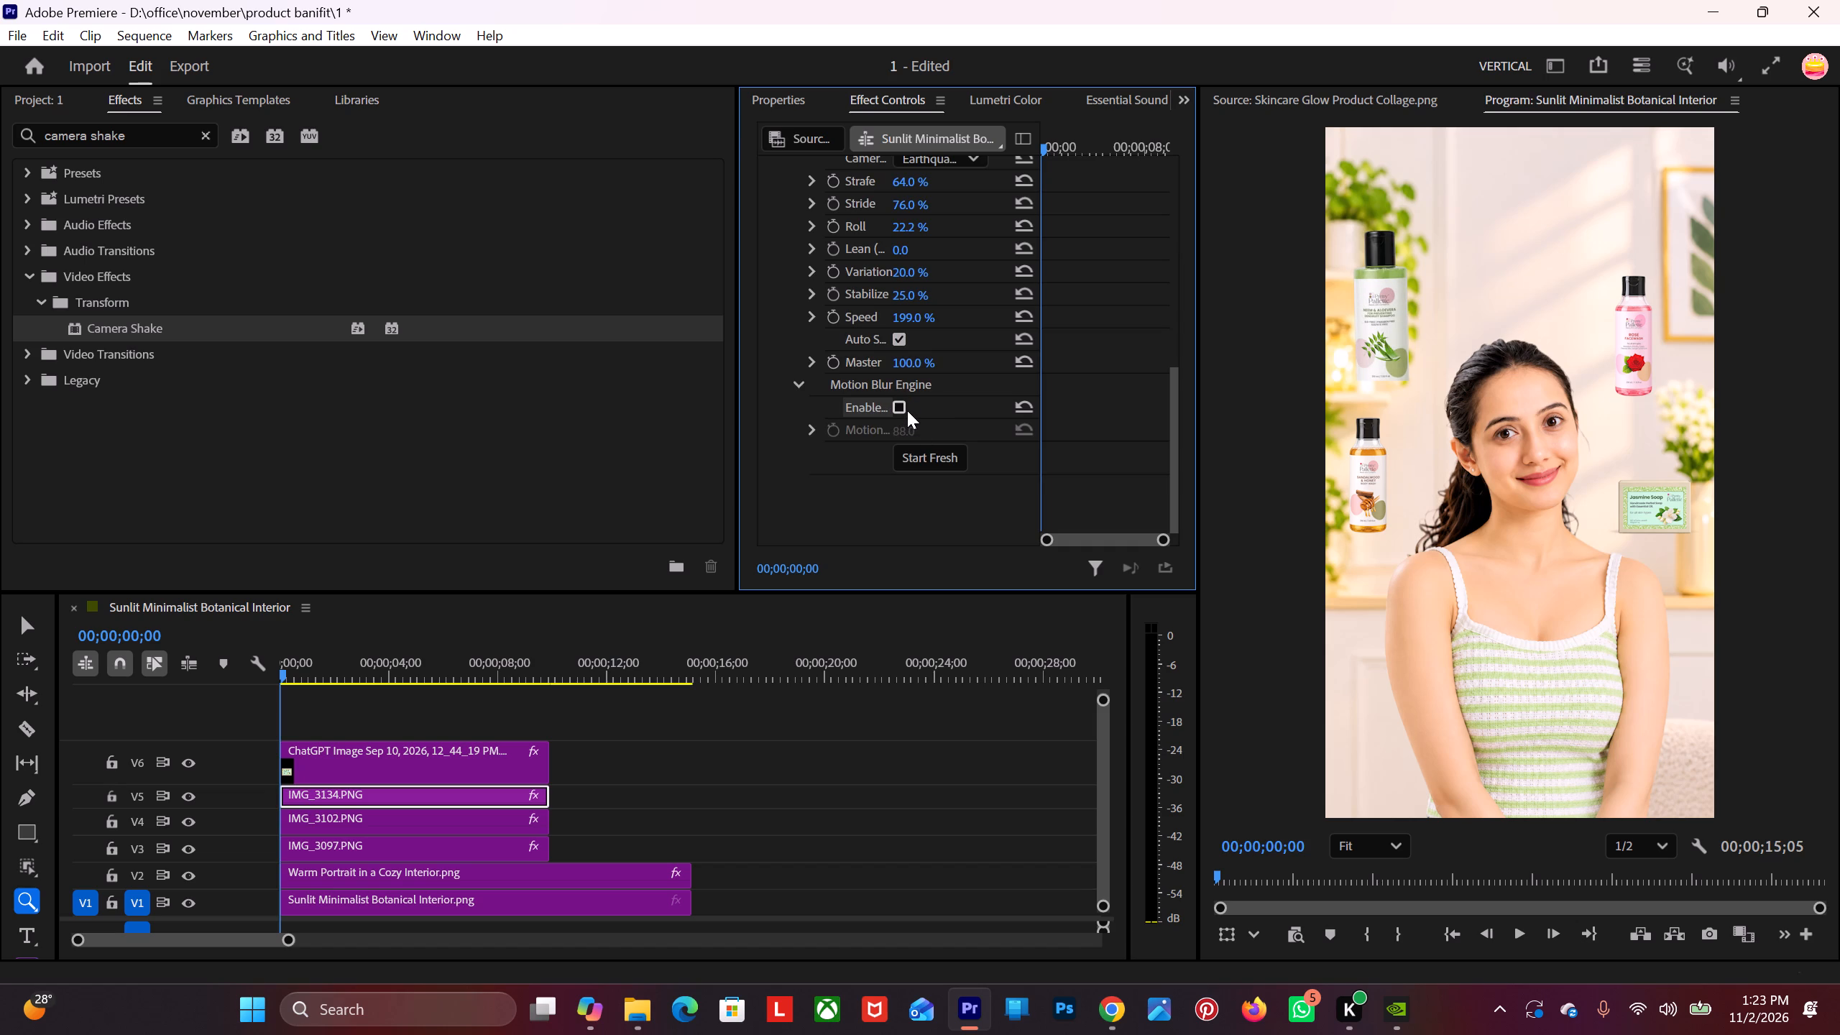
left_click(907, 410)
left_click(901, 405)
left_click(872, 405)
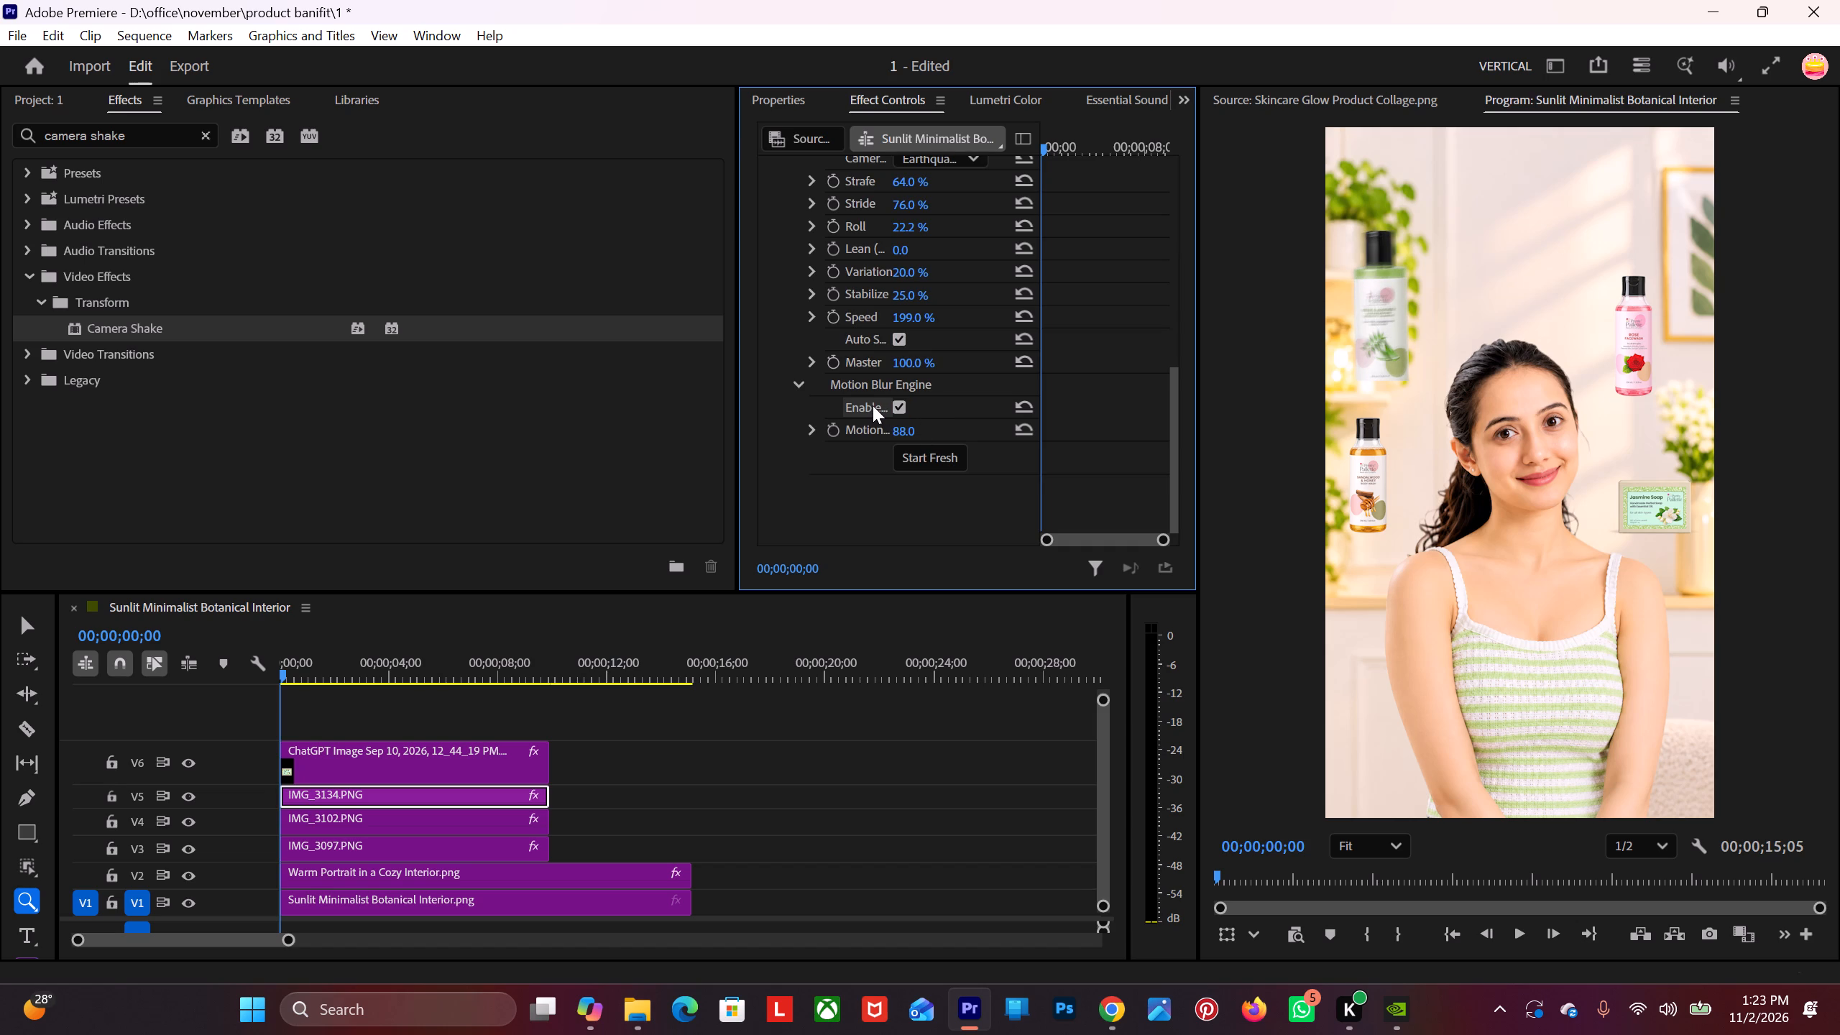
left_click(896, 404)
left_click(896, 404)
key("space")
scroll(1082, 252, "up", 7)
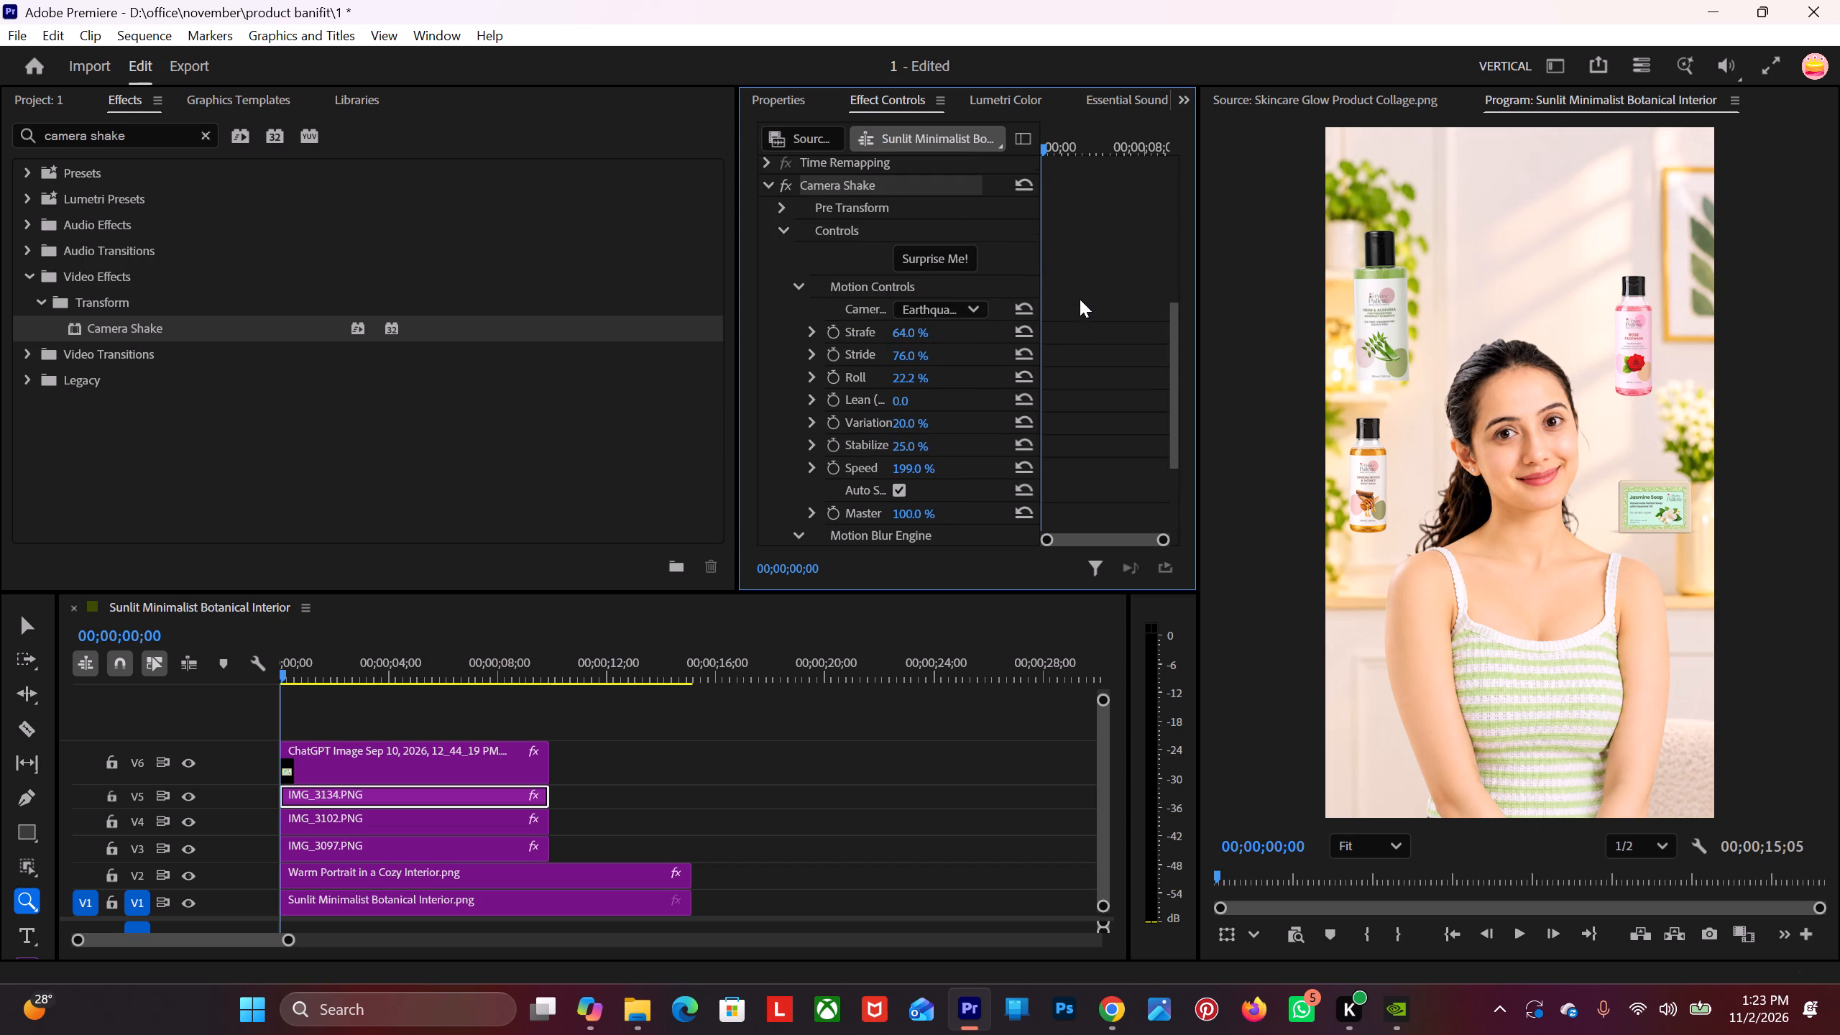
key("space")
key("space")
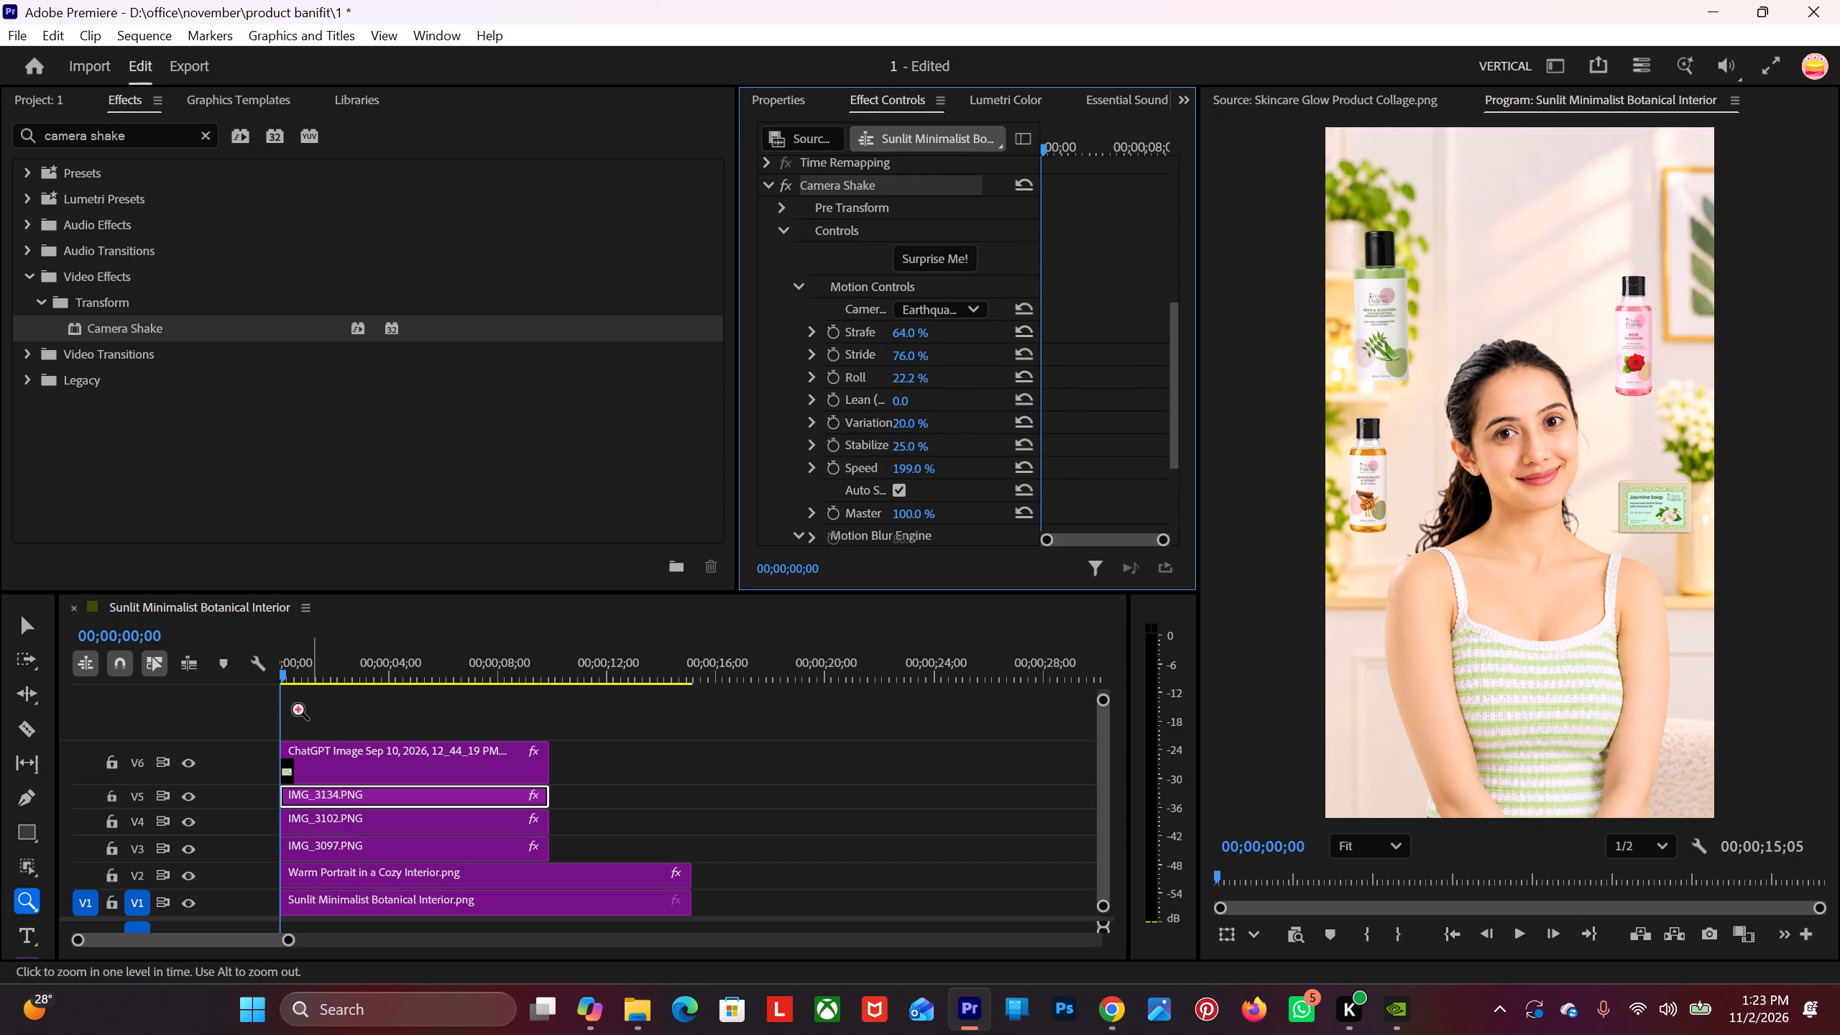
Preview the opening from the start with the faster, auto-scaled Earthquake shake.
left_click_drag(295, 663, 213, 700)
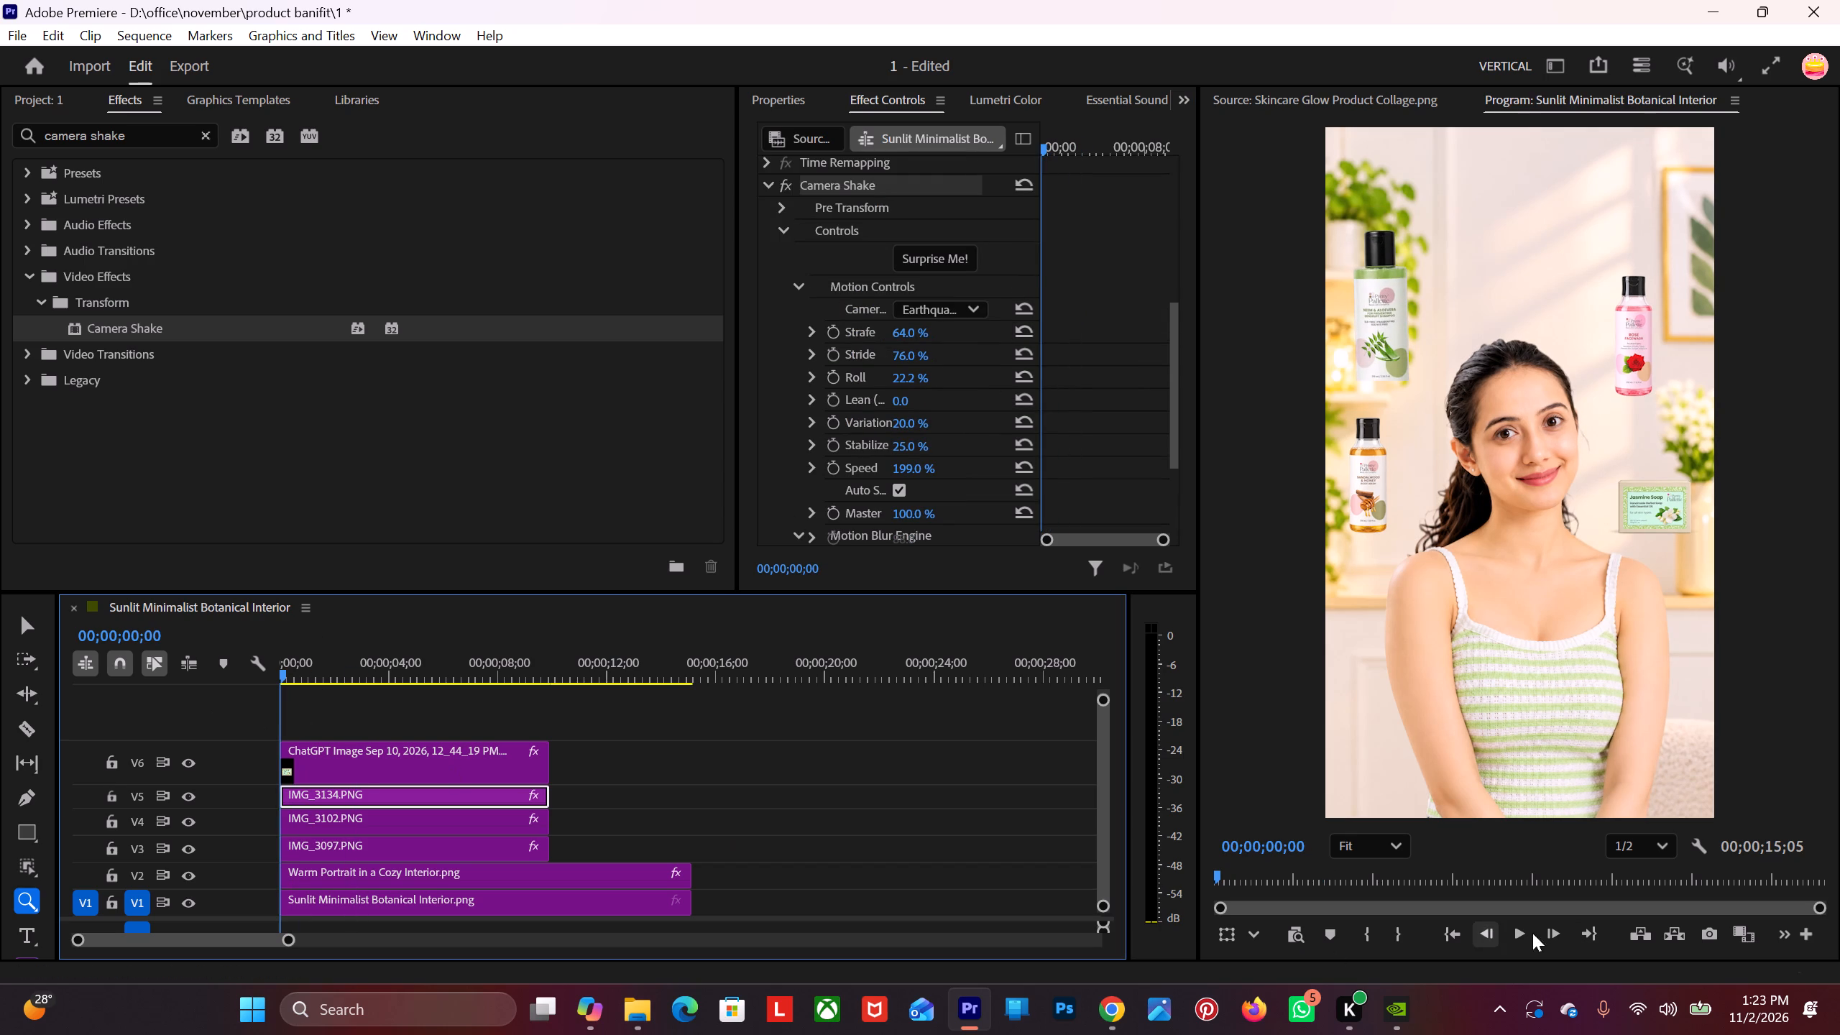
left_click(1515, 931)
key("space")
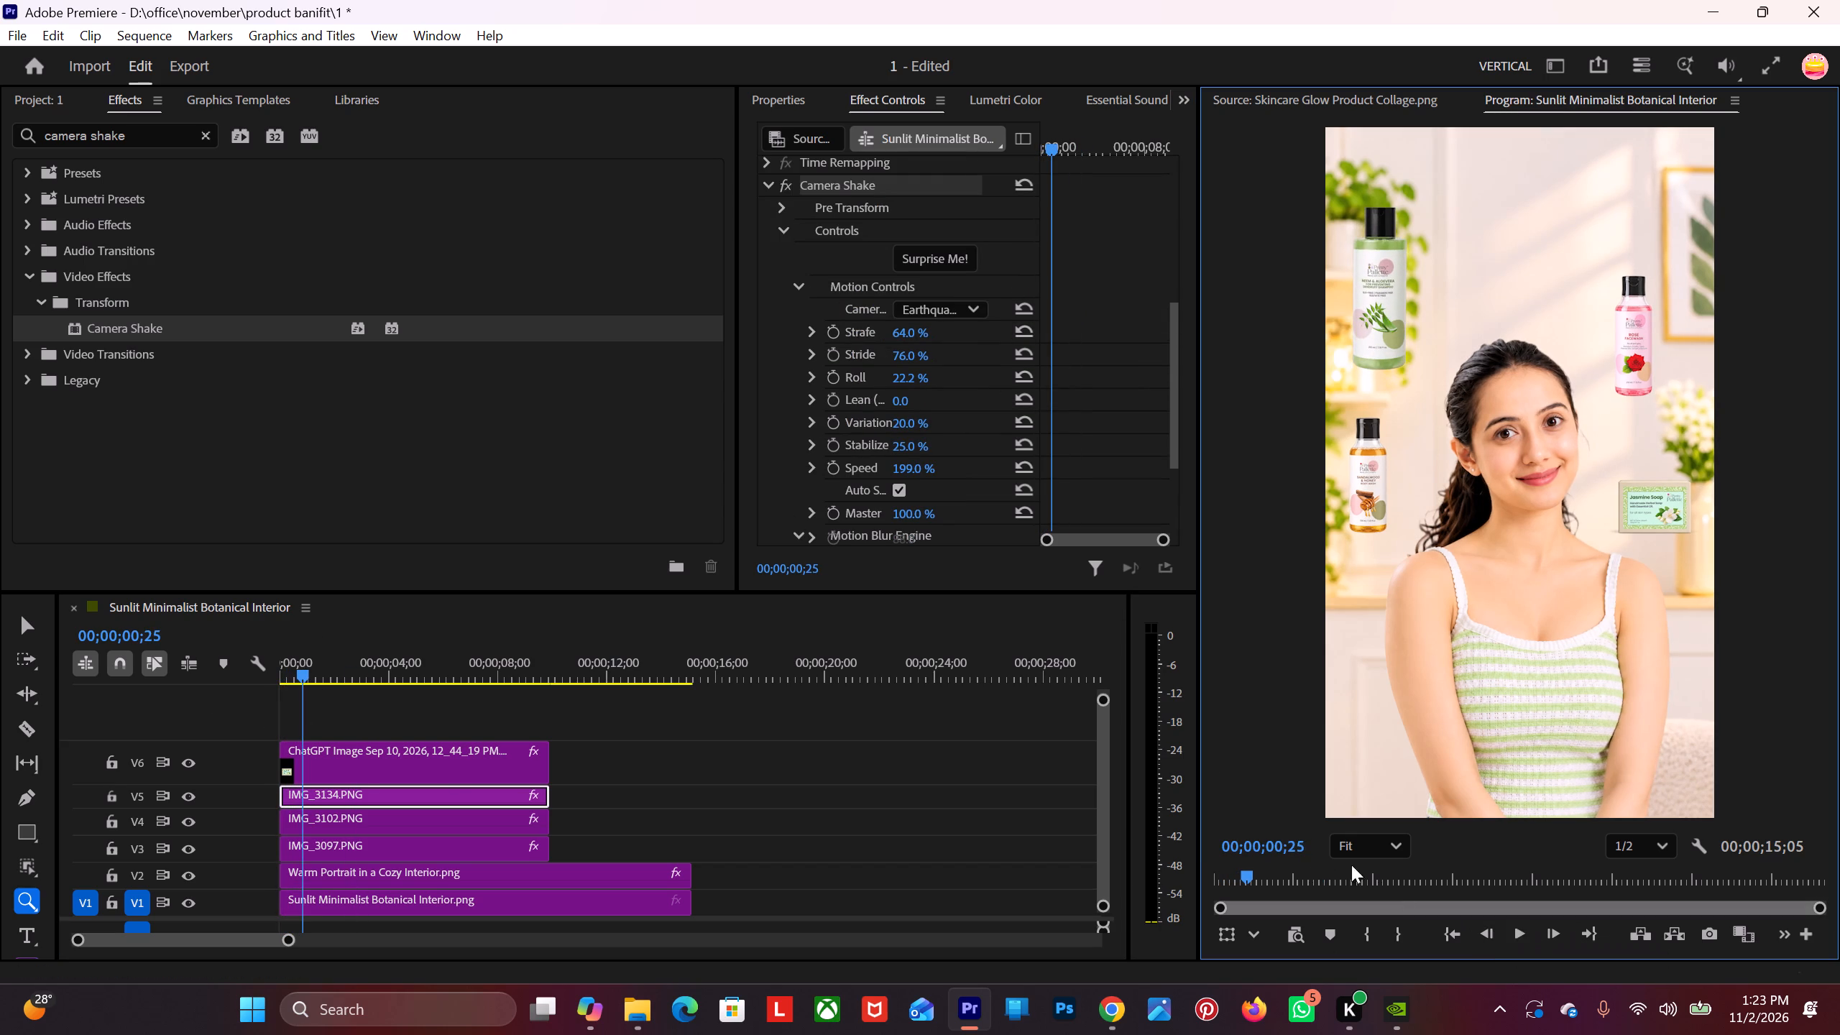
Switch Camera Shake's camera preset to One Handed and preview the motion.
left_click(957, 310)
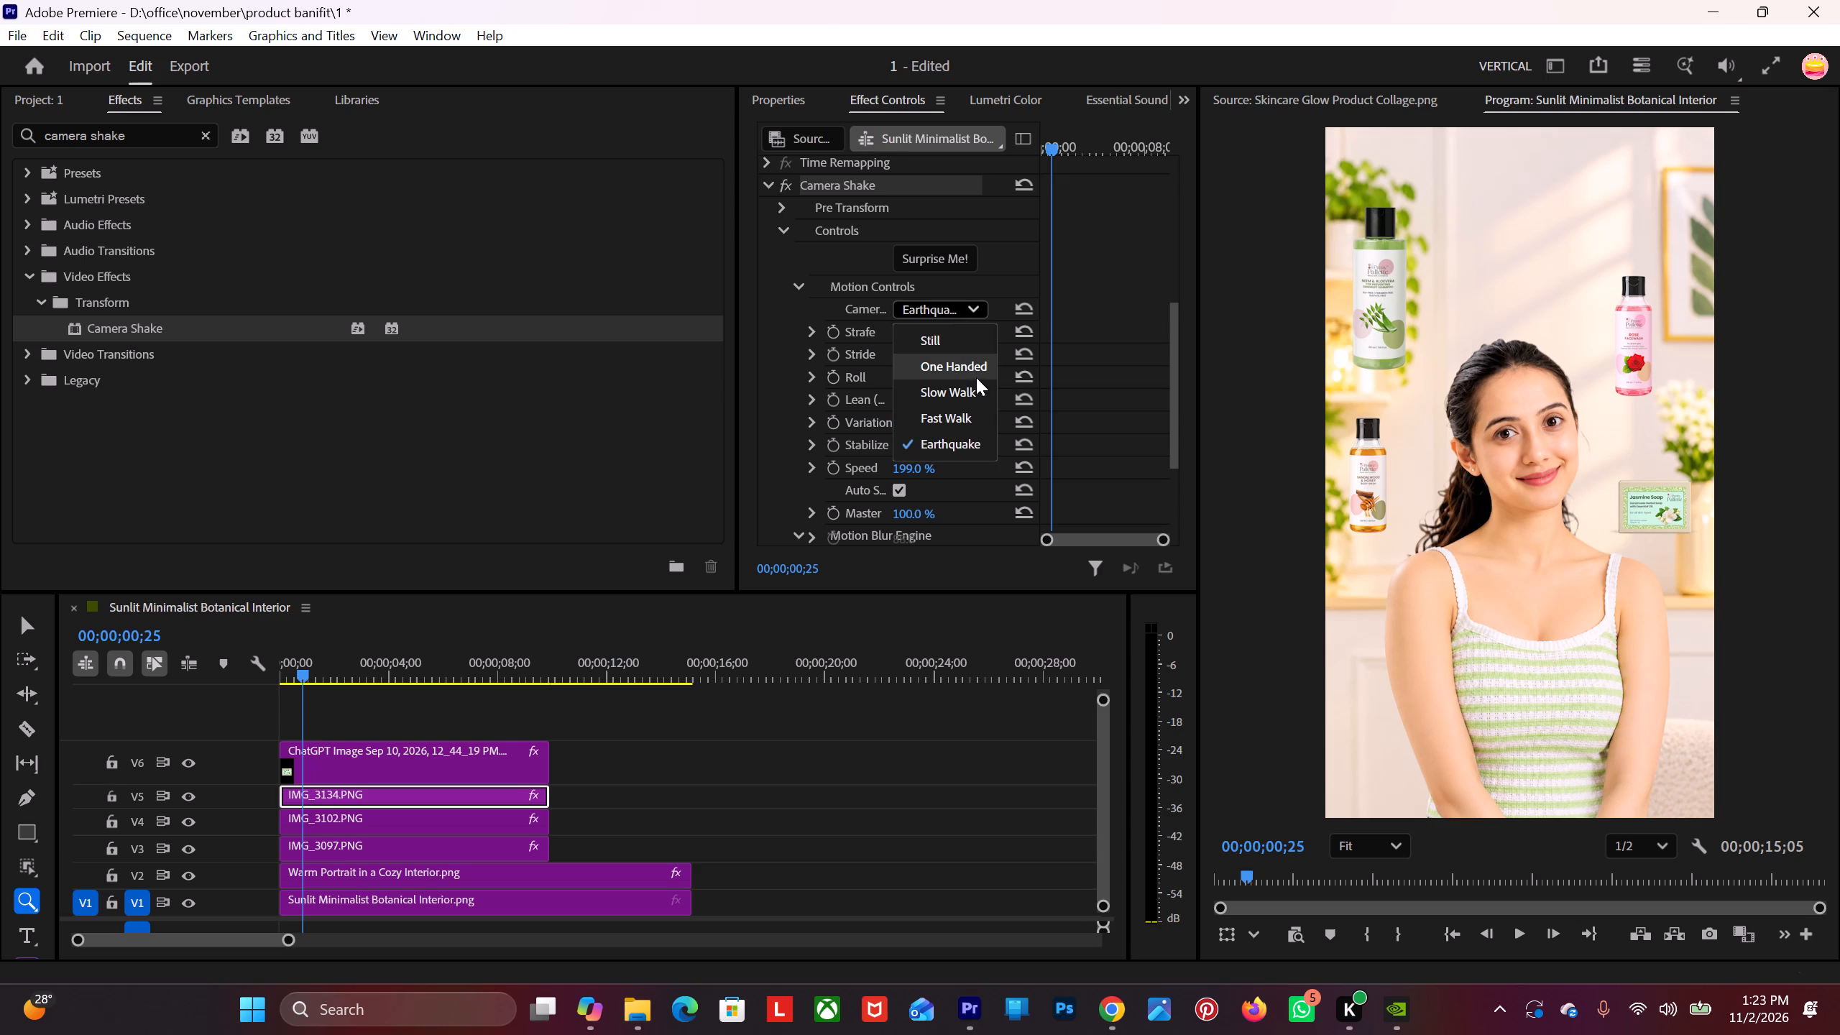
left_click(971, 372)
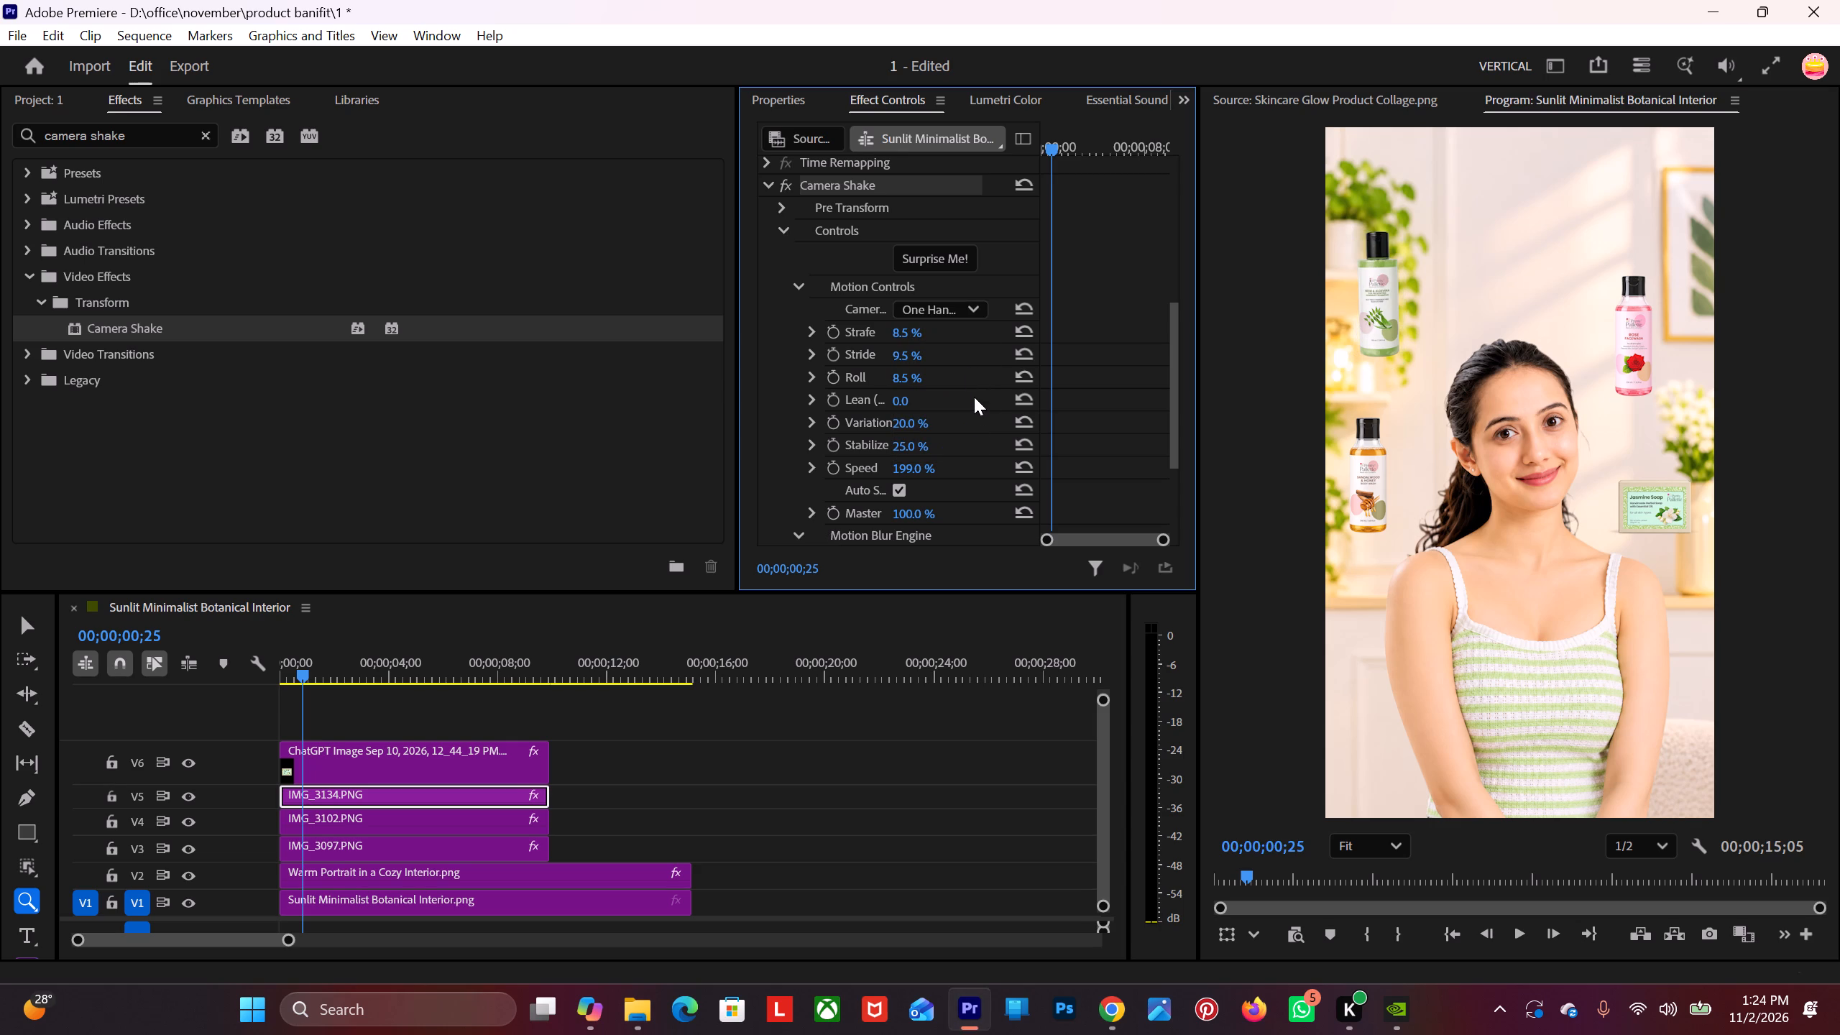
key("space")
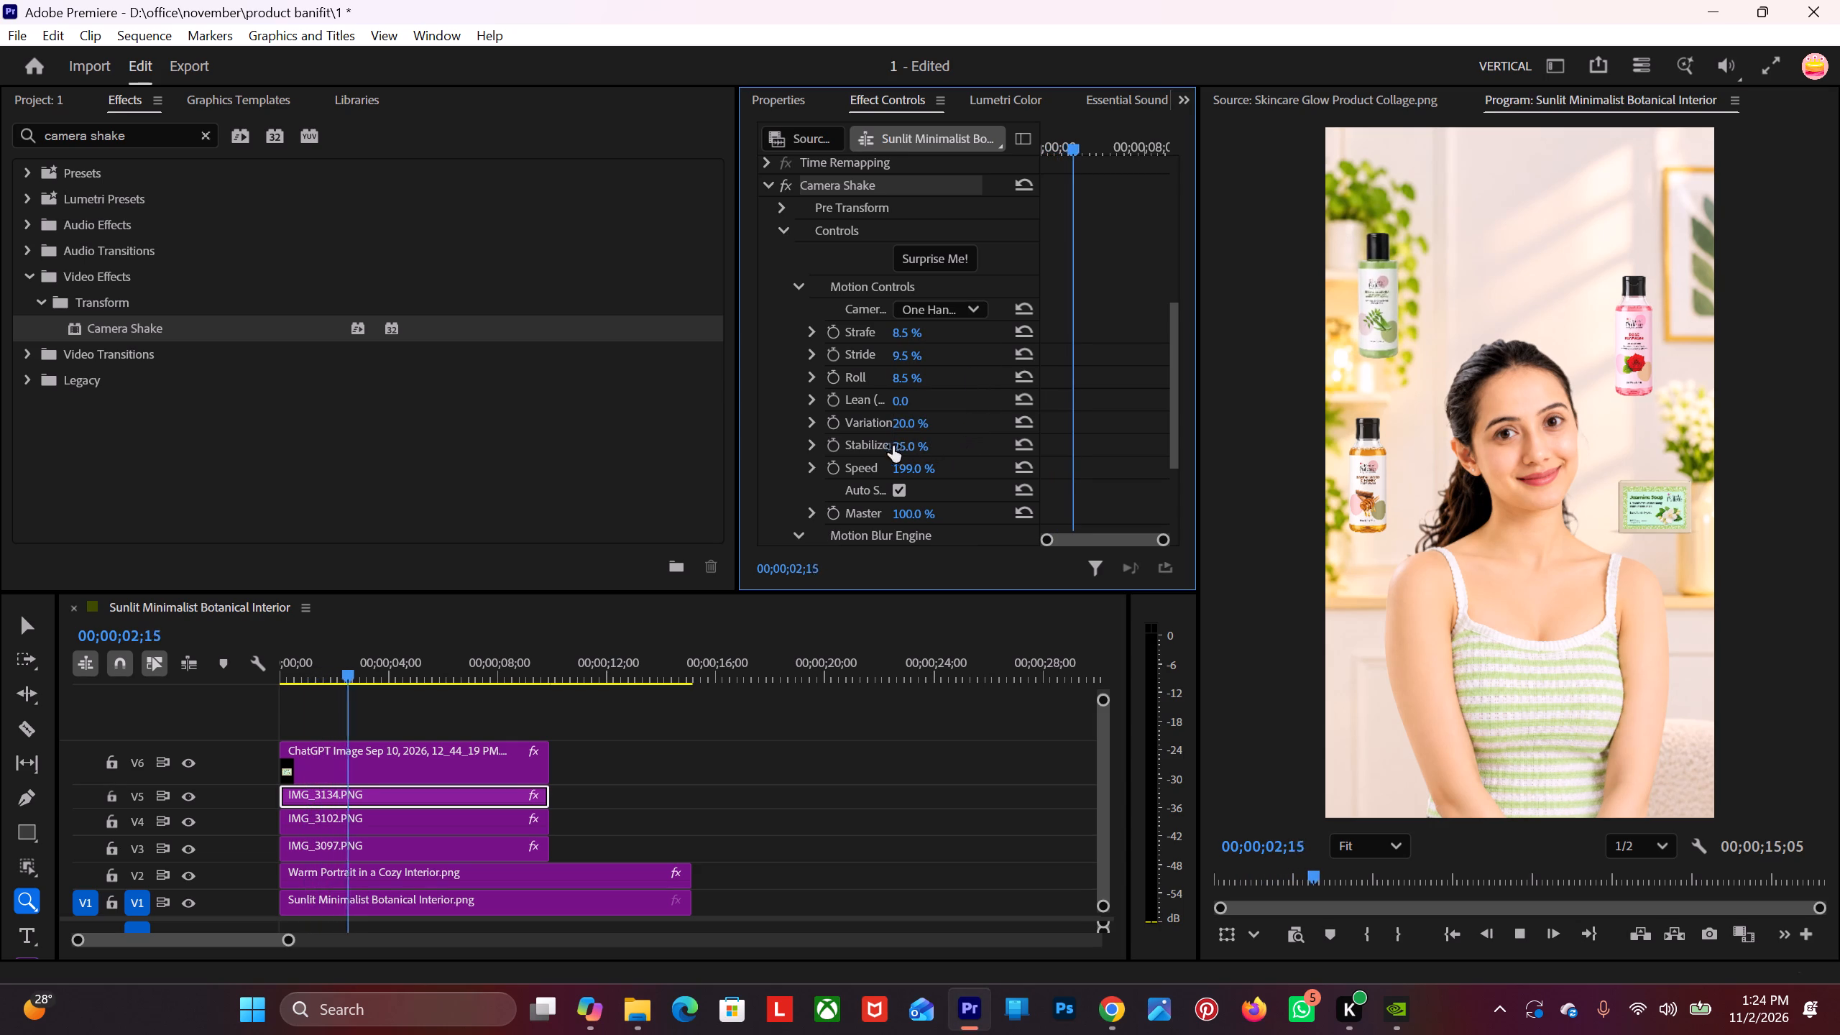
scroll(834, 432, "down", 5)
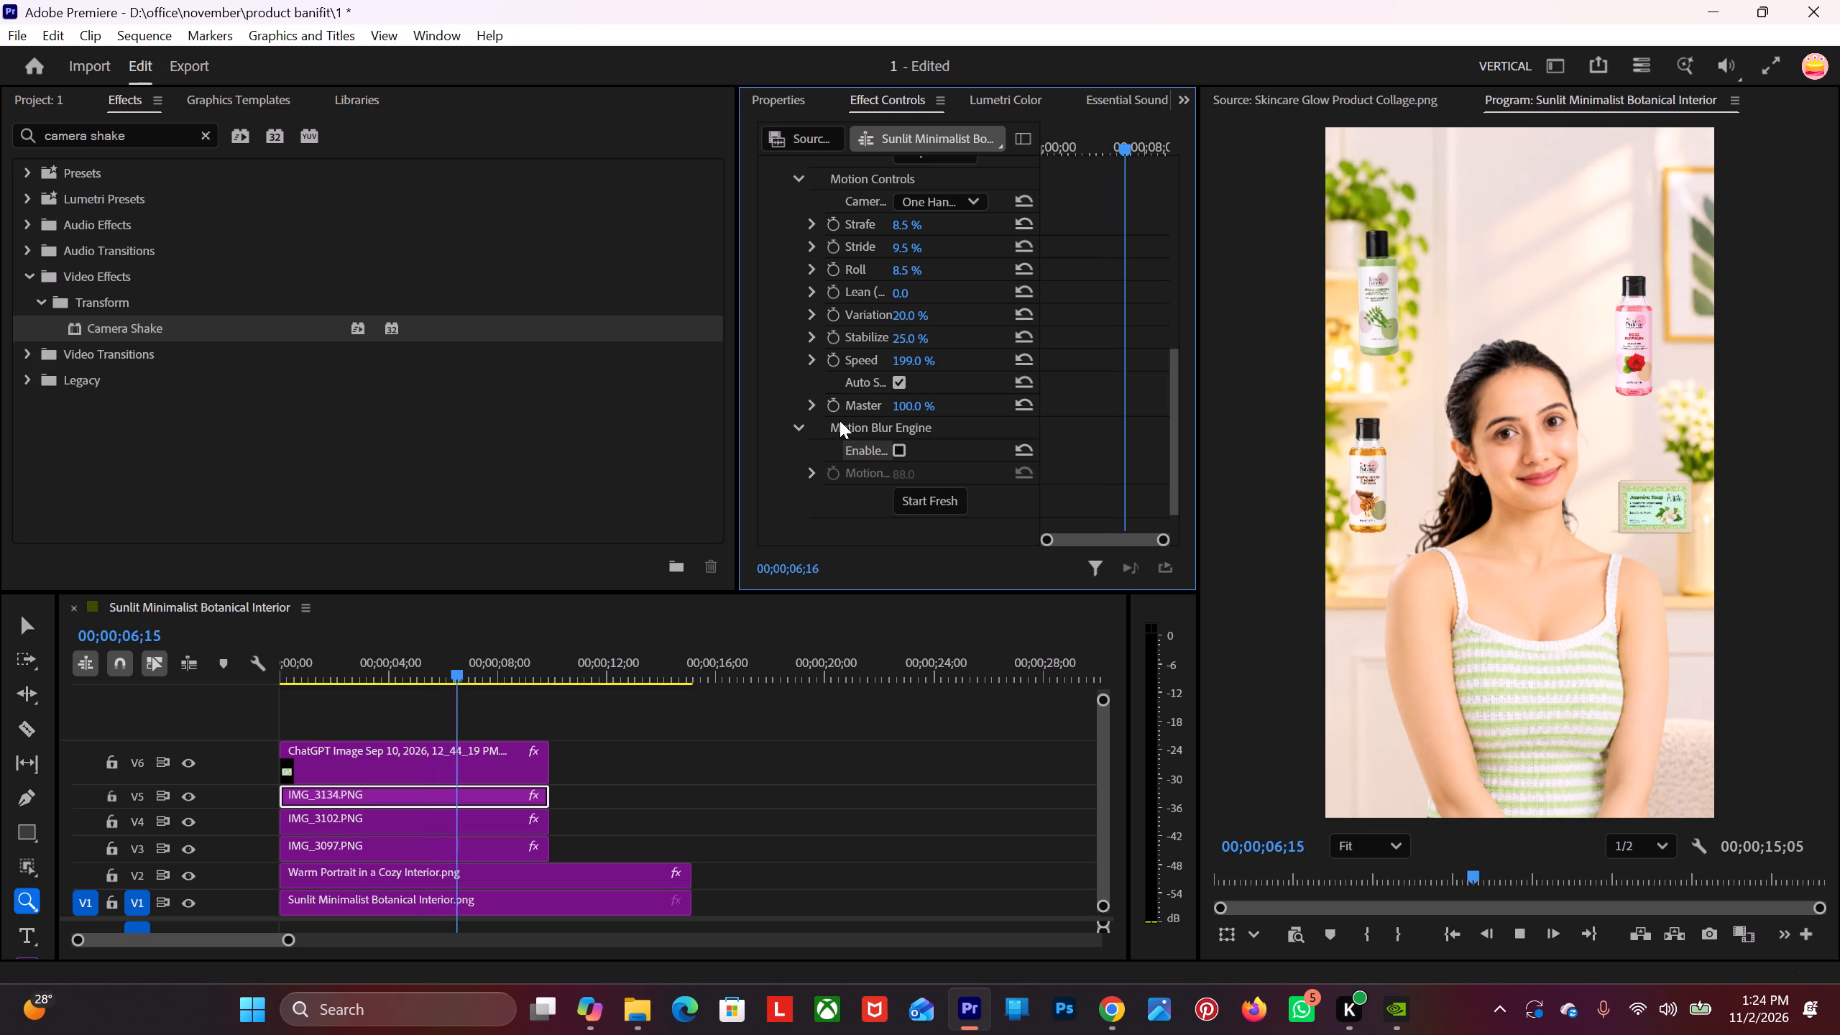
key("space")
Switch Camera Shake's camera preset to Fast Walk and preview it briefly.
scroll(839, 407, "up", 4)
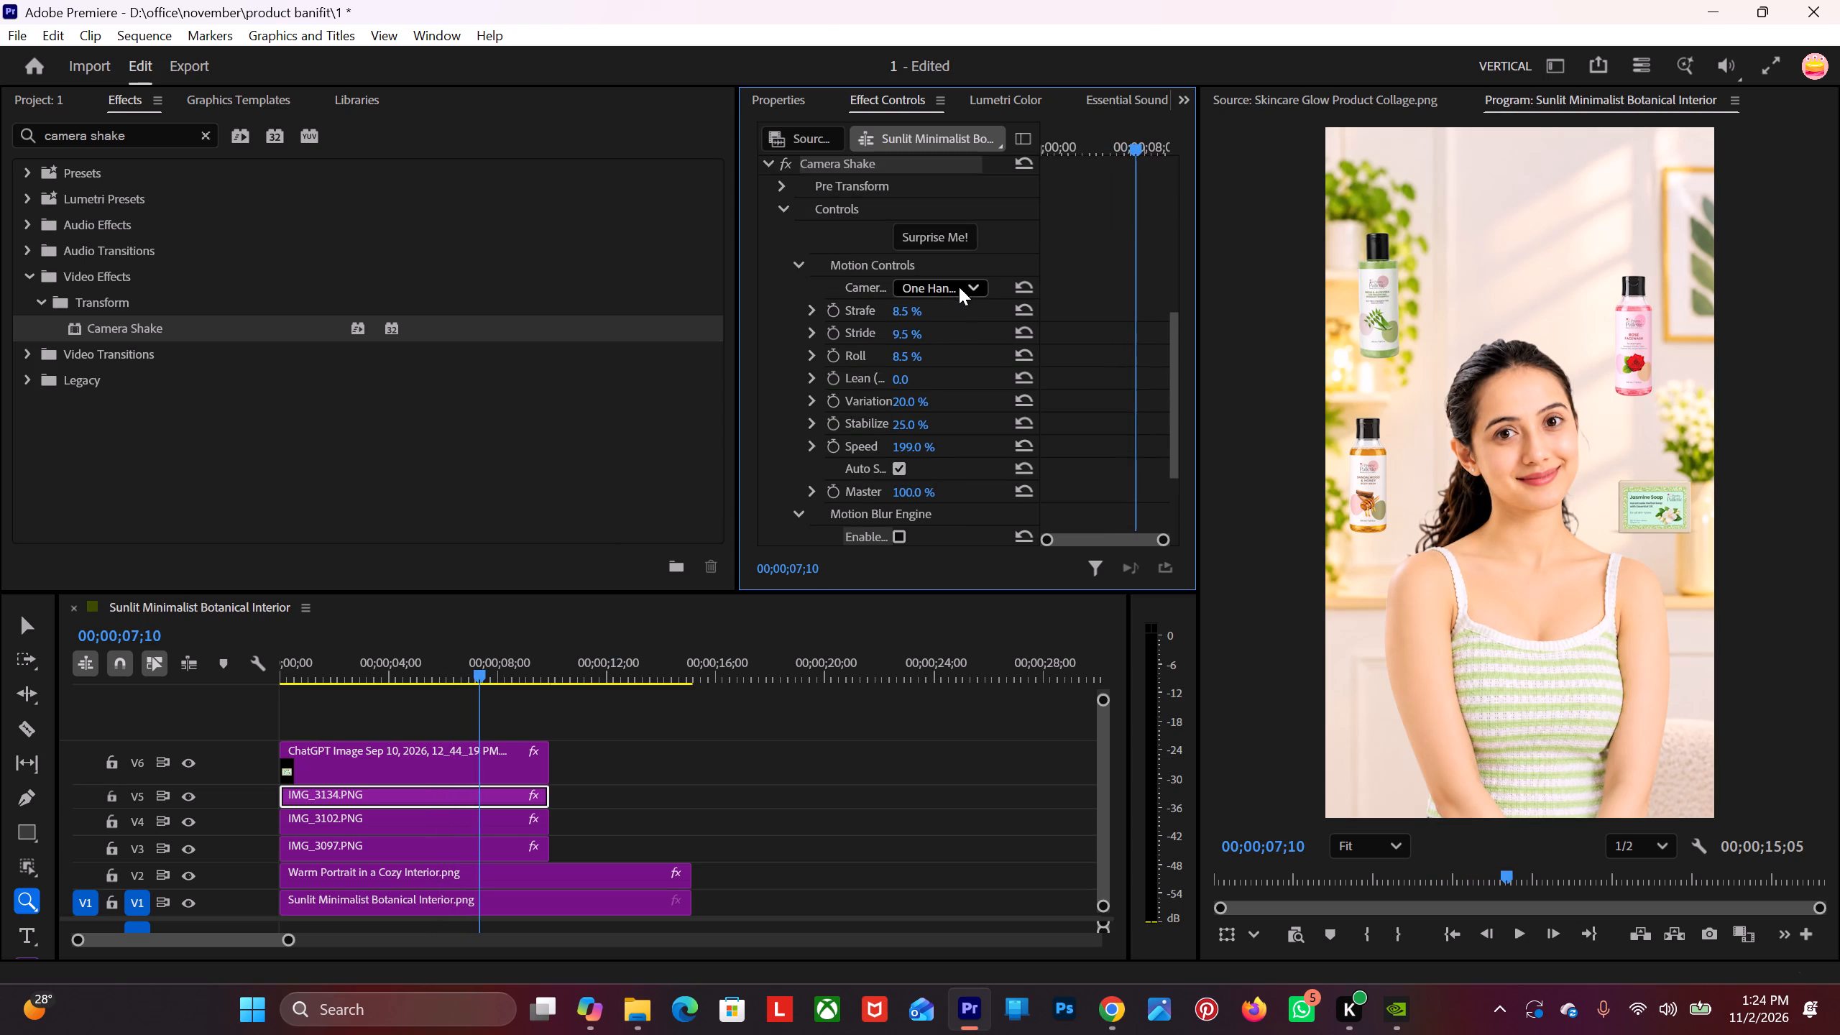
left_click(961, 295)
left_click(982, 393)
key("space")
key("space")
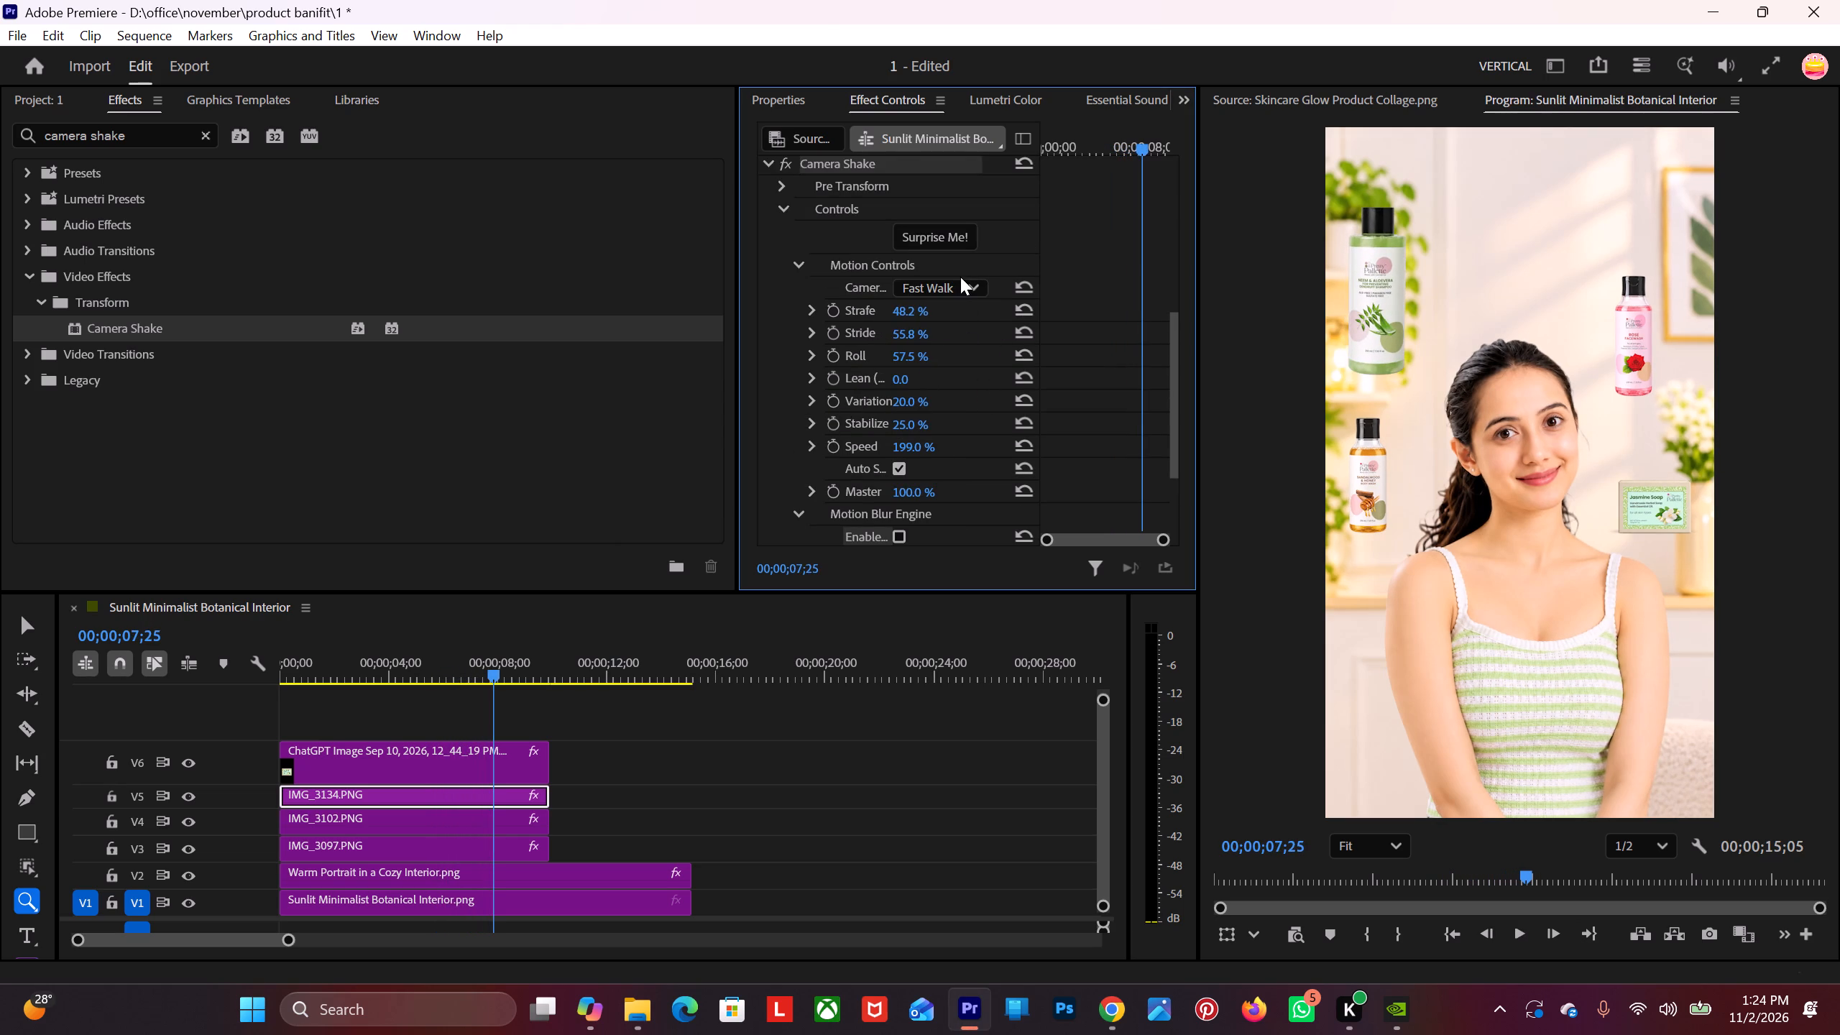
Switch Camera Shake's camera preset to Slow Walk and preview it through the end of the product clips.
left_click(956, 287)
left_click(965, 374)
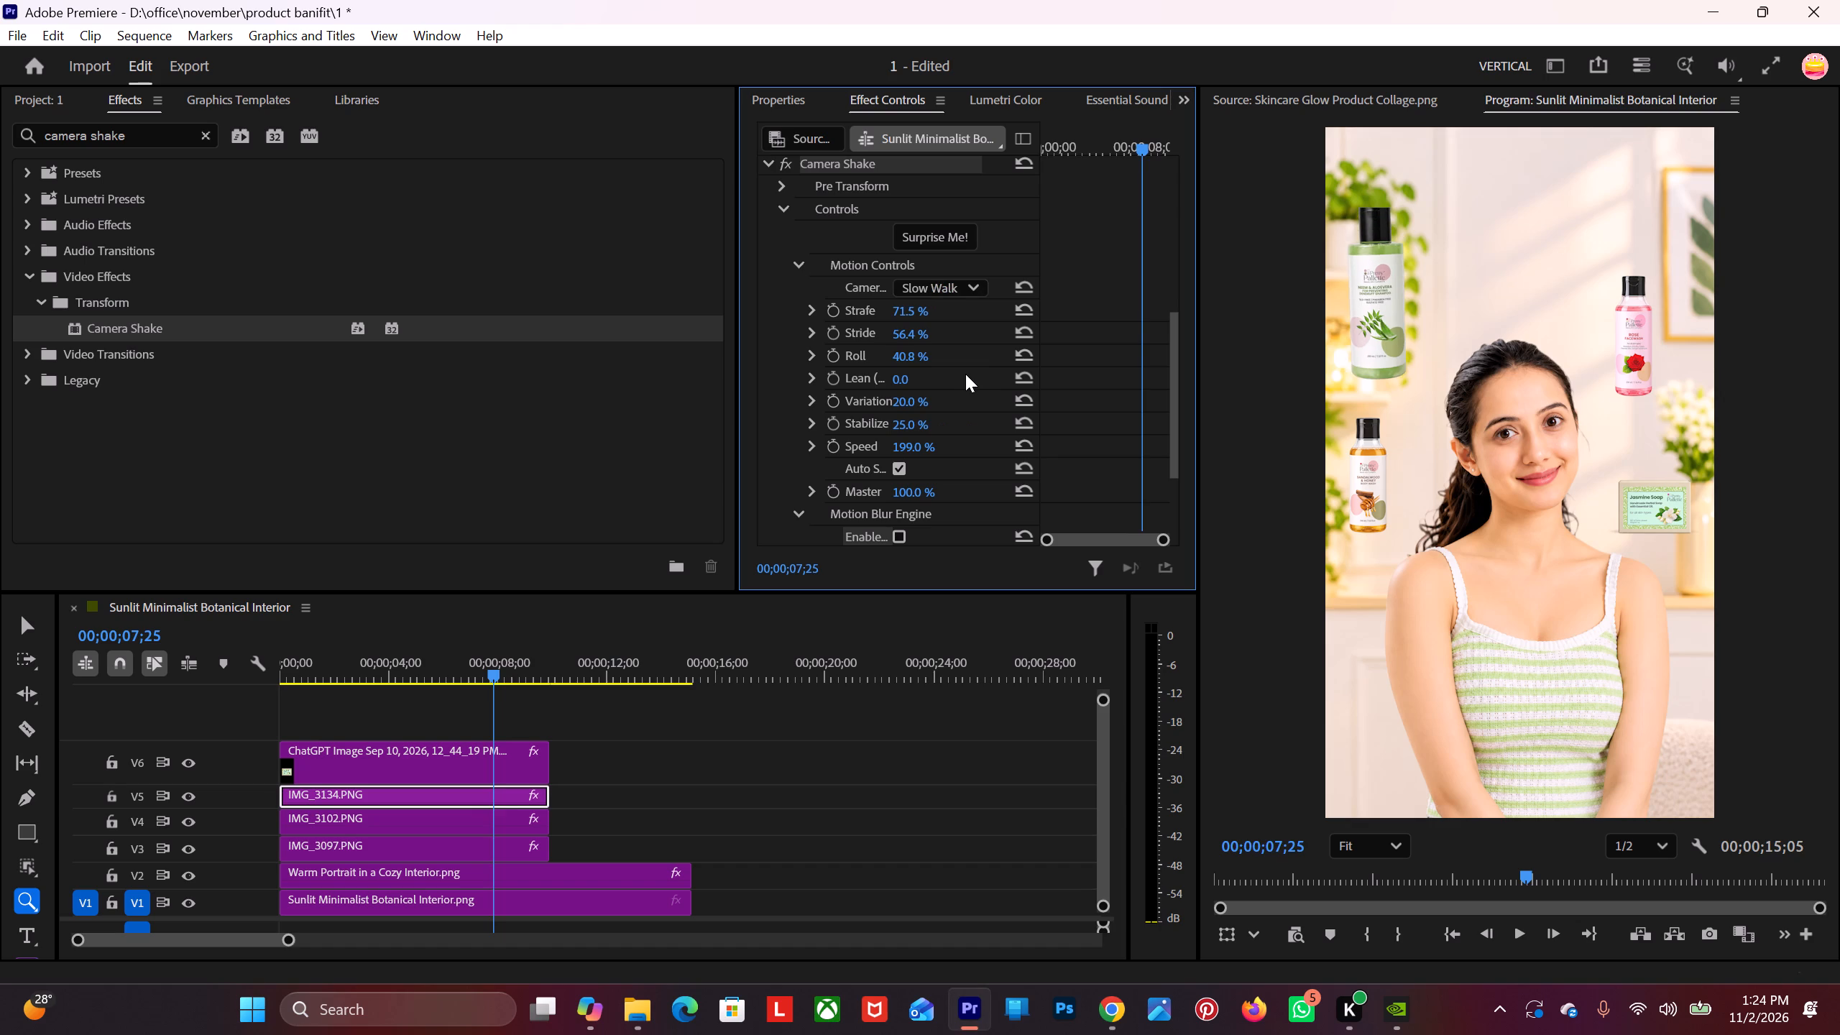
key("space")
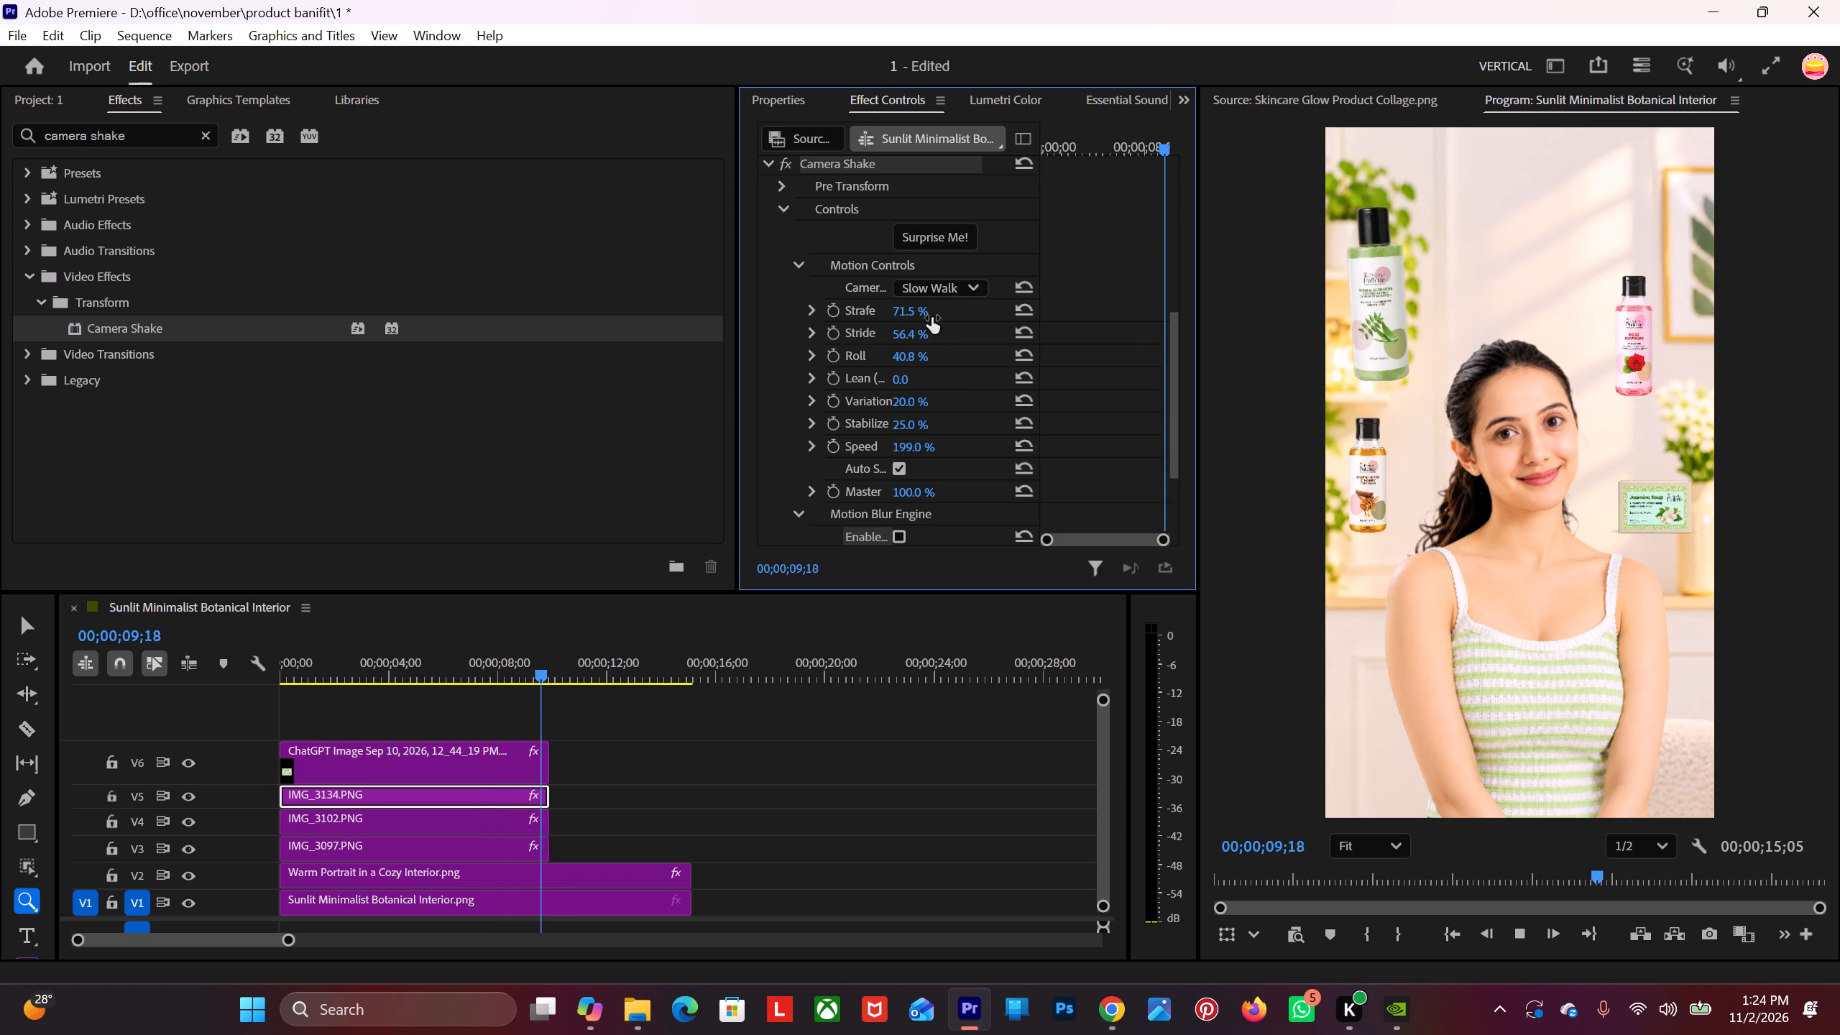
key("space")
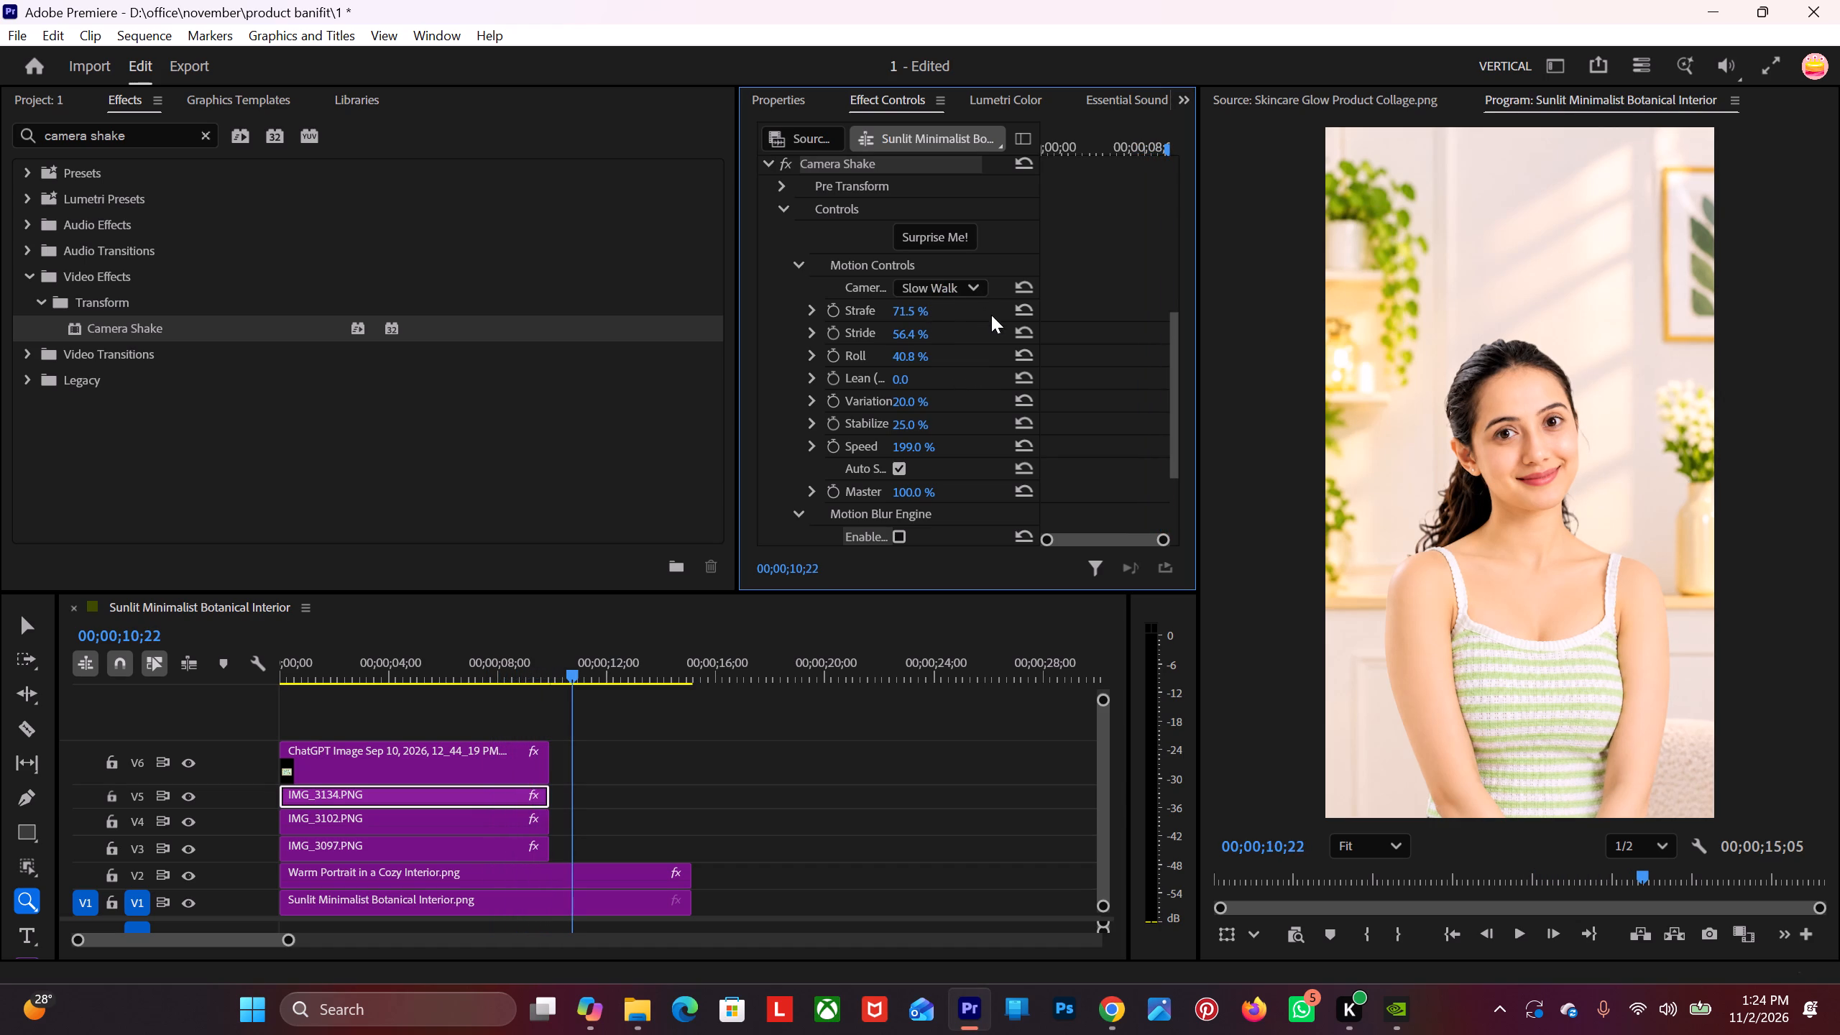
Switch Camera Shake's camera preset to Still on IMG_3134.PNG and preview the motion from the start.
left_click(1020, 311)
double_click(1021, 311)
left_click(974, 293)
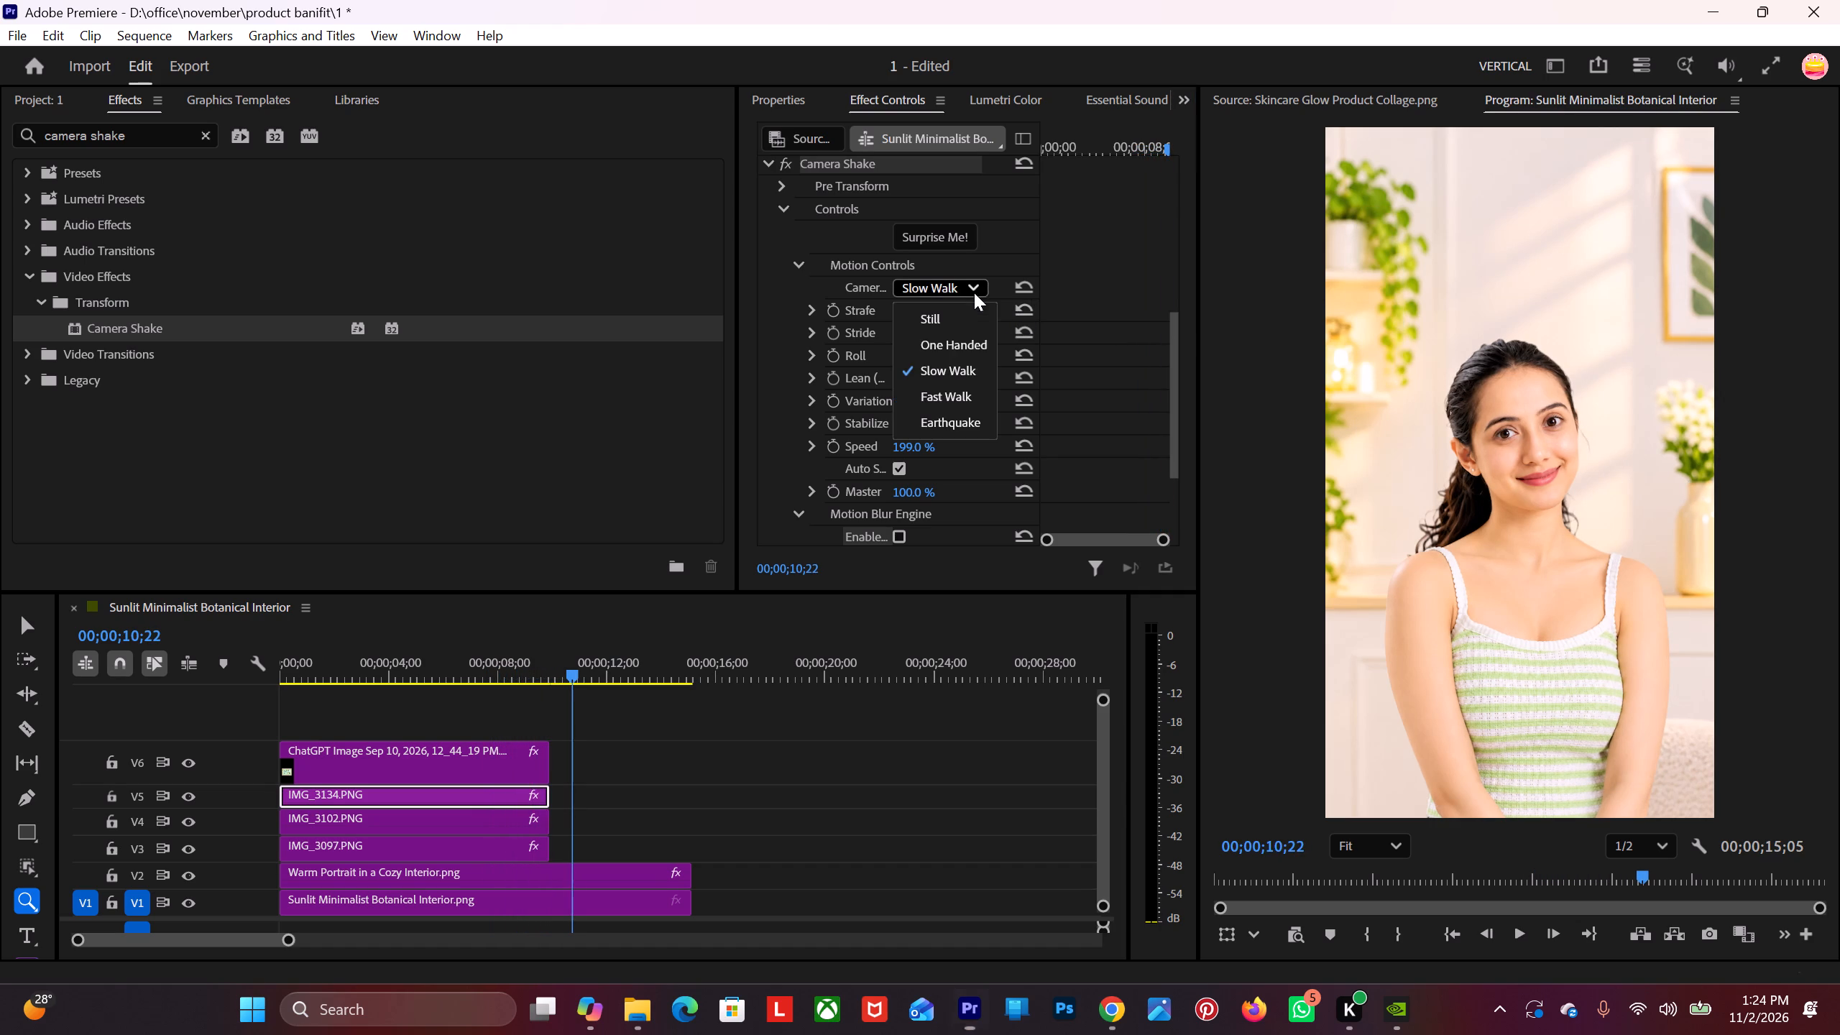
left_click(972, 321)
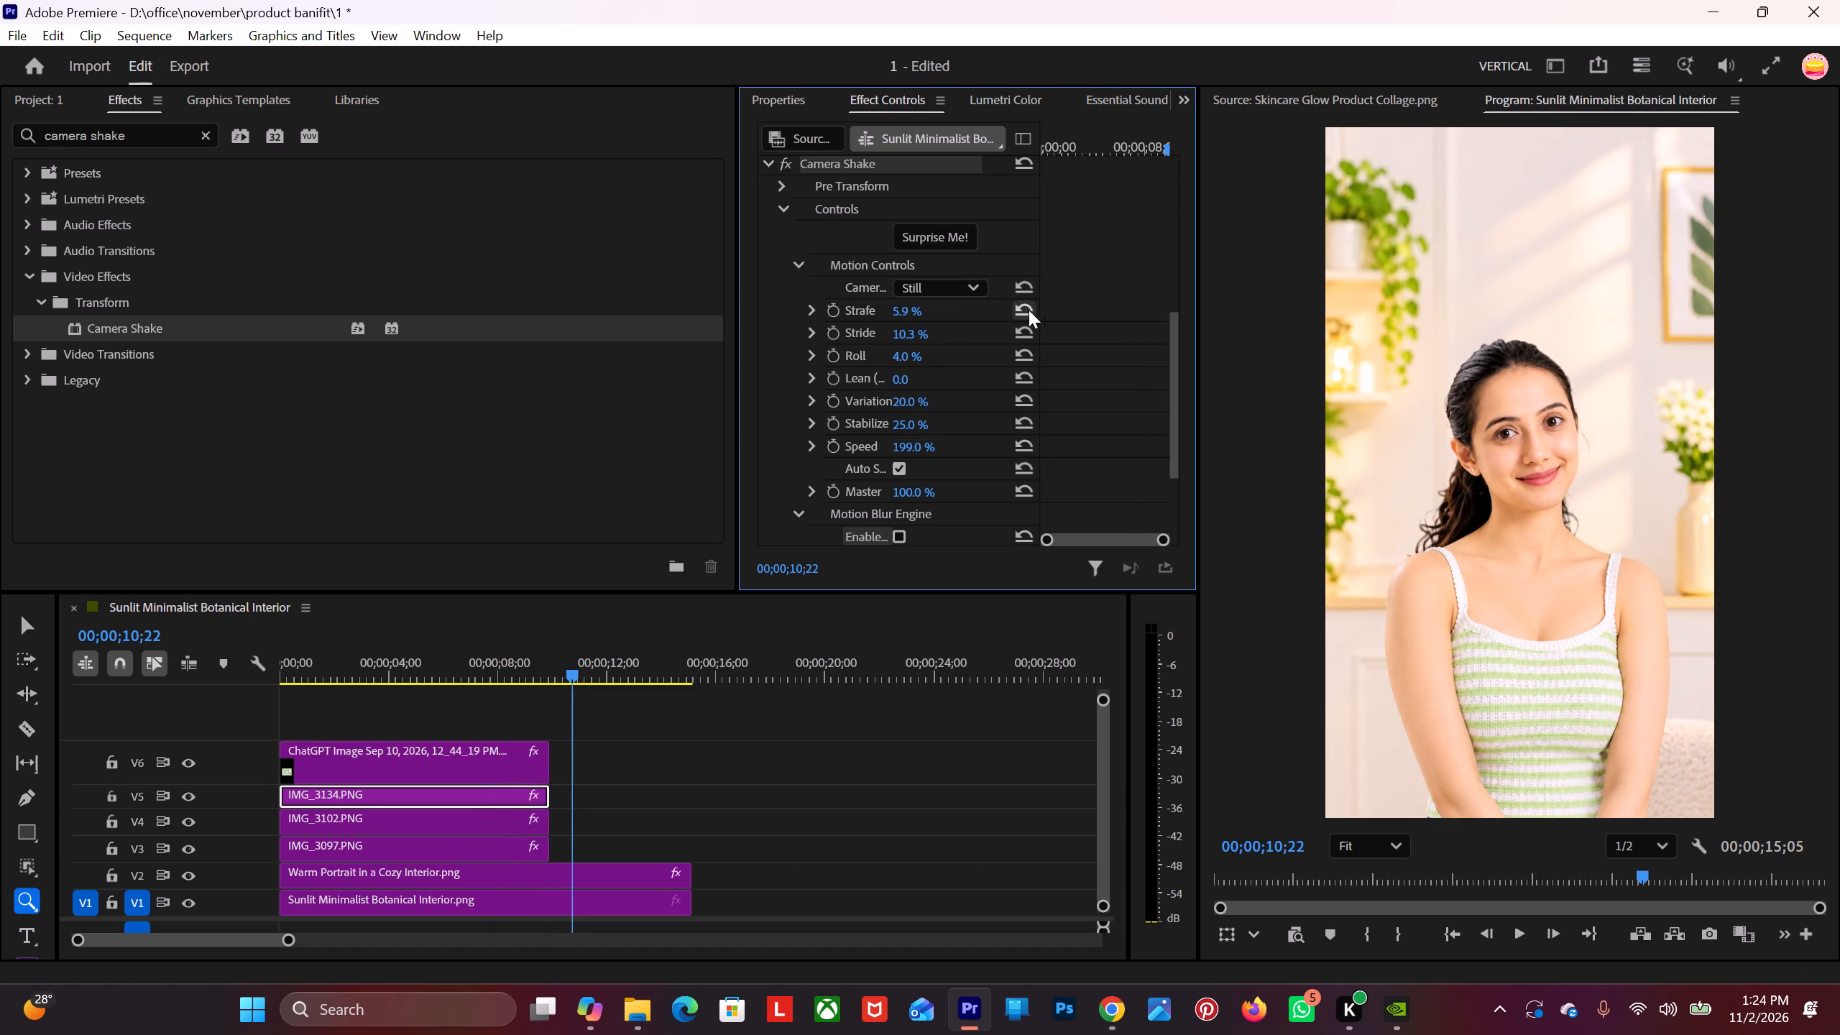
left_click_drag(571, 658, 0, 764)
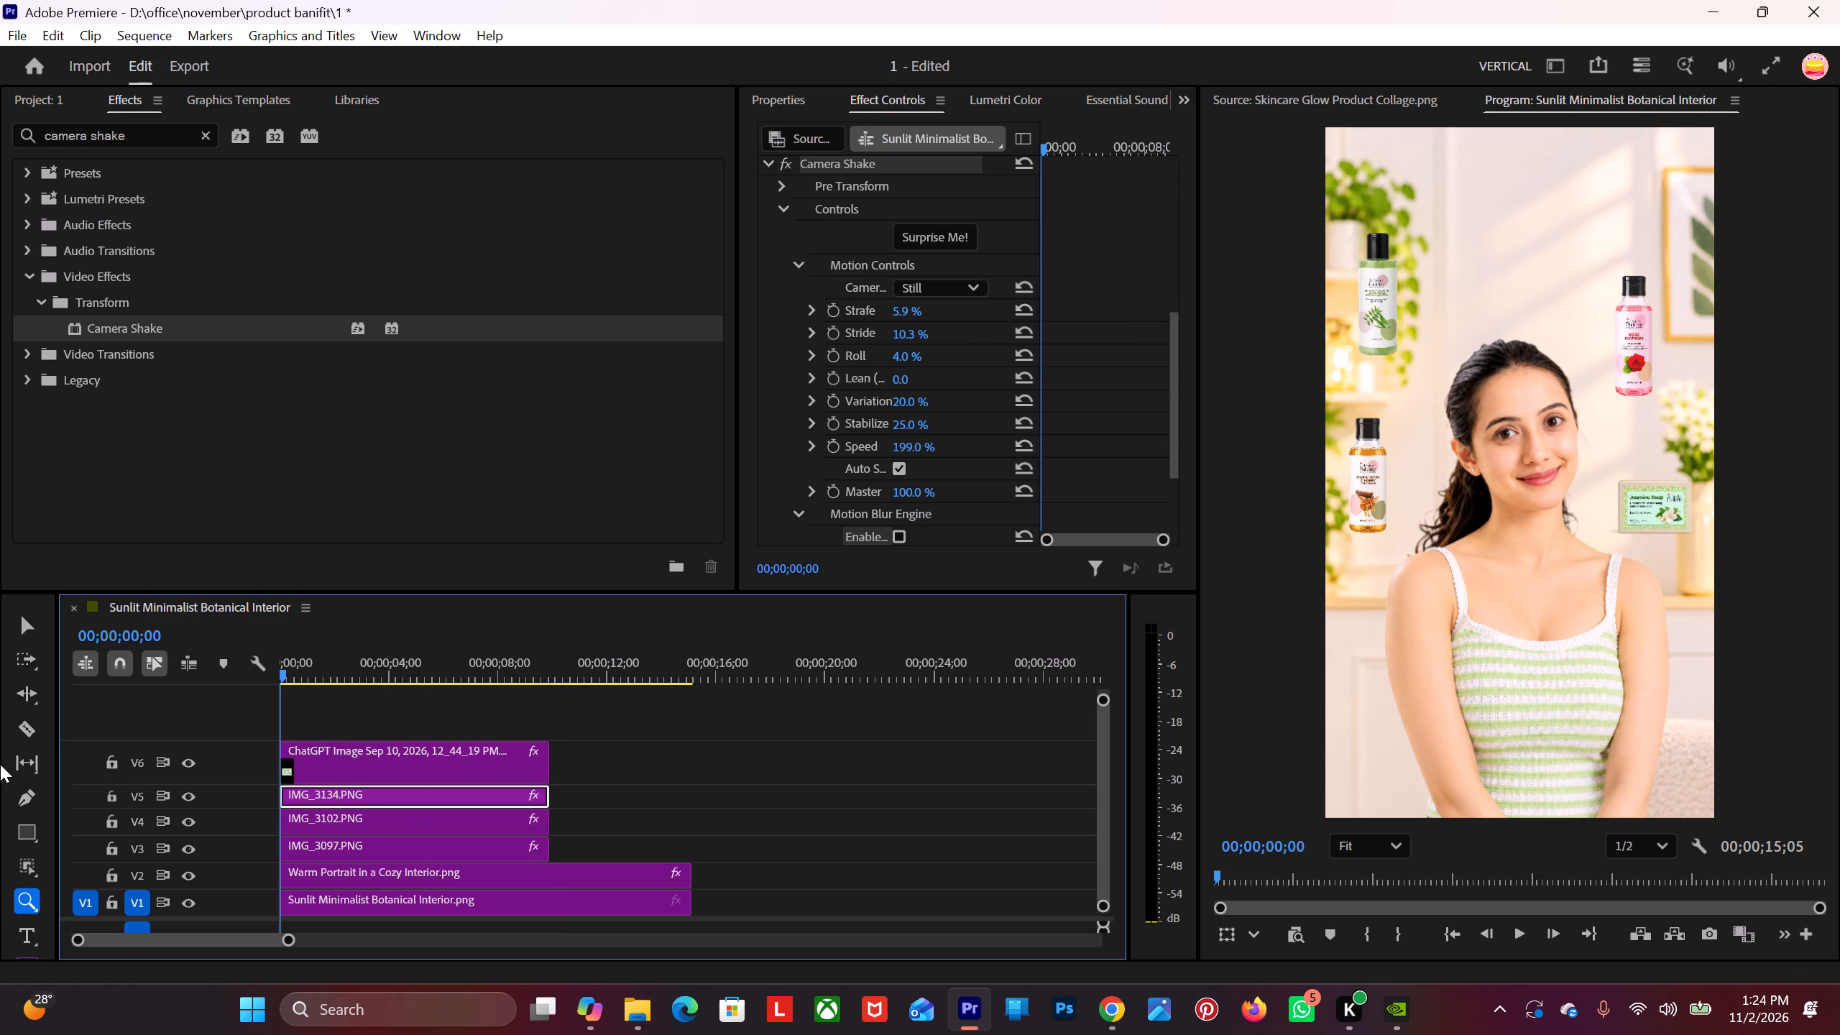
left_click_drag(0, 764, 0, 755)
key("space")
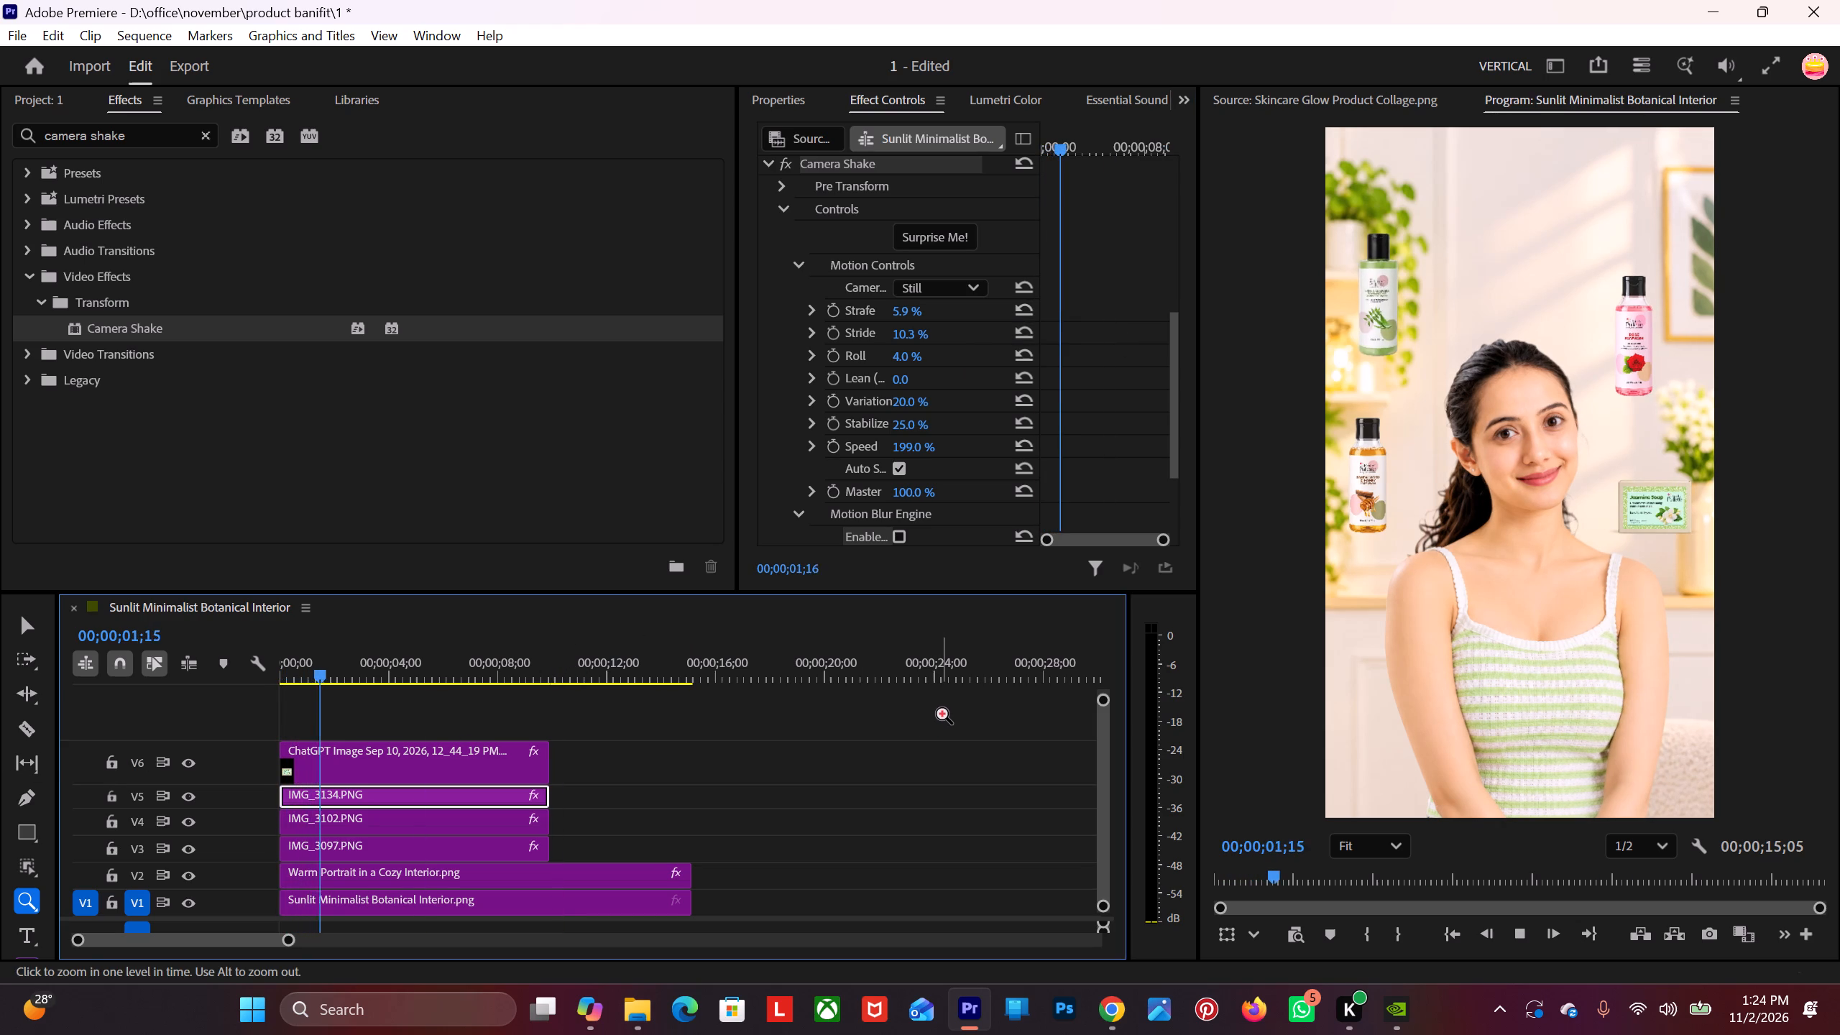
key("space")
Switch Camera Shake's camera preset to One Handed and preview the motion from the start.
left_click(934, 285)
left_click(962, 339)
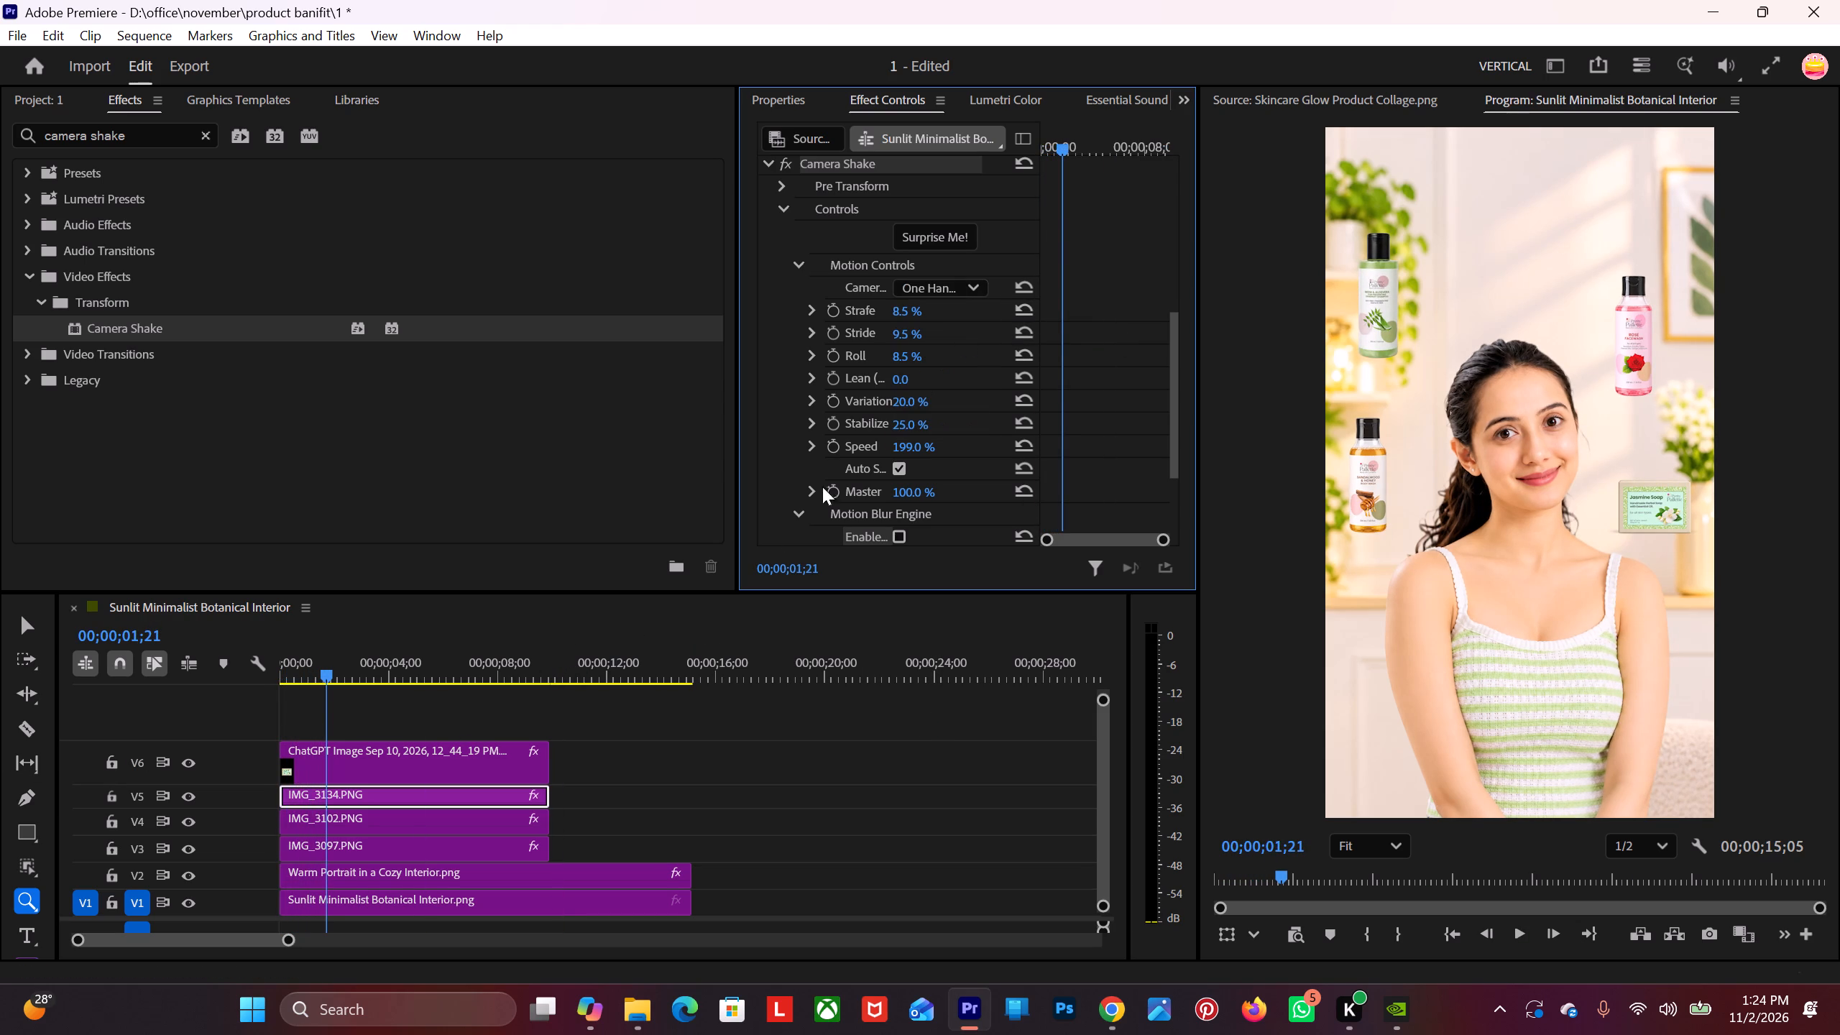
left_click_drag(321, 673, 144, 694)
key("space")
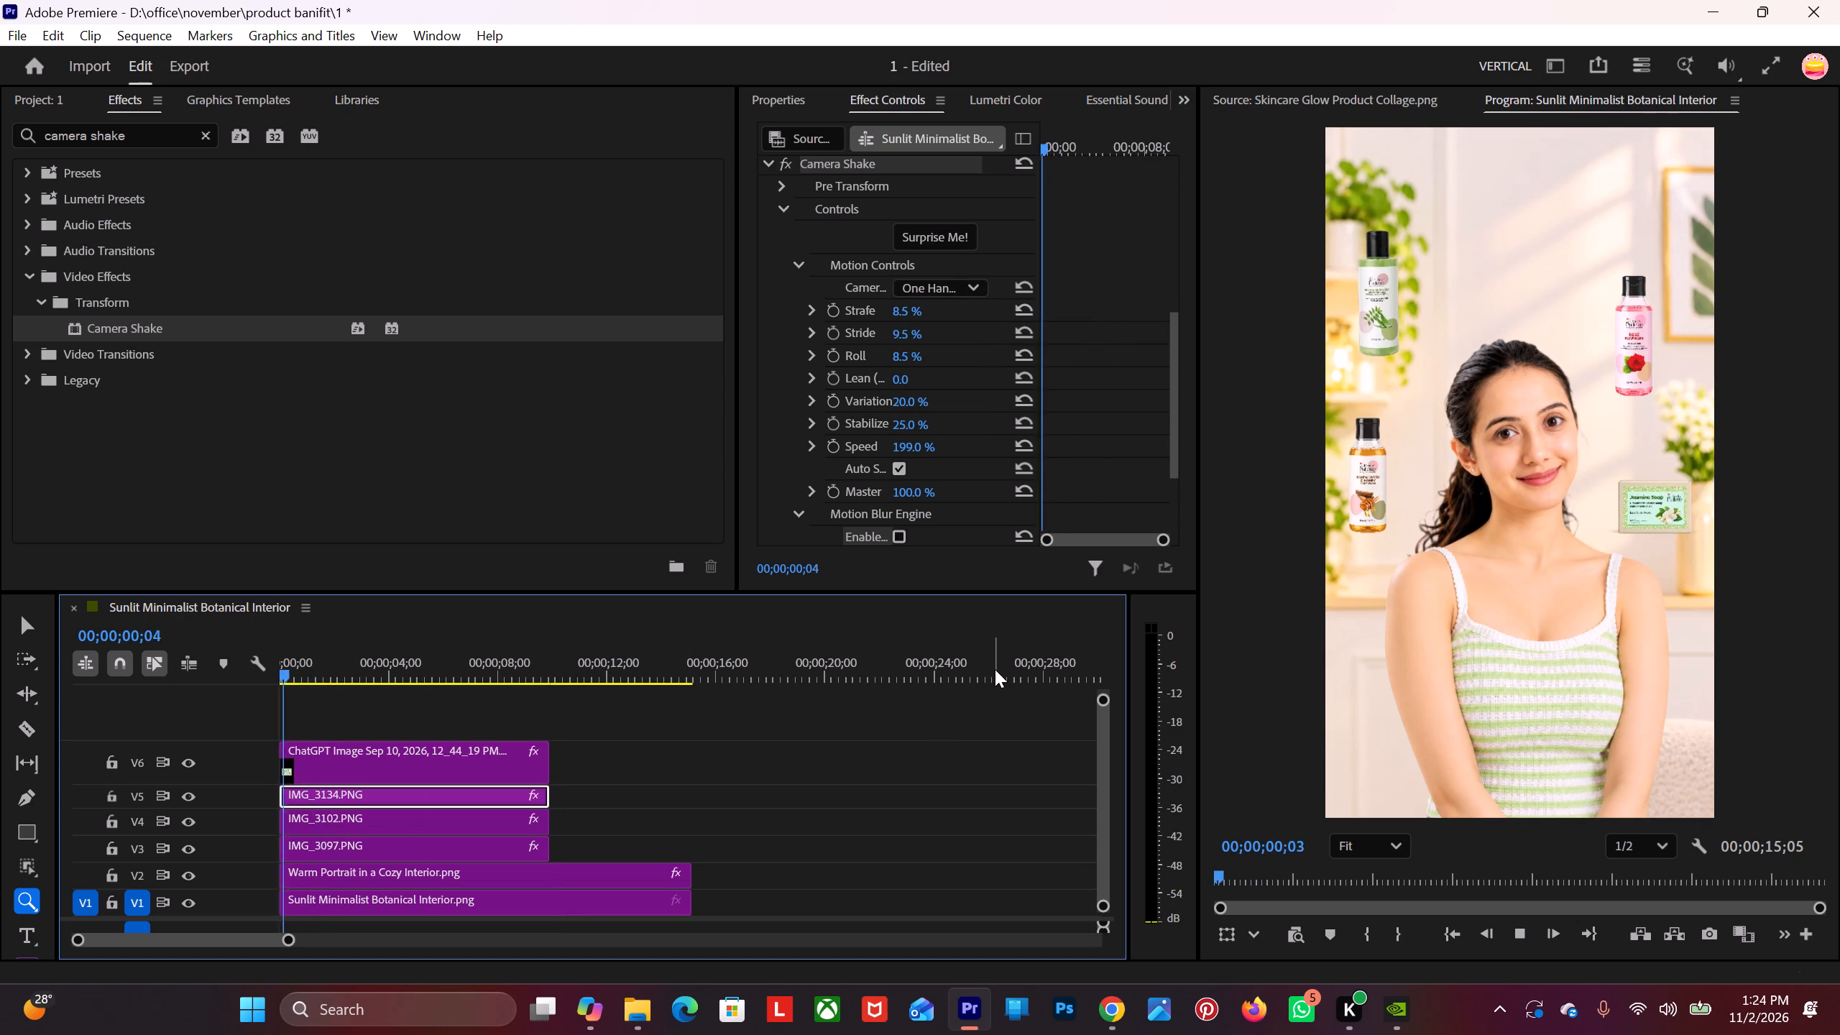
key("space")
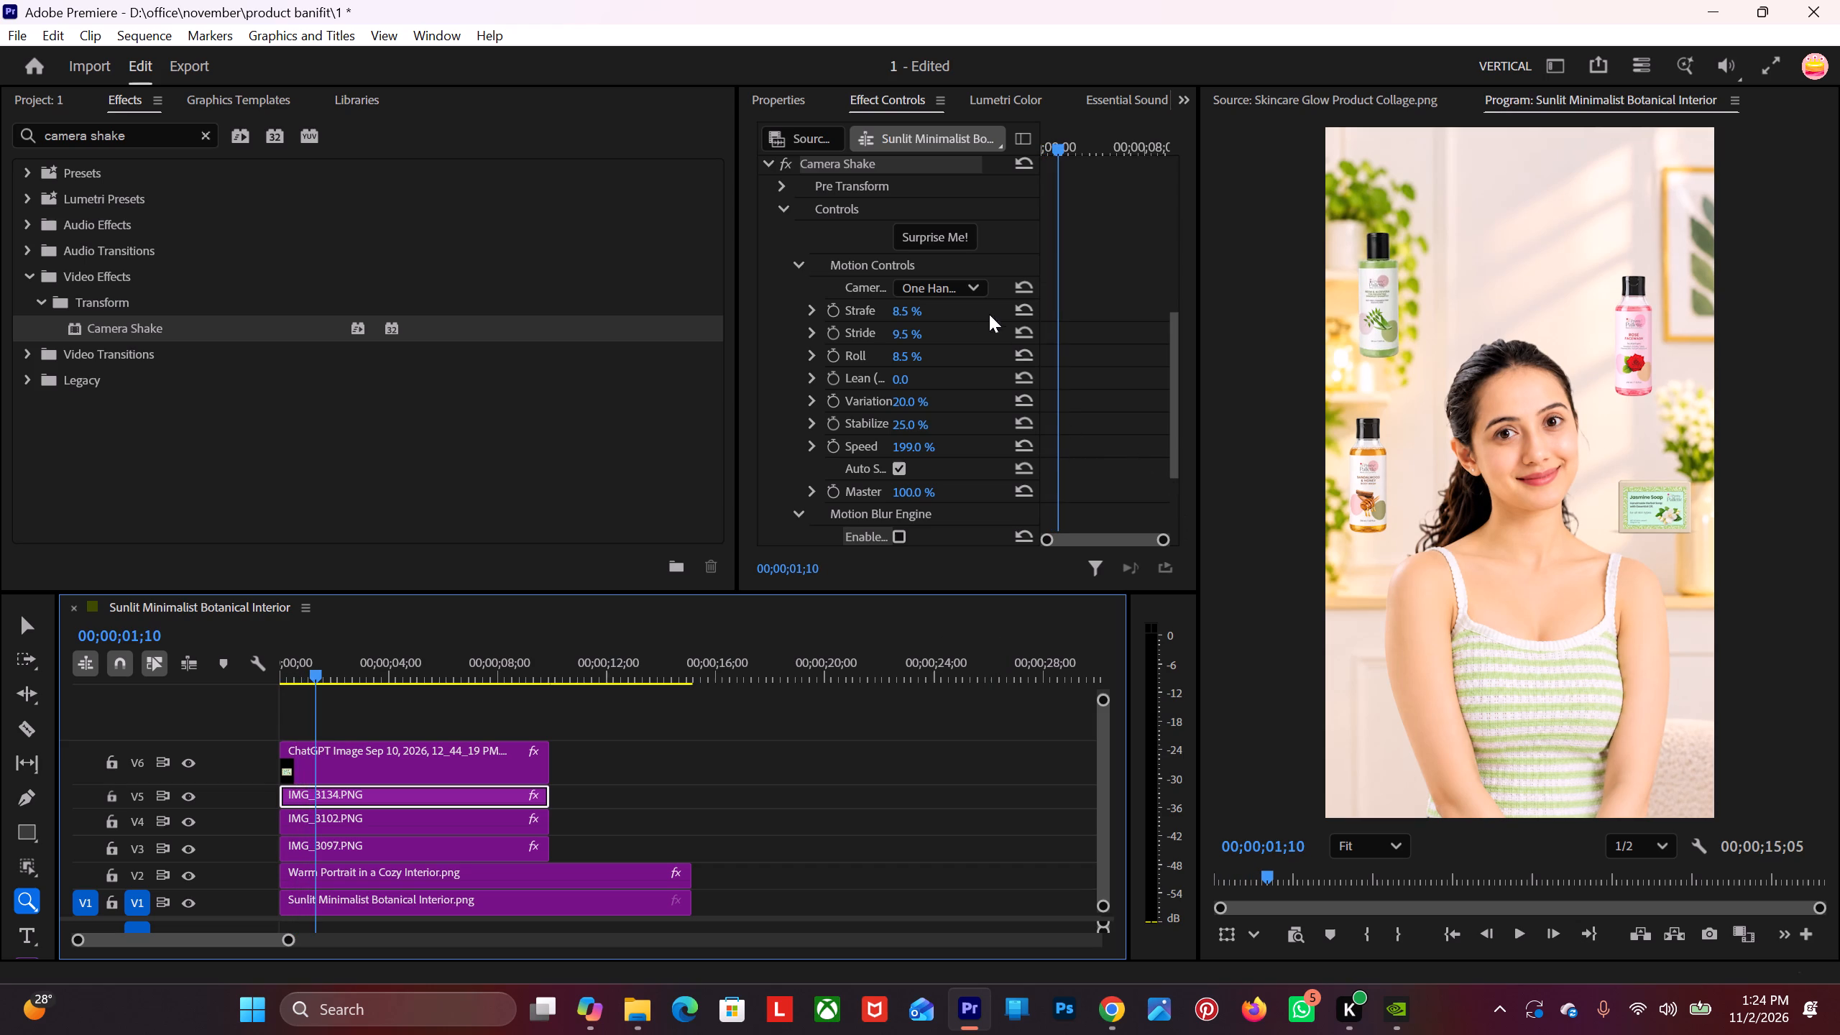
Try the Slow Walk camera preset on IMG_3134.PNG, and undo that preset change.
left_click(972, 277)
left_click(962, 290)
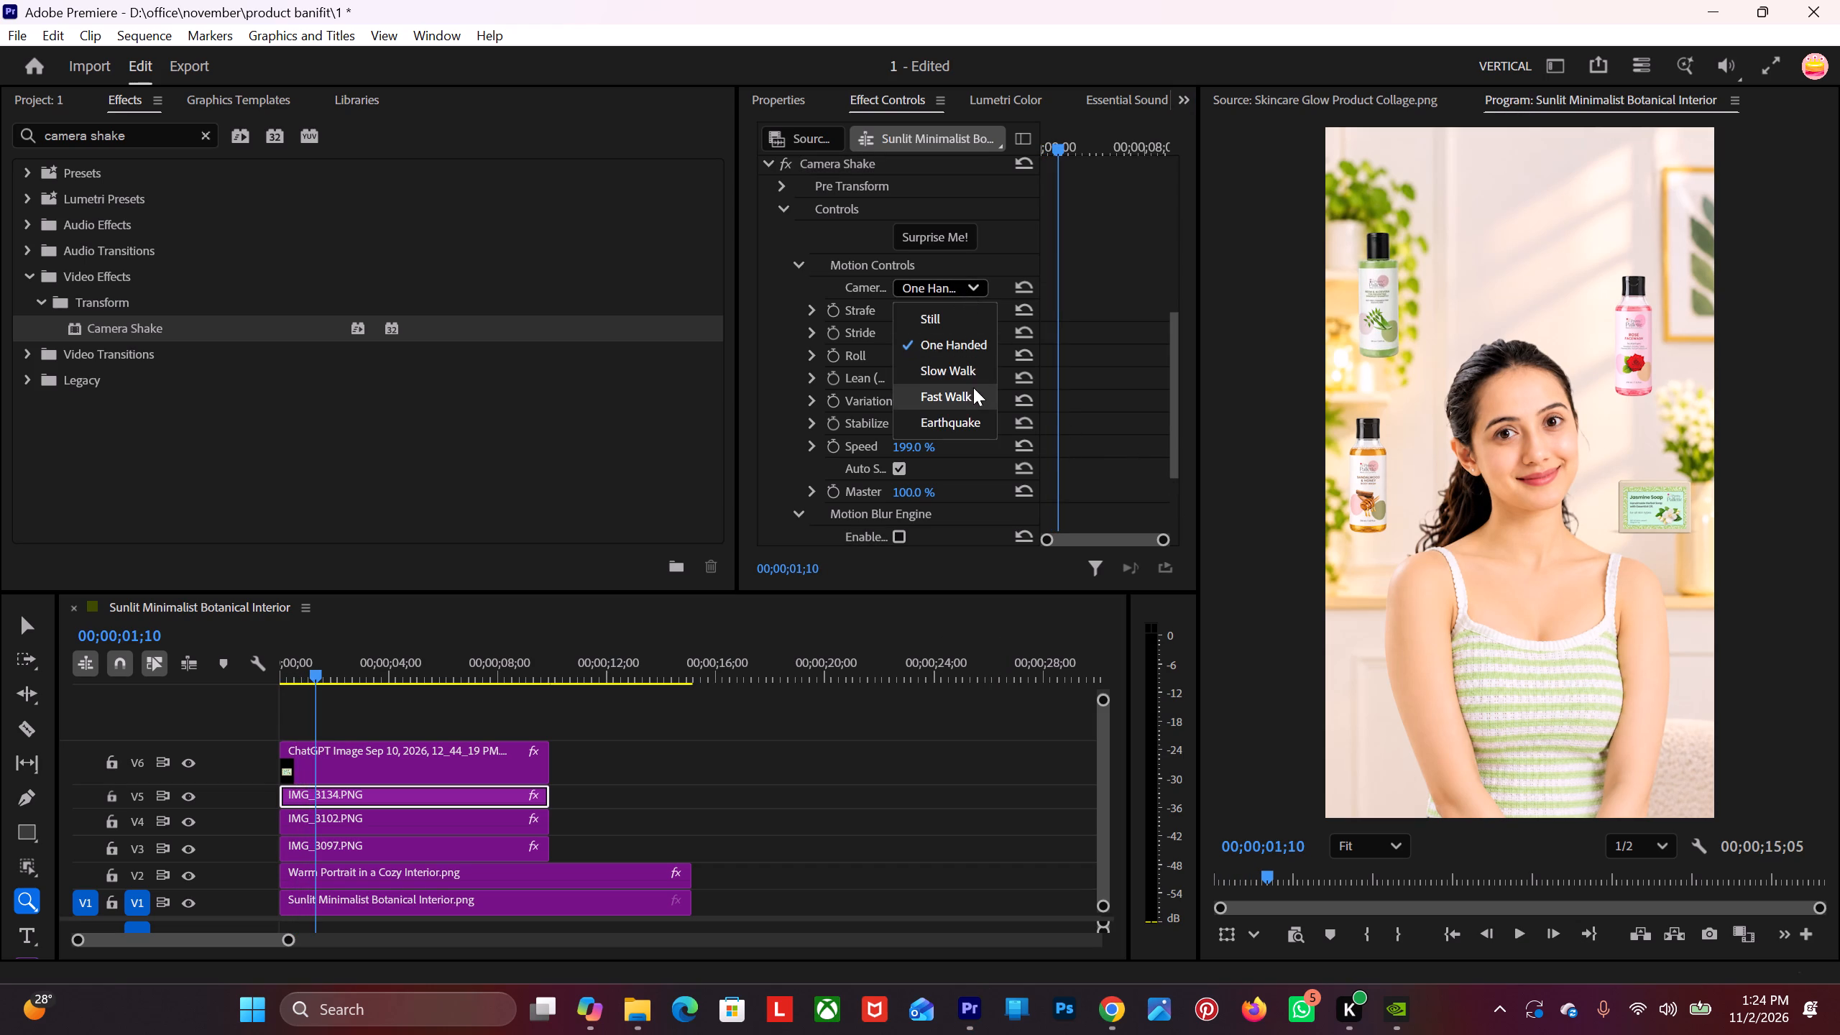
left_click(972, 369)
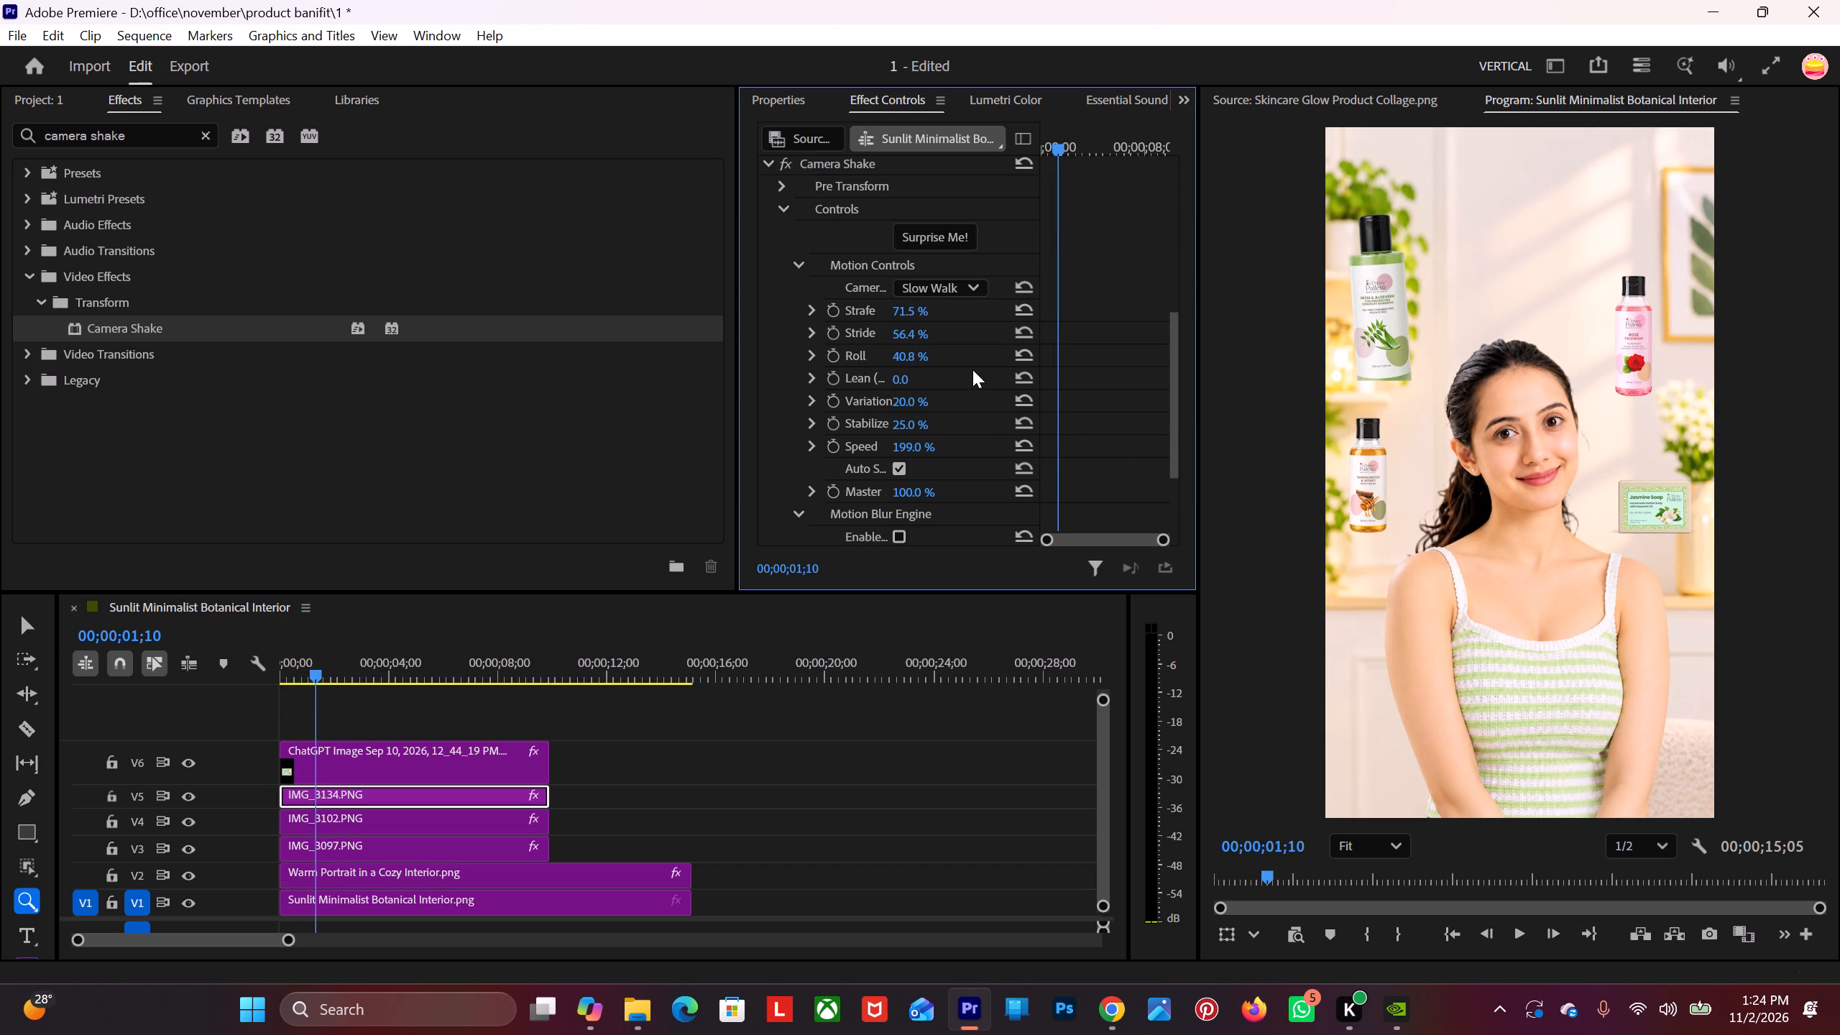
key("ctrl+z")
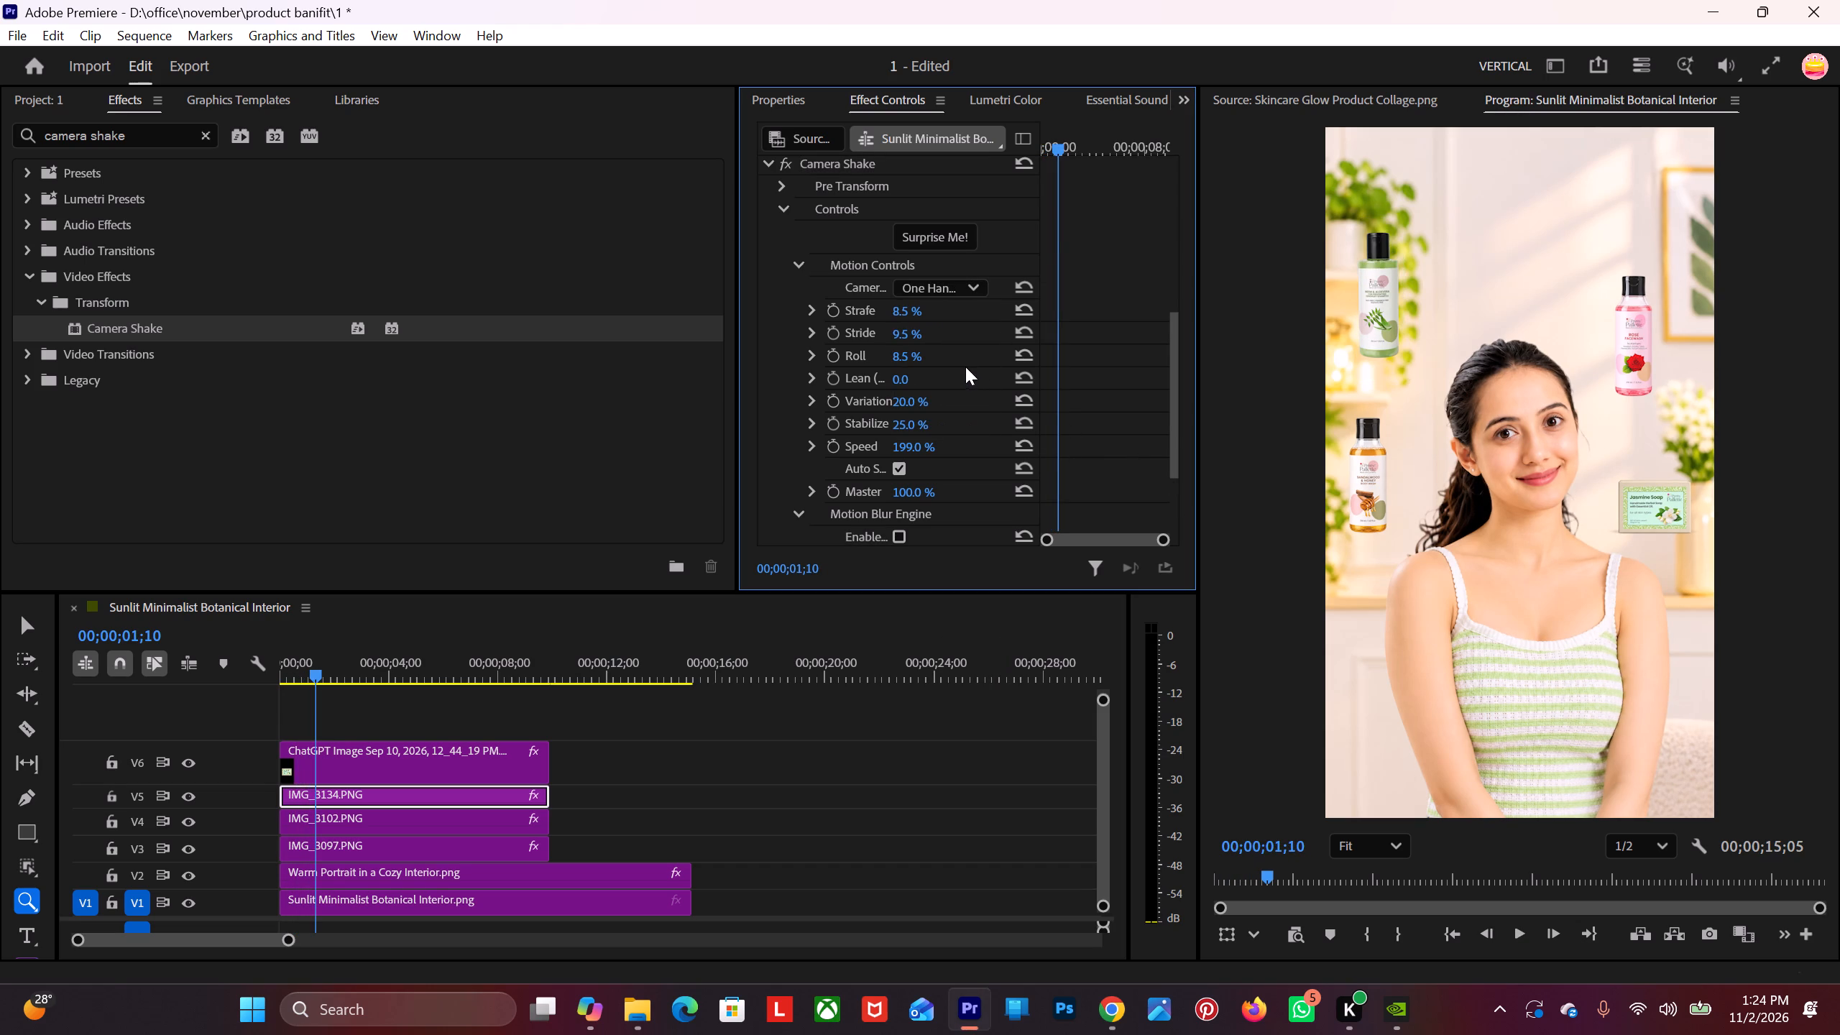
Play the sequence from the start while raising Camera Shake's Speed to 200%.
left_click_drag(1065, 142, 924, 175)
key("space")
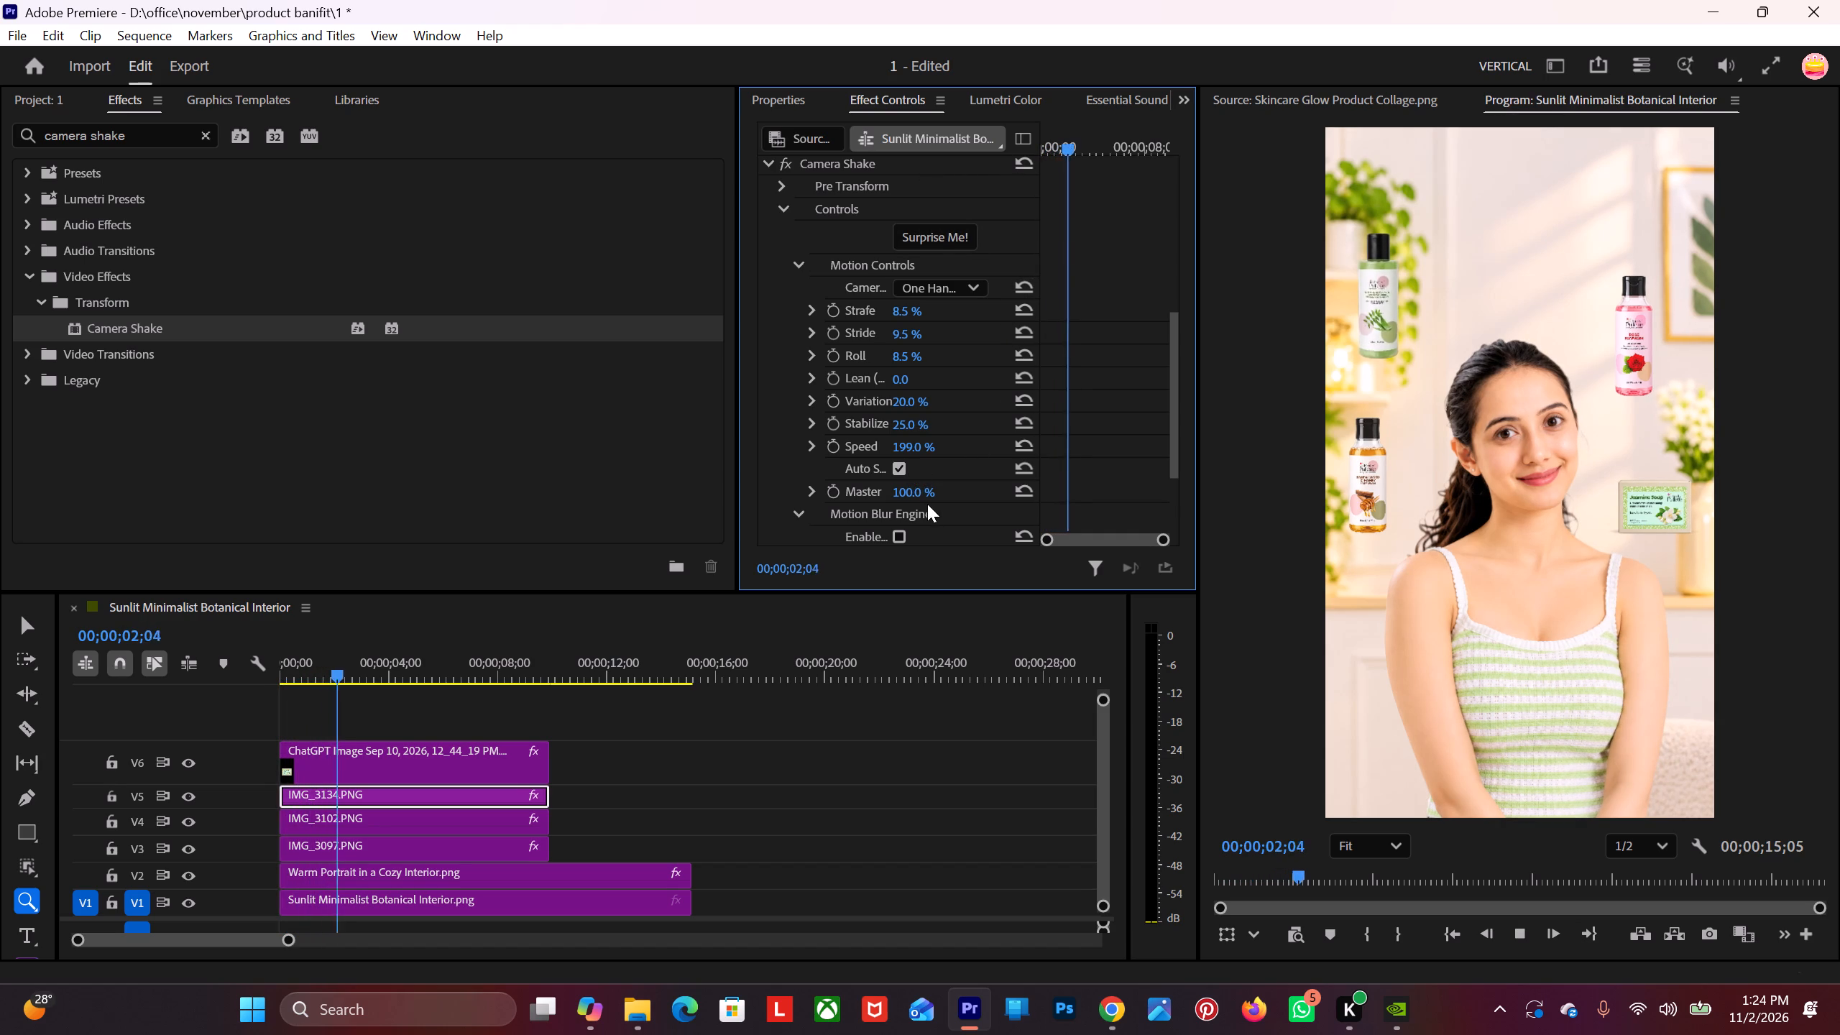
left_click_drag(921, 448, 1002, 447)
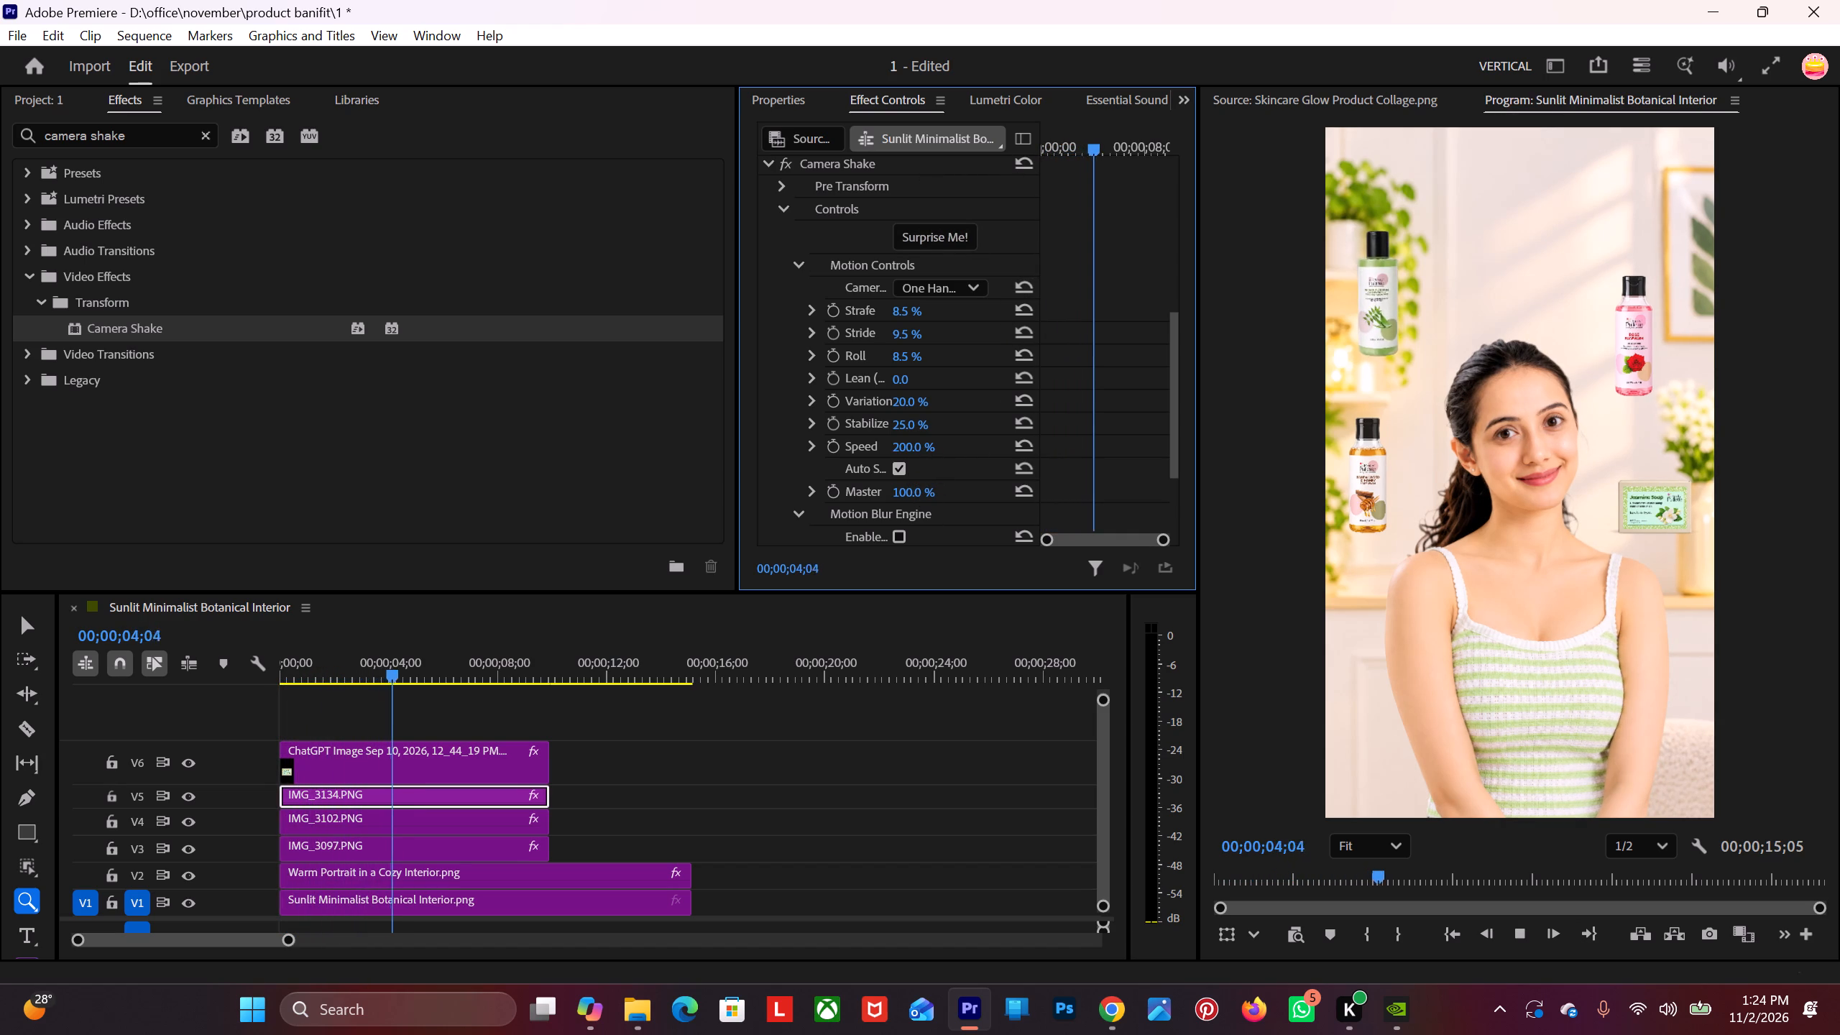
left_click_drag(1002, 447, 1017, 443)
key("space")
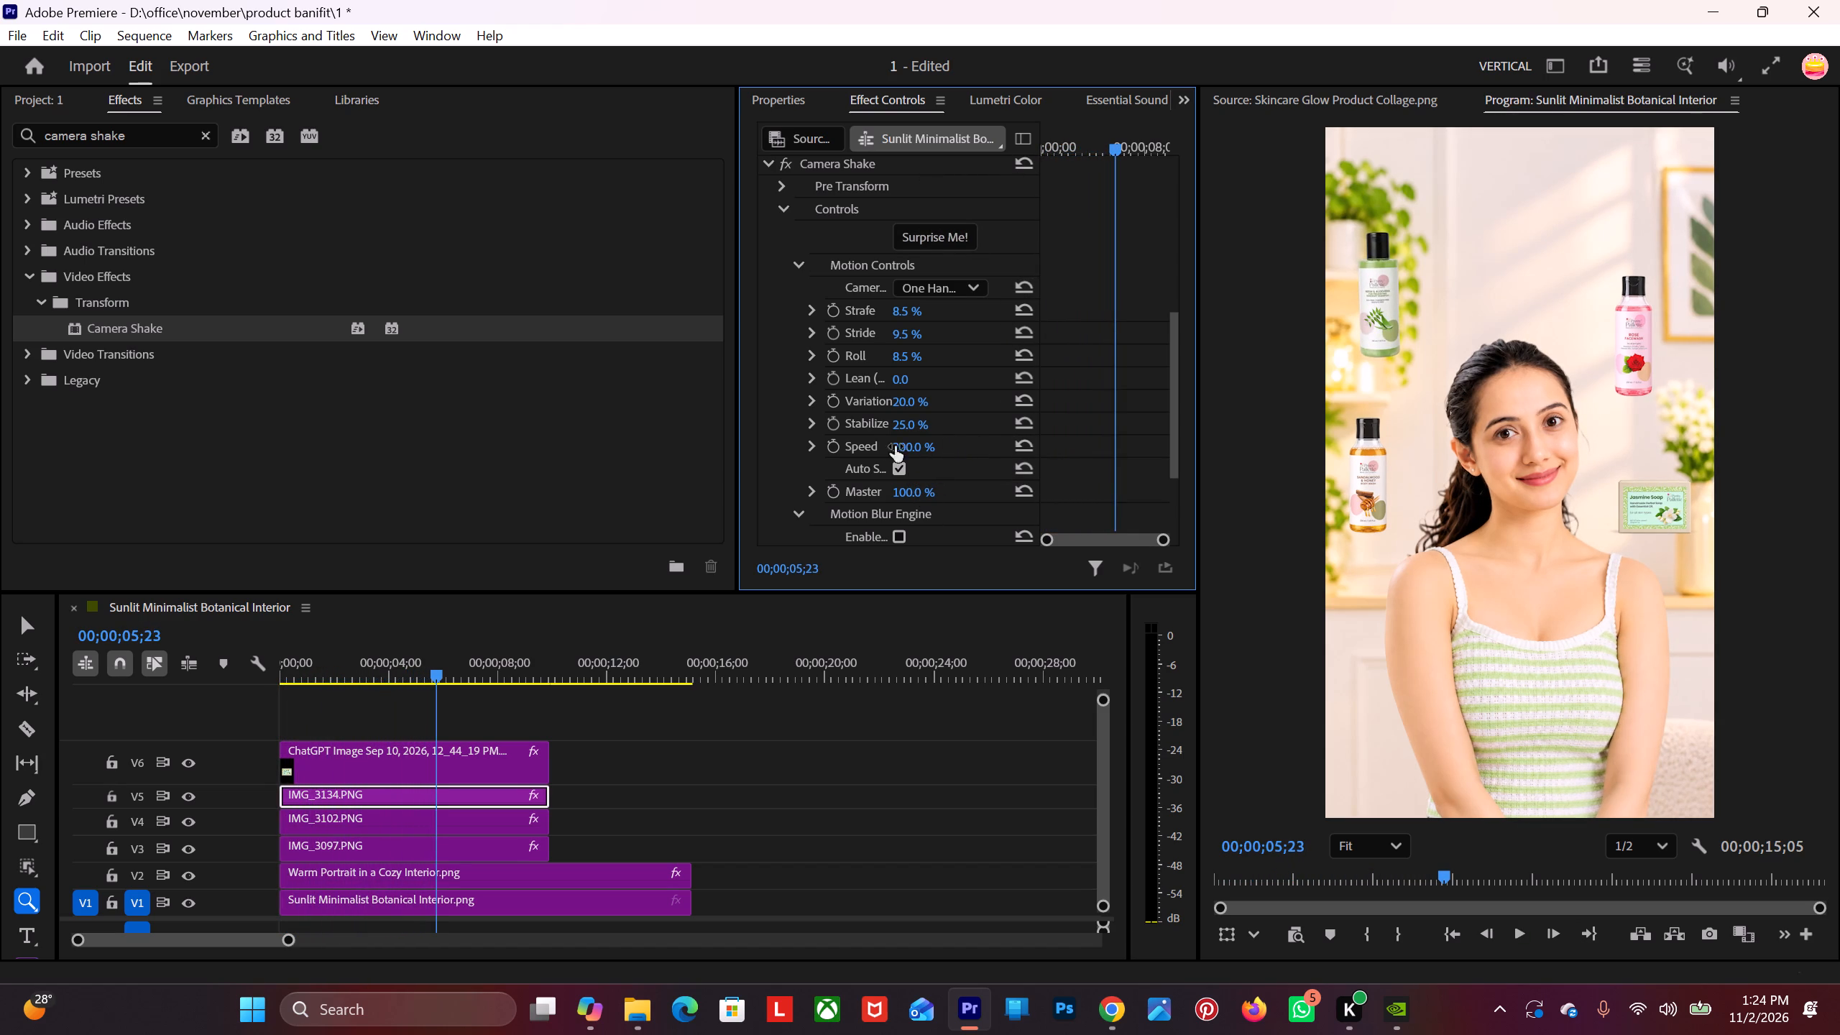
Copy the tuned Camera Shake effect from IMG_3134.PNG and paste it onto the ChatGPT Image soap clip on V6.
scroll(787, 308, "up", 1)
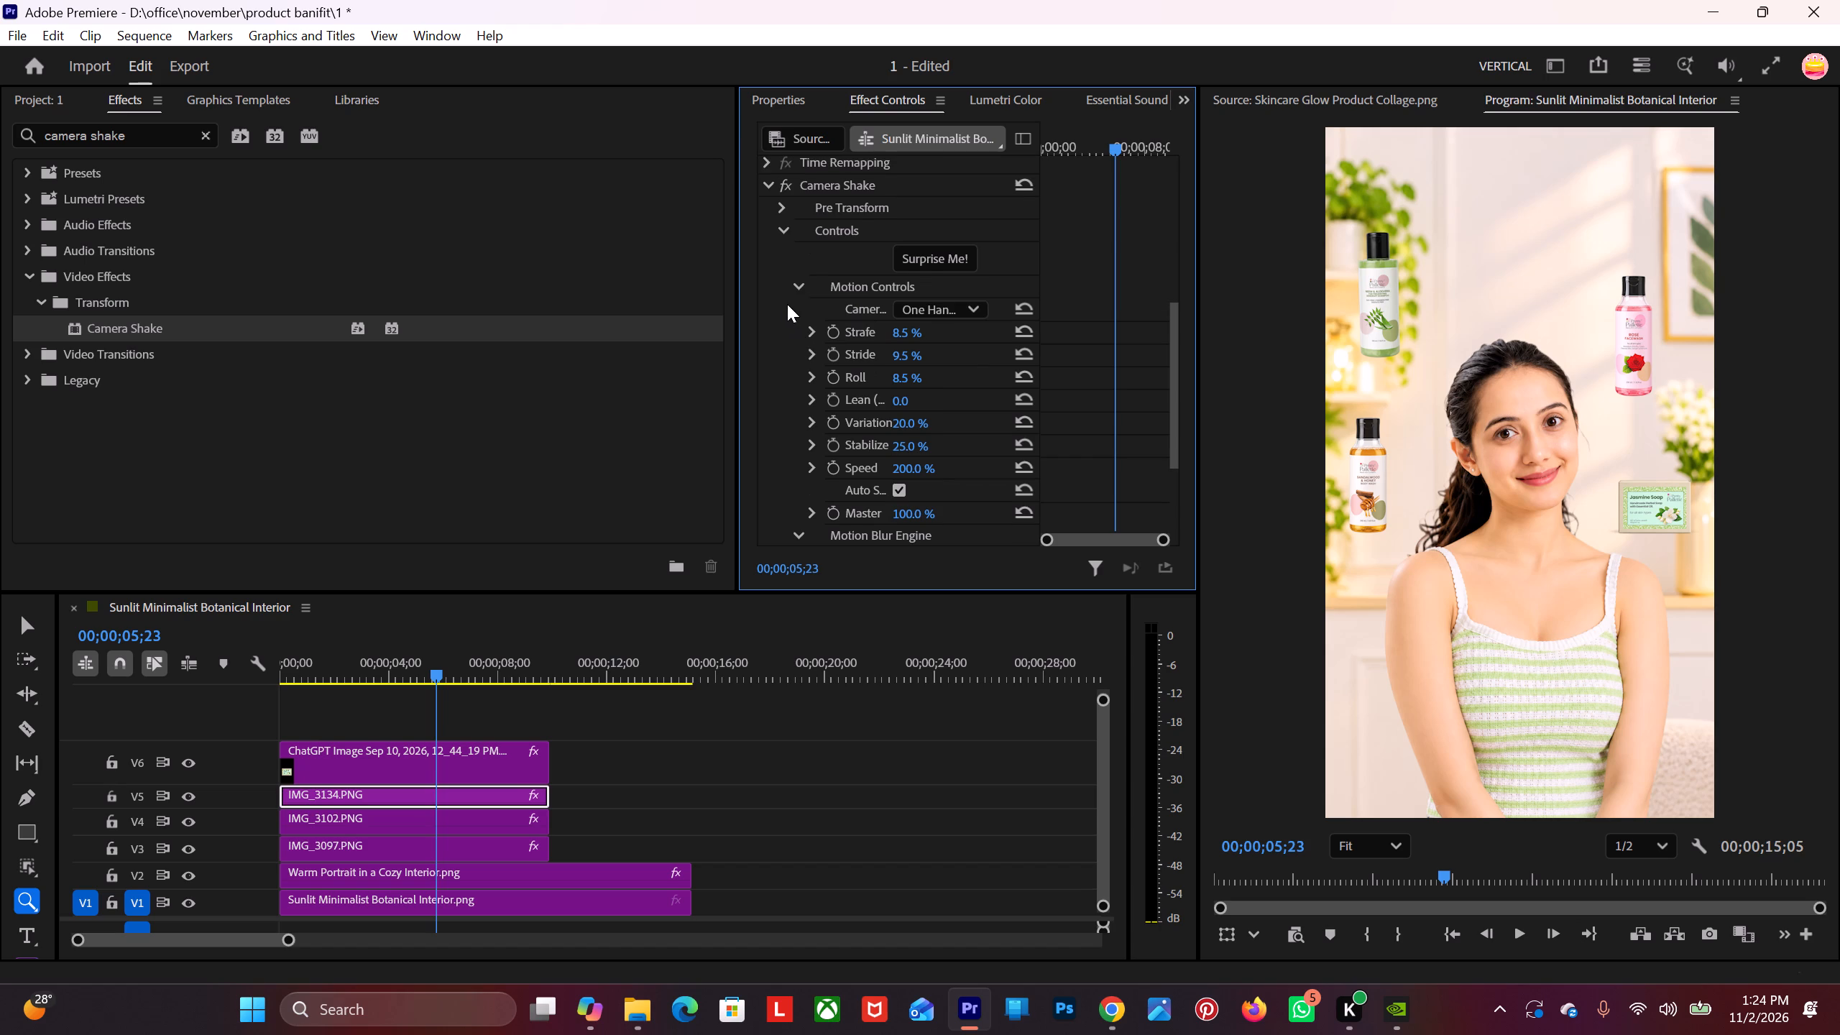
scroll(787, 304, "up", 4)
left_click(865, 271)
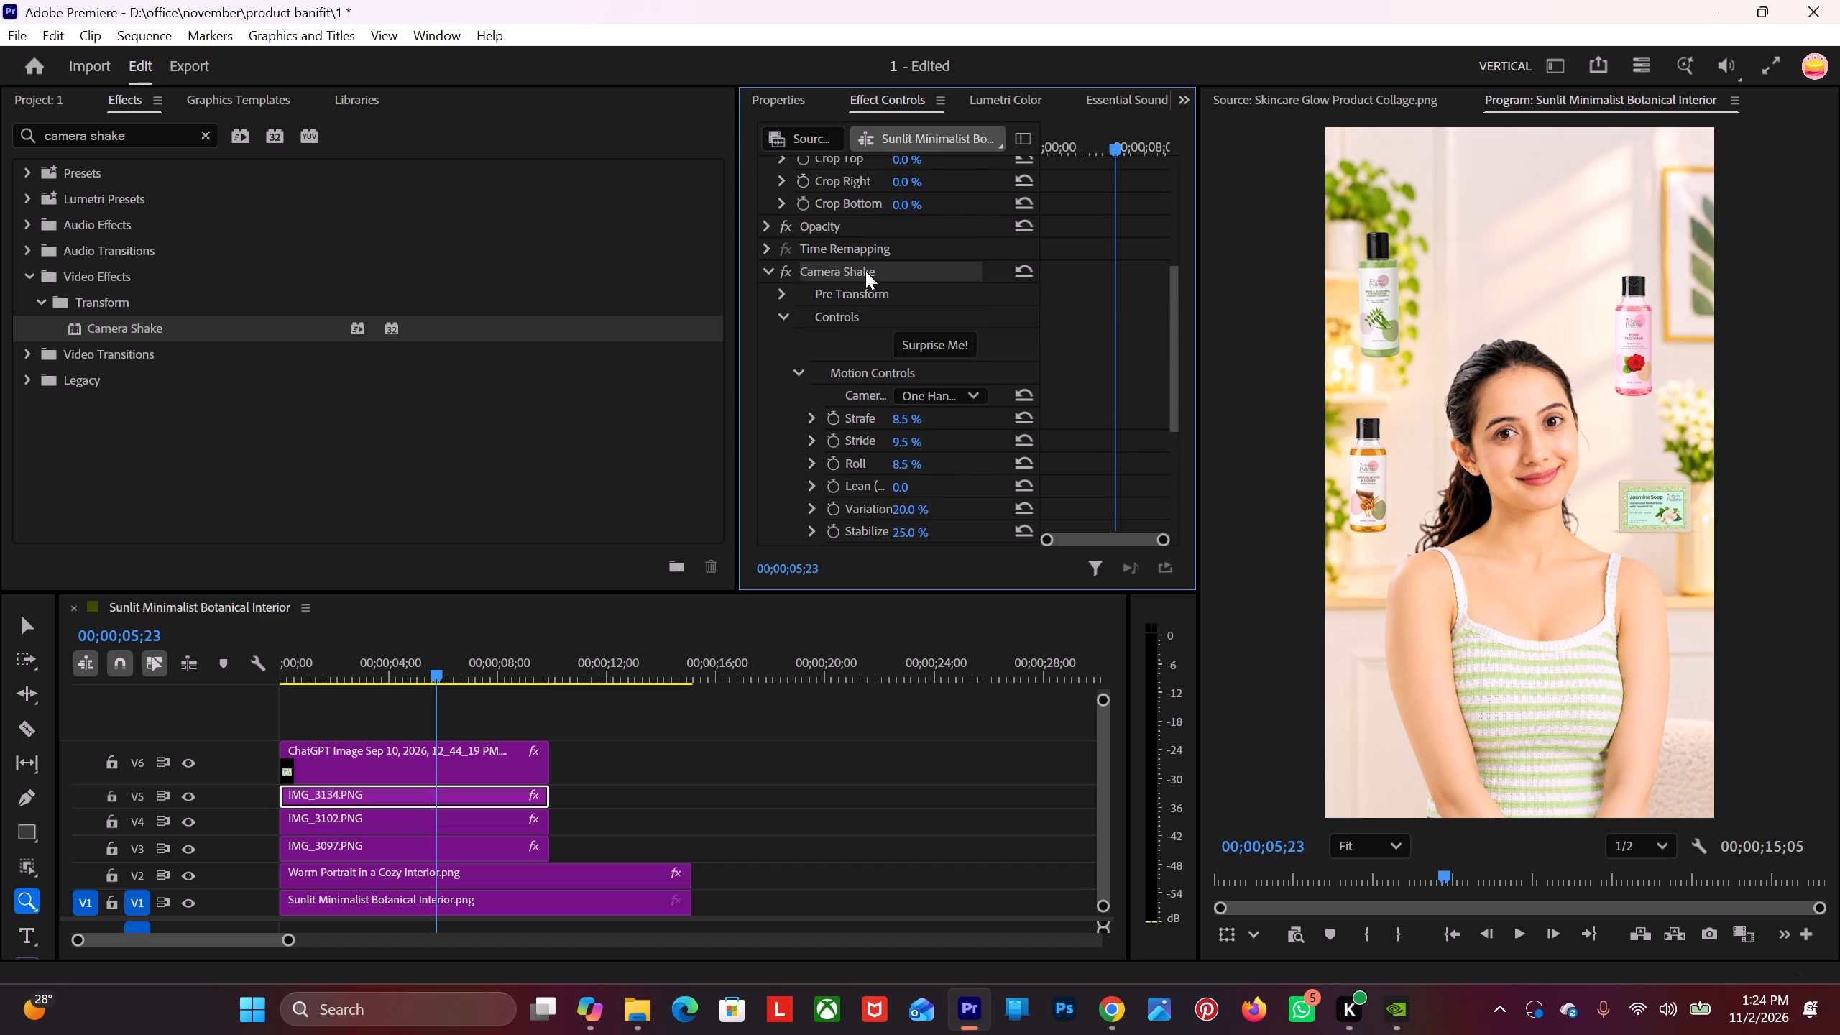
key("ctrl+c")
left_click_drag(640, 768, 650, 756)
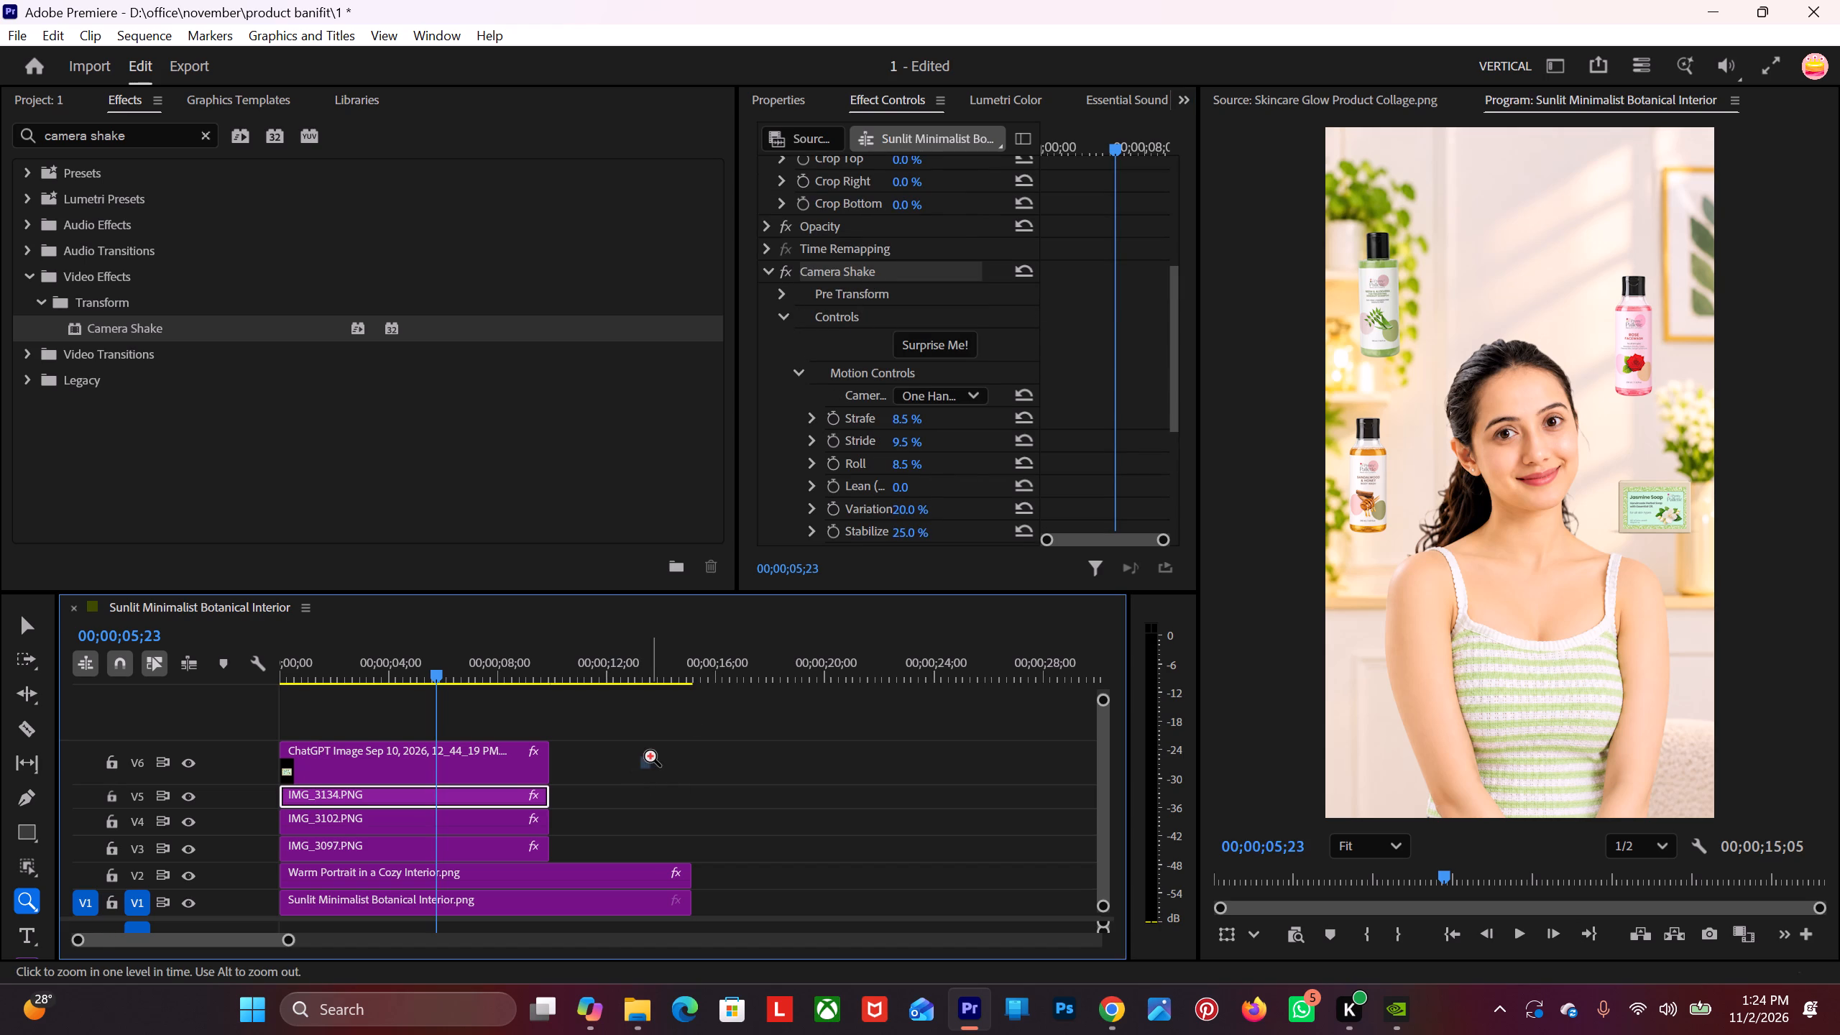
left_click_drag(650, 756, 650, 756)
scroll(643, 762, "up", 5)
scroll(628, 752, "down", 7, "alt")
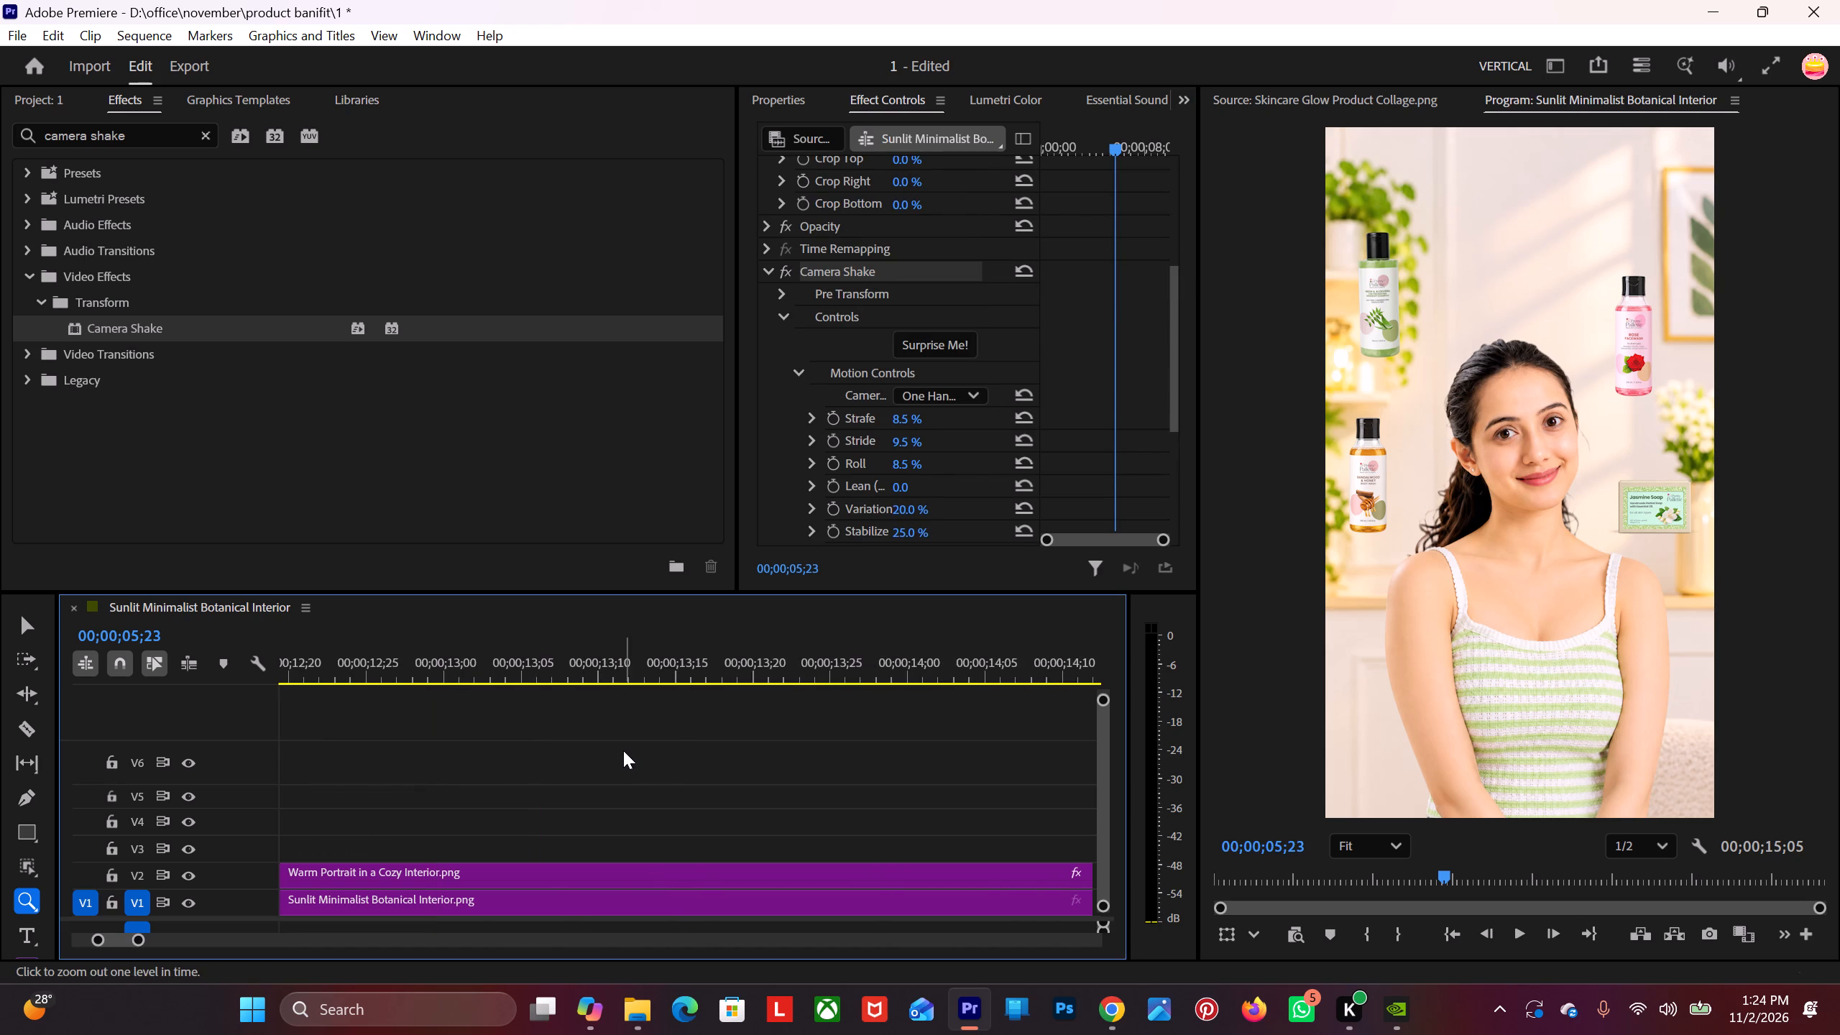
scroll(623, 750, "down", 2, "alt")
key("v")
scroll(613, 750, "down", 6, "alt")
scroll(608, 742, "up", 13)
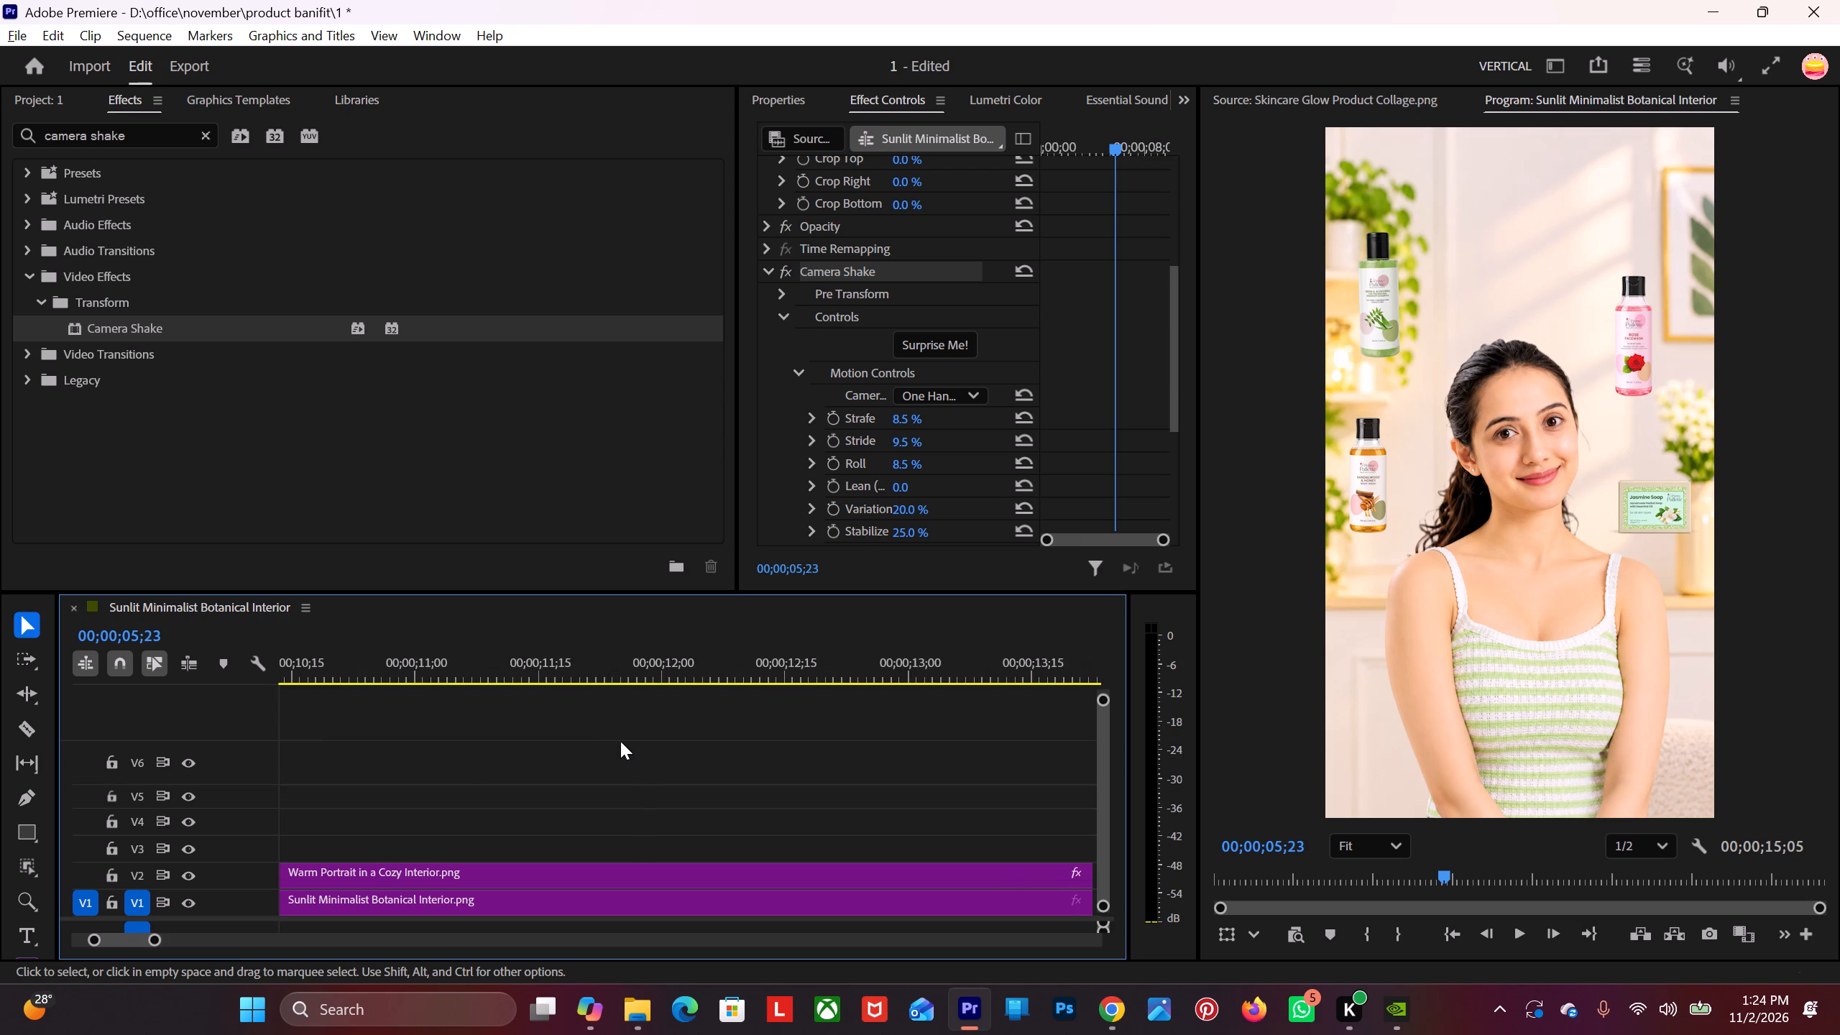
scroll(607, 740, "down", 14, "alt")
scroll(533, 781, "up", 7)
left_click(539, 754)
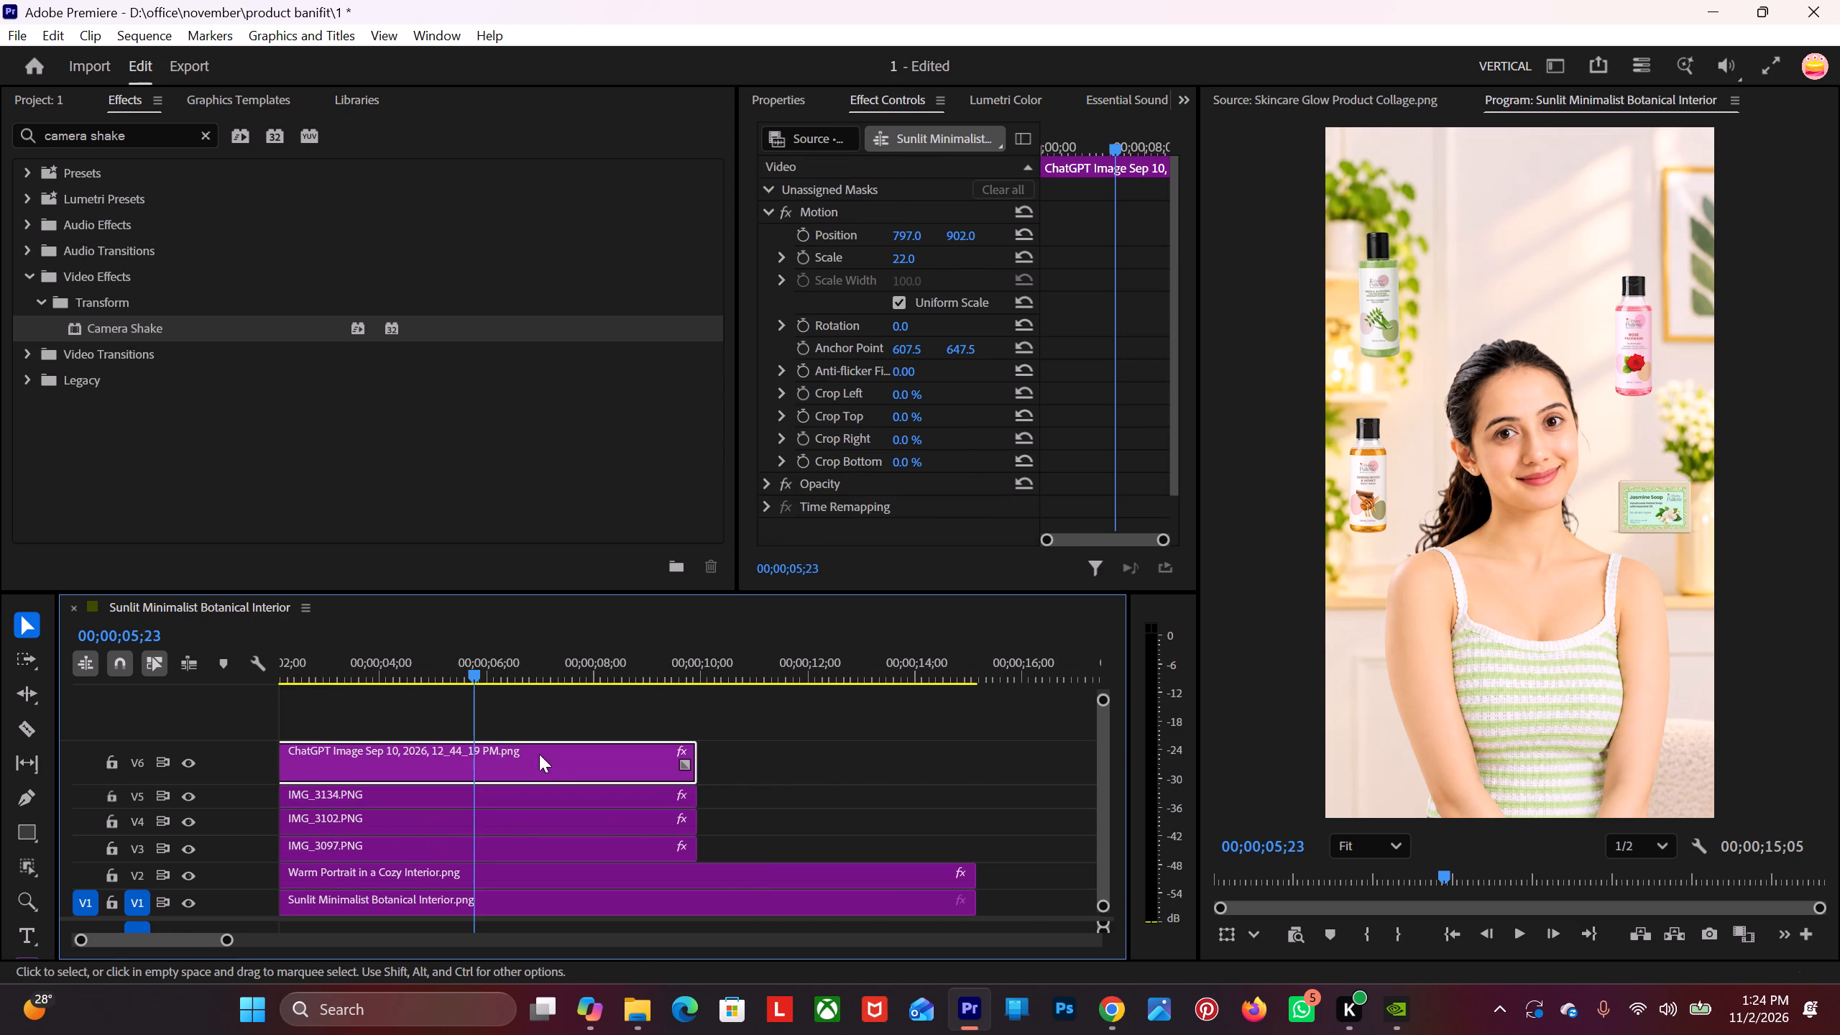
key("ctrl+v")
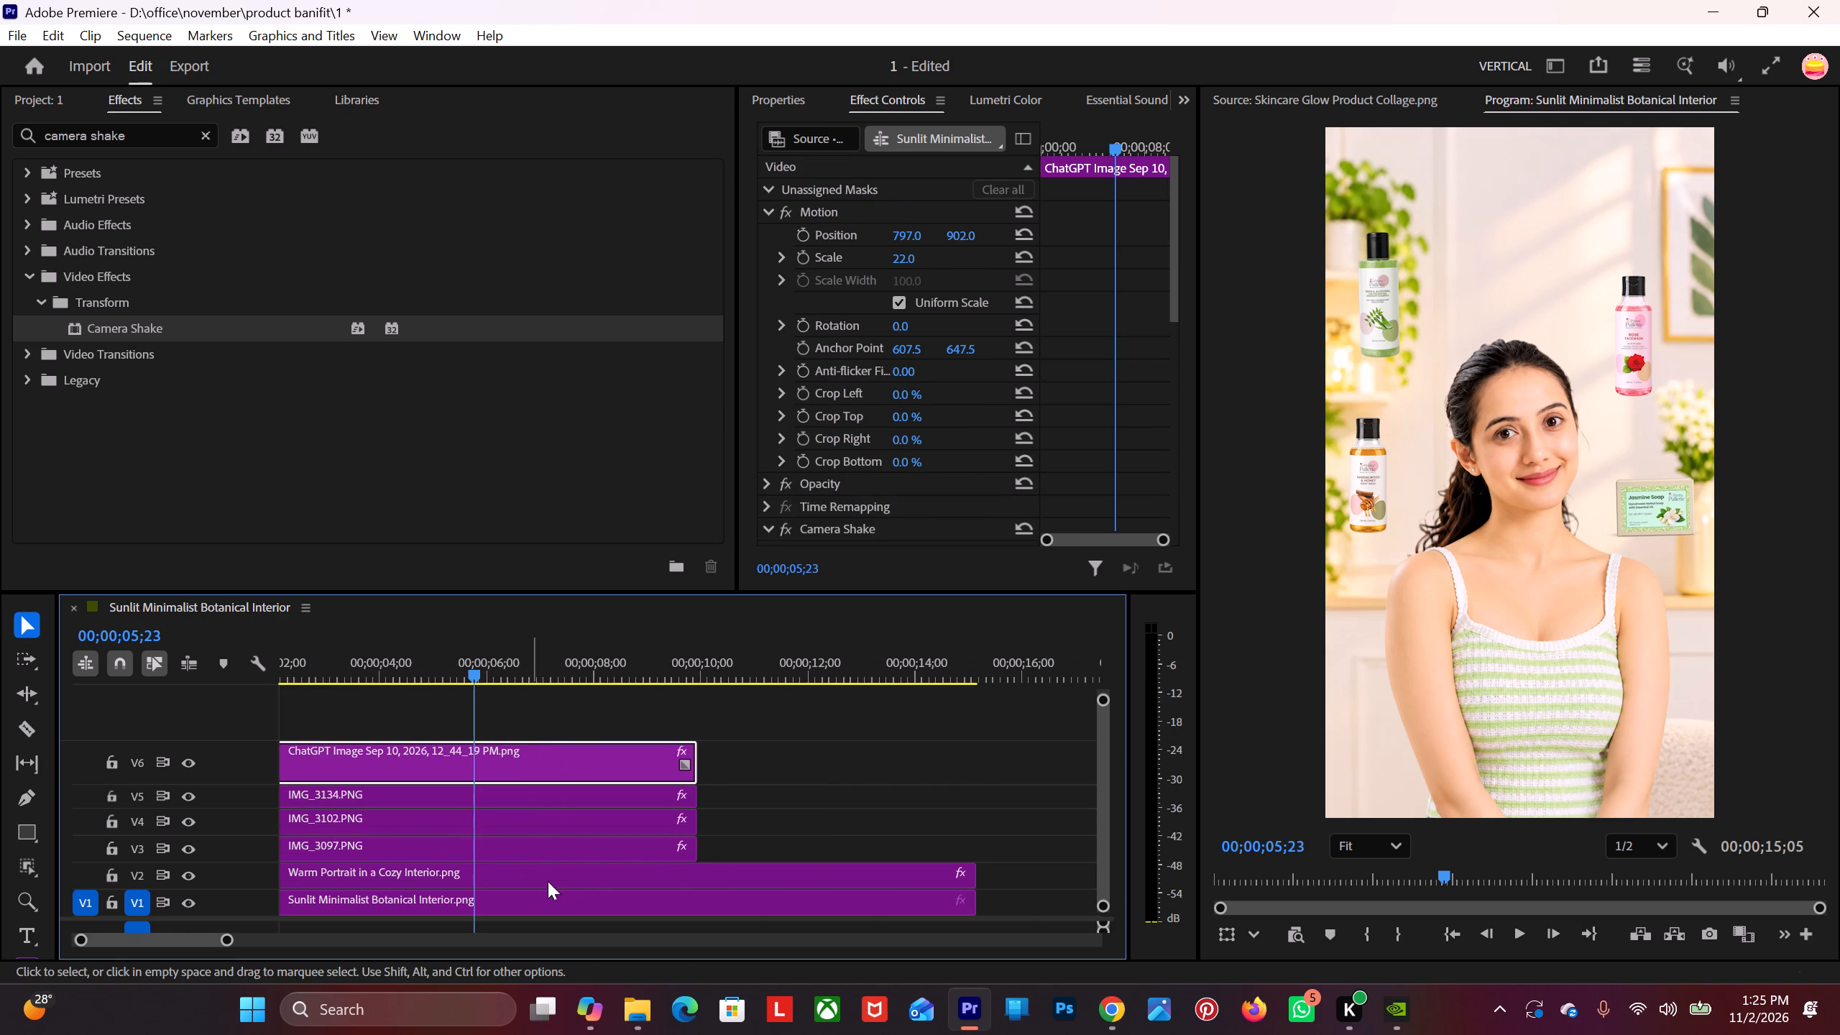
Paste the copied Camera Shake effect onto IMG_3102.PNG and IMG_3097.PNG together.
left_click_drag(742, 819, 658, 855)
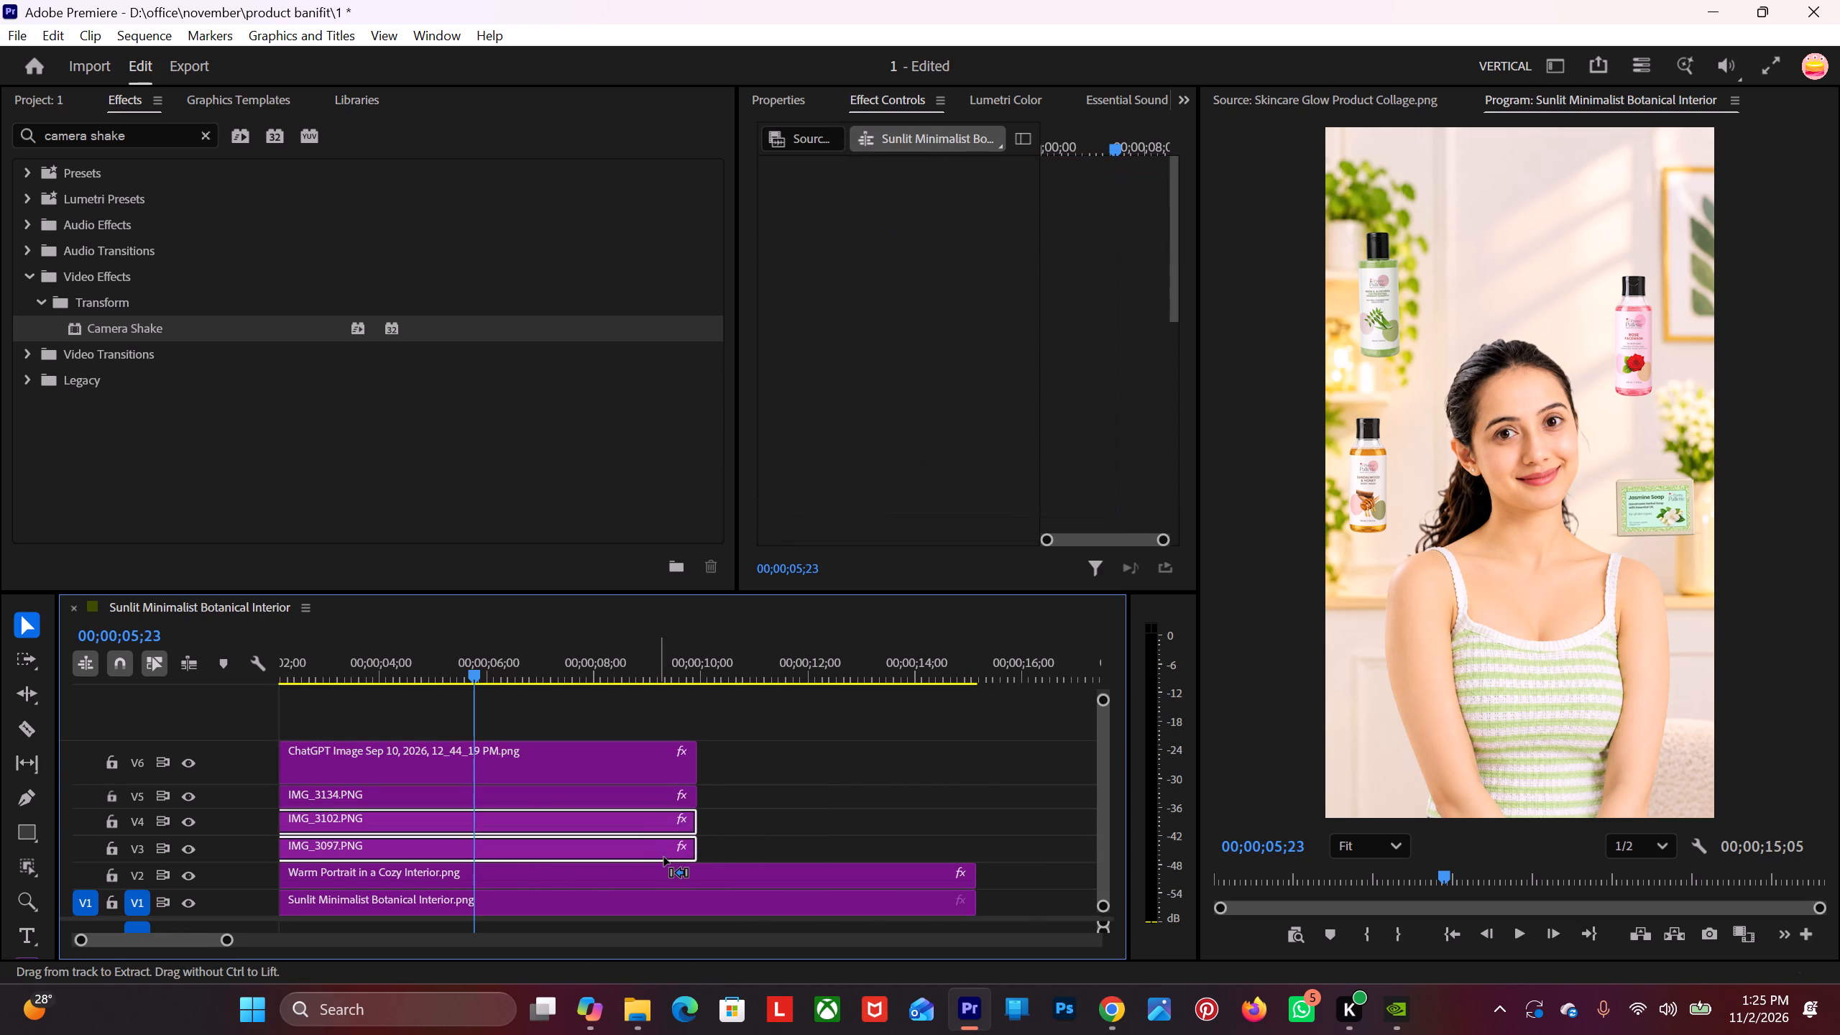
key("ctrl+v")
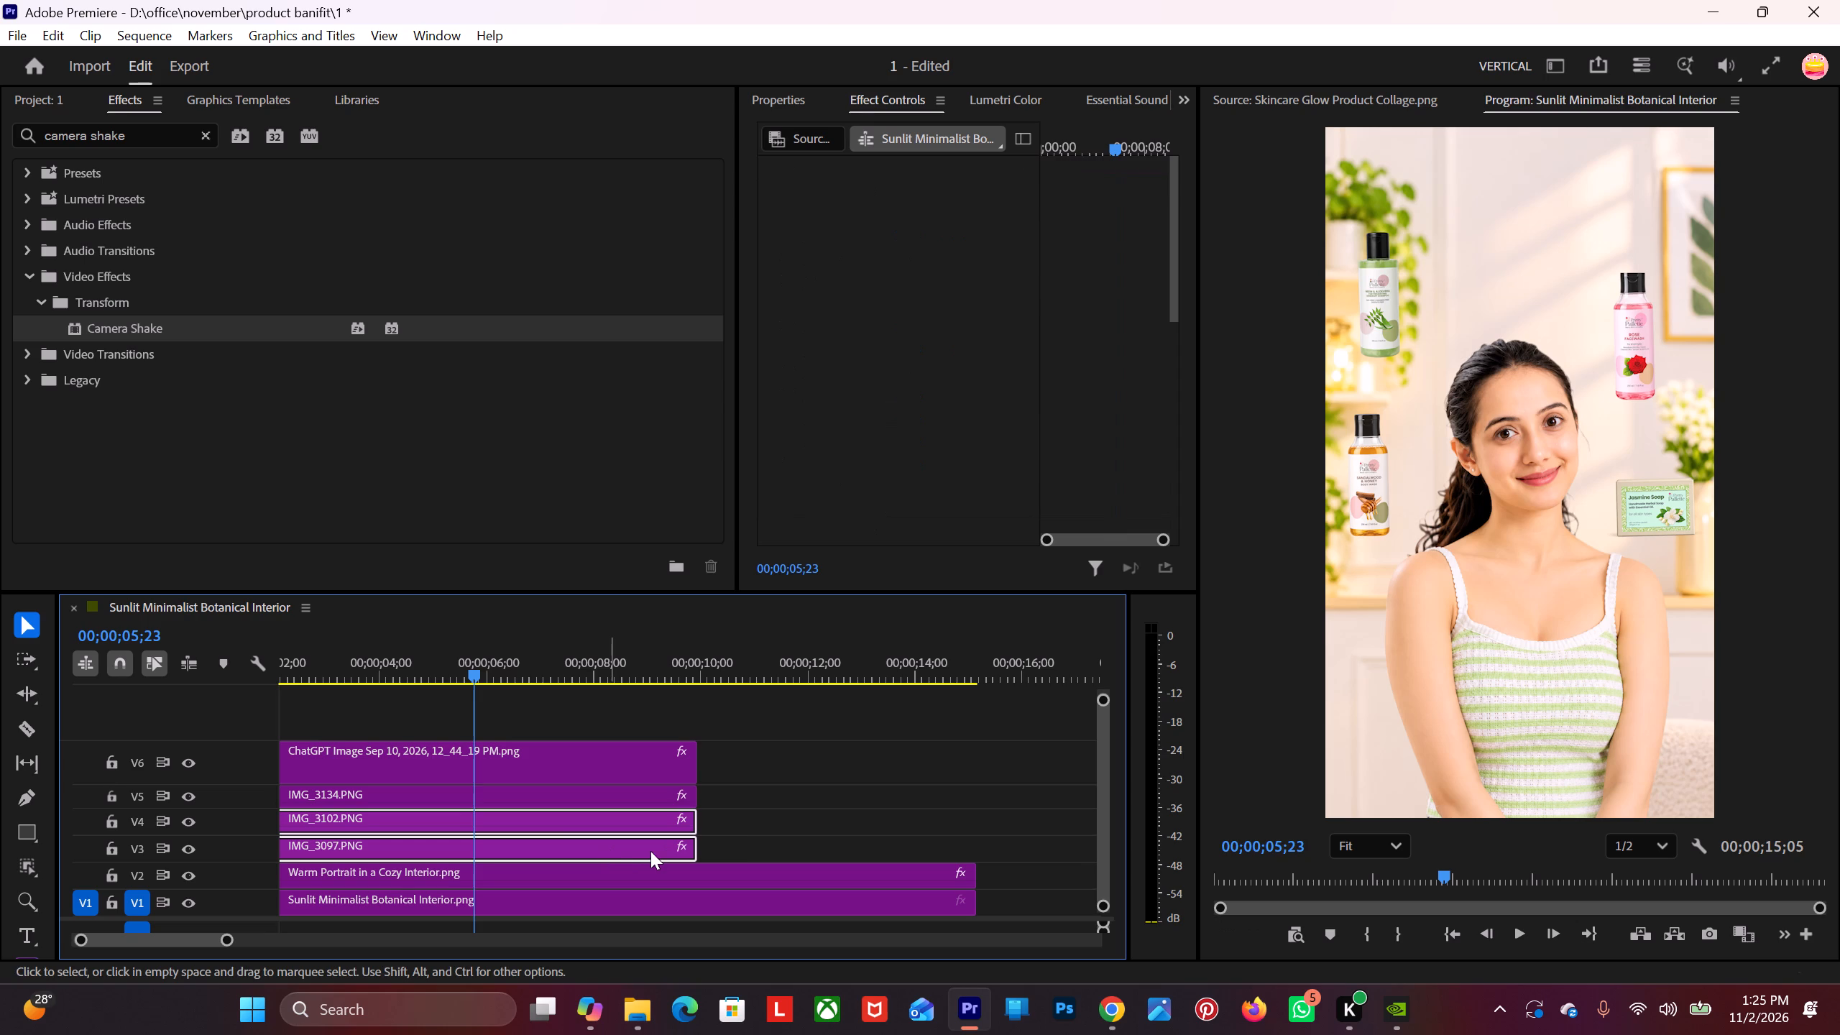
Preview the opening from the start repeatedly to examine the shake motion on all four product clips.
left_click_drag(471, 669, 0, 770)
key("space")
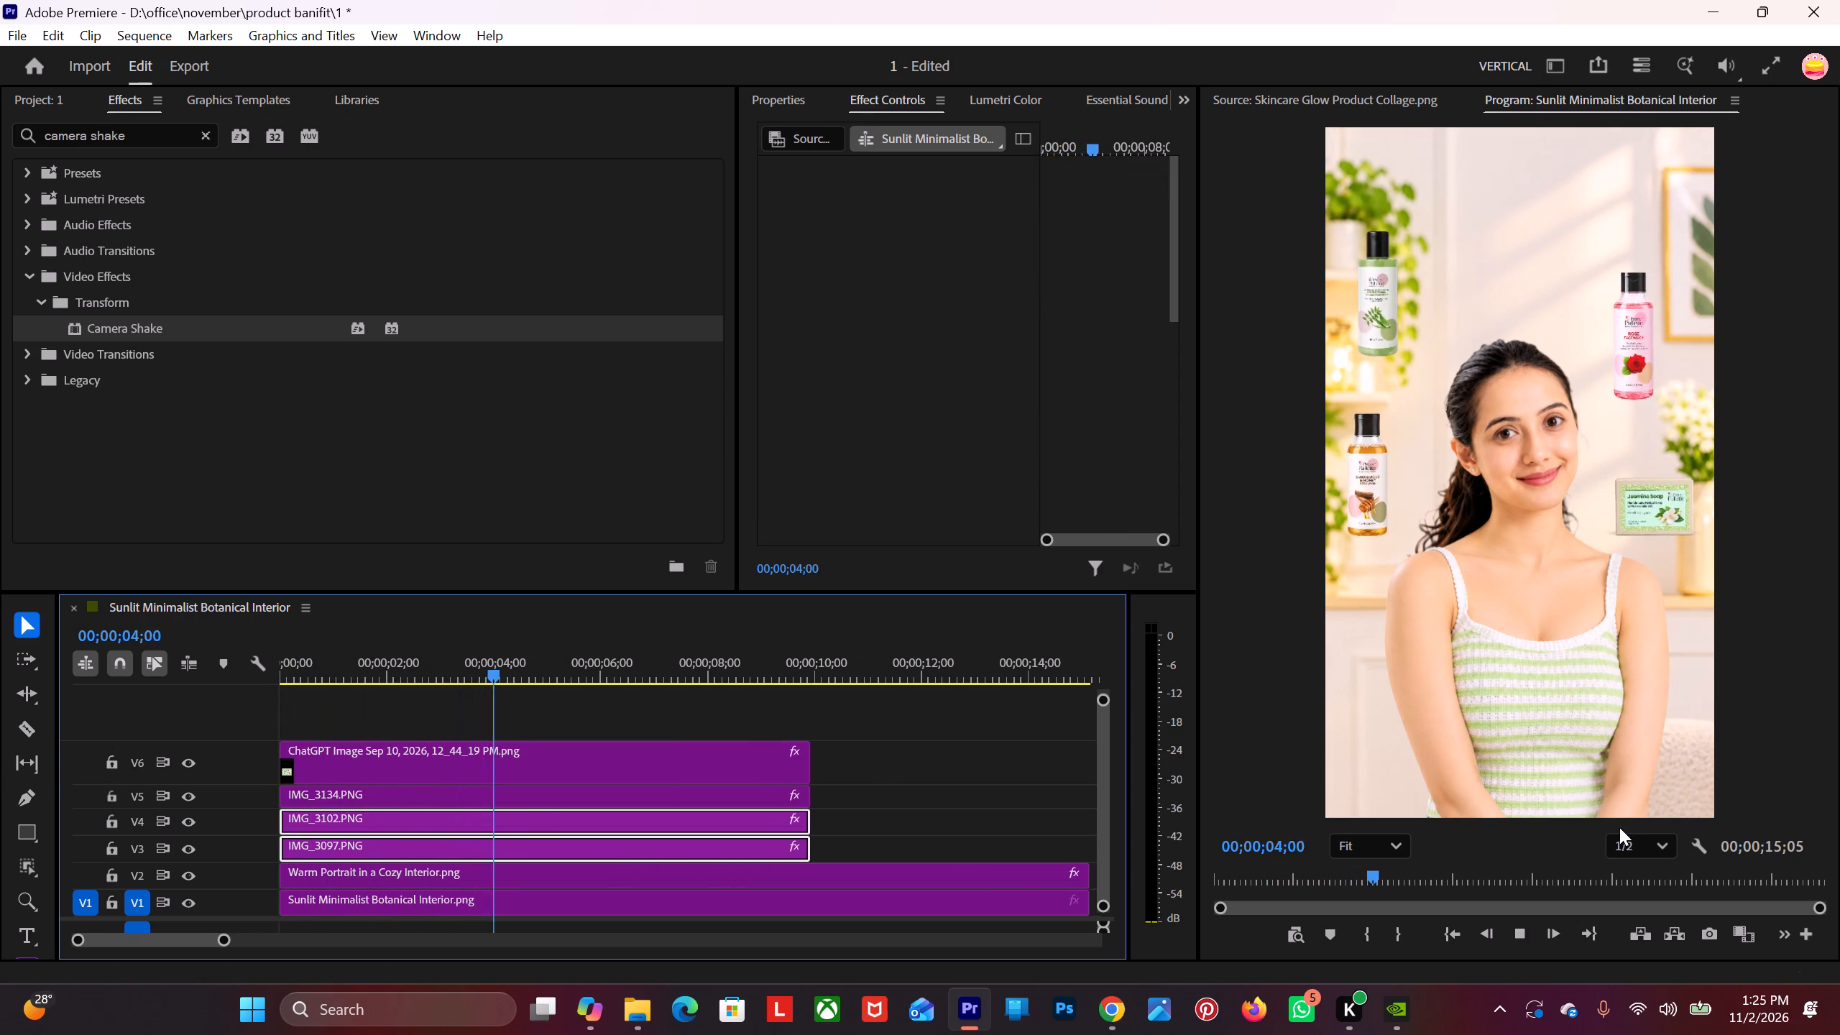
key("space")
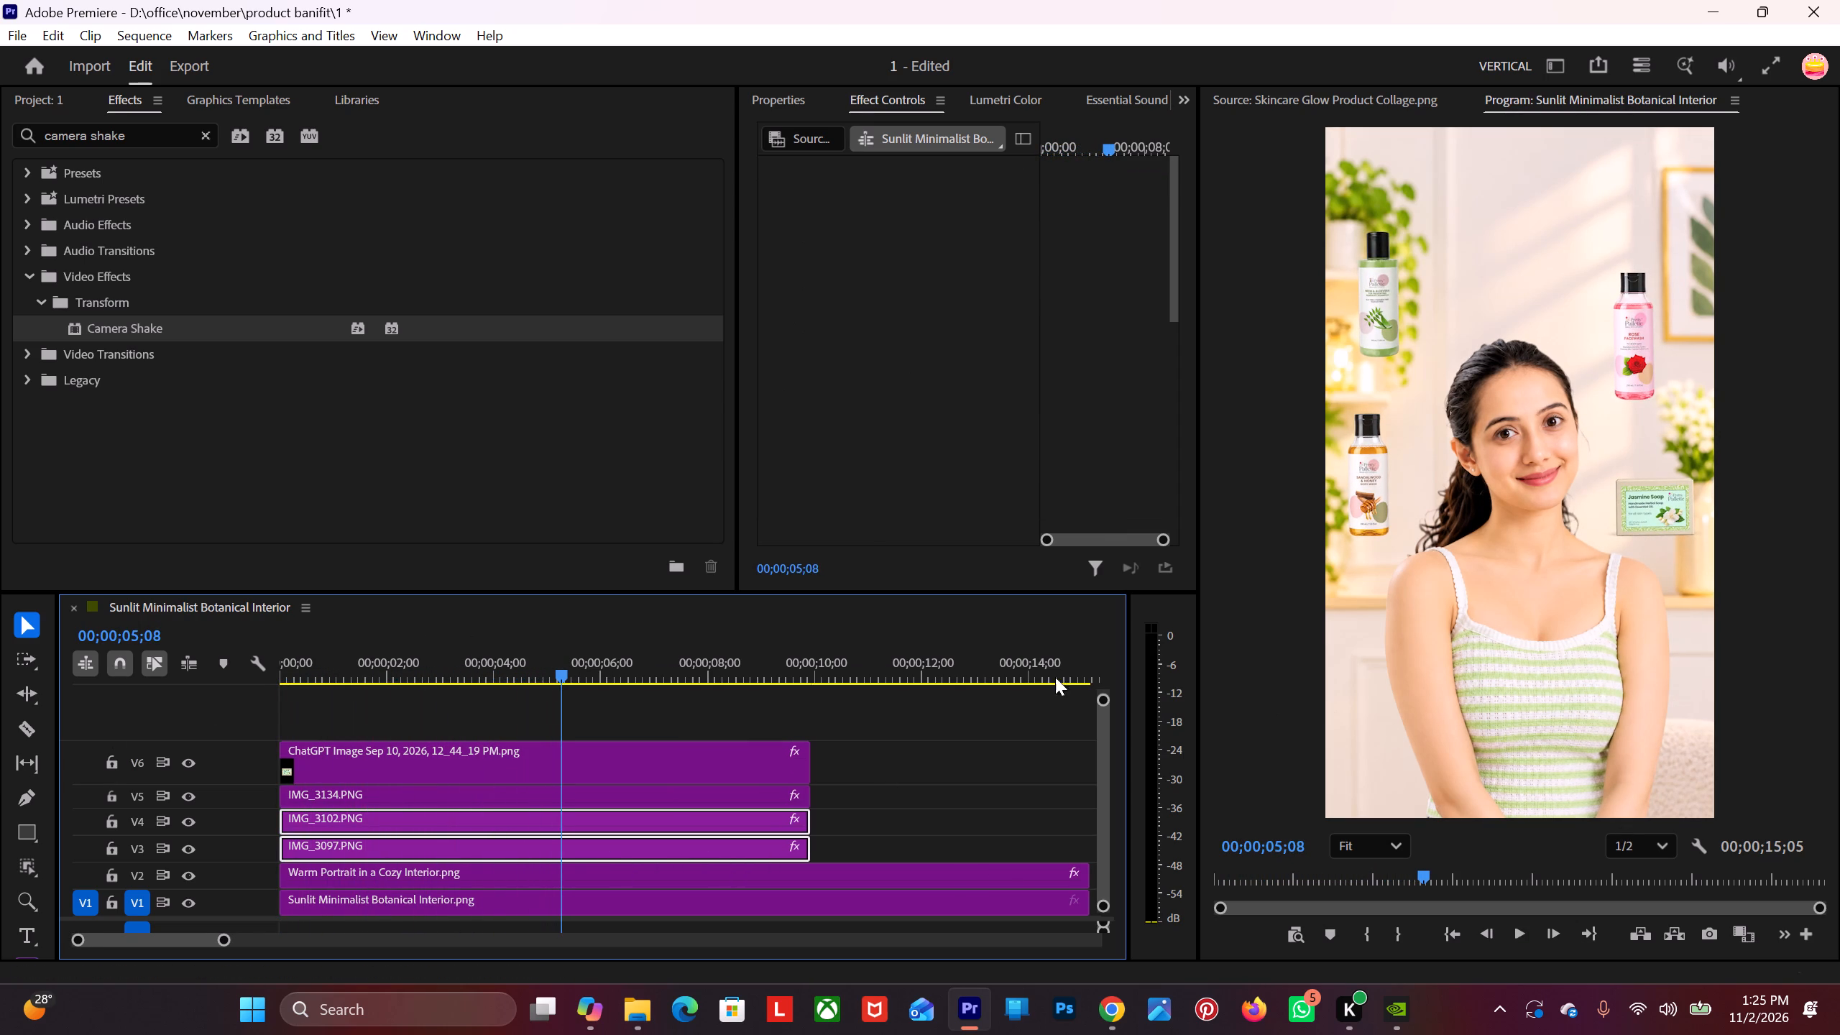
left_click_drag(544, 671, 413, 681)
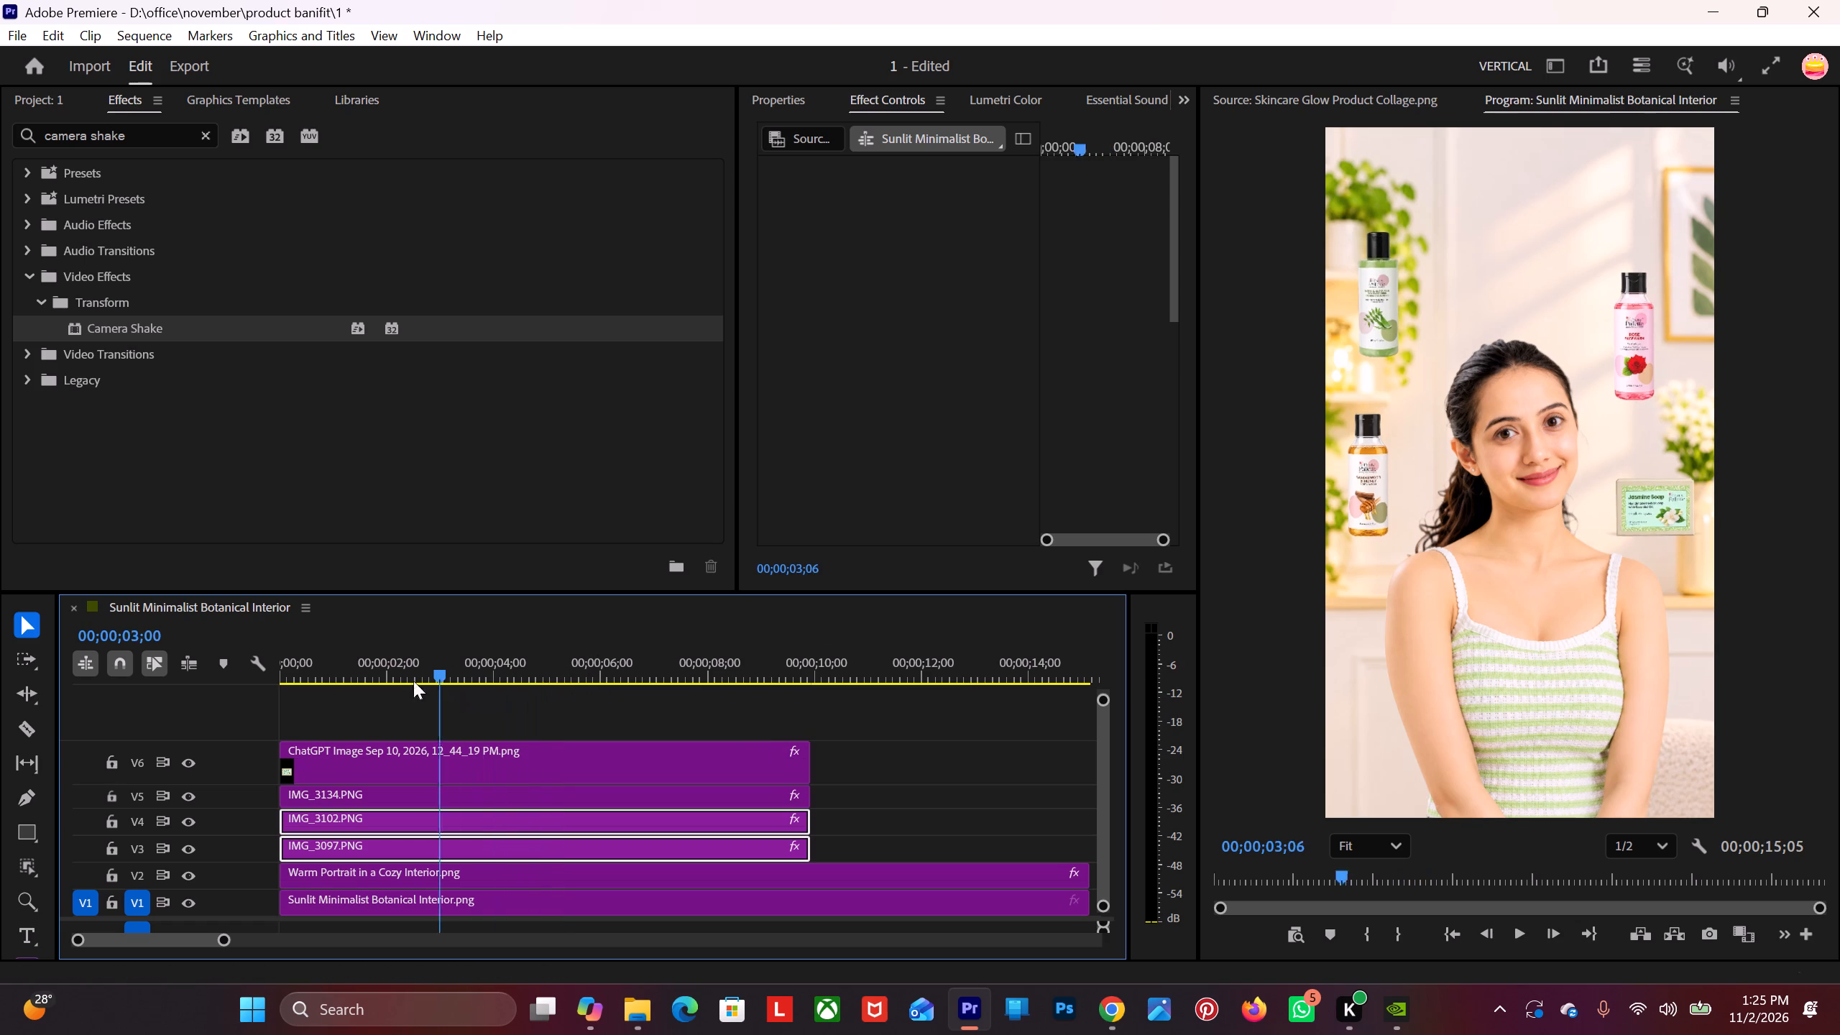
left_click_drag(413, 681, 55, 698)
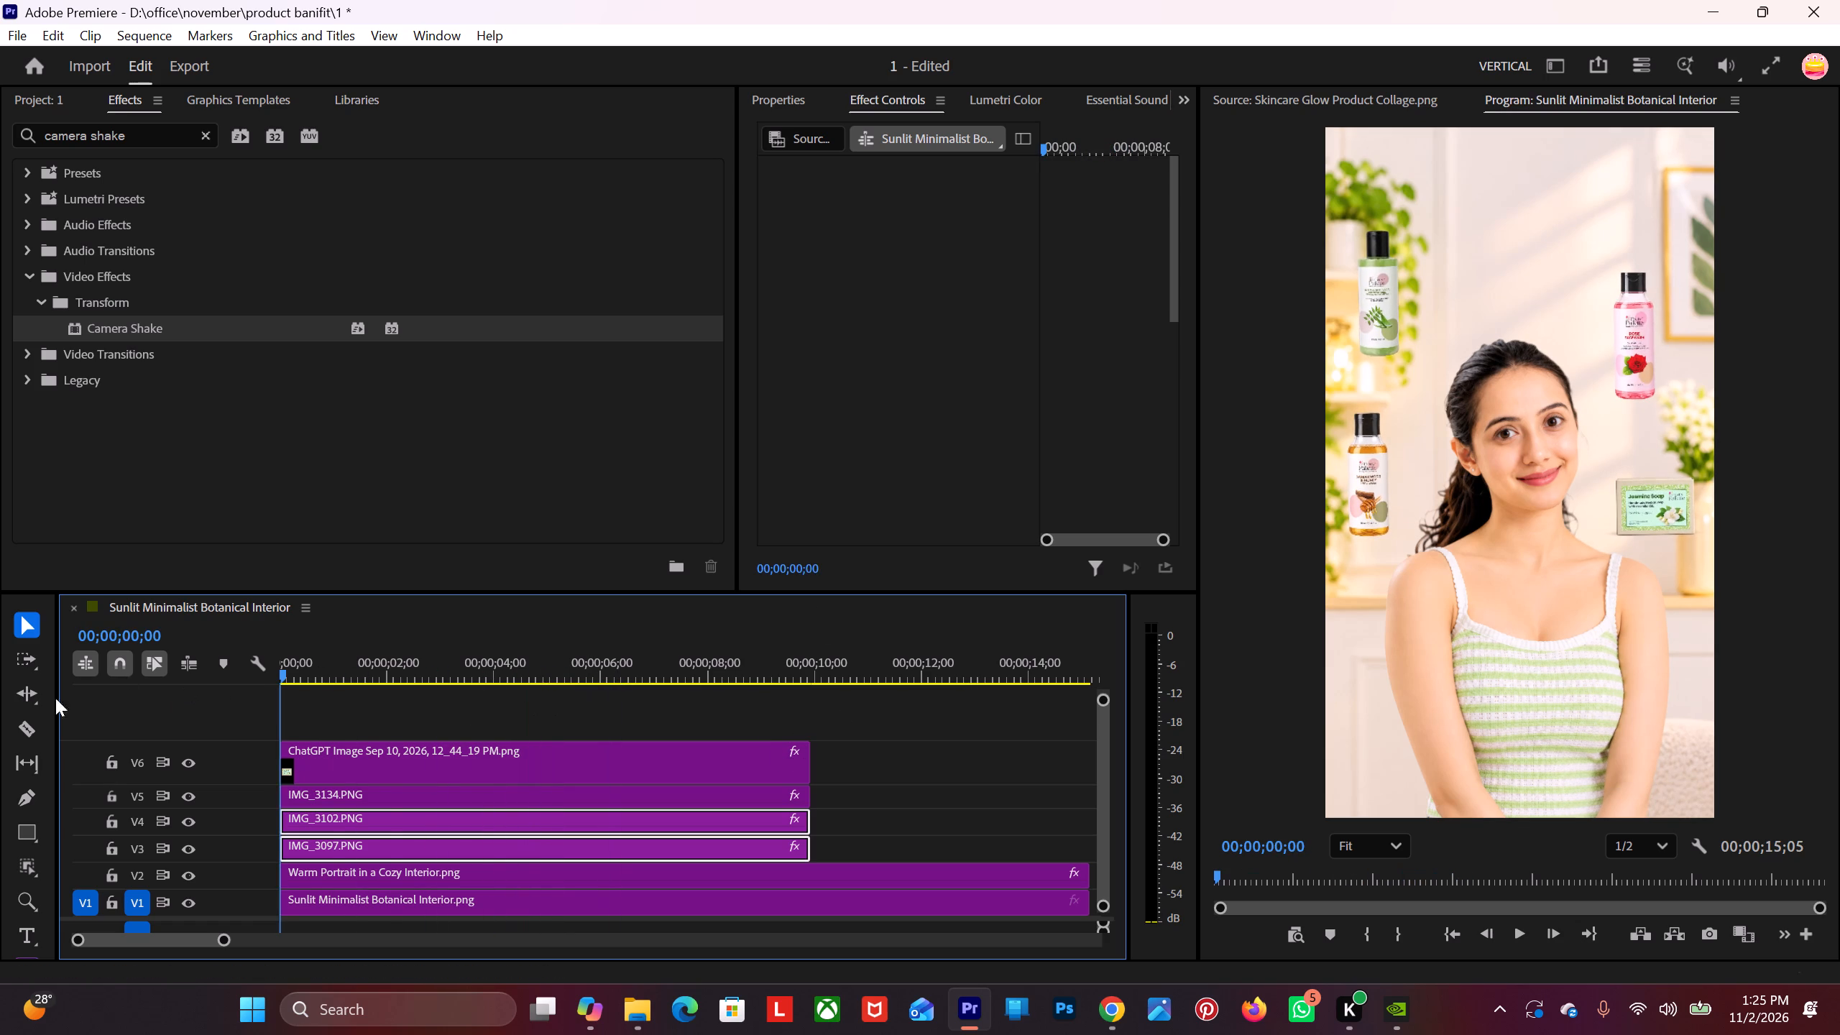
left_click_drag(55, 698, 206, 711)
left_click_drag(206, 711, 0, 681)
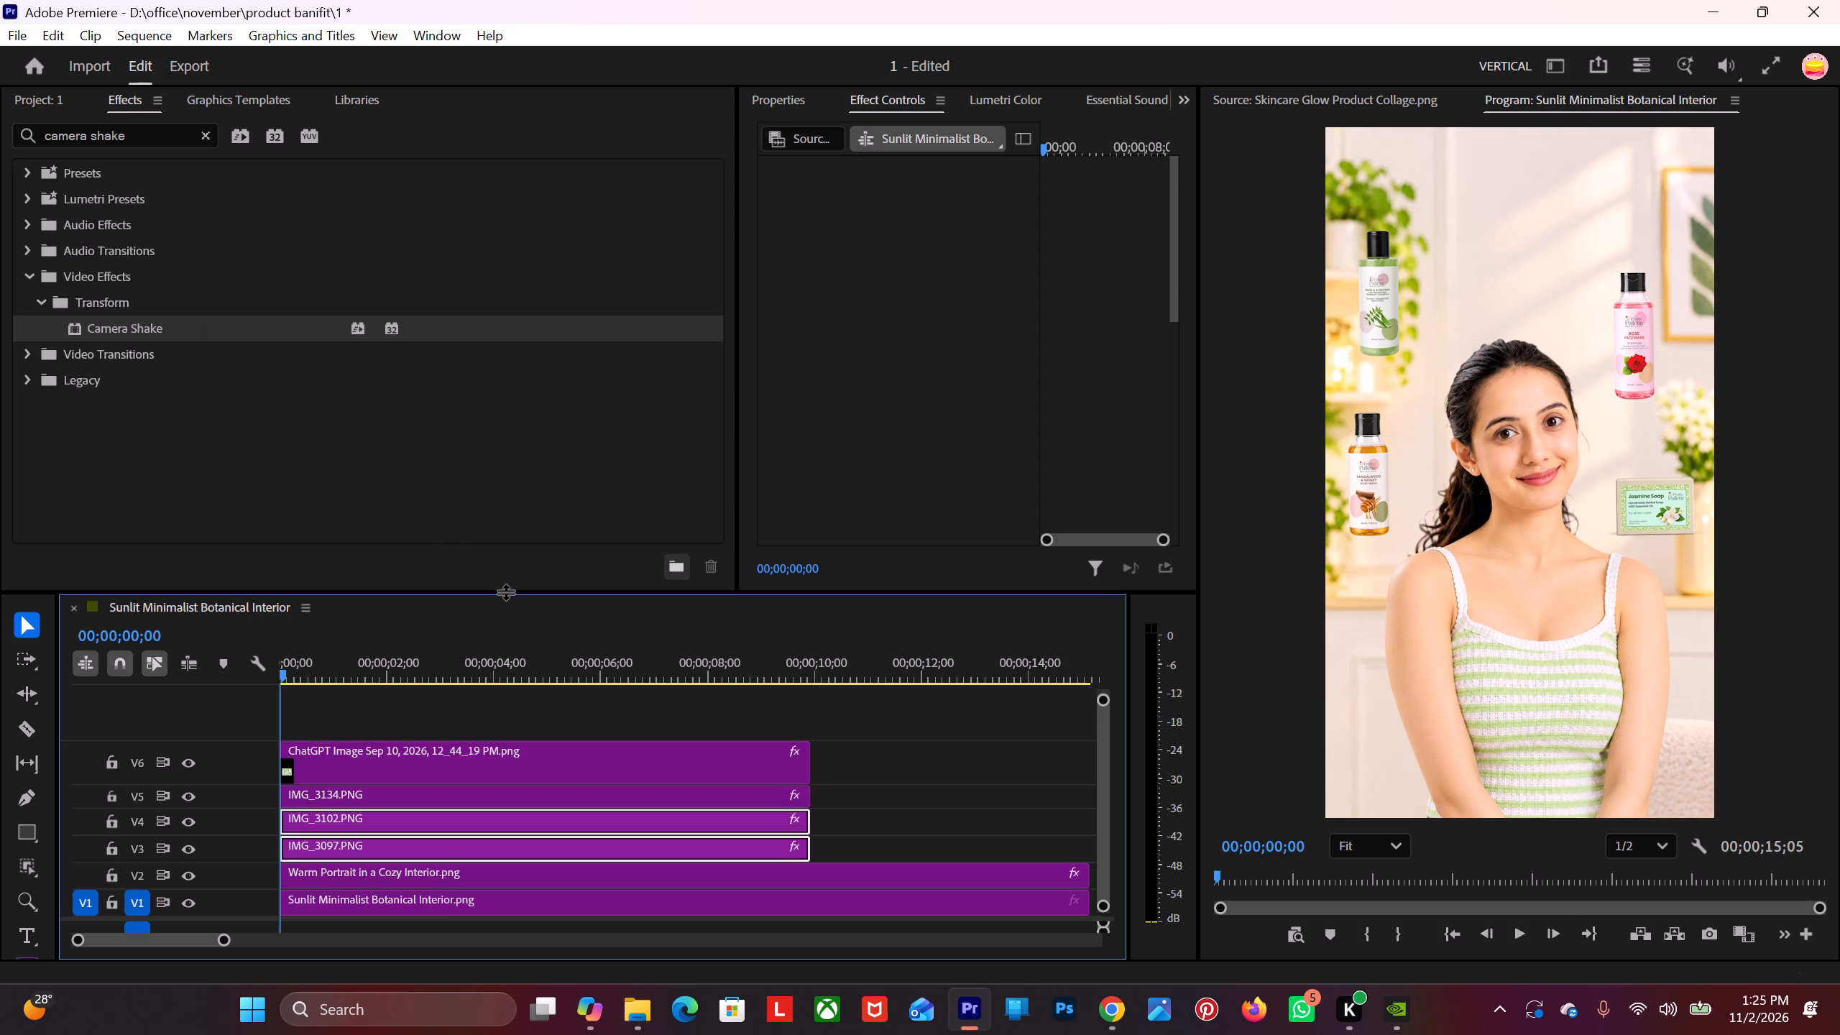
key("space")
key("space")
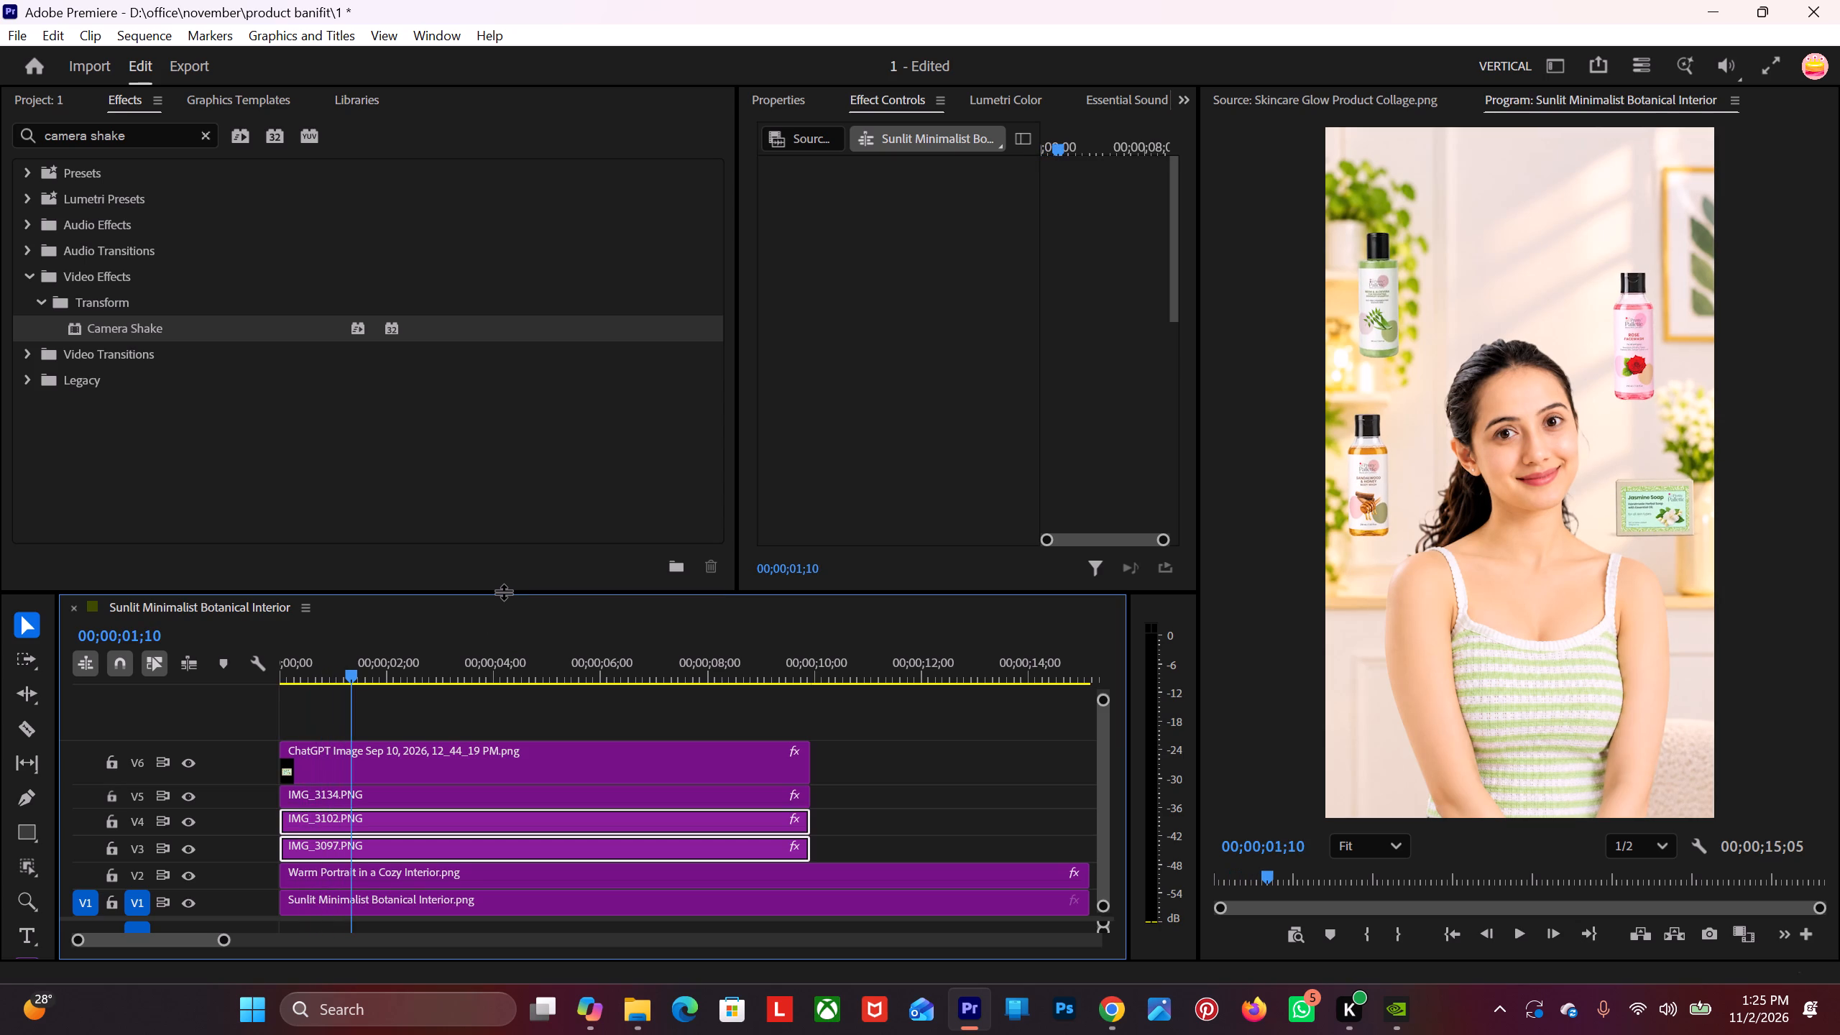
left_click_drag(344, 658, 127, 699)
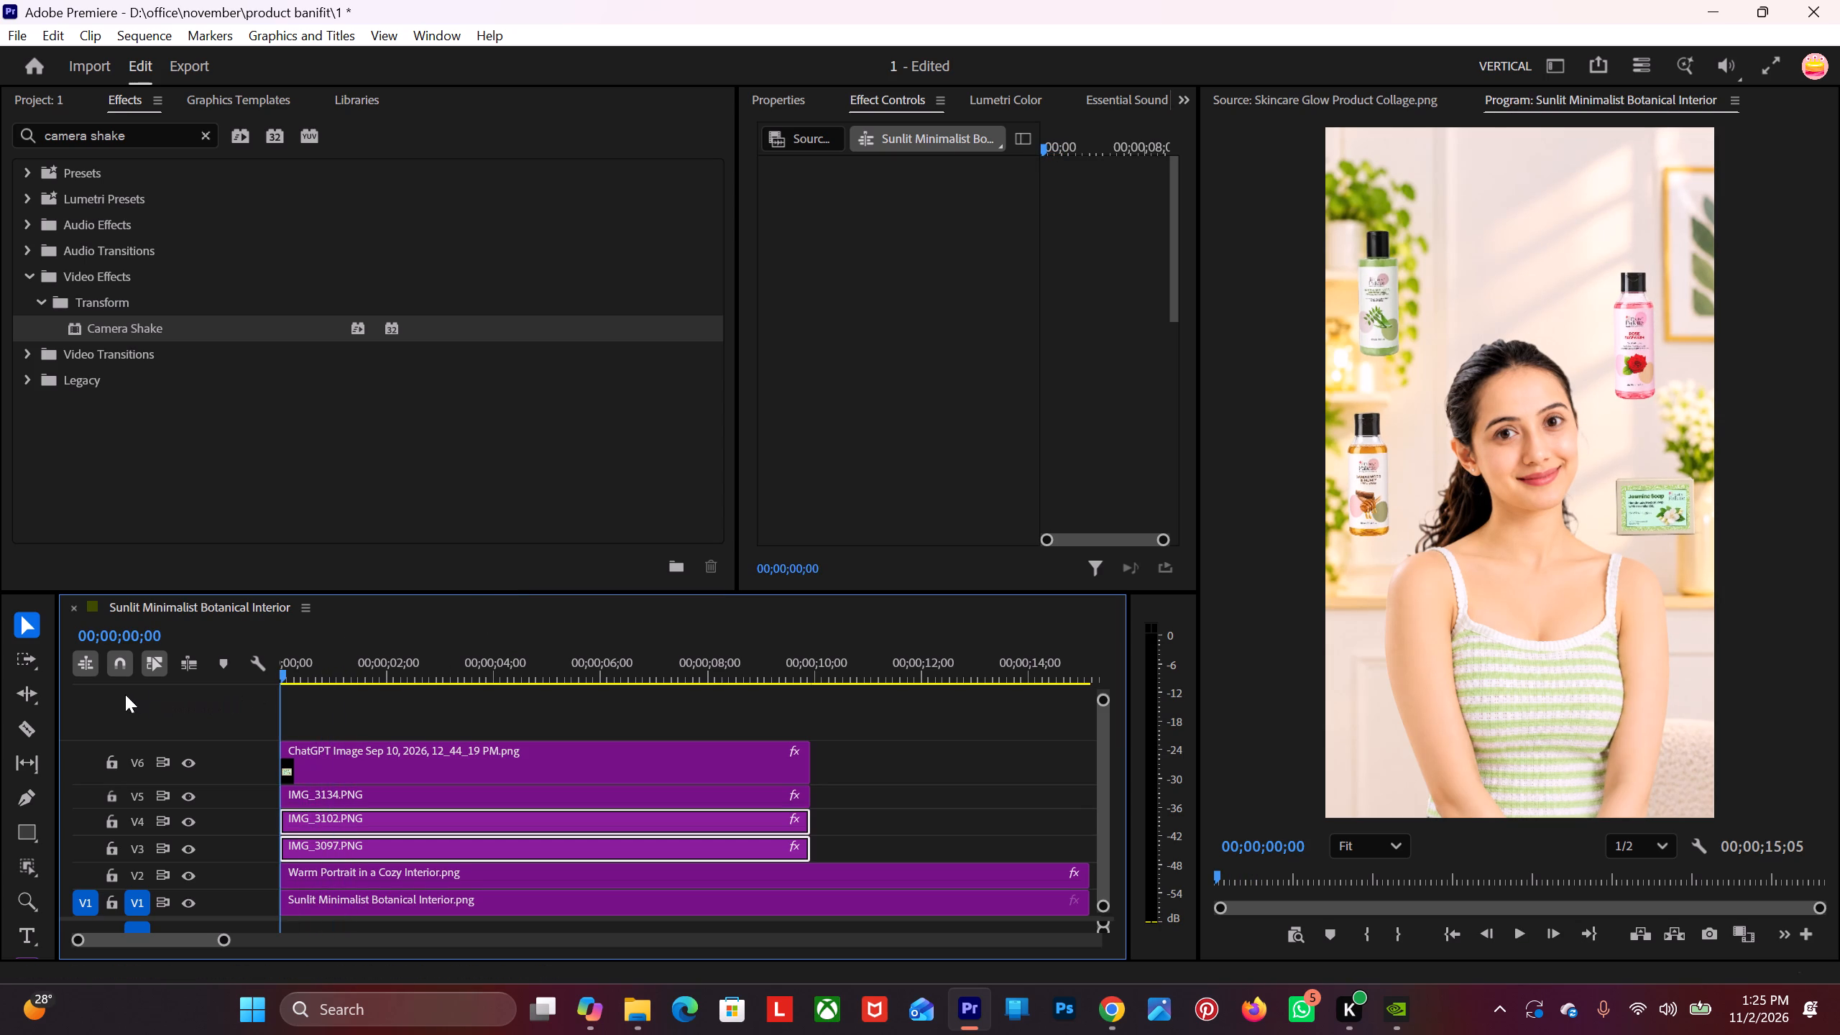
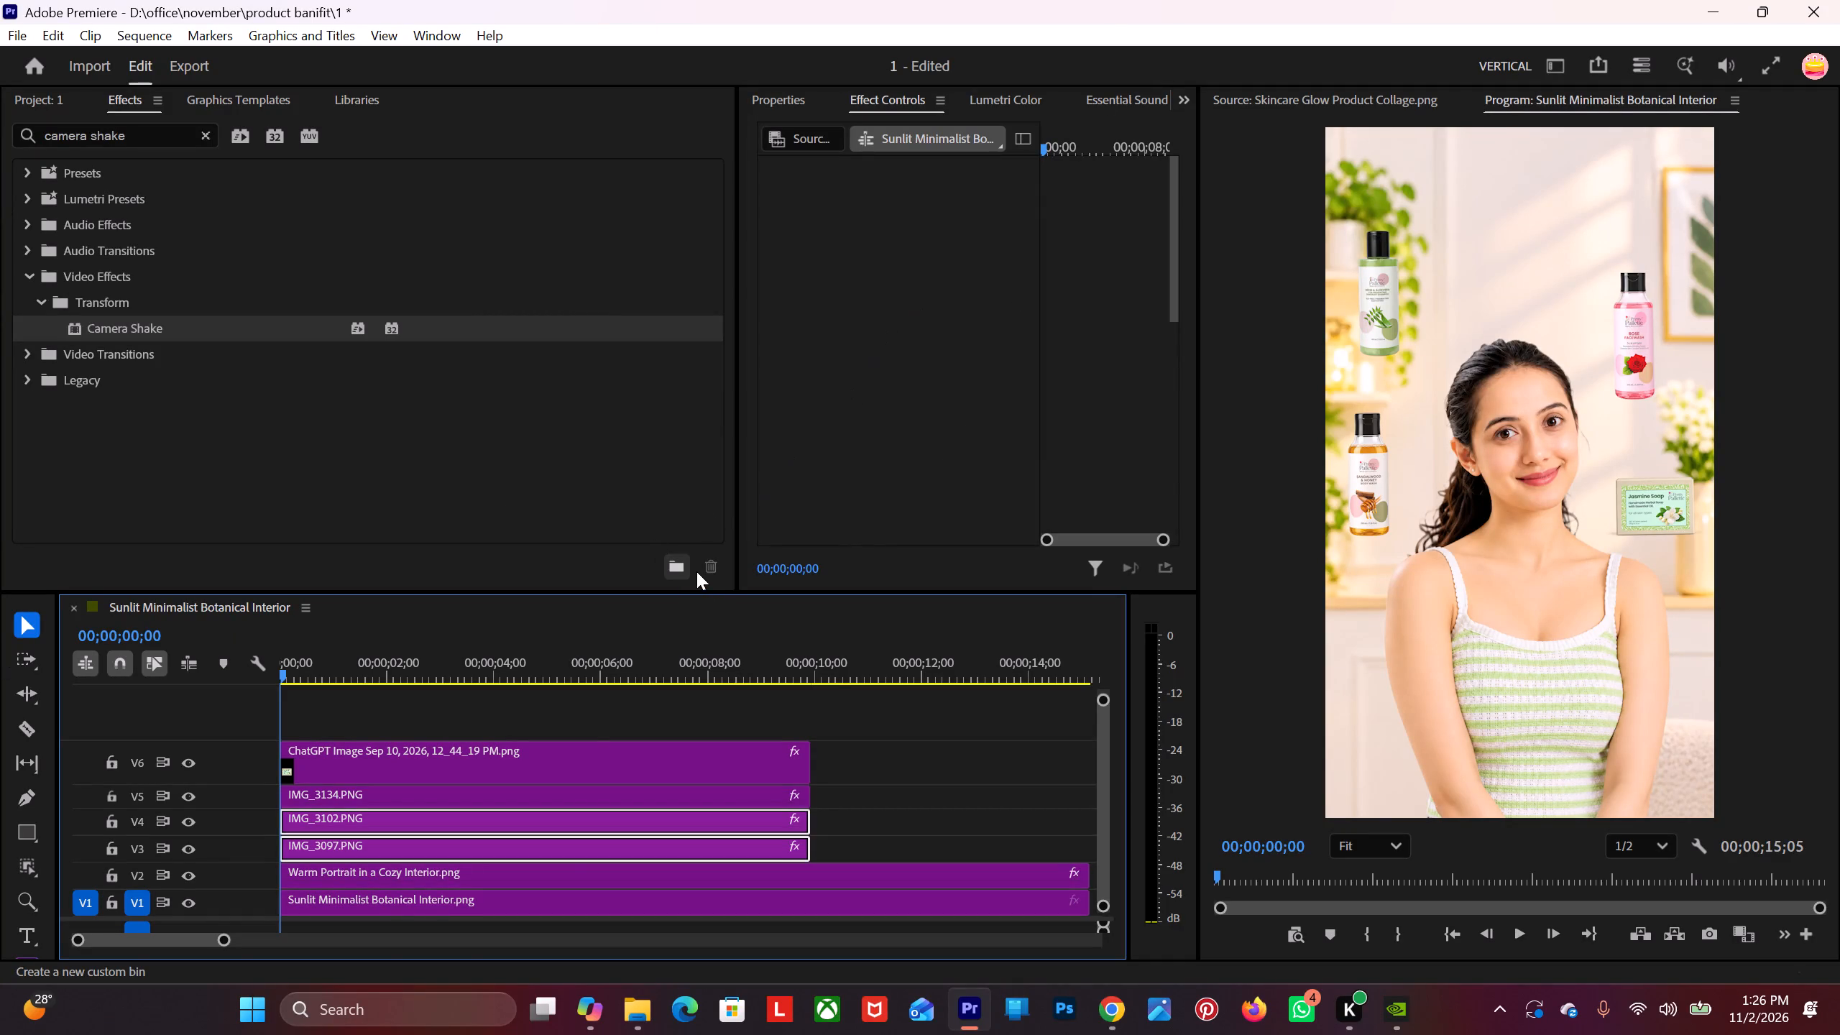
Search the effects for transform and apply the Transform effect to the ChatGPT Image soap clip on V6.
left_click(359, 769)
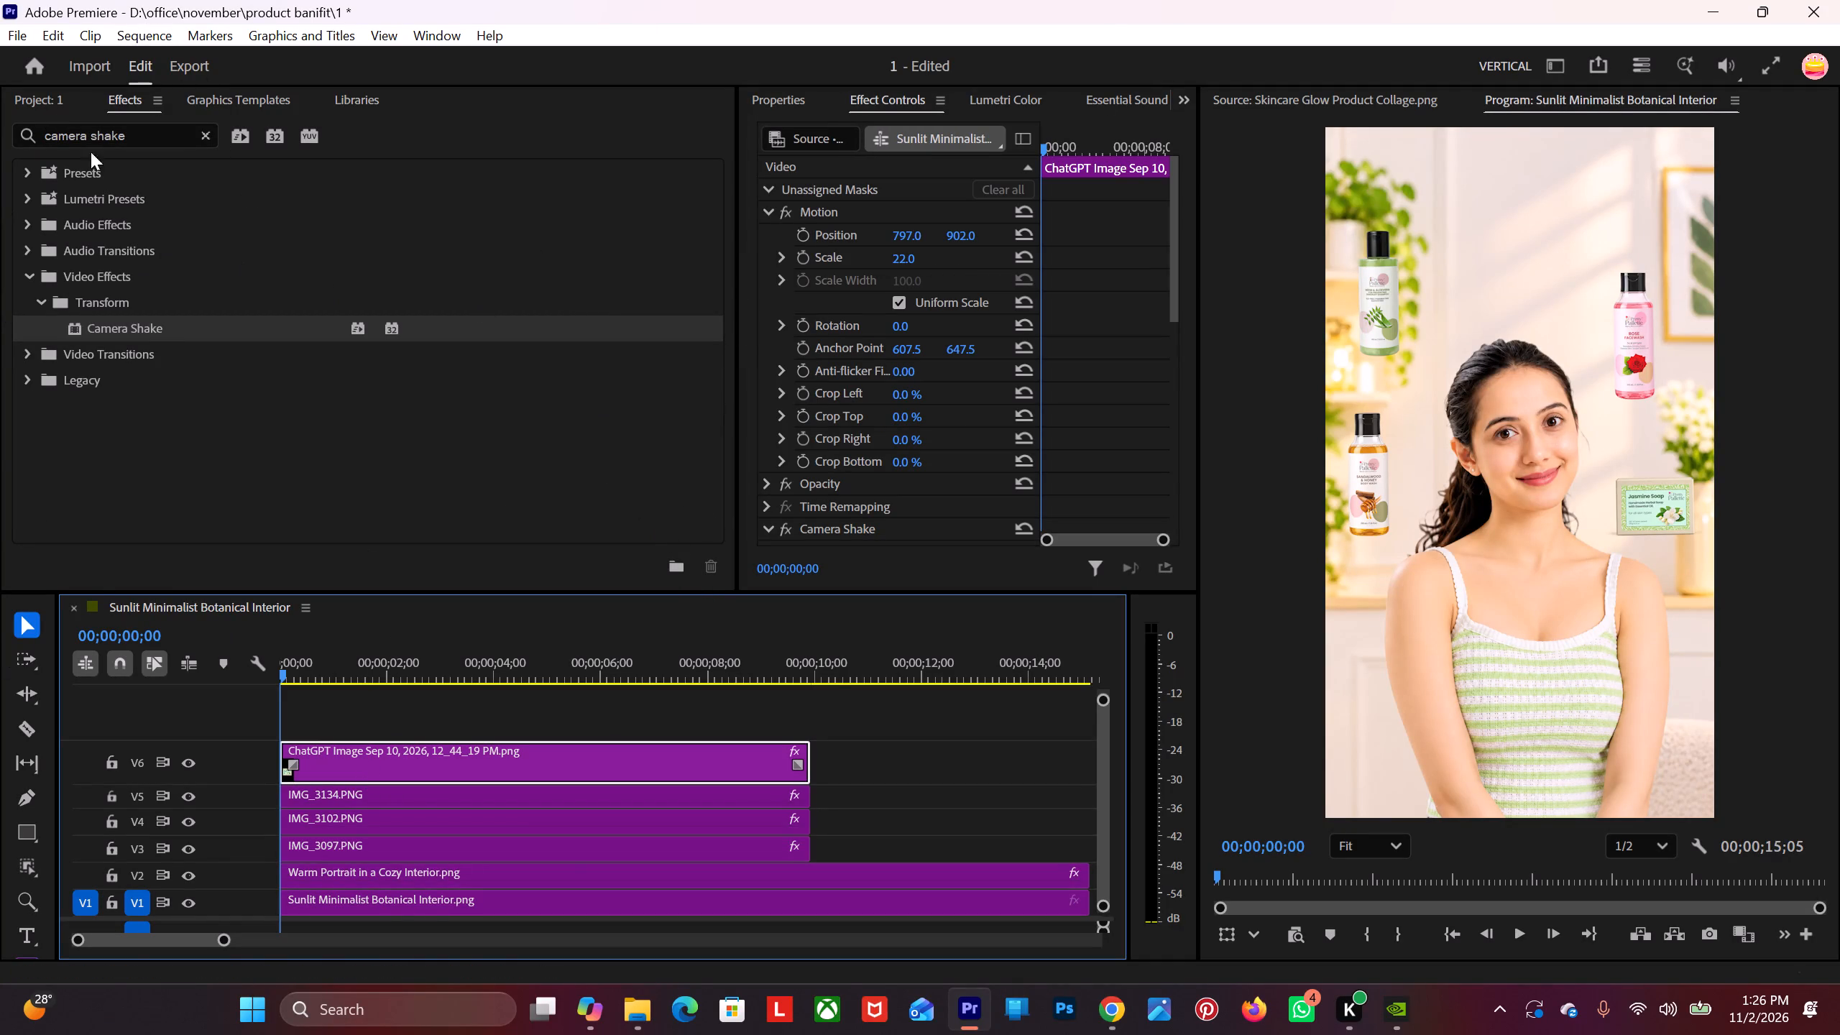
left_click(206, 130)
left_click(165, 136)
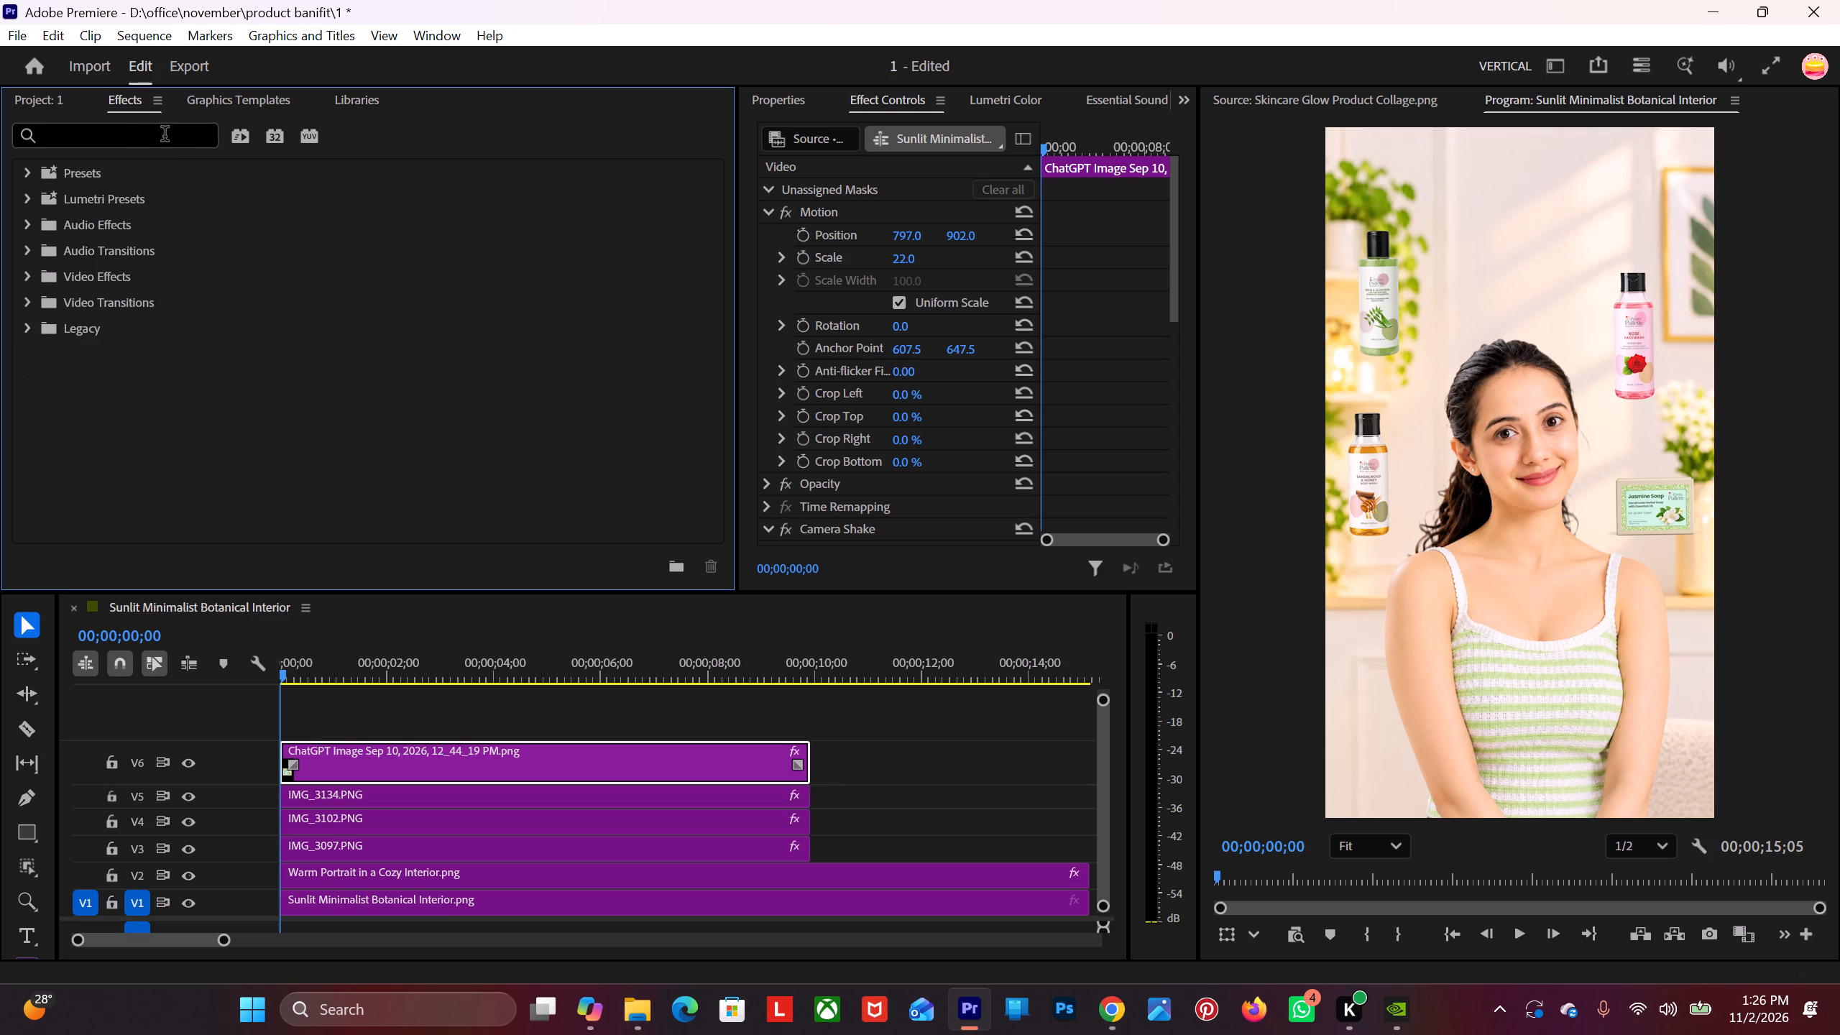
type("tra")
type("ns")
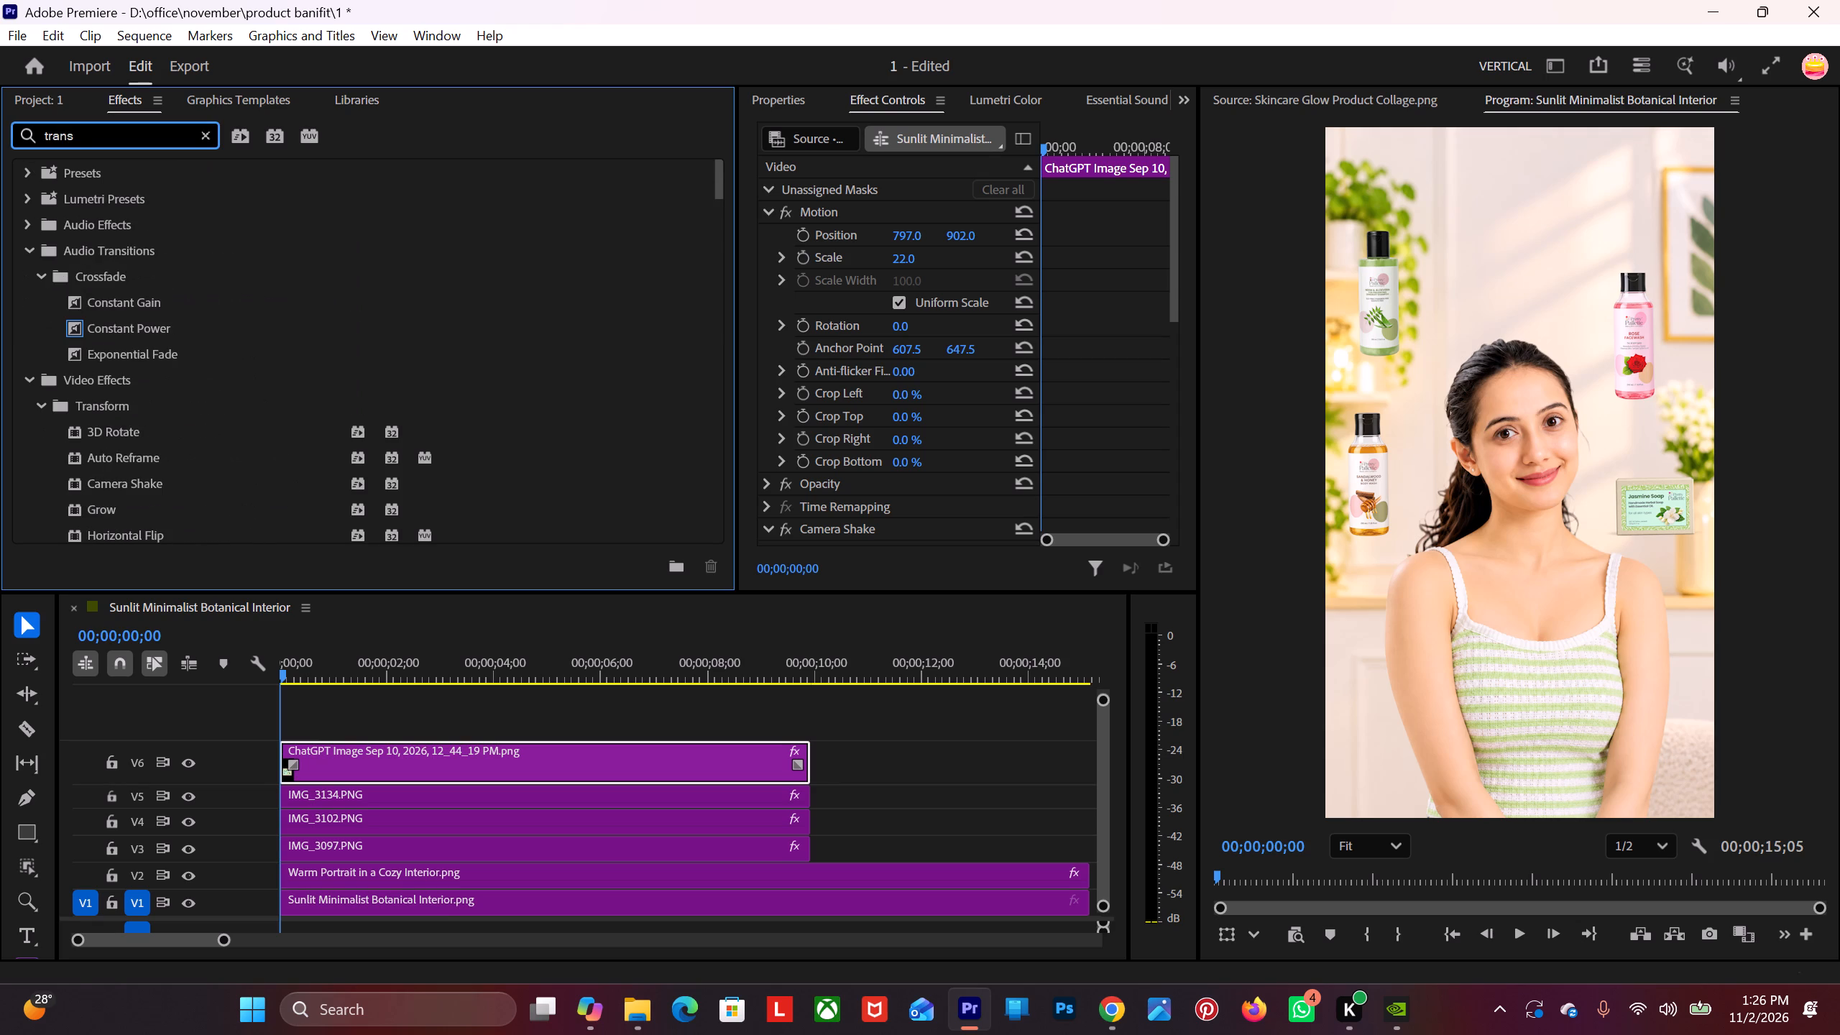
type("form")
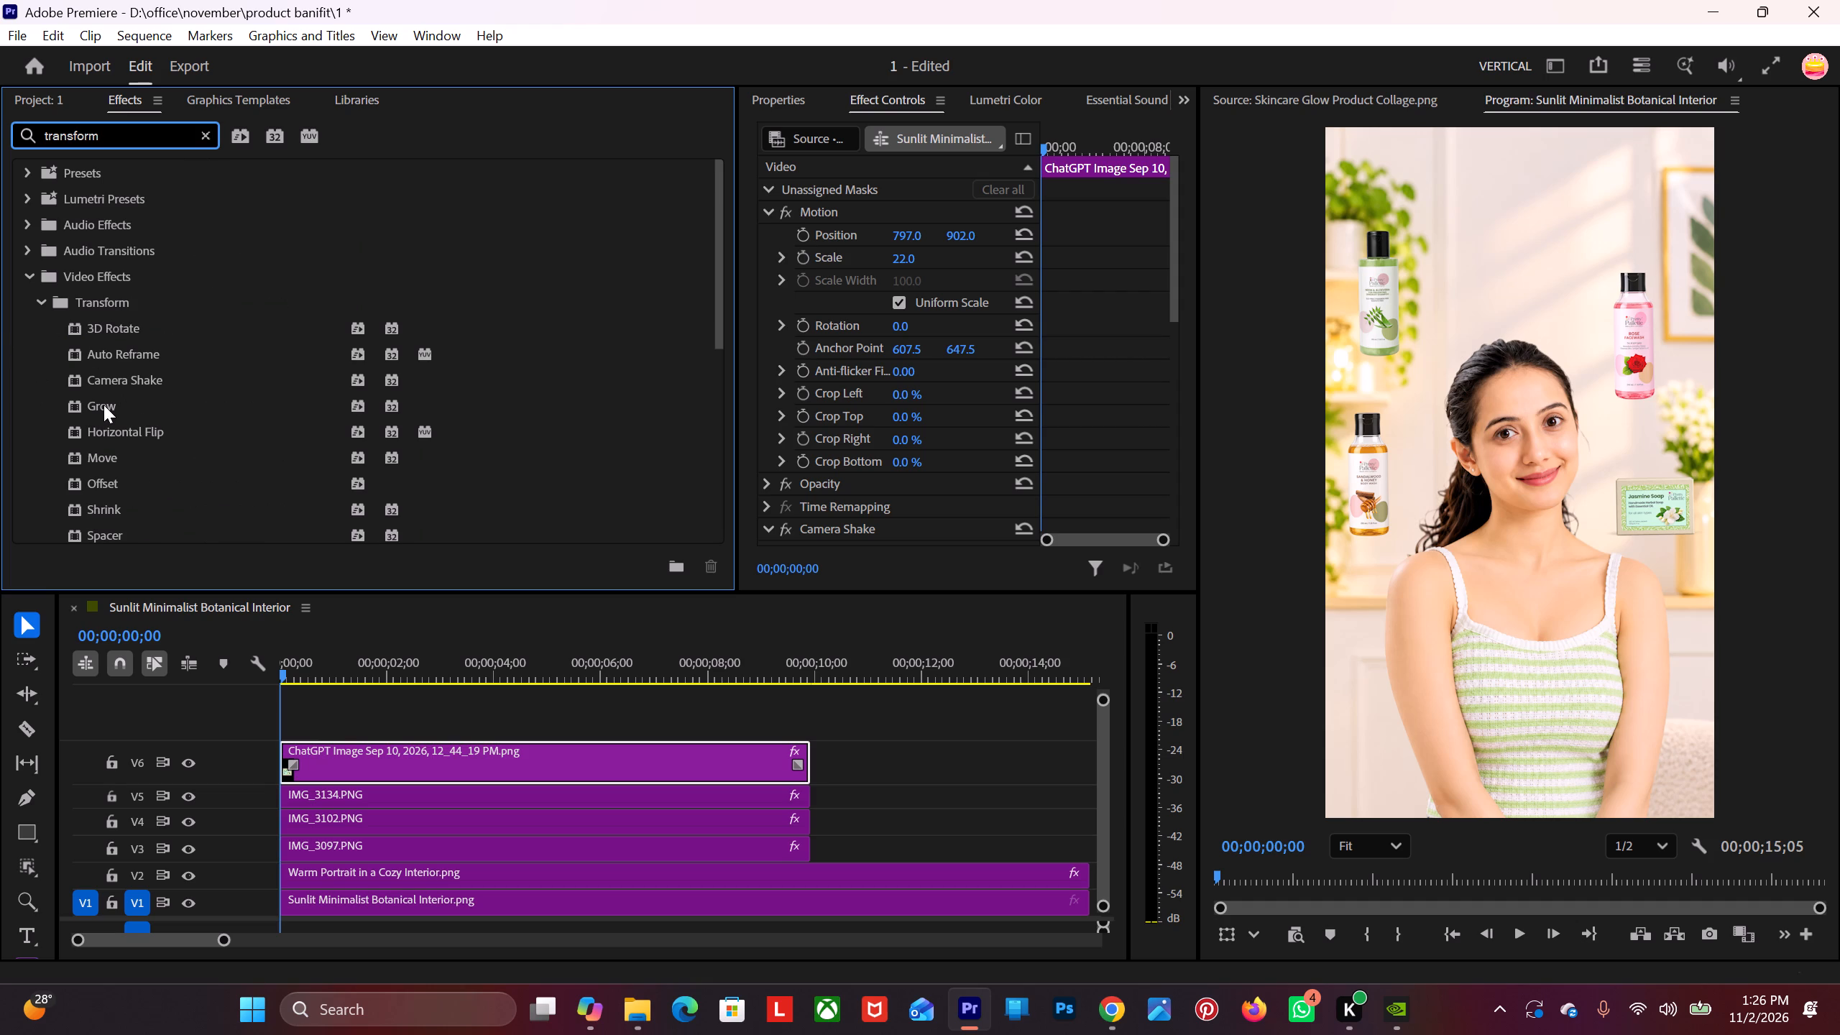
scroll(103, 405, "down", 1)
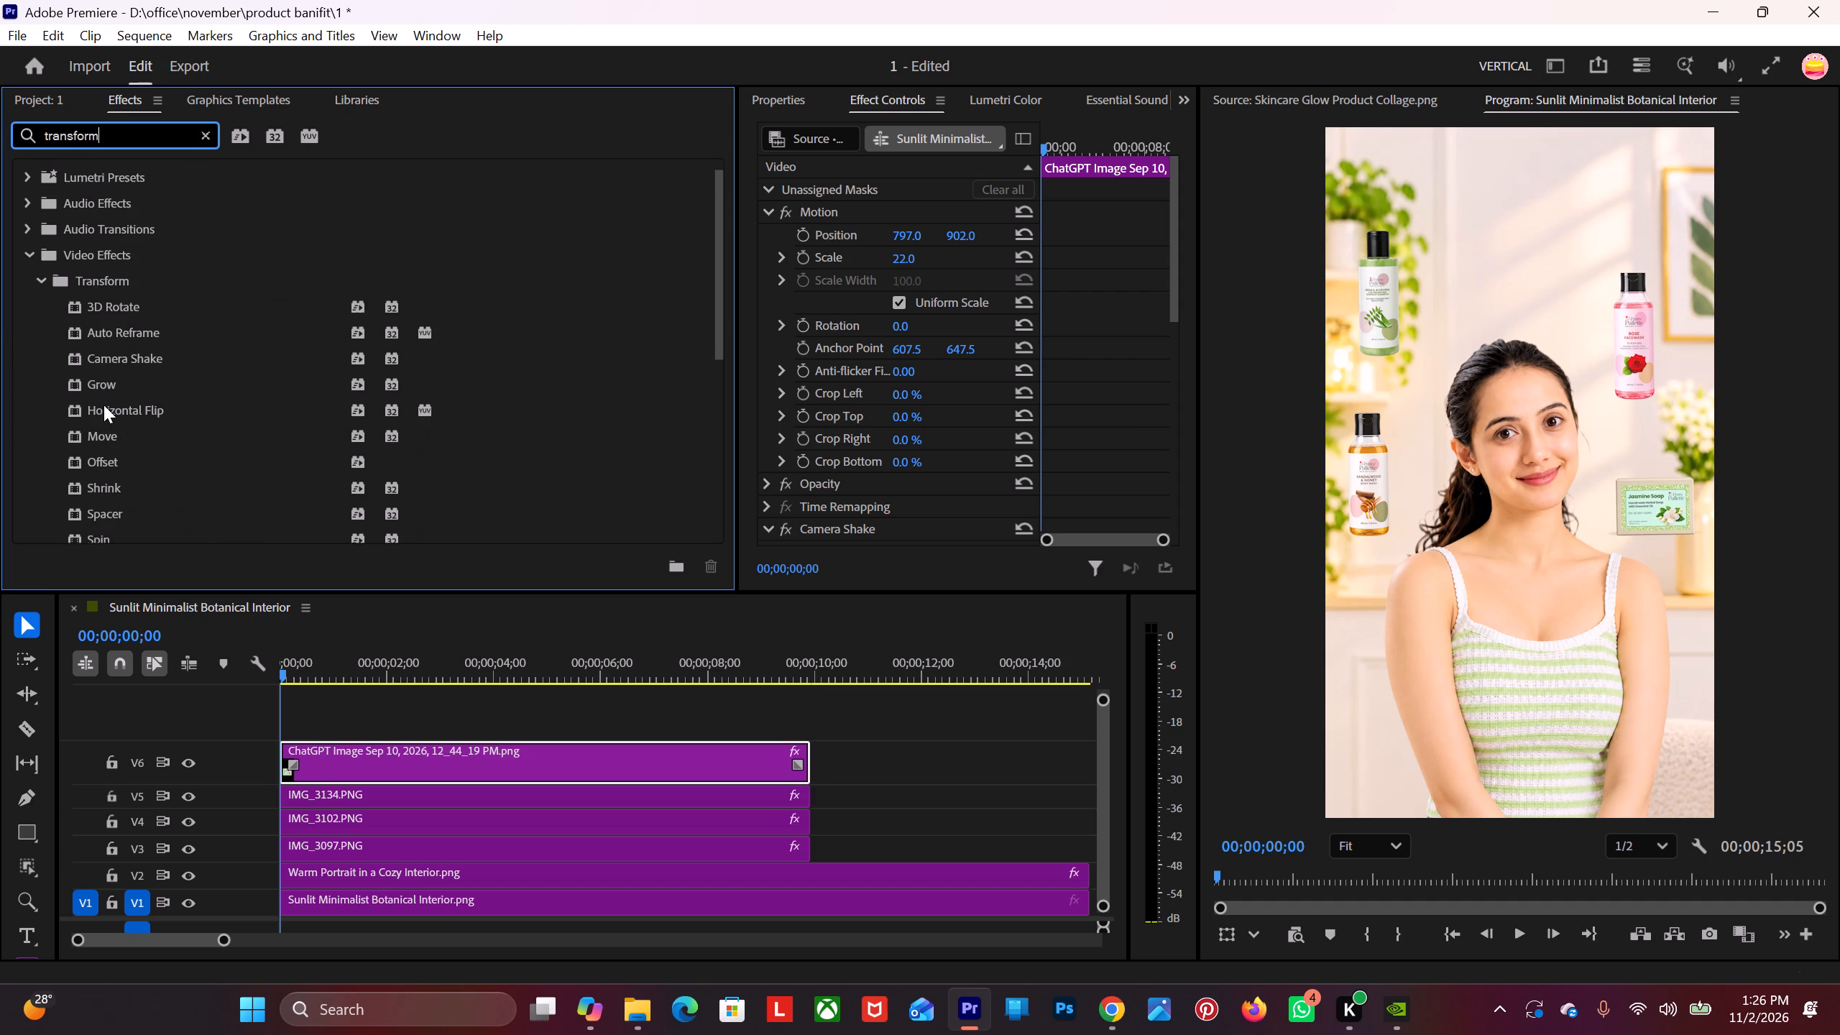
scroll(103, 405, "down", 4)
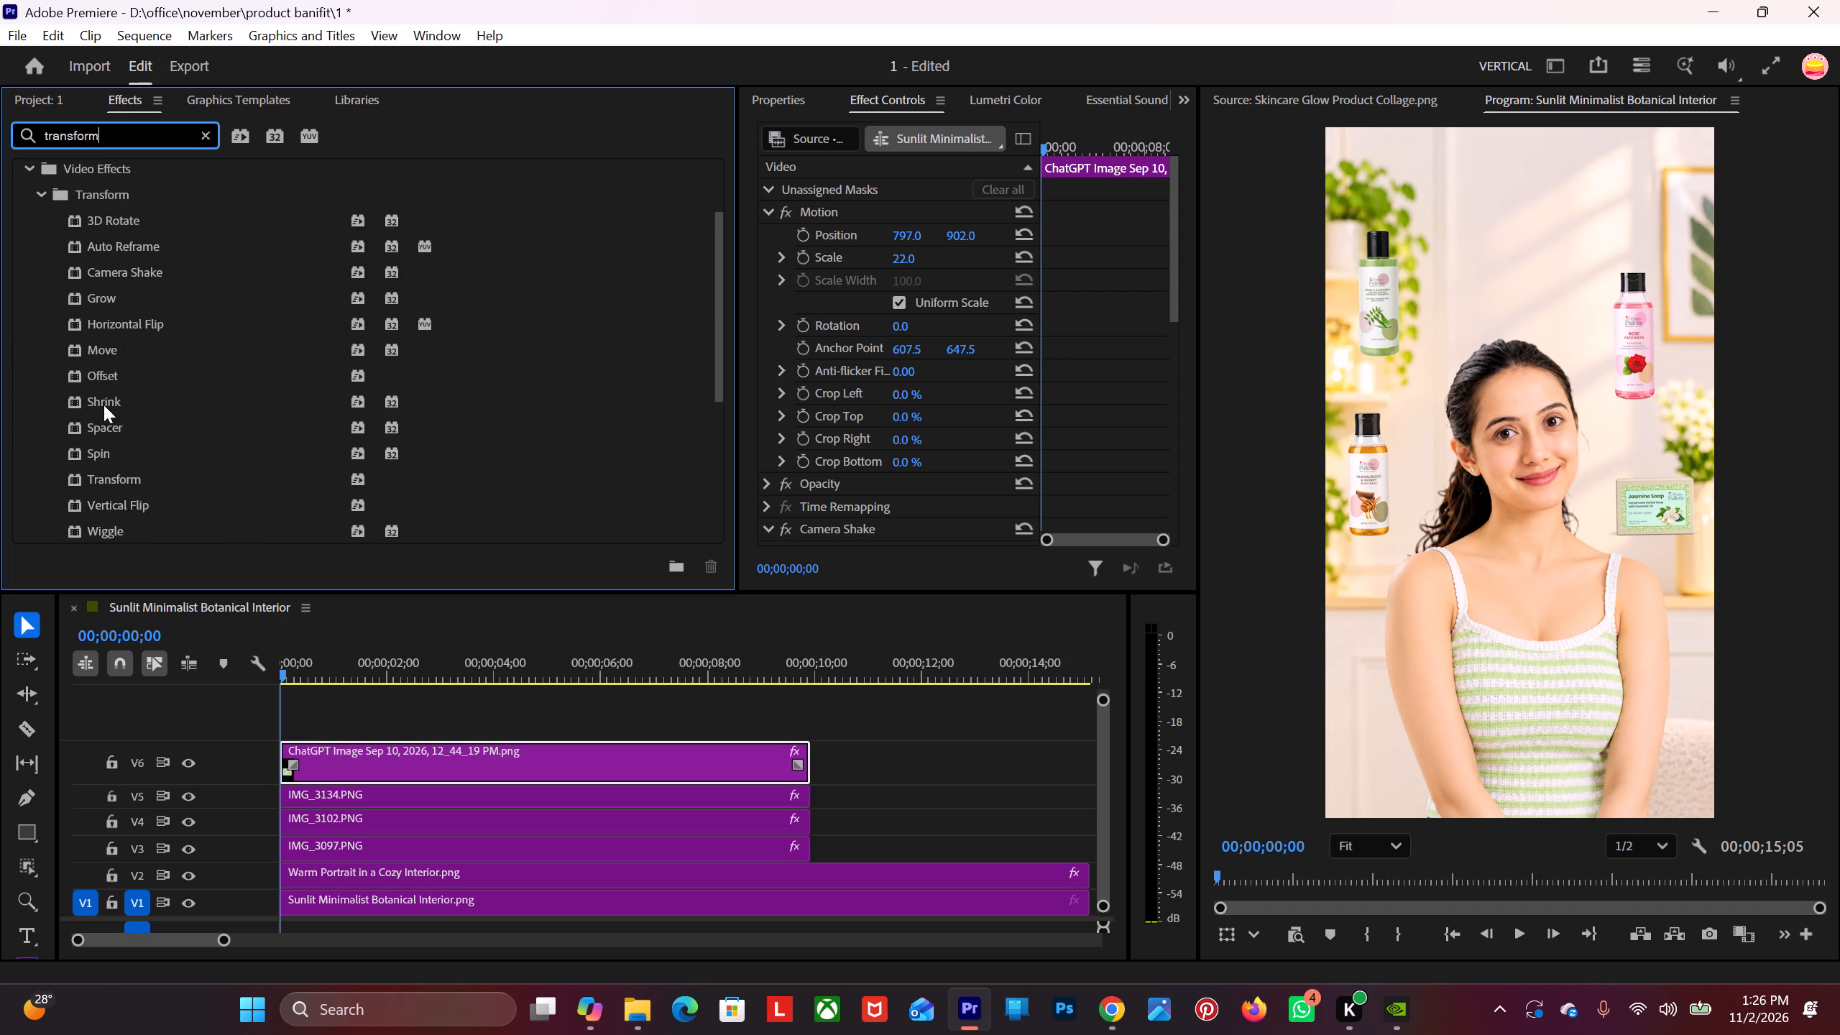
left_click_drag(105, 480, 455, 776)
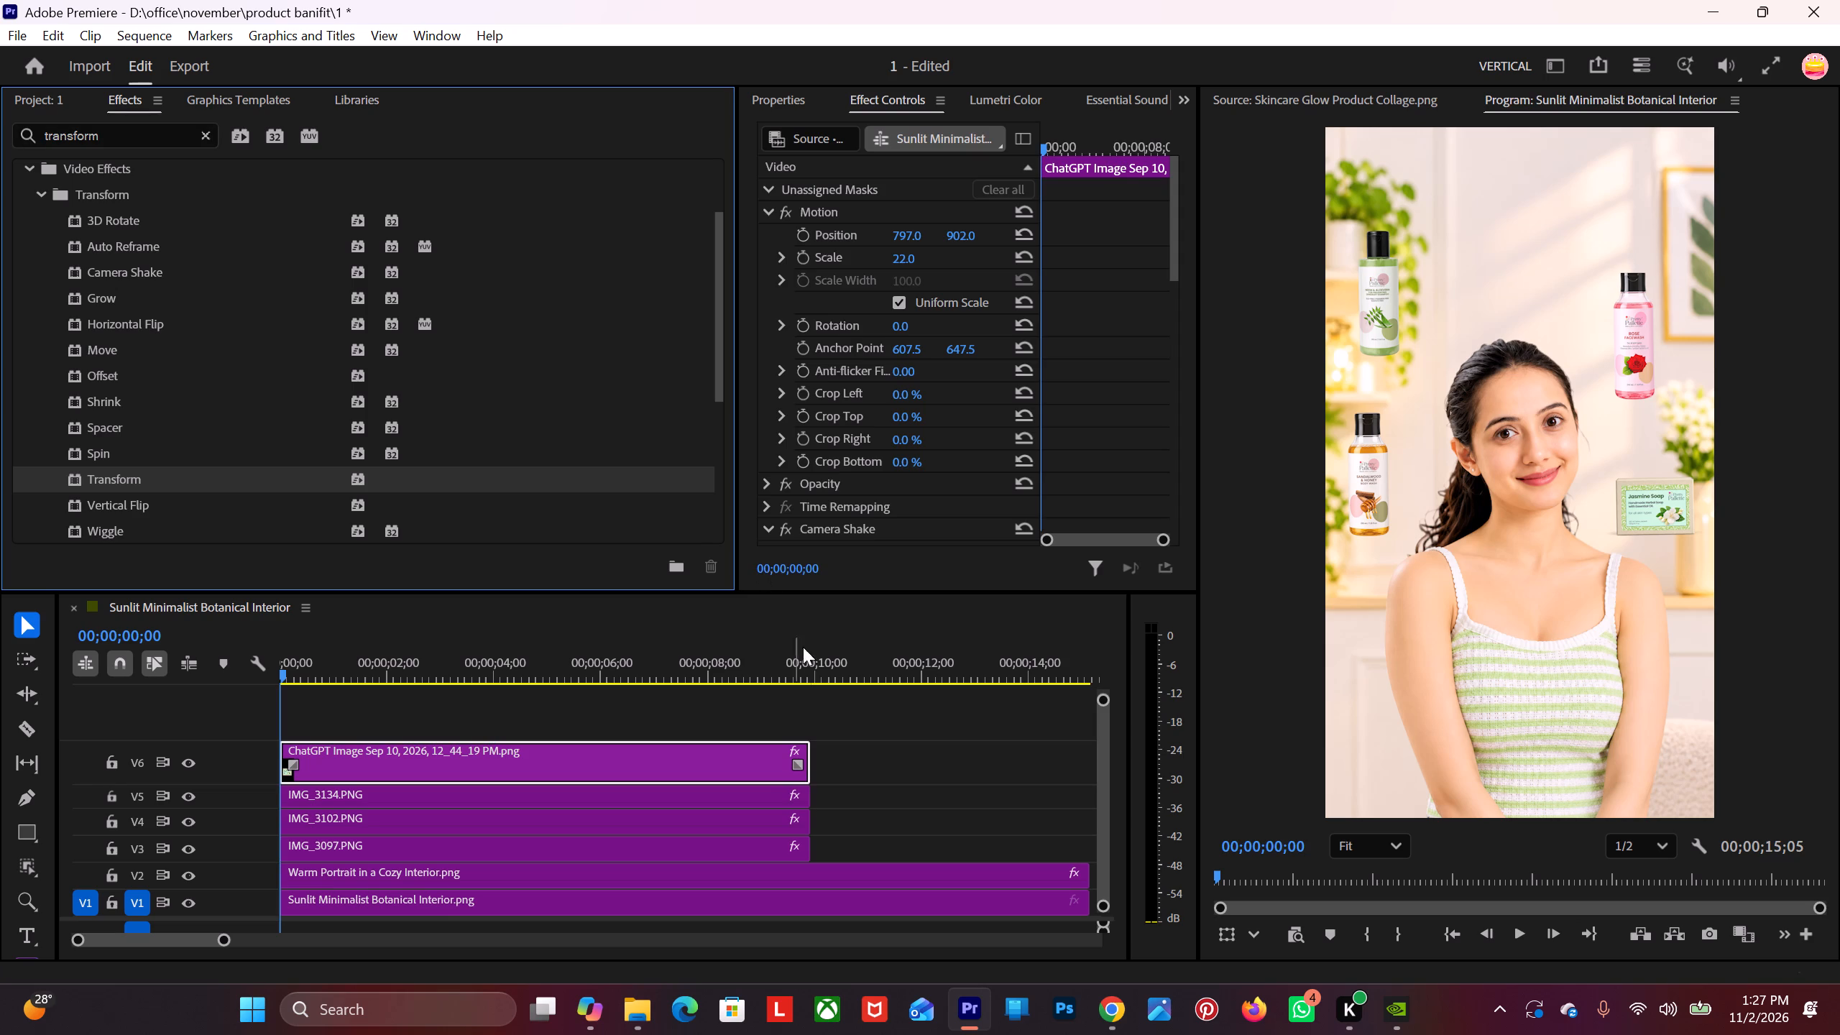
Slightly reduce the height of track V6, keeping the soap clip selected.
left_click(800, 691)
left_click(312, 761)
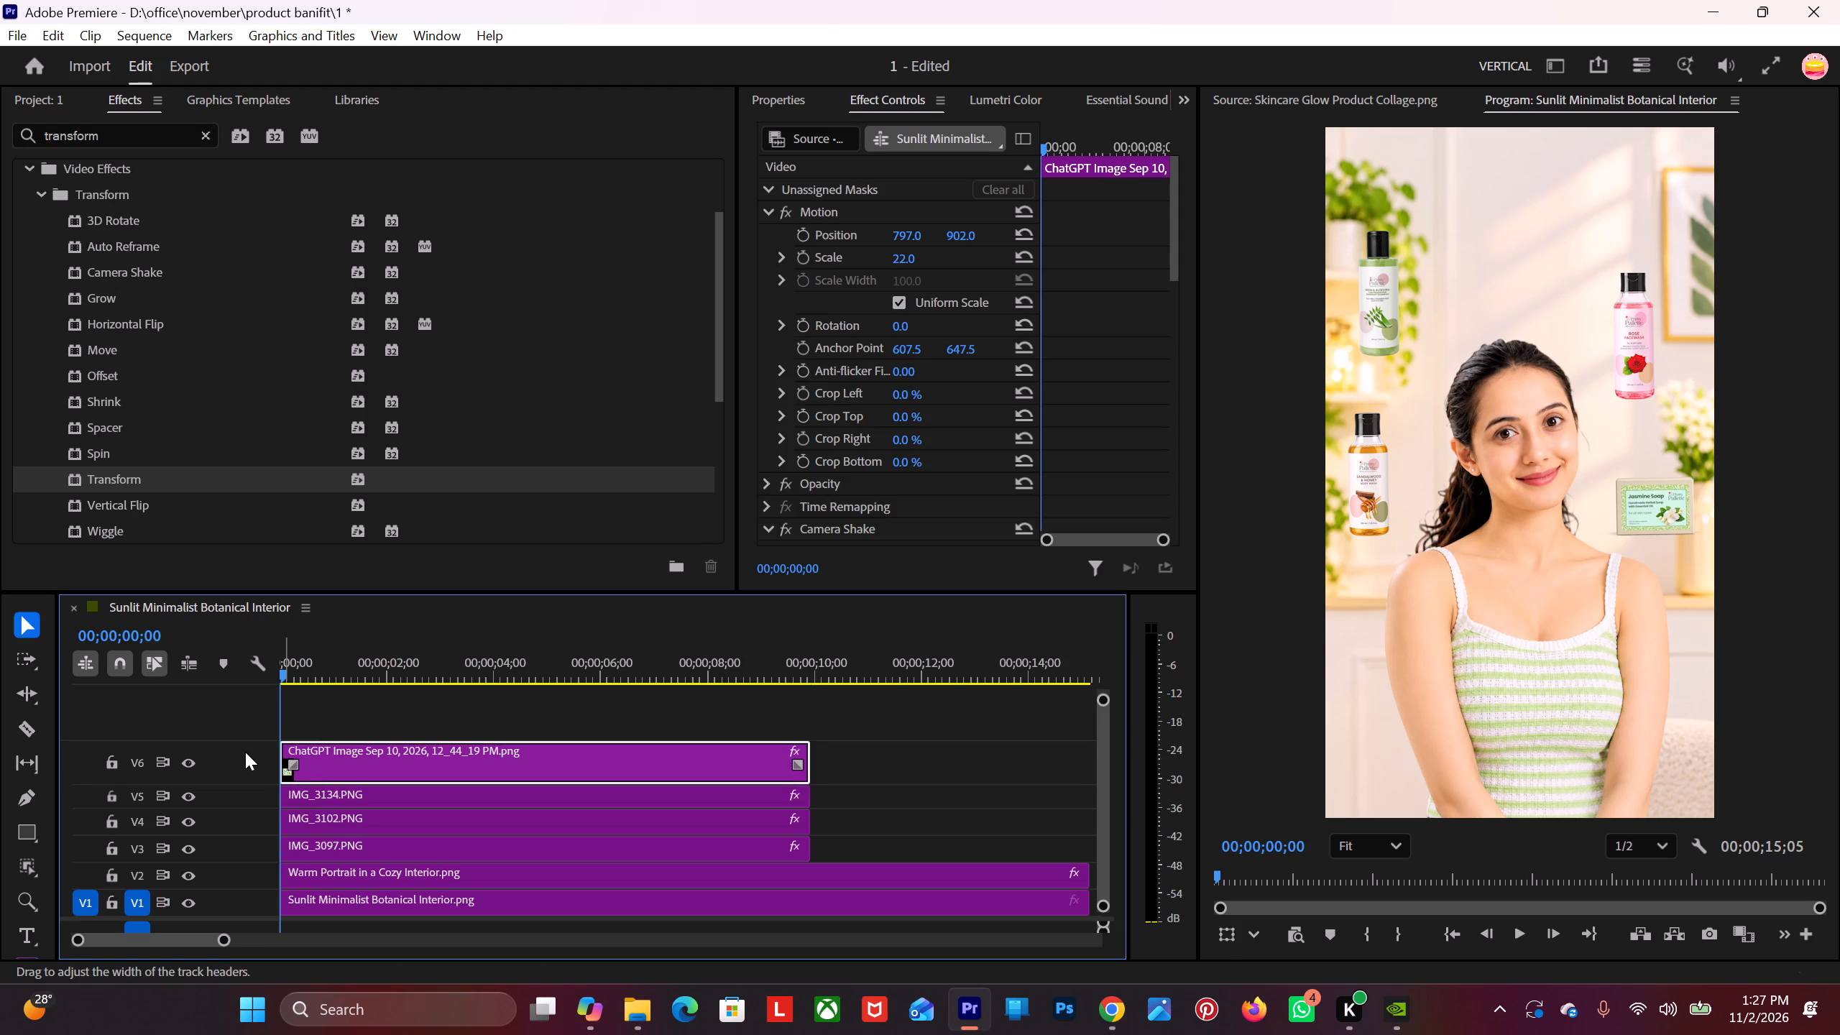
left_click_drag(241, 743, 241, 755)
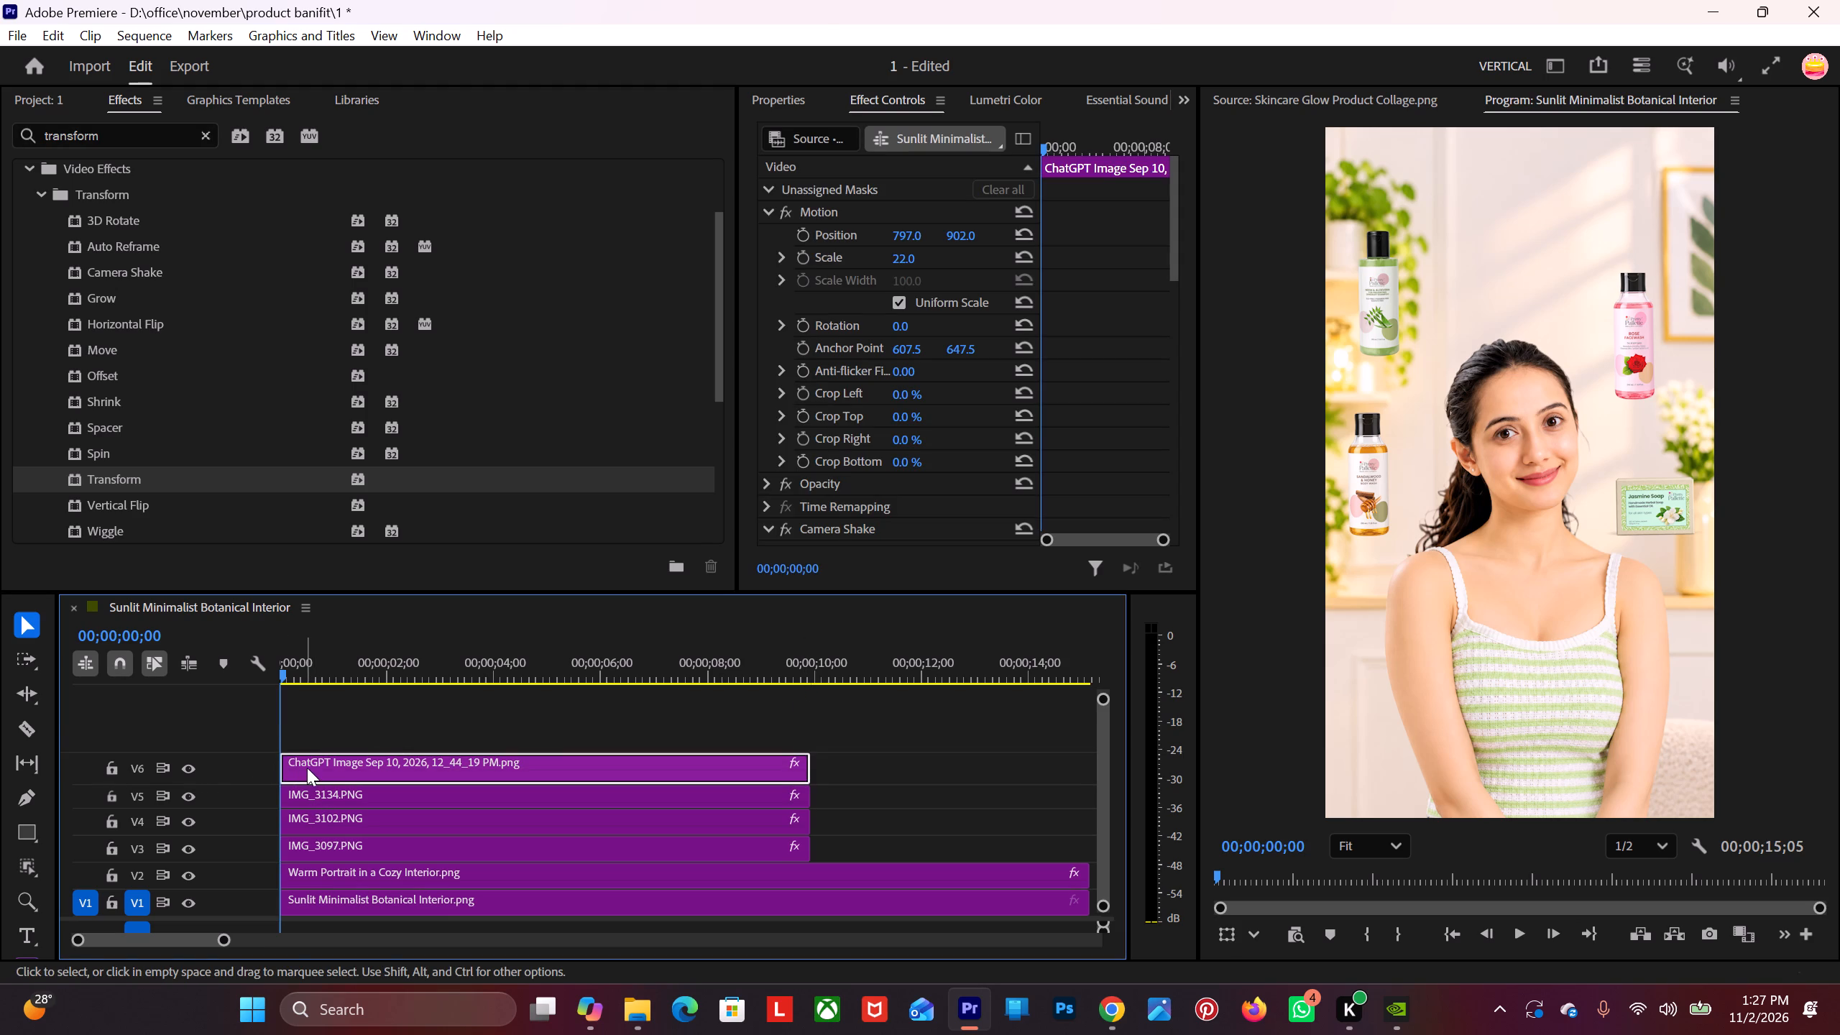
left_click(307, 768)
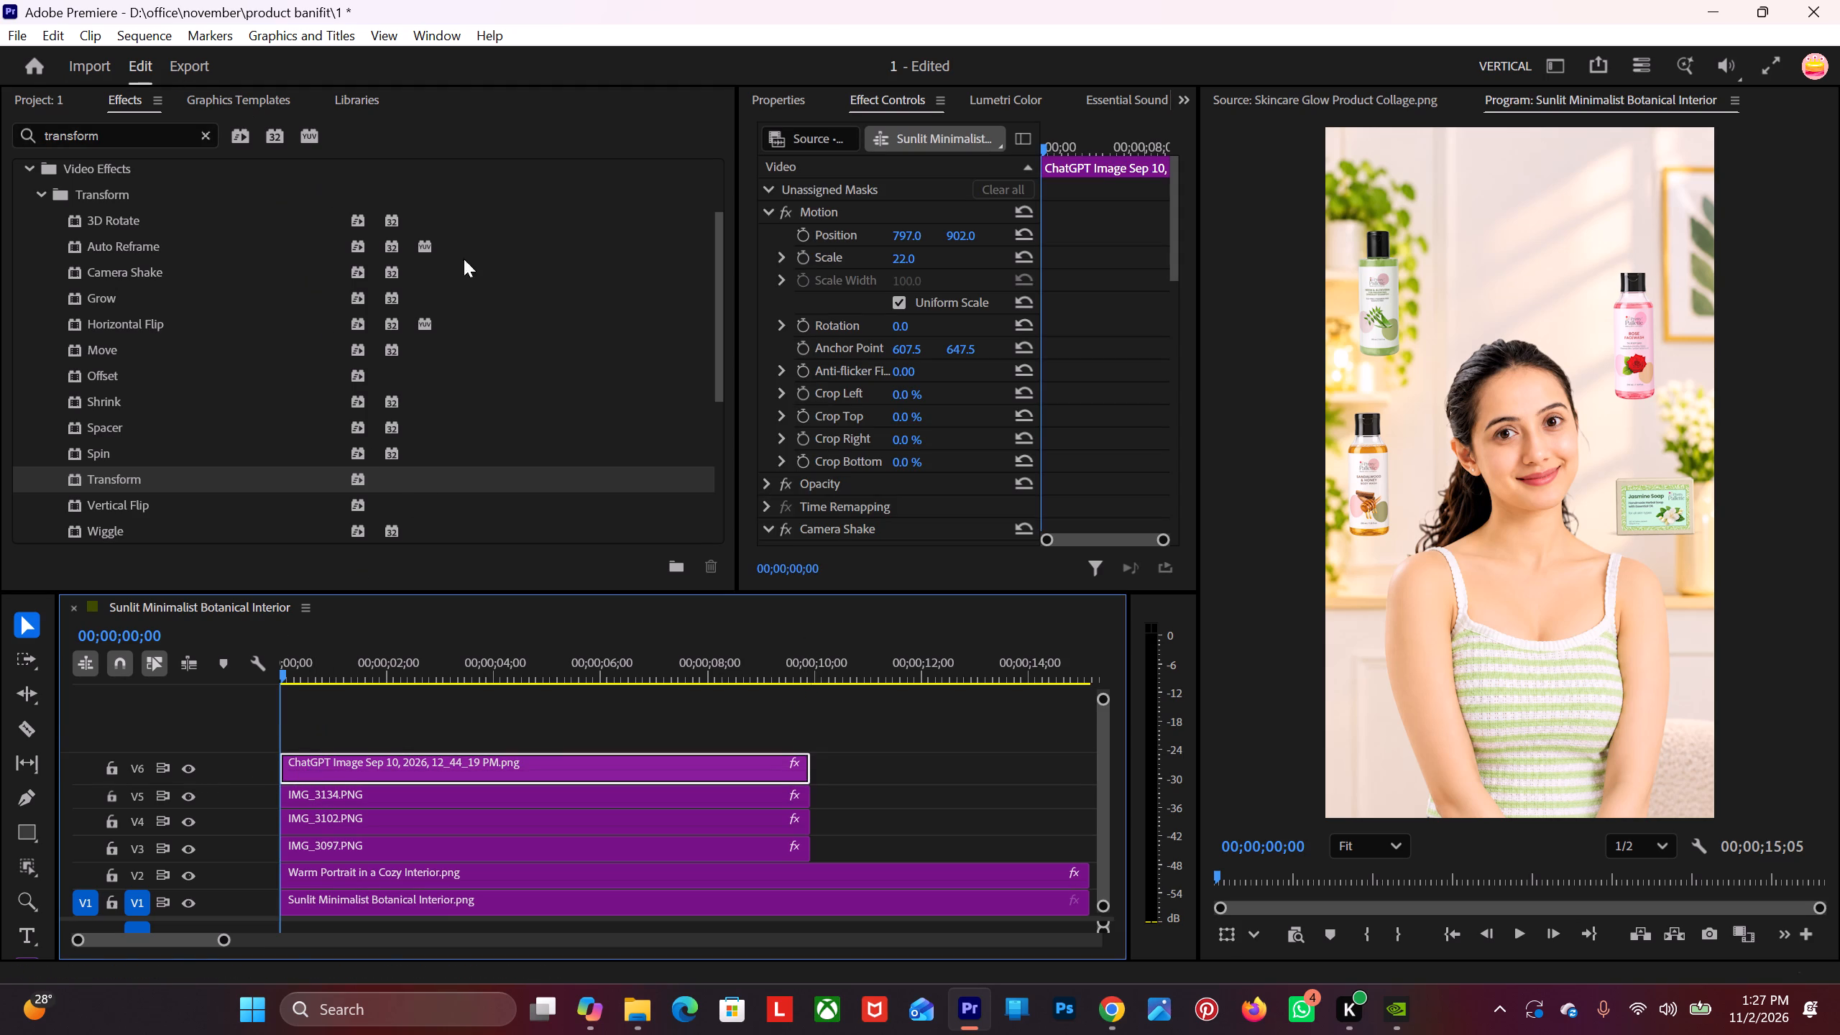
Widen the Effect Controls area at the expense of the effects browser and reselect the soap clip on V6.
left_click(816, 167)
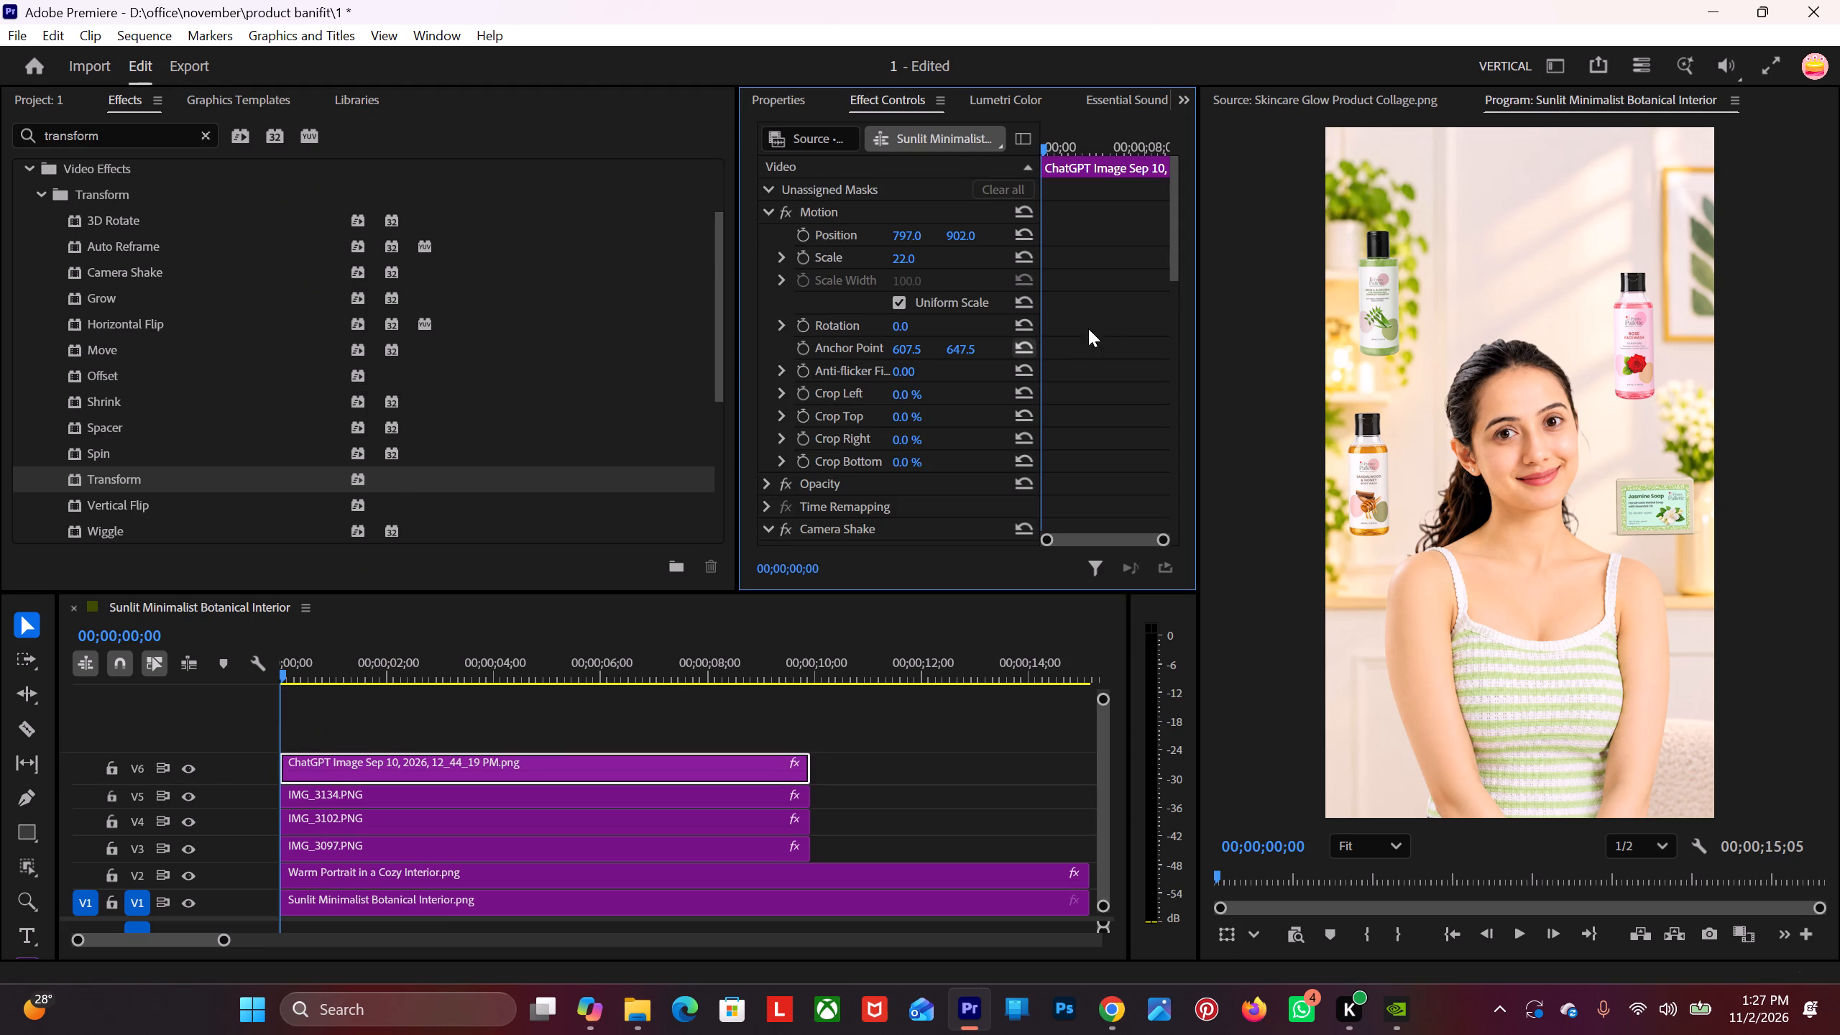
left_click_drag(736, 356, 574, 379)
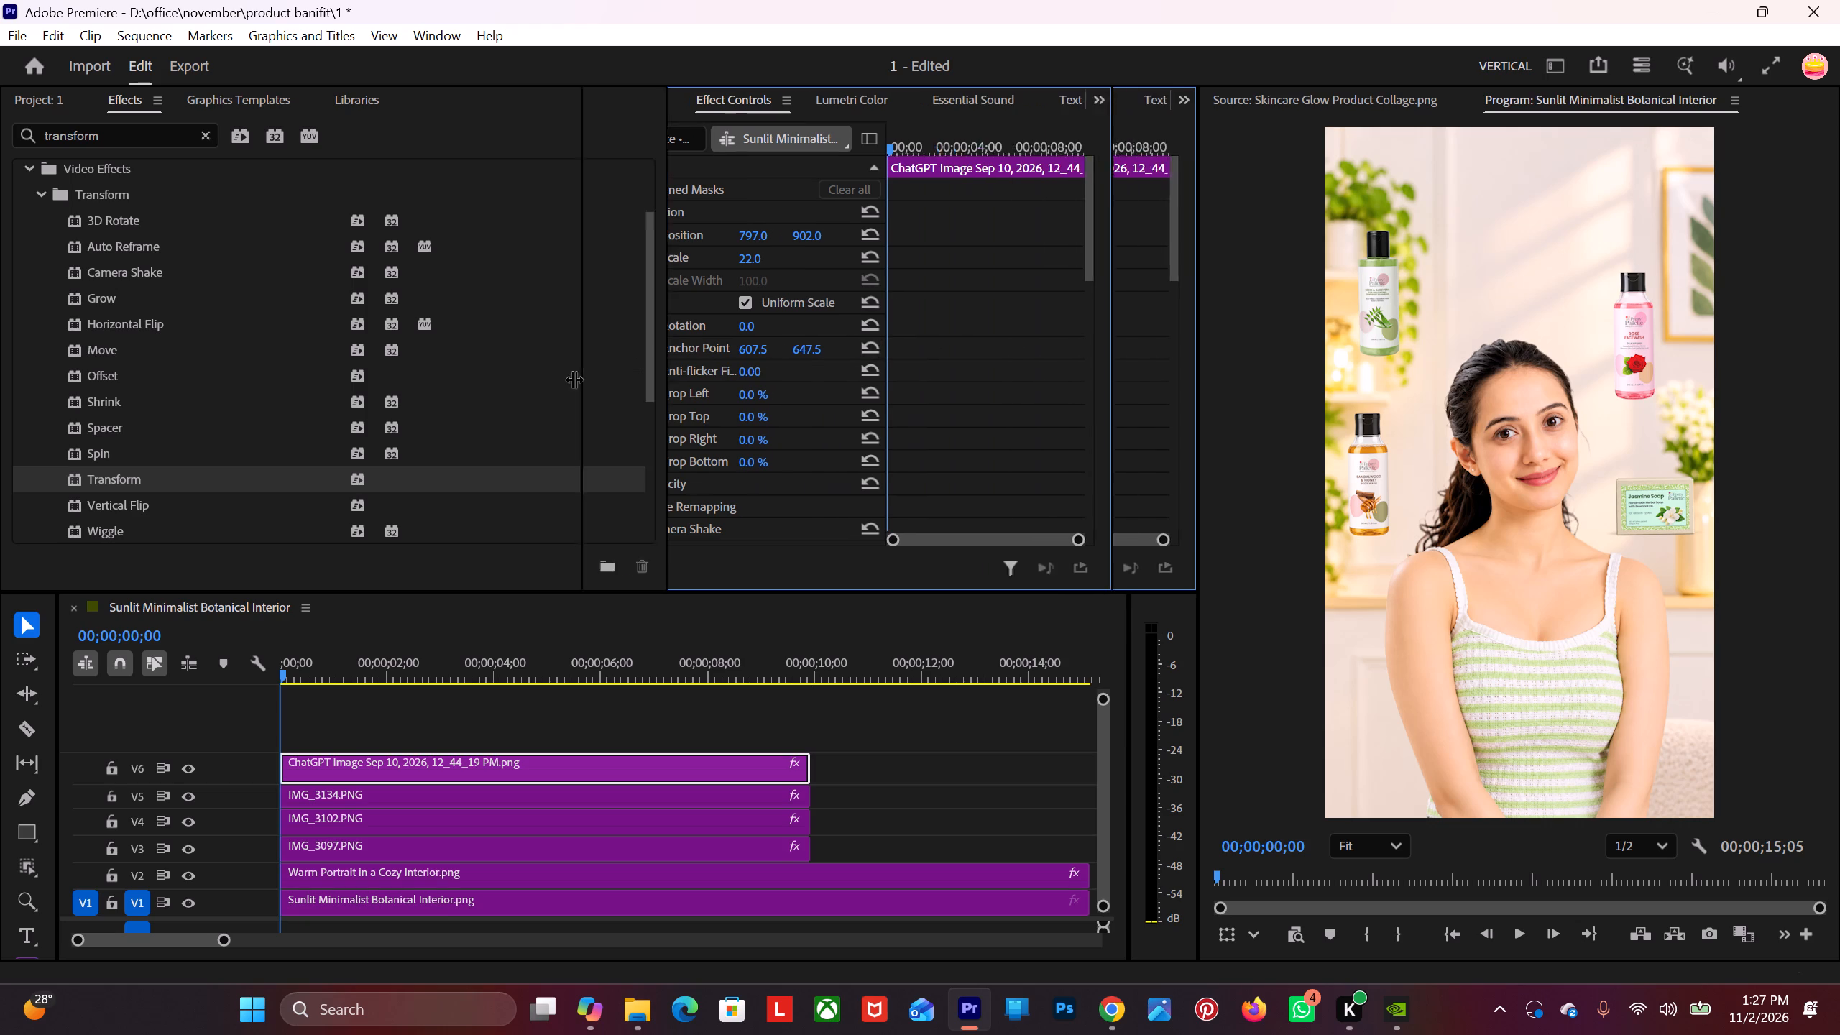
left_click_drag(574, 379, 520, 410)
left_click(854, 778)
left_click(843, 792)
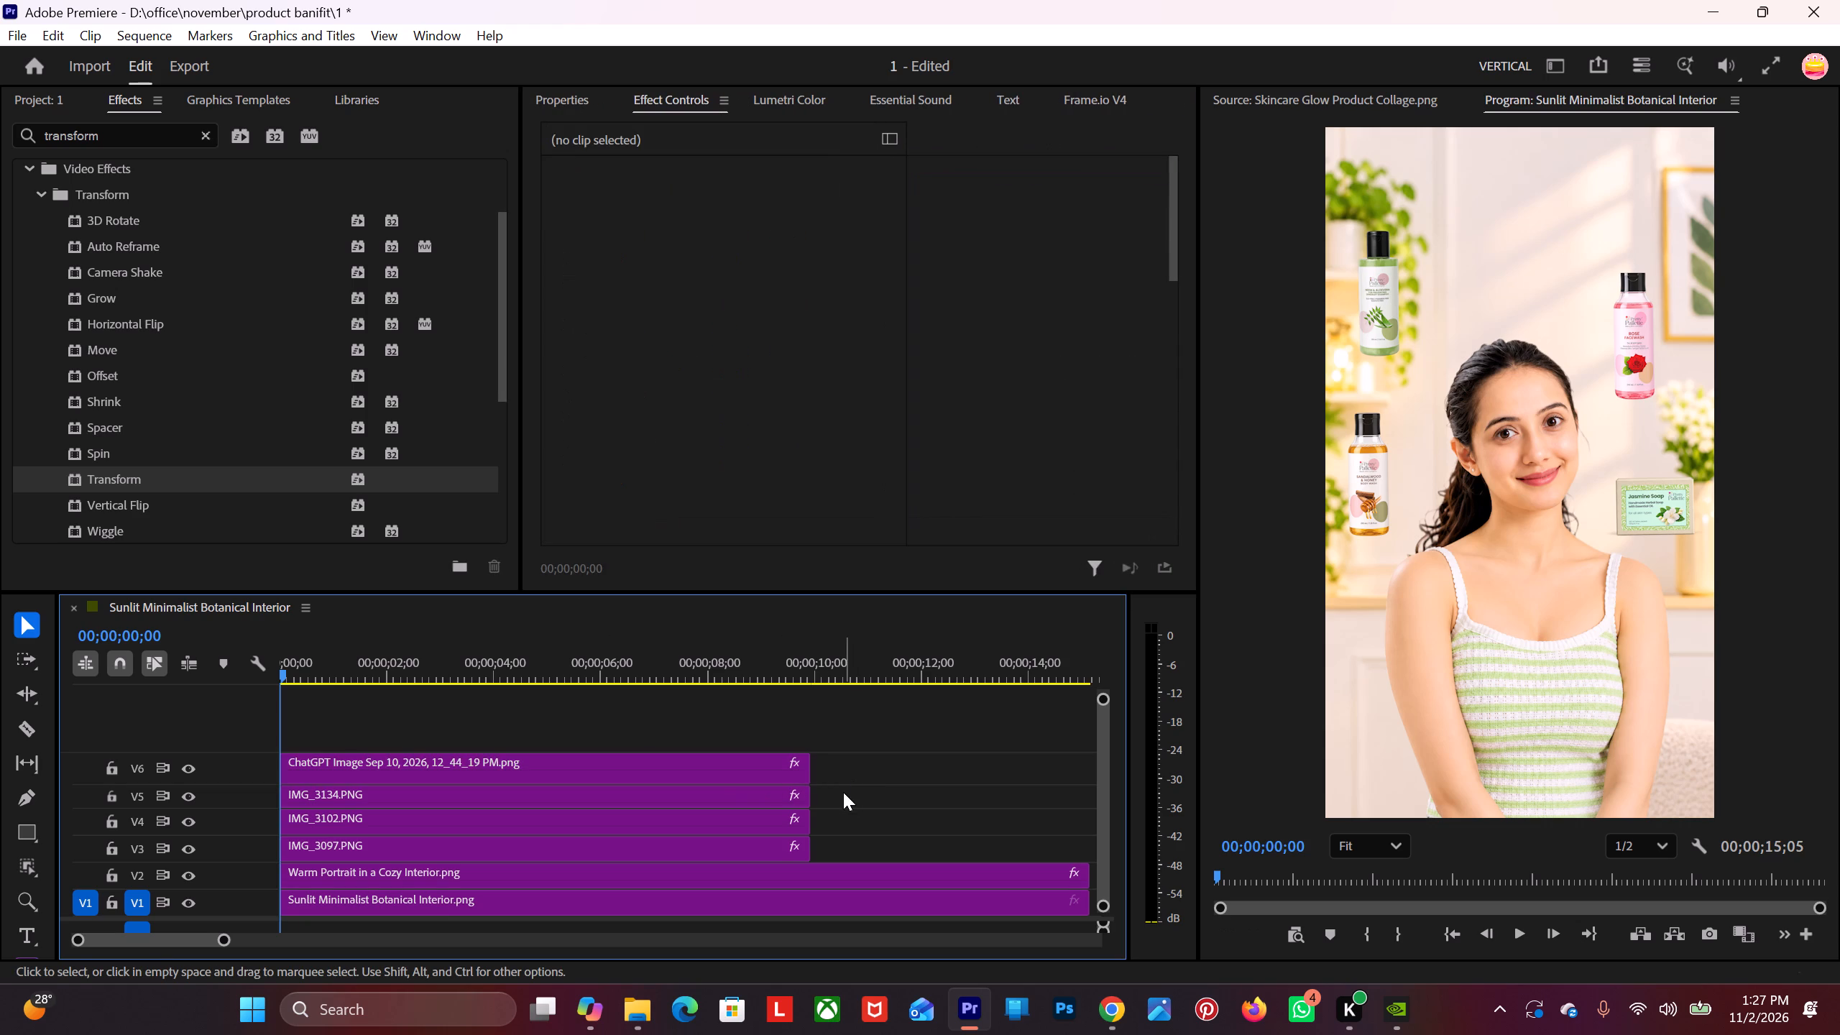
left_click(723, 791)
left_click(717, 774)
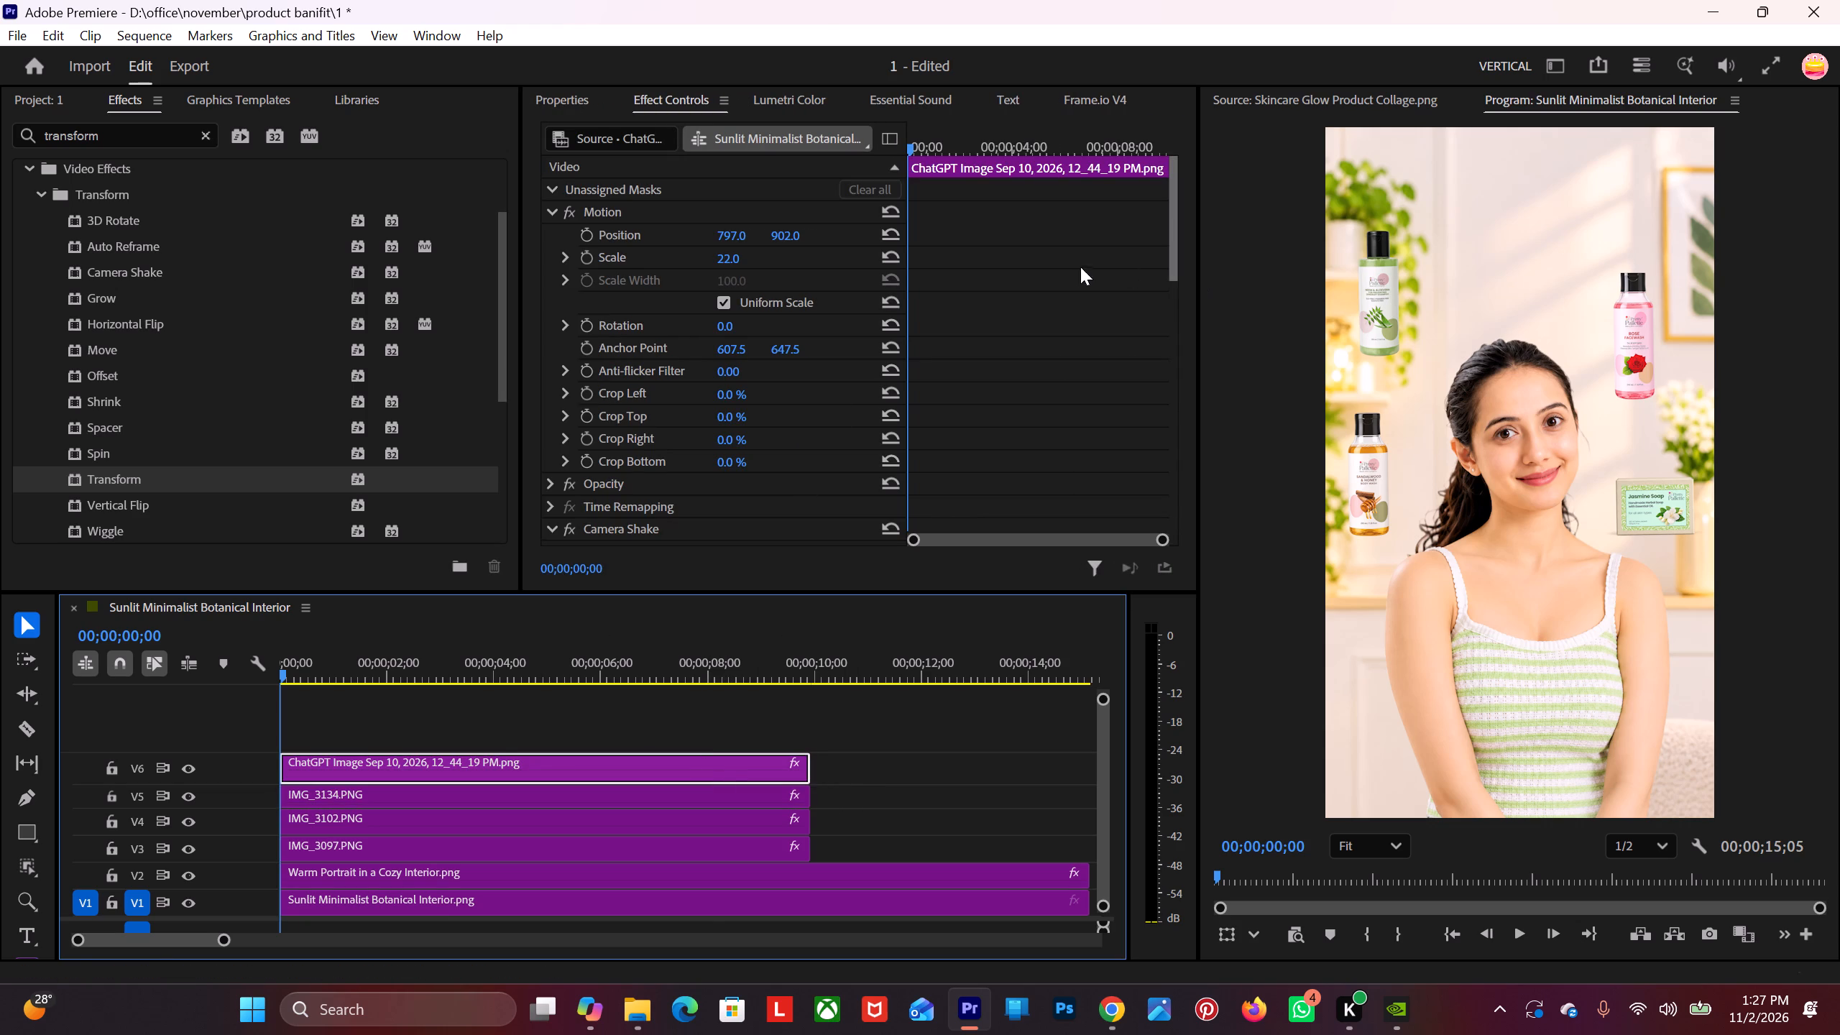
Start keyframing Position and Rotation in the soap clip's Transform effect at 00;00;00;00.
scroll(1046, 279, "down", 4)
scroll(1039, 300, "up", 11)
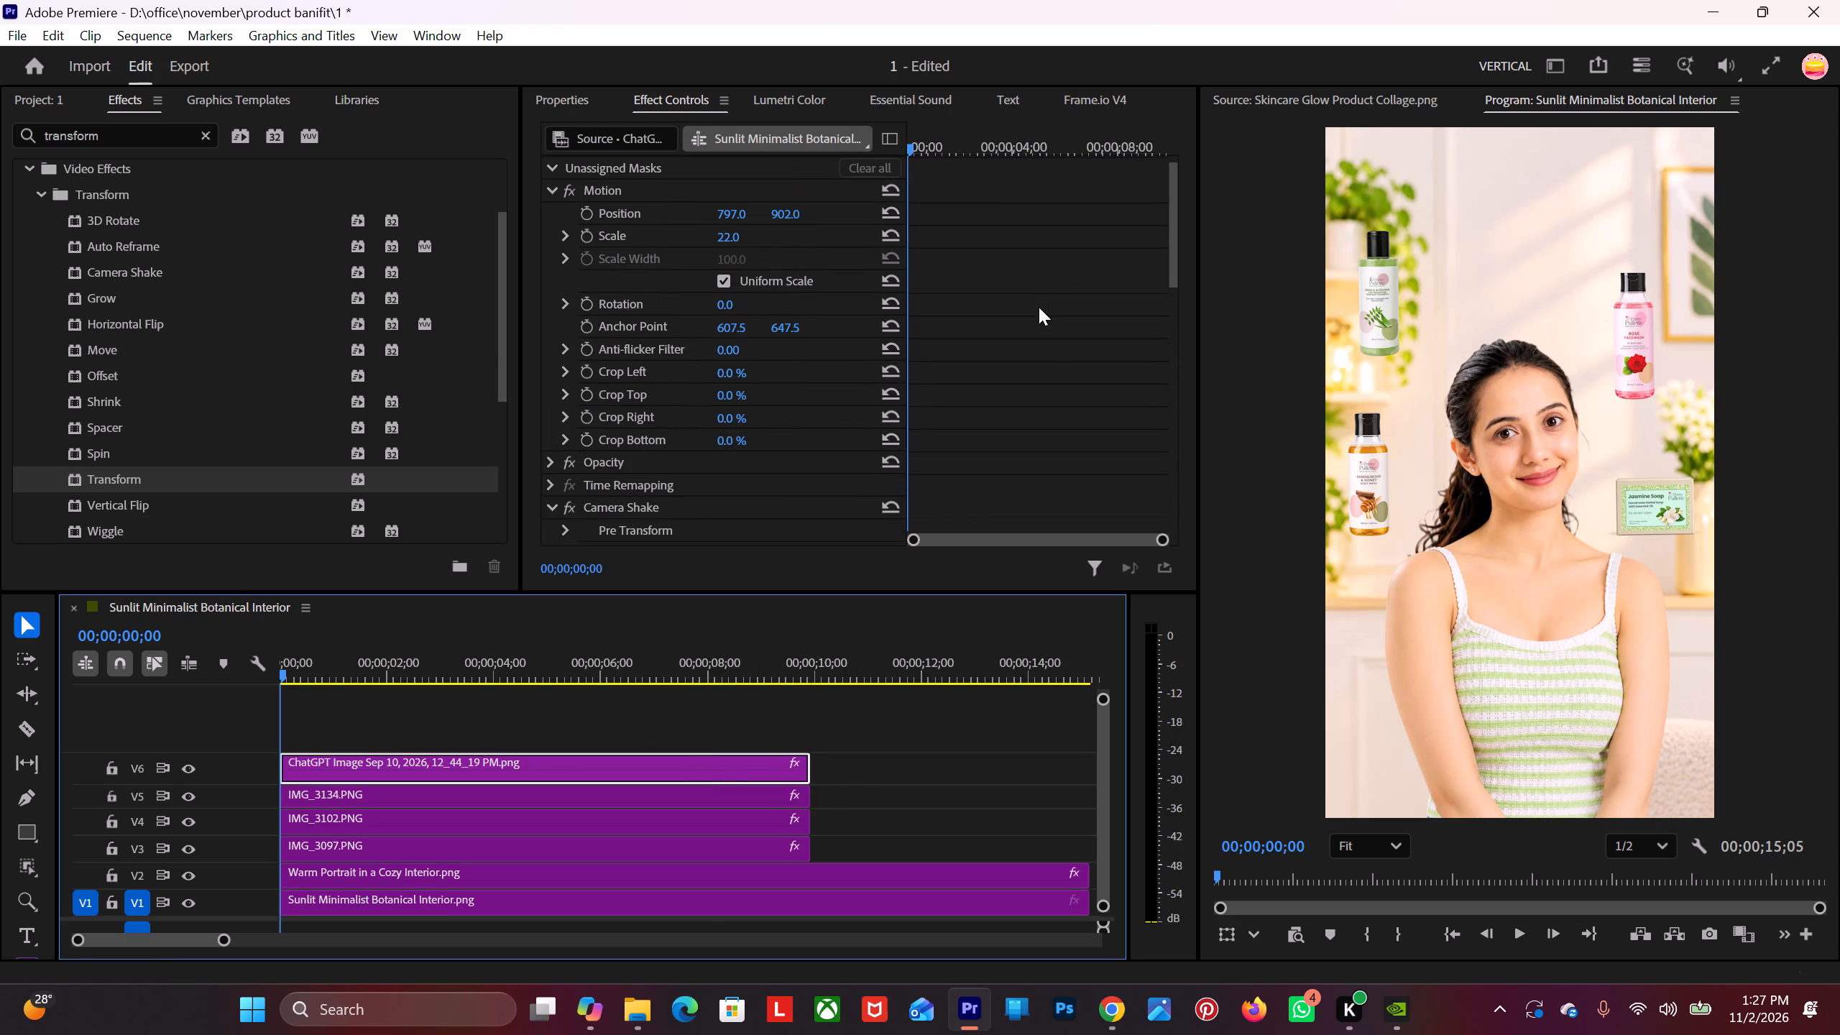
scroll(954, 837, "down", 1)
scroll(967, 442, "up", 5)
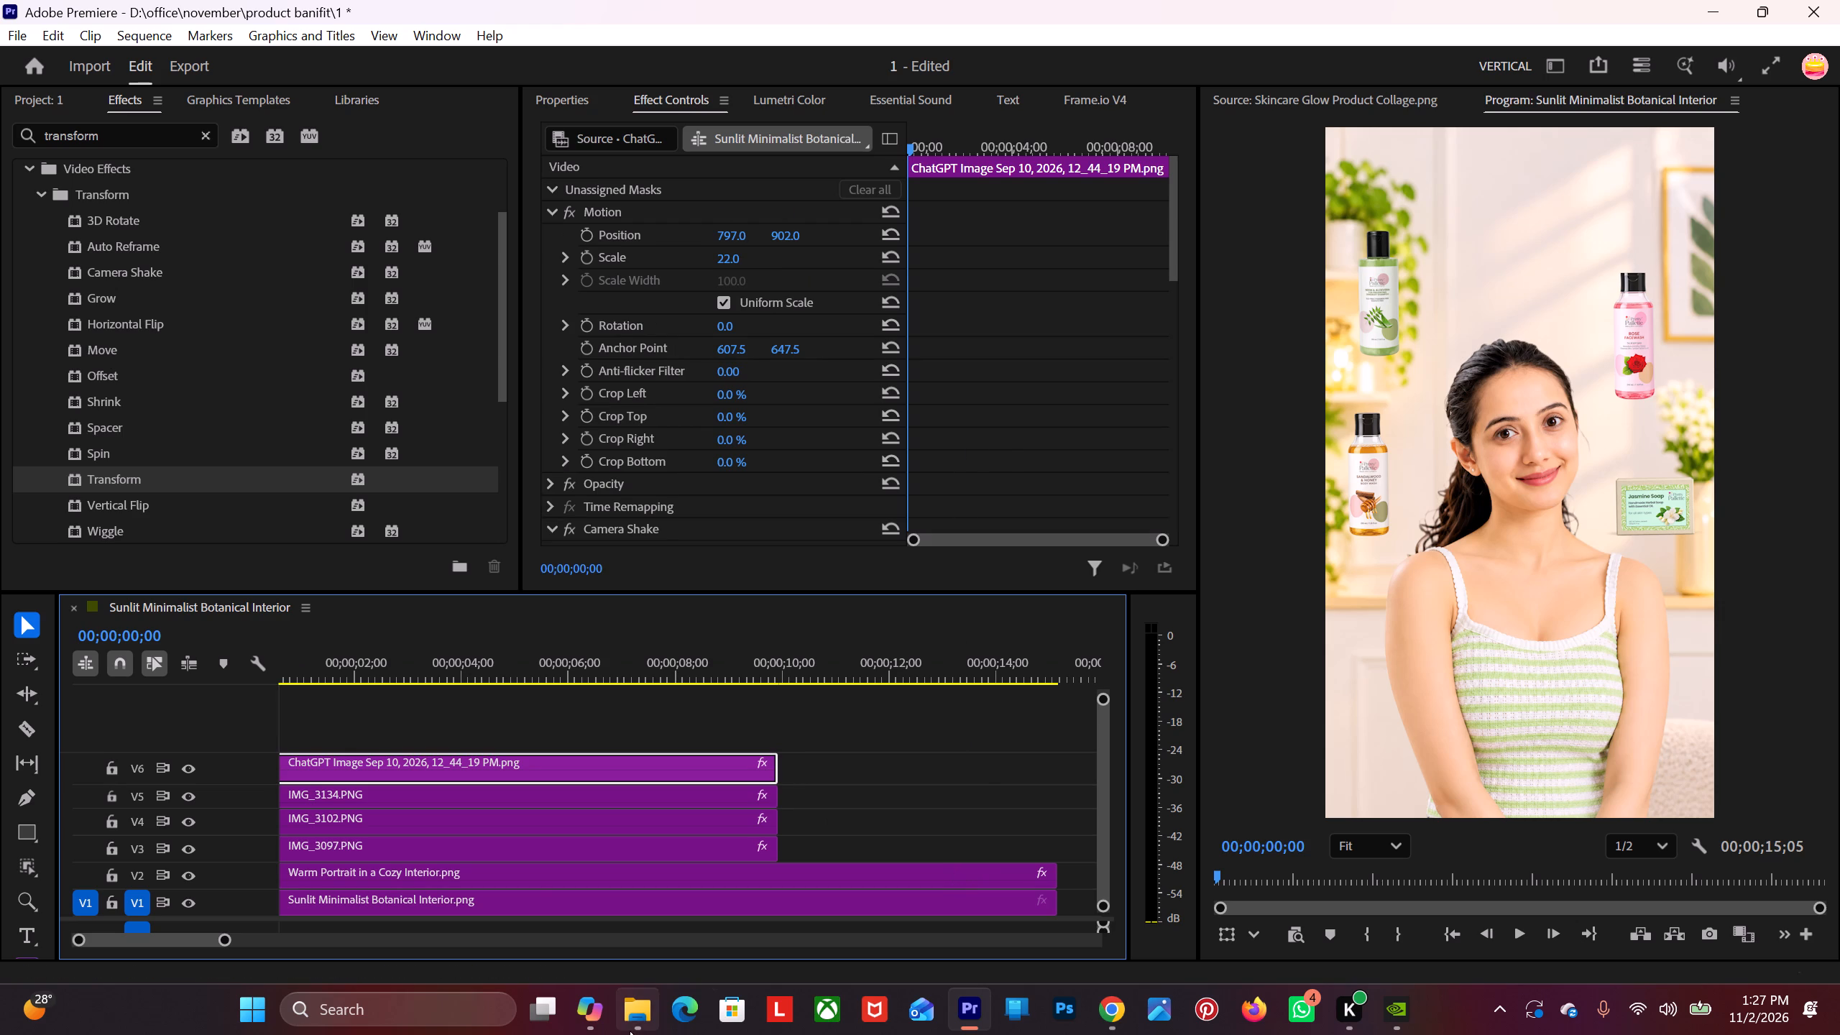
scroll(529, 857, "down", 6)
scroll(523, 845, "up", 14)
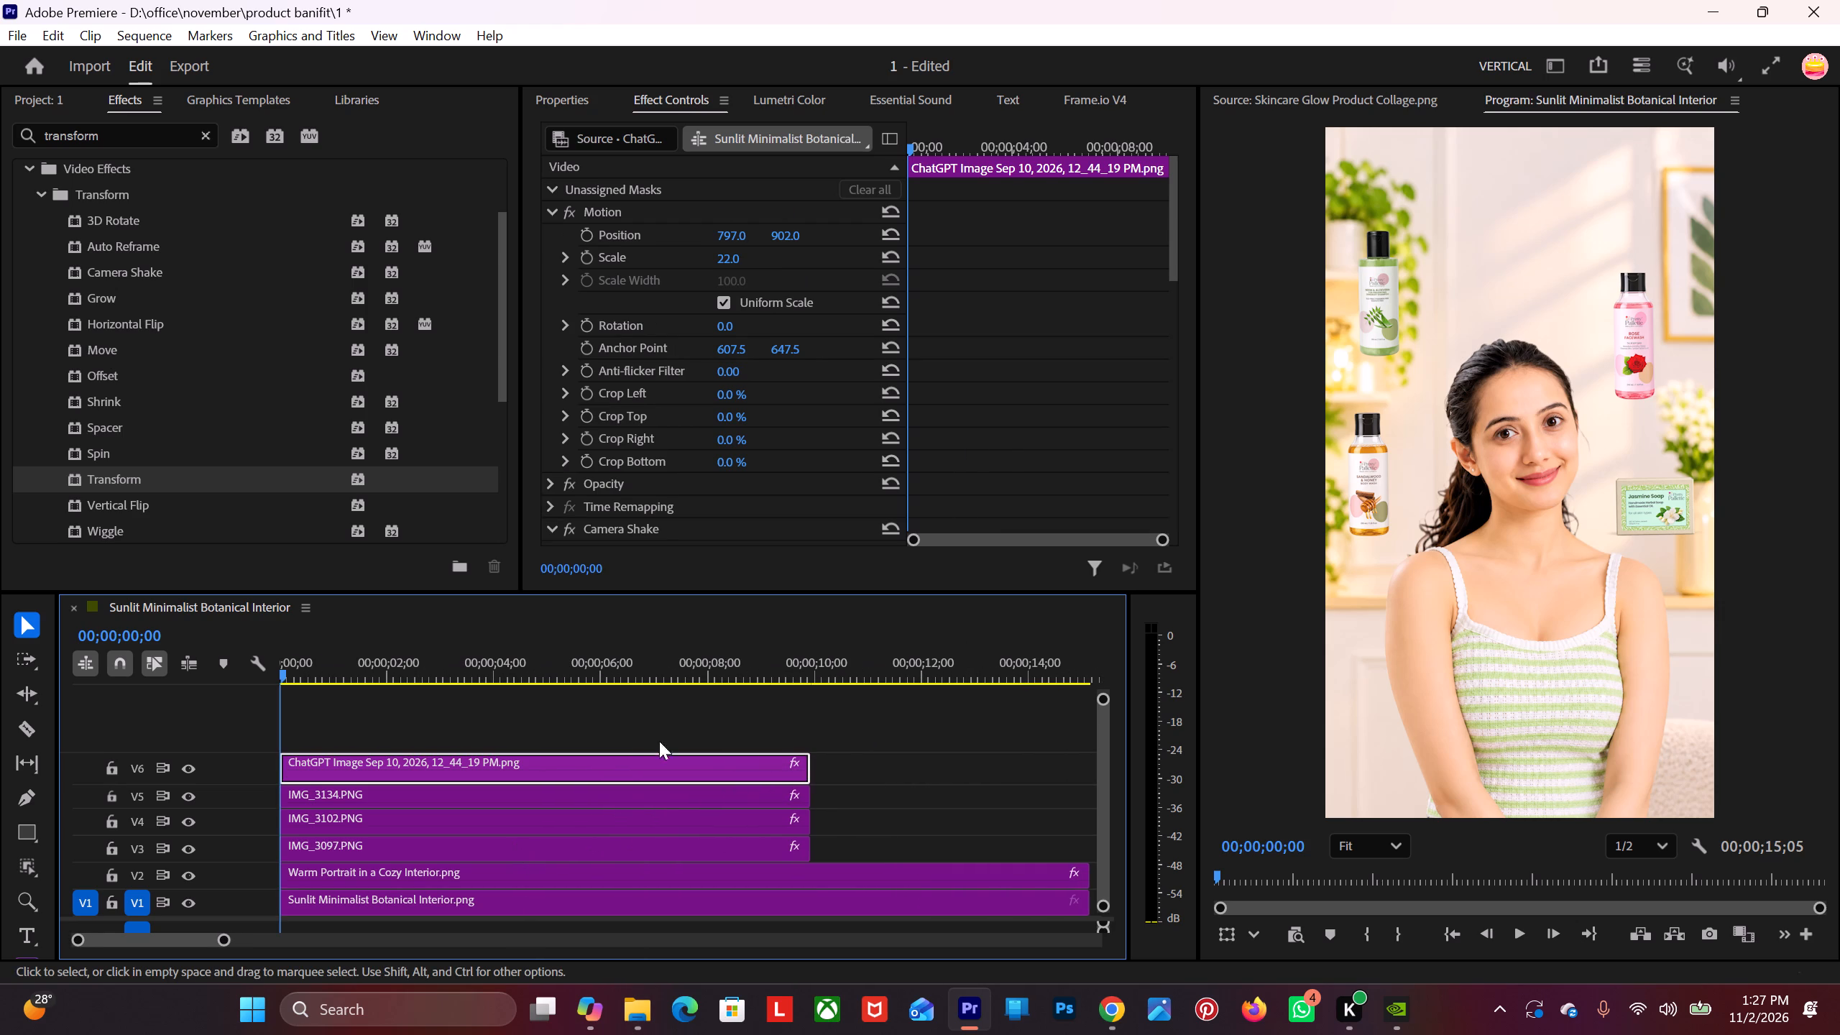
scroll(756, 293, "down", 11)
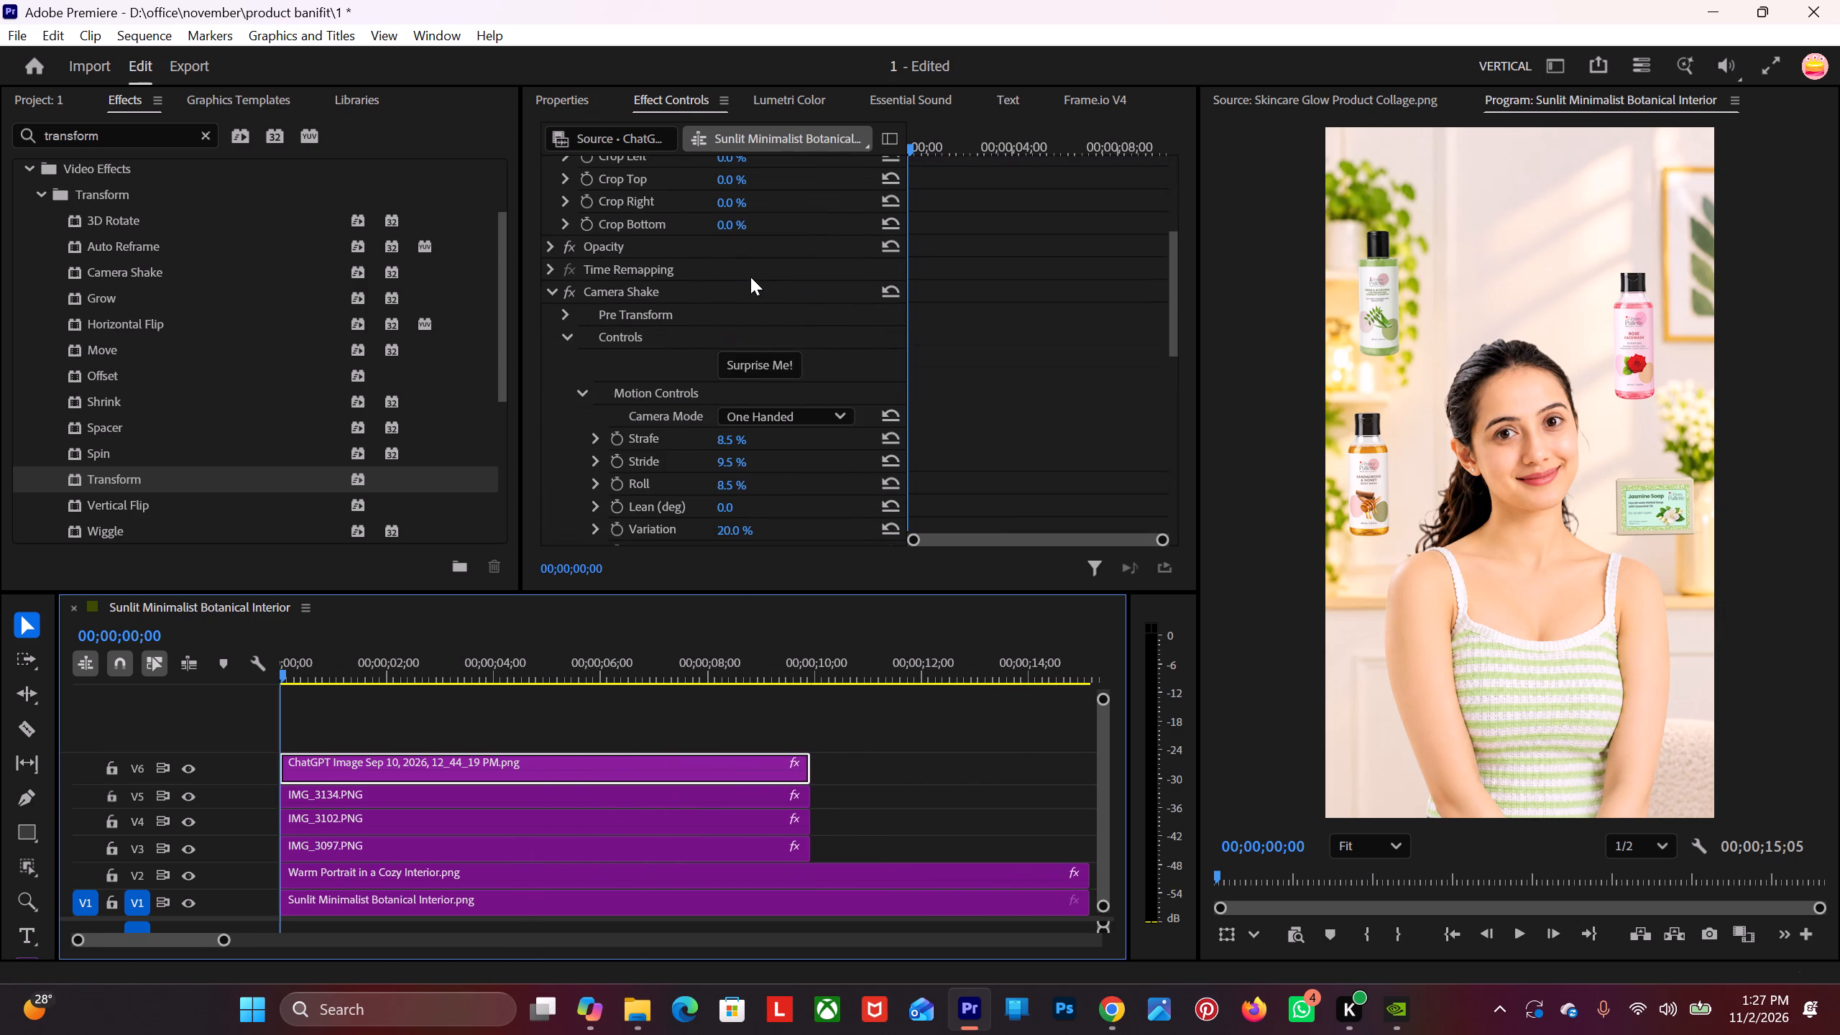
scroll(750, 277, "up", 12)
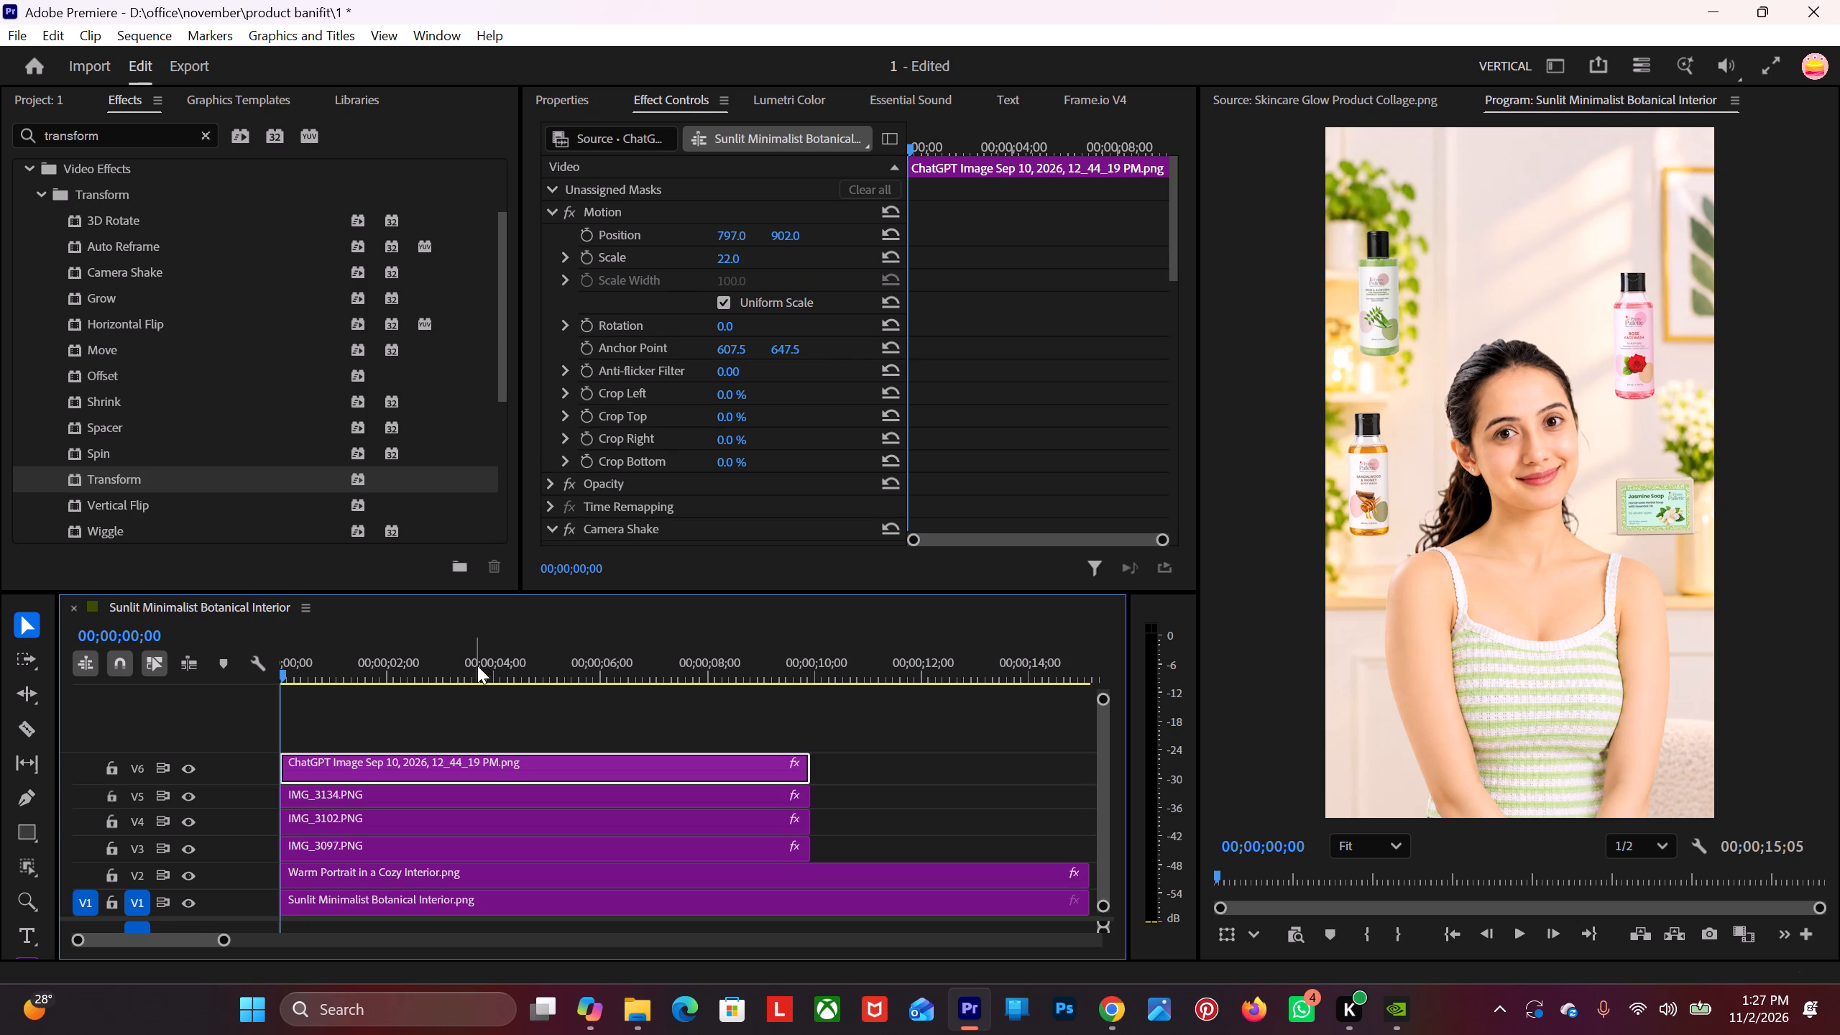
scroll(565, 381, "down", 8)
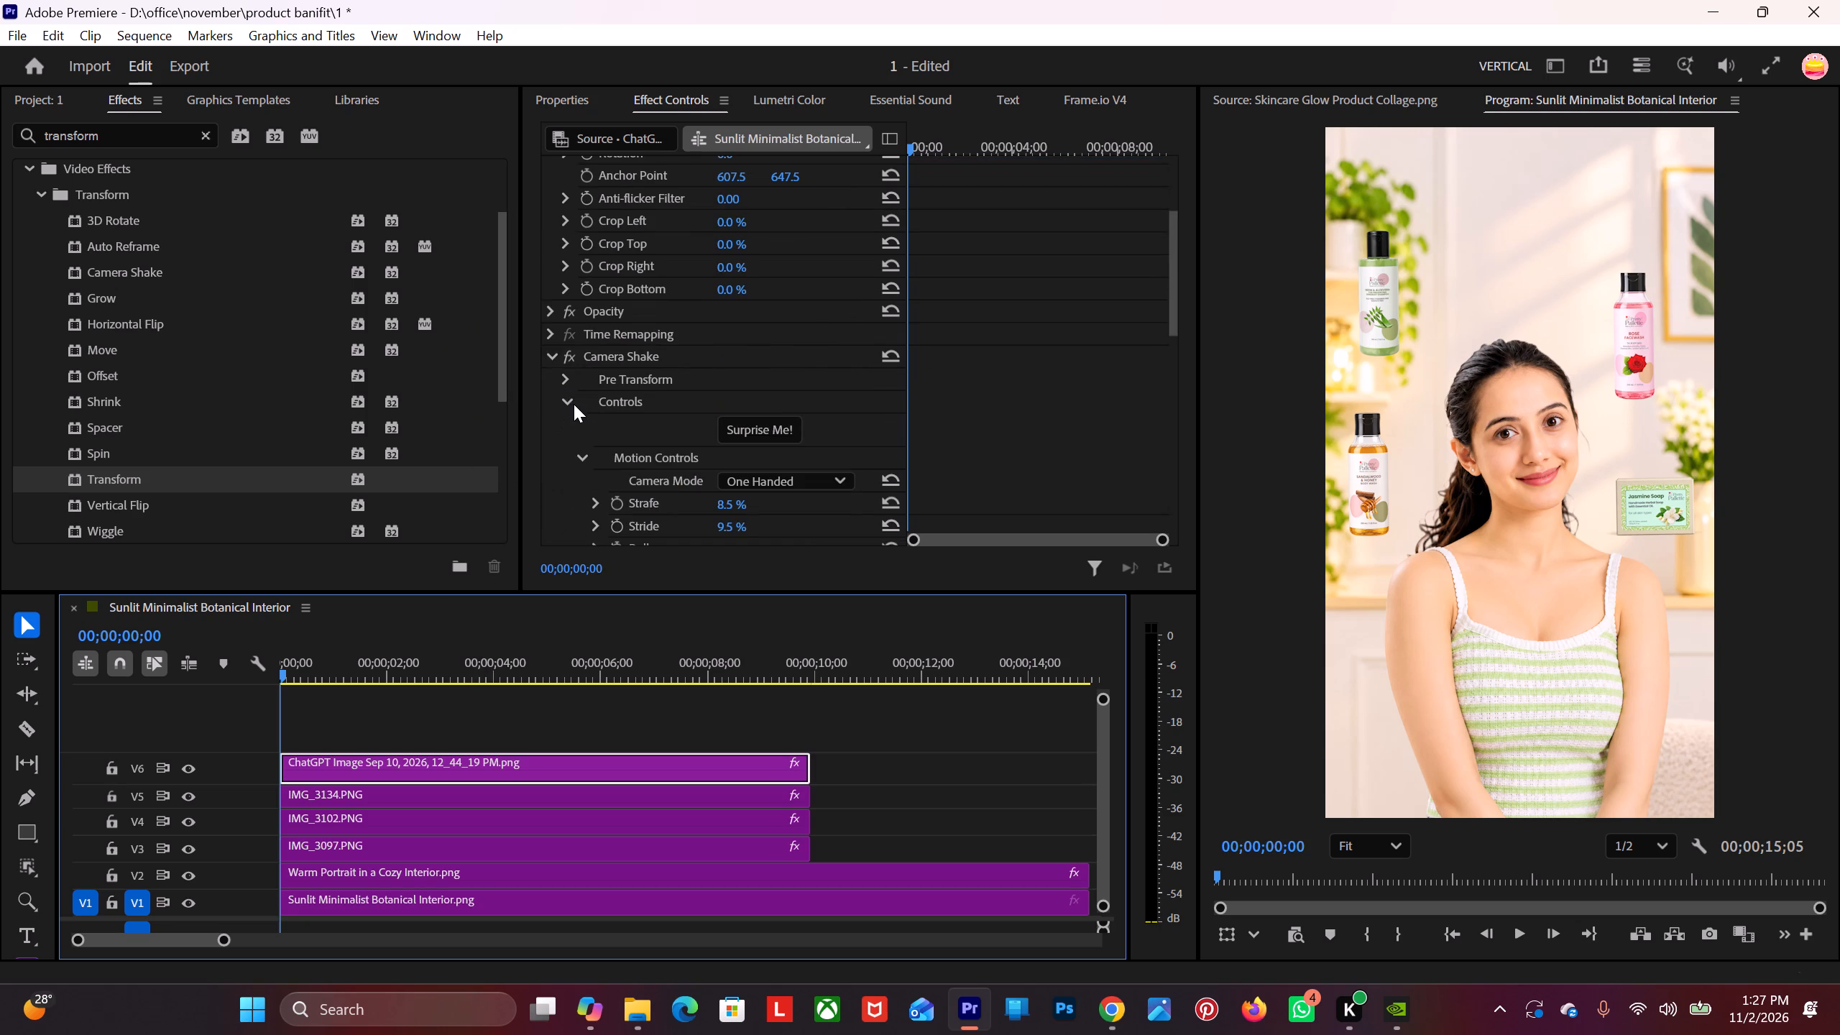
scroll(575, 408, "down", 16)
scroll(577, 422, "down", 5)
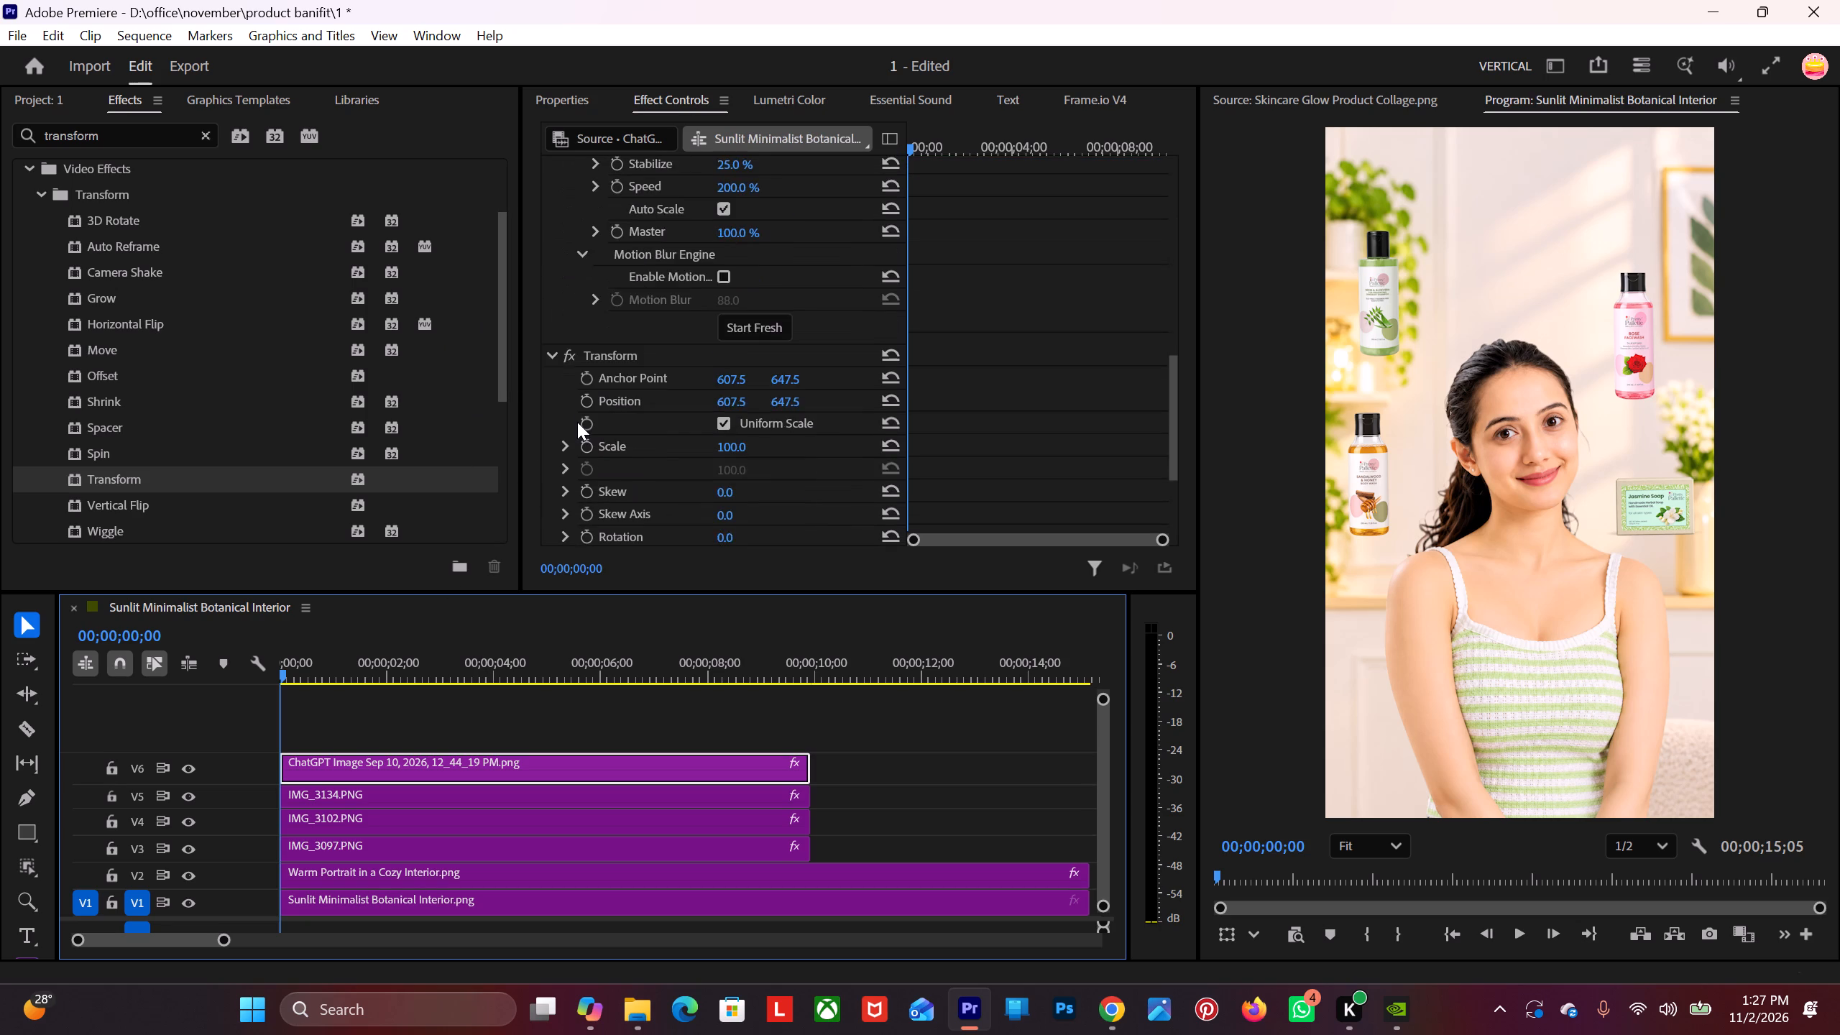
scroll(577, 422, "down", 7)
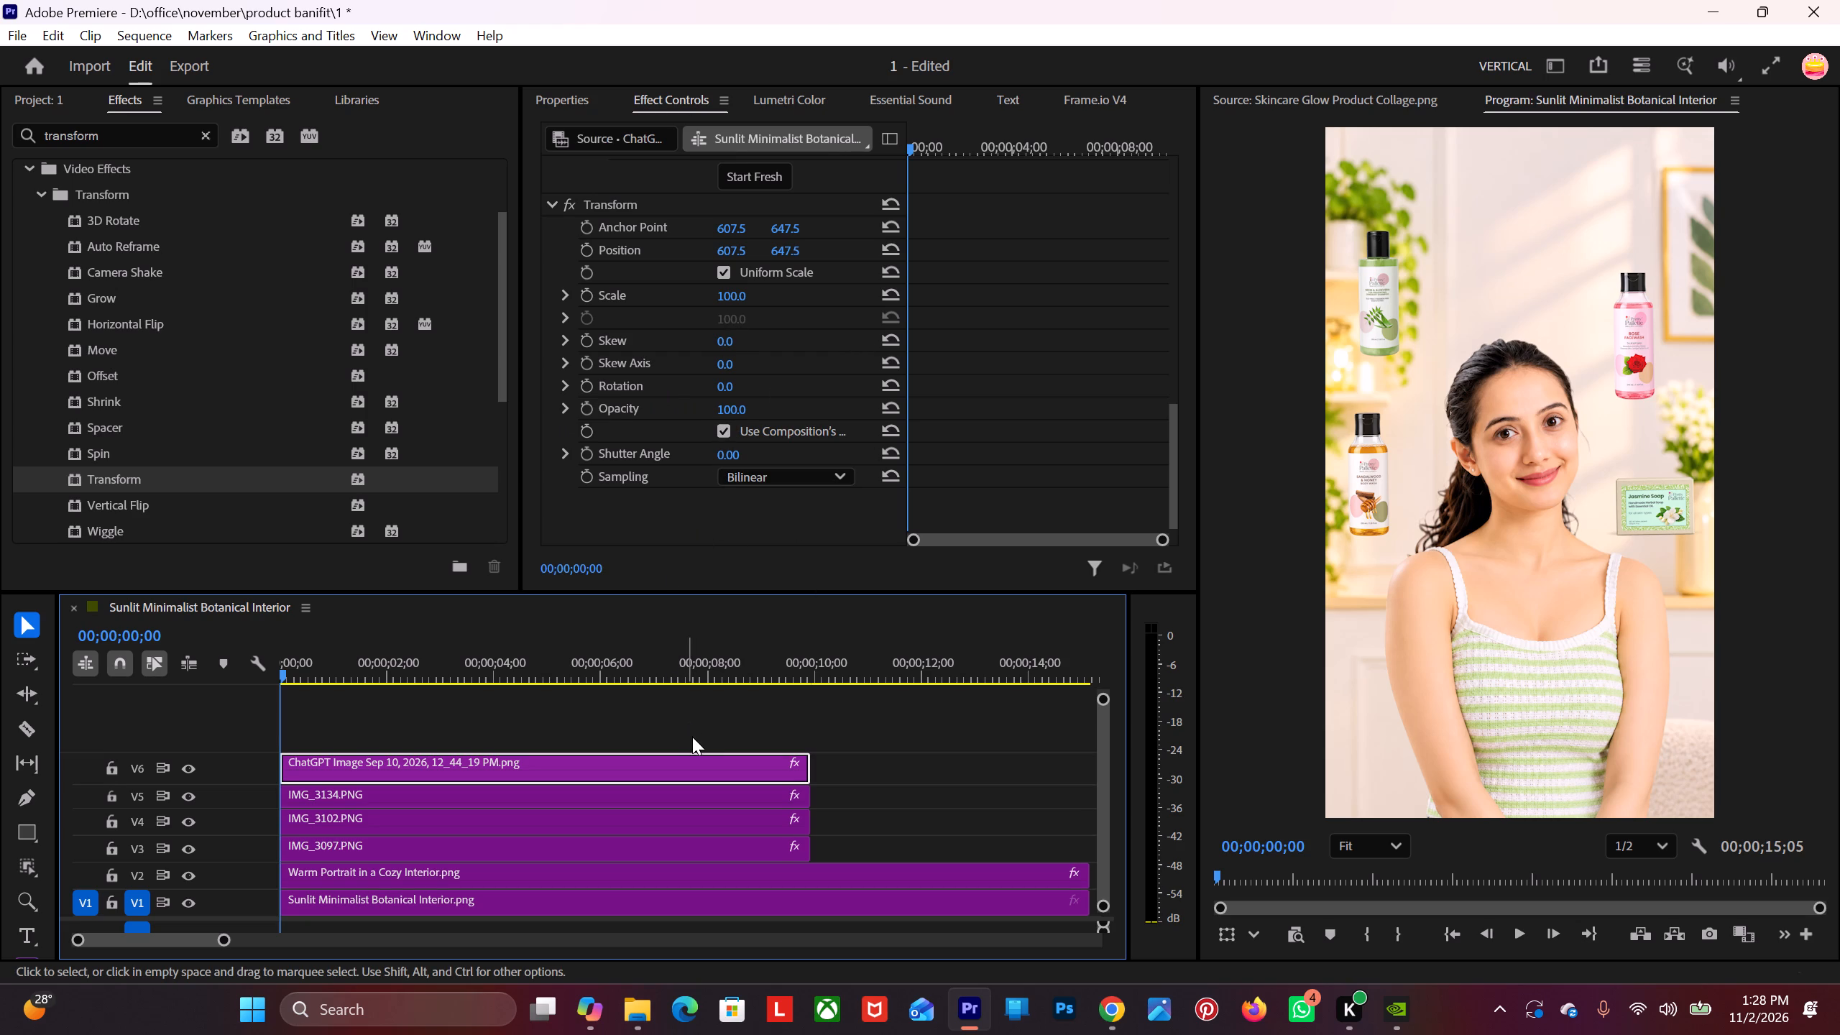
scroll(652, 378, "down", 5)
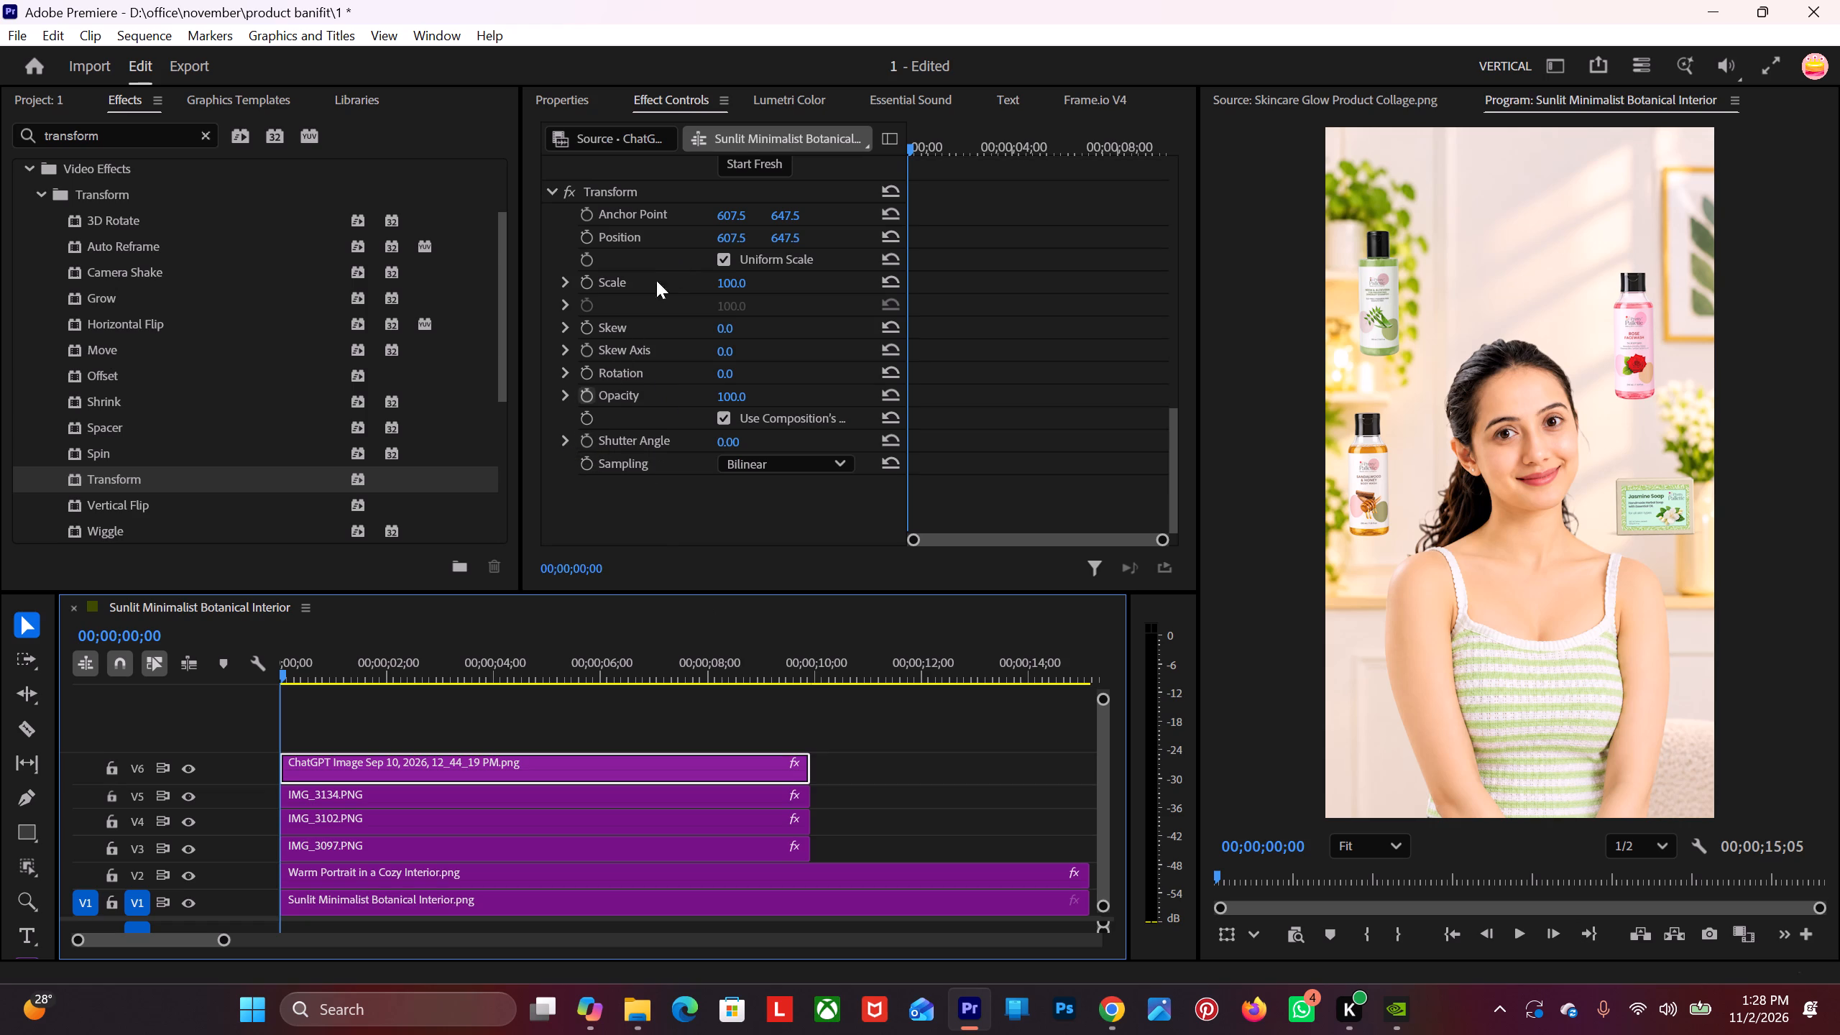
left_click(583, 239)
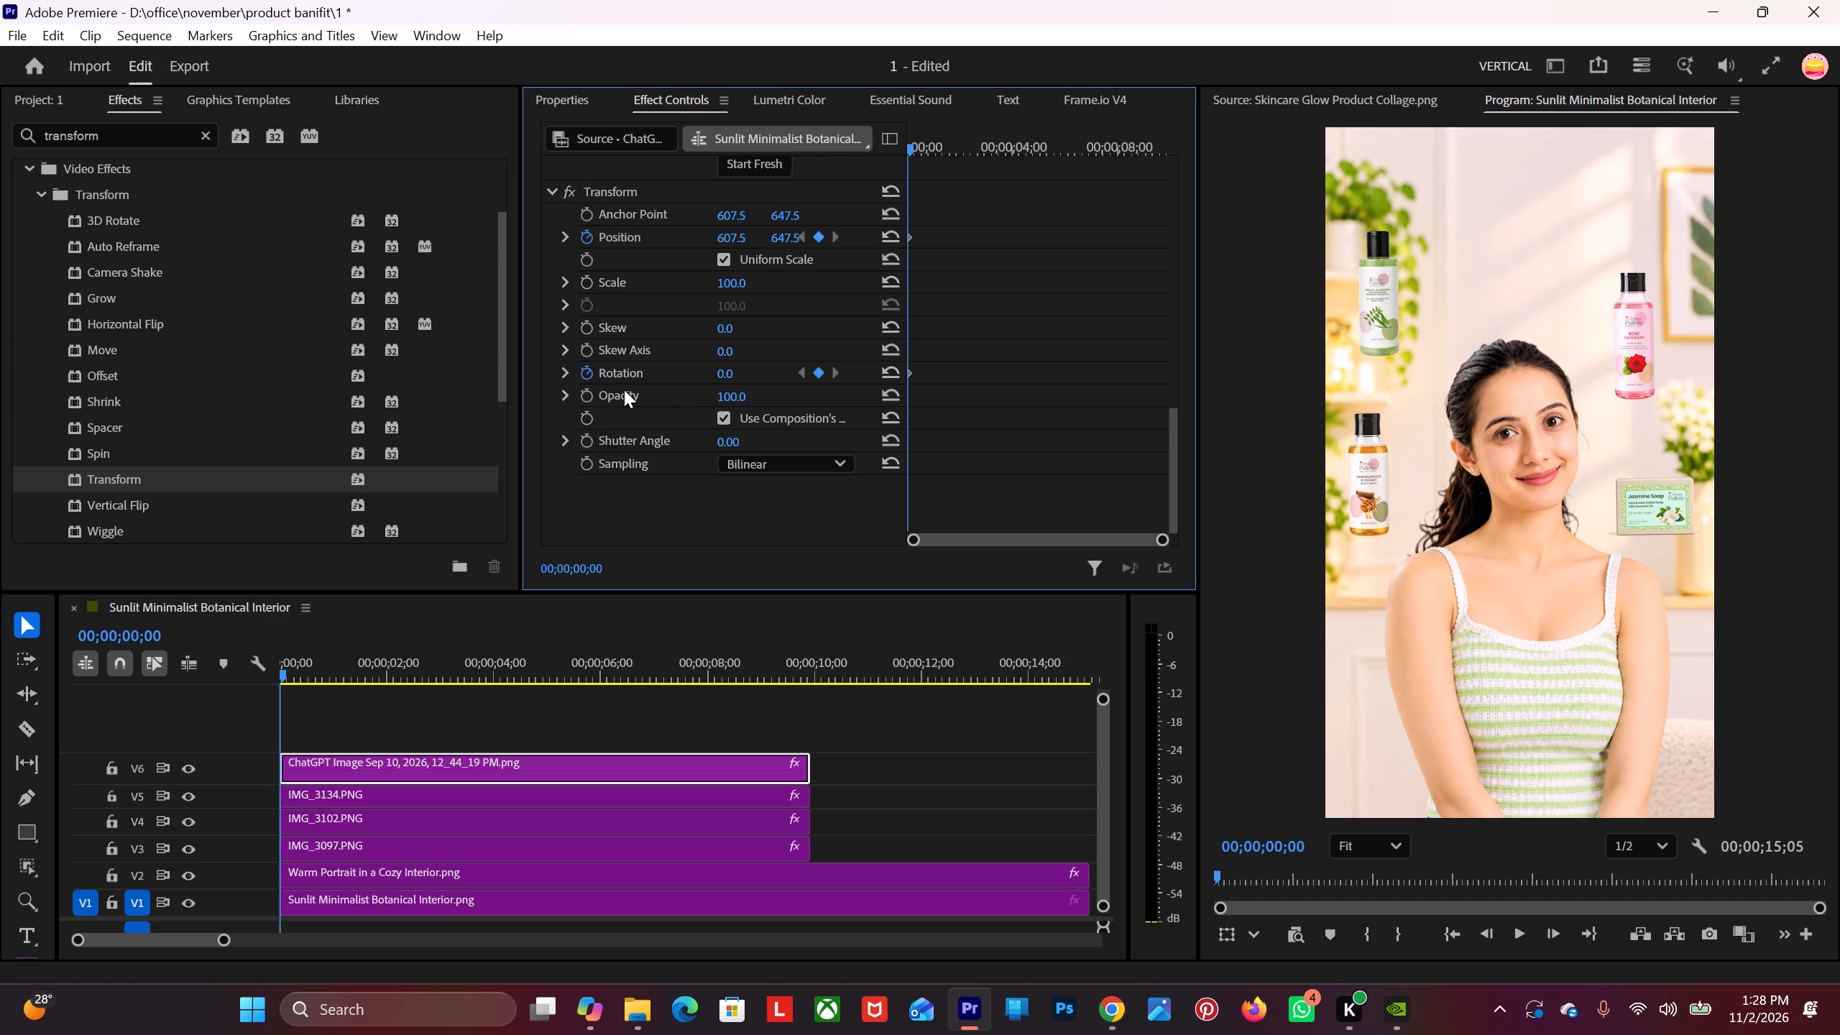
Add a Transform Rotation keyframe of 3.0° on the soap clip at 00;00;00;05.
key("Right")
key("Right")
key("Right")
key("Right")
key("Right")
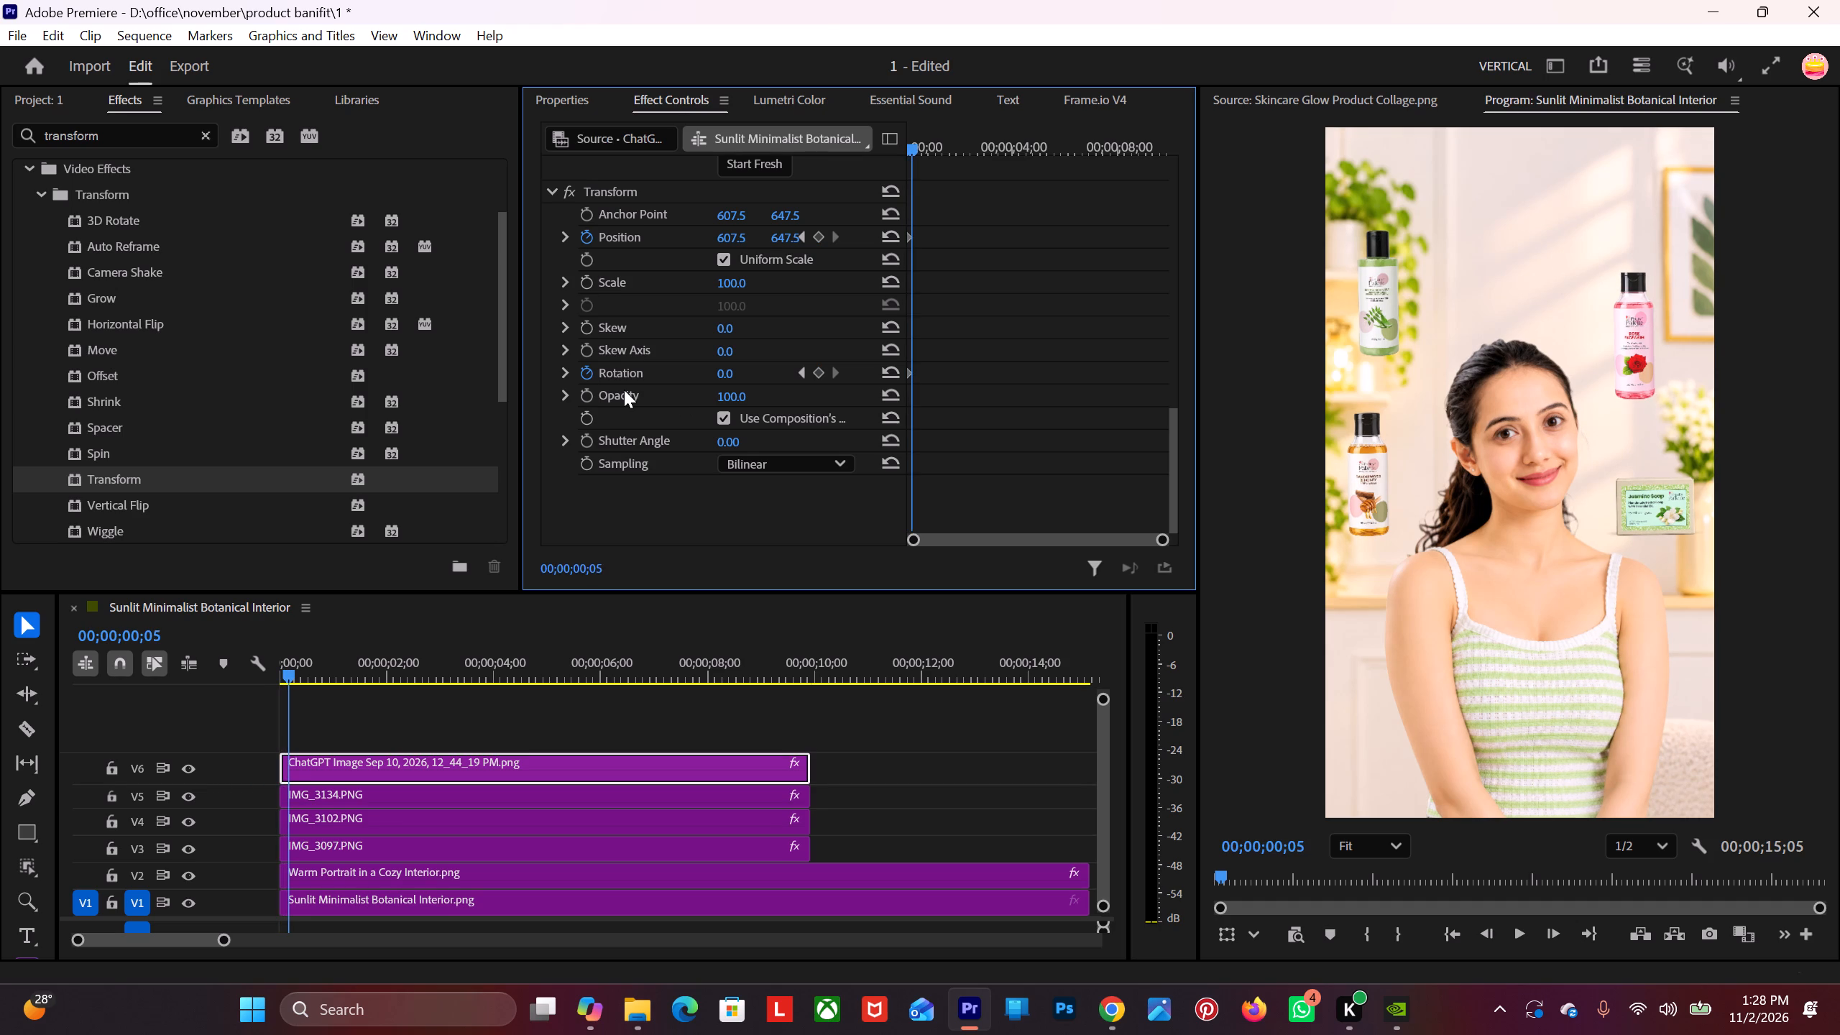
left_click(722, 372)
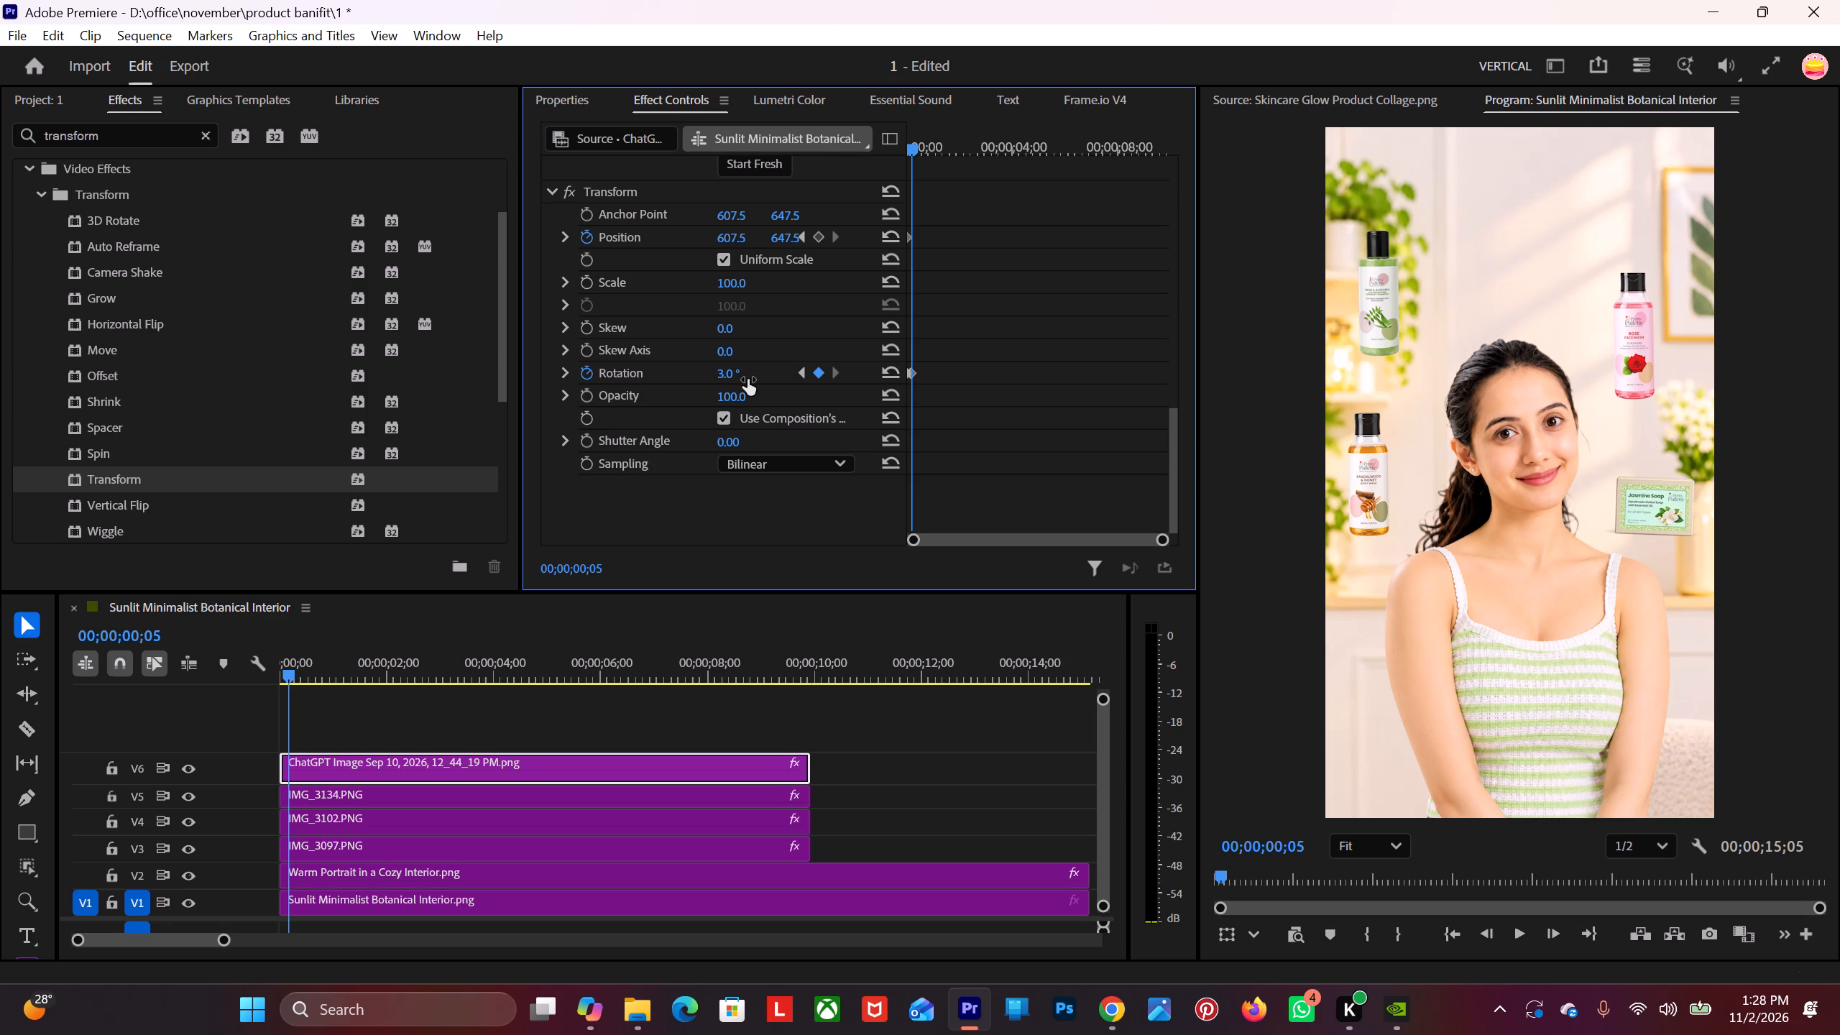
Add a Transform Rotation keyframe at 00;00;00;10 on the soap clip, trying 2° before settling on -5.0°.
key("Right")
key("Right")
key("Right")
key("Right")
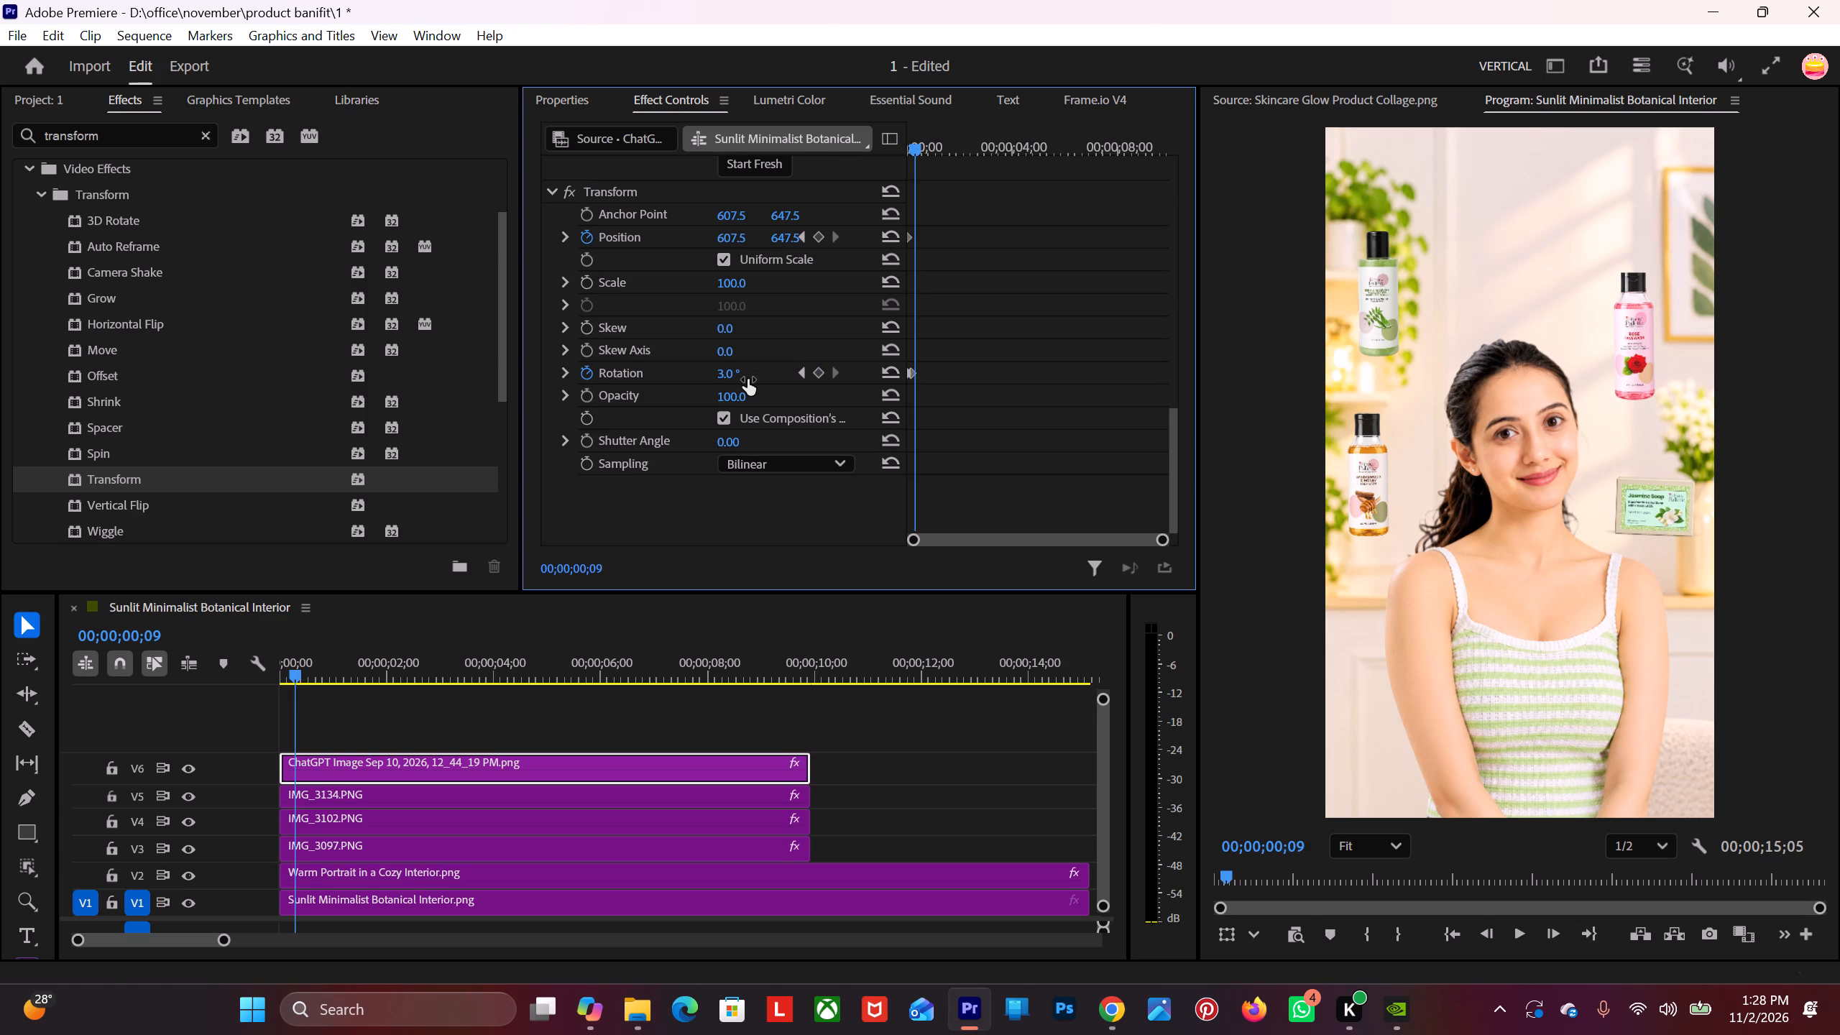
key("Right")
left_click(747, 379)
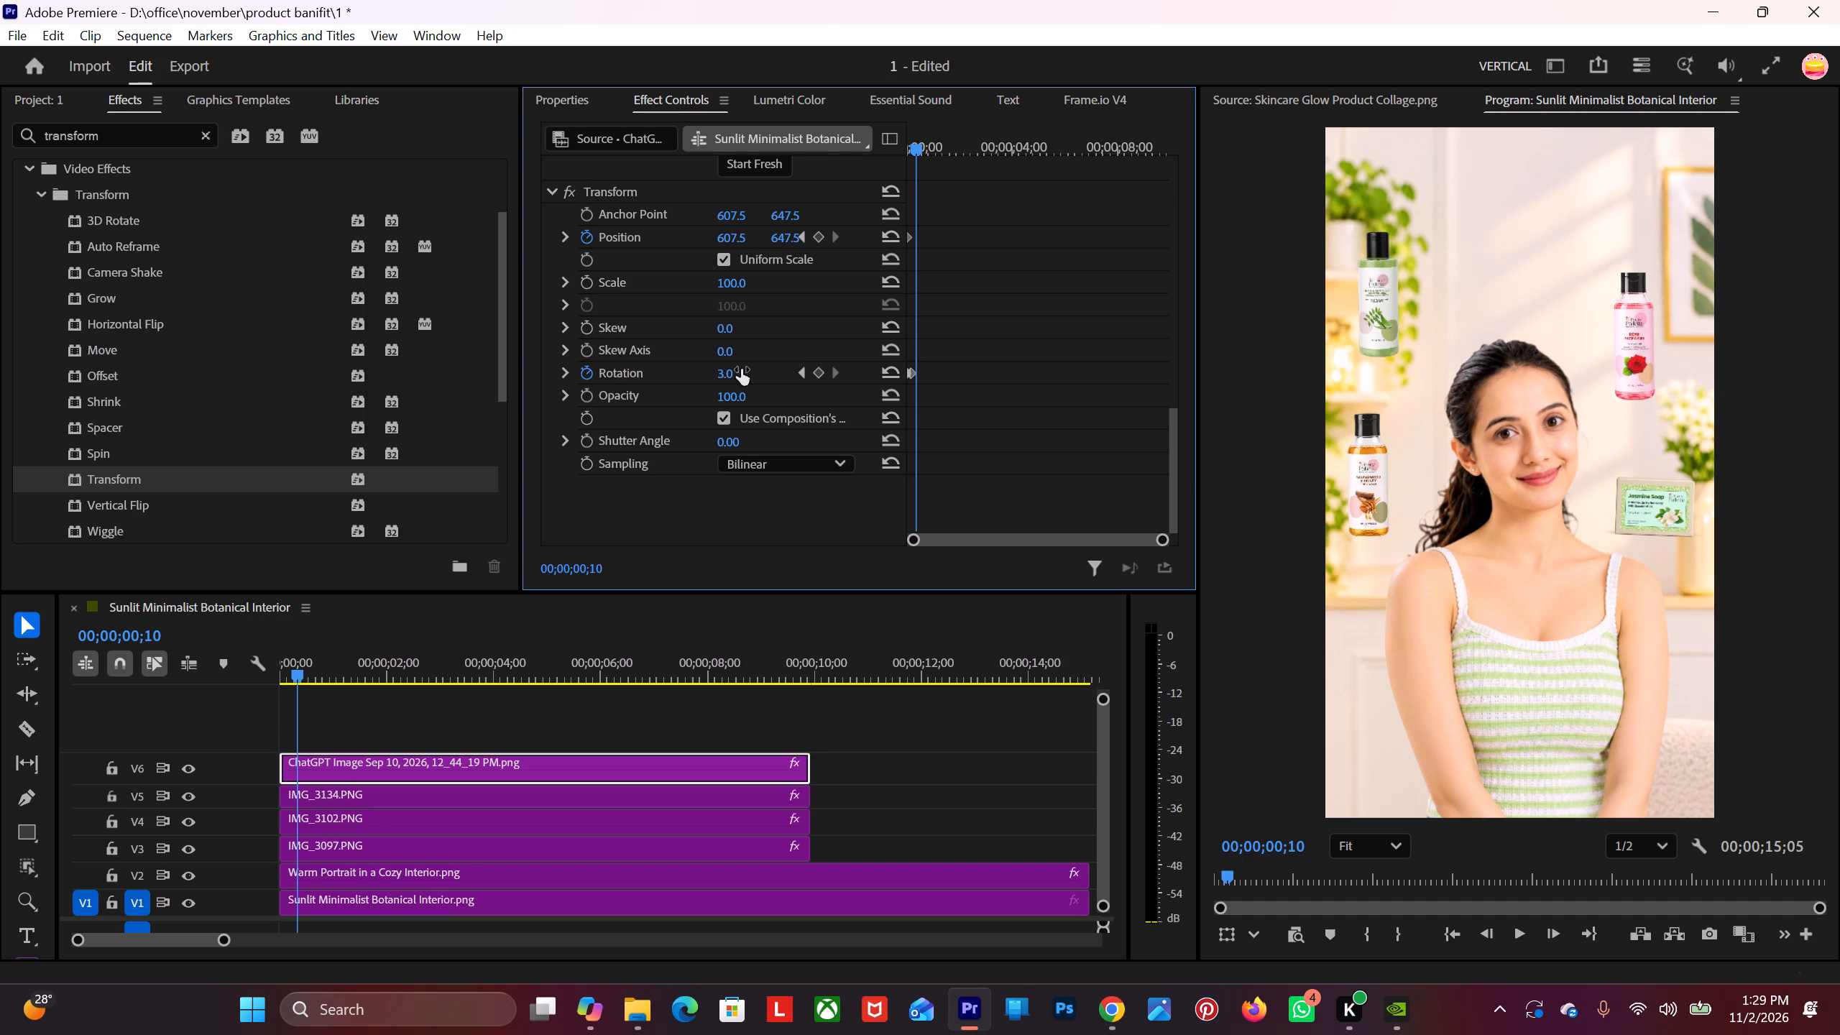
key("4")
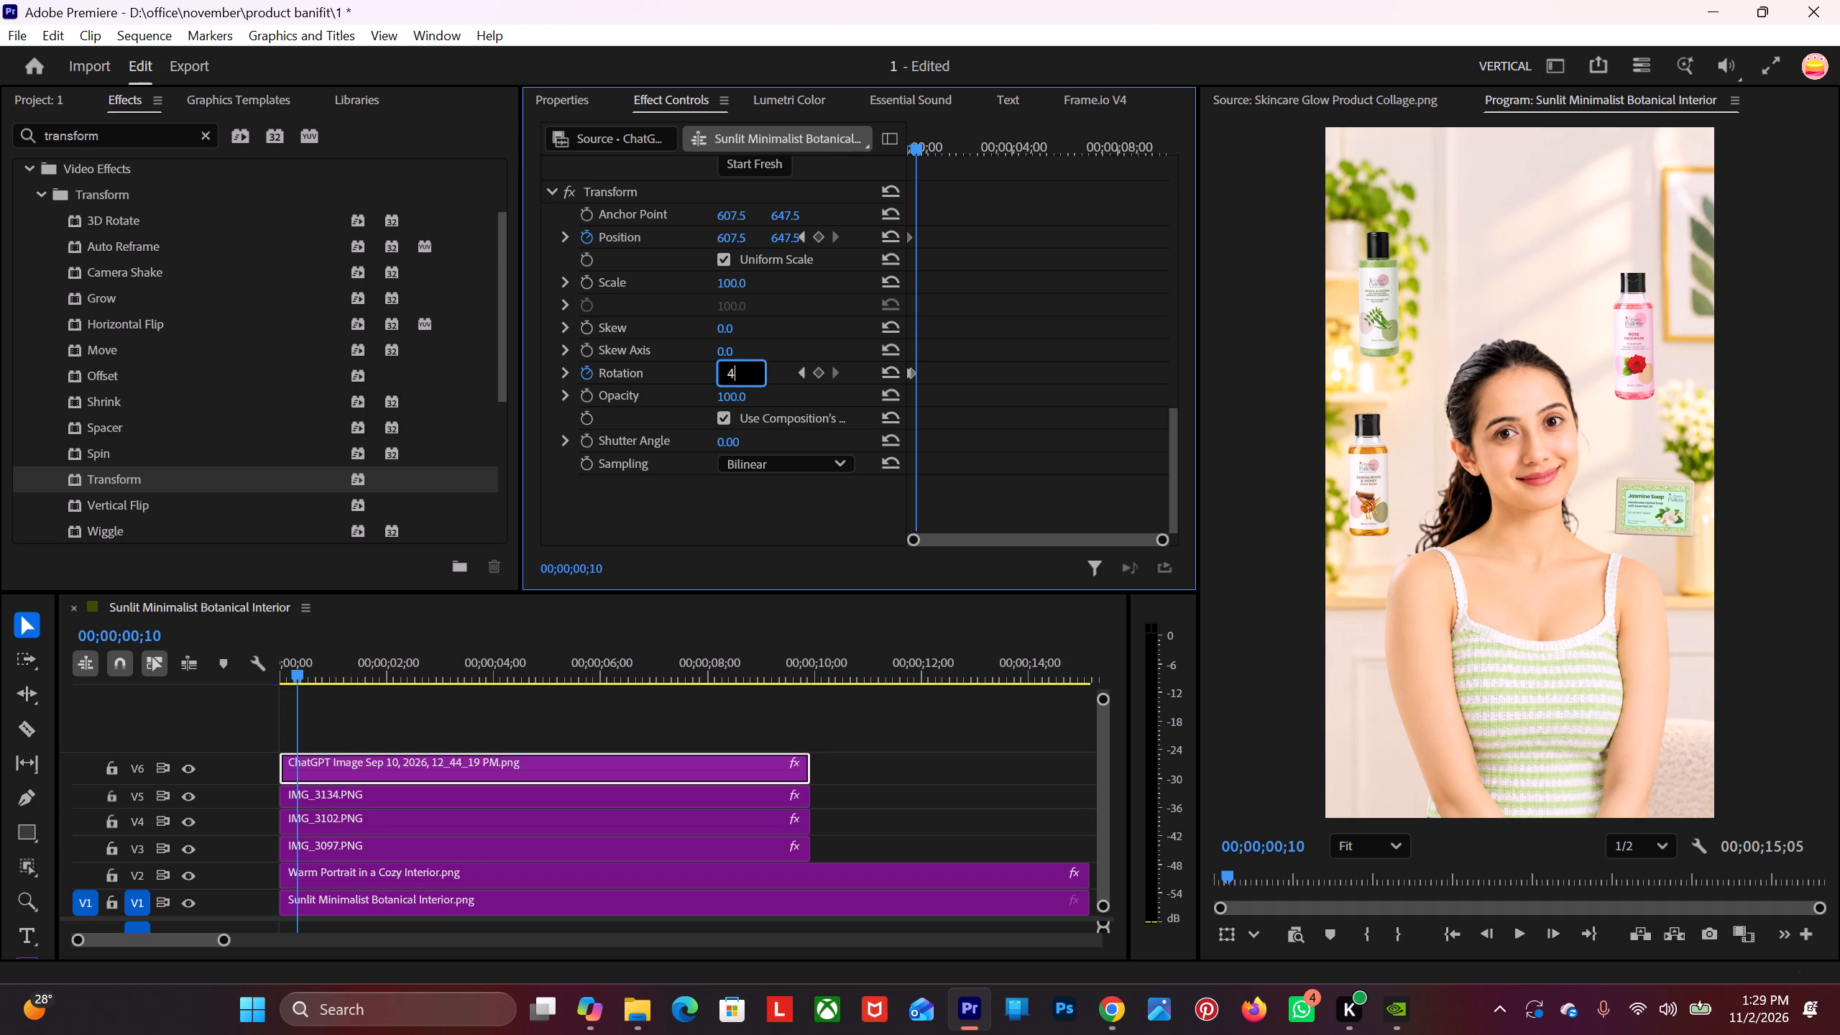
key("BackSpace")
key("2")
key("Return")
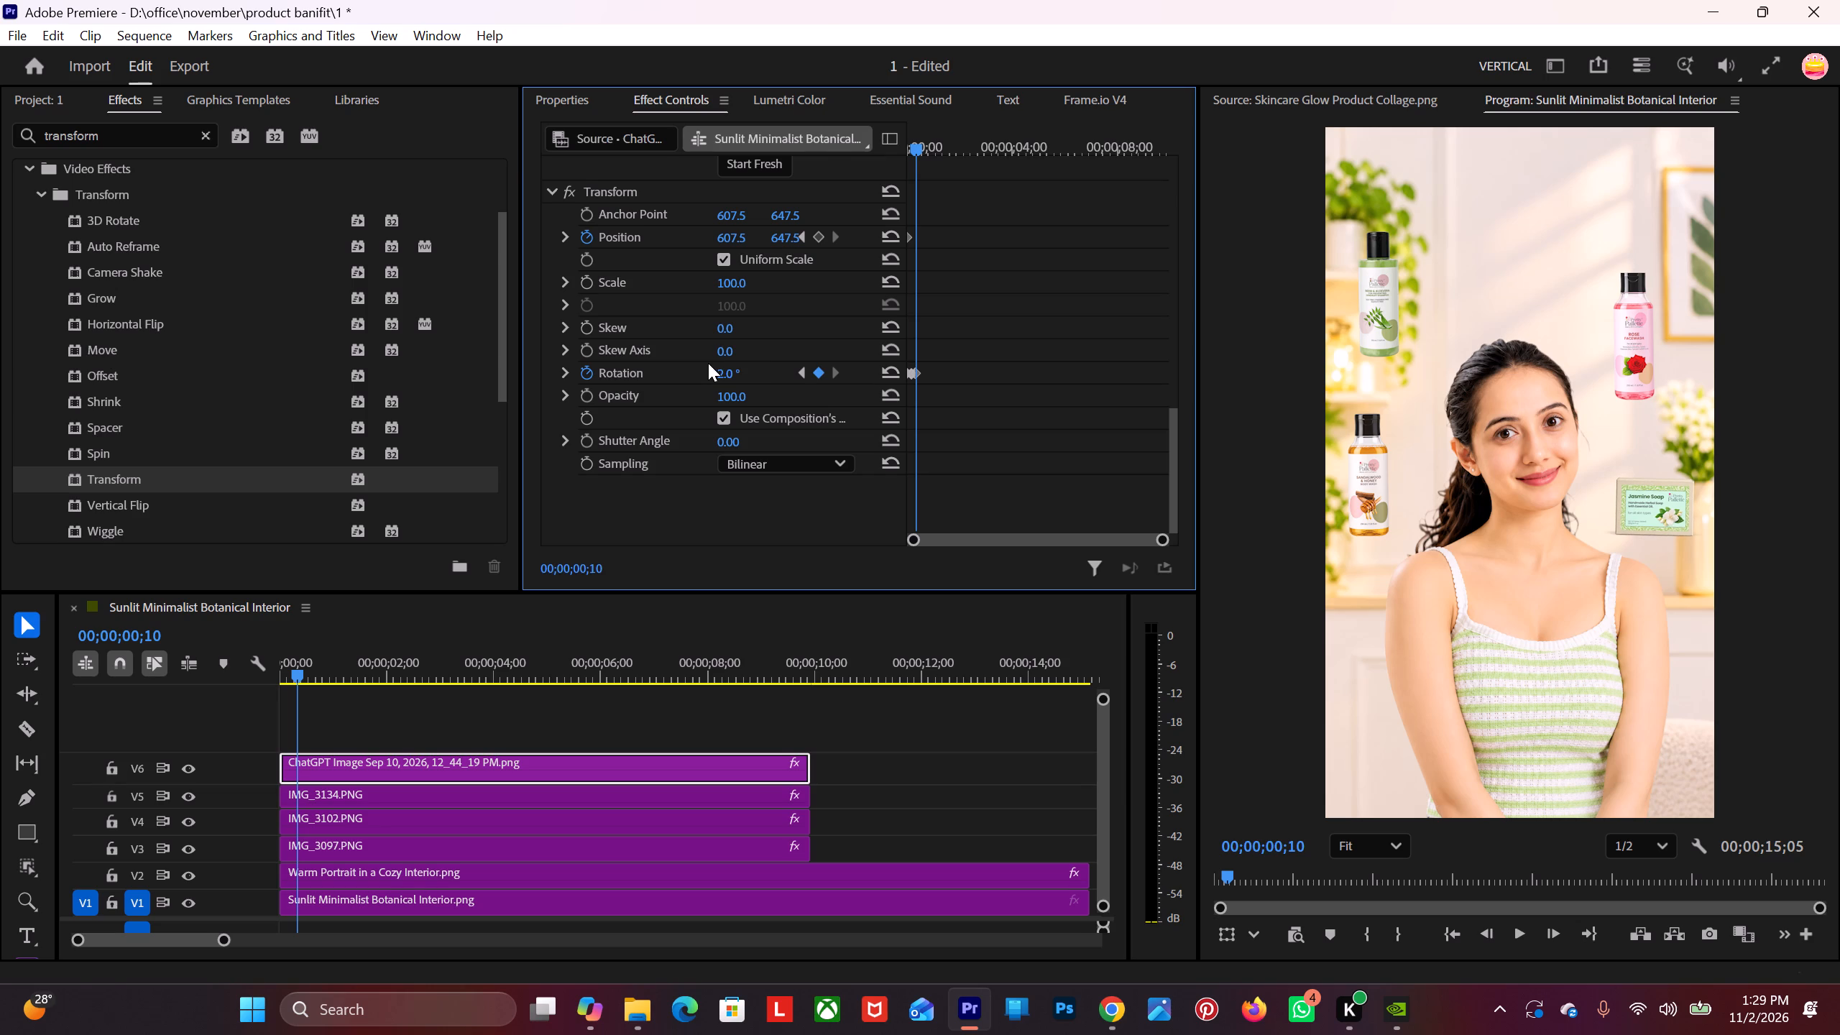
left_click(725, 374)
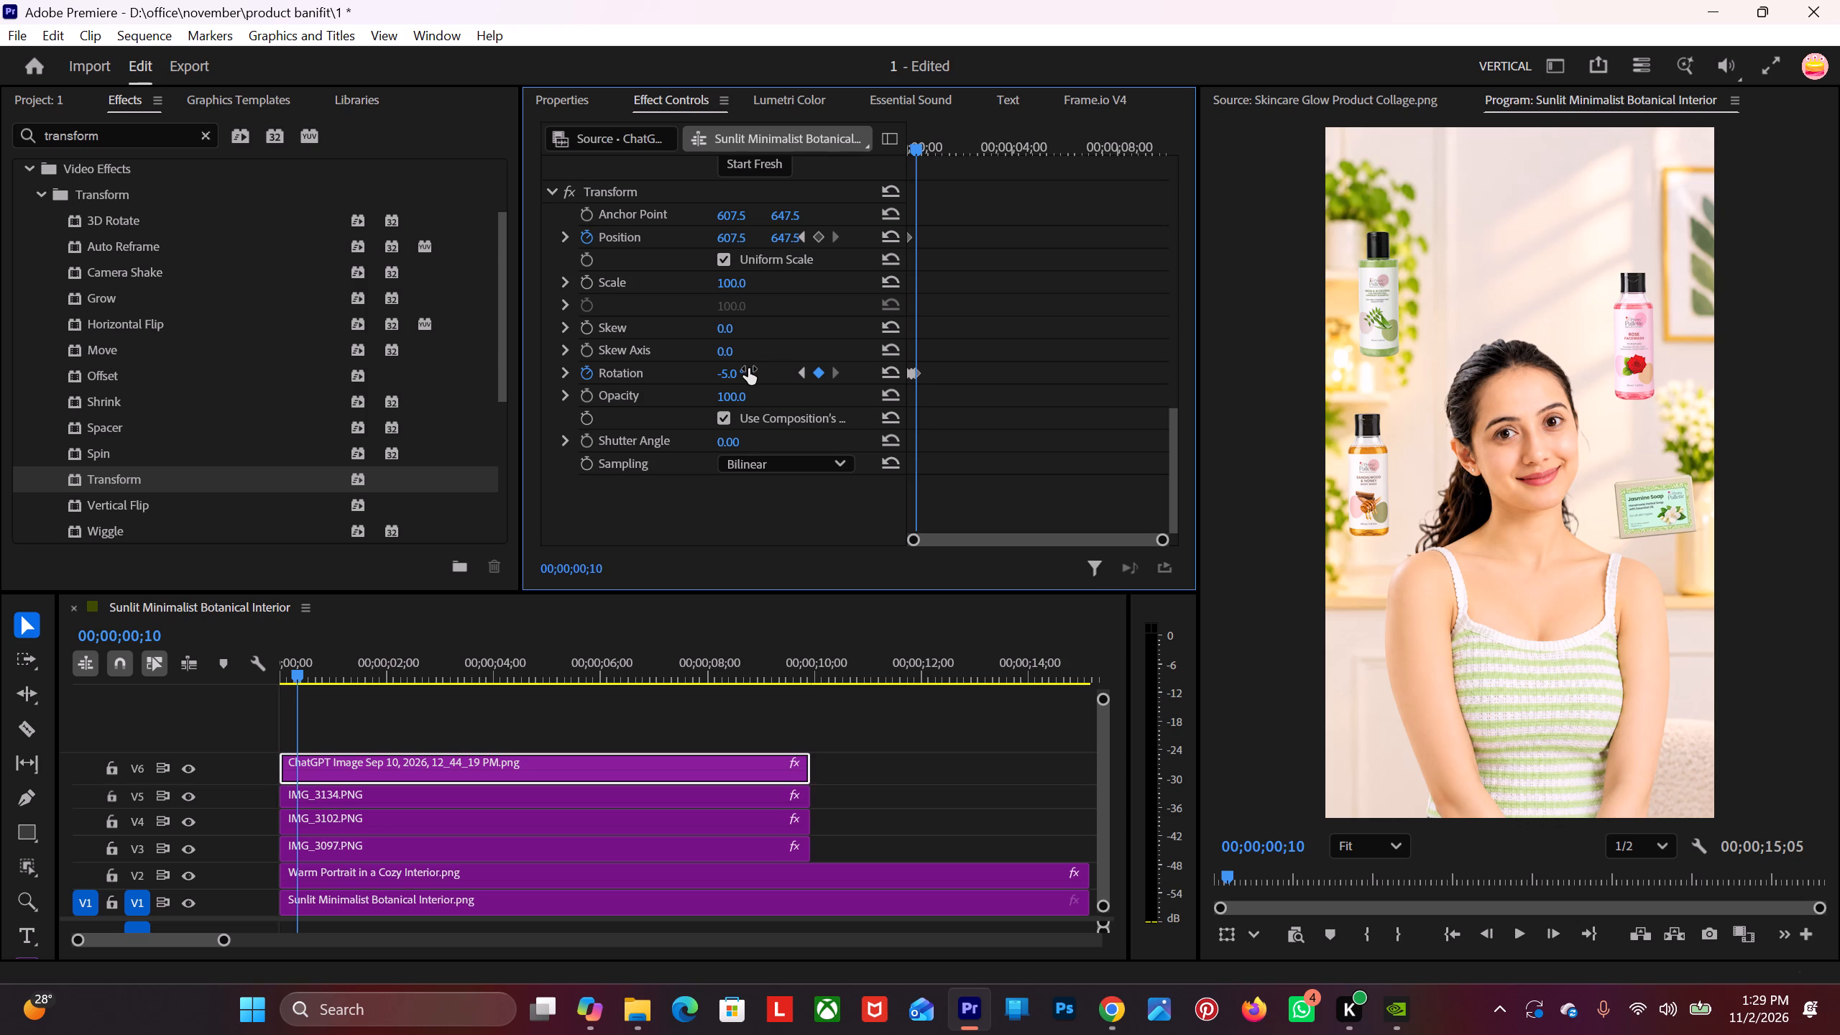
Add a Transform Rotation keyframe of -3.0° on the soap clip at 00;00;00;13.
key("Right")
key("Right")
key("Right")
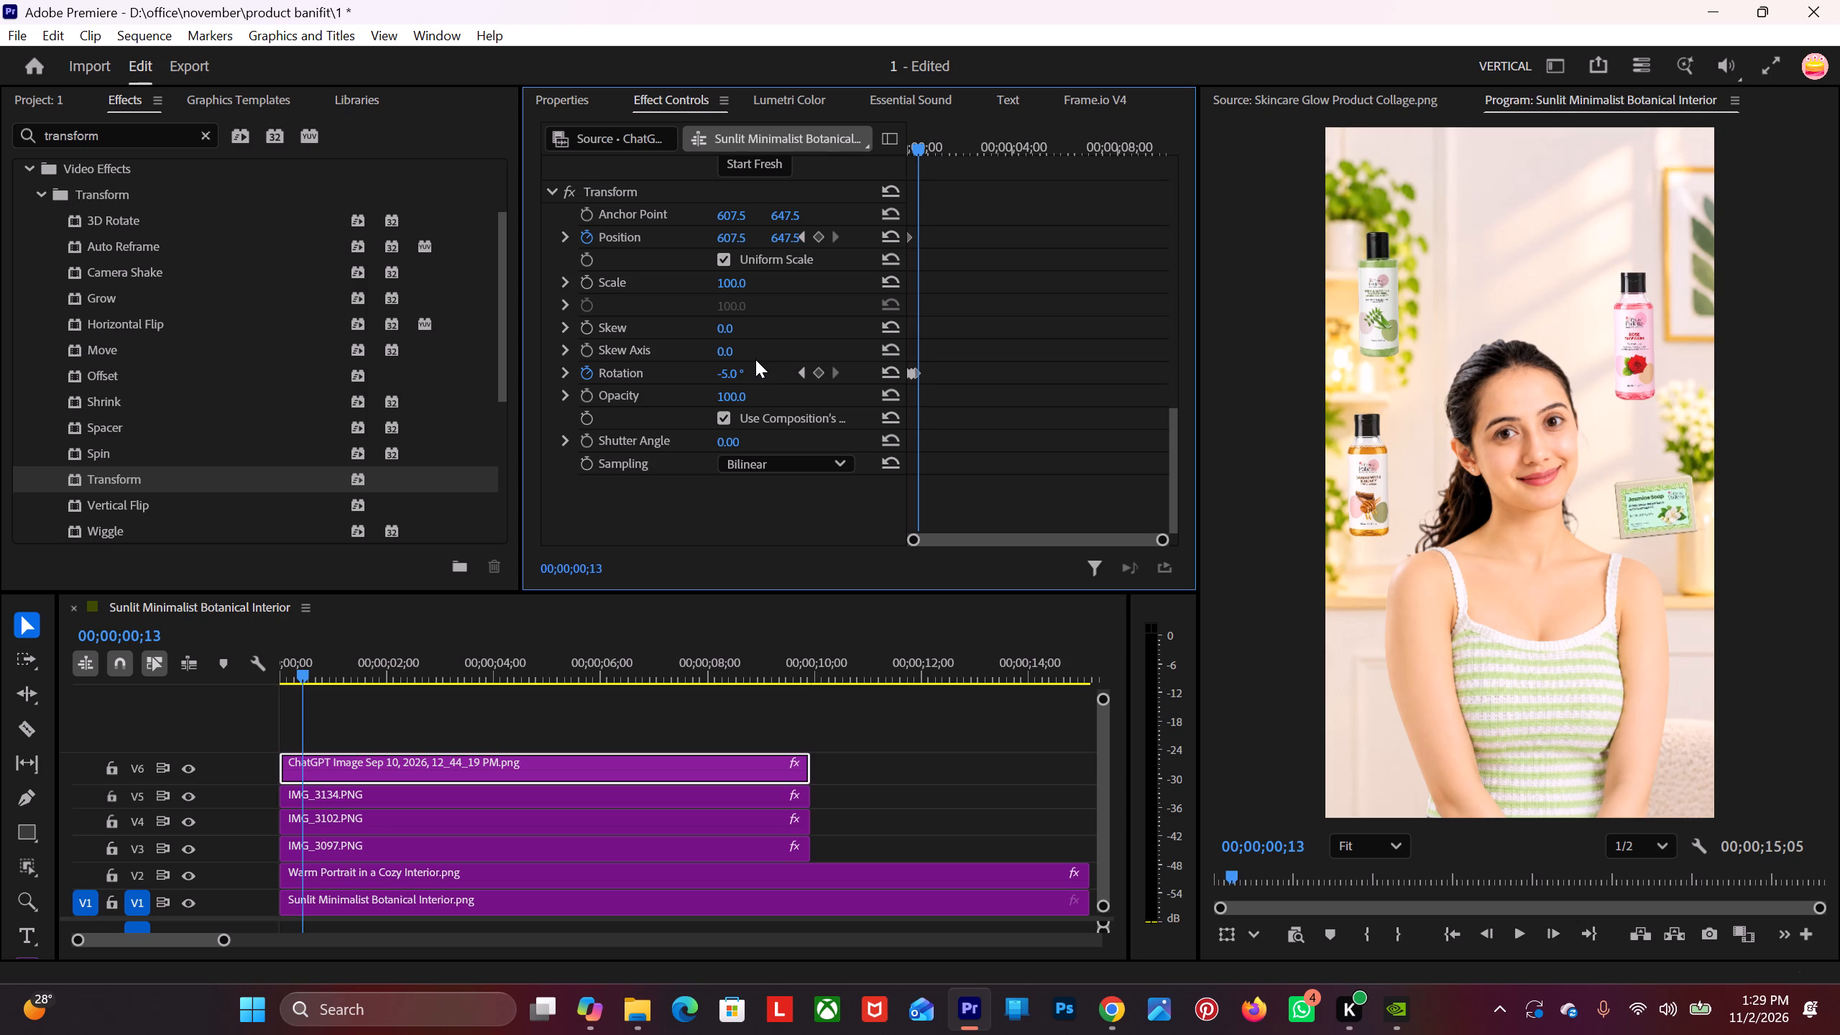
left_click(742, 370)
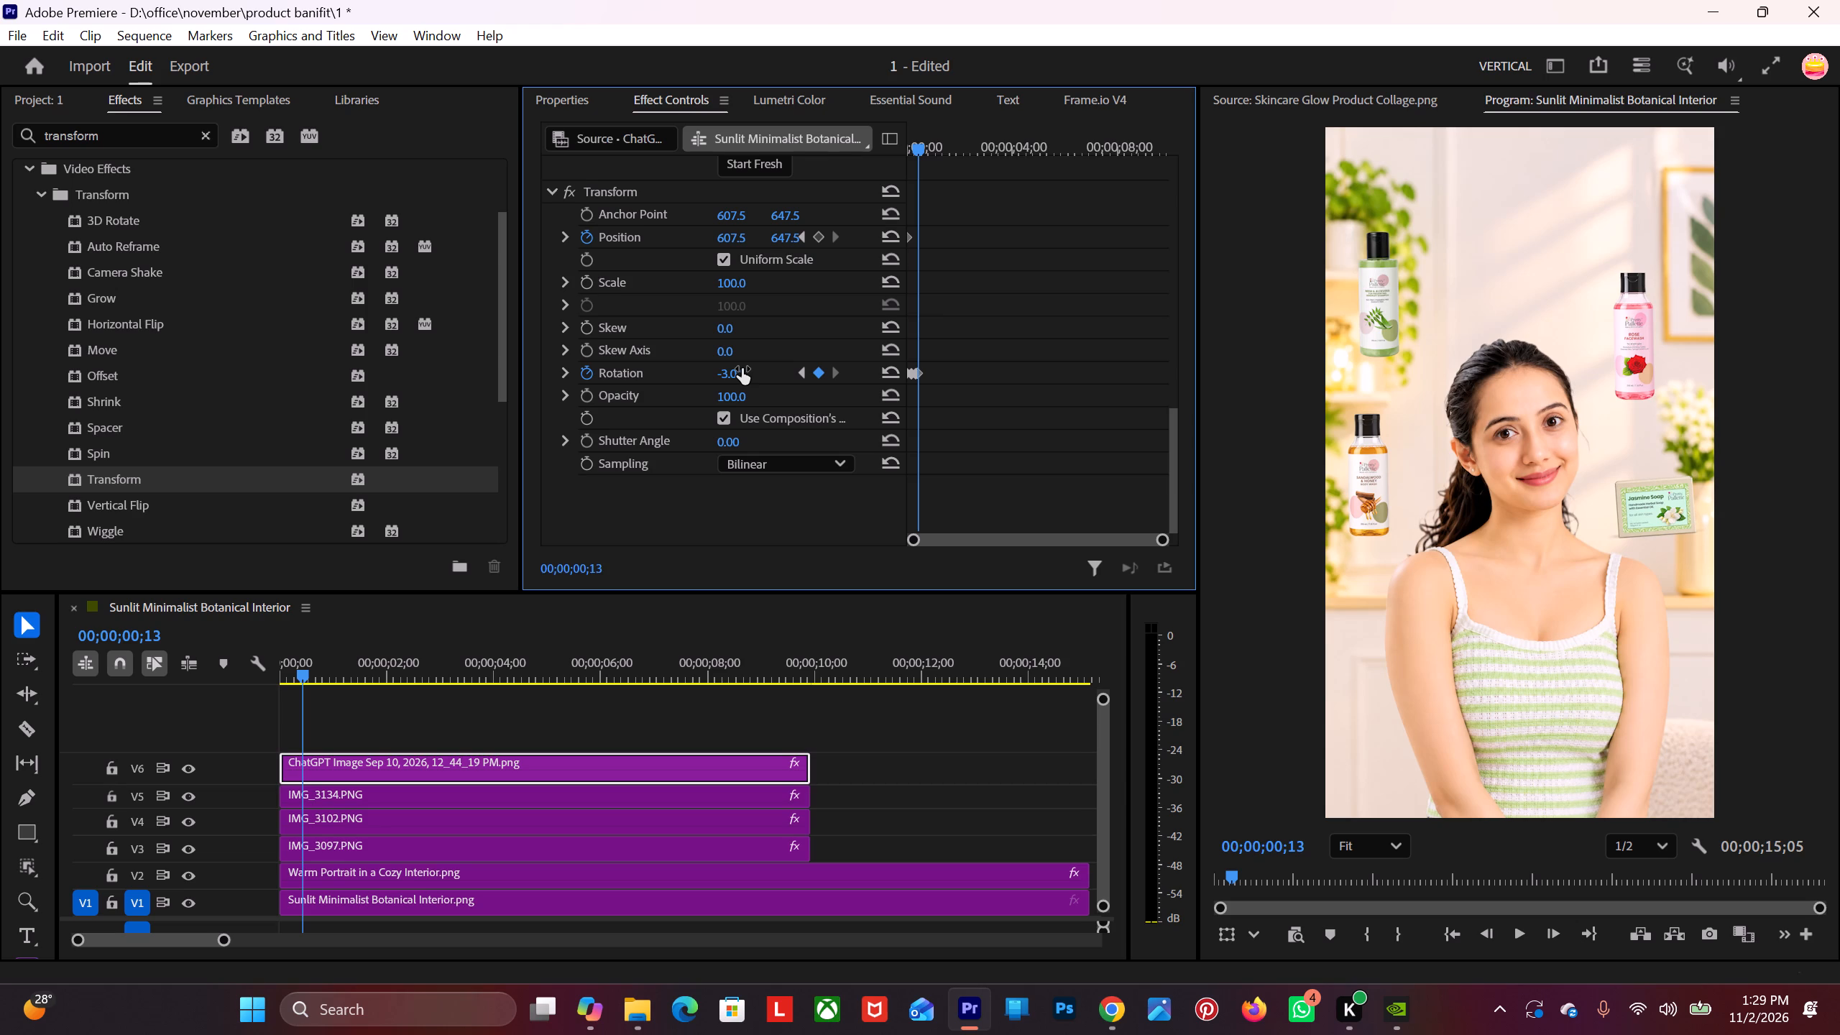
Add a Transform Rotation keyframe of -7.0° on the soap clip at 00;00;00;20.
key("Right")
key("Right")
key("Right")
key("Right")
key("Right")
key("Right")
key("Right")
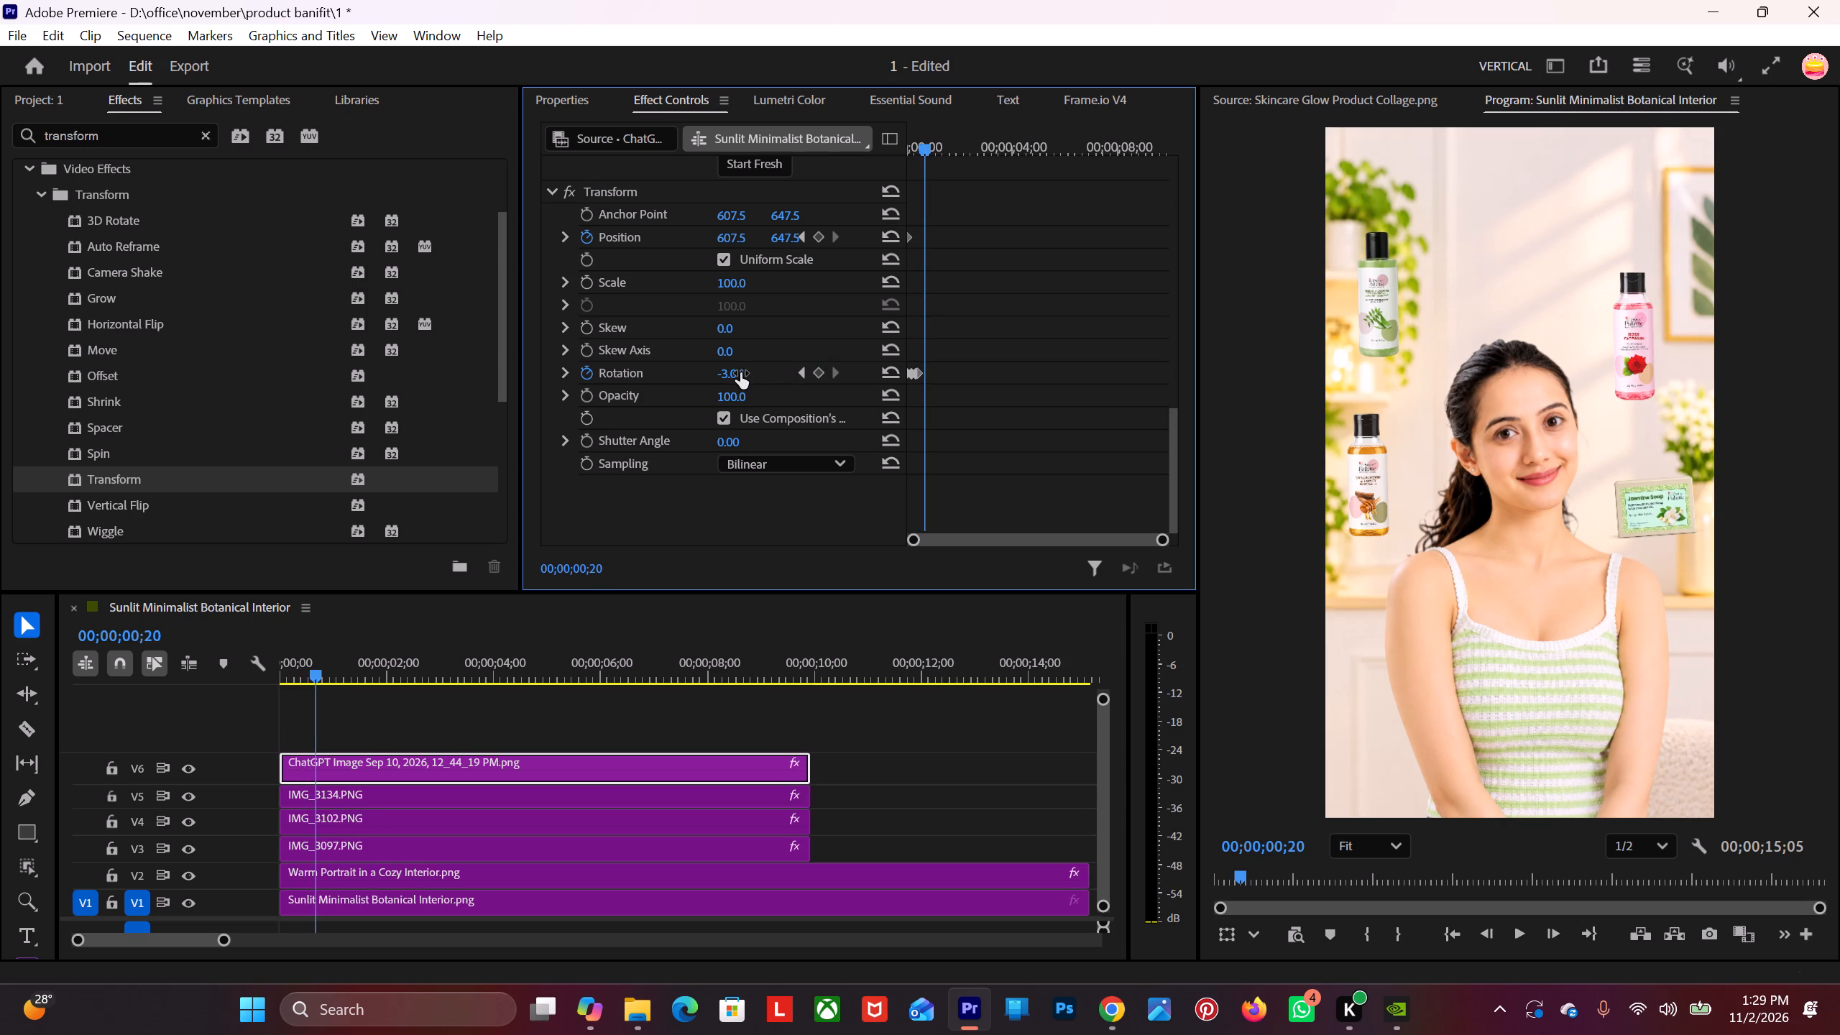
left_click(734, 371)
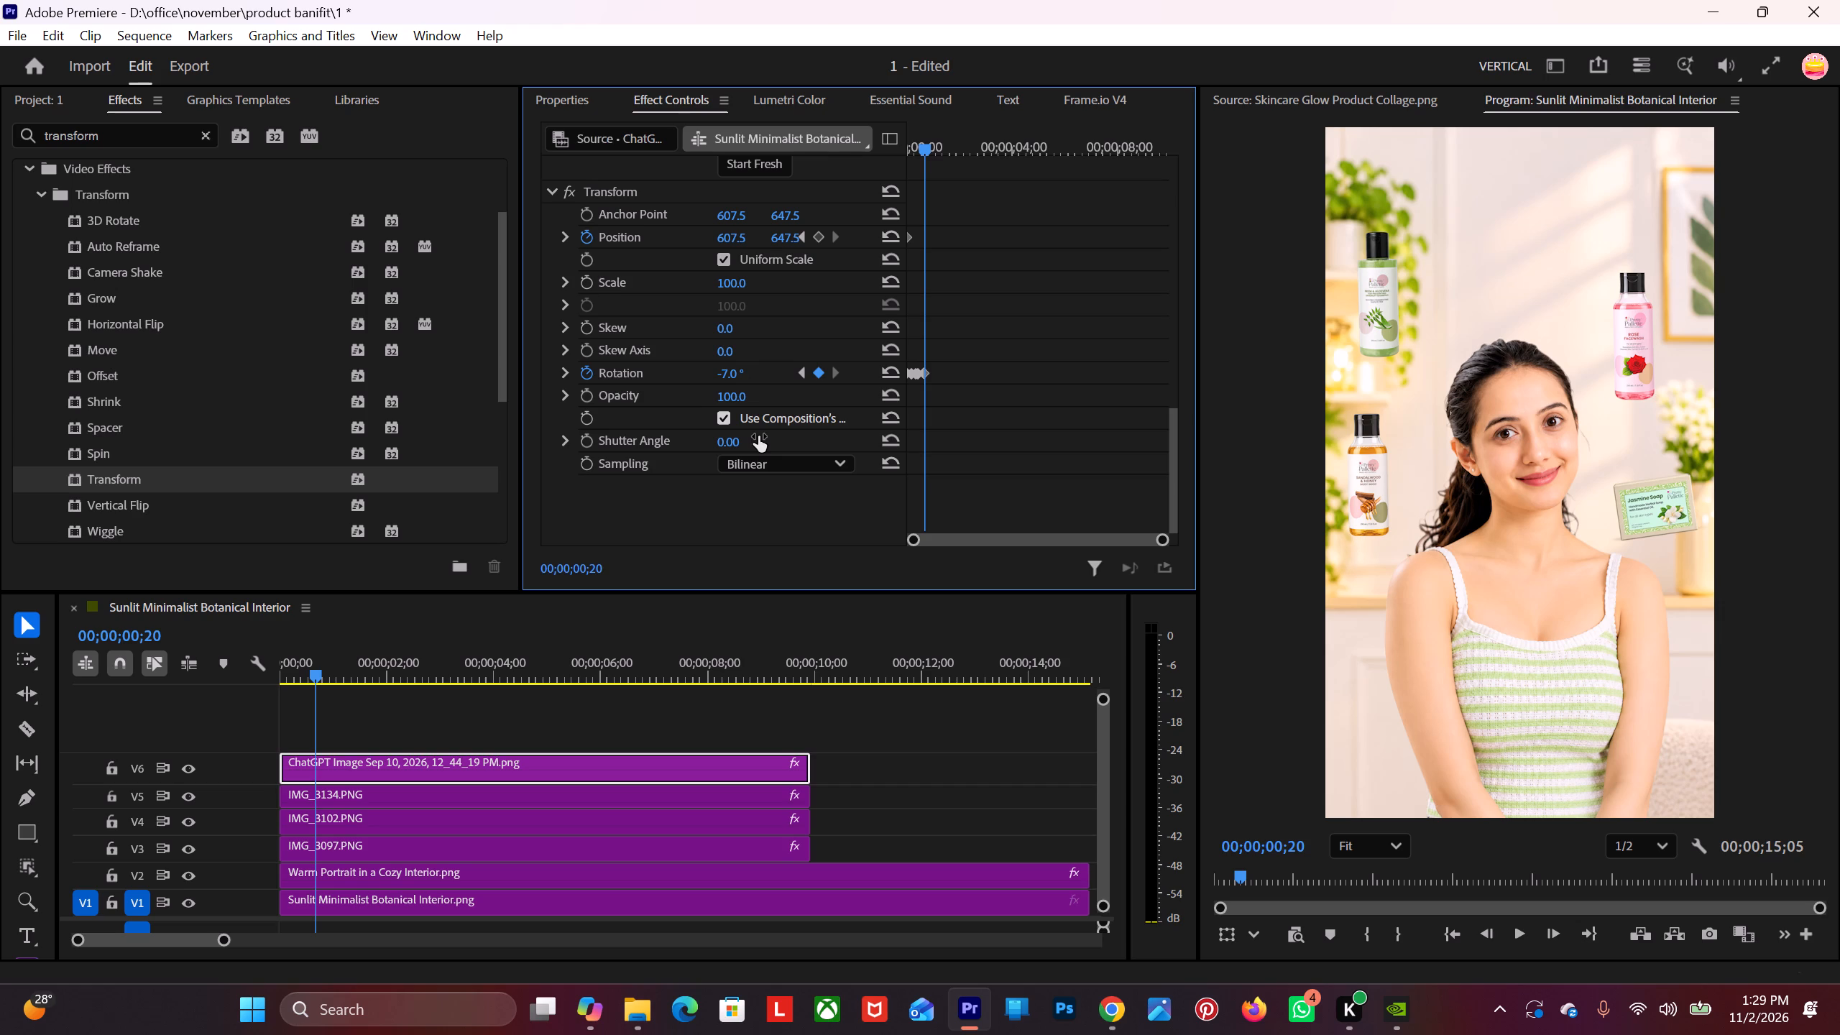
Play back the opening second of the sequence from the start to check the soap's rotation wobble.
left_click_drag(308, 660, 110, 679)
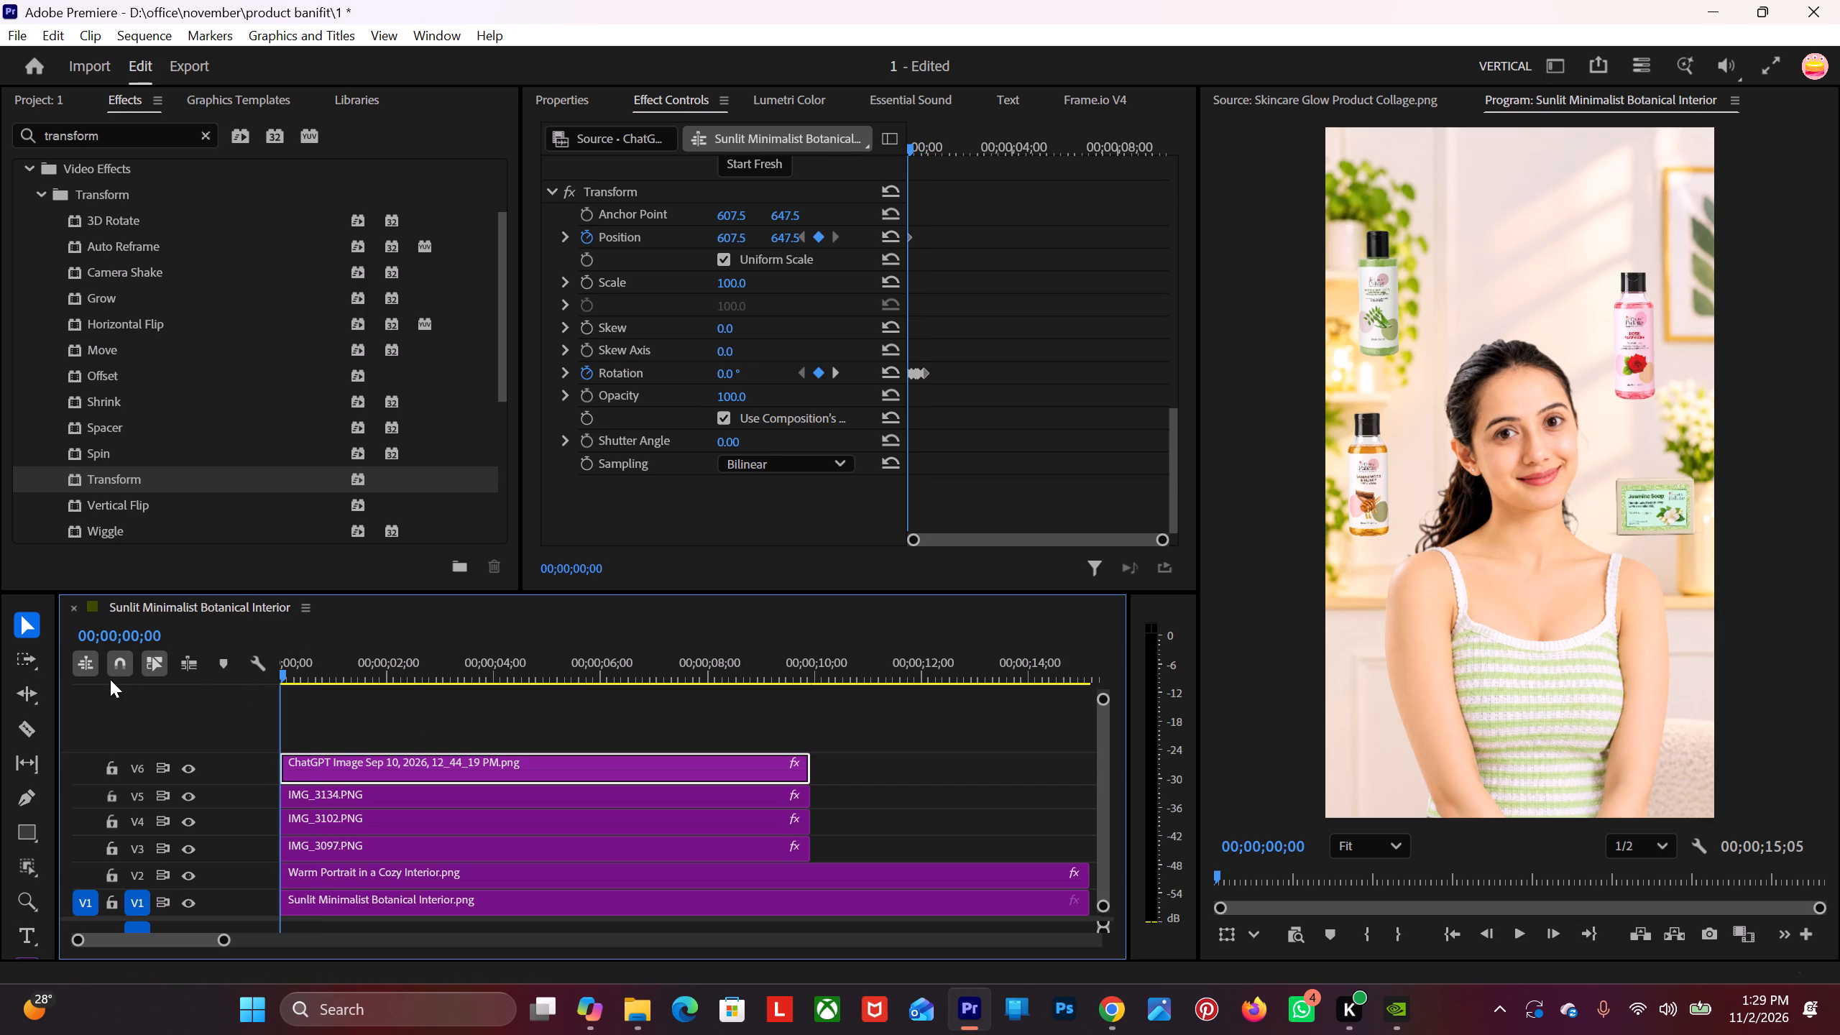
left_click_drag(110, 679, 109, 676)
key("space")
key("space")
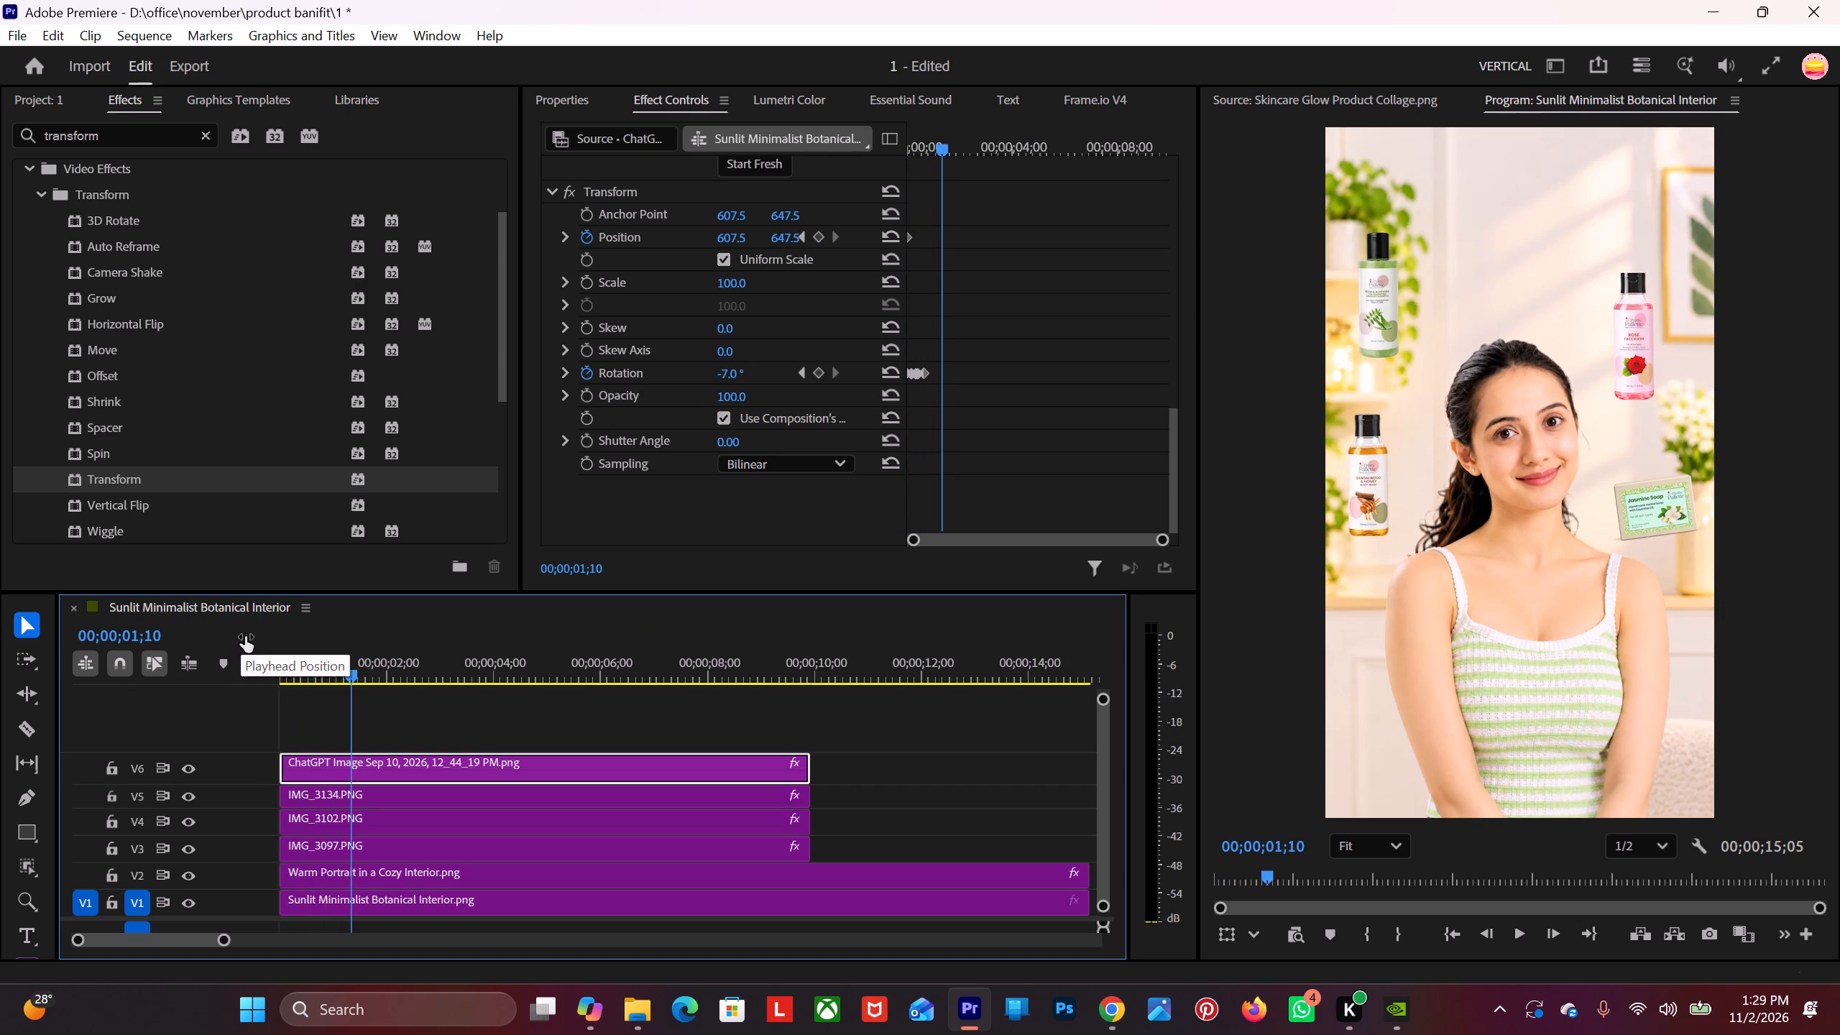
left_click_drag(350, 676, 172, 699)
key("space")
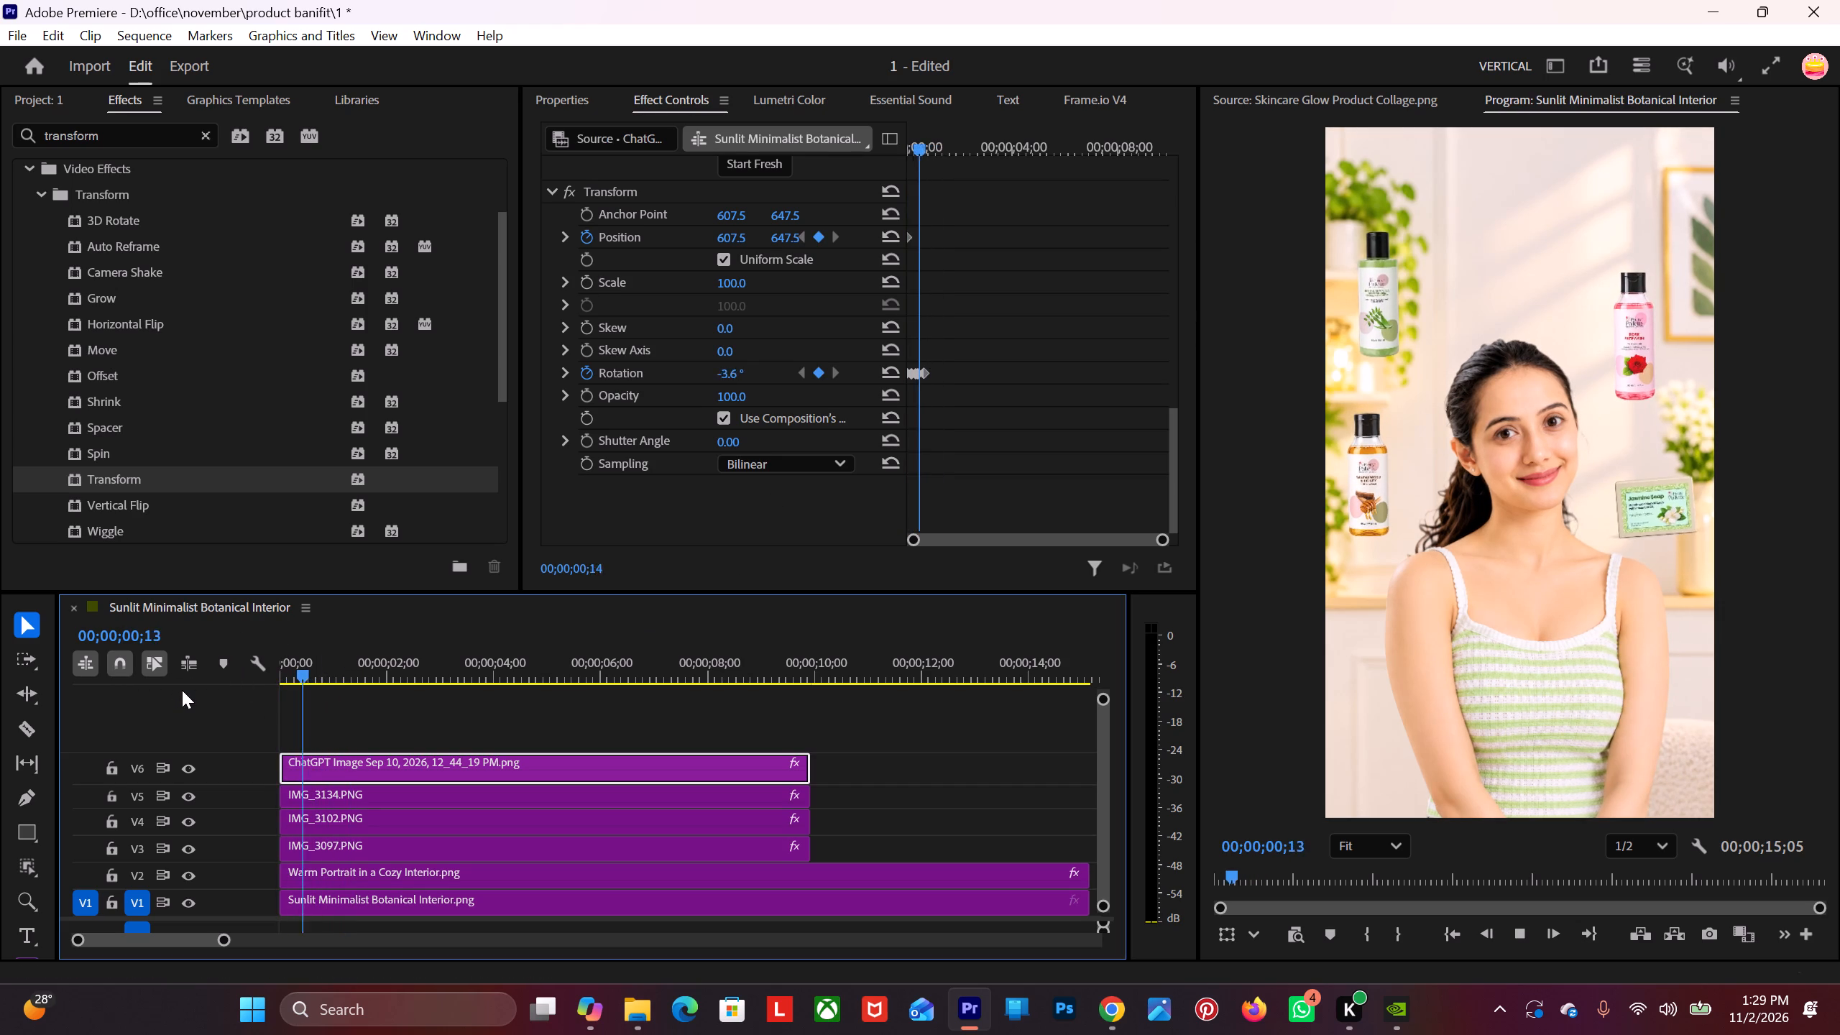
key("space")
Copy all of the soap clip's Transform Rotation keyframes and paste them at 00;00;00;24.
scroll(336, 709, "up", 3, "alt")
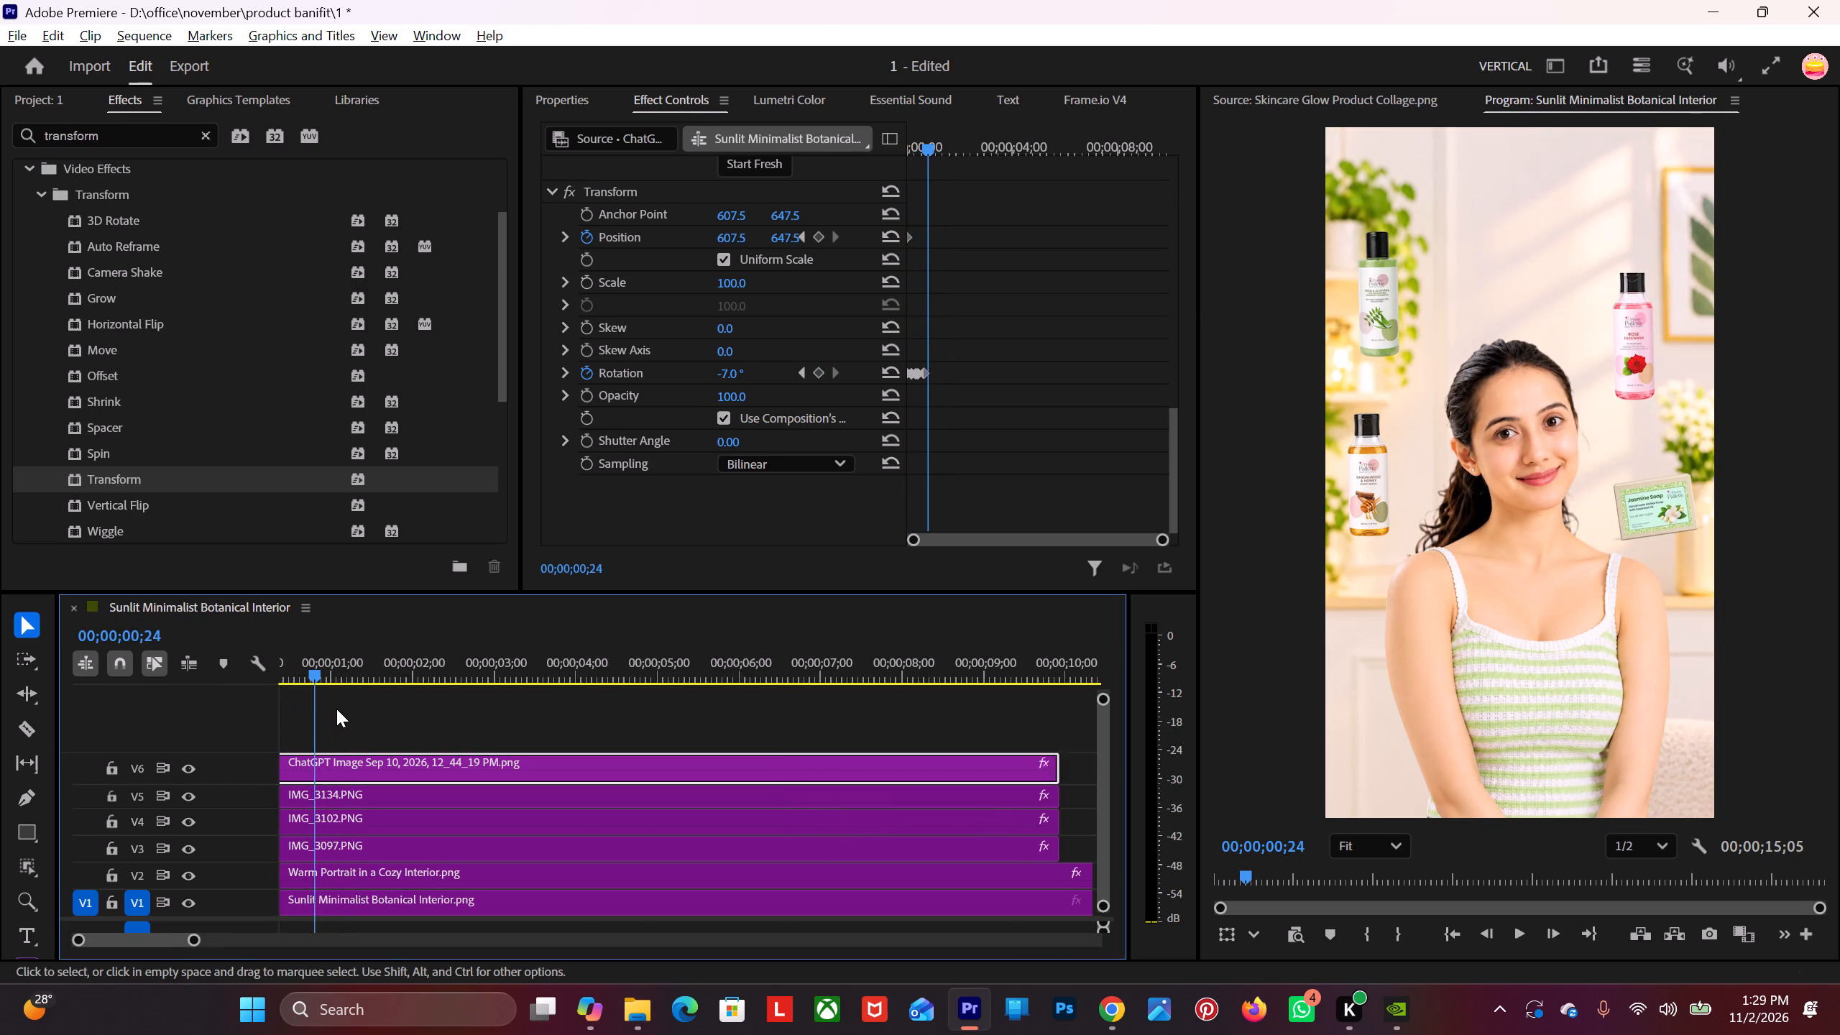
scroll(336, 709, "up", 2, "alt")
left_click_drag(1162, 540, 969, 556)
left_click_drag(980, 544, 998, 542)
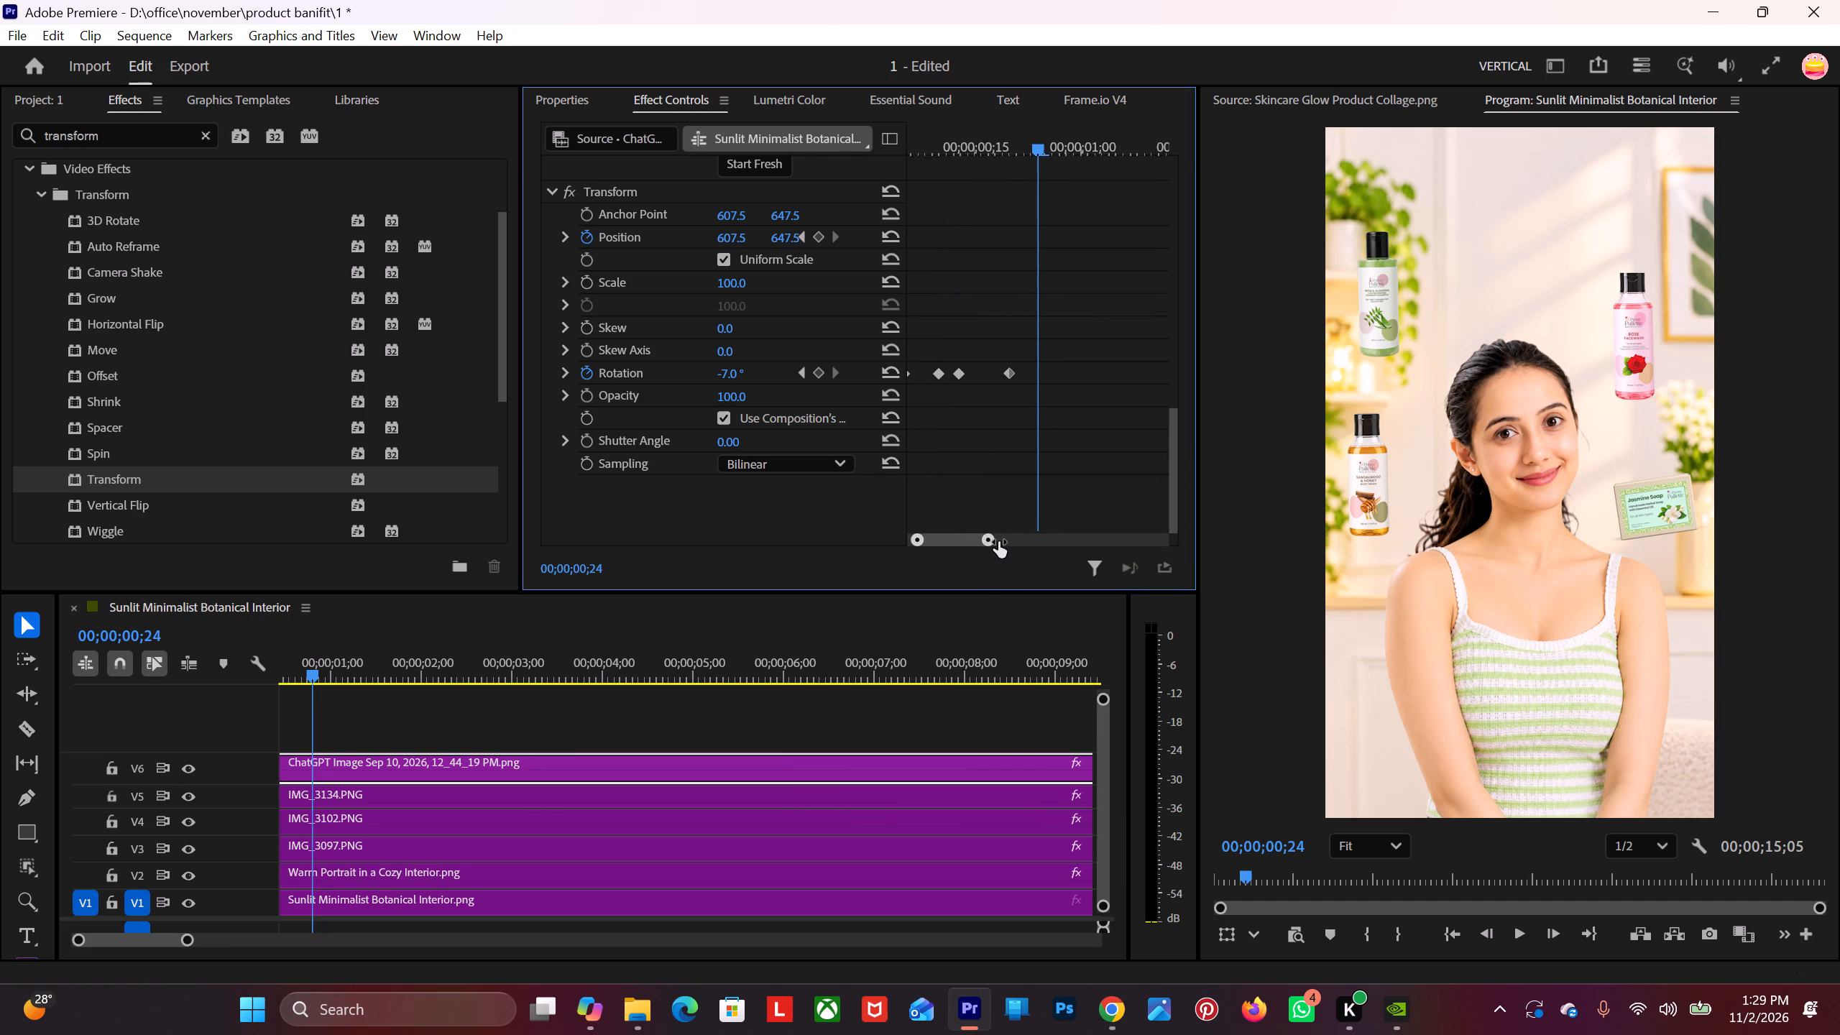
left_click_drag(998, 542, 1027, 533)
left_click_drag(1042, 331, 892, 413)
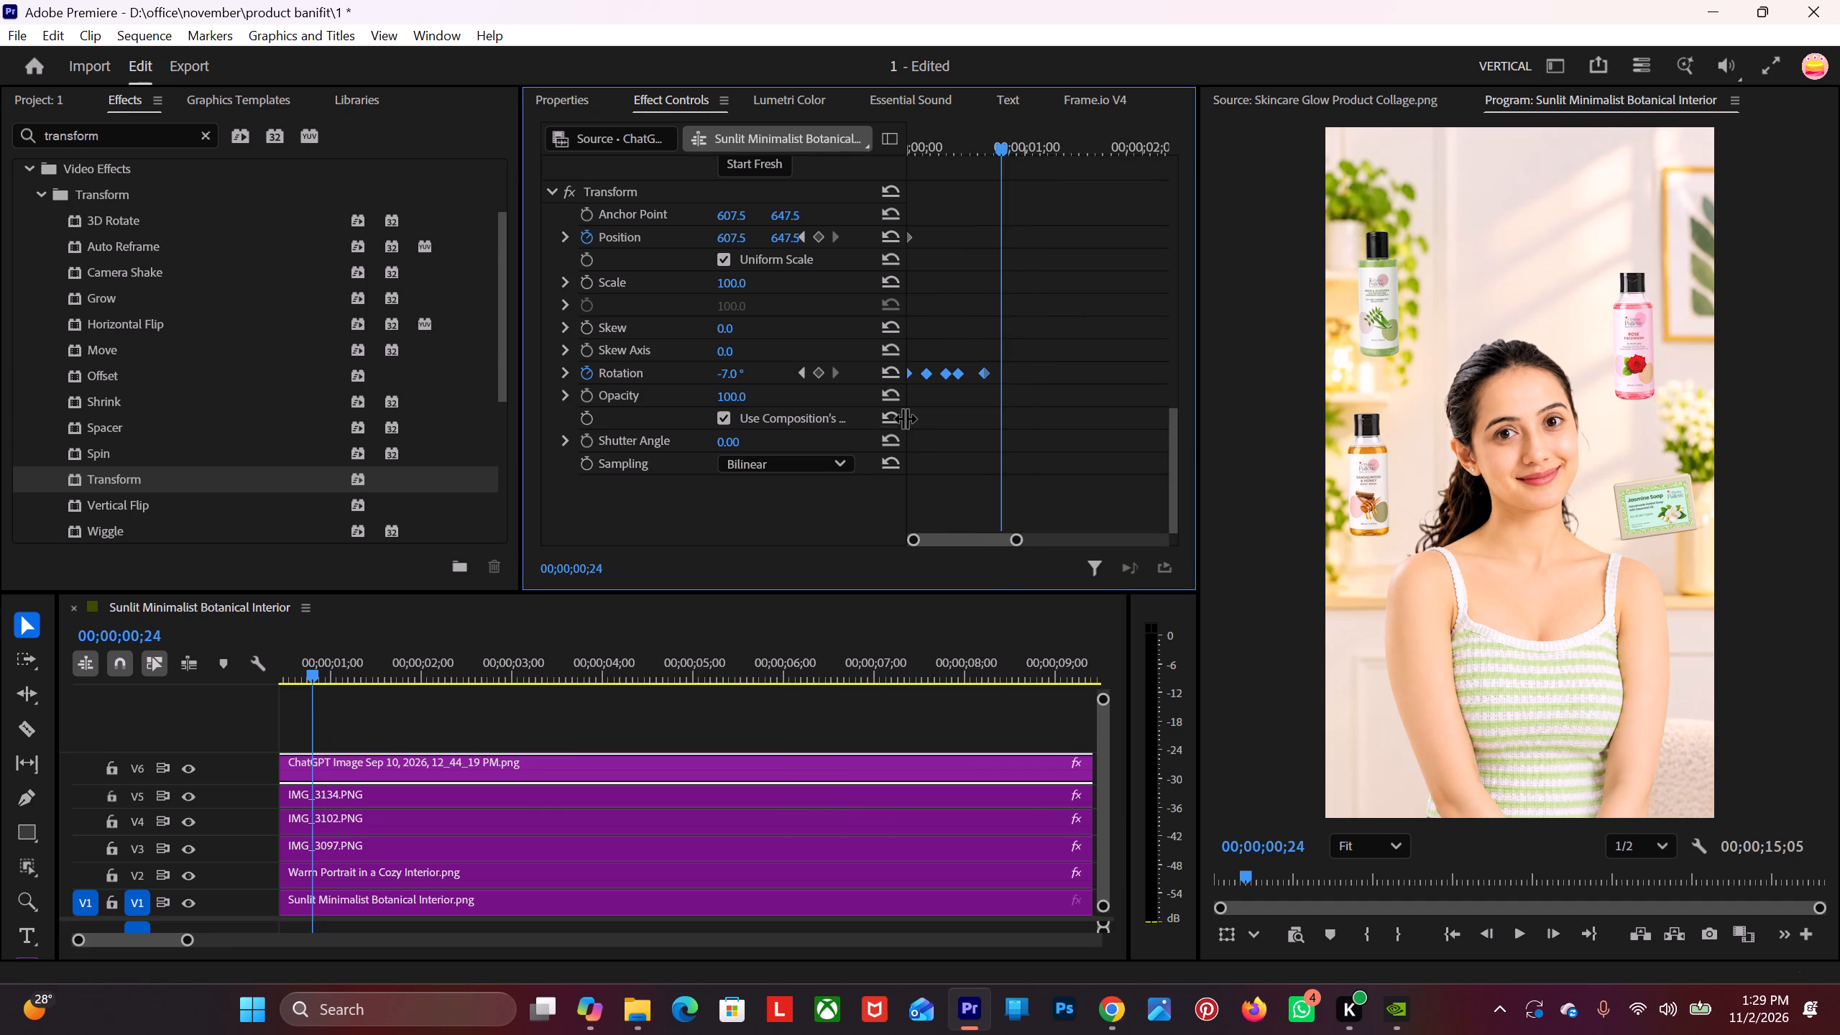
key("ctrl+c")
left_click(1015, 366)
key("ctrl+v")
Copy the soap clip's whole run of Rotation keyframes and paste it at 00;00;01;19.
left_click_drag(1103, 357, 1069, 347)
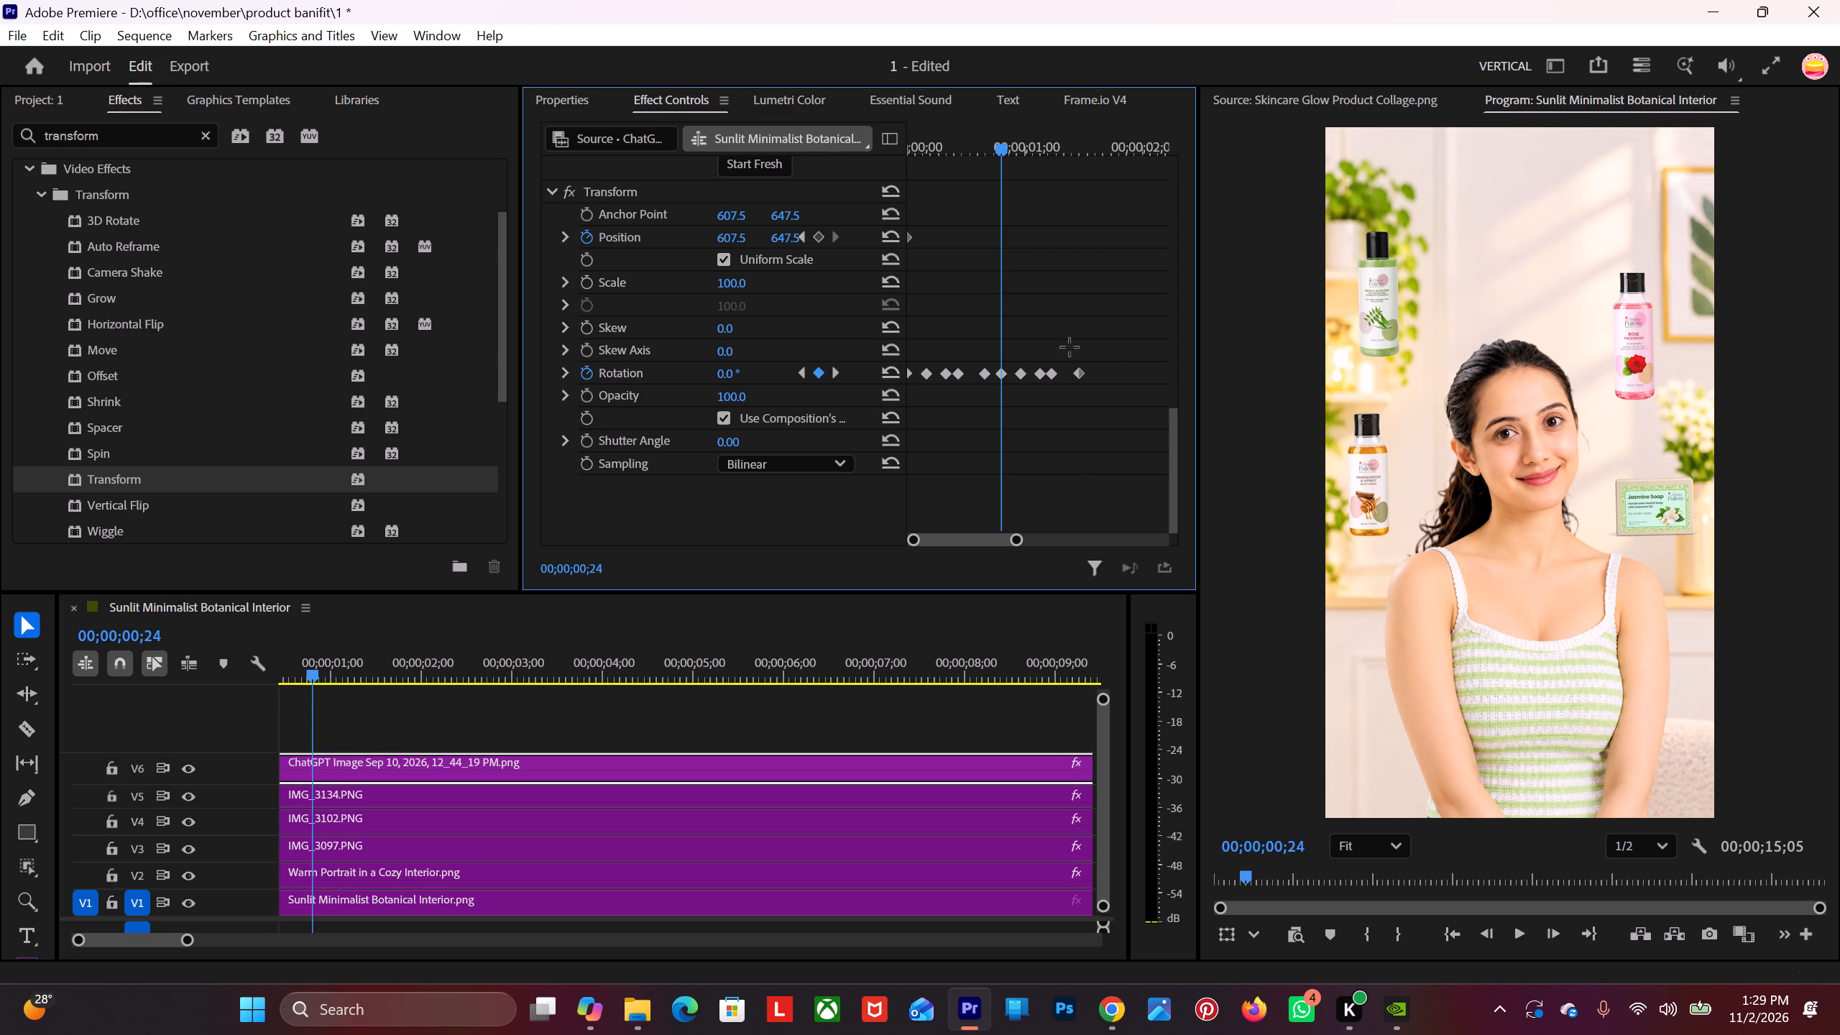
left_click_drag(1069, 347, 848, 449)
key("ctrl+c")
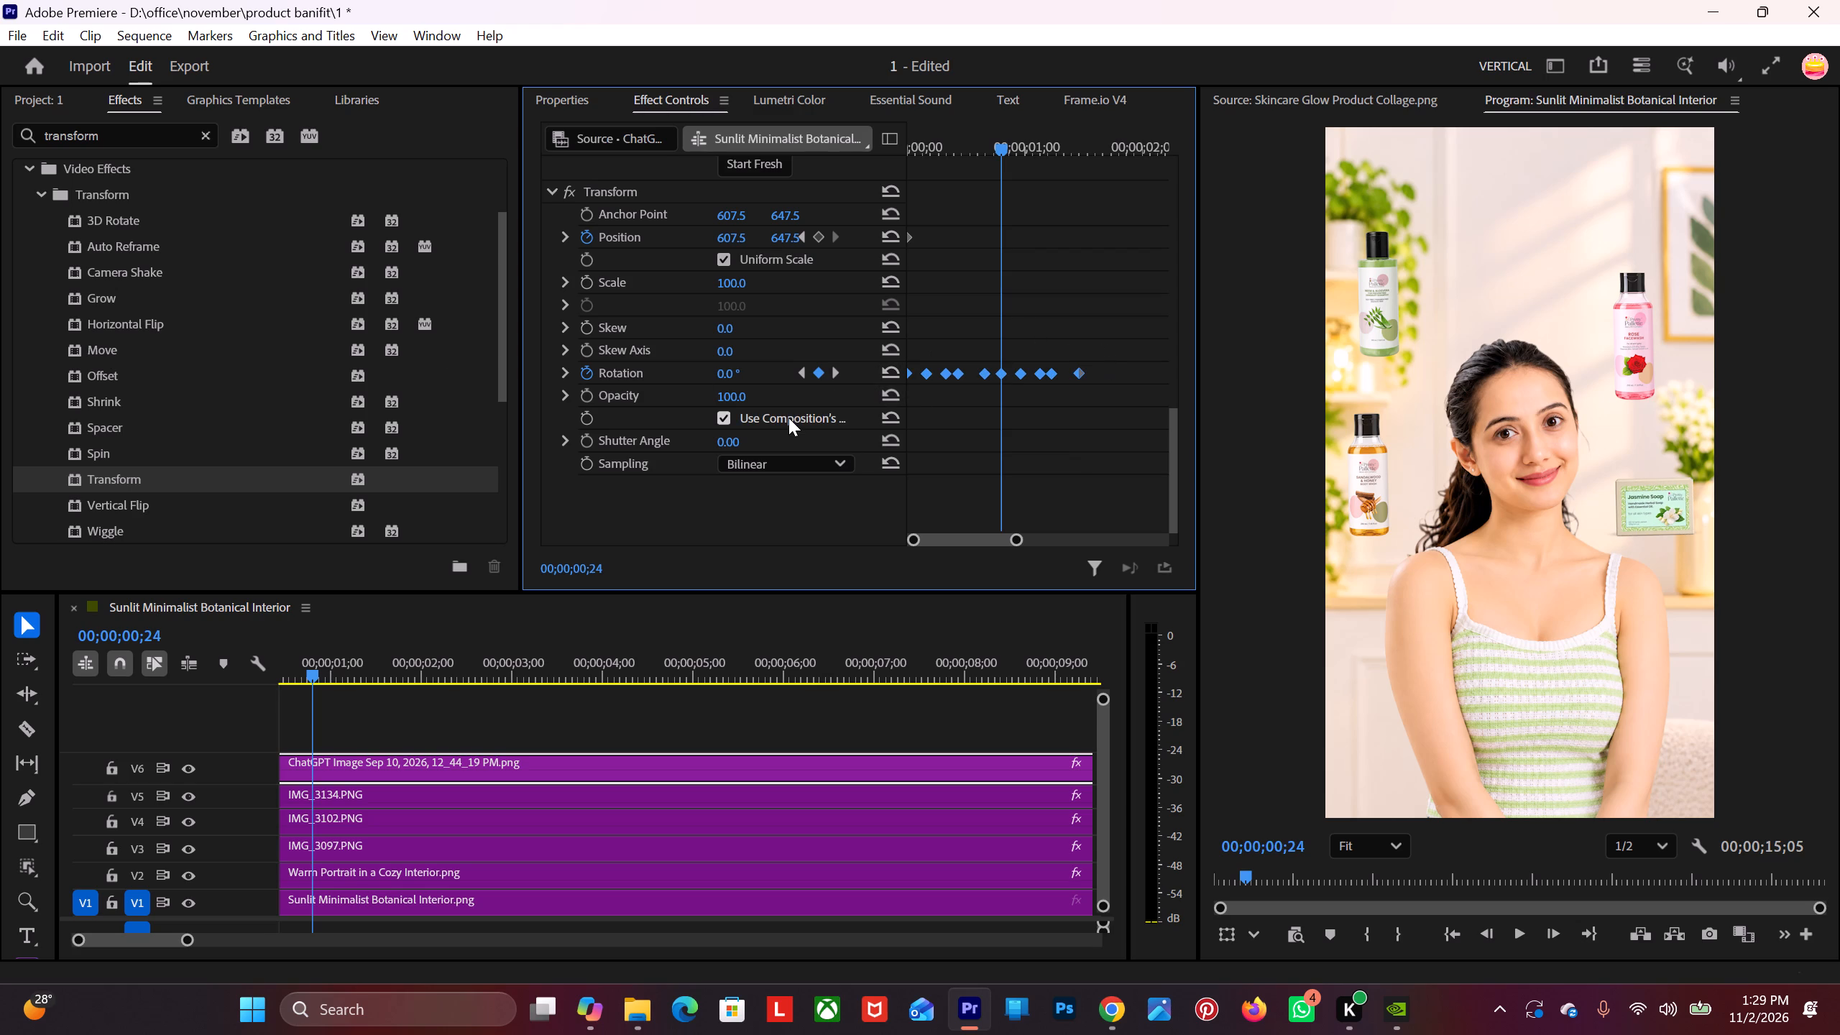
left_click_drag(1018, 538, 1032, 538)
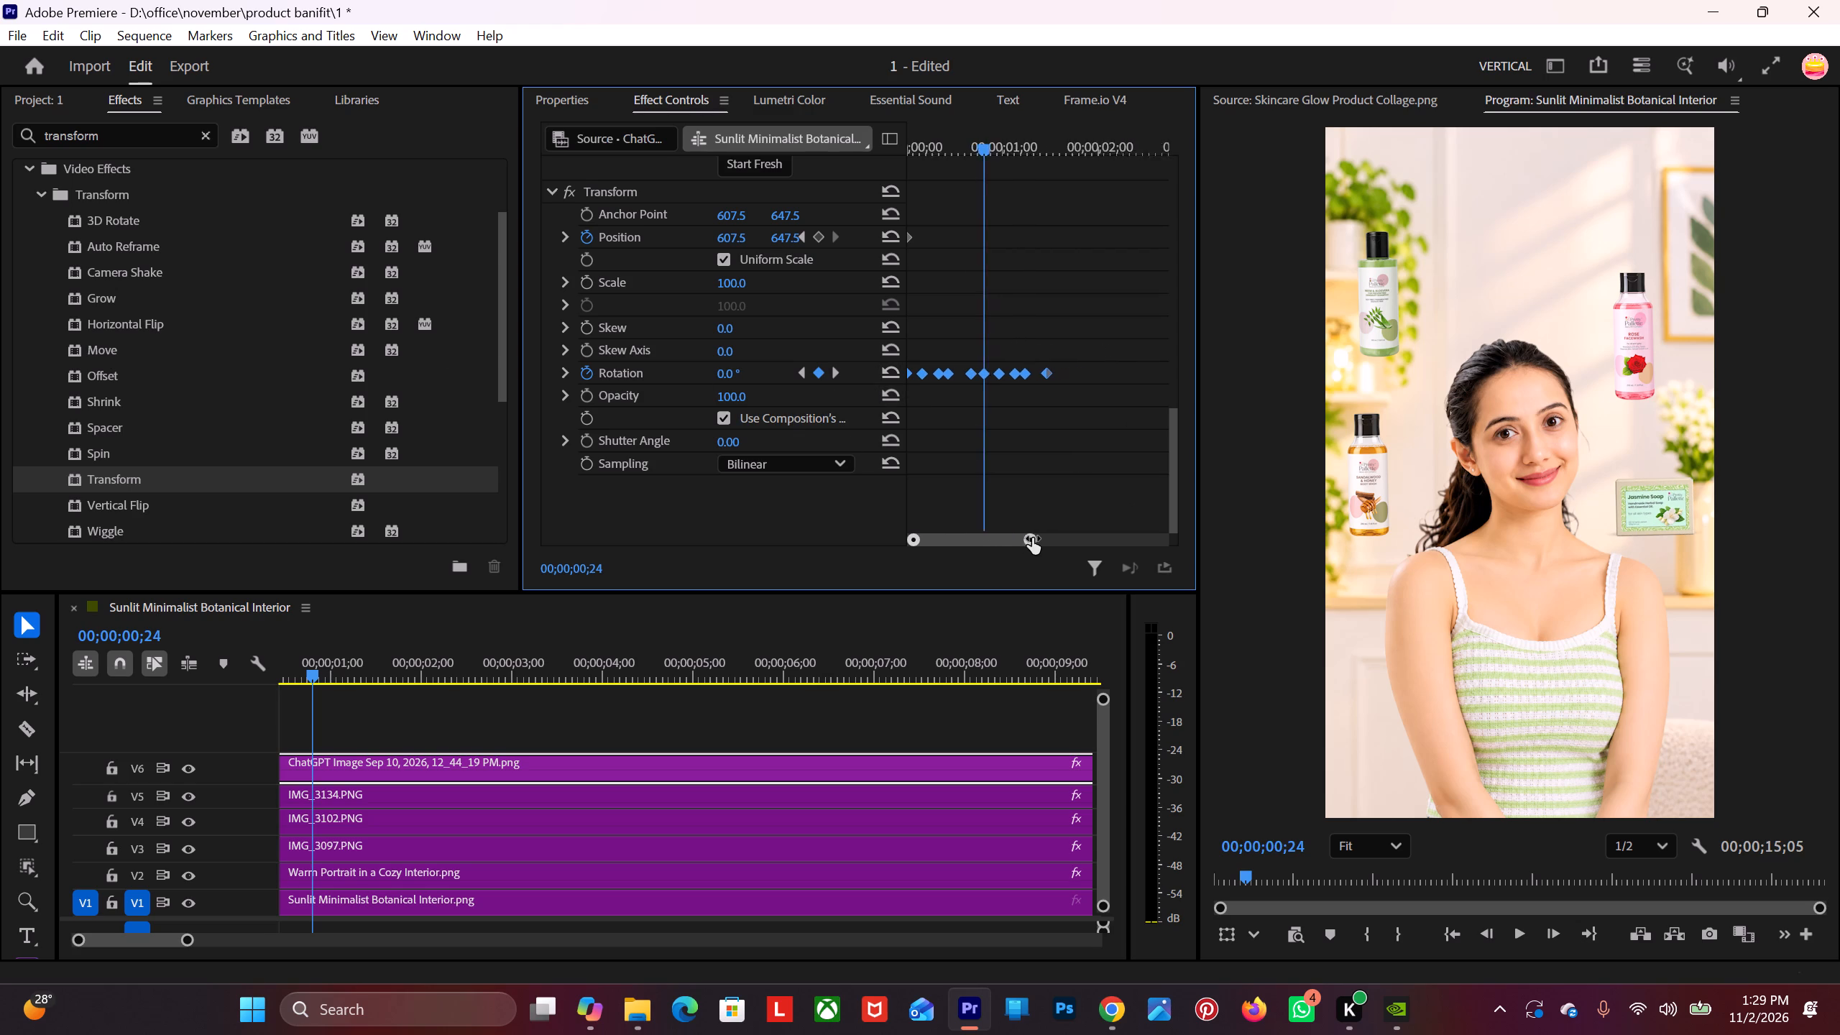
left_click_drag(1032, 538, 1076, 529)
left_click_drag(941, 126, 945, 137)
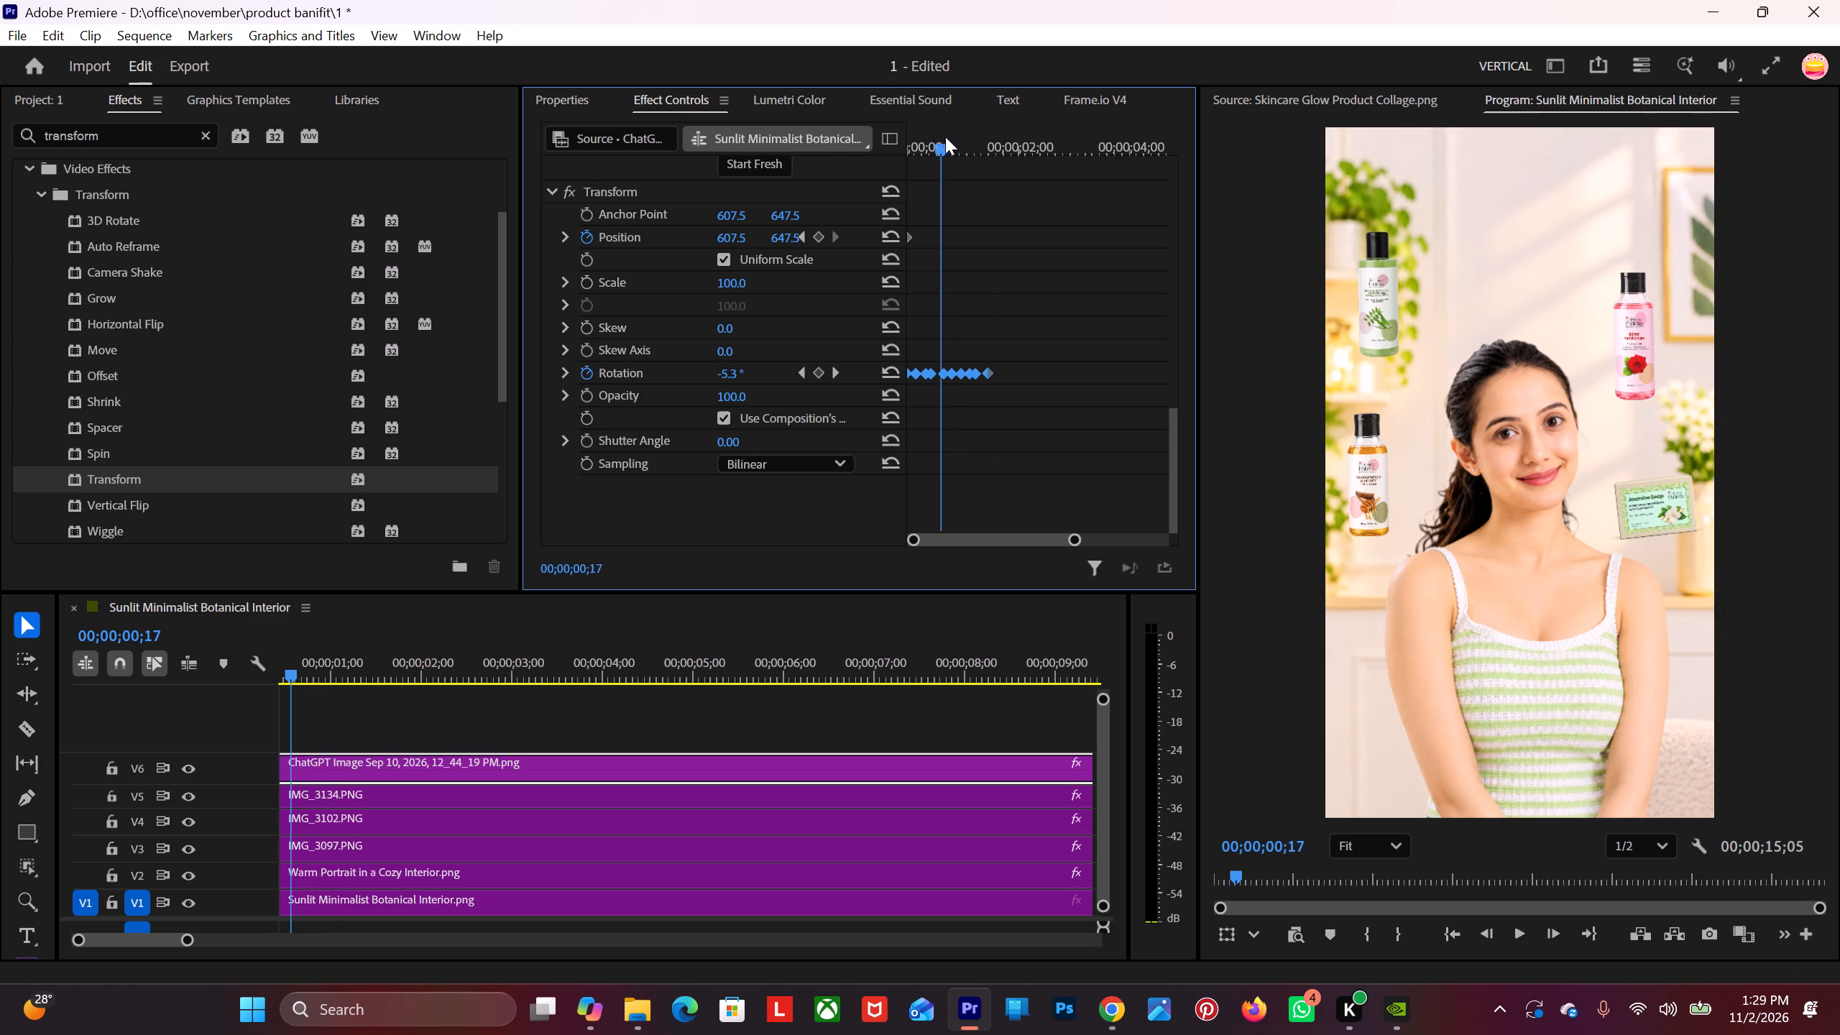
left_click_drag(945, 137, 1000, 146)
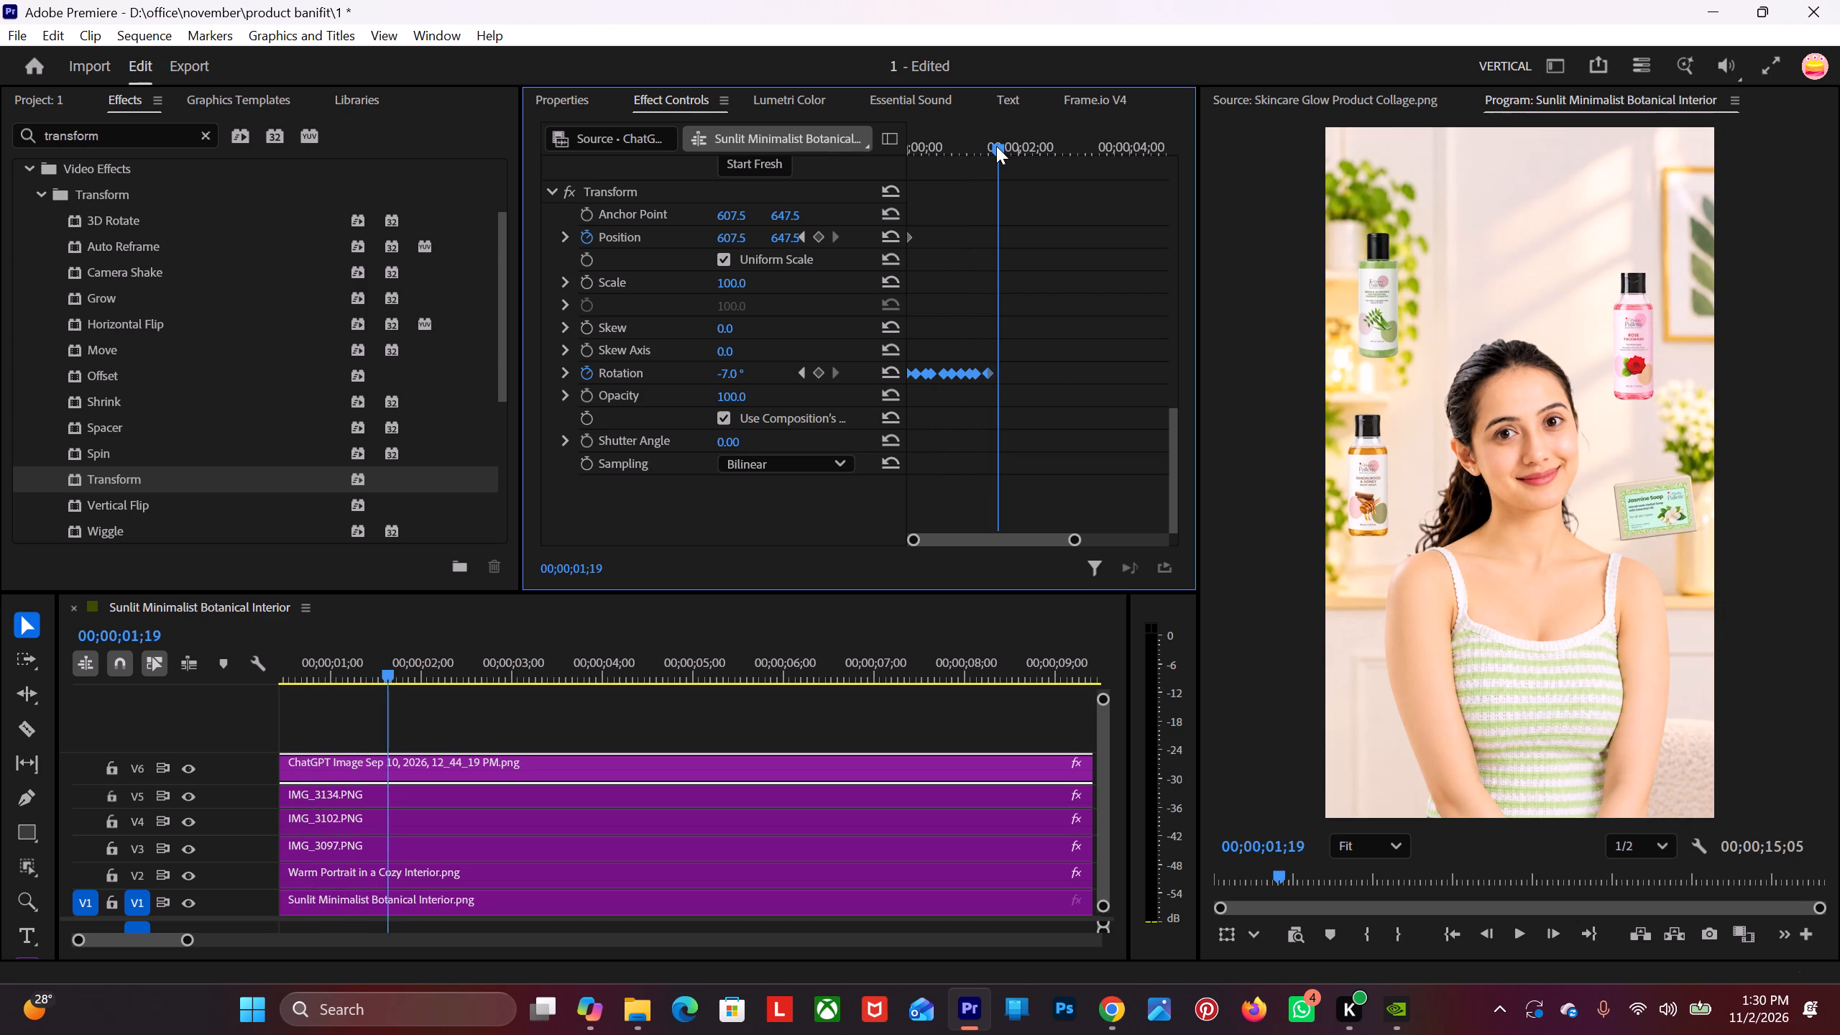
key("ctrl+v")
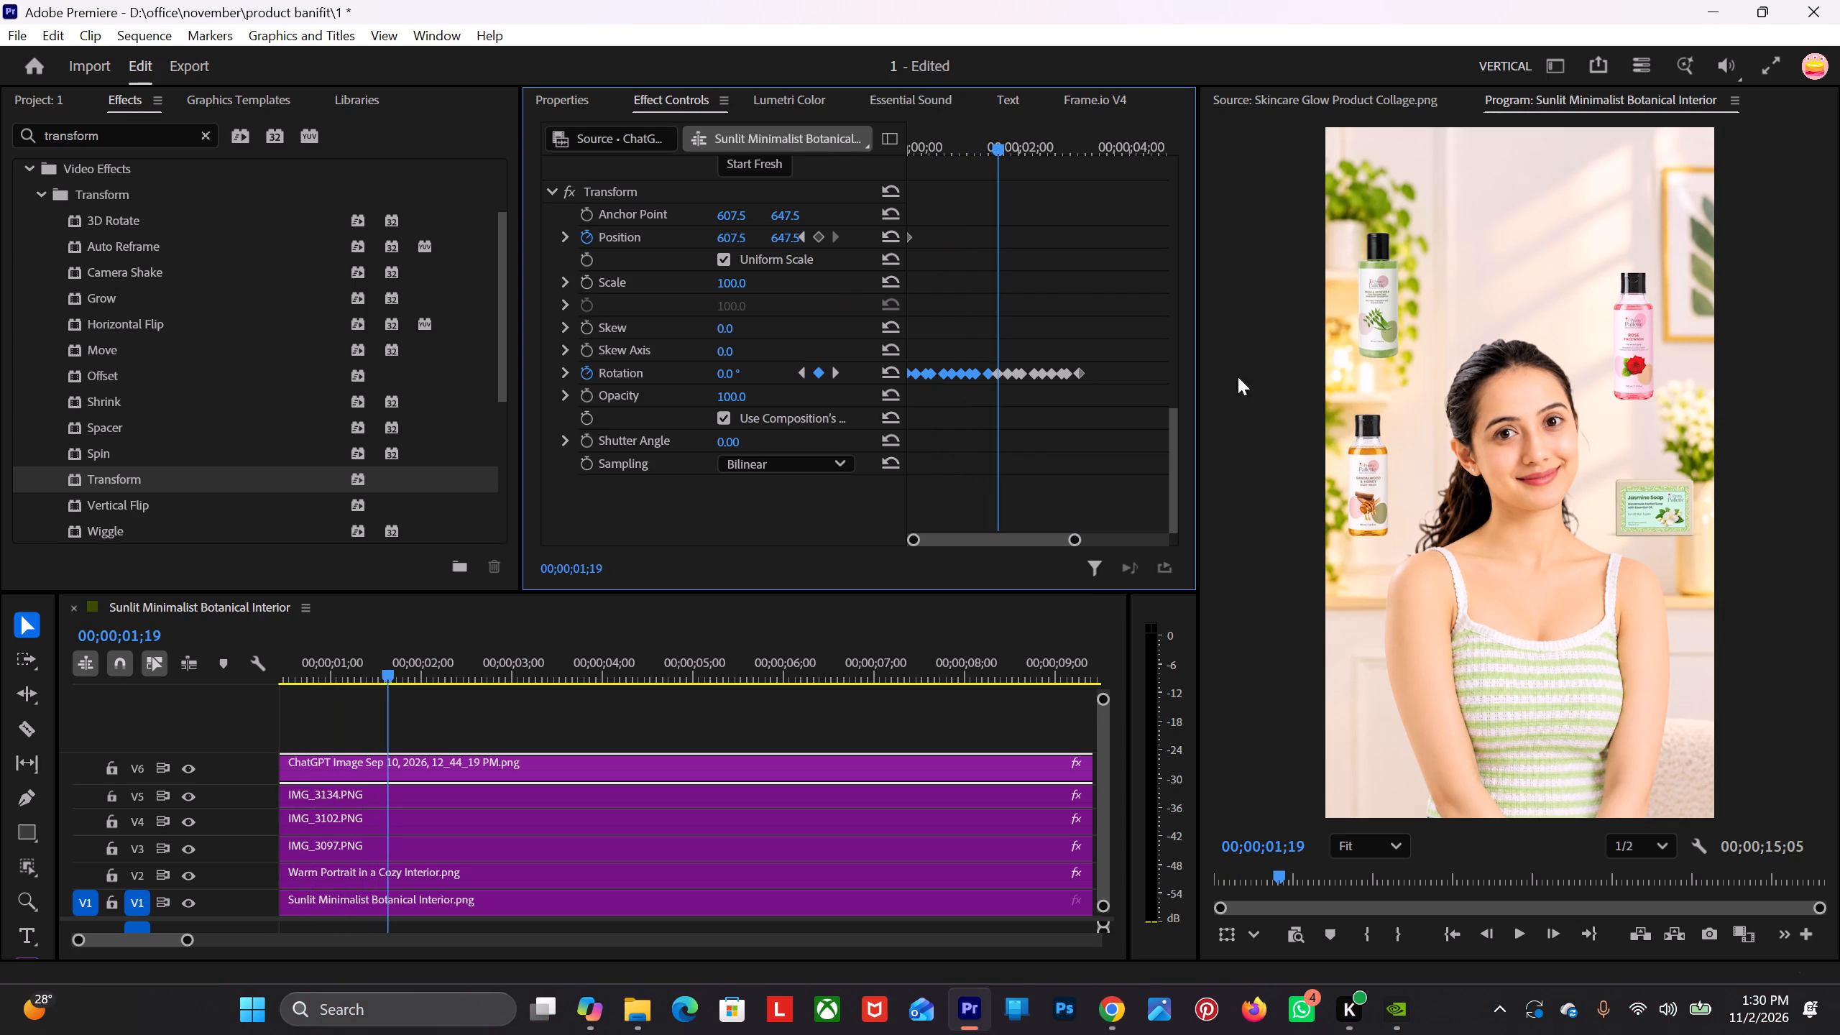
Copy the extended run of Rotation keyframes on the soap clip and paste it at 00;00;03;06.
scroll(1033, 439, "down", 6)
left_click_drag(1075, 536, 1117, 520)
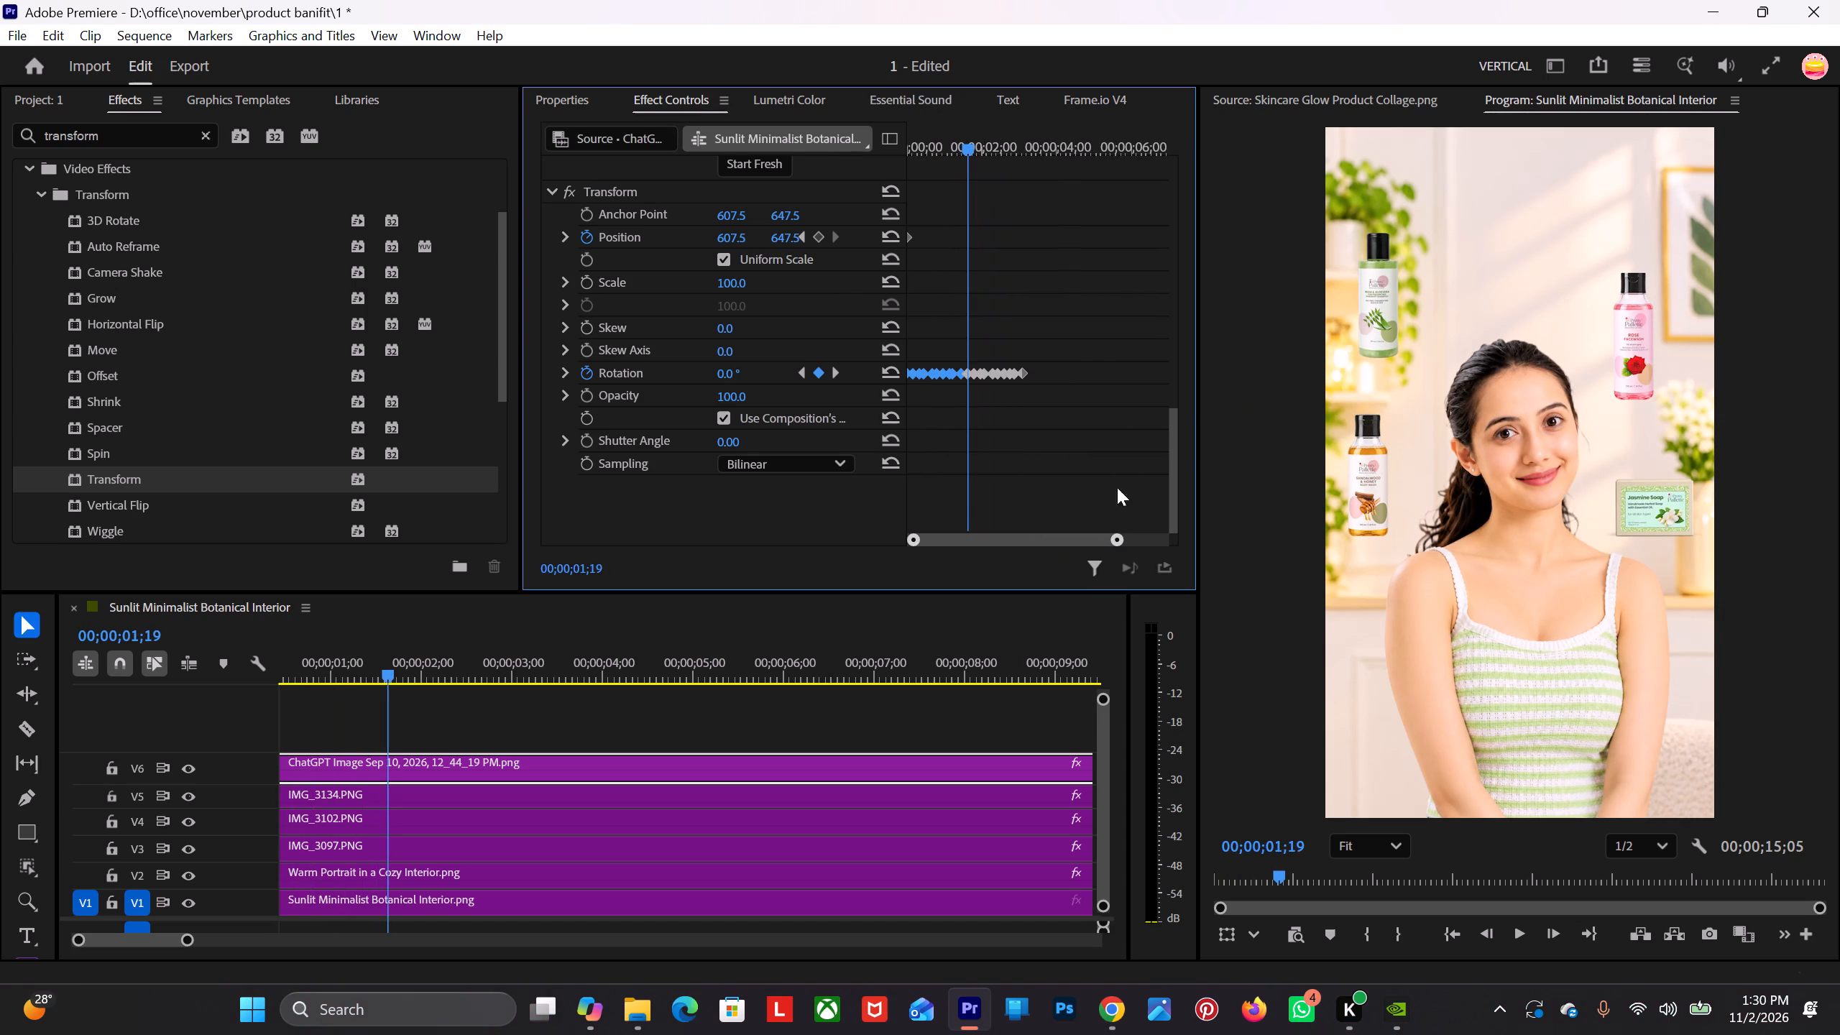
left_click_drag(1087, 334, 889, 422)
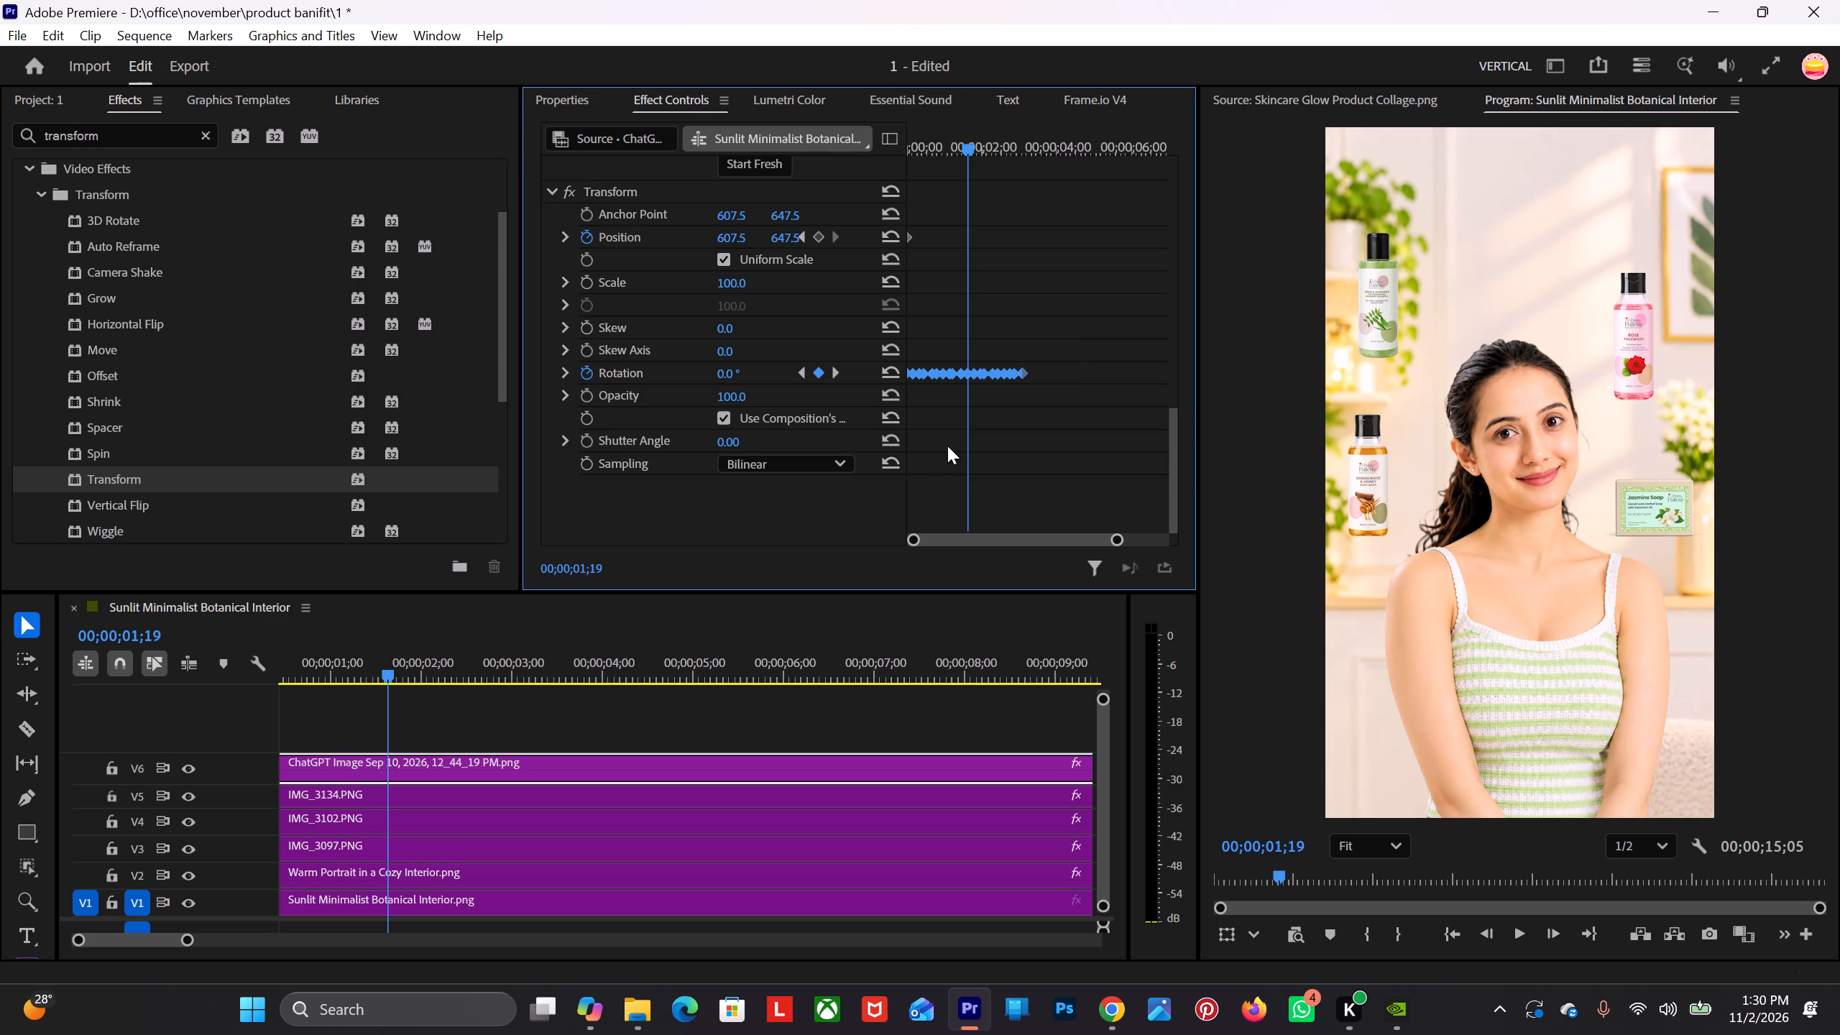
key("ctrl+c")
left_click_drag(966, 141, 1023, 148)
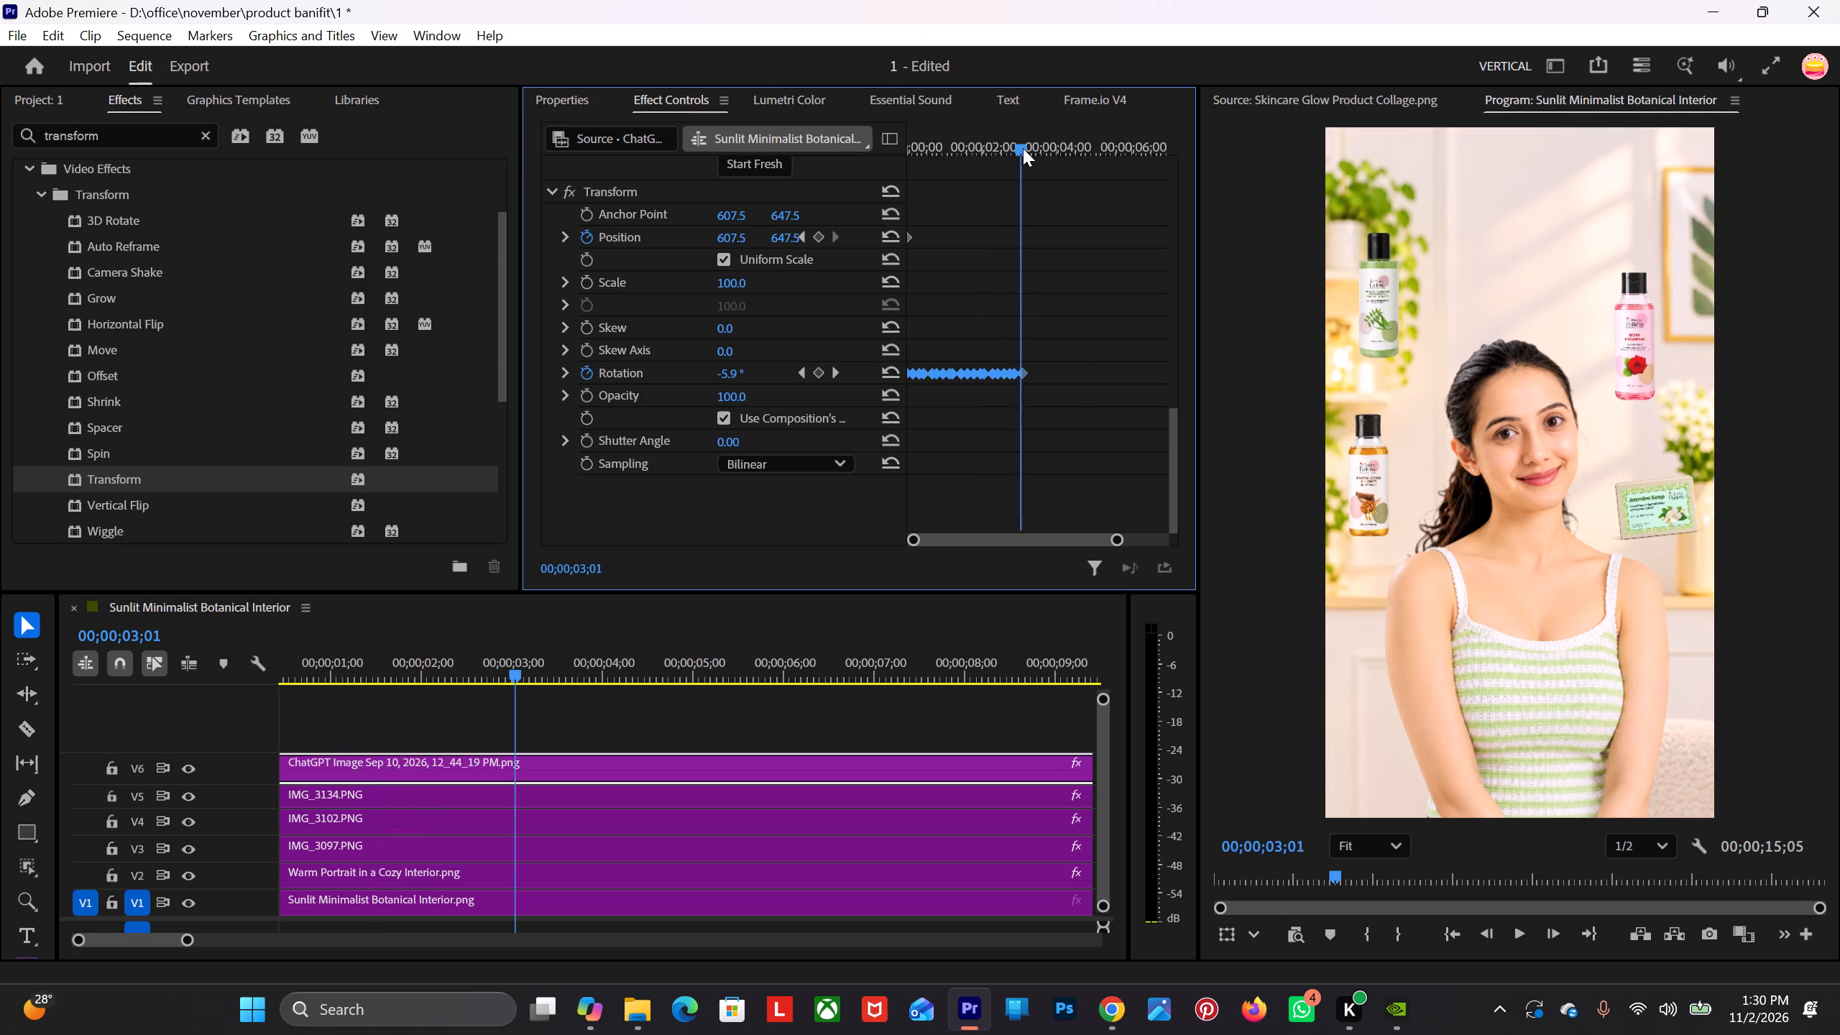
left_click_drag(1023, 148, 1029, 147)
key("ctrl+v")
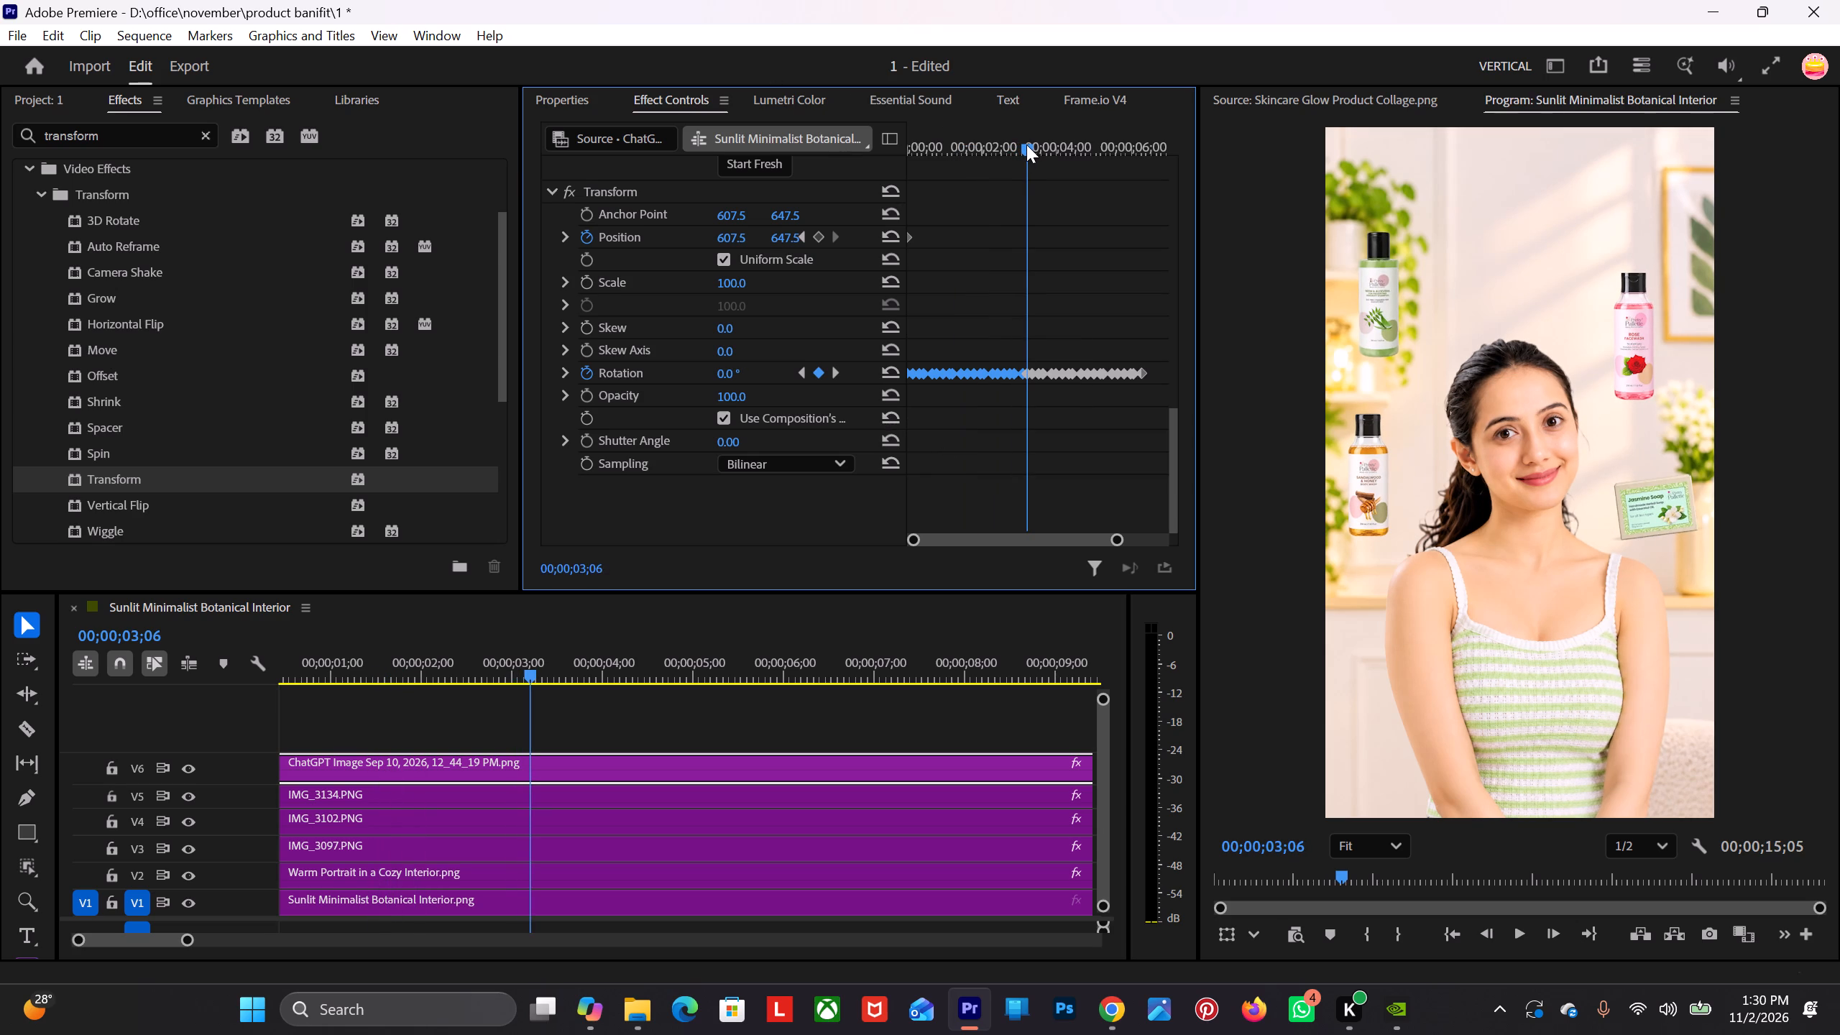
Paste the copied Rotation keyframes again at 00;00;06;11 and 00;00;09;13 to fill the rest of the soap clip.
left_click_drag(1027, 143, 1145, 160)
key("ctrl+v")
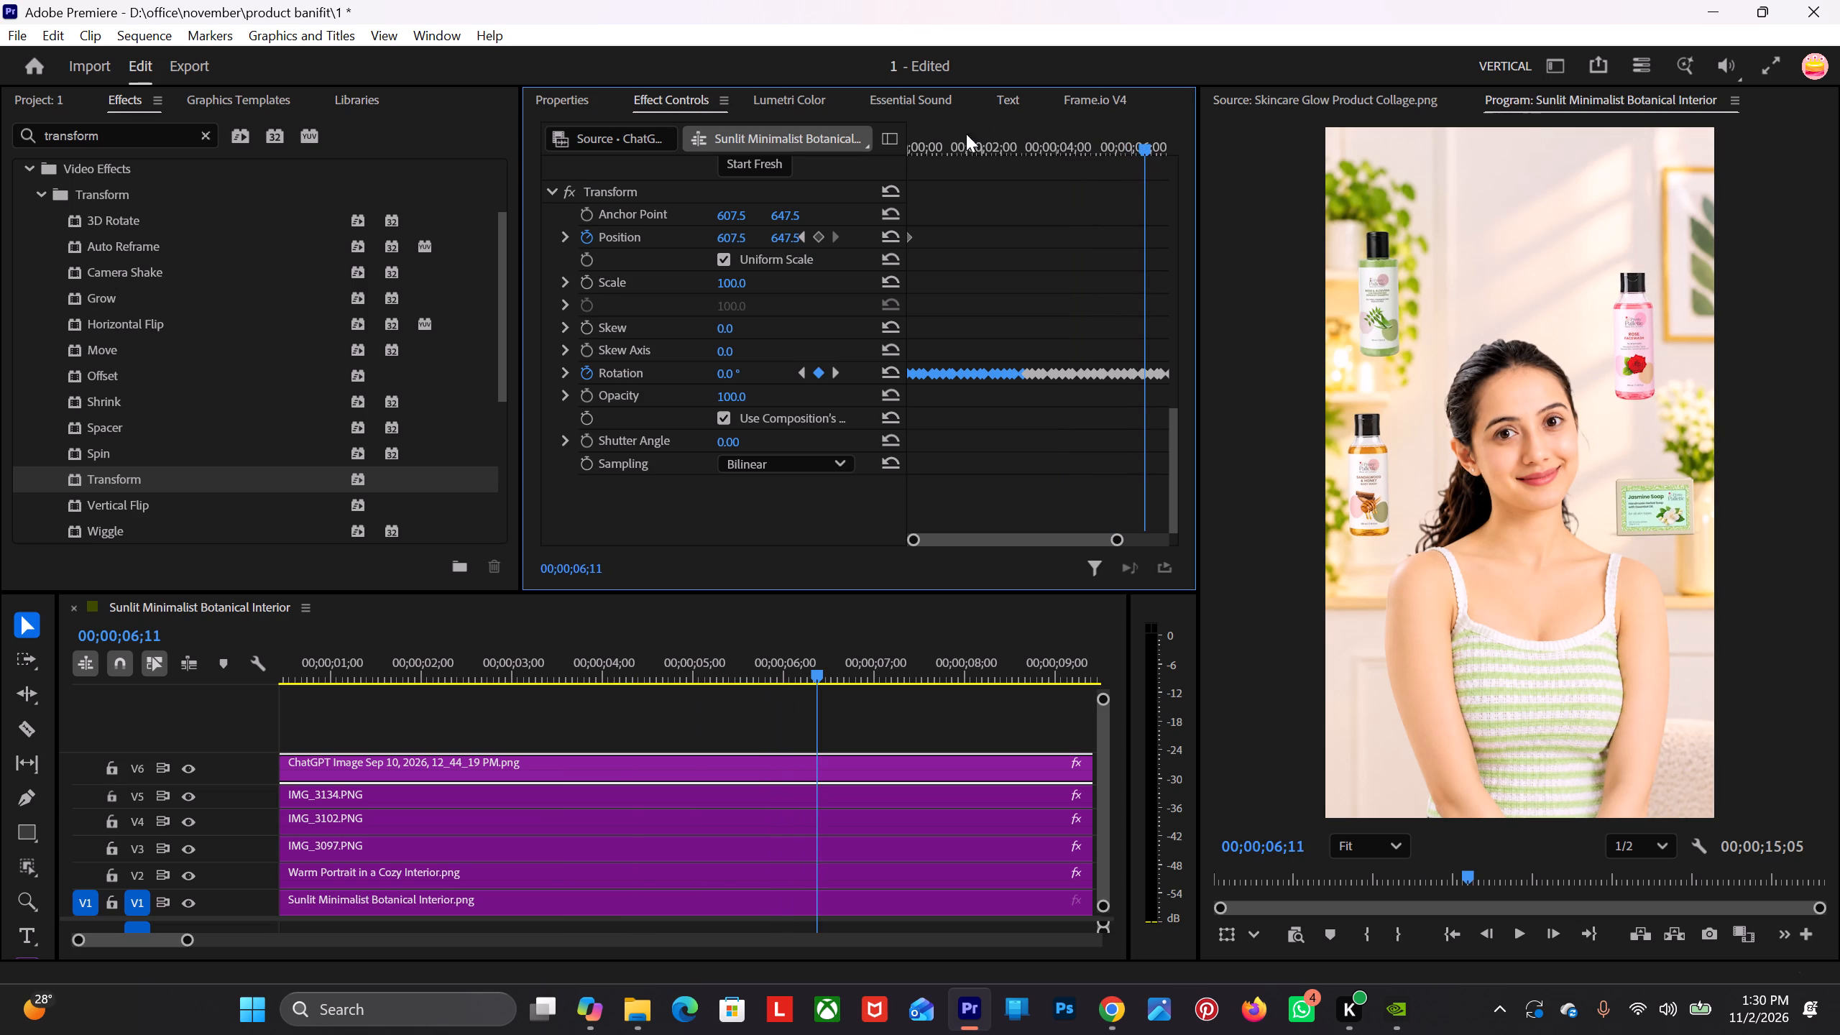
scroll(1111, 351, "down", 2)
left_click_drag(1121, 544, 1159, 527)
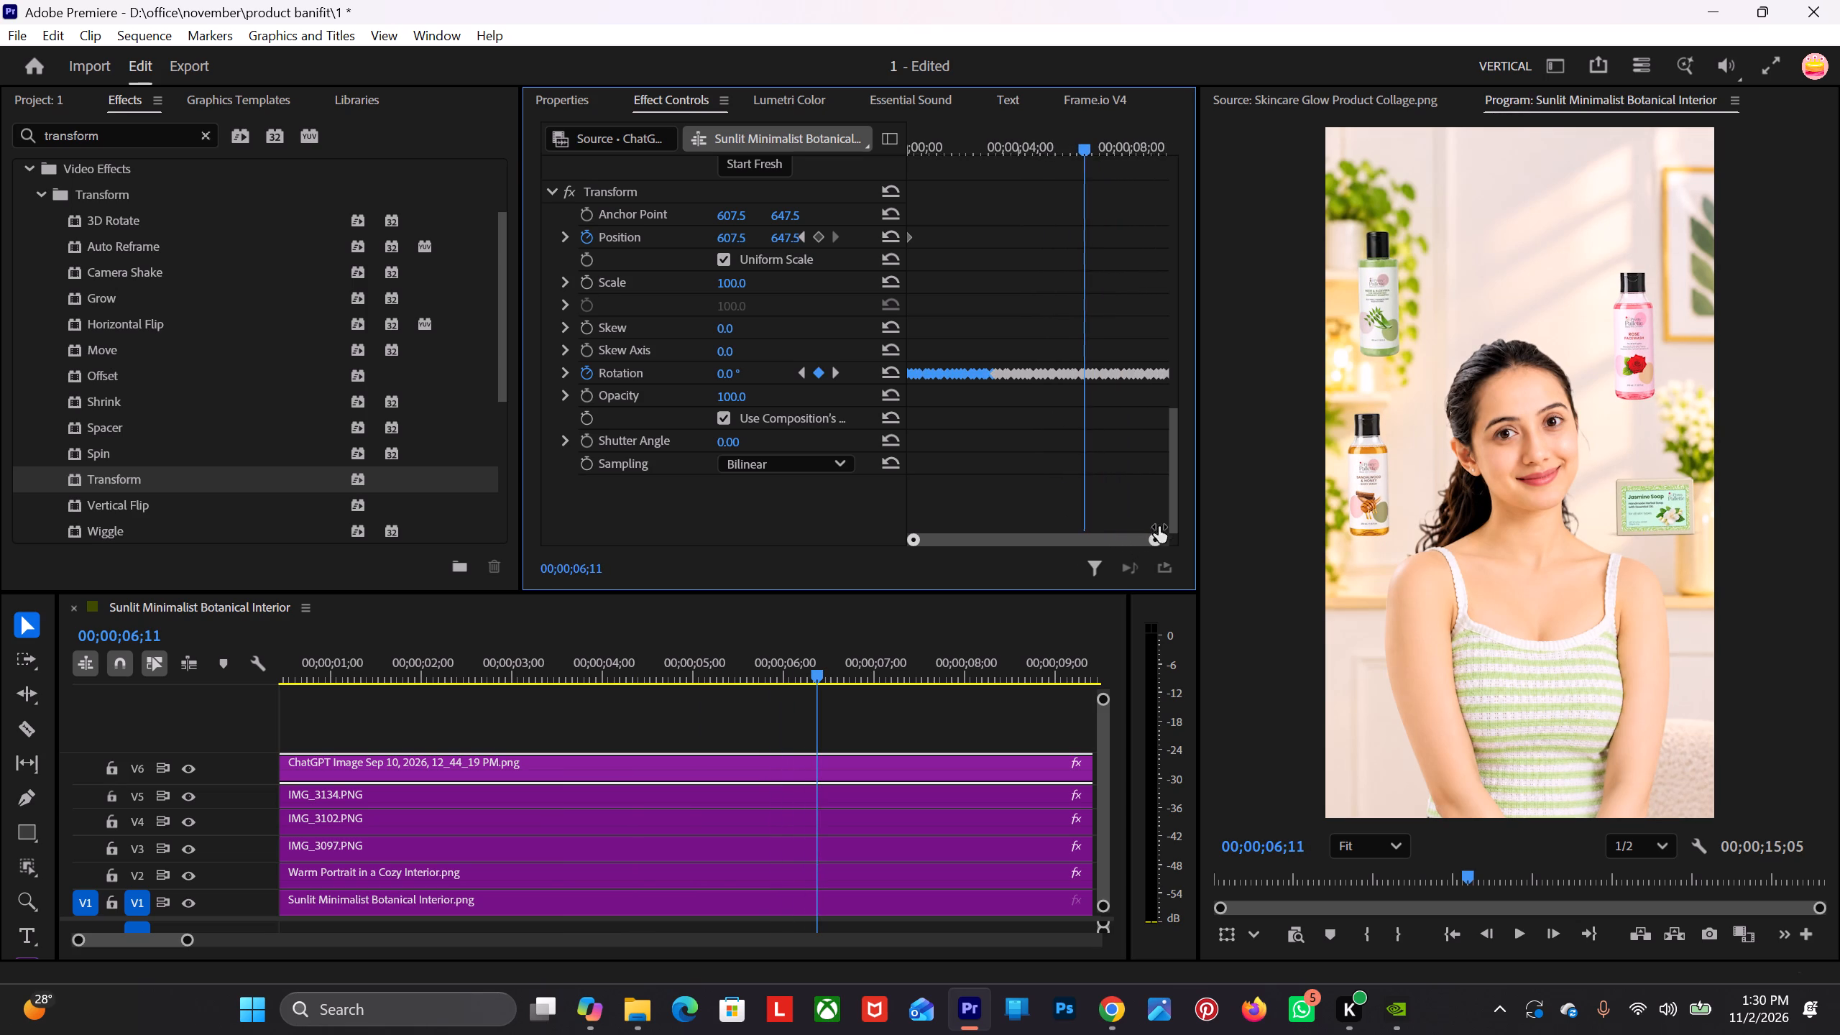
left_click_drag(1159, 527, 1234, 537)
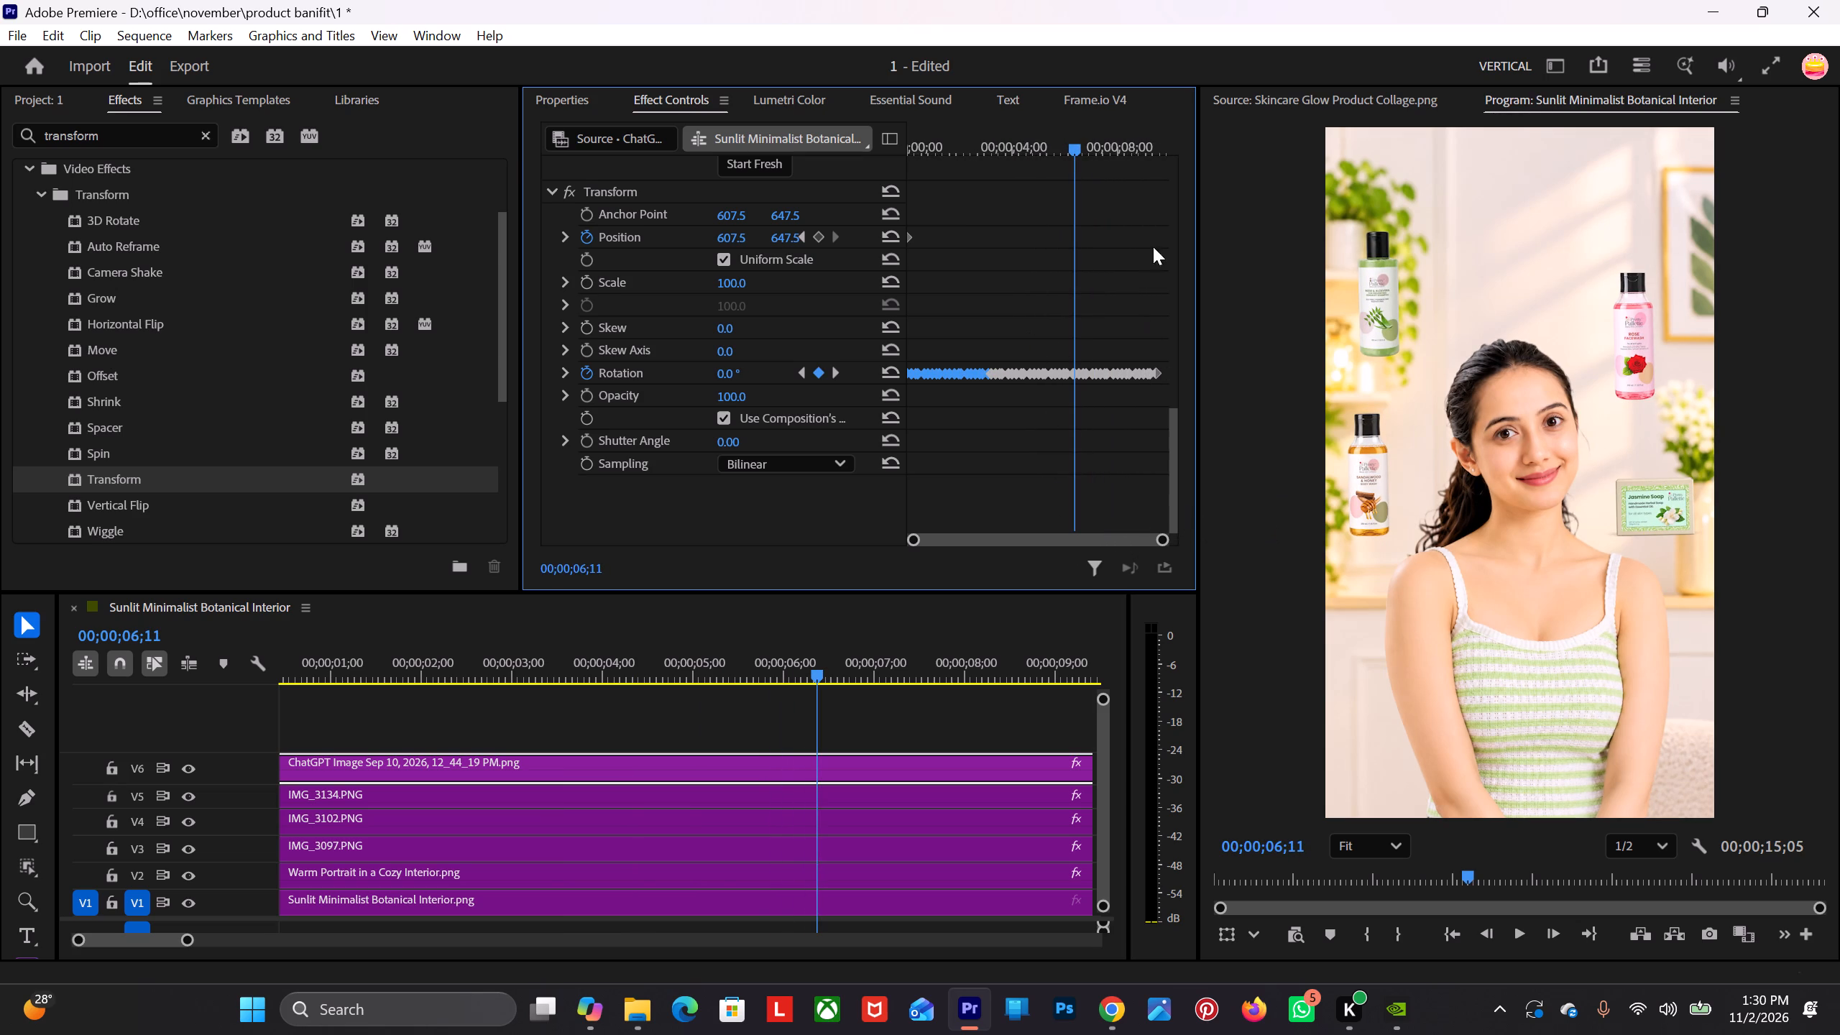
left_click_drag(1076, 144, 1162, 172)
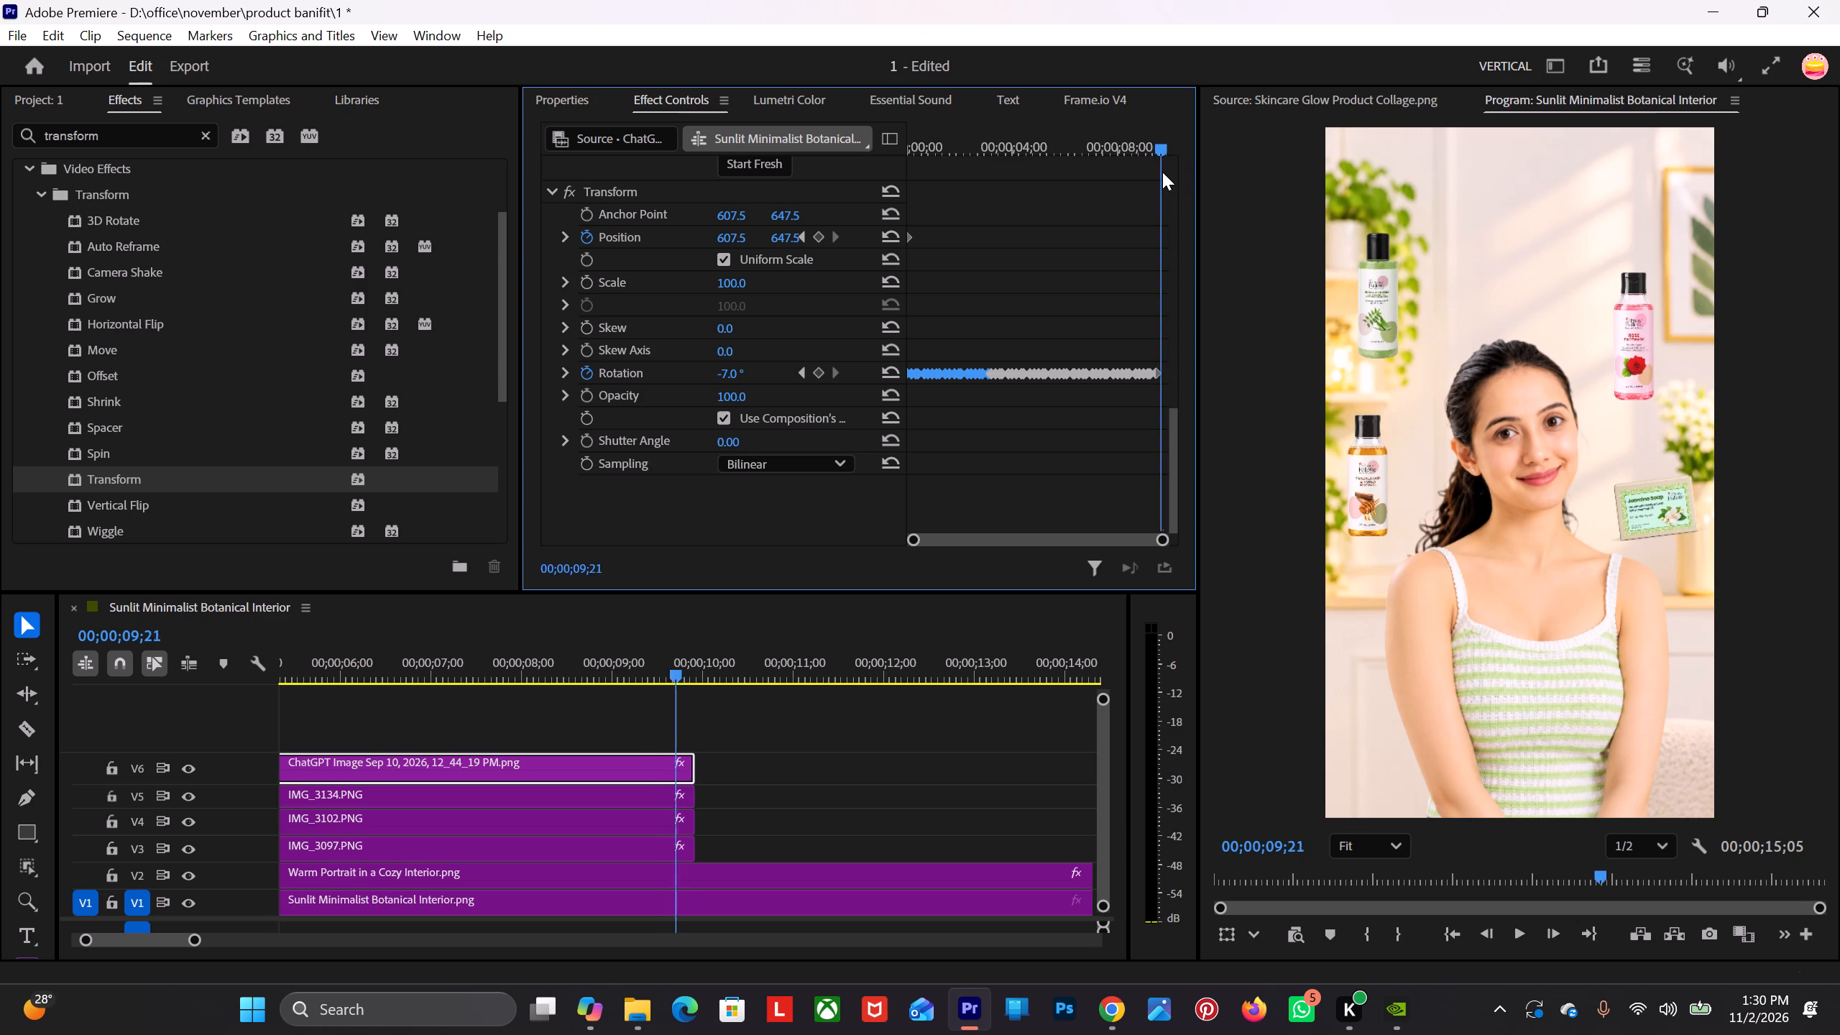
left_click_drag(1162, 172, 1159, 172)
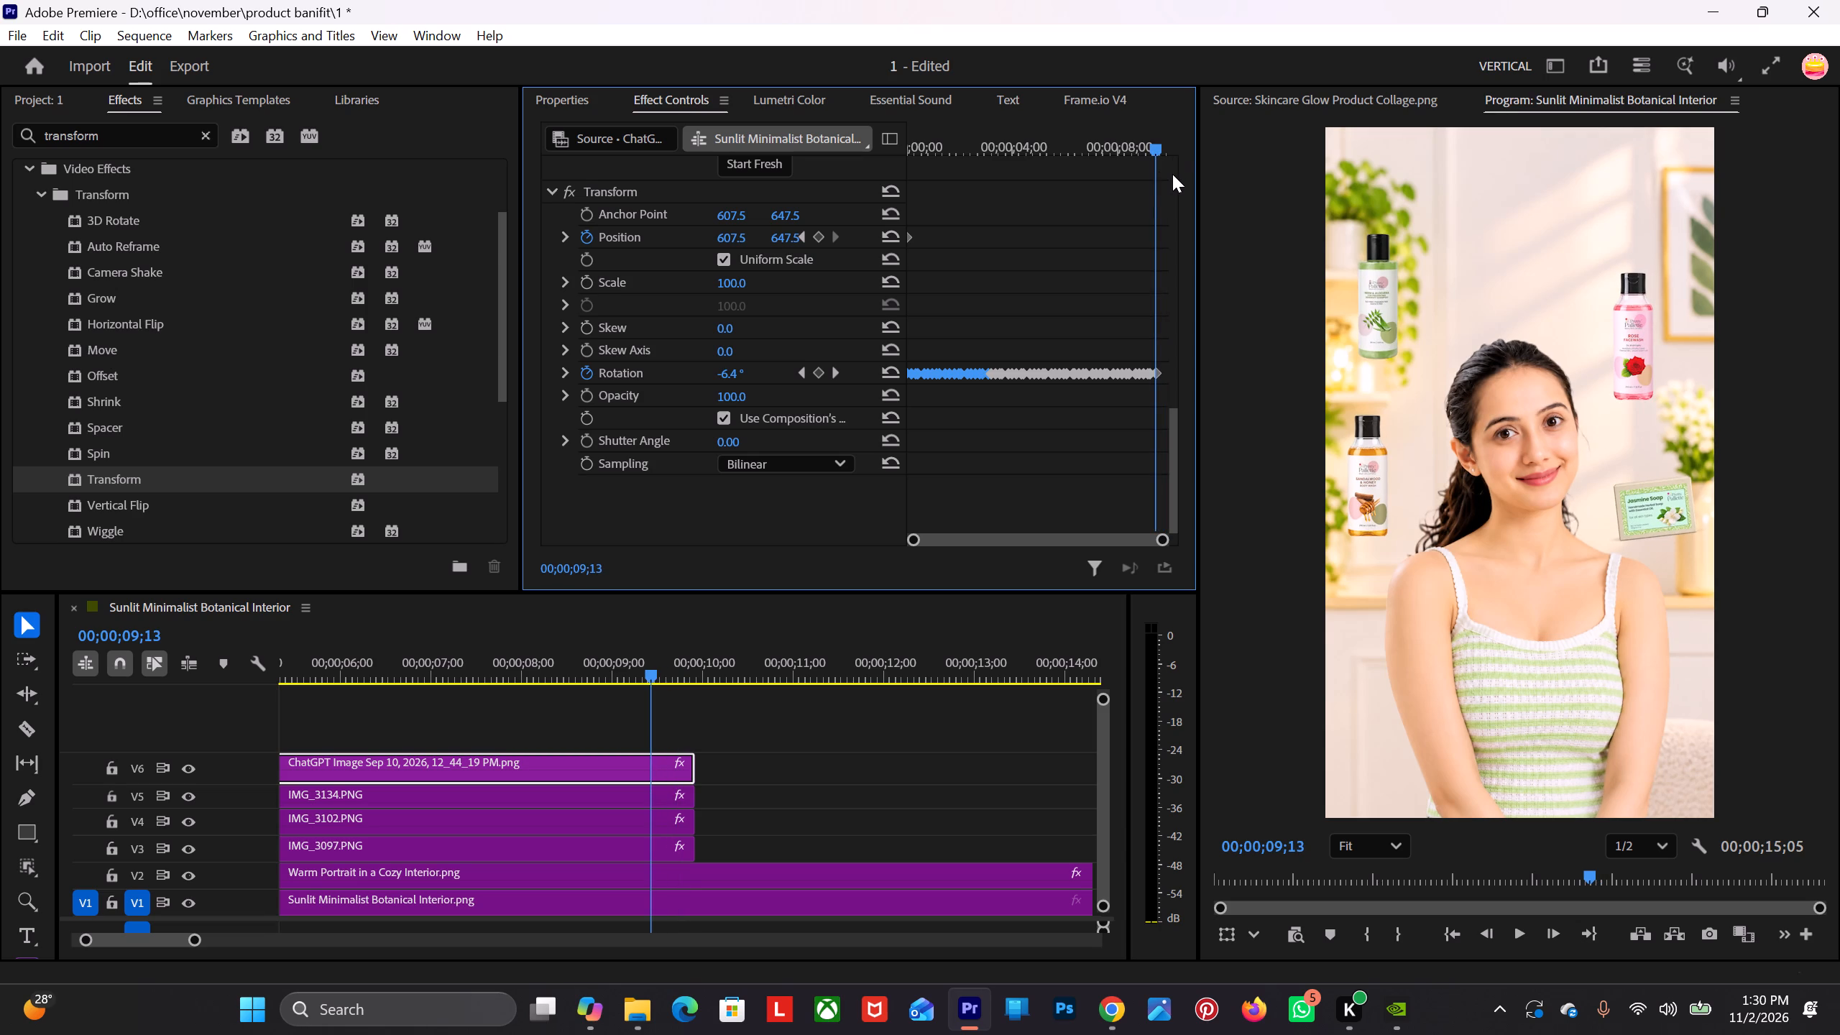
key("ctrl+v")
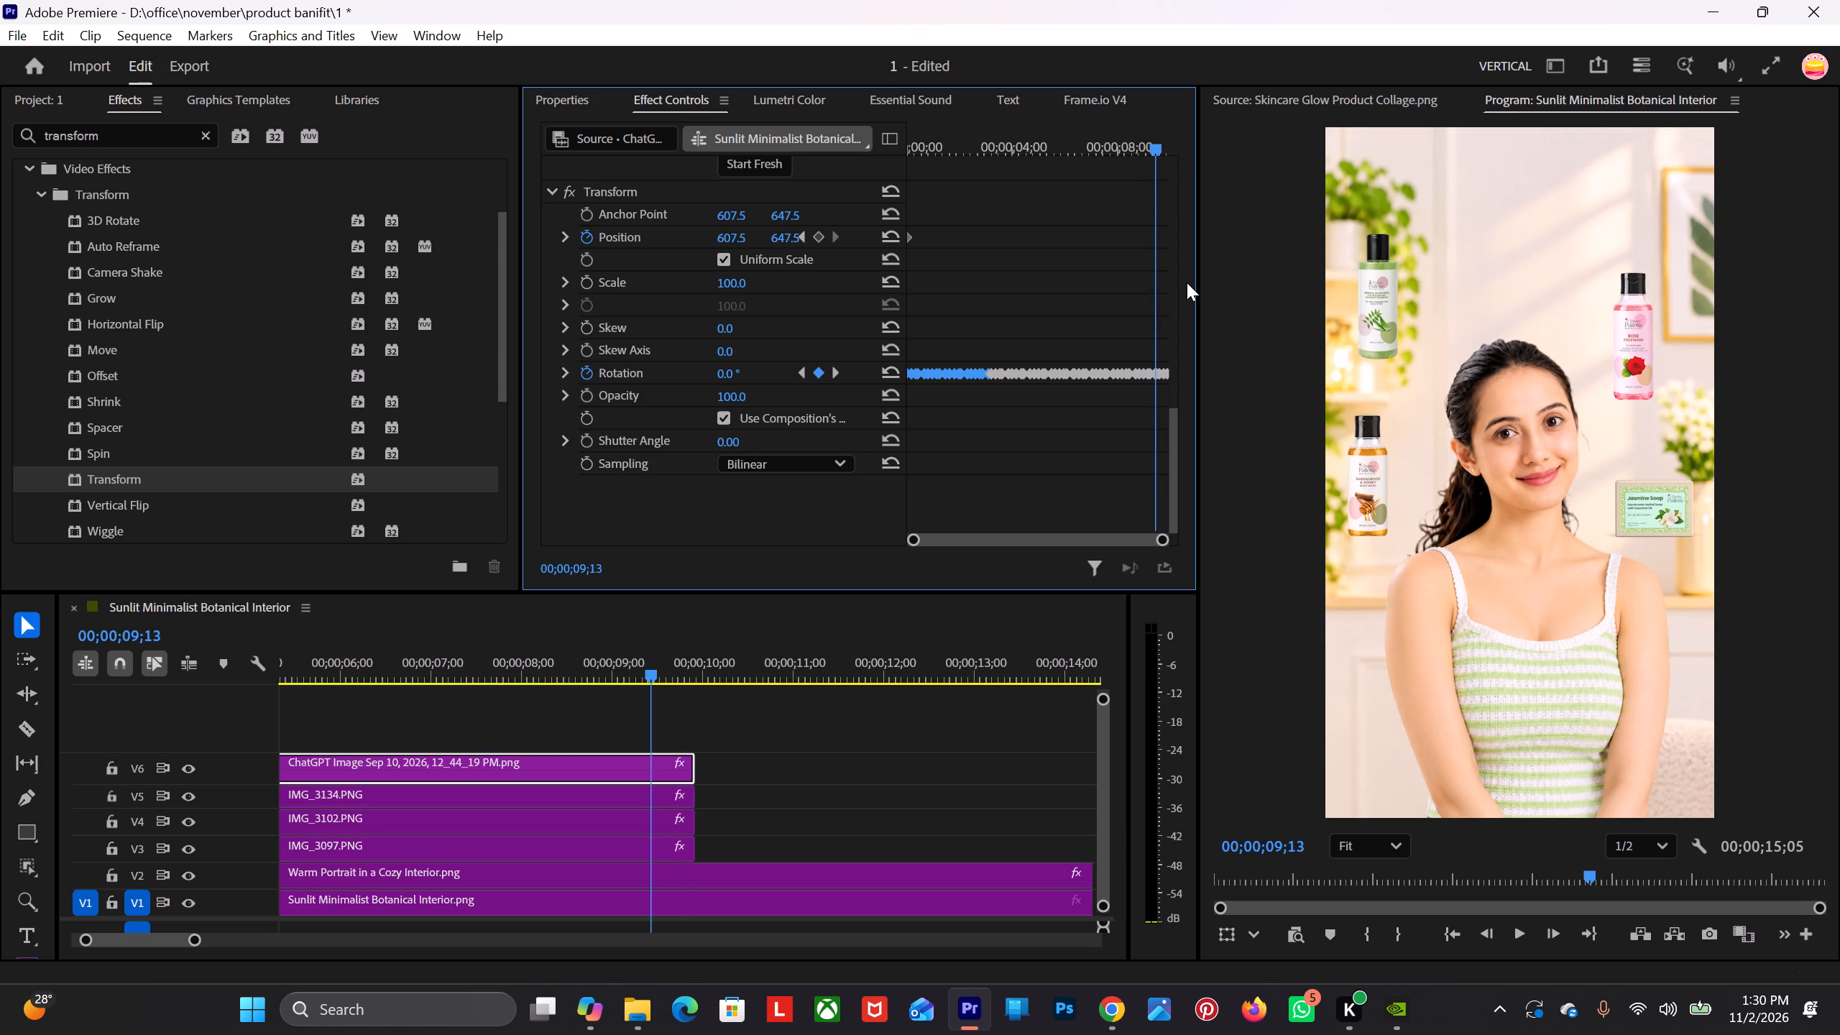
Play the sequence from the start to check the soap's repeated wobble.
left_click_drag(1145, 140, 661, 287)
key("space")
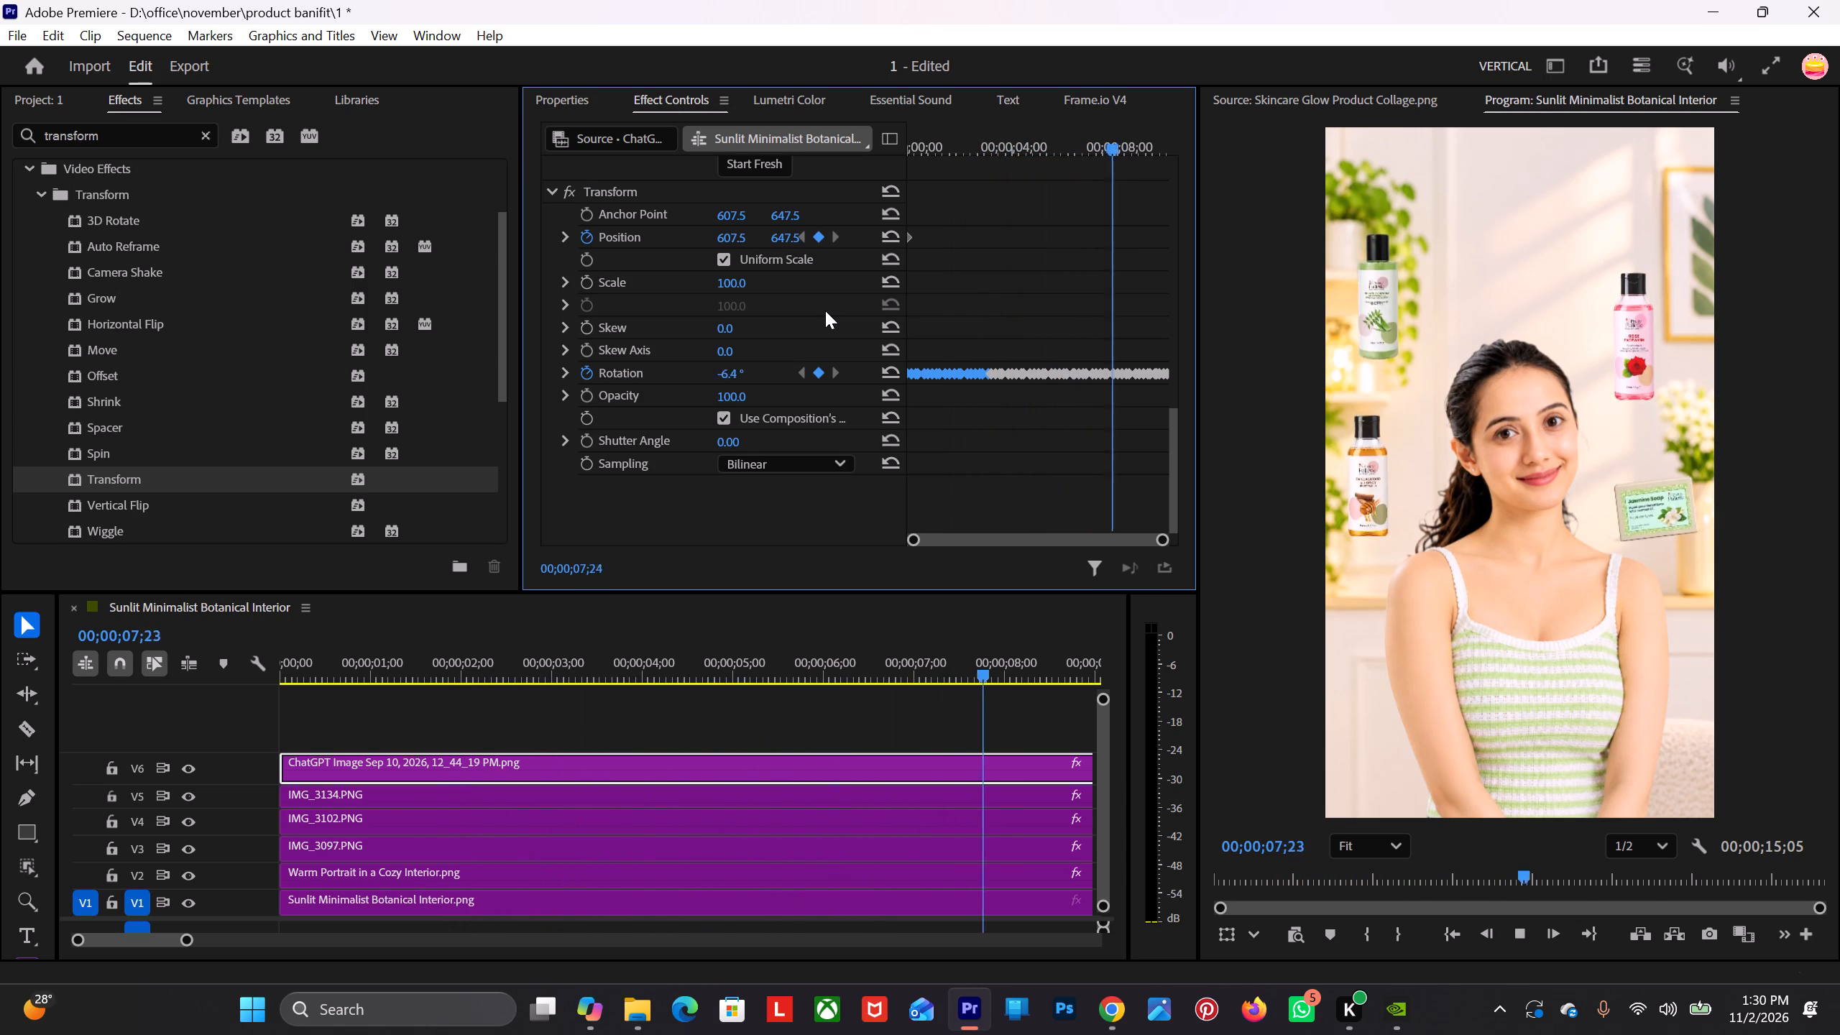
key("space")
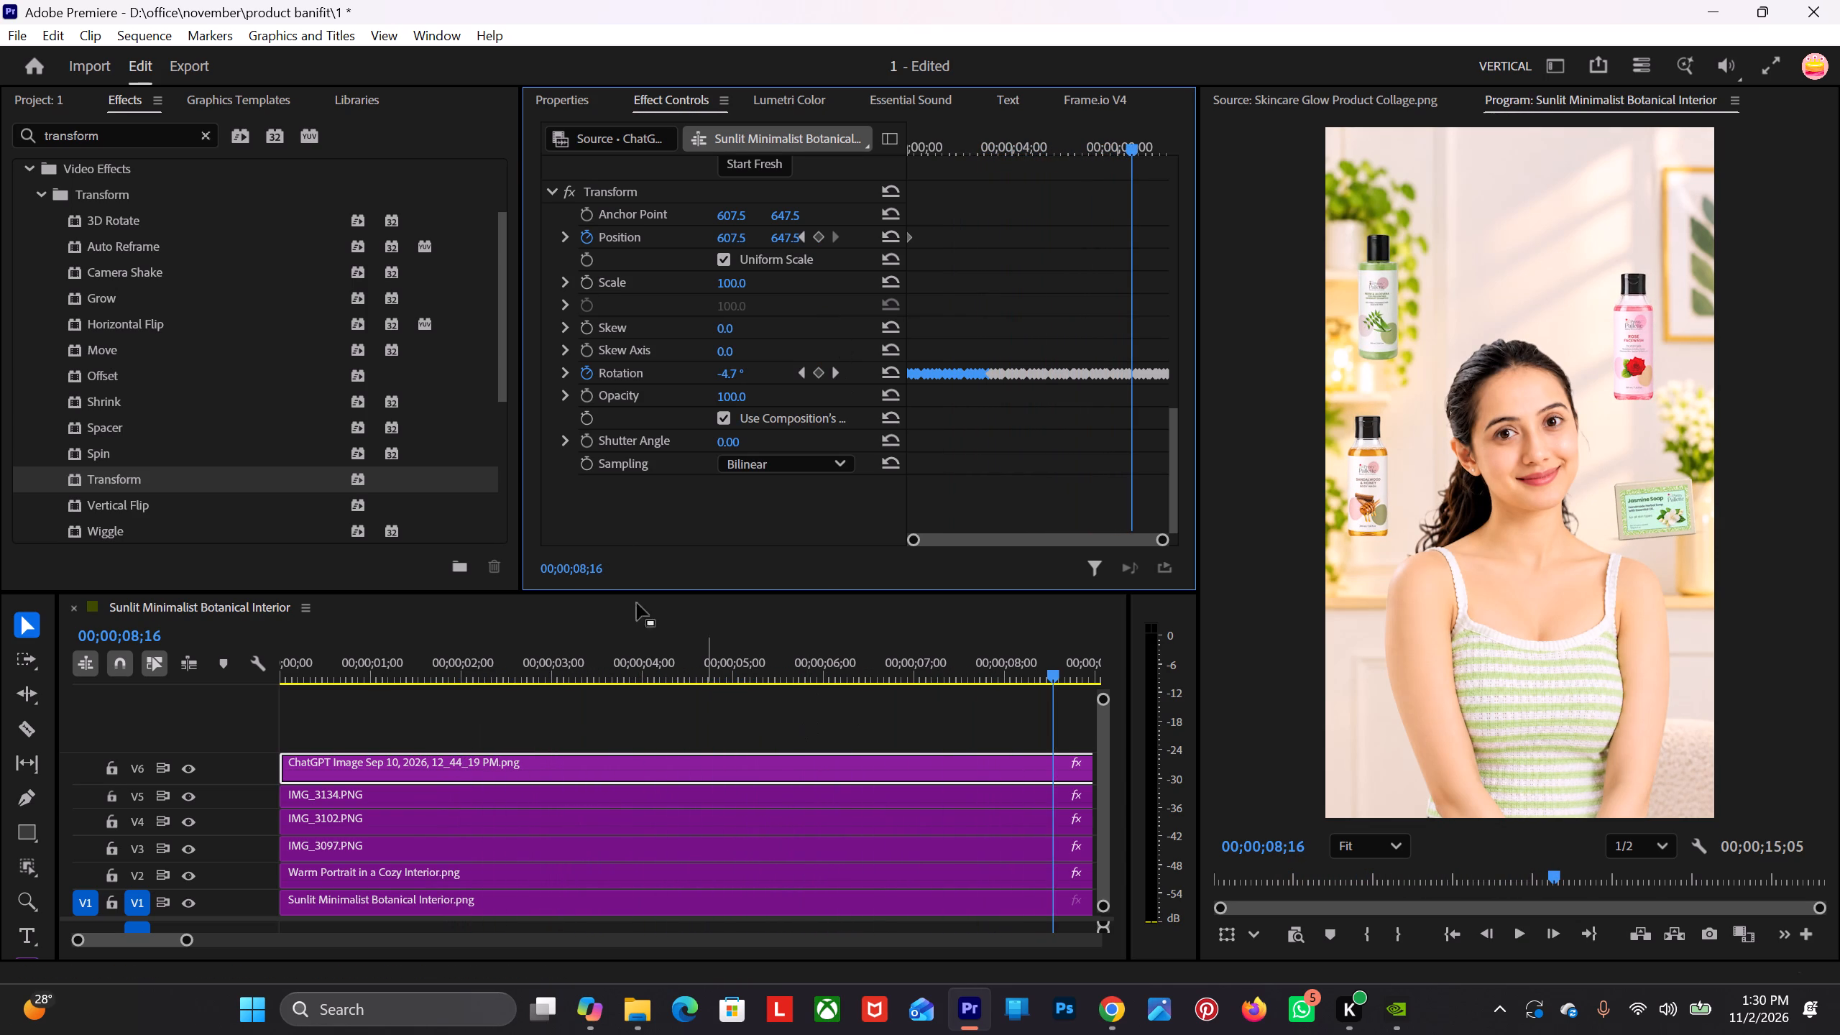
Copy the soap clip's keyframed Transform effect onto the three bottle clips IMG_3134, IMG_3102 and IMG_3097.
scroll(579, 271, "up", 1)
left_click(623, 214)
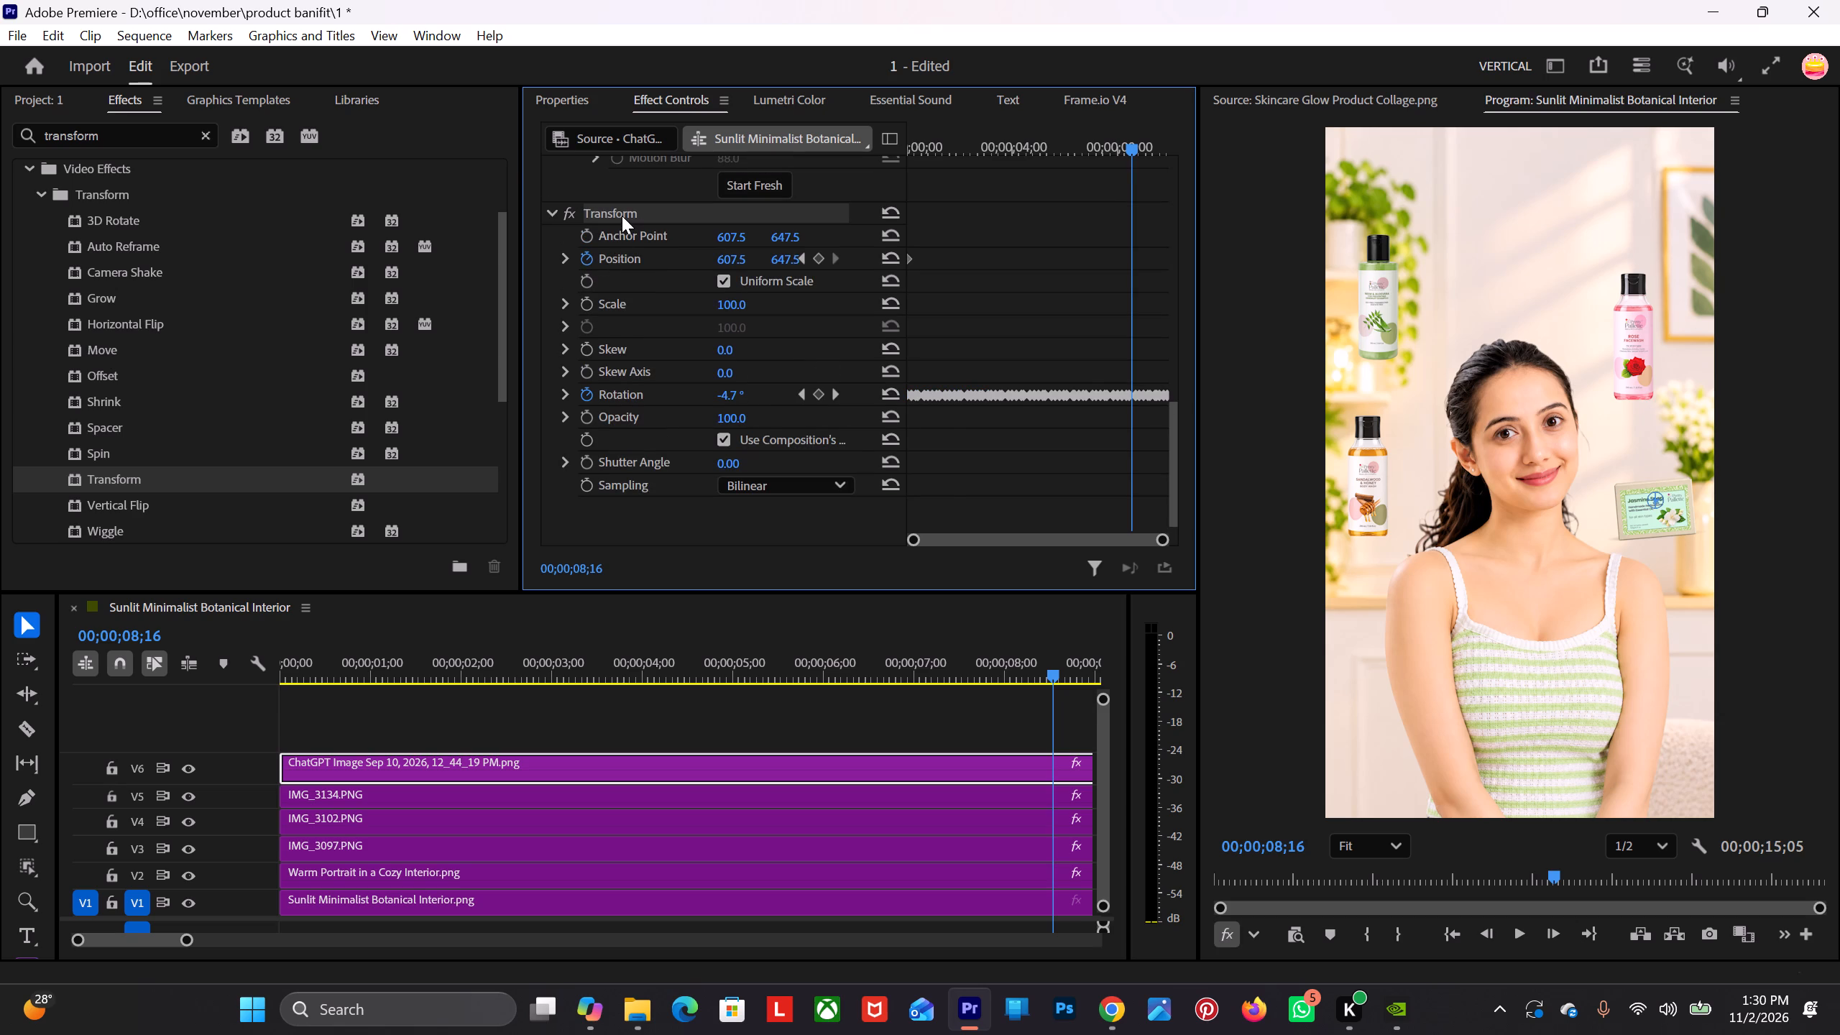
key("ctrl+c")
scroll(756, 827, "down", 12)
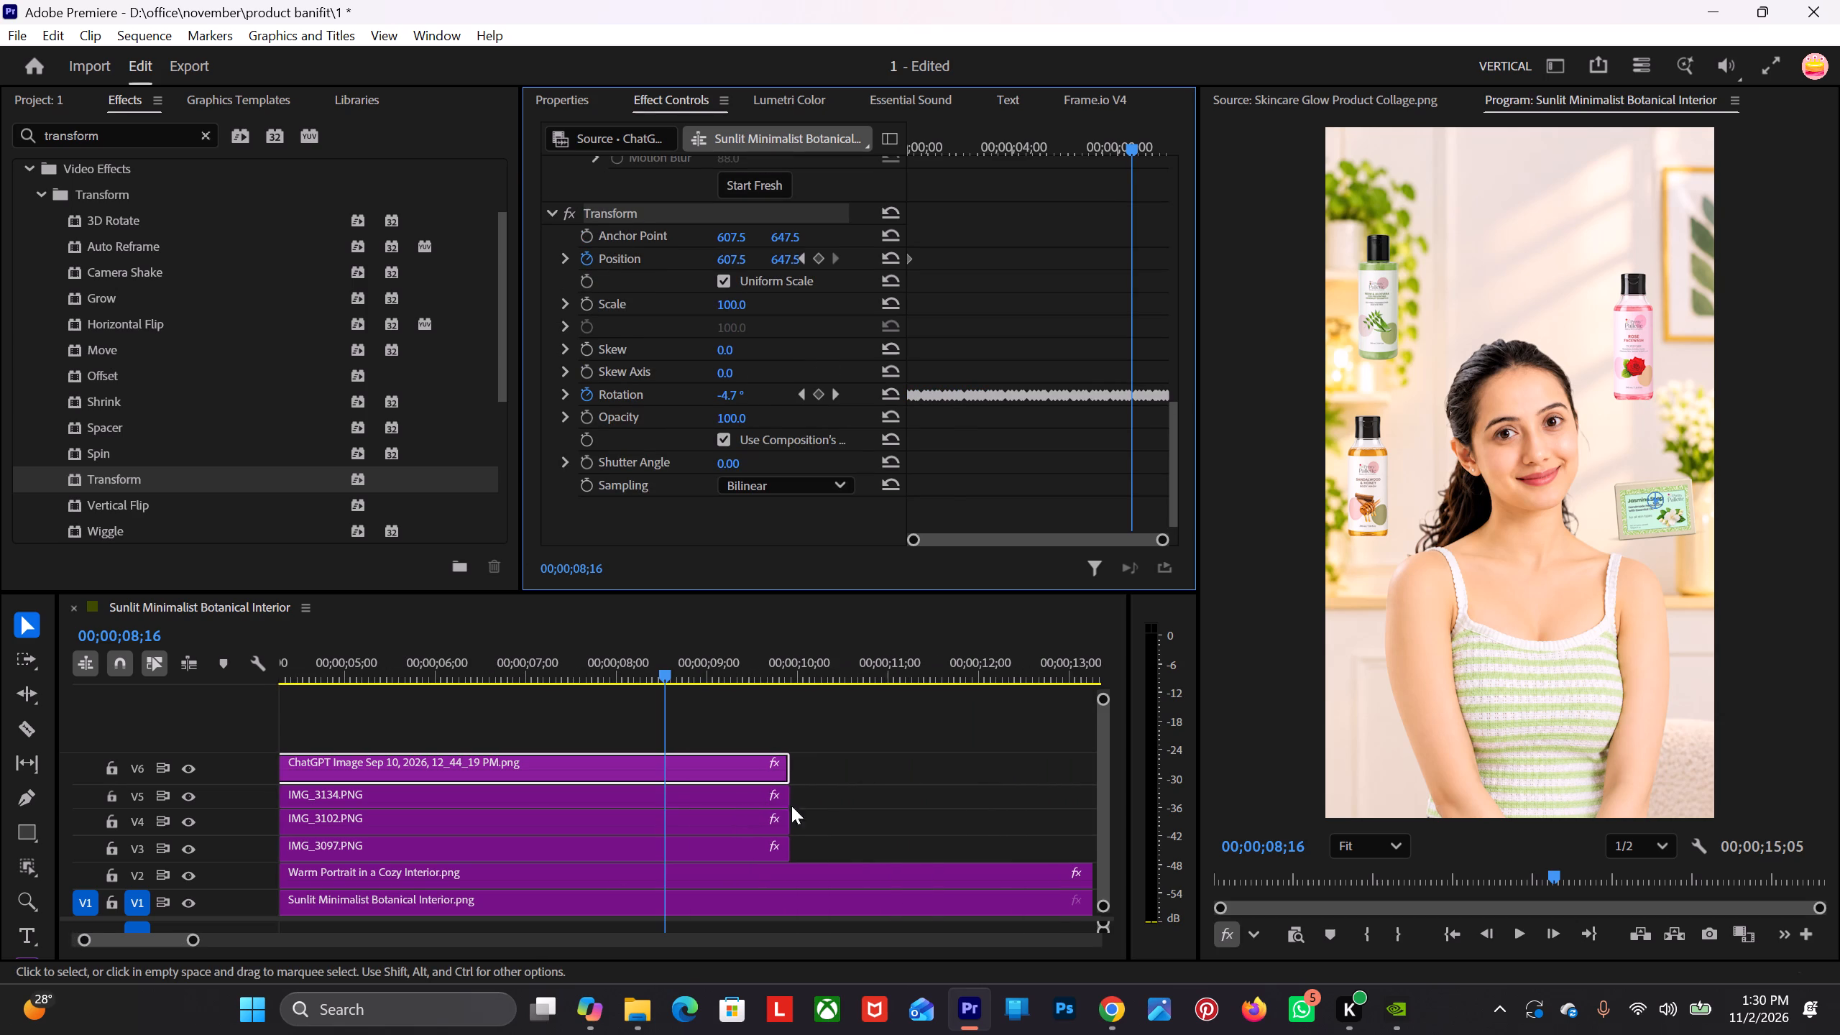
left_click_drag(826, 794, 753, 850)
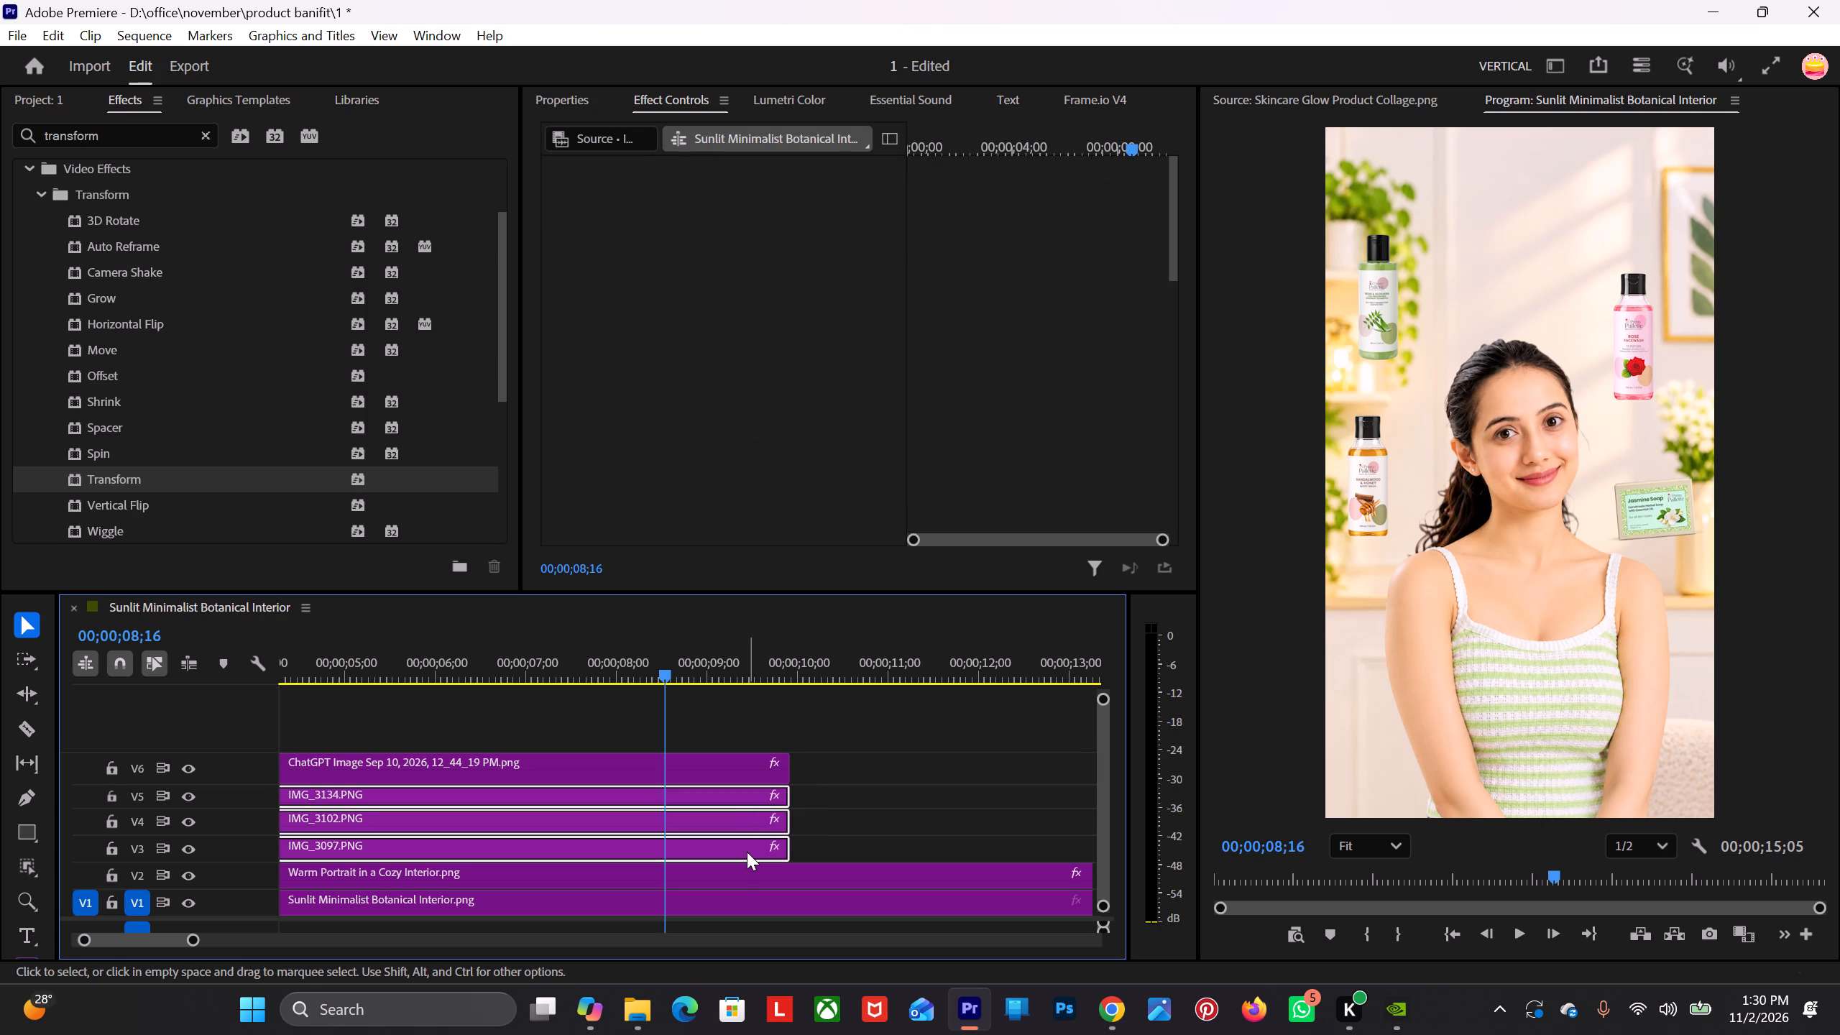
key("ctrl+v")
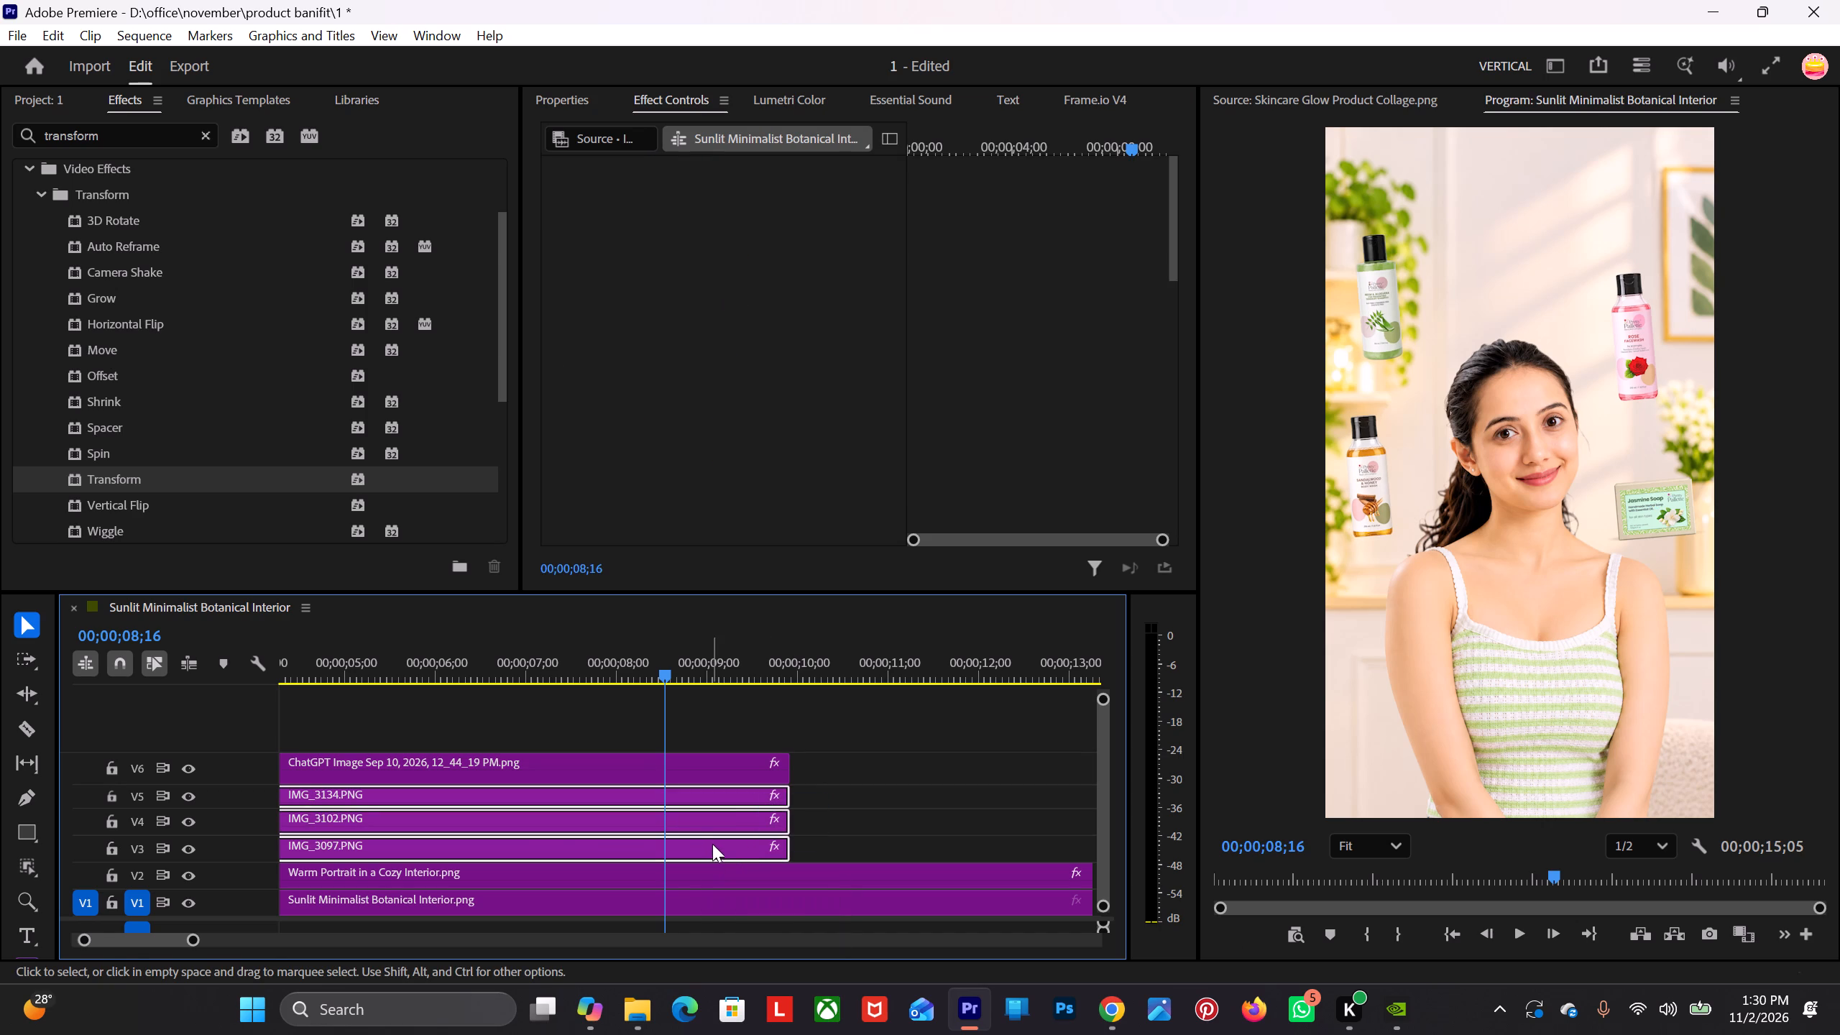
Play the sequence from the start to check the wobble on all four products.
left_click_drag(663, 671, 6, 823)
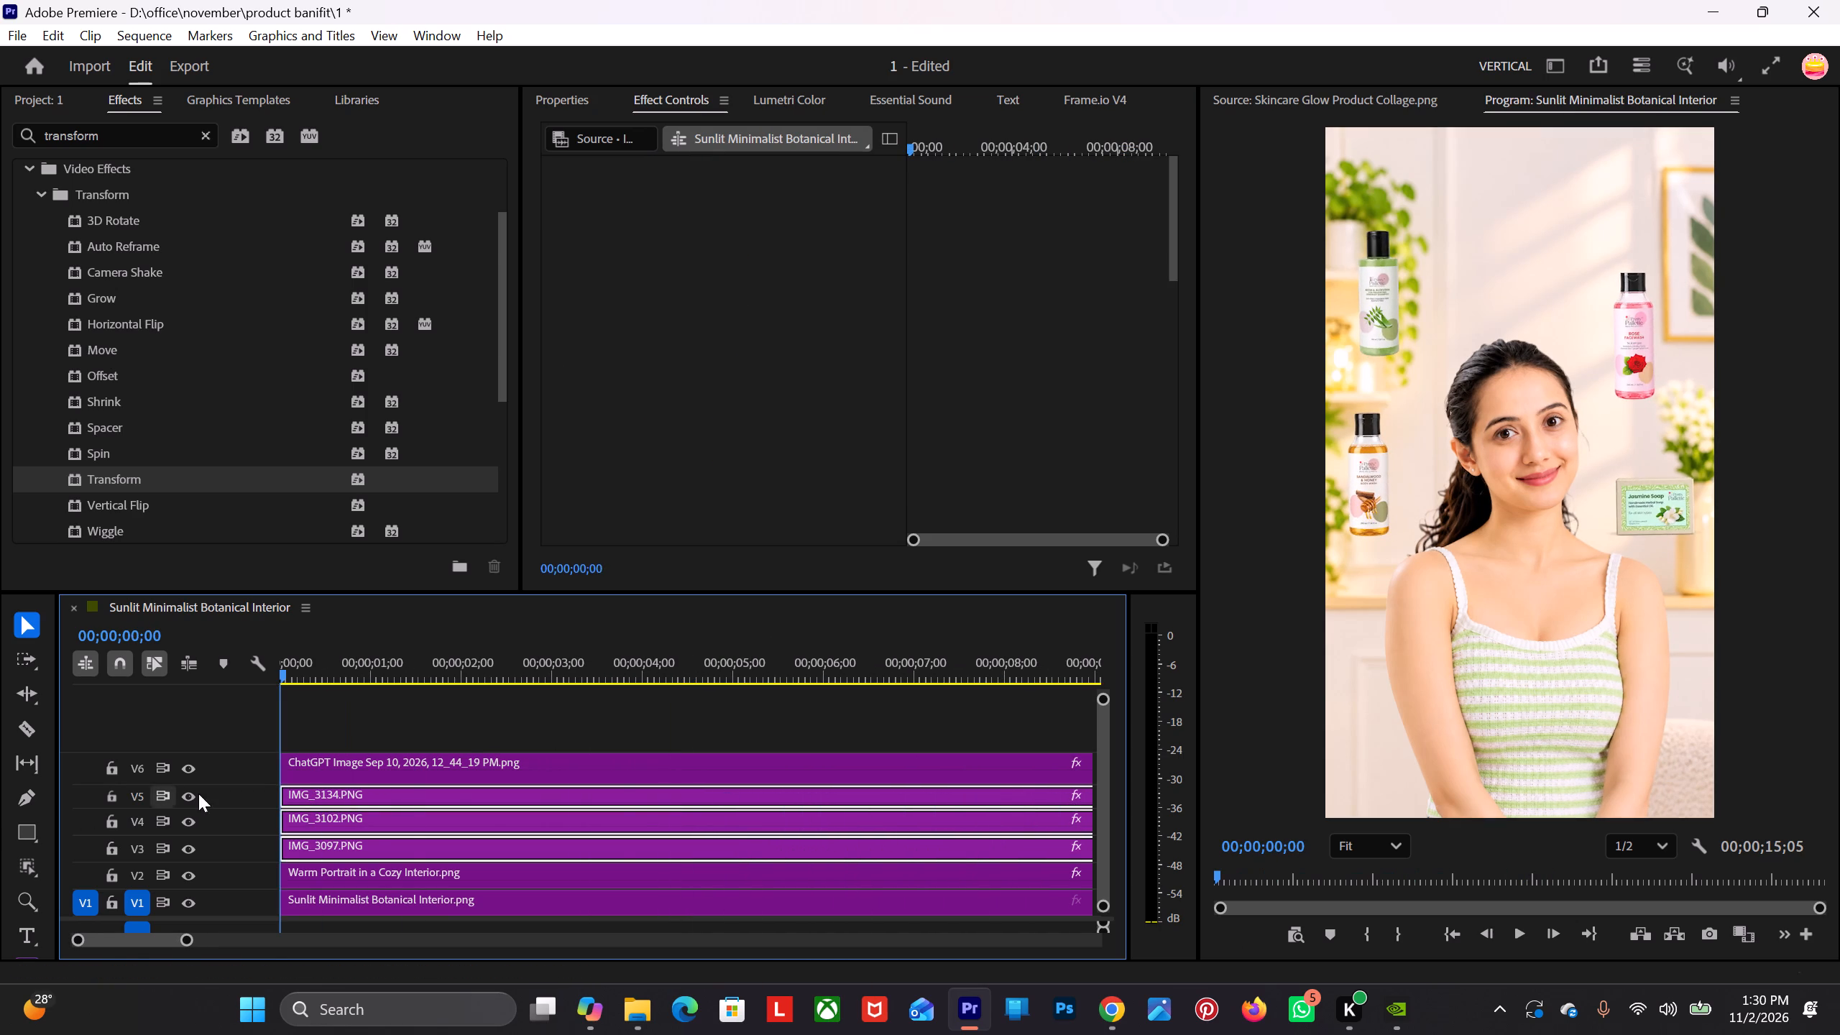
key("space")
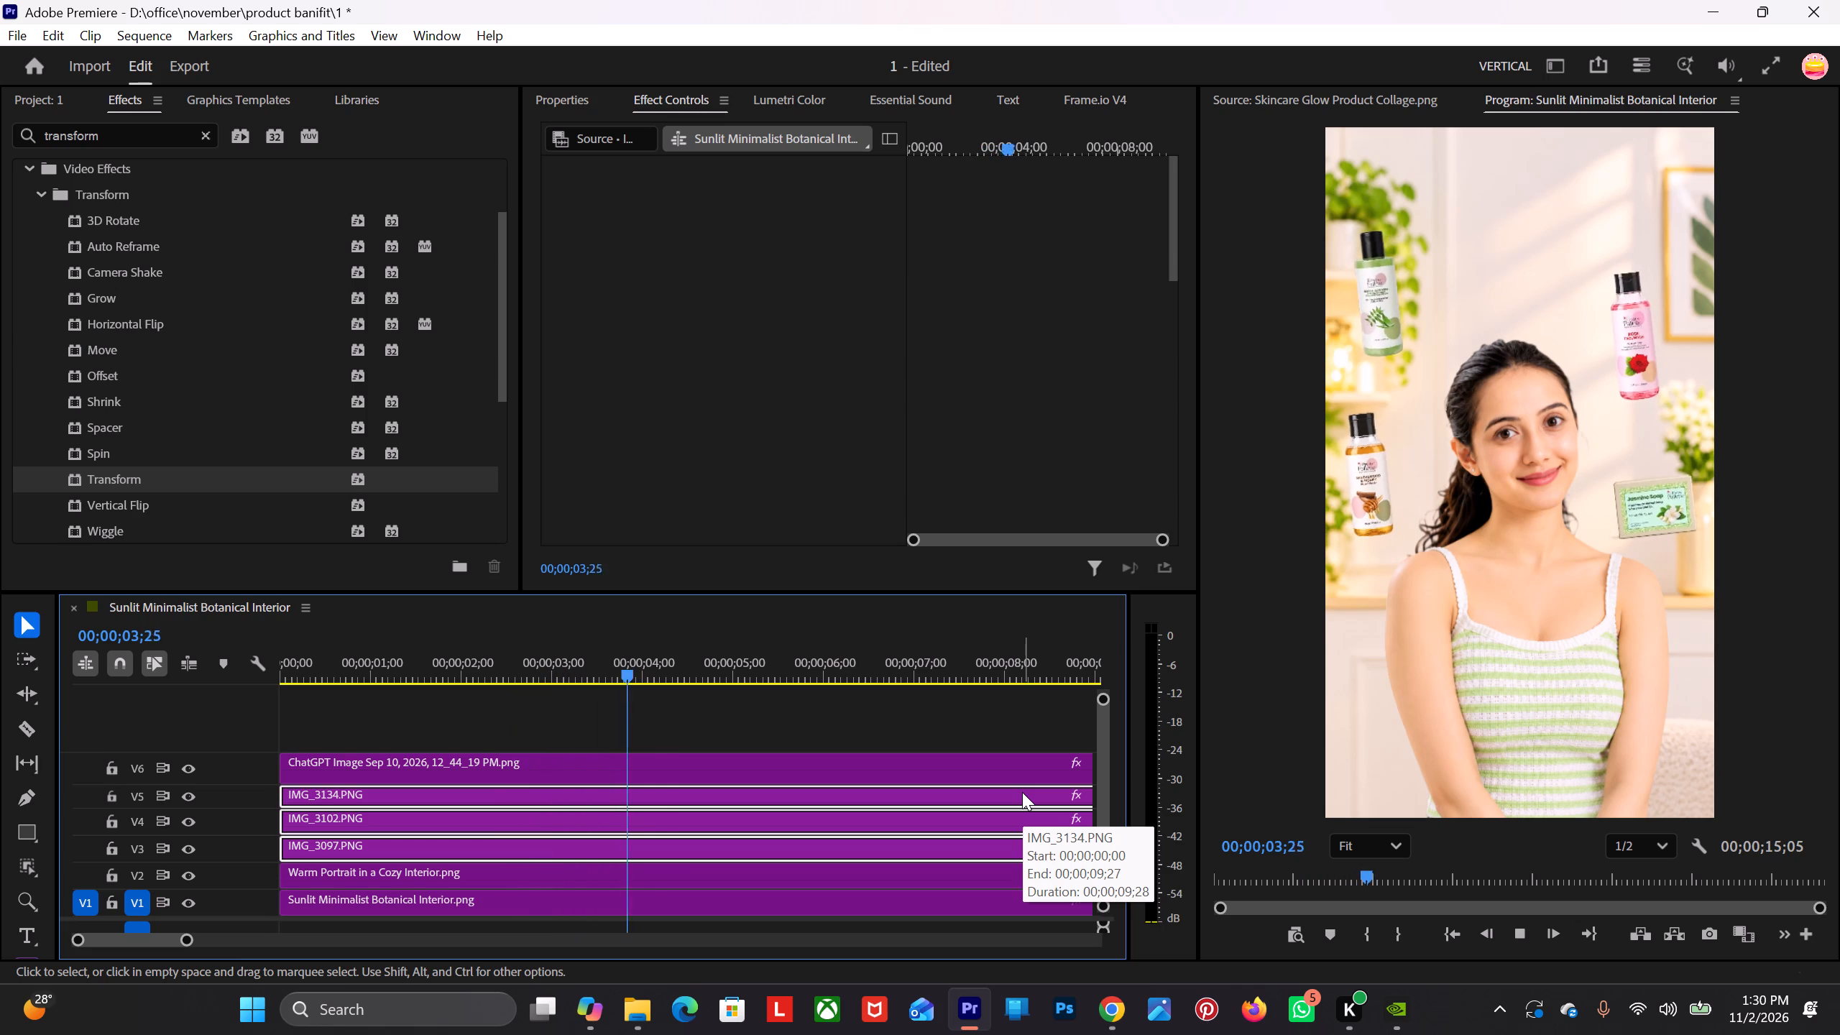
key("space")
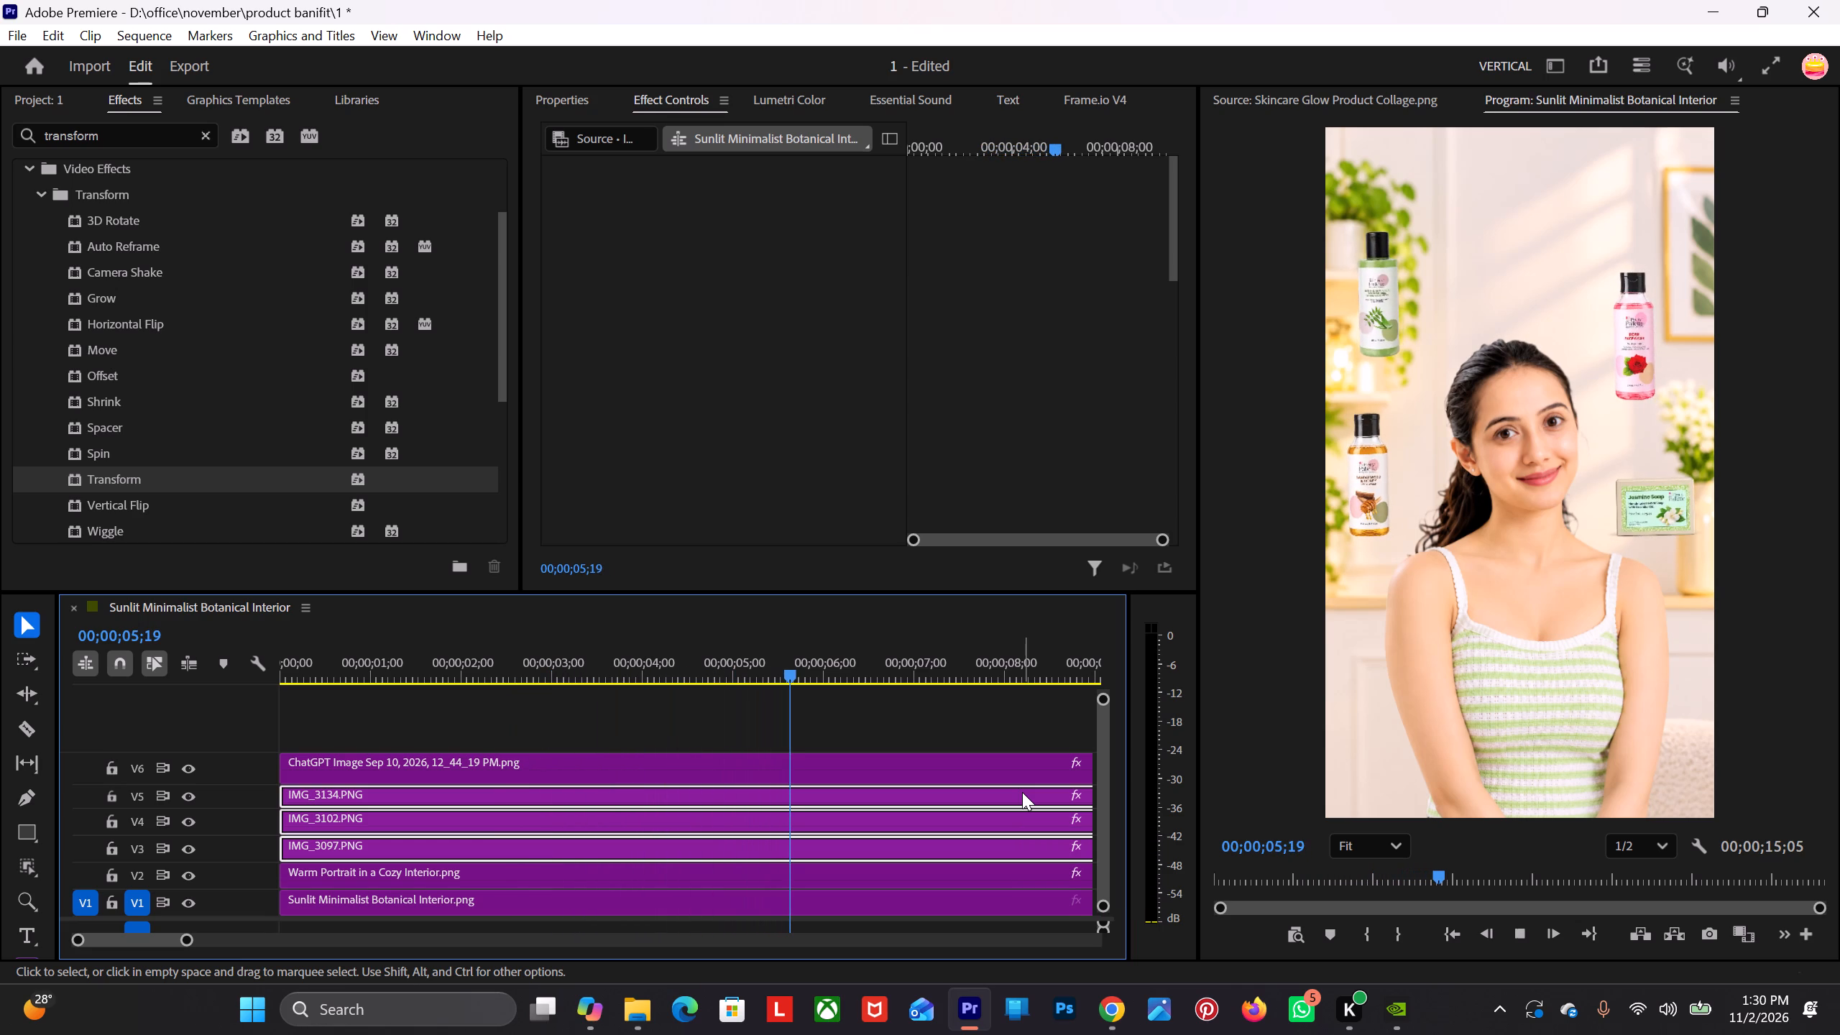
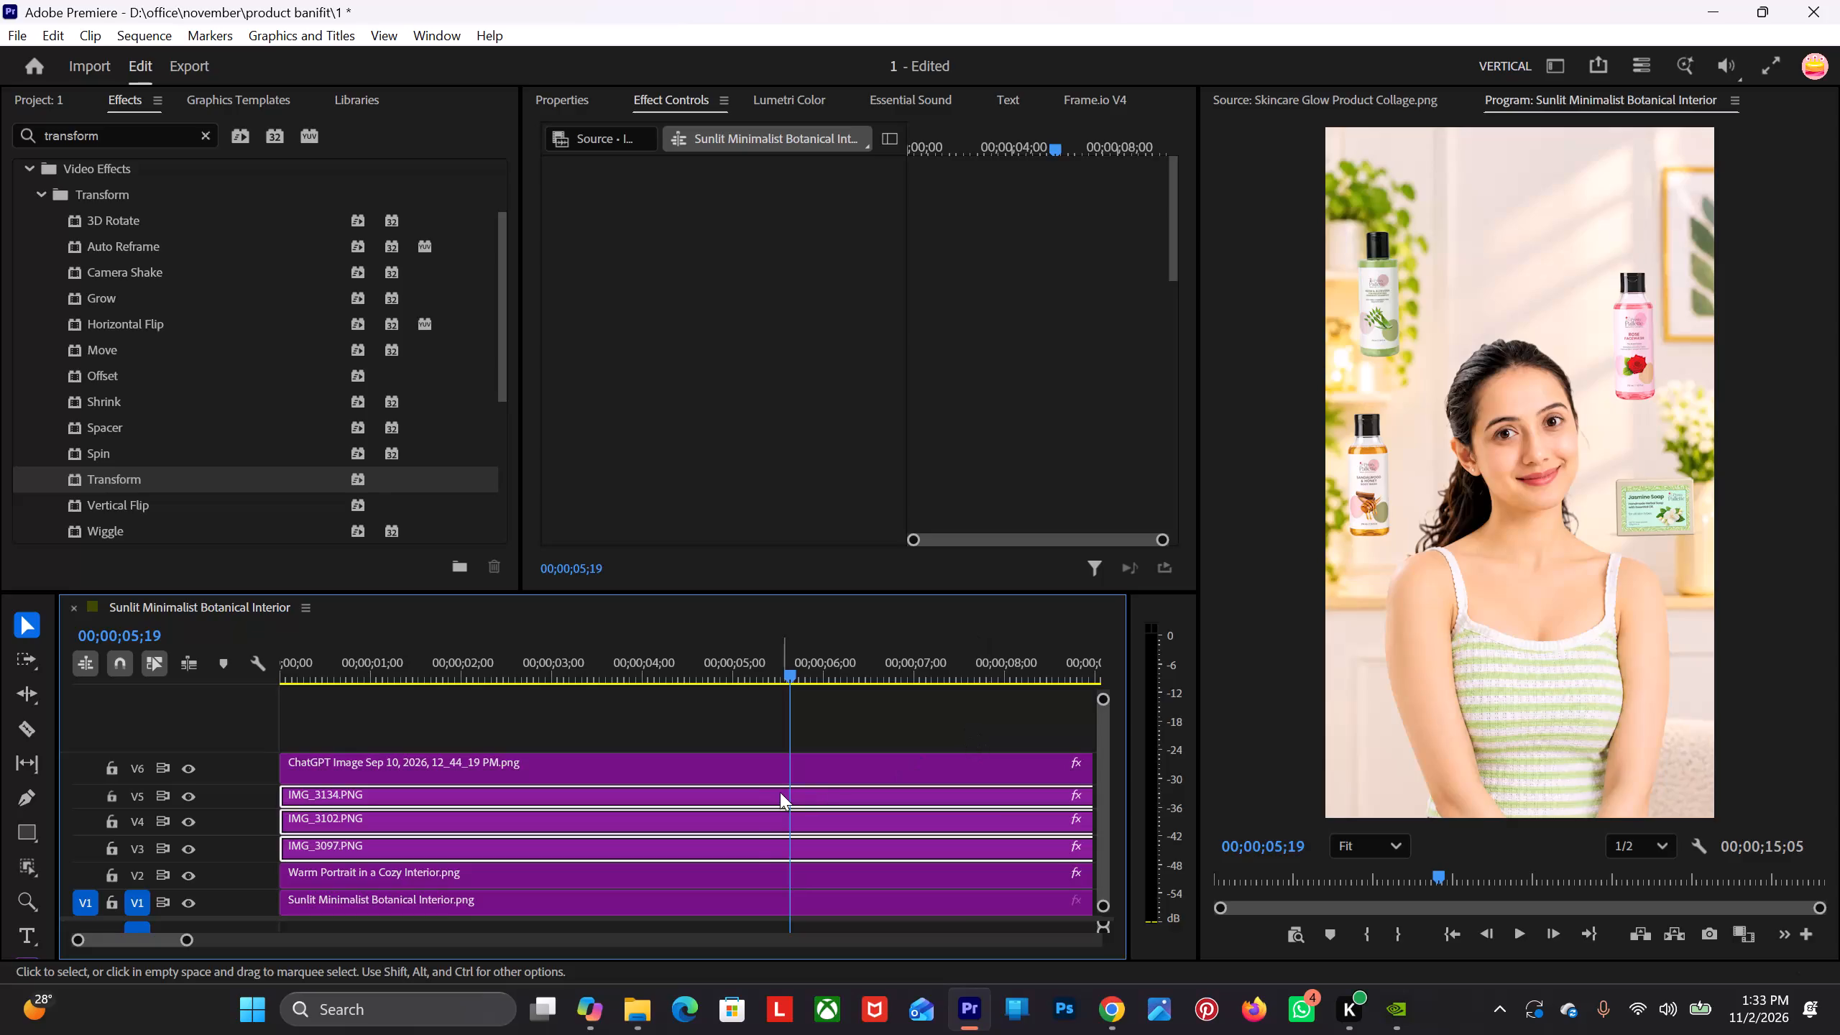
Scrub back and forth through the first few seconds of the sequence to examine the rotation wobble on all four products.
scroll(779, 792, "down", 5)
scroll(763, 791, "up", 12)
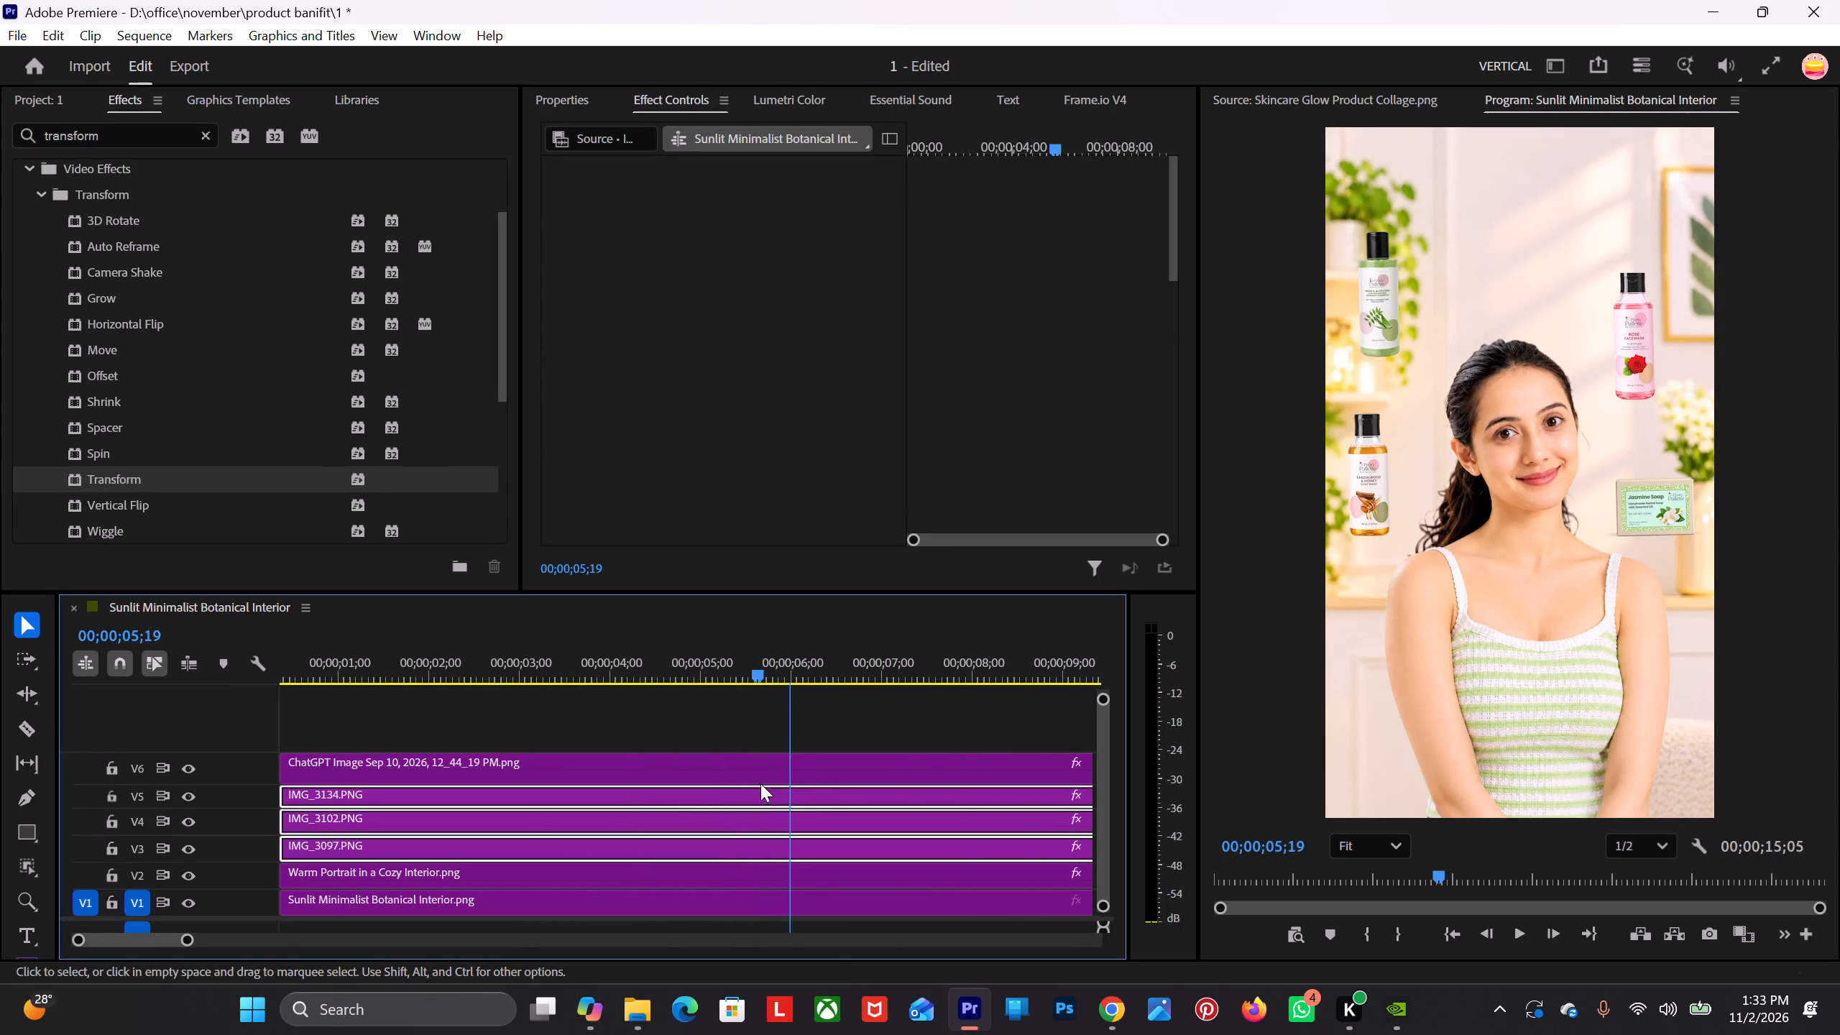
left_click_drag(787, 666, 366, 720)
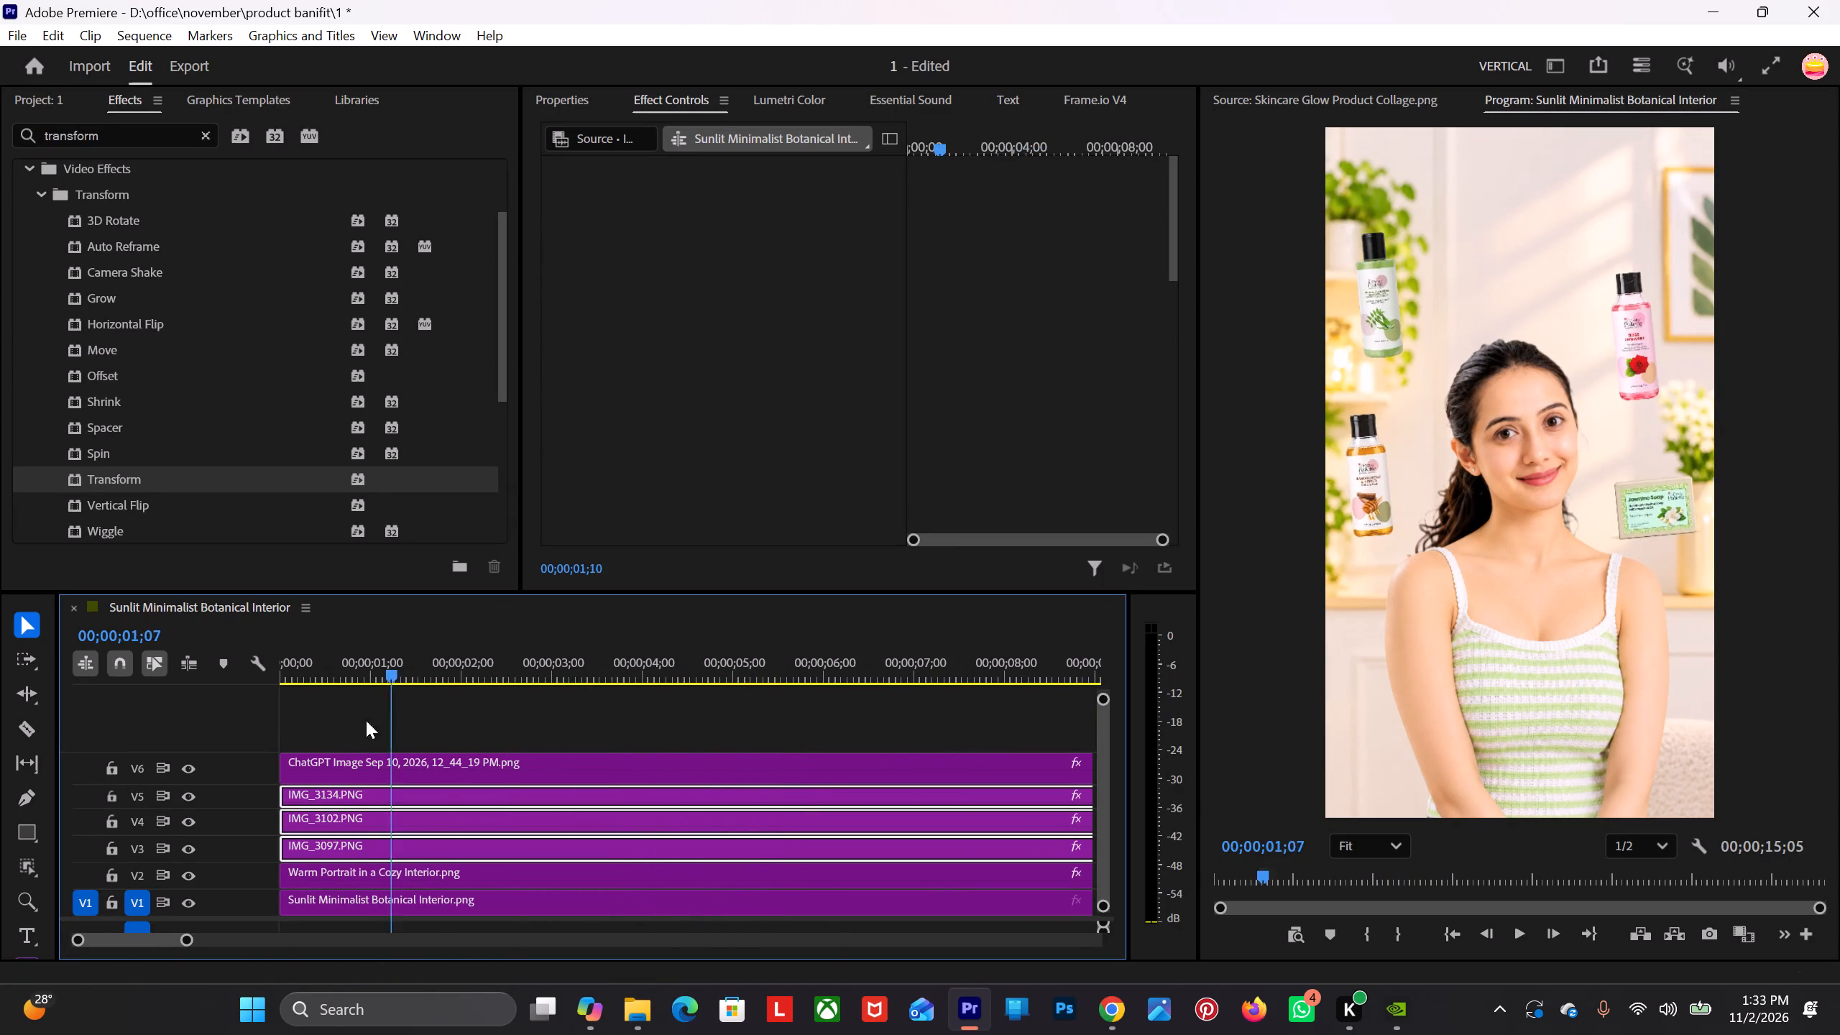
left_click_drag(366, 720, 557, 719)
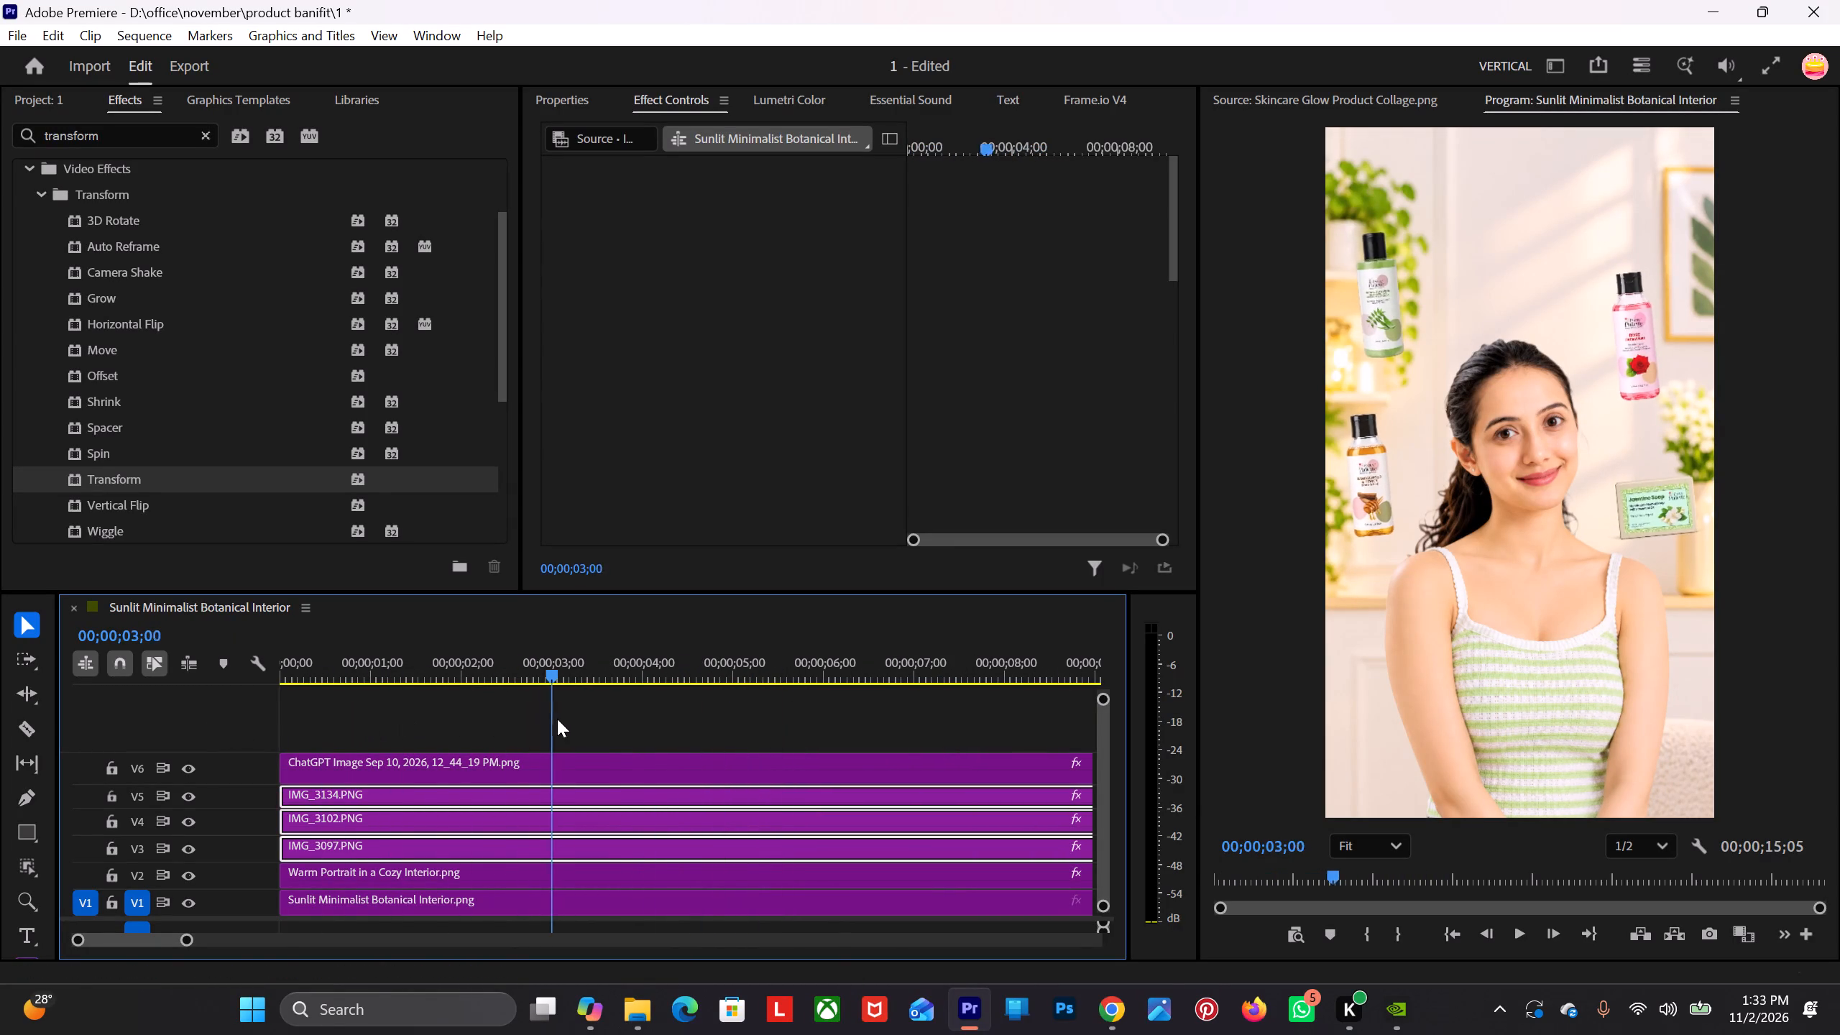
left_click_drag(557, 719, 564, 719)
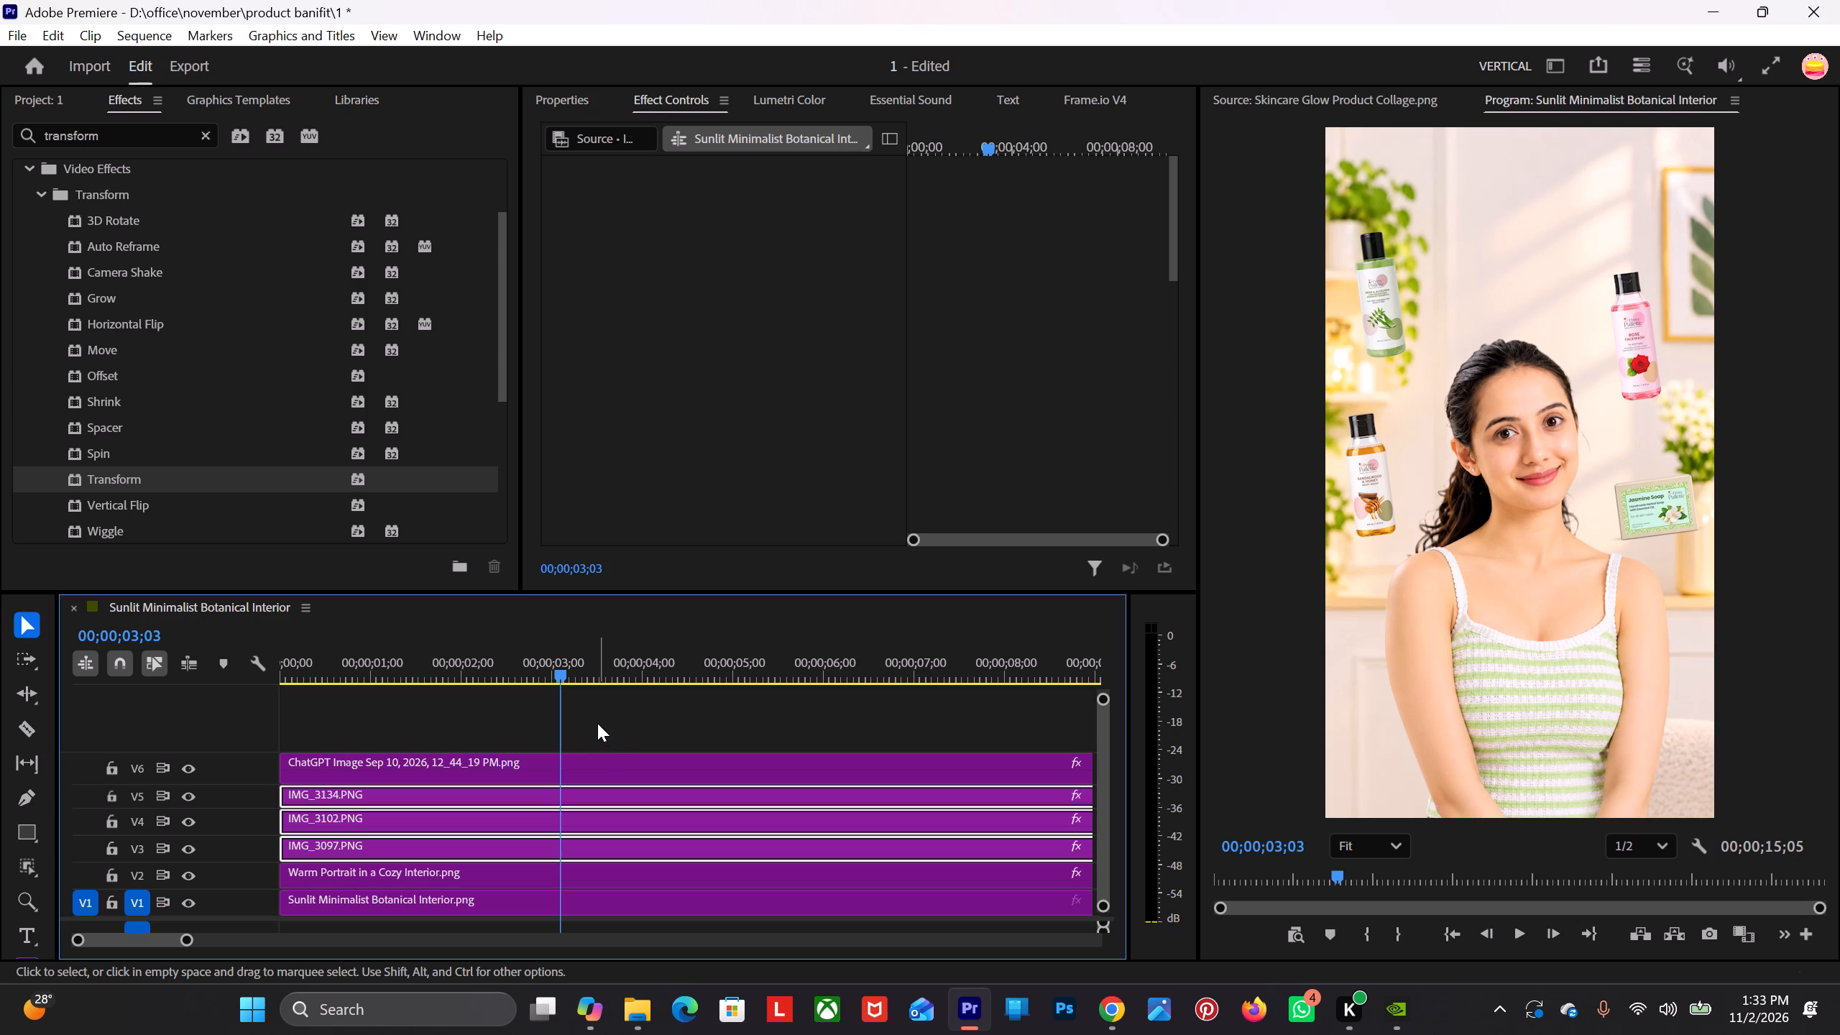
left_click_drag(561, 676, 346, 709)
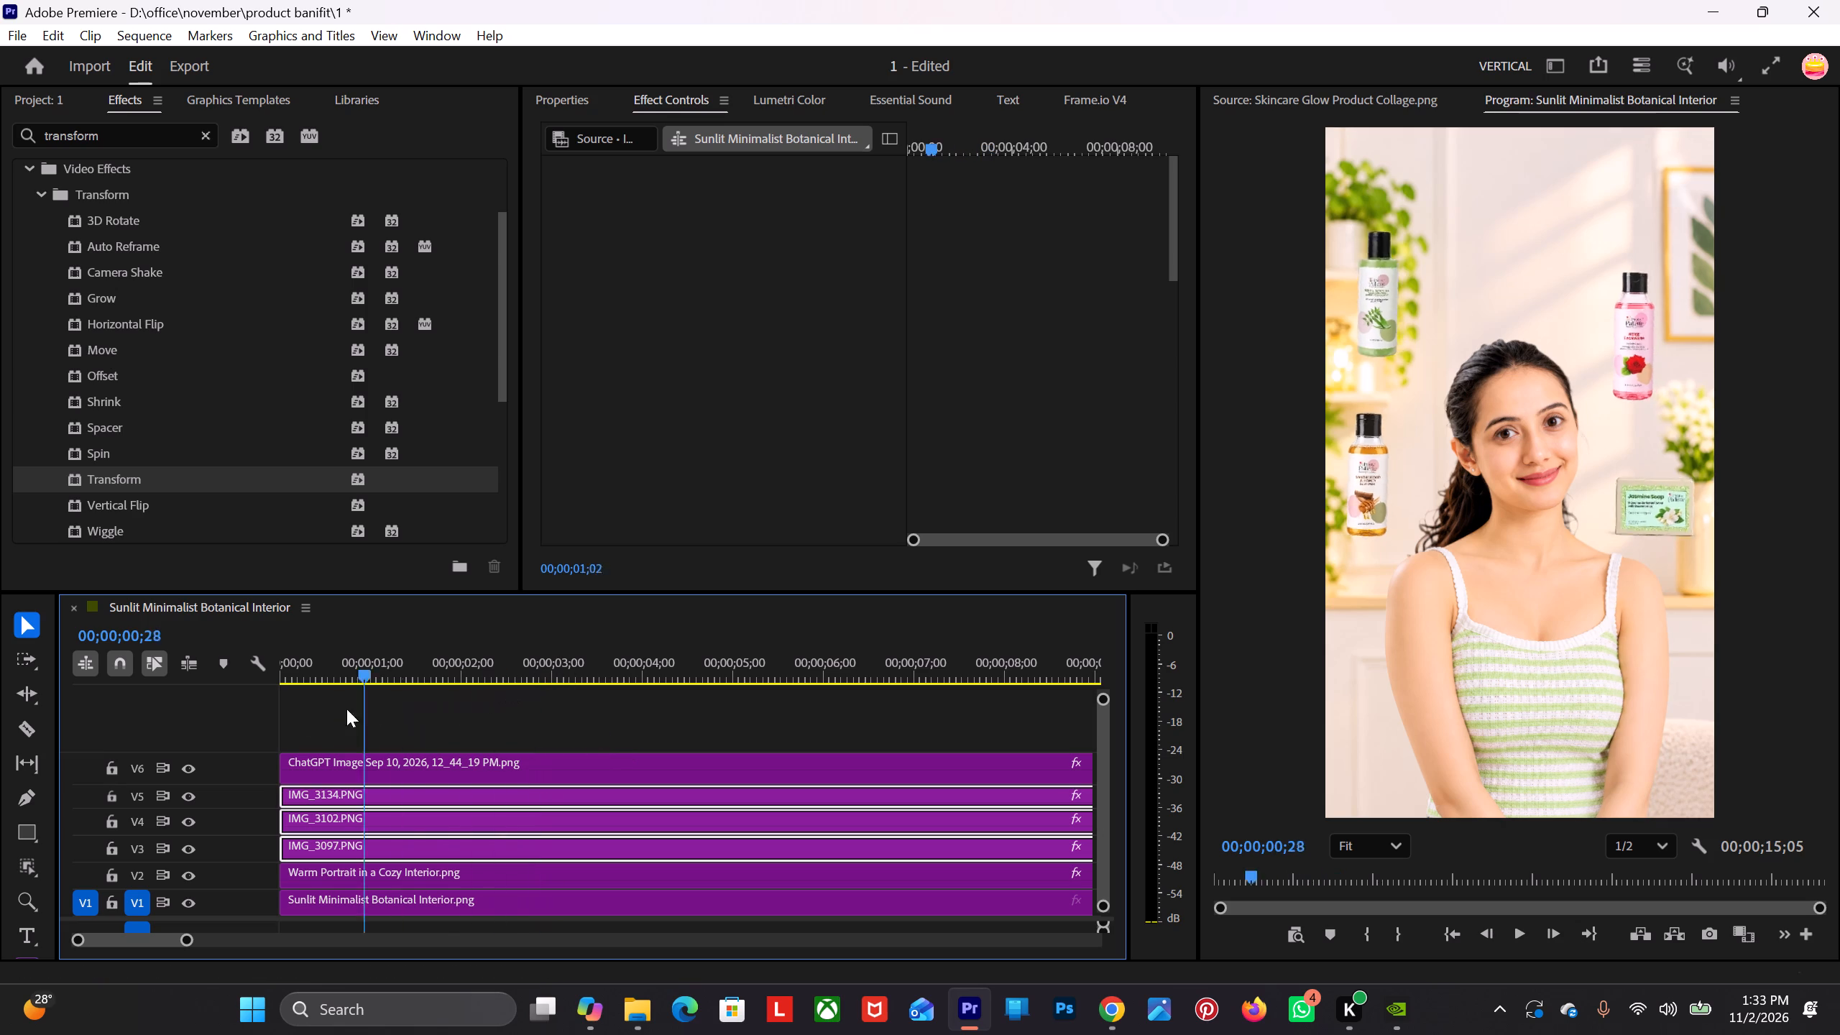
left_click_drag(346, 709, 142, 732)
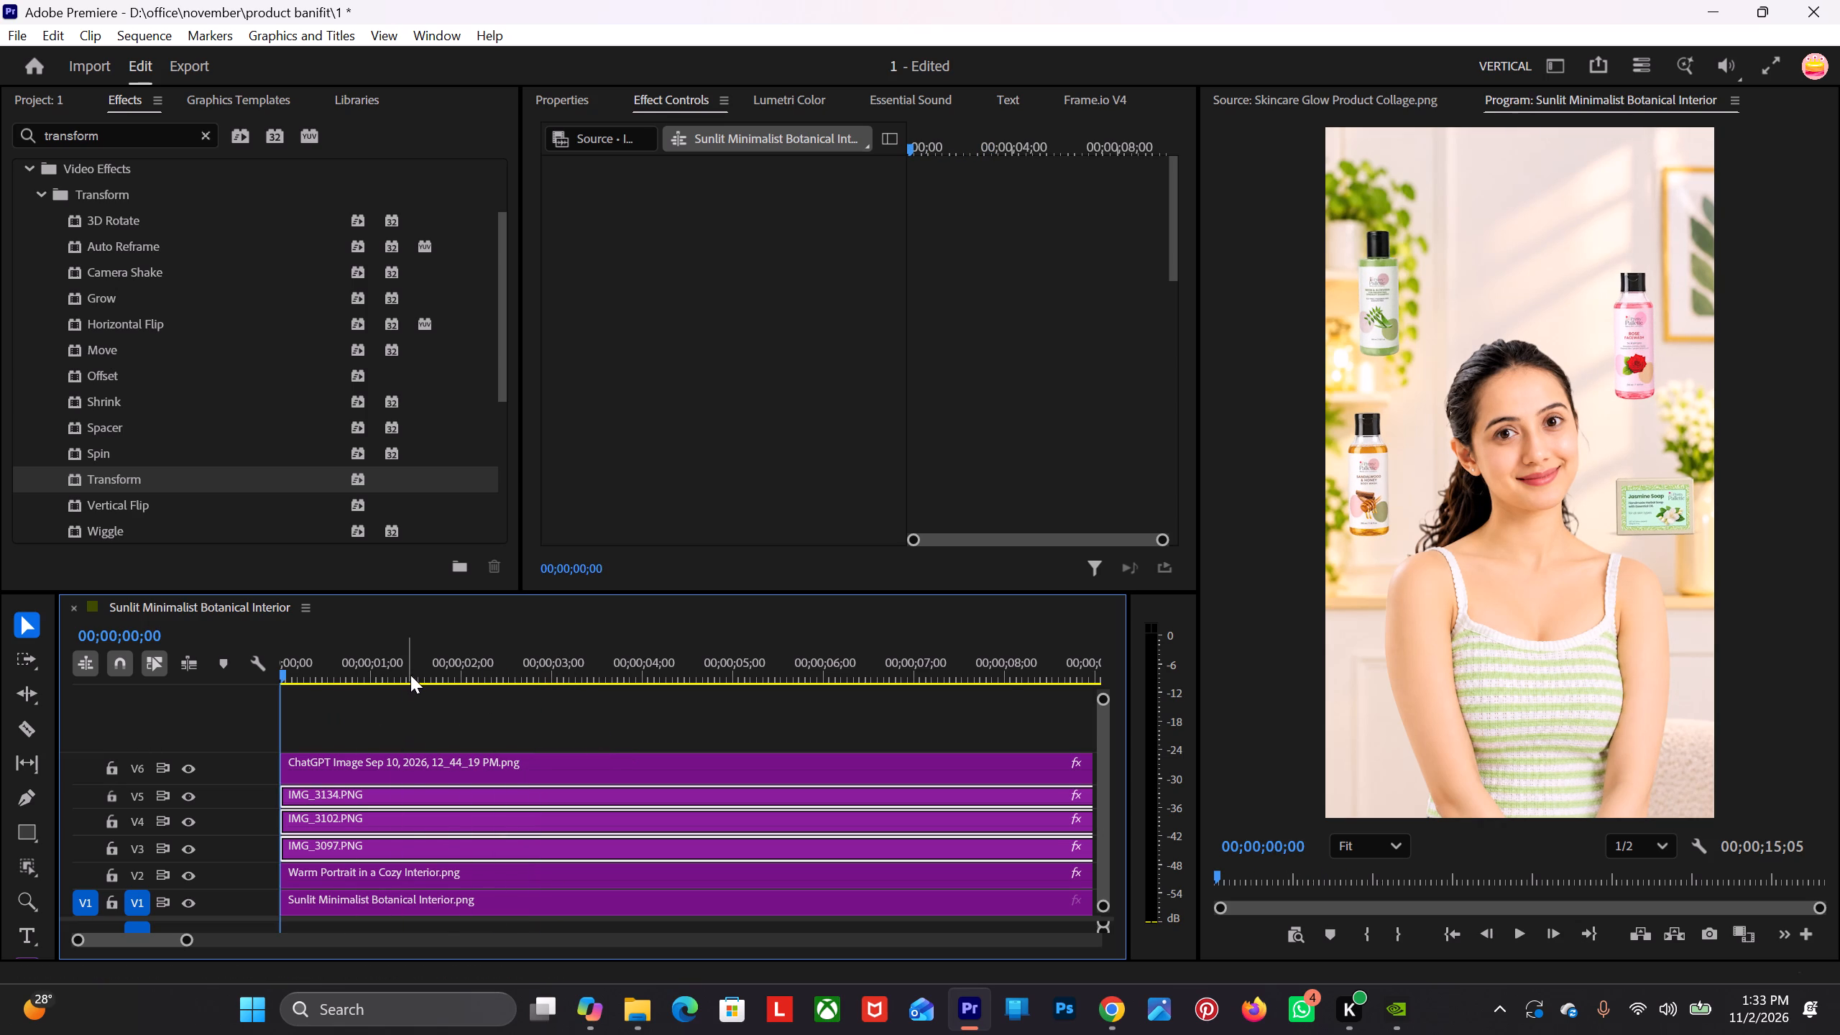
Replay the opening seconds from the start to review the product motion, and return the playhead to 00;00;00;00.
key("space")
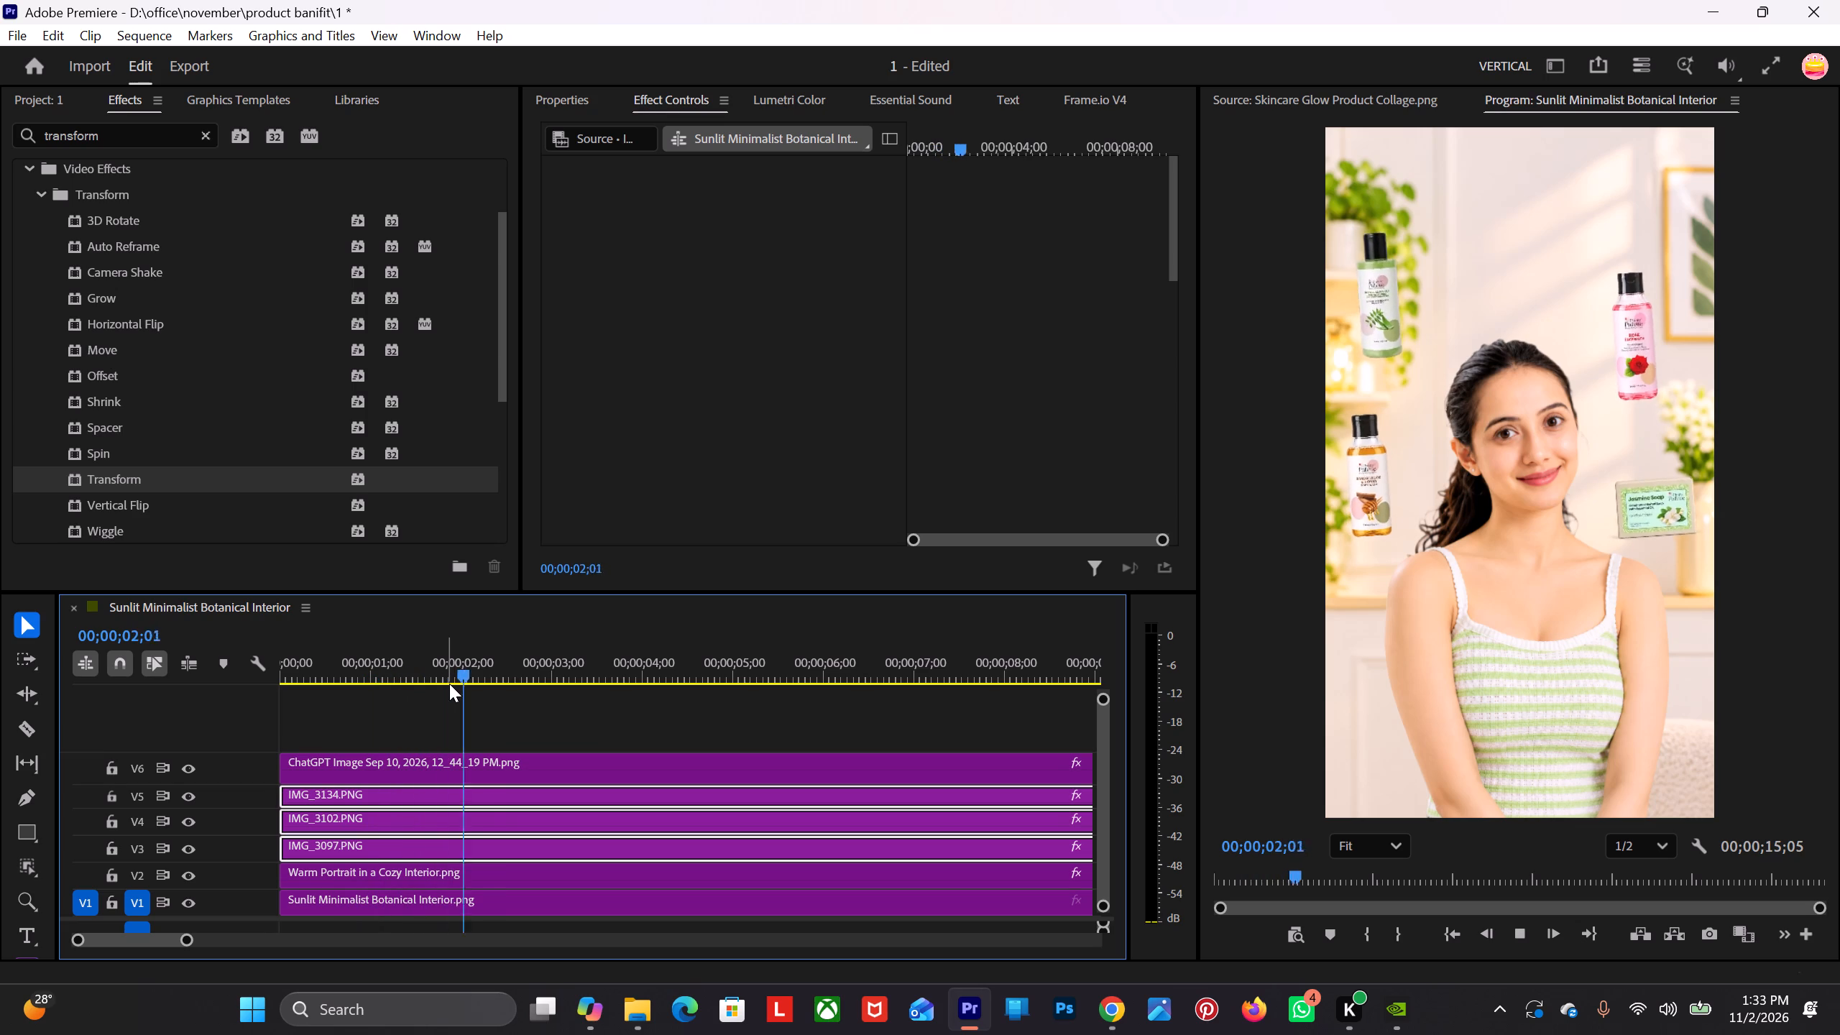
key("space")
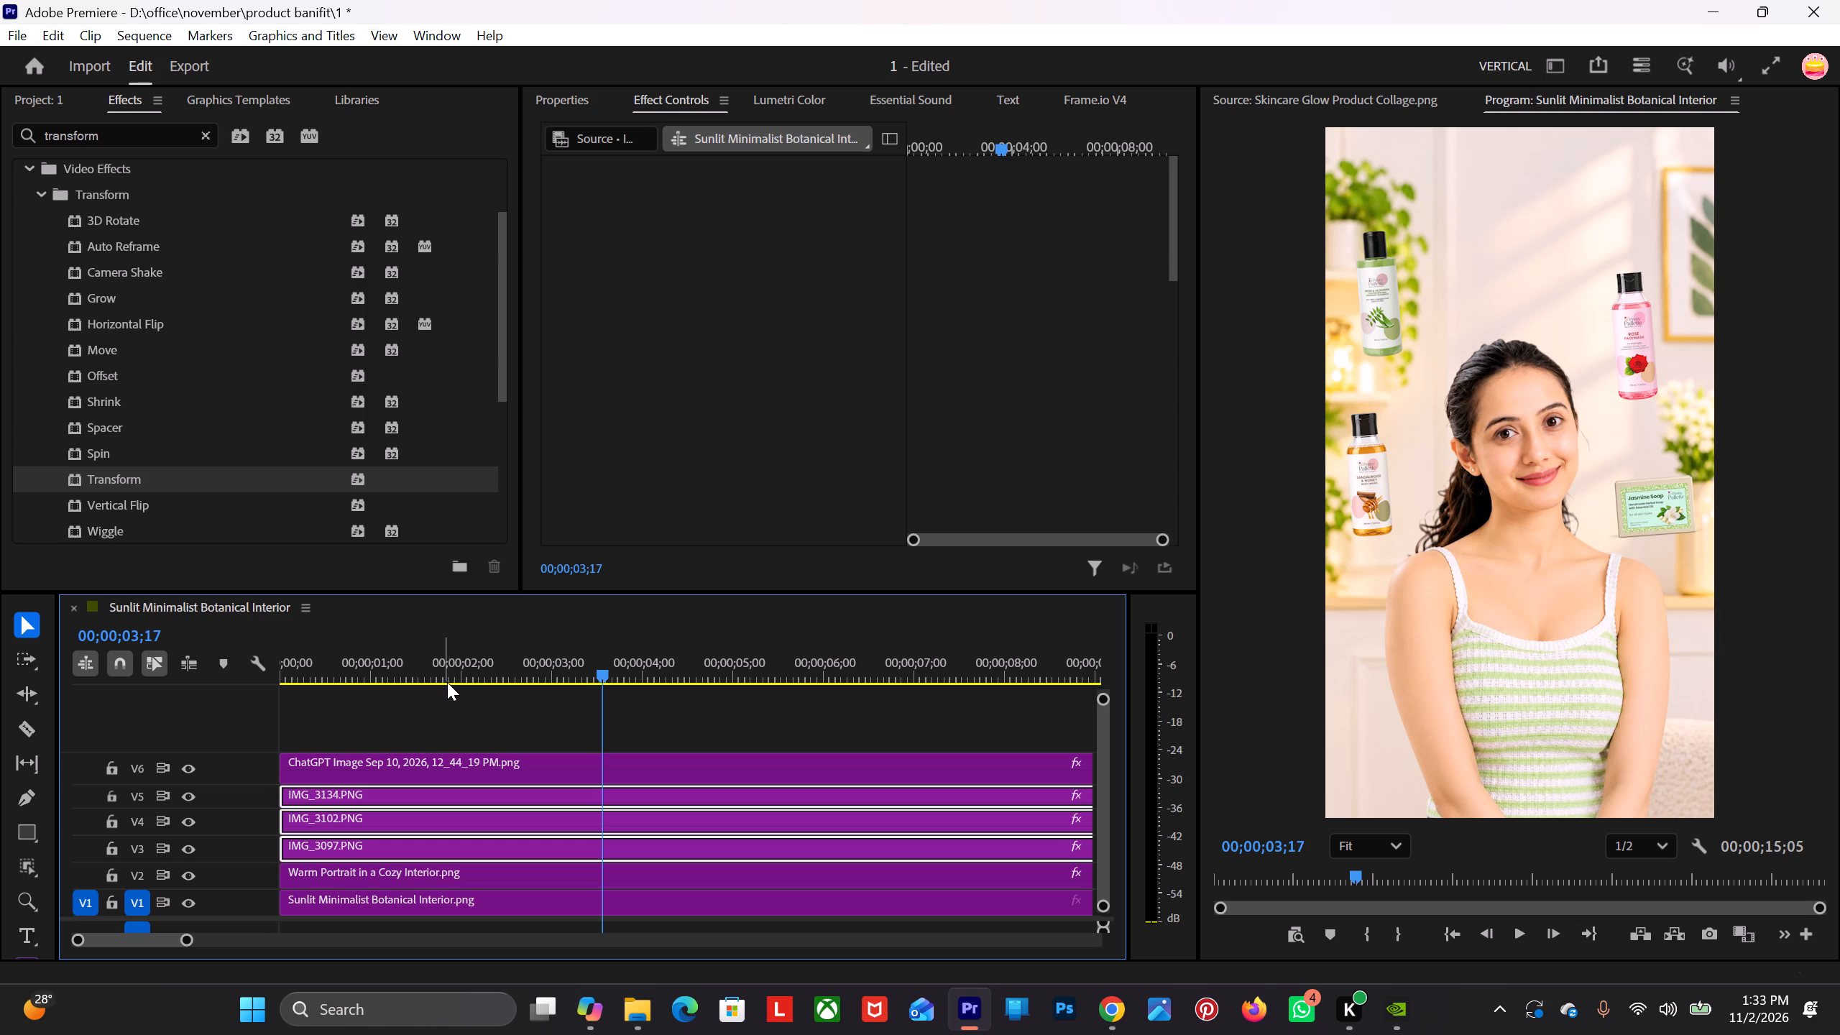
left_click_drag(569, 668, 149, 674)
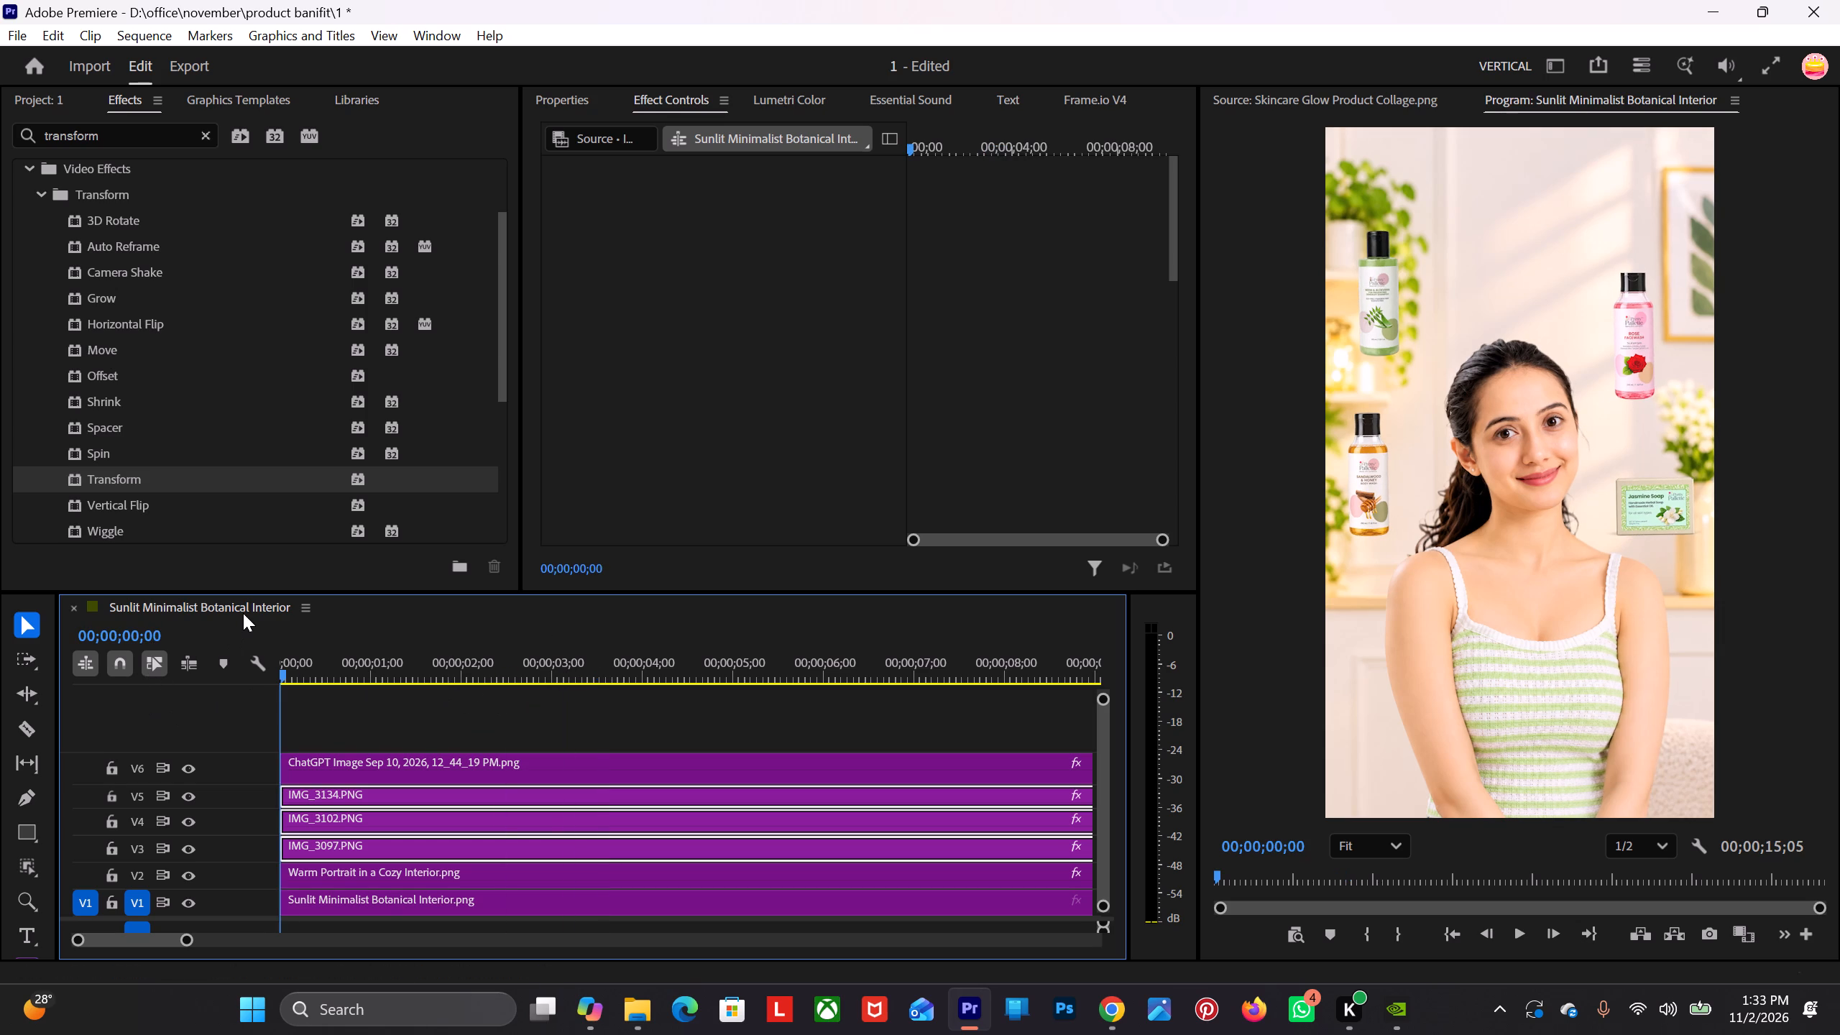
key("space")
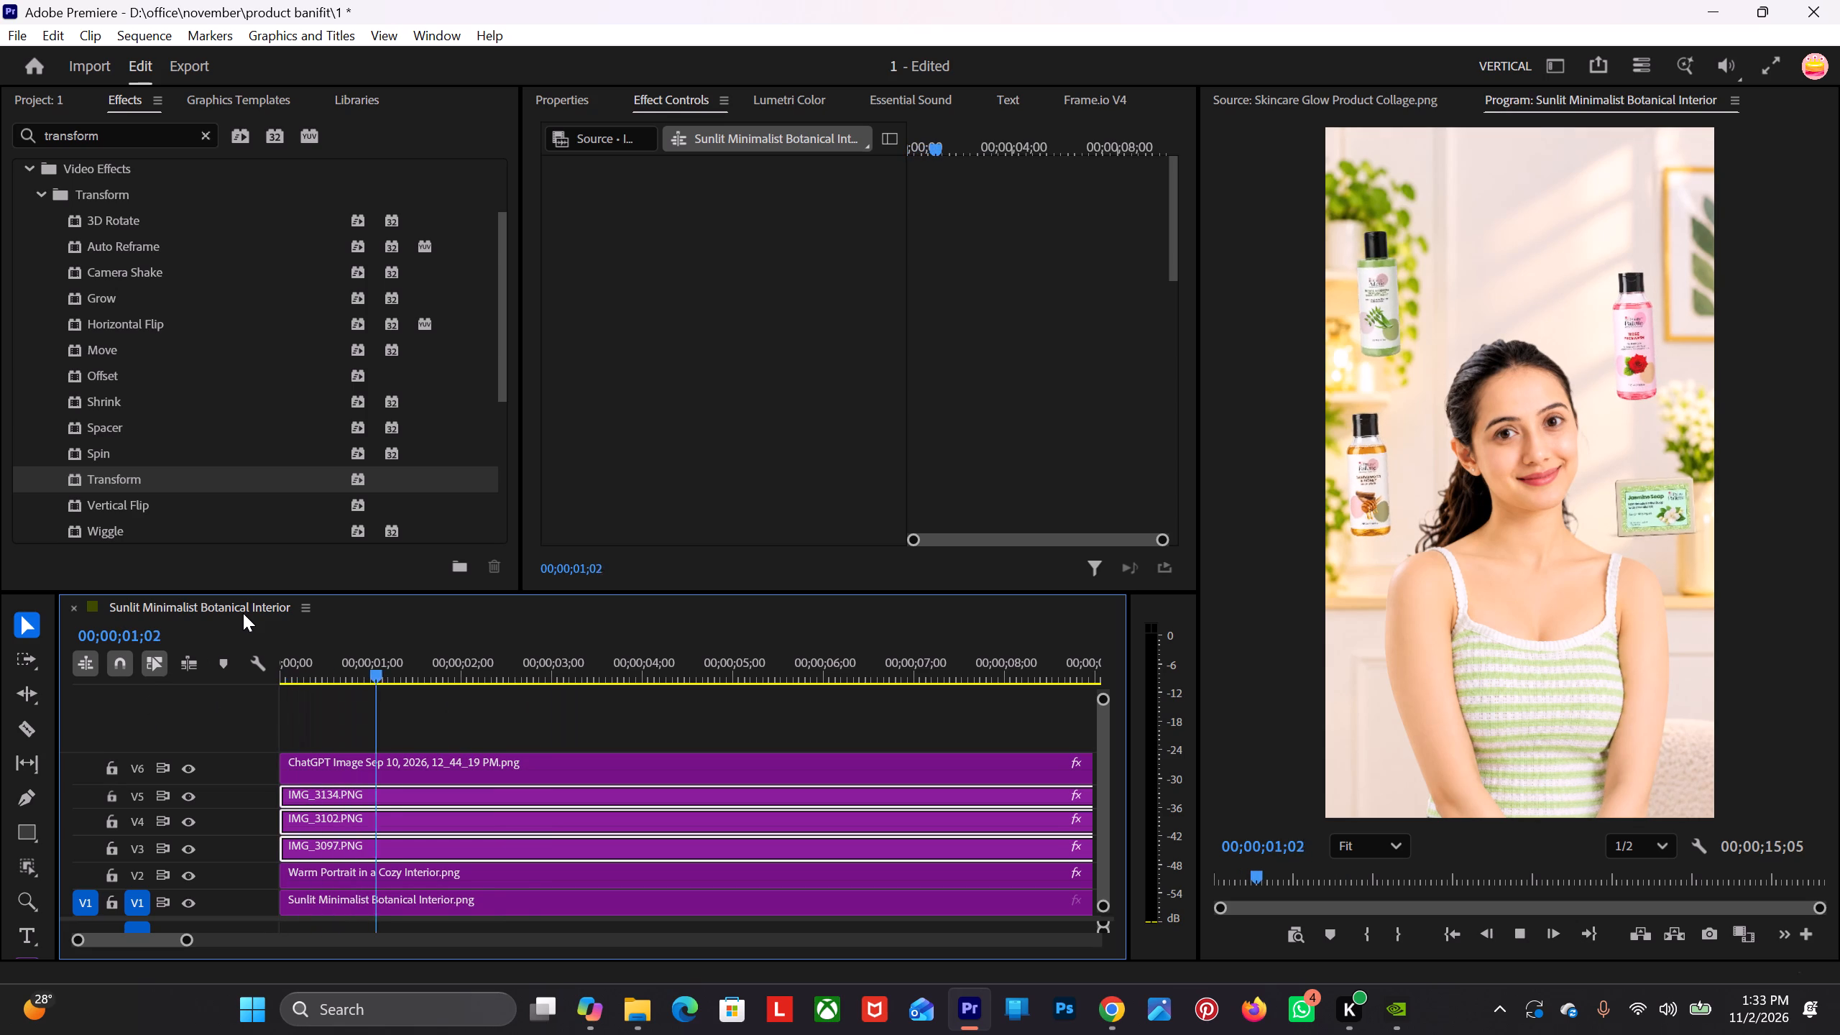
key("space")
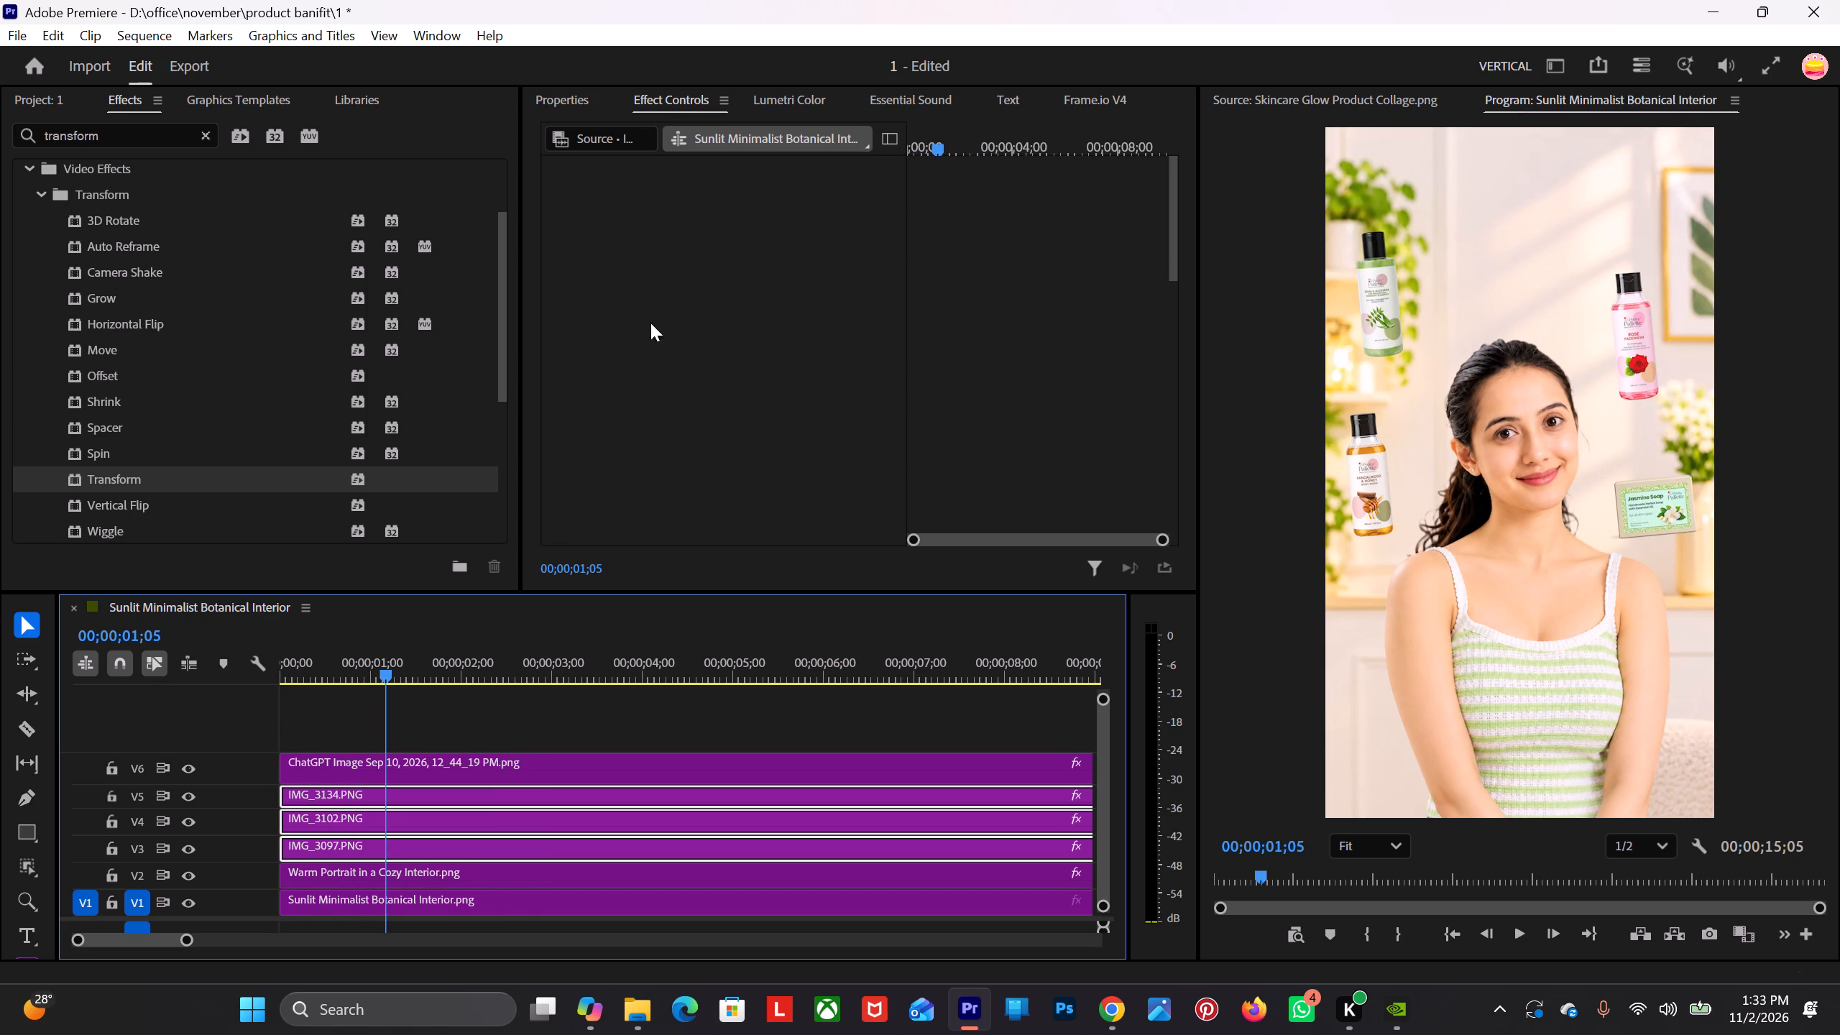
left_click_drag(190, 942, 259, 939)
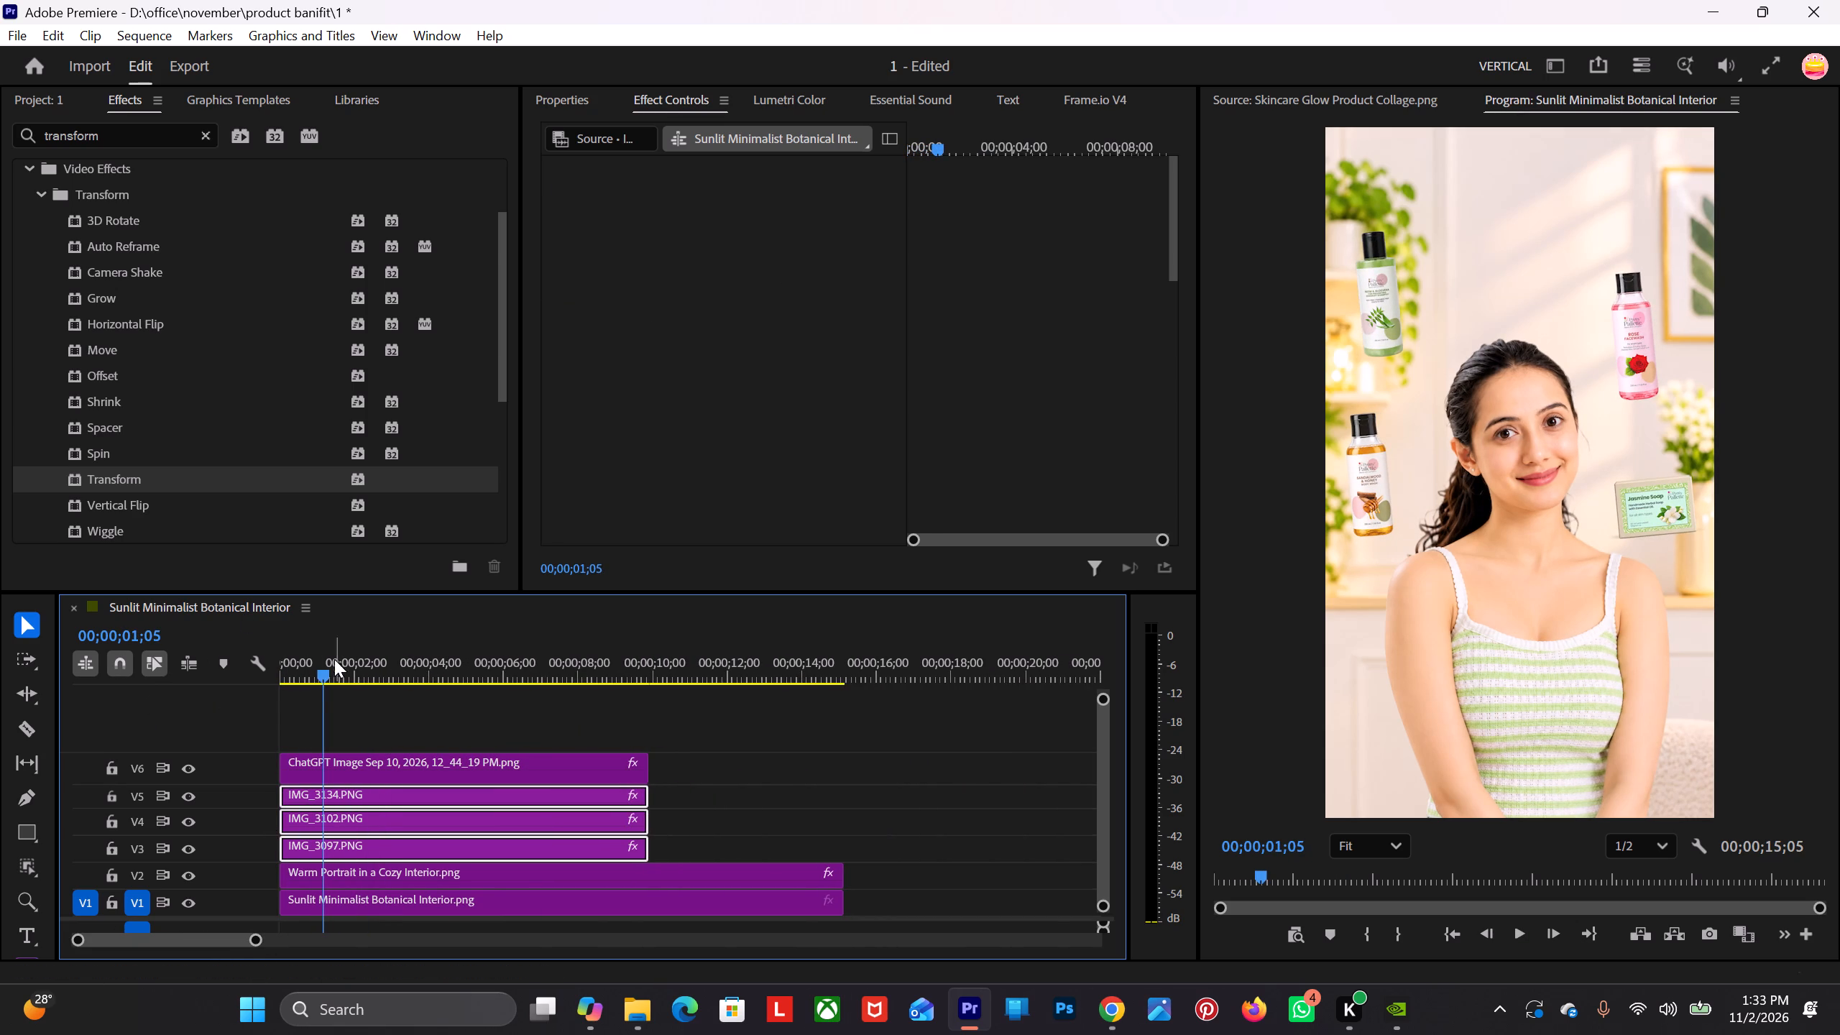
left_click_drag(322, 659, 354, 701)
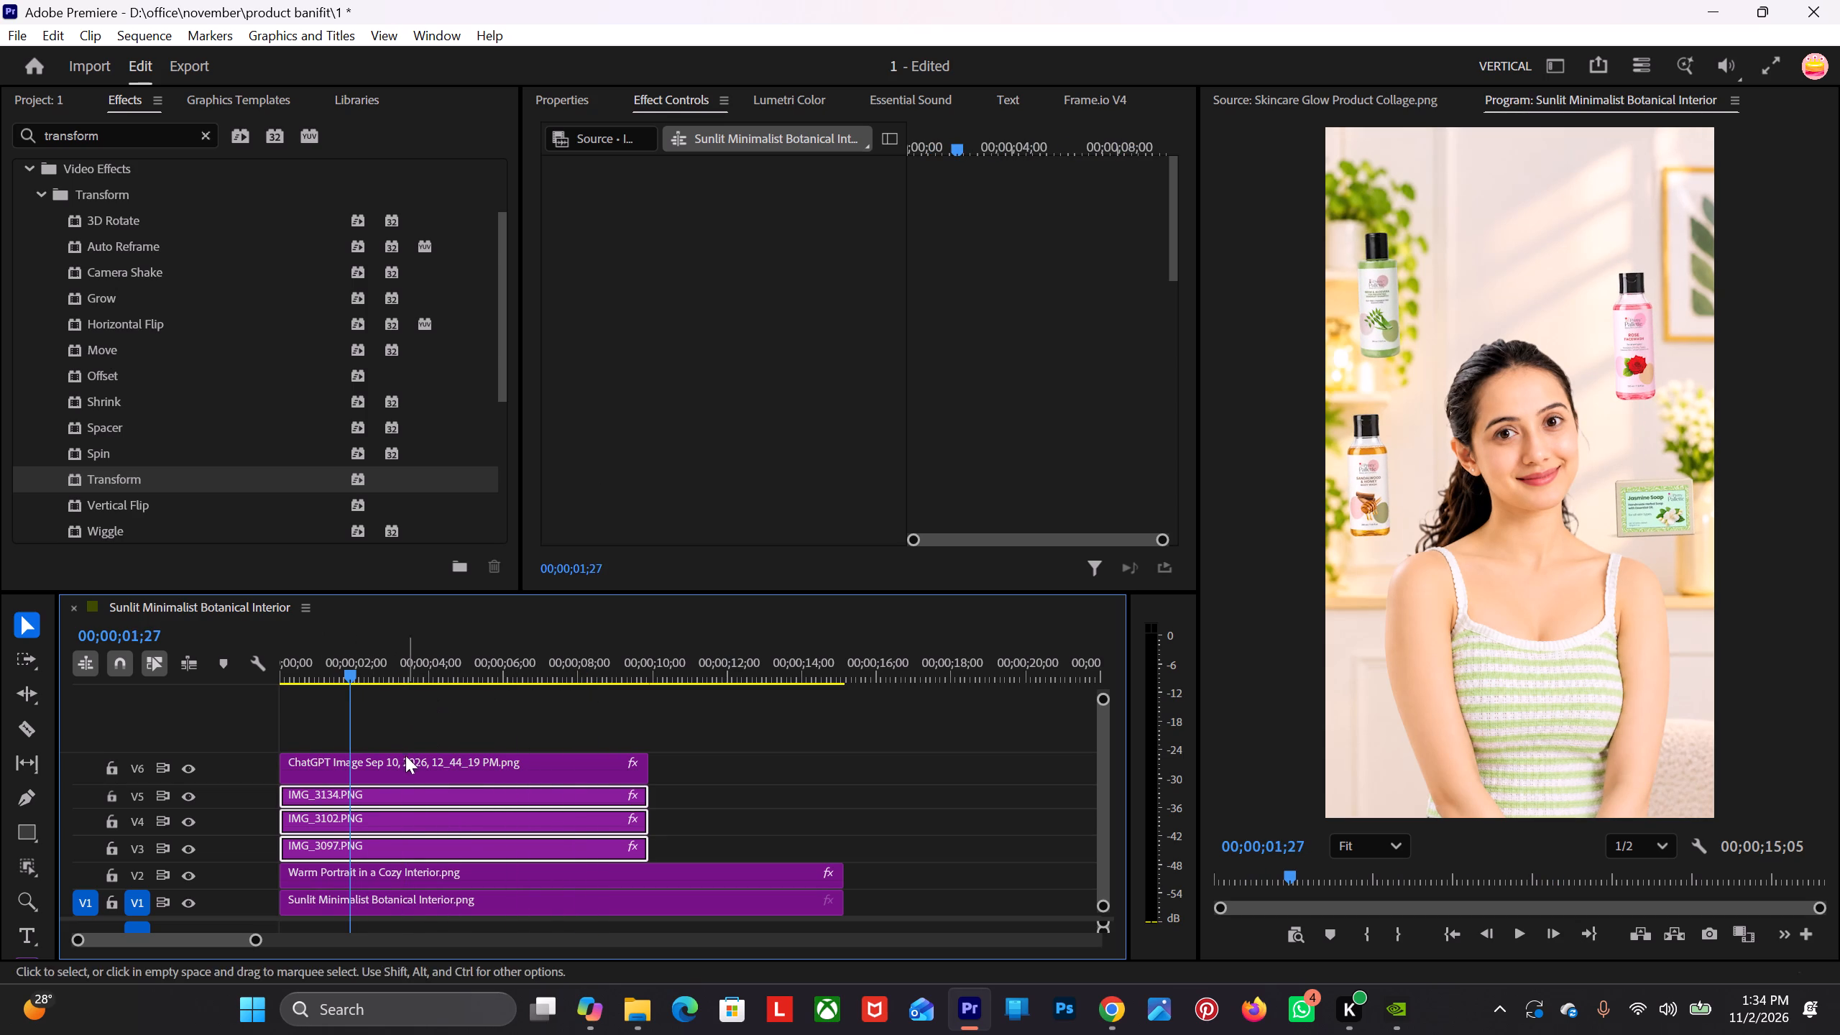
left_click_drag(346, 670, 165, 729)
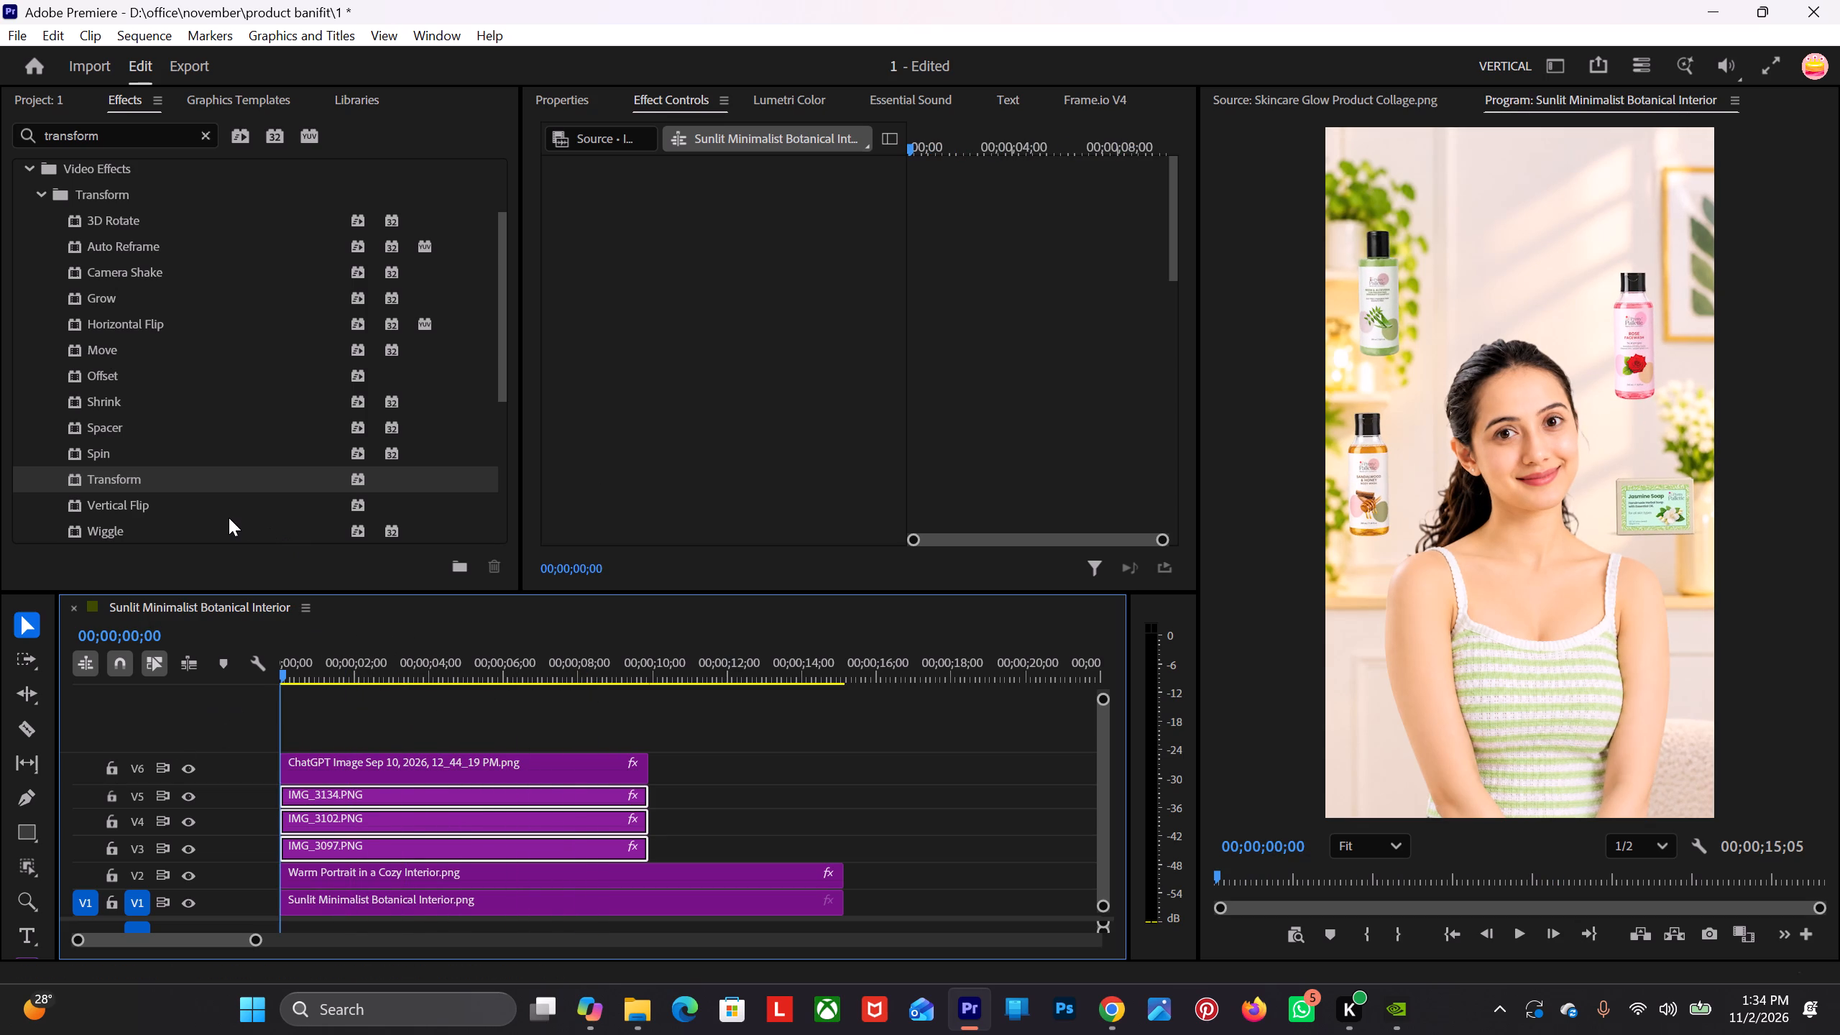
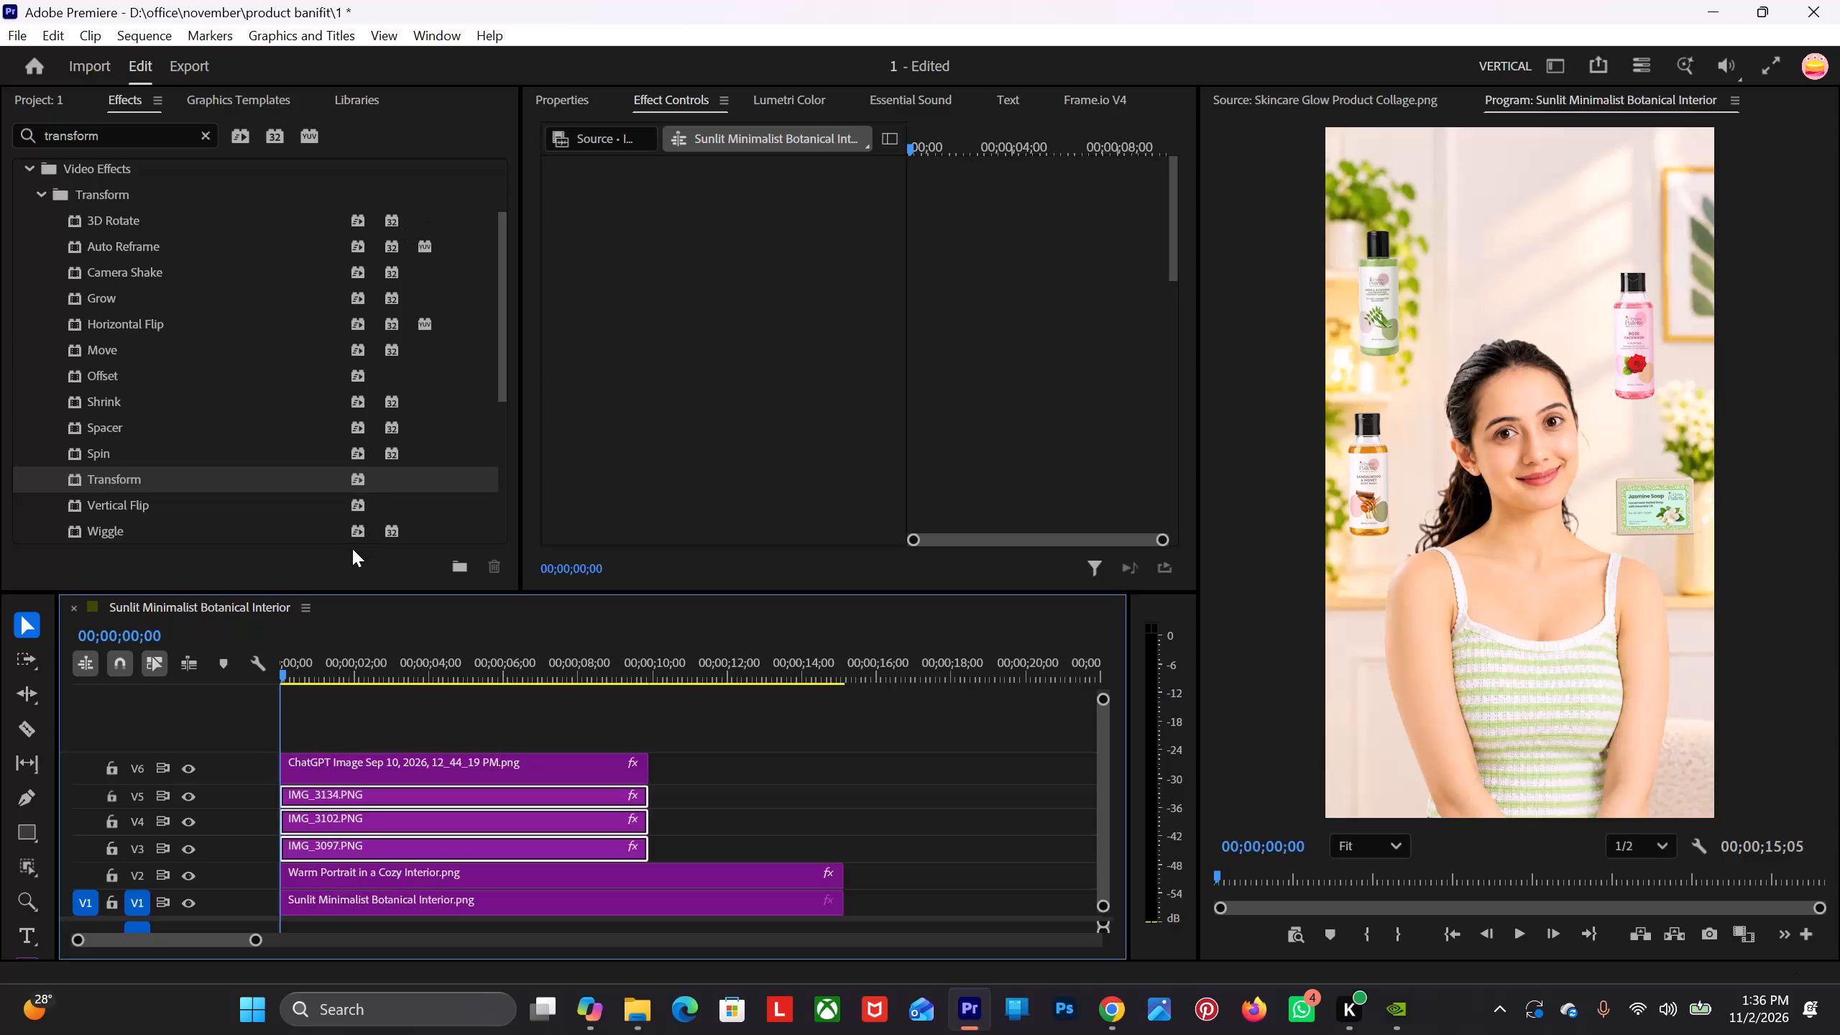
Play the opening of the sequence to review the product motion, stopping at 00;00;00;23.
key("space")
key("space")
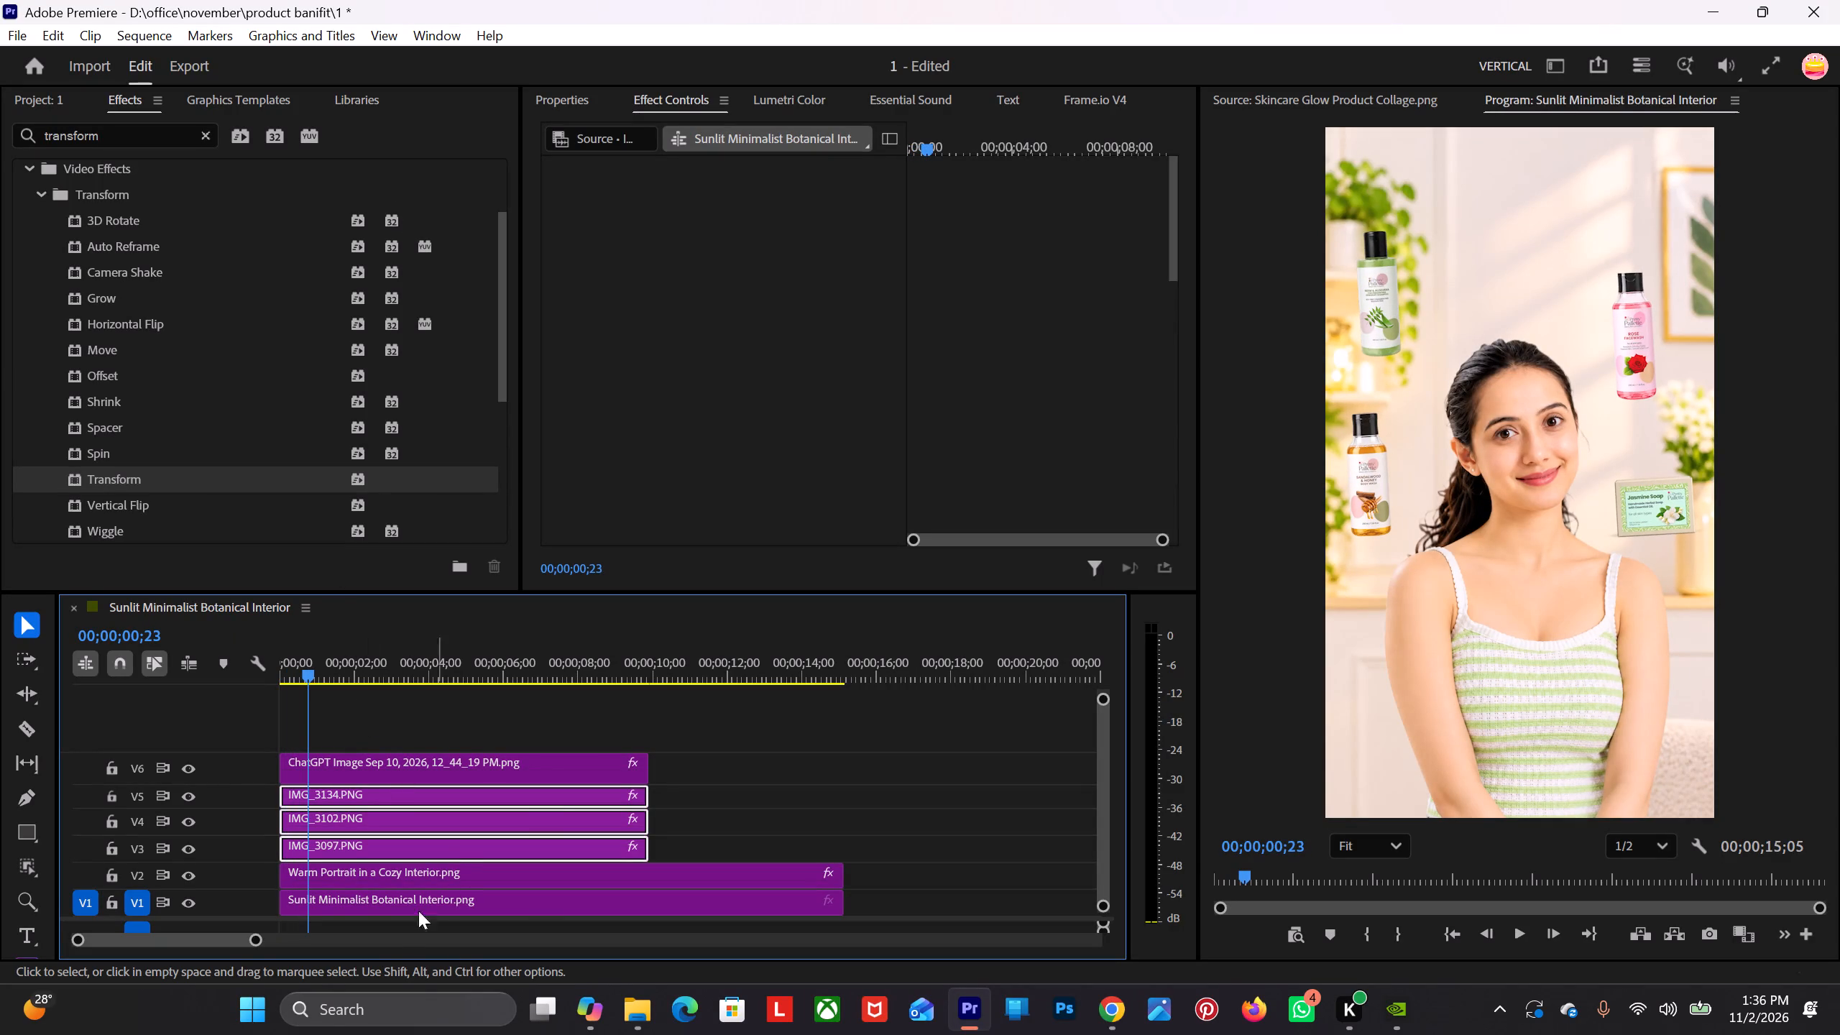
Activate the Rectangle Tool for drawing a shape in the sequence.
left_click(29, 832)
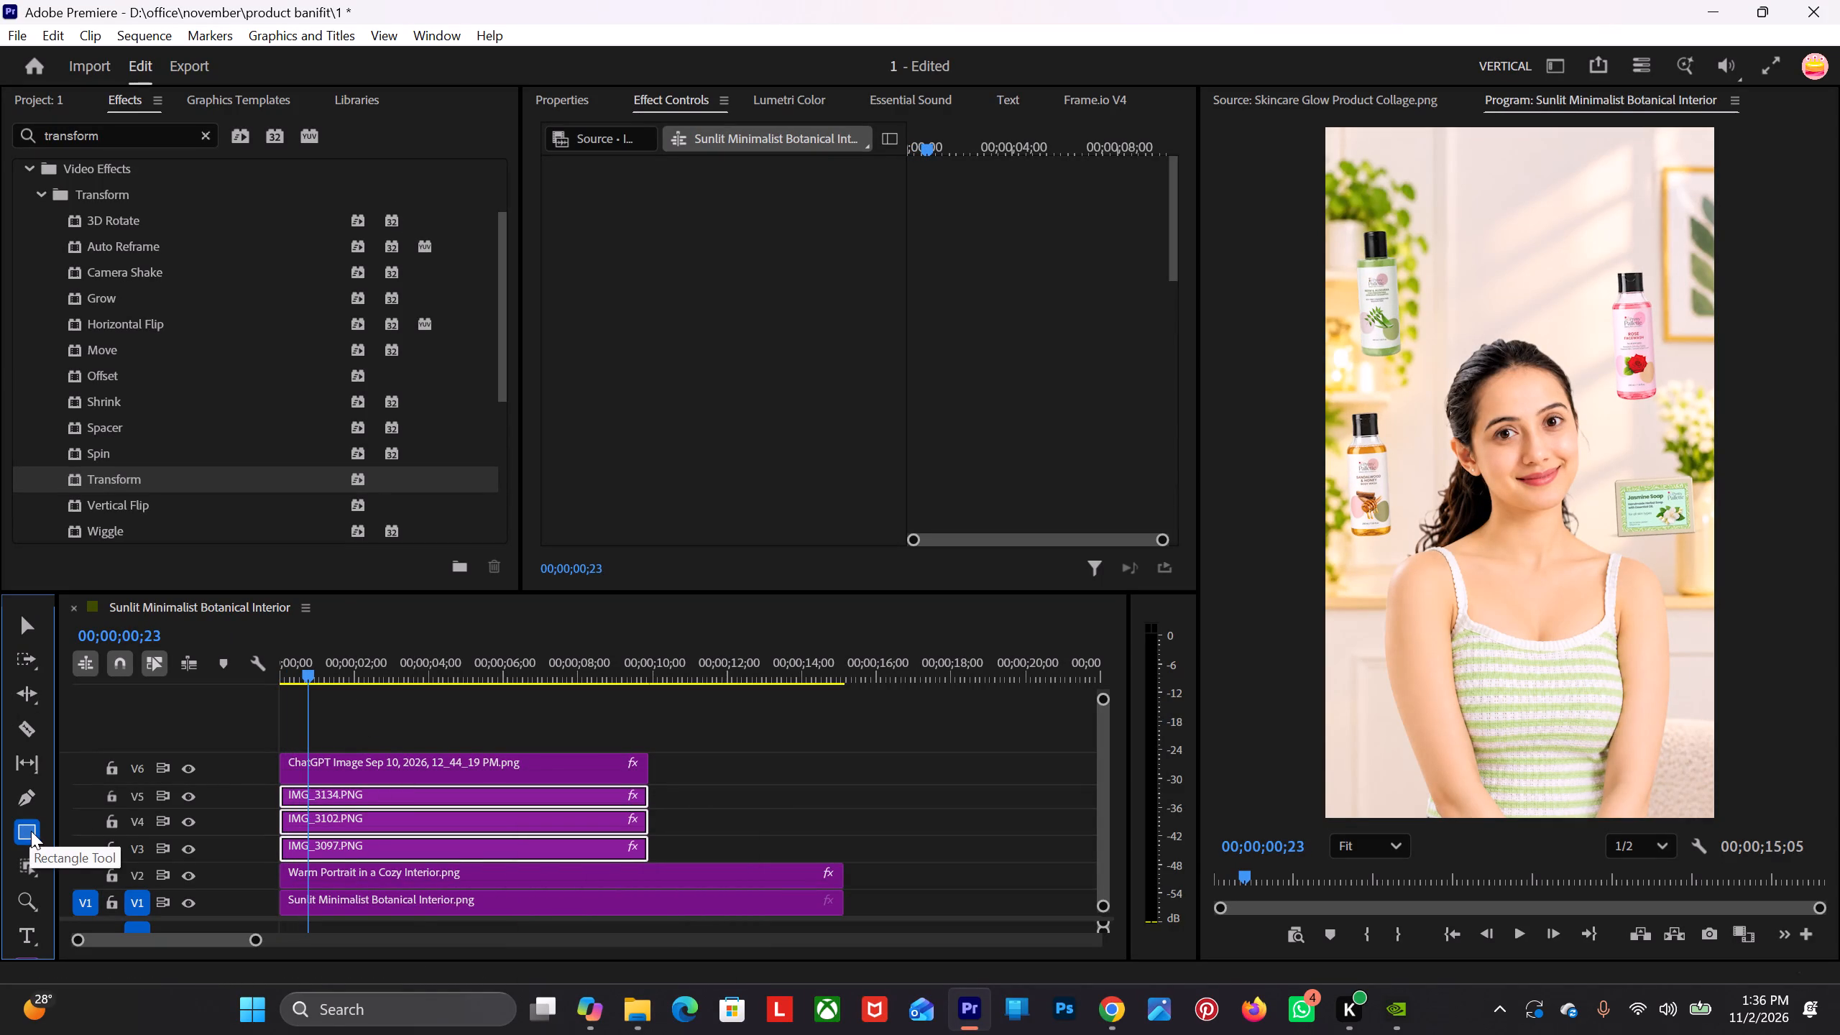
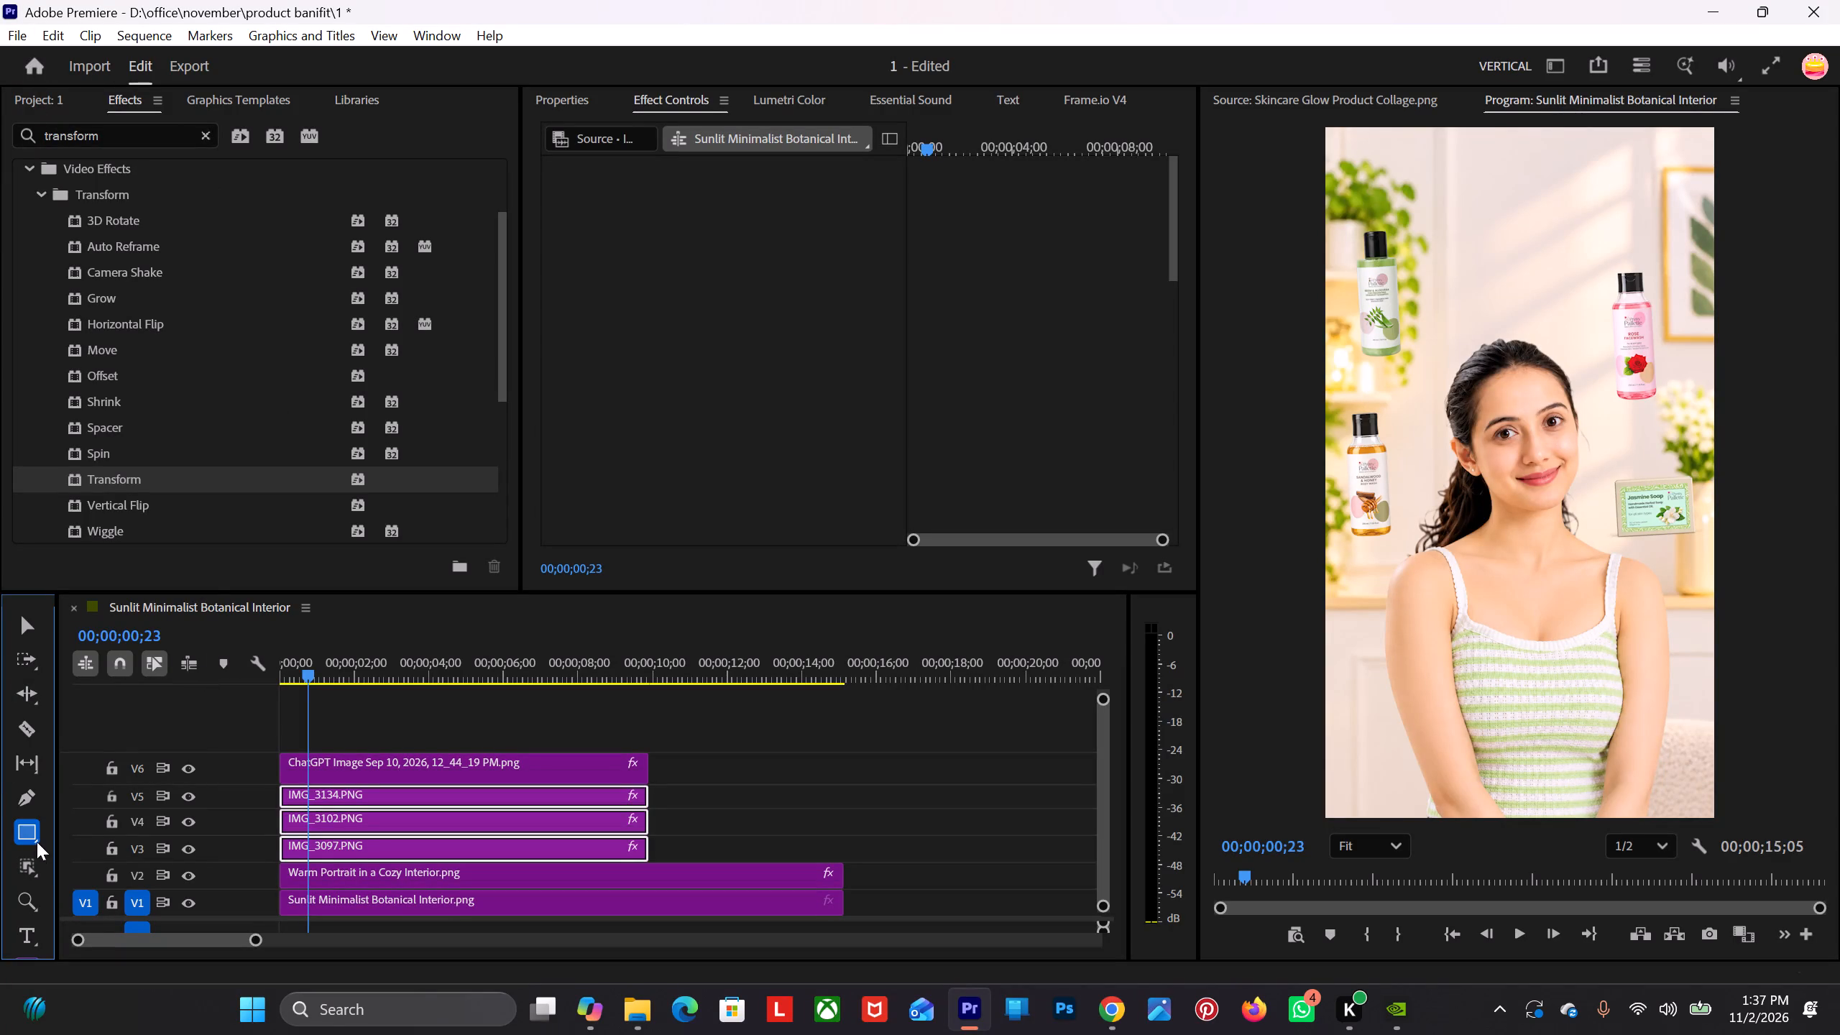
Draw a short horizontal line with the Pen tool, from below the lower-left bottle to the woman's shoulder.
left_click(29, 801)
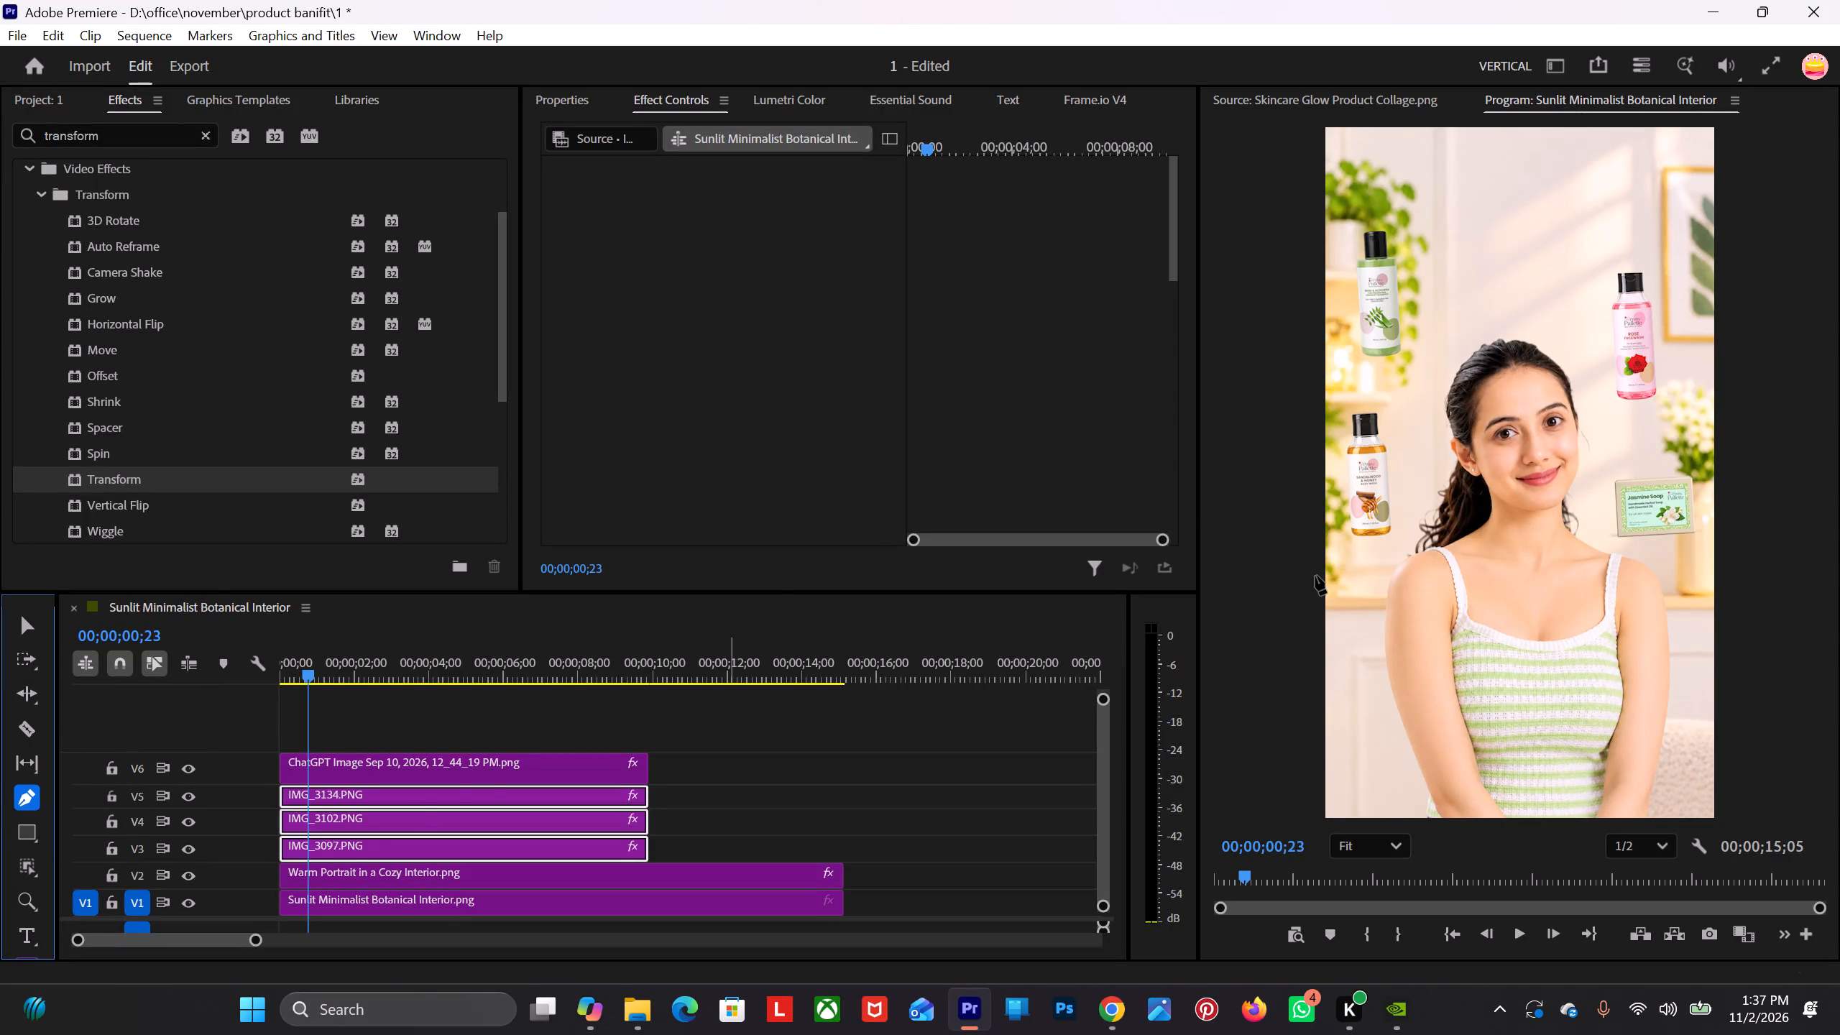
left_click(1362, 584)
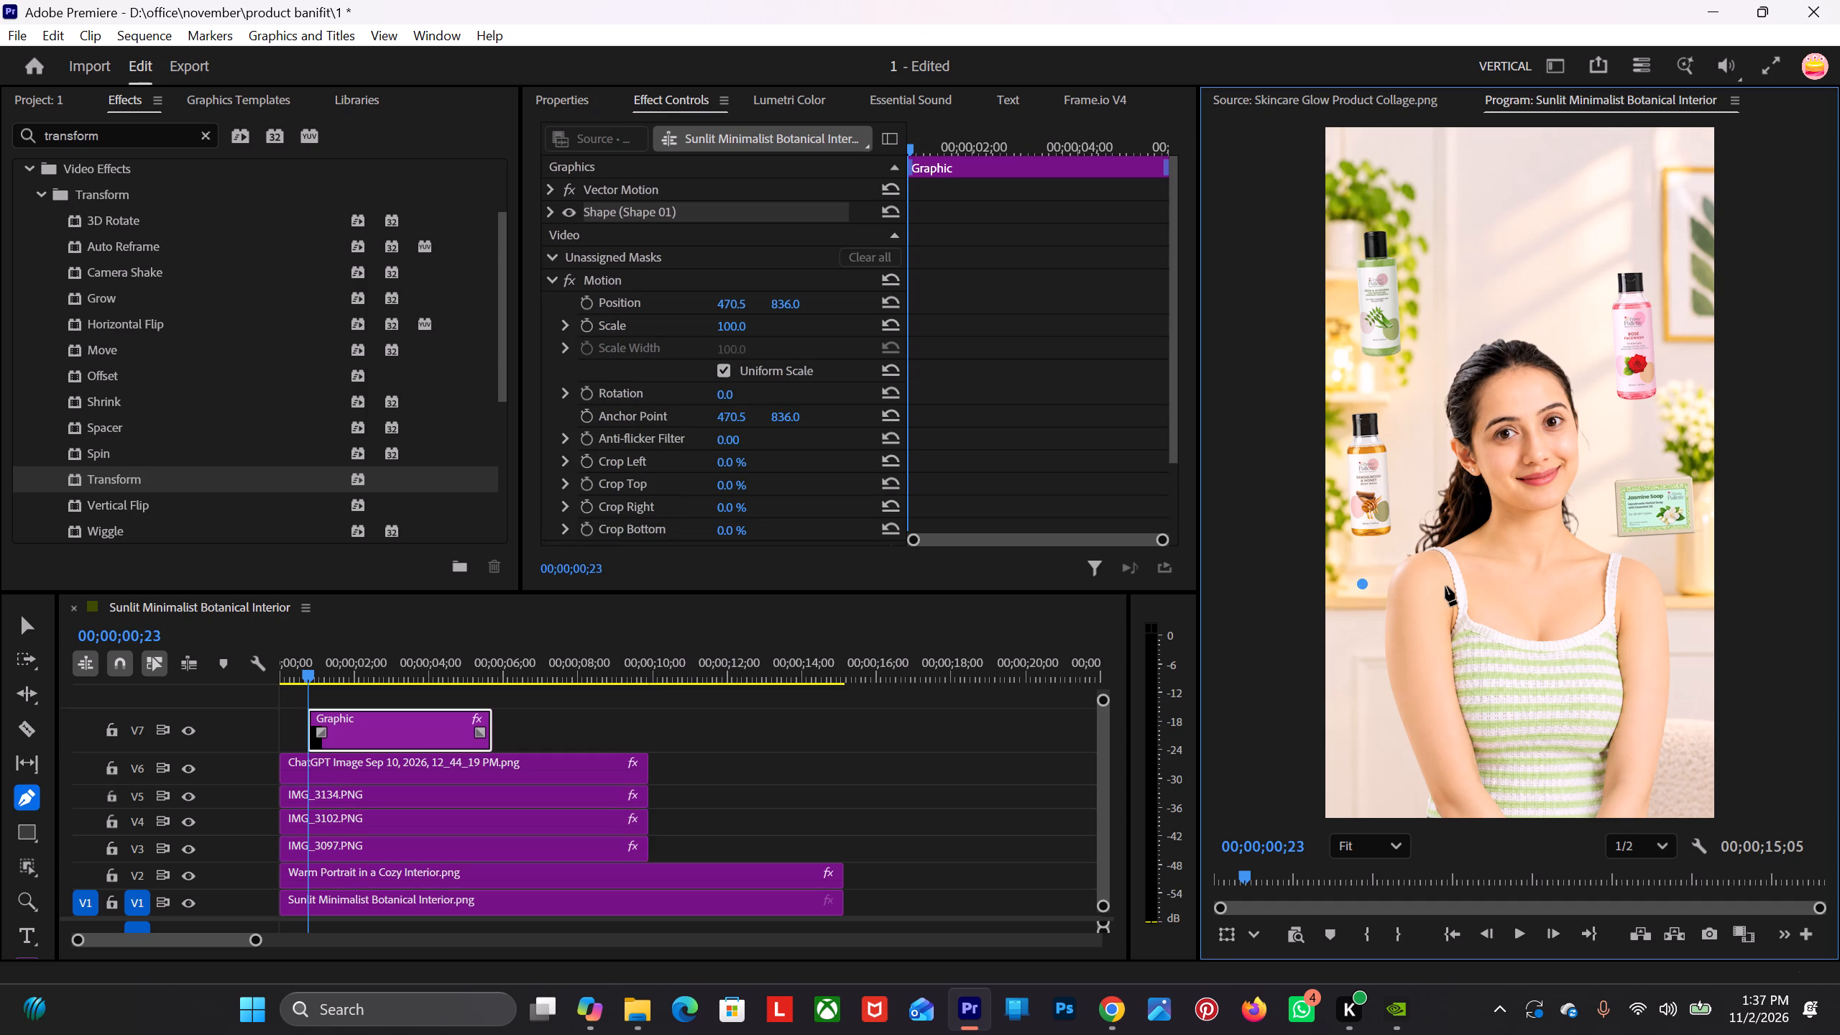
left_click(1448, 584, "shift")
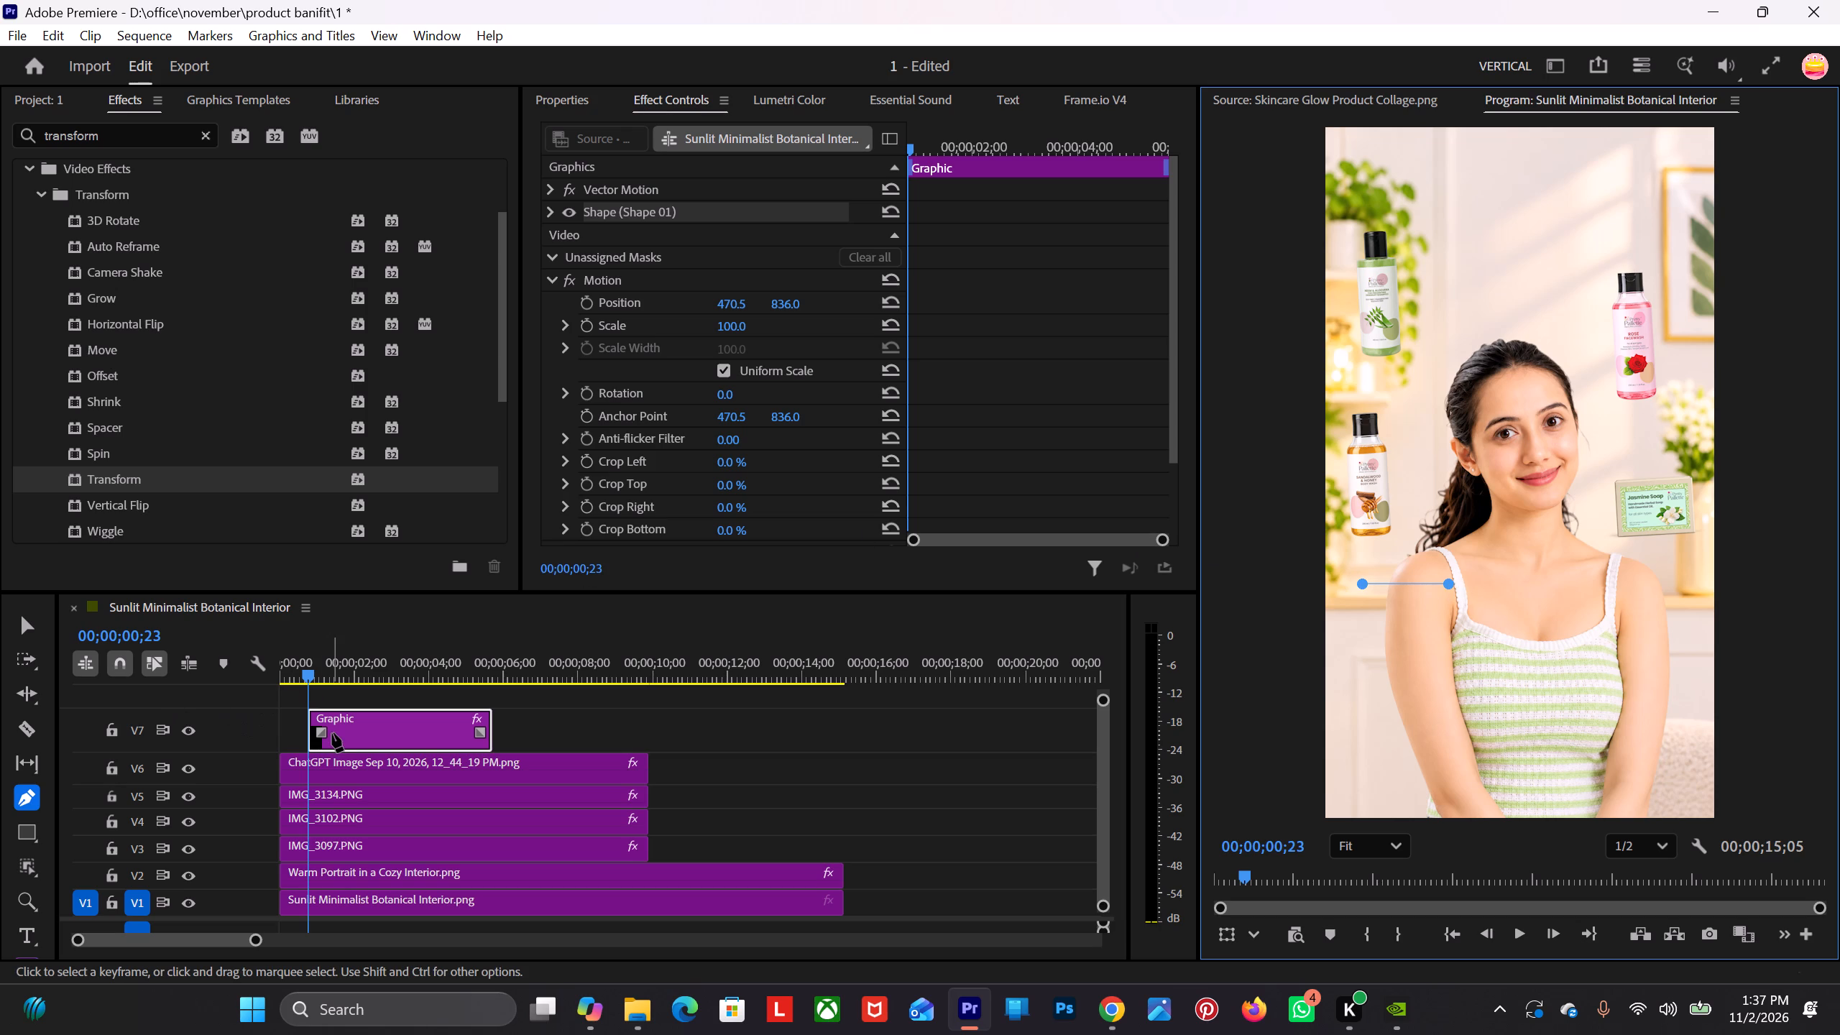
Move the Graphic clip on V7 so it starts at the beginning of the sequence.
left_click(19, 616)
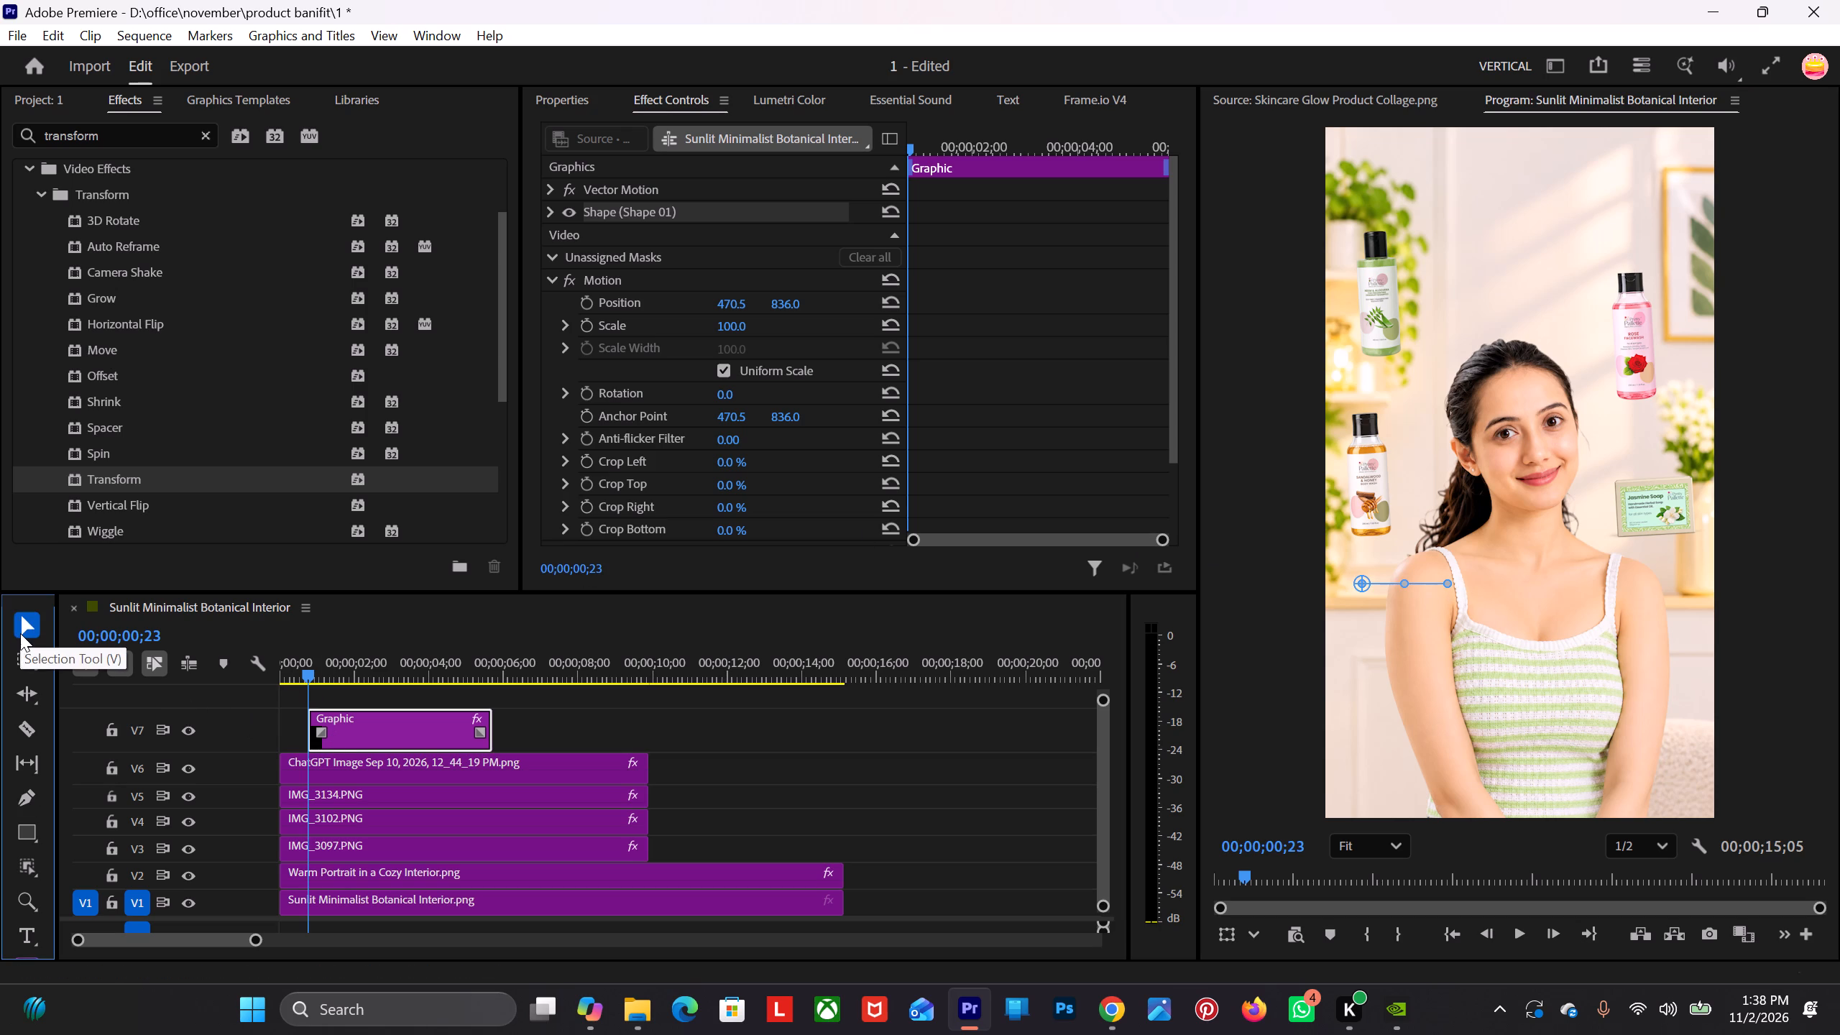
left_click_drag(369, 735, 321, 730)
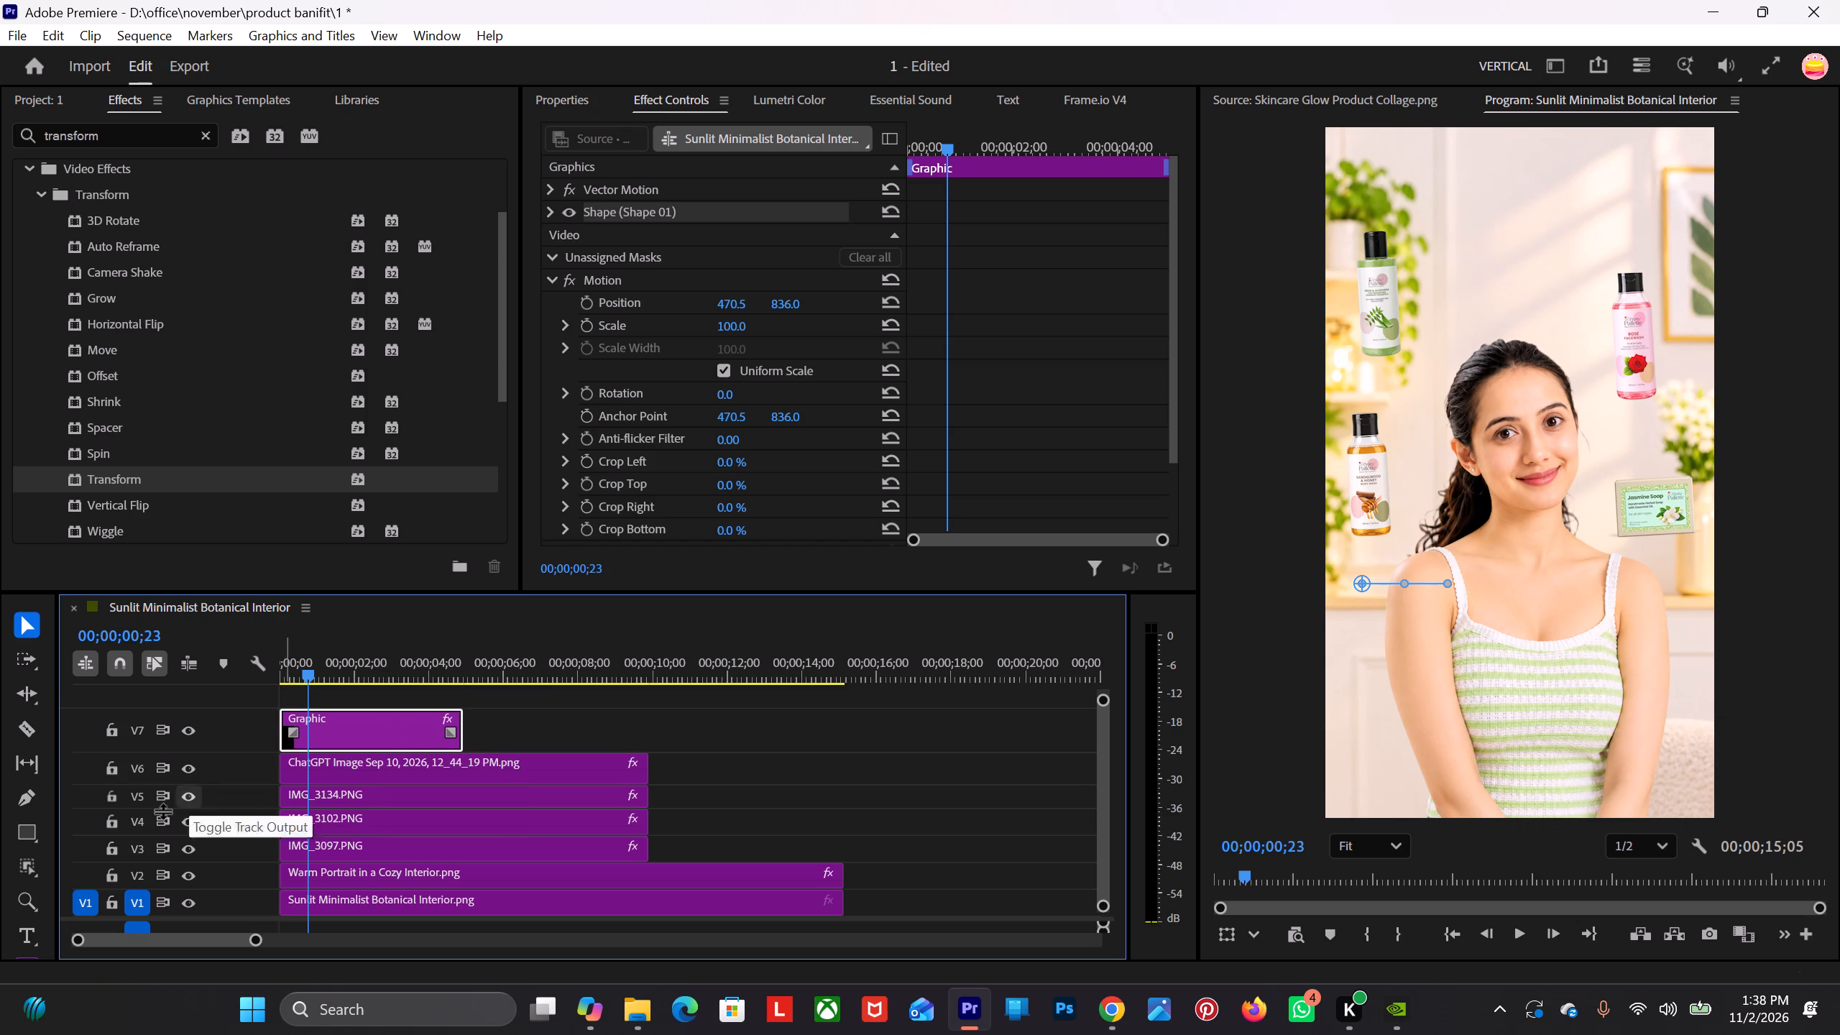
Draw a tiny ellipse with the Ellipse Tool as a dot on the line's shoulder end, within the same graphic.
right_click(31, 832)
left_click(31, 832)
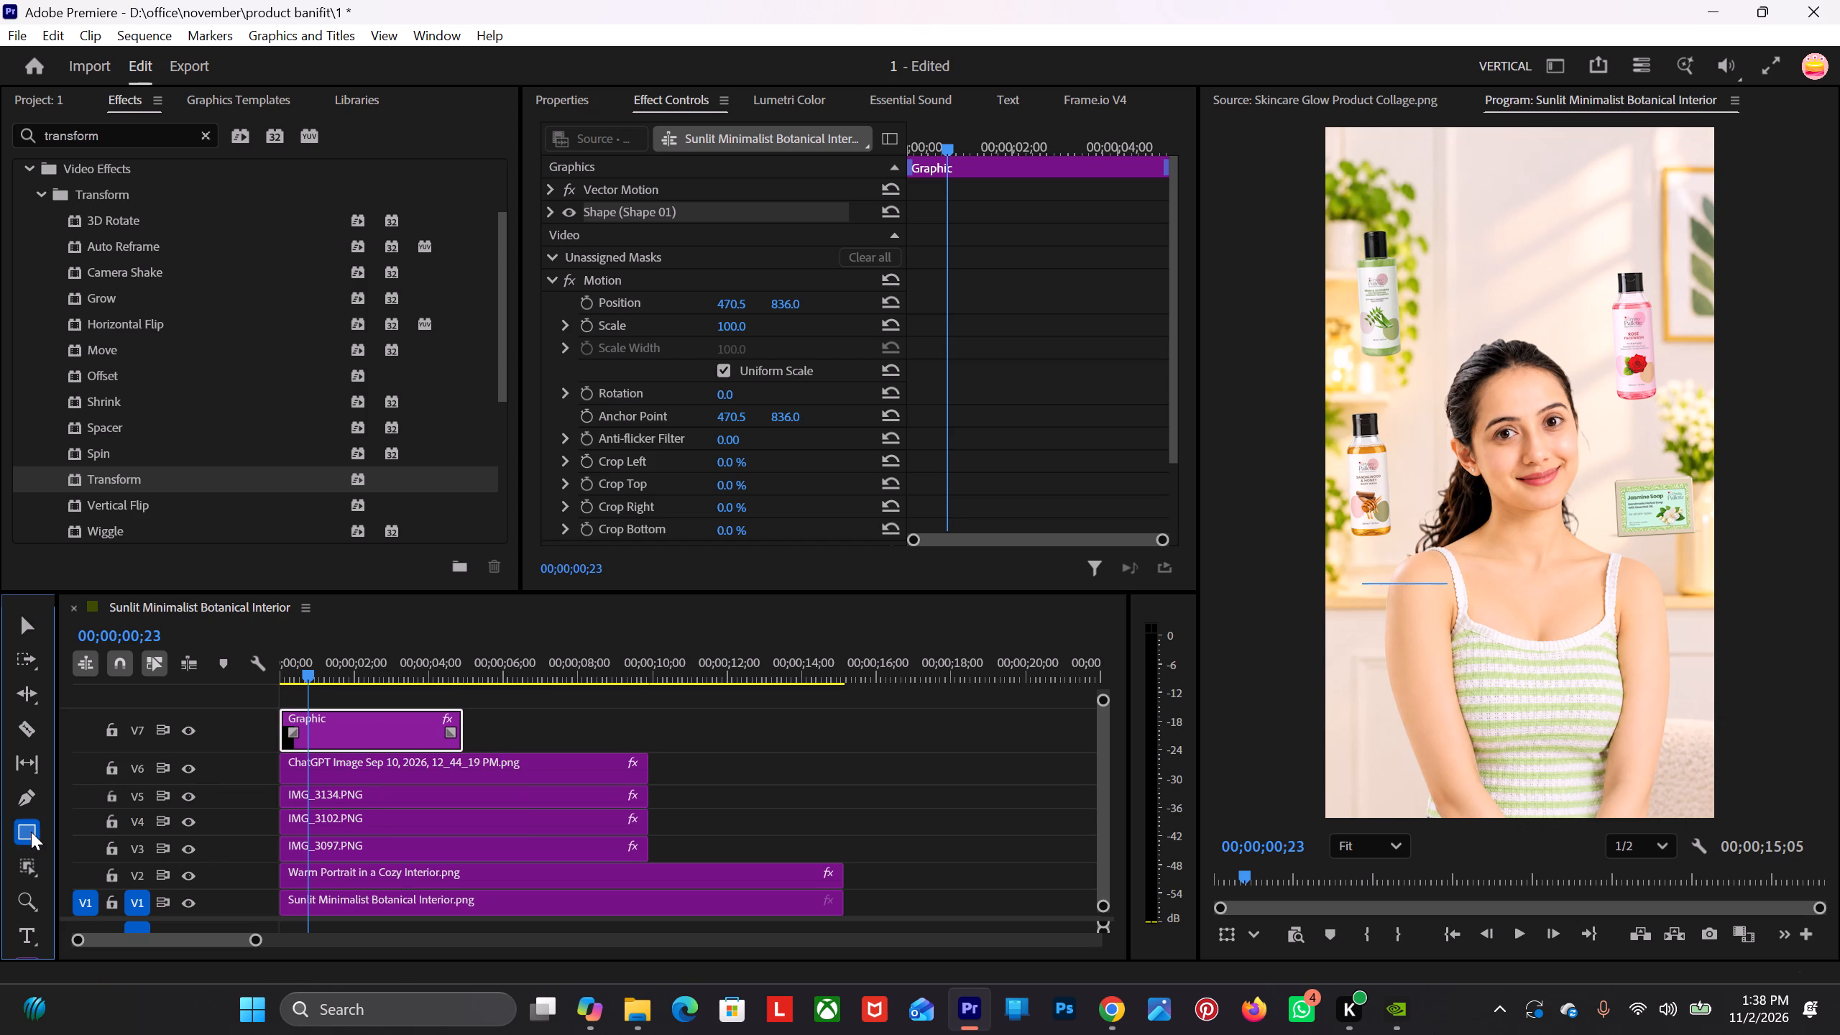
right_click(31, 832)
right_click(31, 832)
left_click(31, 832)
left_click(74, 855)
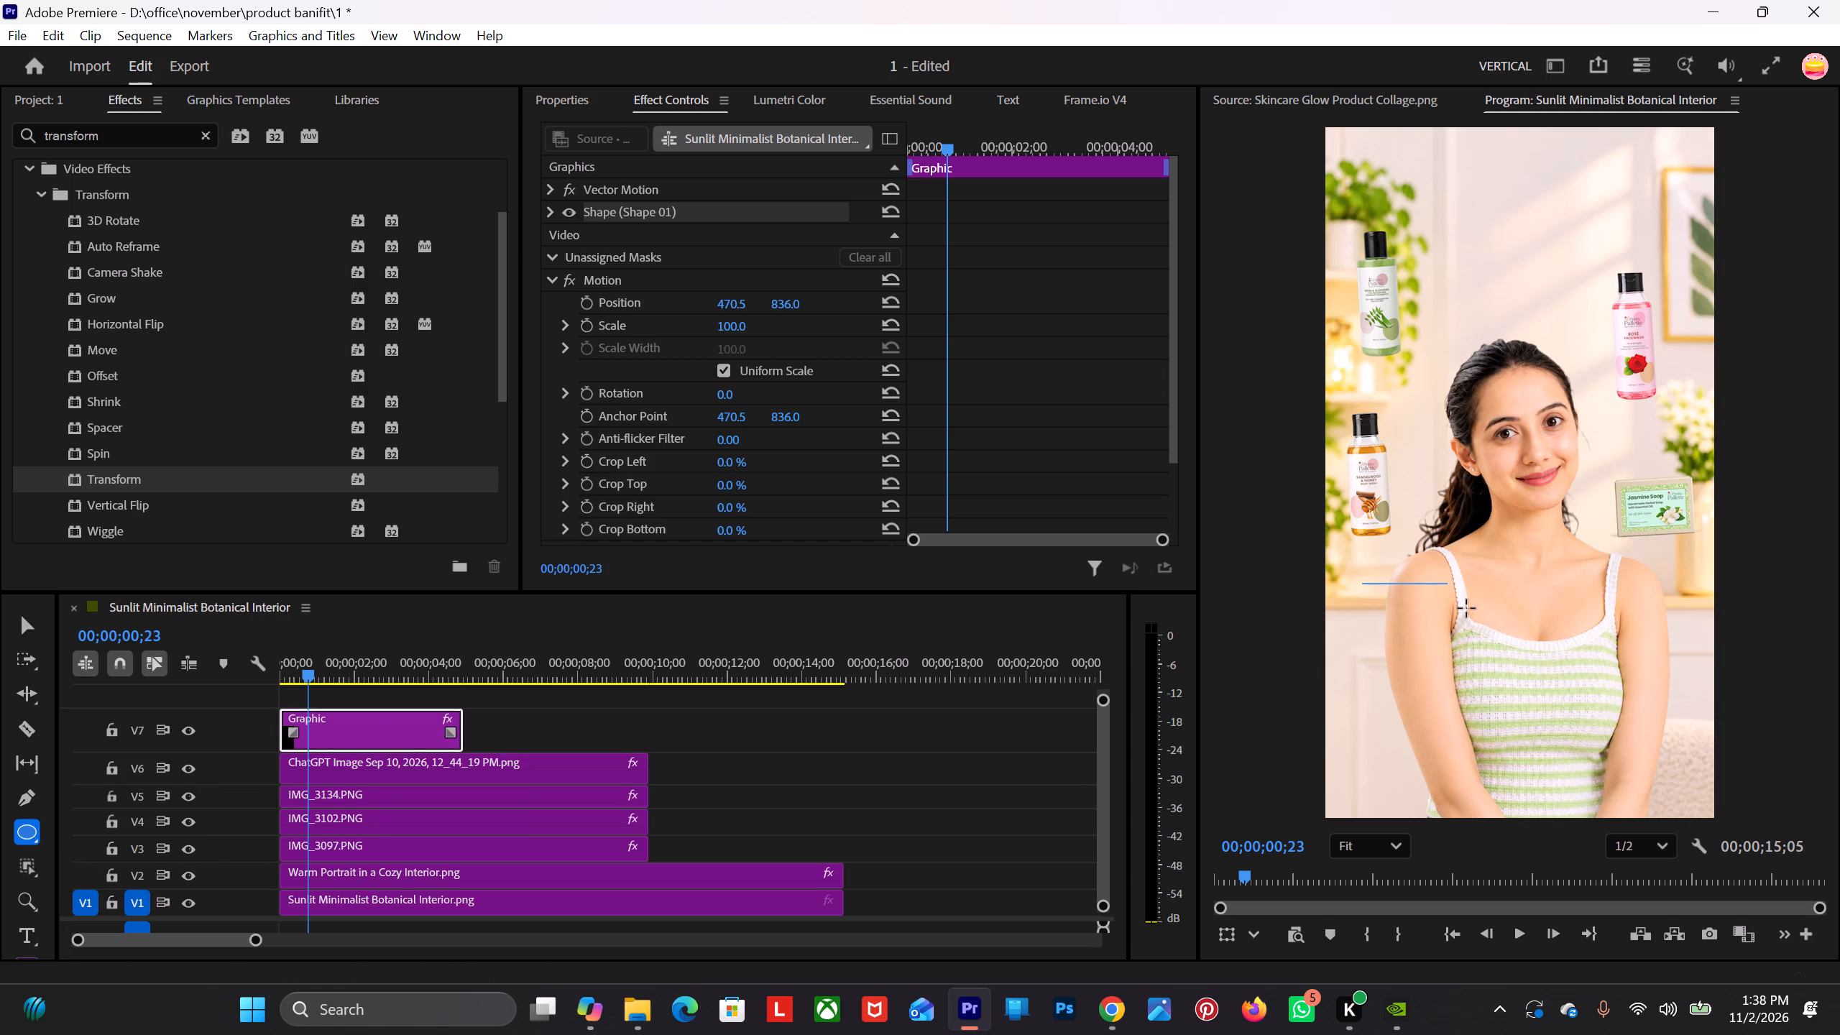
left_click_drag(1444, 579, 1450, 590, "shift")
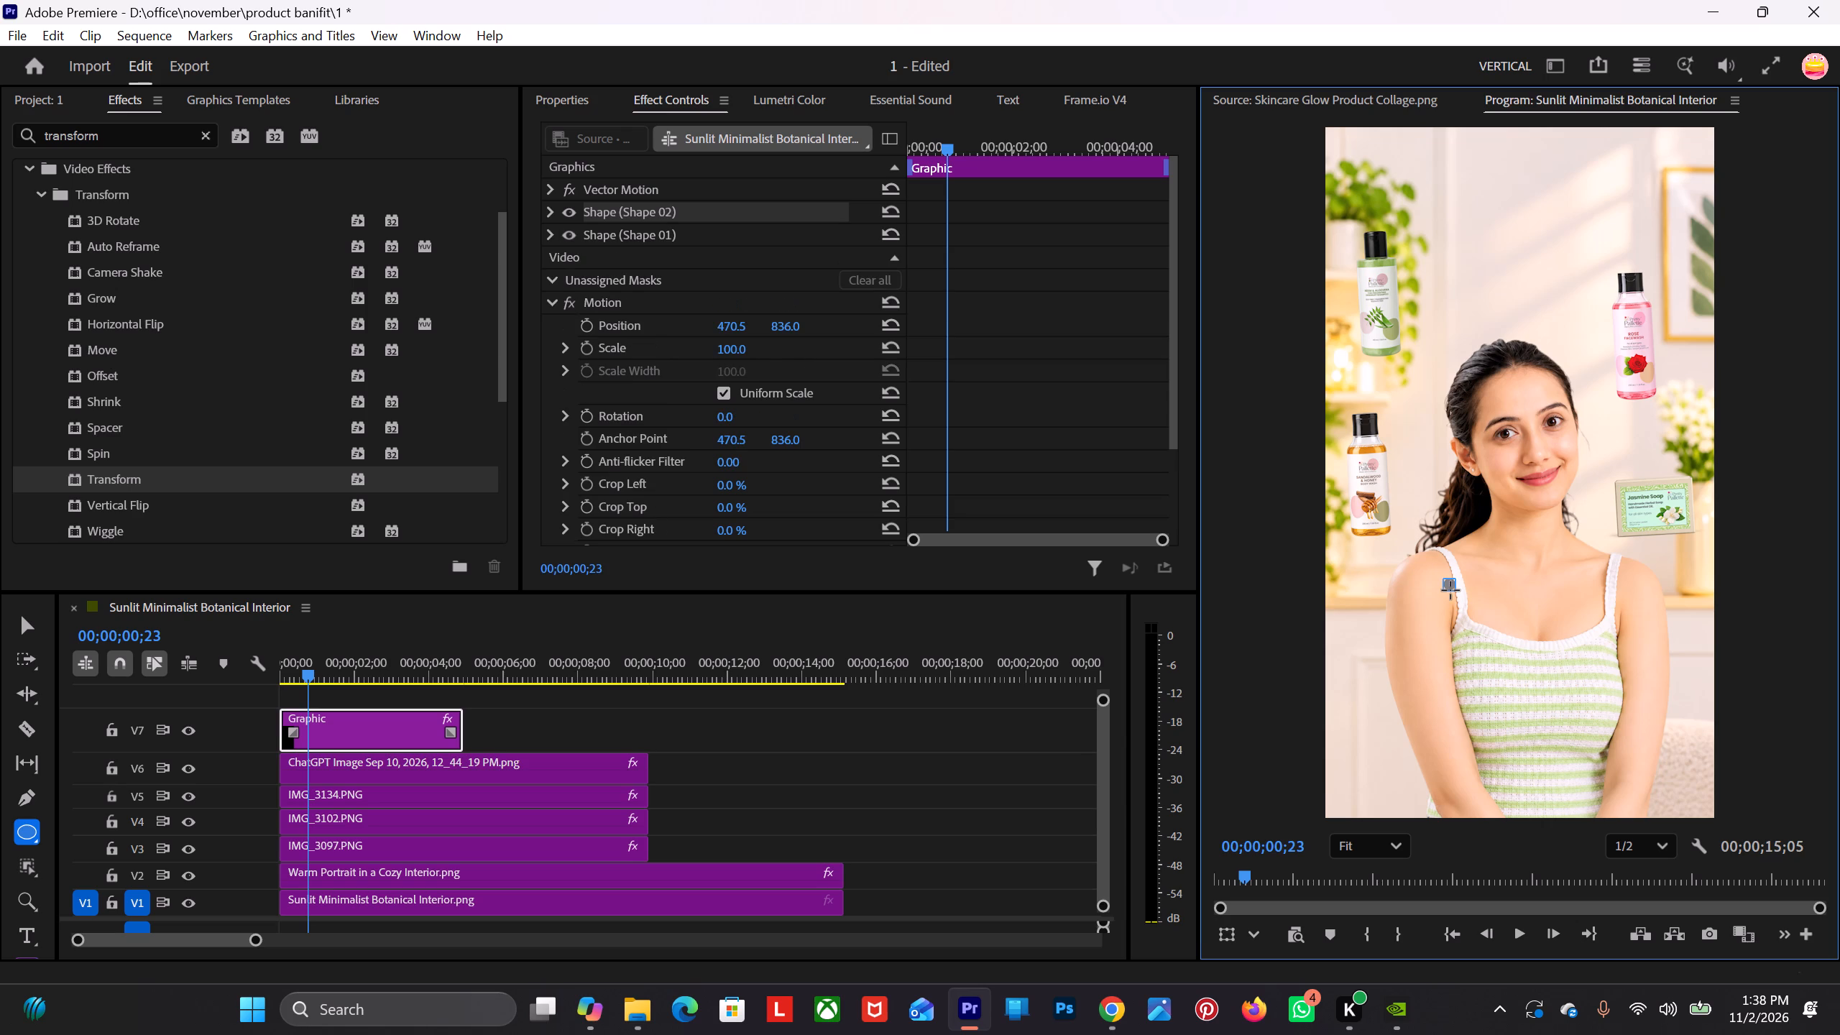
left_click_drag(1450, 590, 1453, 591, "shift")
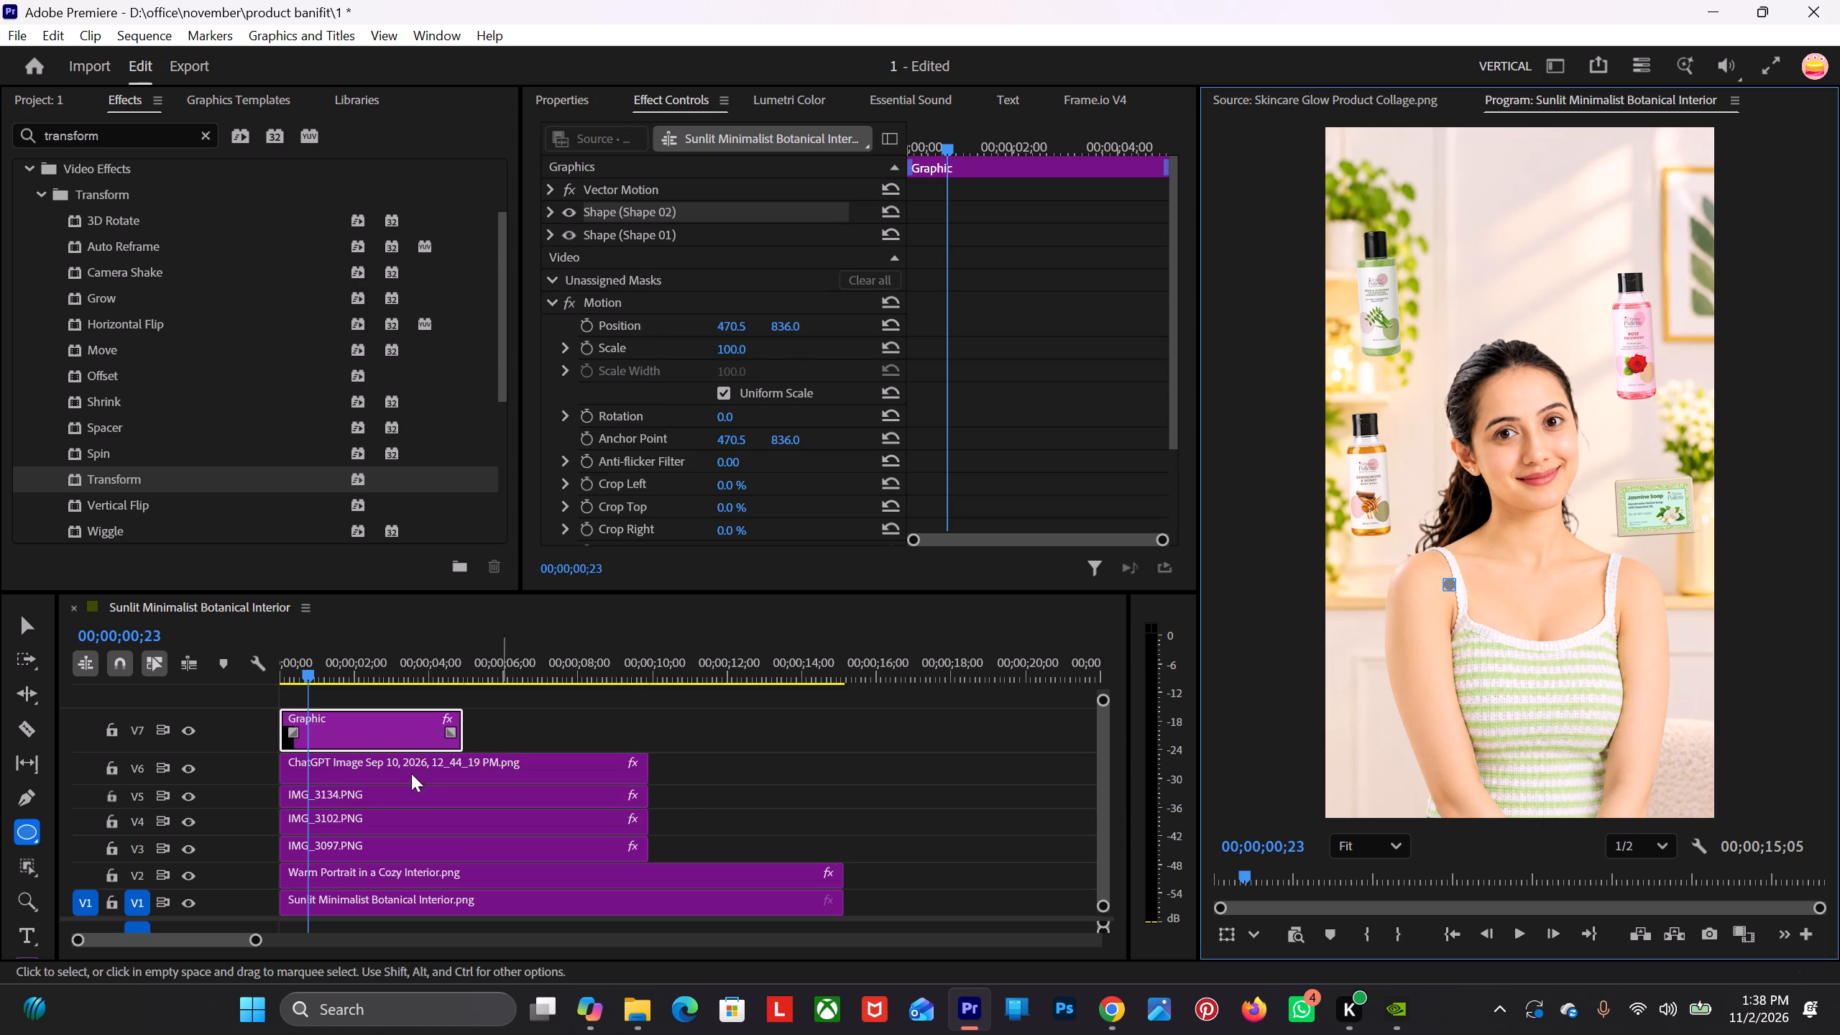
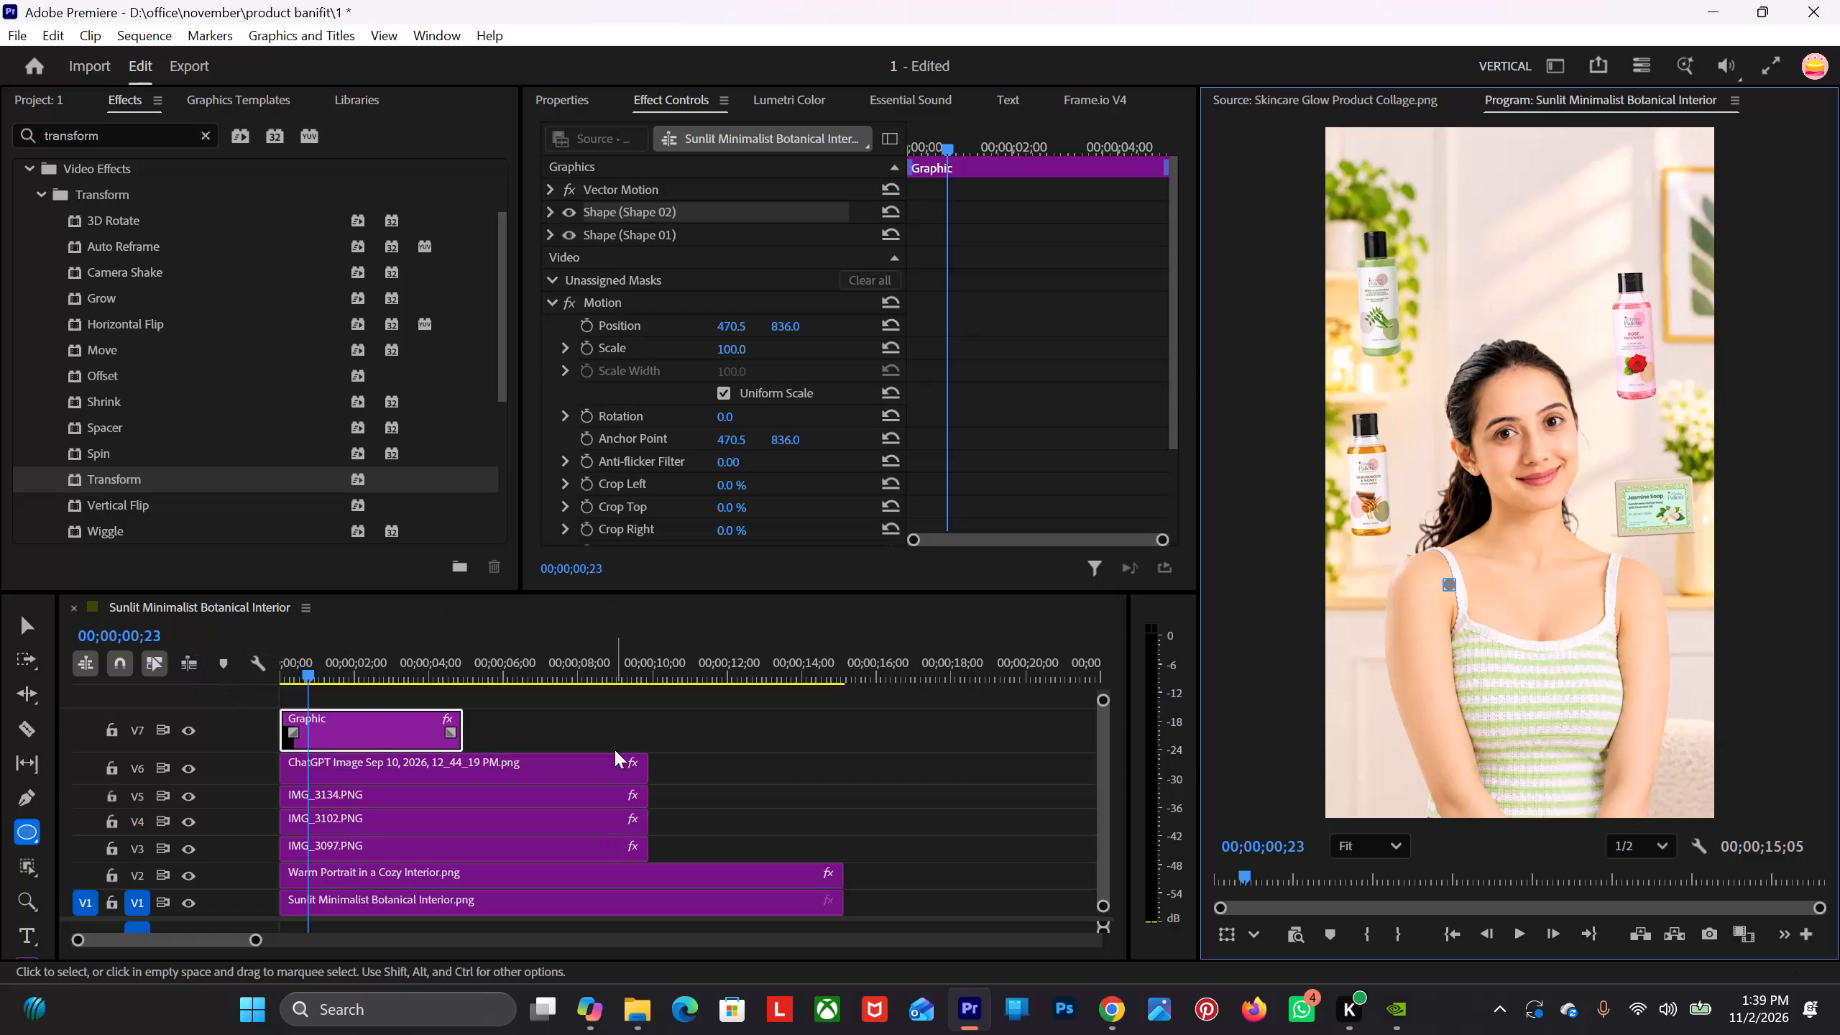
Turn off the fill of the callout line (Shape 01) and give it a white FFFFFF stroke.
left_click(658, 238)
left_click(553, 236)
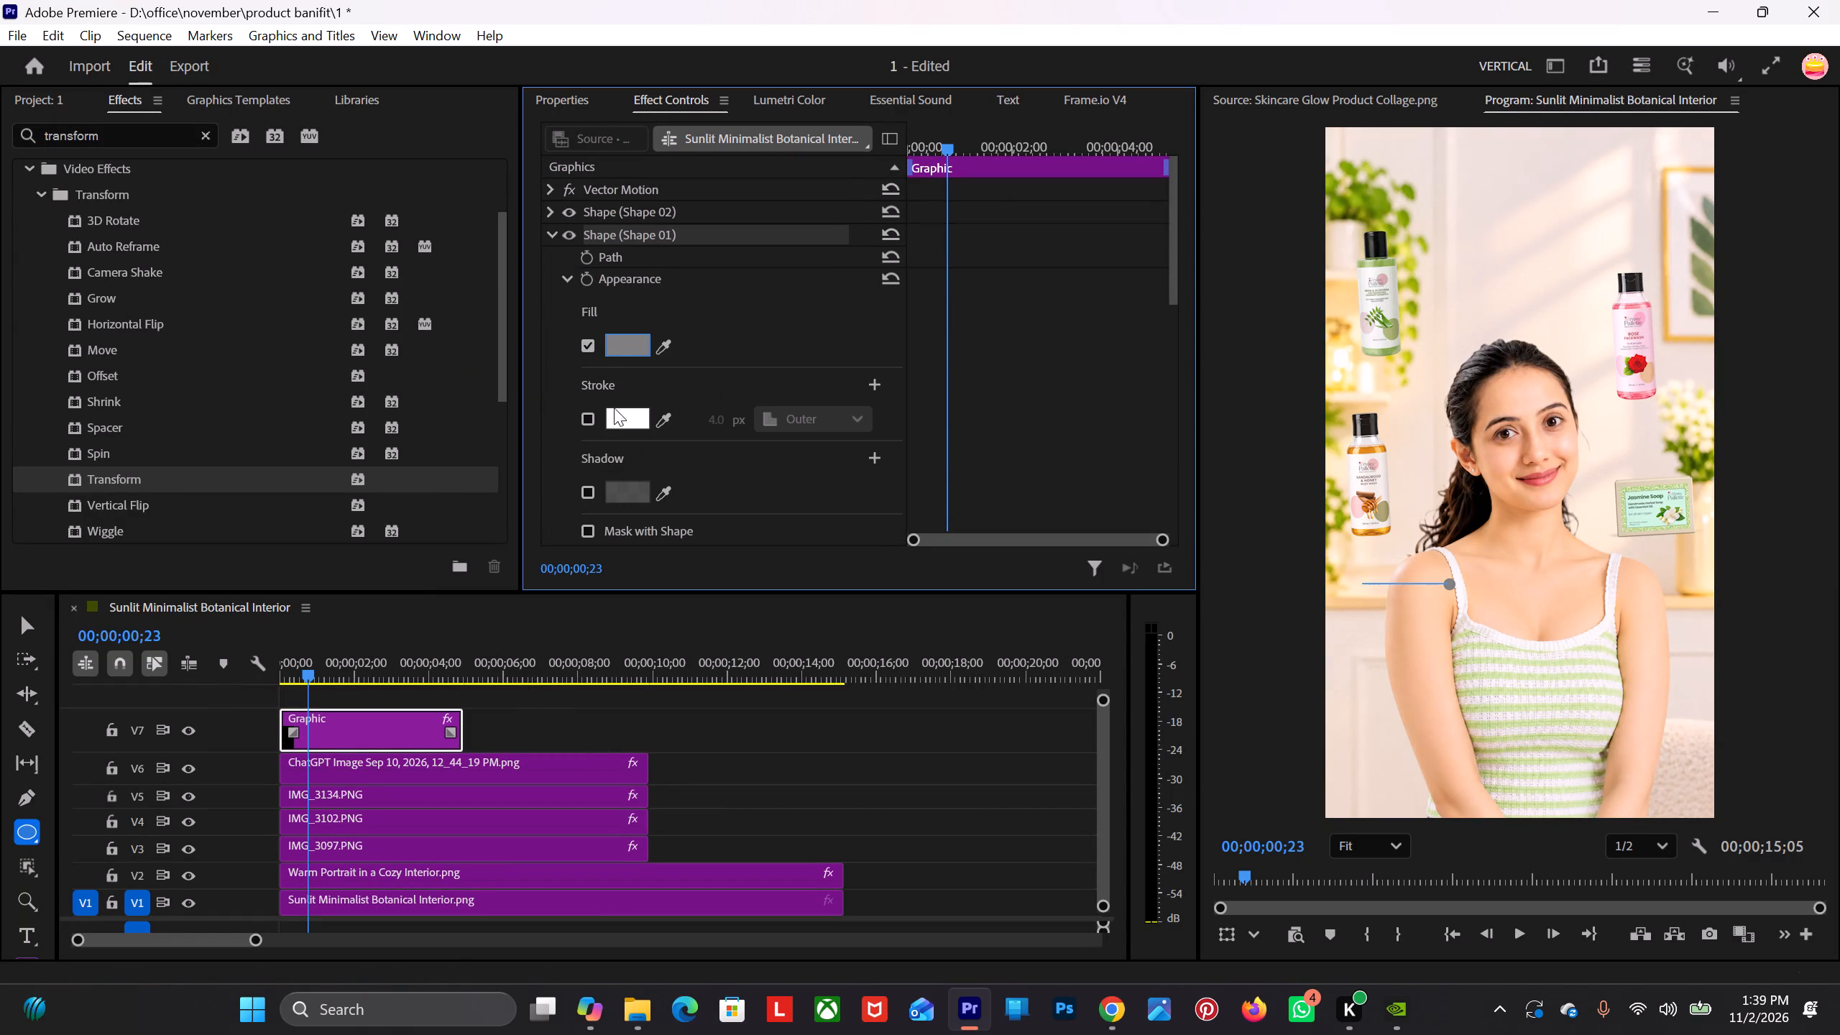
left_click(589, 344)
left_click(586, 417)
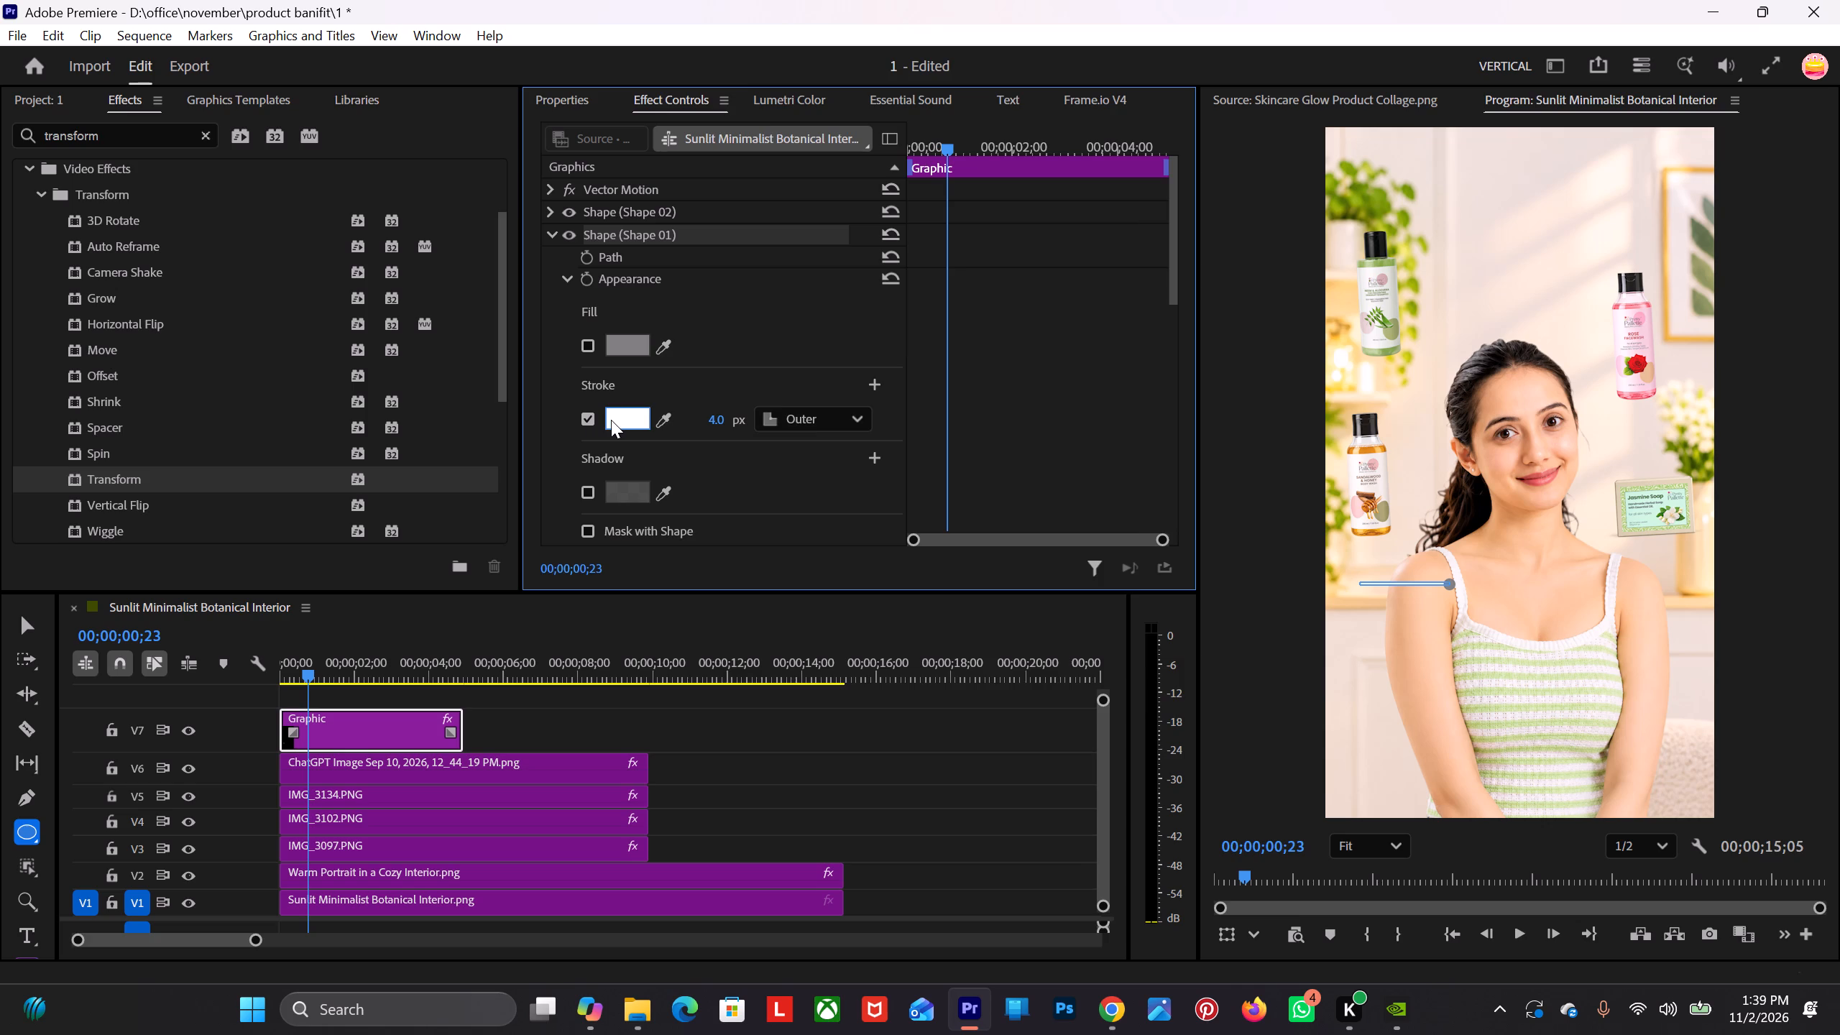
left_click(611, 420)
left_click_drag(809, 457, 372, 660)
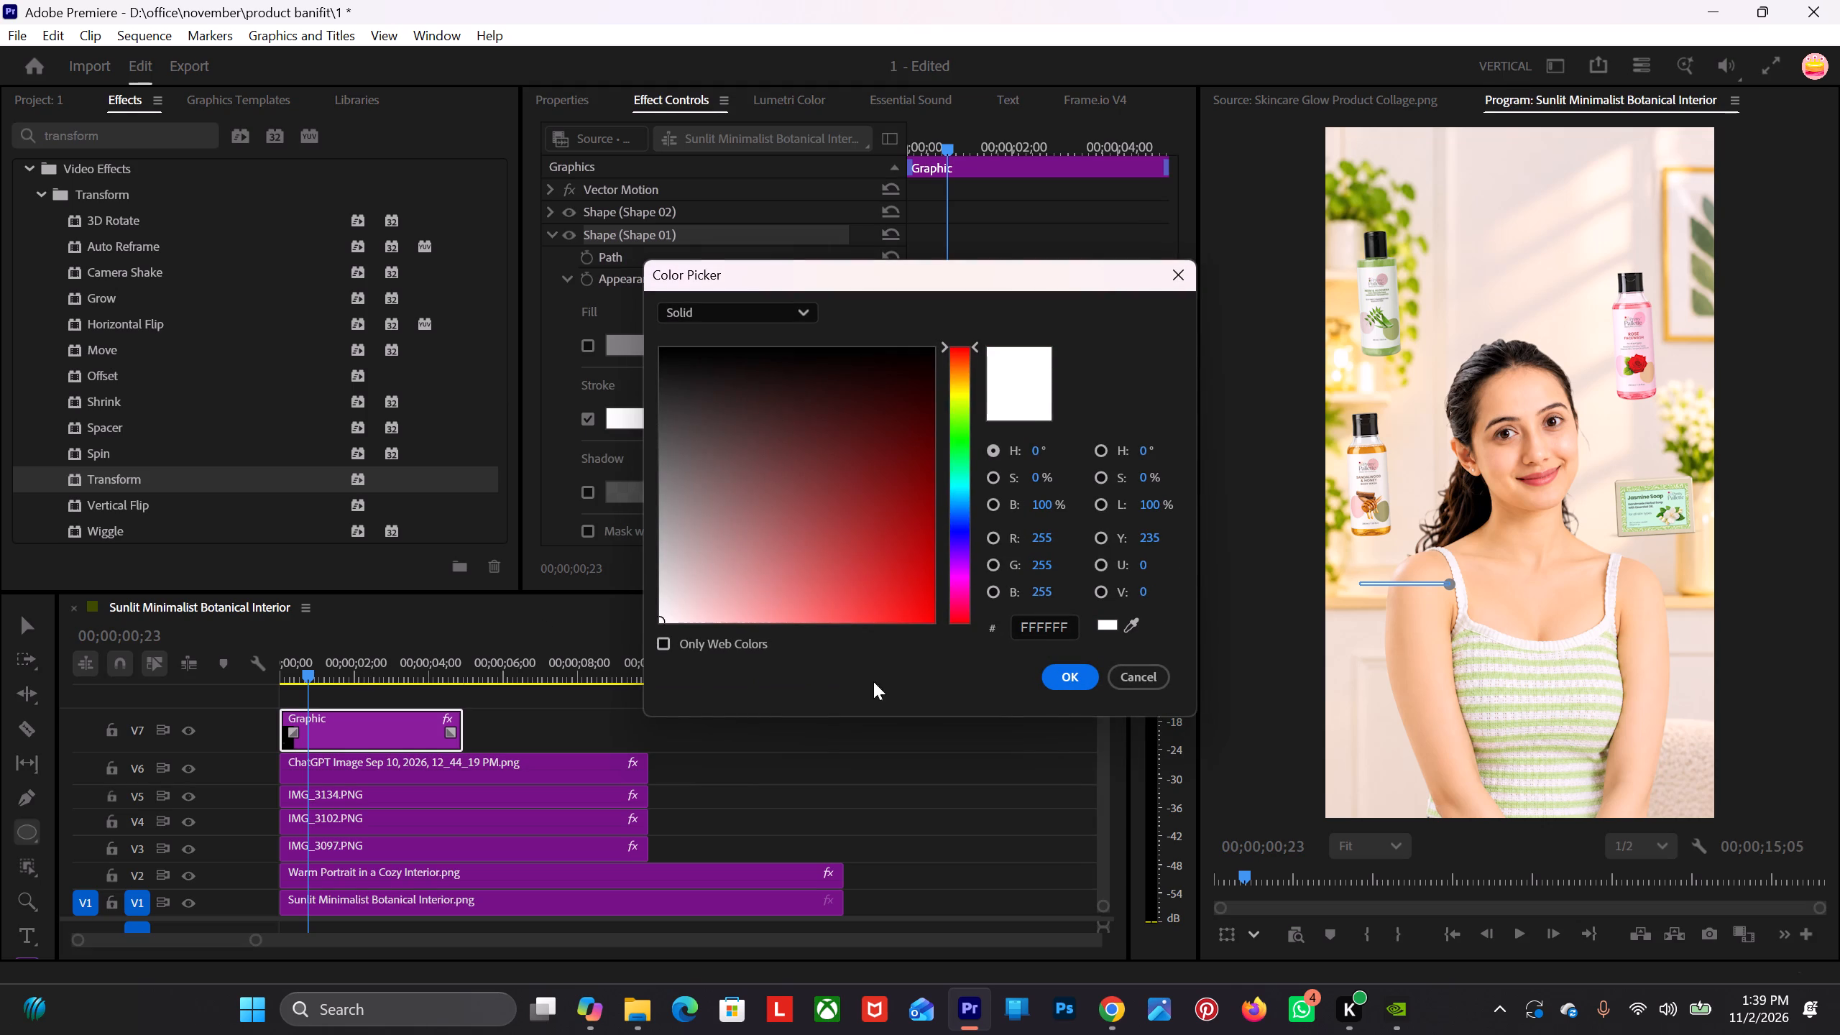
left_click(1049, 676)
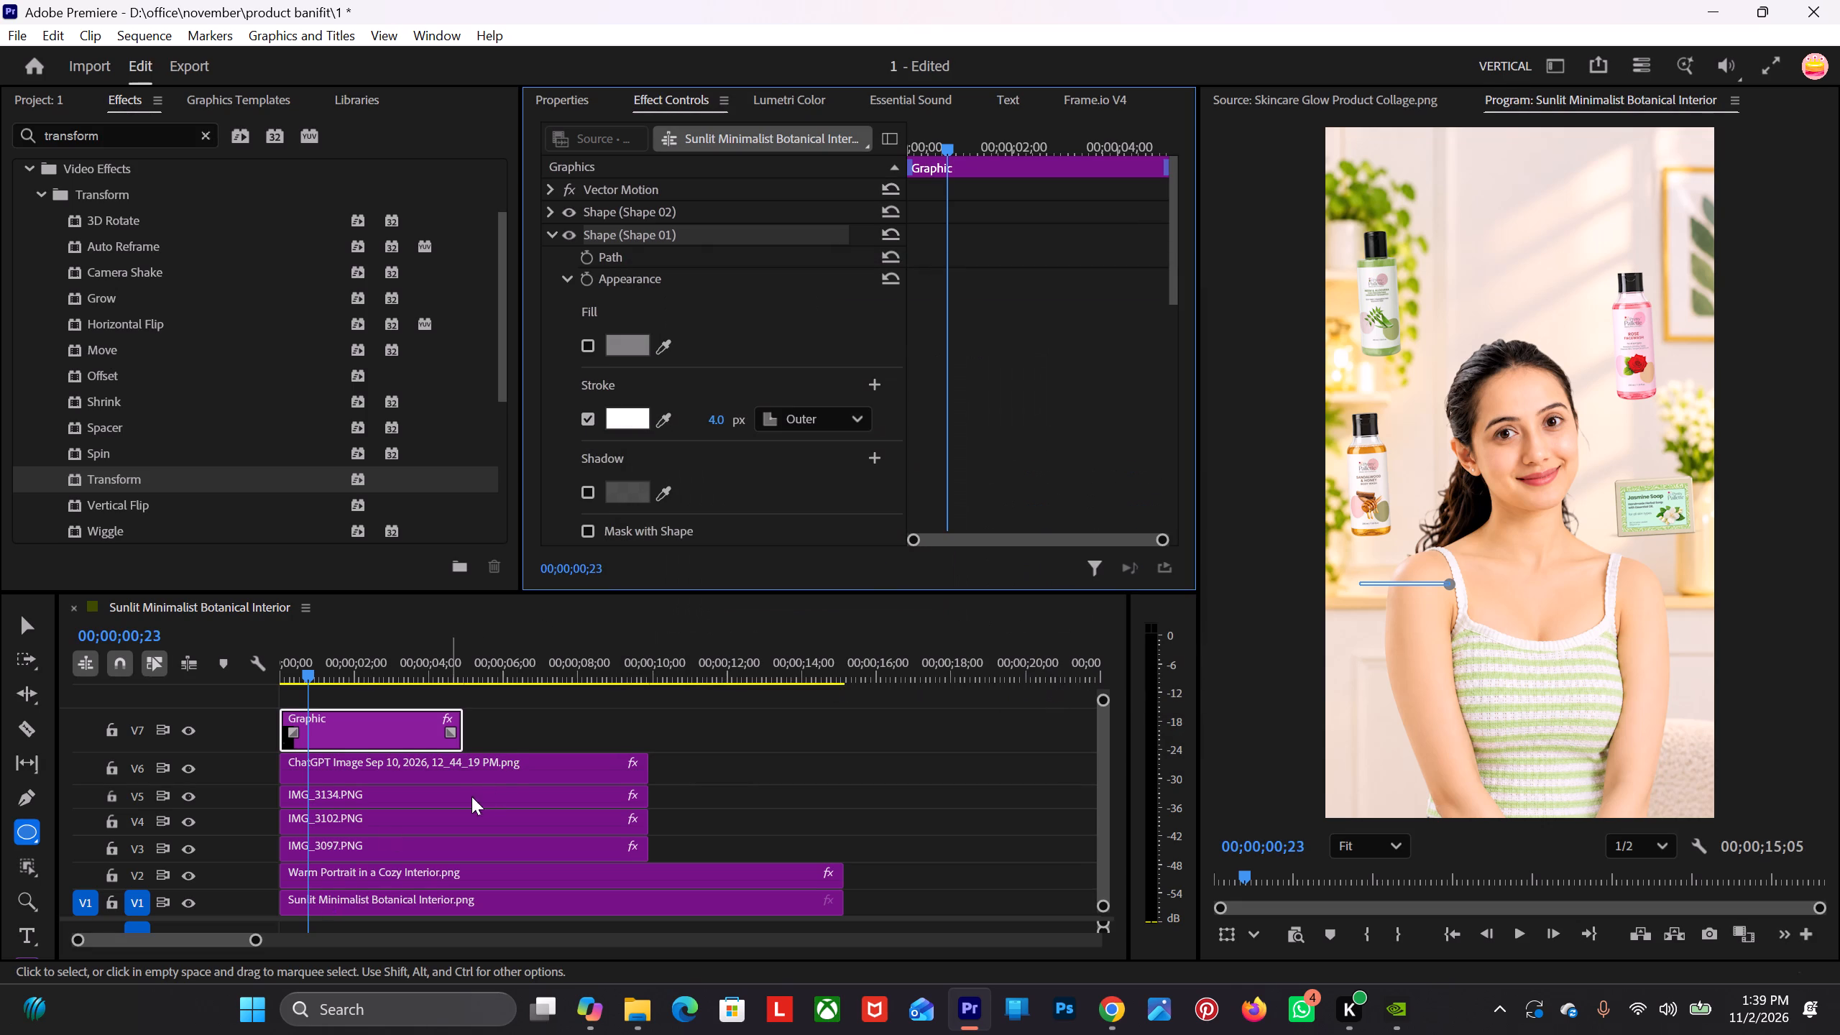
left_click(509, 730)
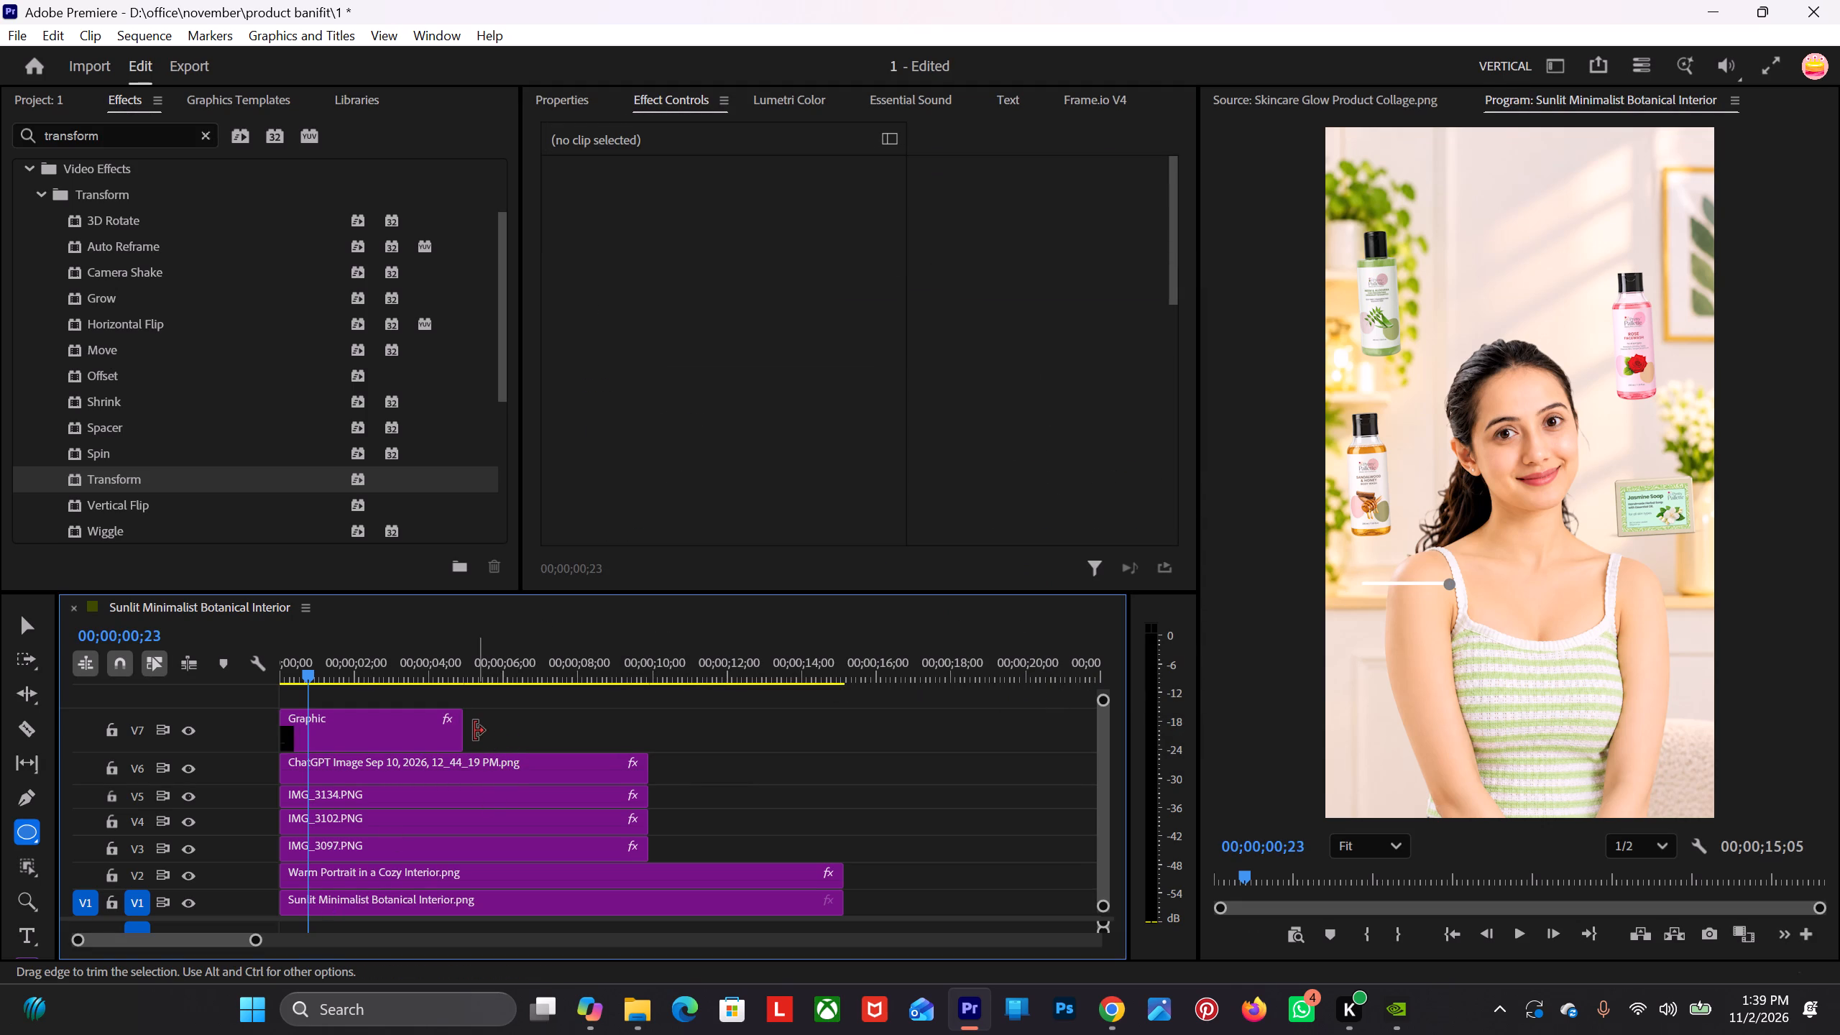
Extend the Graphic clip on V7 so it ends together with the product image clips beneath it.
left_click_drag(474, 730, 667, 727)
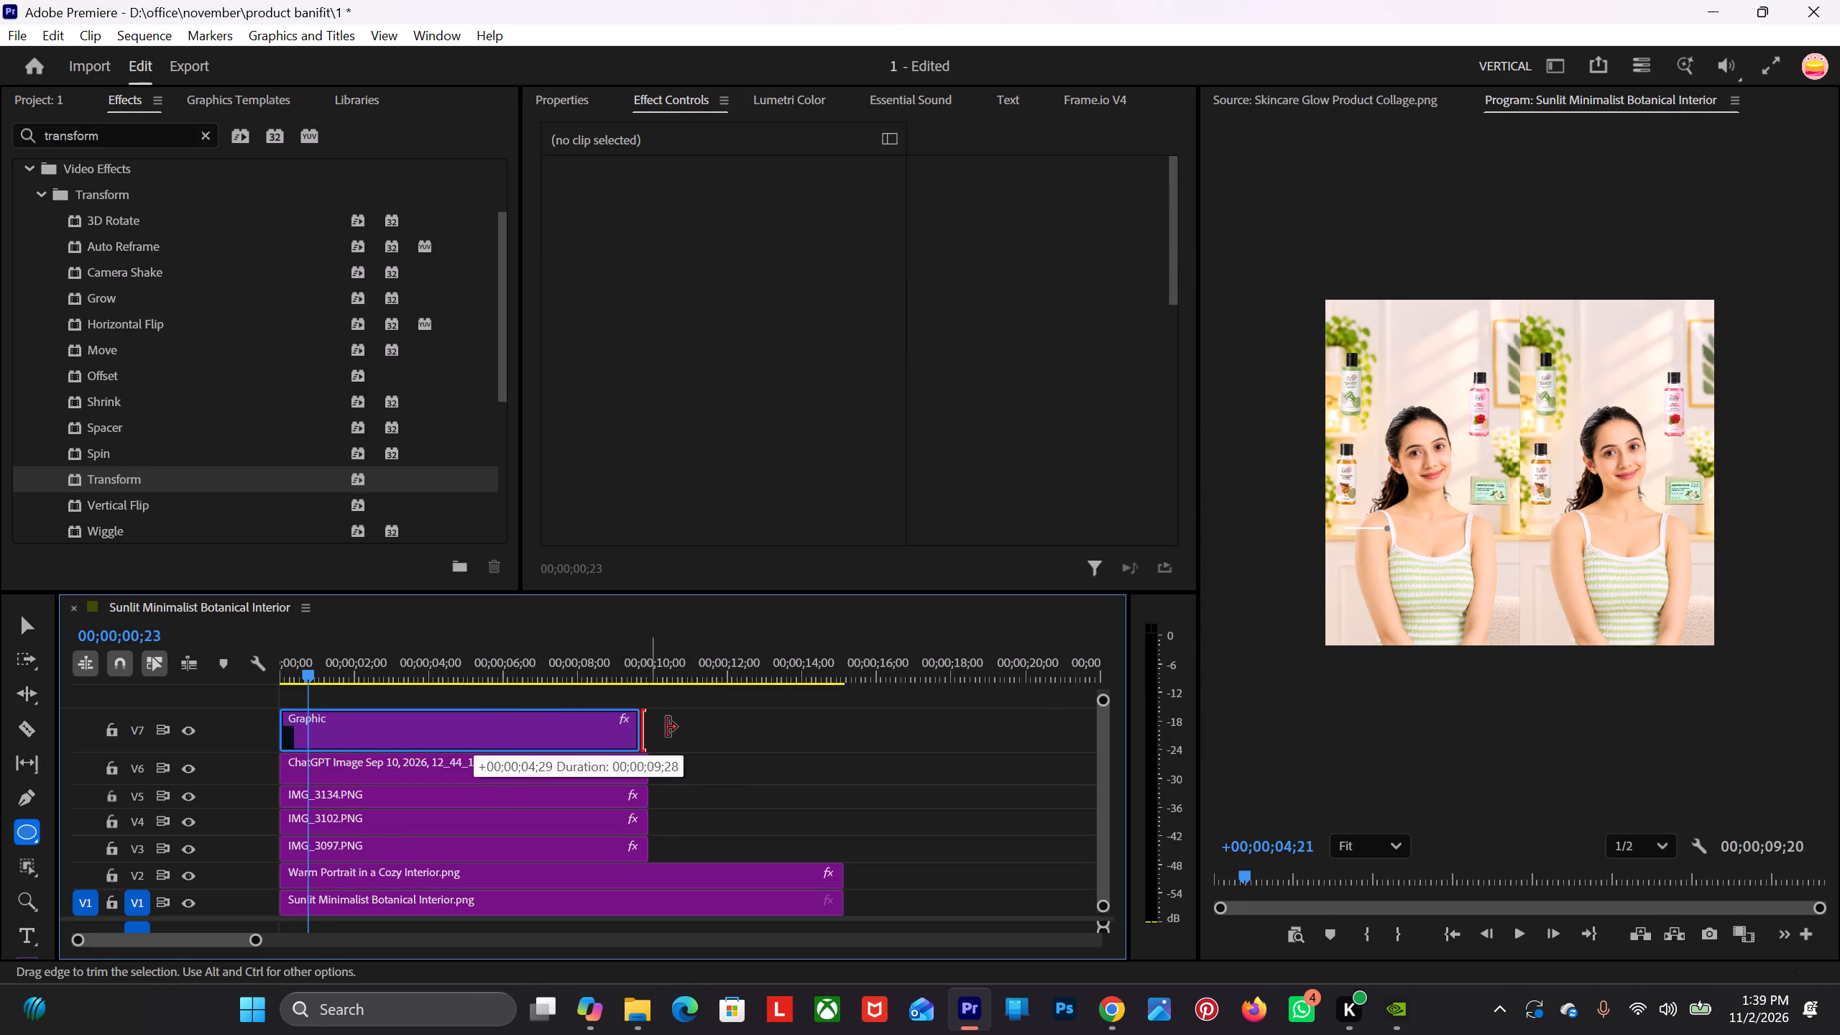
left_click_drag(667, 727, 660, 731)
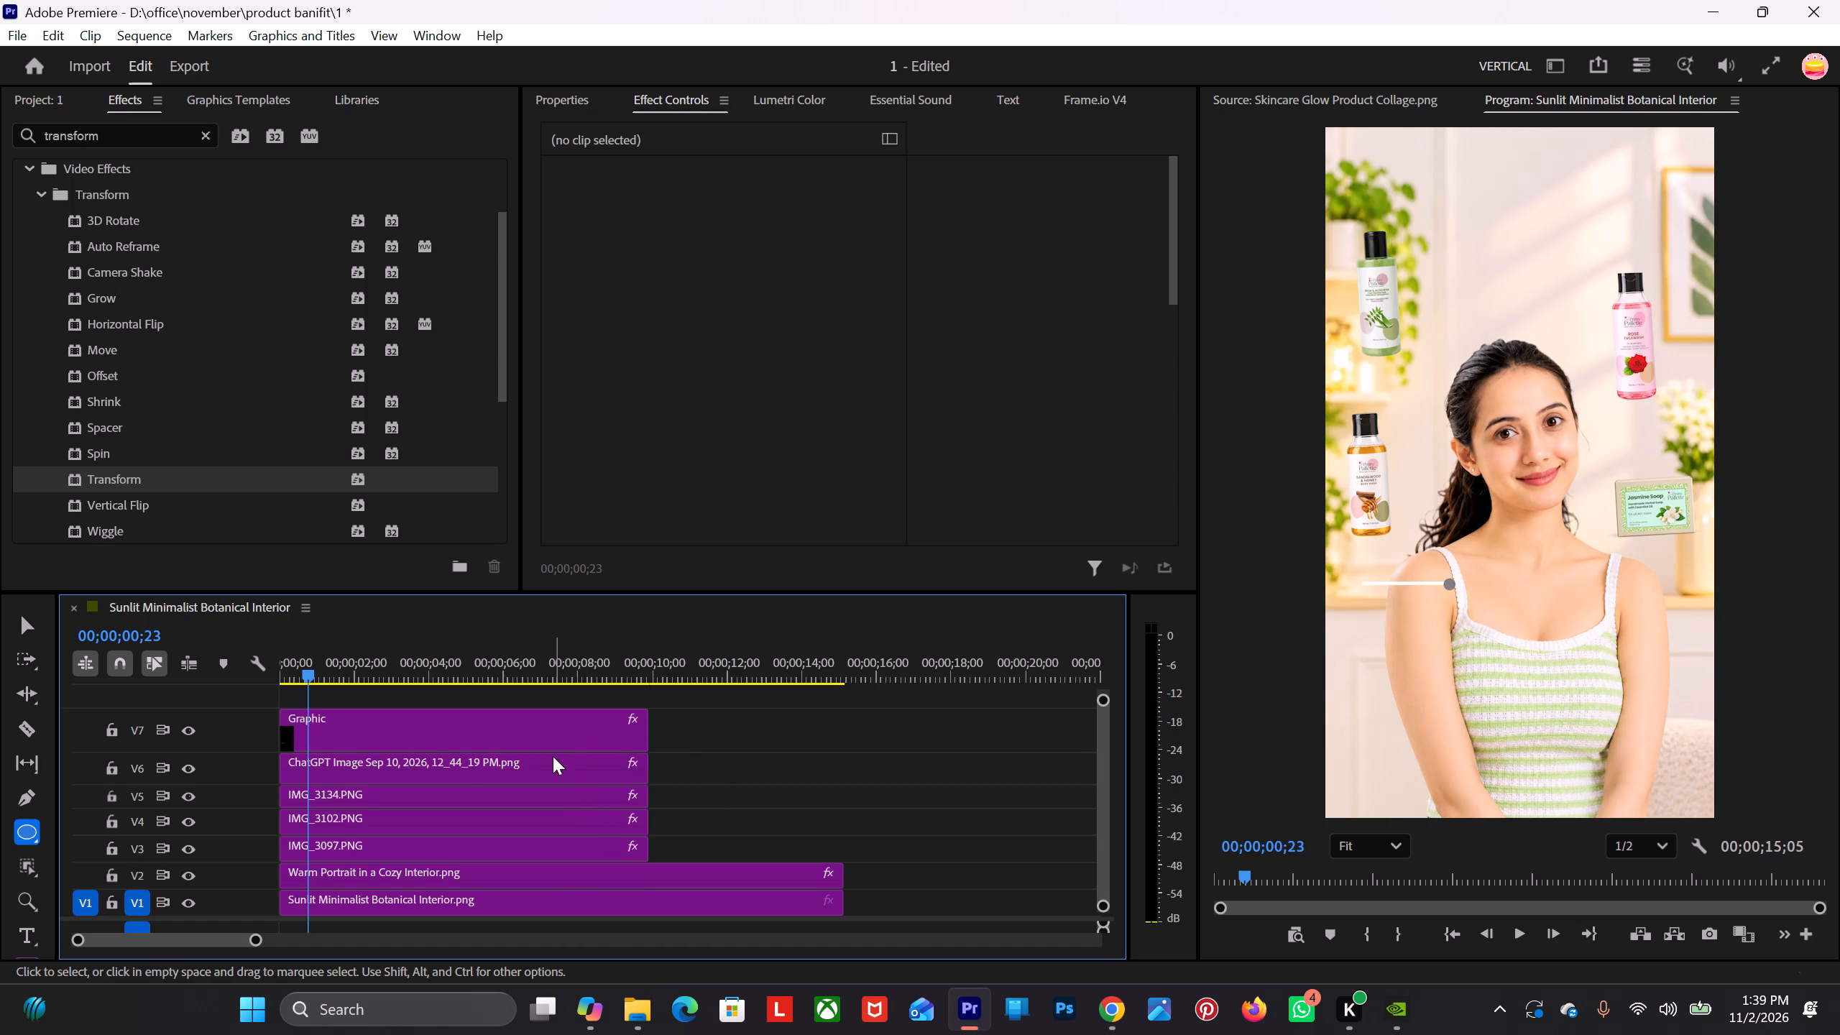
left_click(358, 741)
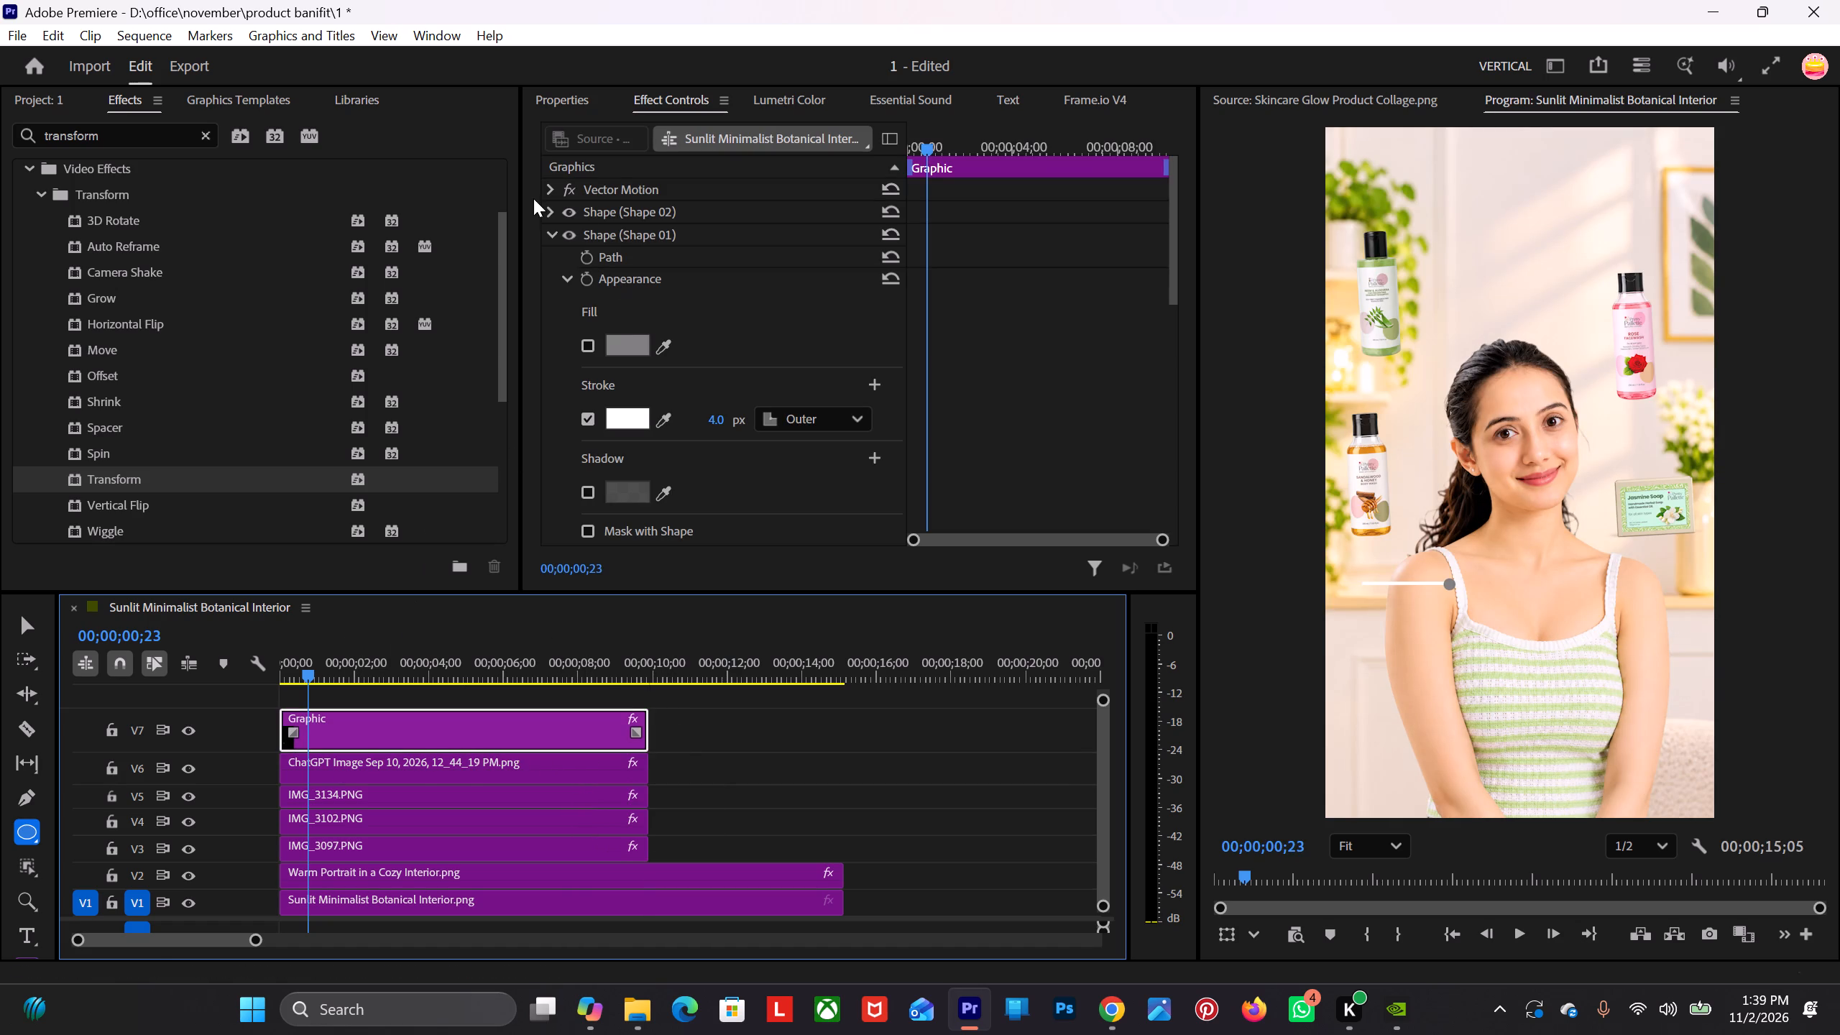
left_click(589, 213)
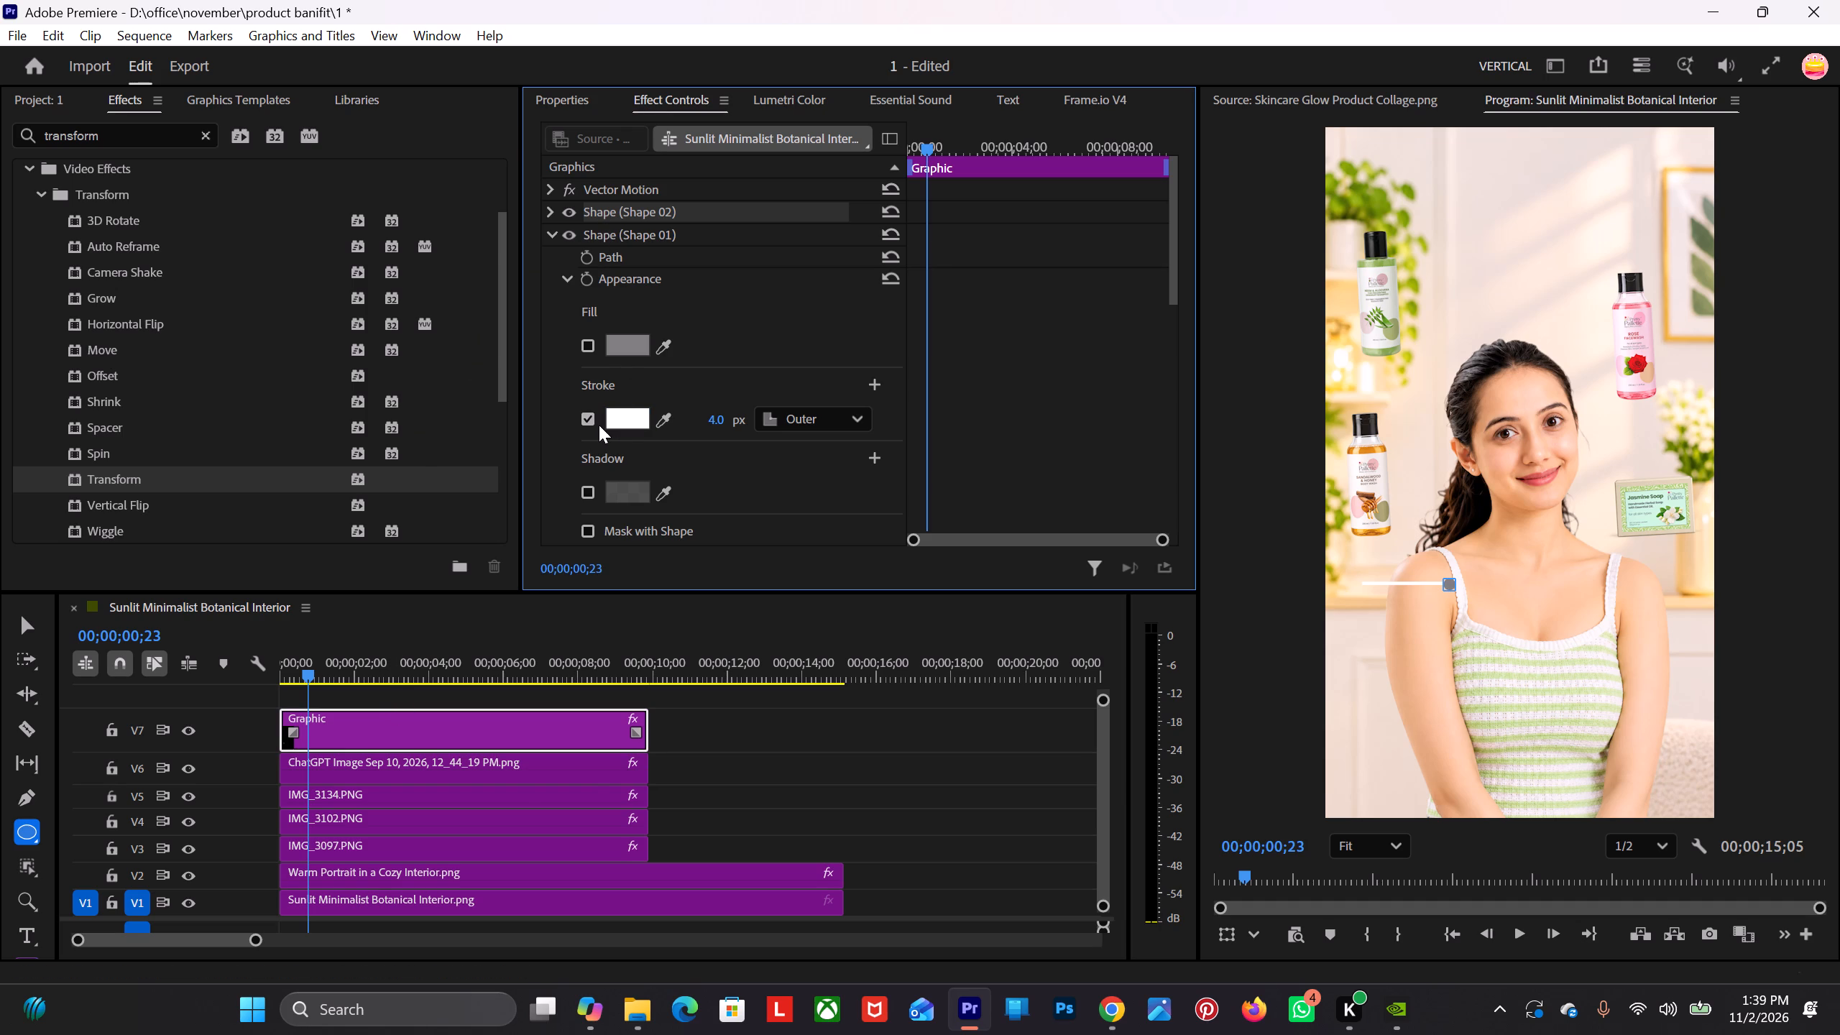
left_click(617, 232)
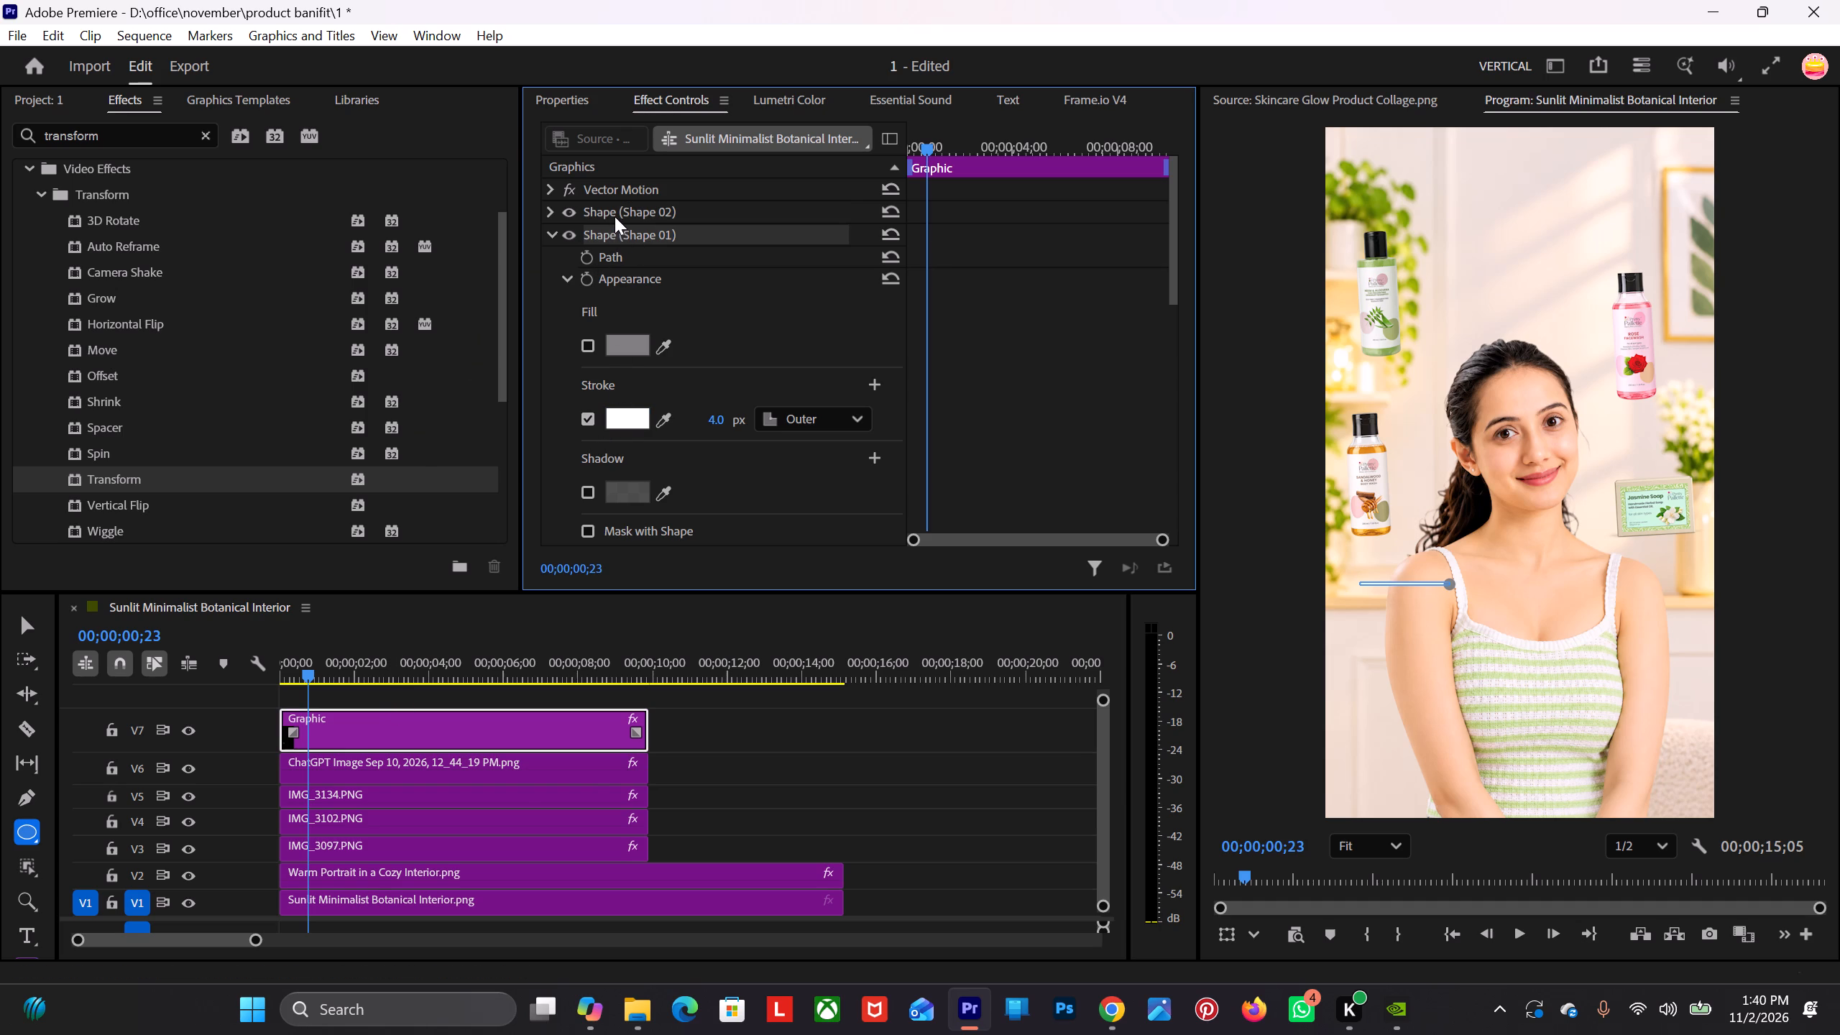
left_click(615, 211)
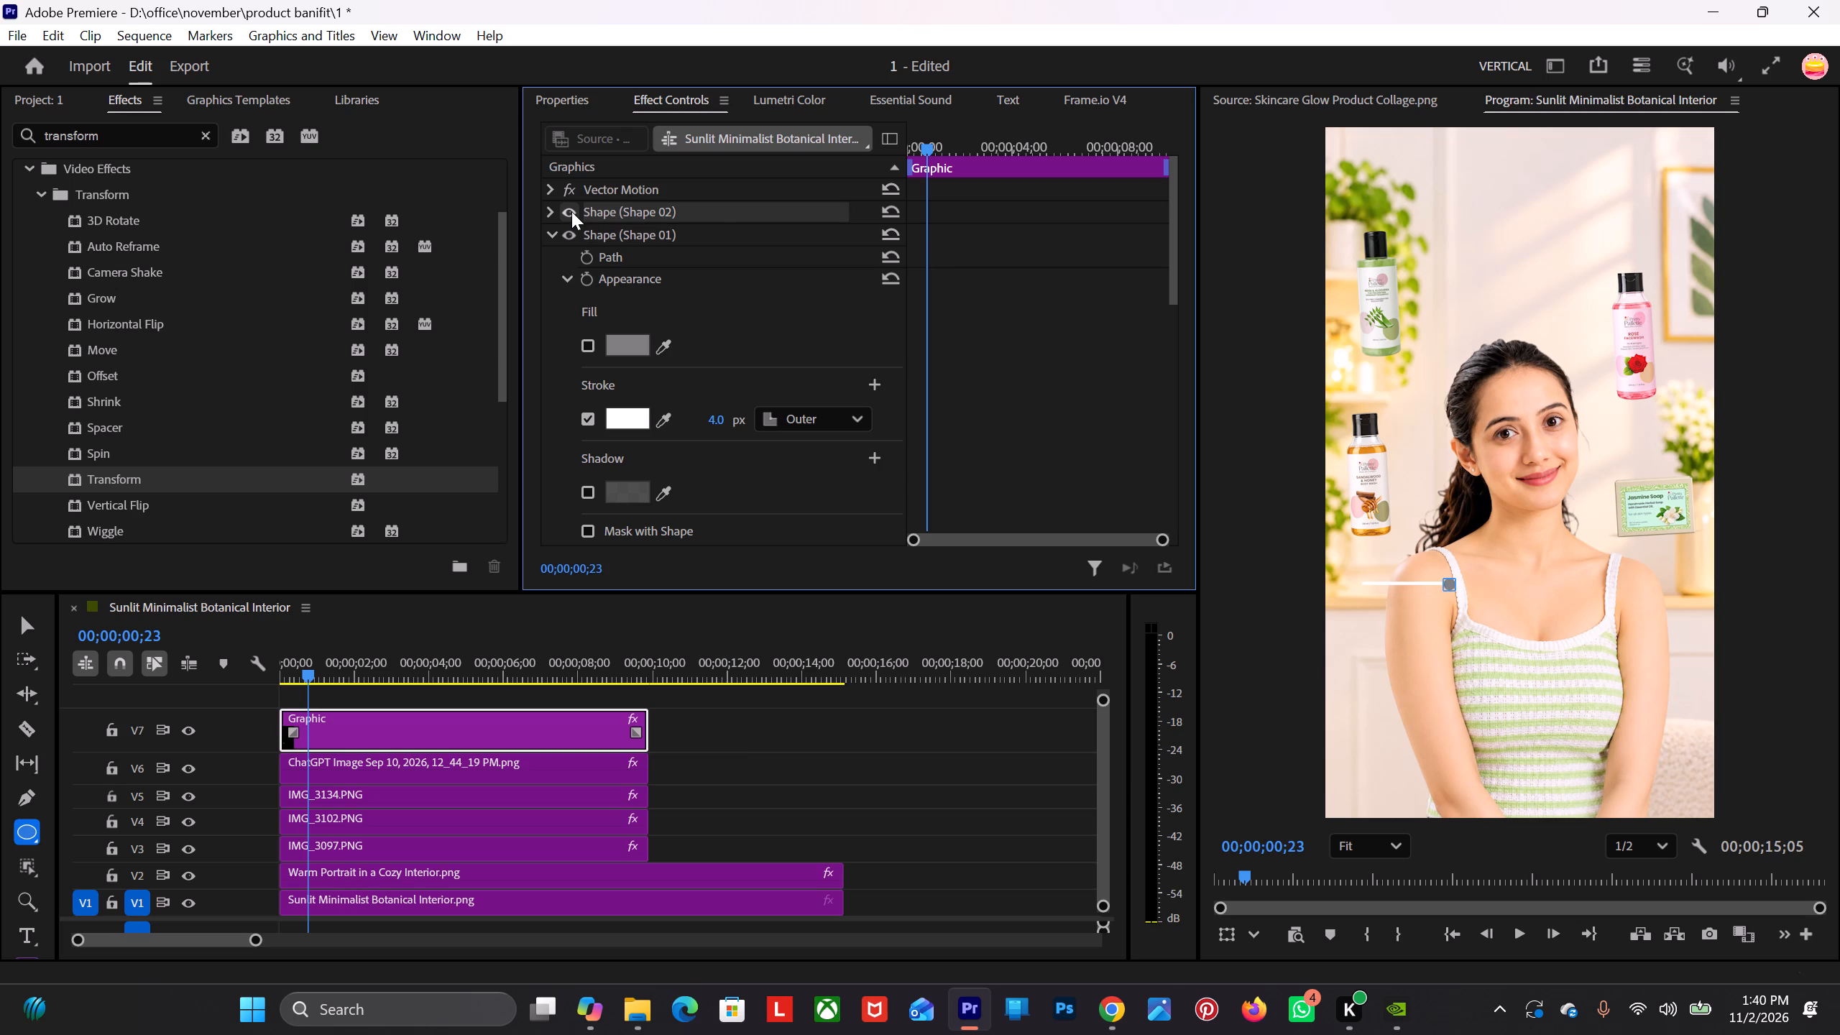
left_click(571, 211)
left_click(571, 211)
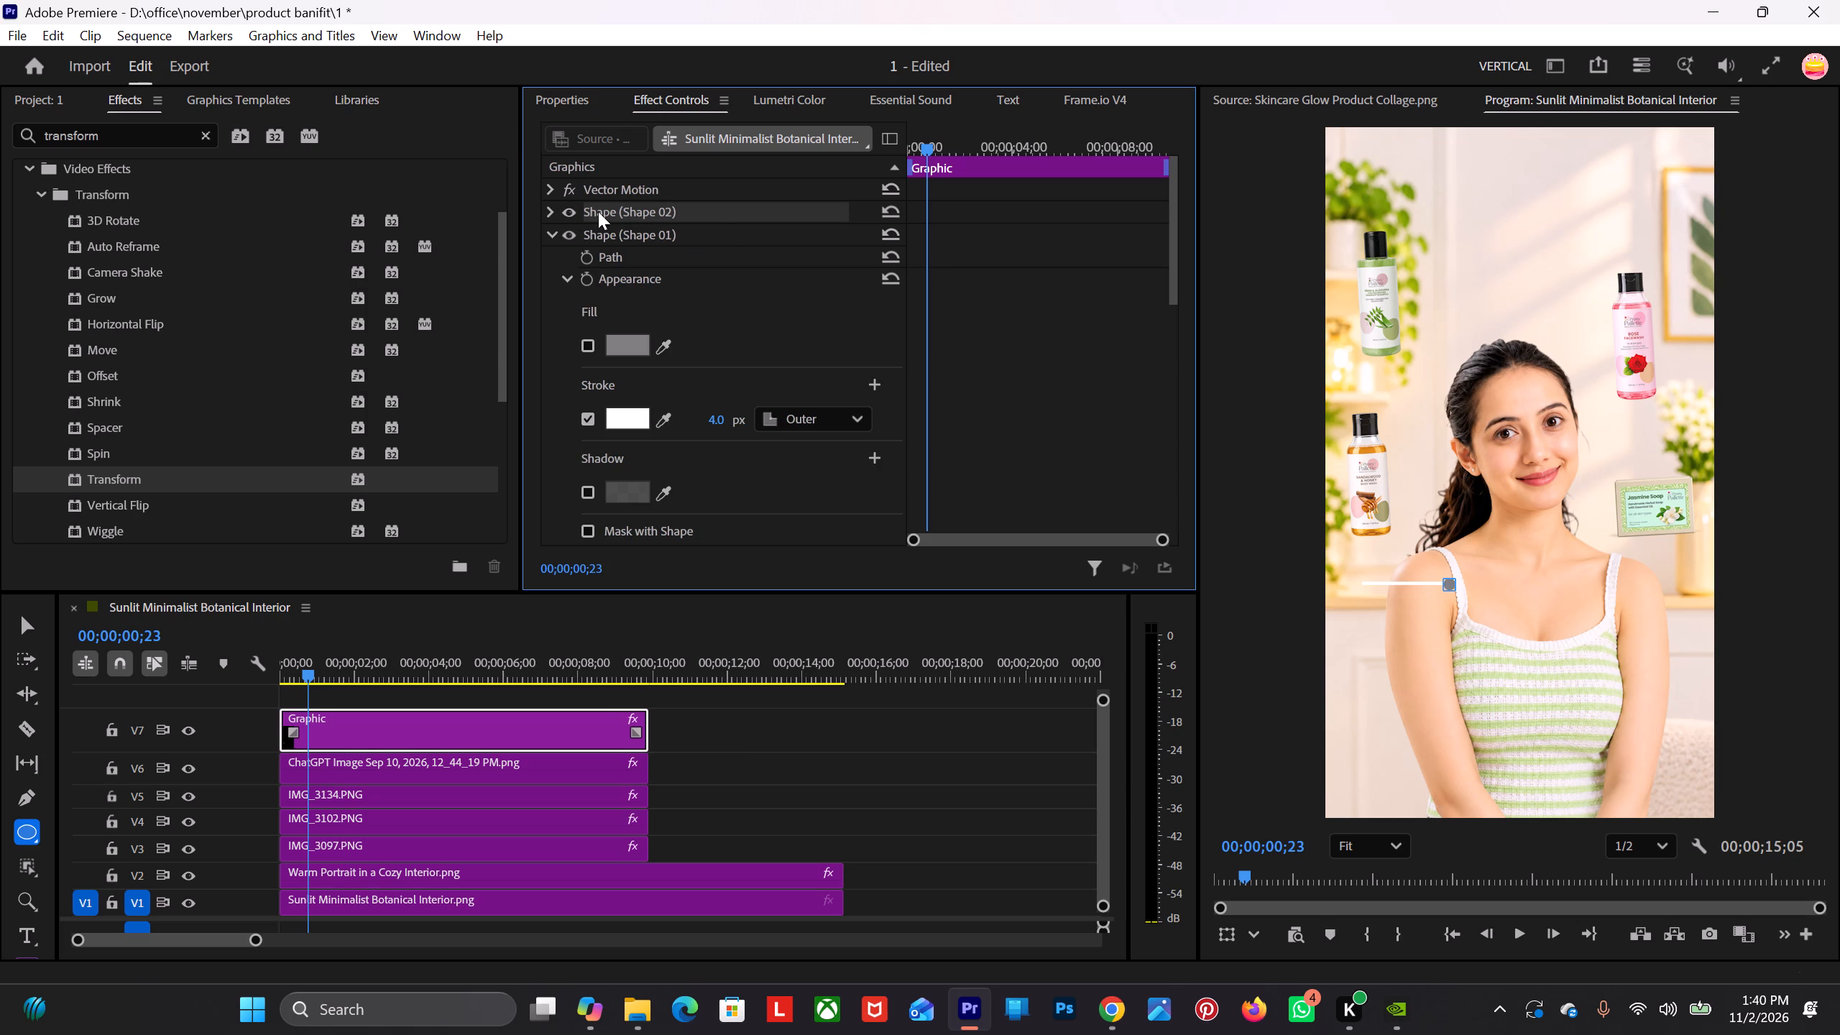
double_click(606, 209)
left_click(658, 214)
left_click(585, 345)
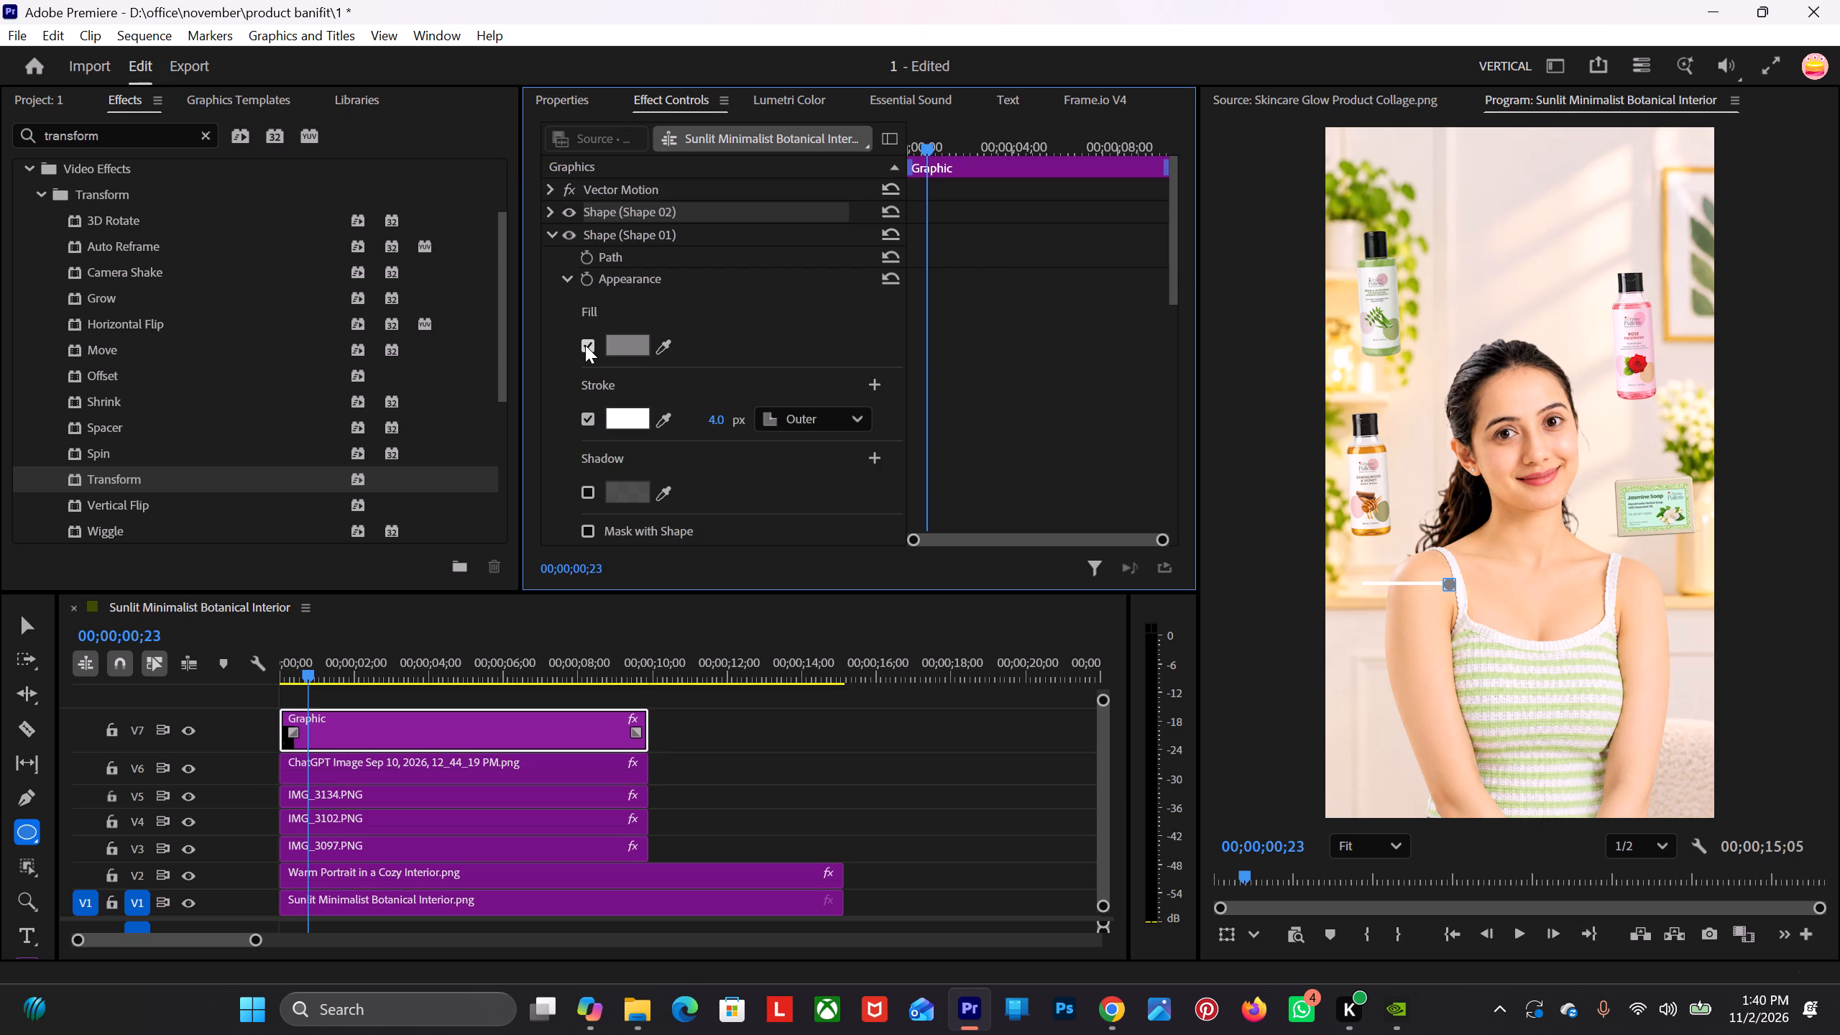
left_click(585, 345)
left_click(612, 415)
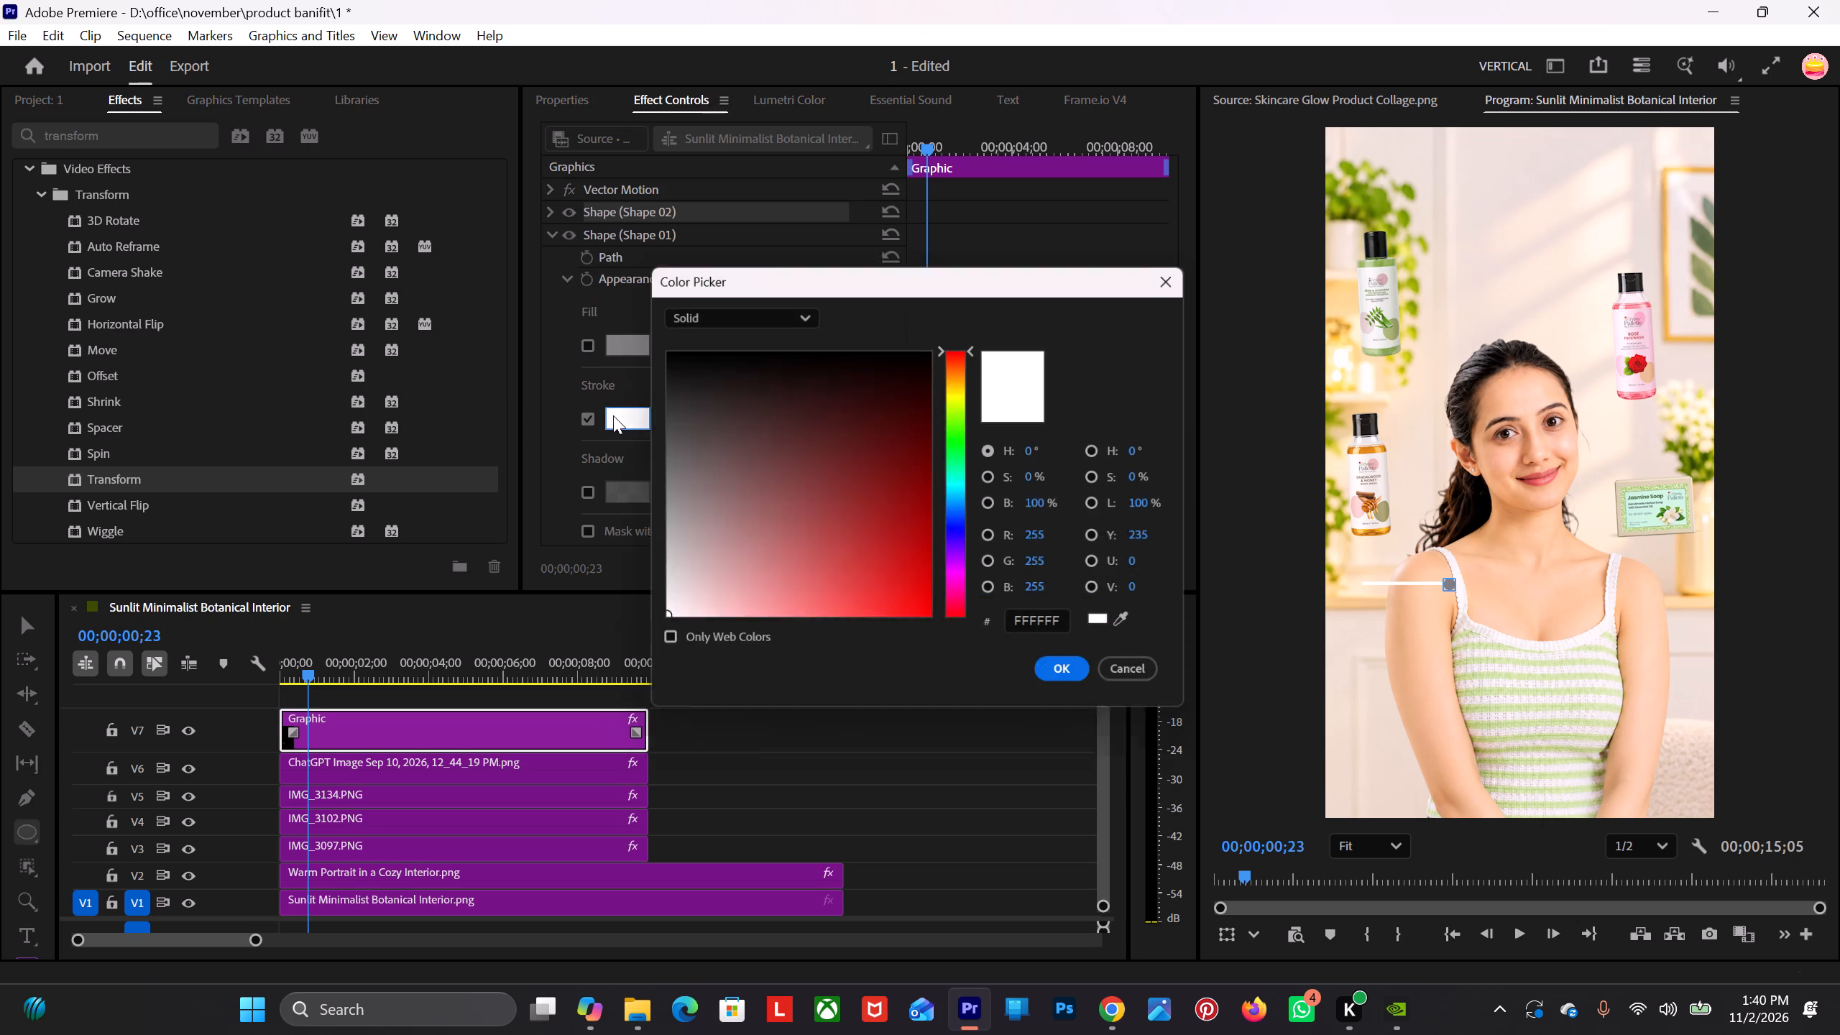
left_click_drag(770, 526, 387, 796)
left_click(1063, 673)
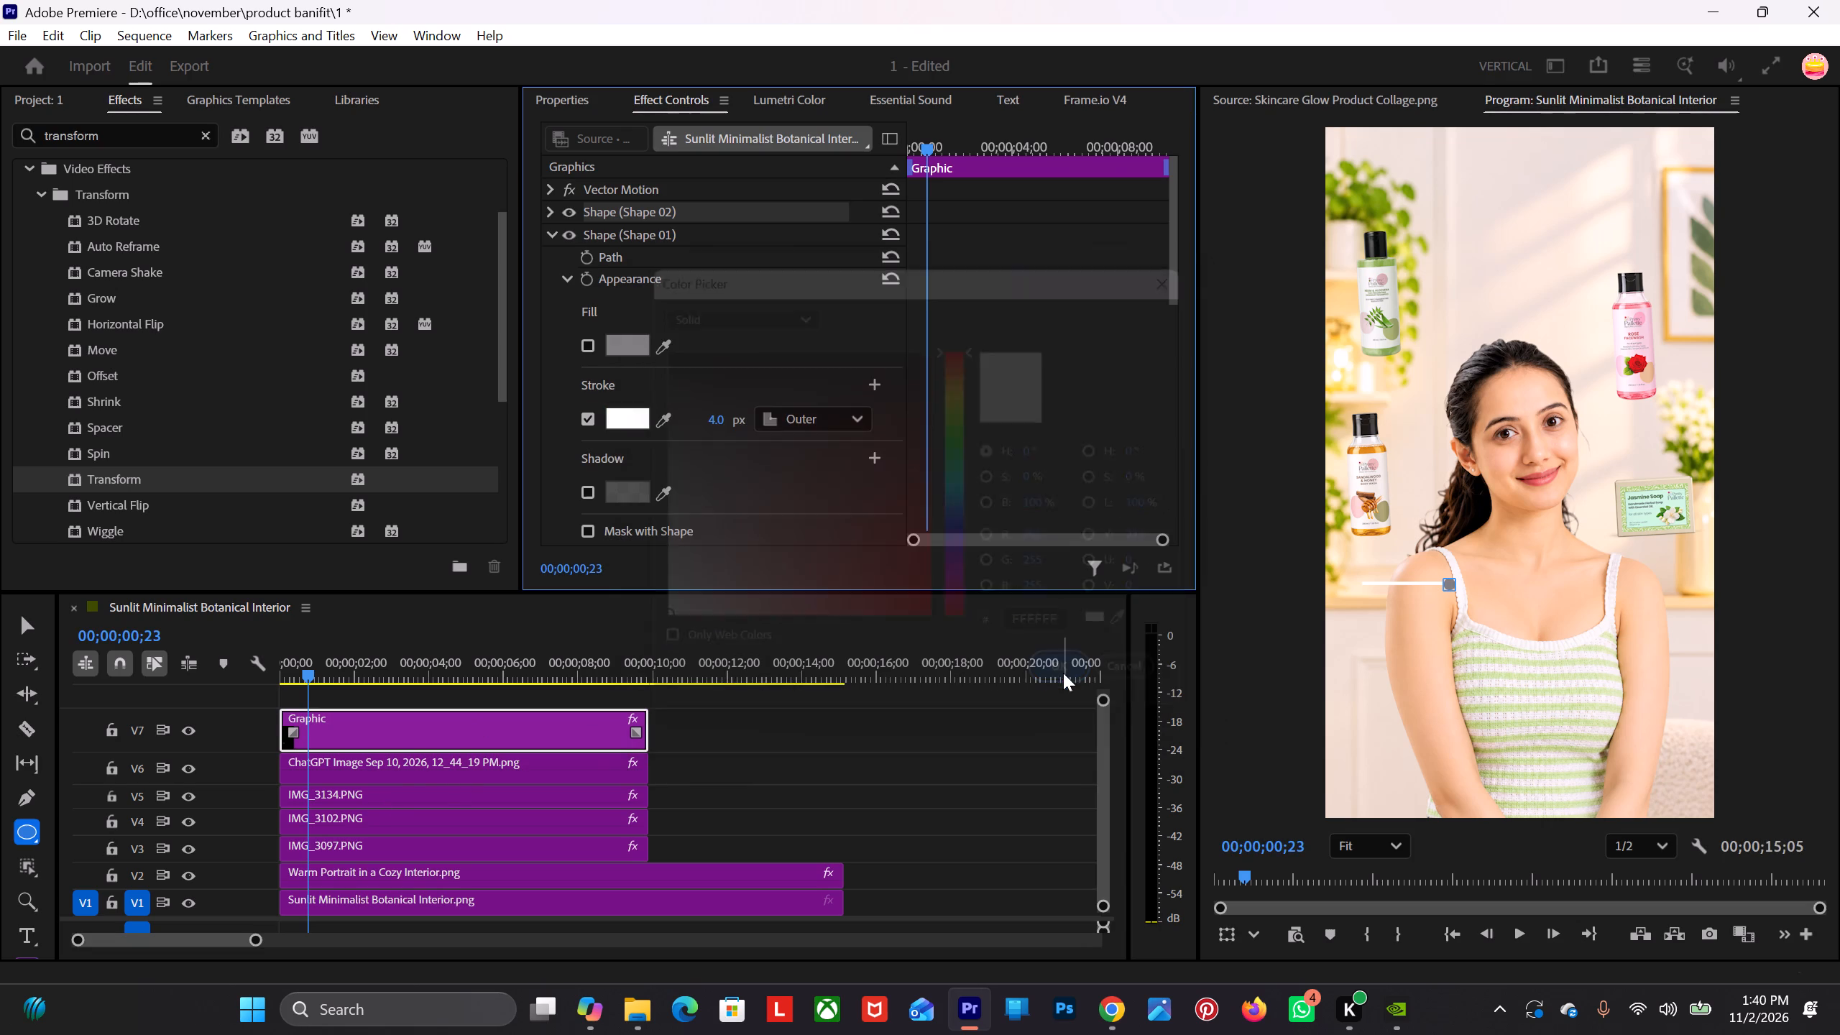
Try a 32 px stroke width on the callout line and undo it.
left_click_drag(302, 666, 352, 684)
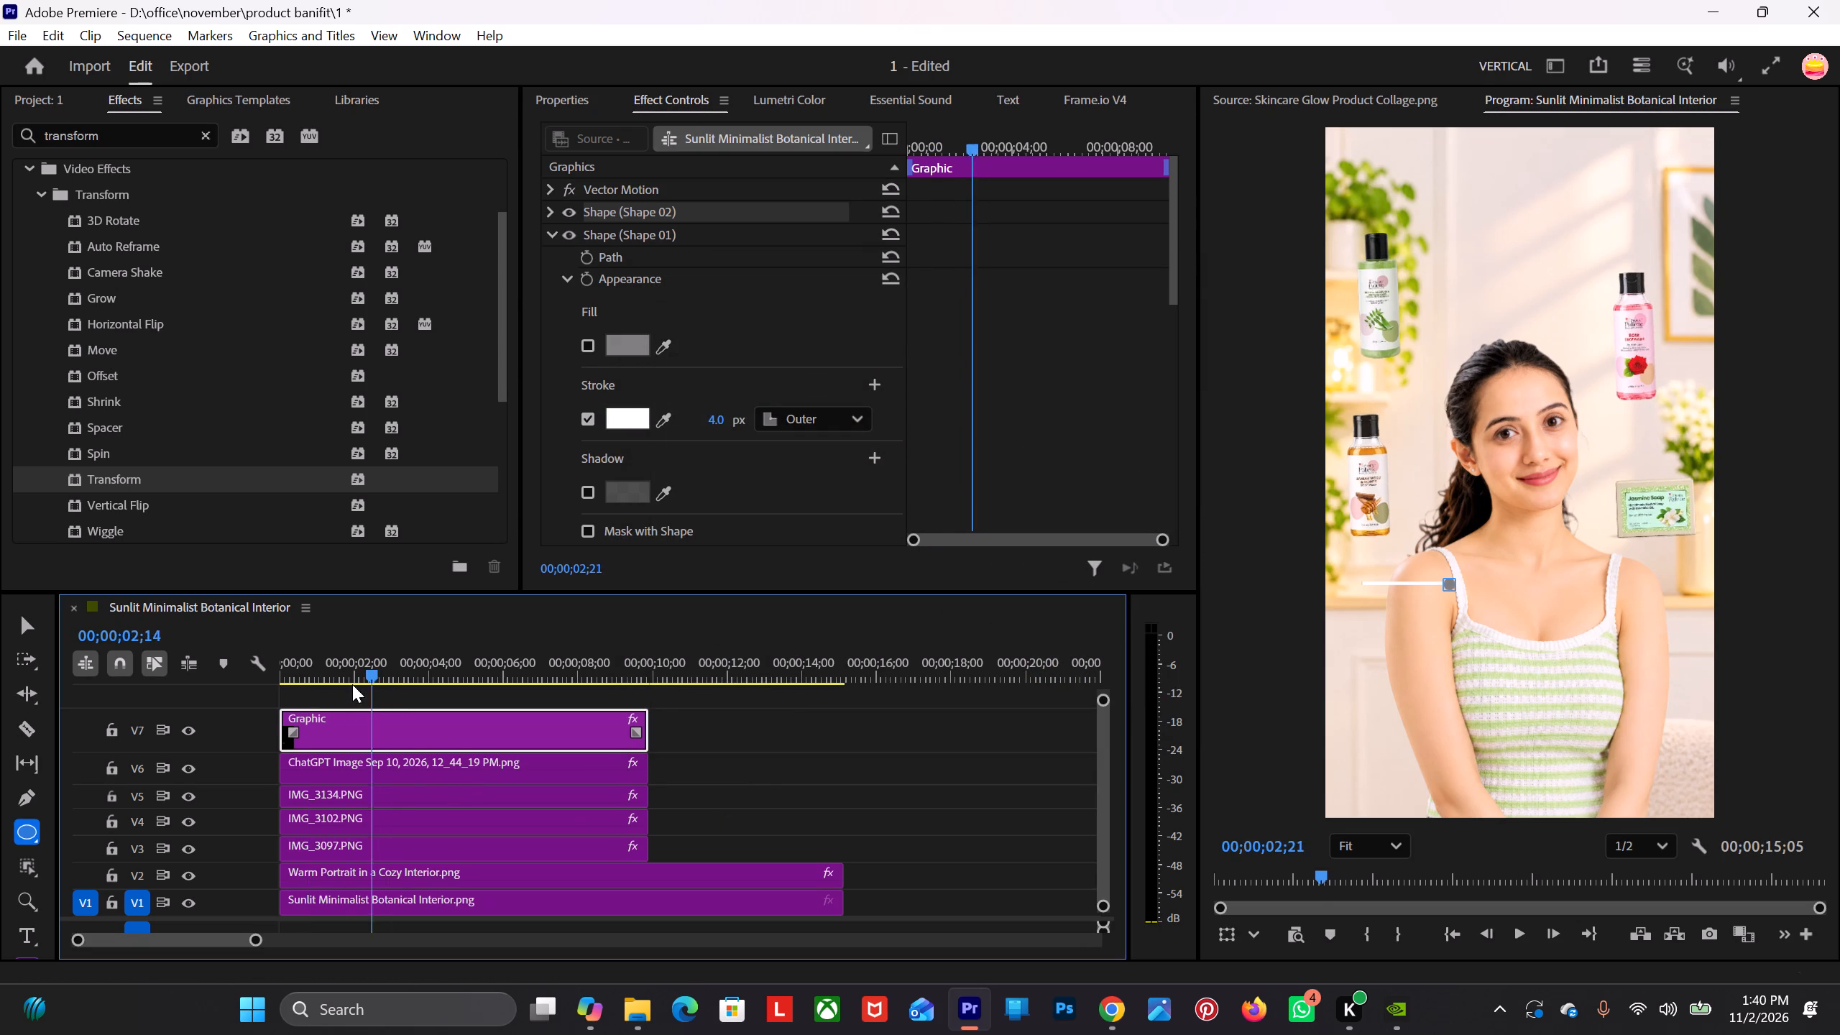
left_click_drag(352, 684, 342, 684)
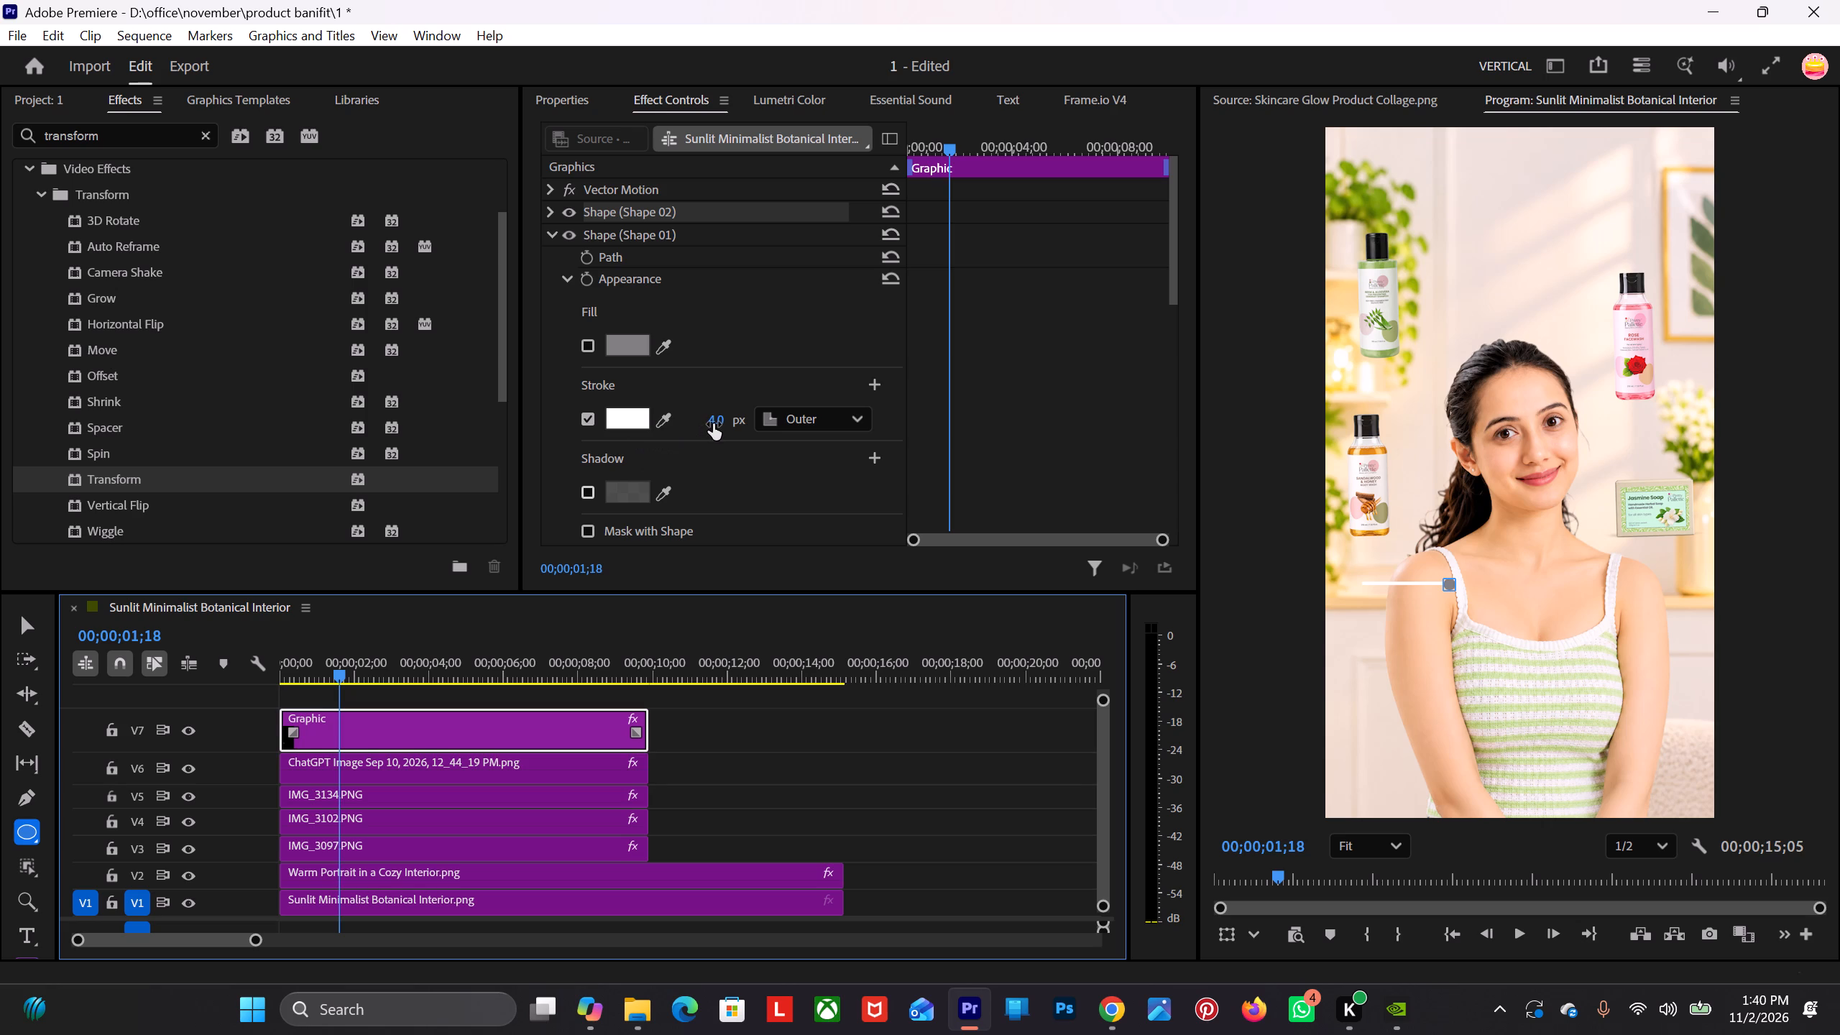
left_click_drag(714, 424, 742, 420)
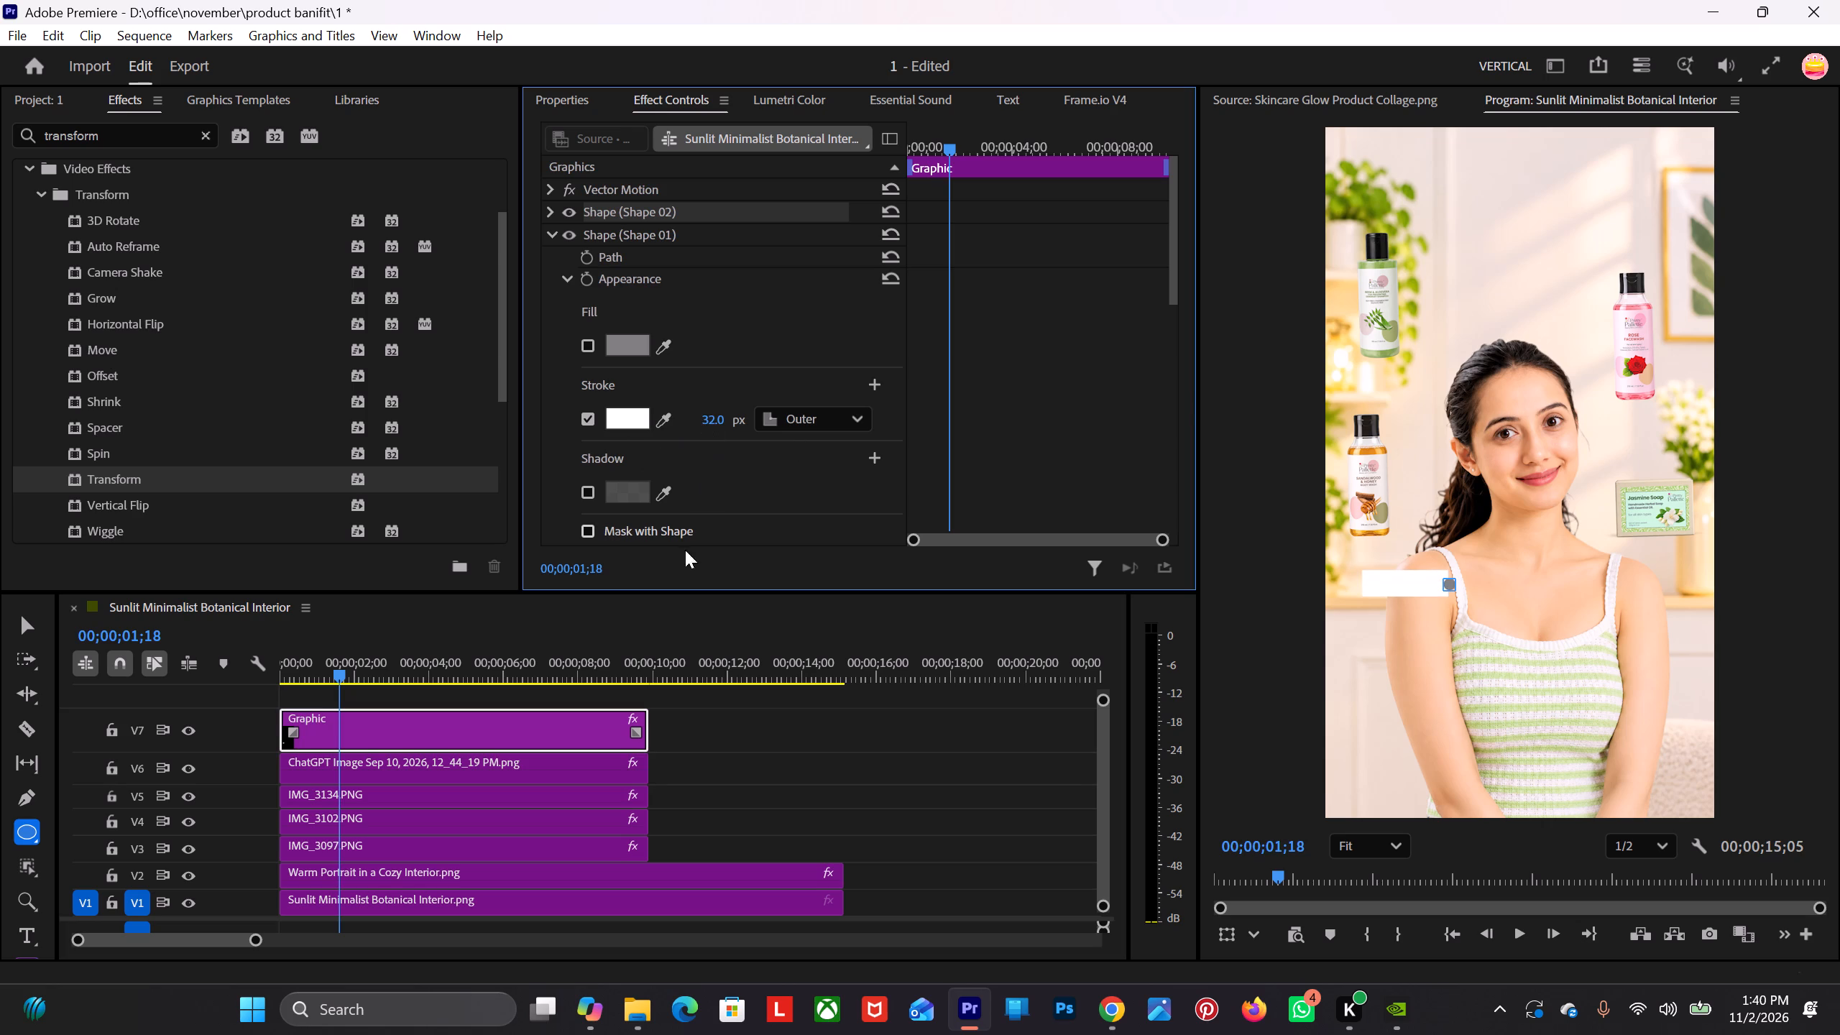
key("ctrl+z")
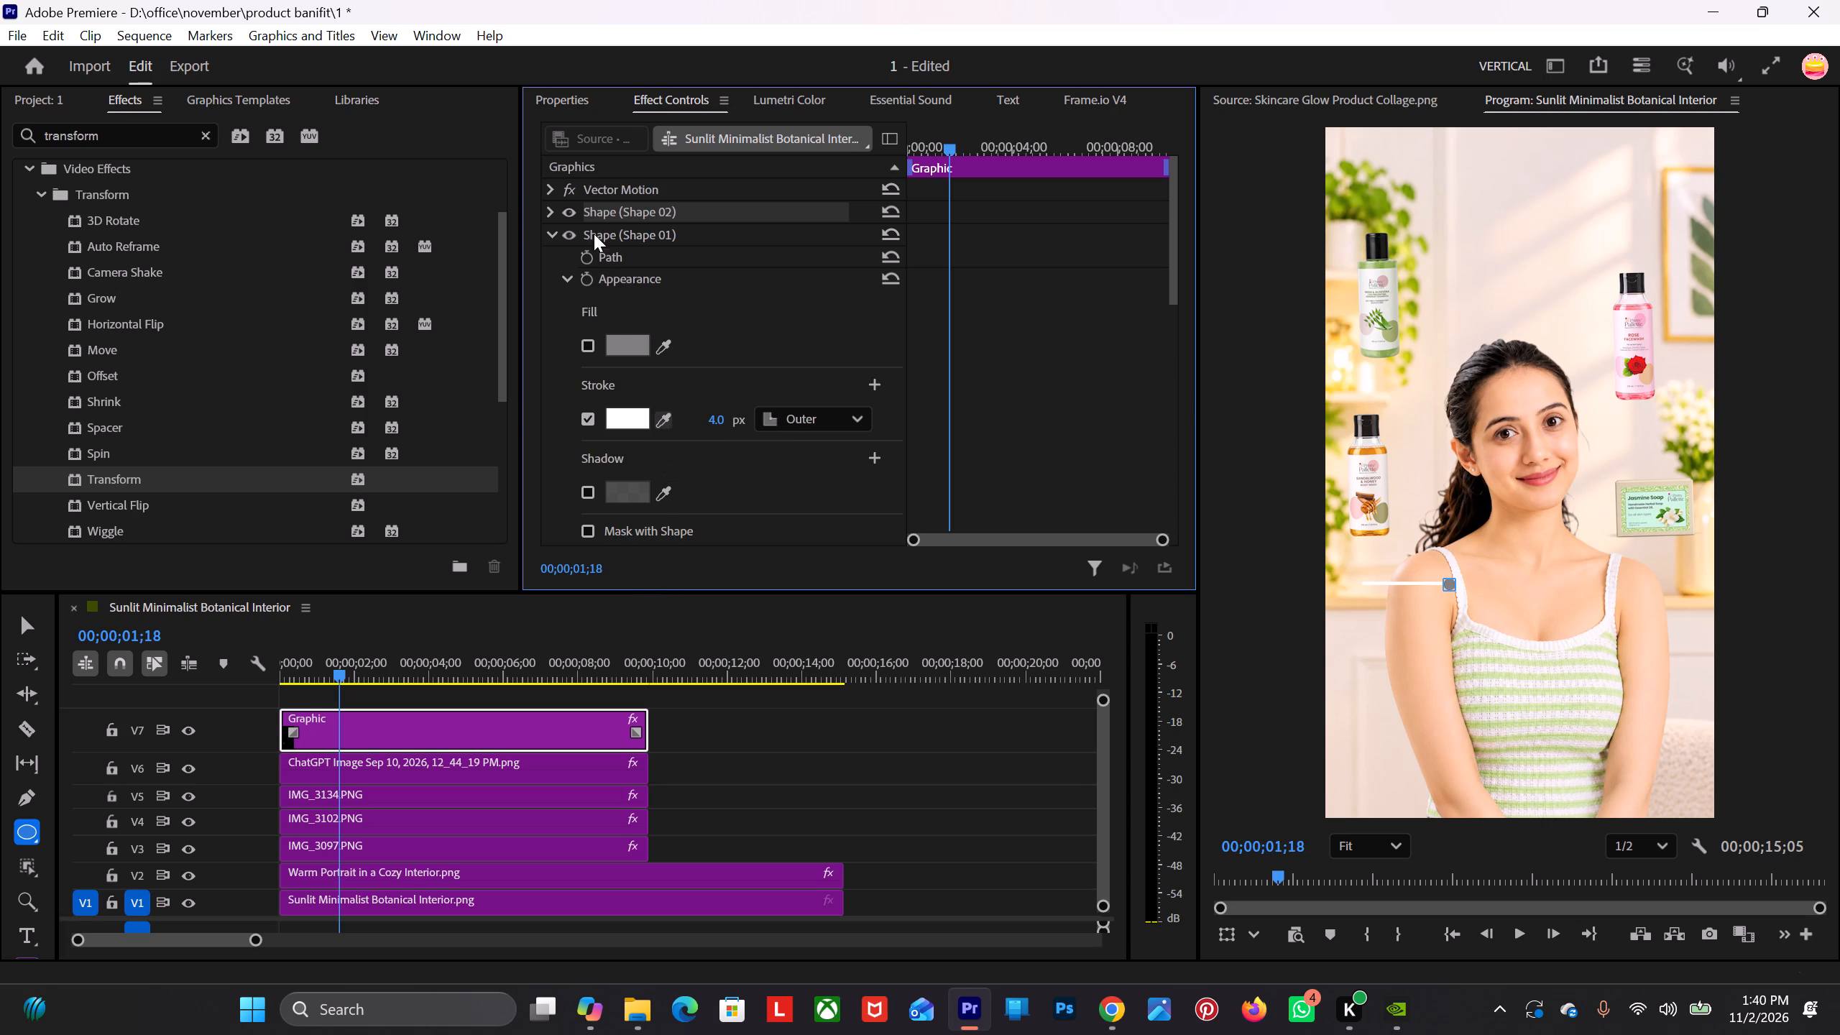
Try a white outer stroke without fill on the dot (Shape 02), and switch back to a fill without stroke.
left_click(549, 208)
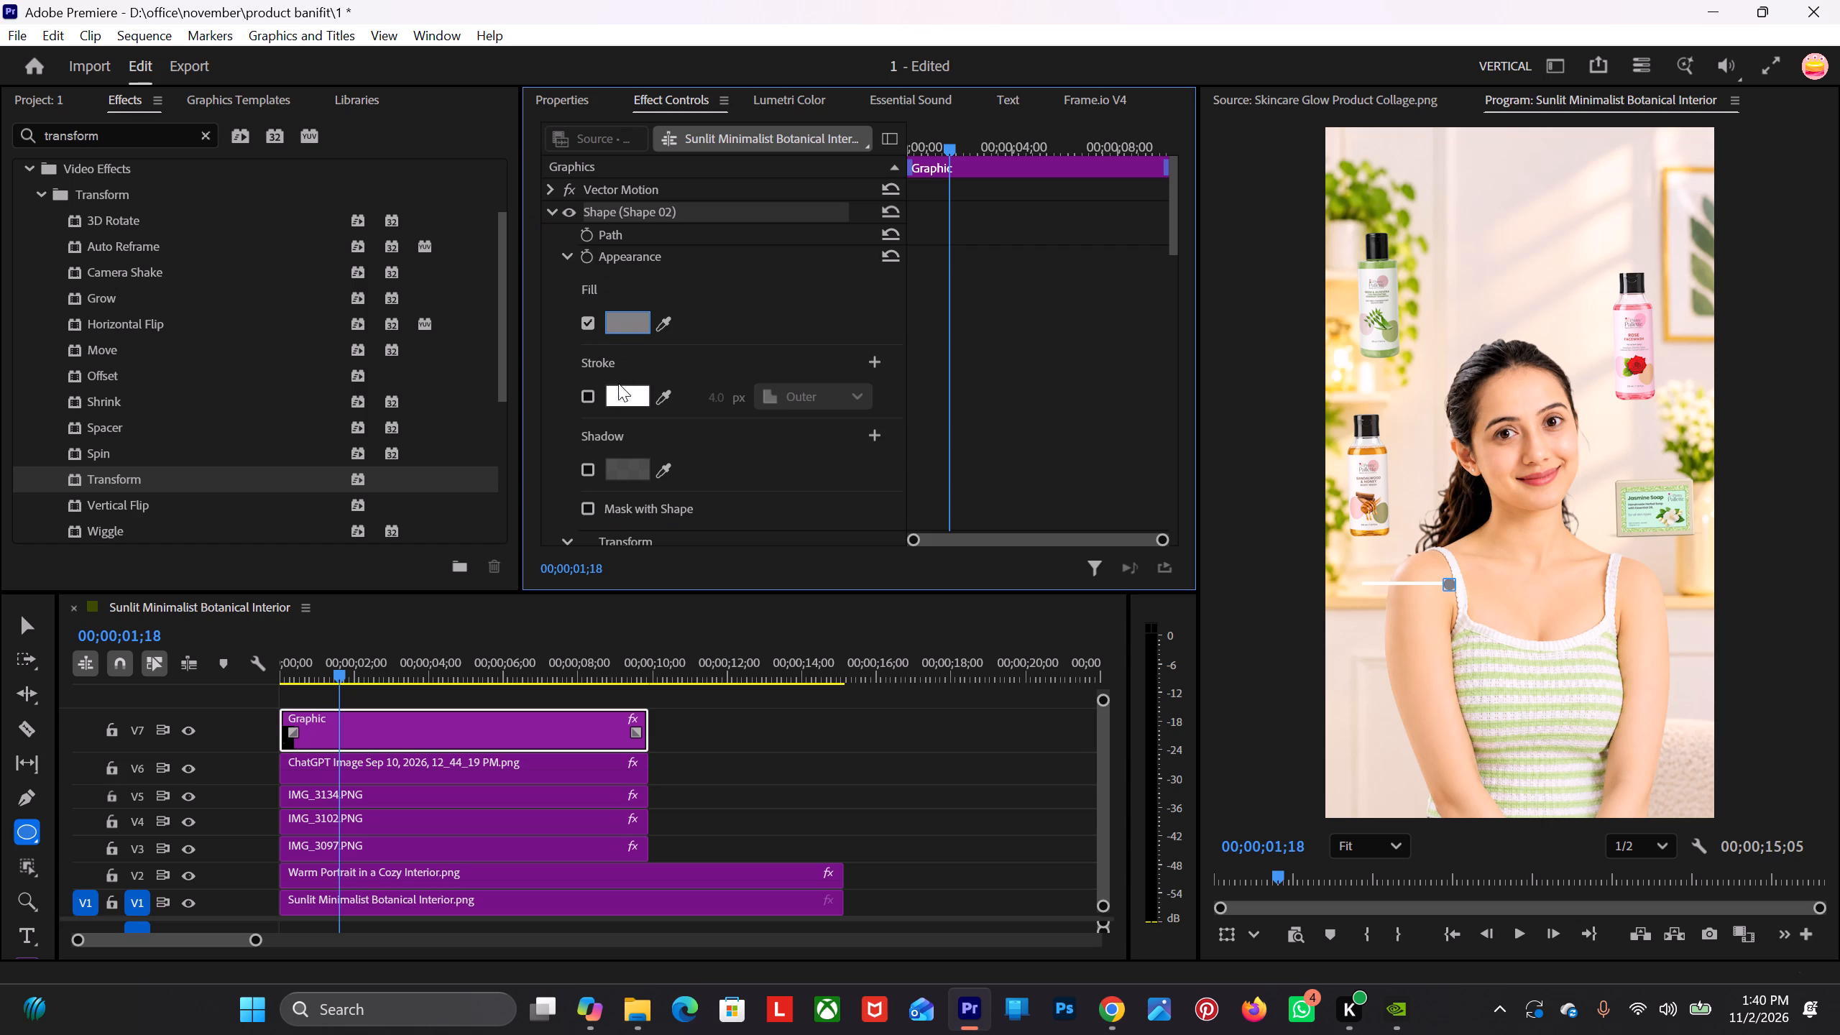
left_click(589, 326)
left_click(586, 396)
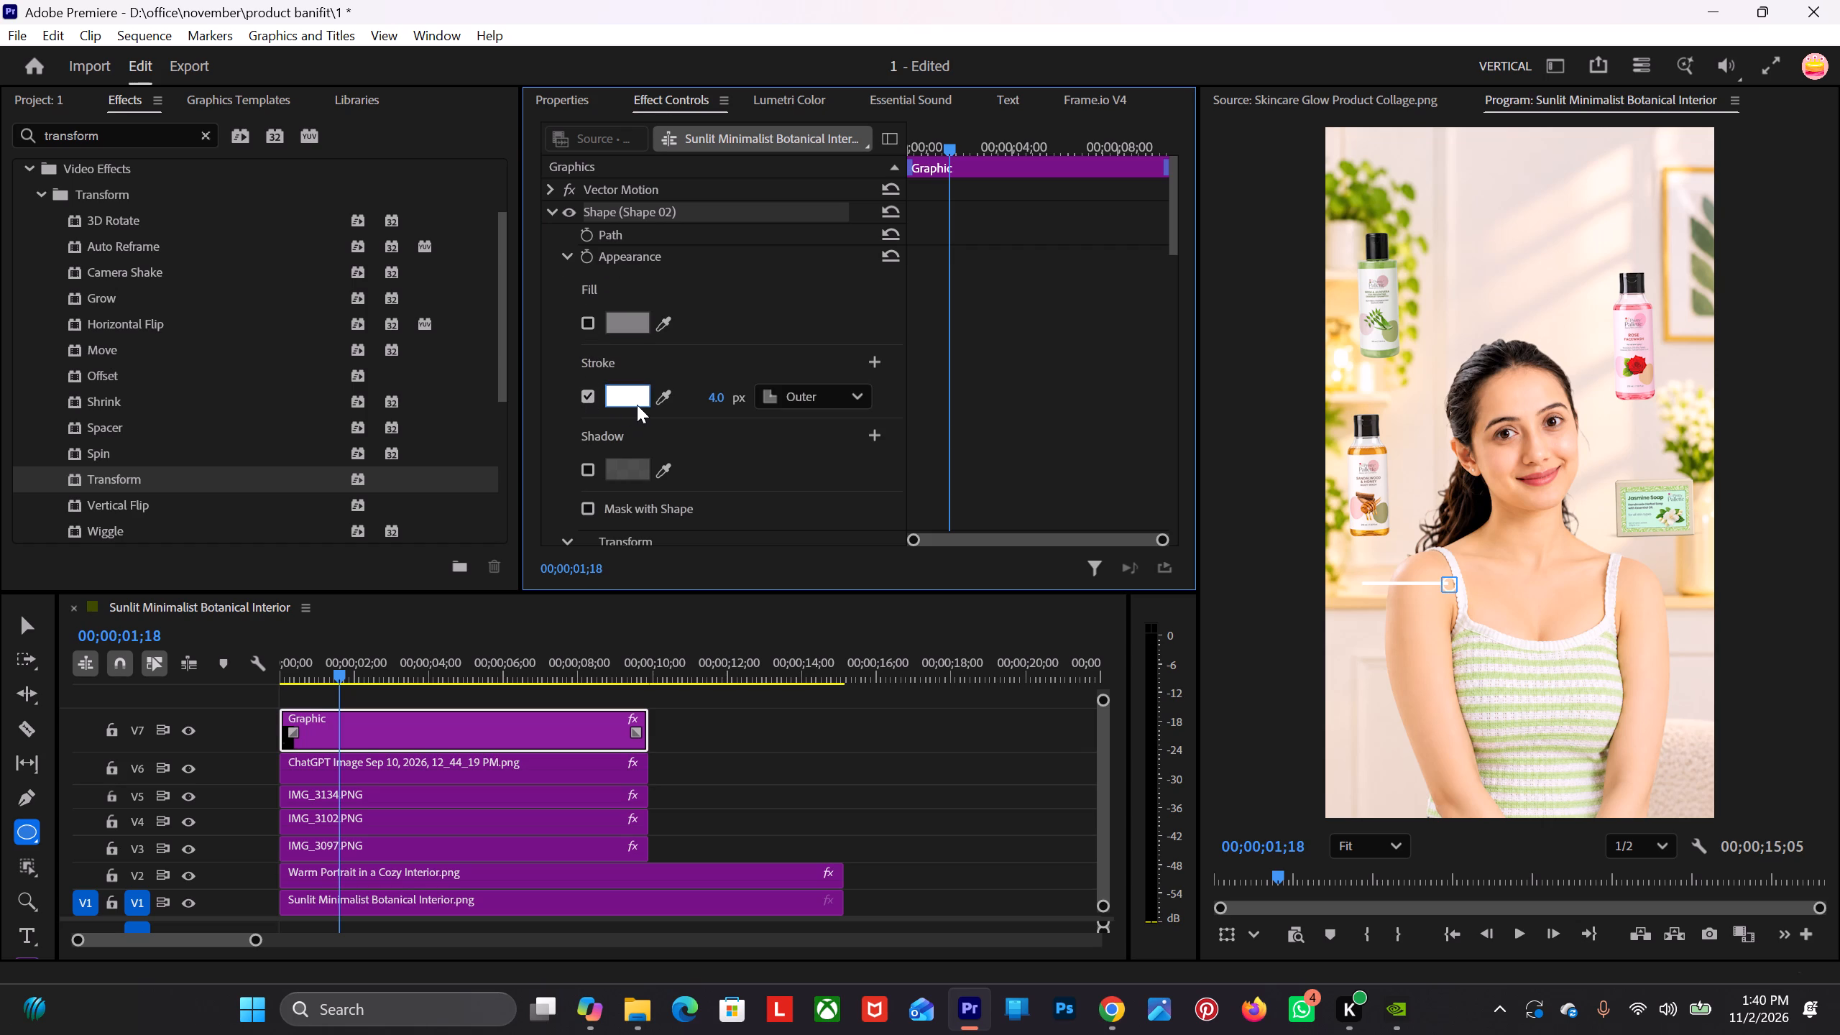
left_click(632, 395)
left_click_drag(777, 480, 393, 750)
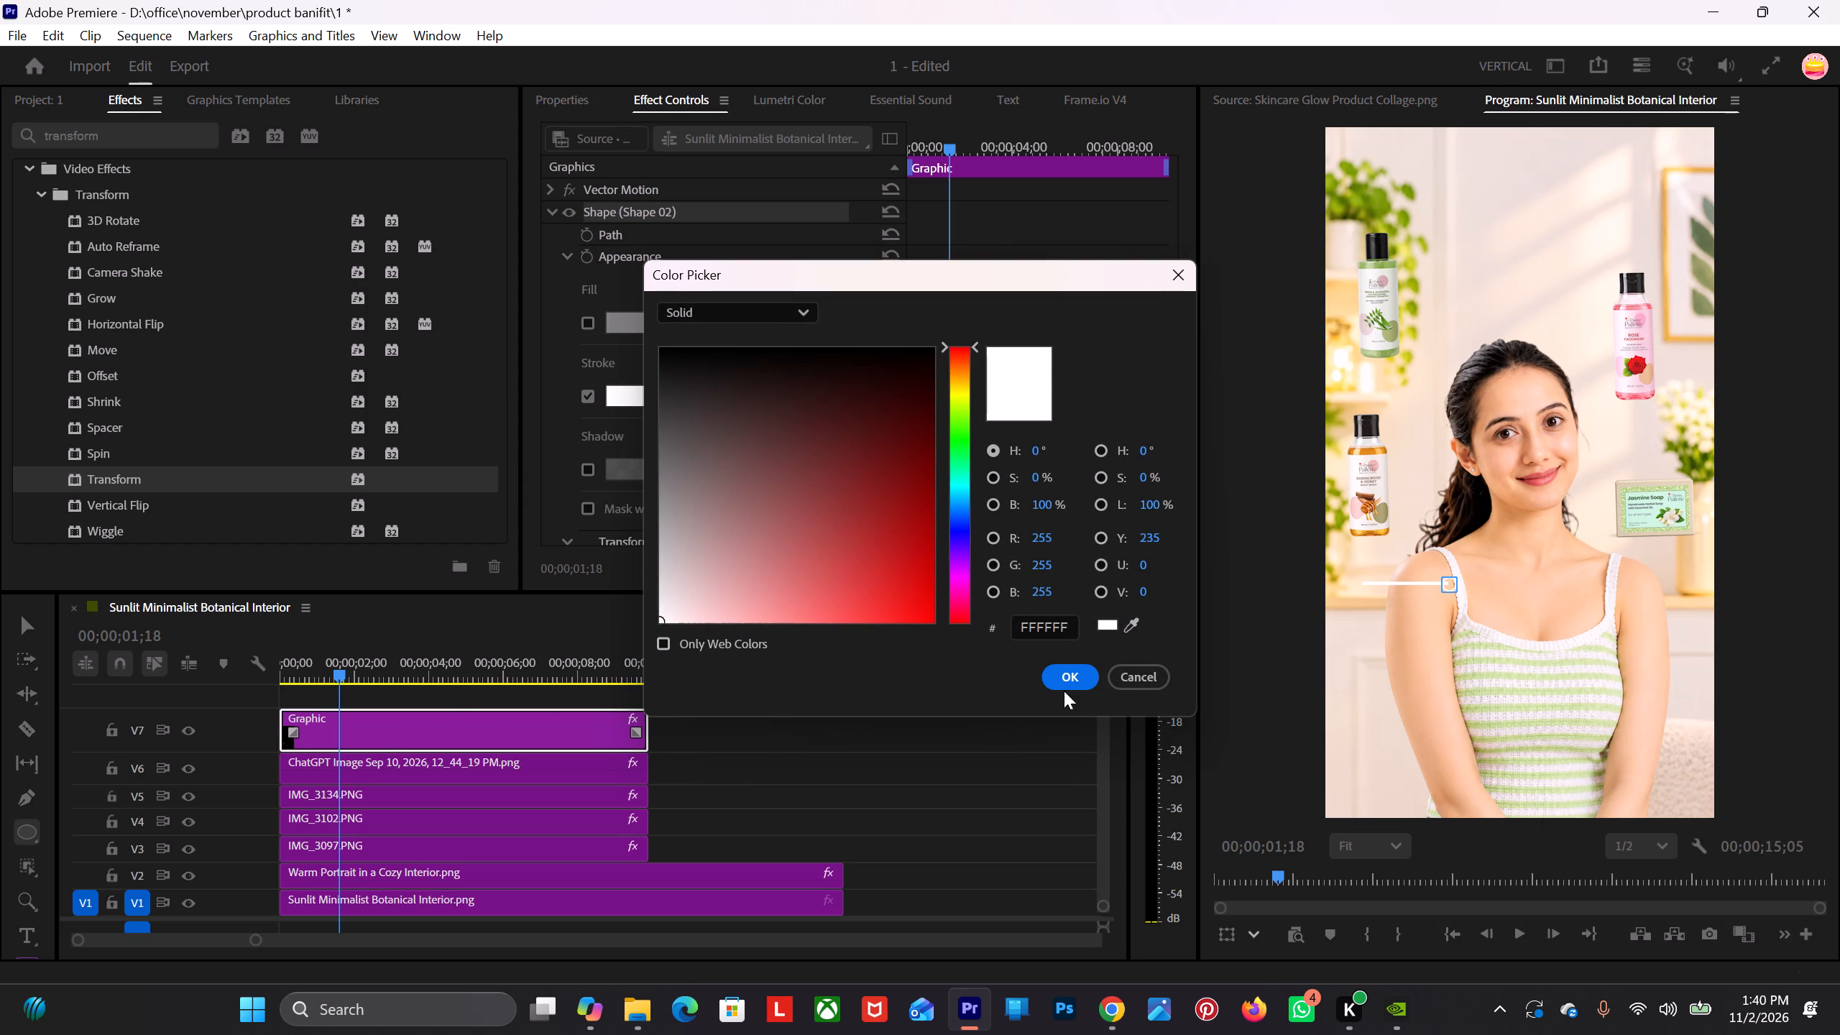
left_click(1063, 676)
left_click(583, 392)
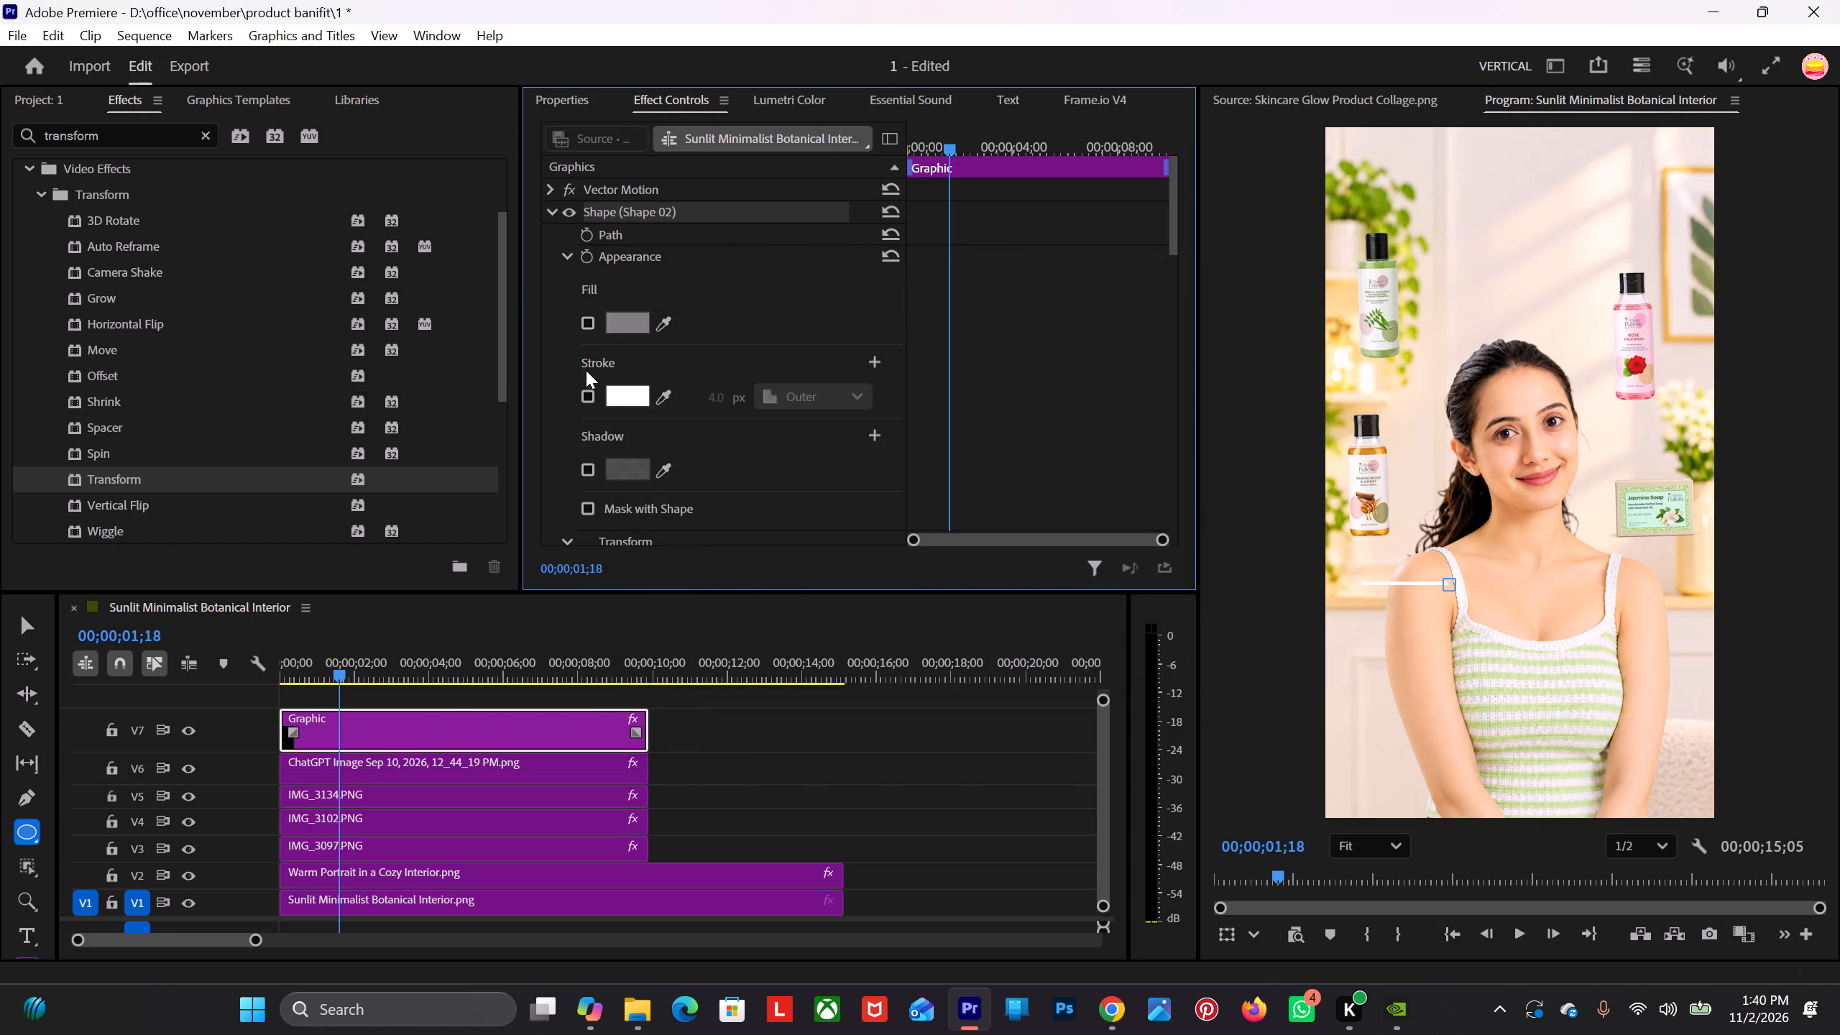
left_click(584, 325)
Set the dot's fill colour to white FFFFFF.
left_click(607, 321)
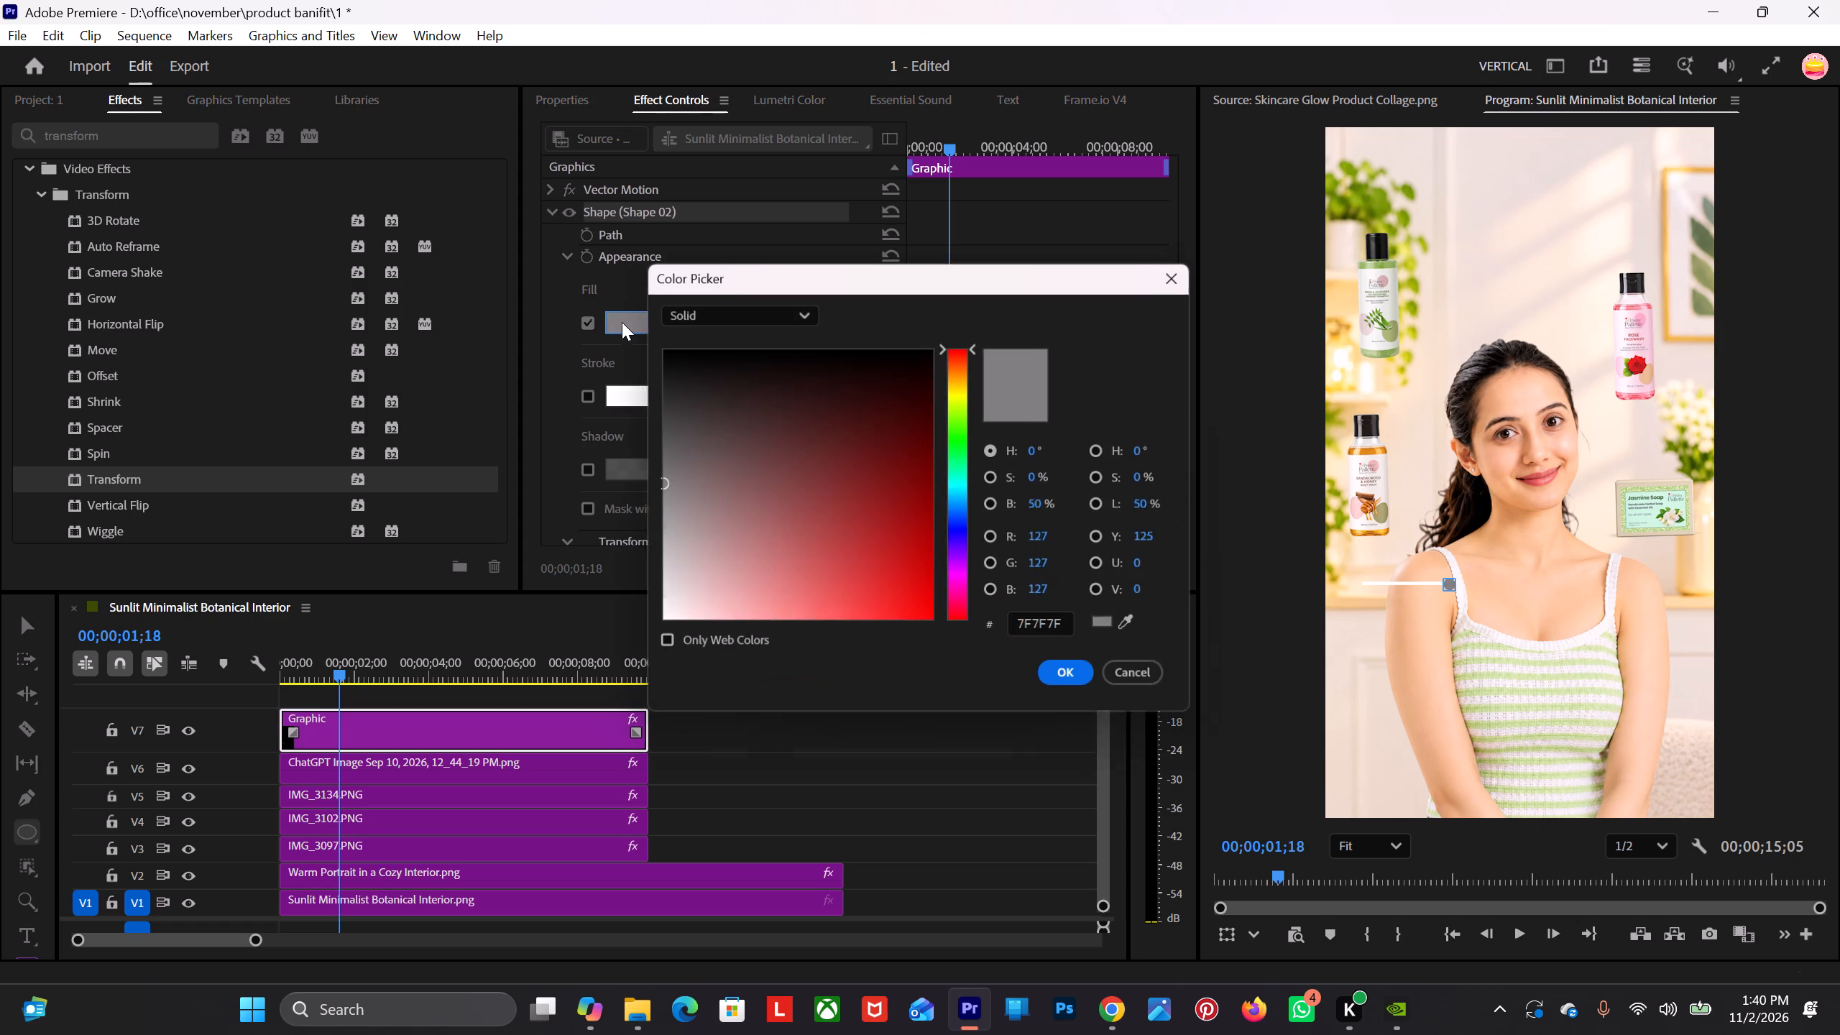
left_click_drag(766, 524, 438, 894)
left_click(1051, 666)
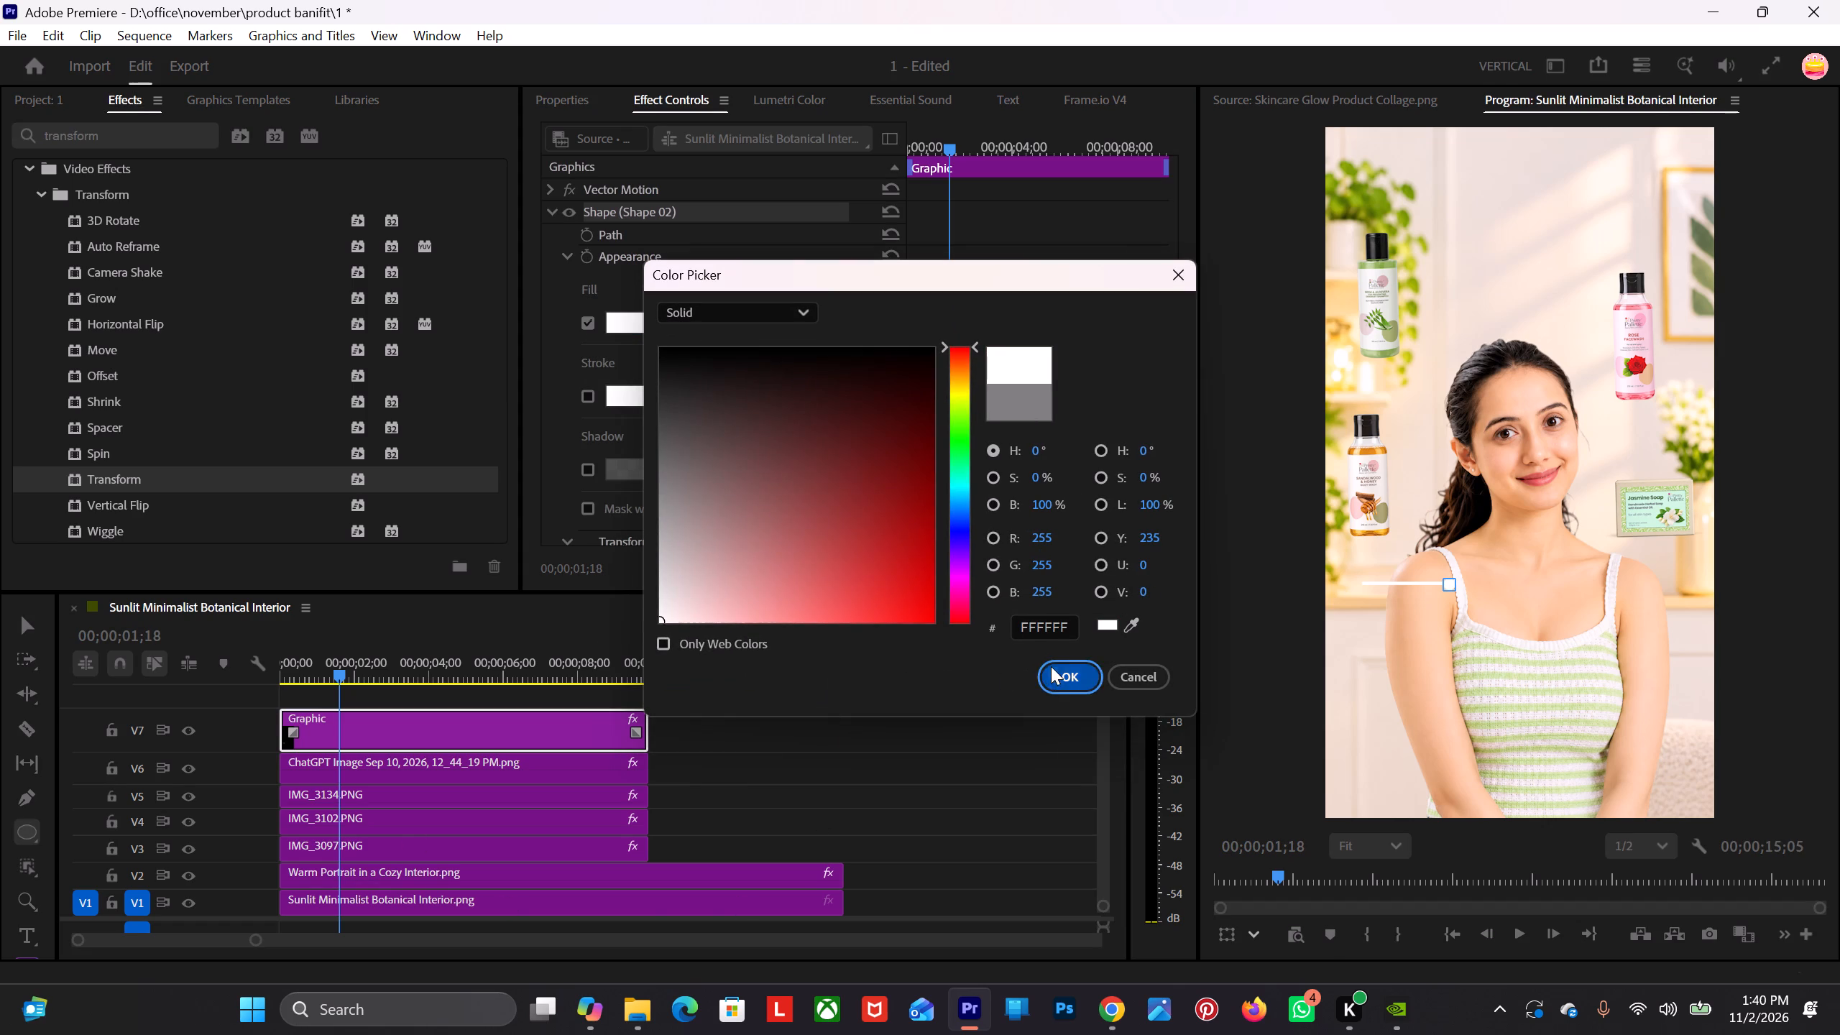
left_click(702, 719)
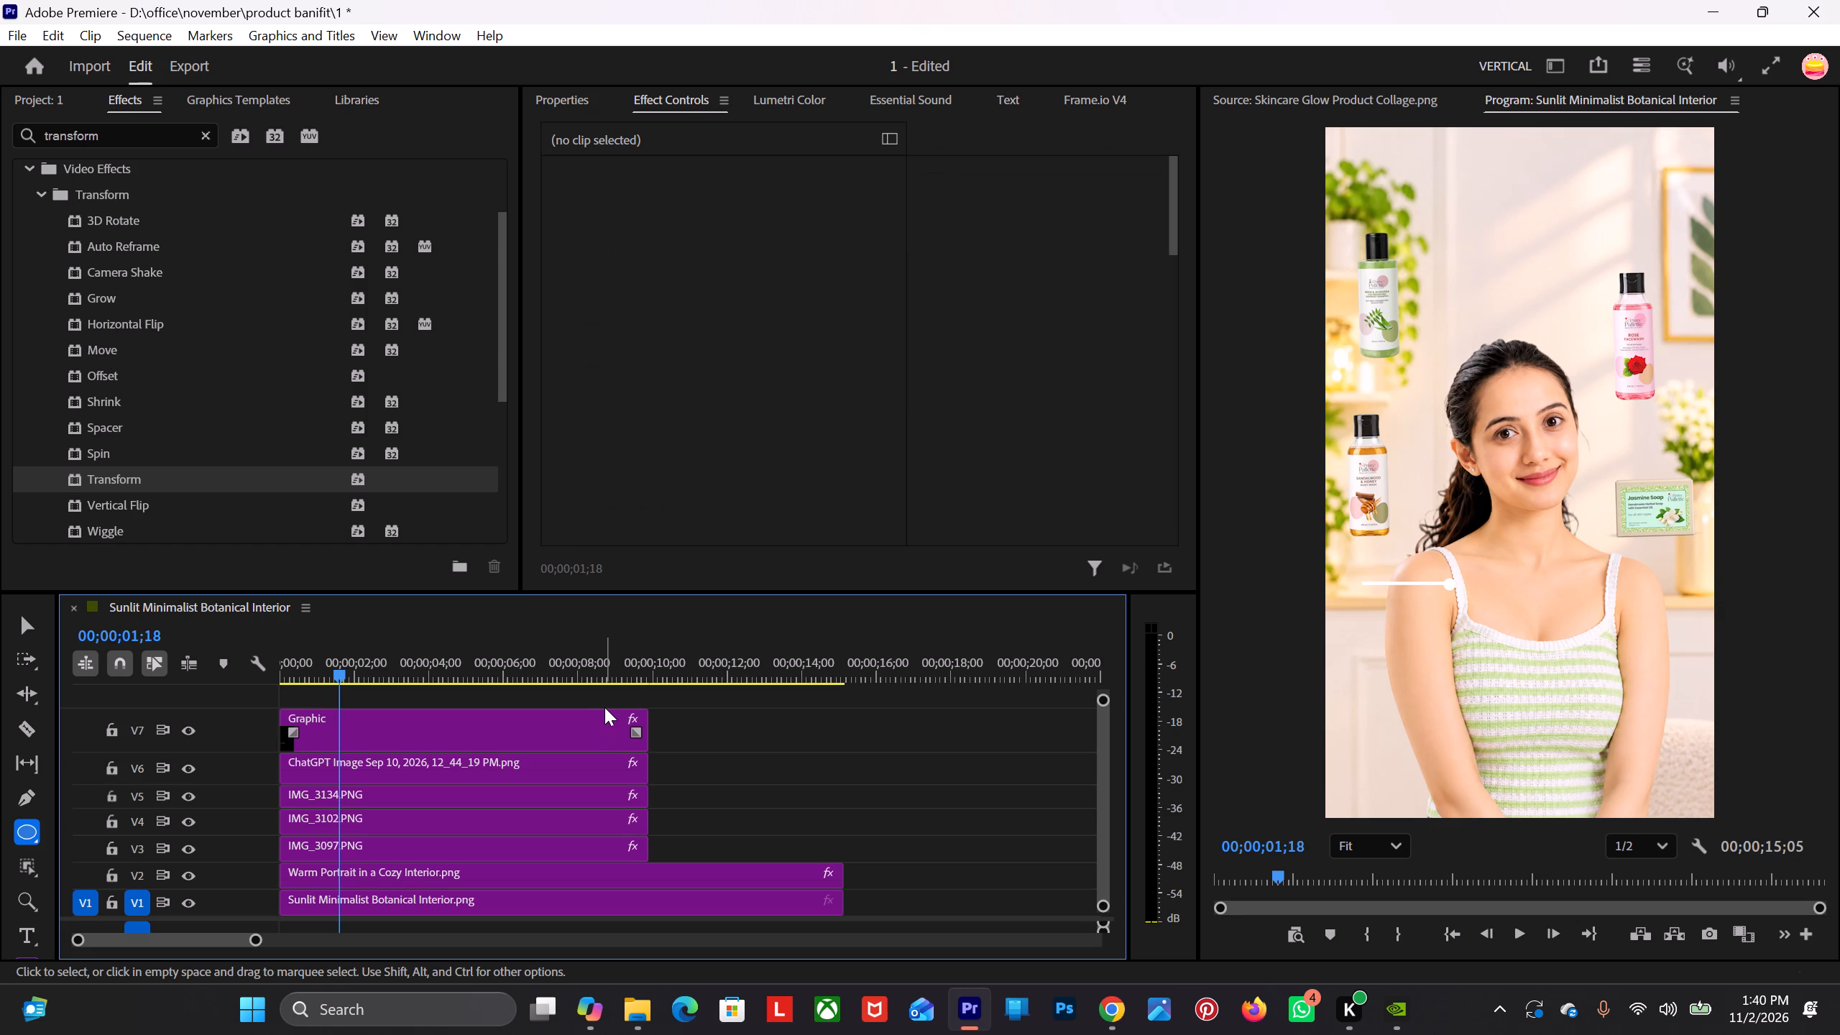
Set the fill colour of the dot (Shape 02) in the V7 graphic to black 000000.
left_click(522, 727)
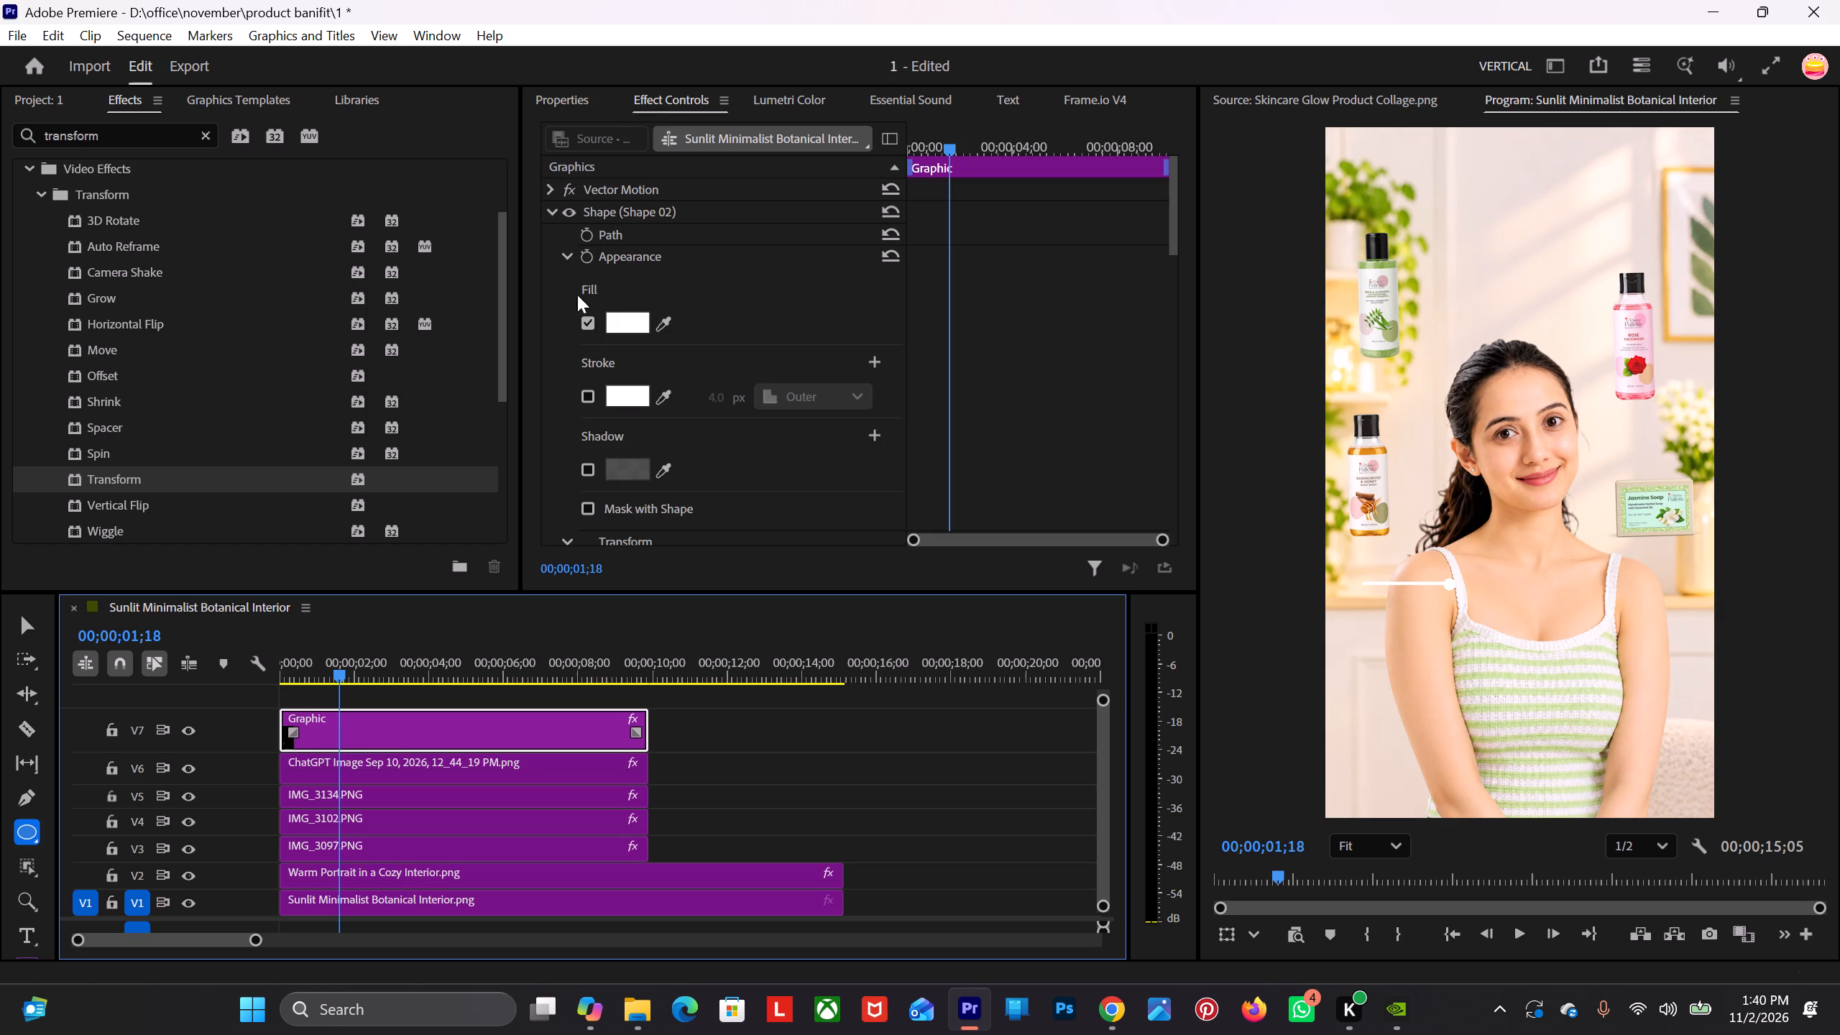
left_click(624, 329)
left_click_drag(796, 434, 678, 266)
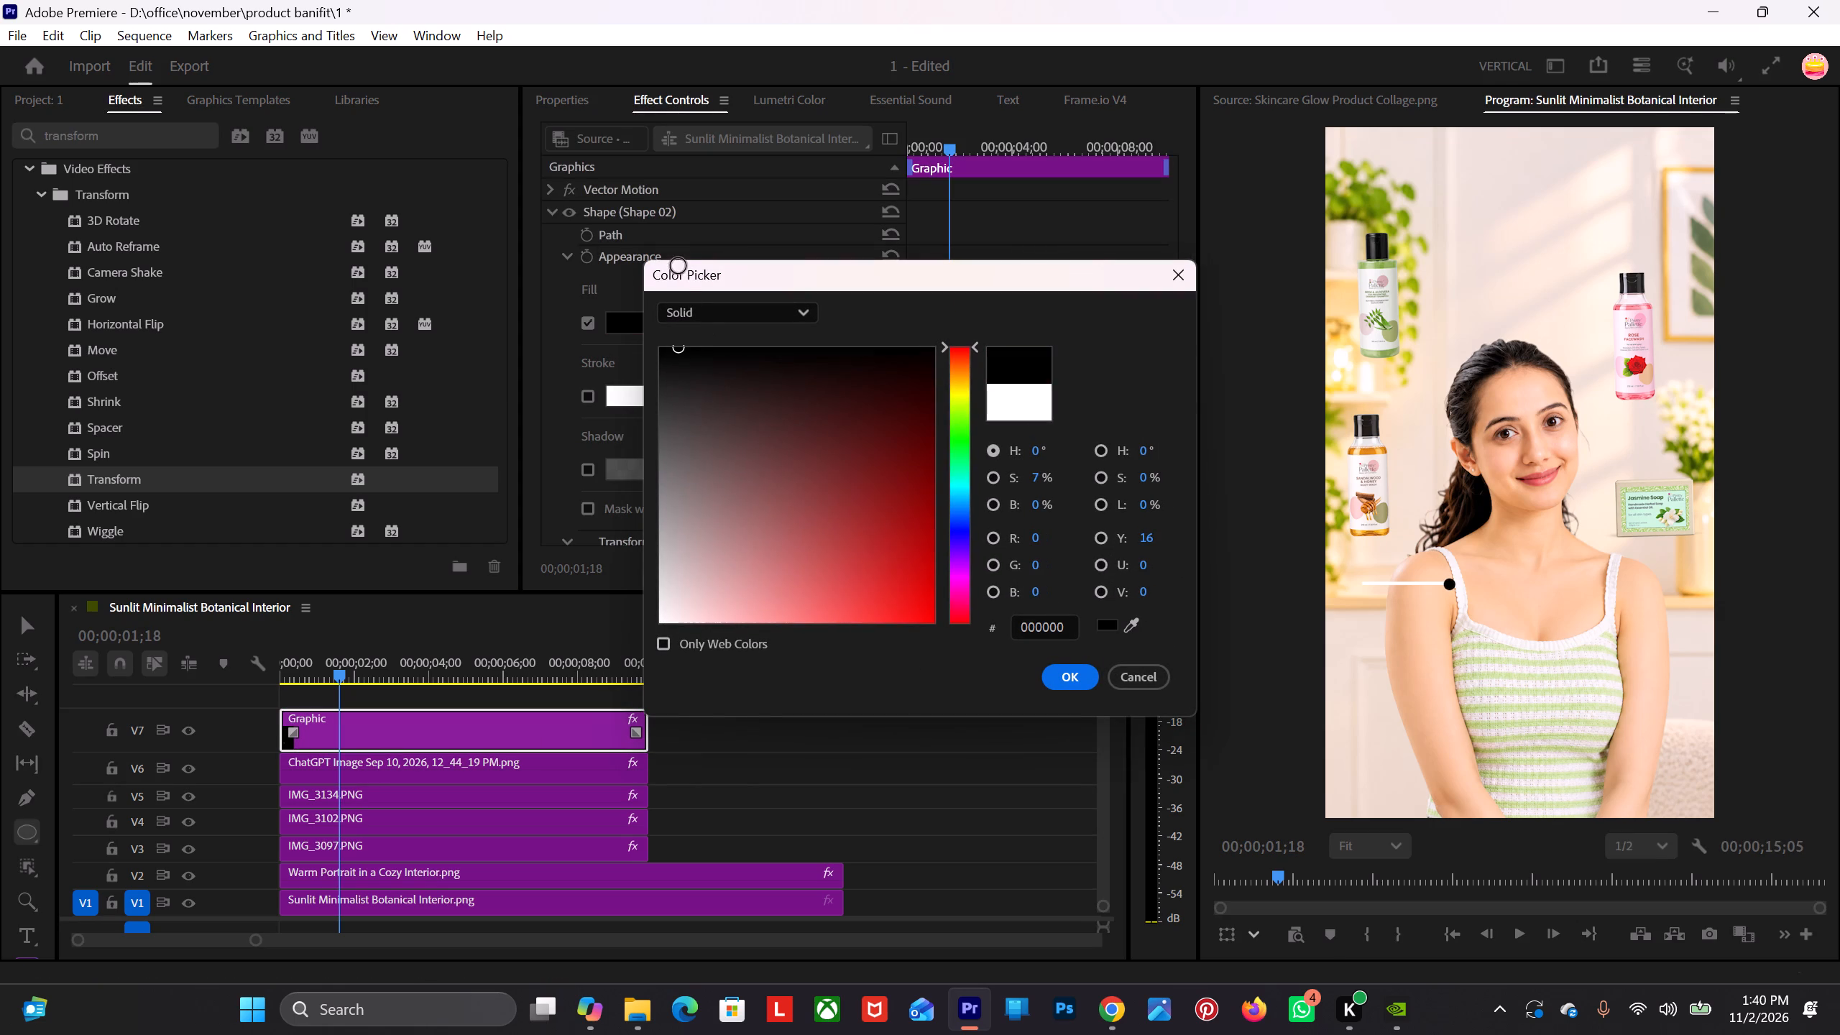
left_click_drag(678, 266, 506, 221)
left_click(1059, 677)
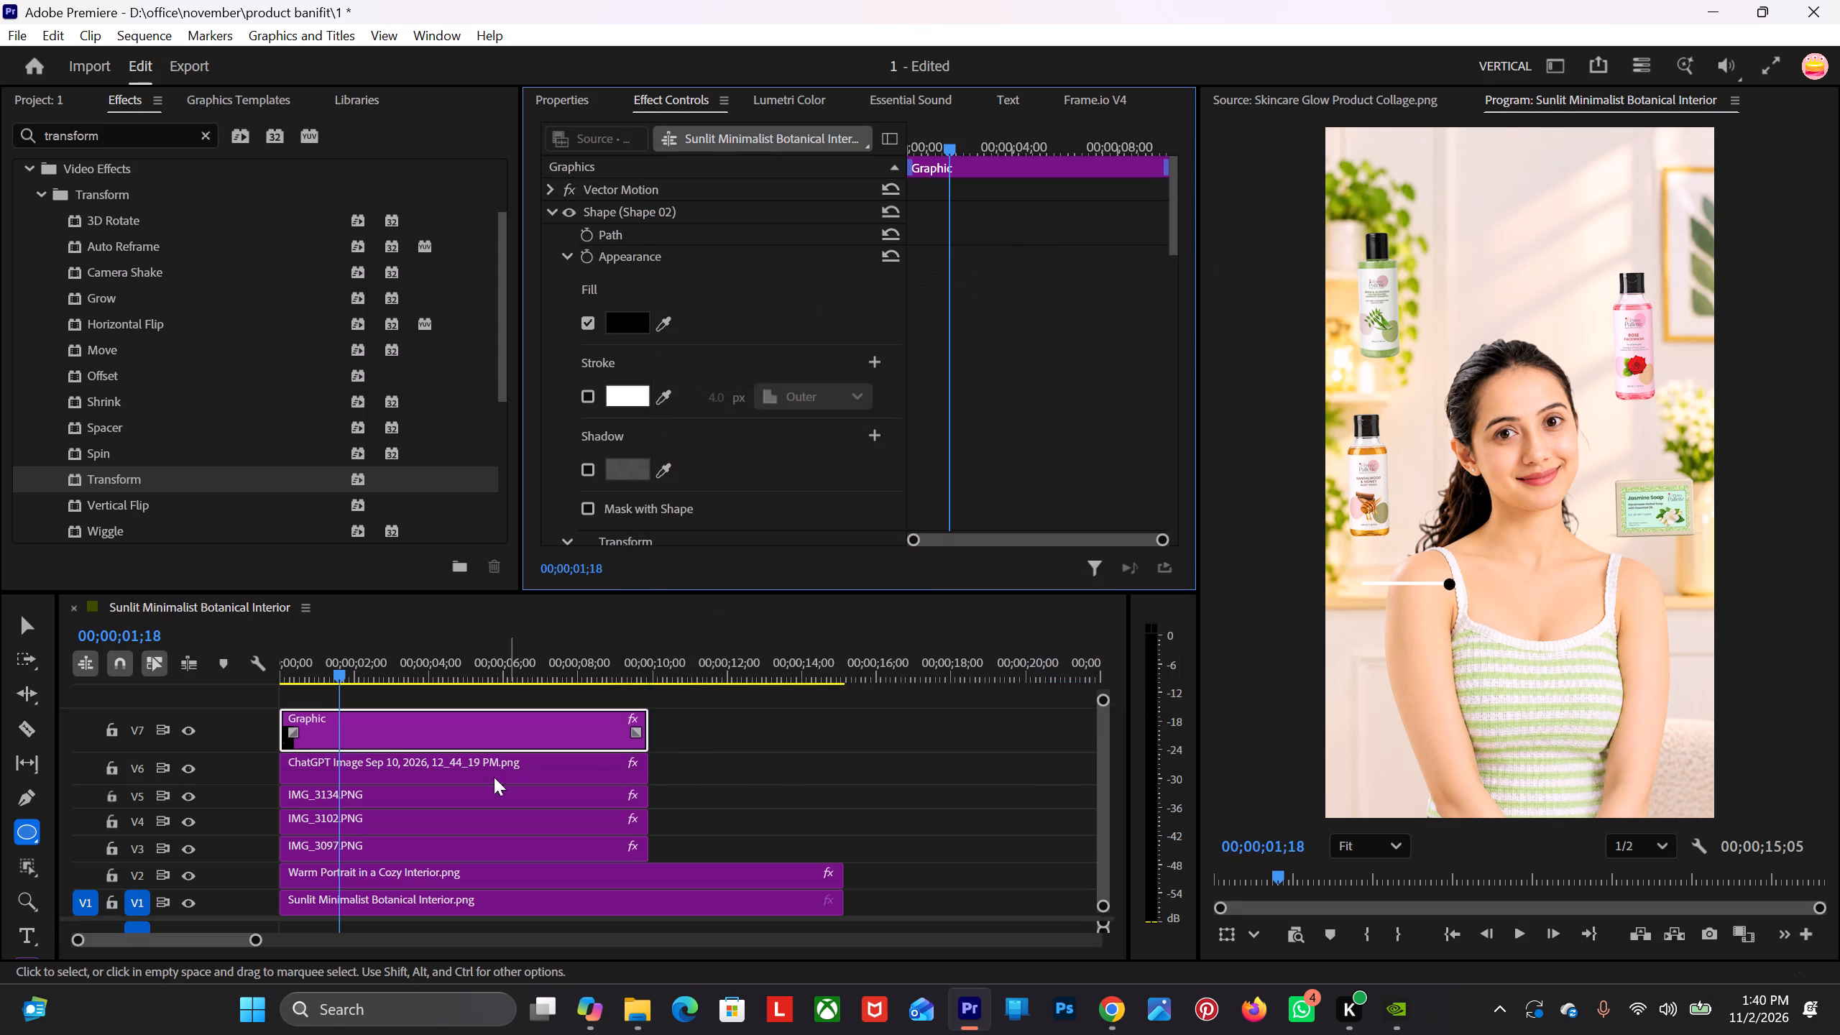
Set the stroke colour of the callout line (Shape 01) to black 000000, matching the dot.
left_click(551, 206)
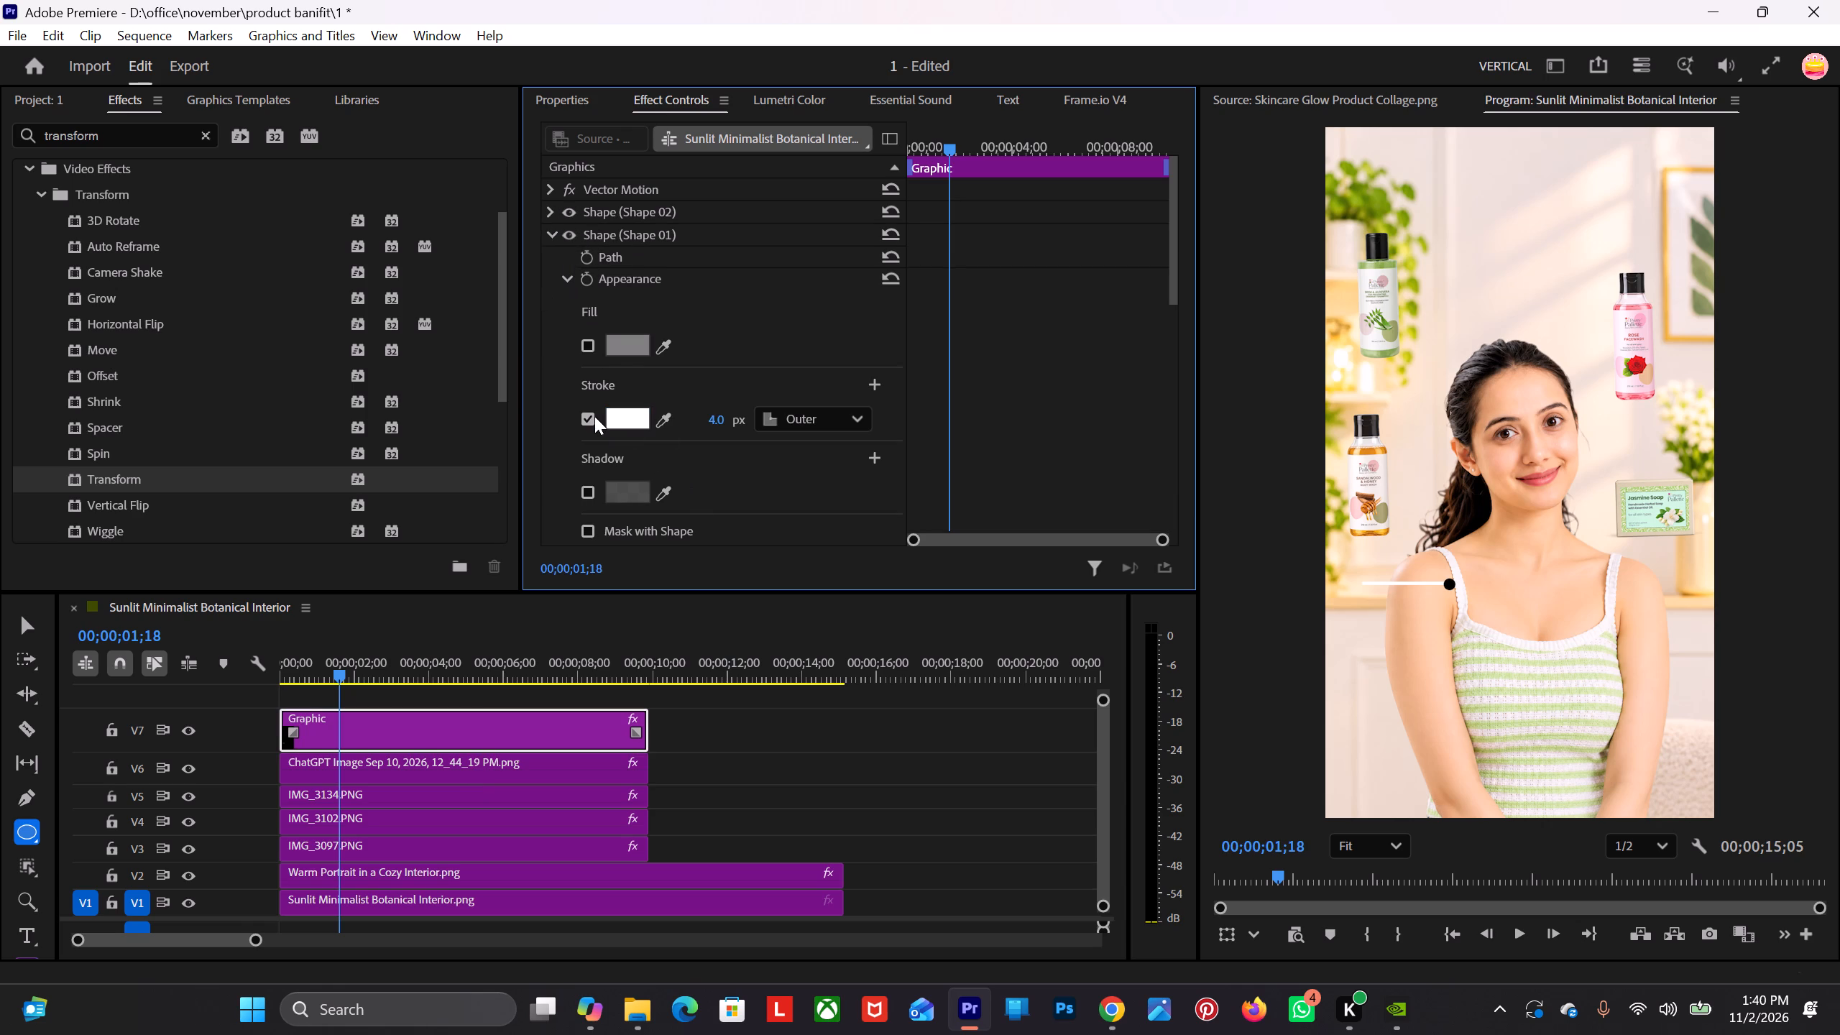
left_click(594, 416)
left_click(630, 421)
left_click_drag(809, 561, 390, 60)
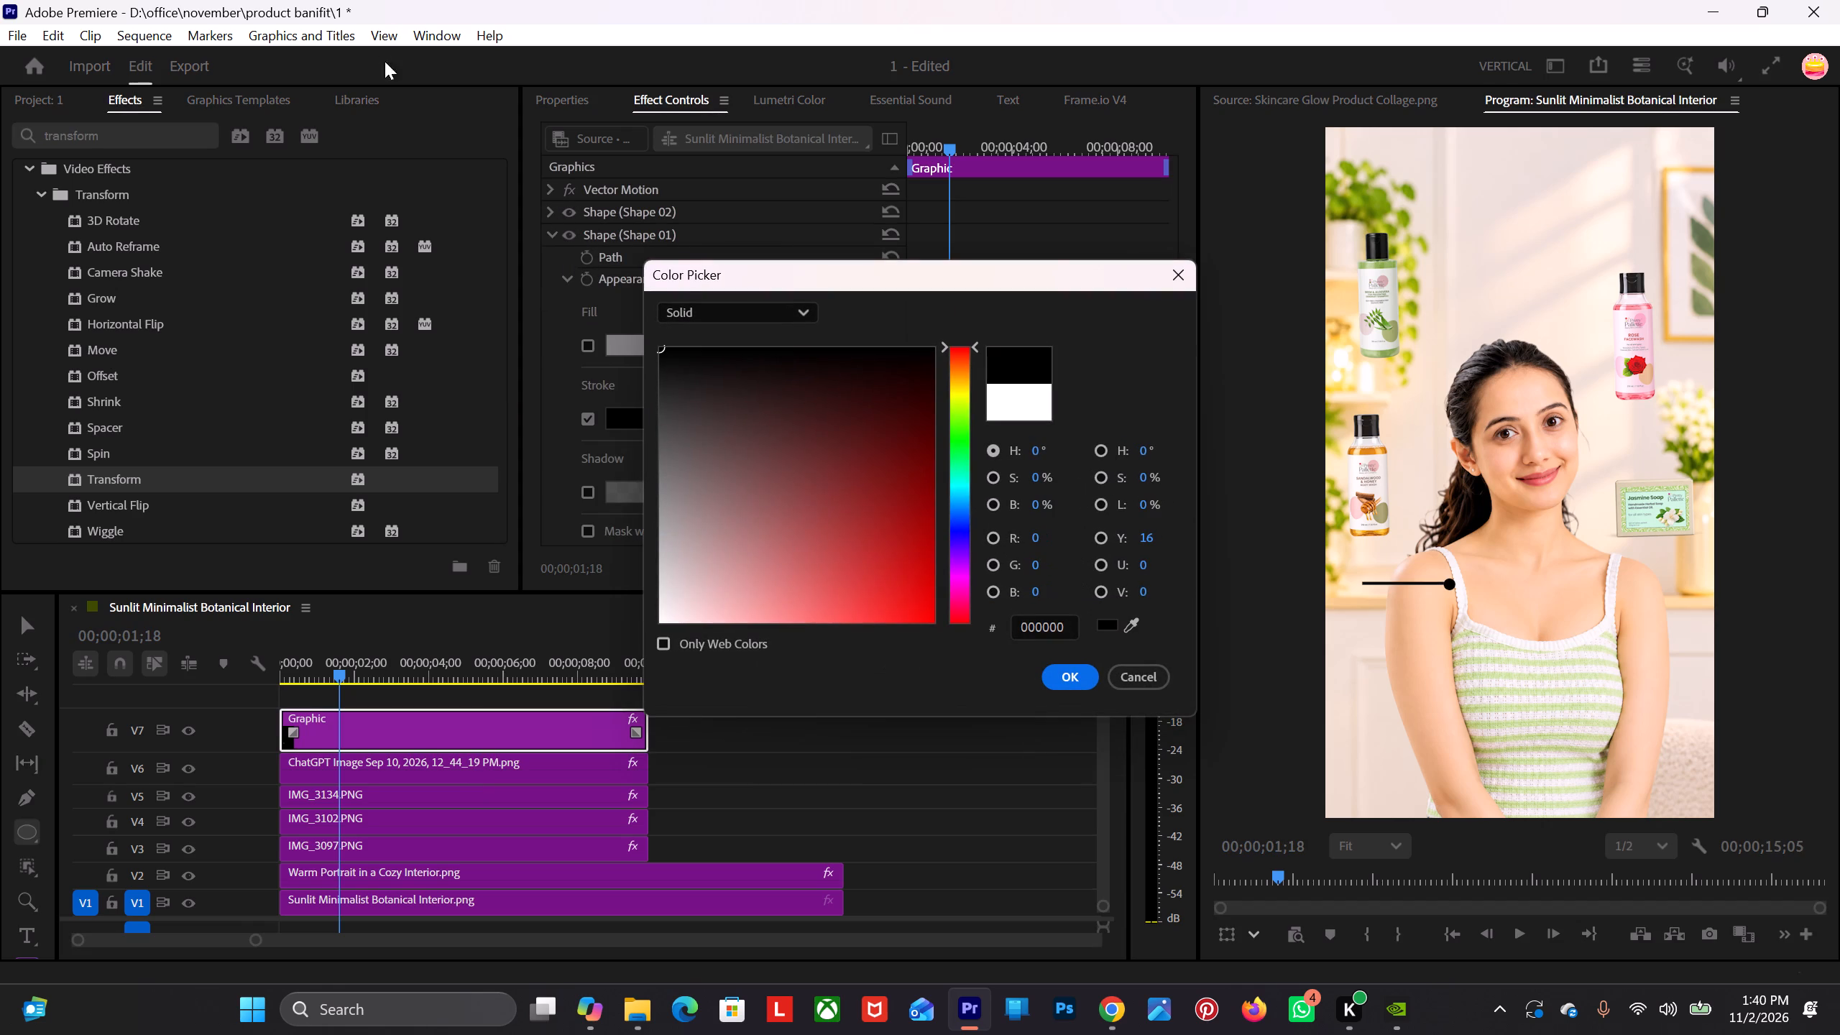
left_click(1080, 675)
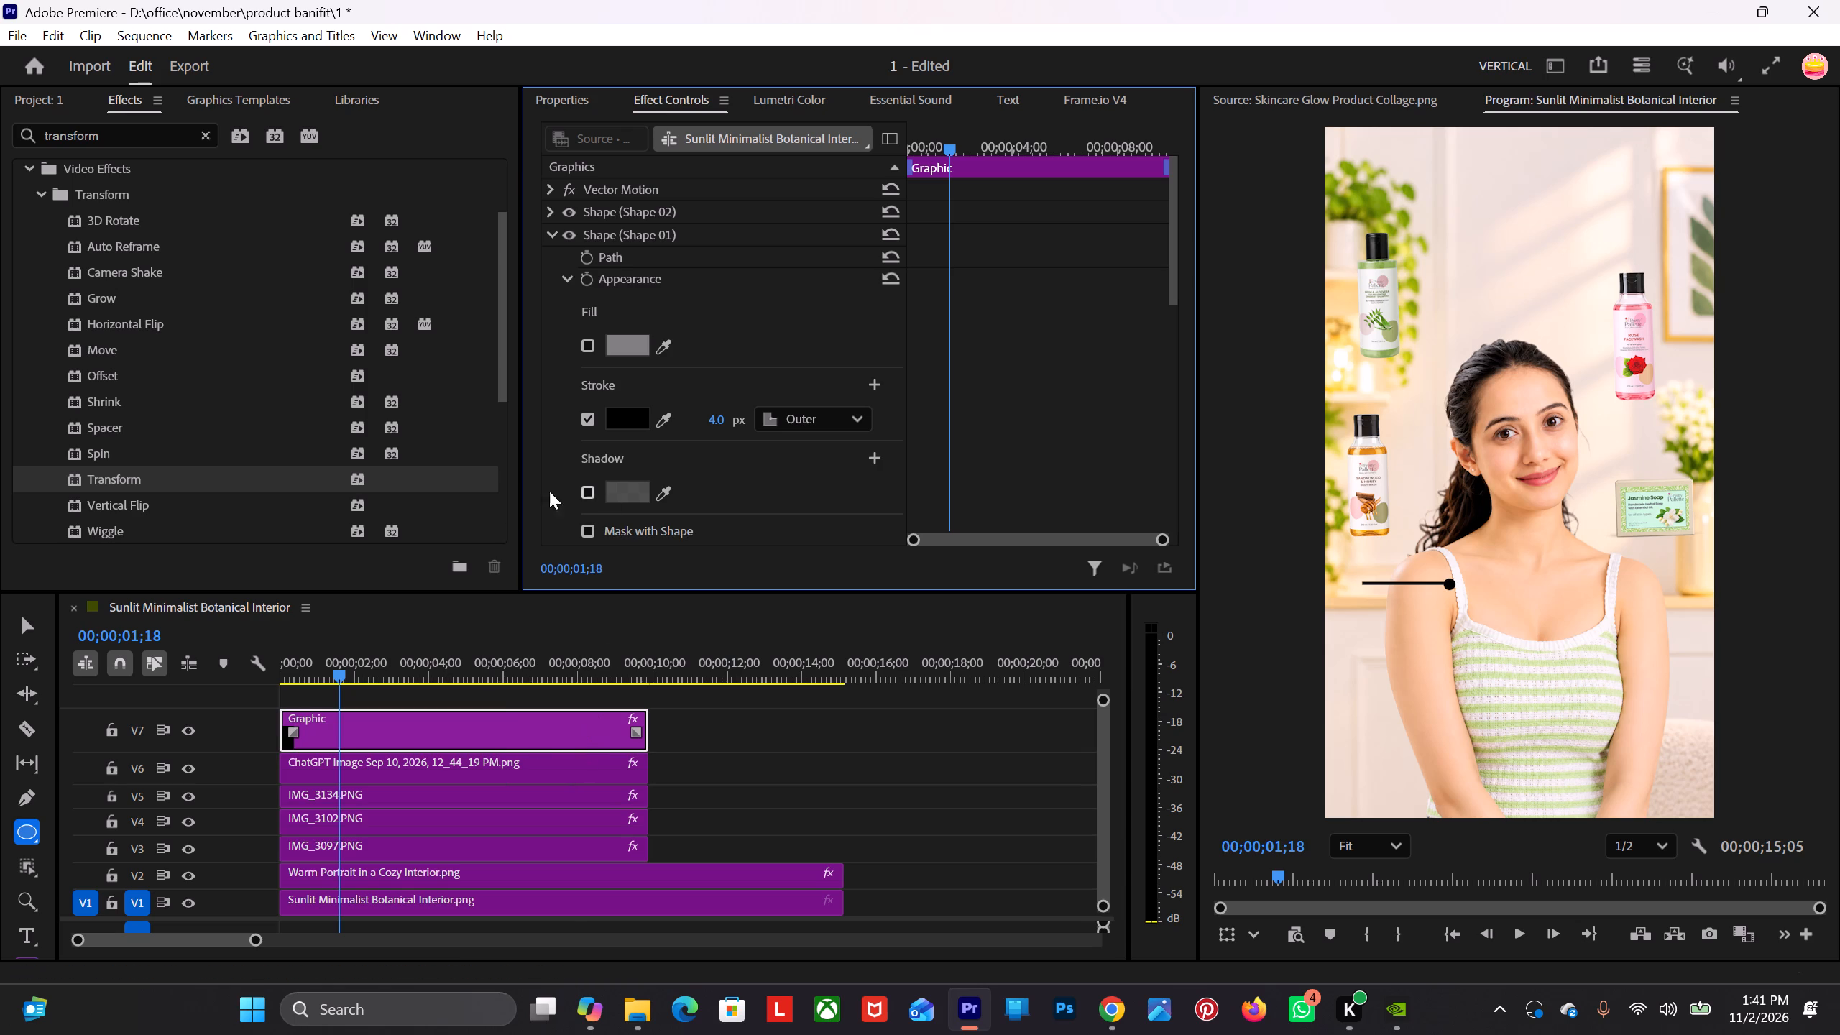
left_click(707, 741)
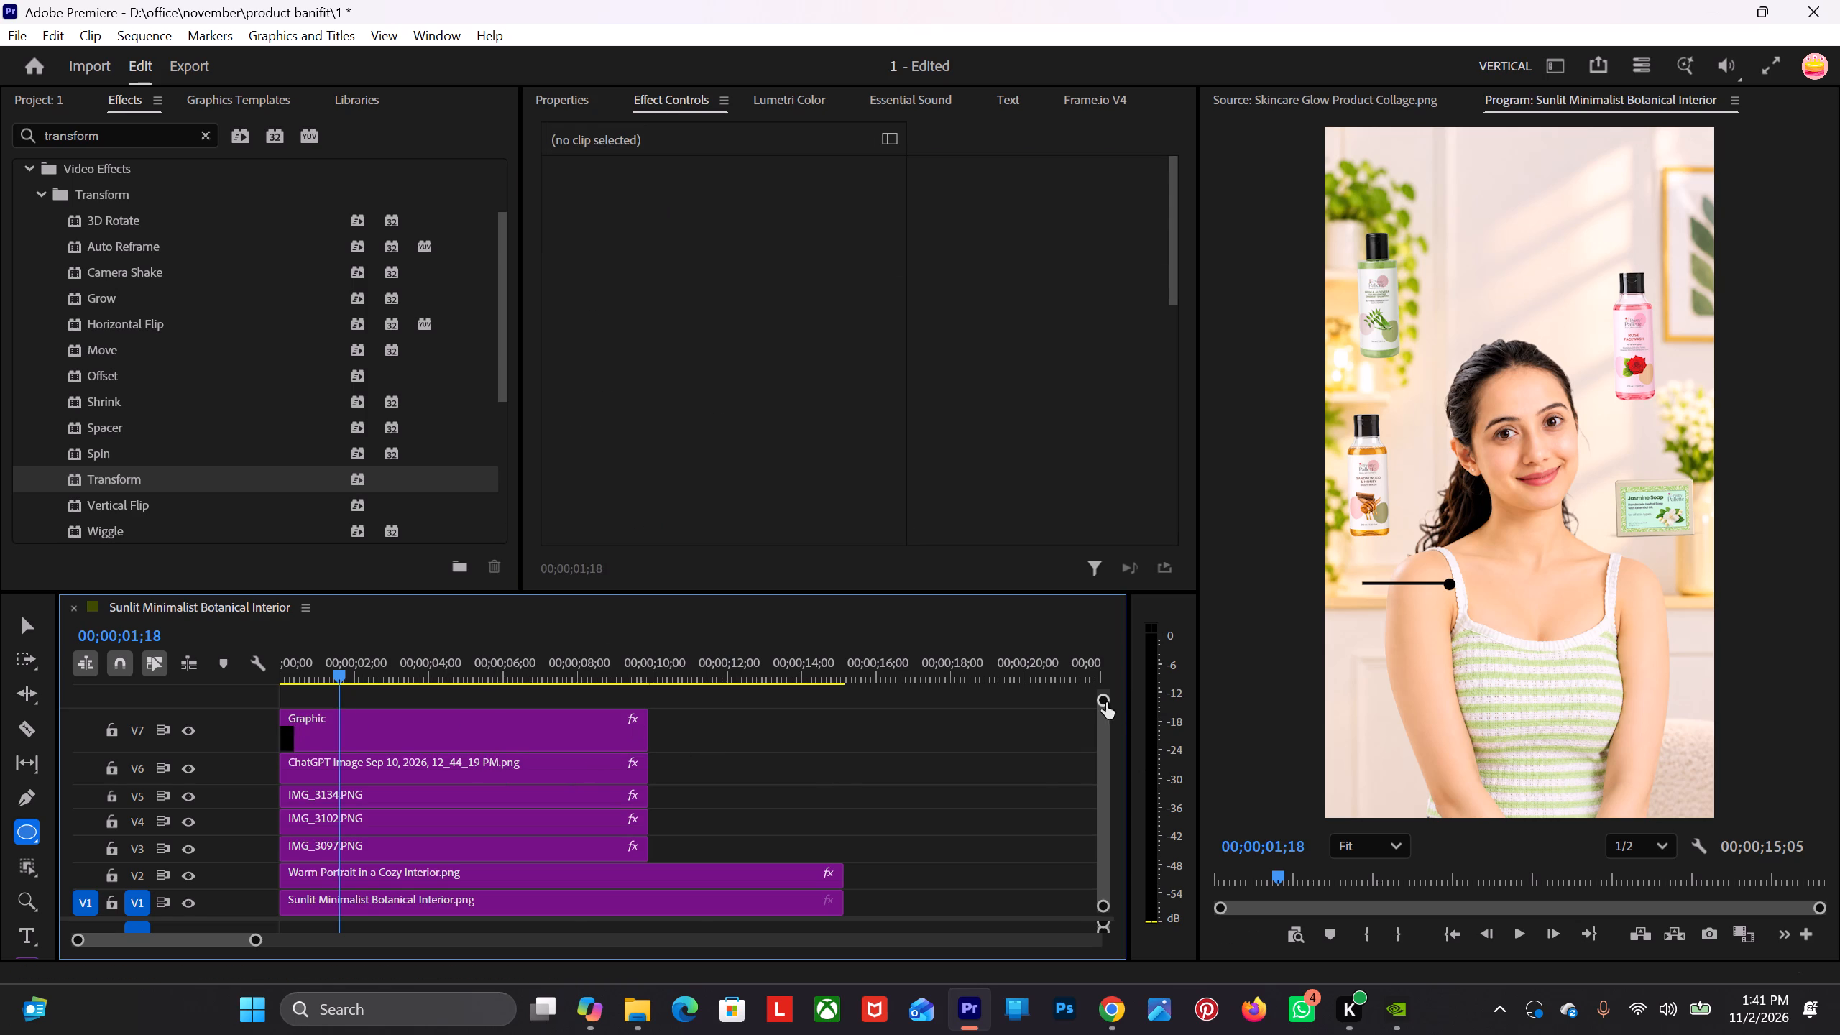
Set the vertical clip position of the V7 callout graphic to 762, raising it towards the woman's shoulder.
left_click_drag(1106, 701, 1110, 646)
left_click(492, 796)
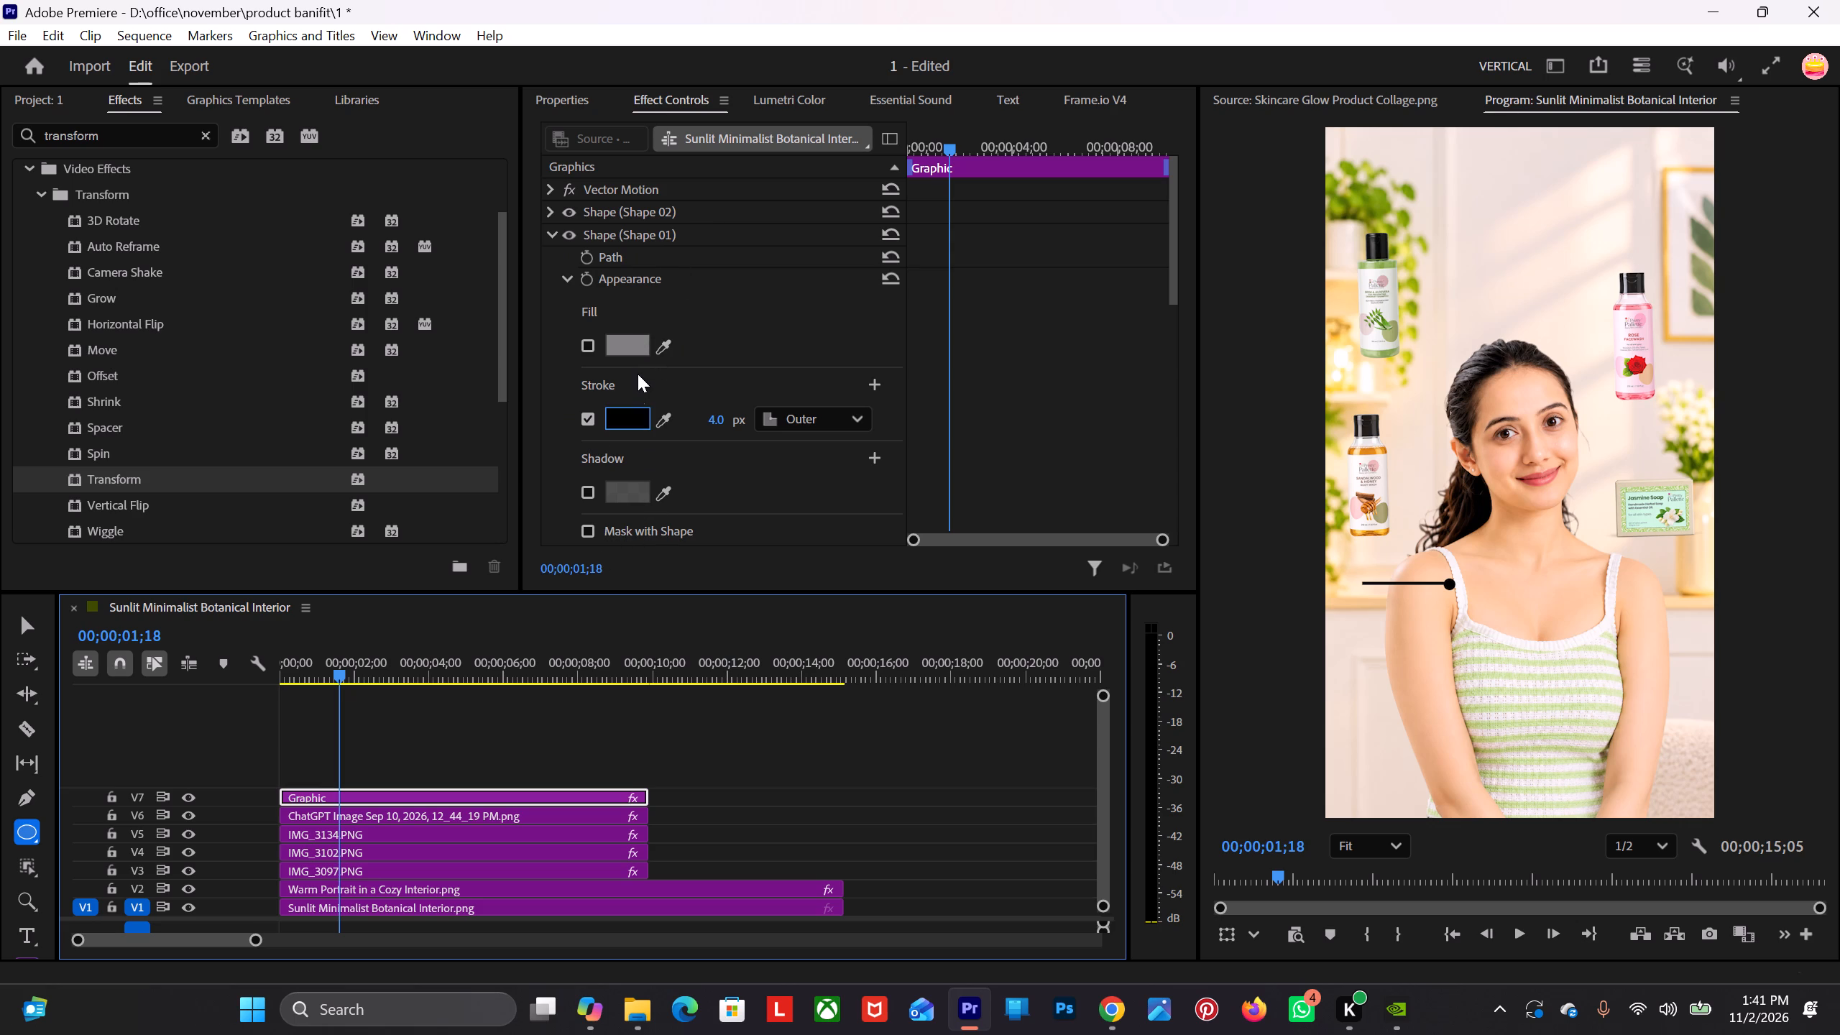
left_click(575, 97)
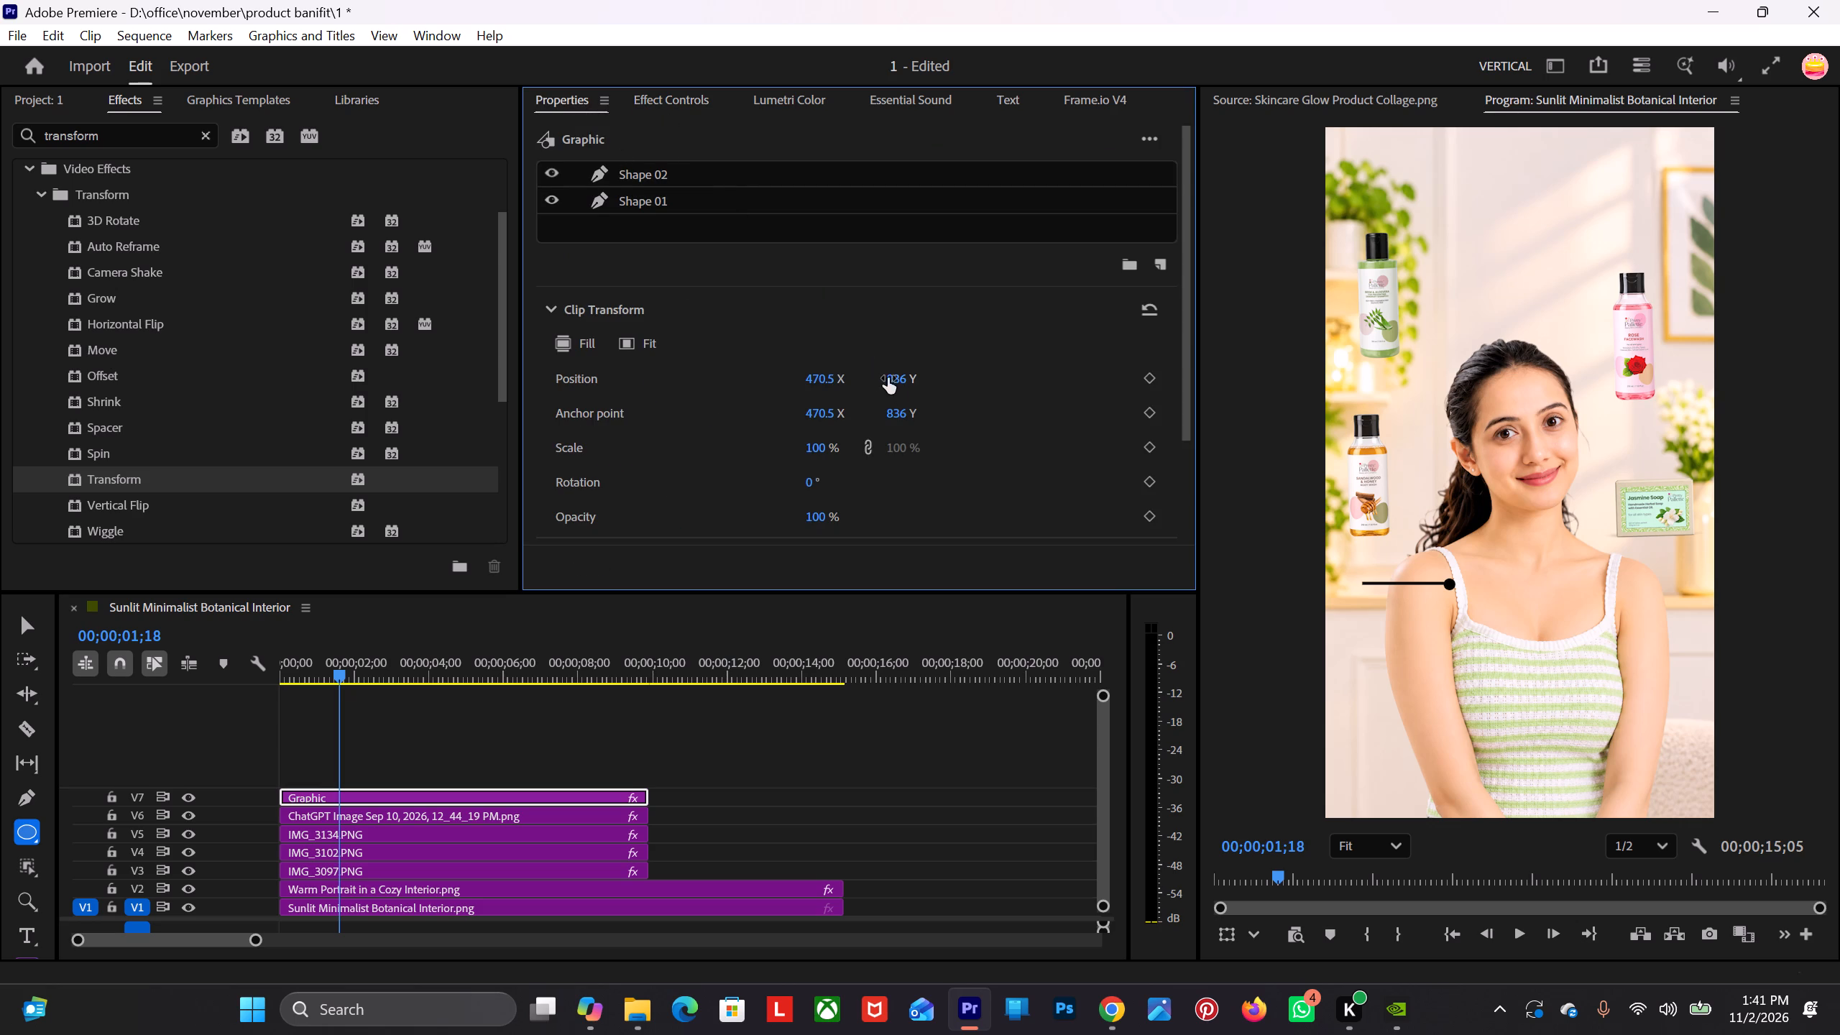
left_click_drag(898, 382, 804, 455)
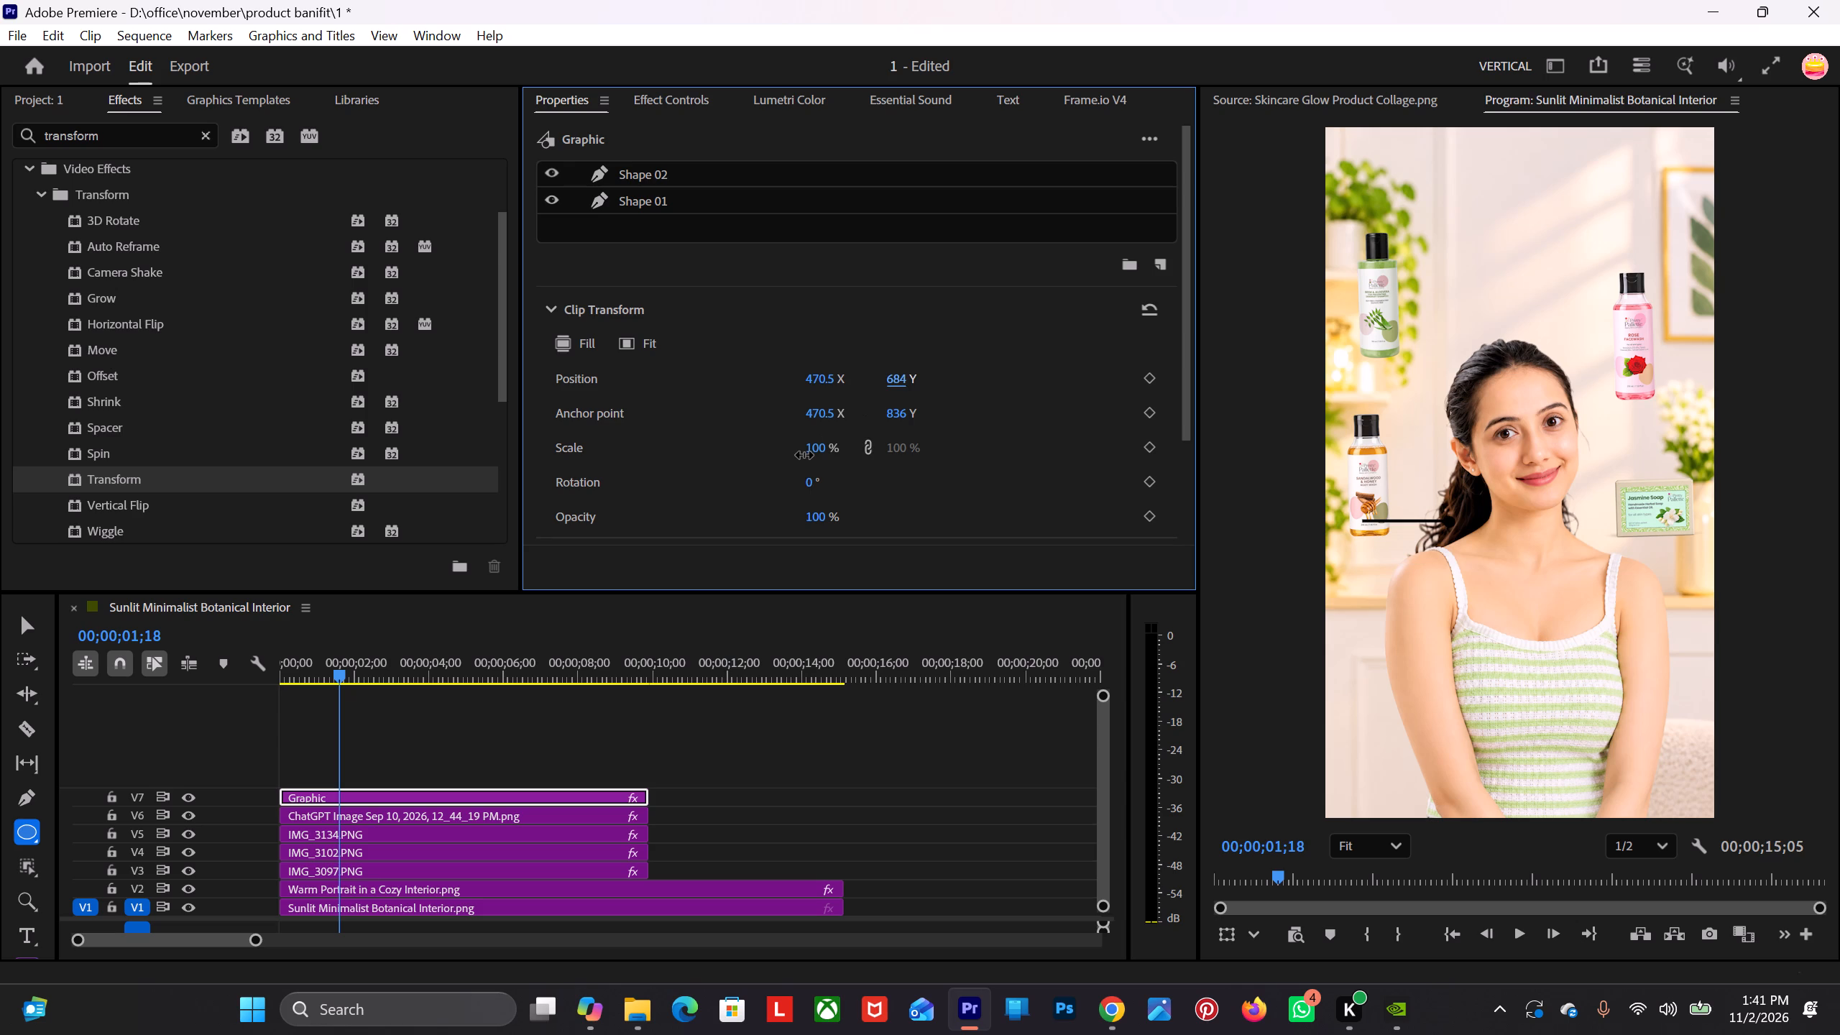
left_click_drag(804, 455, 816, 424)
left_click_drag(816, 424, 834, 400)
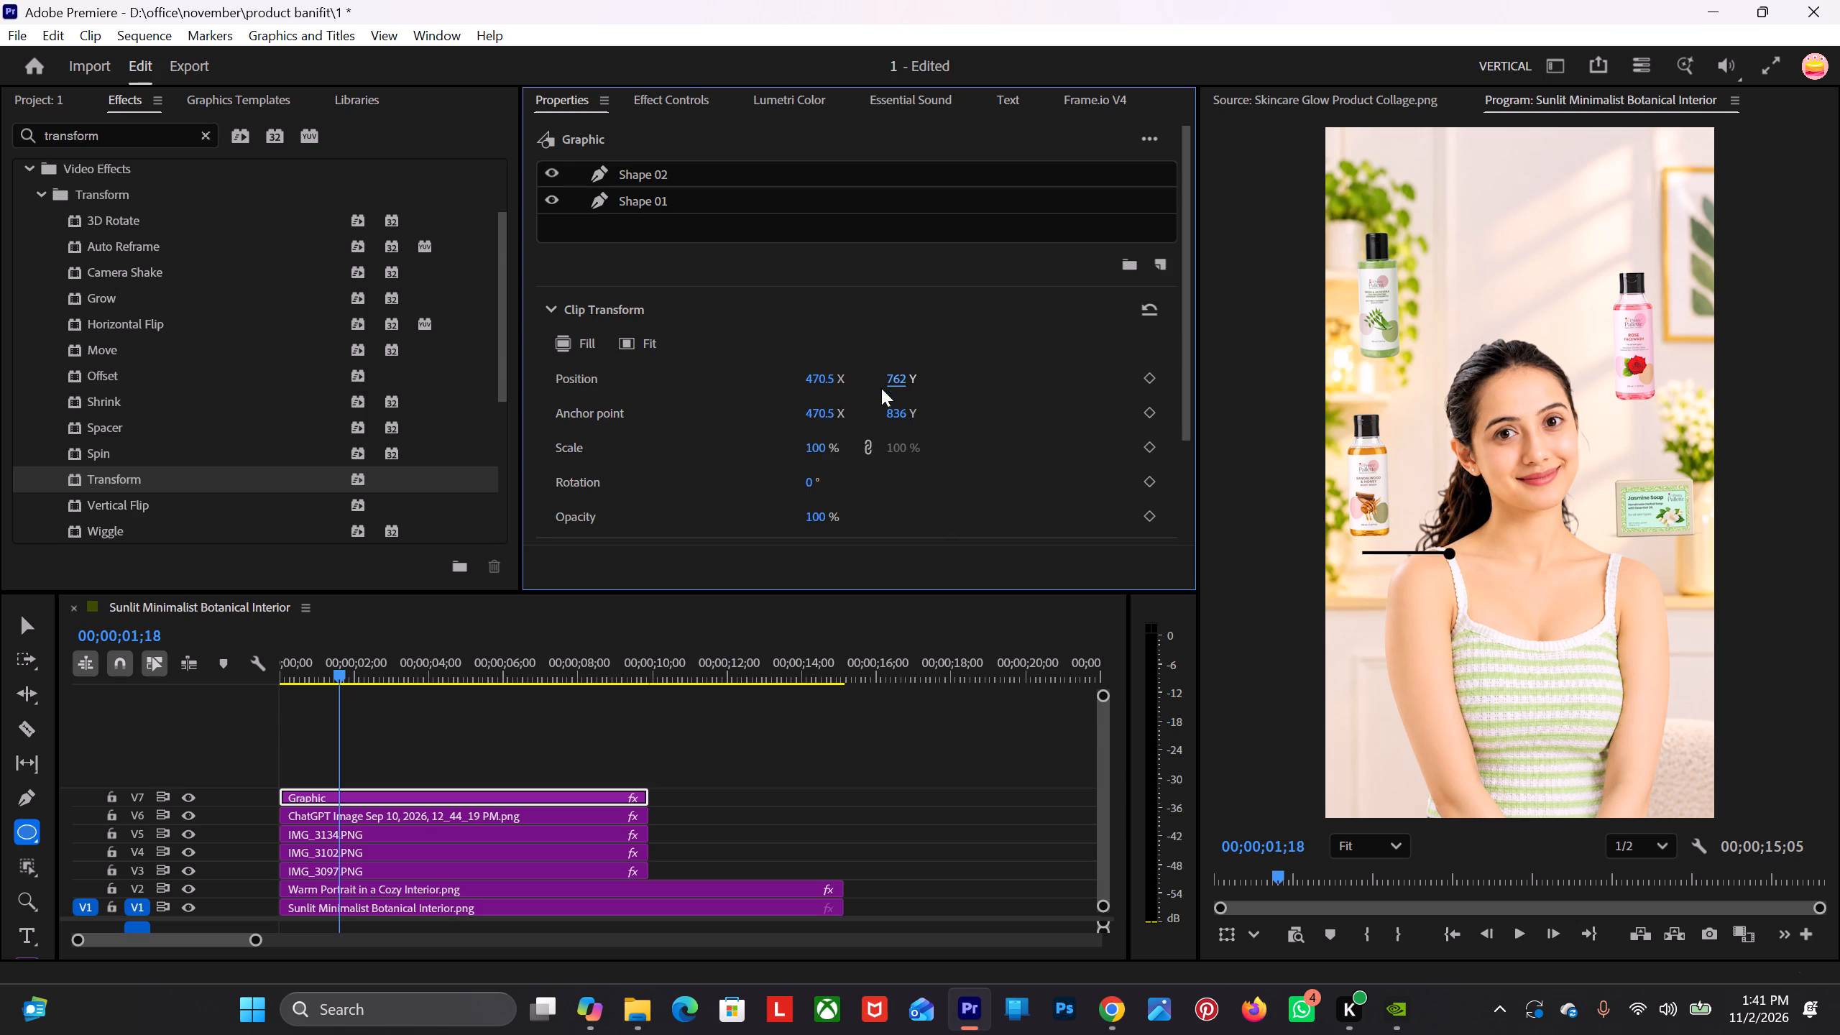
Set the Motion rotation of the V7 callout graphic to 19° so the line slants down towards the woman.
scroll(676, 384, "down", 8)
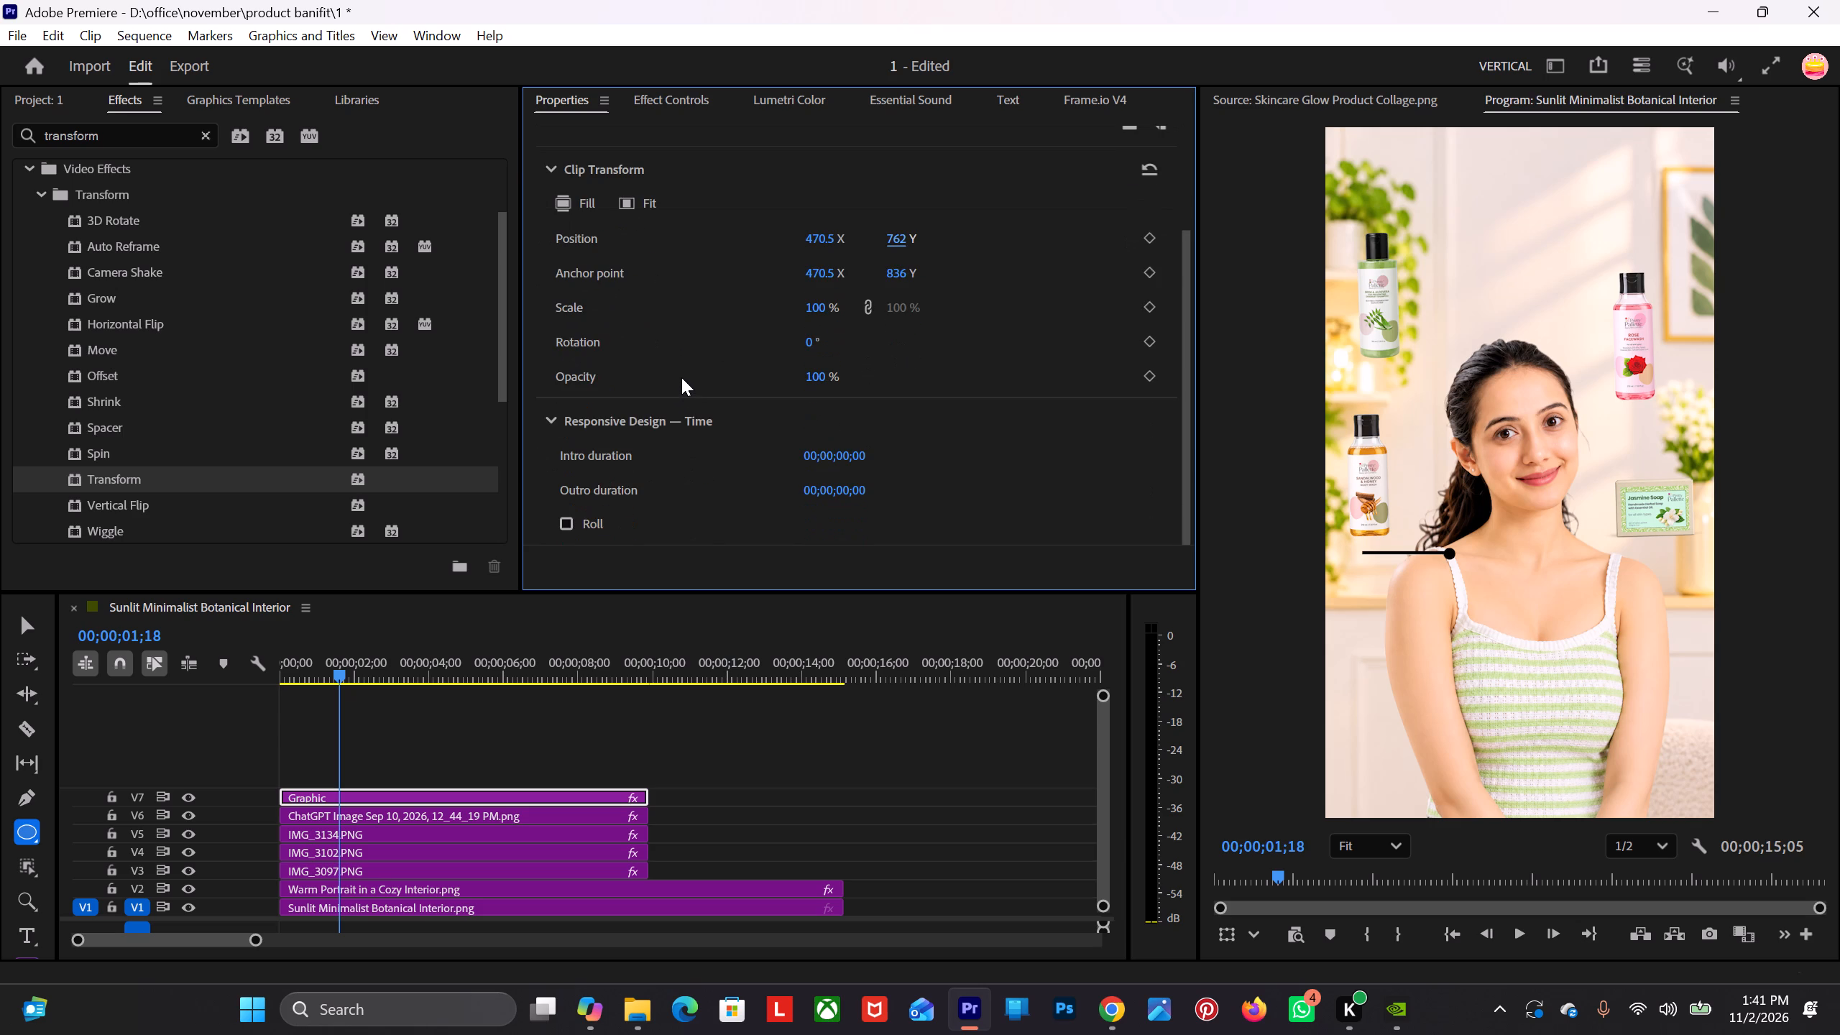
scroll(681, 371, "down", 1)
scroll(681, 371, "up", 10)
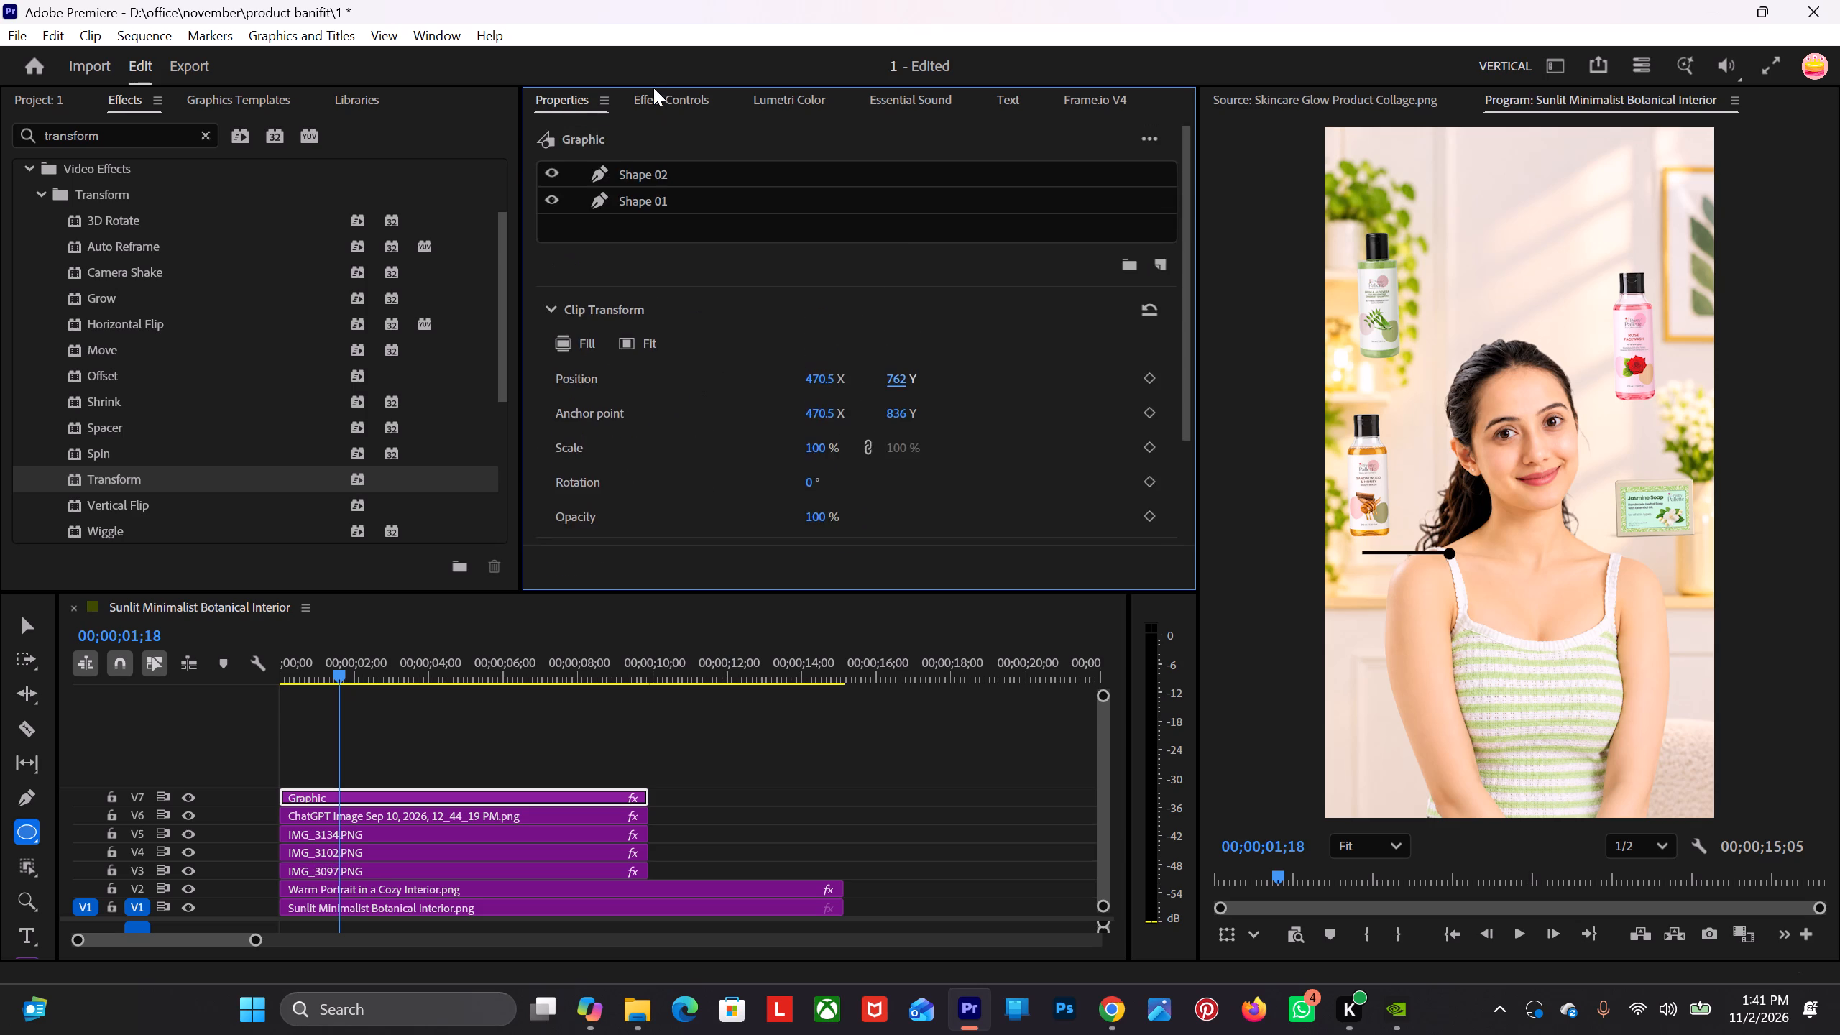
left_click(653, 88)
left_click(556, 231)
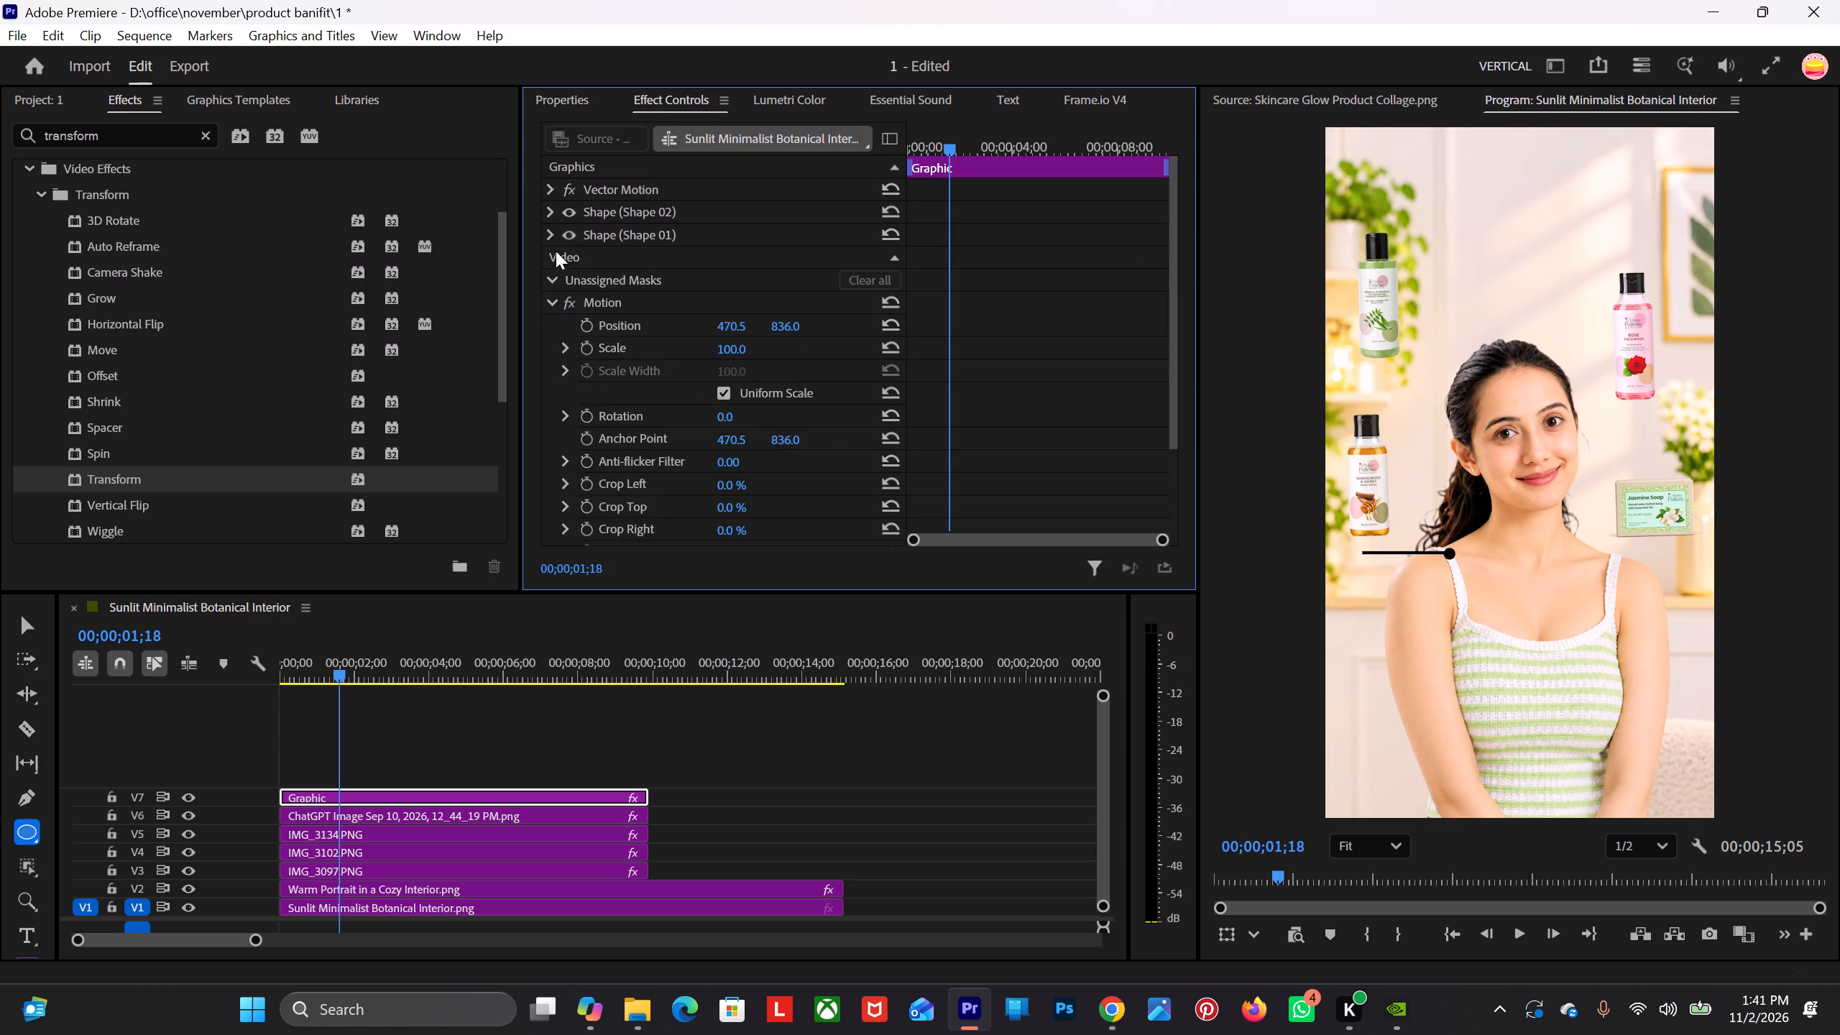
left_click_drag(730, 416, 726, 422)
left_click_drag(726, 422, 733, 400)
Set the Motion position of the V7 callout graphic to 592.5, 904, running from the amber bottle to her shoulder.
left_click_drag(787, 331, 799, 333)
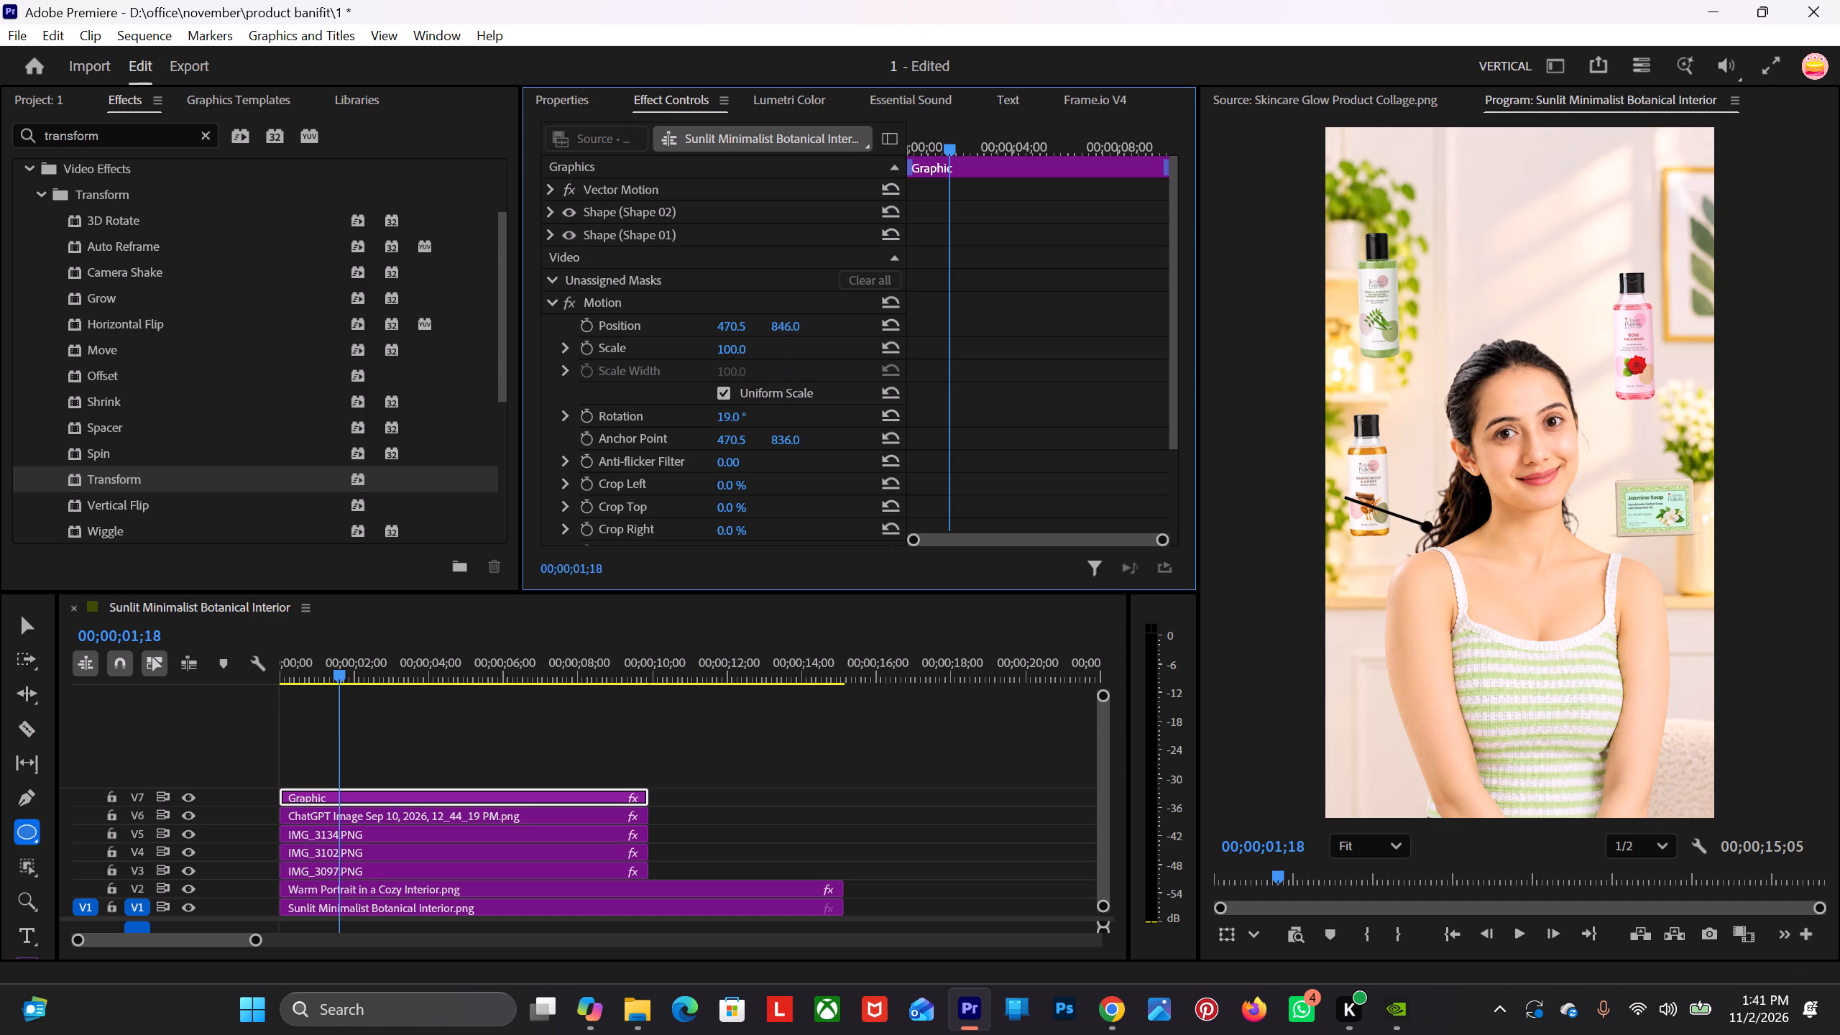
left_click_drag(799, 333, 824, 337)
left_click_drag(743, 324, 719, 326)
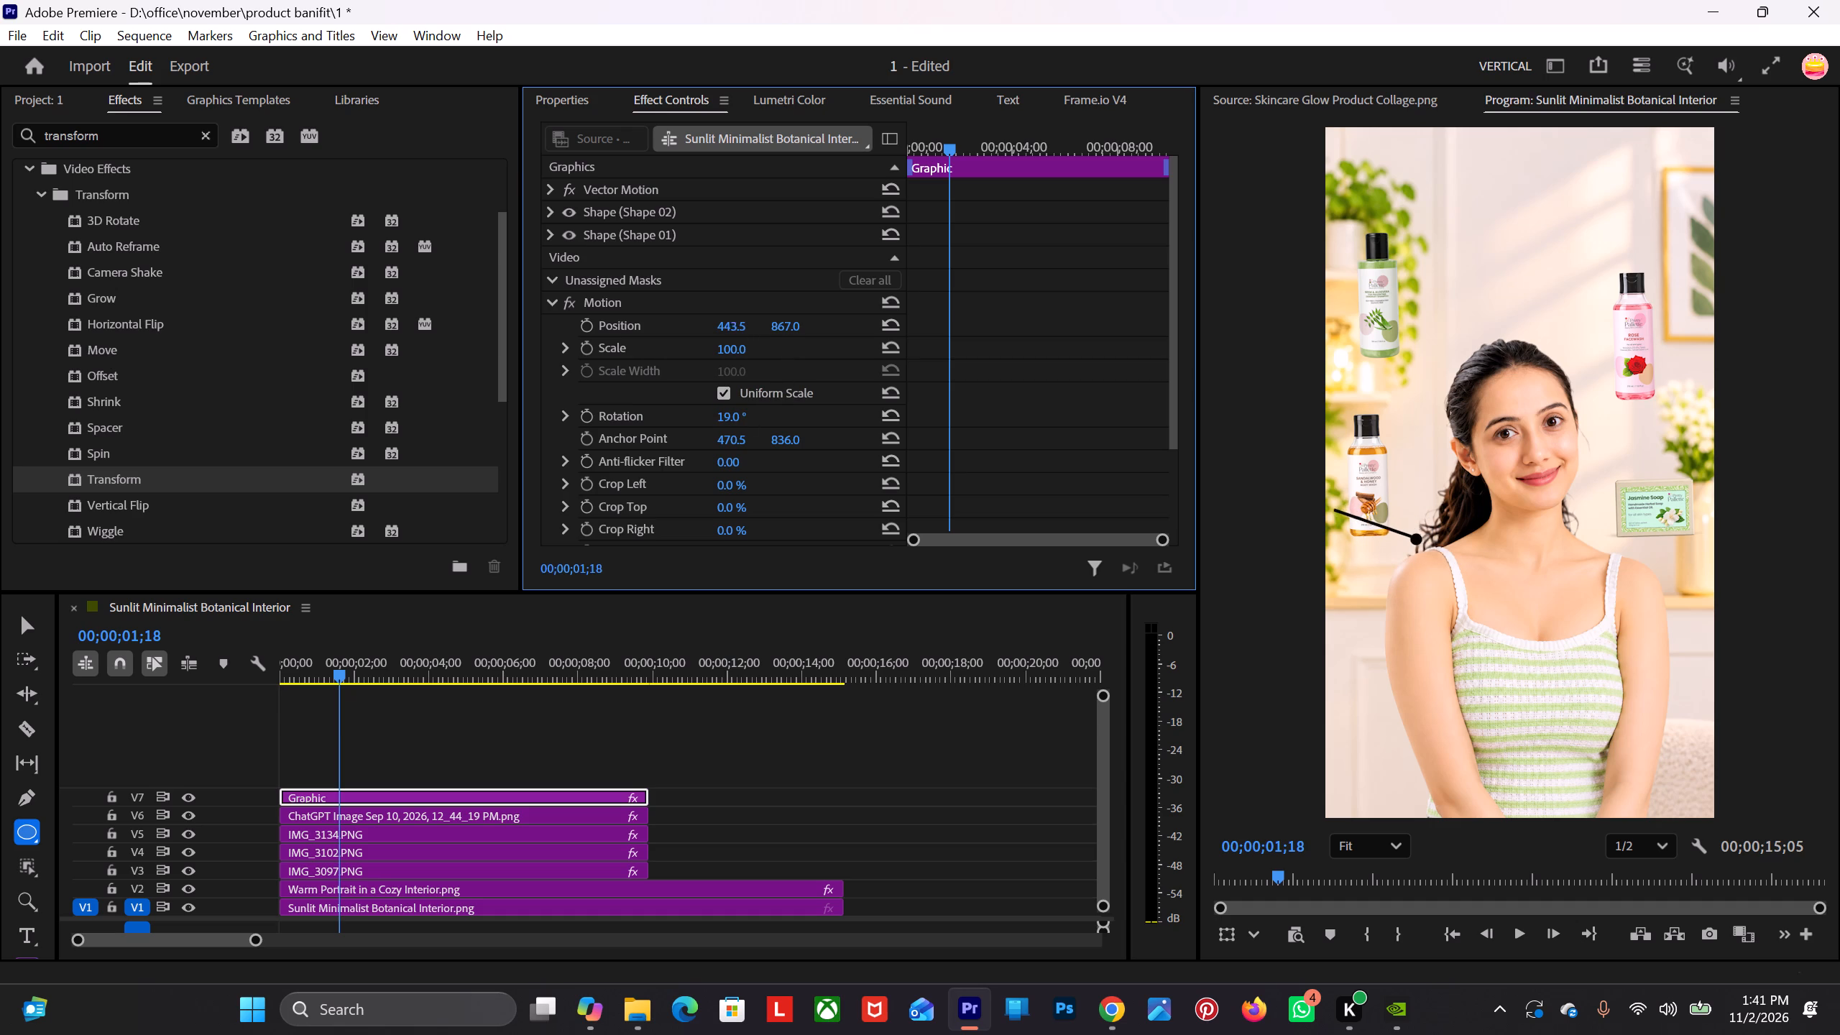
left_click_drag(719, 326, 843, 356)
left_click_drag(783, 326, 826, 331)
left_click_drag(744, 326, 730, 327)
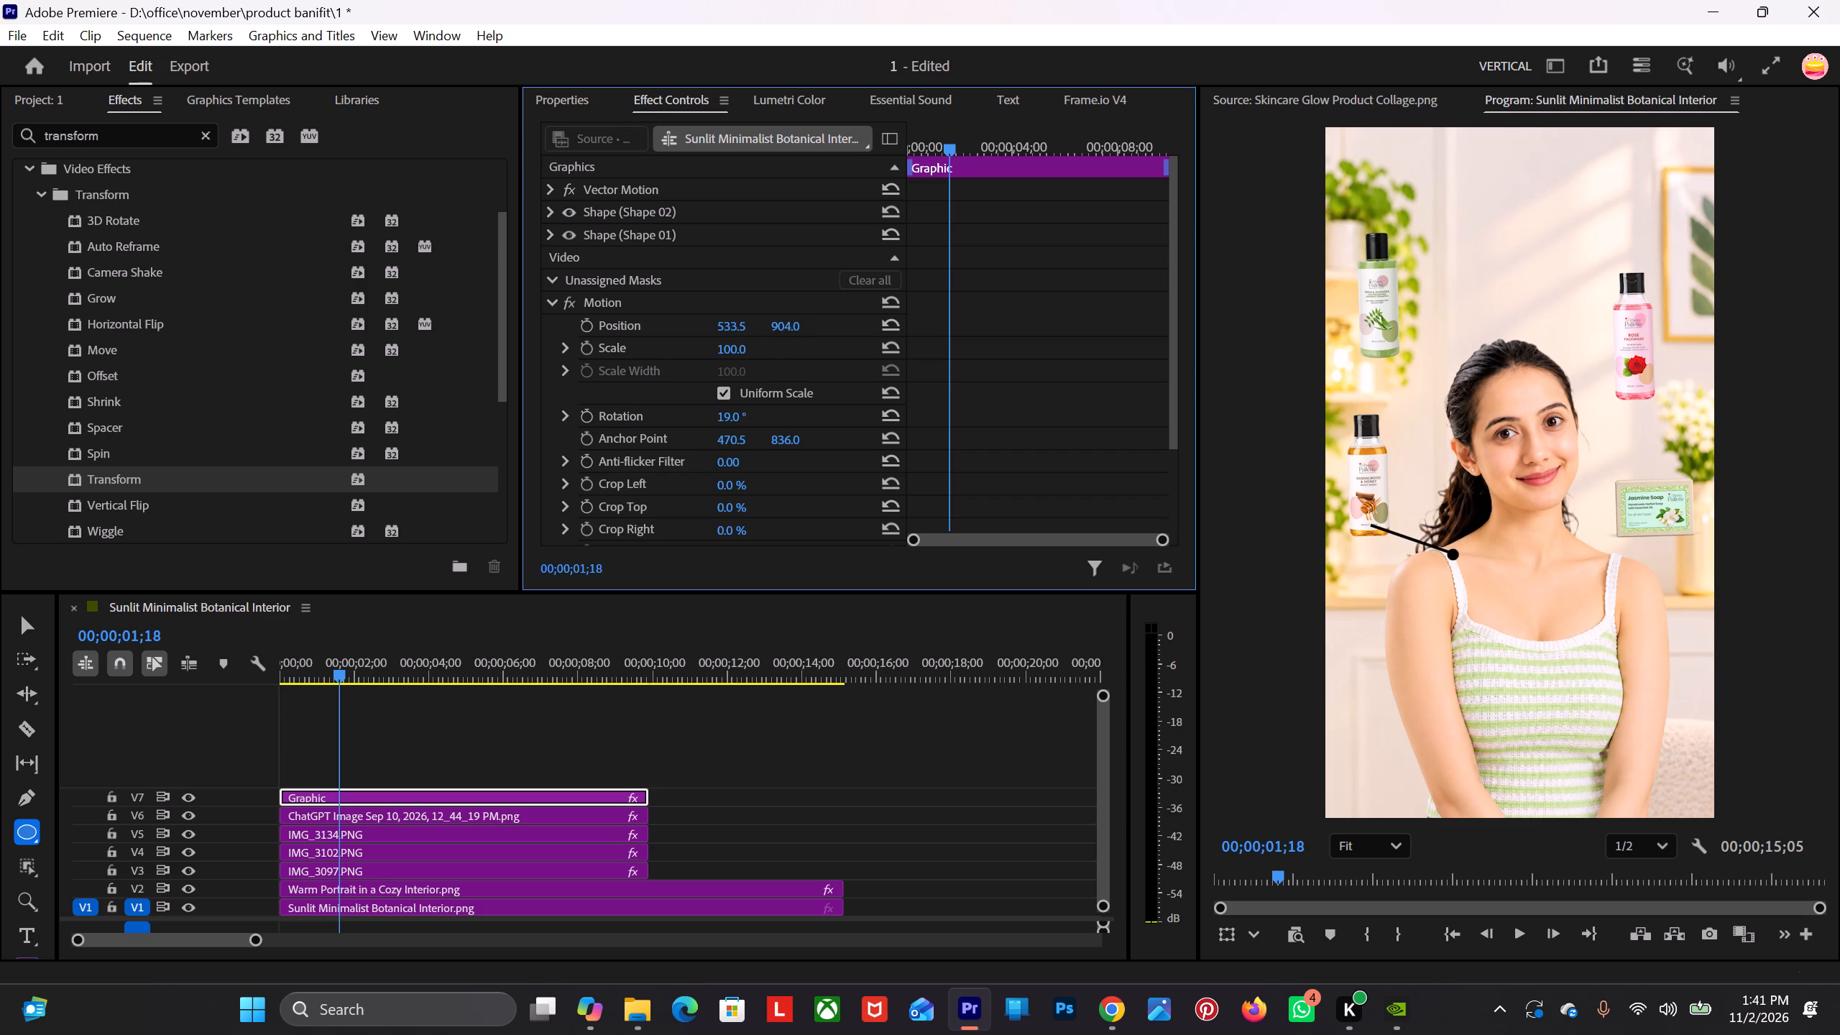
left_click_drag(730, 327, 781, 334)
left_click_drag(781, 334, 791, 332)
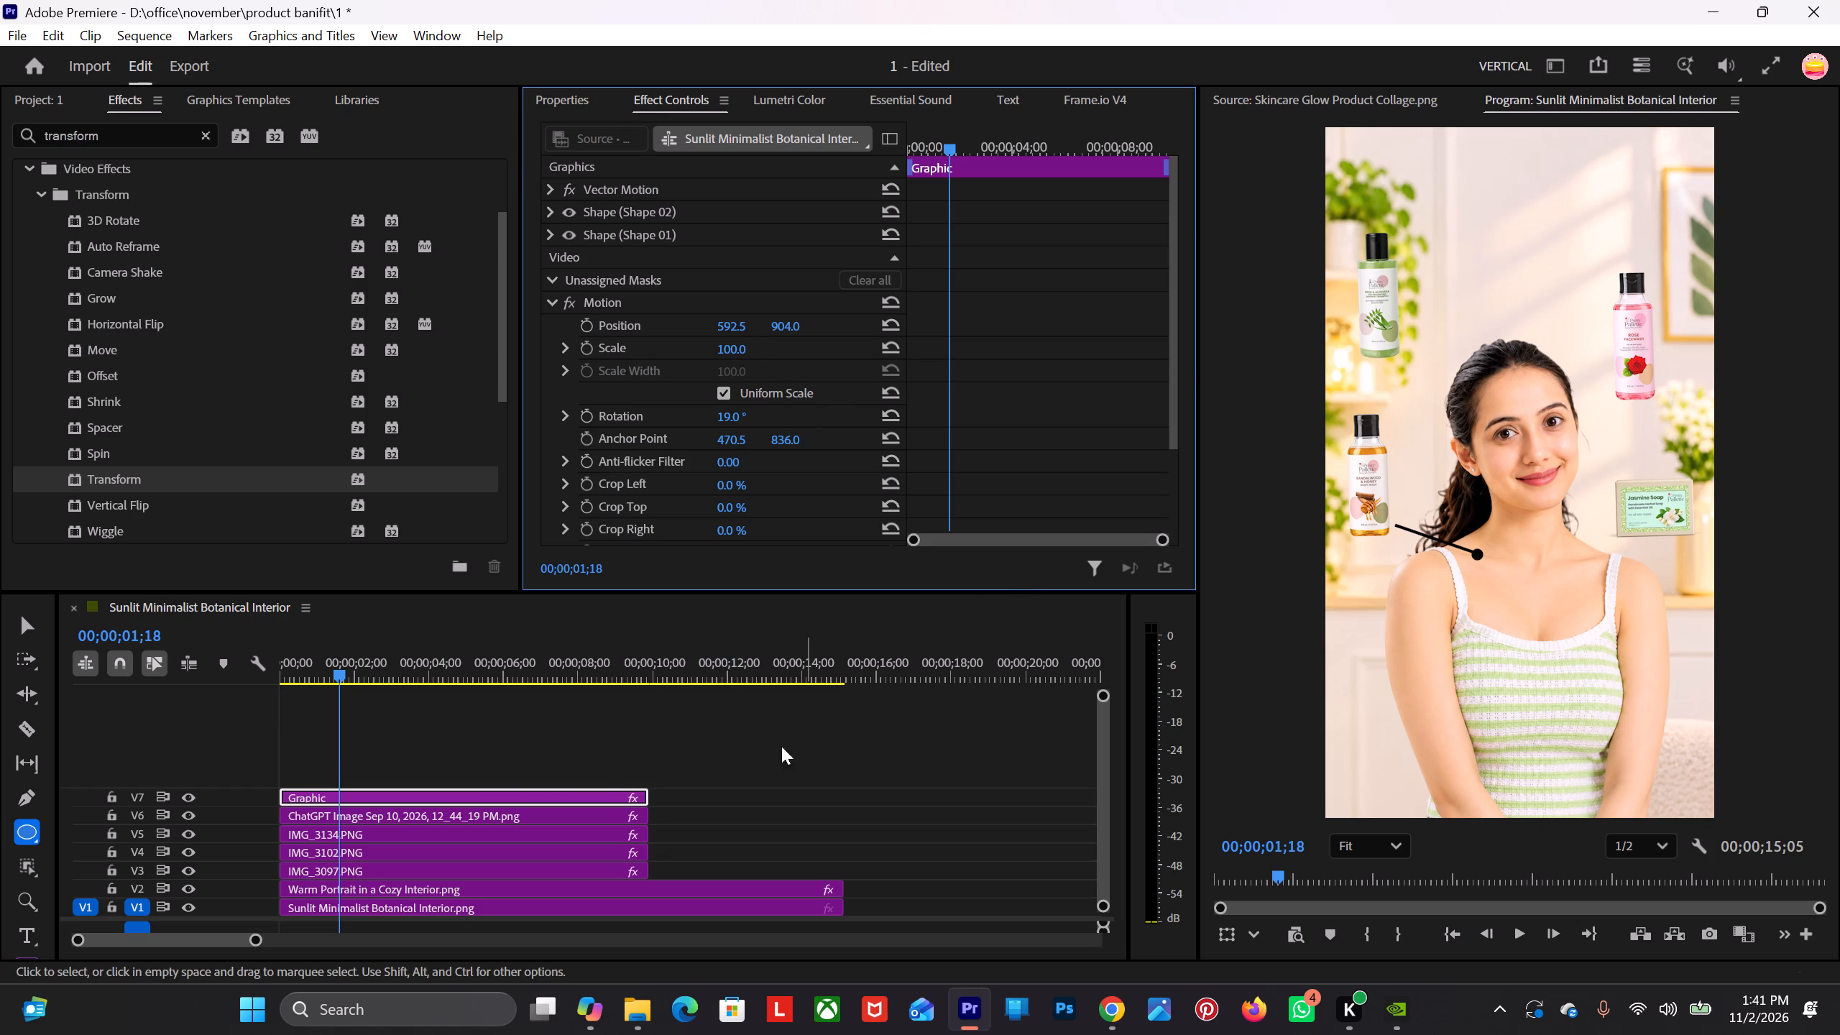
Duplicate the V7 callout graphic onto a new V8 track directly above it and select the copy.
left_click_drag(466, 794, 465, 783)
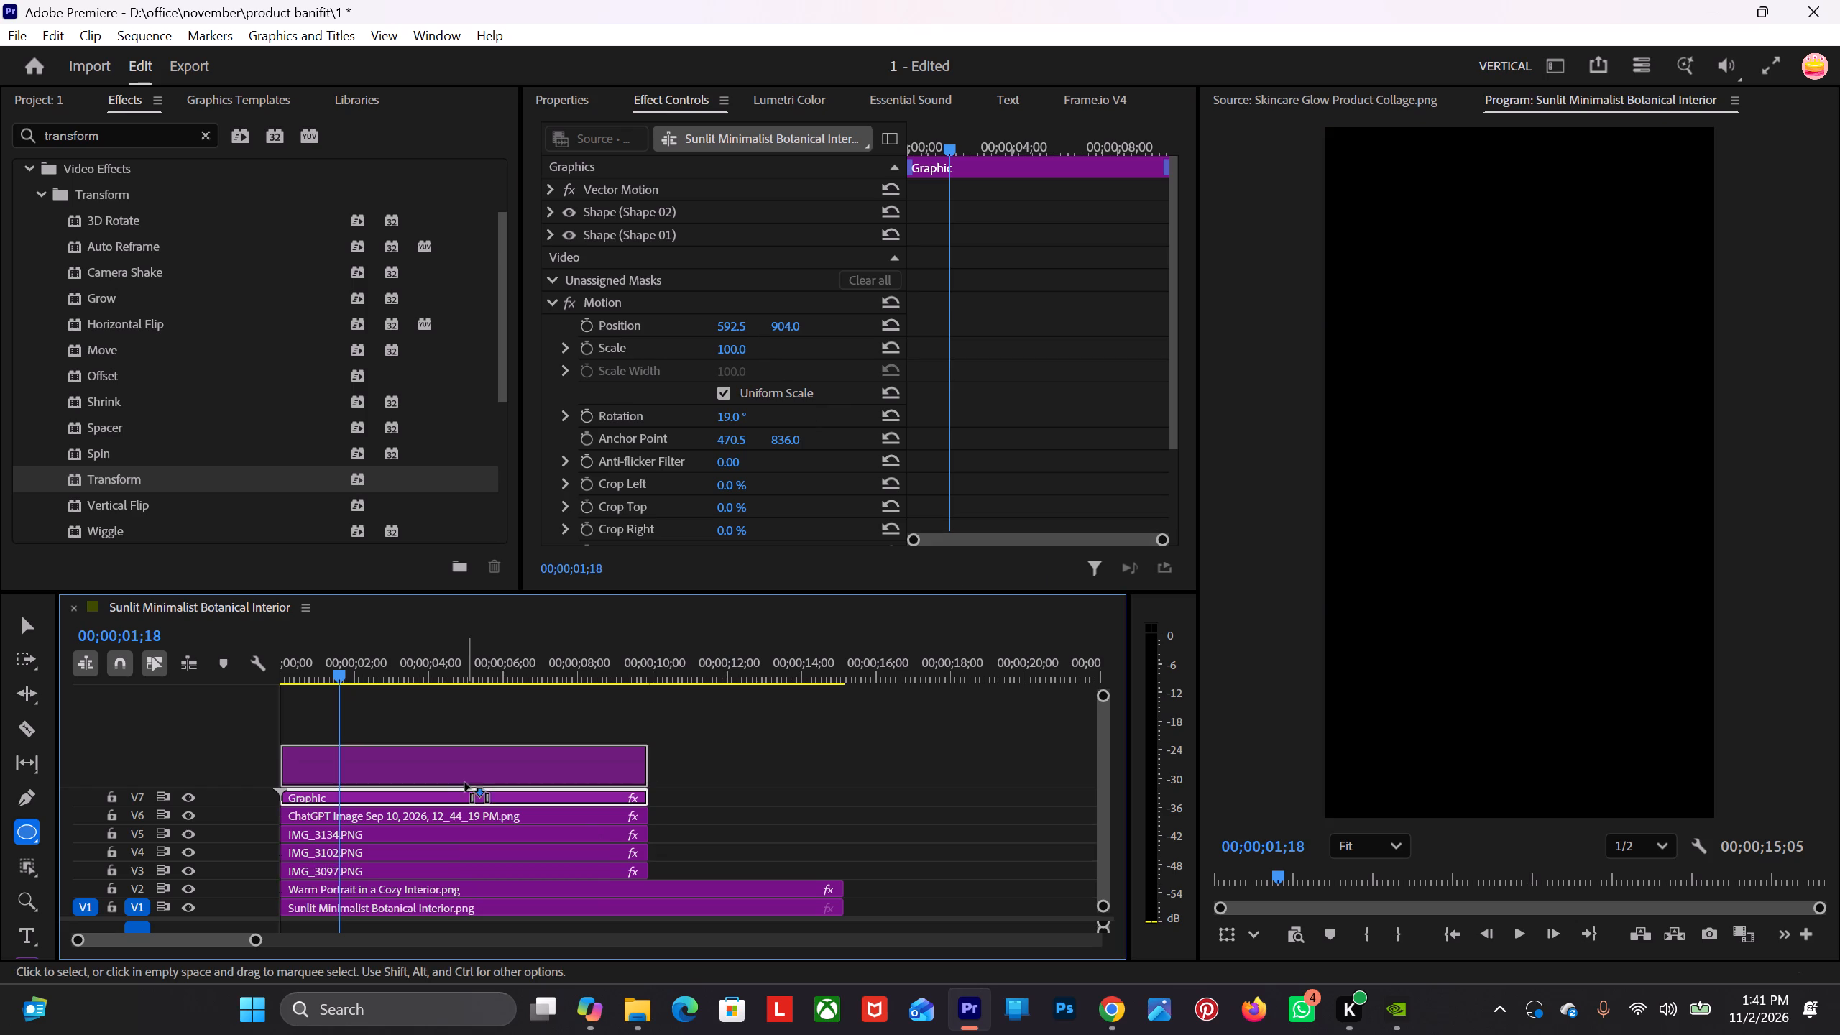
left_click_drag(465, 783, 465, 780)
left_click_drag(1105, 690, 1106, 653)
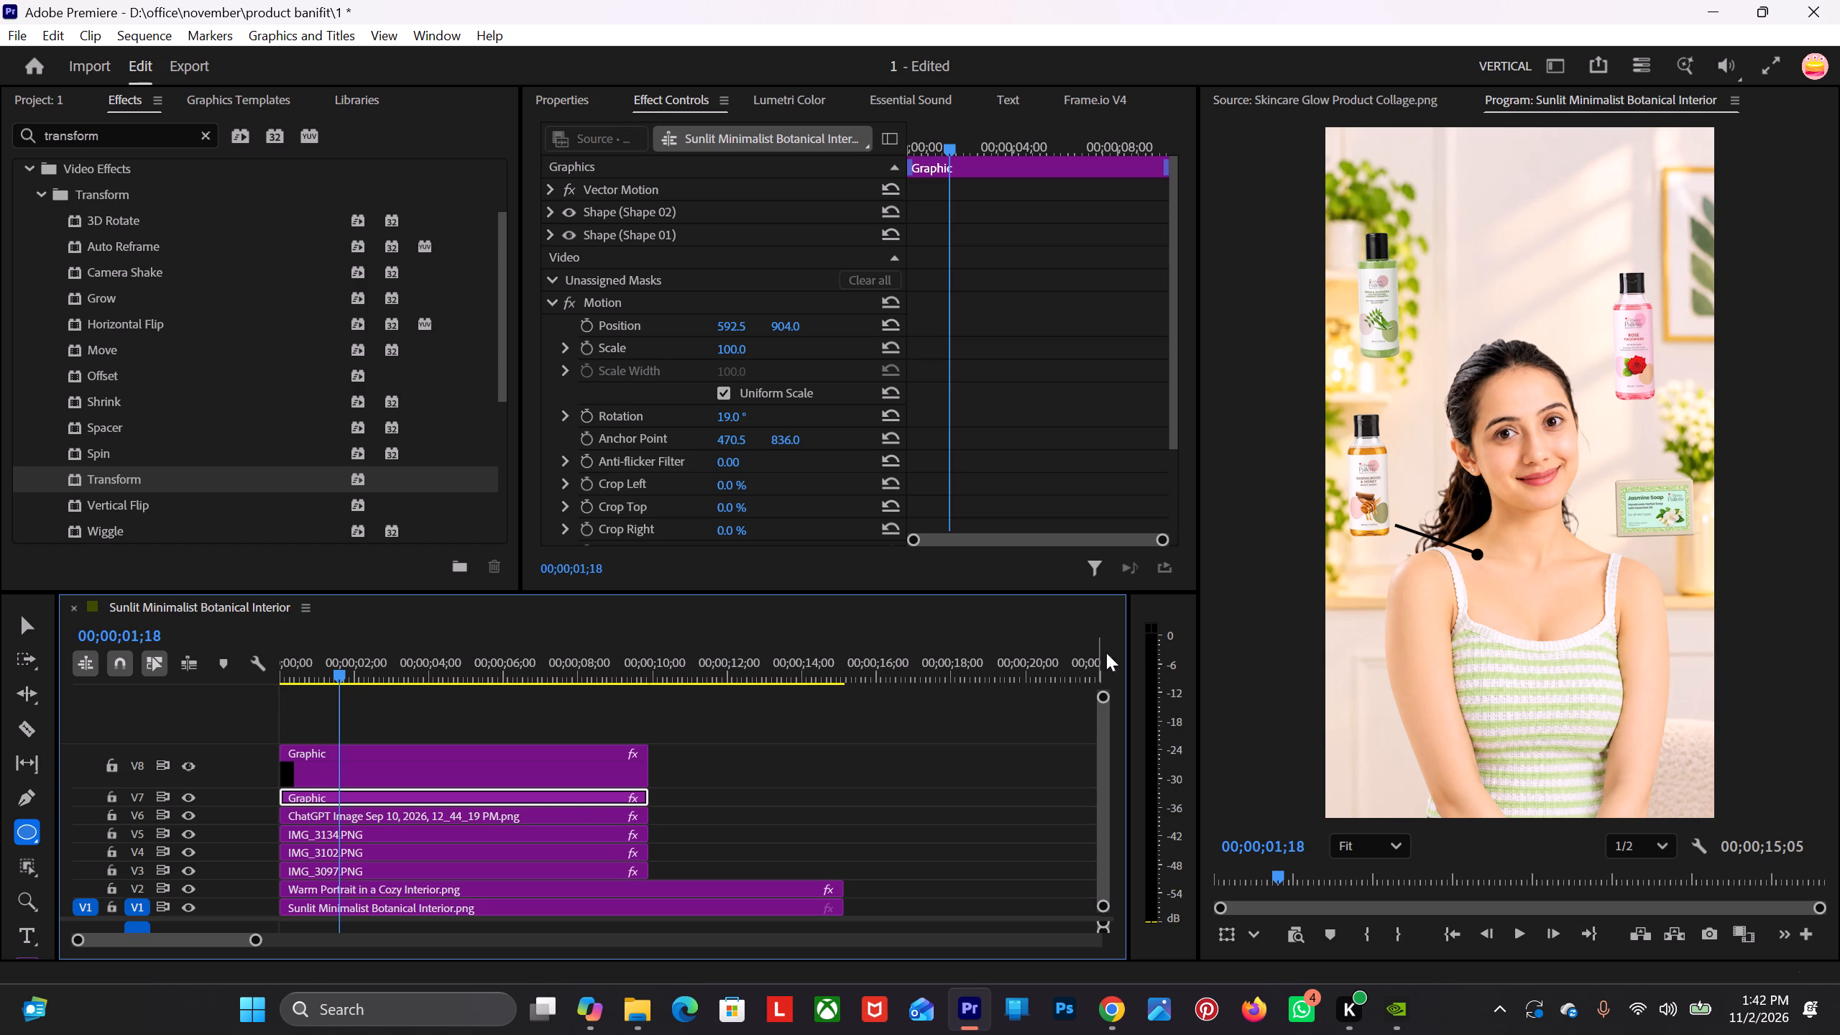
left_click_drag(1106, 653, 1111, 571)
left_click(509, 768)
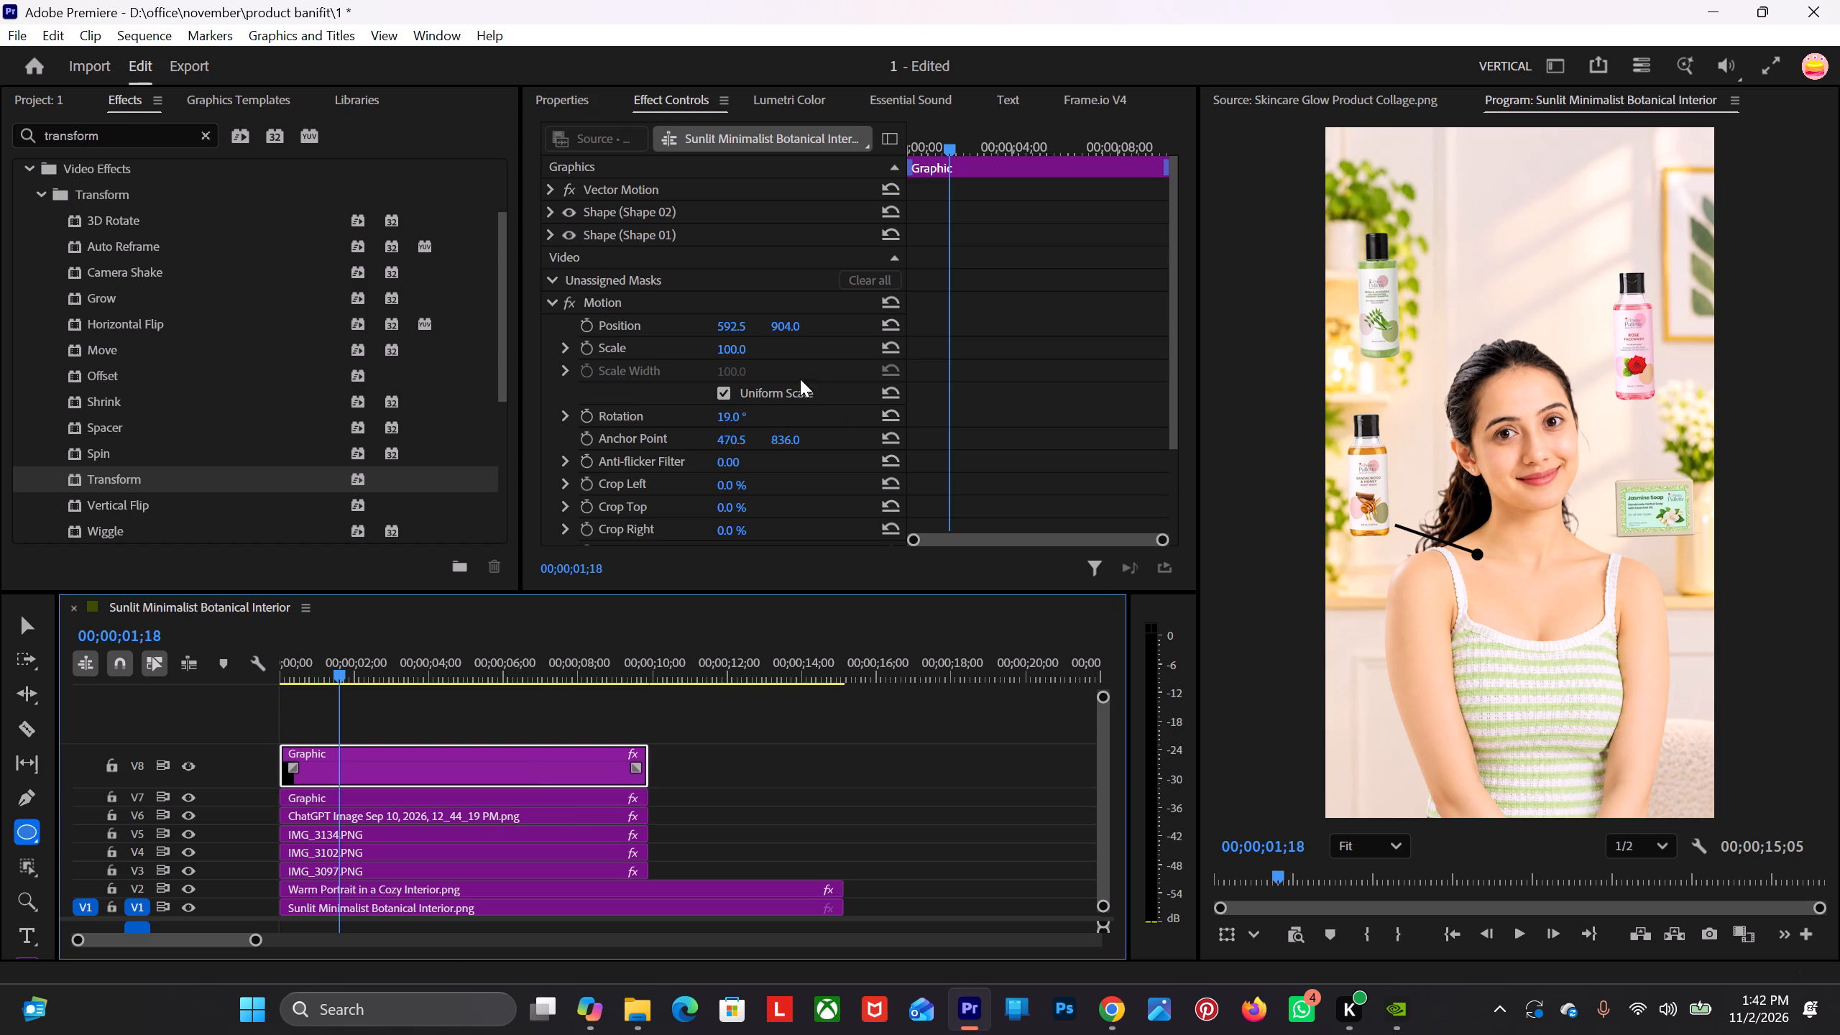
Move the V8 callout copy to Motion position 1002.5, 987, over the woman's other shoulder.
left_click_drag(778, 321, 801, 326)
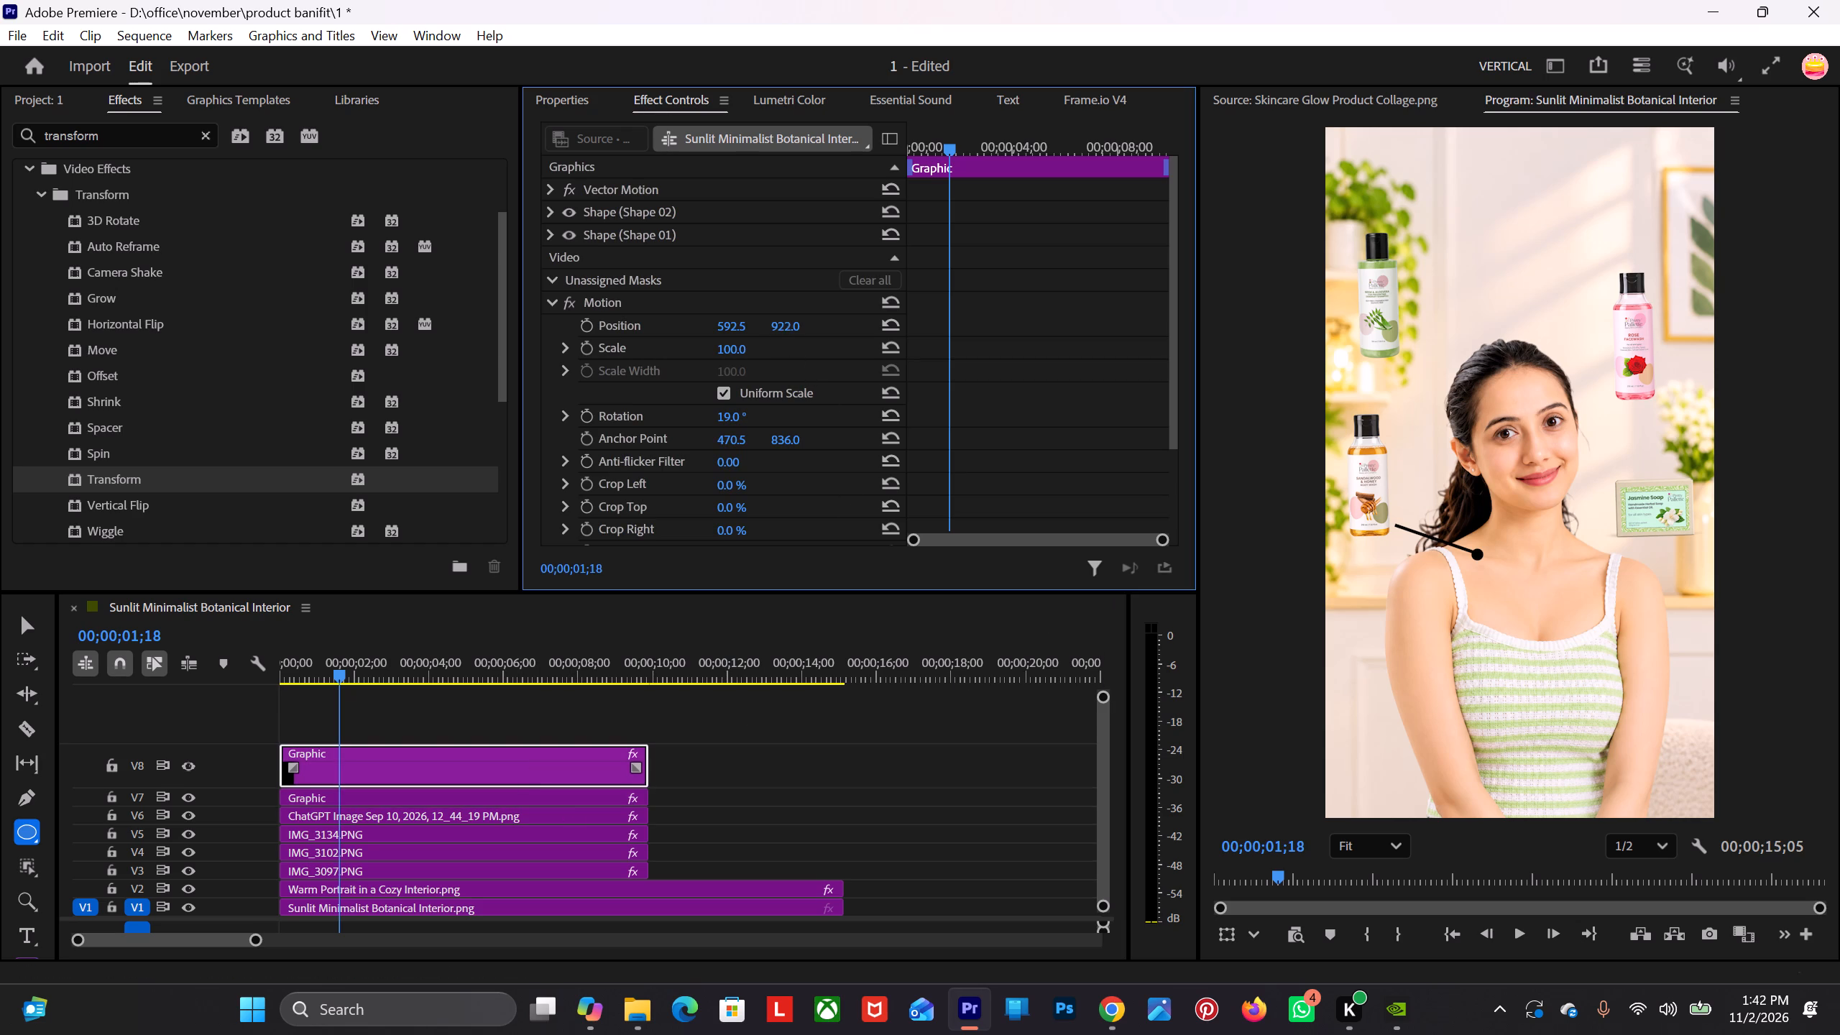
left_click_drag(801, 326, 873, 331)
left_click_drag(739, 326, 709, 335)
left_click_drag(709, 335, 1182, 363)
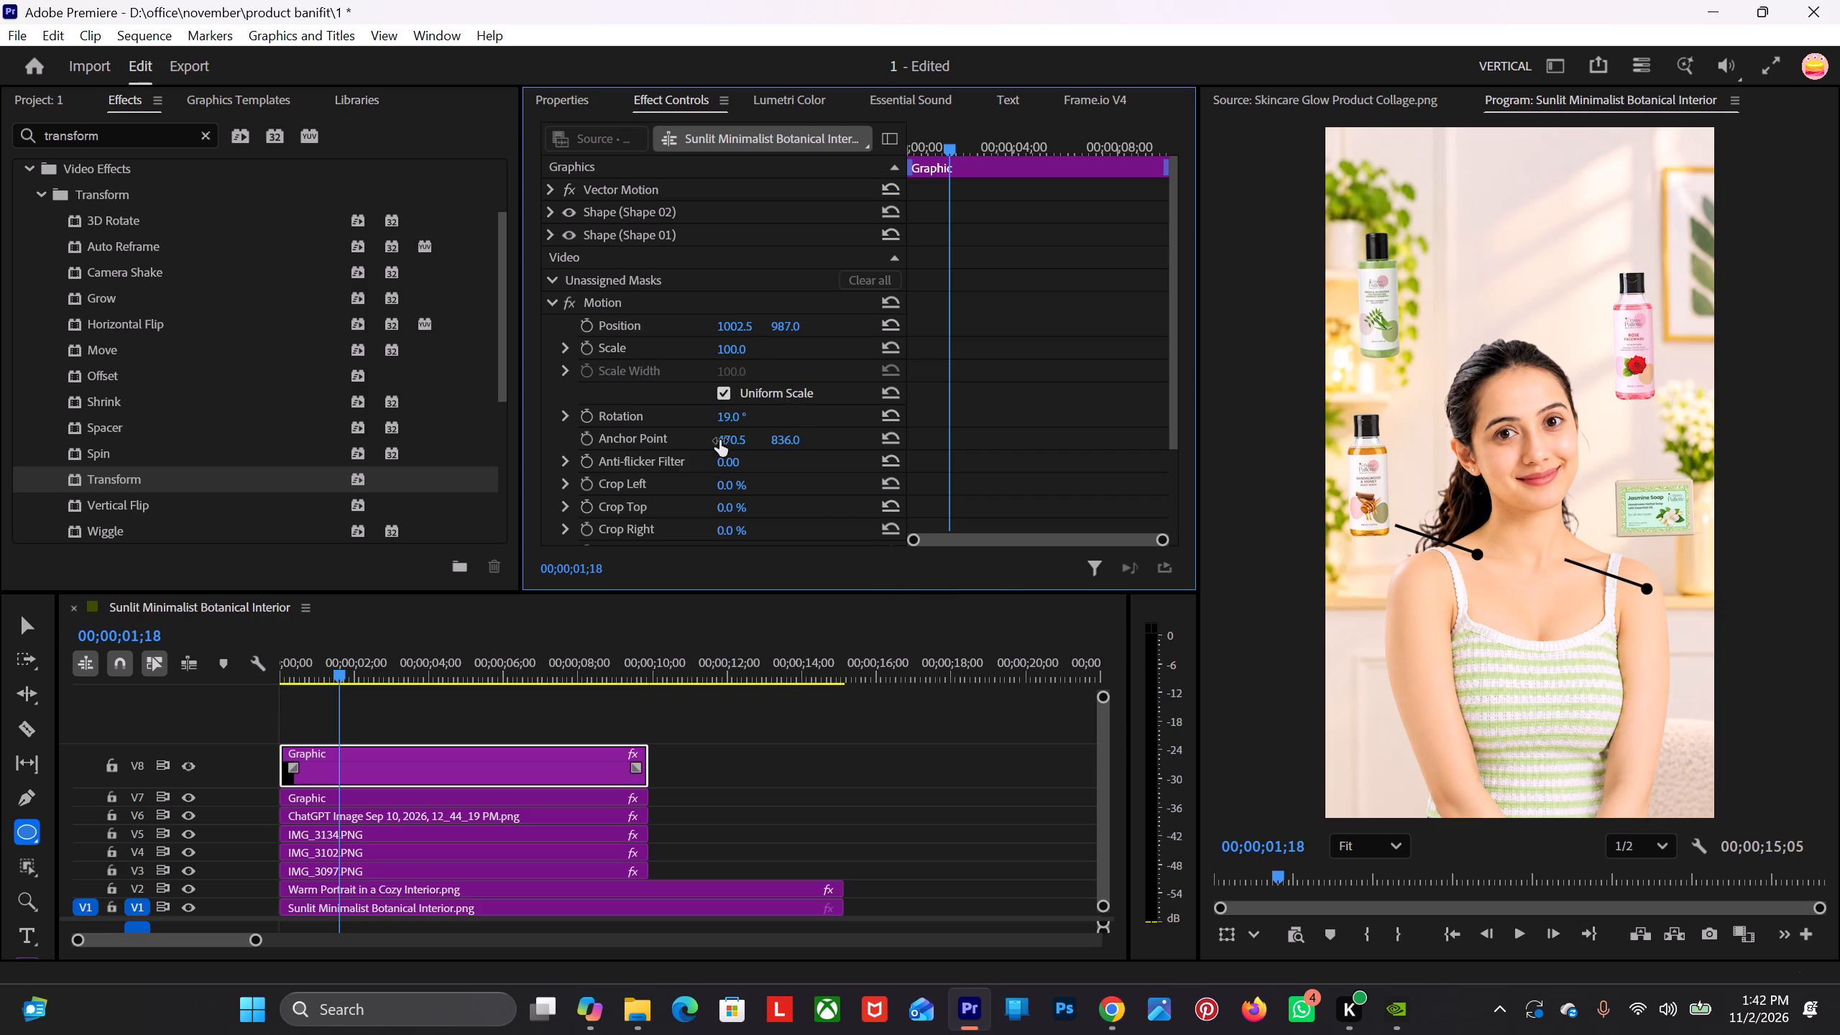
Flip the V8 callout to run from the soap box to the woman's chest, with rotation 156° and position 476.5, 1335.
left_click_drag(730, 417, 884, 402)
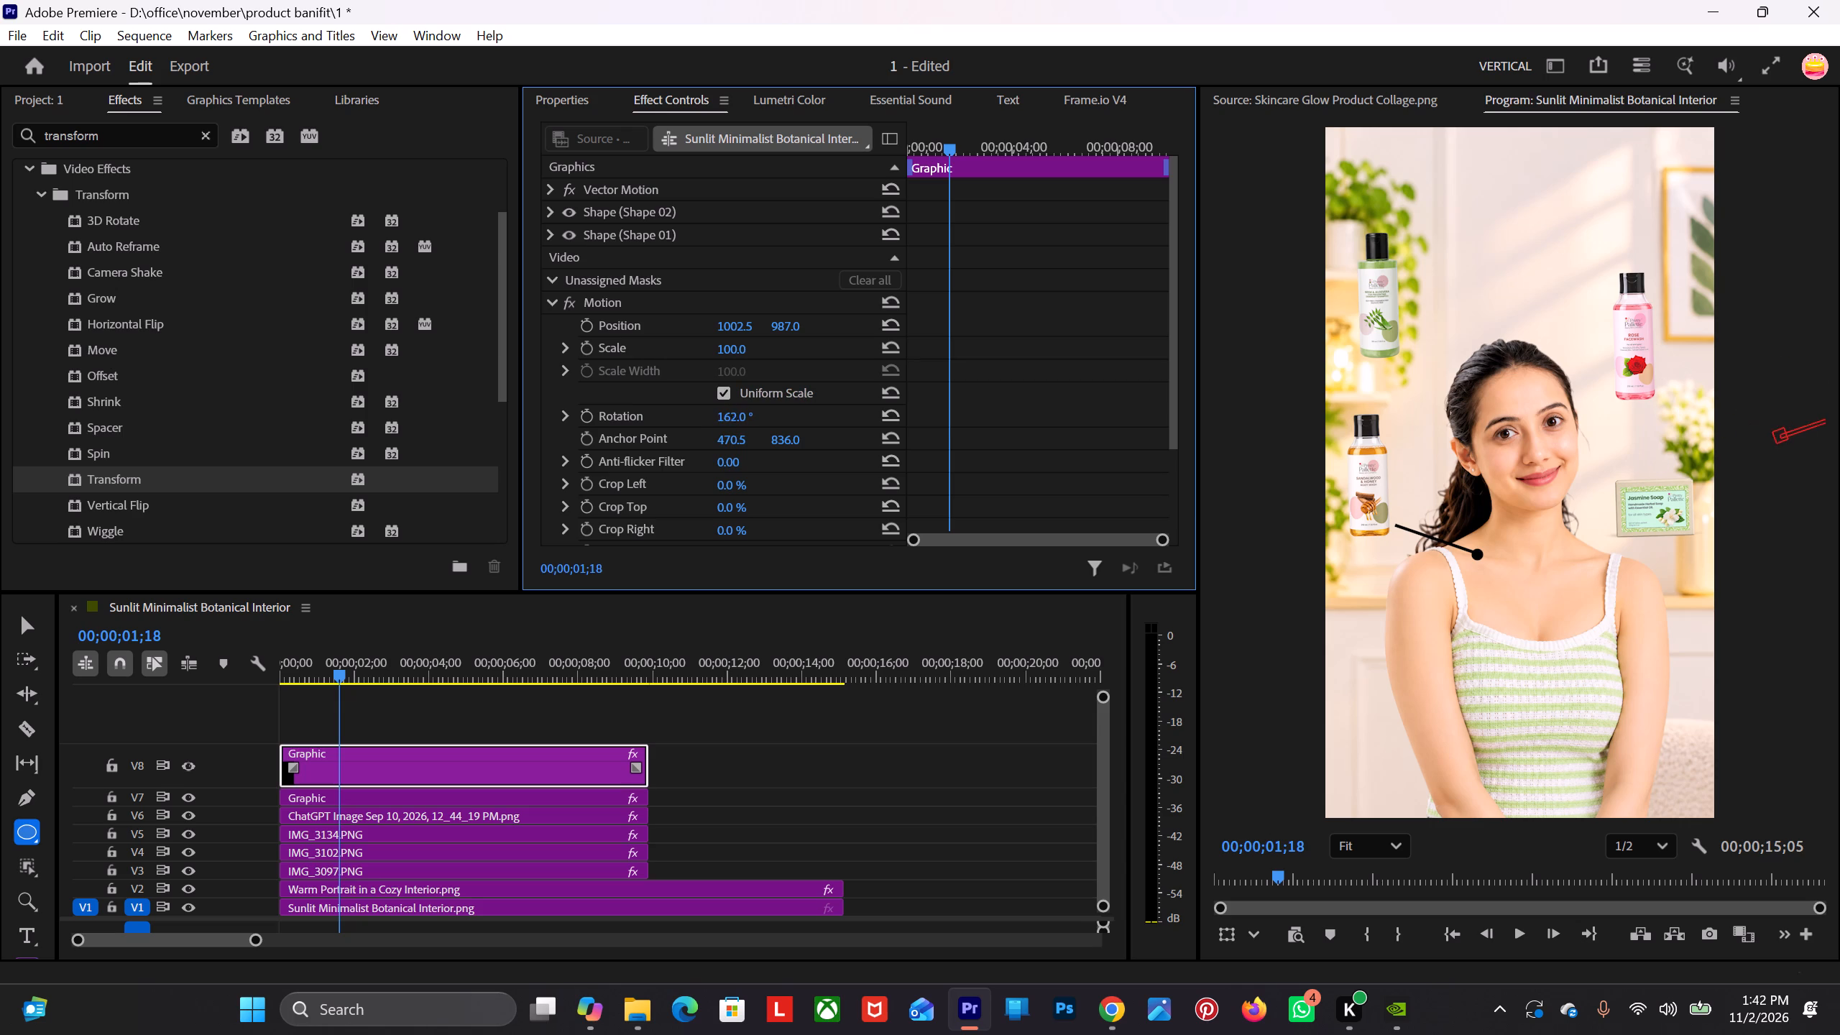
left_click_drag(884, 402, 885, 402)
left_click_drag(737, 330, 626, 367)
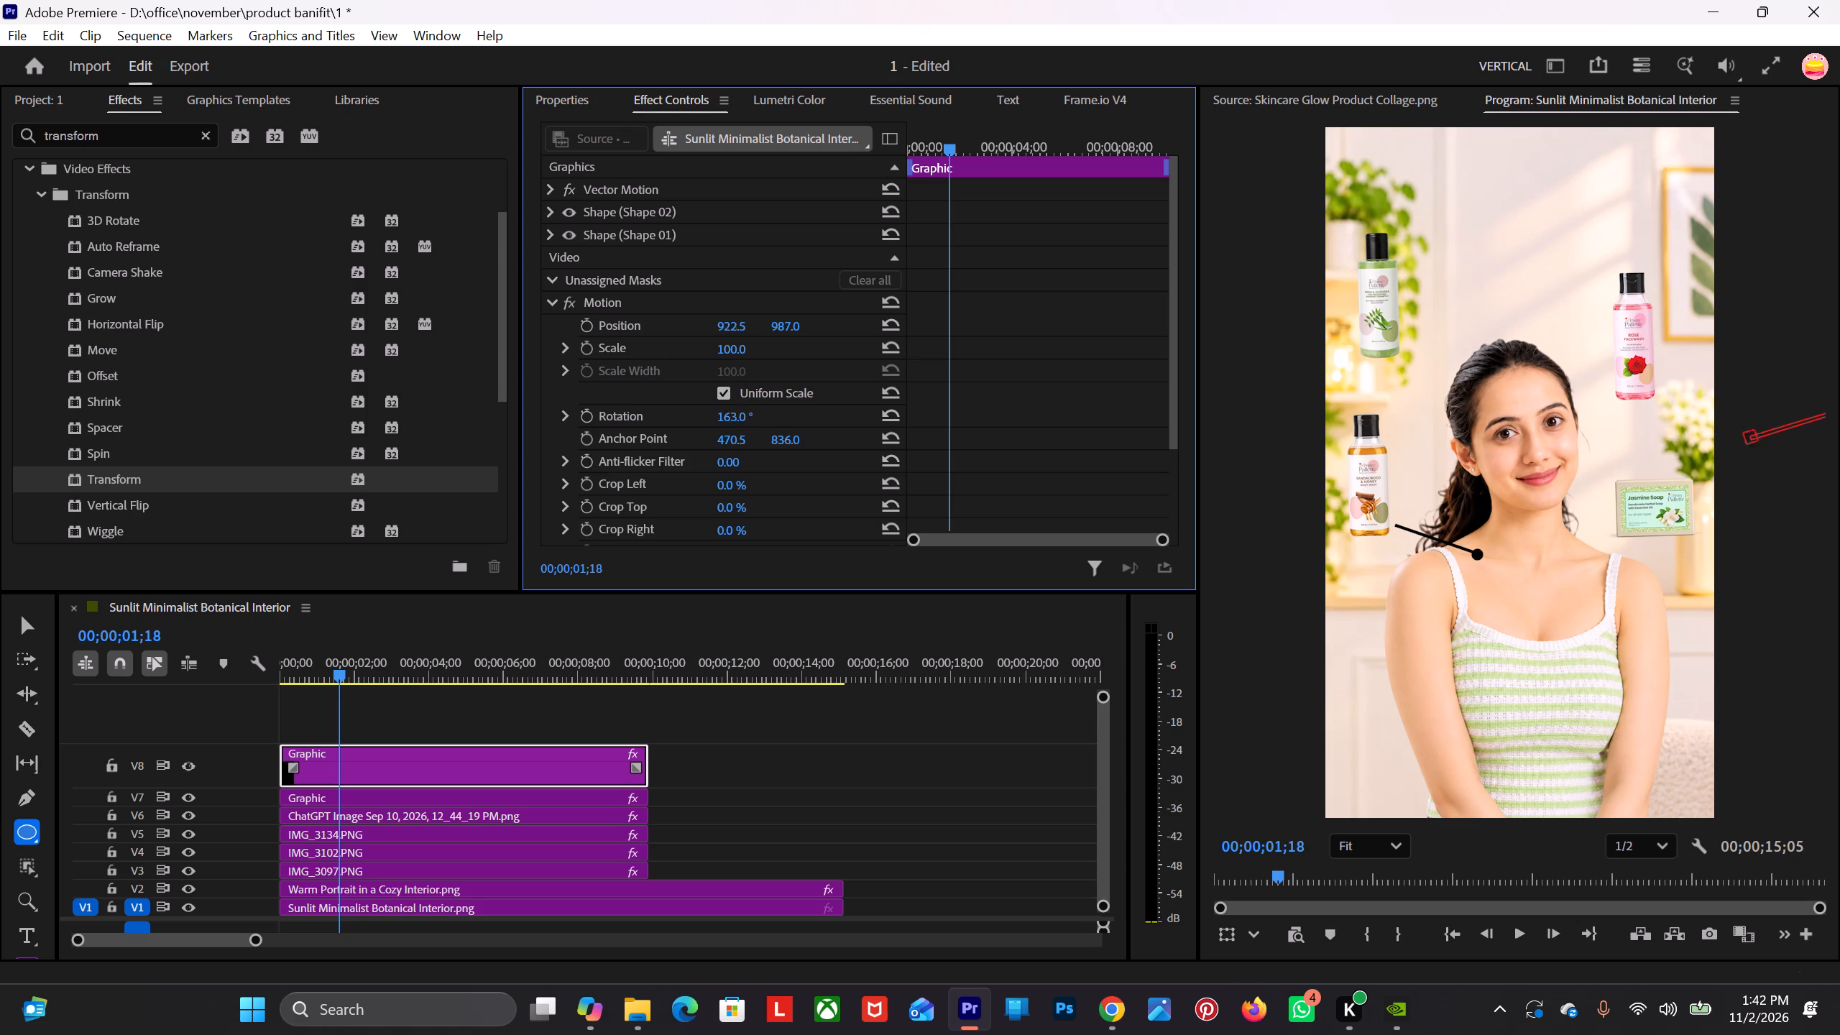
left_click_drag(626, 367, 248, 535)
left_click_drag(789, 321, 1136, 298)
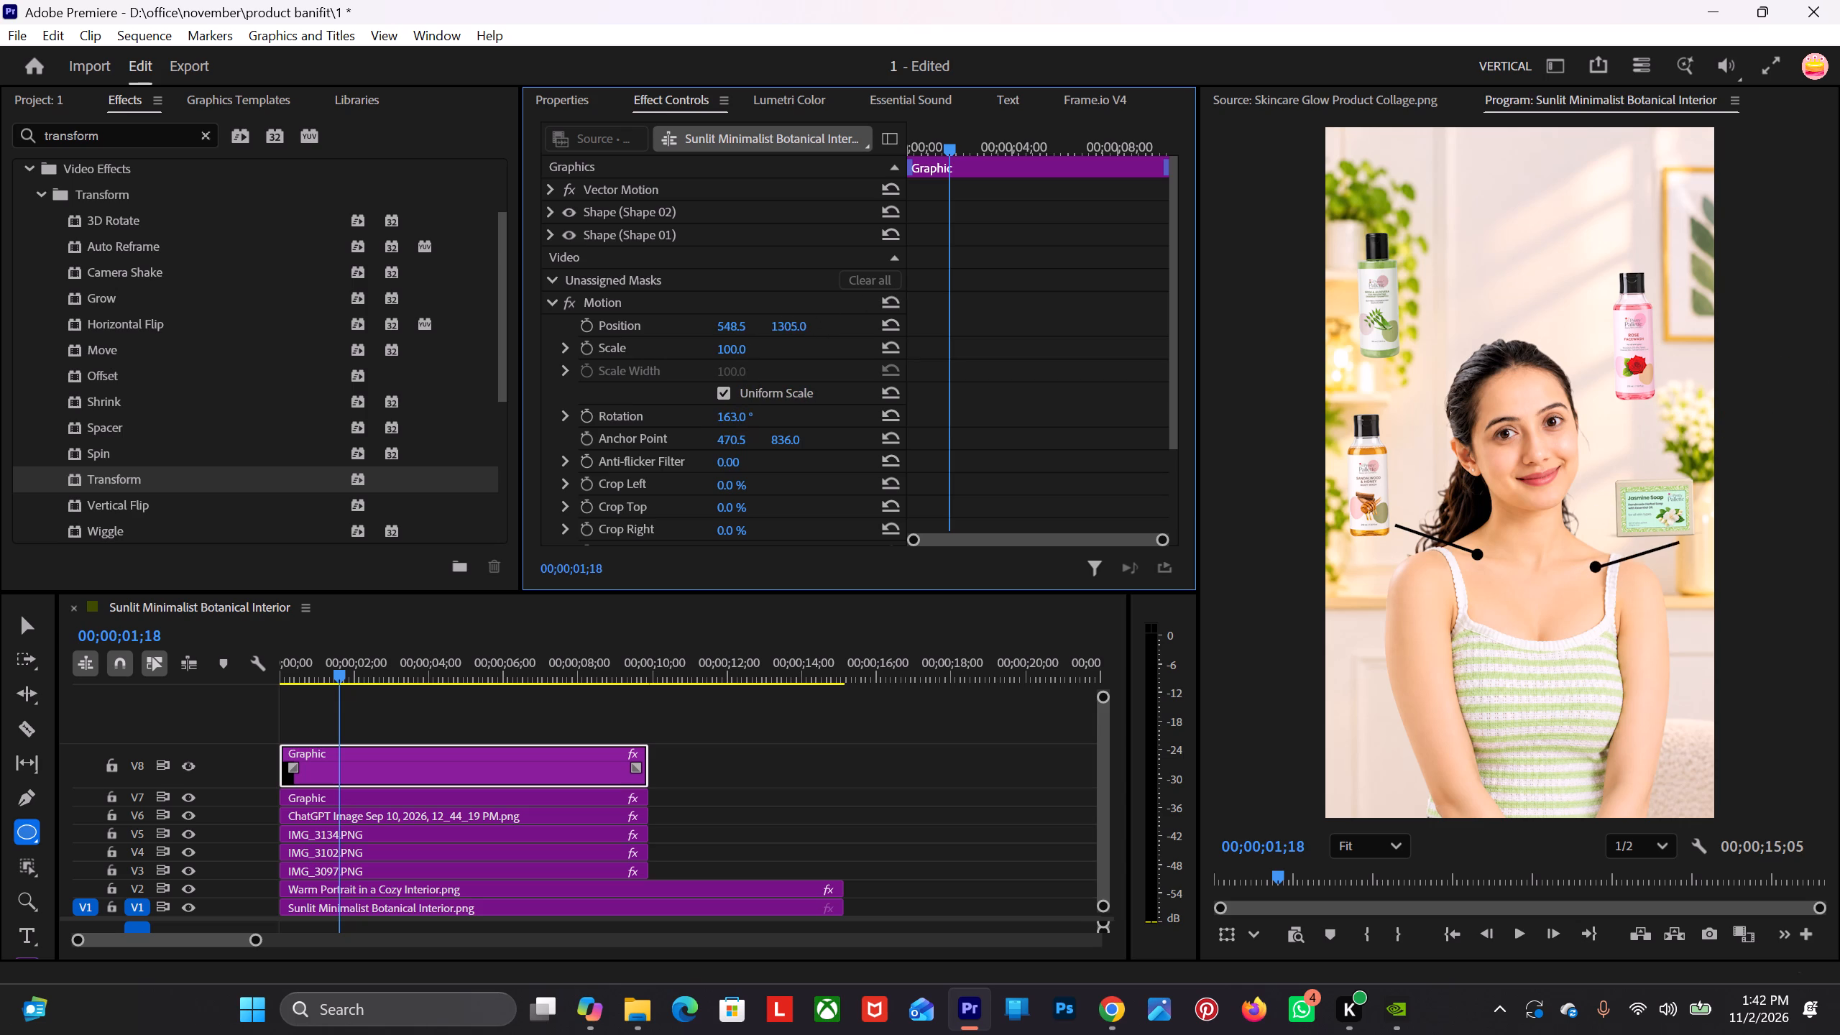
left_click_drag(1136, 298, 1164, 292)
left_click_drag(729, 323, 656, 353)
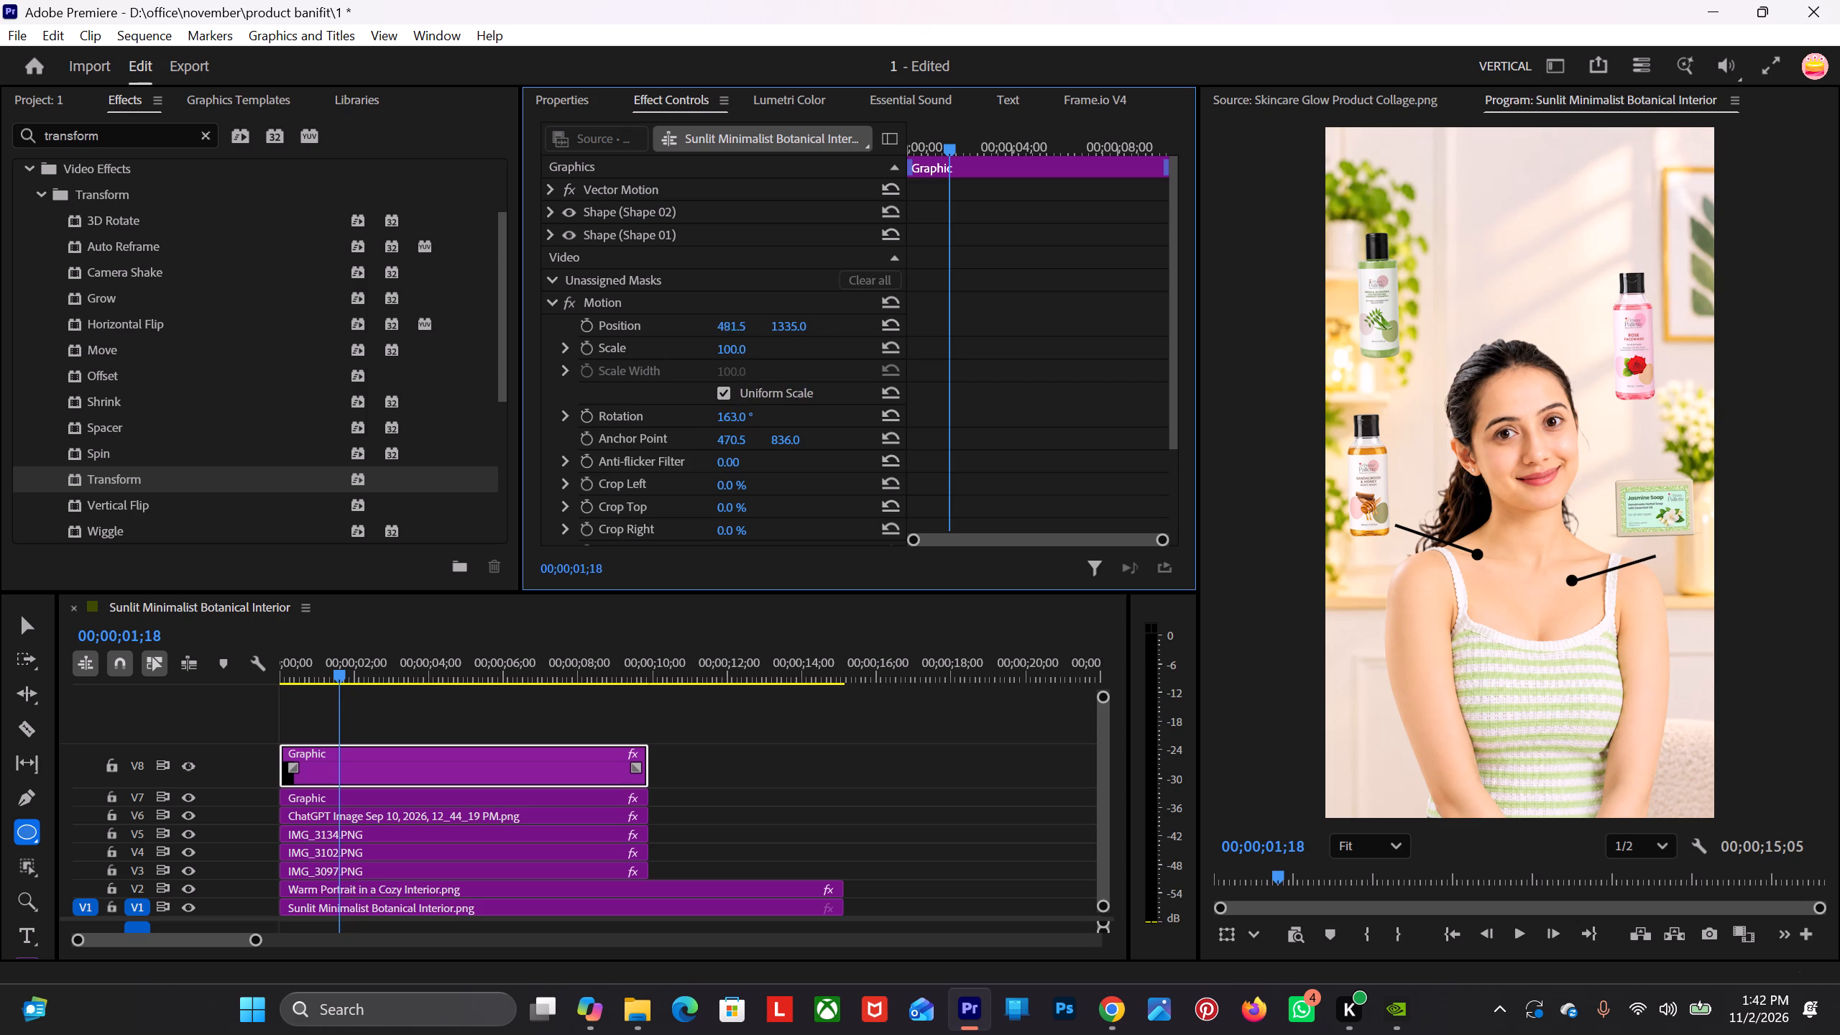
left_click_drag(656, 353, 653, 354)
left_click_drag(758, 415, 755, 406)
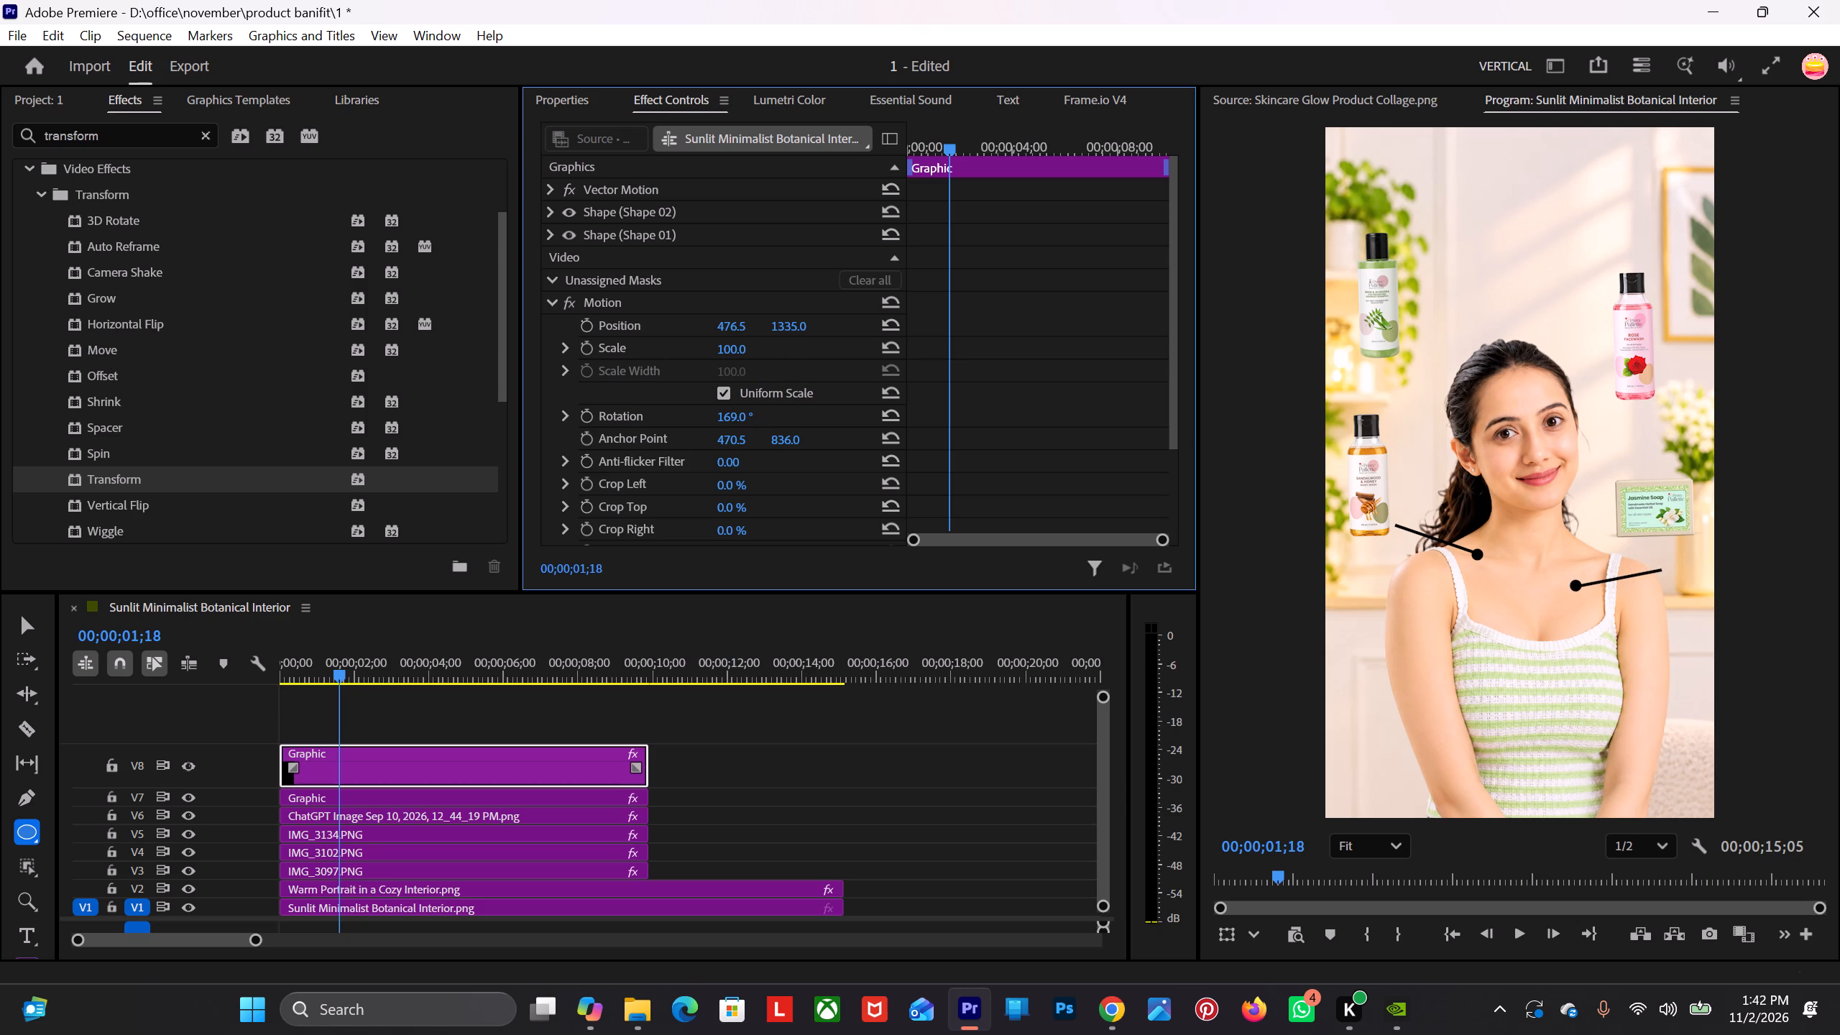
left_click_drag(755, 406, 768, 427)
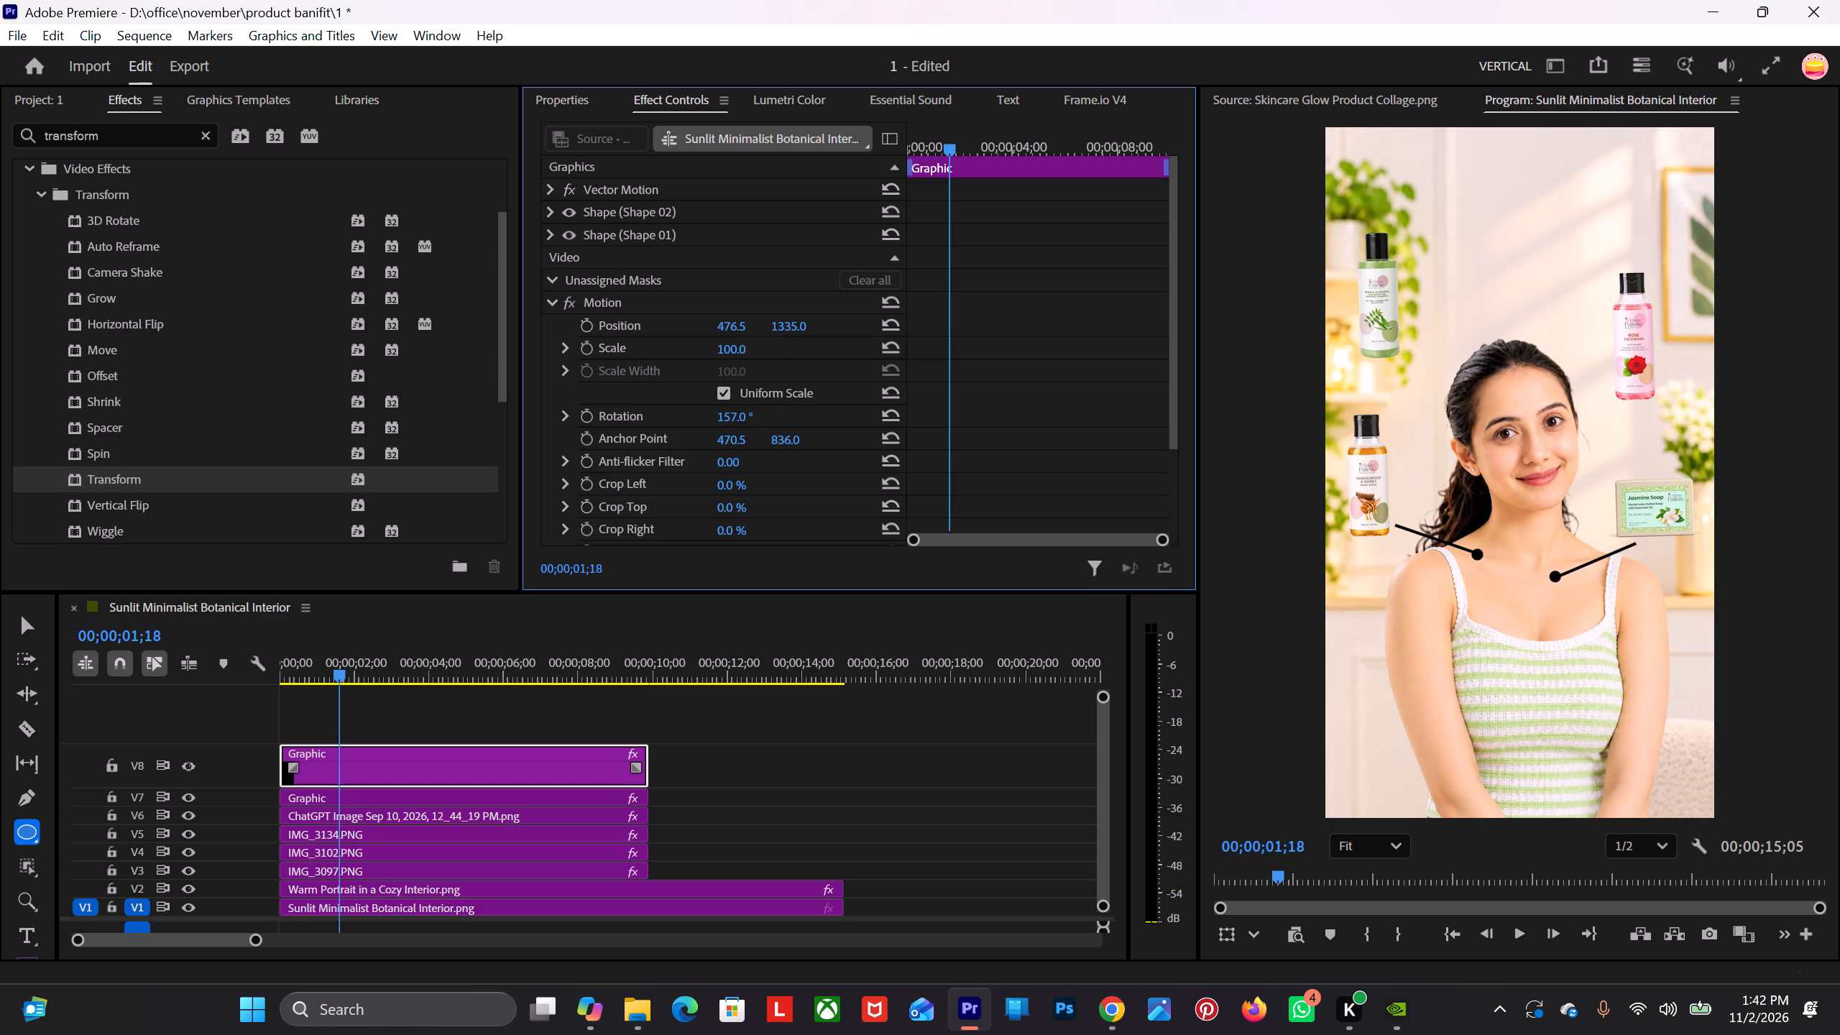
left_click_drag(768, 427, 769, 428)
Examine the V8 graphic's dot (Shape 02) settings and toggle its visibility to identify the layer.
left_click(552, 206)
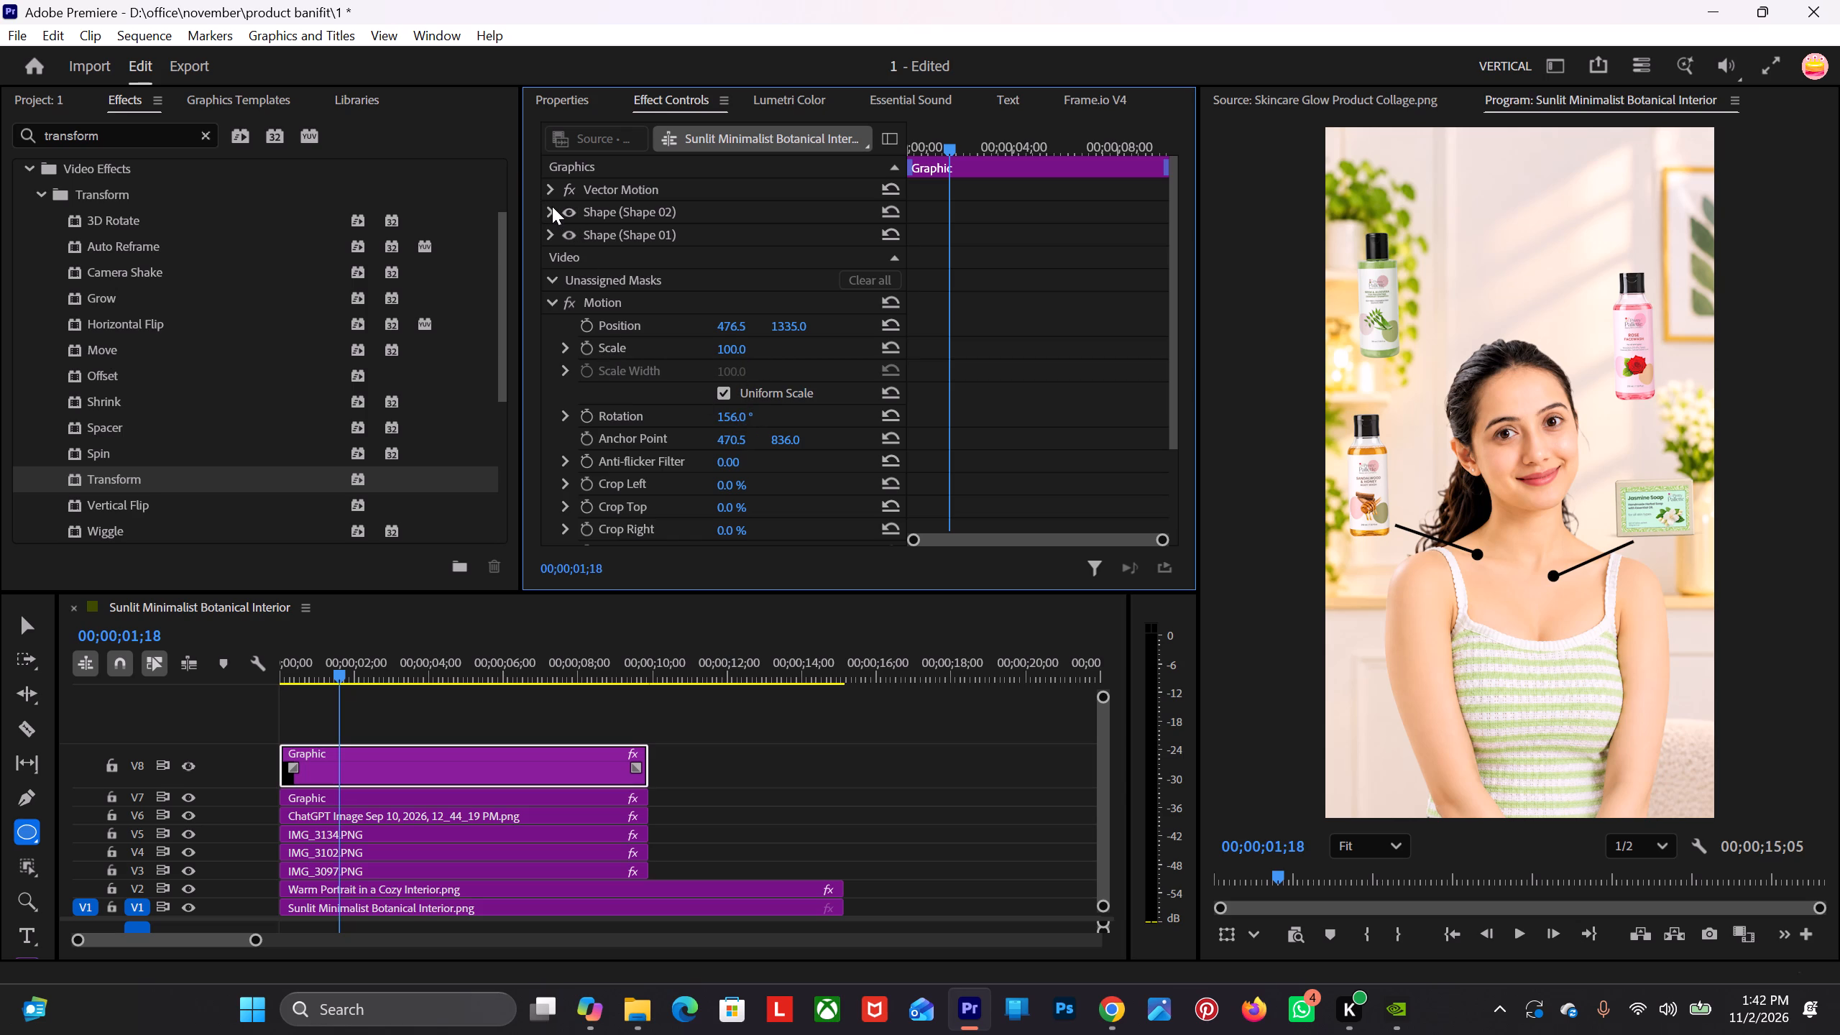
scroll(546, 381, "down", 15)
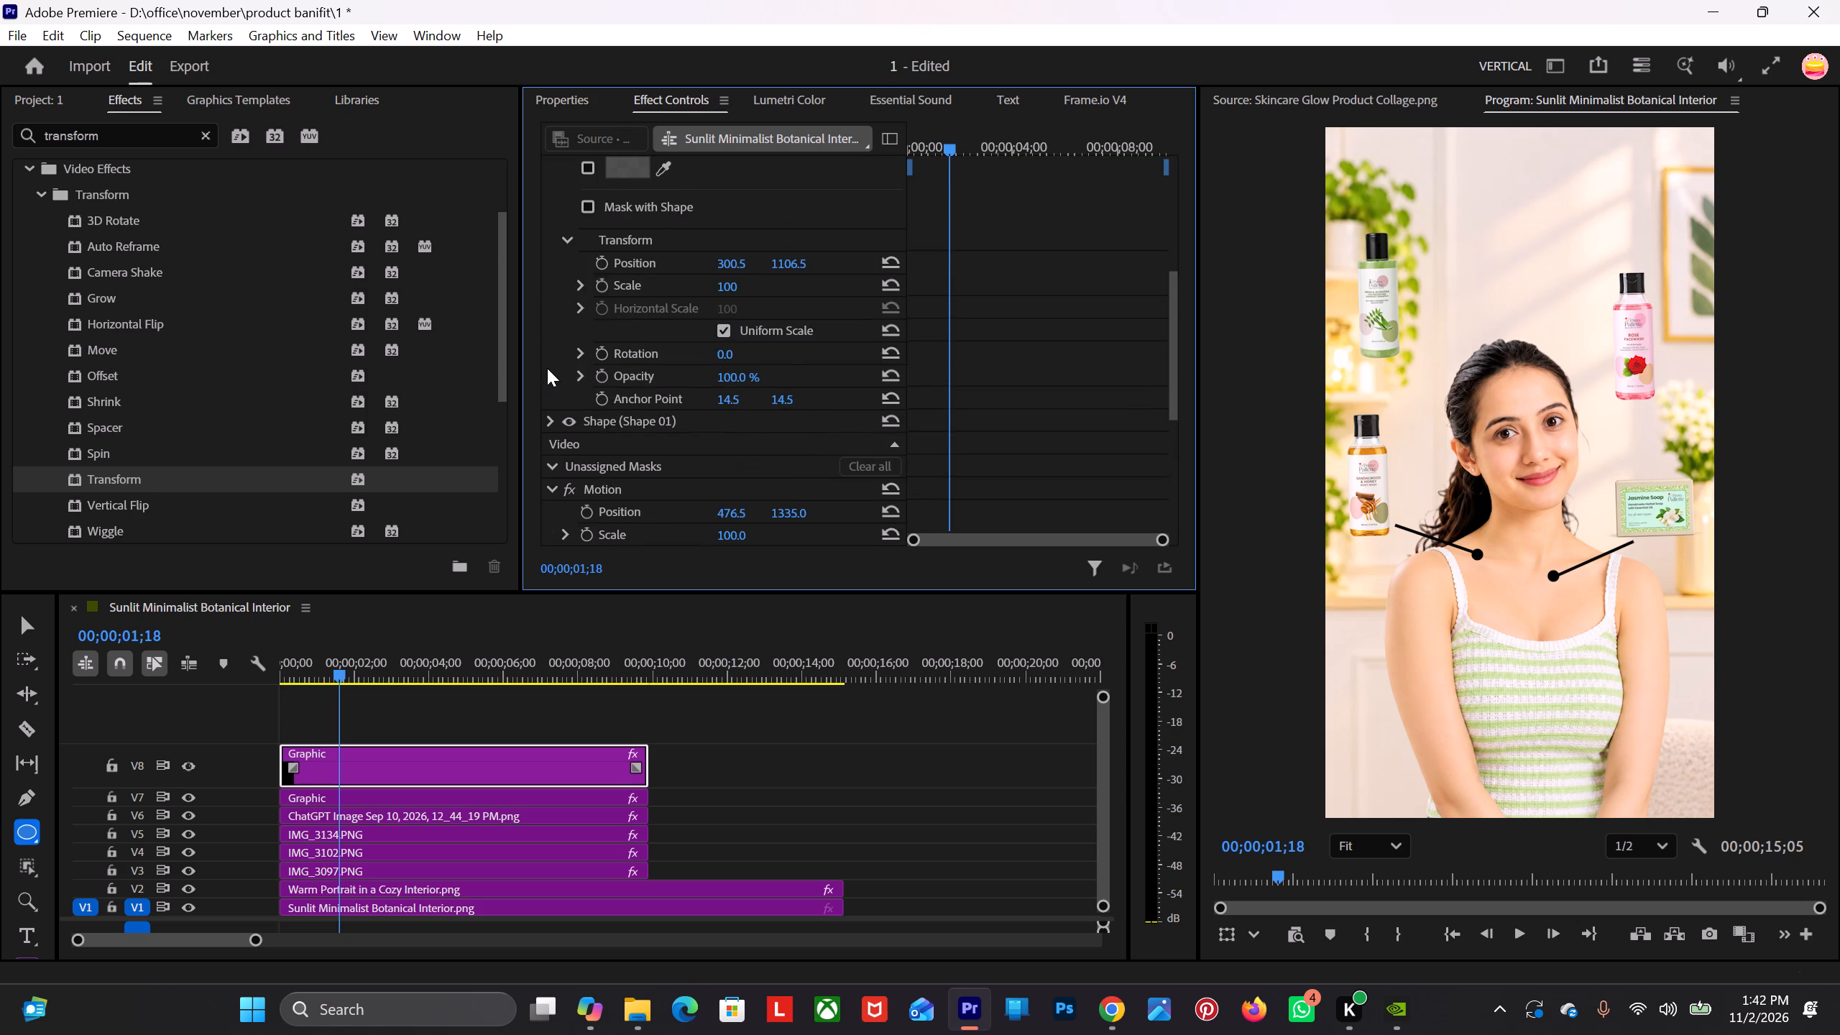
scroll(547, 368, "down", 5)
scroll(547, 367, "up", 20)
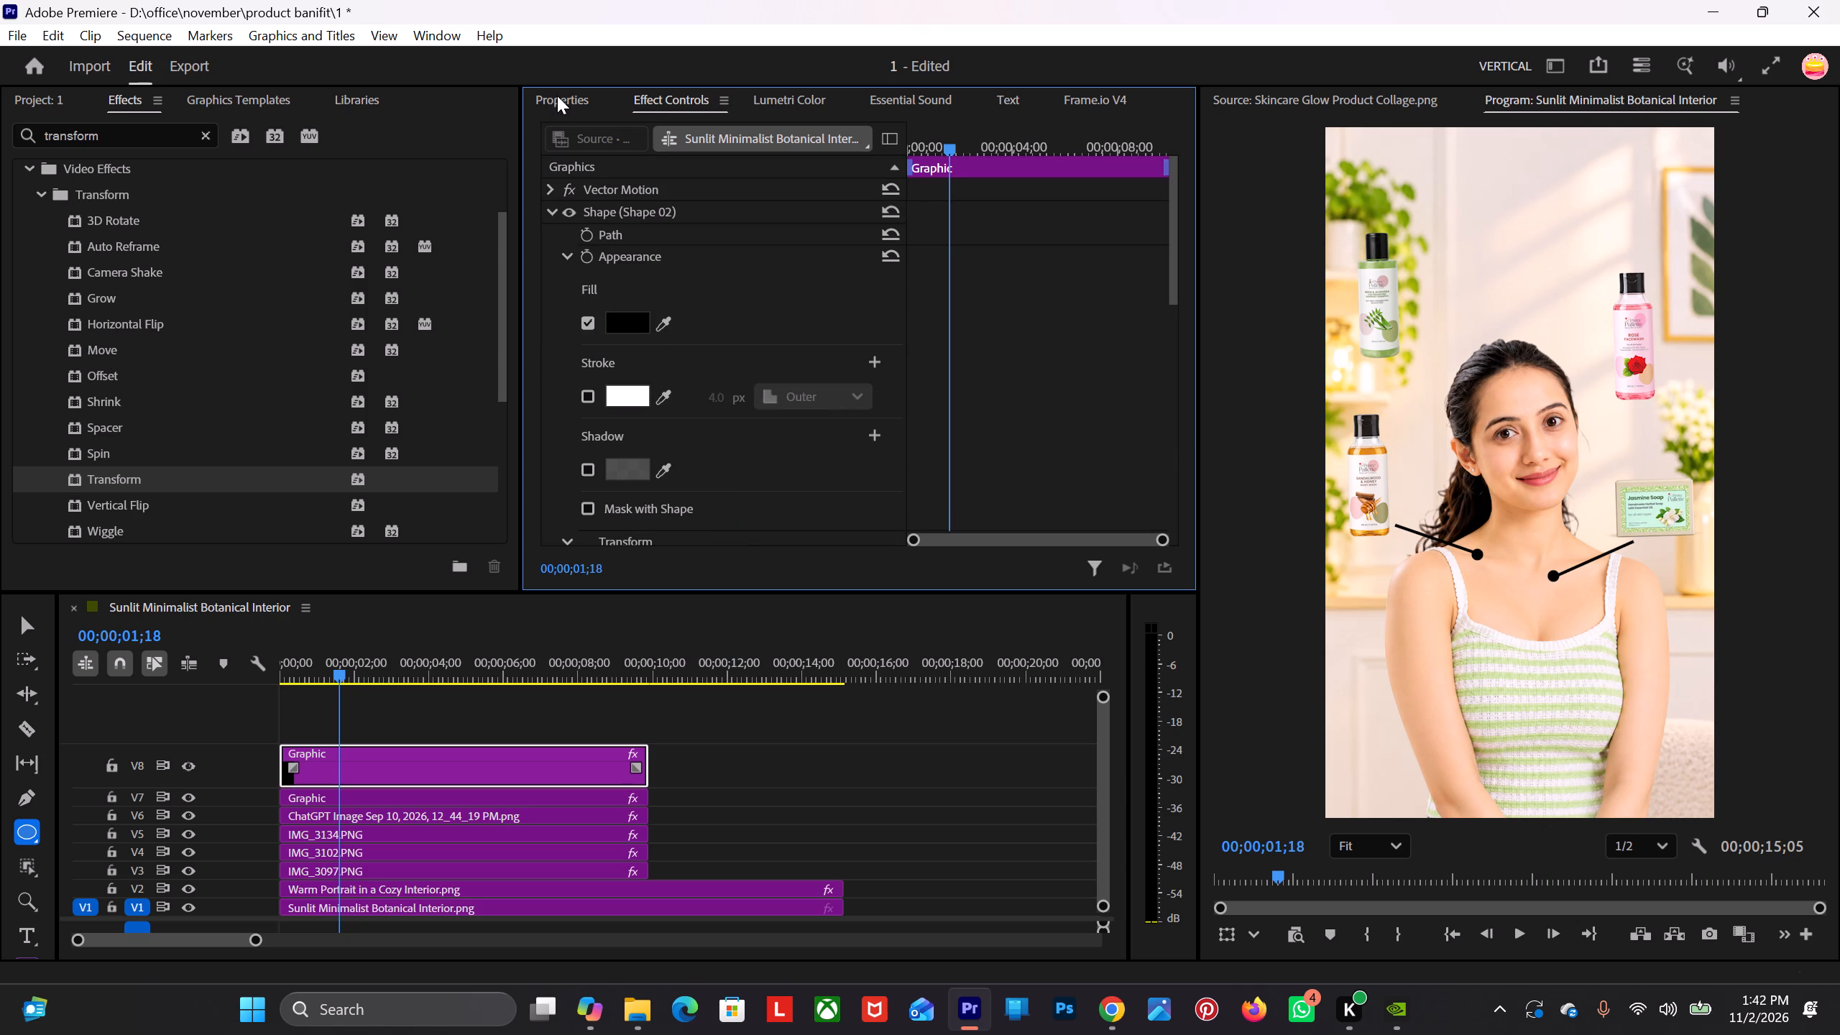
left_click(558, 90)
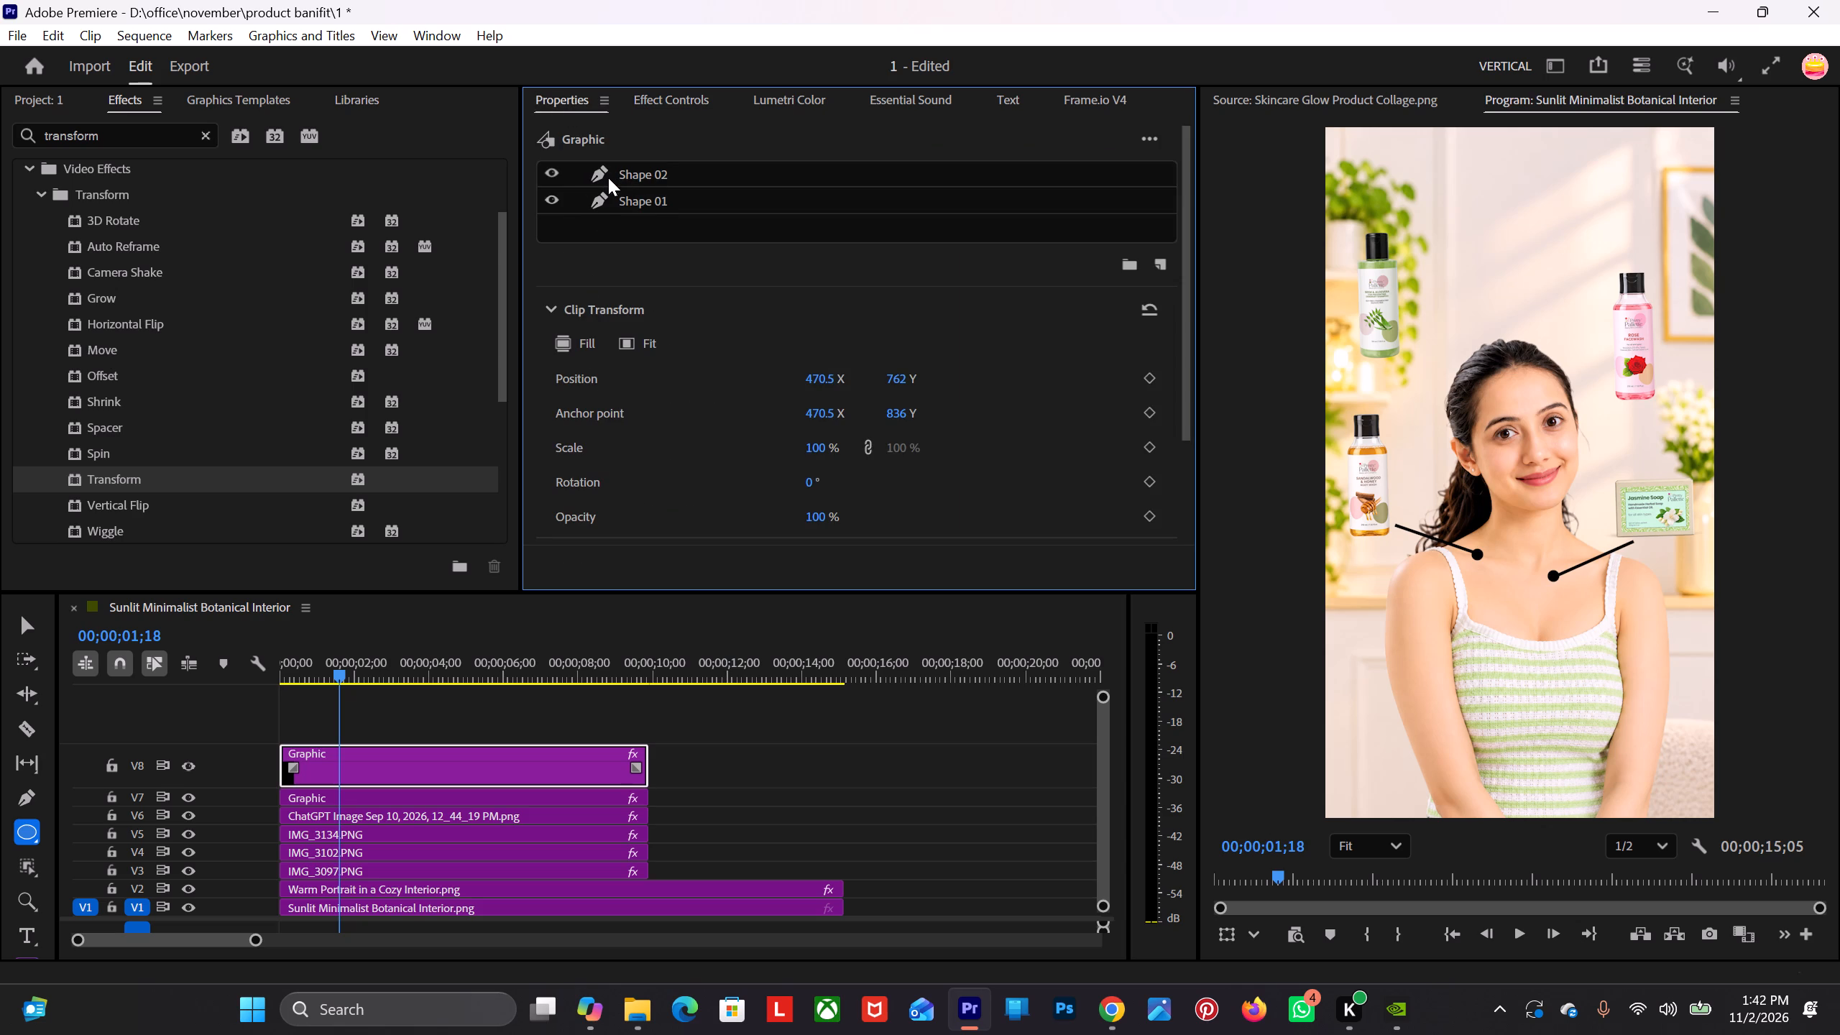
left_click(558, 172)
left_click(558, 172)
Select the V8 graphic's line layer (Shape 01) and examine its appearance, alignment and responsive design properties.
left_click(654, 203)
scroll(531, 372, "down", 14)
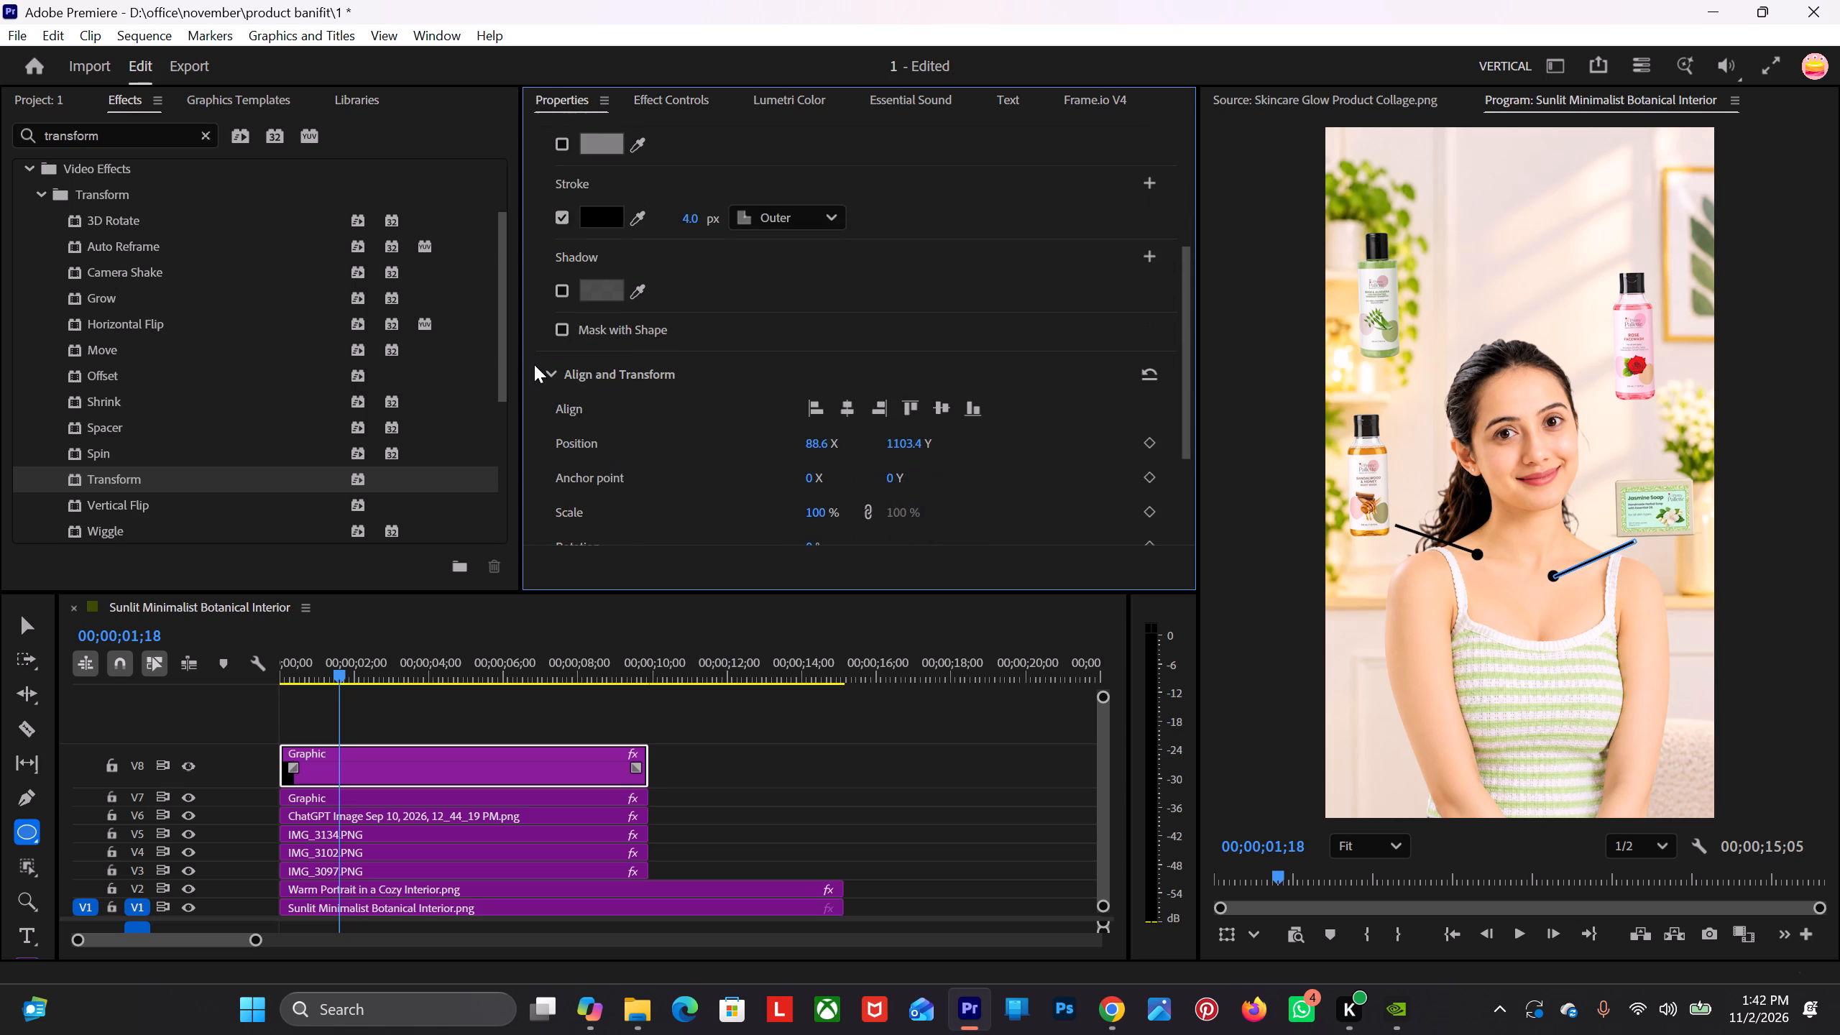
scroll(536, 363, "down", 11)
scroll(535, 364, "up", 2)
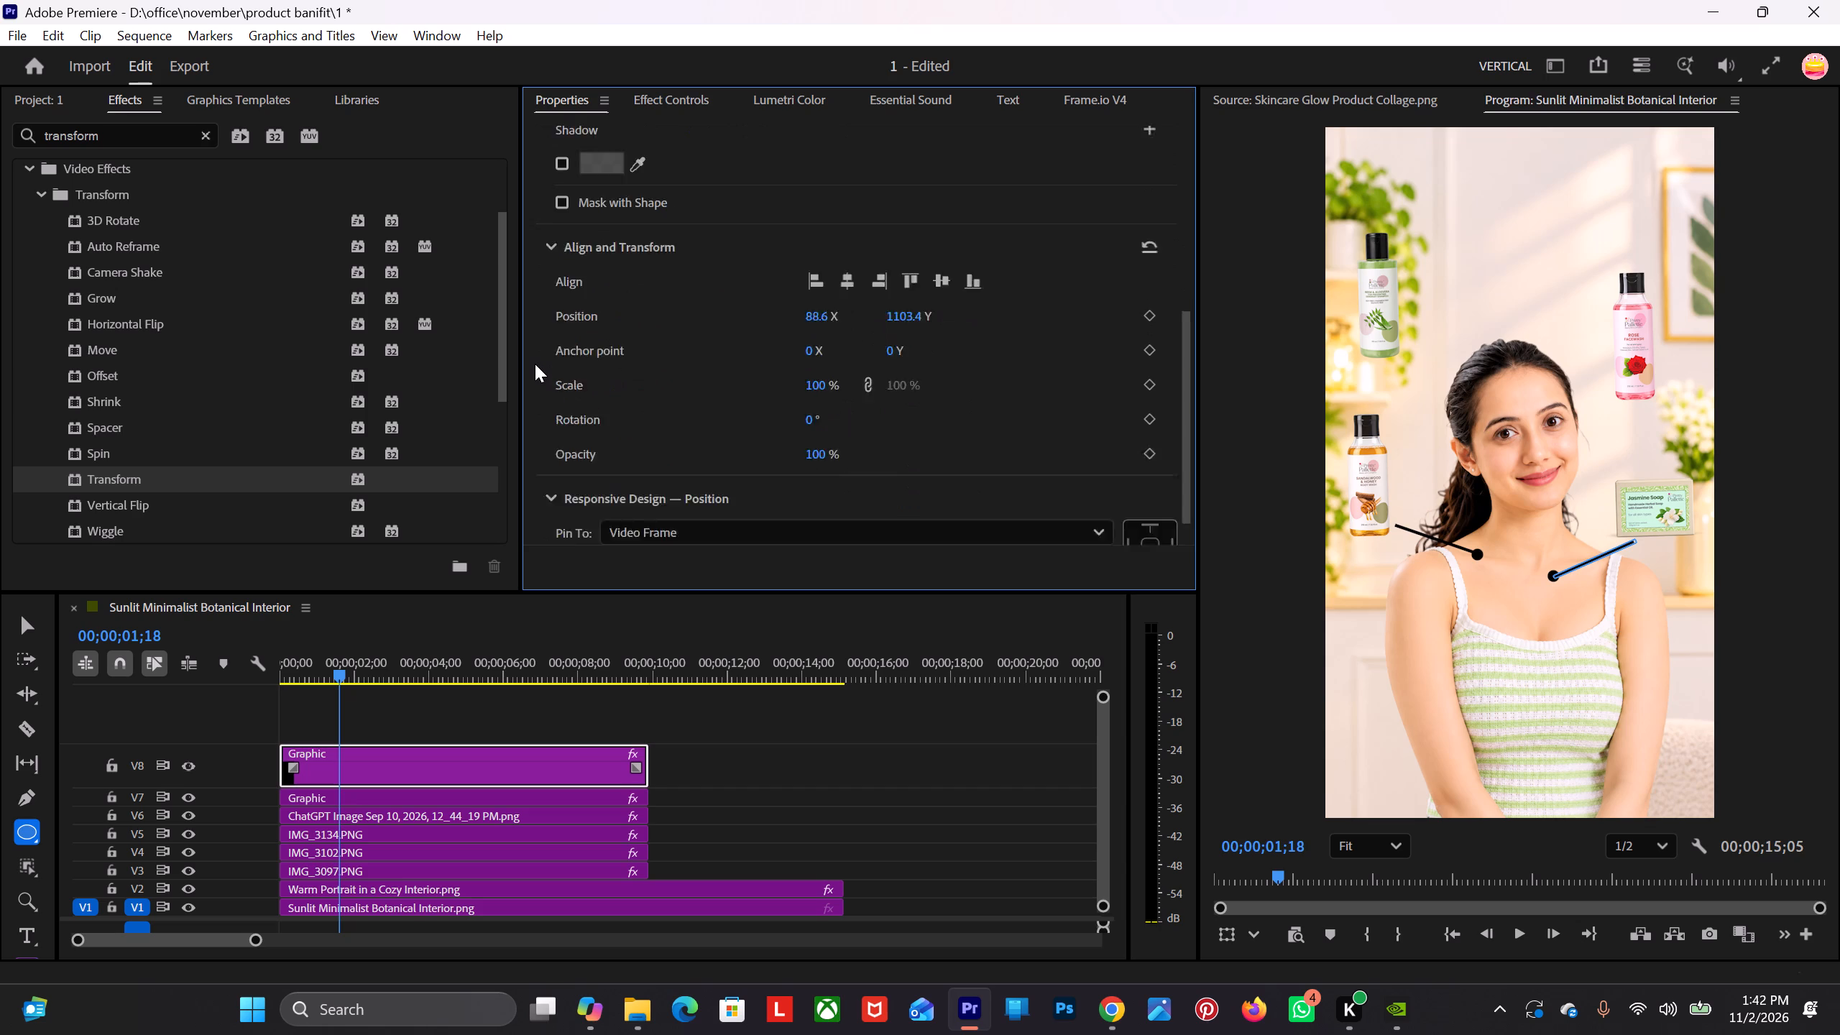
scroll(535, 364, "up", 8)
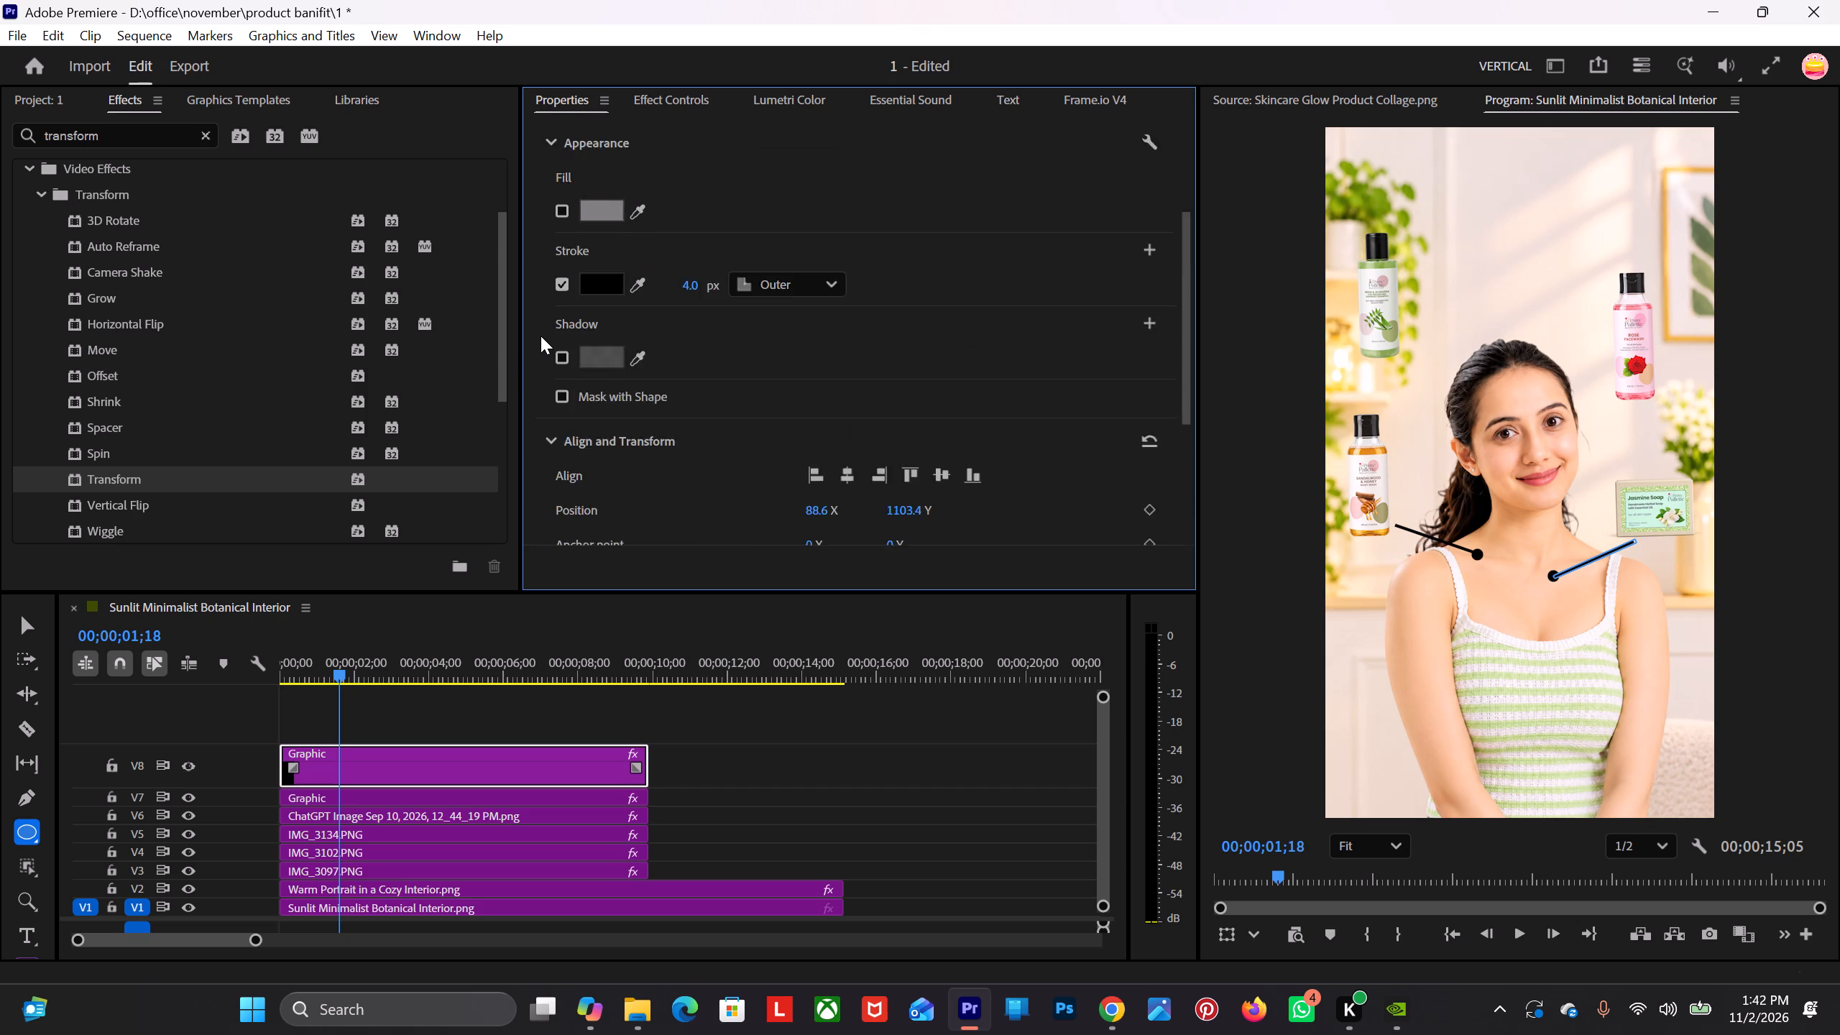
scroll(540, 336, "up", 13)
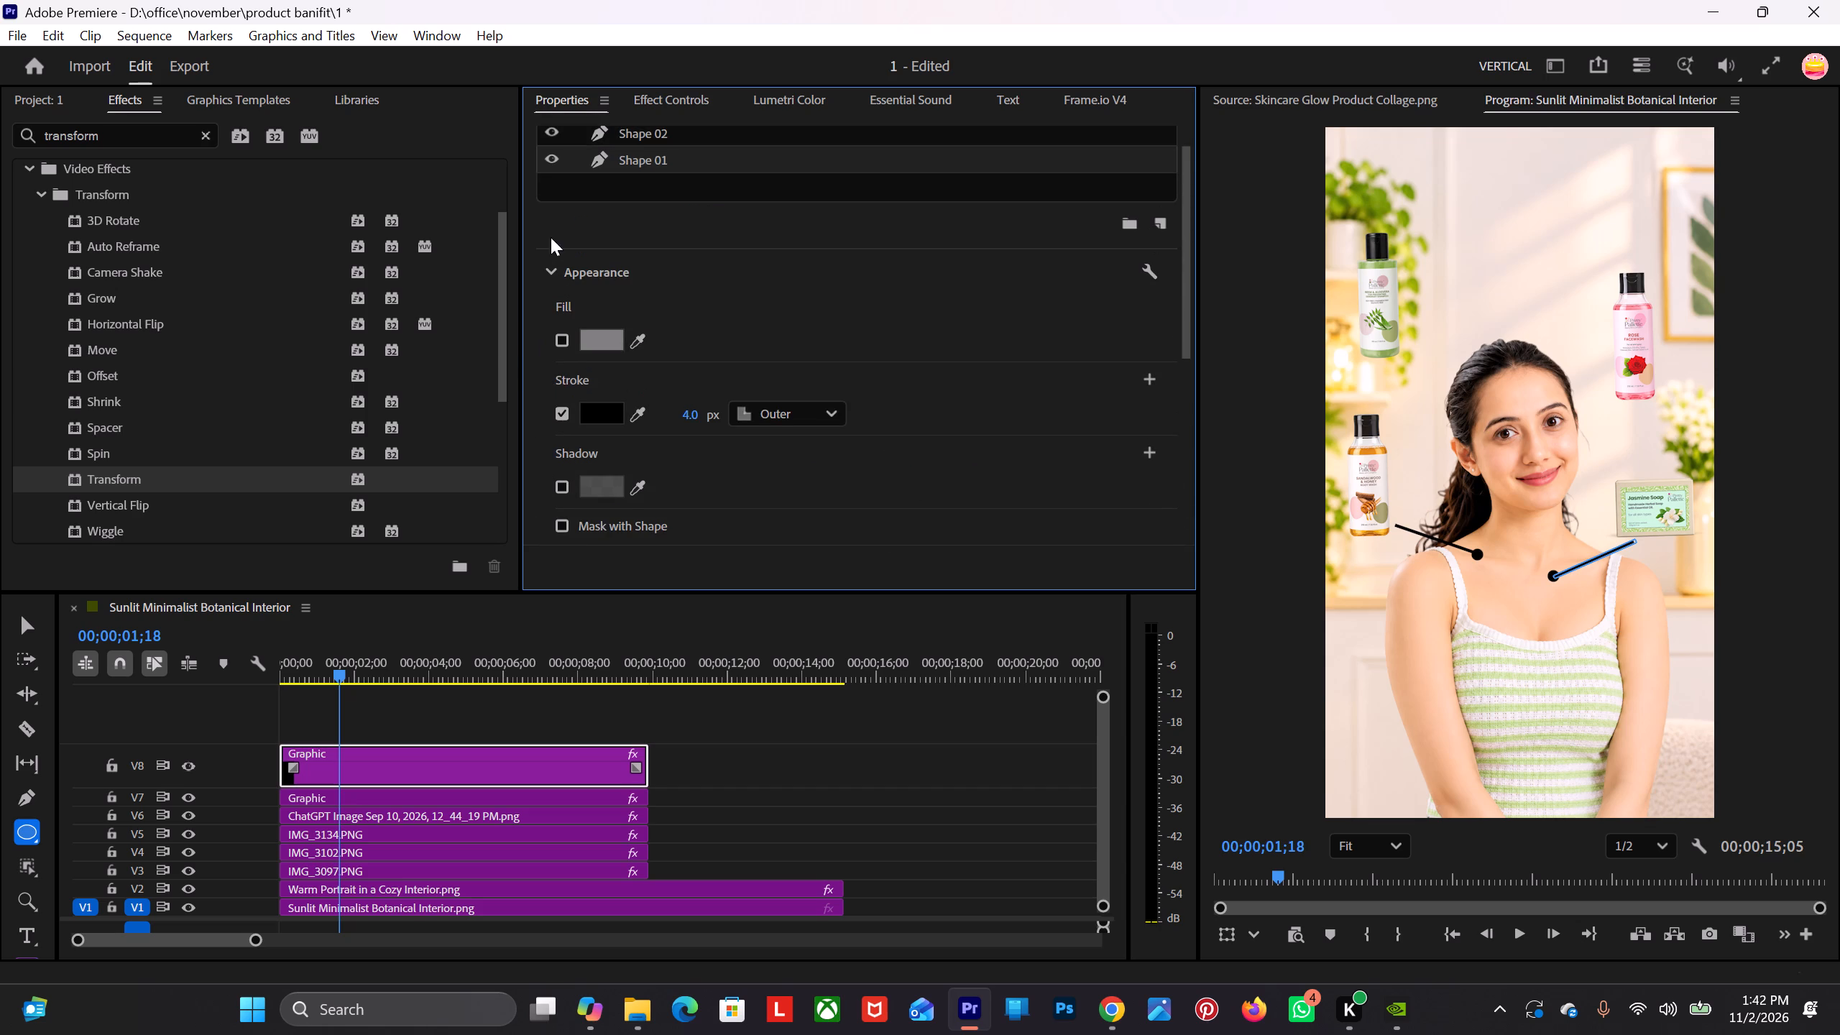
scroll(539, 320, "down", 15)
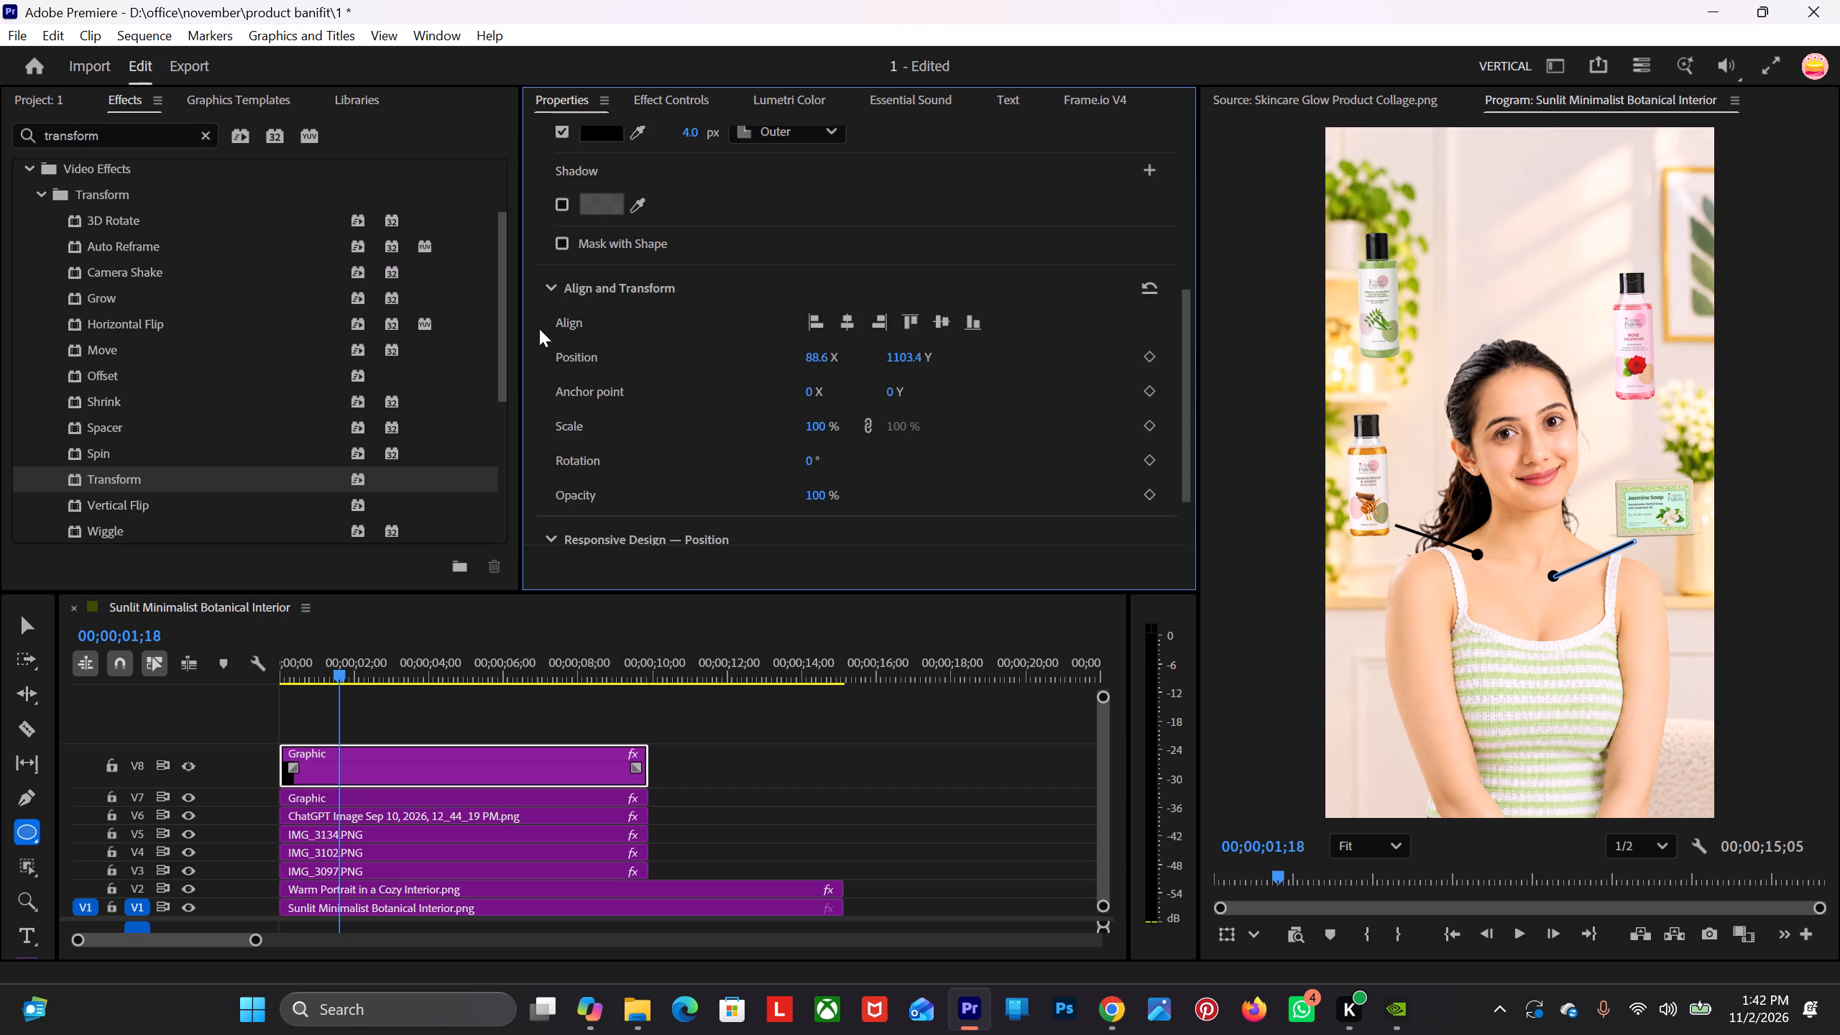
scroll(539, 328, "down", 6)
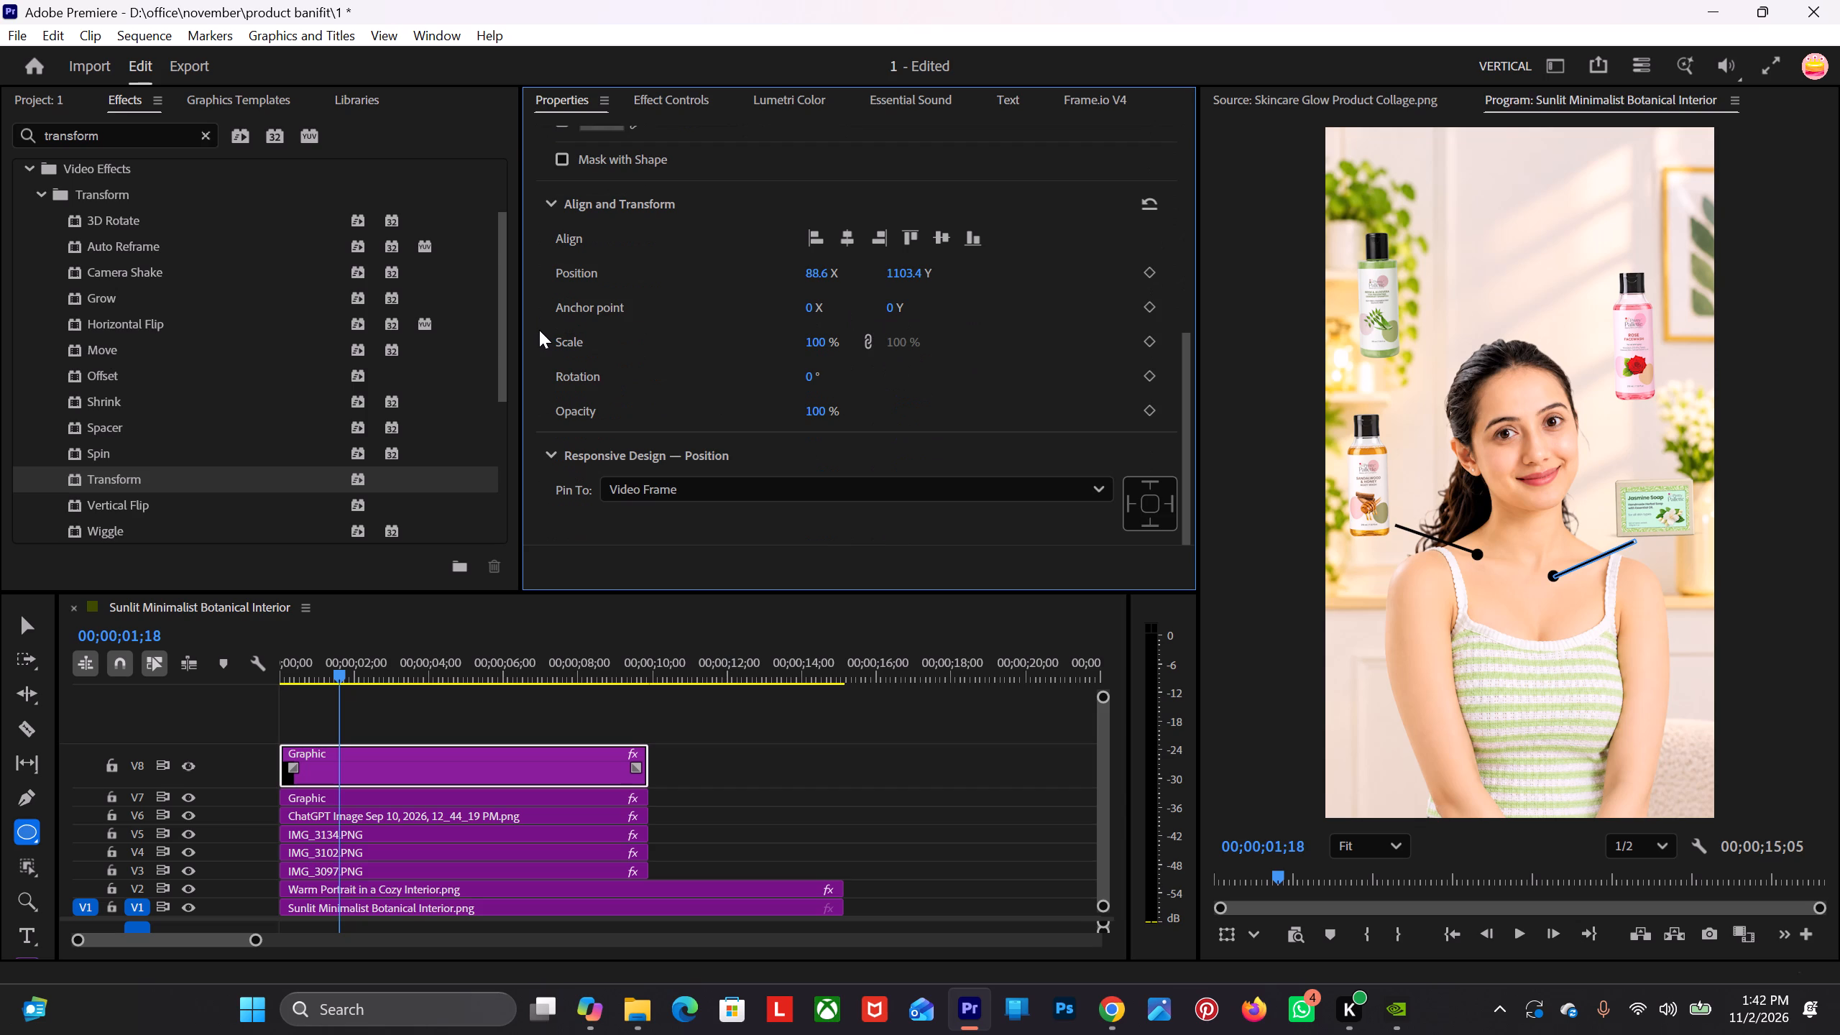
scroll(539, 330, "down", 7)
left_click(548, 195)
left_click(547, 456)
scroll(547, 456, "down", 7)
scroll(547, 454, "up", 7)
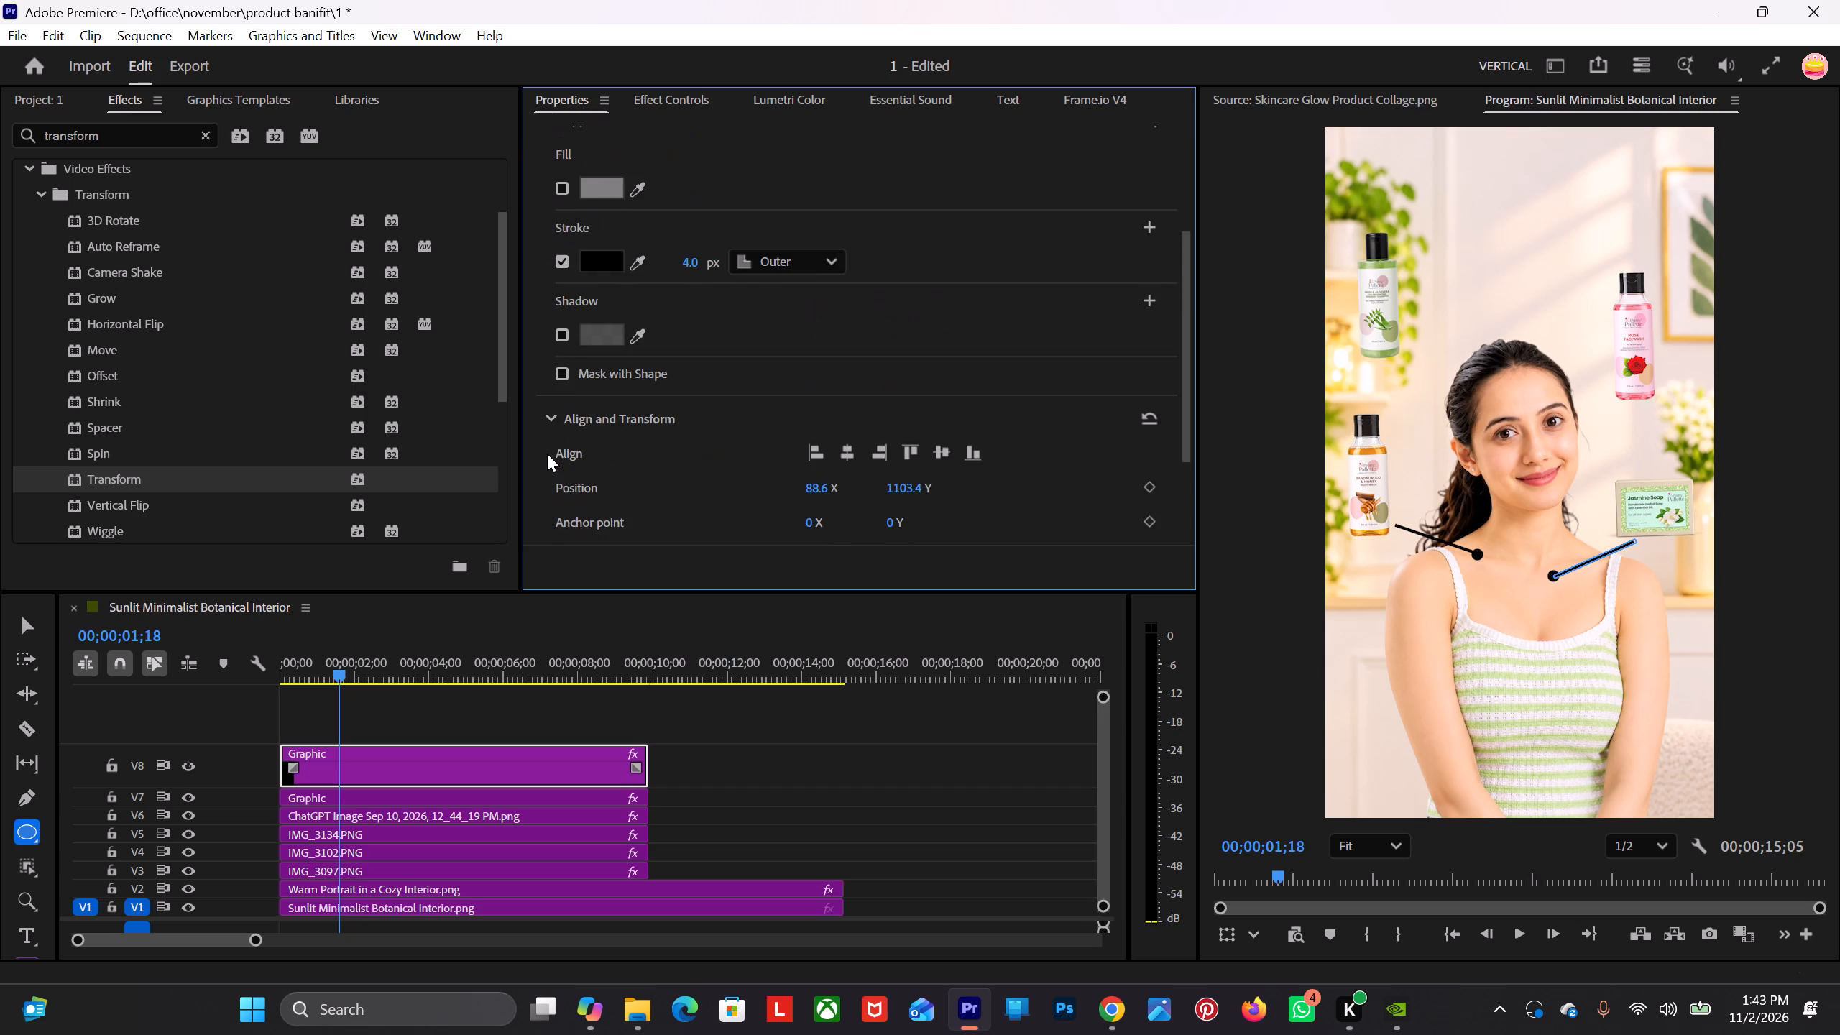
scroll(549, 438, "up", 5)
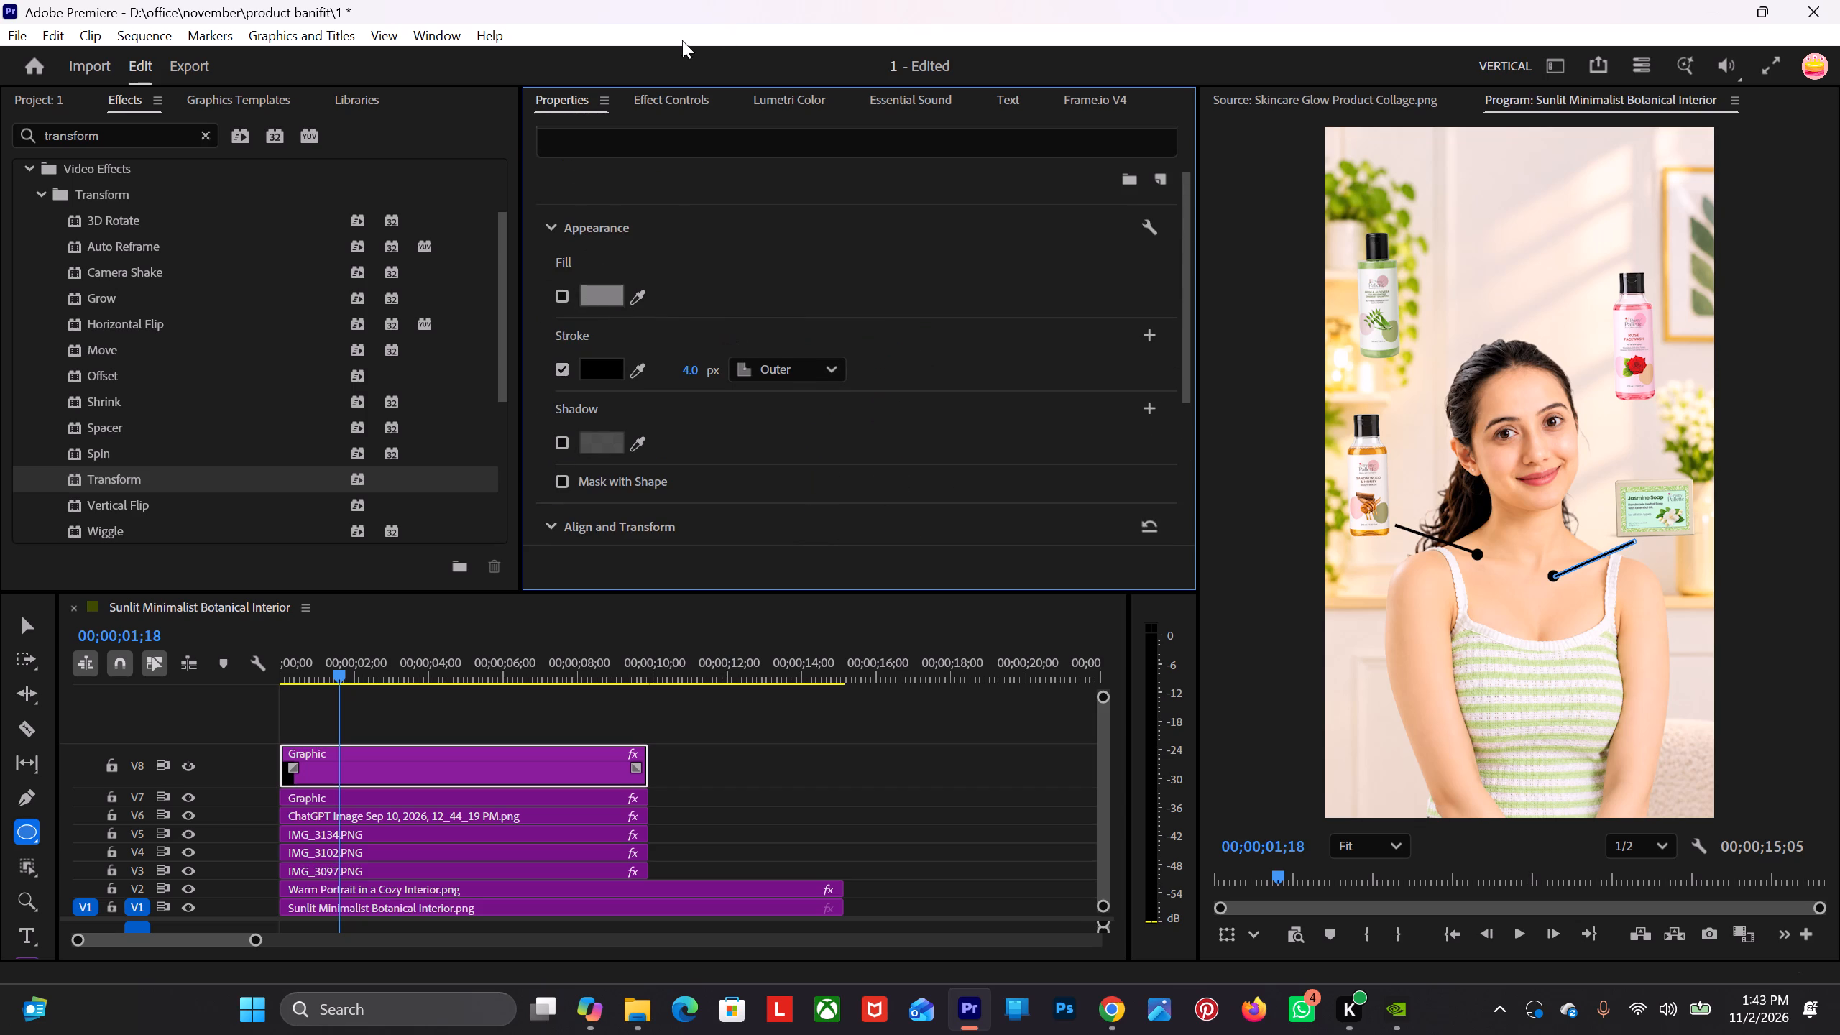
Examine the V8 graphic's shape and Motion effect settings, toggling the dot layer (Shape 02) off and back on.
left_click(652, 101)
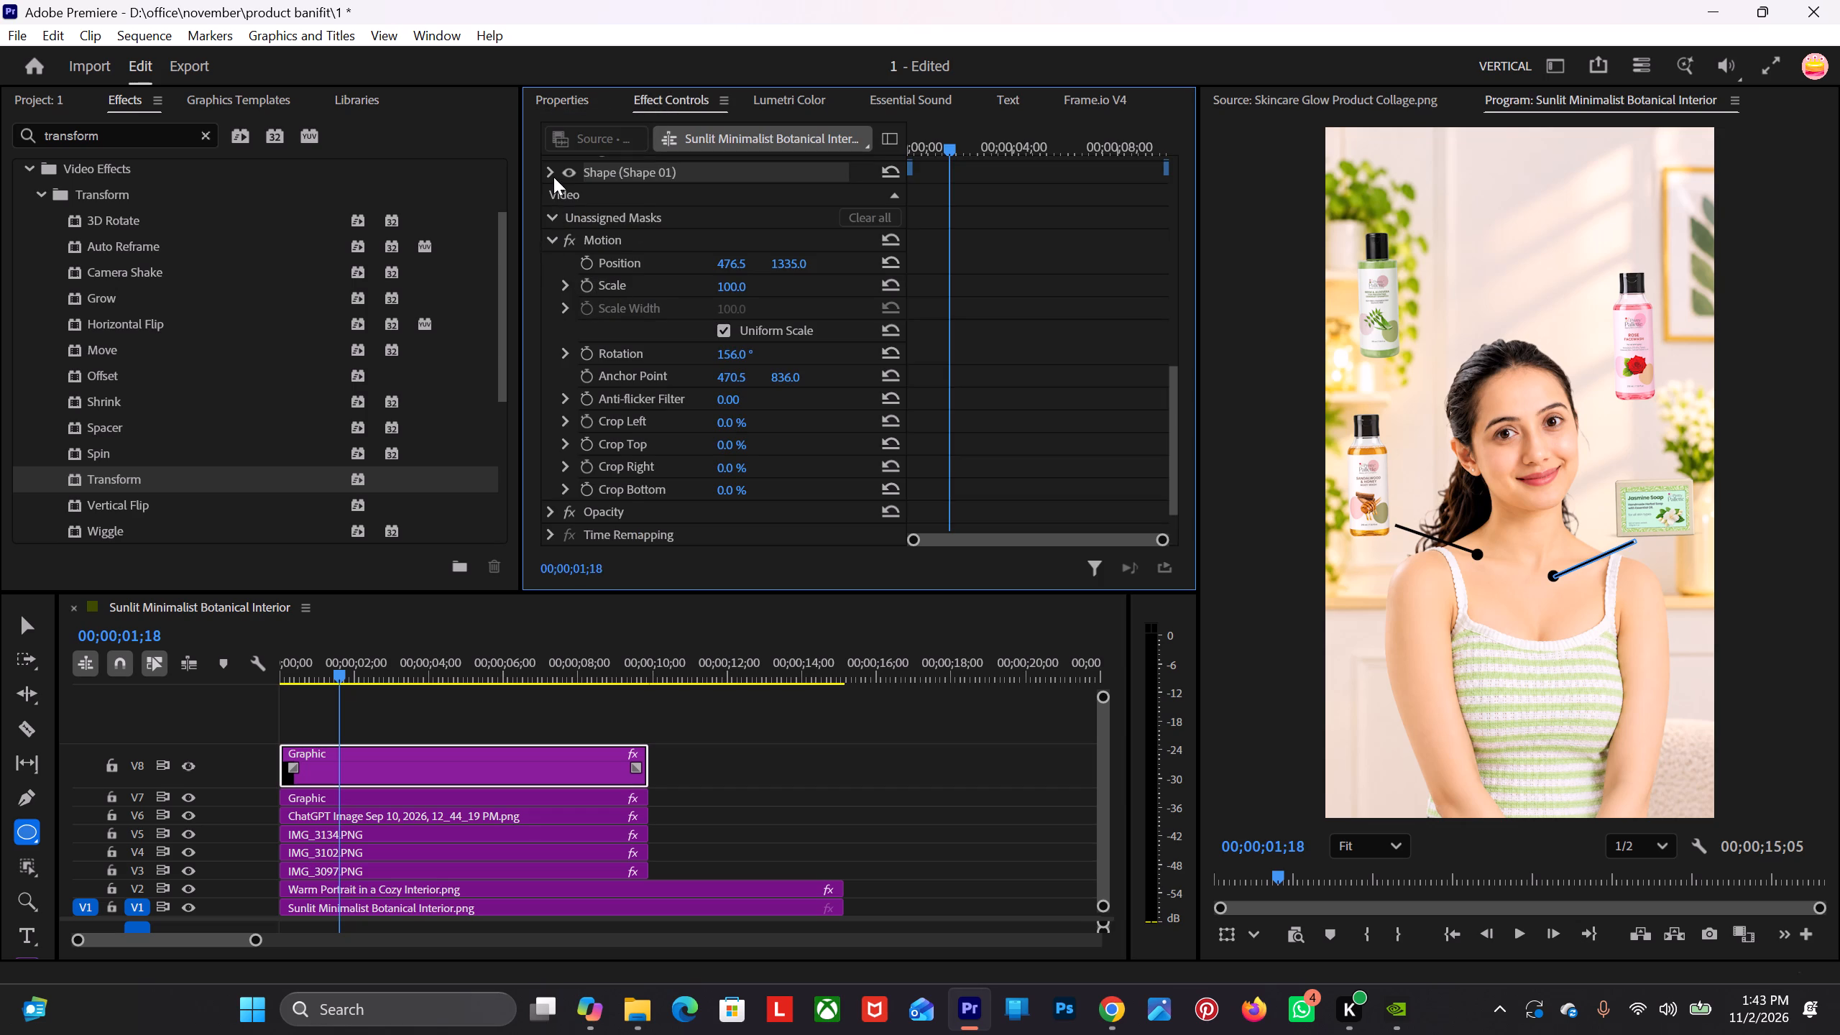
left_click(553, 177)
left_click(571, 219)
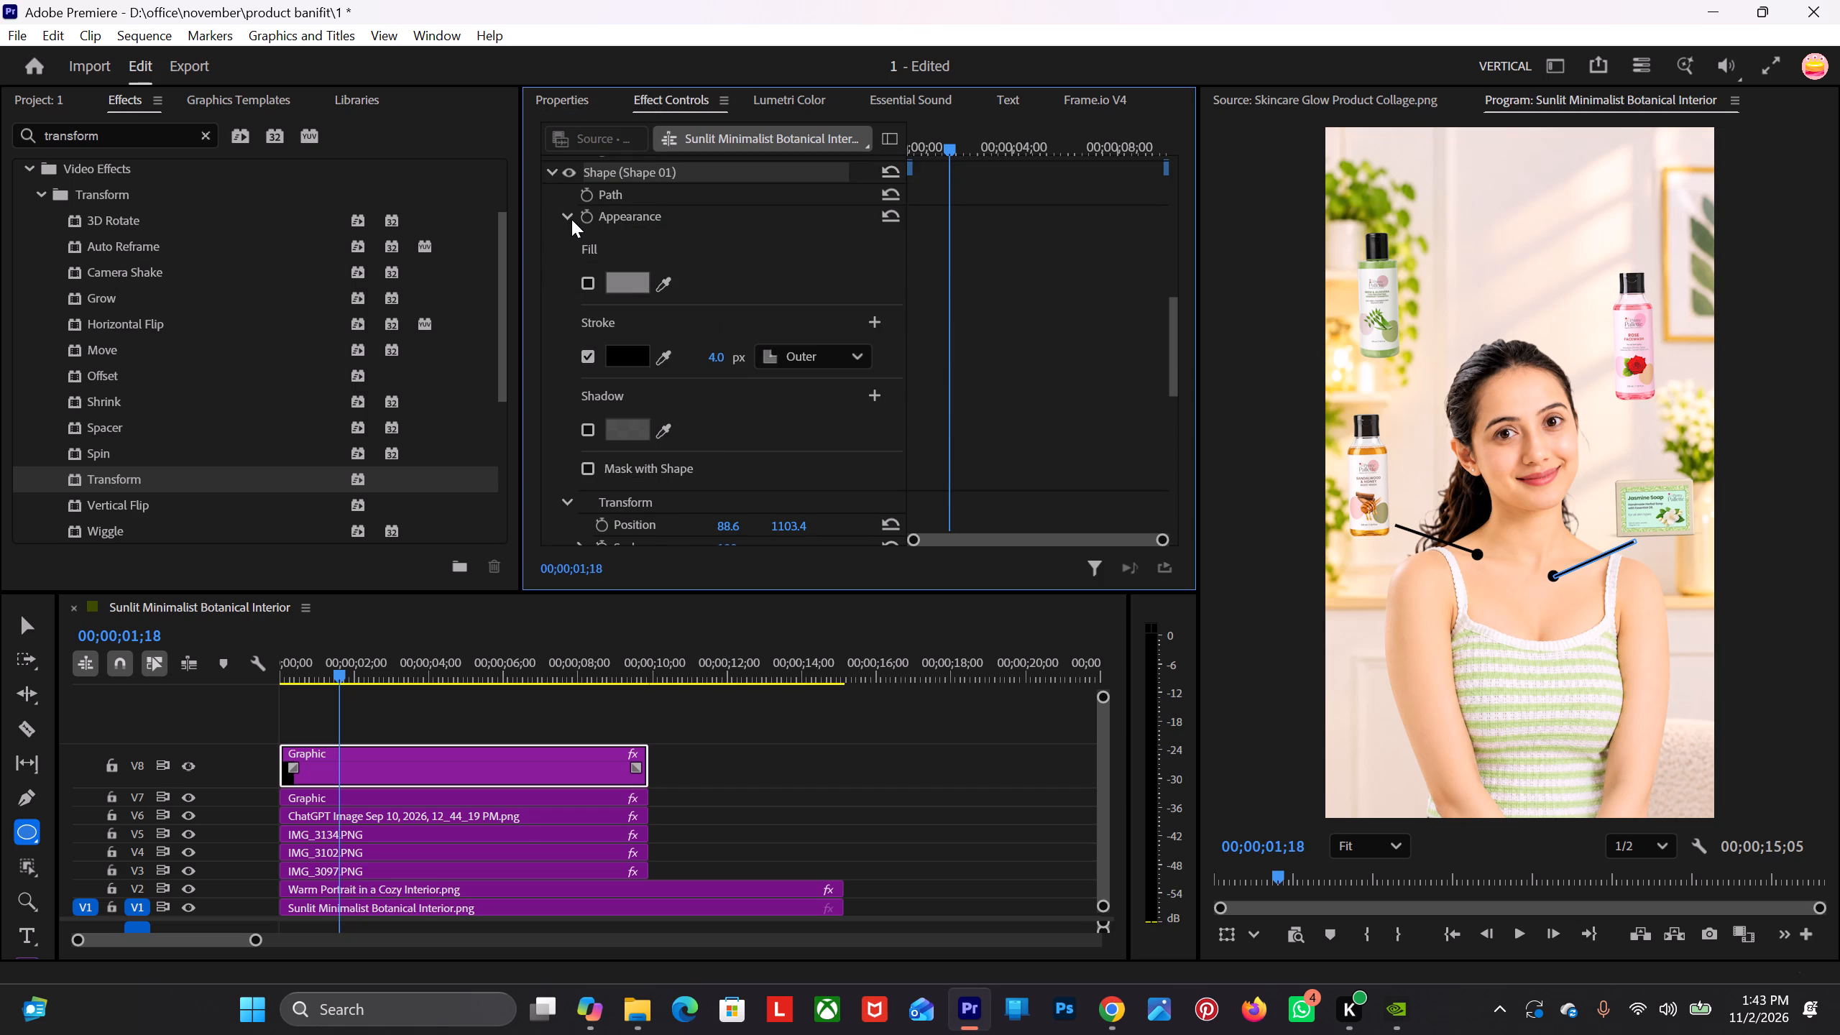
left_click(567, 239)
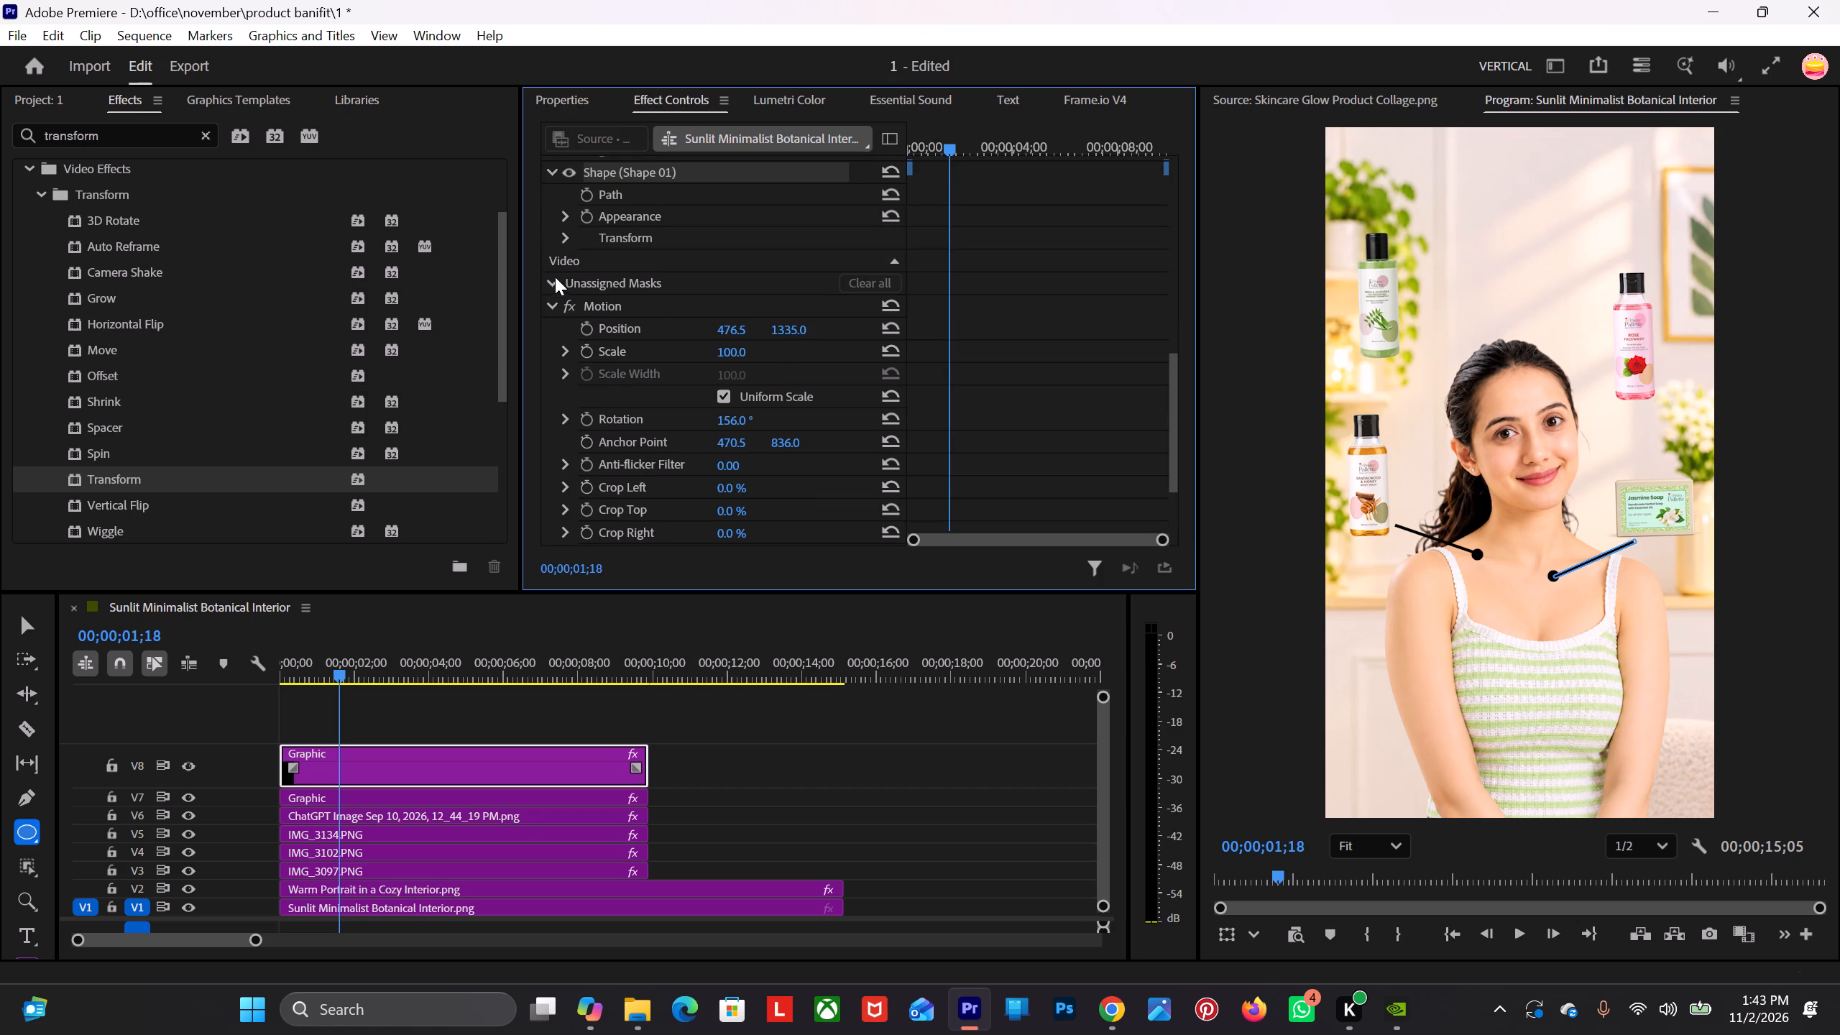
left_click(553, 306)
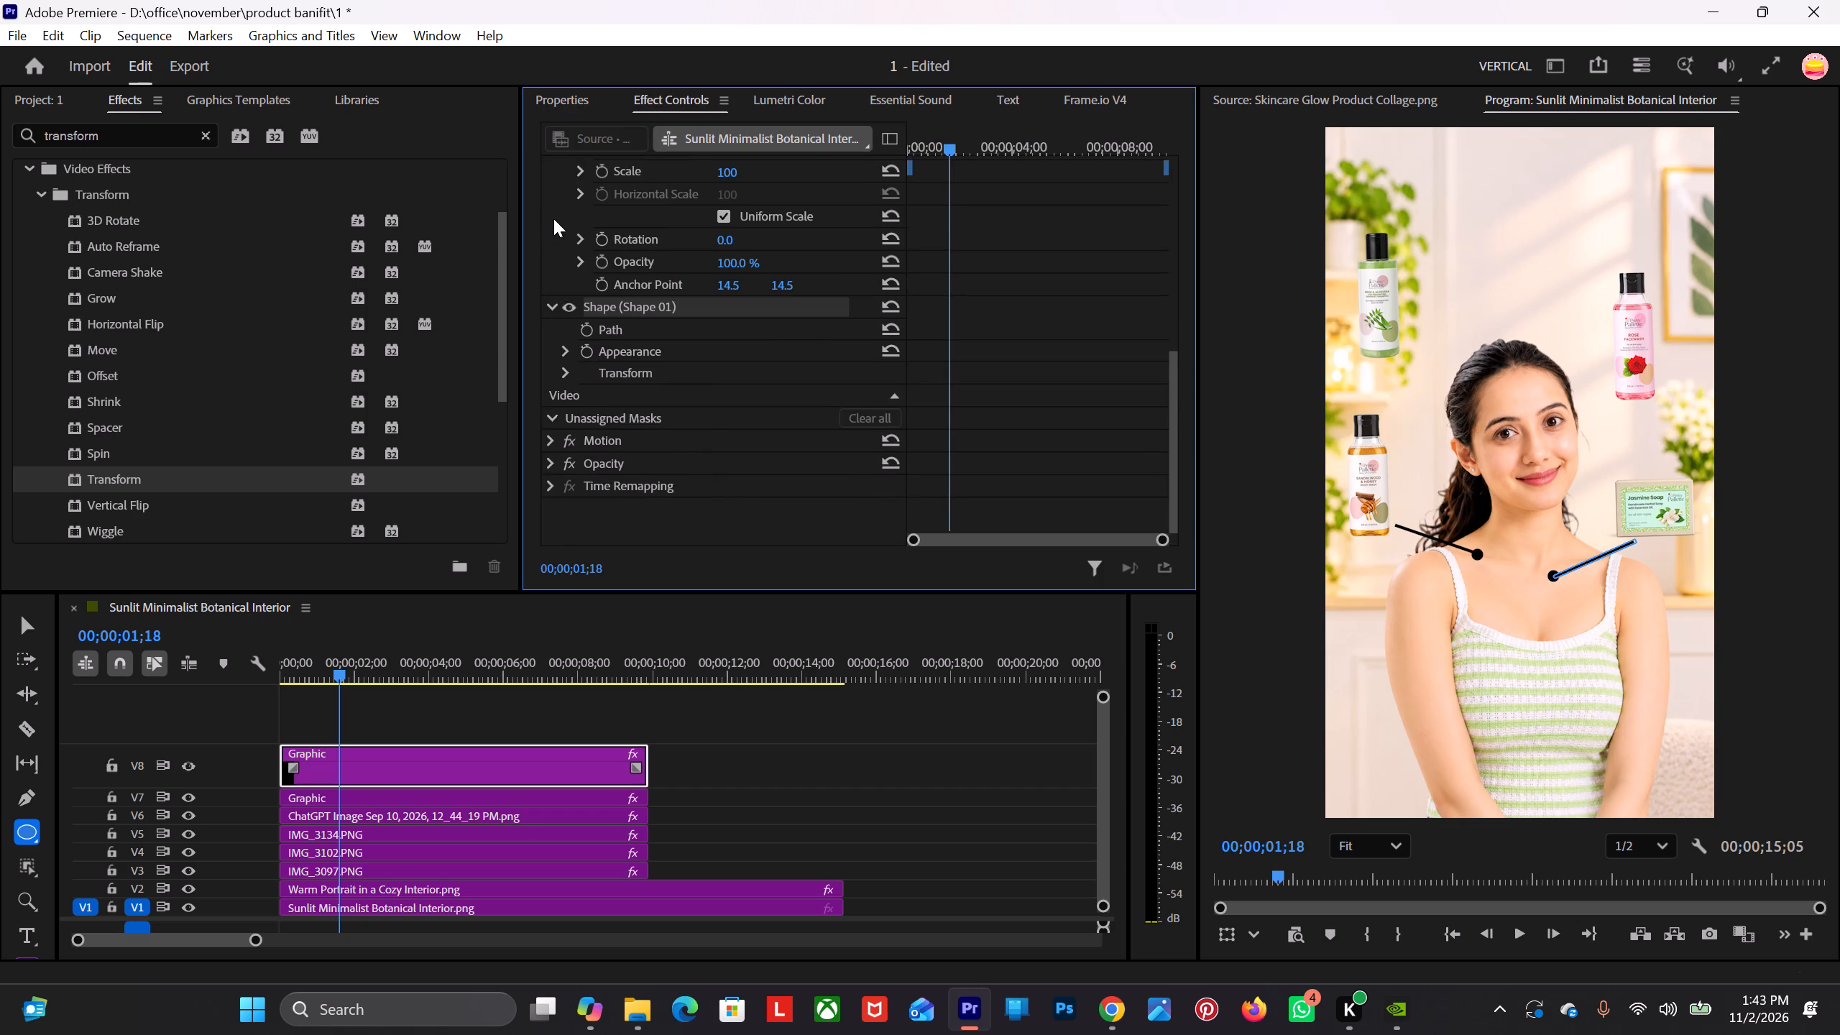
scroll(553, 218, "up", 15)
scroll(551, 218, "up", 11)
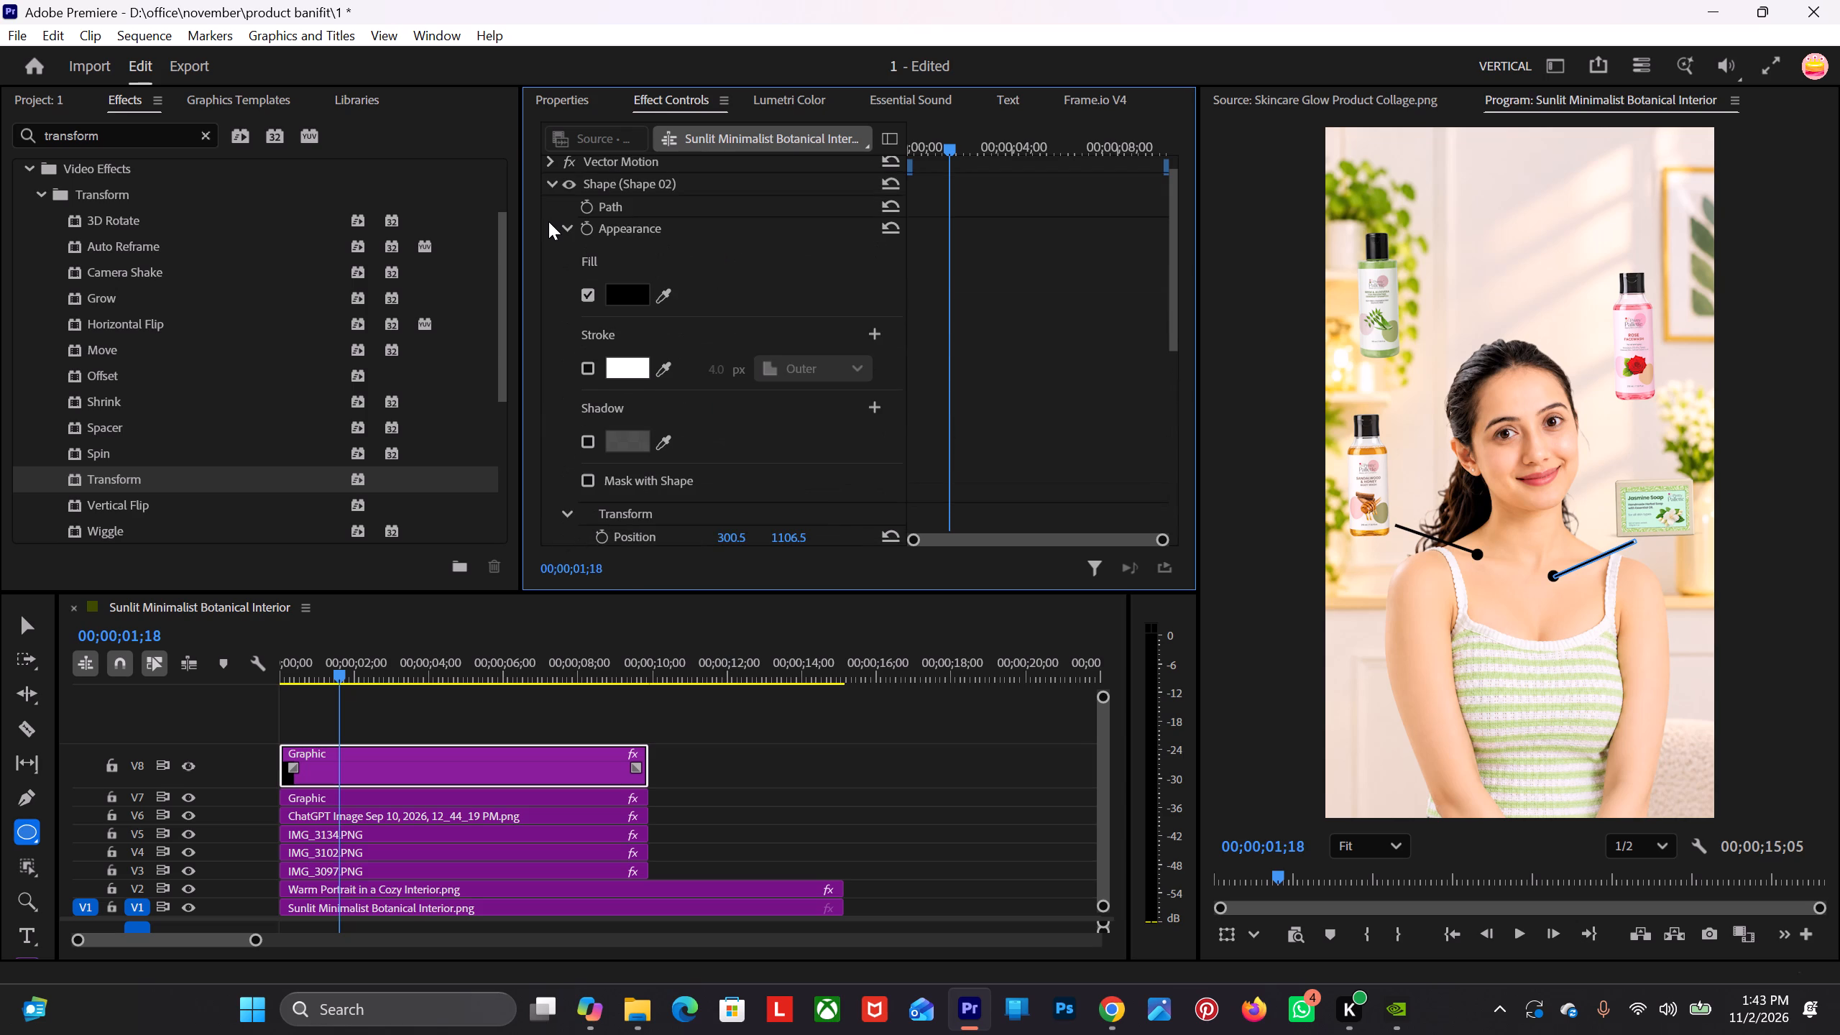
left_click(567, 210)
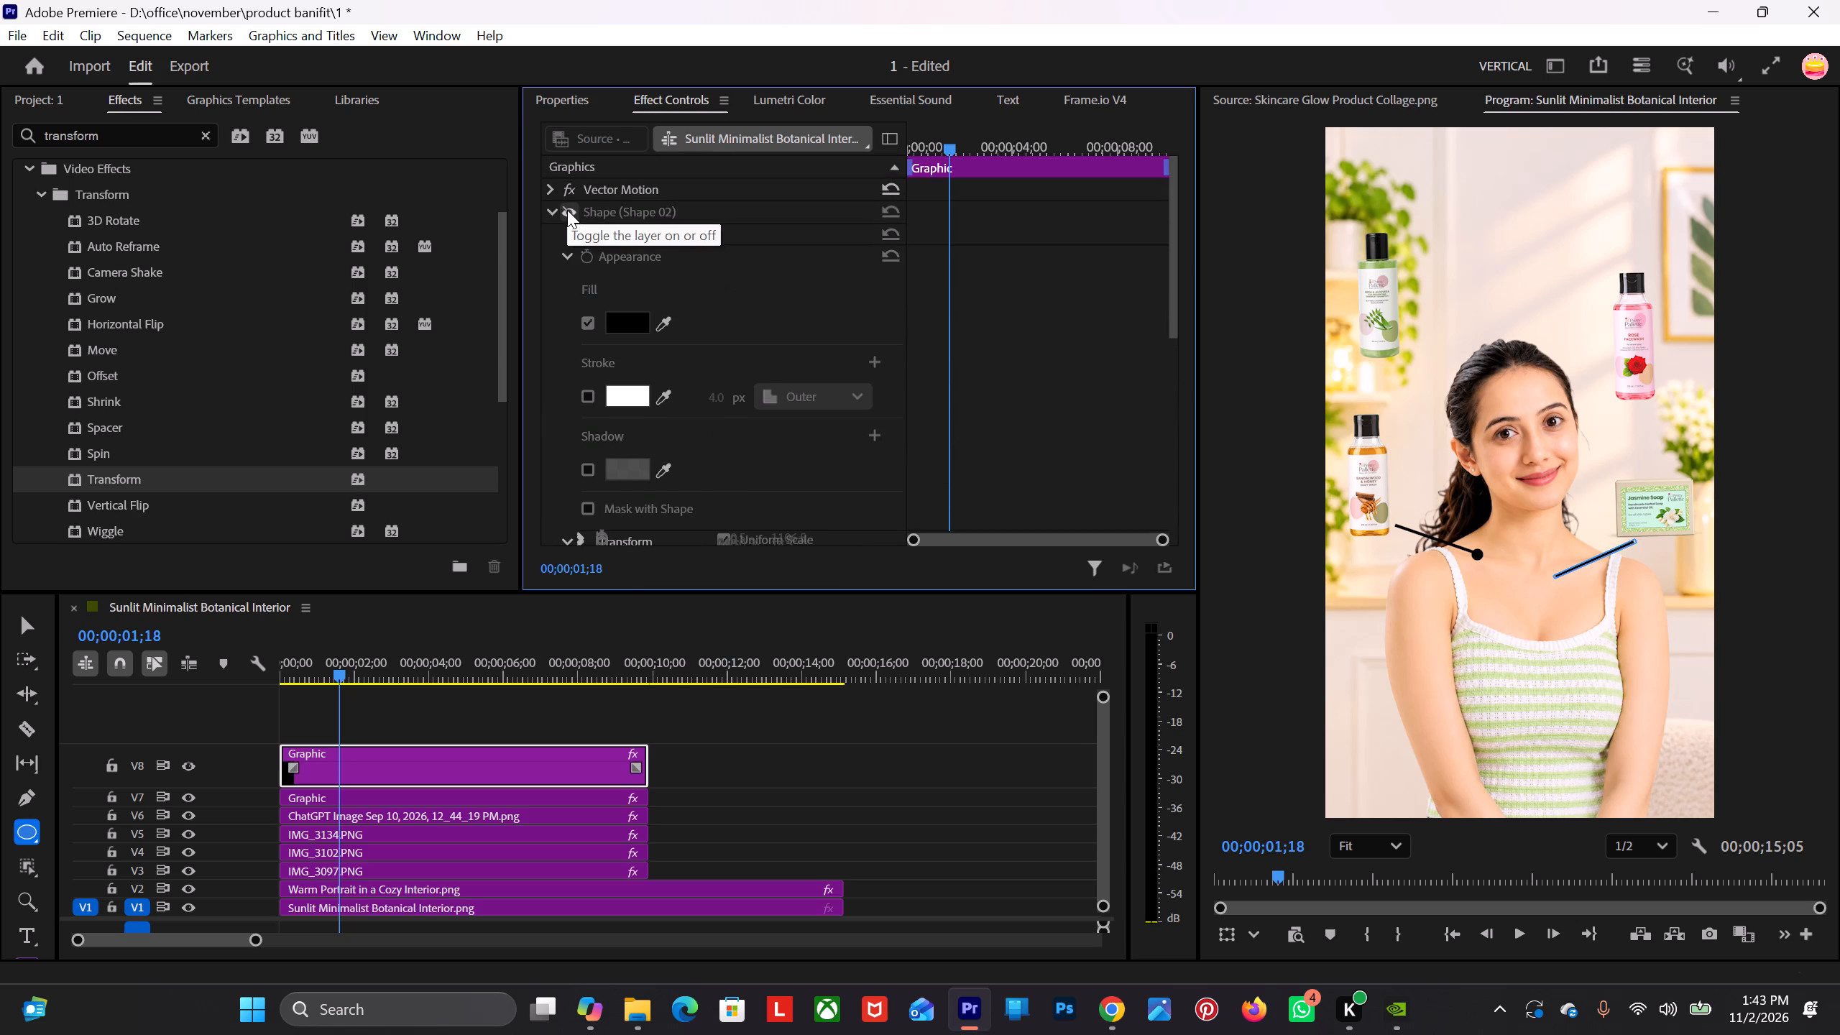
left_click(567, 210)
scroll(538, 257, "down", 2)
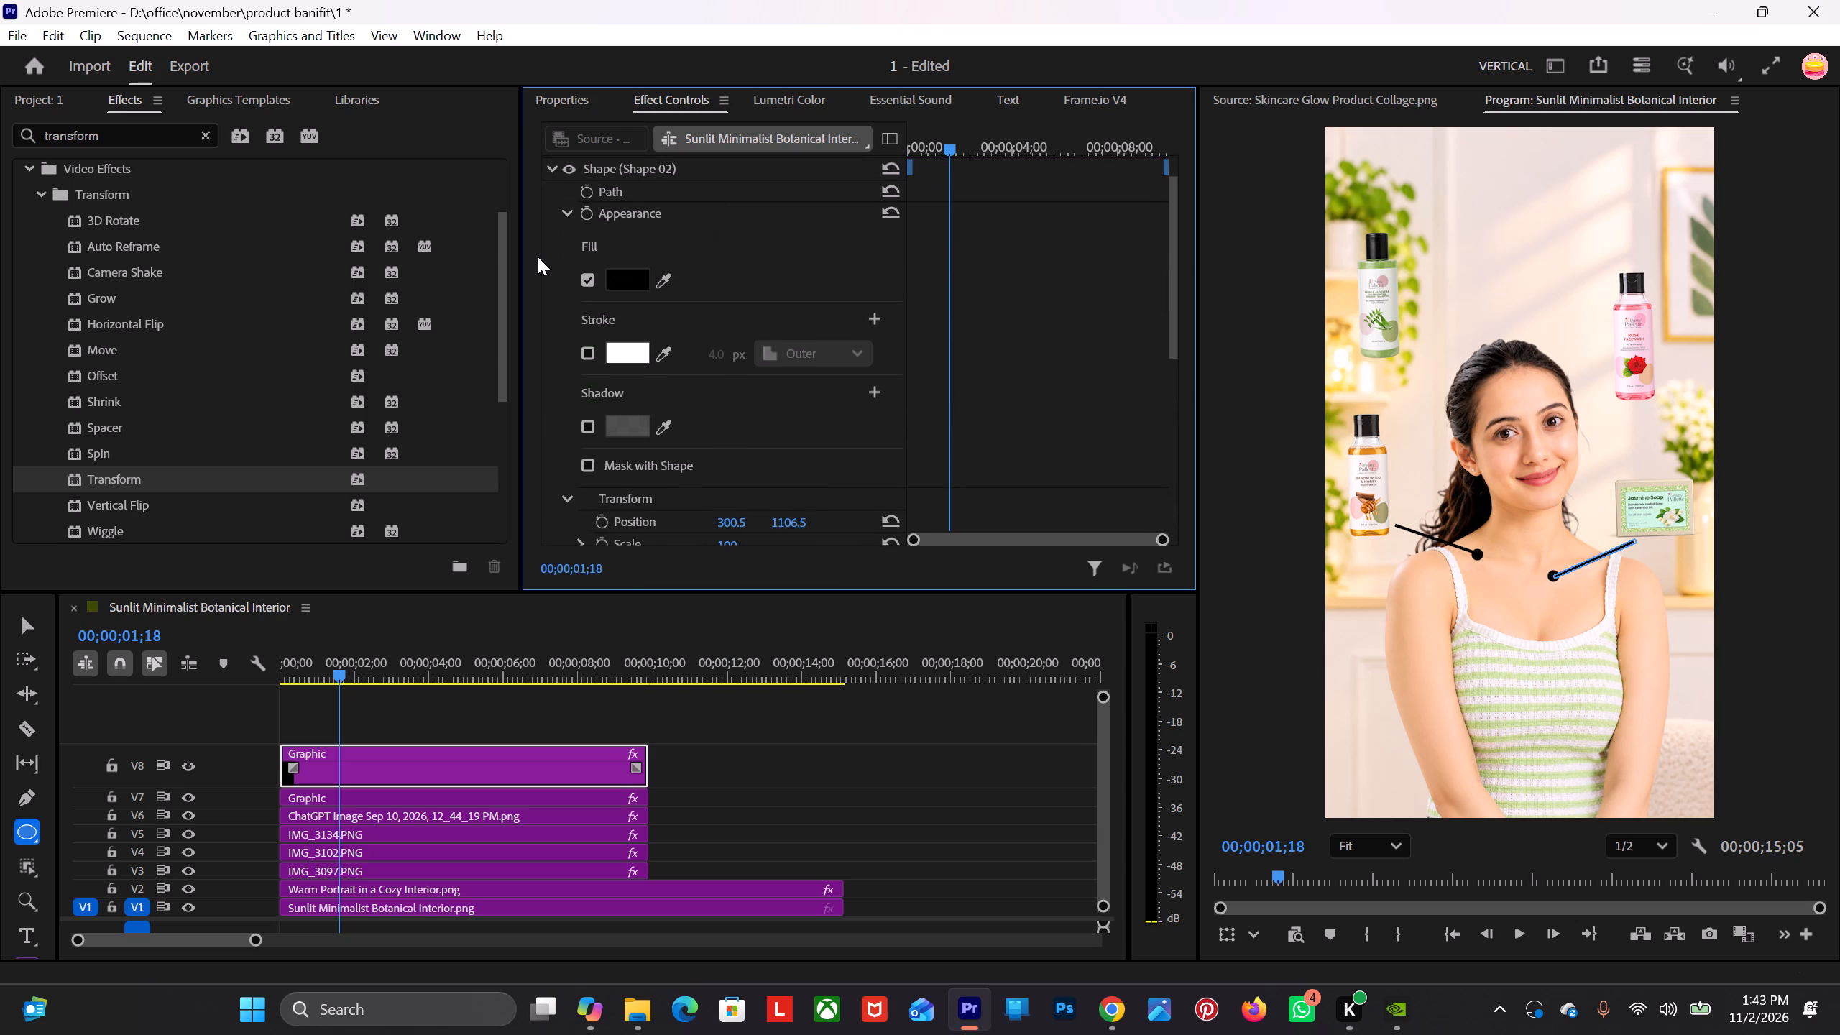
left_click(525, 327)
scroll(551, 393, "down", 7)
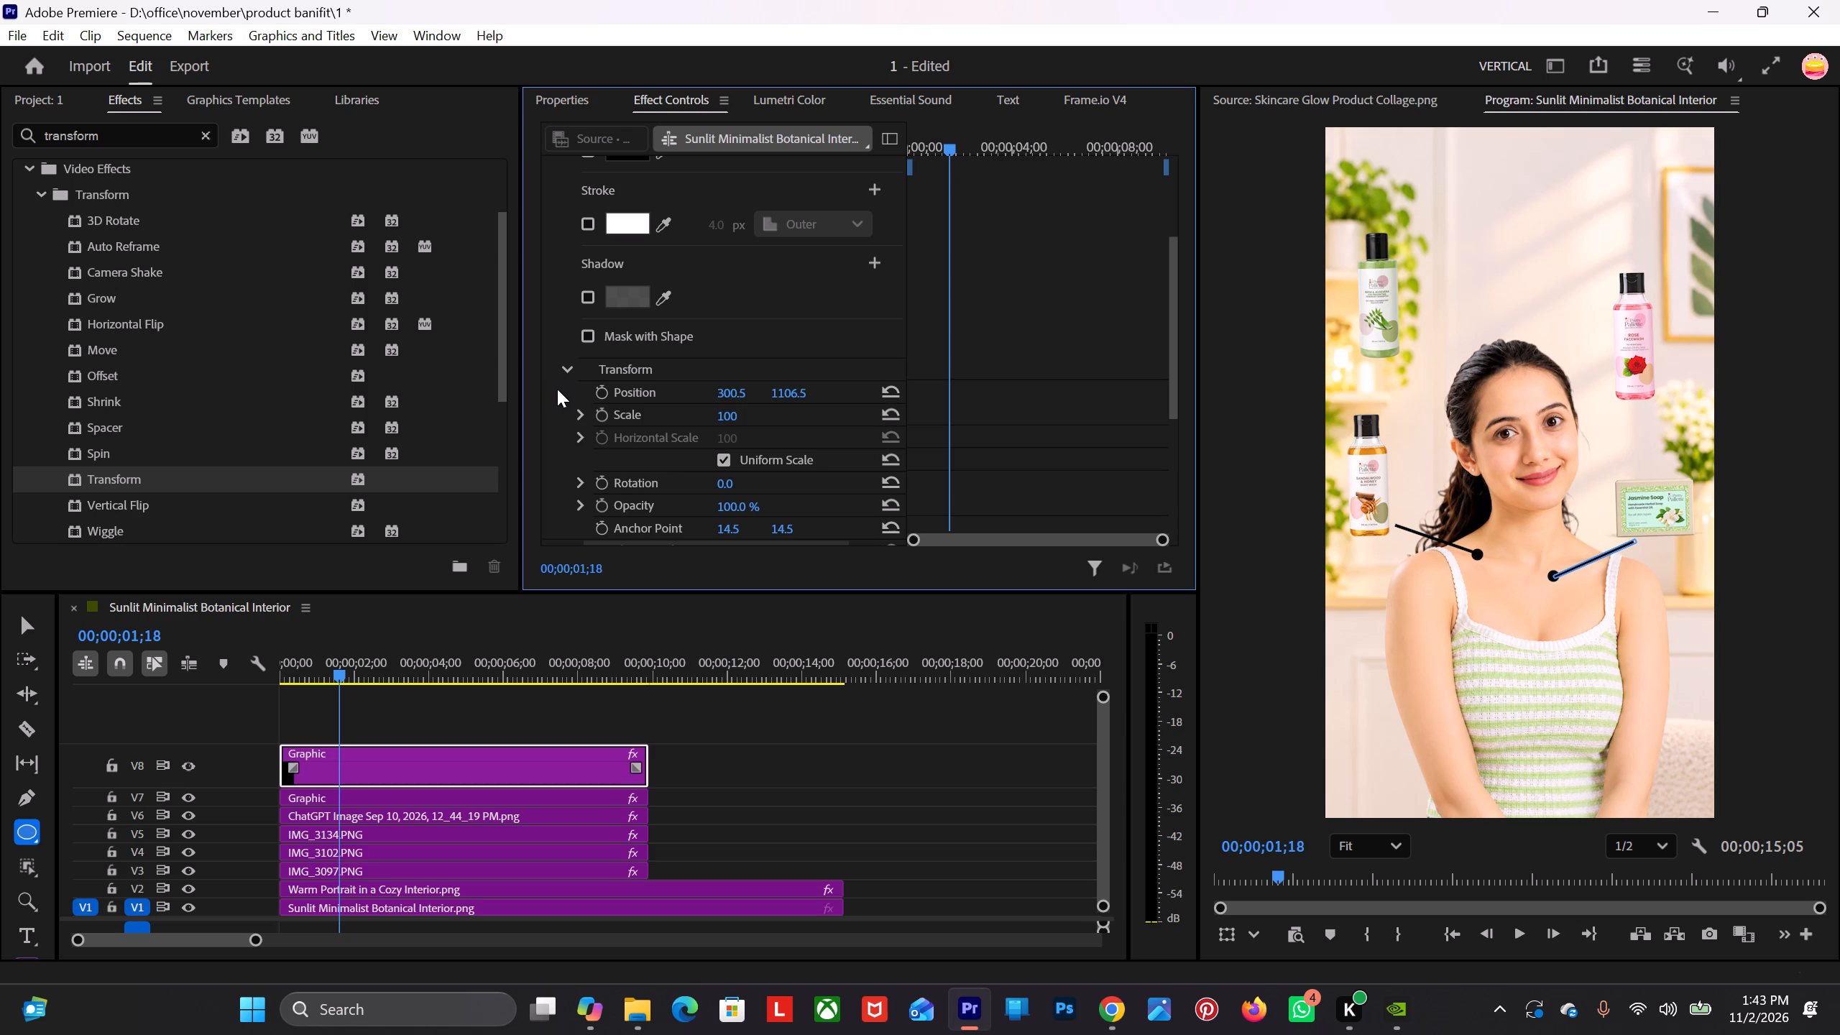
scroll(547, 372, "up", 11)
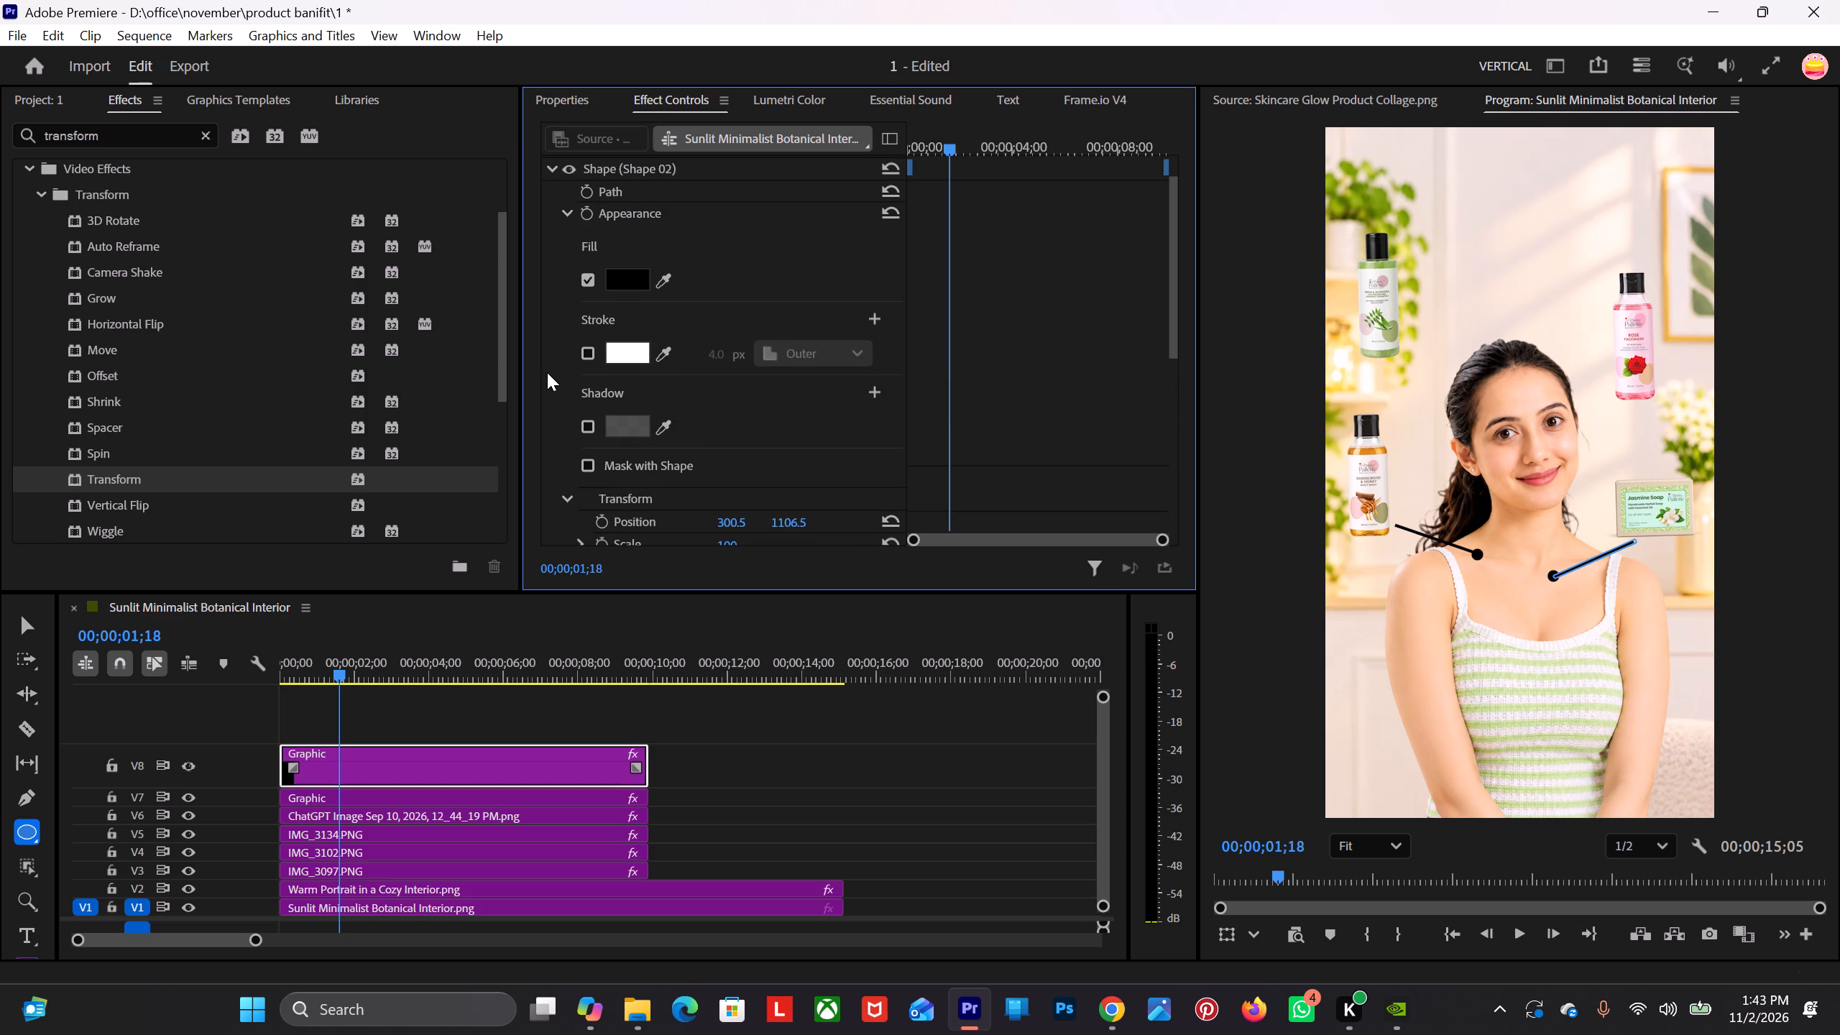
scroll(547, 372, "up", 6)
left_click(569, 215)
left_click(569, 215)
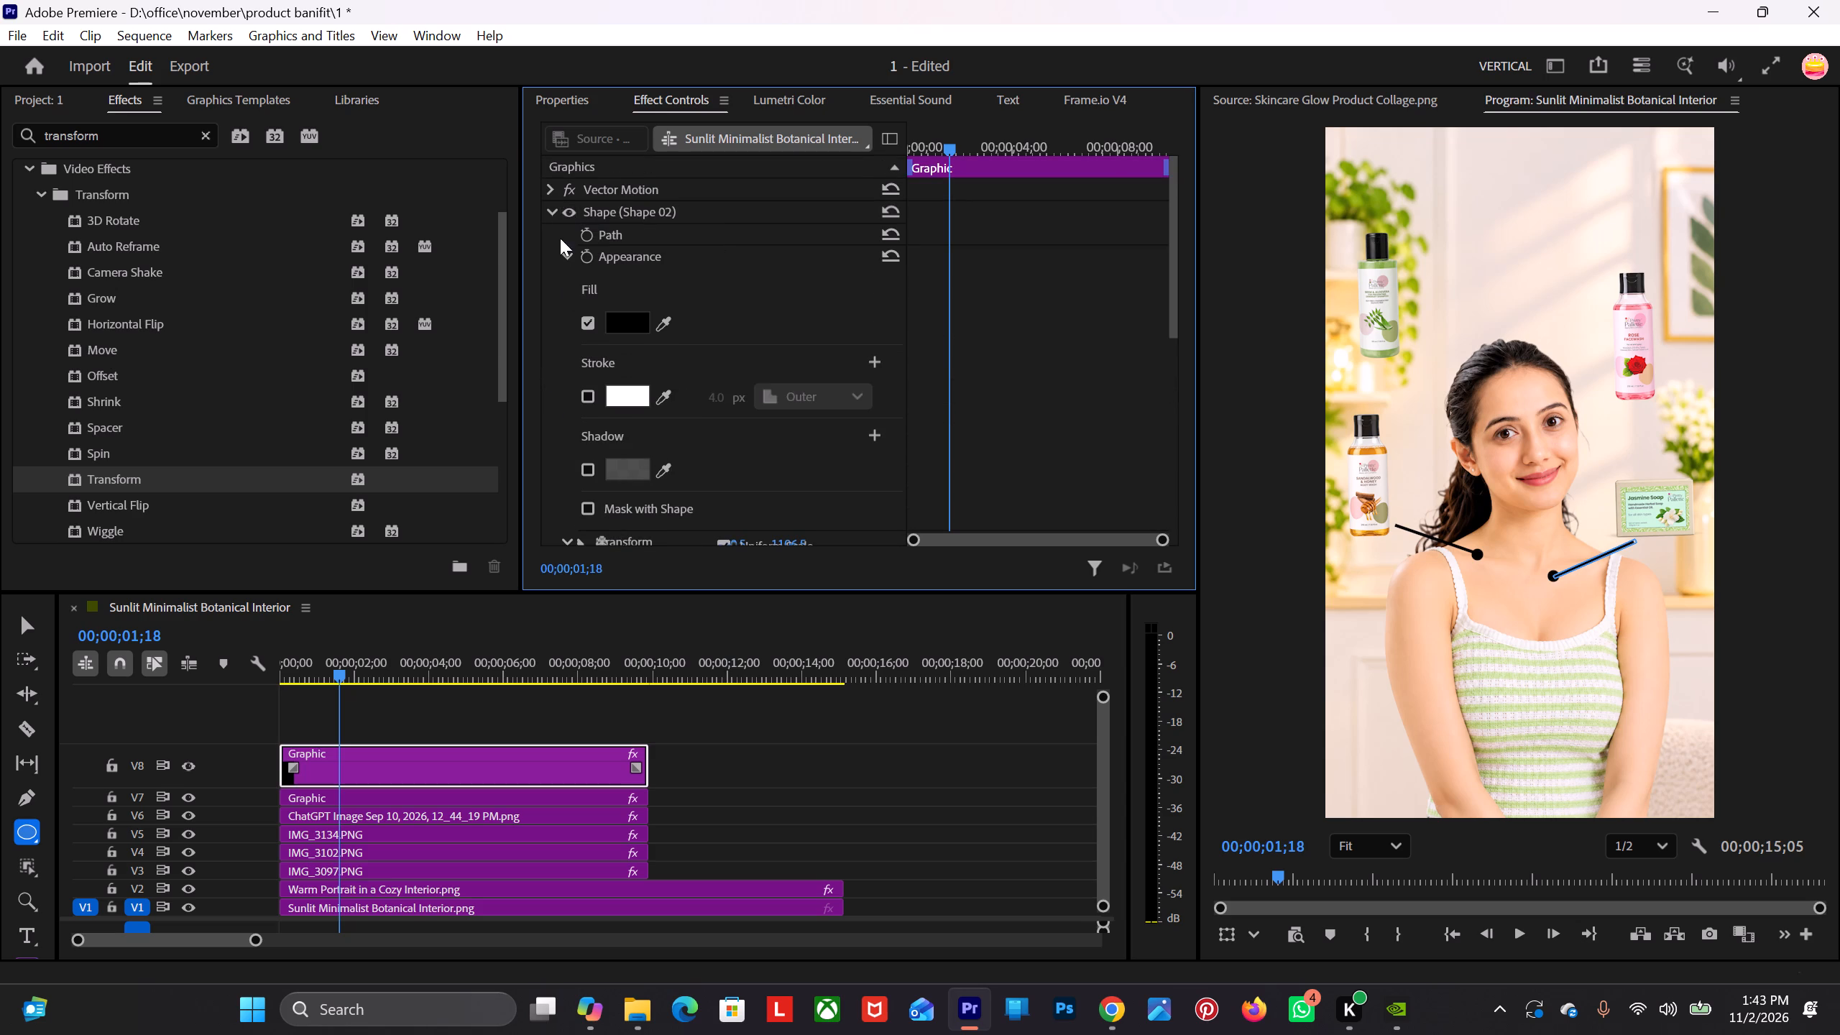
left_click(554, 211)
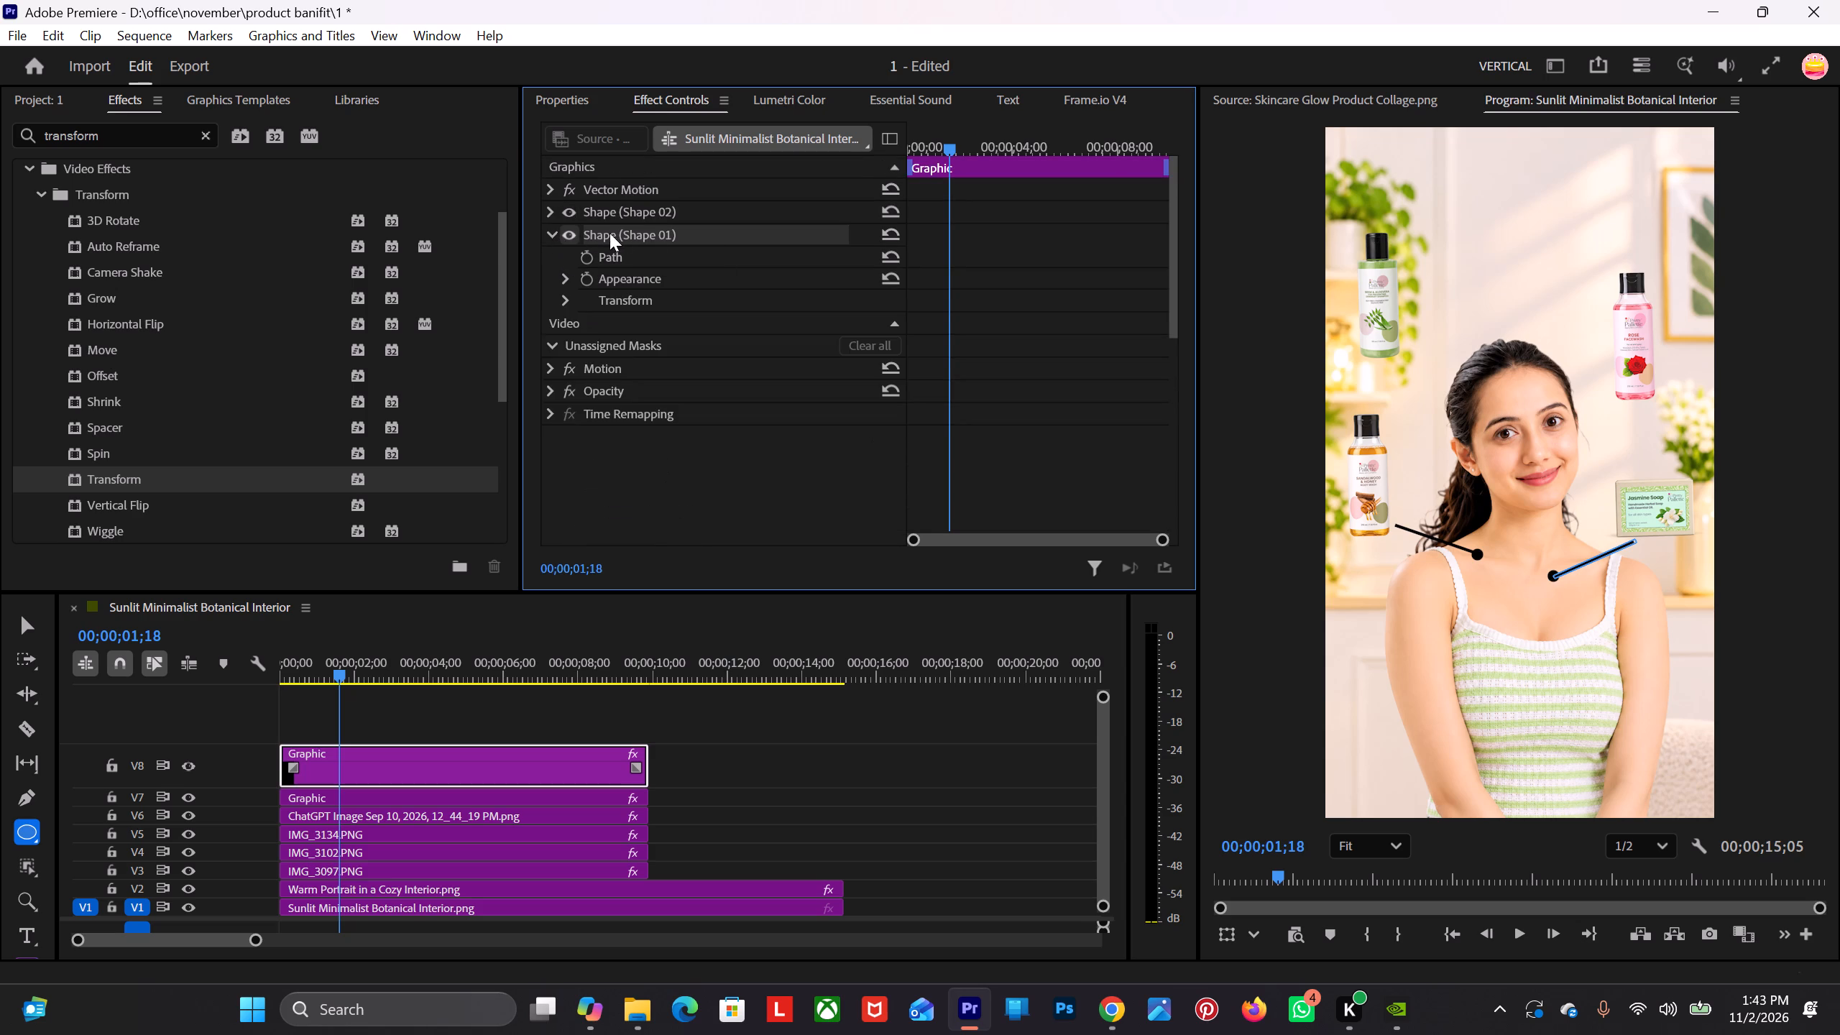
Examine the Transform and Appearance effect settings of the V8 line layer (Shape 01) and the clip's Unassigned Masks.
left_click(727, 236)
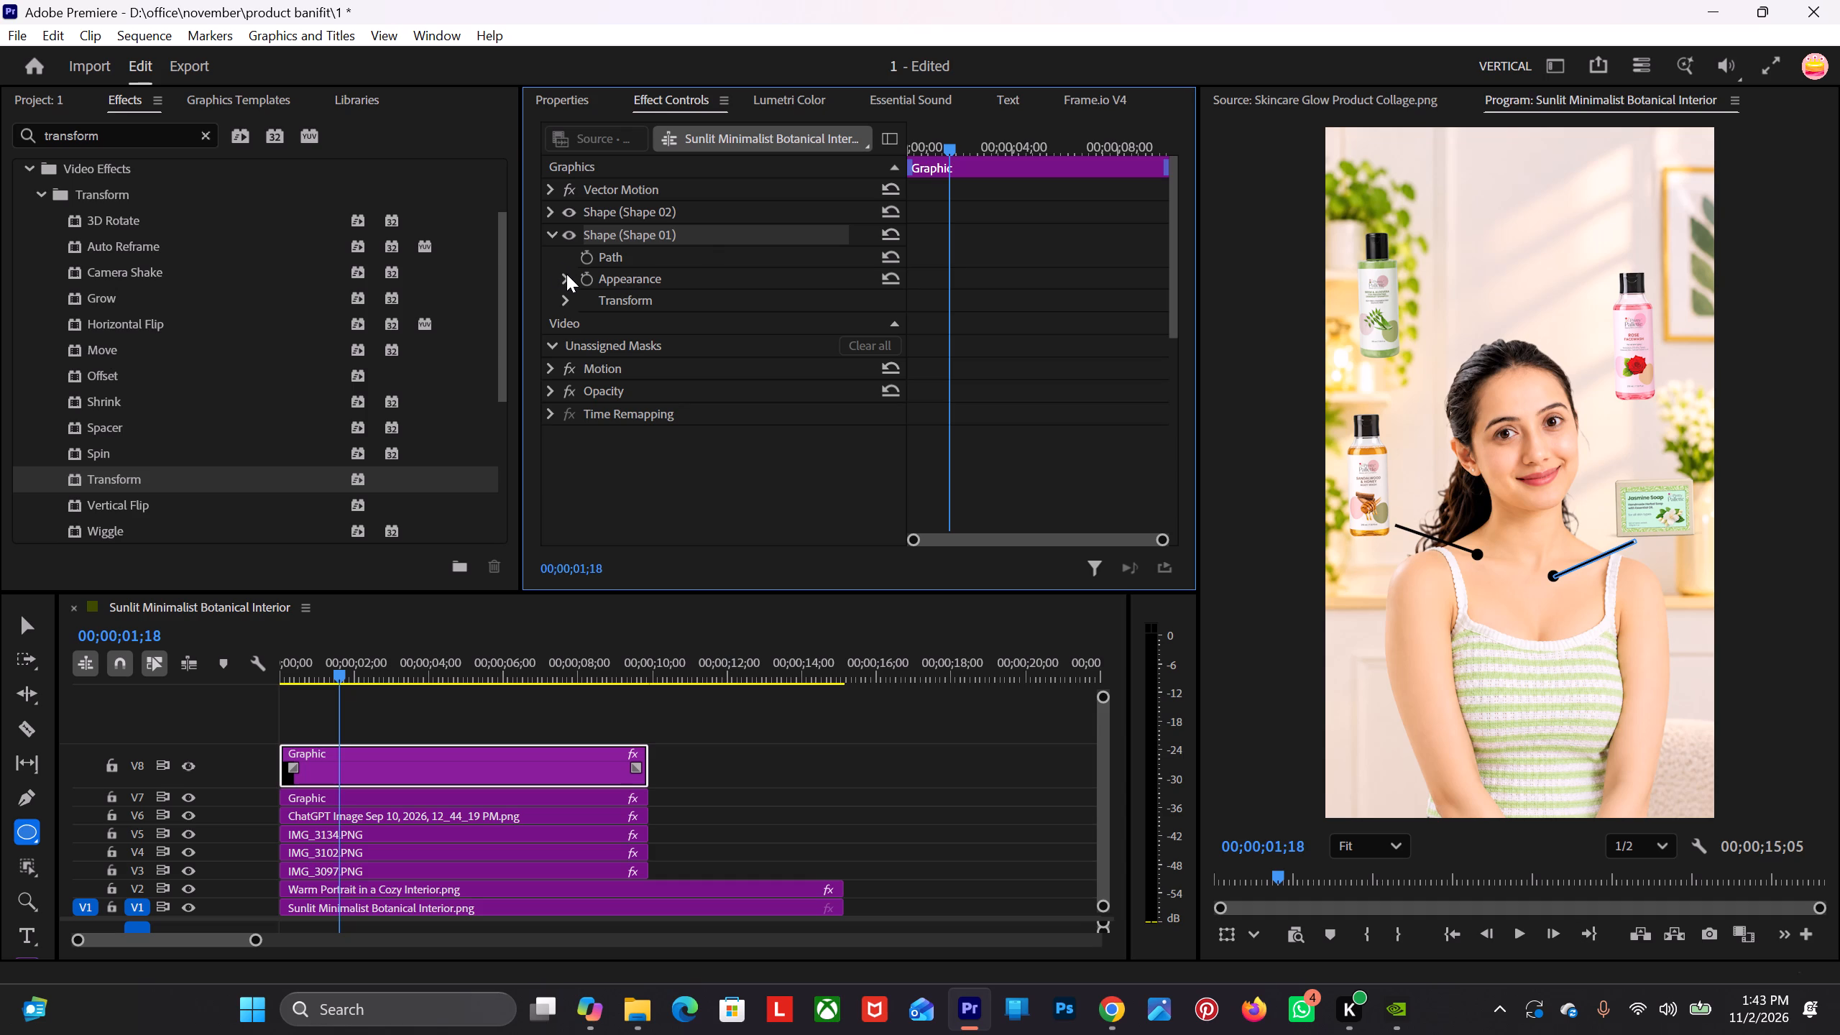
left_click(566, 274)
left_click(568, 277)
left_click(566, 300)
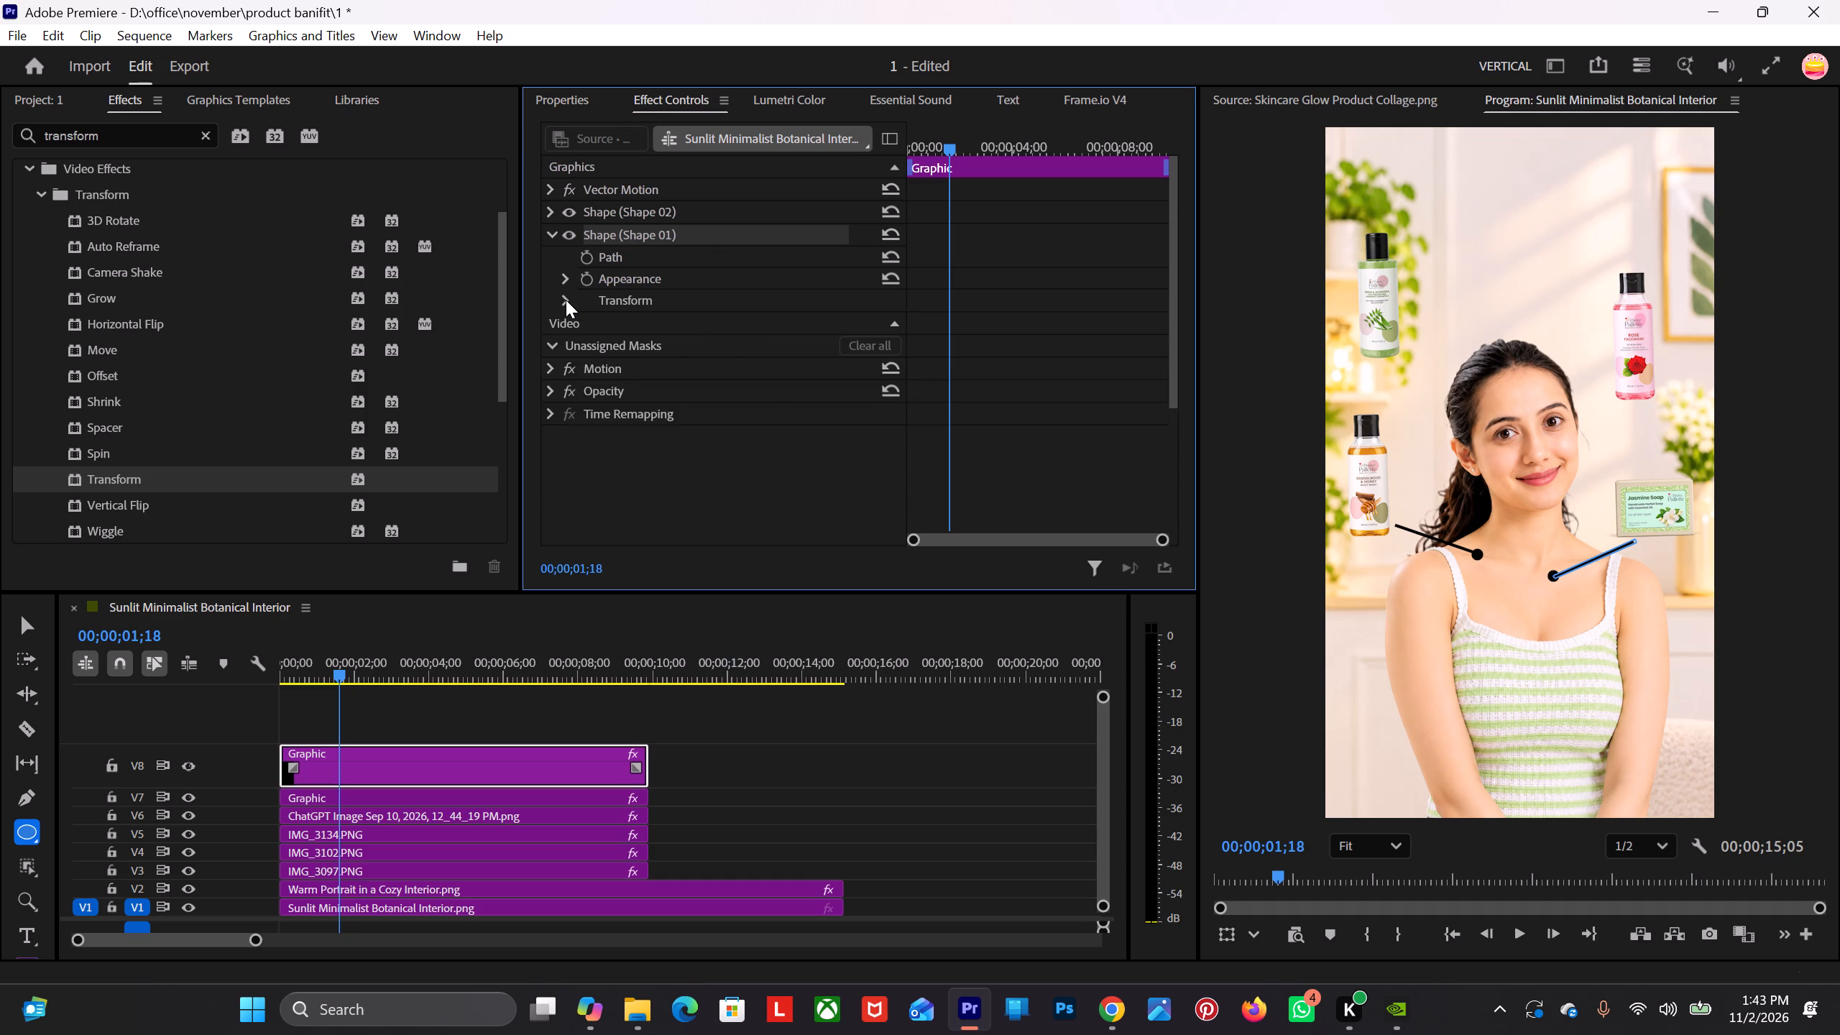
scroll(533, 348, "down", 6)
scroll(536, 342, "up", 4)
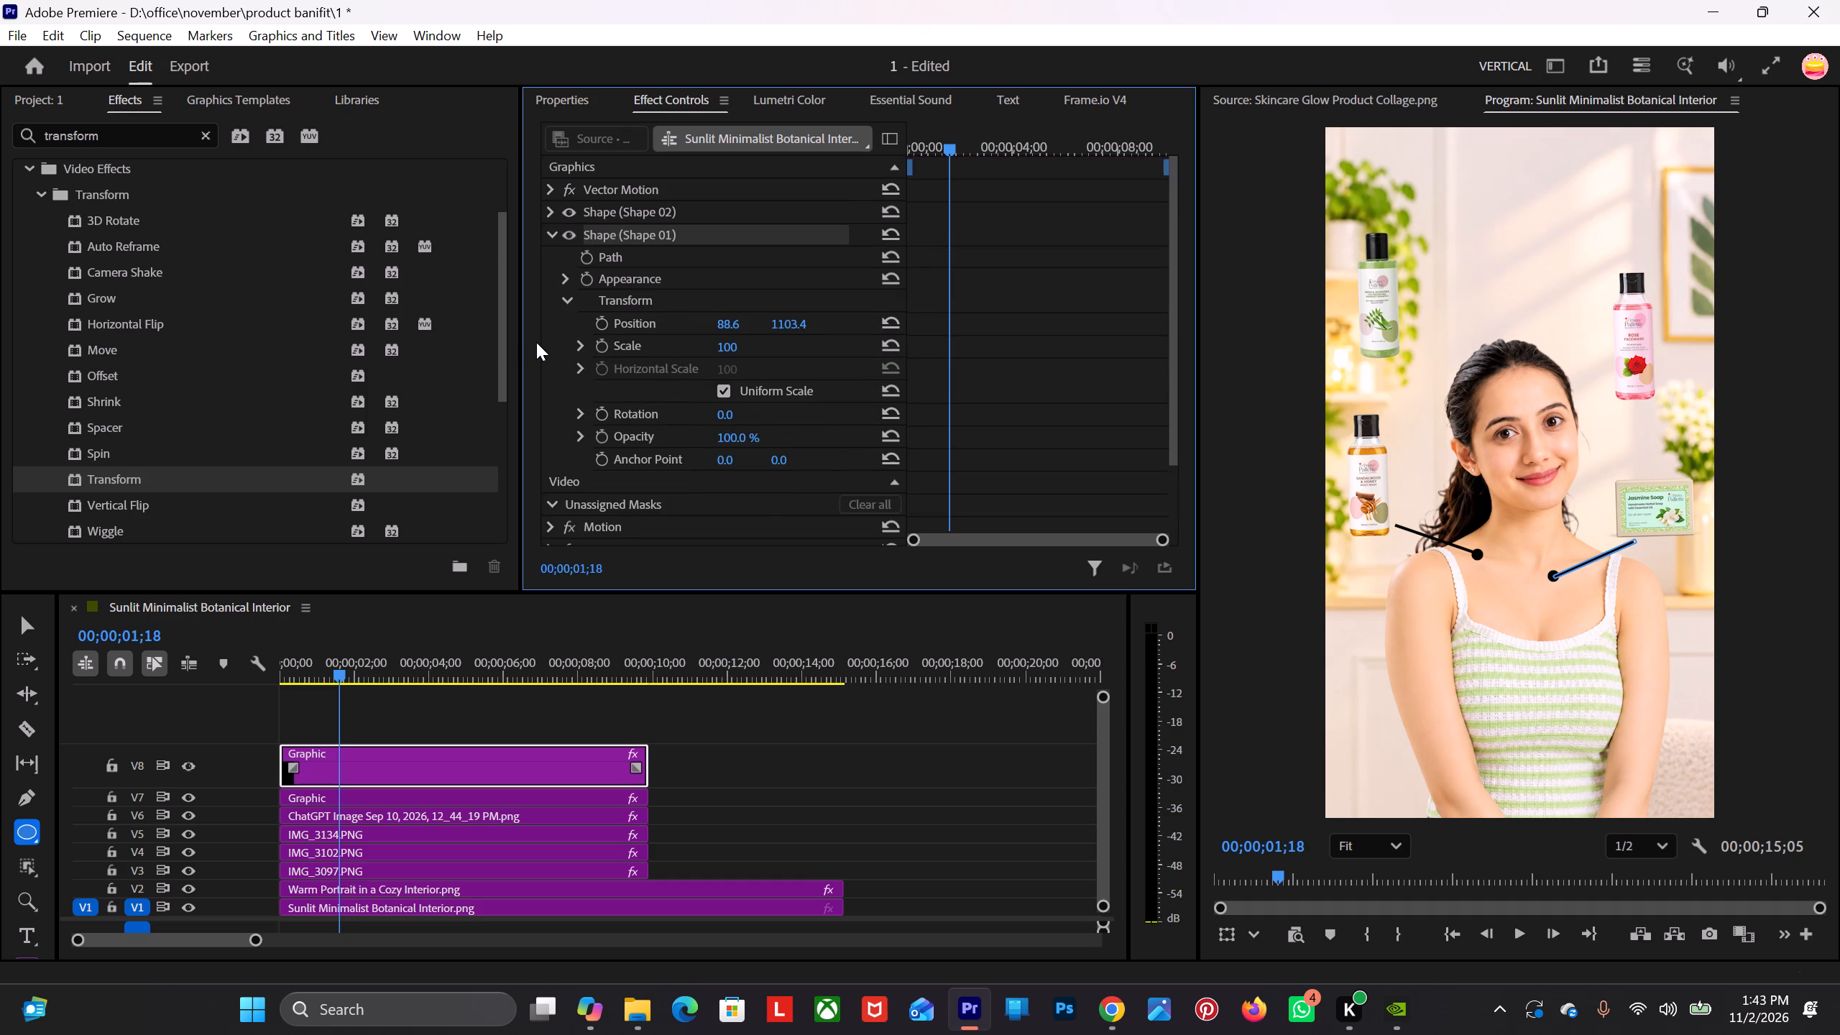
left_click(566, 295)
left_click(565, 280)
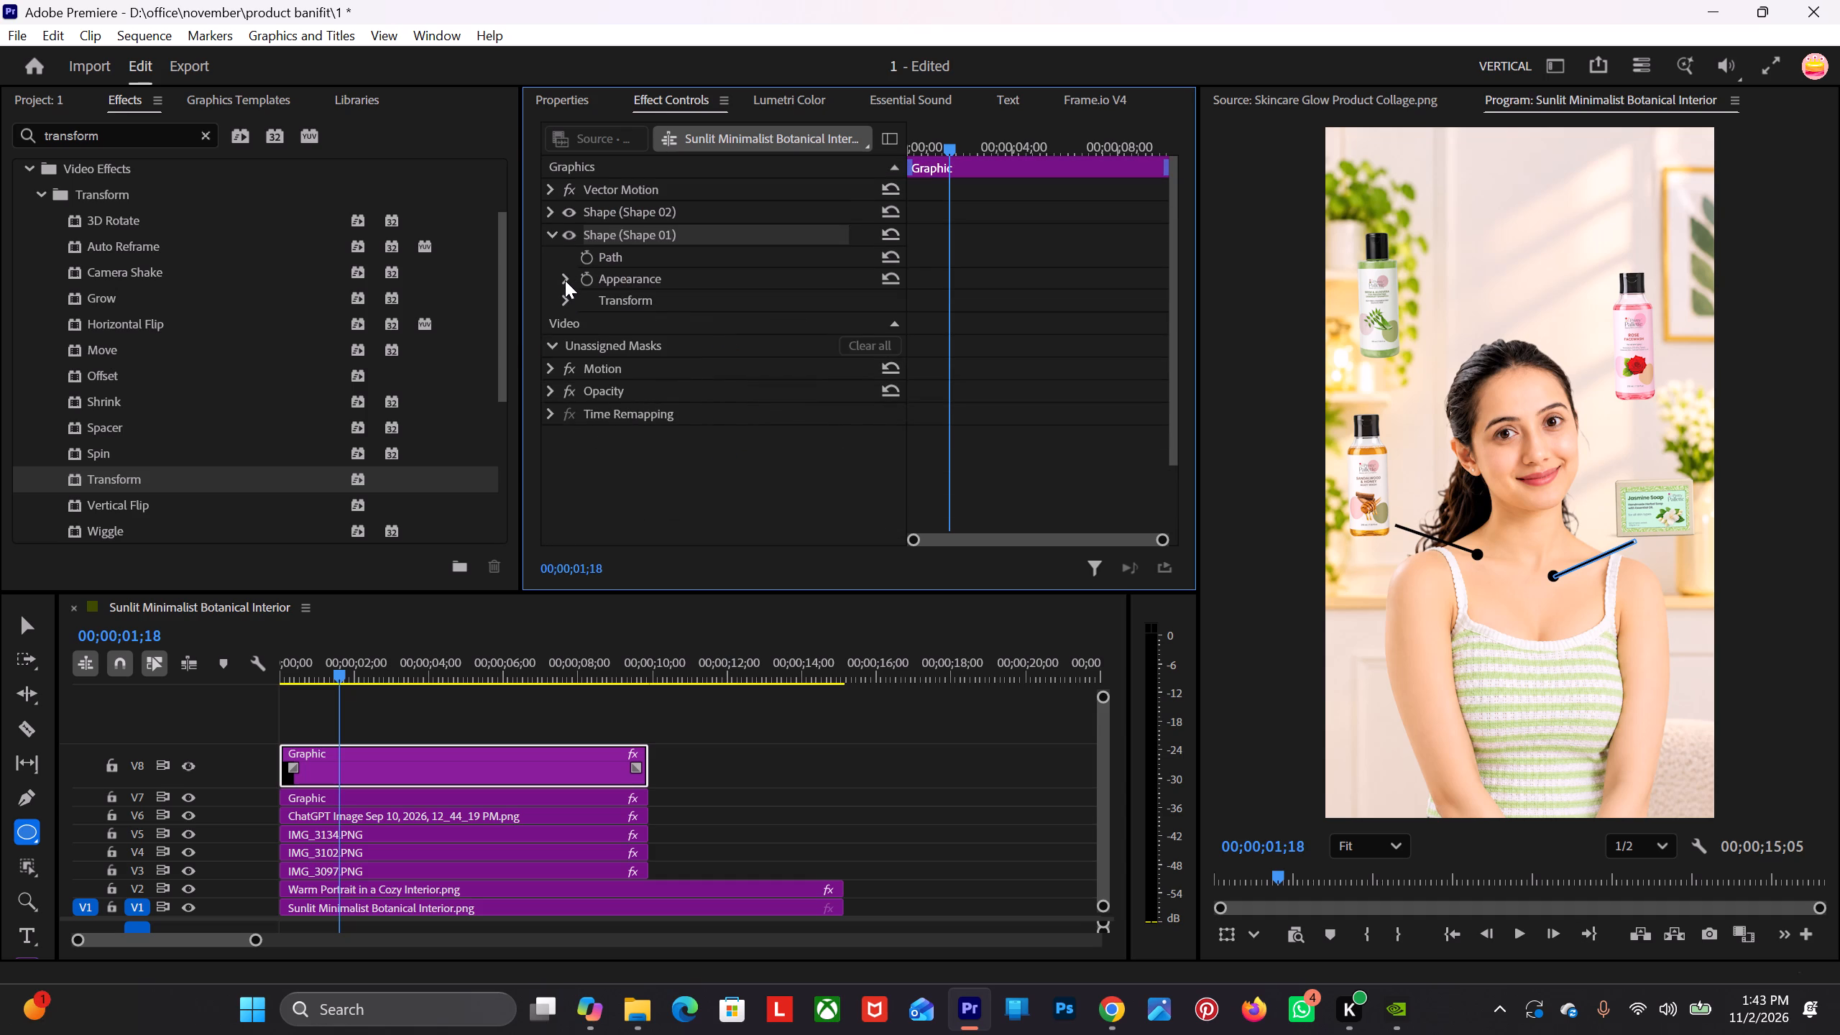
scroll(539, 356, "down", 7)
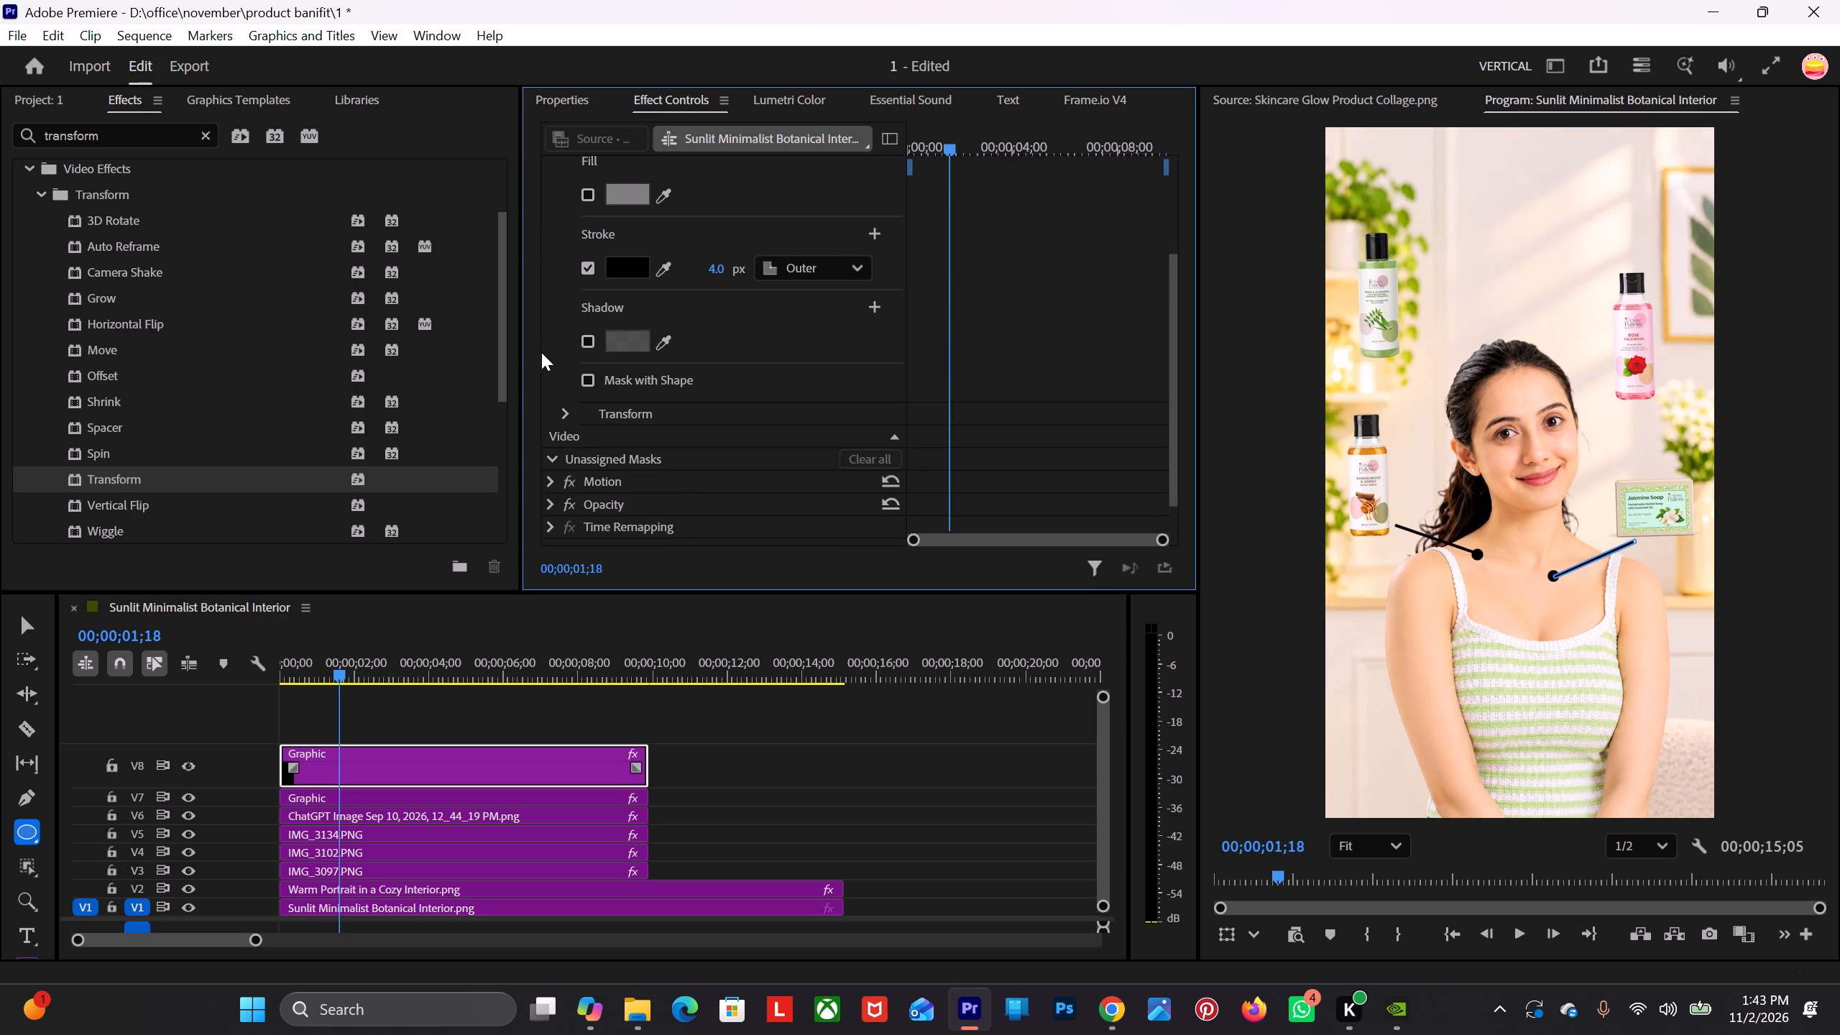
scroll(543, 349, "down", 4)
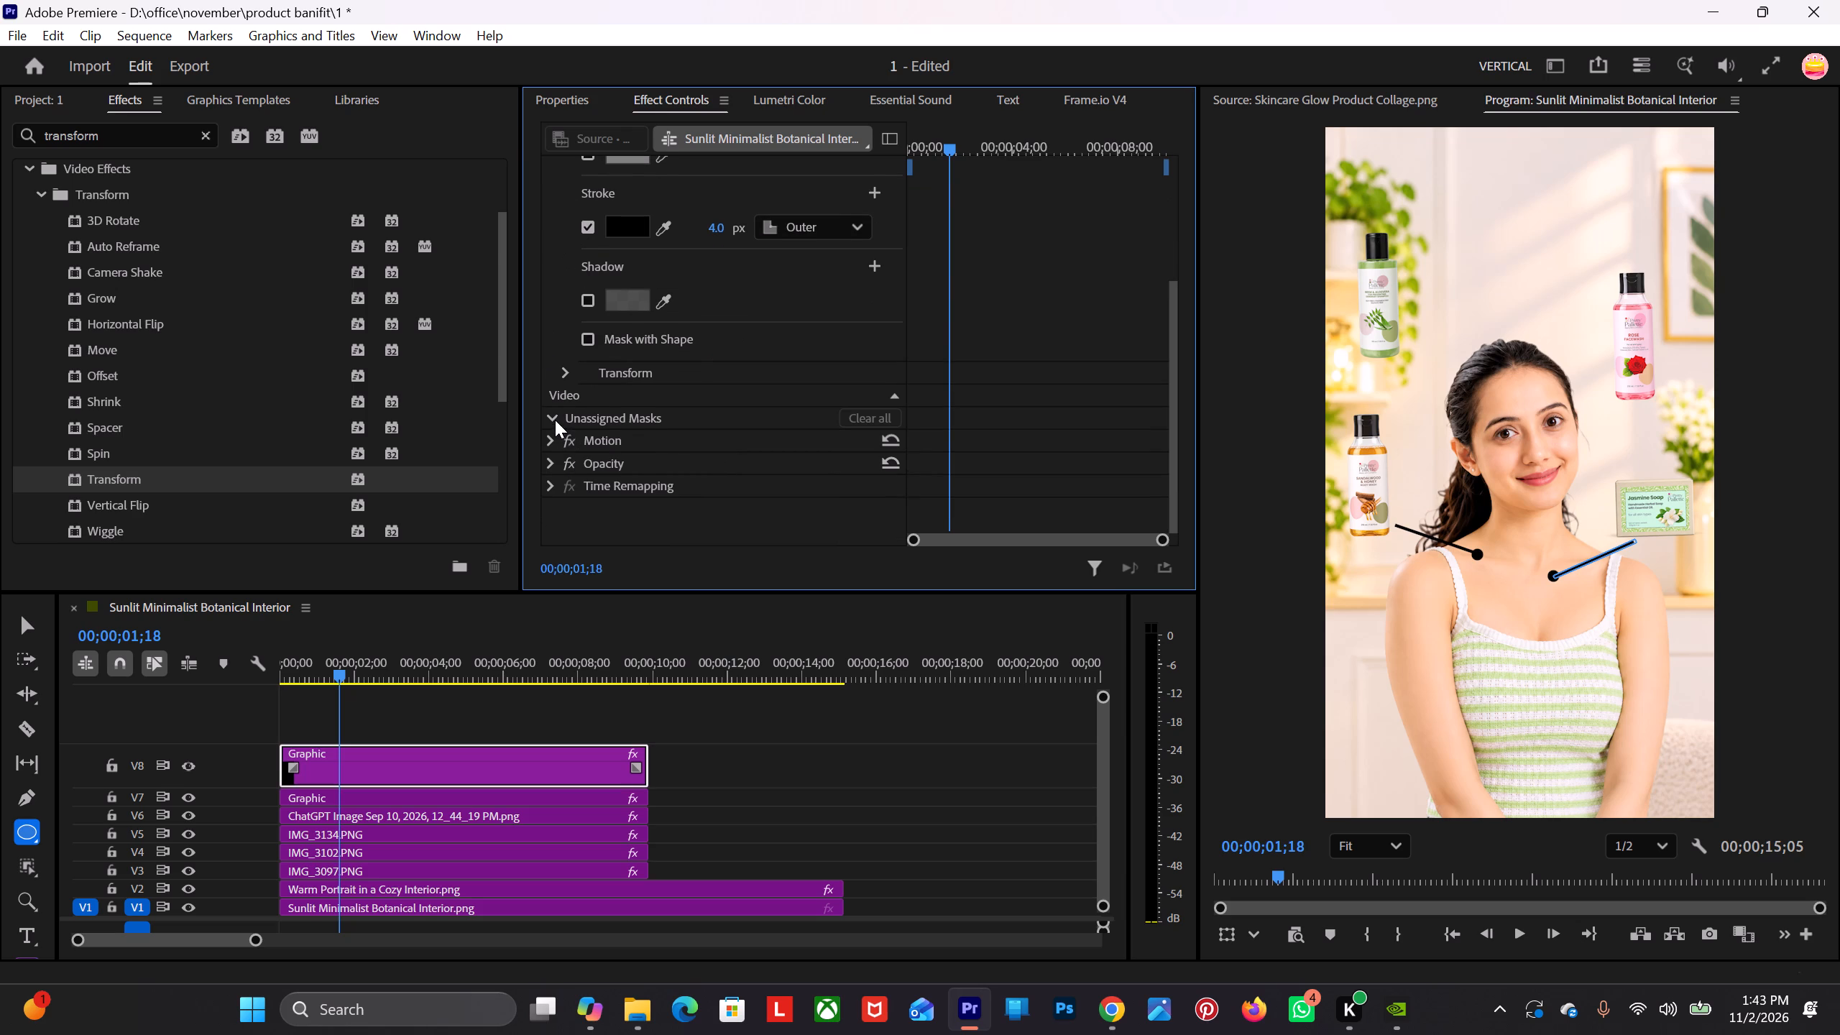
left_click(555, 420)
left_click(555, 418)
left_click(555, 418)
scroll(515, 311, "up", 4)
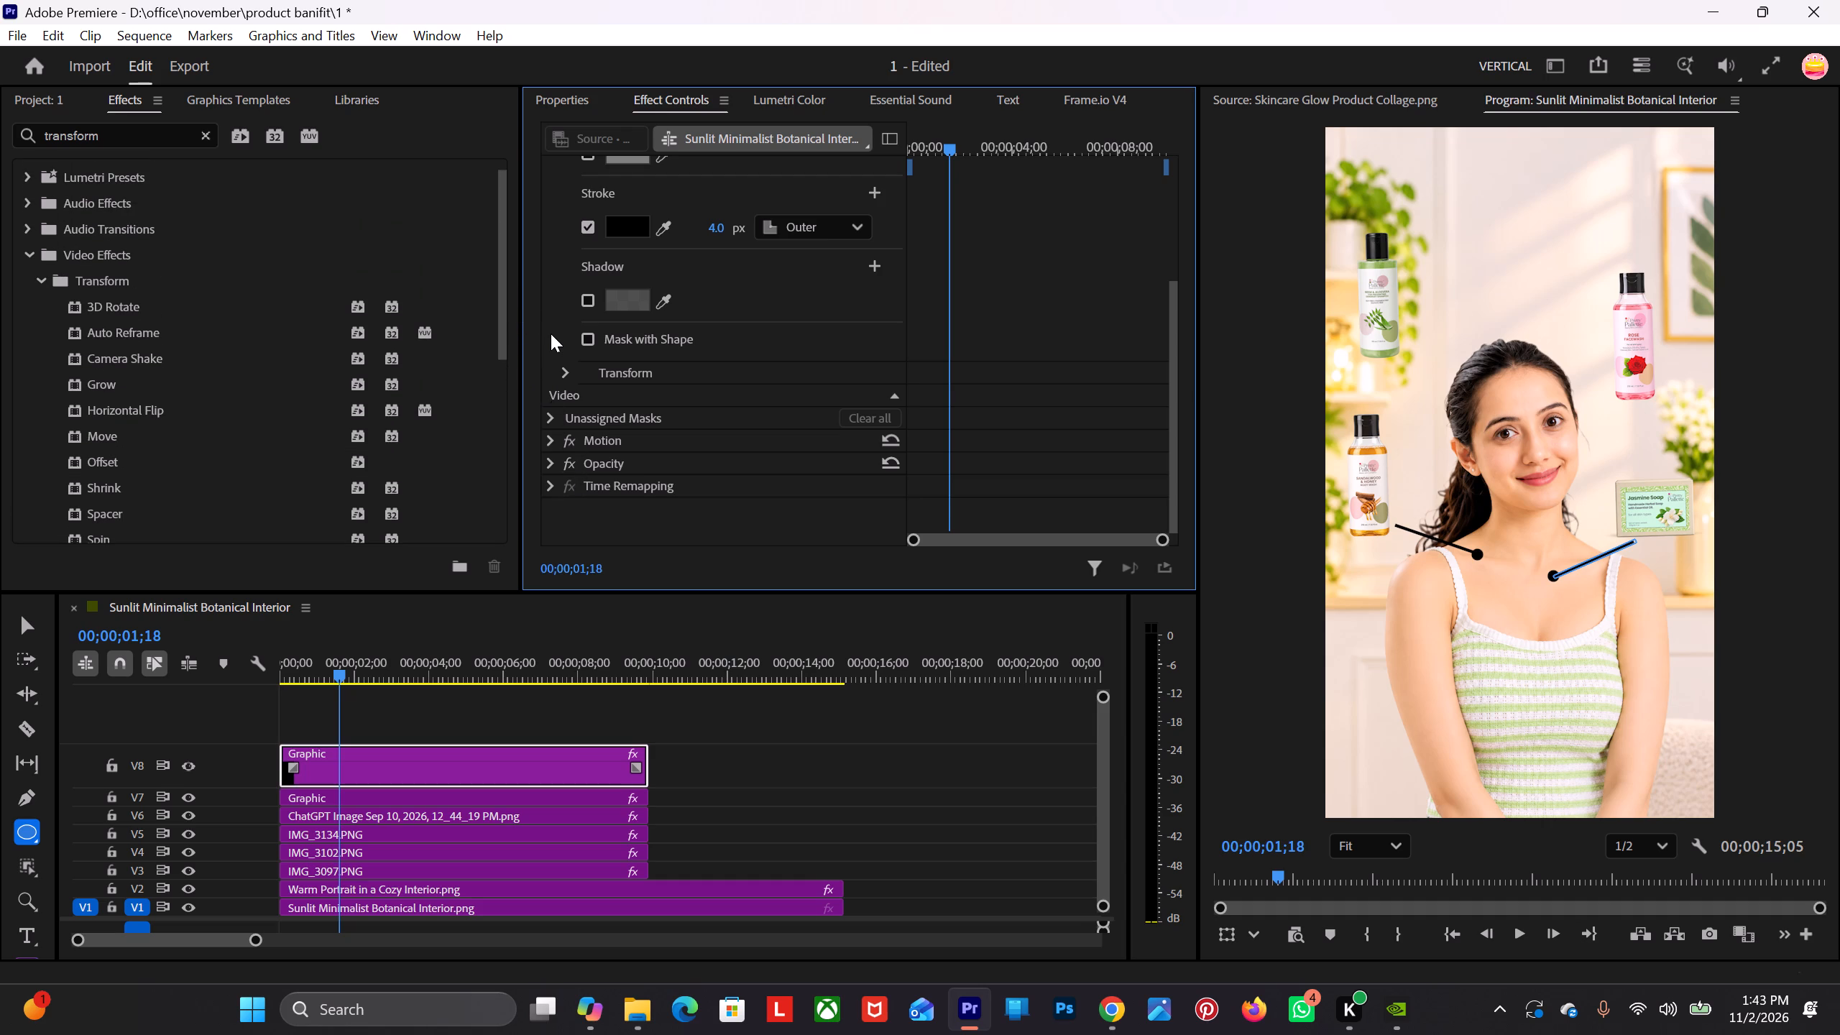
scroll(548, 323, "up", 13)
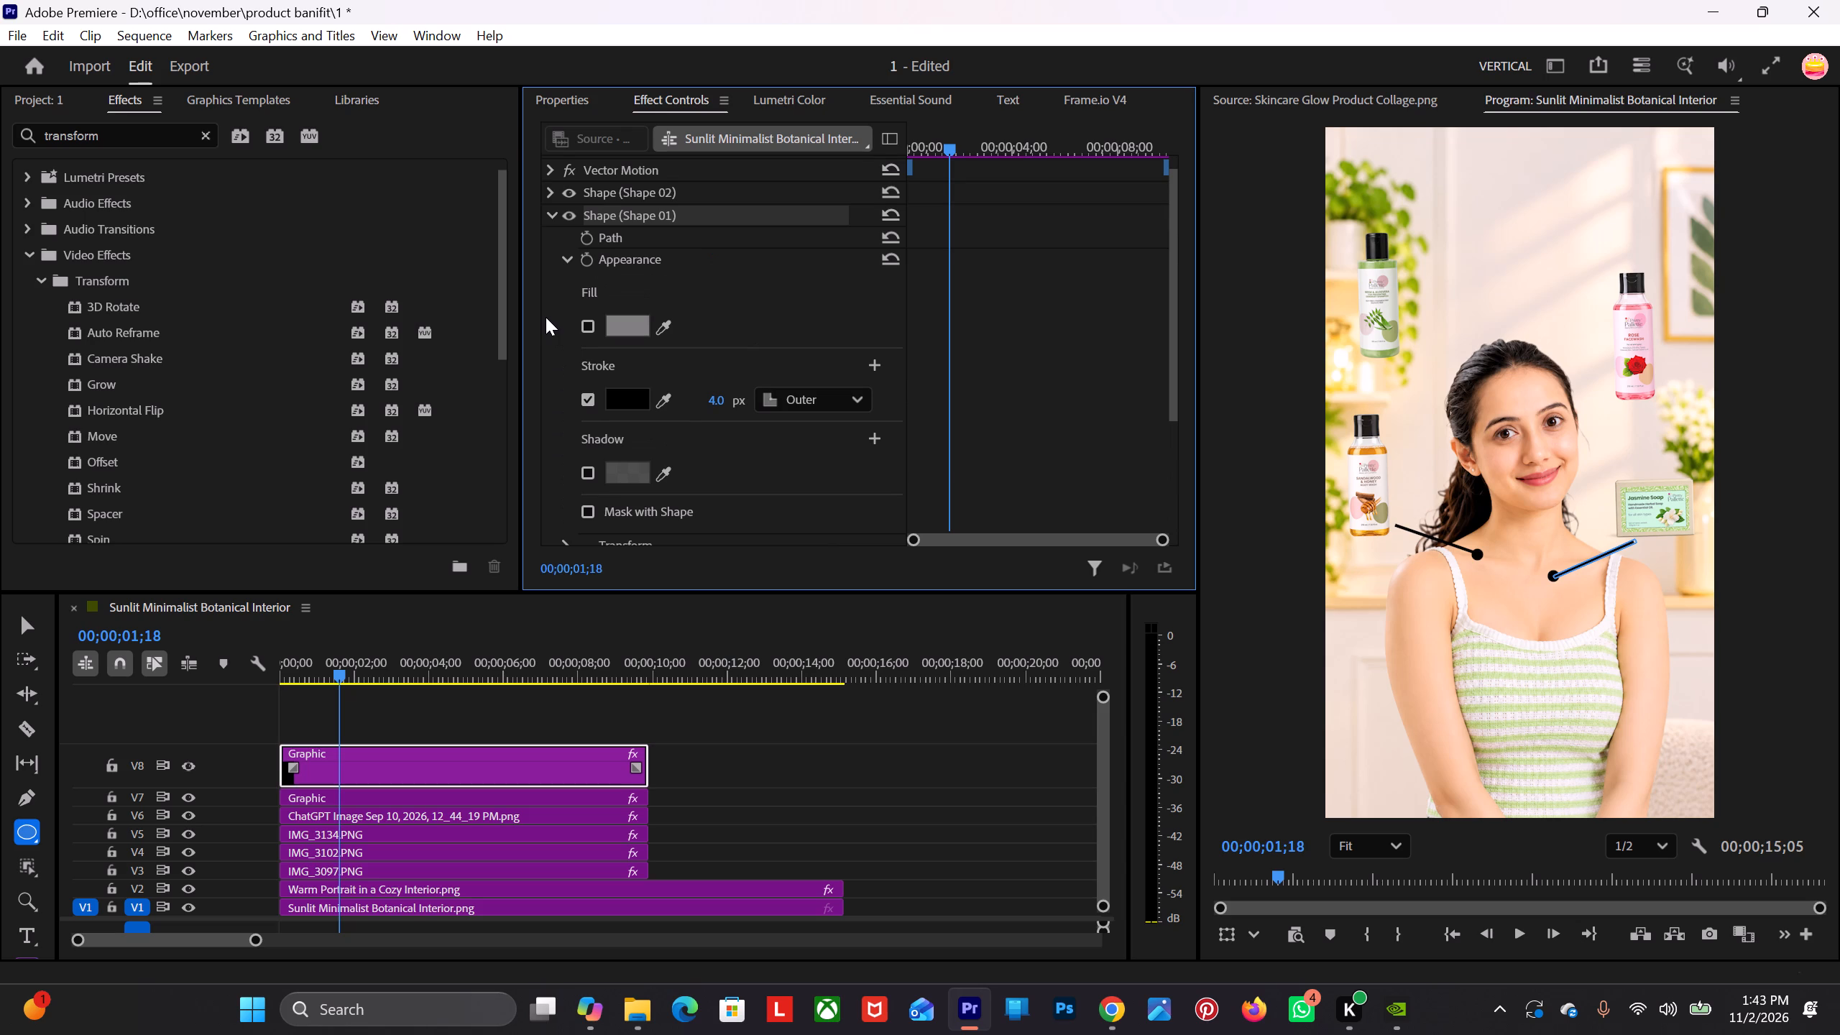
Enable Mask with Shape for the V8 graphic's line layer (Shape 01).
left_click(548, 103)
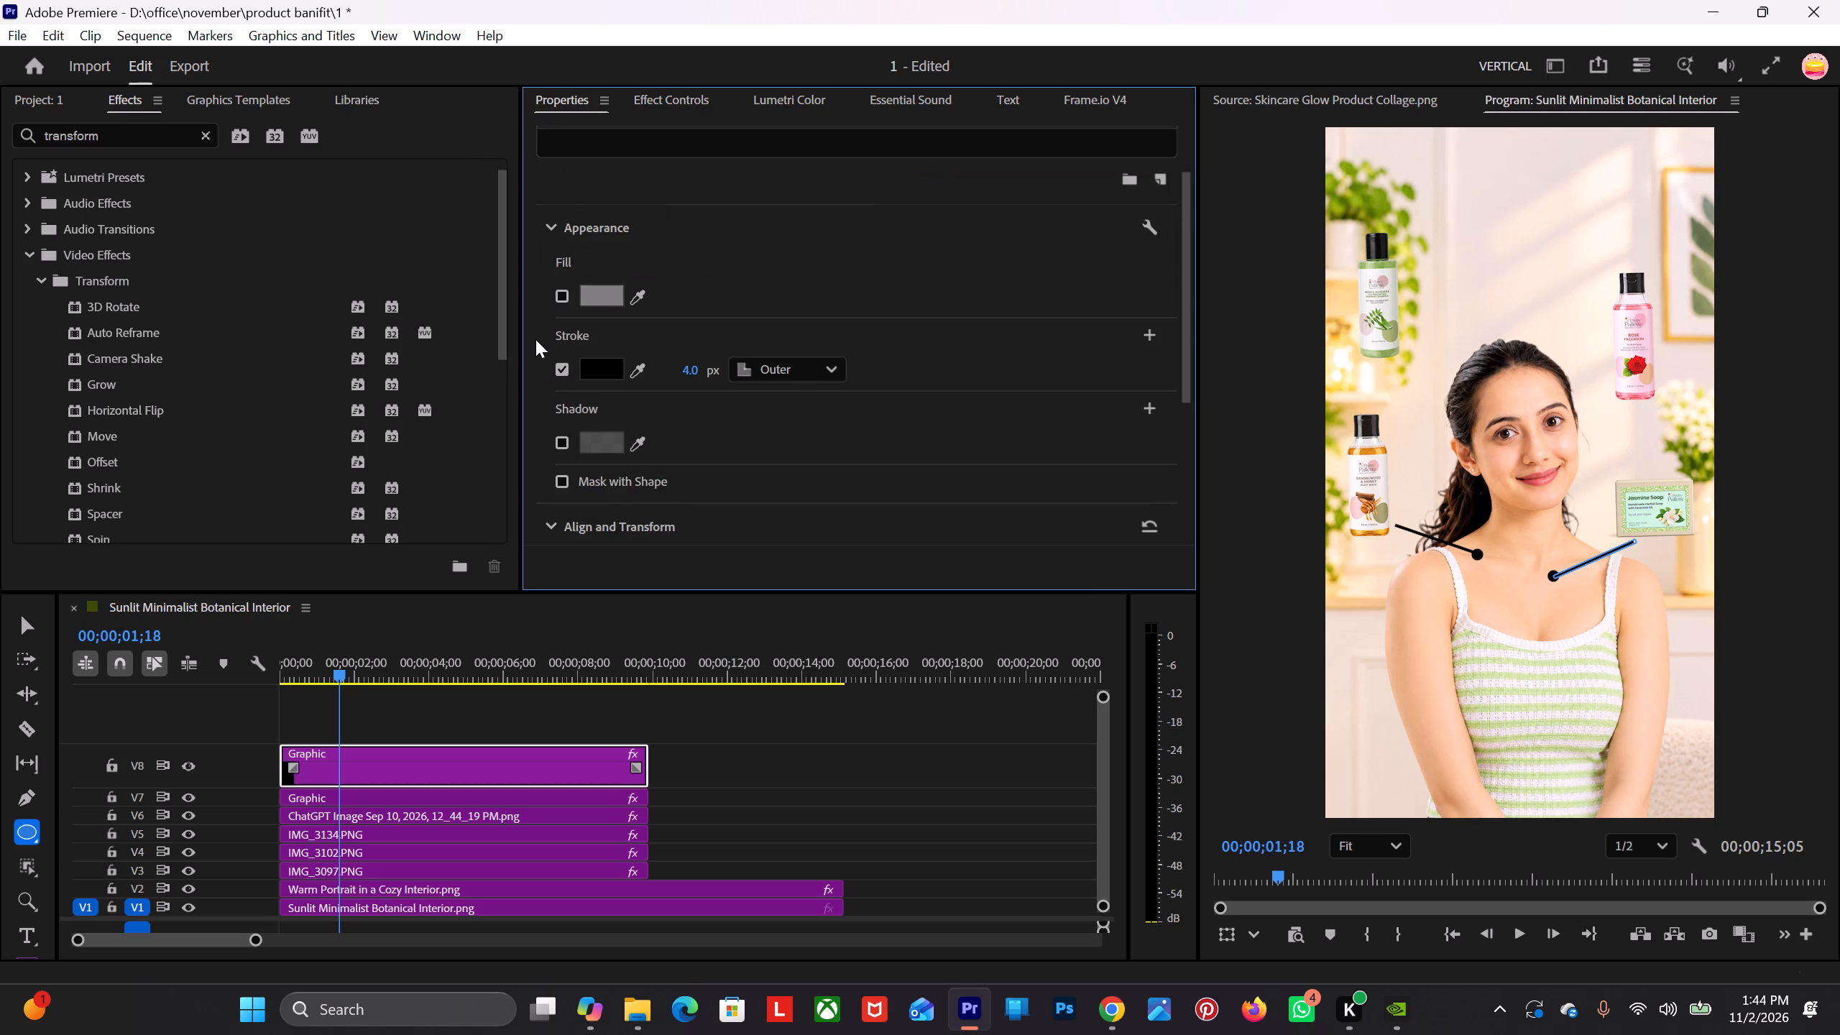
scroll(535, 339, "down", 13)
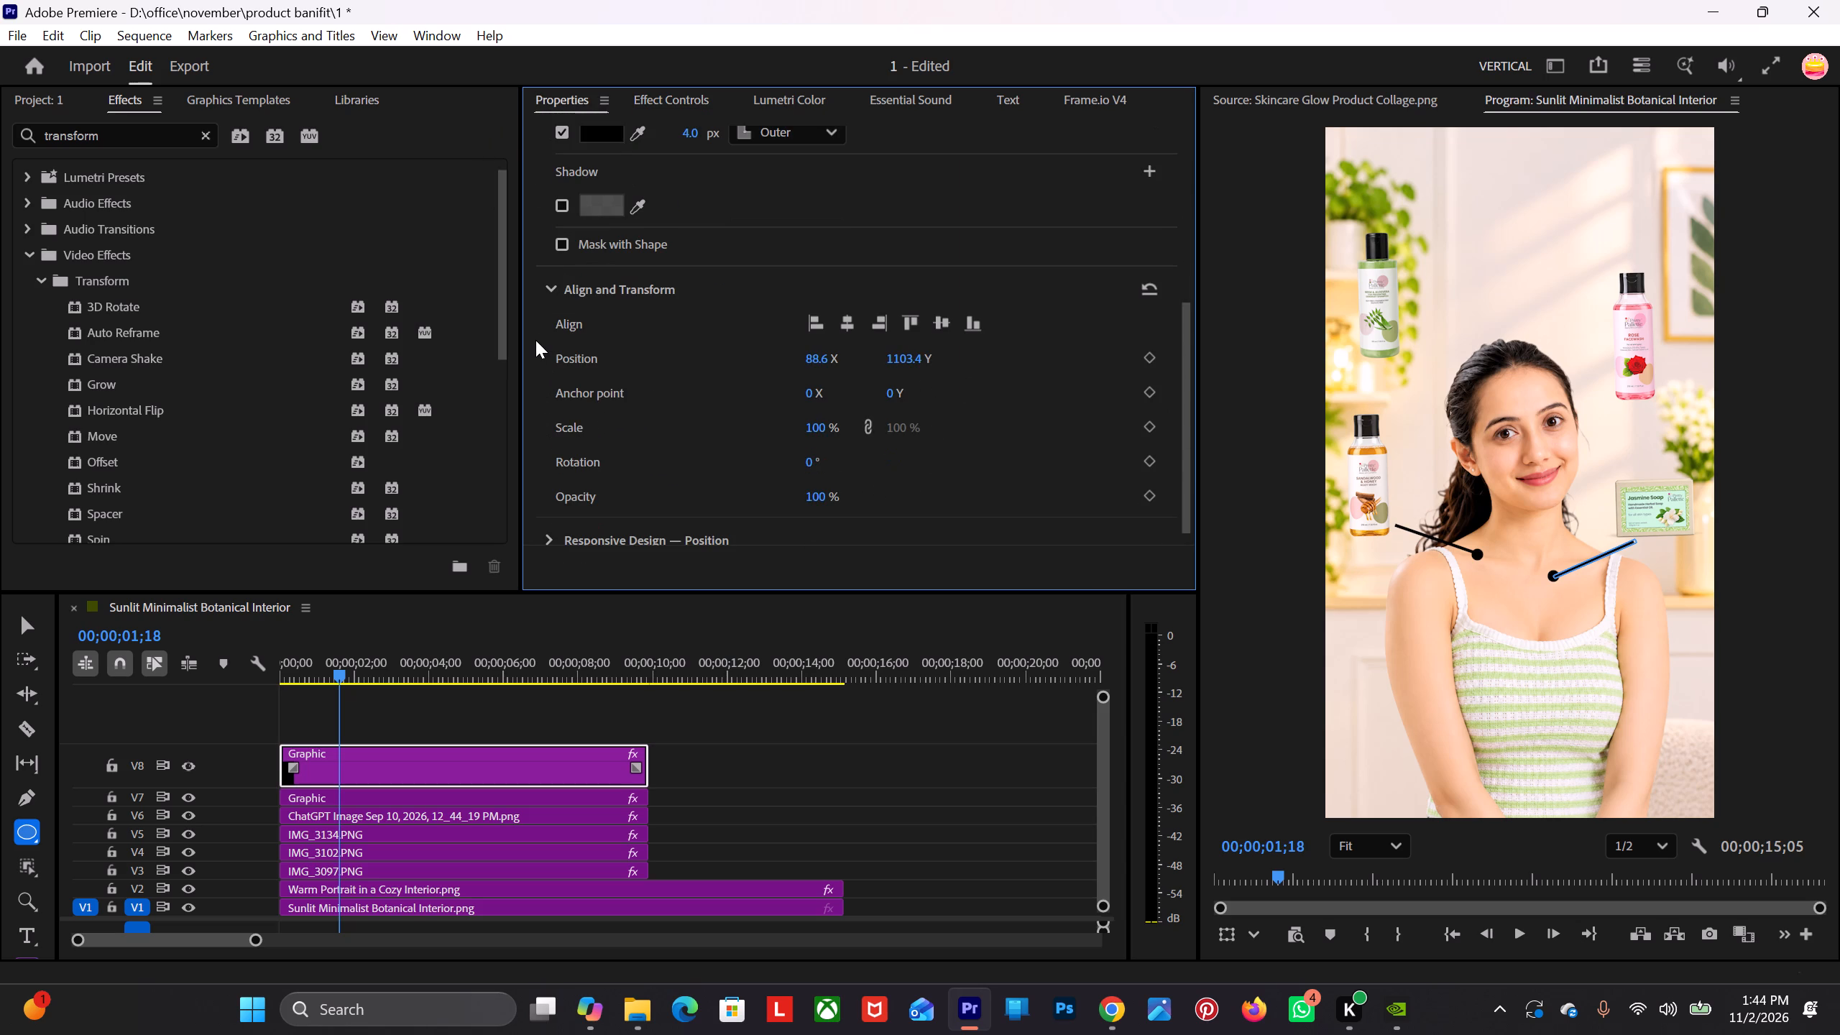
scroll(535, 340, "down", 5)
left_click(604, 224)
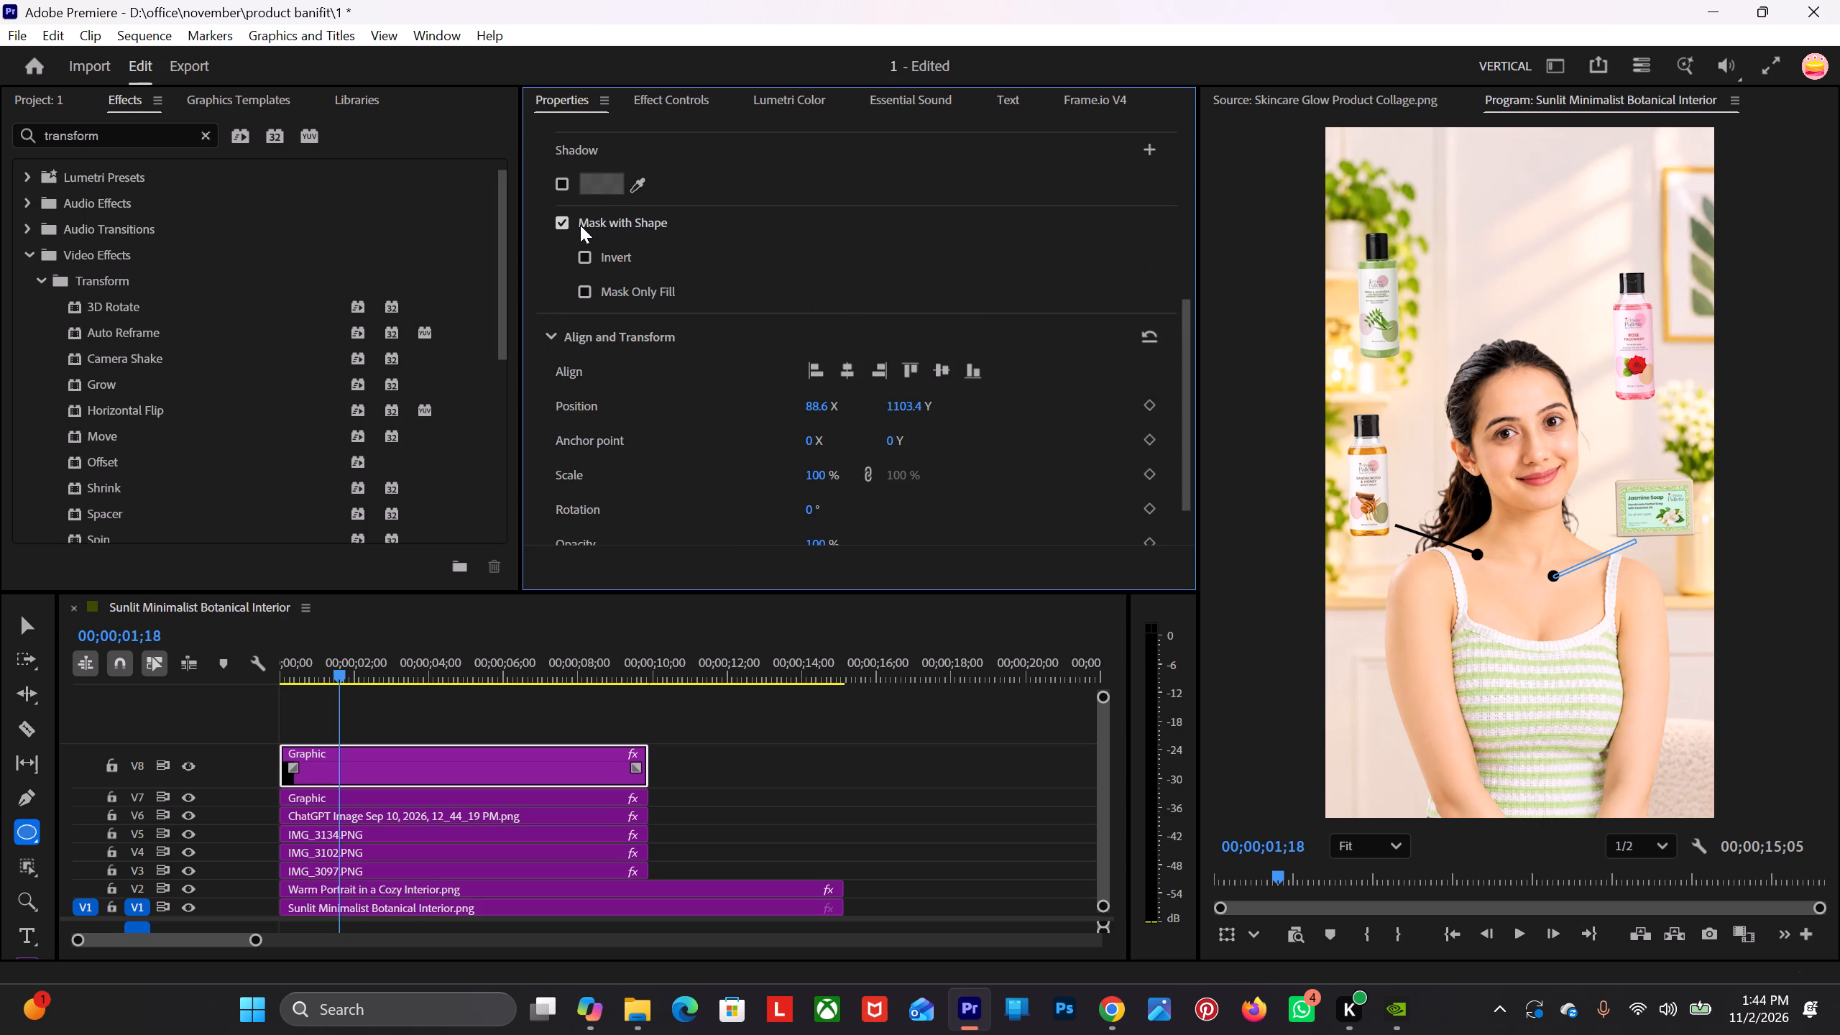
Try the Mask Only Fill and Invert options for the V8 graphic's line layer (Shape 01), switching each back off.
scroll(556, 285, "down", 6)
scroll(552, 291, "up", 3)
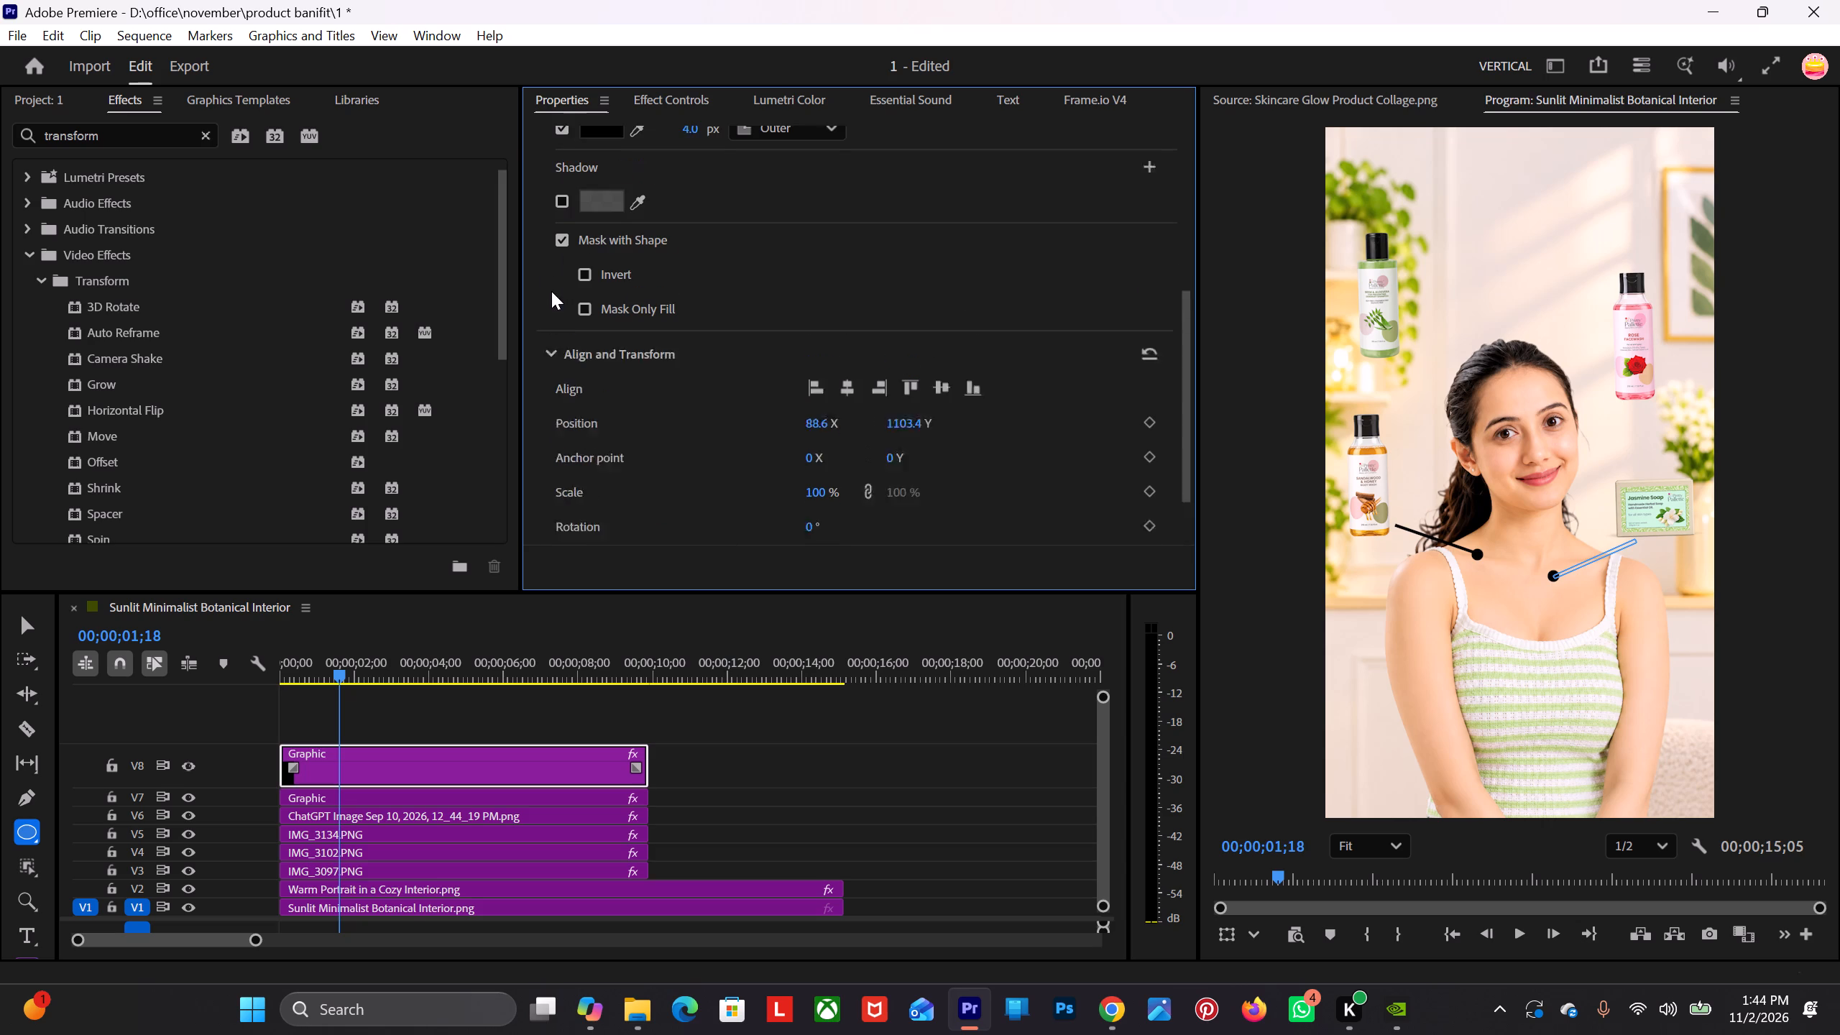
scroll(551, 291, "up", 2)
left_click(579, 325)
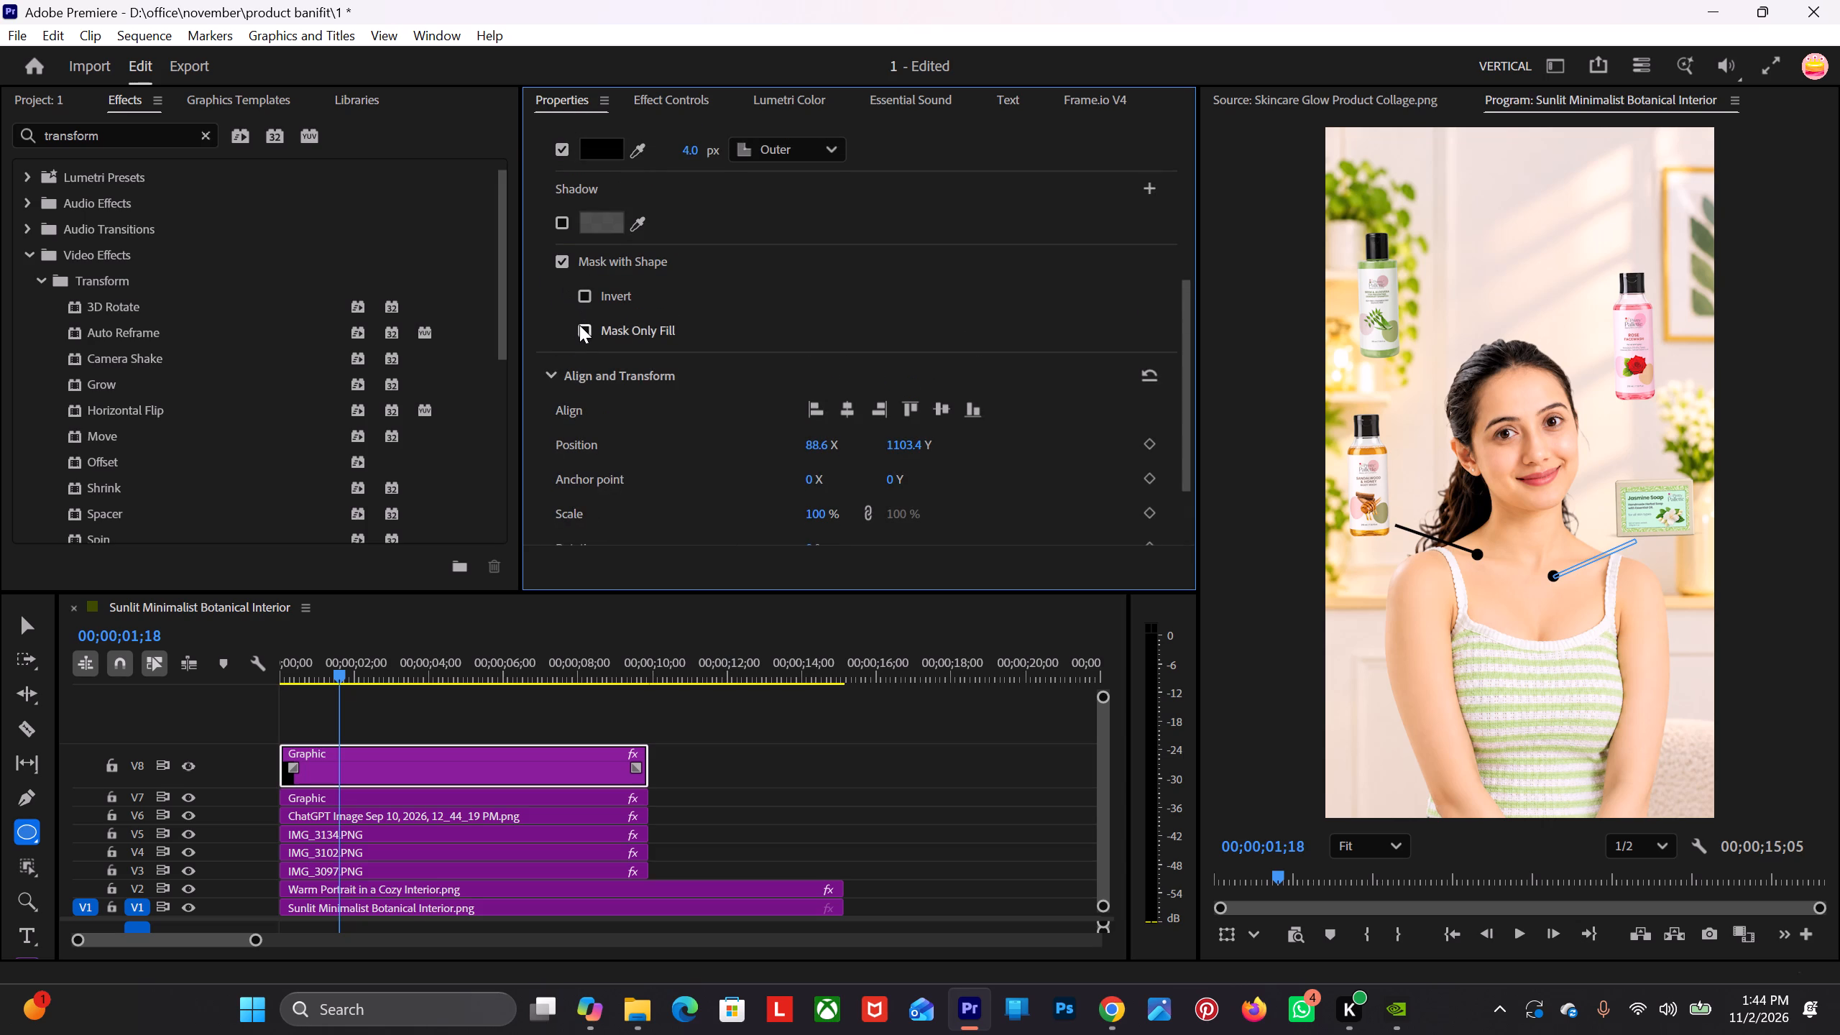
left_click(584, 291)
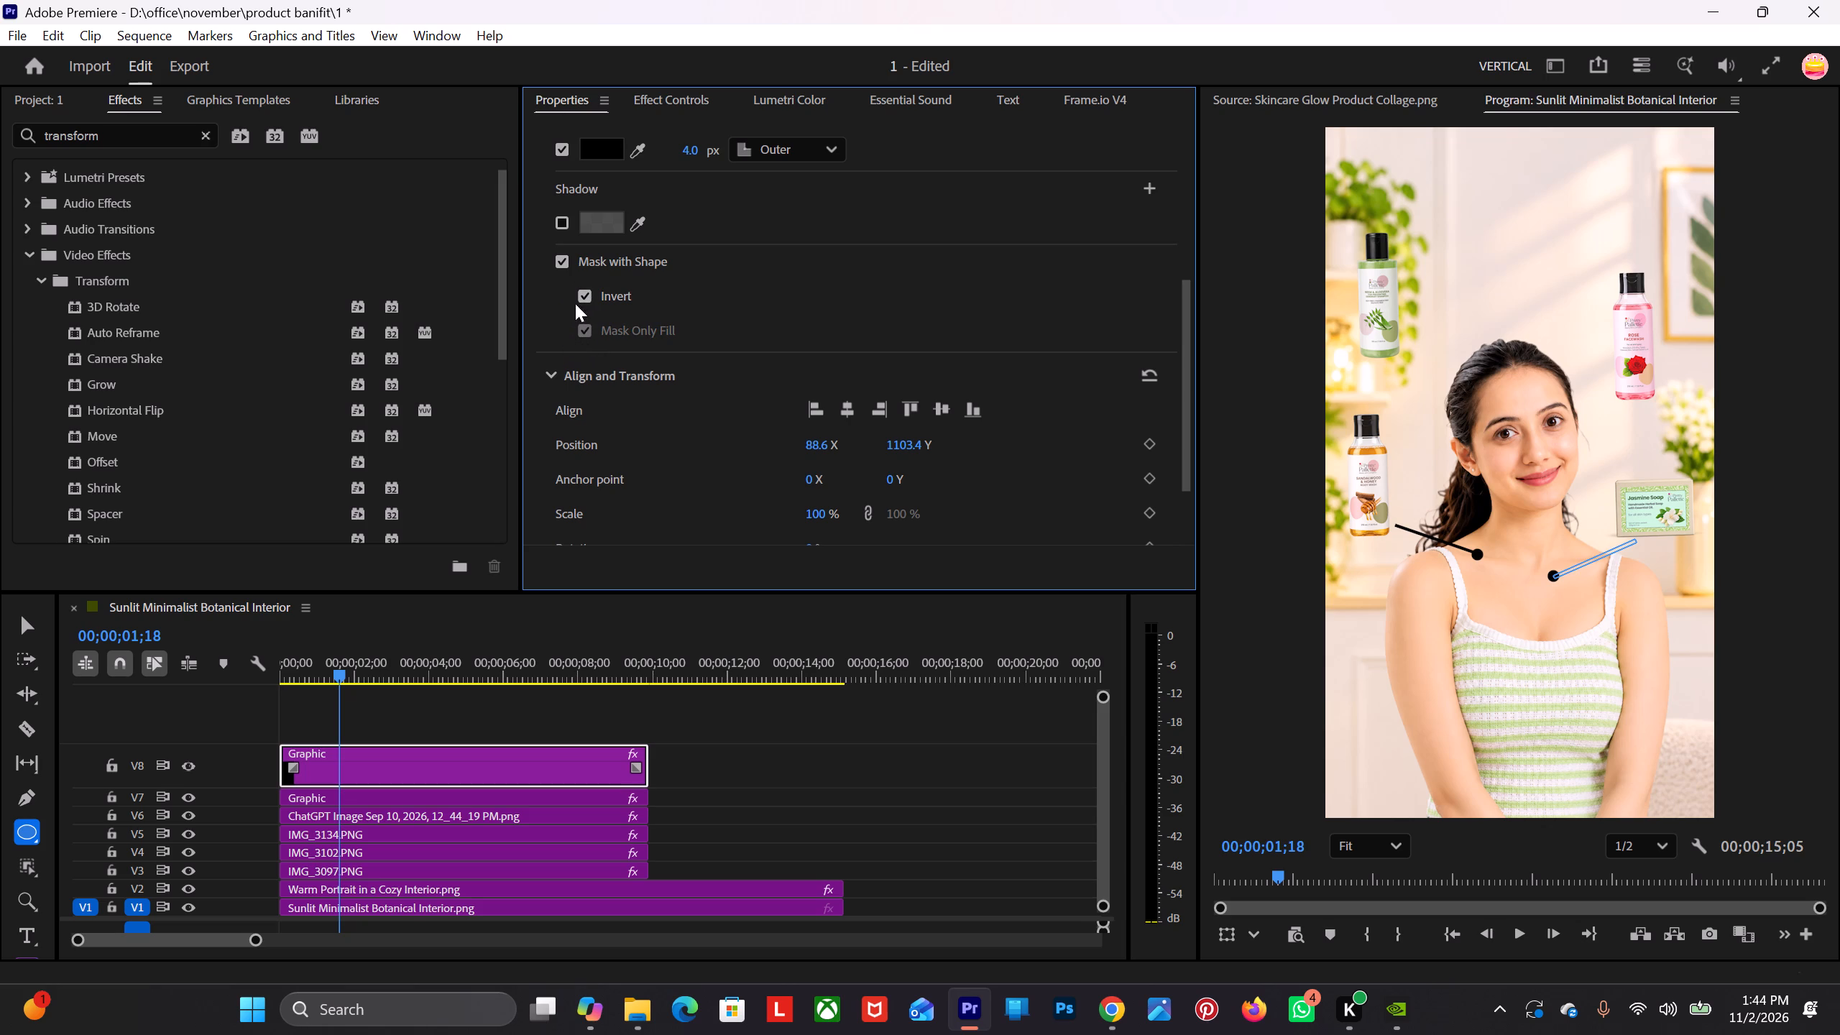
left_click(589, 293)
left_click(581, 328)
Turn off Mask with Shape for the V8 graphic's line layer (Shape 01) and deselect the clip.
left_click(563, 259)
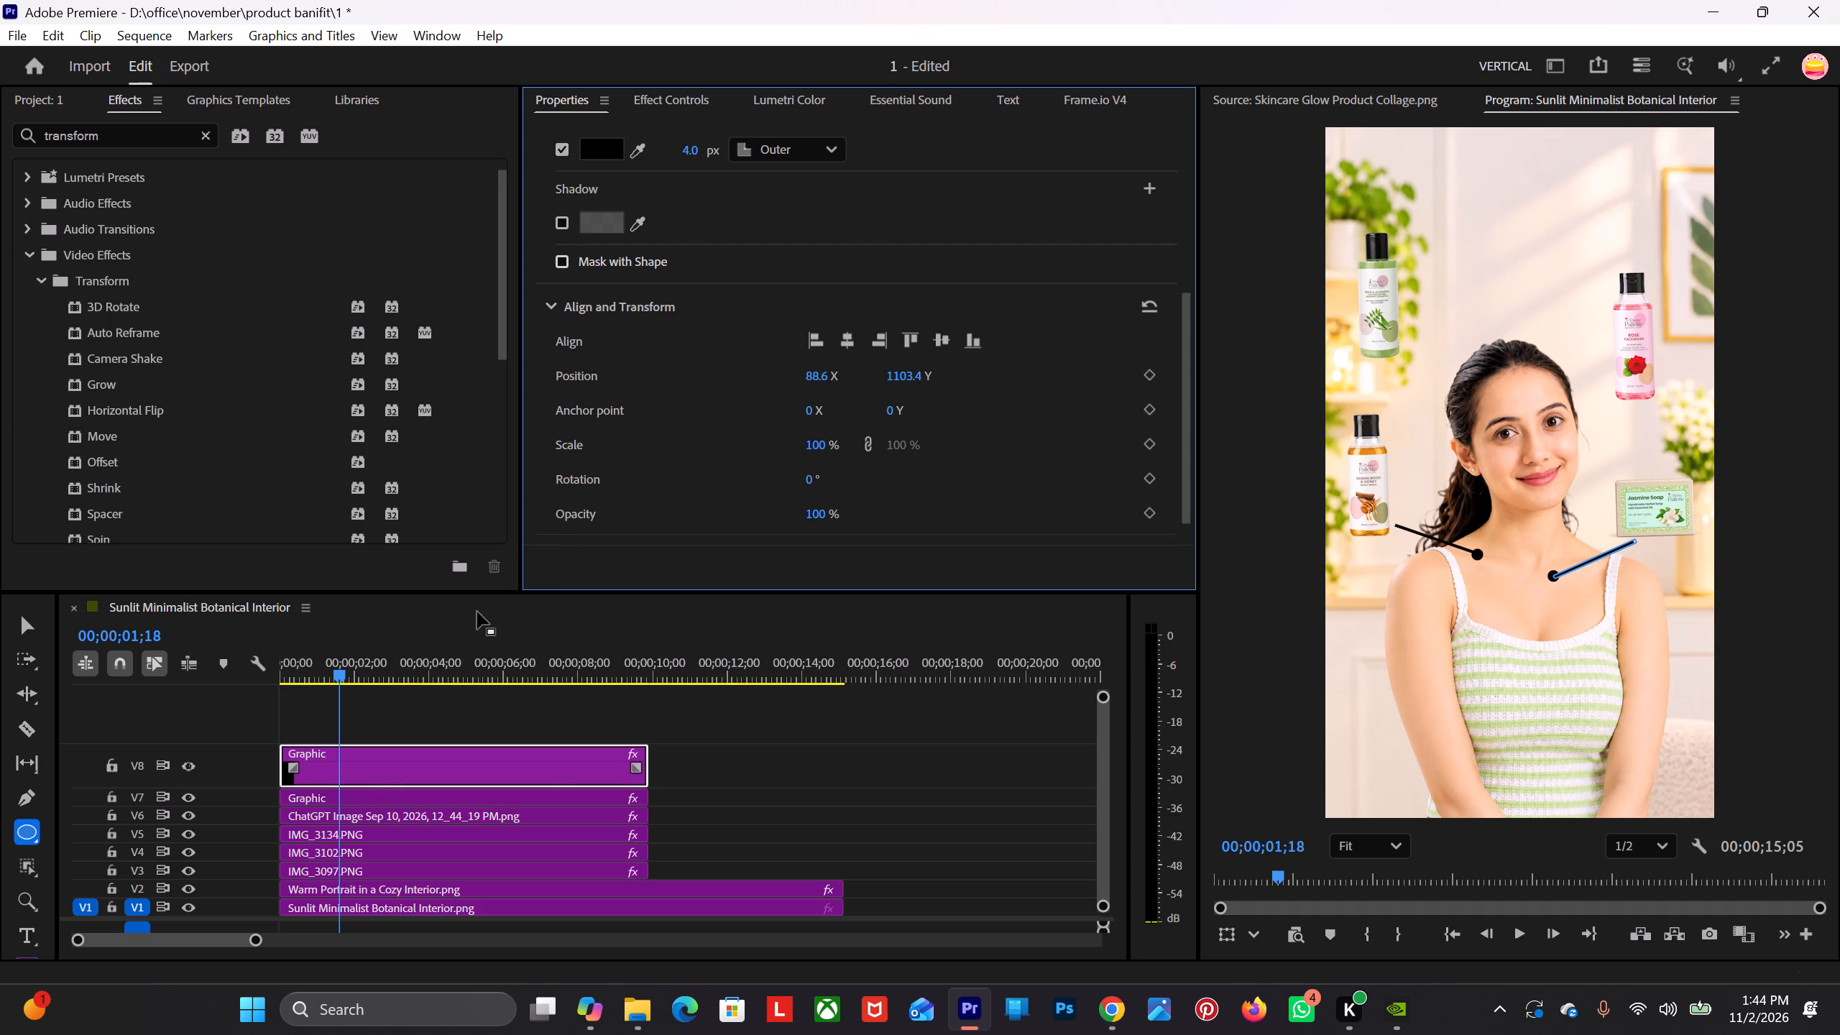
left_click(388, 757)
left_click(397, 733)
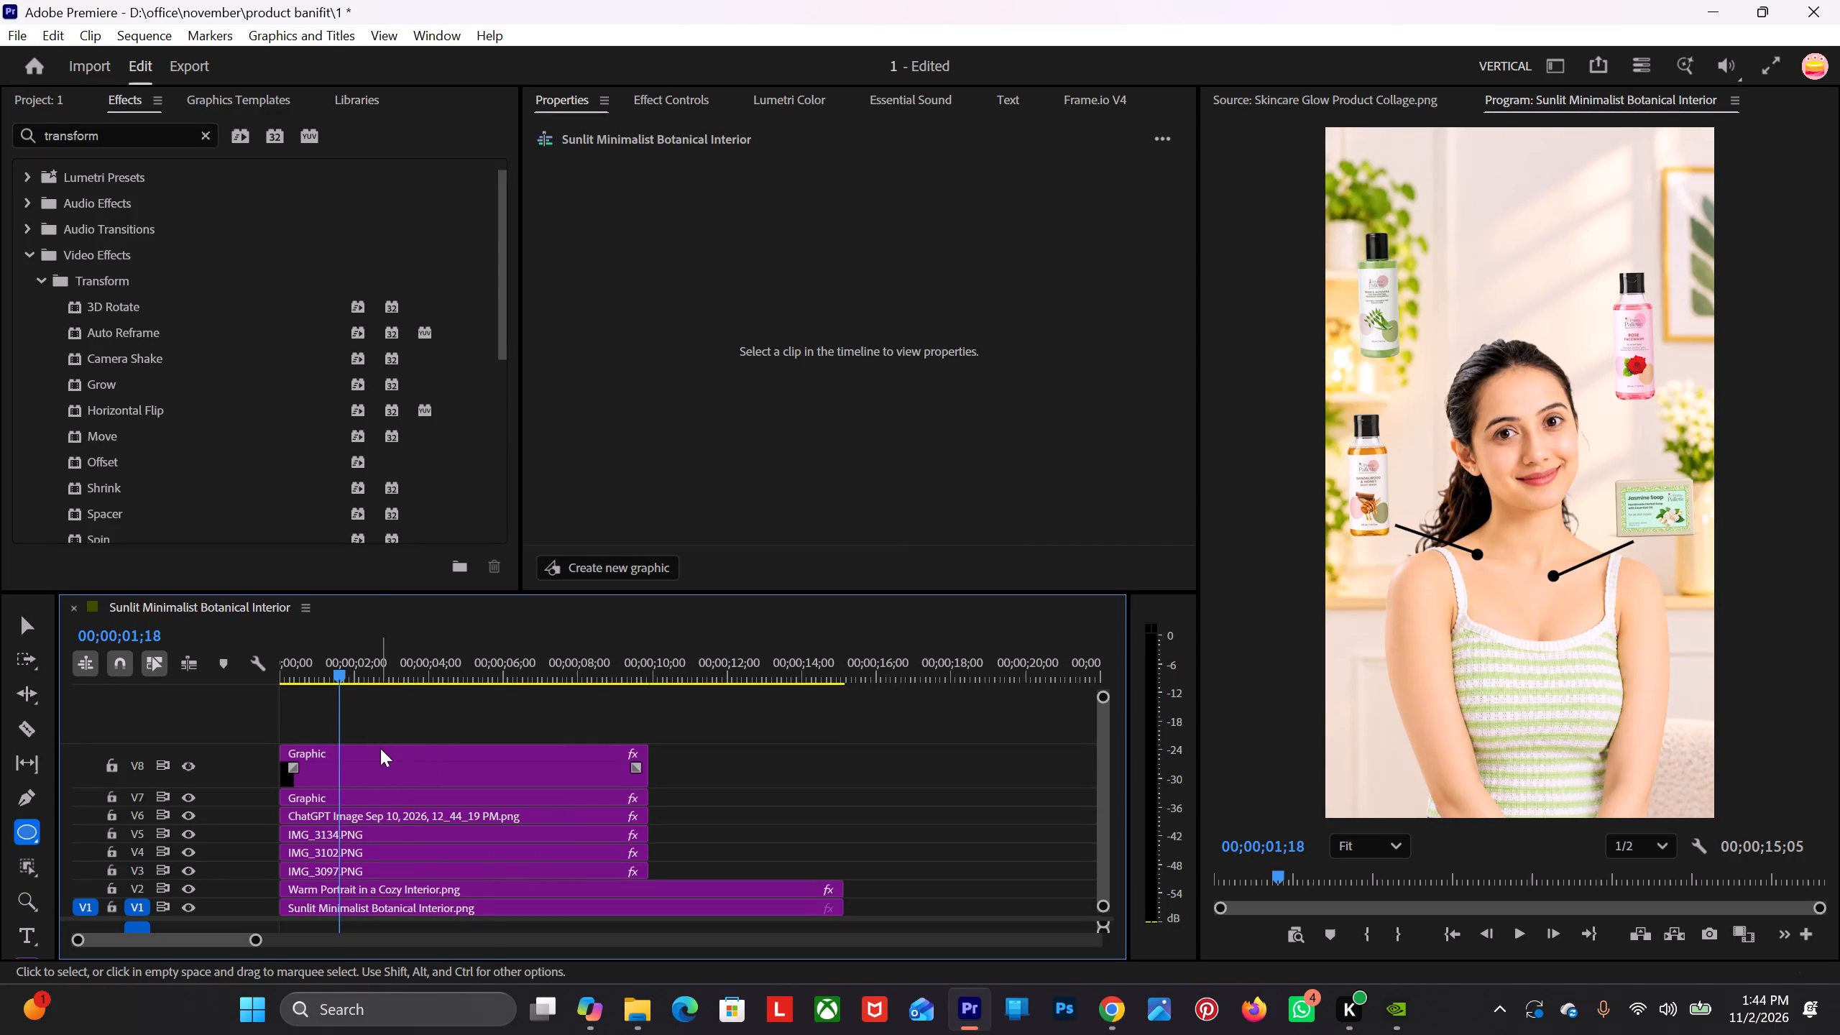
Lower the V7 line-and-dot callout graphic to a Y position of 938.
left_click(359, 802)
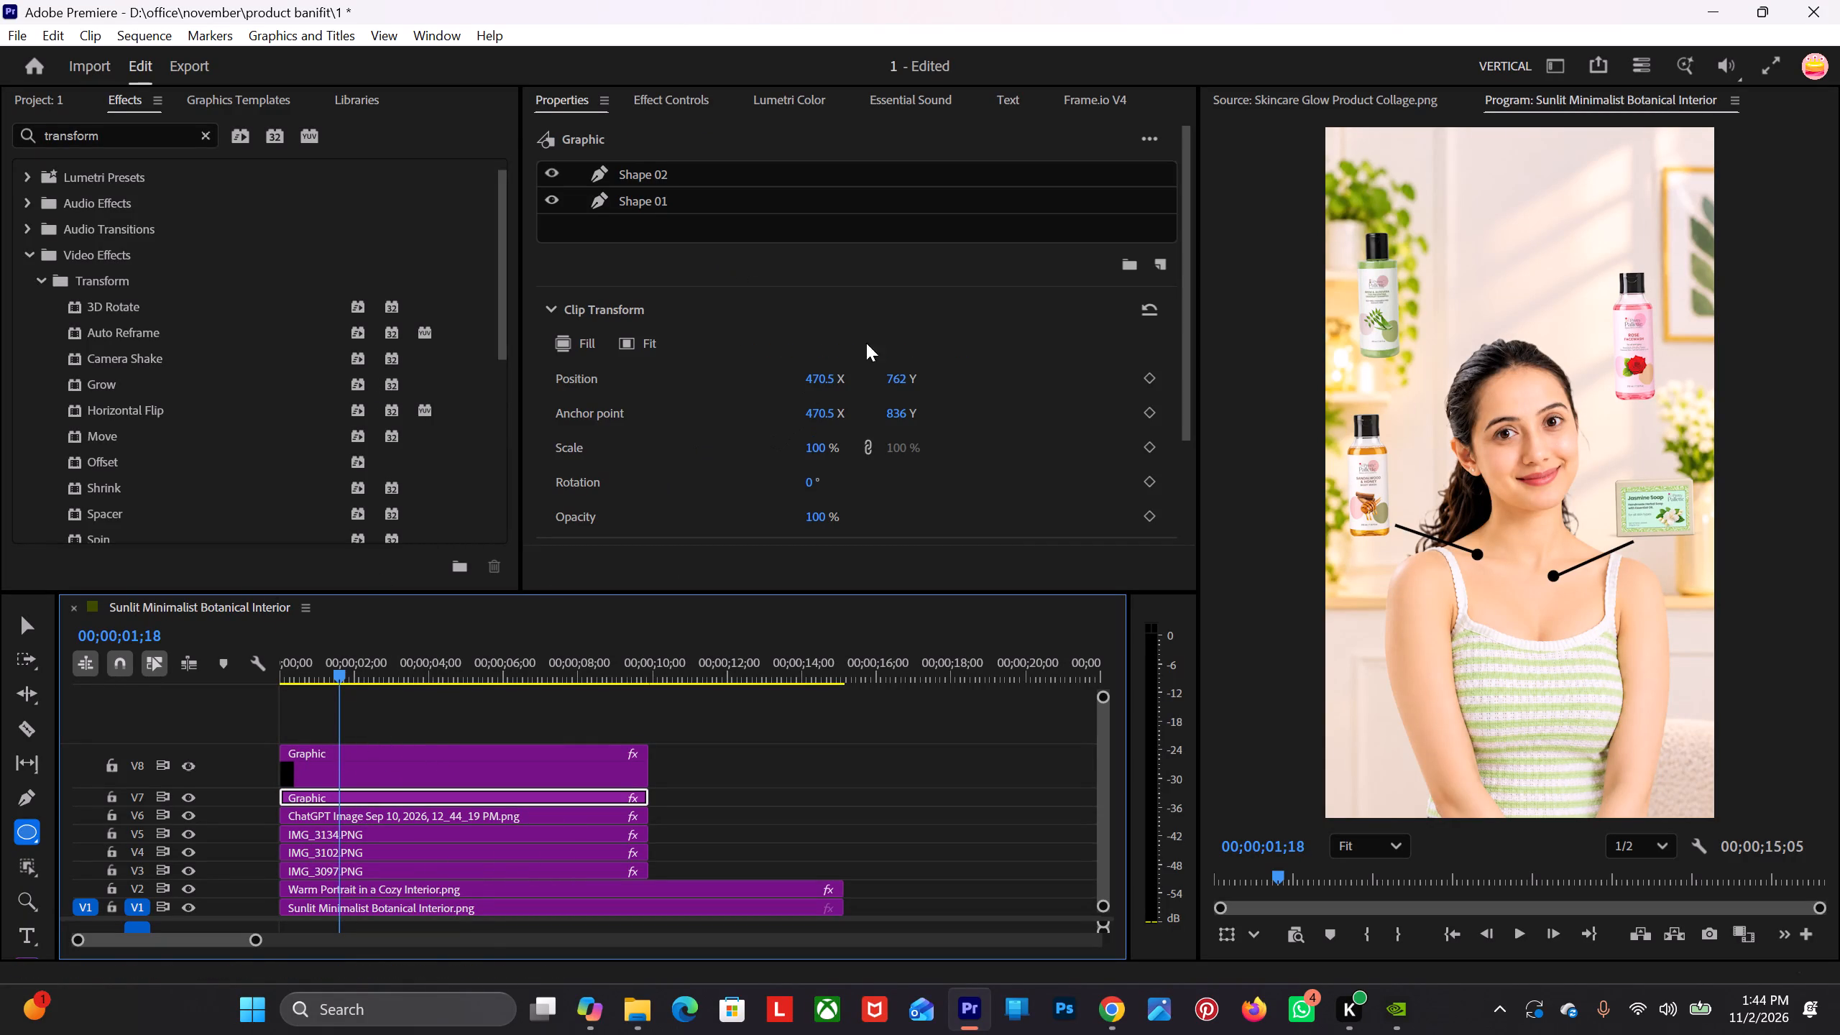
left_click_drag(902, 377, 934, 377)
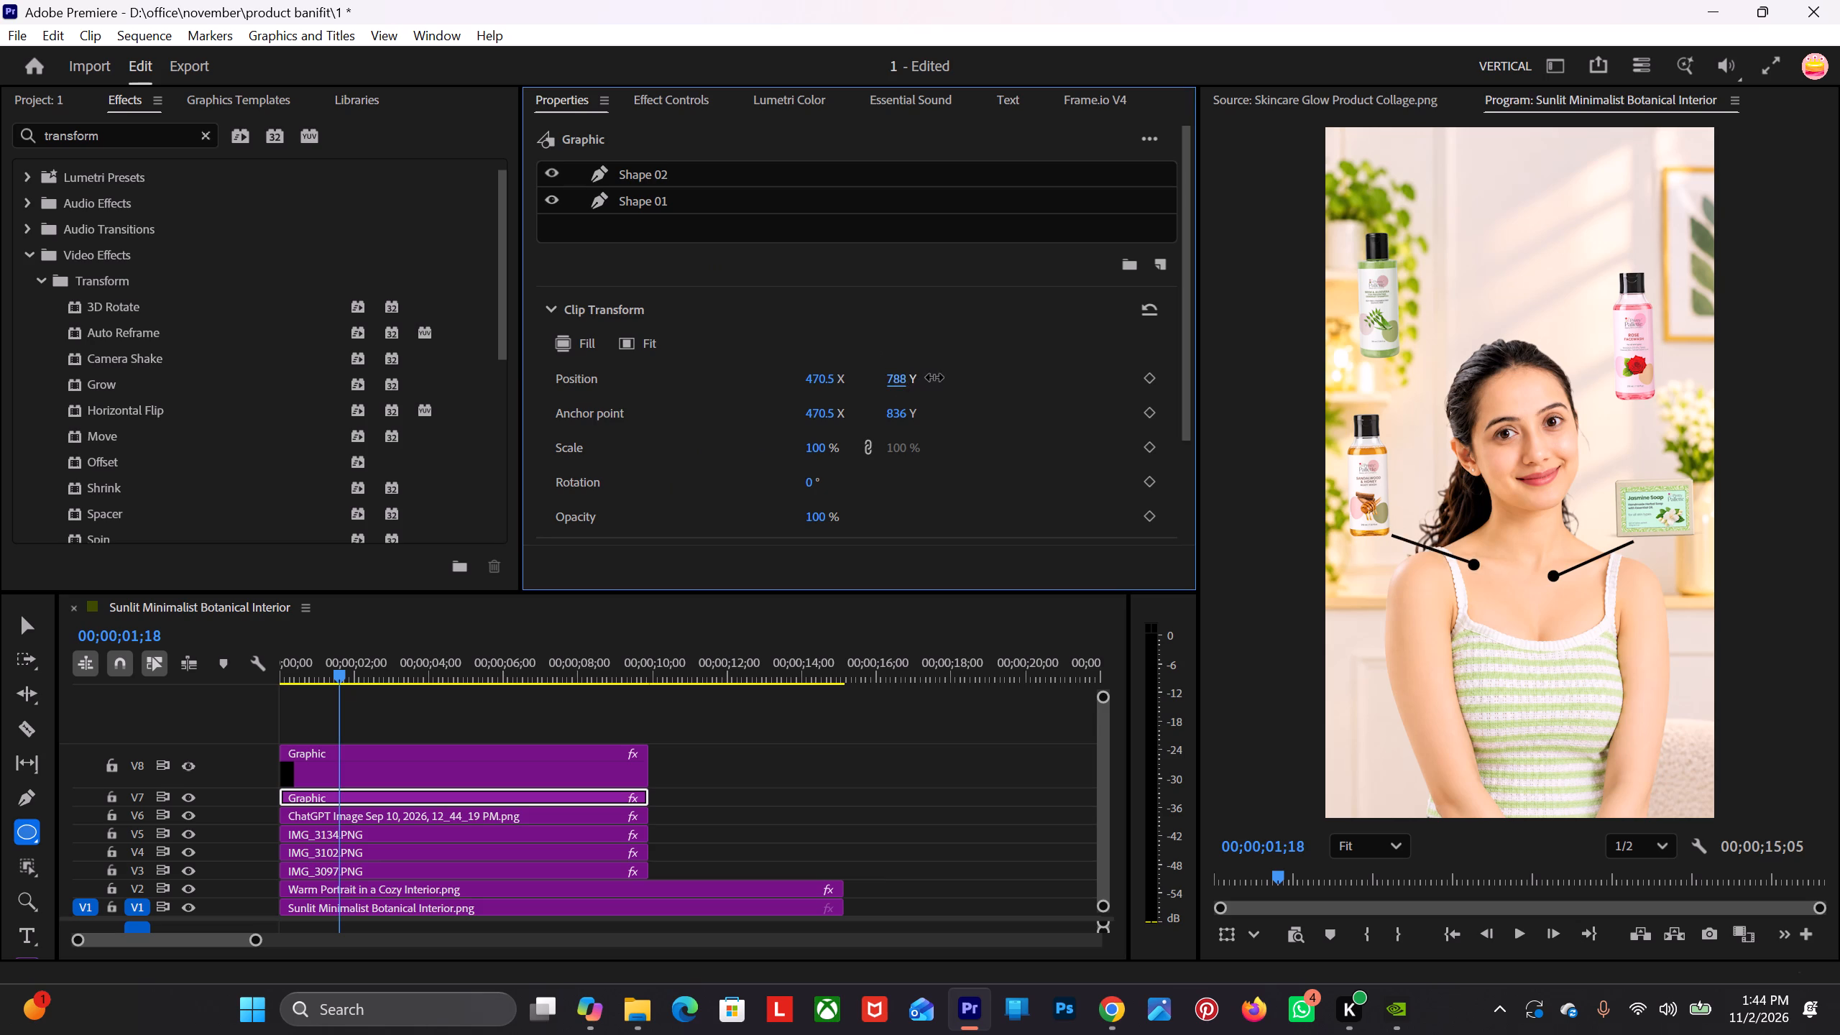
left_click_drag(934, 377, 1095, 377)
scroll(723, 423, "down", 3)
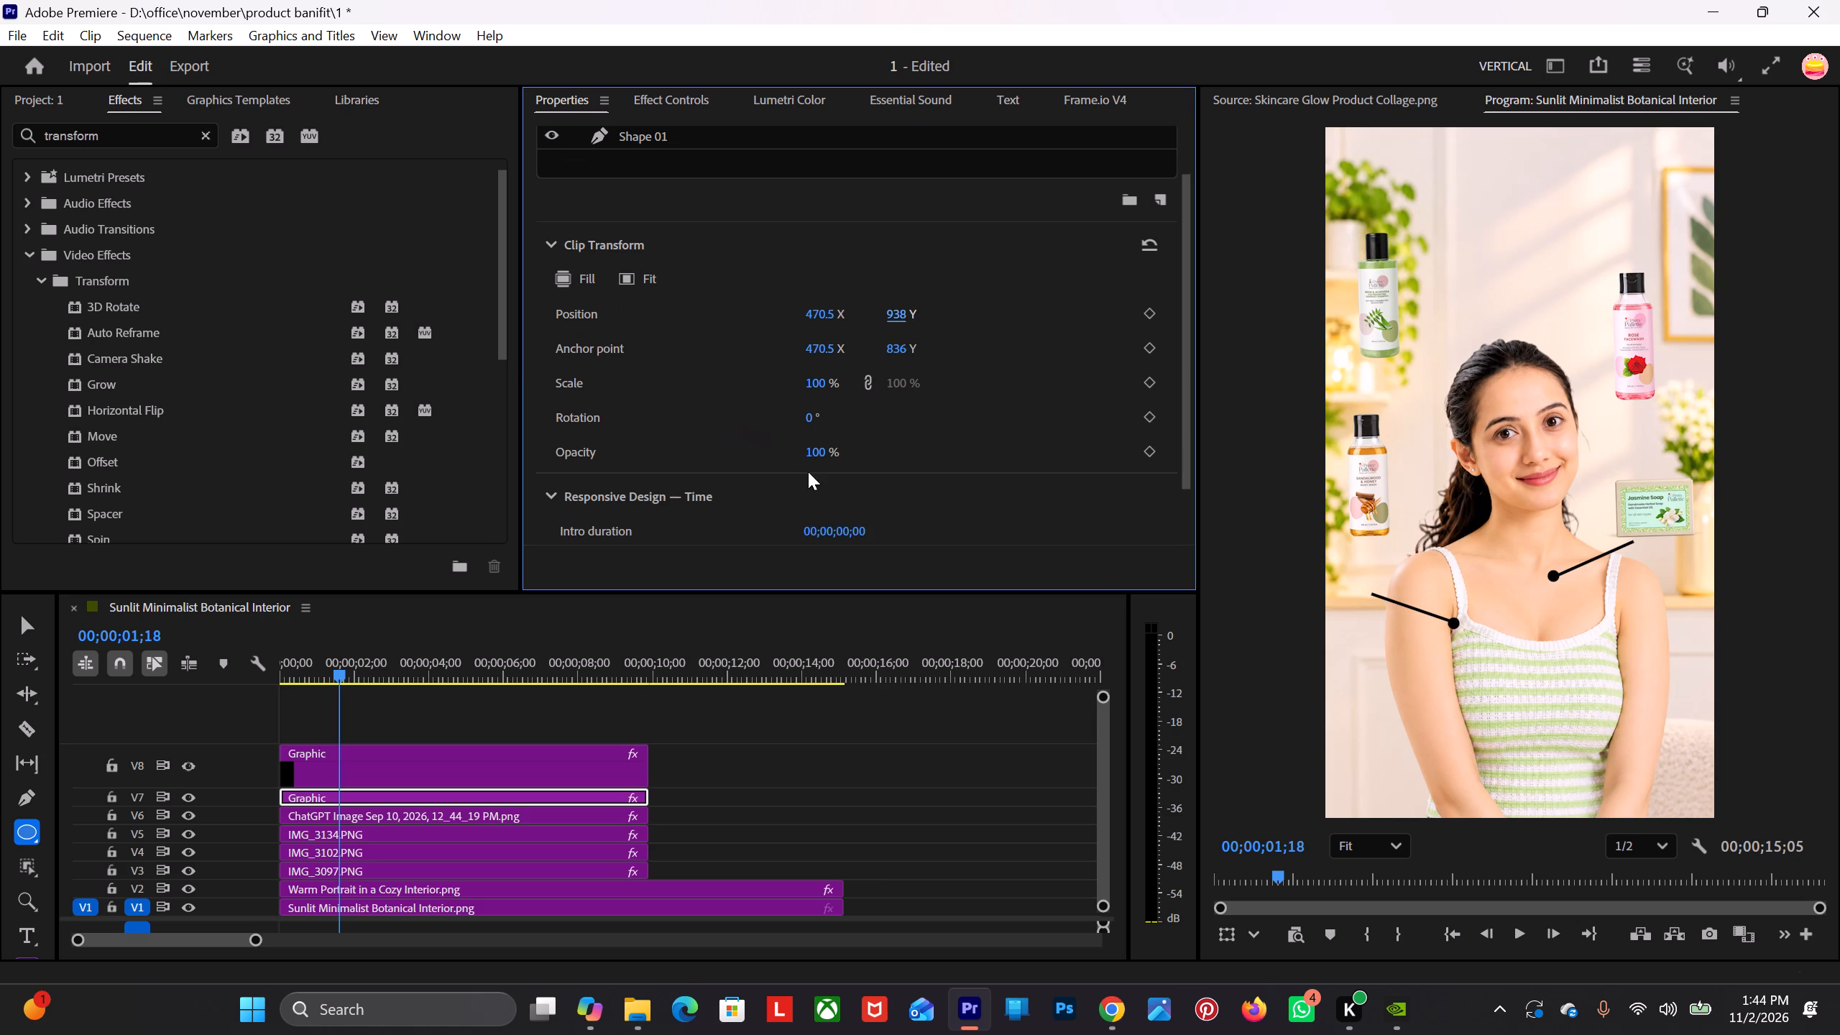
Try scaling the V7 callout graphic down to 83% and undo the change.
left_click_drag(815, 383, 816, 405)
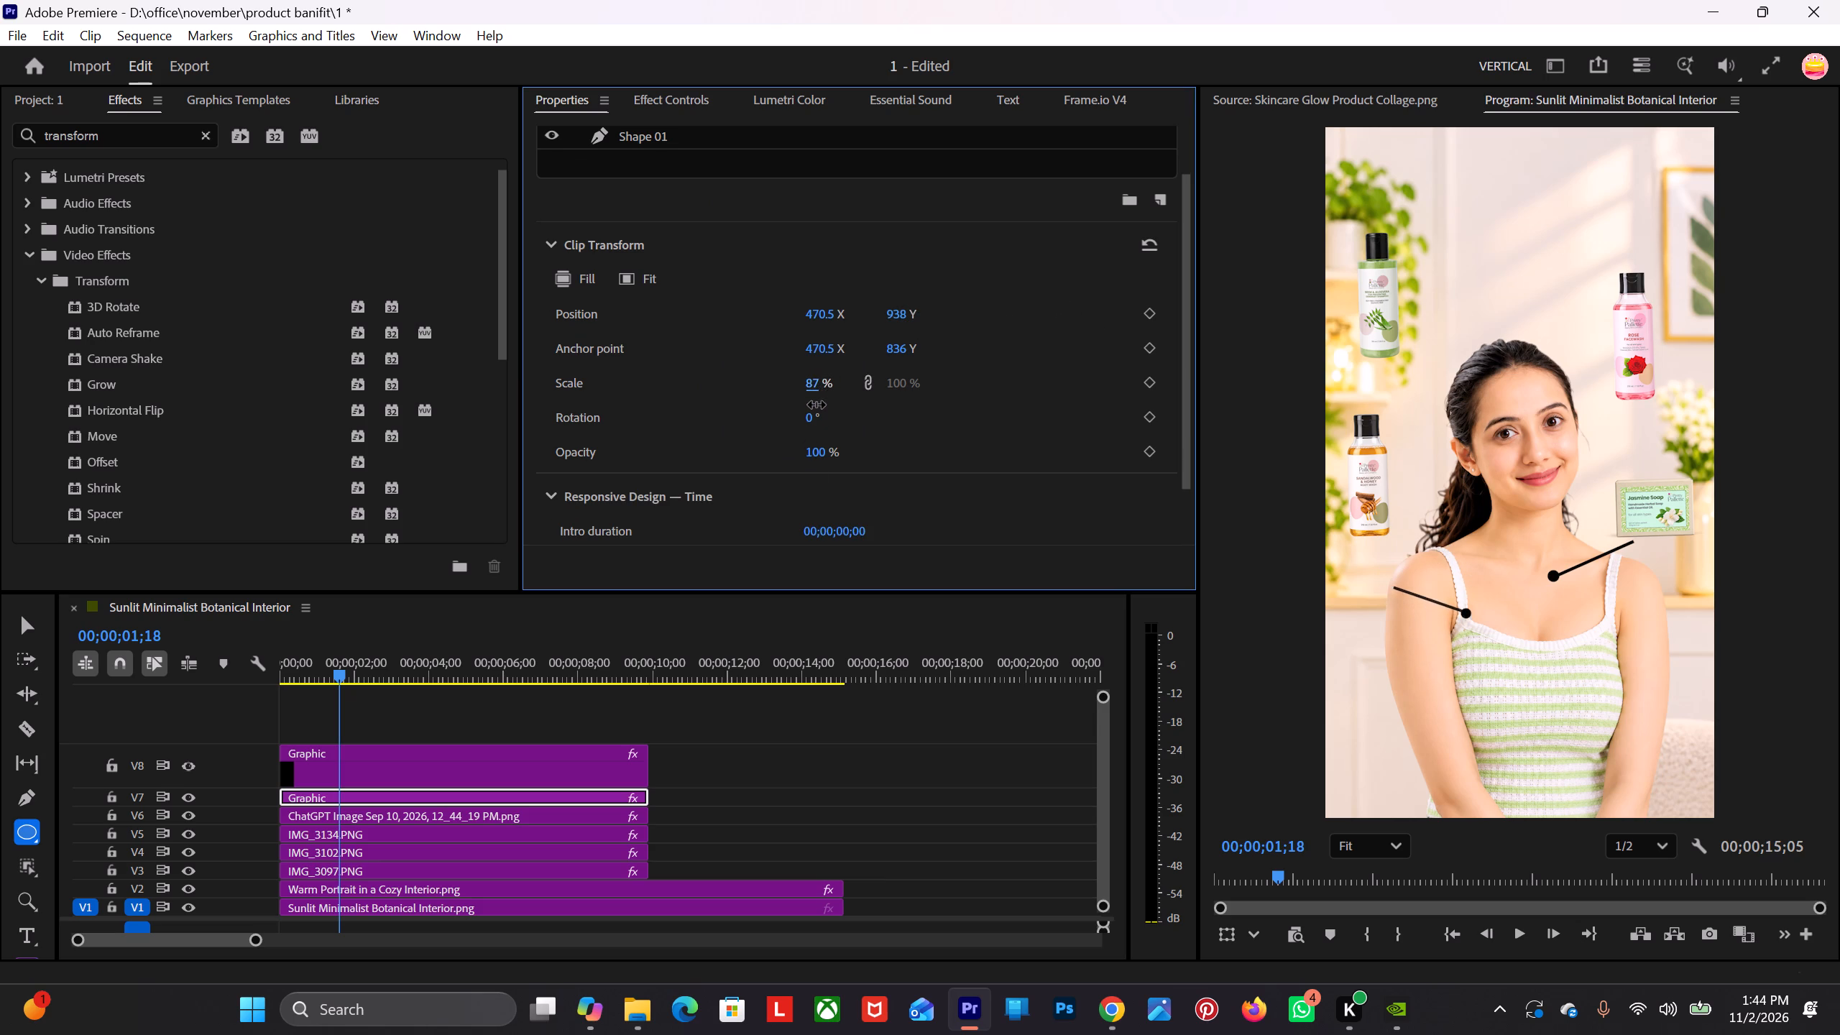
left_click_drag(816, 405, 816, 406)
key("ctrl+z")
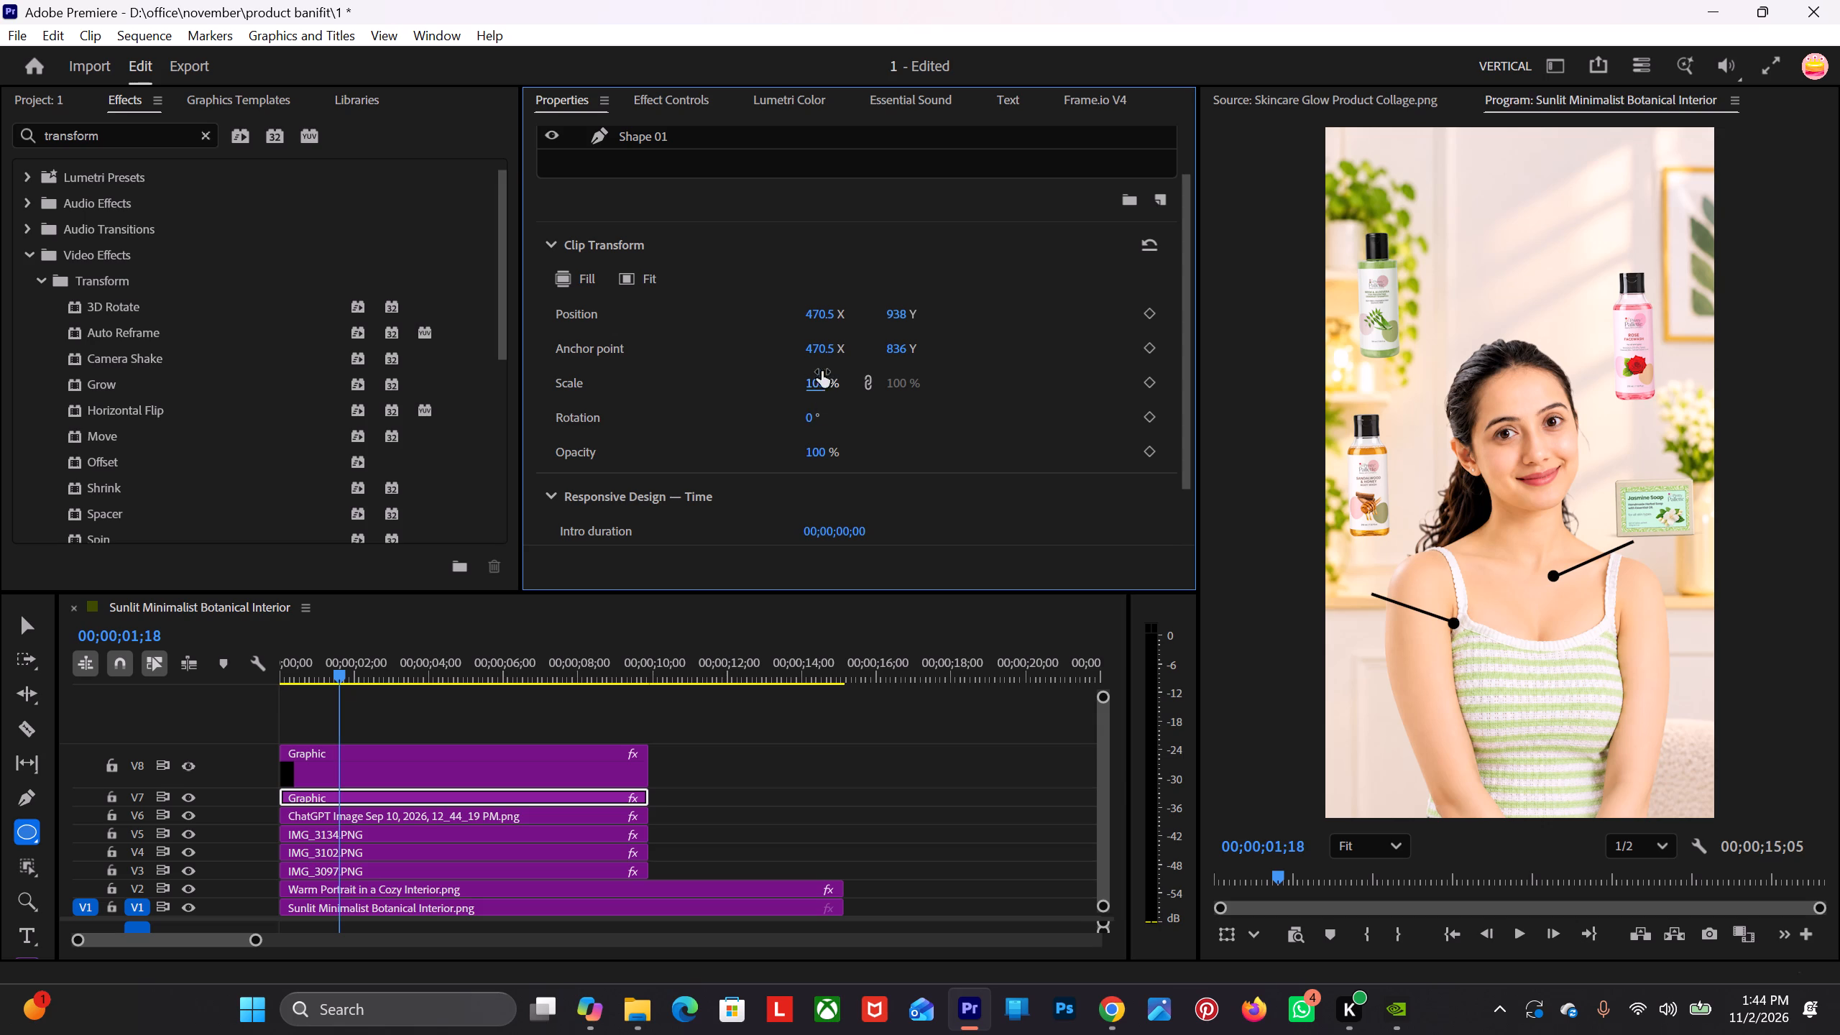
Scale the V7 callout graphic down to 70% and rotate it to 16°.
left_click_drag(823, 383, 806, 385)
scroll(724, 428, "down", 2)
left_click_drag(814, 370, 819, 367)
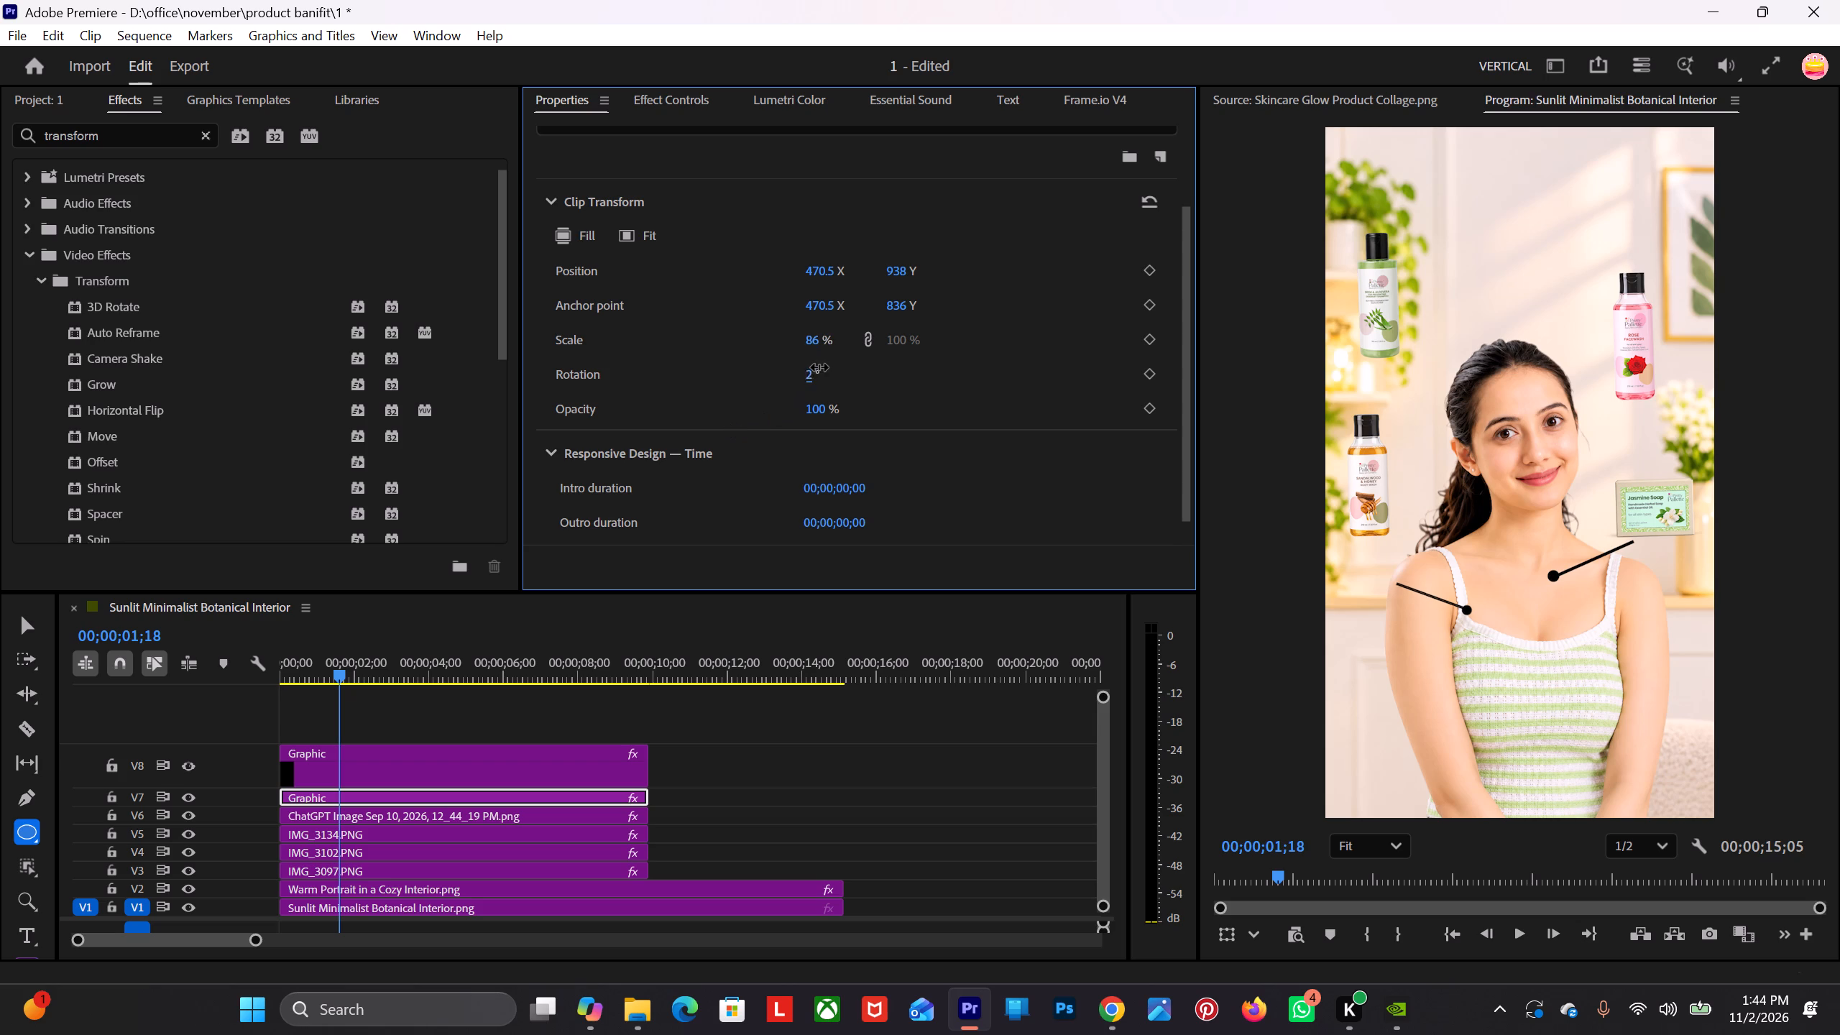
left_click_drag(819, 367, 827, 362)
left_click_drag(818, 348, 816, 349)
left_click_drag(816, 349, 808, 359)
Move the V7 callout graphic to position 324, 1017 and rotate it to 27°.
left_click_drag(829, 278, 711, 321)
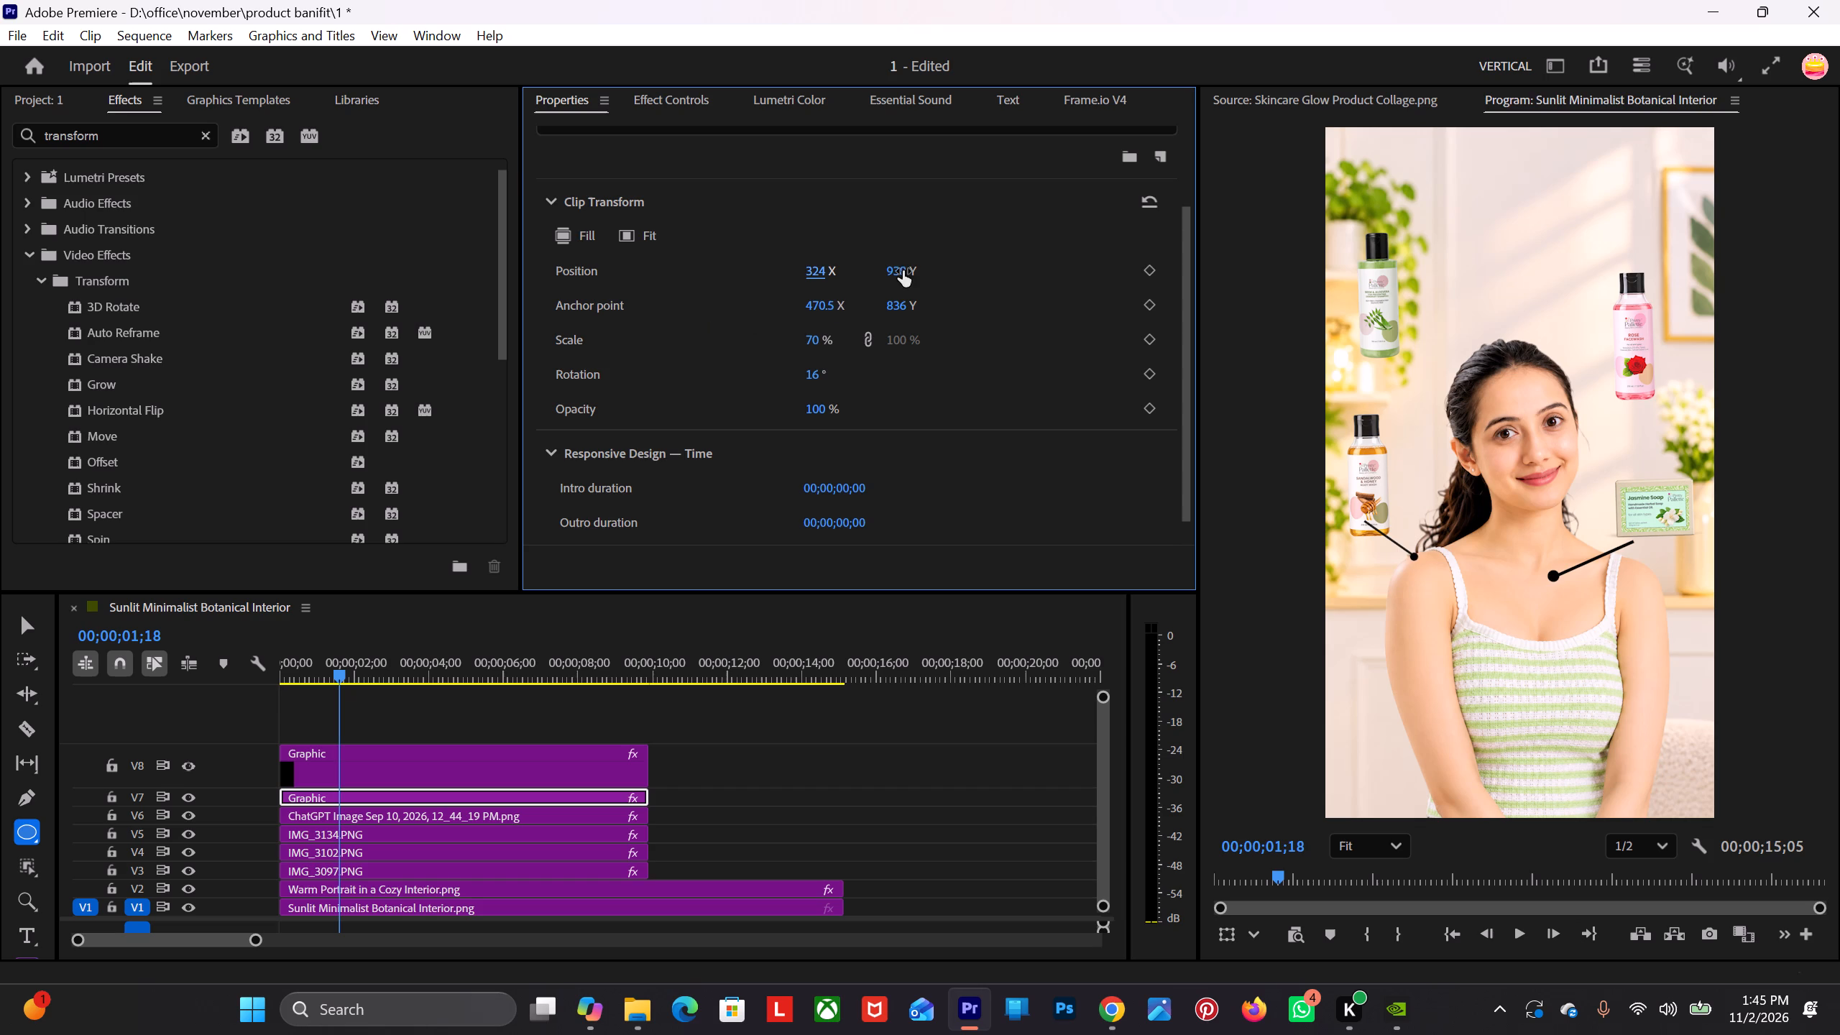
left_click_drag(903, 271, 990, 272)
left_click_drag(819, 373, 830, 368)
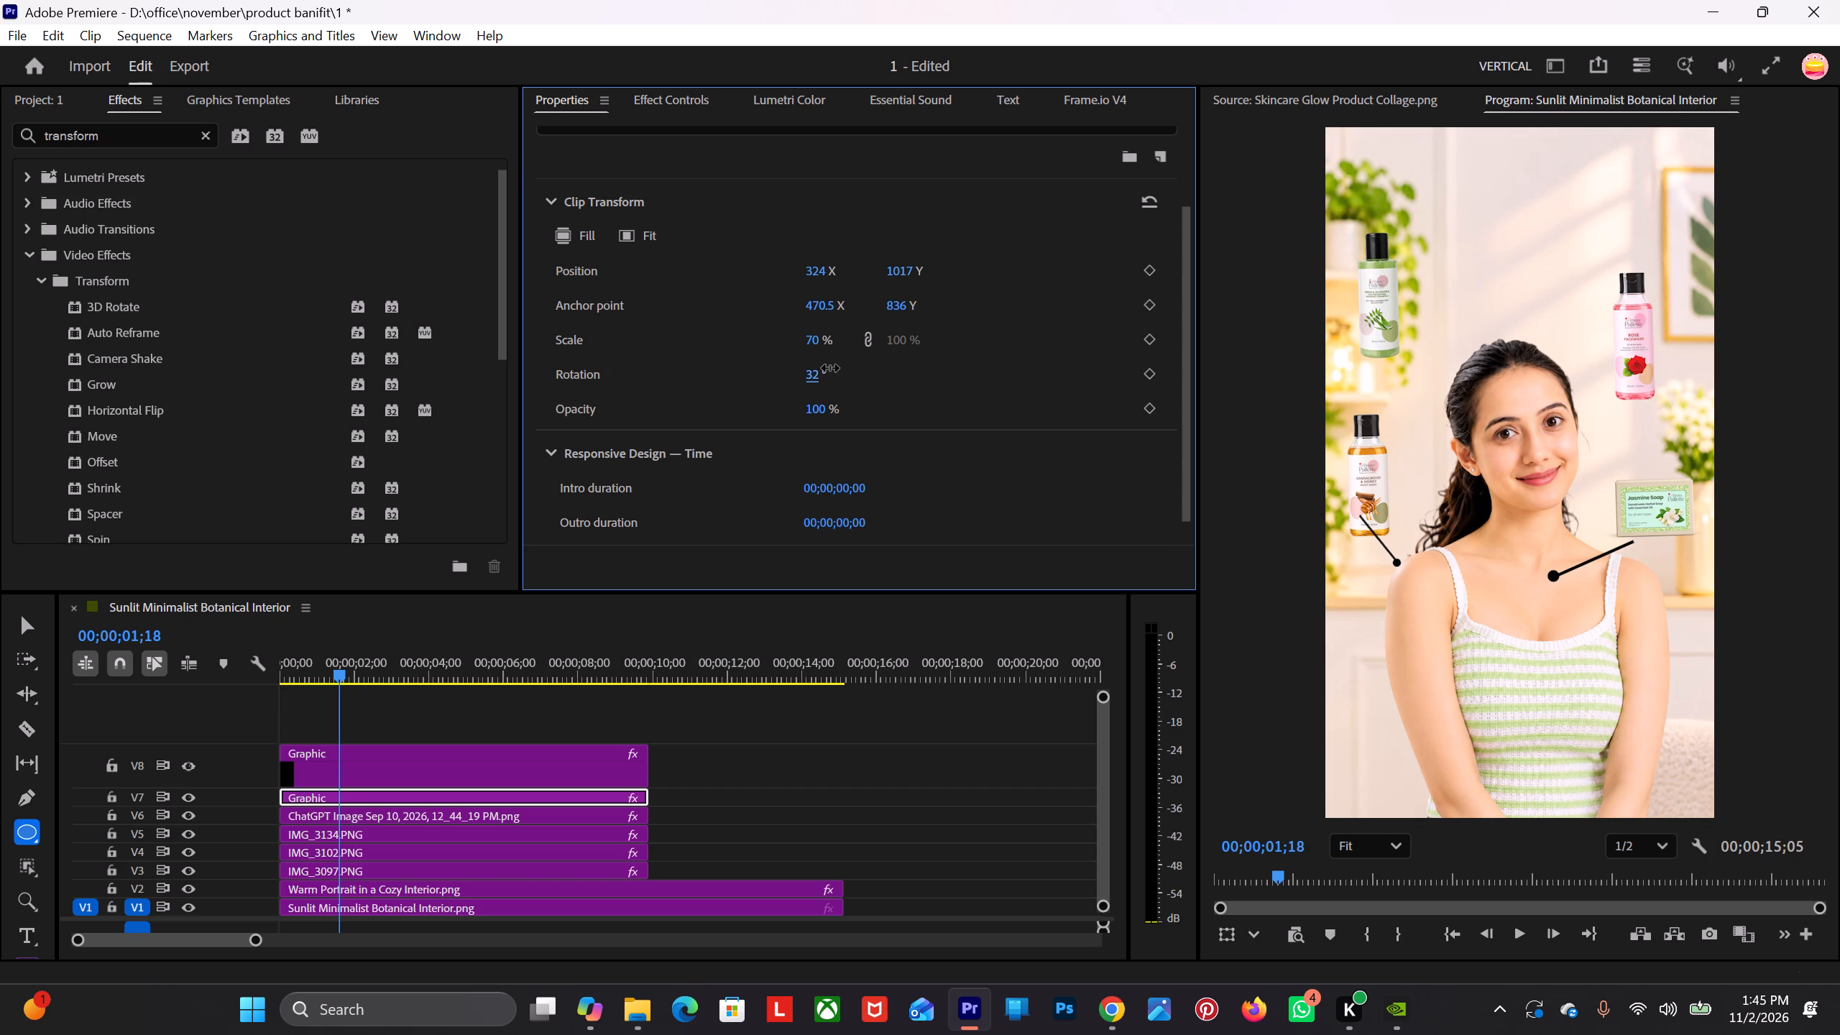
left_click_drag(830, 368, 829, 372)
Fine-tune the V7 callout graphic's position to 366, 1037, running from the amber bottle's base to the woman's shoulder.
left_click_drag(901, 269, 880, 303)
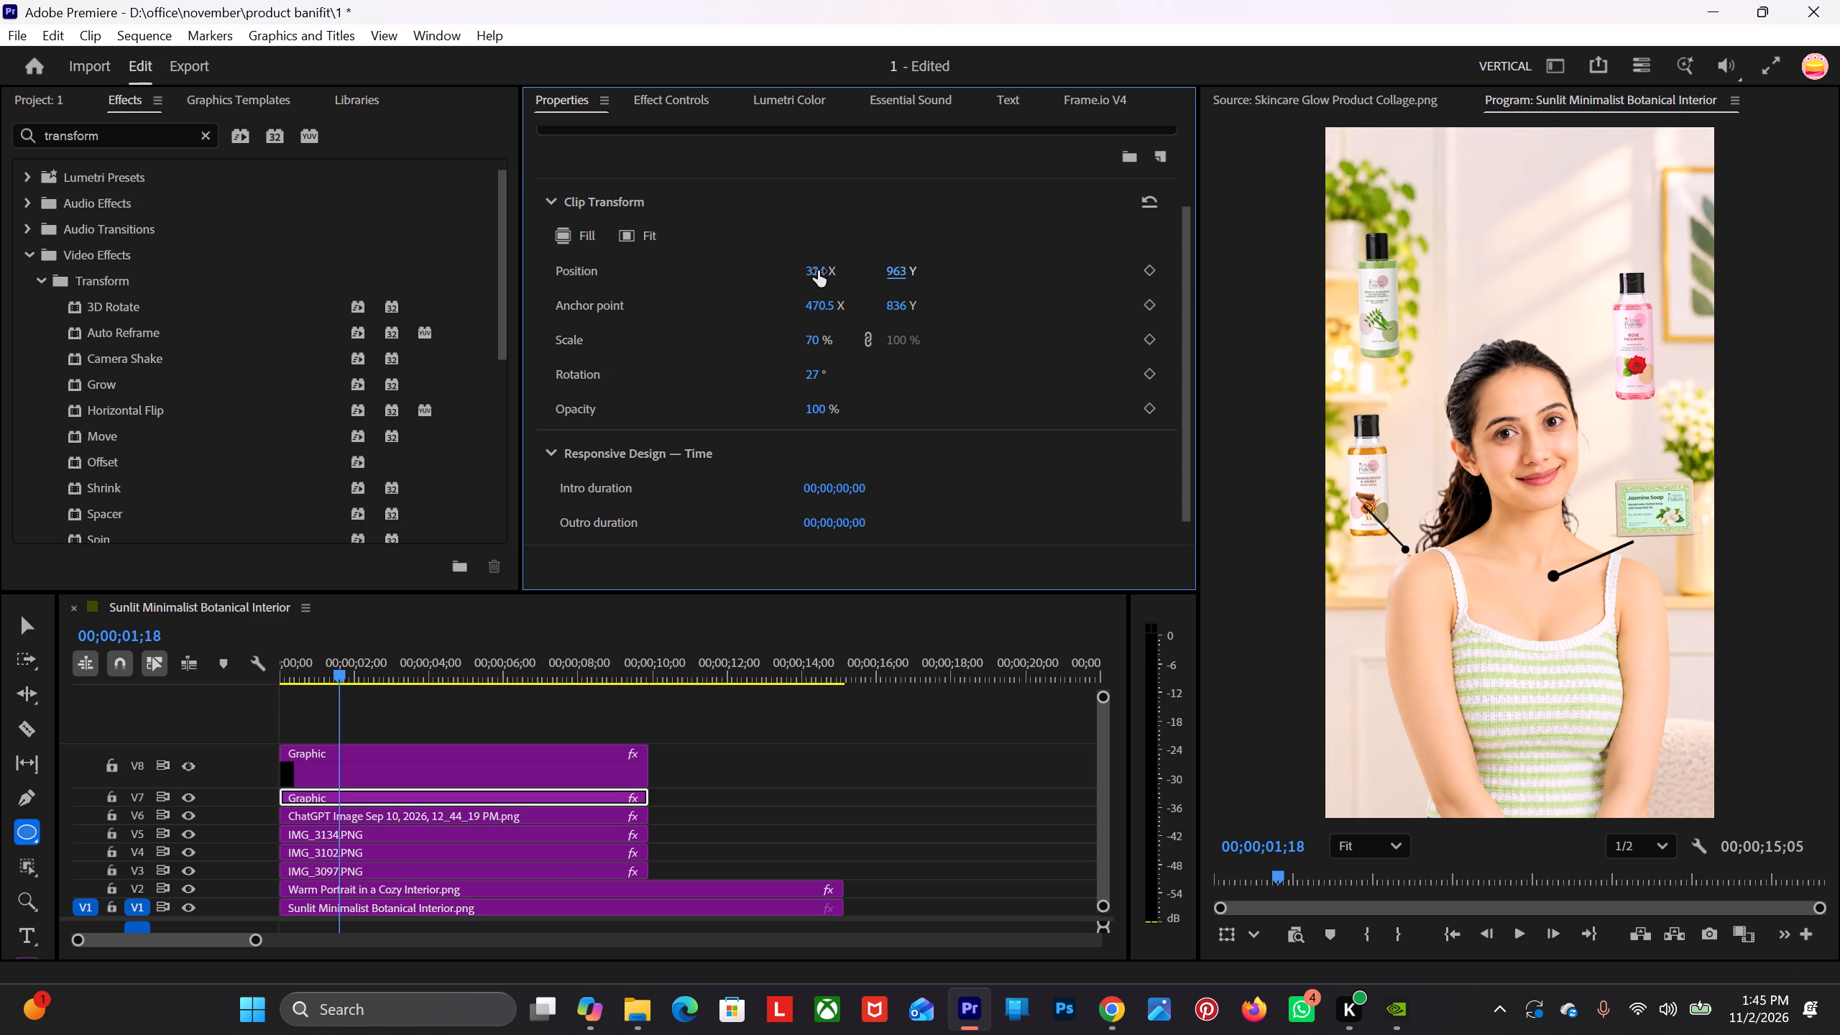
left_click_drag(818, 271, 982, 339)
left_click_drag(982, 339, 982, 340)
left_click_drag(904, 268, 949, 246)
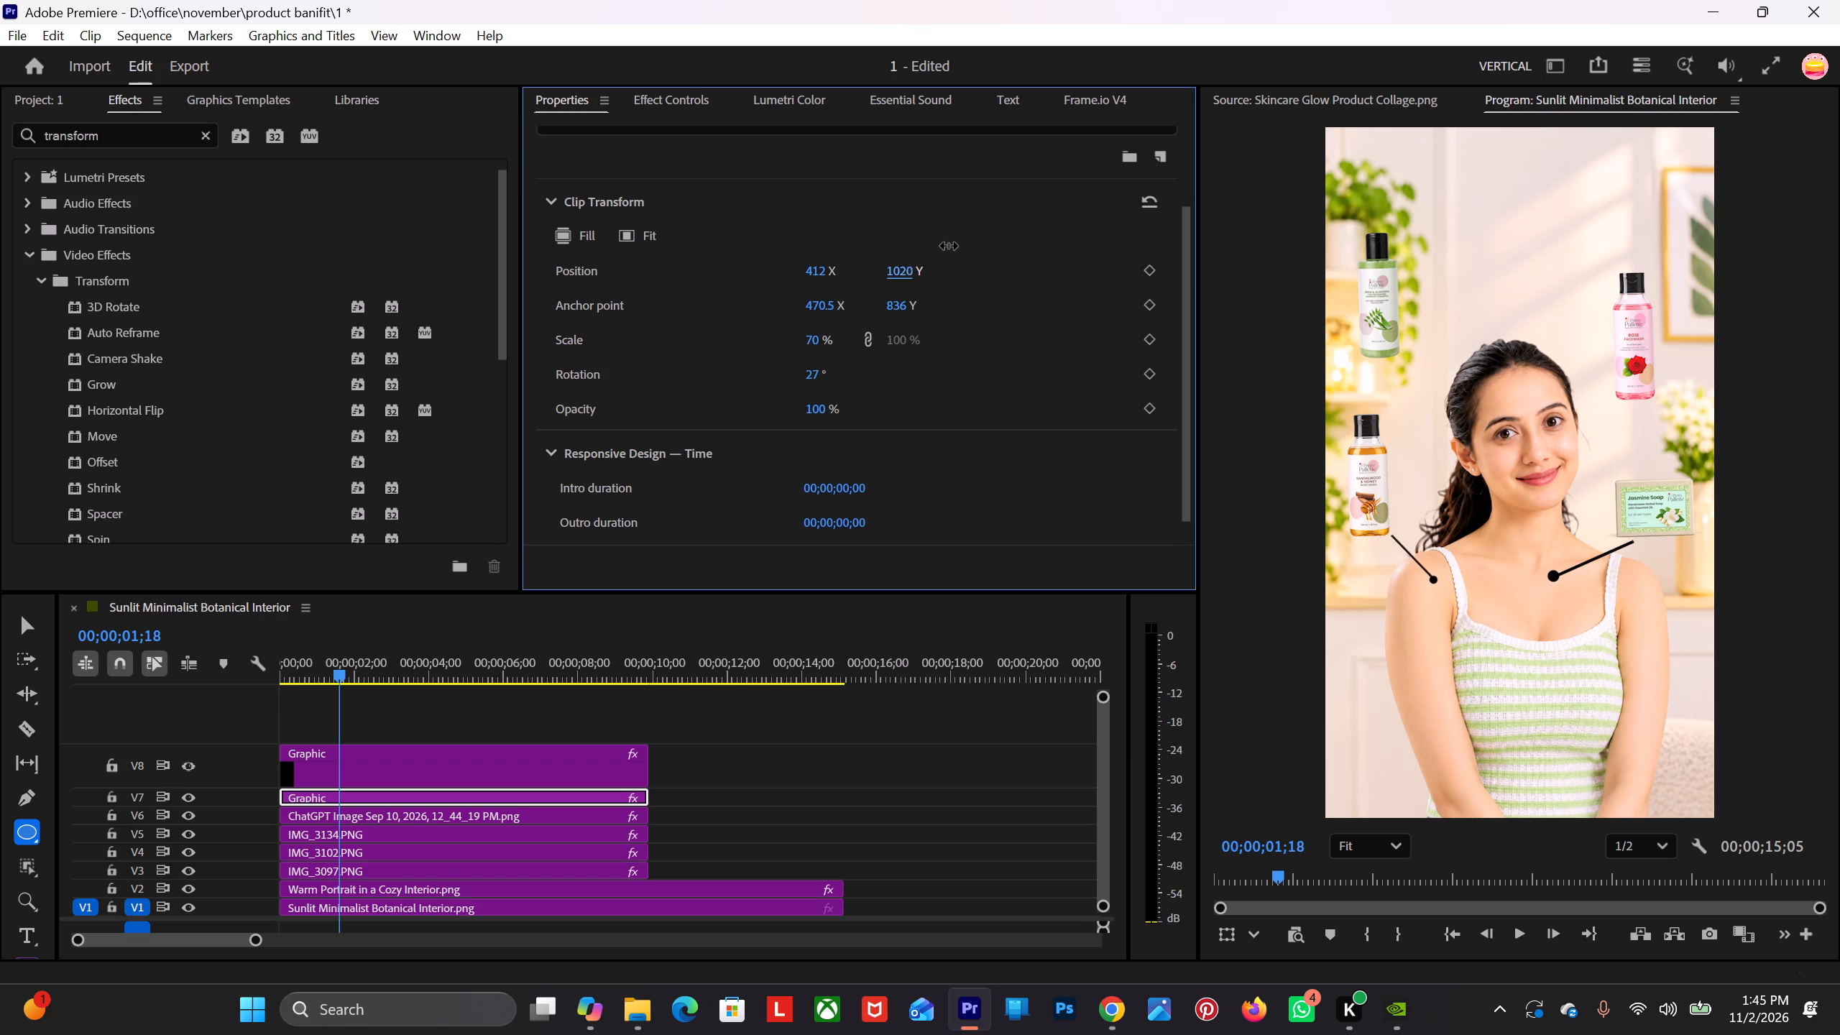
left_click_drag(949, 246, 970, 233)
left_click_drag(827, 274, 807, 285)
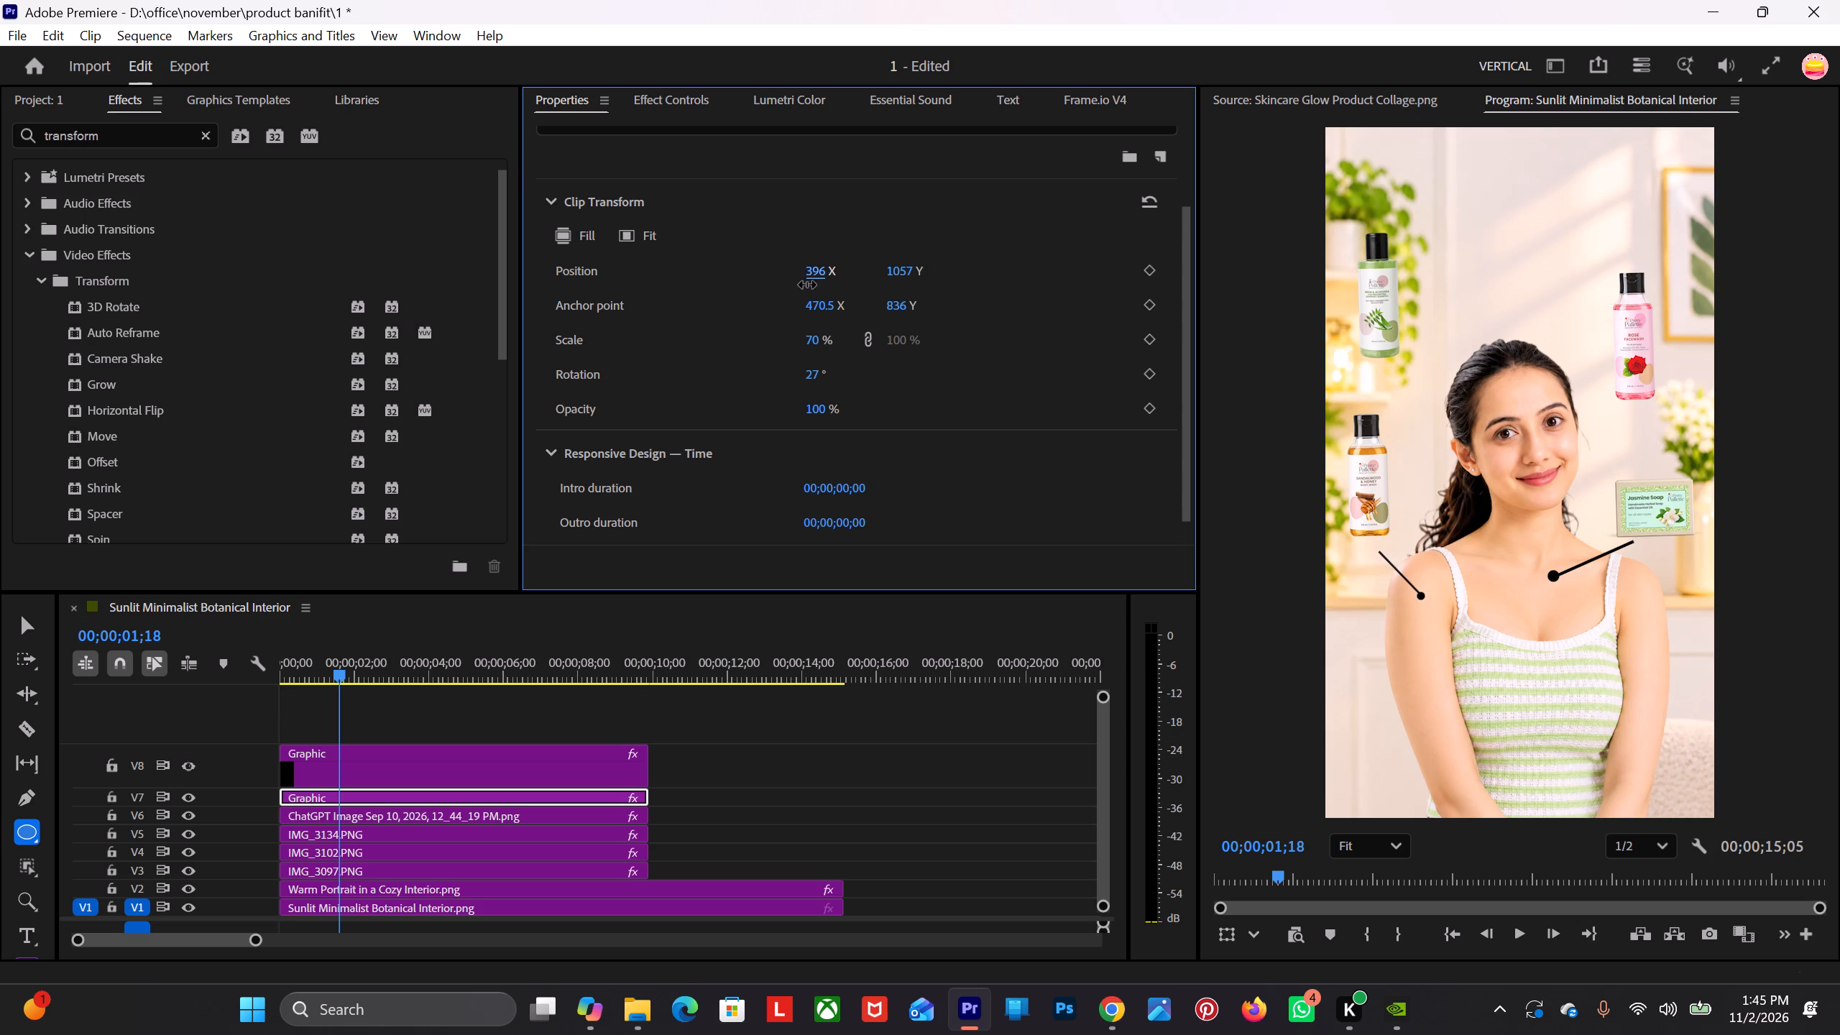
left_click_drag(807, 285, 796, 297)
left_click_drag(896, 268, 885, 282)
Select the V8 callout graphic and examine its effect list and its dot layer's (Shape 02) appearance properties.
left_click(423, 753)
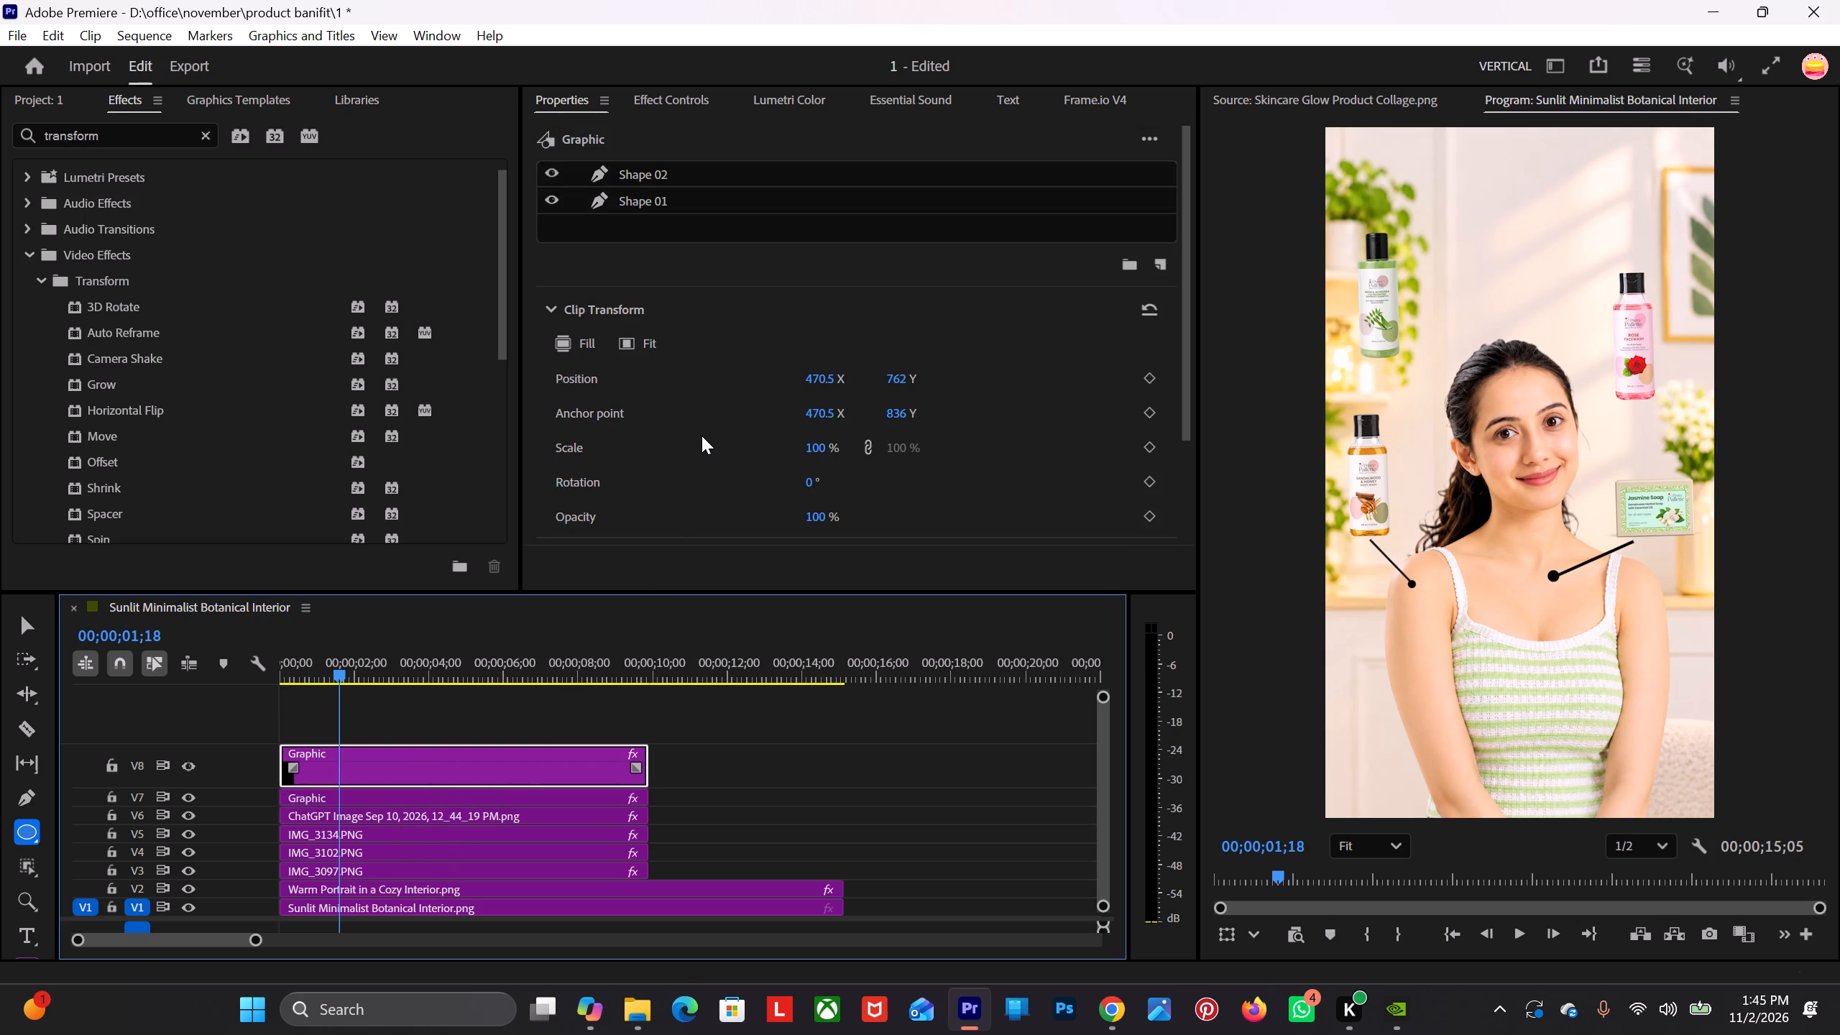
left_click(659, 106)
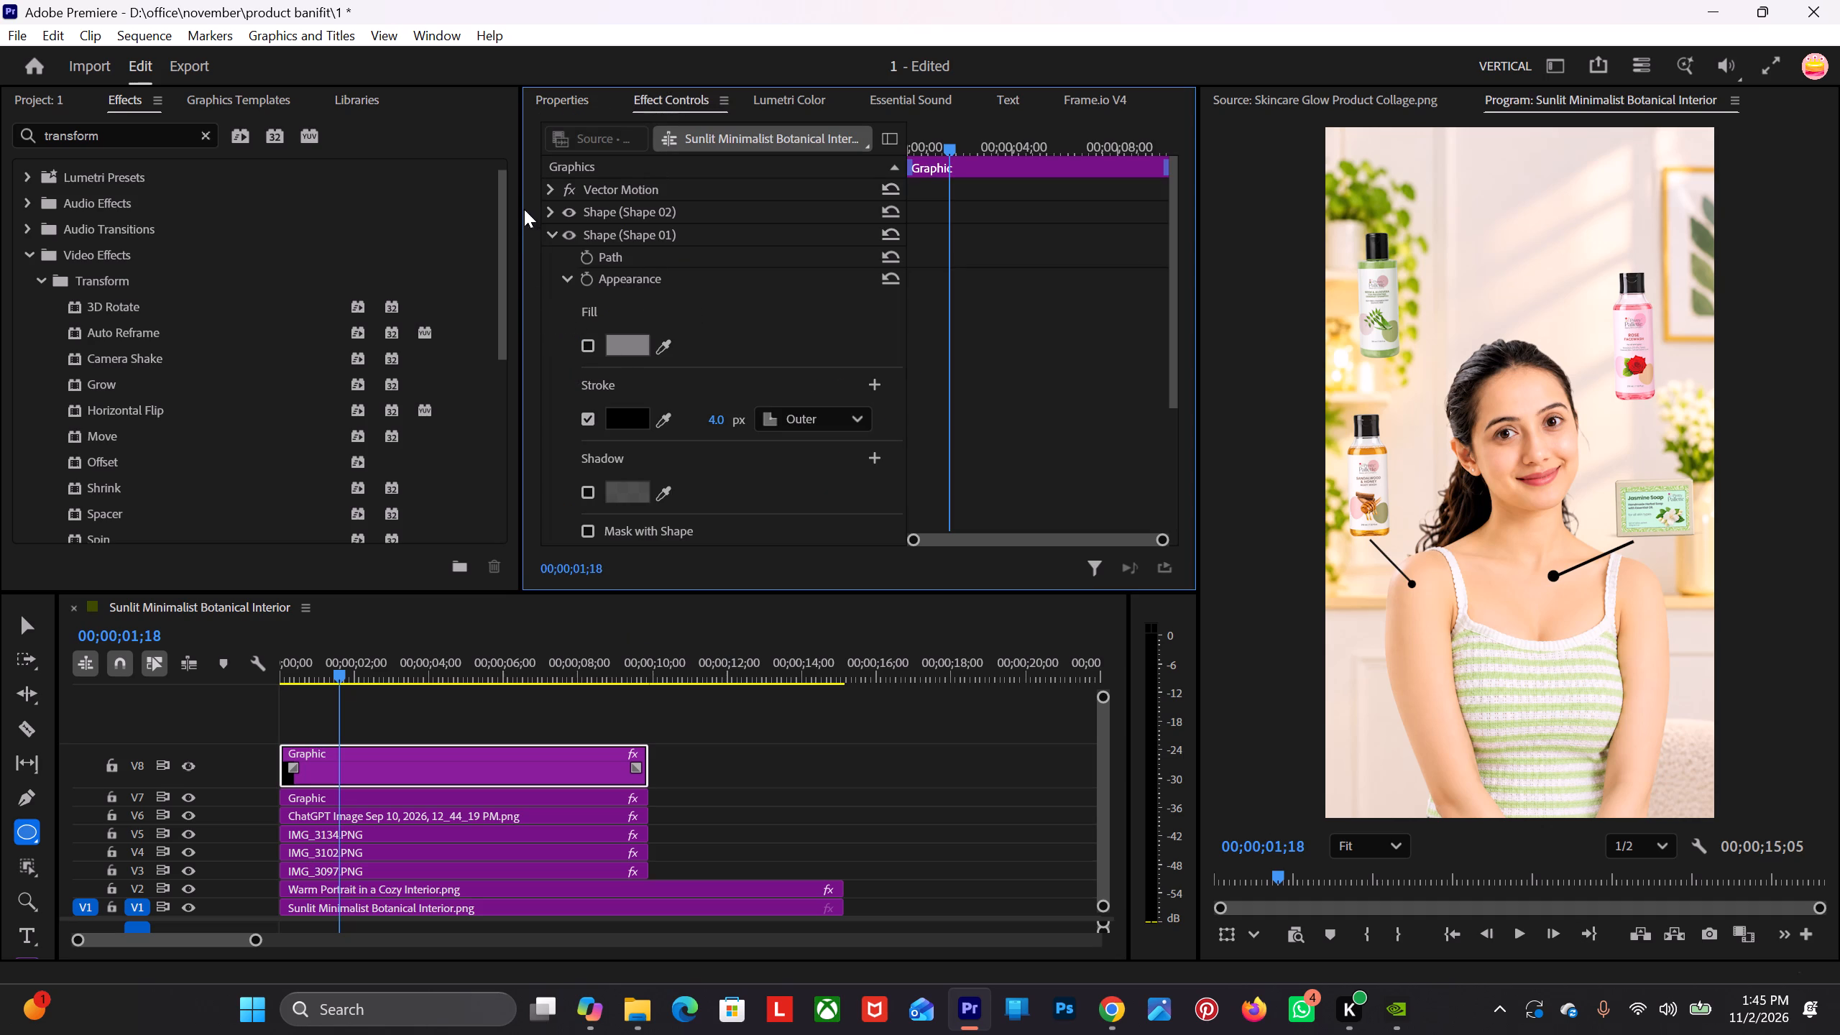
left_click(553, 235)
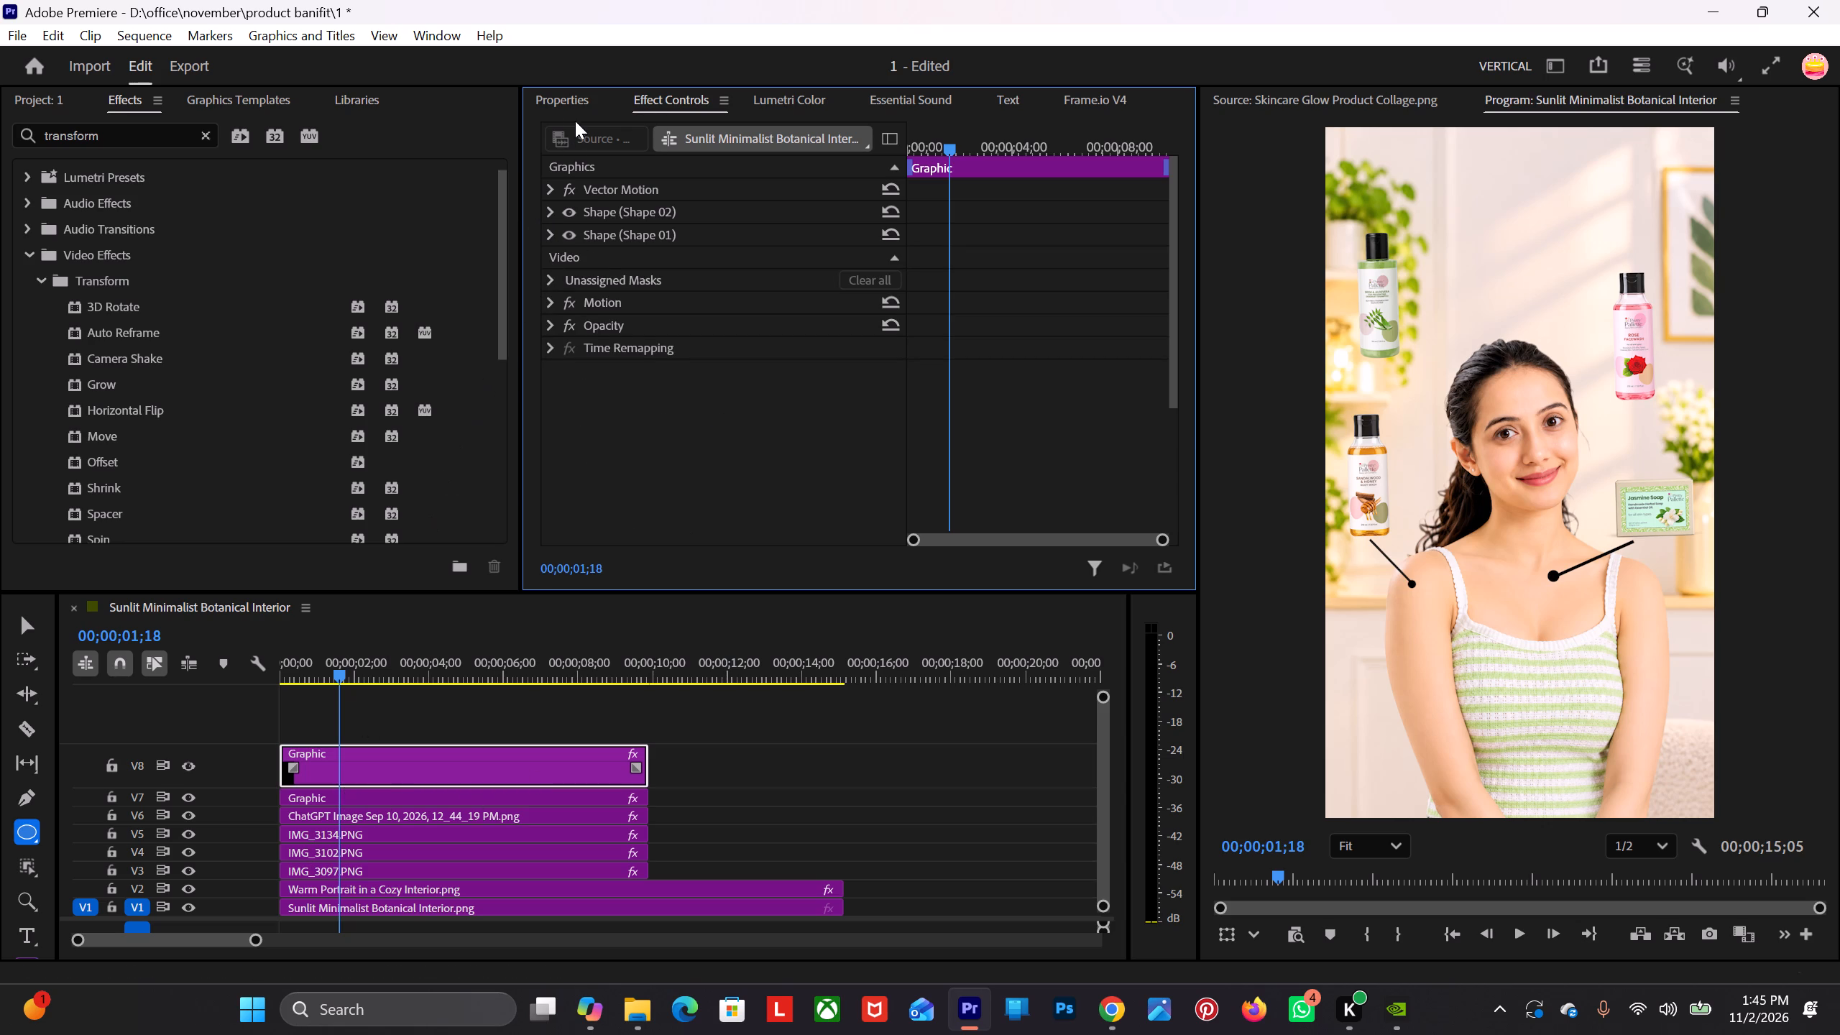
left_click(563, 102)
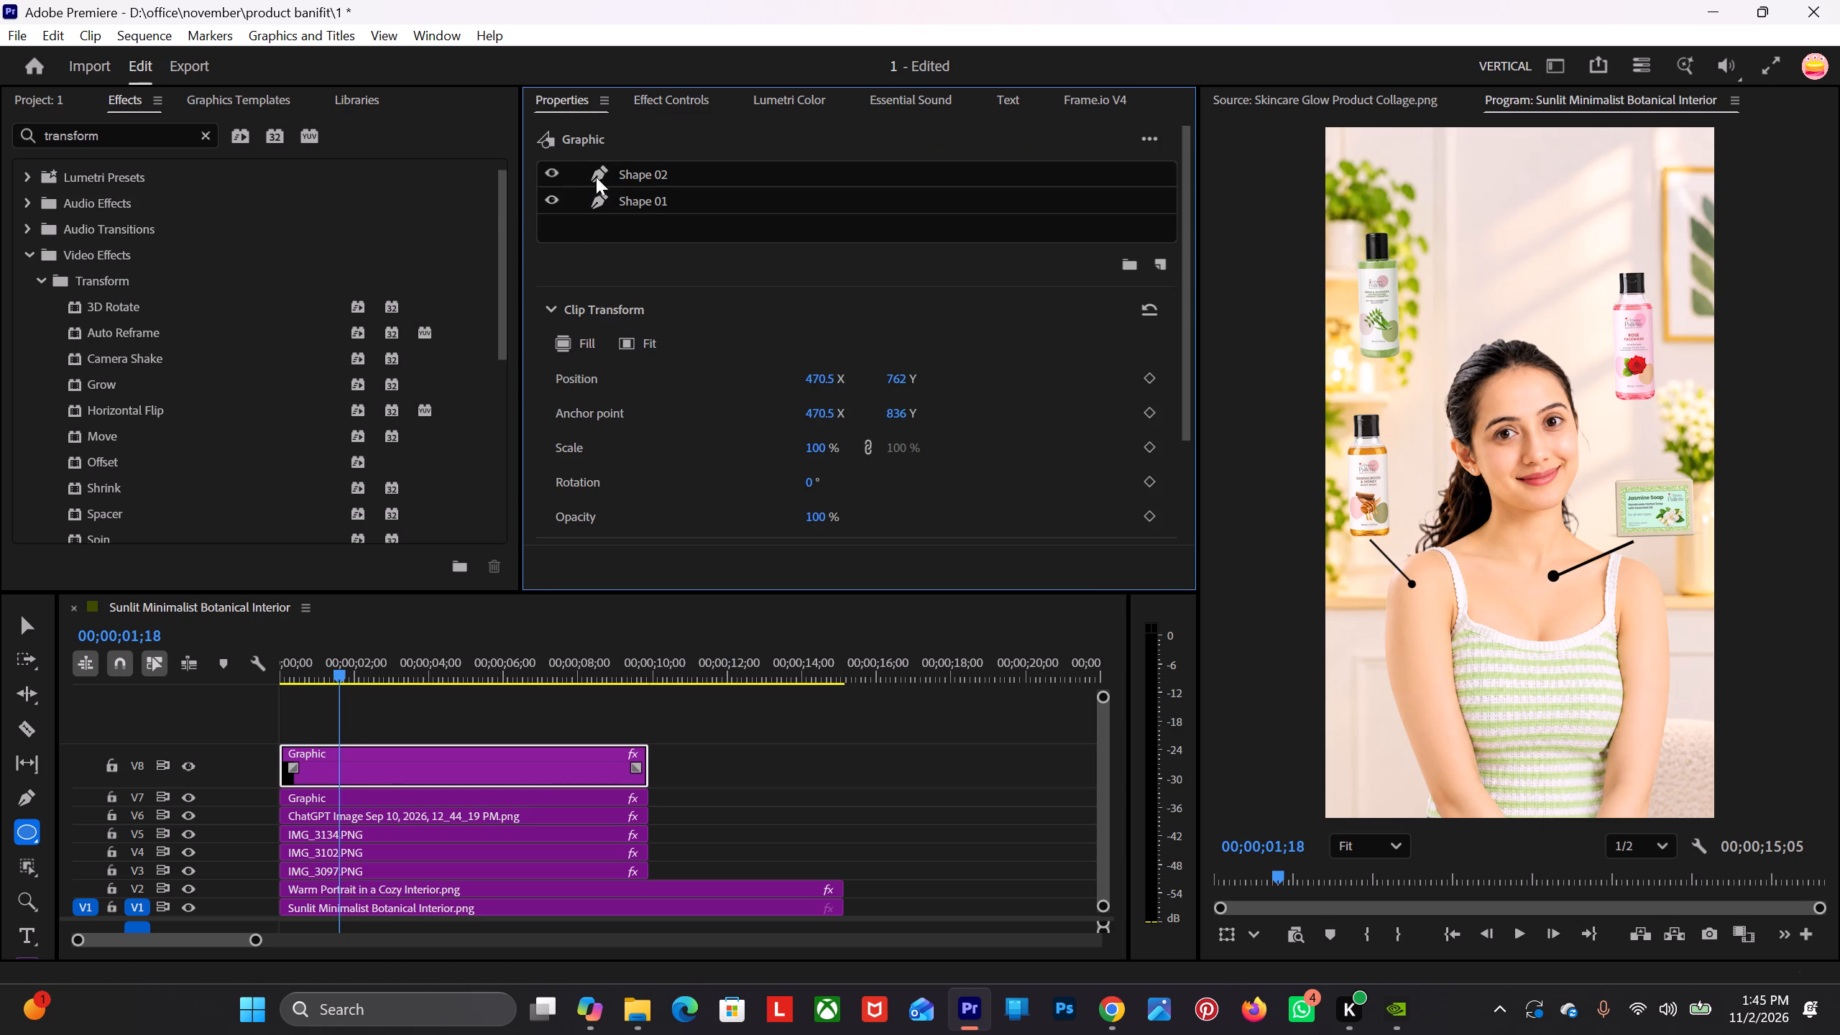
left_click(673, 177)
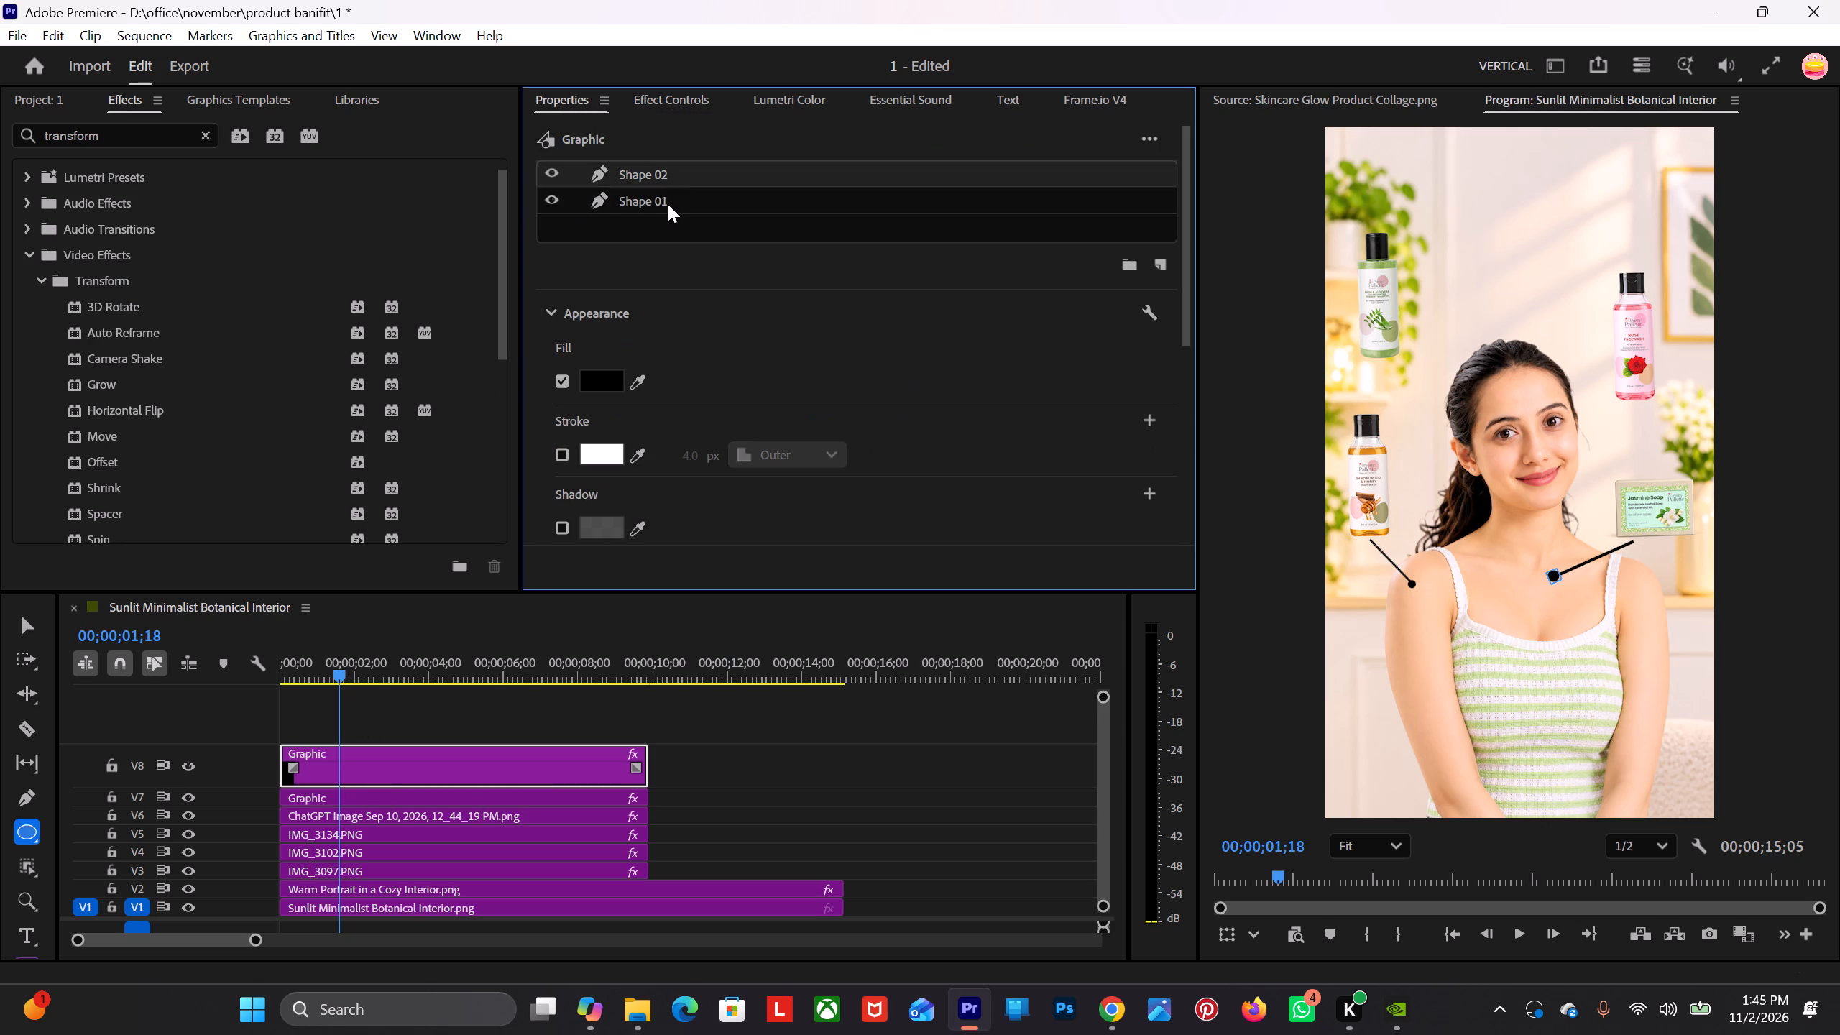
Select the V8 graphic's line layer (Shape 01) and examine its effect settings, the Unassigned Masks and the Shape 02 settings.
left_click(667, 205)
left_click(645, 97)
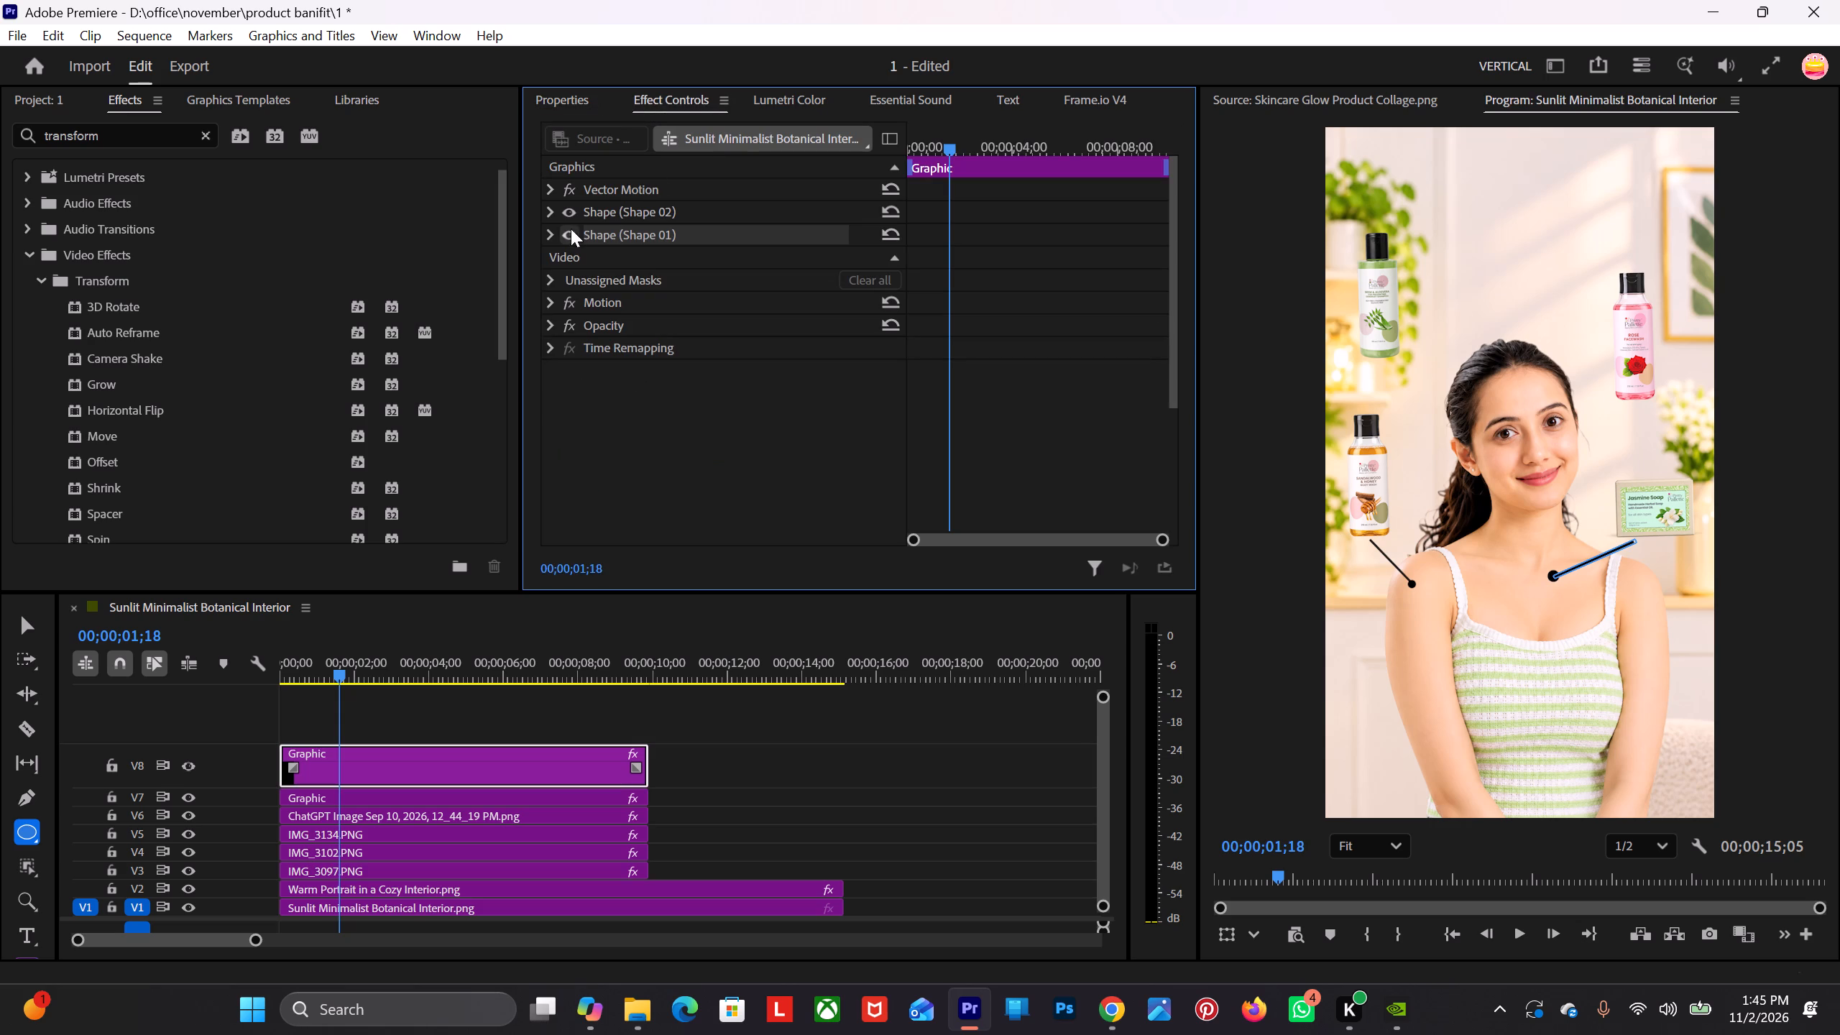
left_click(545, 275)
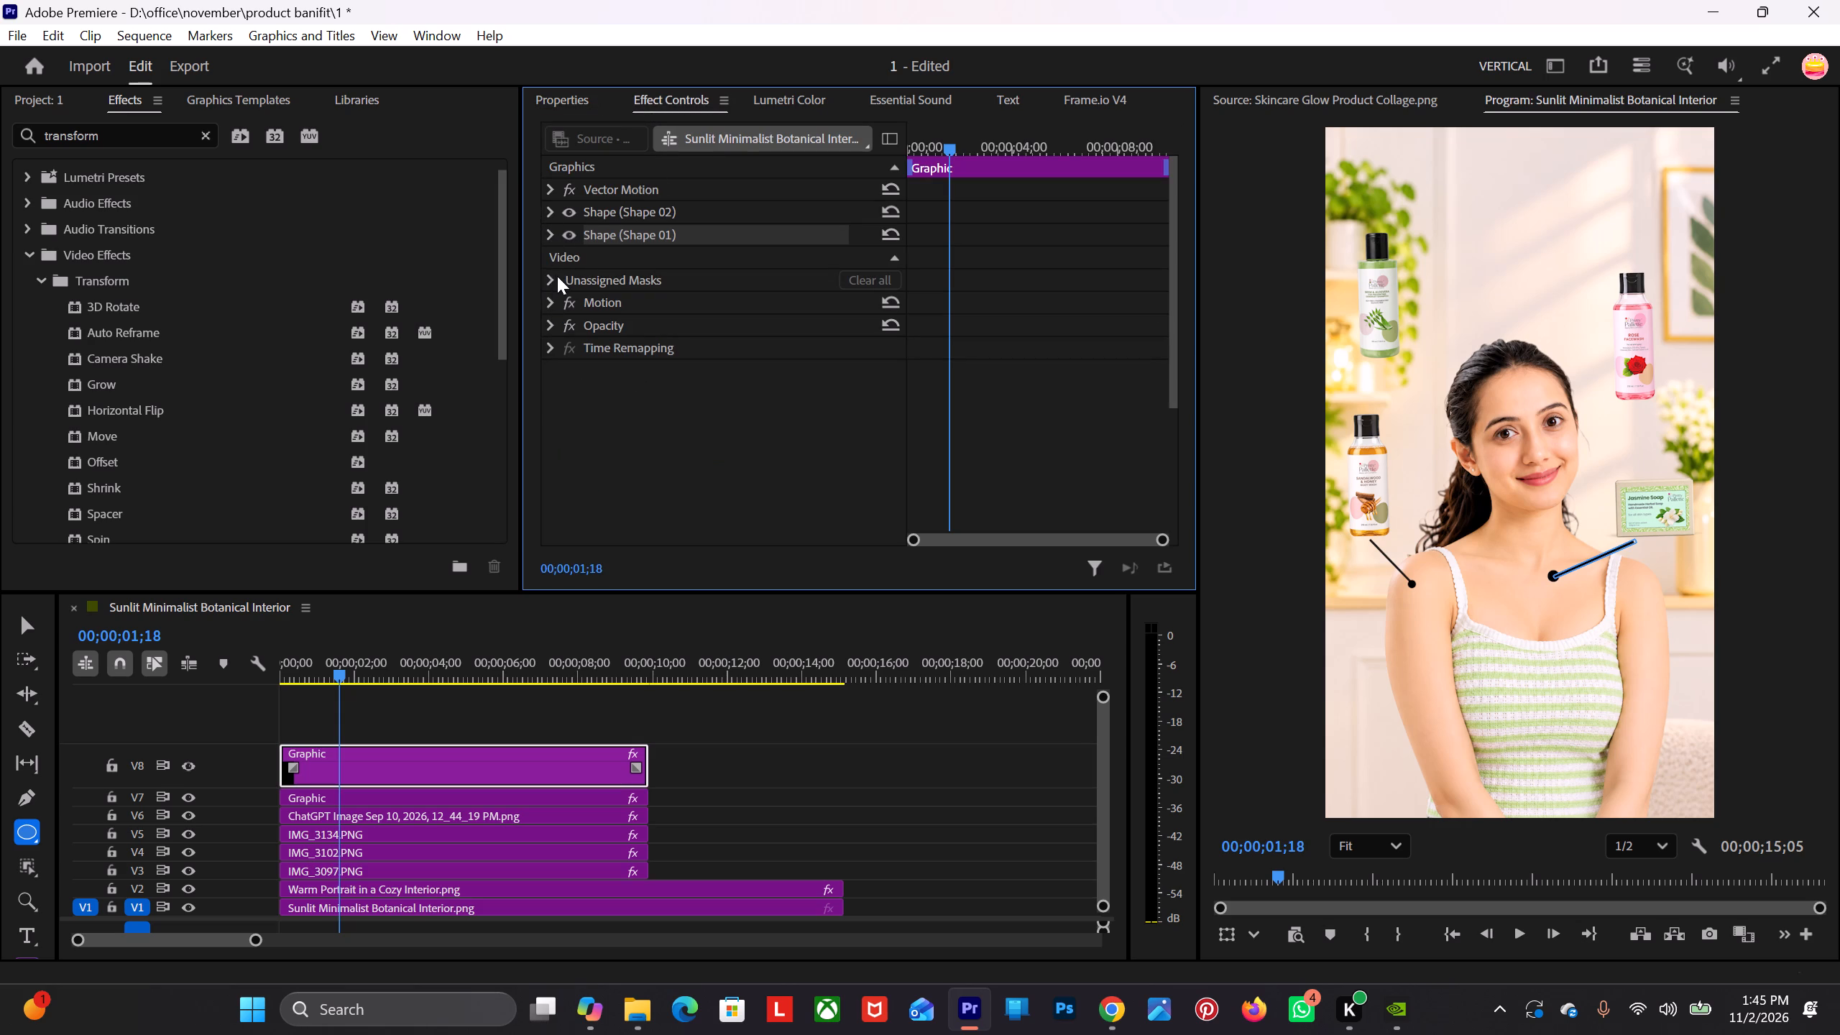
left_click(557, 276)
left_click(546, 227)
scroll(551, 278, "down", 11)
scroll(551, 291, "up", 10)
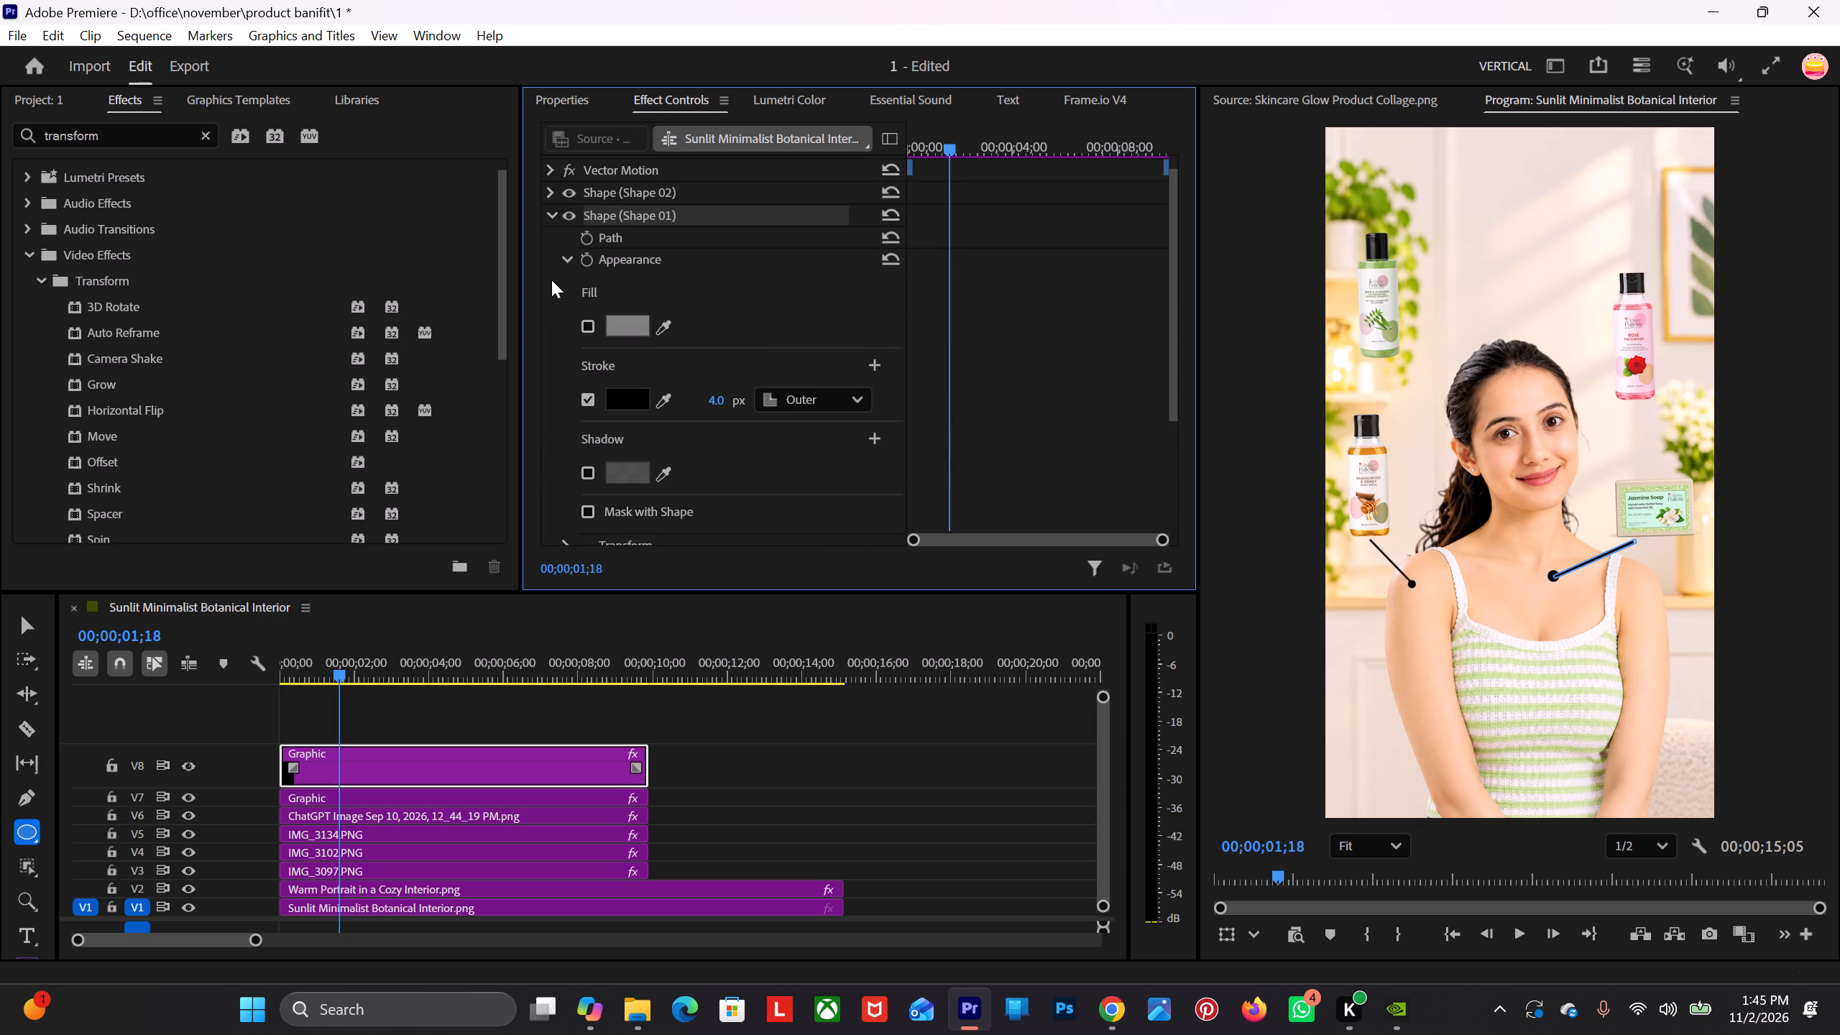
left_click(551, 232)
left_click(549, 206)
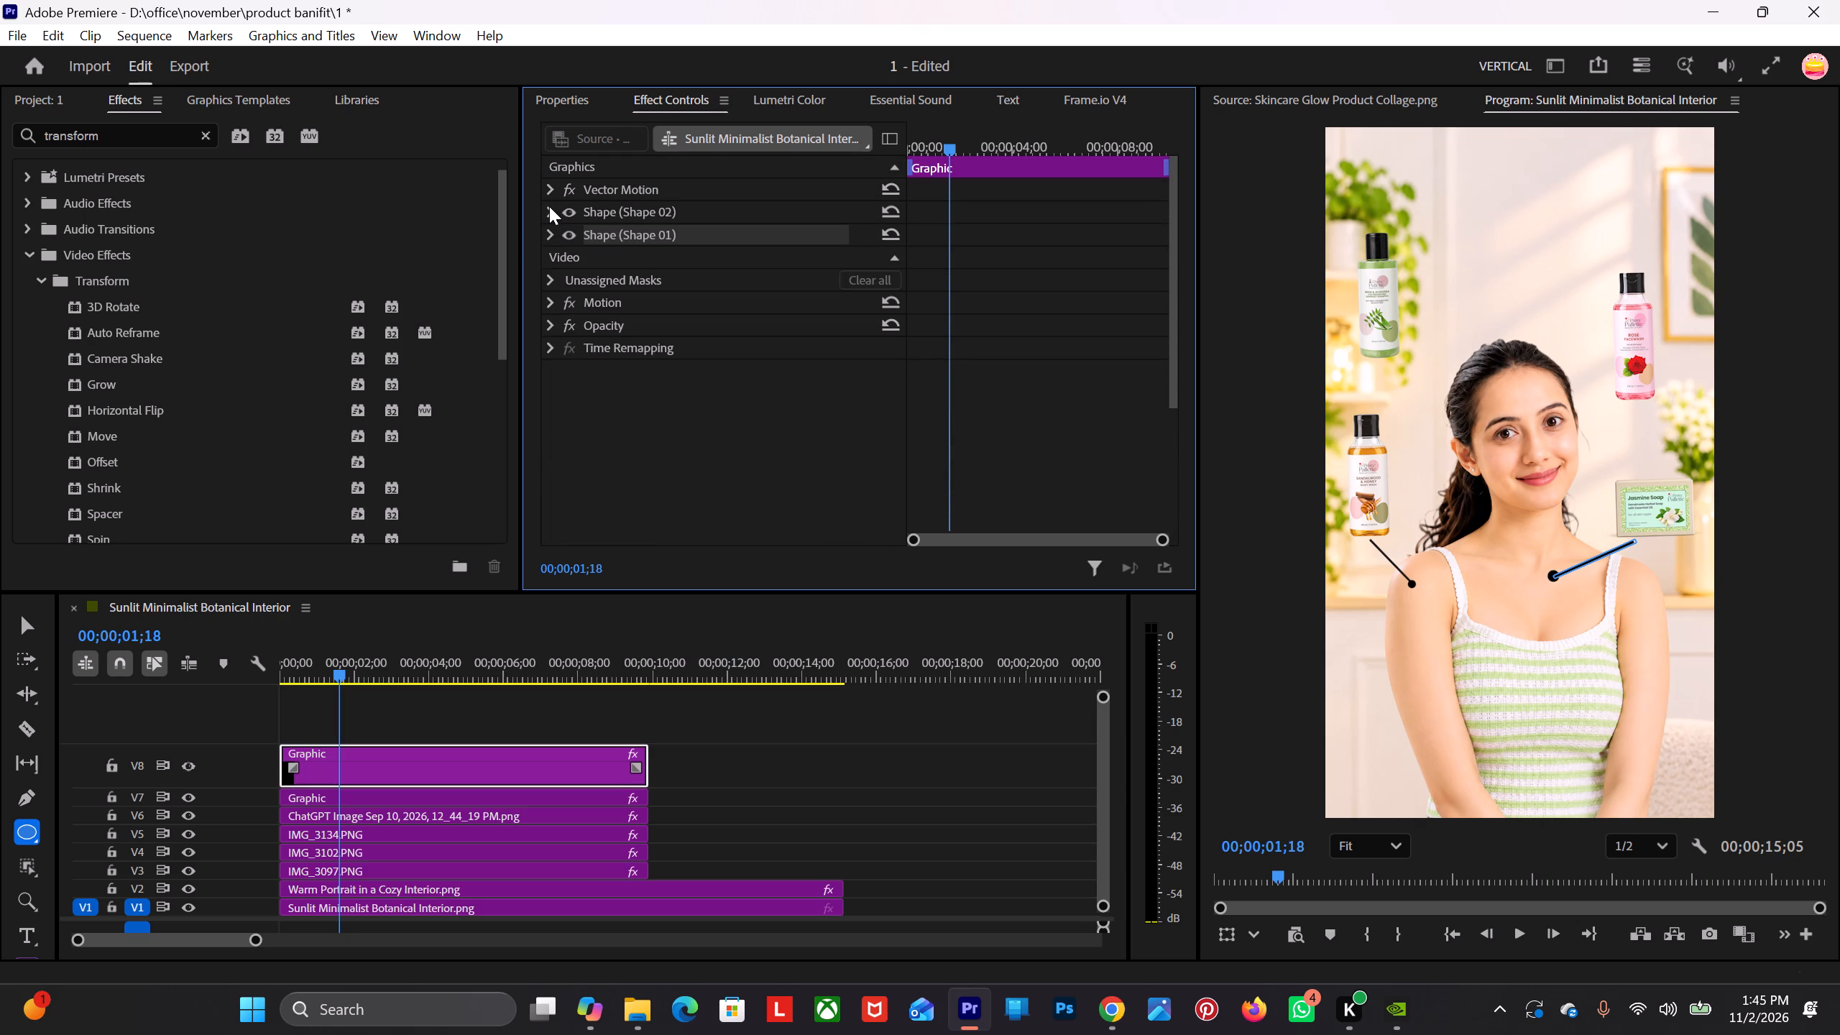
left_click(549, 206)
left_click(563, 91)
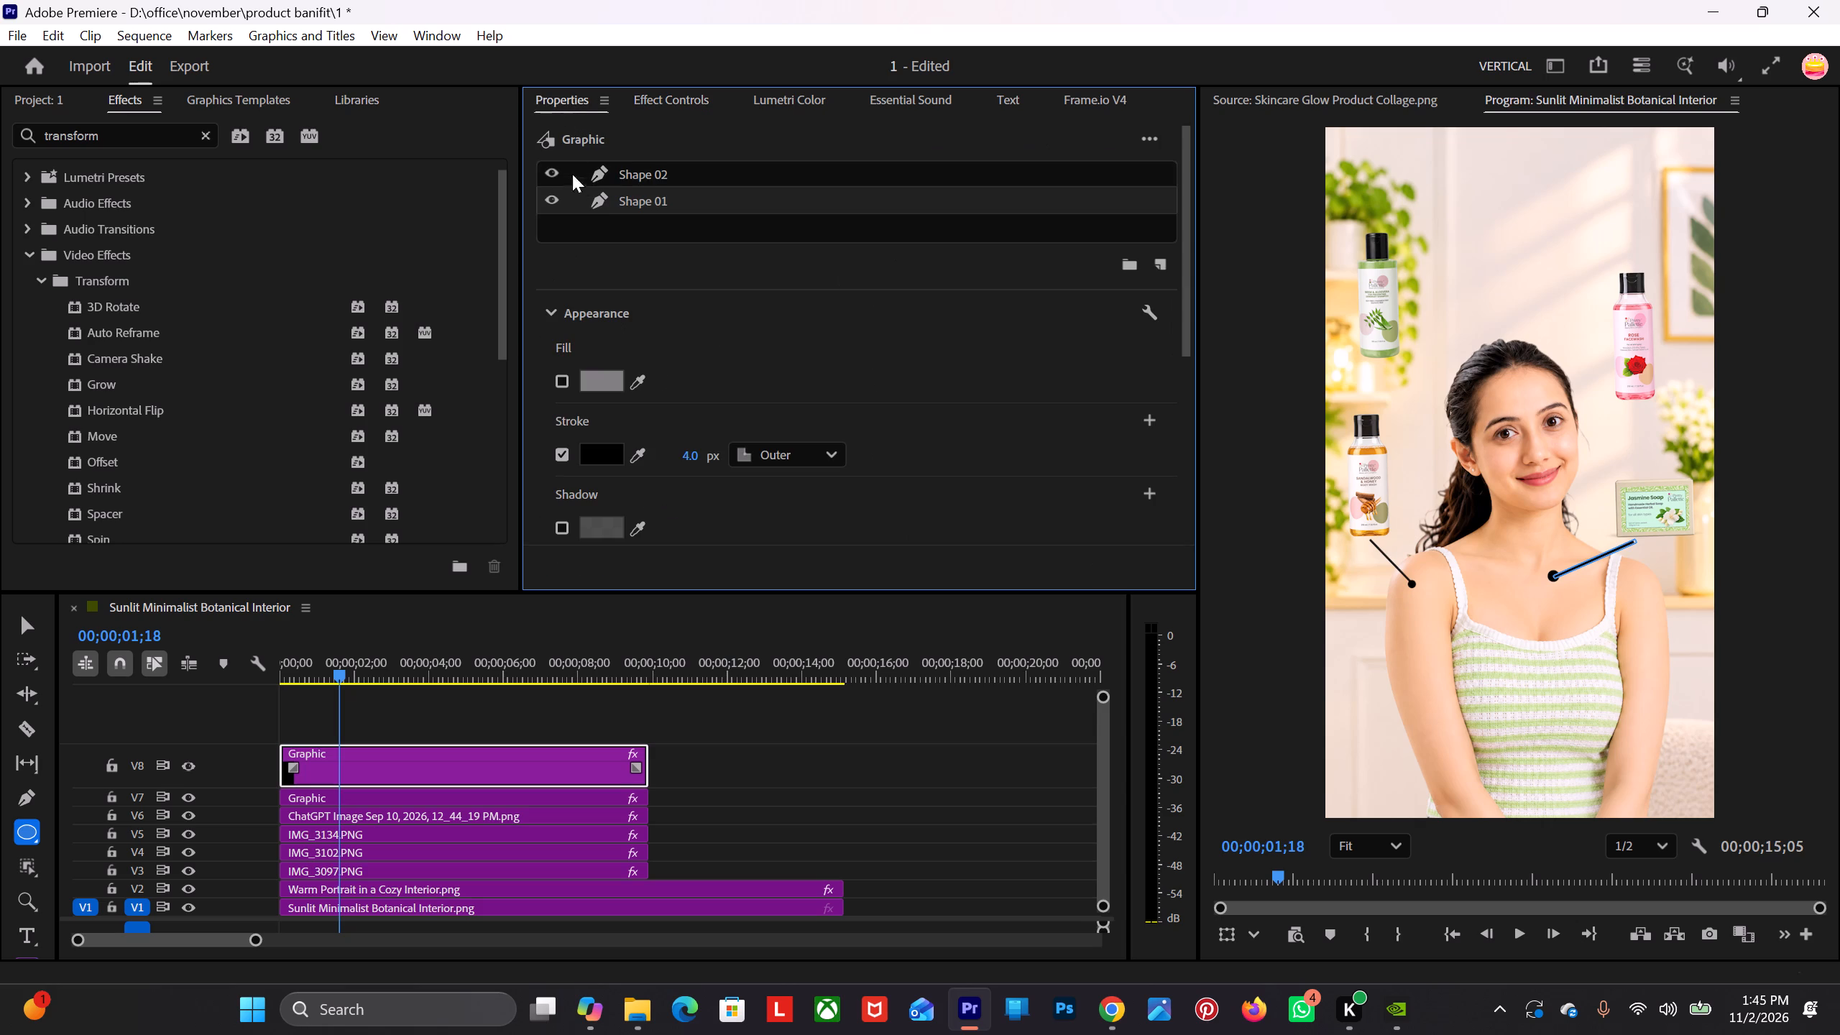
Examine the V8 callout graphic's effect list, shape layers and whole-clip transform settings.
left_click(670, 82)
left_click(669, 99)
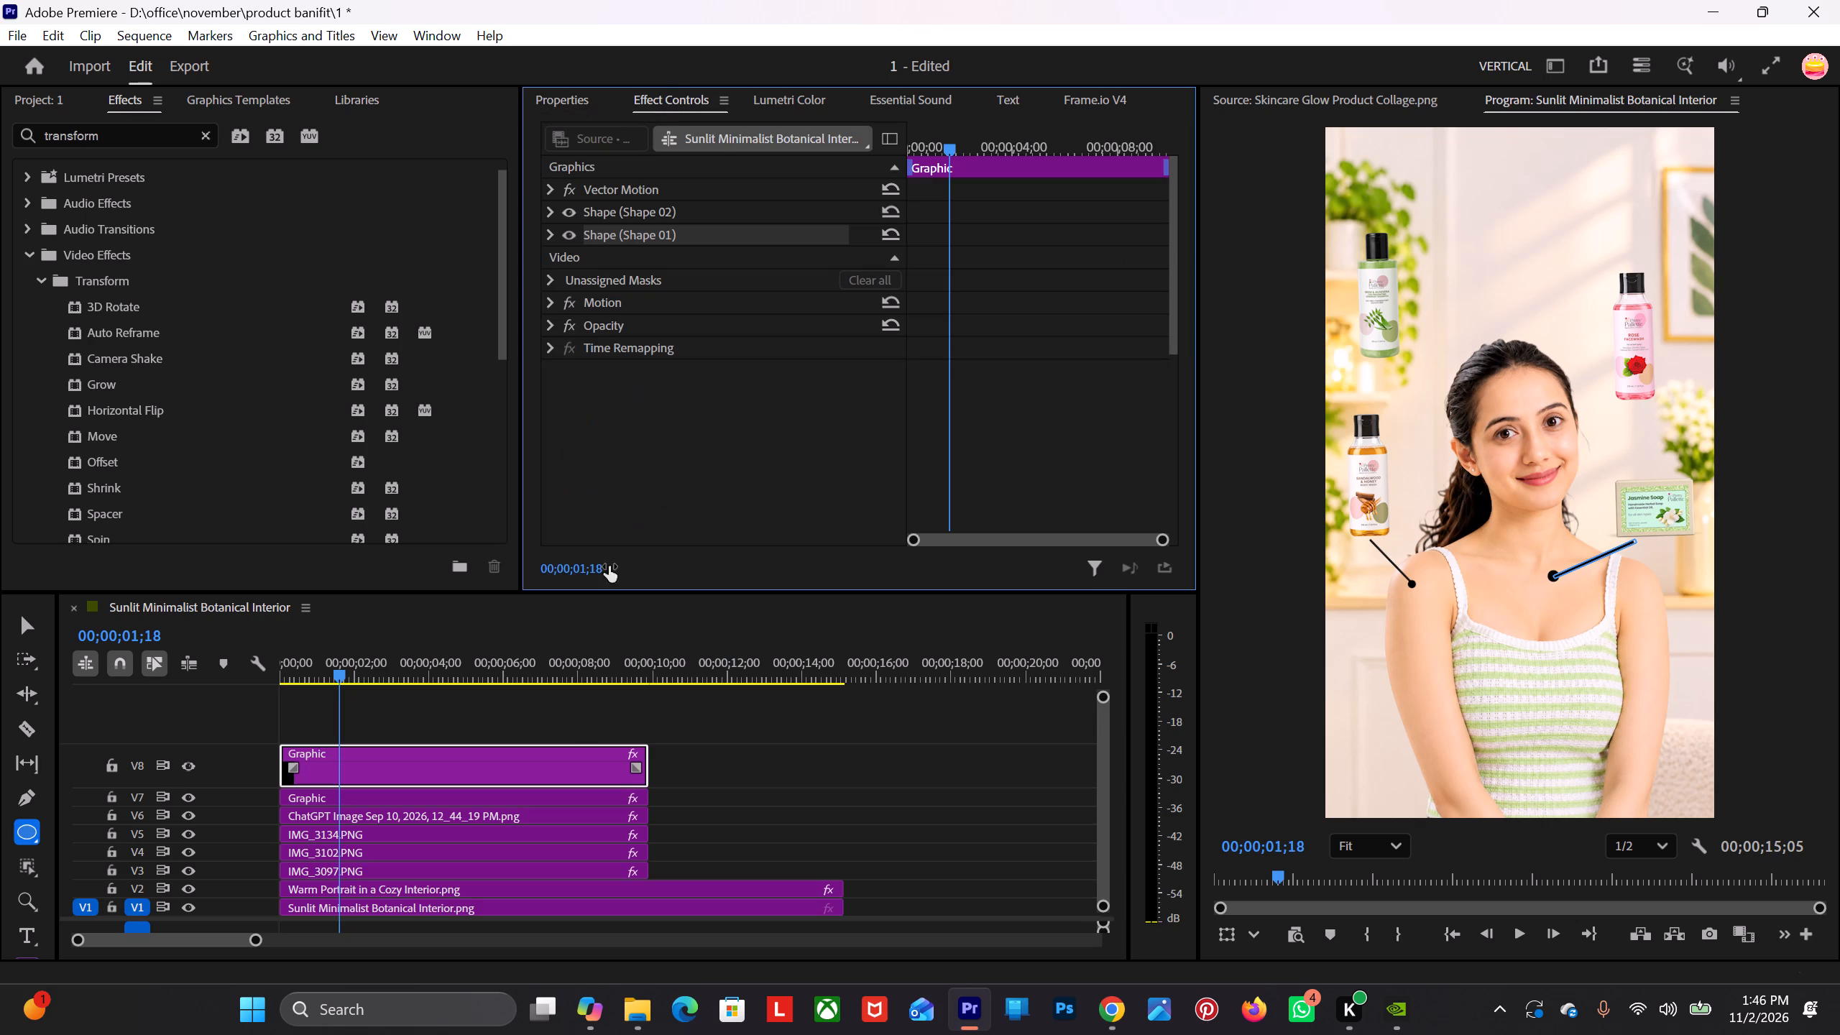
left_click(580, 726)
left_click(583, 743)
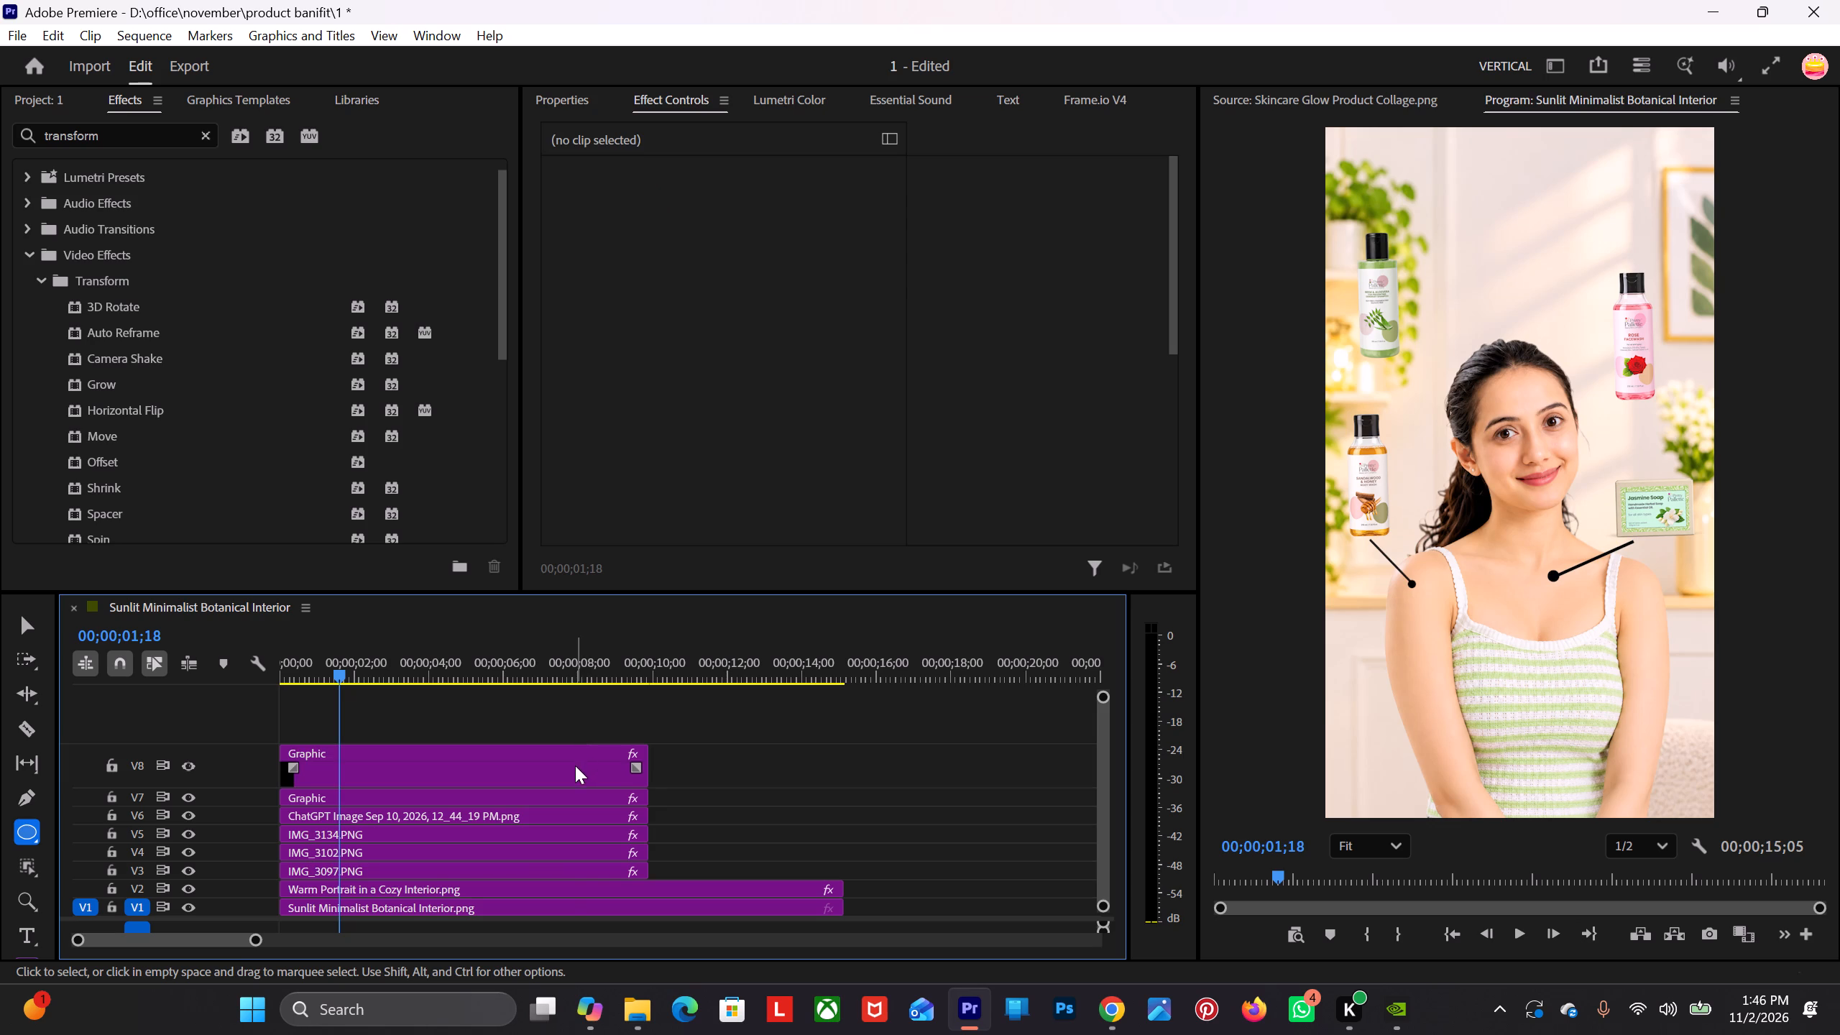
left_click(575, 765)
left_click(564, 96)
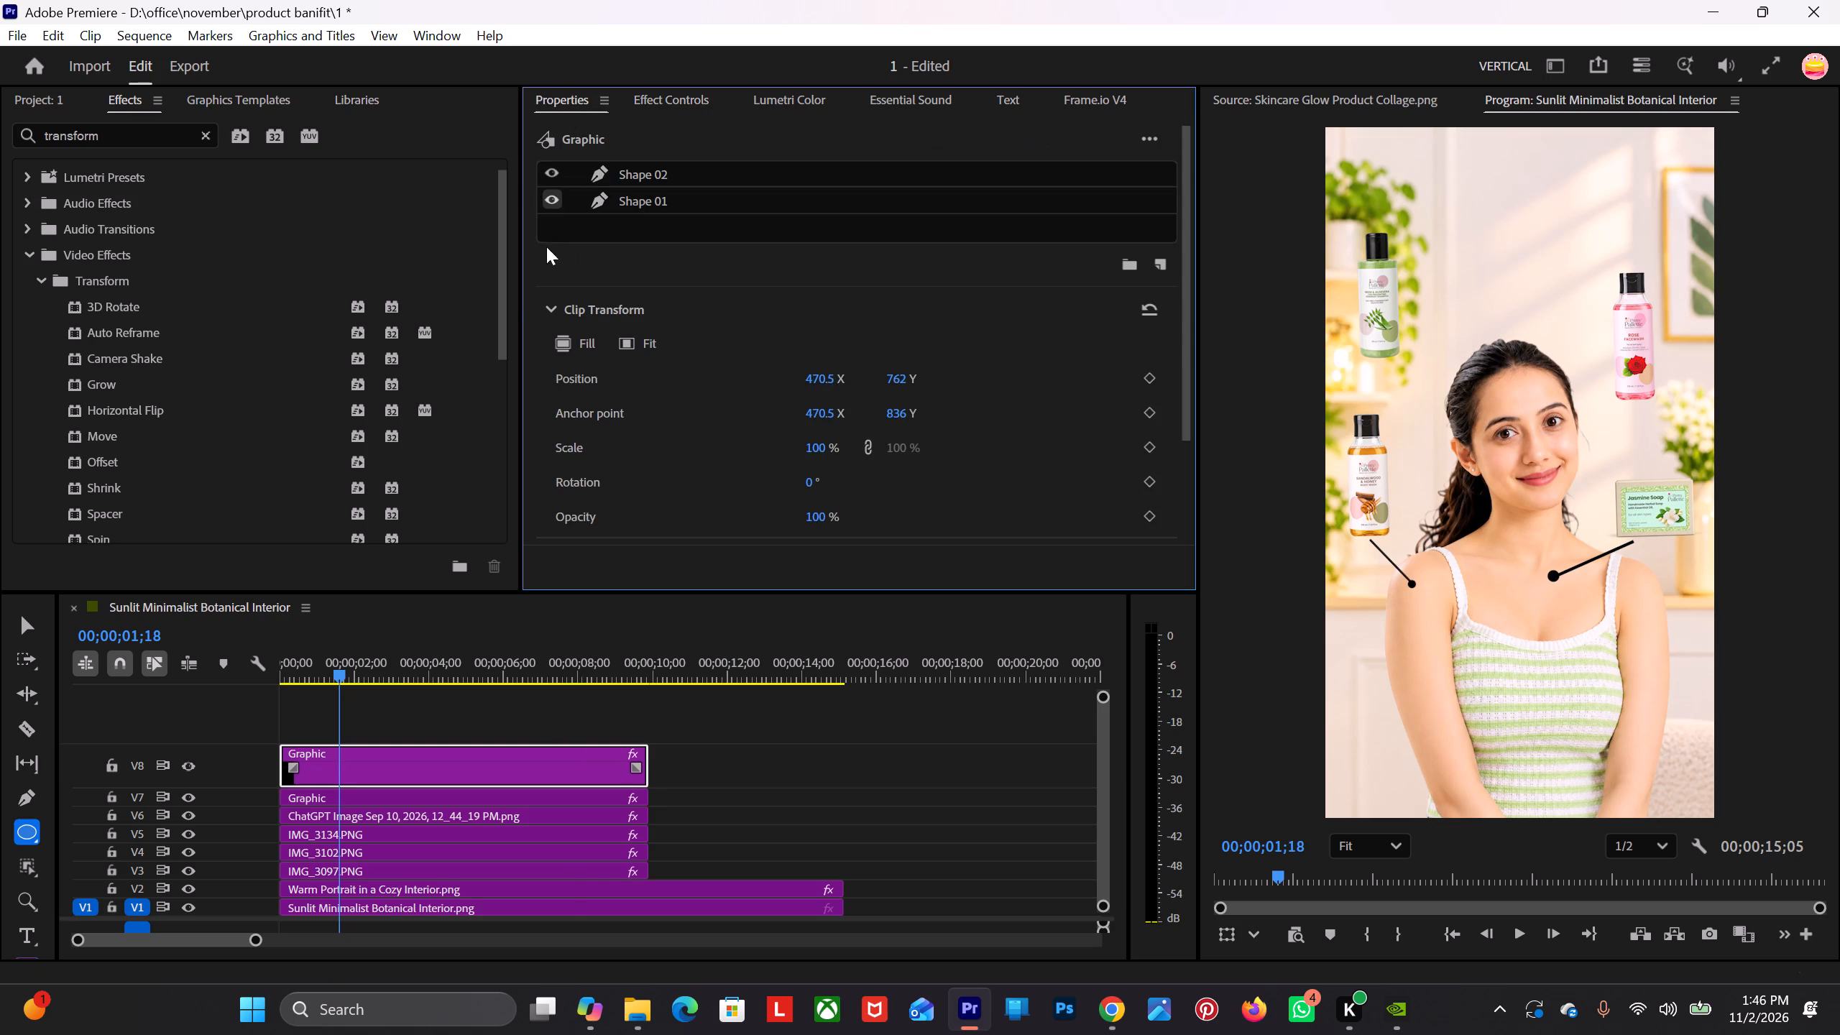
scroll(525, 303, "up", 2)
scroll(530, 305, "down", 9)
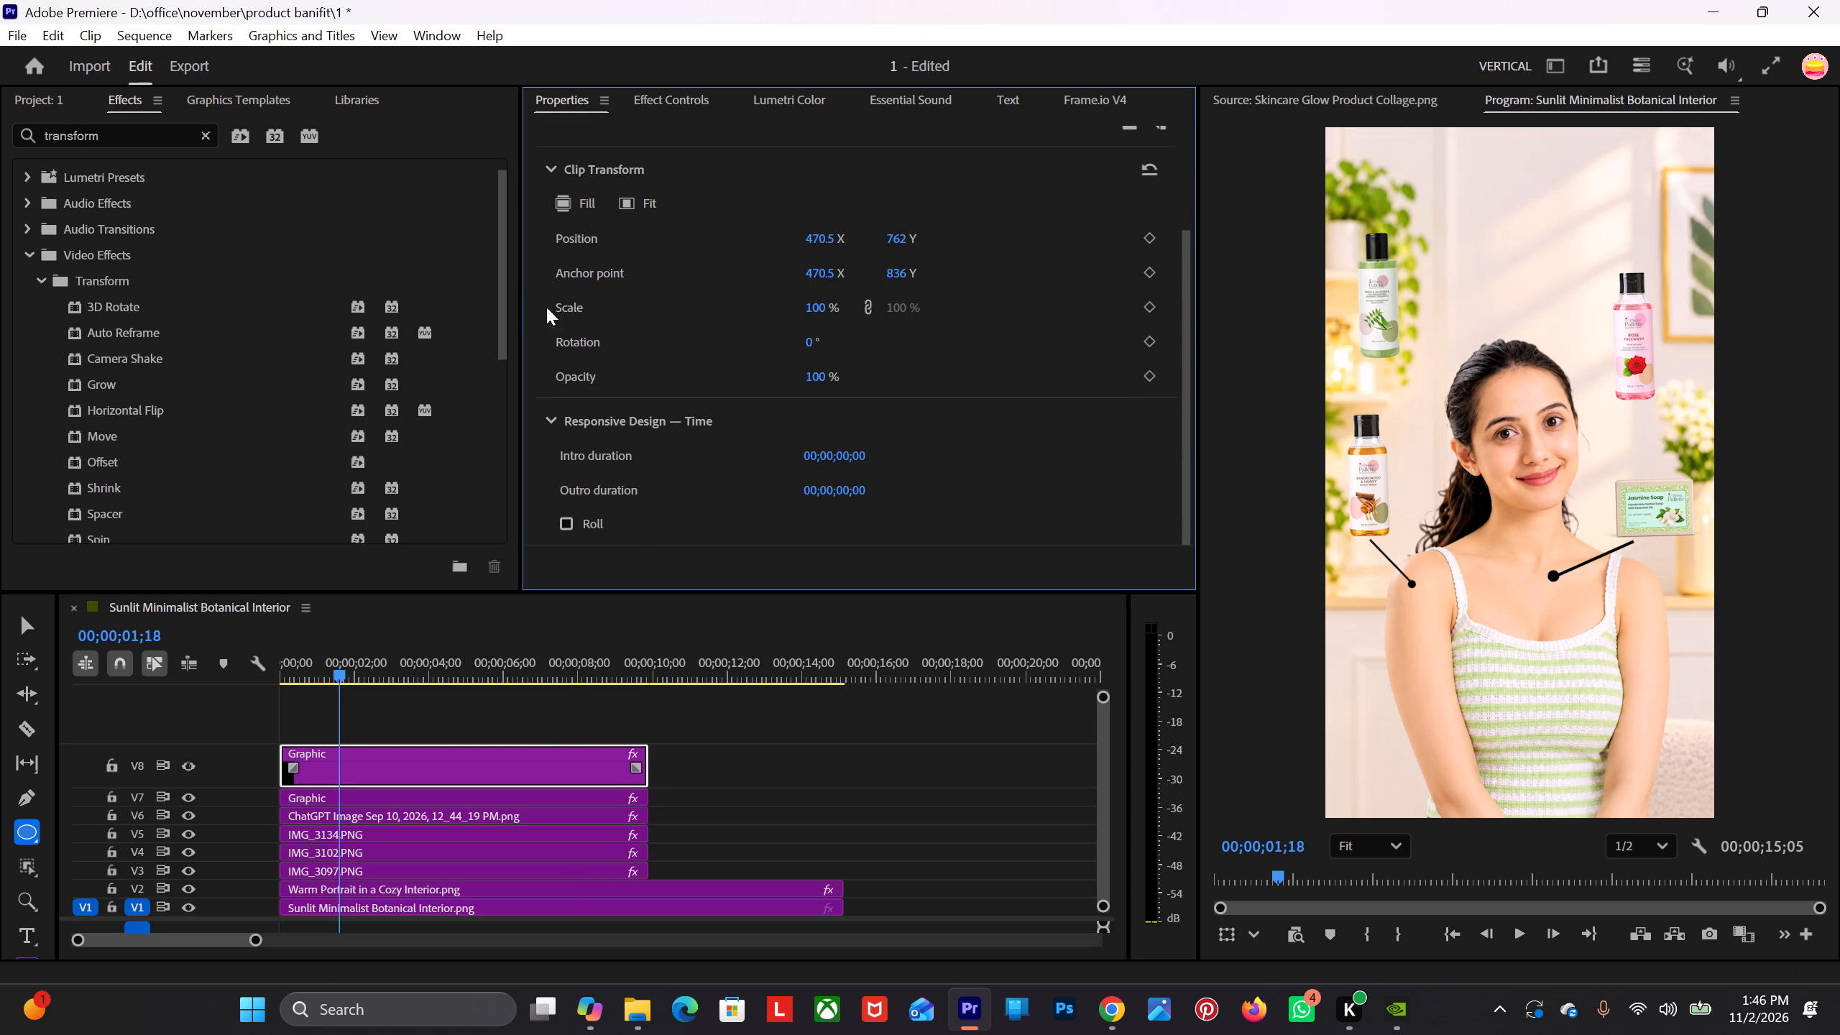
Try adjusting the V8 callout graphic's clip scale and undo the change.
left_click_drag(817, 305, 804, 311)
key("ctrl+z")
Check the V7 graphic's transform for reference and scale the whole V8 callout graphic to 73%.
left_click(512, 796)
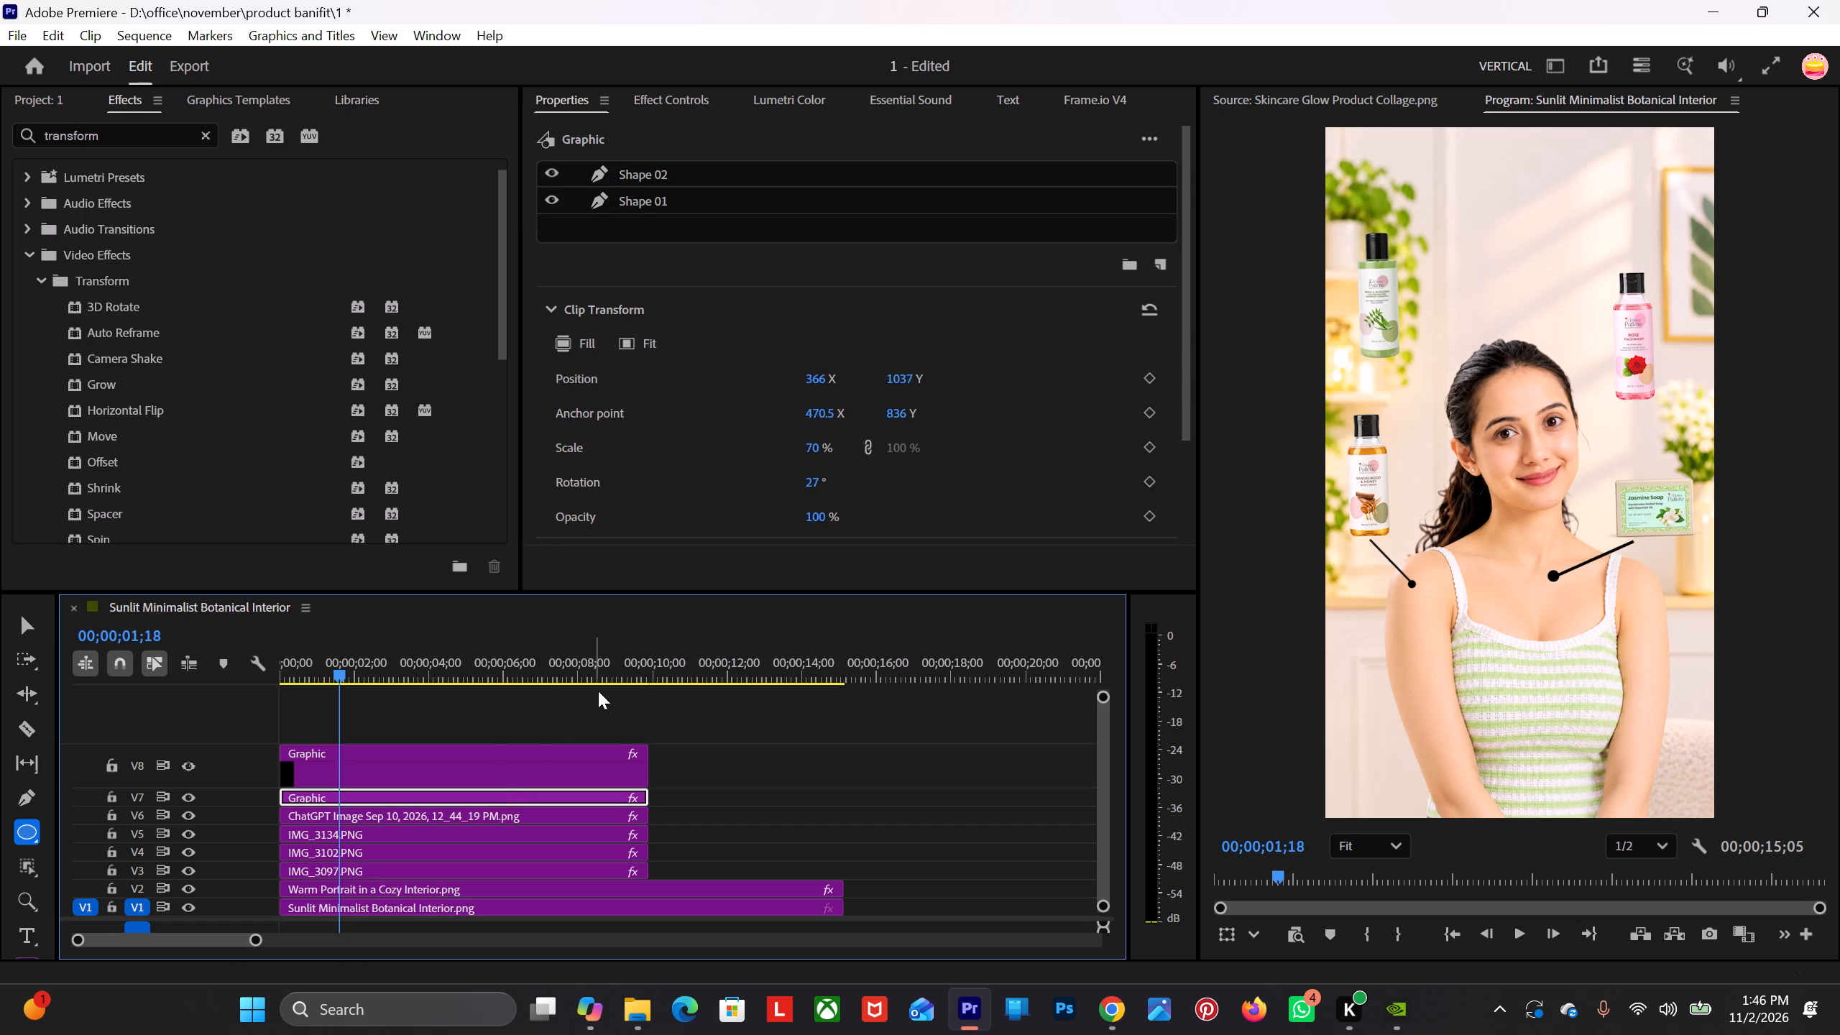
left_click(498, 766)
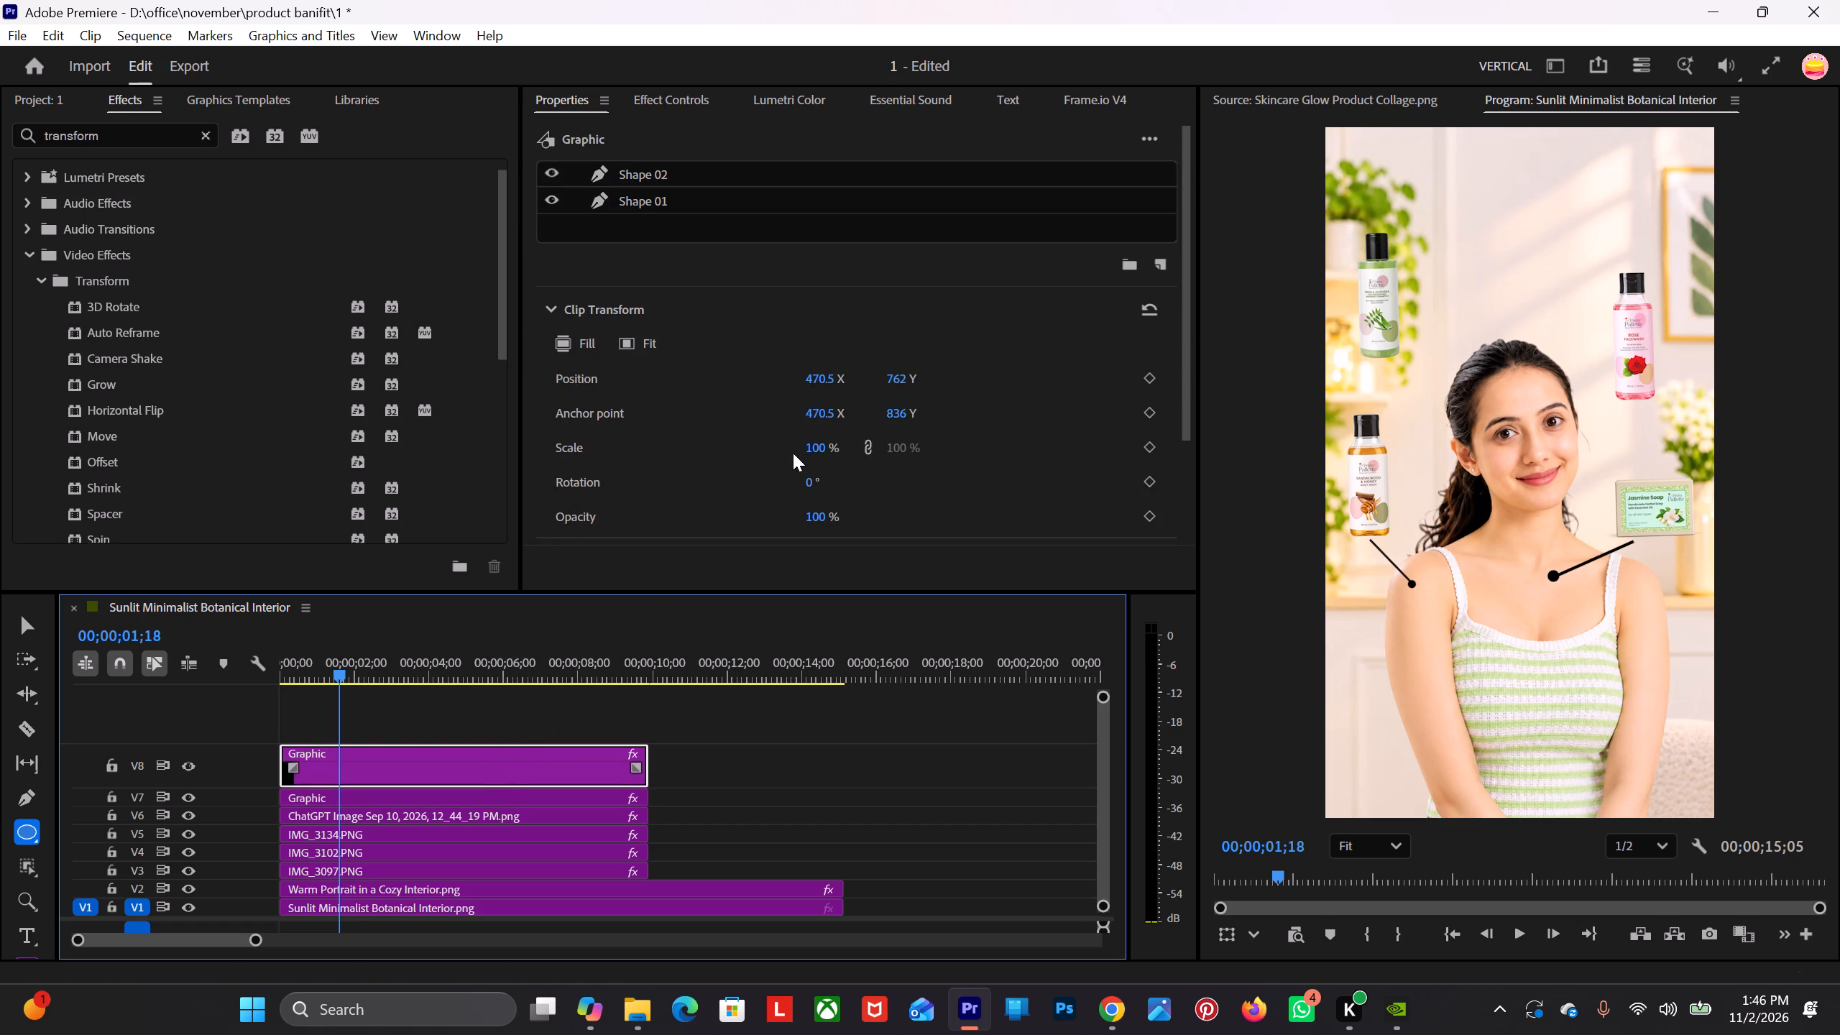
left_click_drag(814, 454, 784, 467)
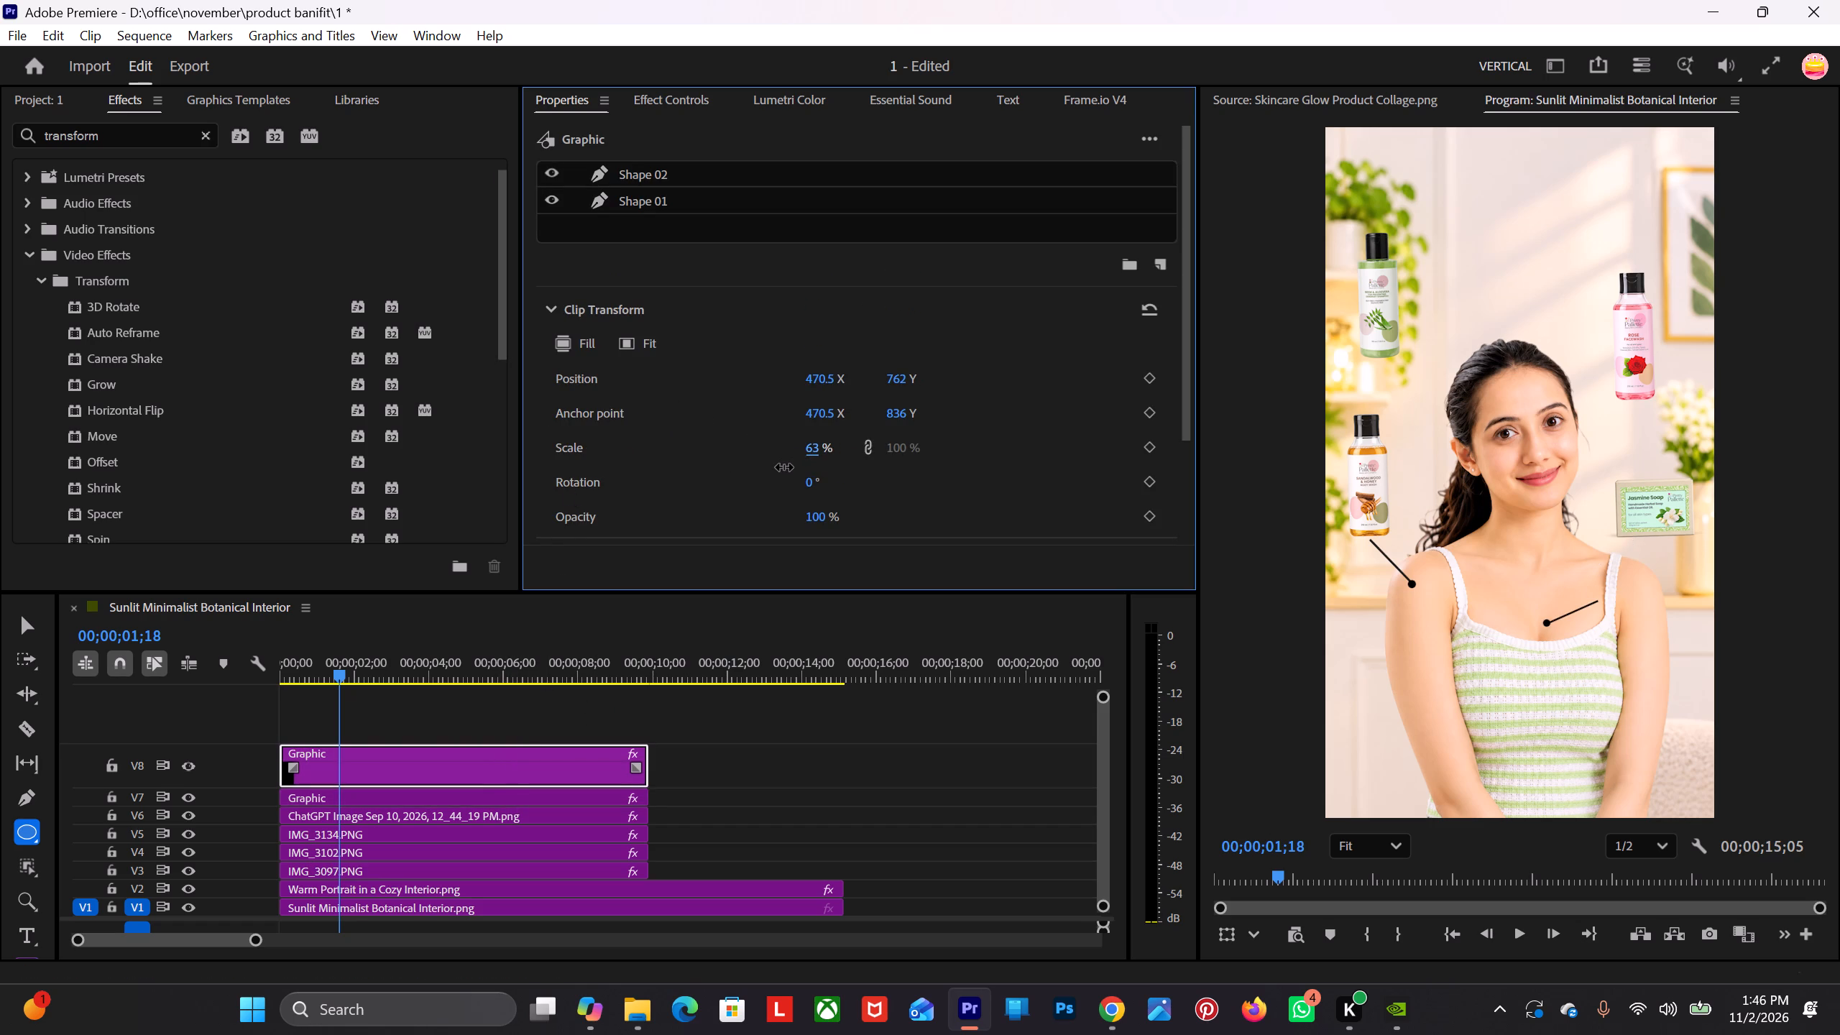
left_click_drag(784, 467, 792, 462)
left_click(806, 457)
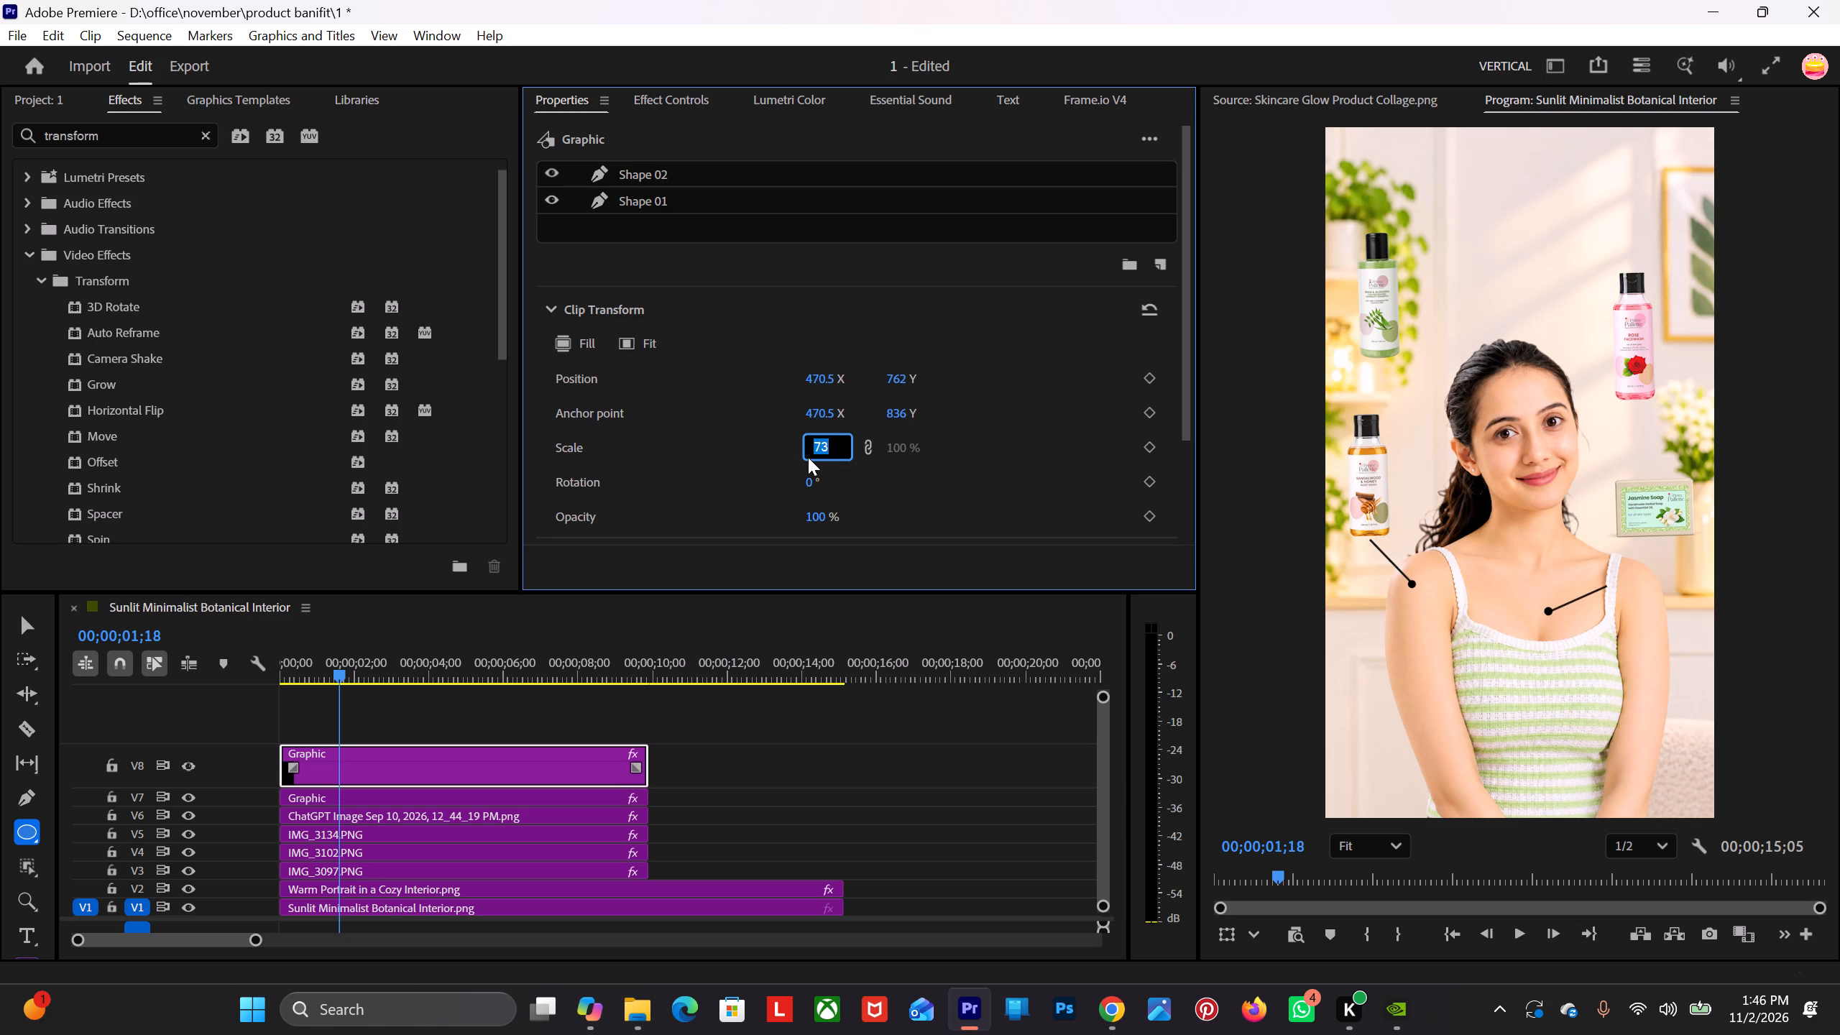
left_click(684, 474)
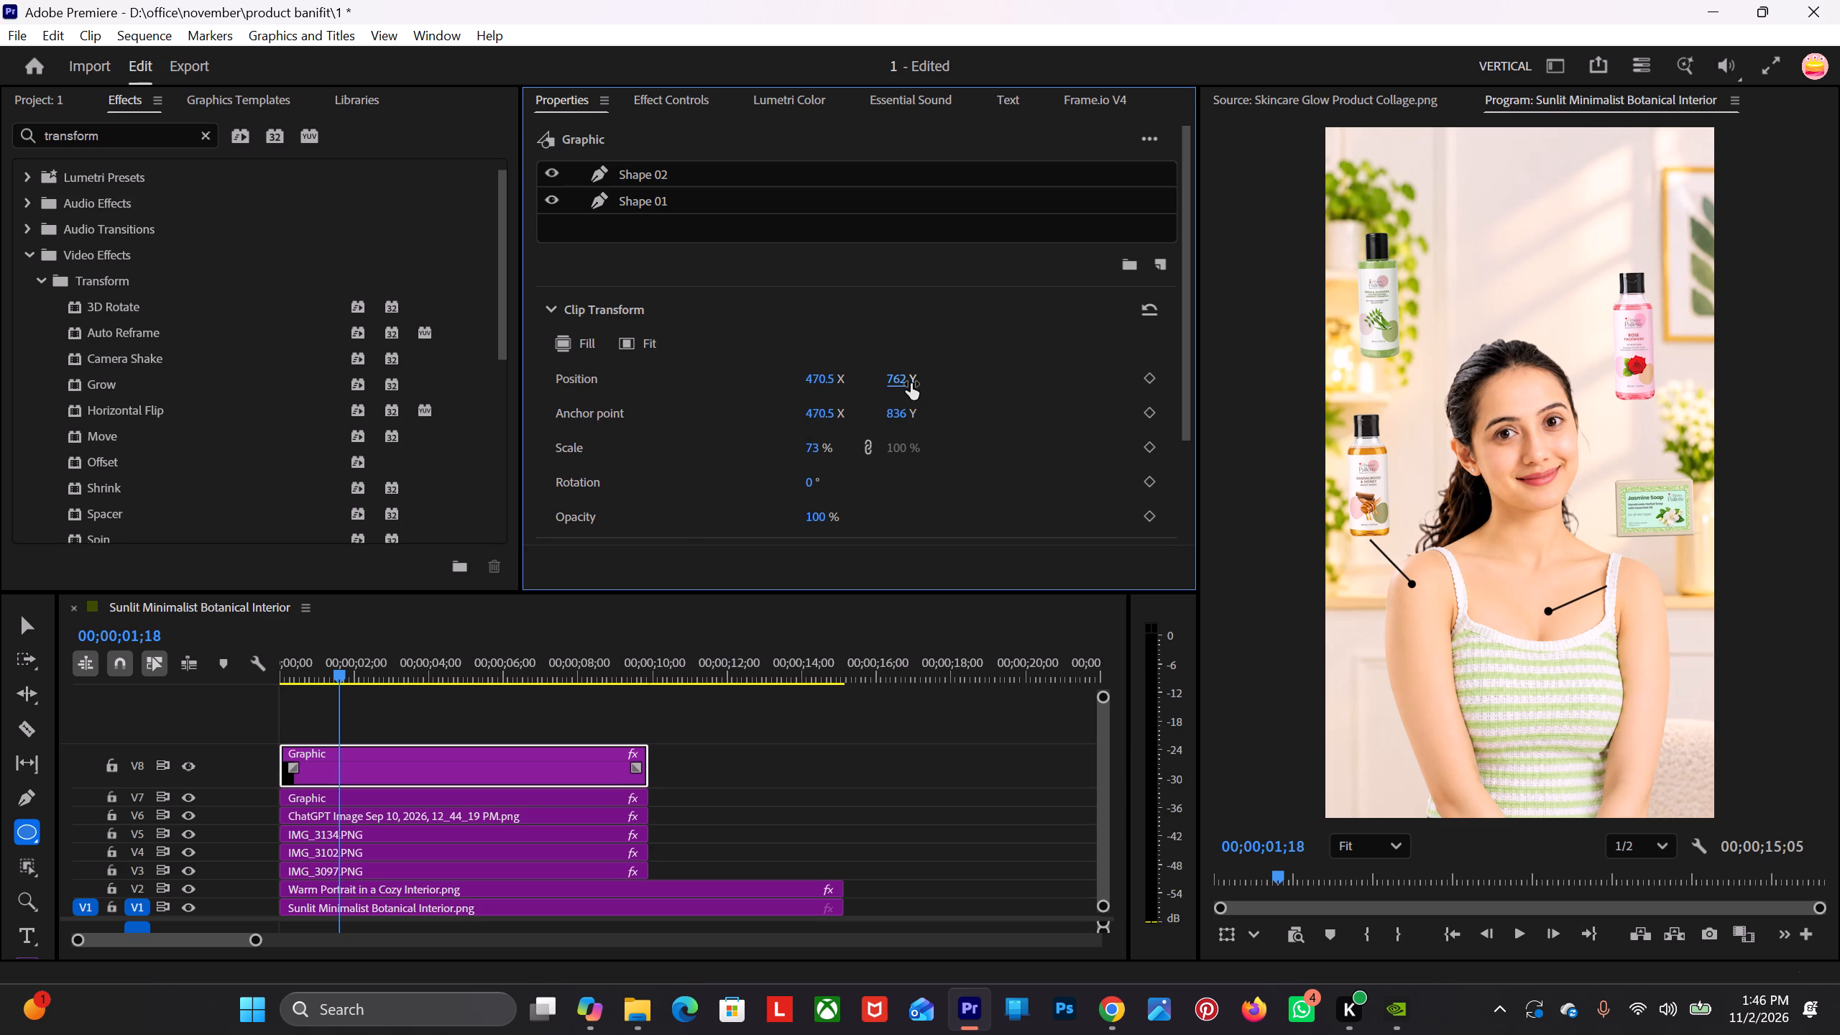
Move the V8 callout graphic to position 360, 832, running from the green soap box to the woman's shoulder.
left_click_drag(907, 382, 1047, 442)
left_click_drag(1047, 442, 1120, 446)
left_click_drag(829, 372, 821, 374)
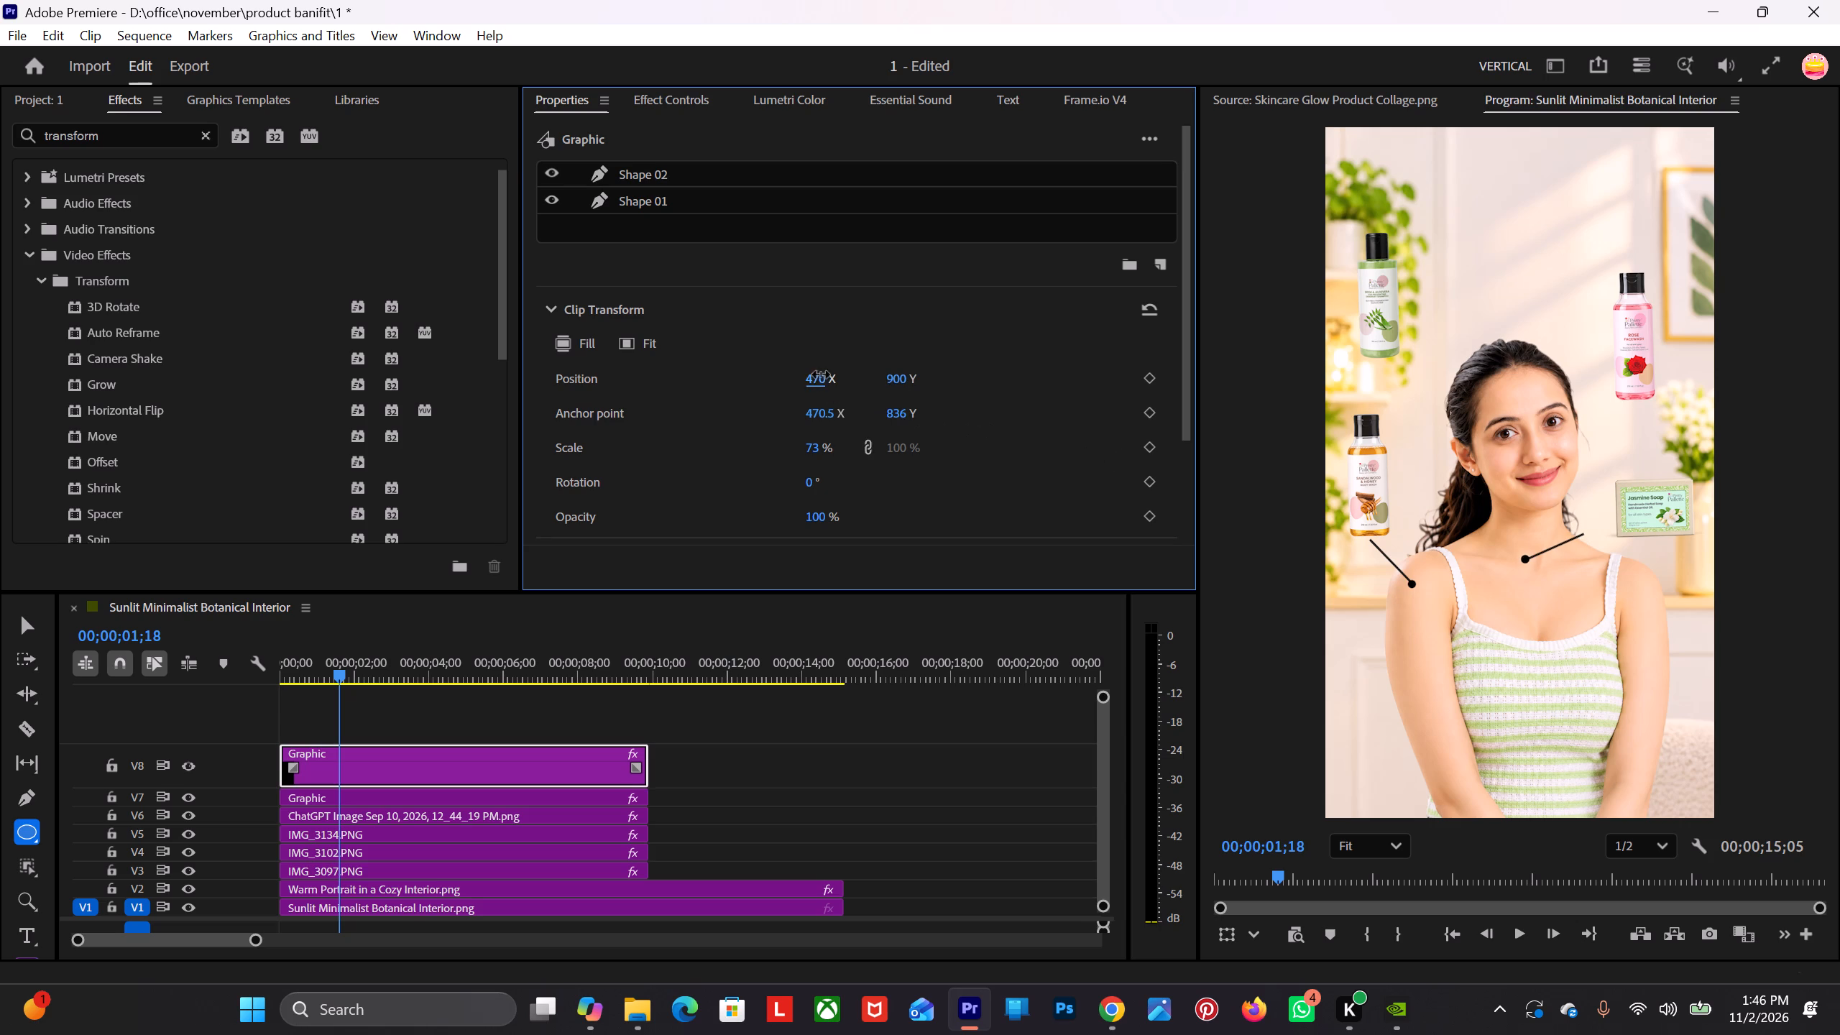
left_click_drag(821, 374, 784, 391)
left_click_drag(908, 381, 942, 377)
left_click_drag(942, 377, 847, 406)
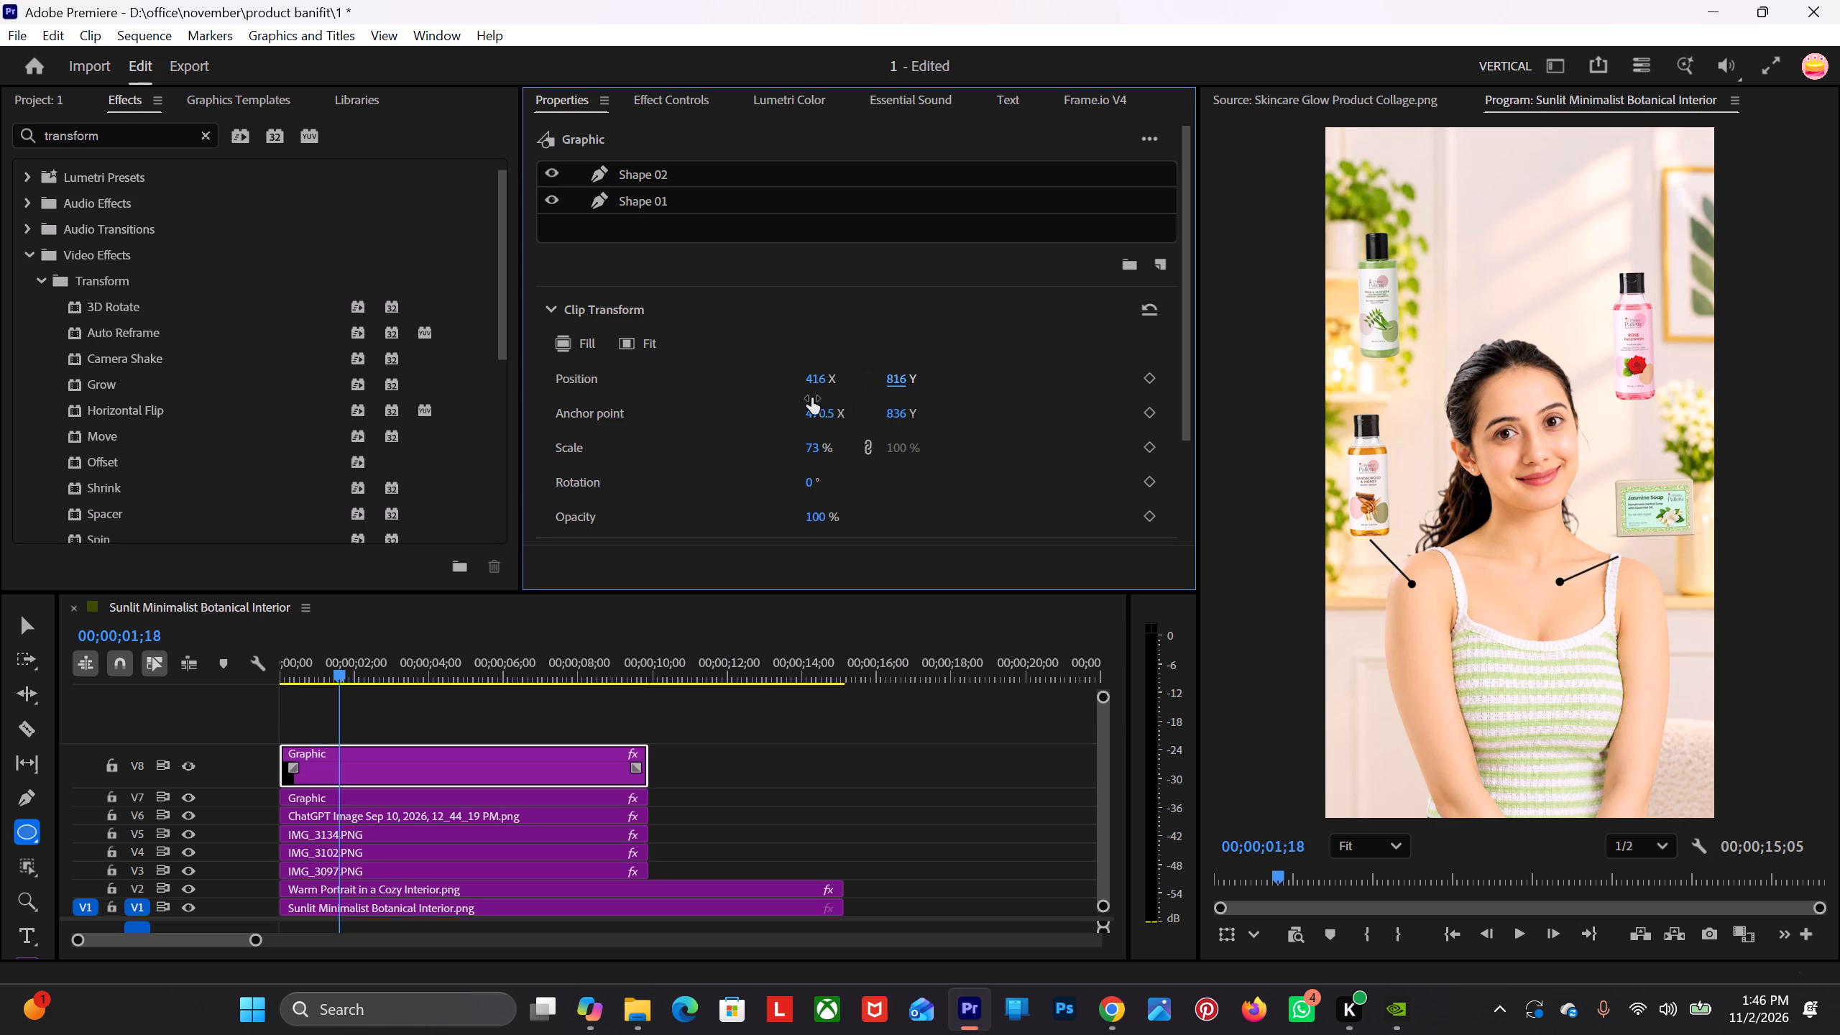
left_click_drag(818, 382, 795, 423)
left_click_drag(910, 383, 903, 387)
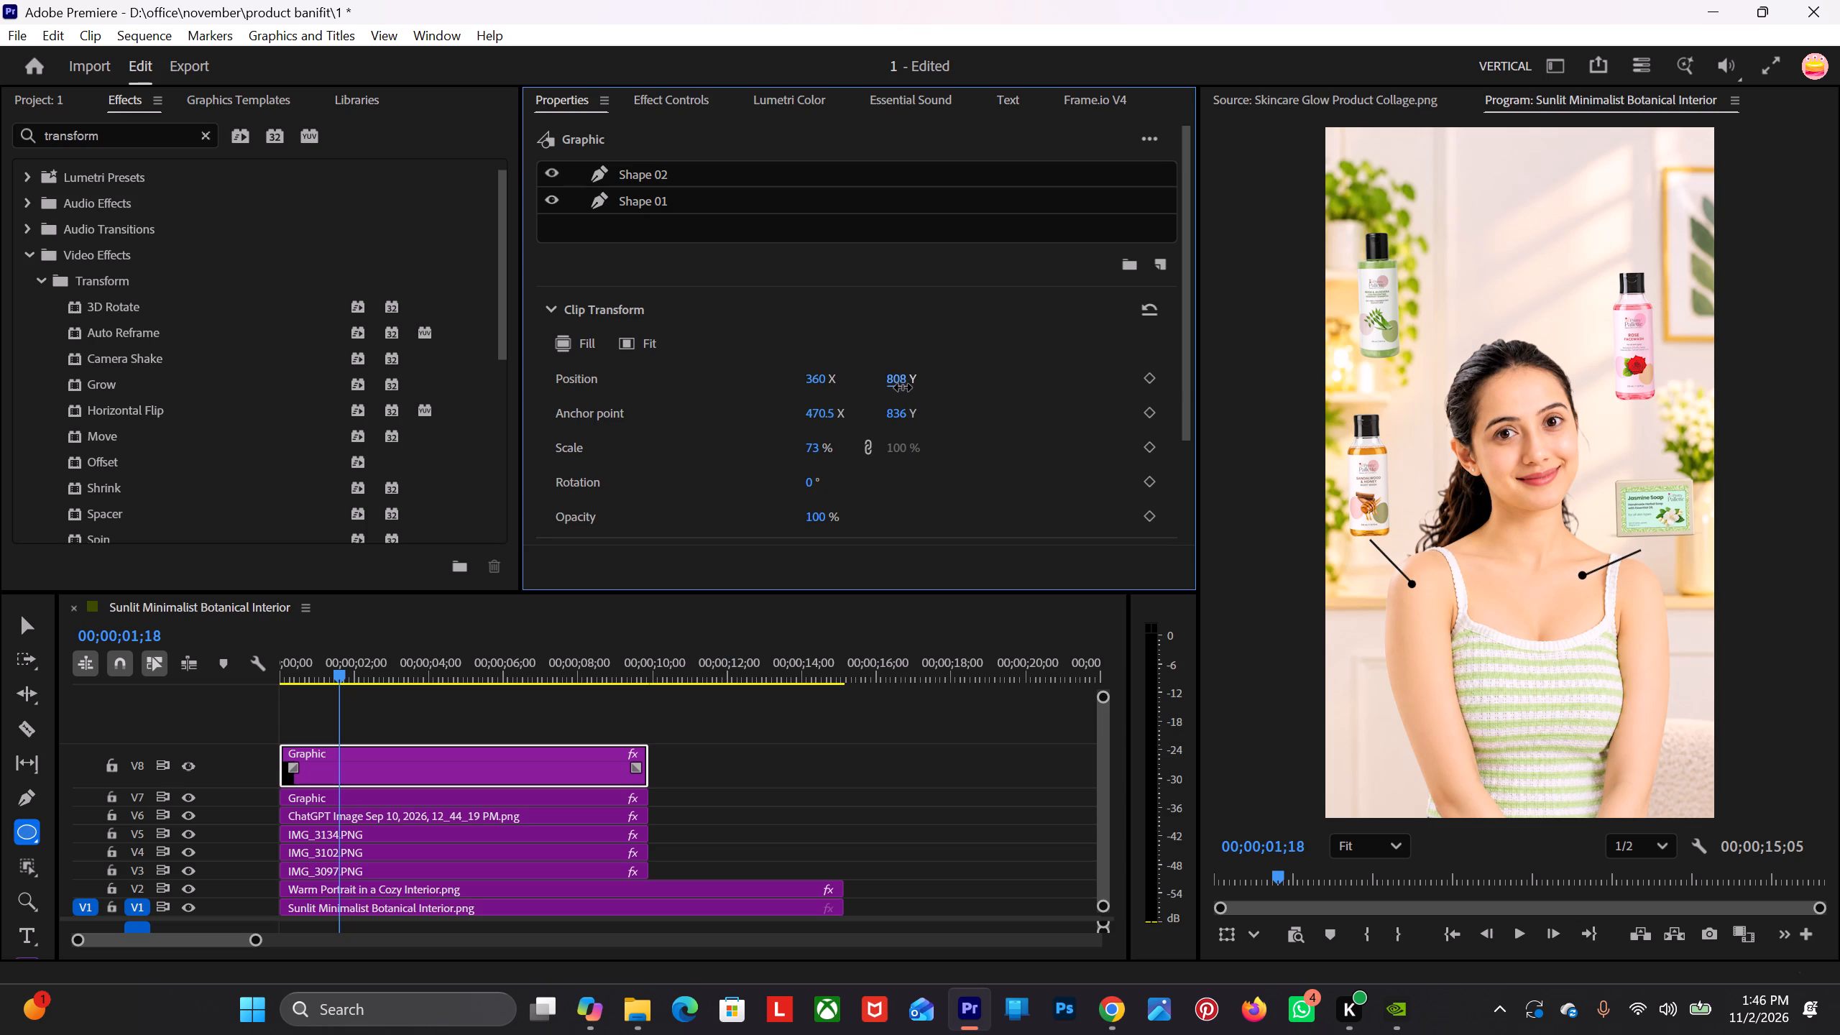
left_click_drag(903, 387, 920, 379)
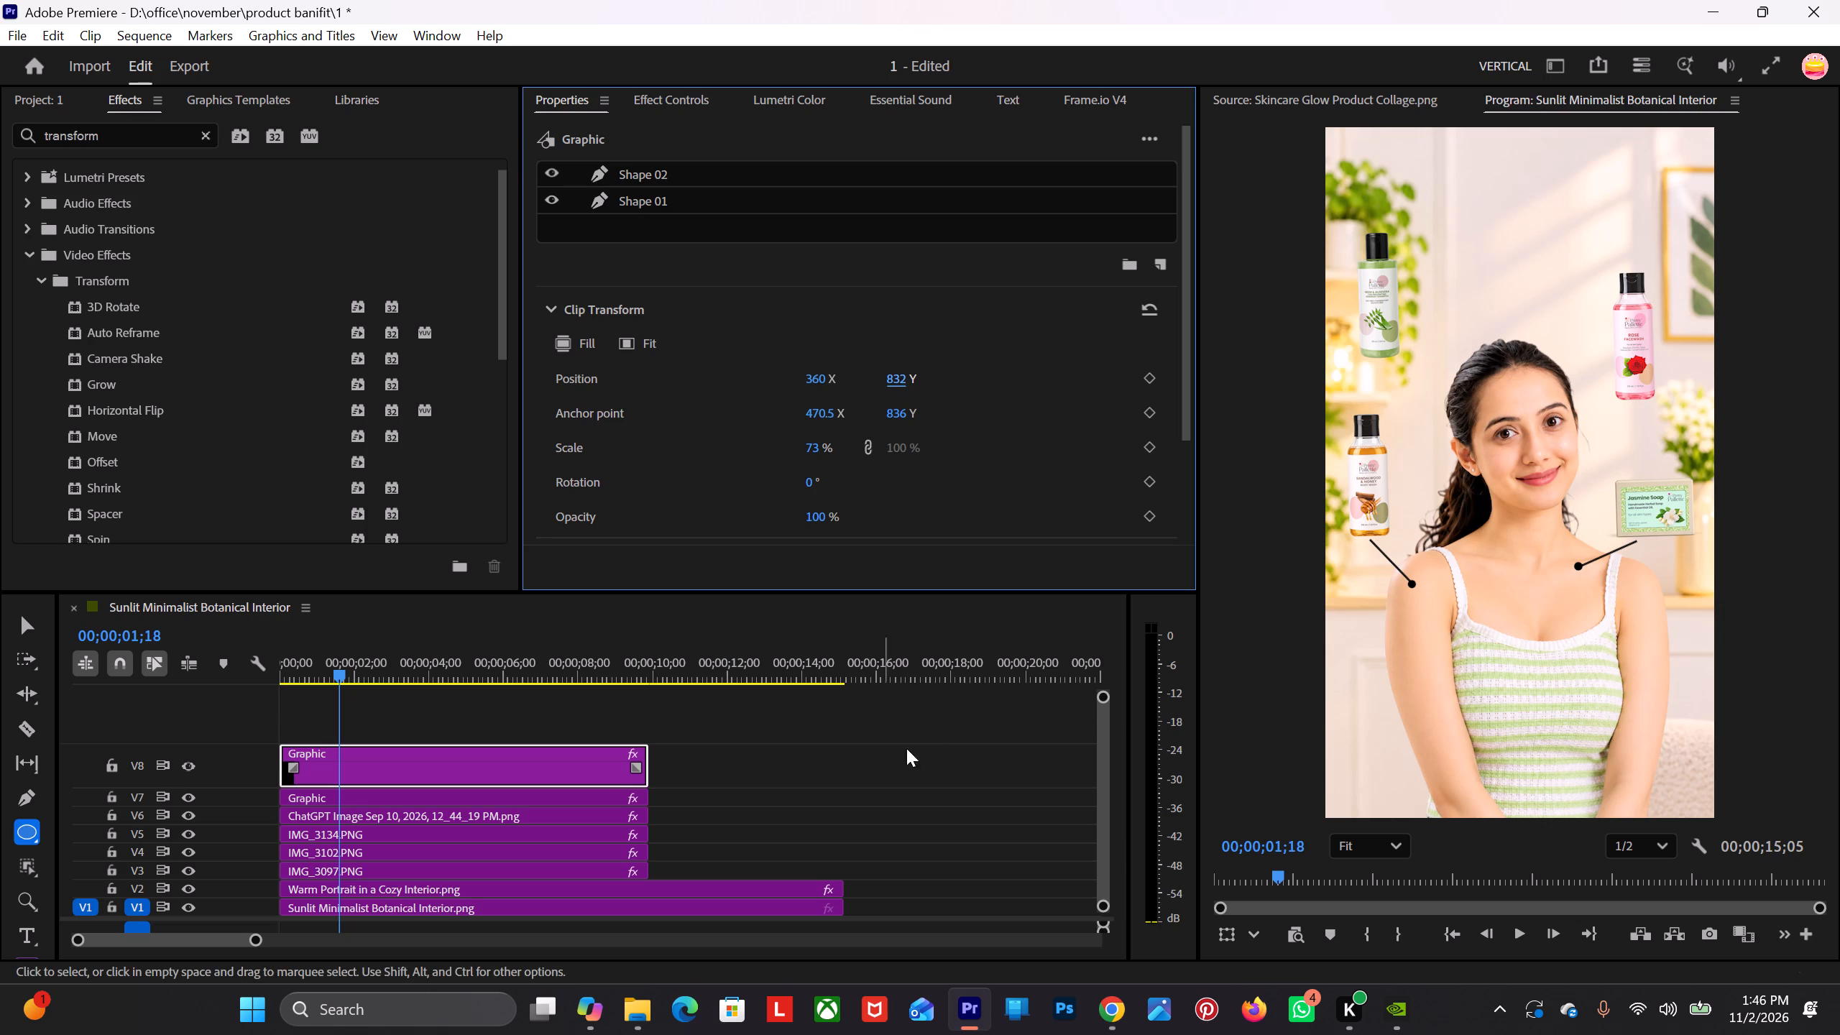
Duplicate the V8 callout graphic onto a new V9 track directly above it, keeping both tracks at compact height.
left_click_drag(1101, 696, 1099, 622)
right_click(1099, 627)
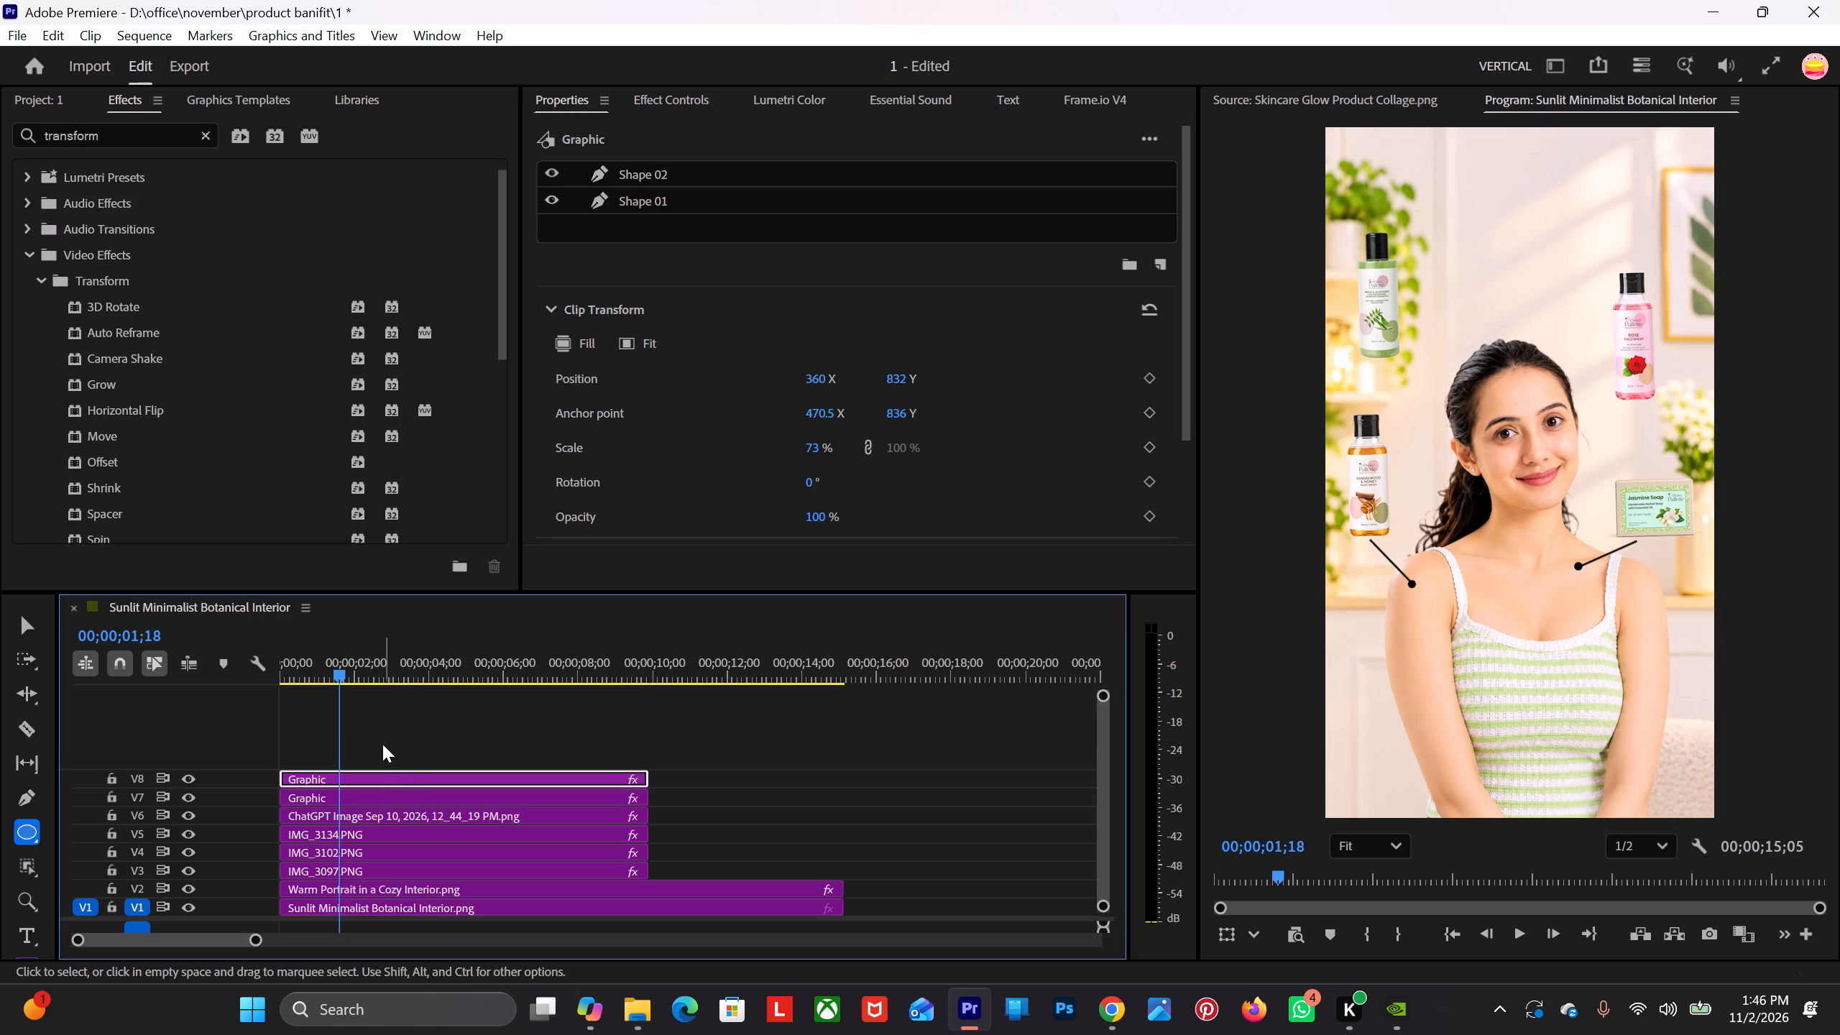
left_click_drag(392, 778, 389, 753)
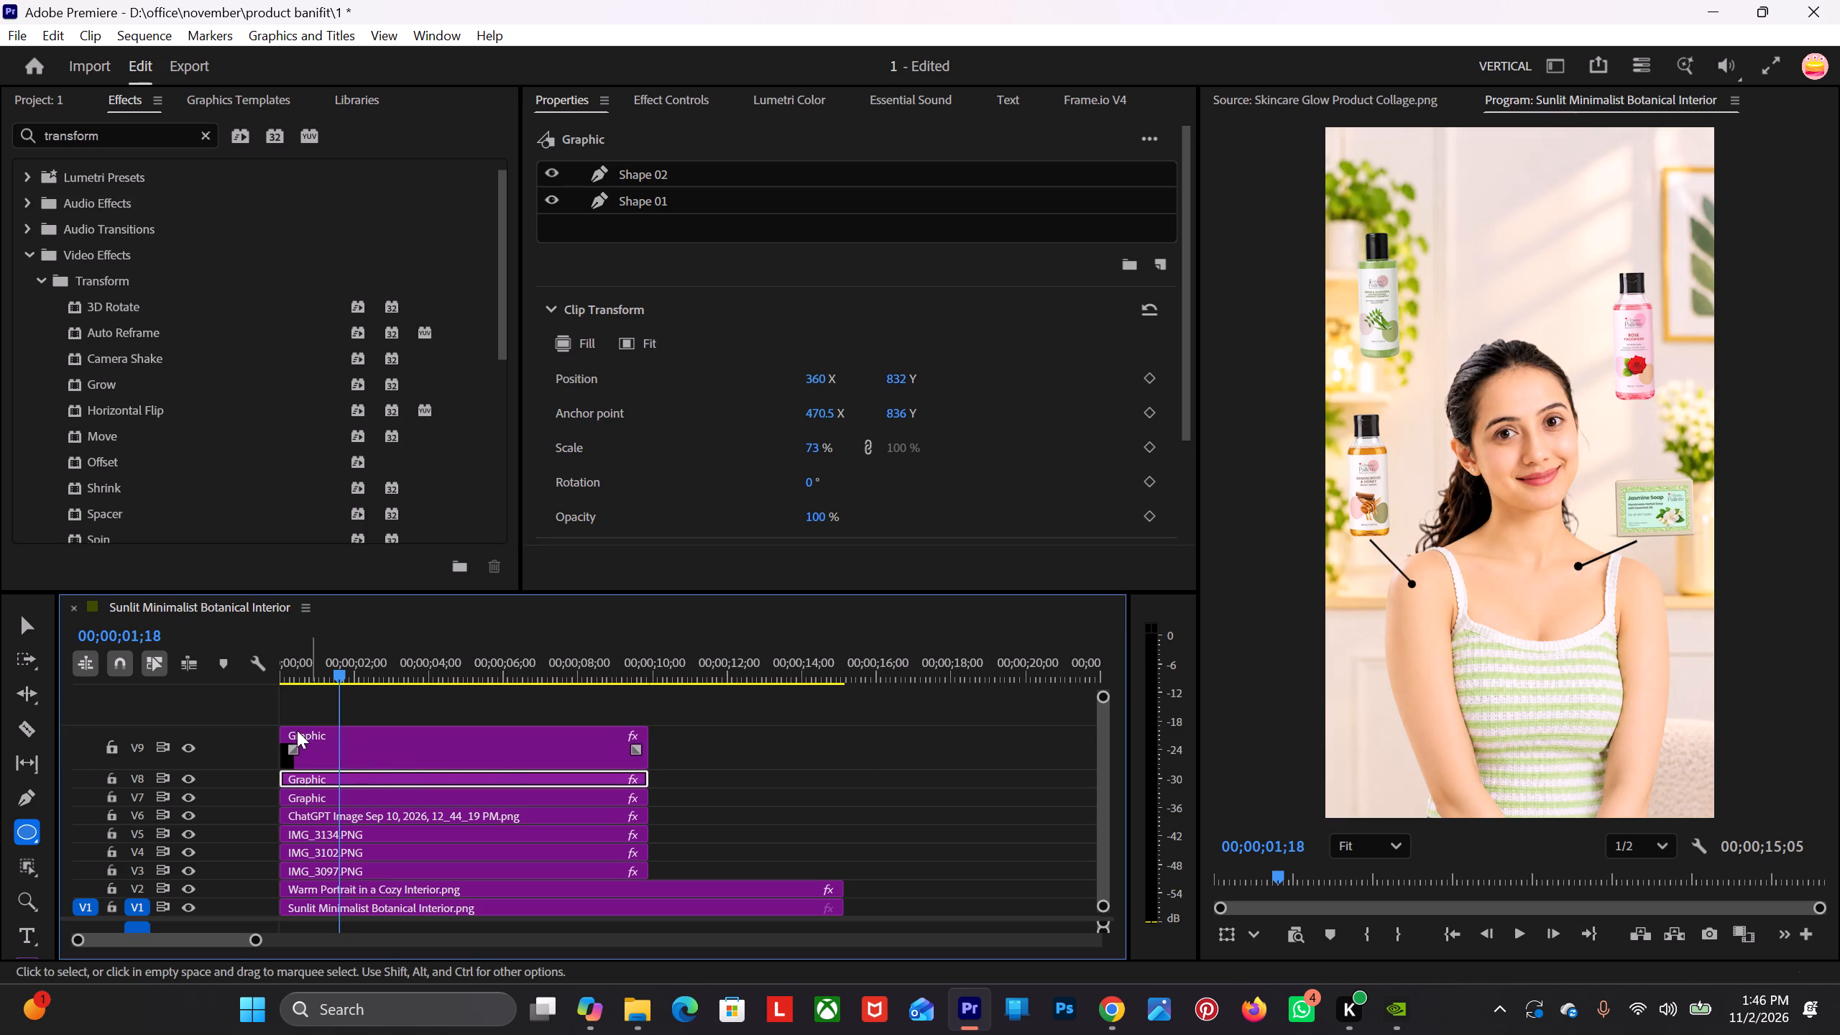
left_click_drag(232, 728, 222, 796)
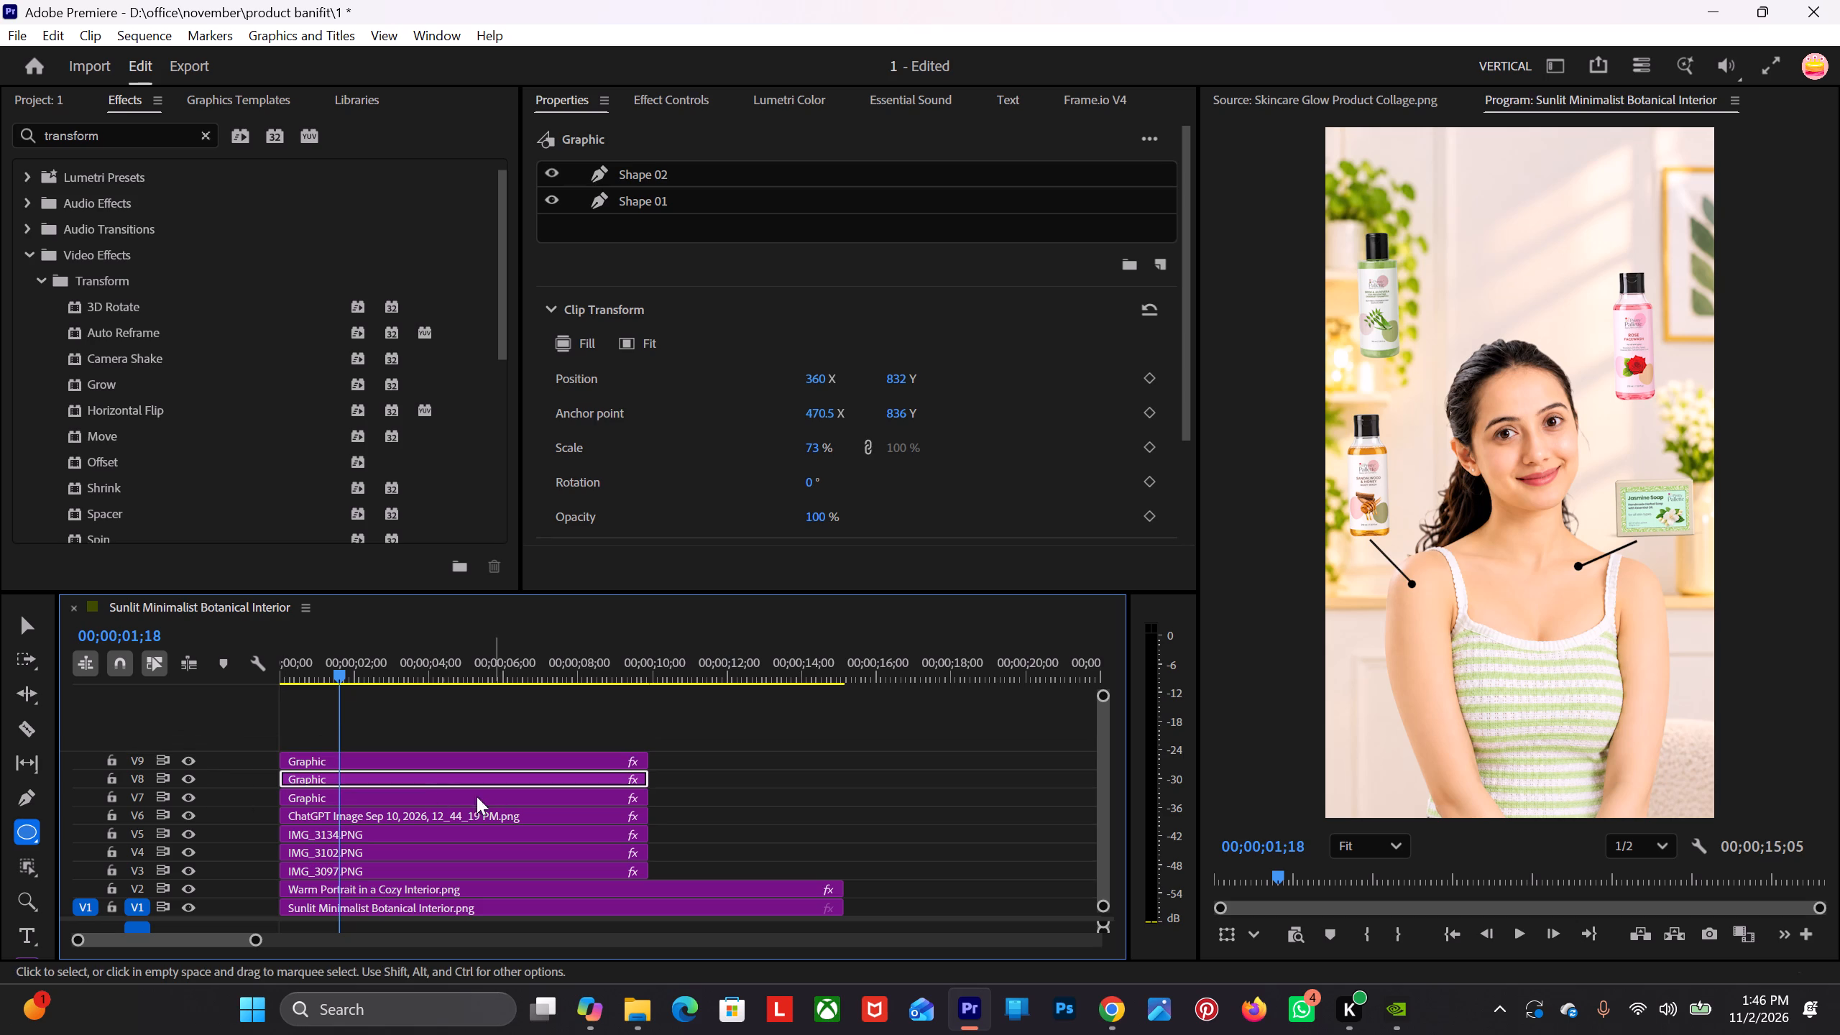
Move the V9 callout copy to position 249, 1108, beside the woman's cheek below the pink bottle.
left_click(429, 758)
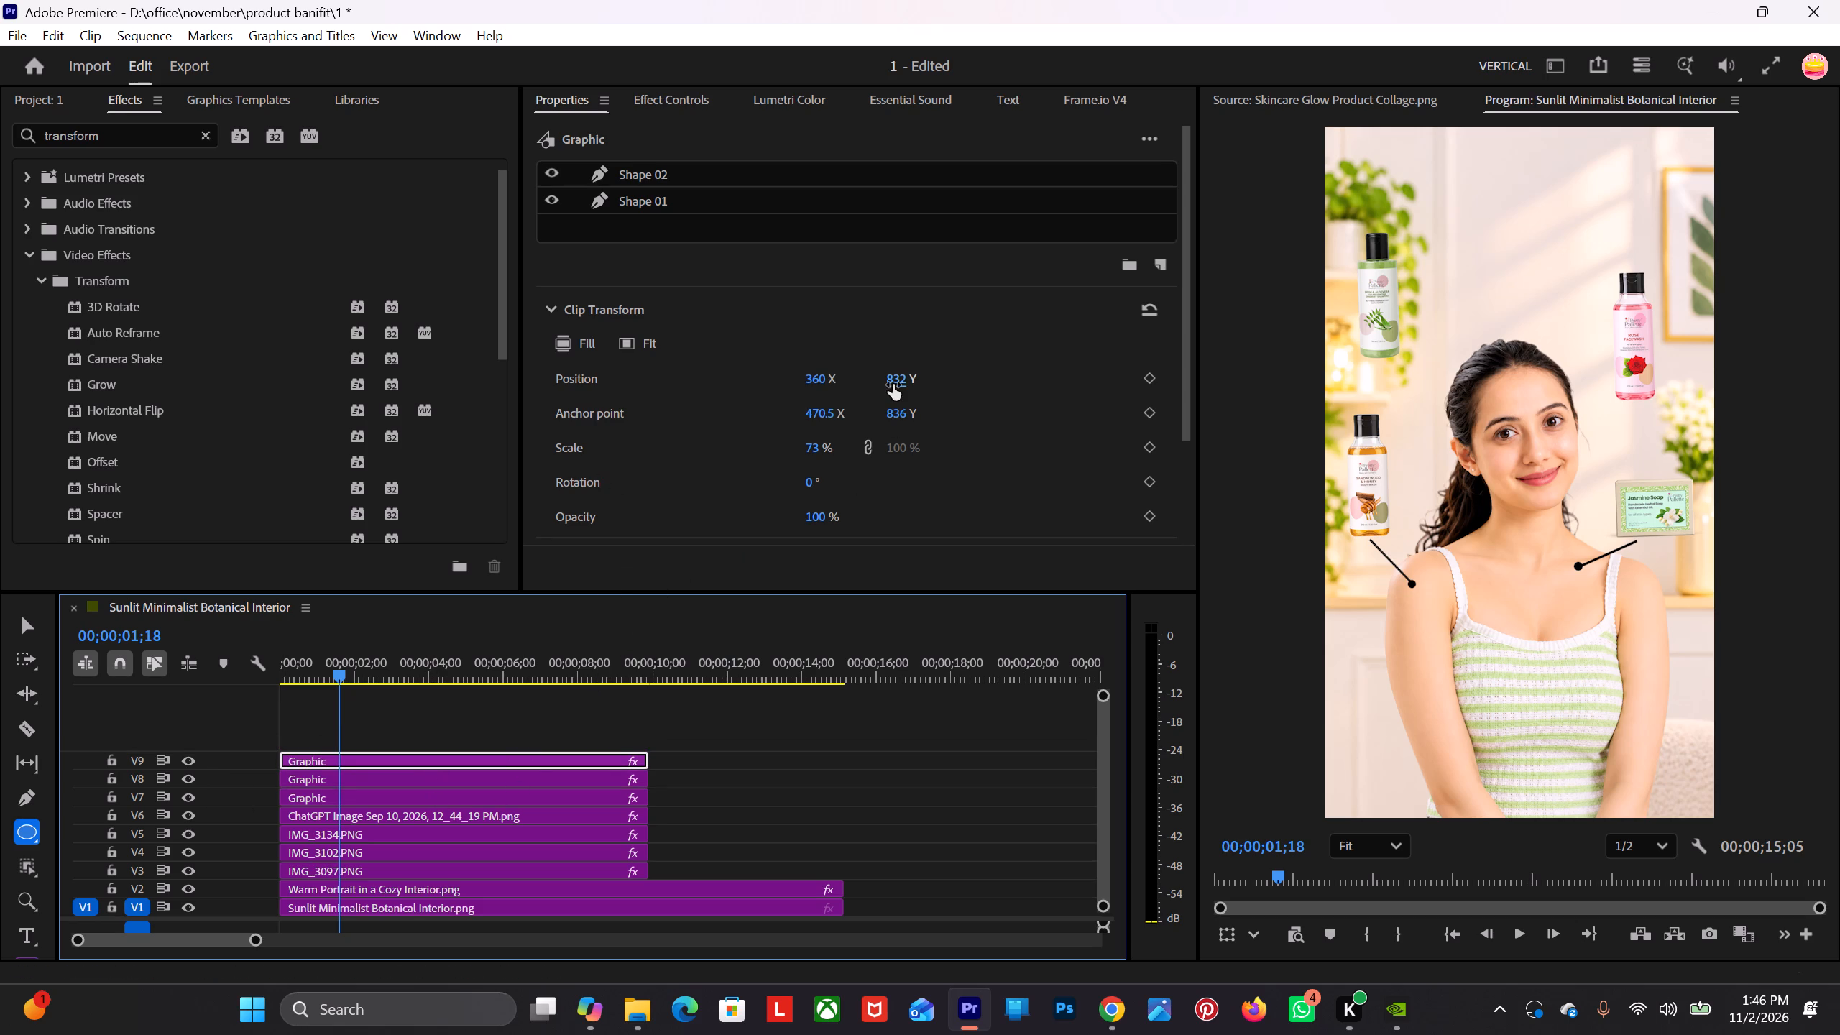
left_click_drag(893, 381, 908, 379)
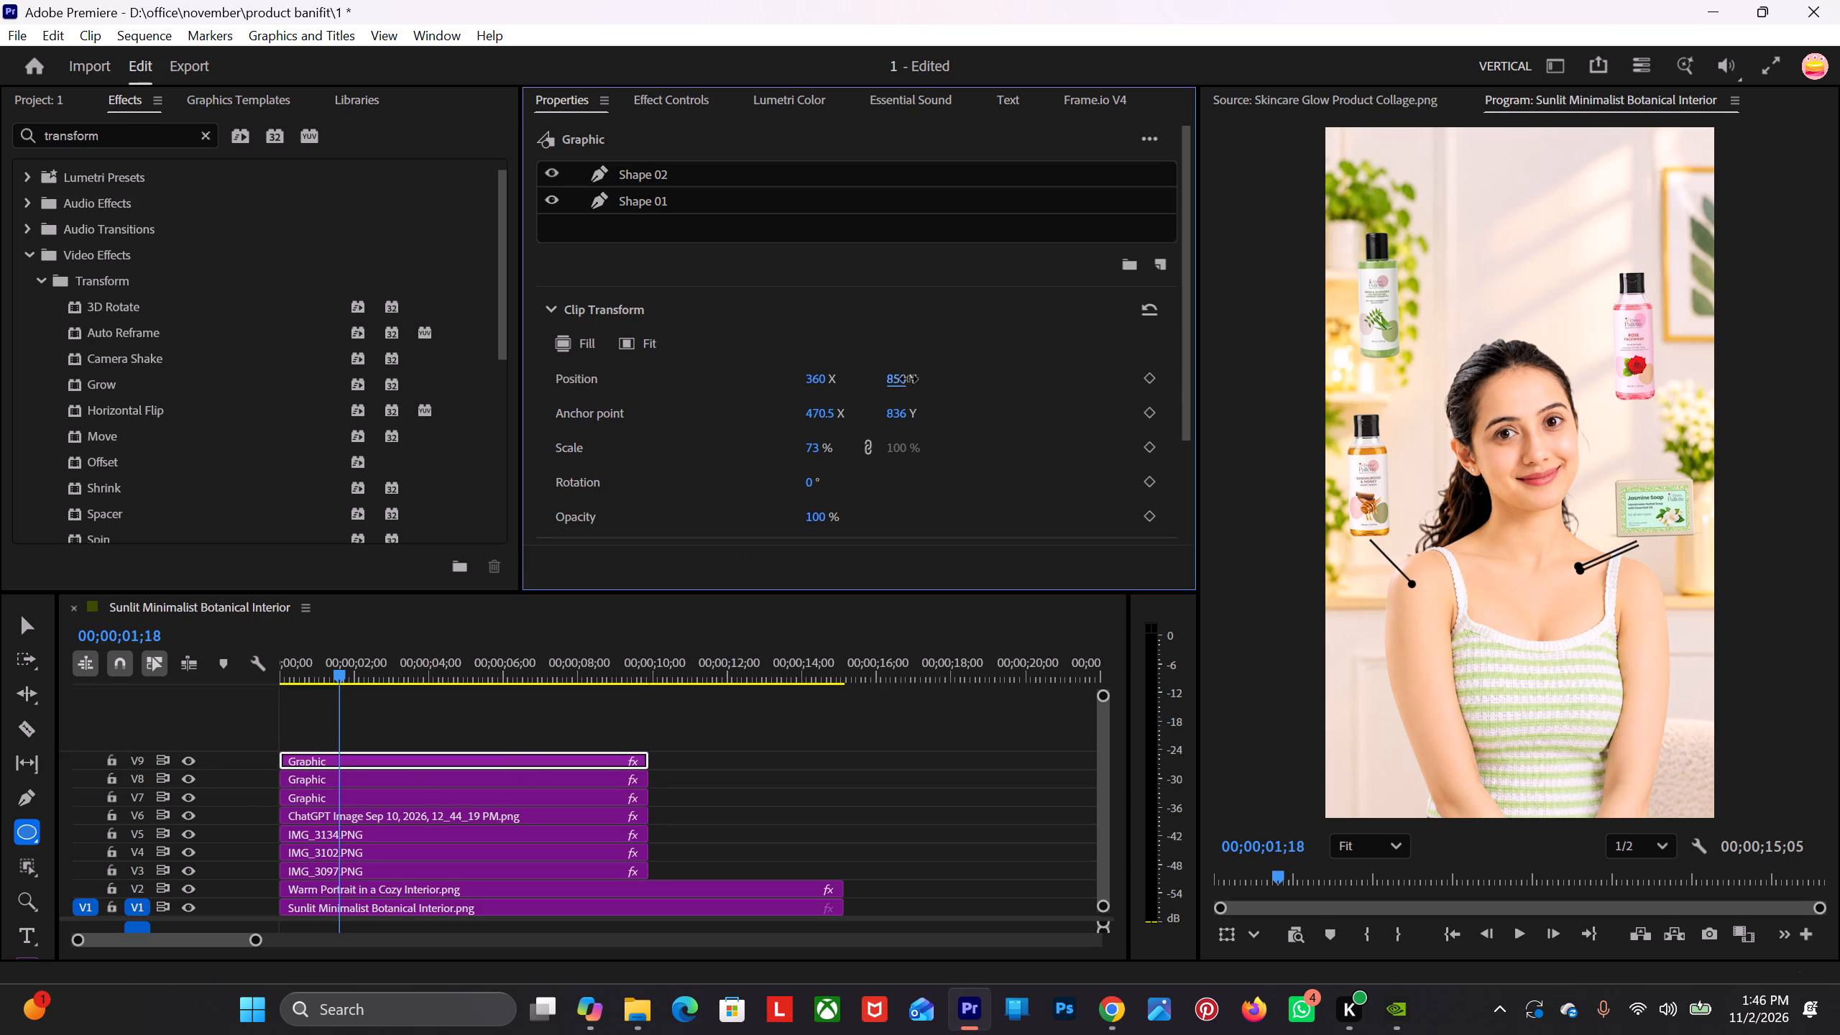
left_click_drag(908, 379, 1313, 451)
left_click_drag(824, 381, 752, 416)
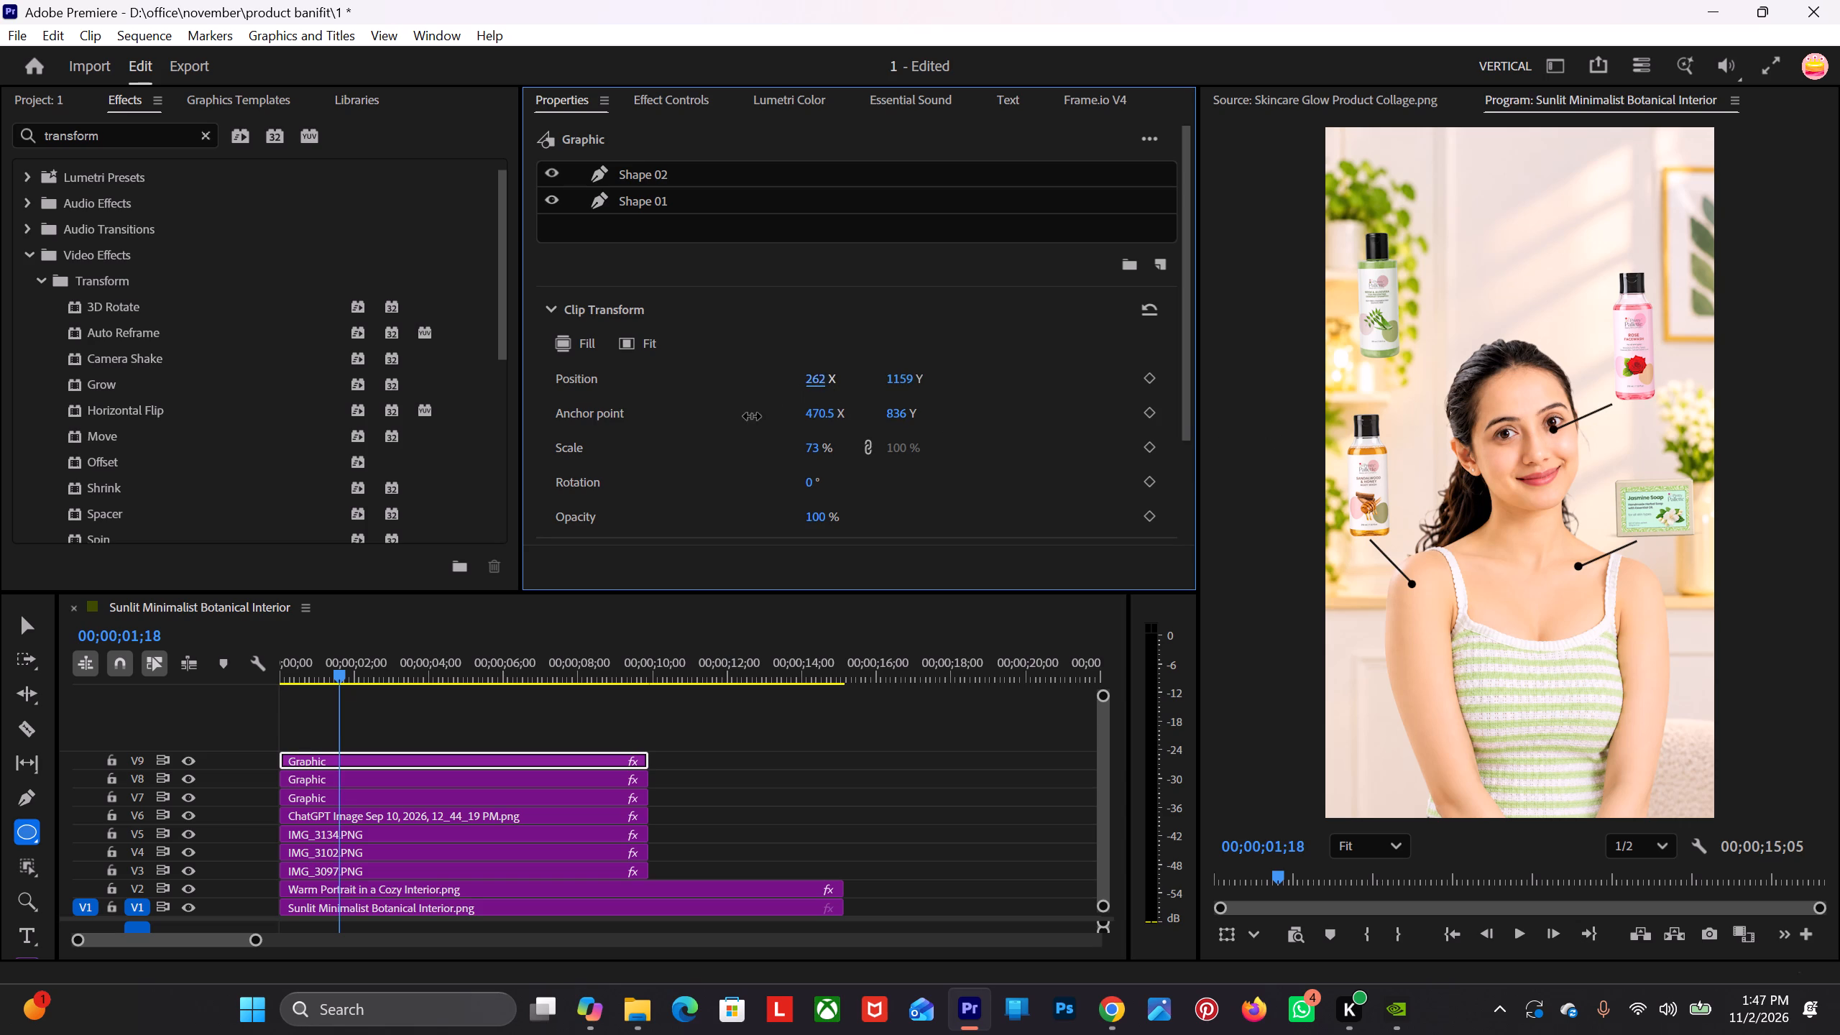
left_click_drag(752, 416, 747, 421)
left_click_drag(906, 386, 947, 426)
left_click_drag(947, 426, 893, 324)
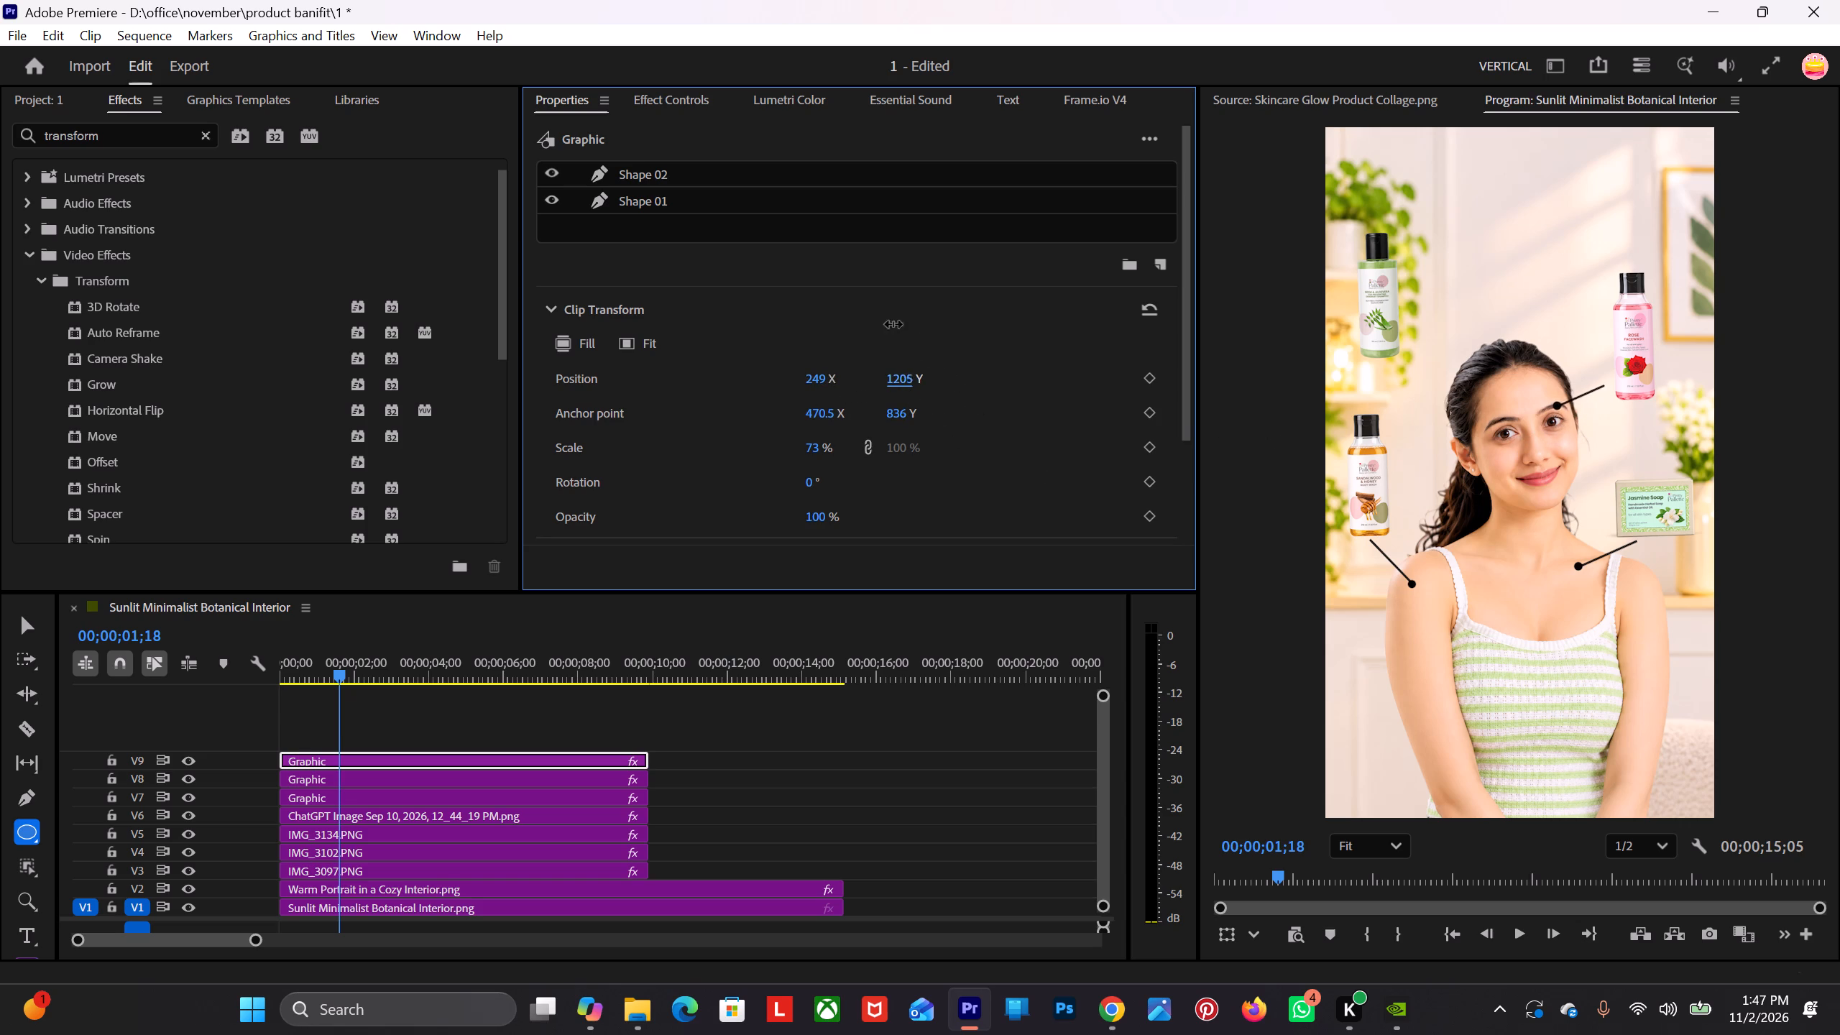
left_click_drag(893, 324, 731, 262)
Rotate the V9 callout to -13° and shift it to position 211, 1092, linking the pink bottle to the woman's cheek.
left_click_drag(811, 486, 802, 486)
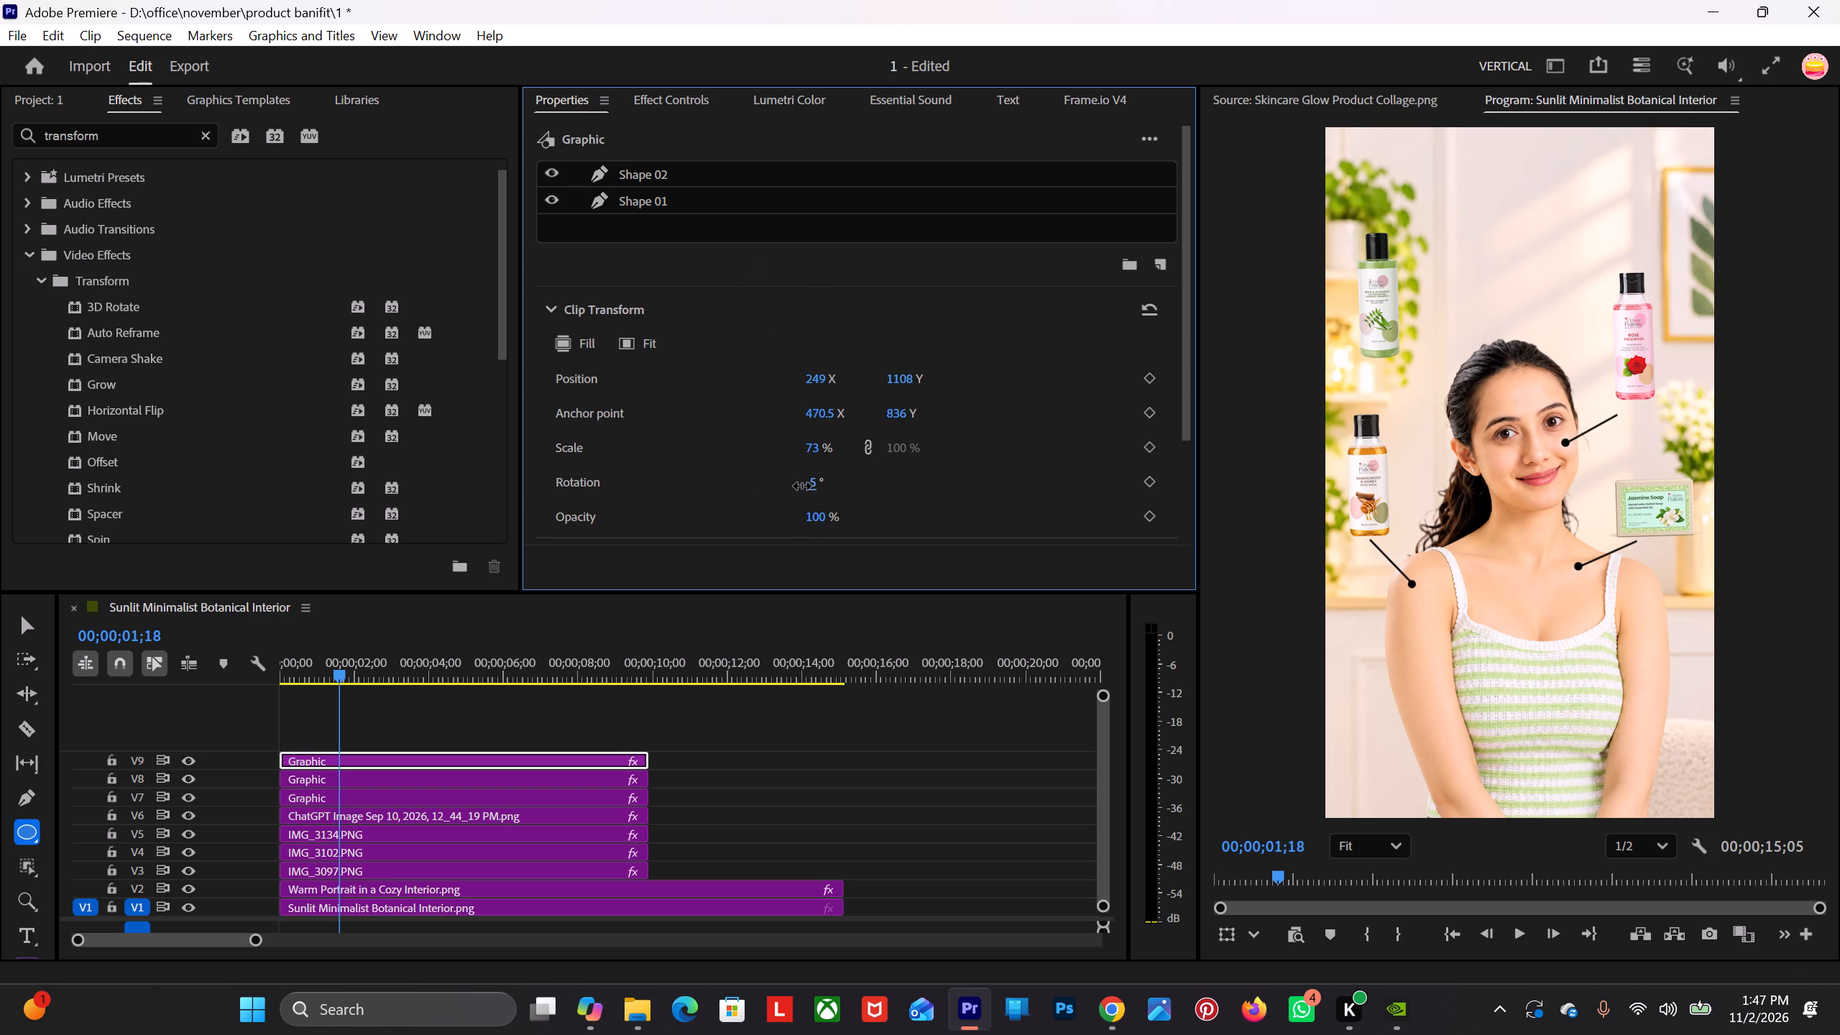
left_click_drag(802, 486, 797, 489)
left_click_drag(895, 377, 881, 384)
left_click_drag(829, 382, 809, 389)
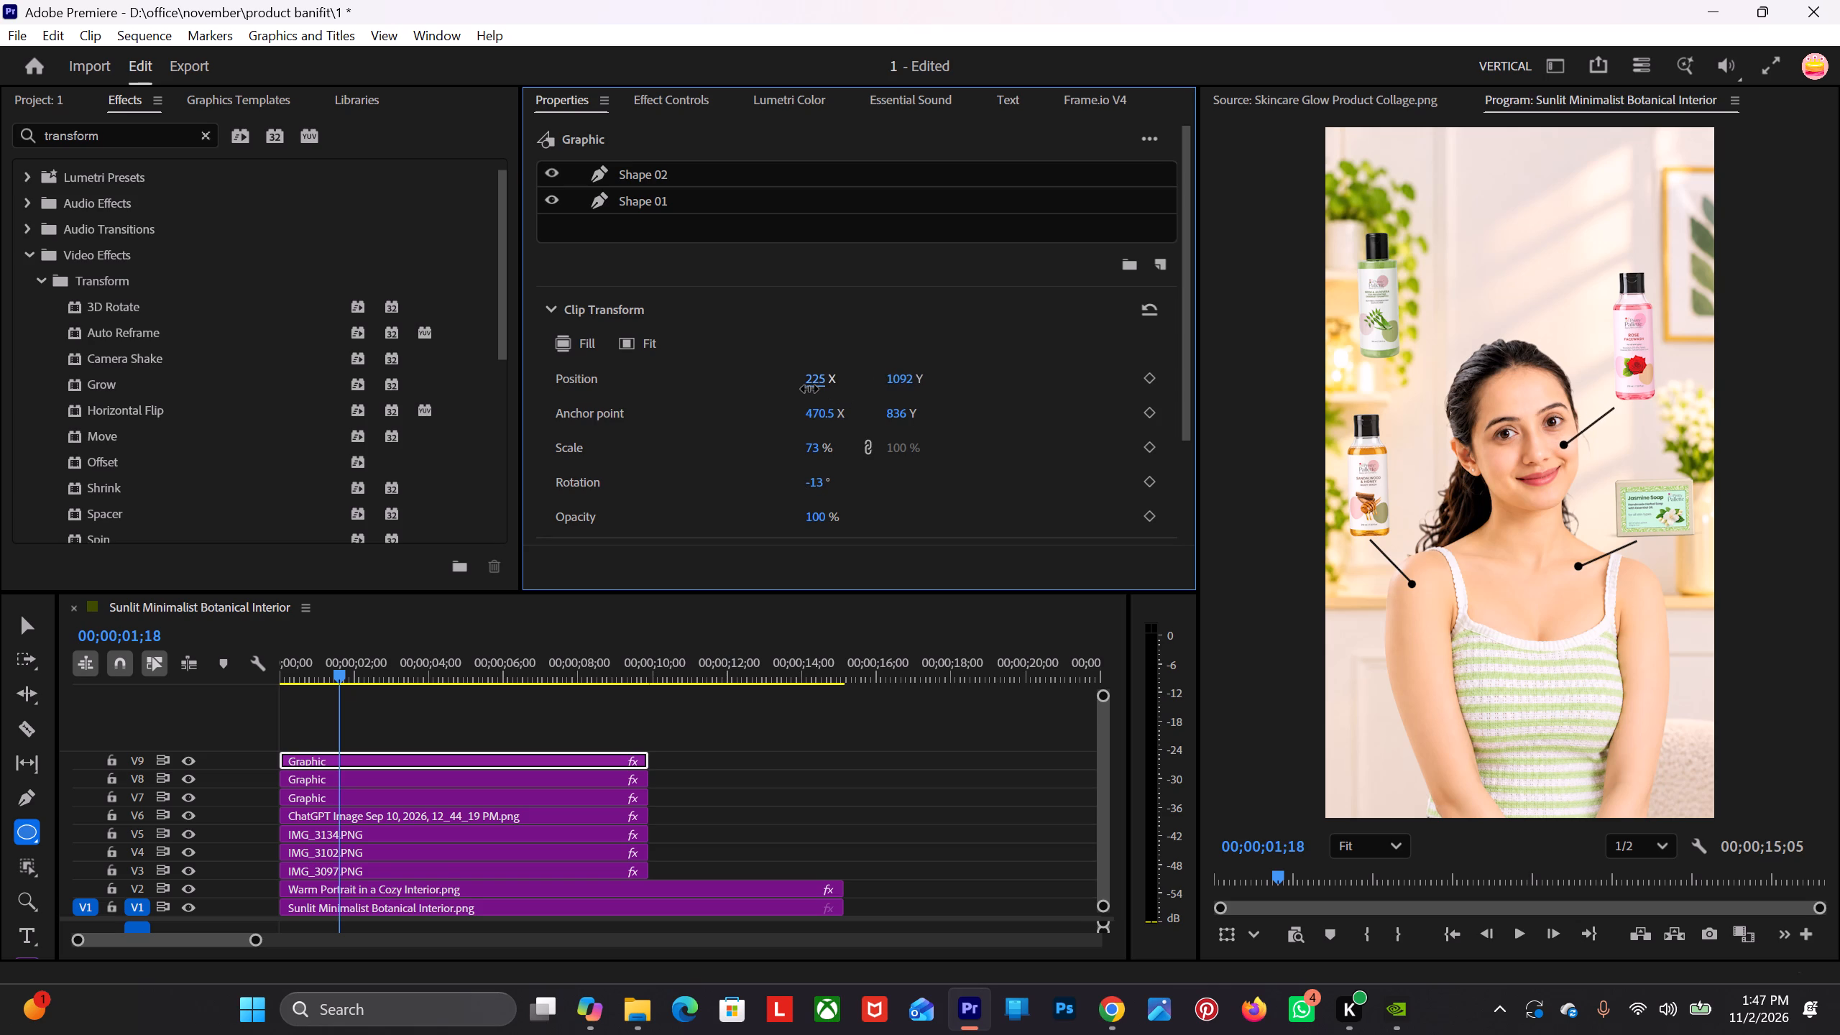
left_click_drag(809, 389, 802, 397)
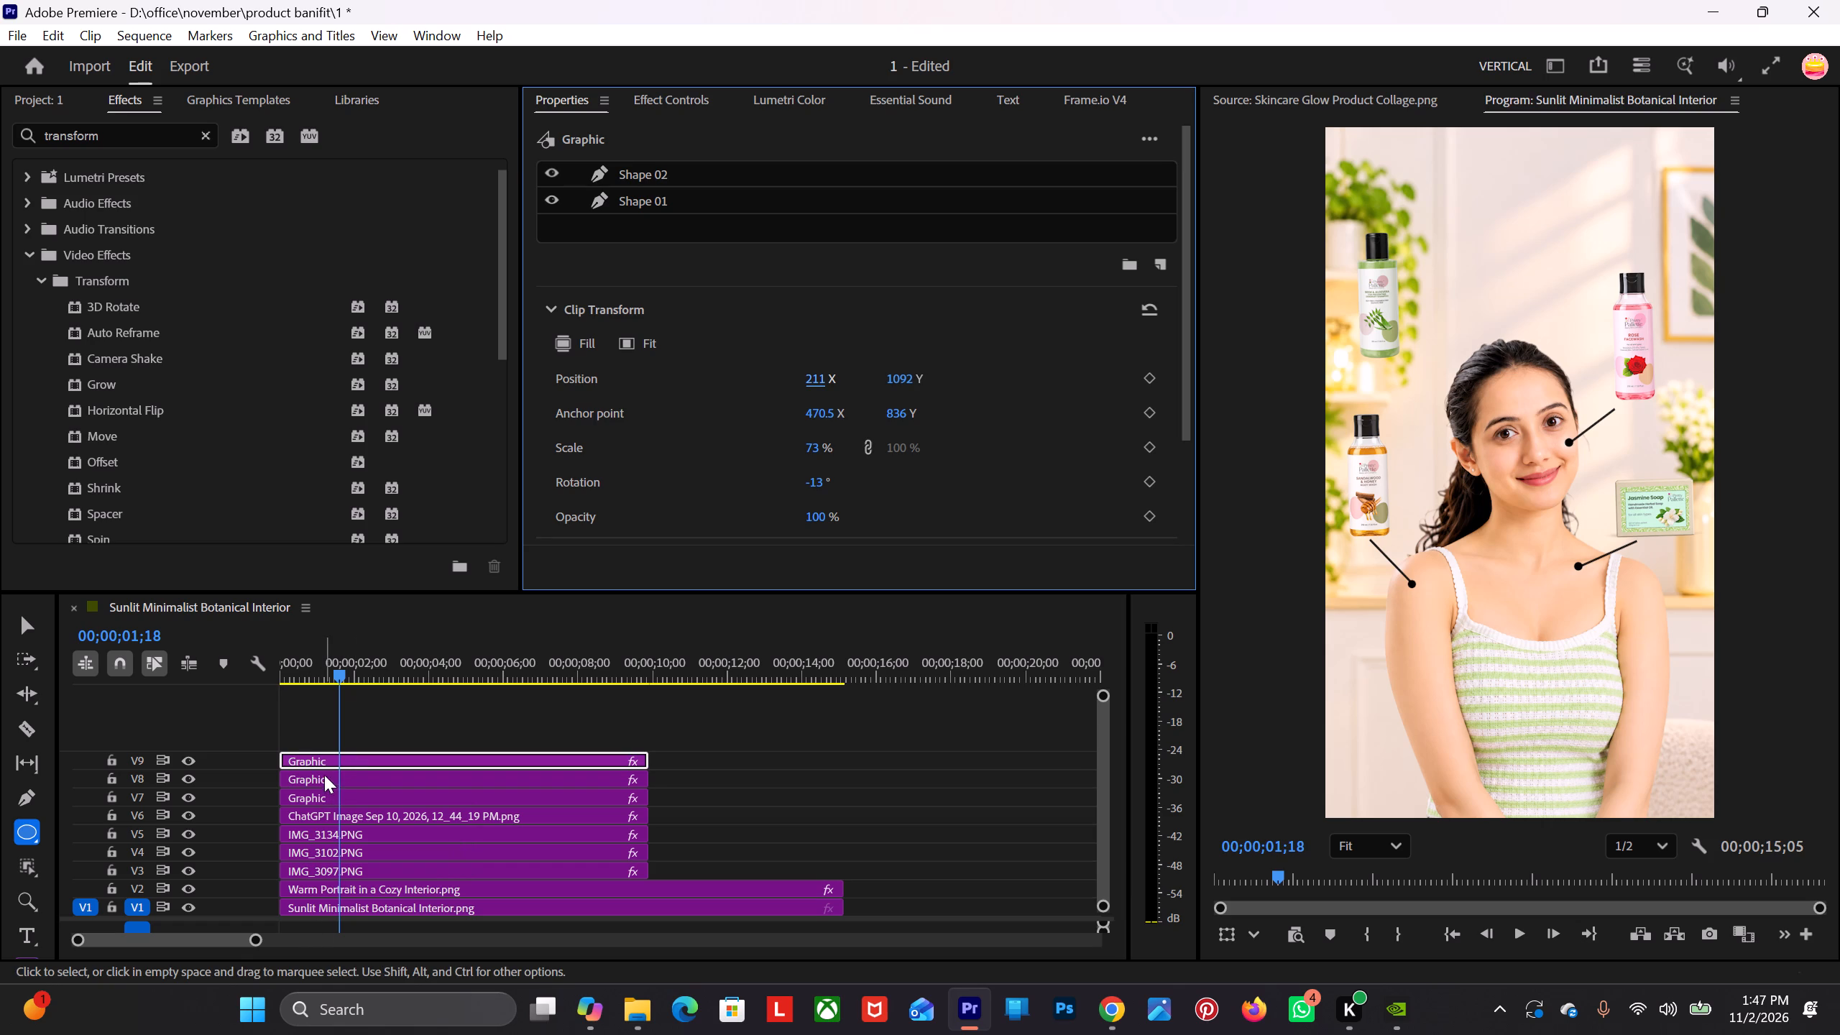
Duplicate the V7 callout graphic onto a new V10 track above V9 and reduce that track to compact height.
left_click_drag(327, 796, 321, 740)
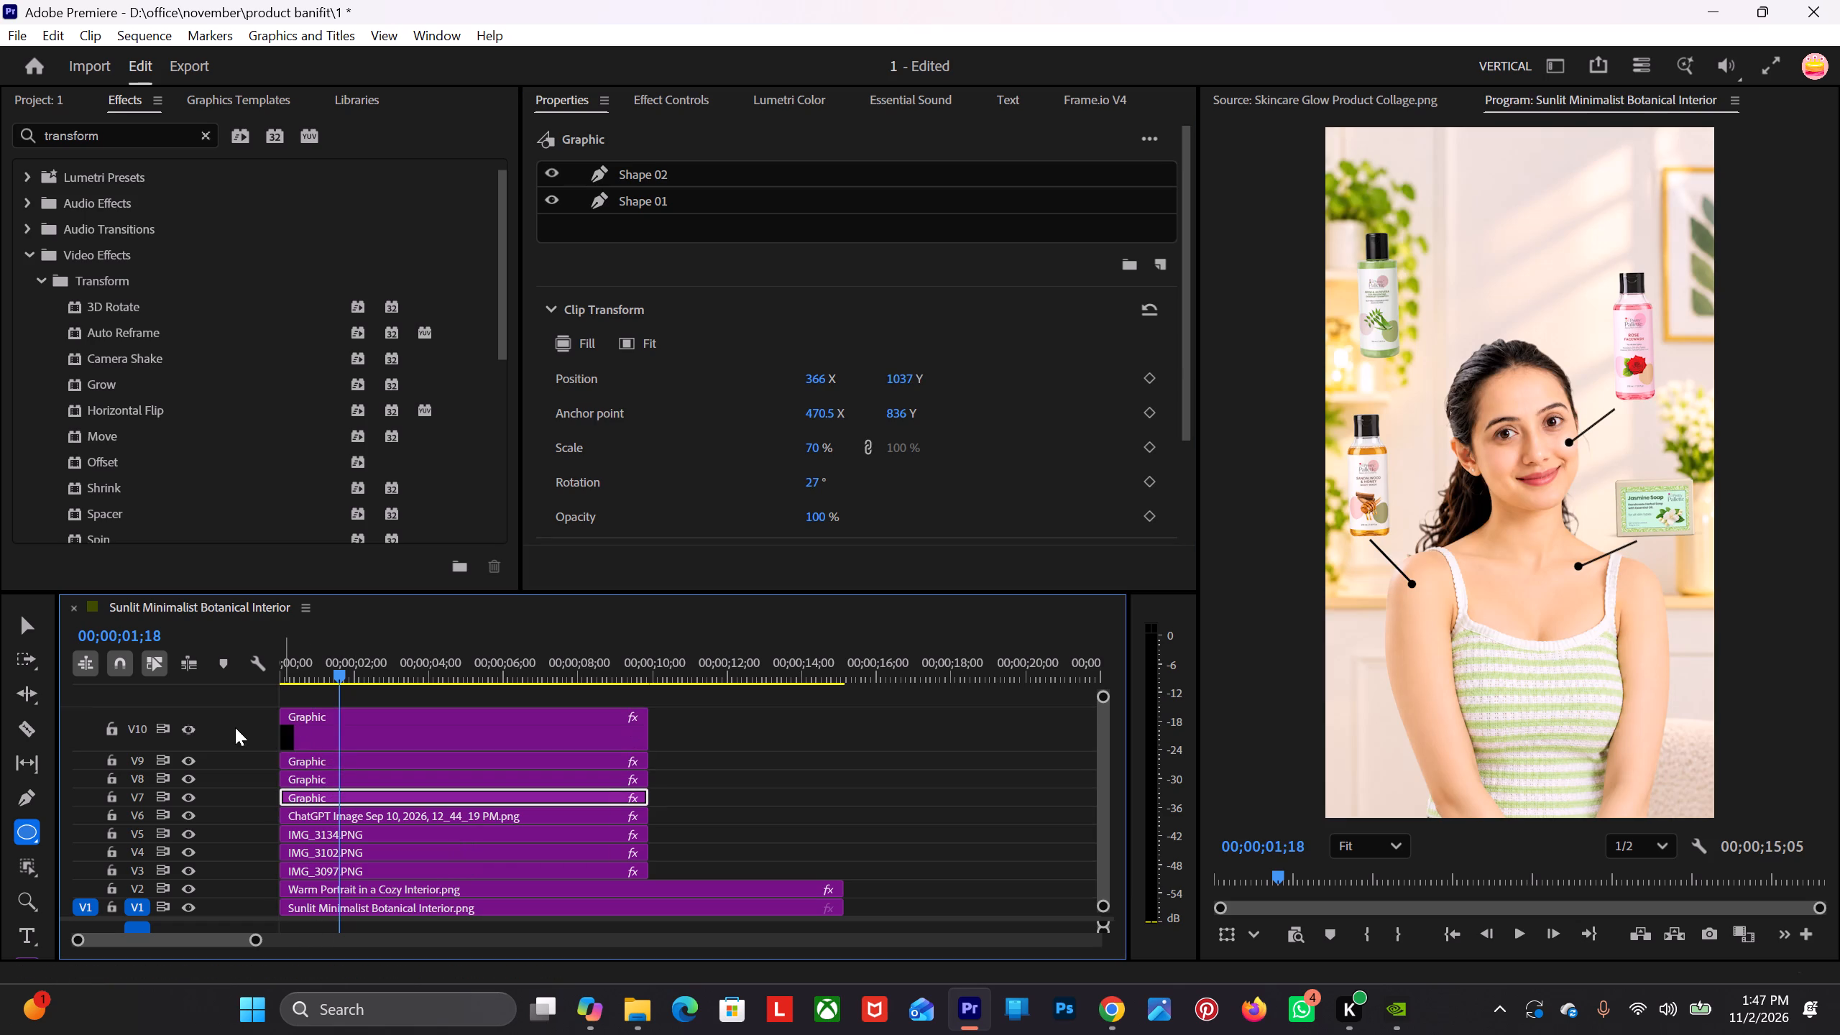
left_click_drag(230, 711, 203, 757)
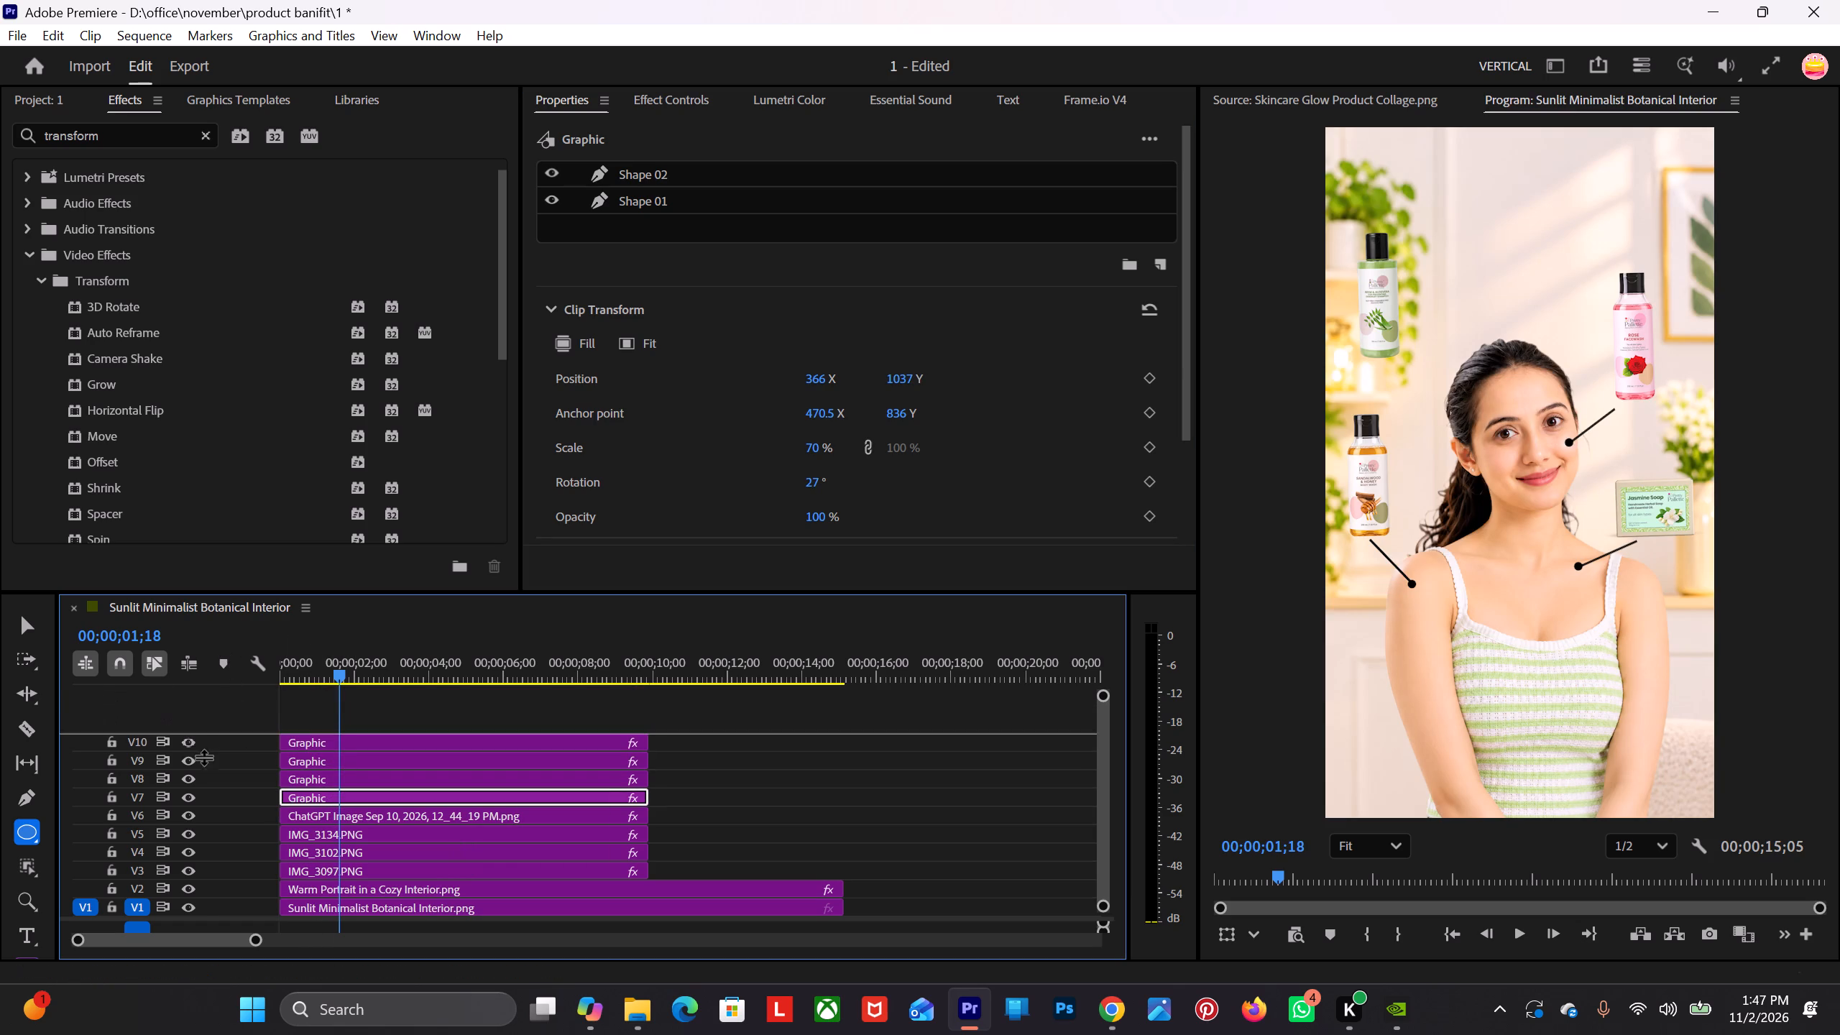
left_click_drag(203, 757, 203, 758)
left_click(501, 735)
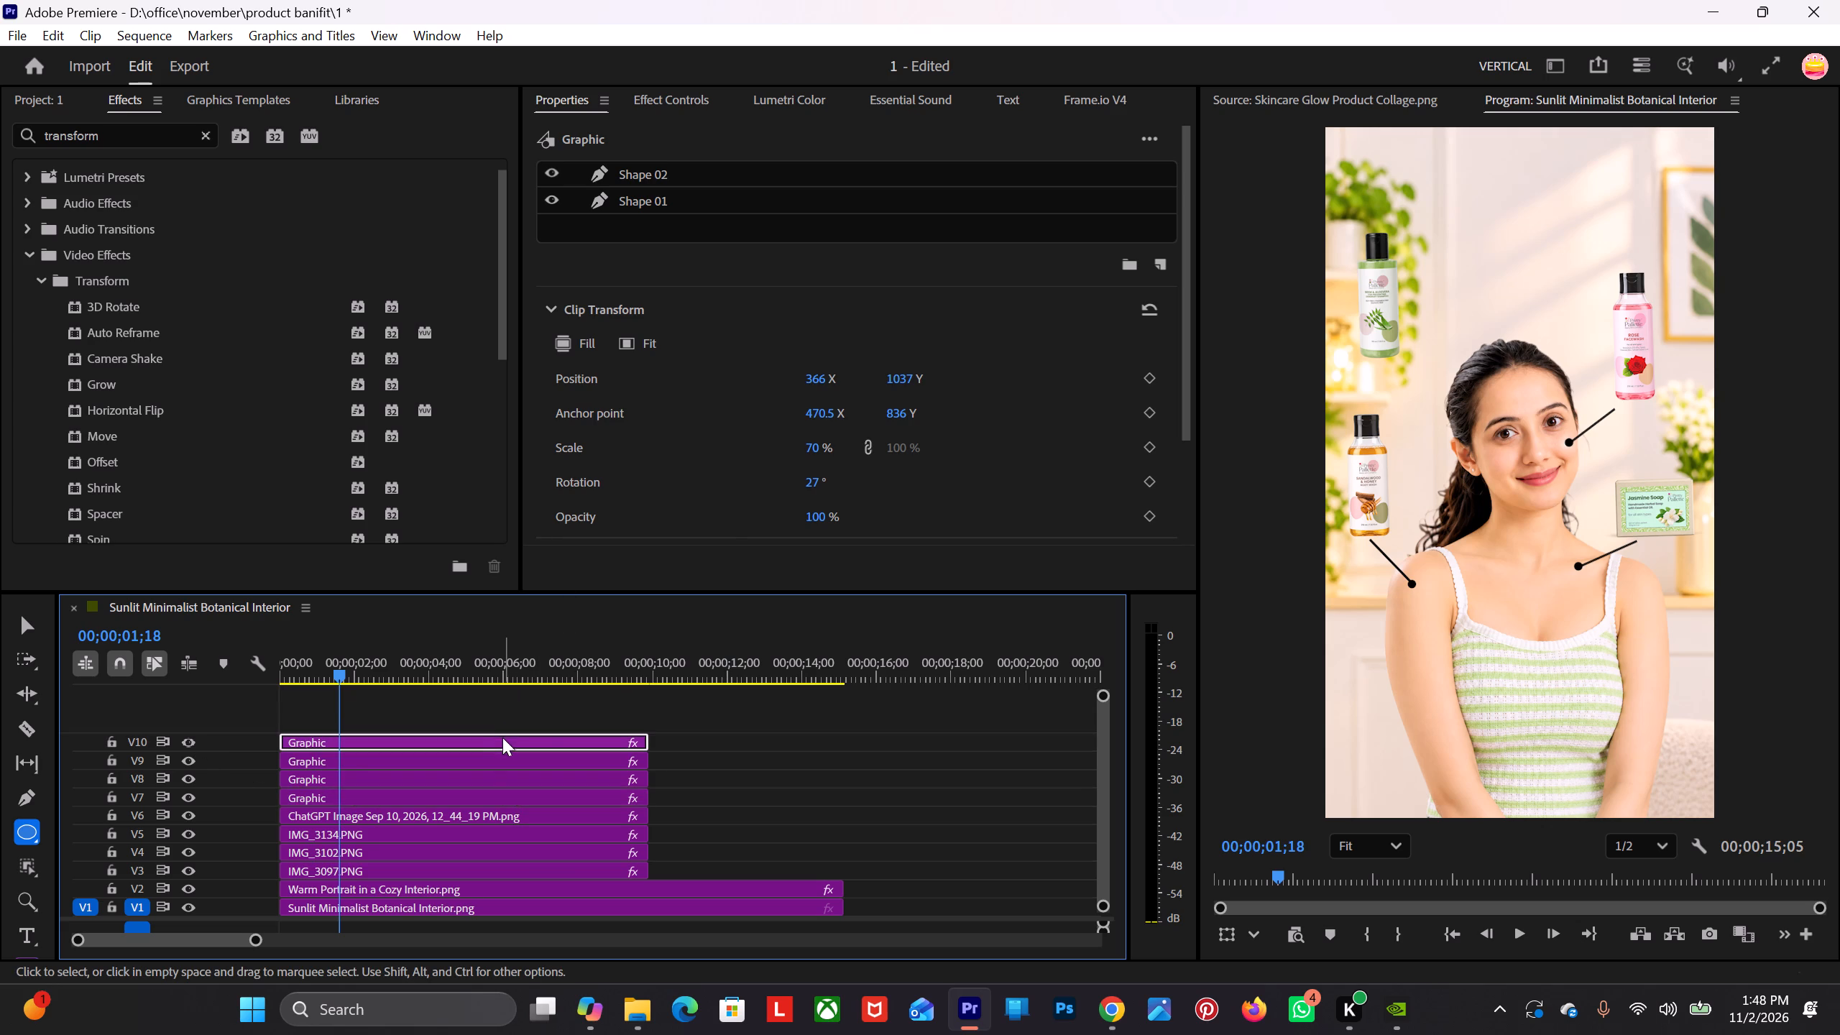
left_click(461, 714)
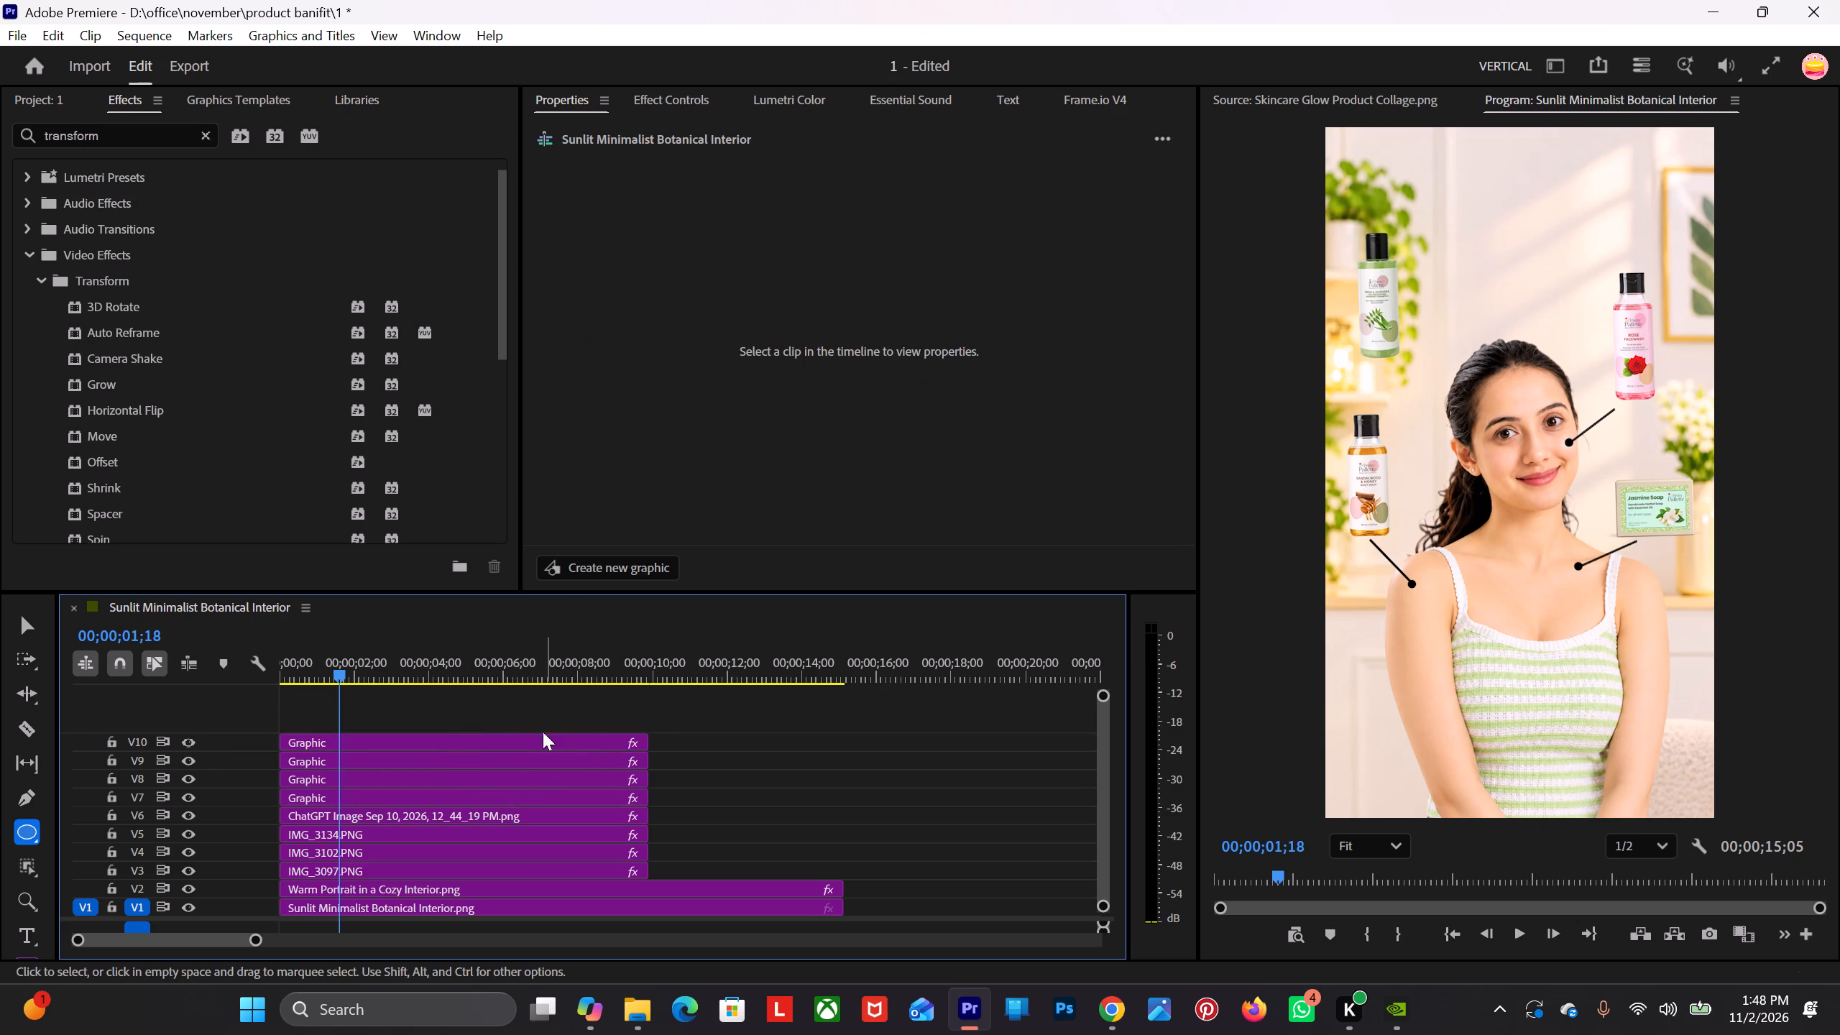
Move the V10 callout graphic to position 330, 522, linking the green bottle to the woman's hair.
left_click(399, 739)
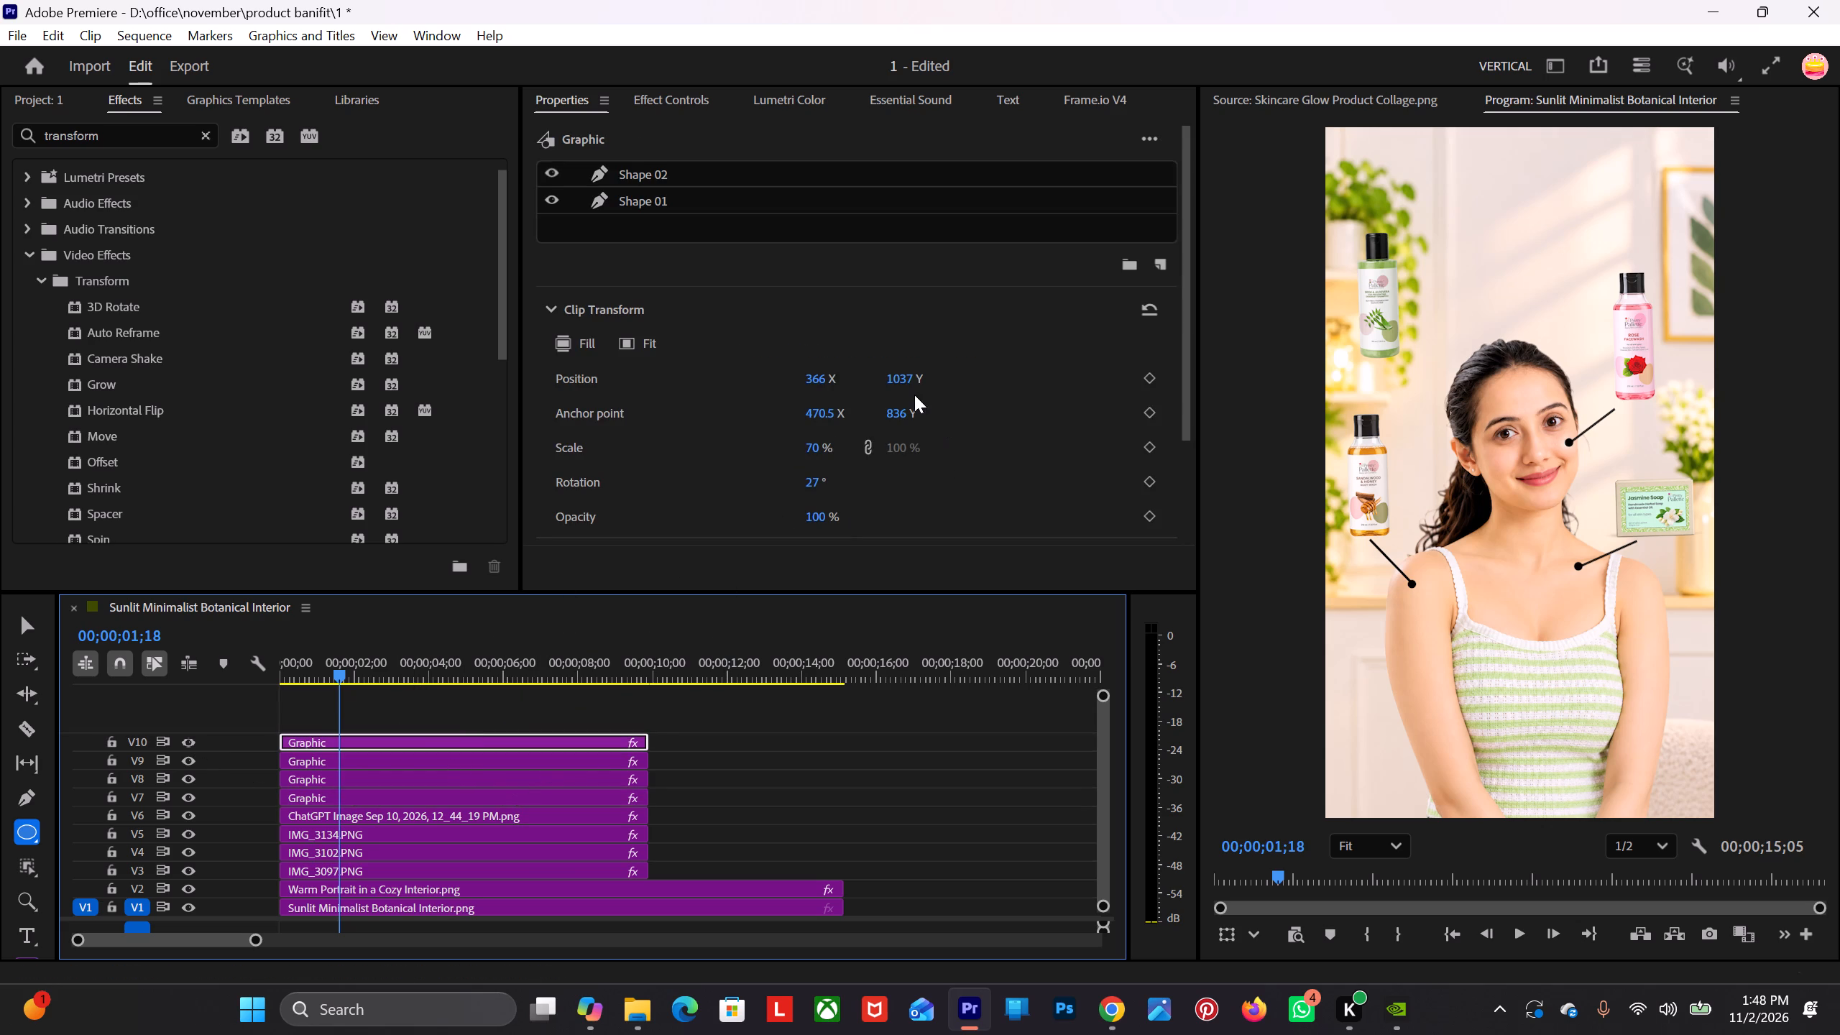
left_click_drag(911, 385, 330, 571)
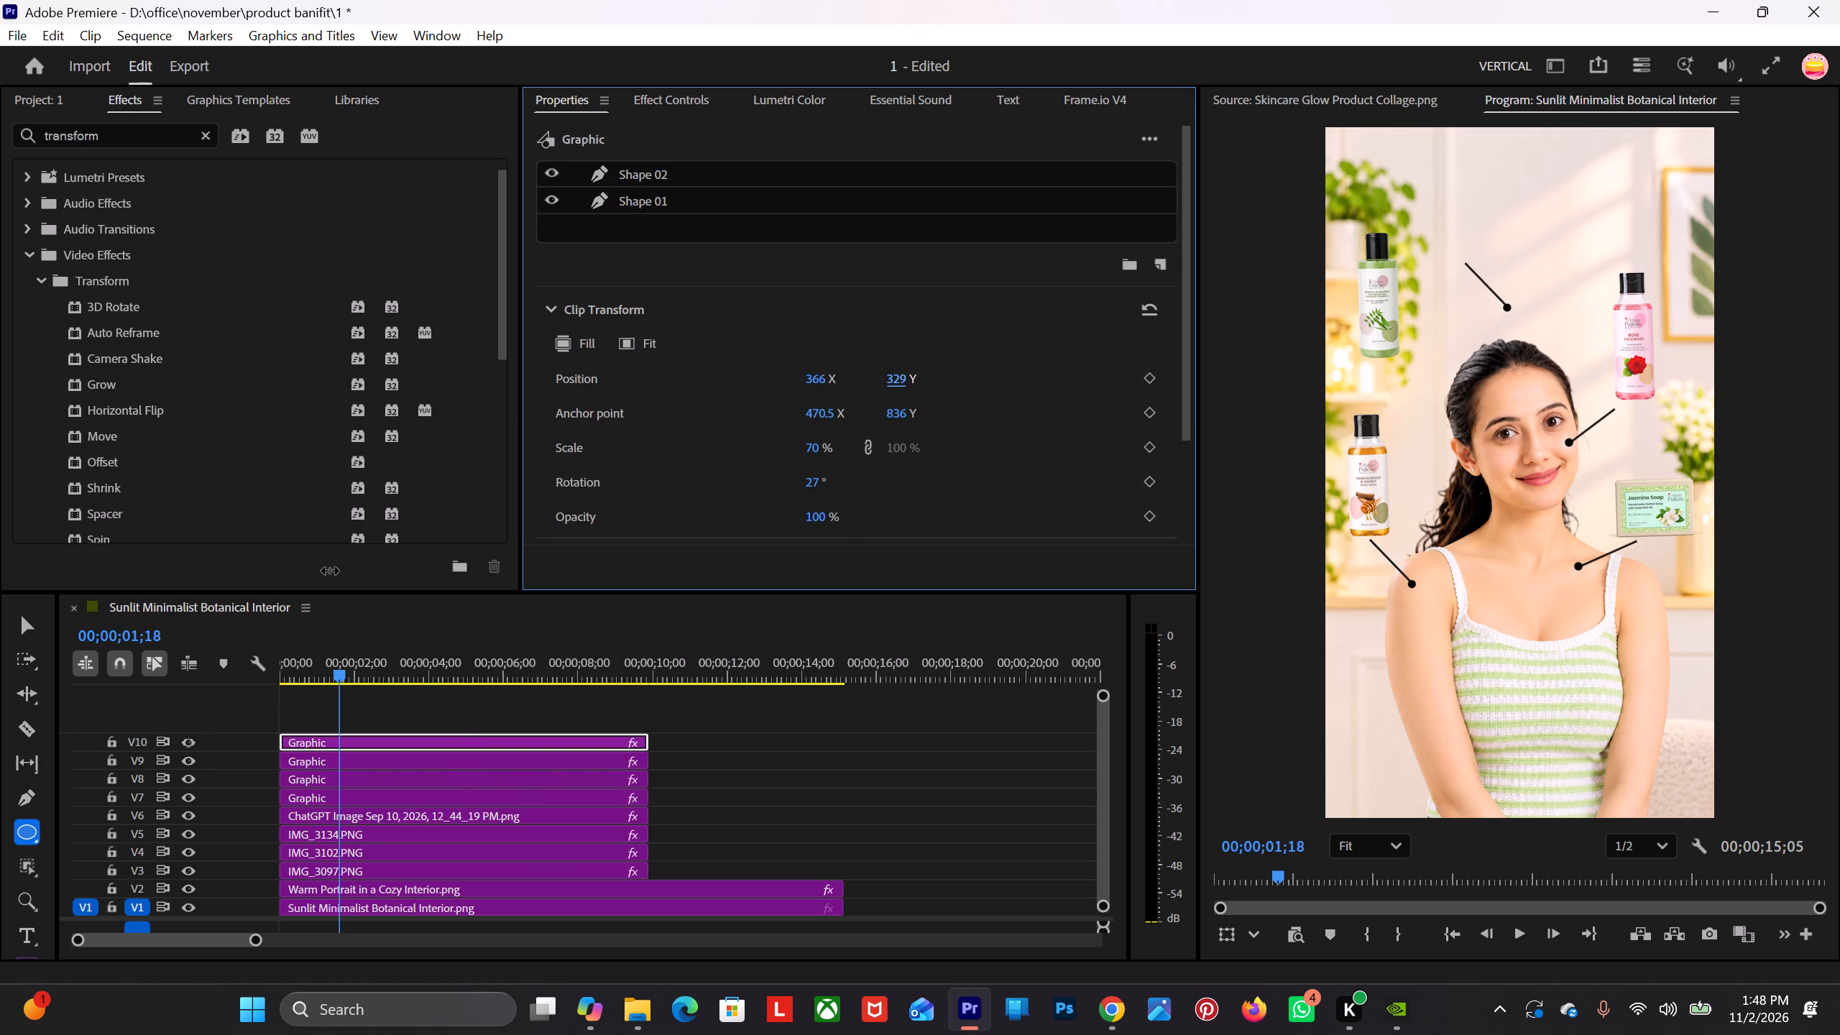
left_click_drag(330, 571, 492, 524)
left_click_drag(811, 376, 767, 399)
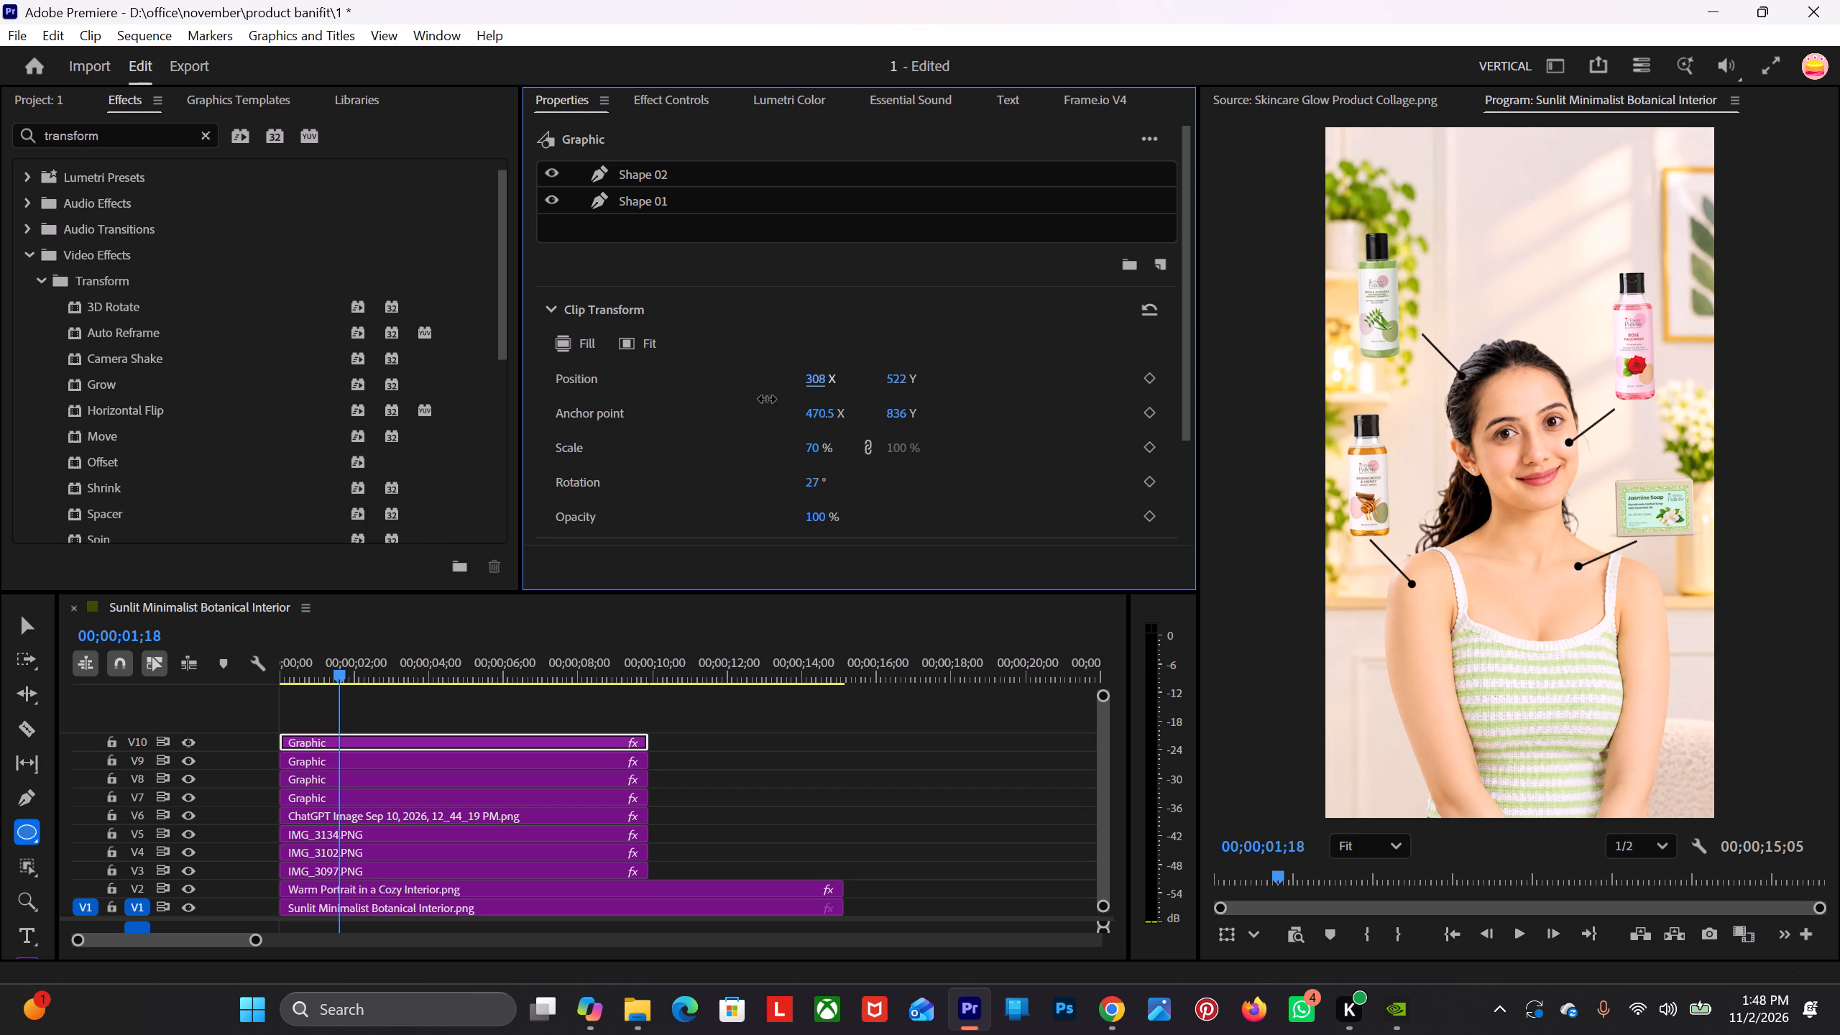
left_click_drag(767, 399, 767, 408)
left_click_drag(767, 408, 759, 412)
left_click_drag(814, 379, 787, 397)
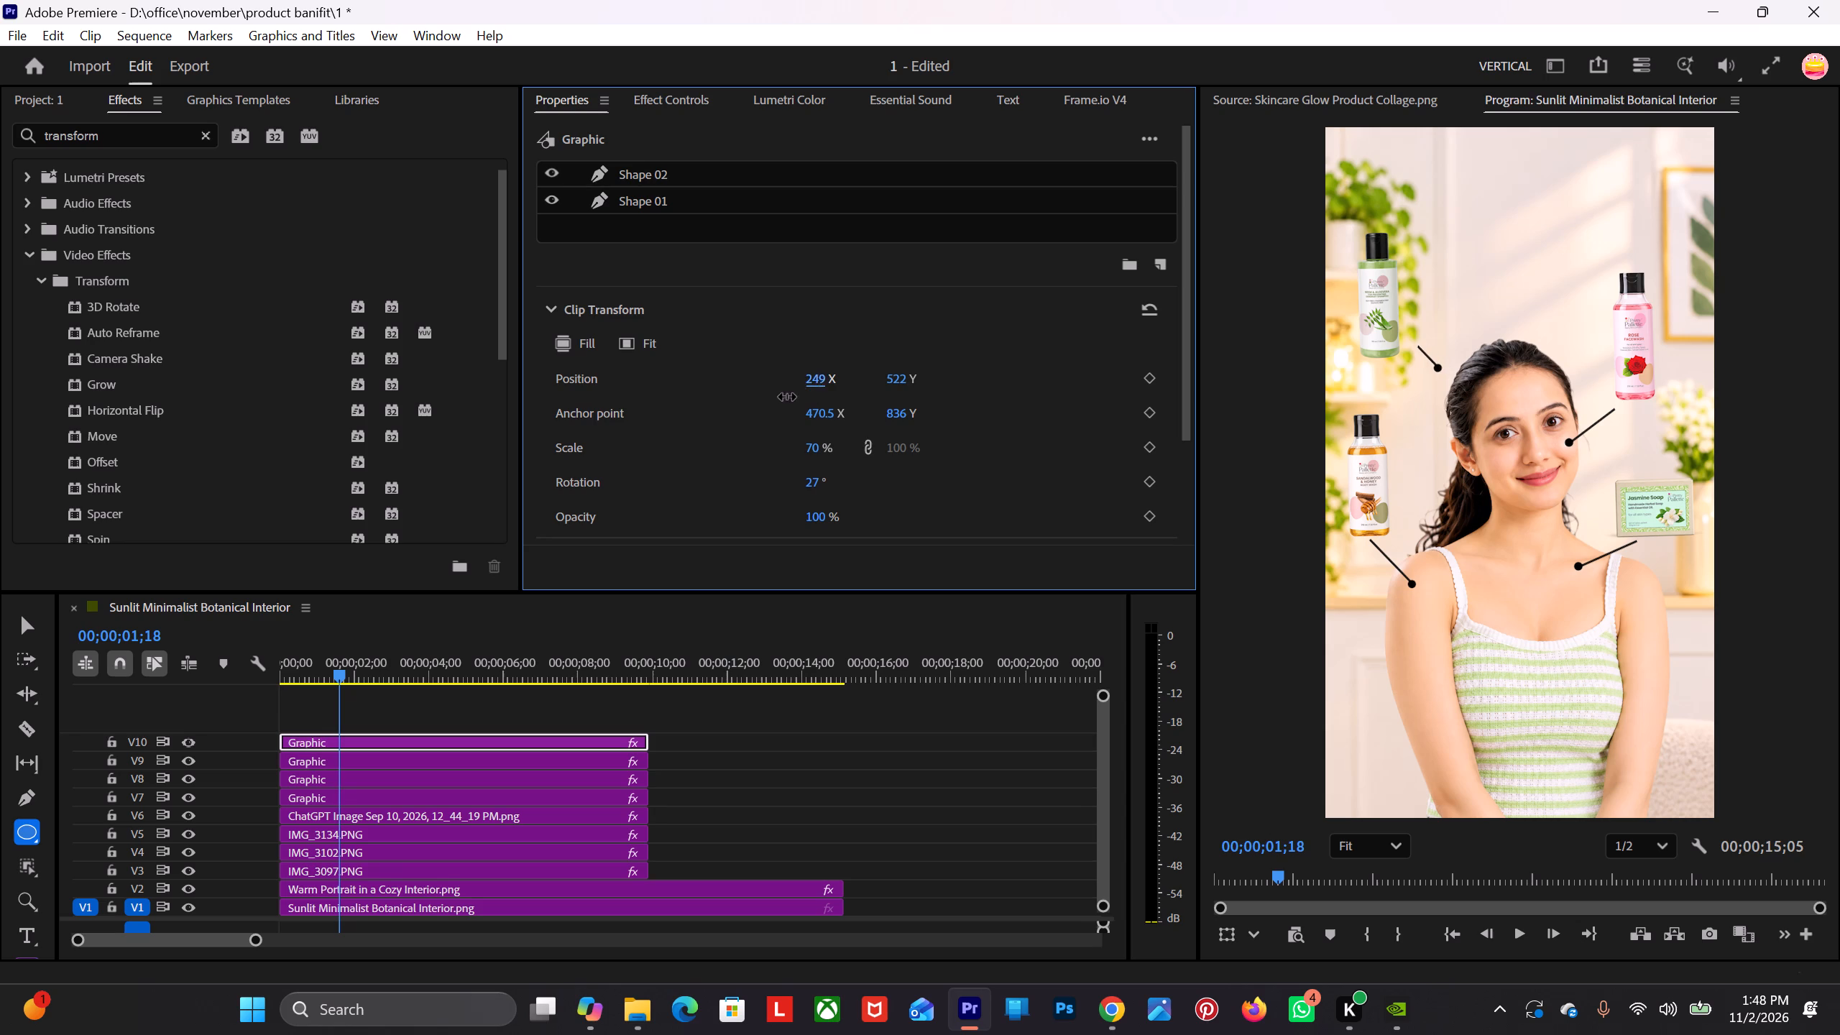
left_click_drag(787, 397, 707, 412)
left_click_drag(707, 412, 784, 387)
left_click_drag(784, 387, 863, 385)
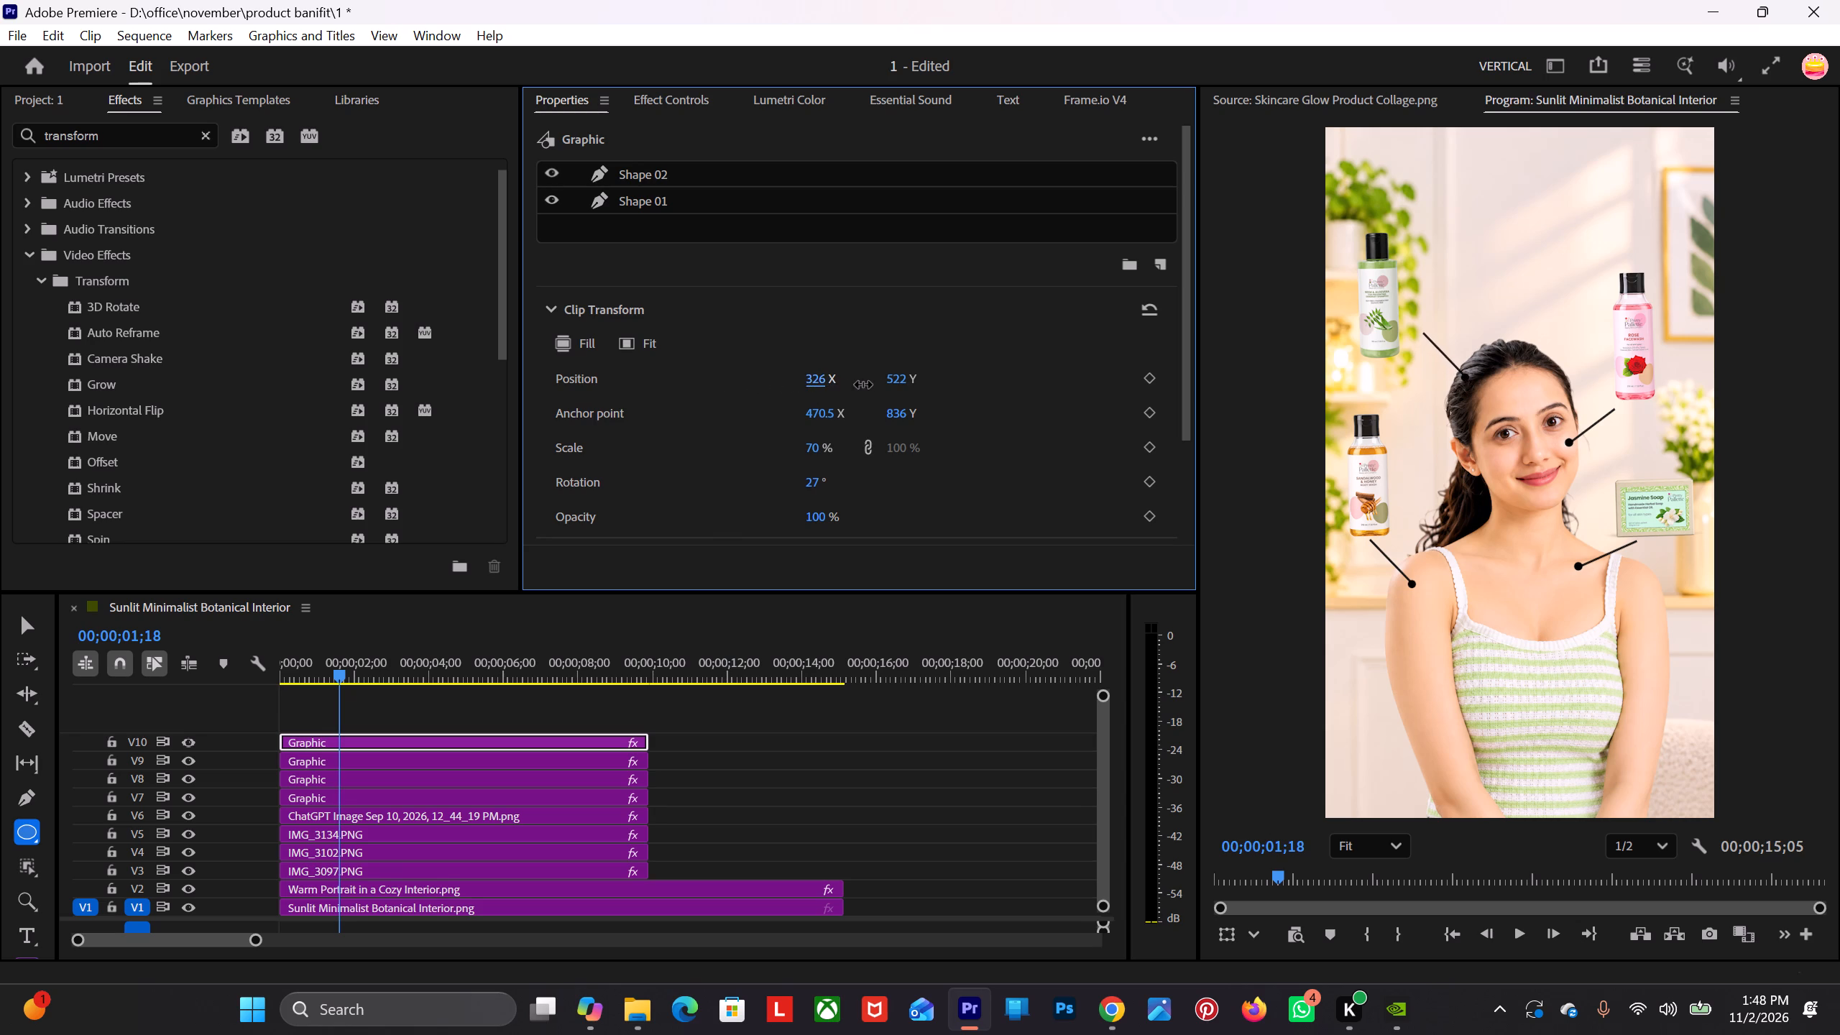
left_click_drag(863, 385, 648, 369)
left_click_drag(648, 369, 875, 394)
left_click_drag(875, 394, 874, 398)
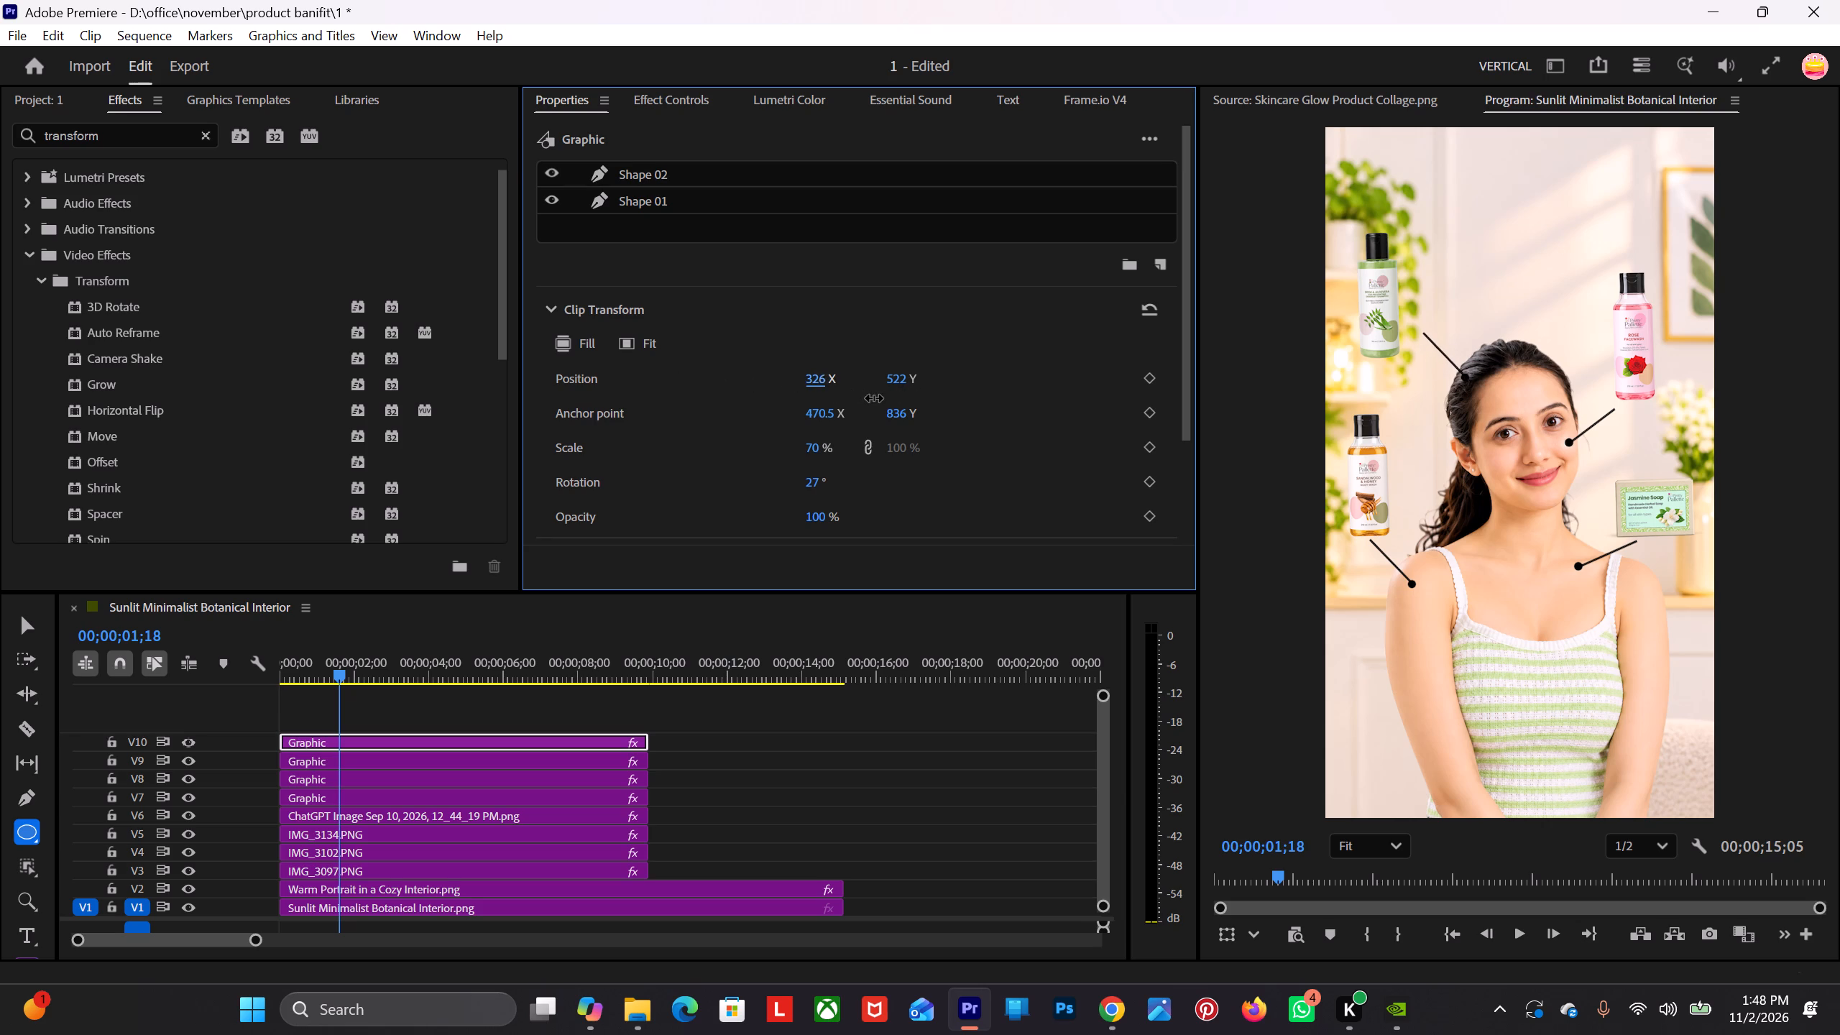
left_click_drag(874, 398, 868, 402)
left_click_drag(820, 380, 839, 381)
left_click_drag(839, 381, 828, 400)
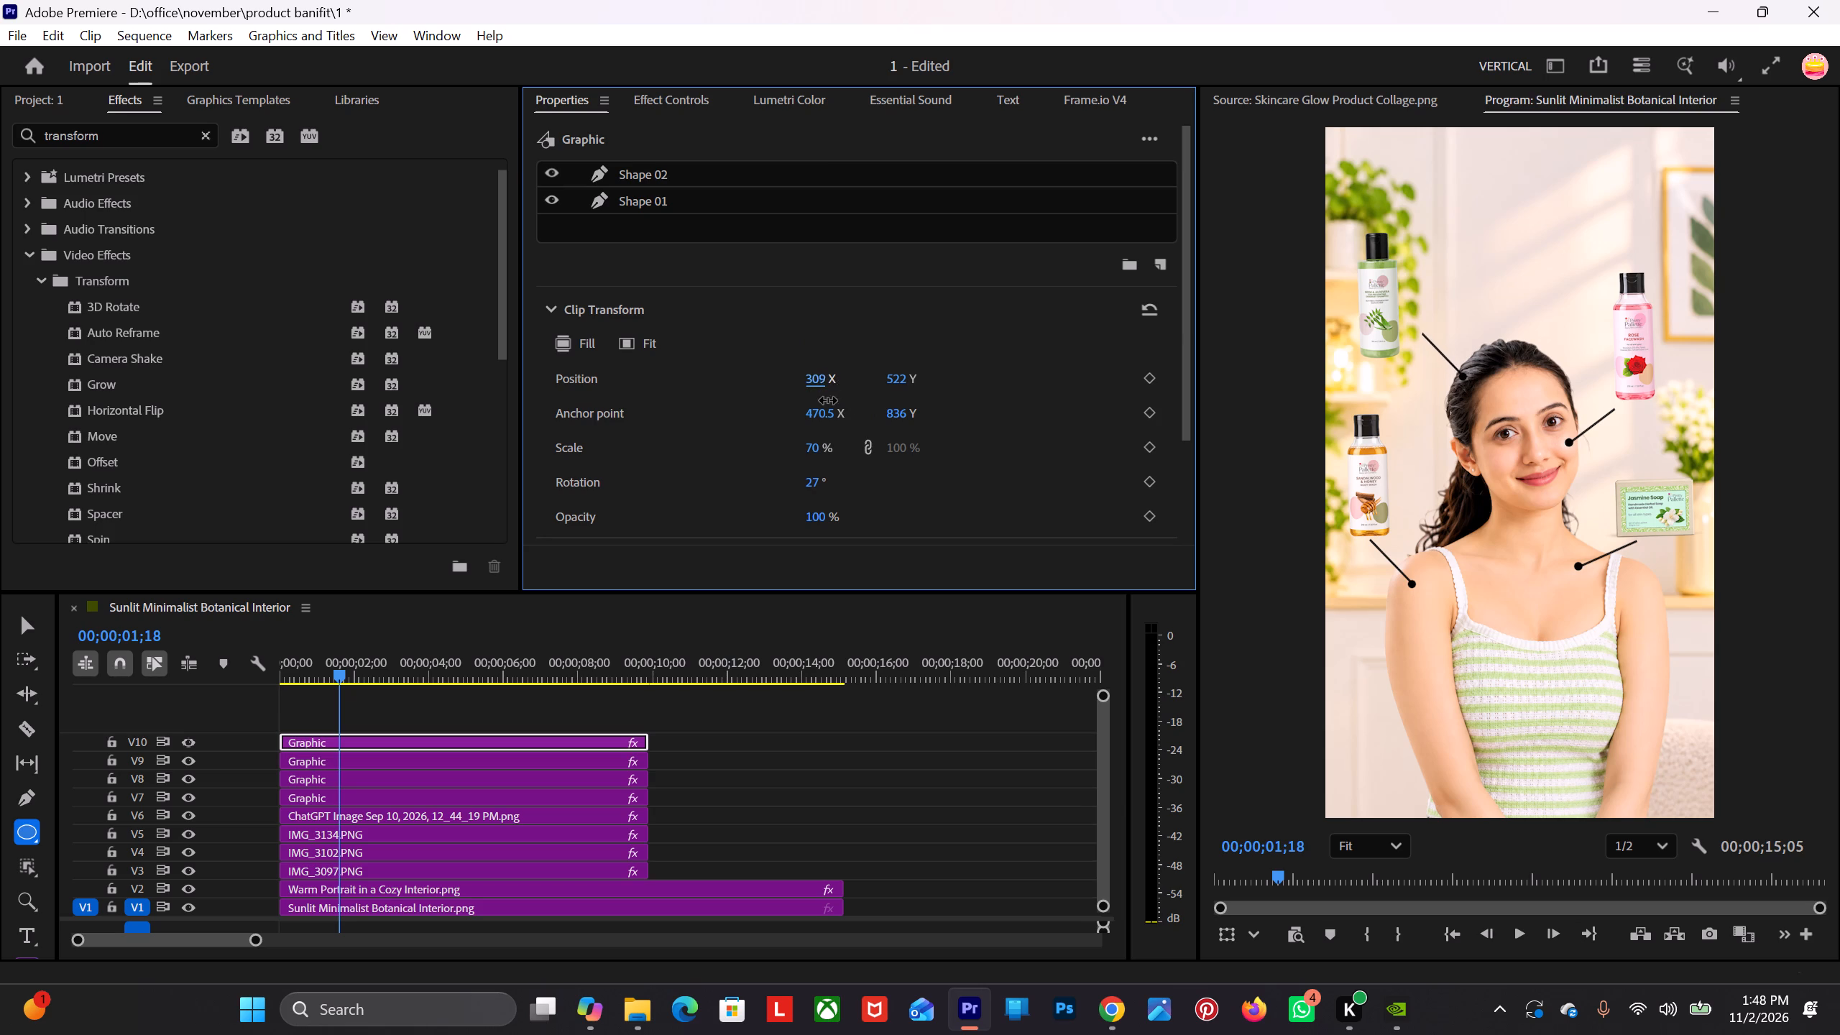
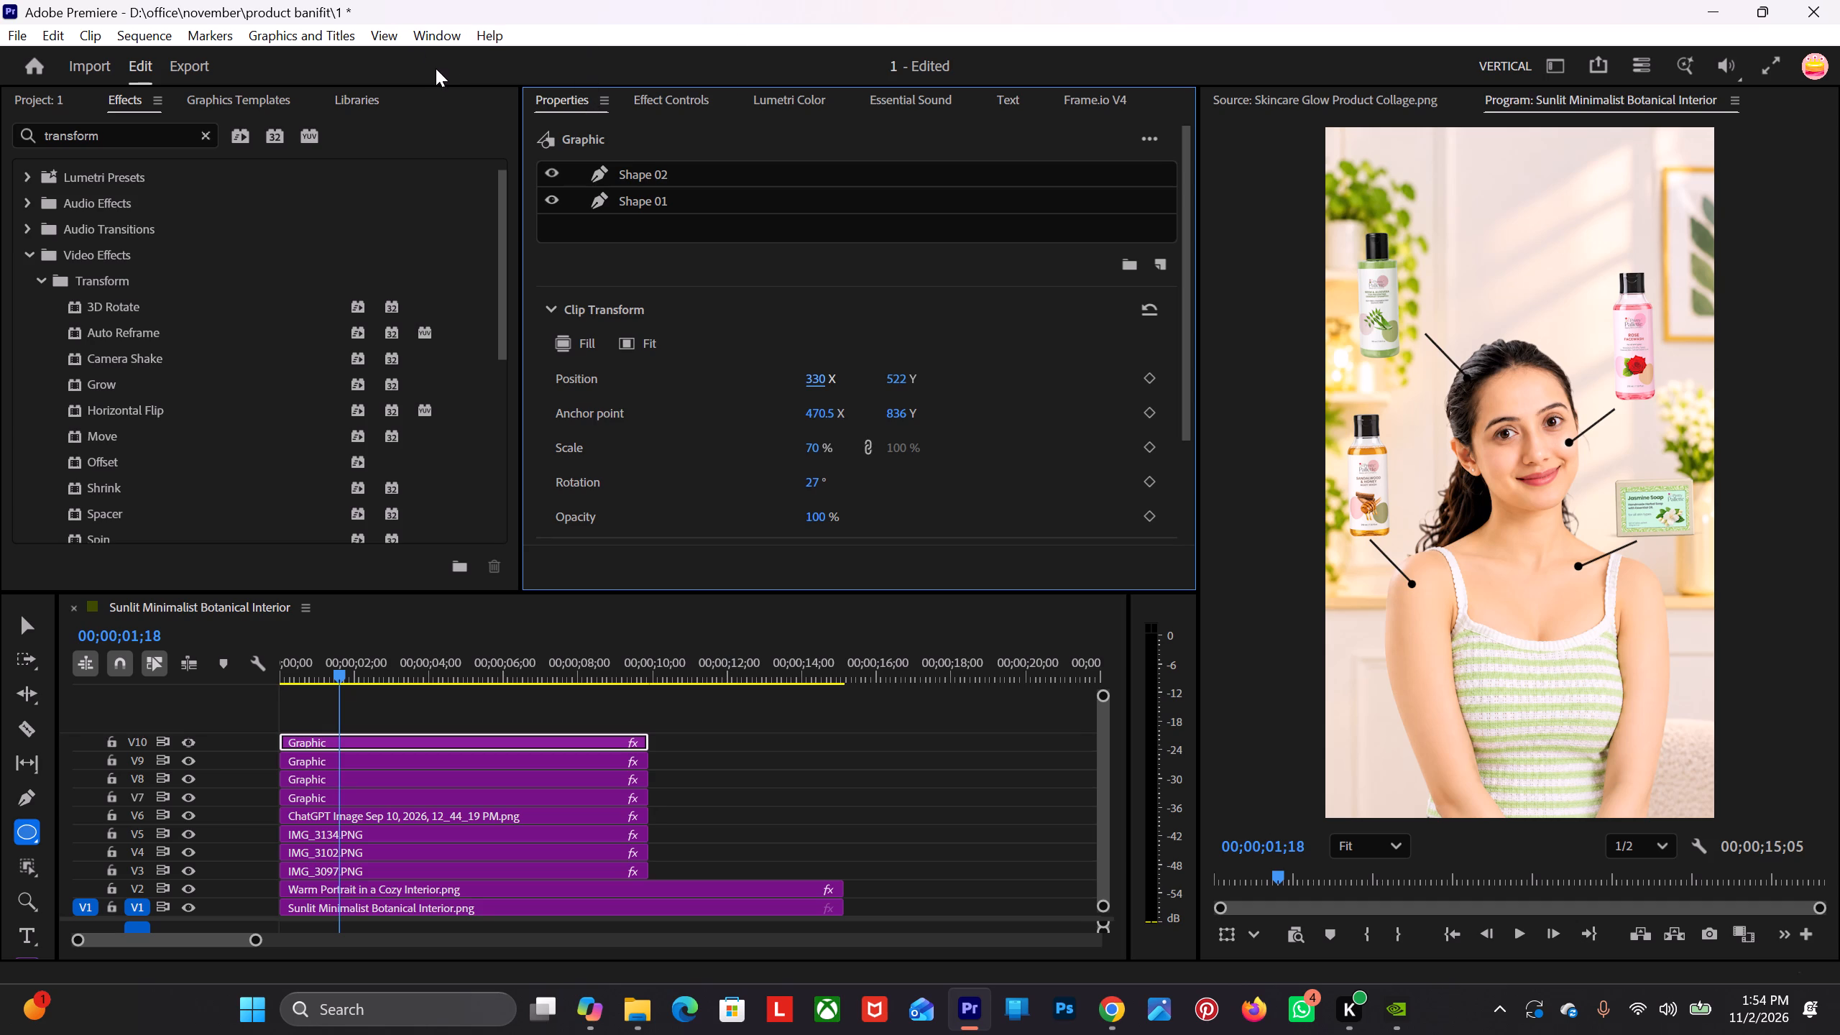
left_click(438, 24)
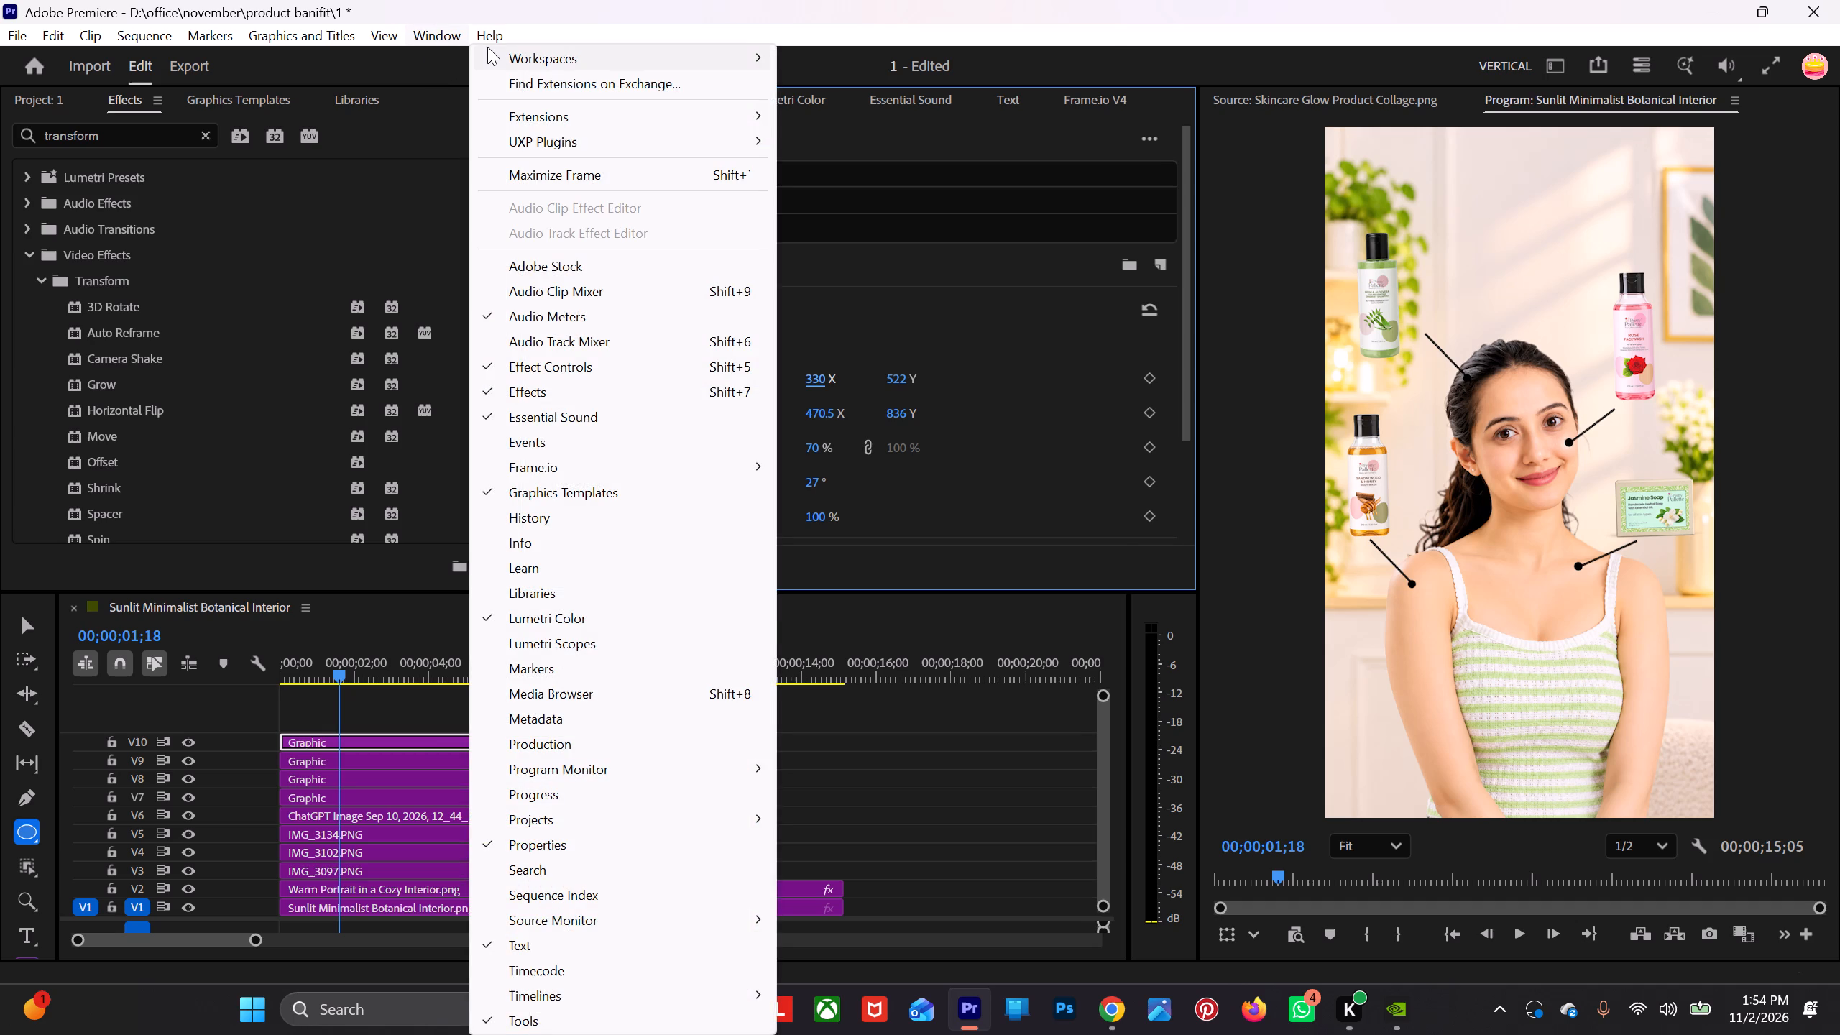
left_click(489, 47)
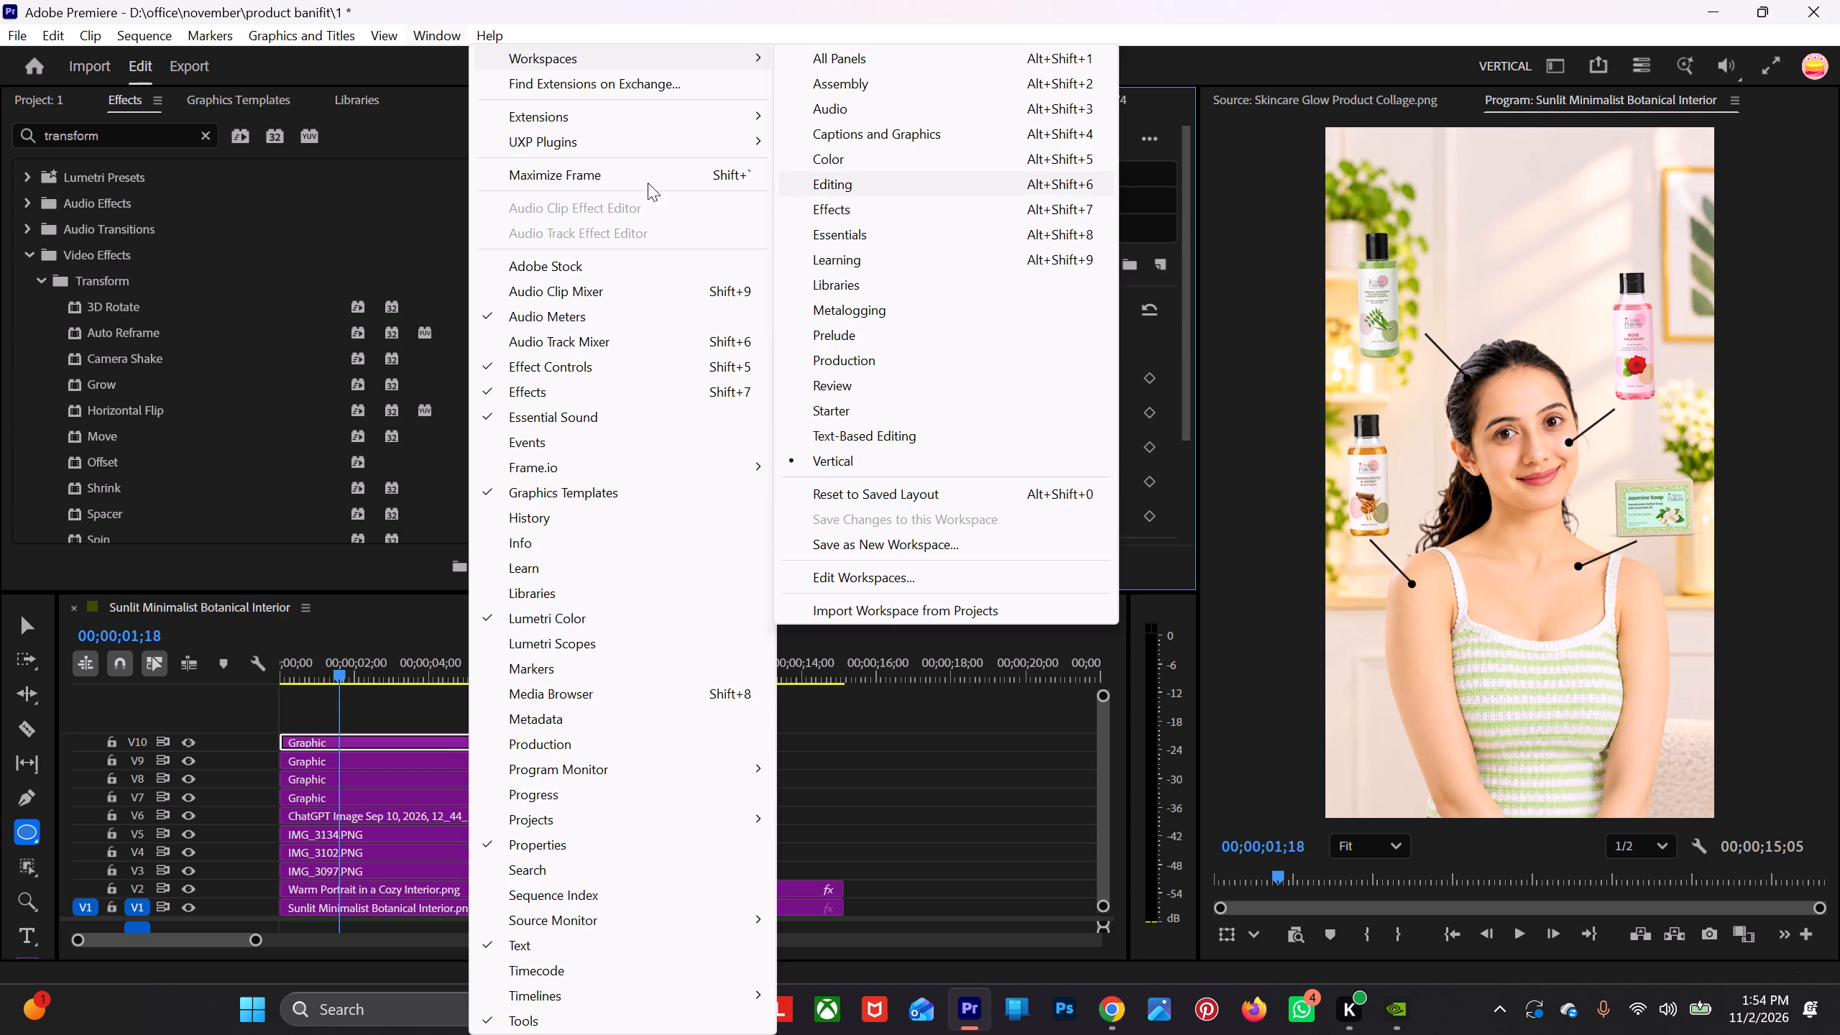
left_click(606, 122)
left_click(760, 115)
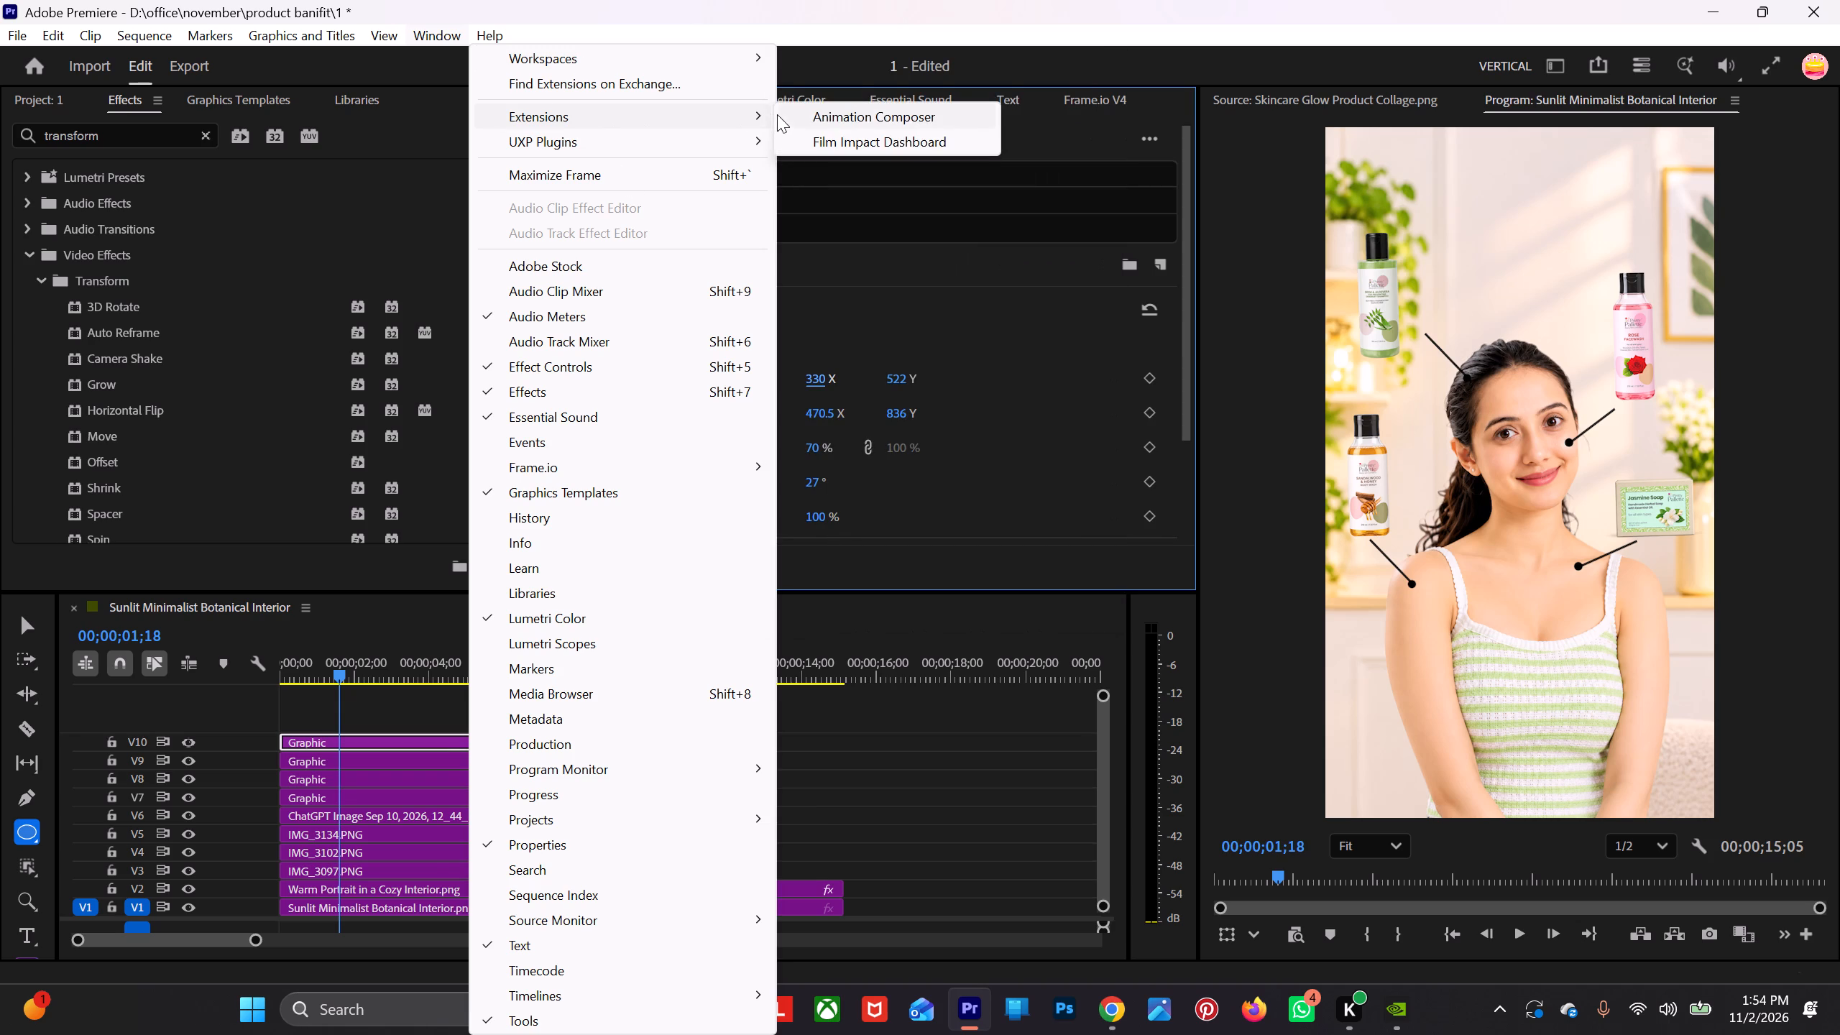
left_click(777, 114)
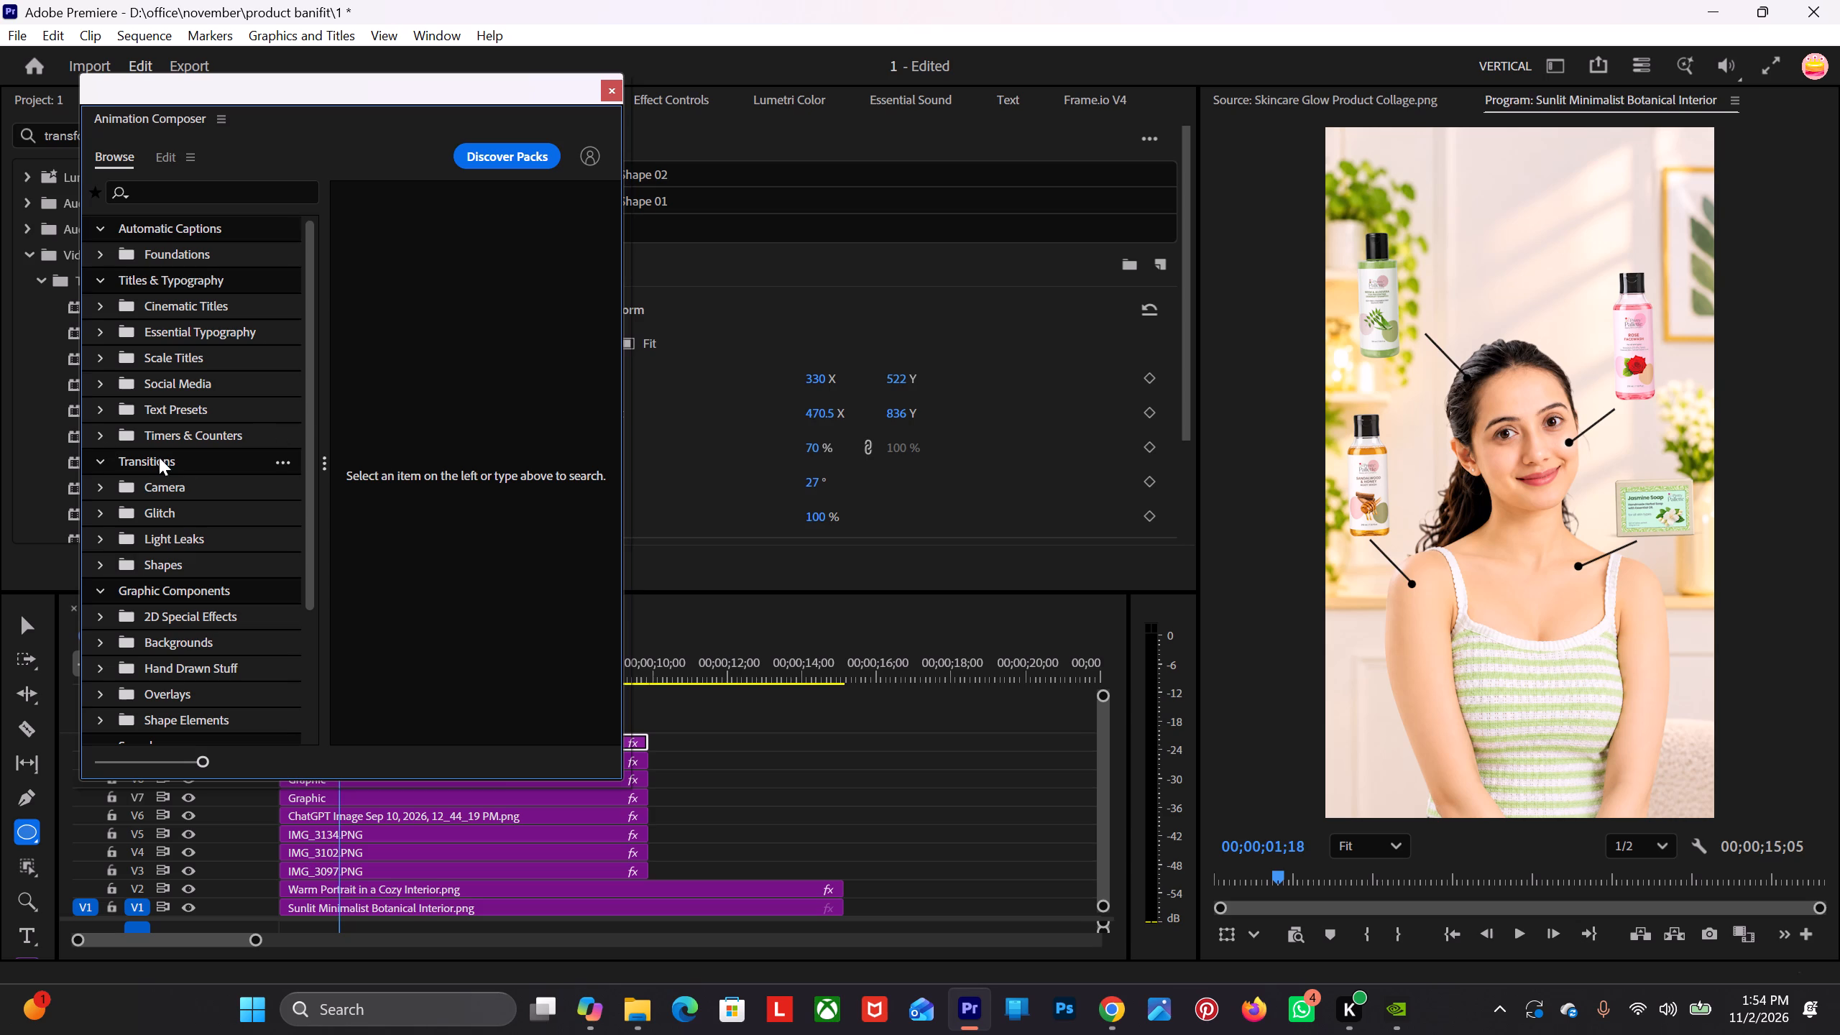
Add the Ease Fade Together 3 text preset from Animation Composer's Text Presets to track V11, after the V10 graphic ends.
left_click(188, 485)
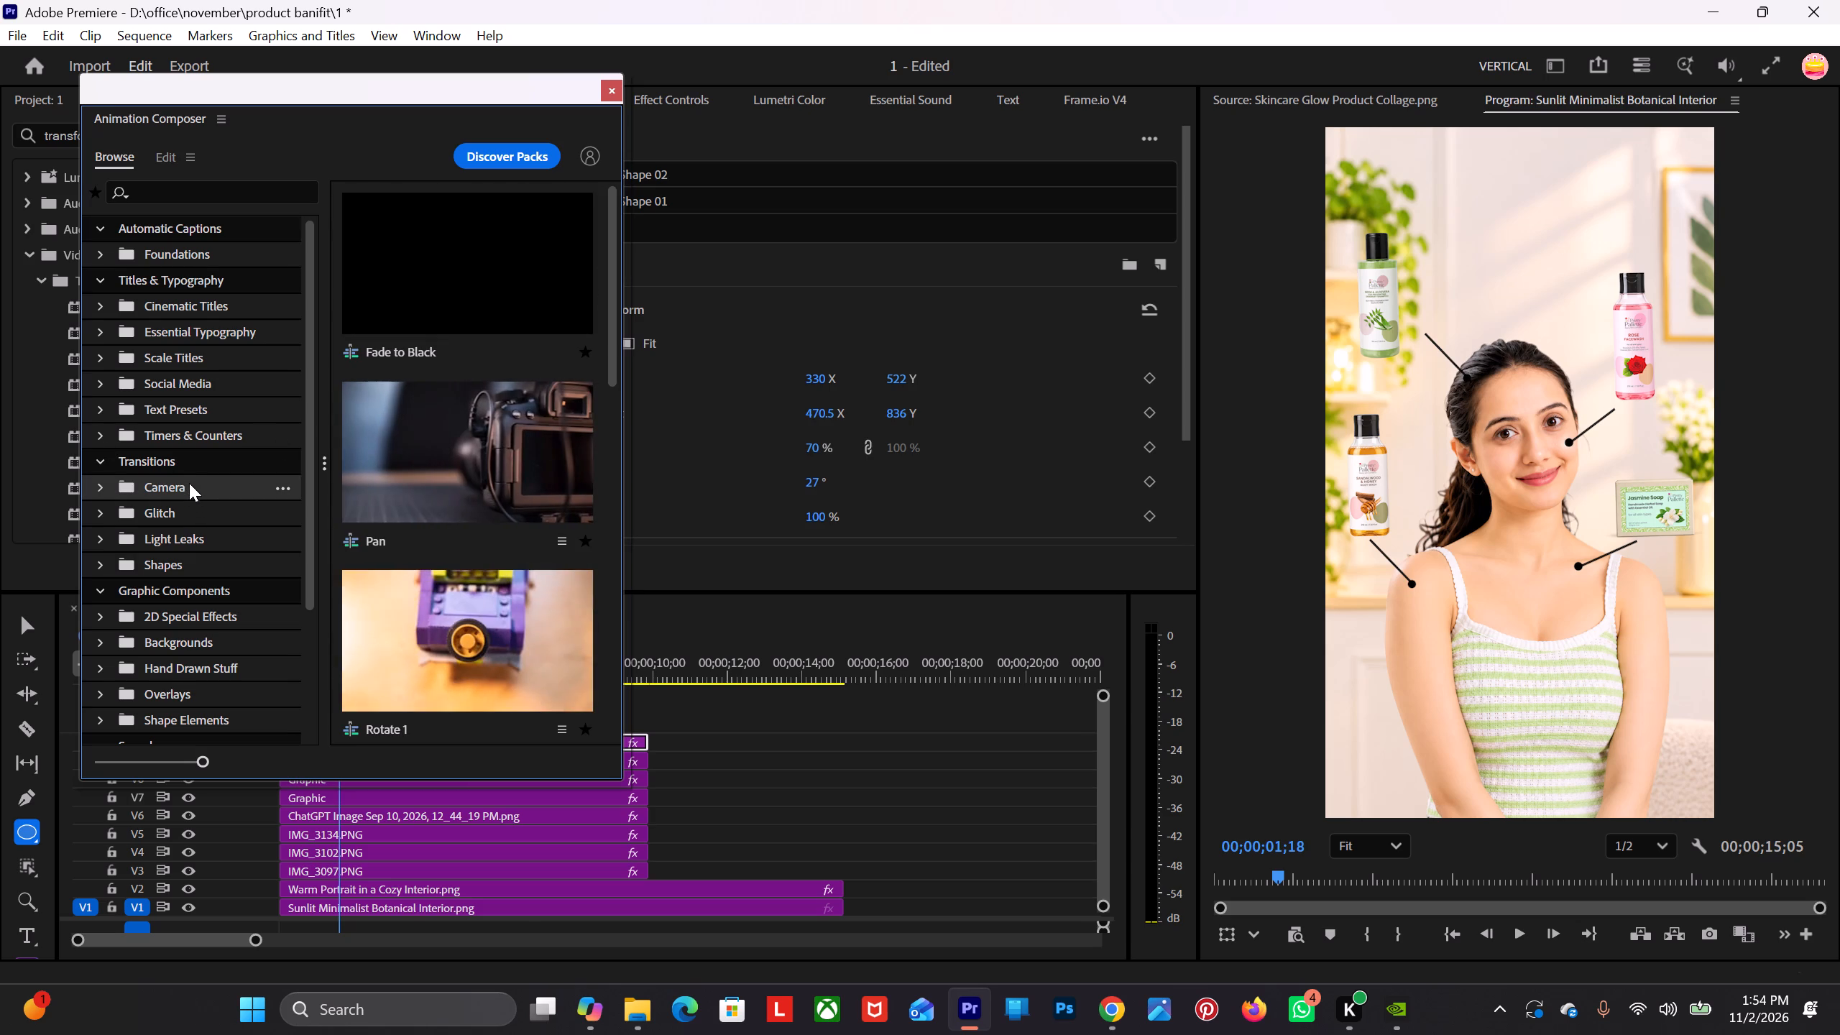
left_click(199, 420)
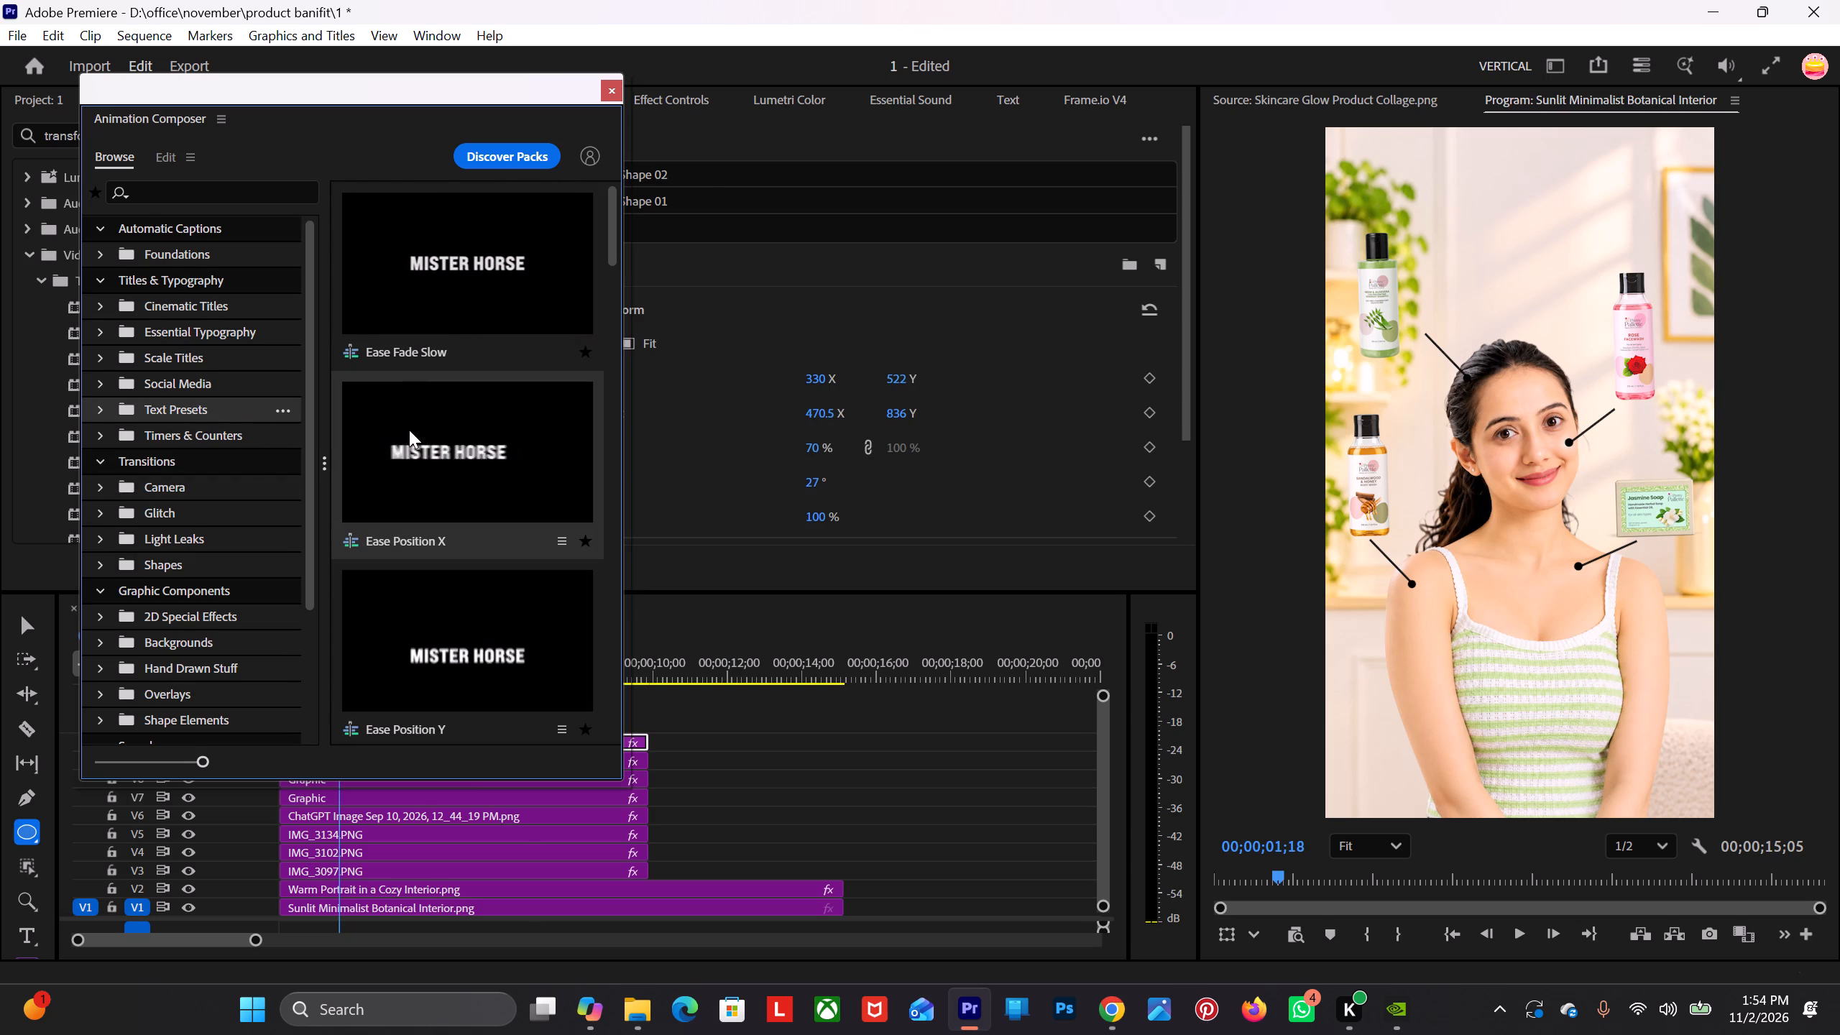
scroll(405, 445, "down", 11)
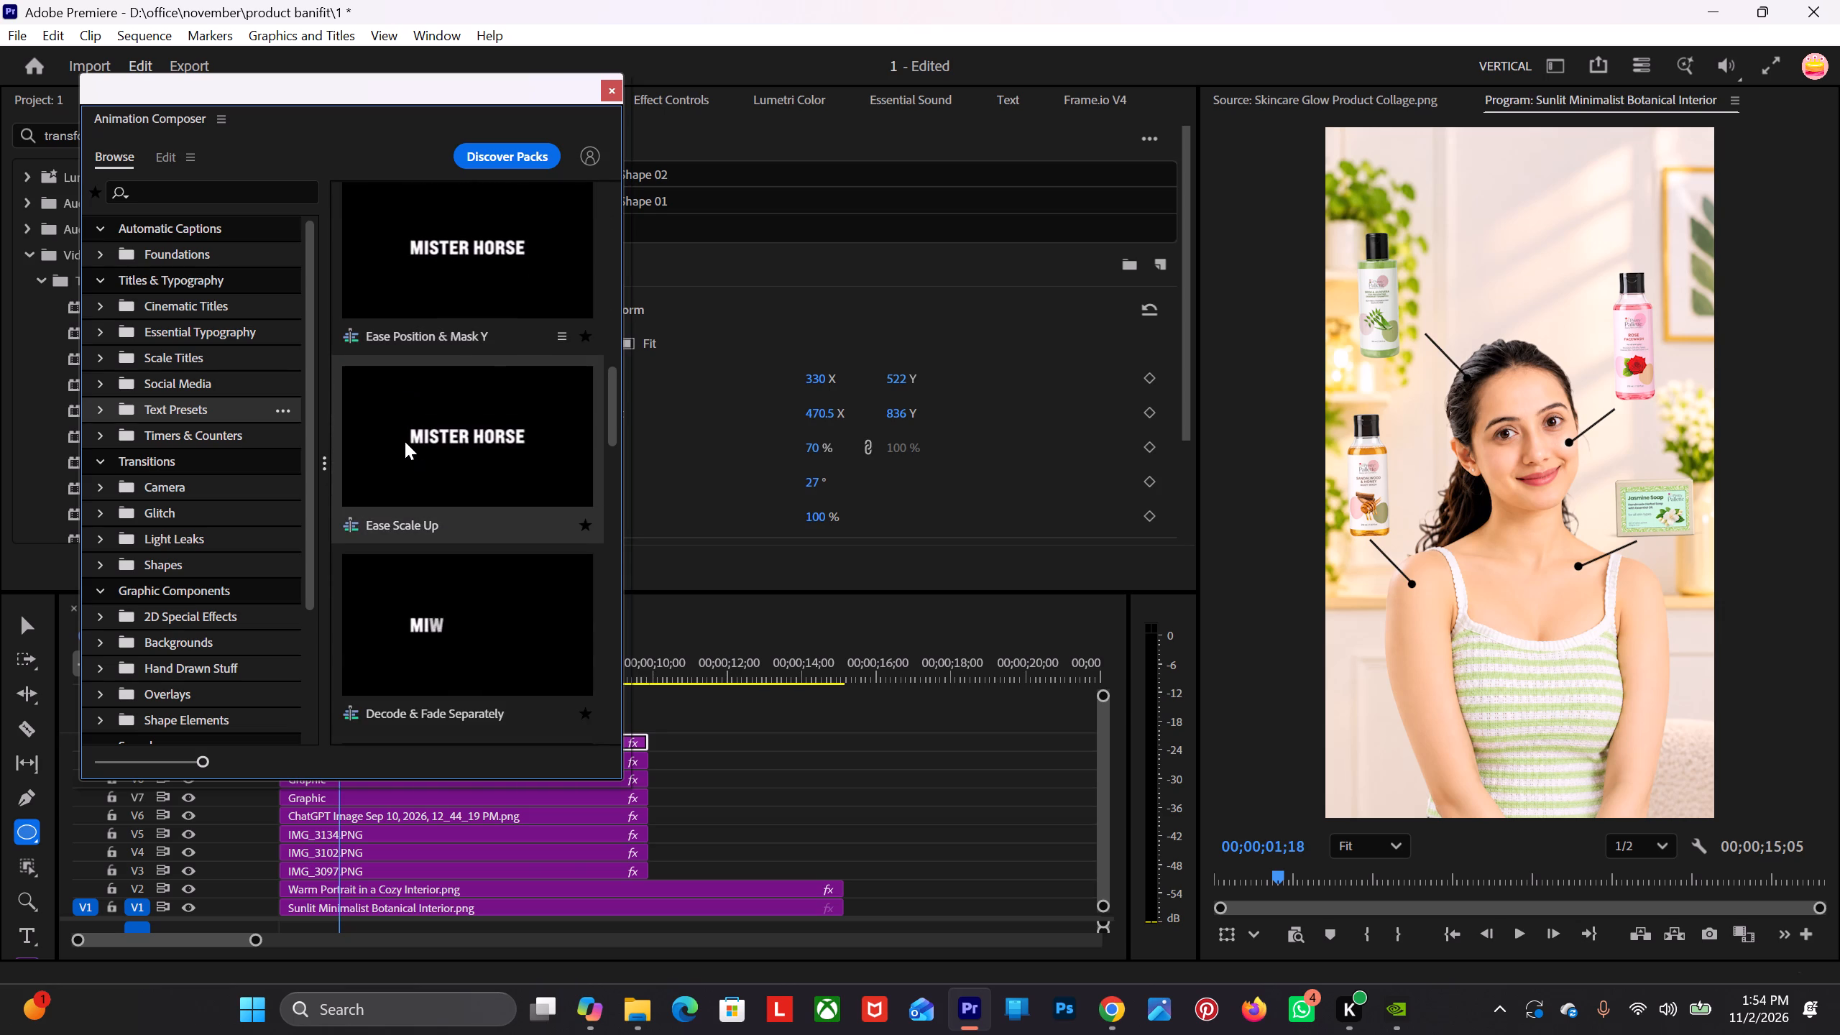
scroll(405, 441, "down", 4)
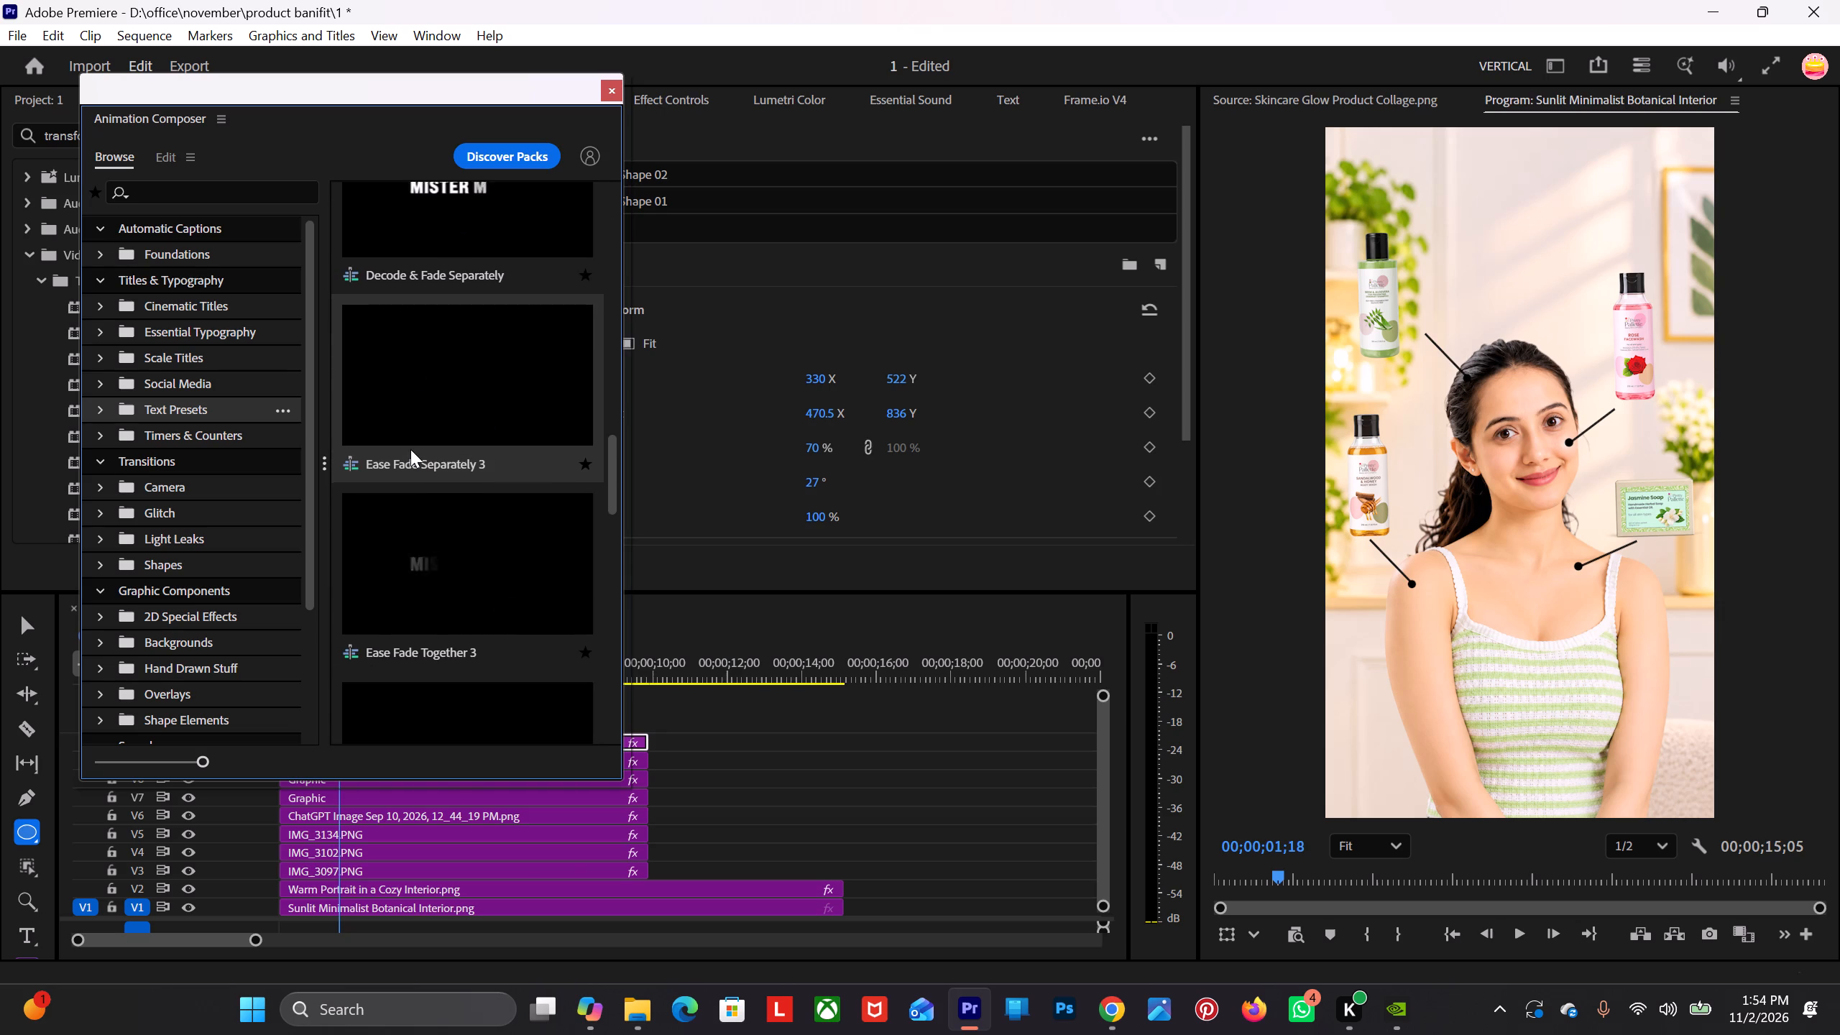
left_click_drag(433, 512, 663, 624)
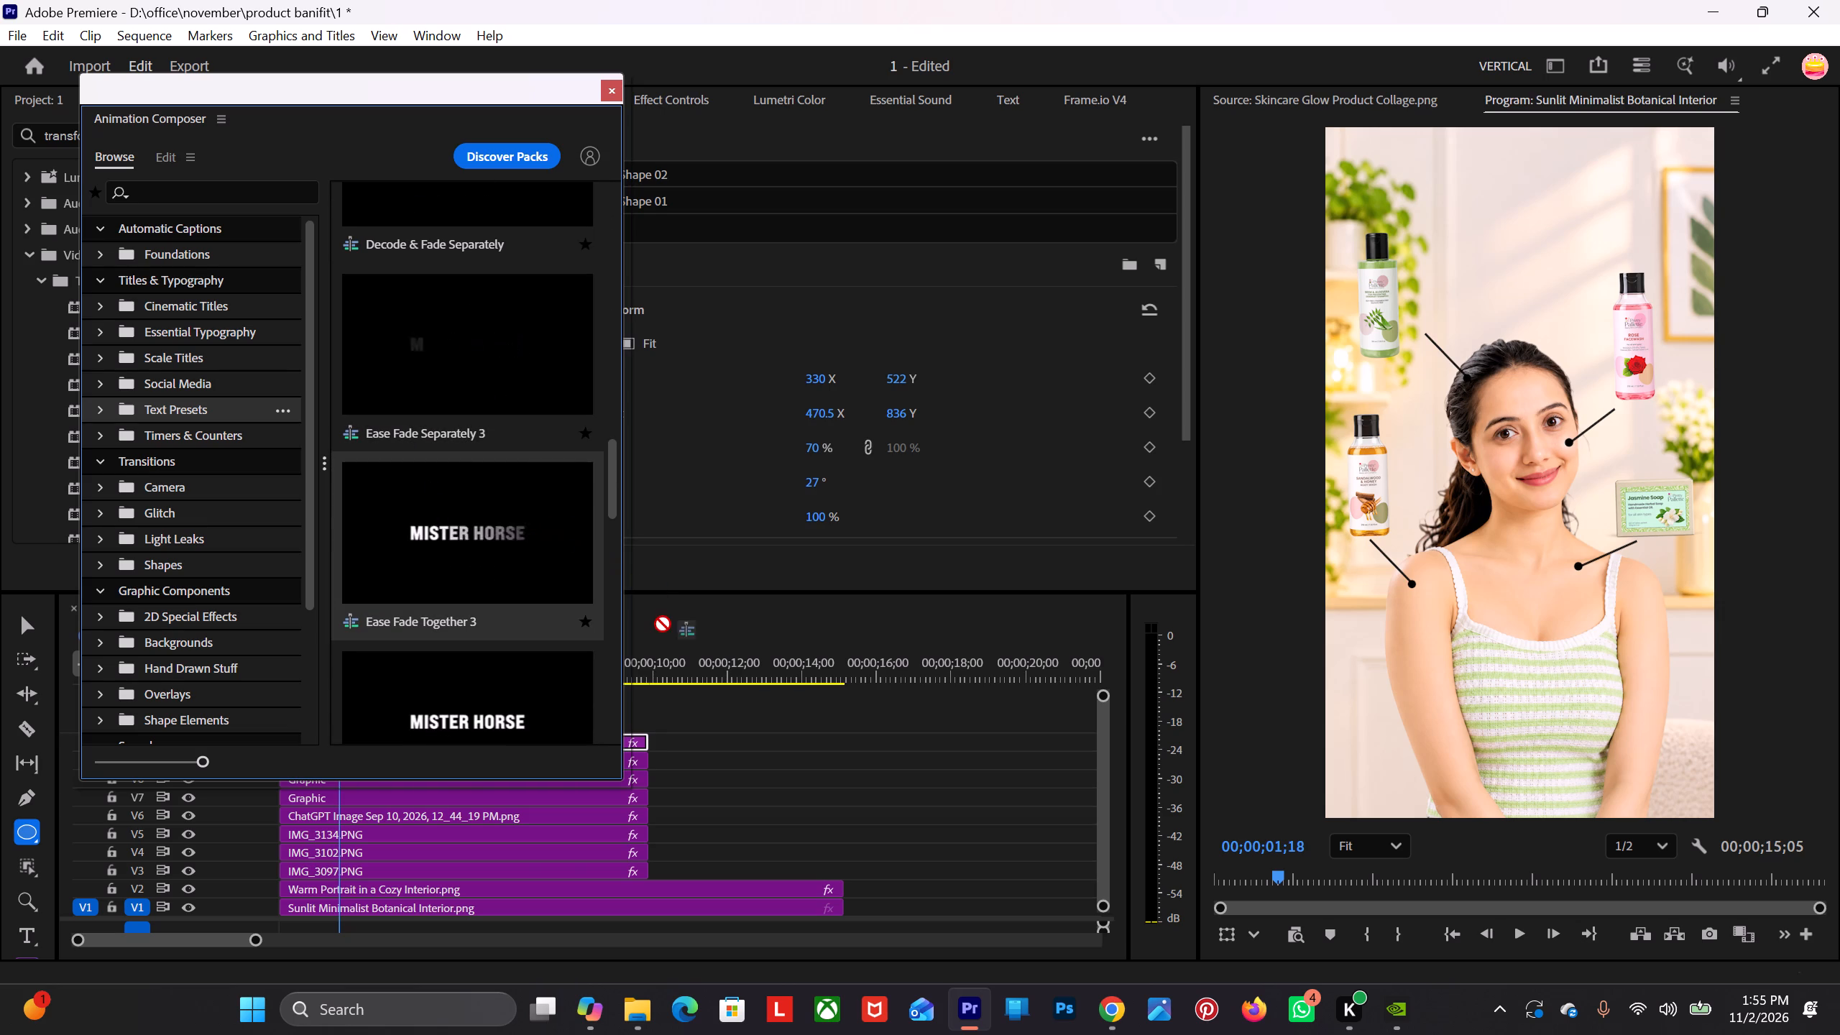
left_click_drag(663, 624, 674, 712)
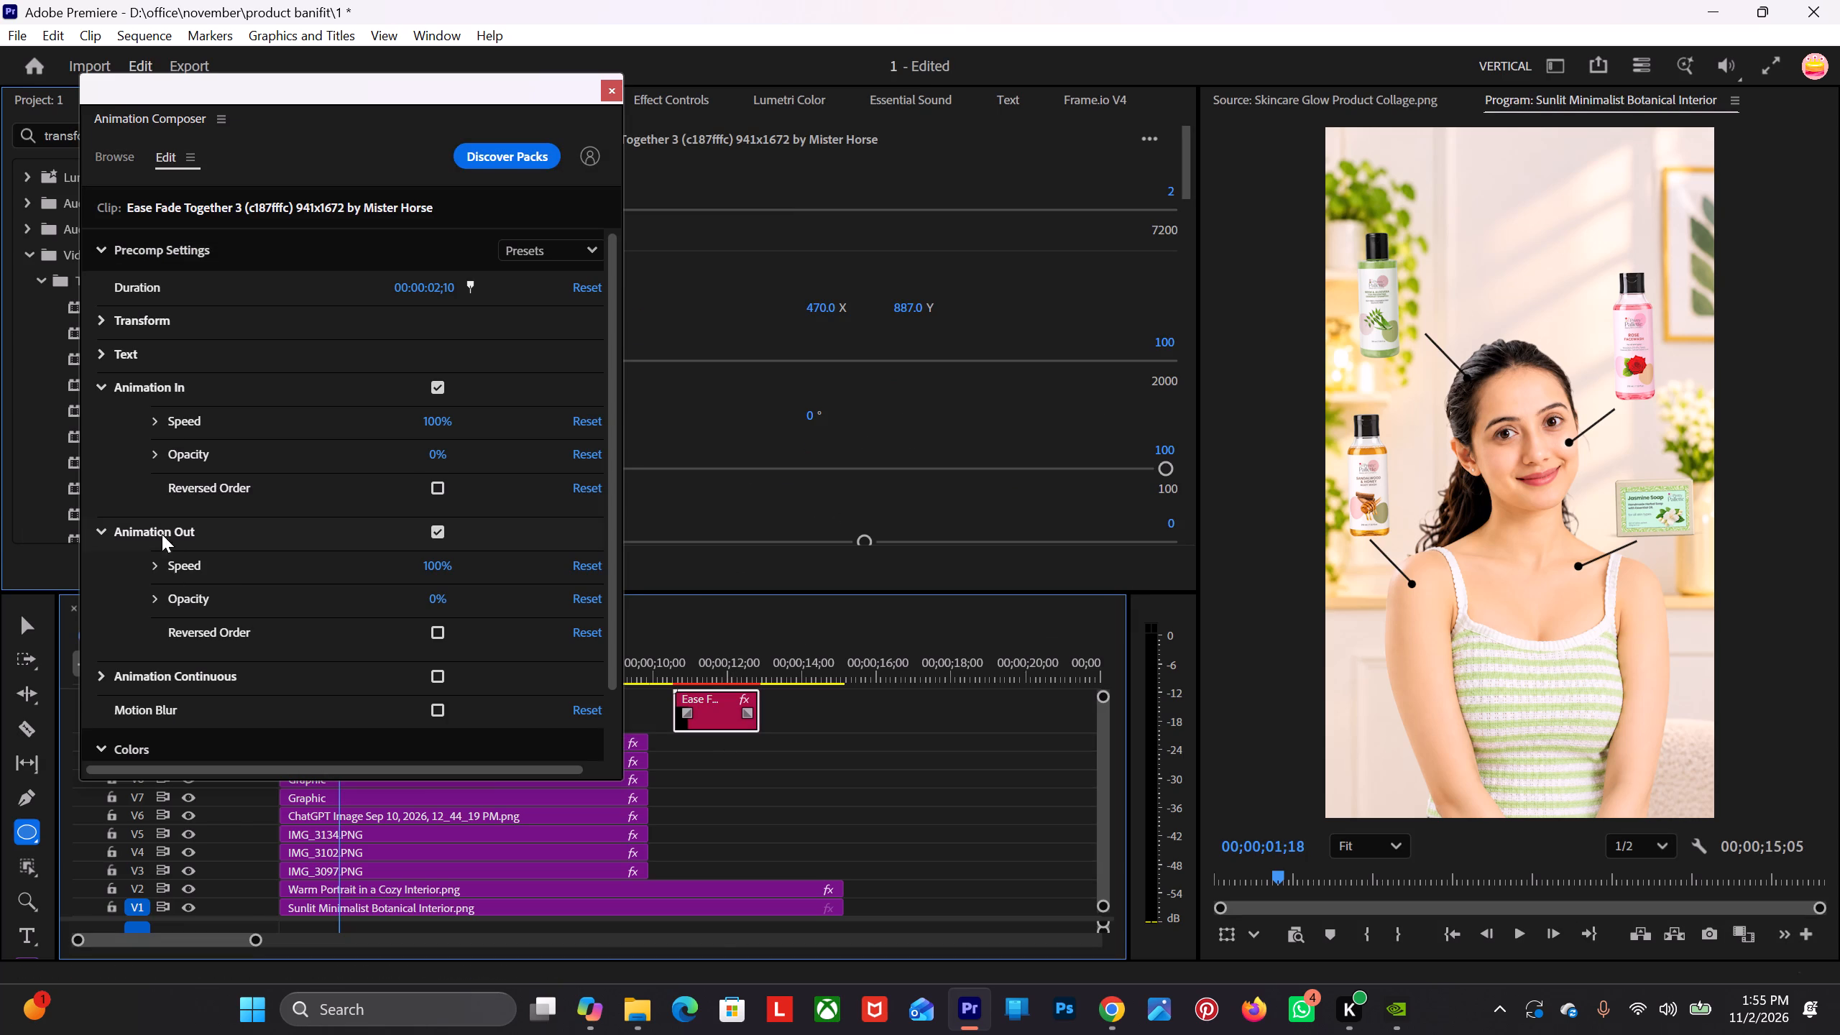
Toggle the Animation Out option of the Ease Fade Together 3 title and close Animation Composer.
left_click(443, 534)
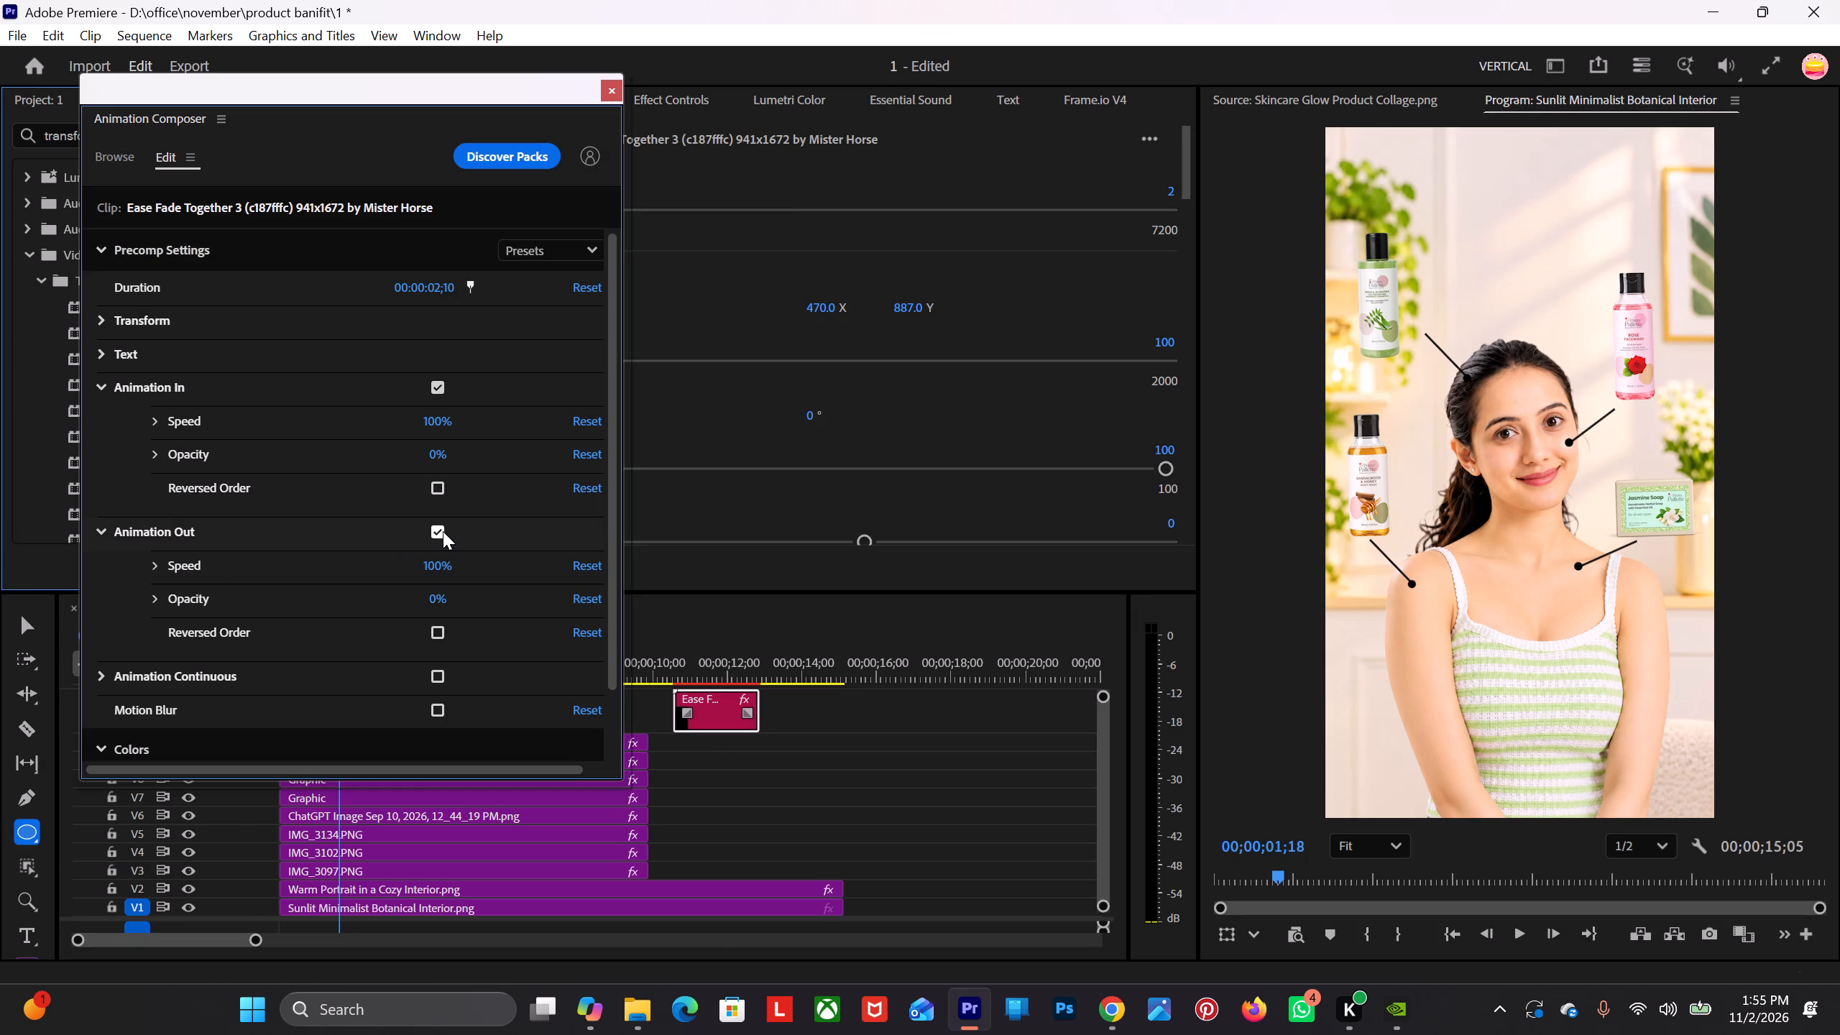
left_click(608, 81)
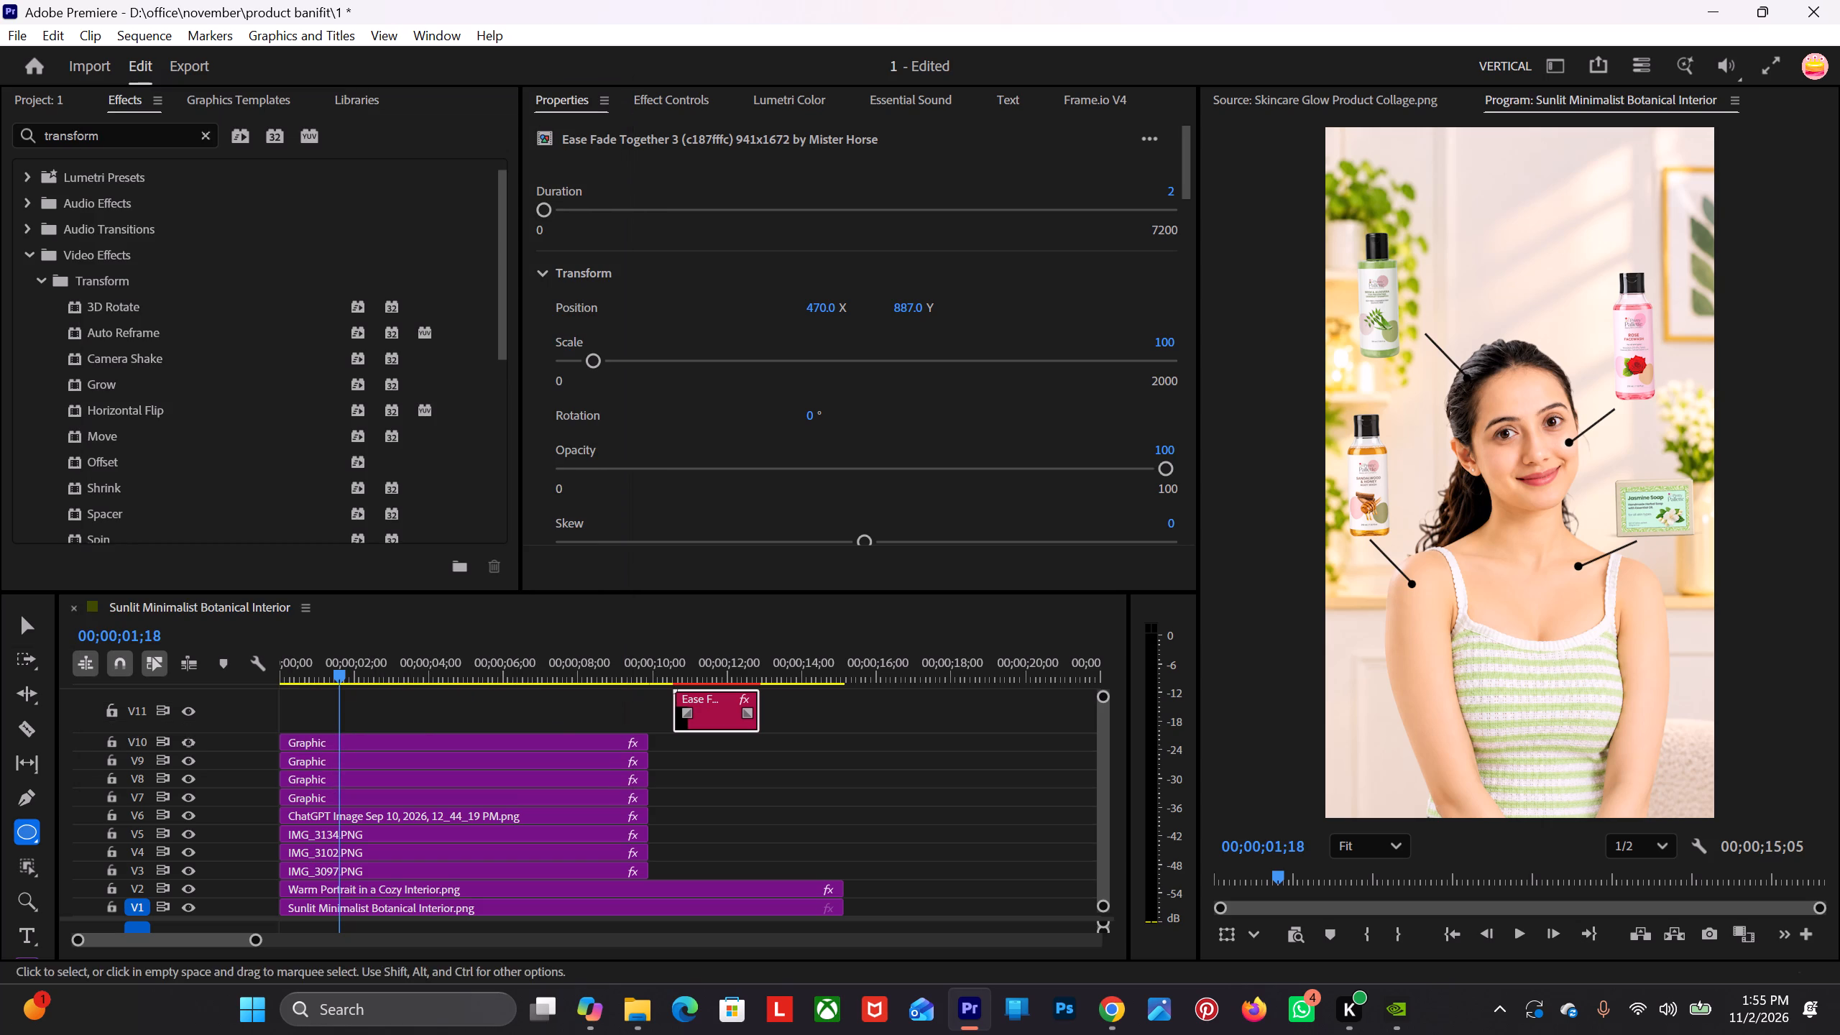
Move the Ease Fade Together 3 title clip on V11 to the start of the sequence.
left_click_drag(723, 720, 493, 713)
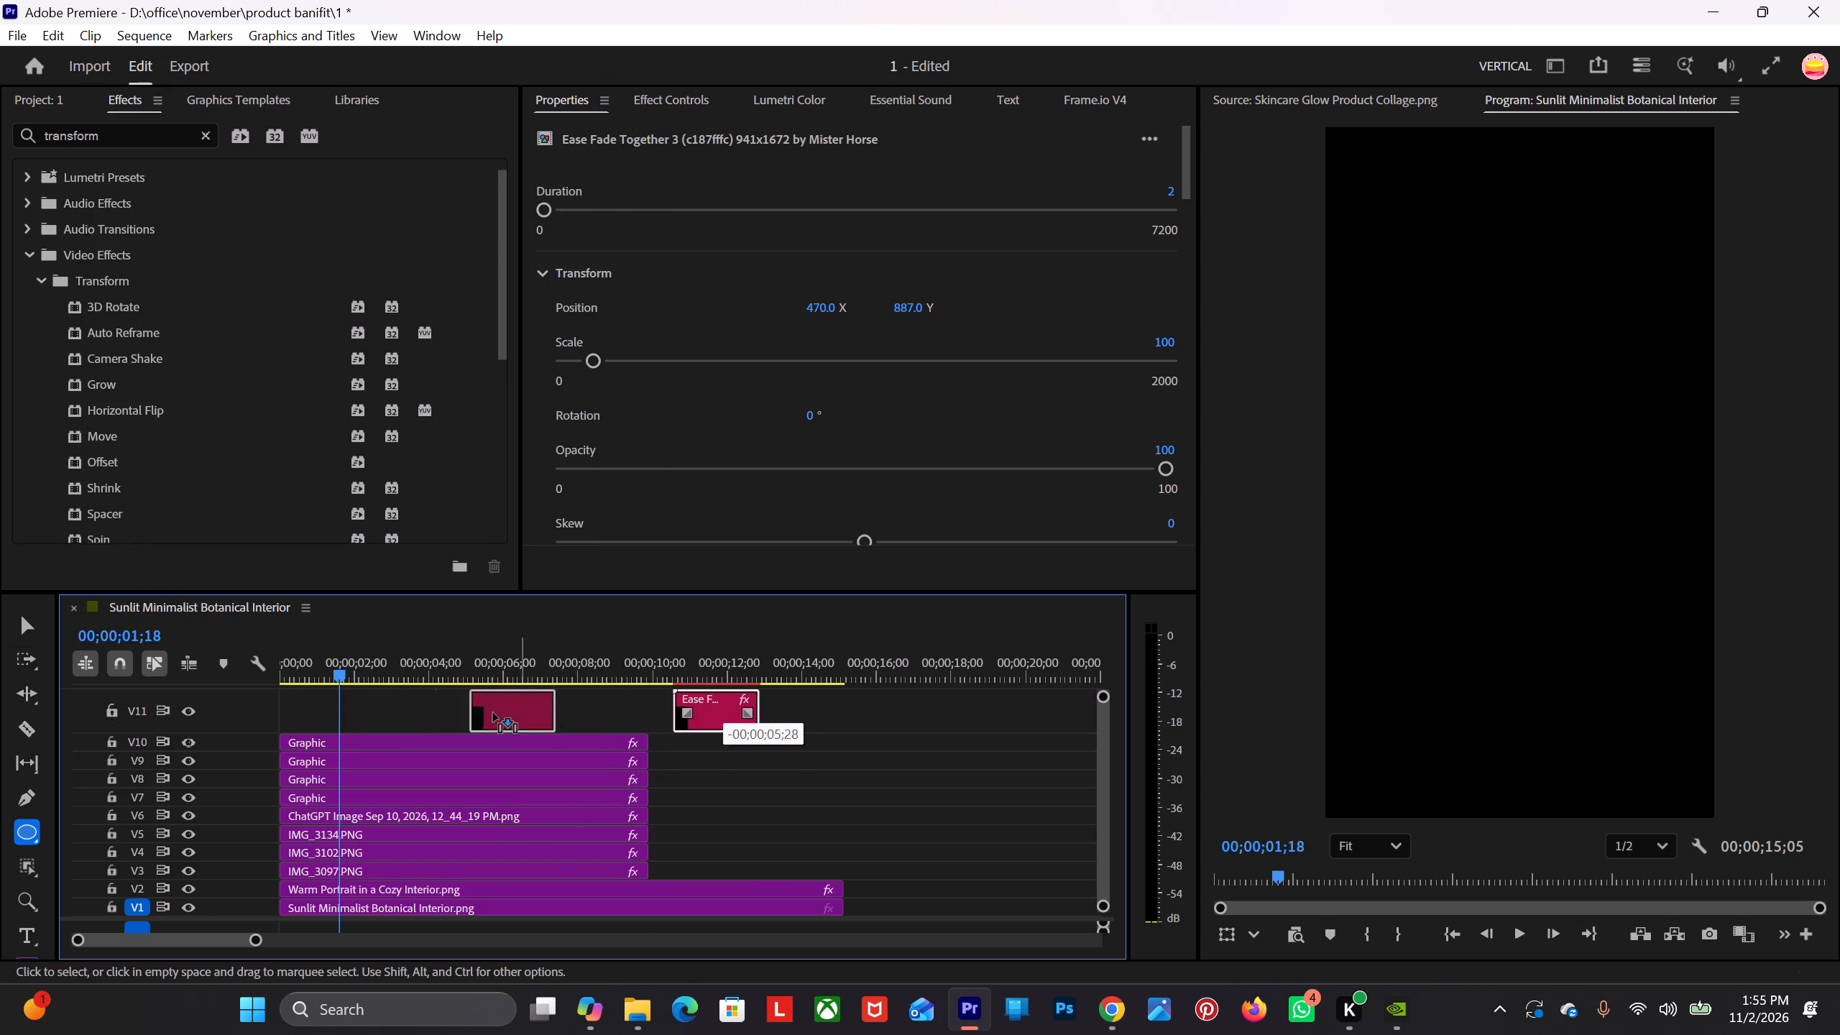
left_click_drag(493, 713, 293, 722)
Replace the title's placeholder text with "Complete Care, Beautiful You", breaking the line after the comma.
double_click(307, 716)
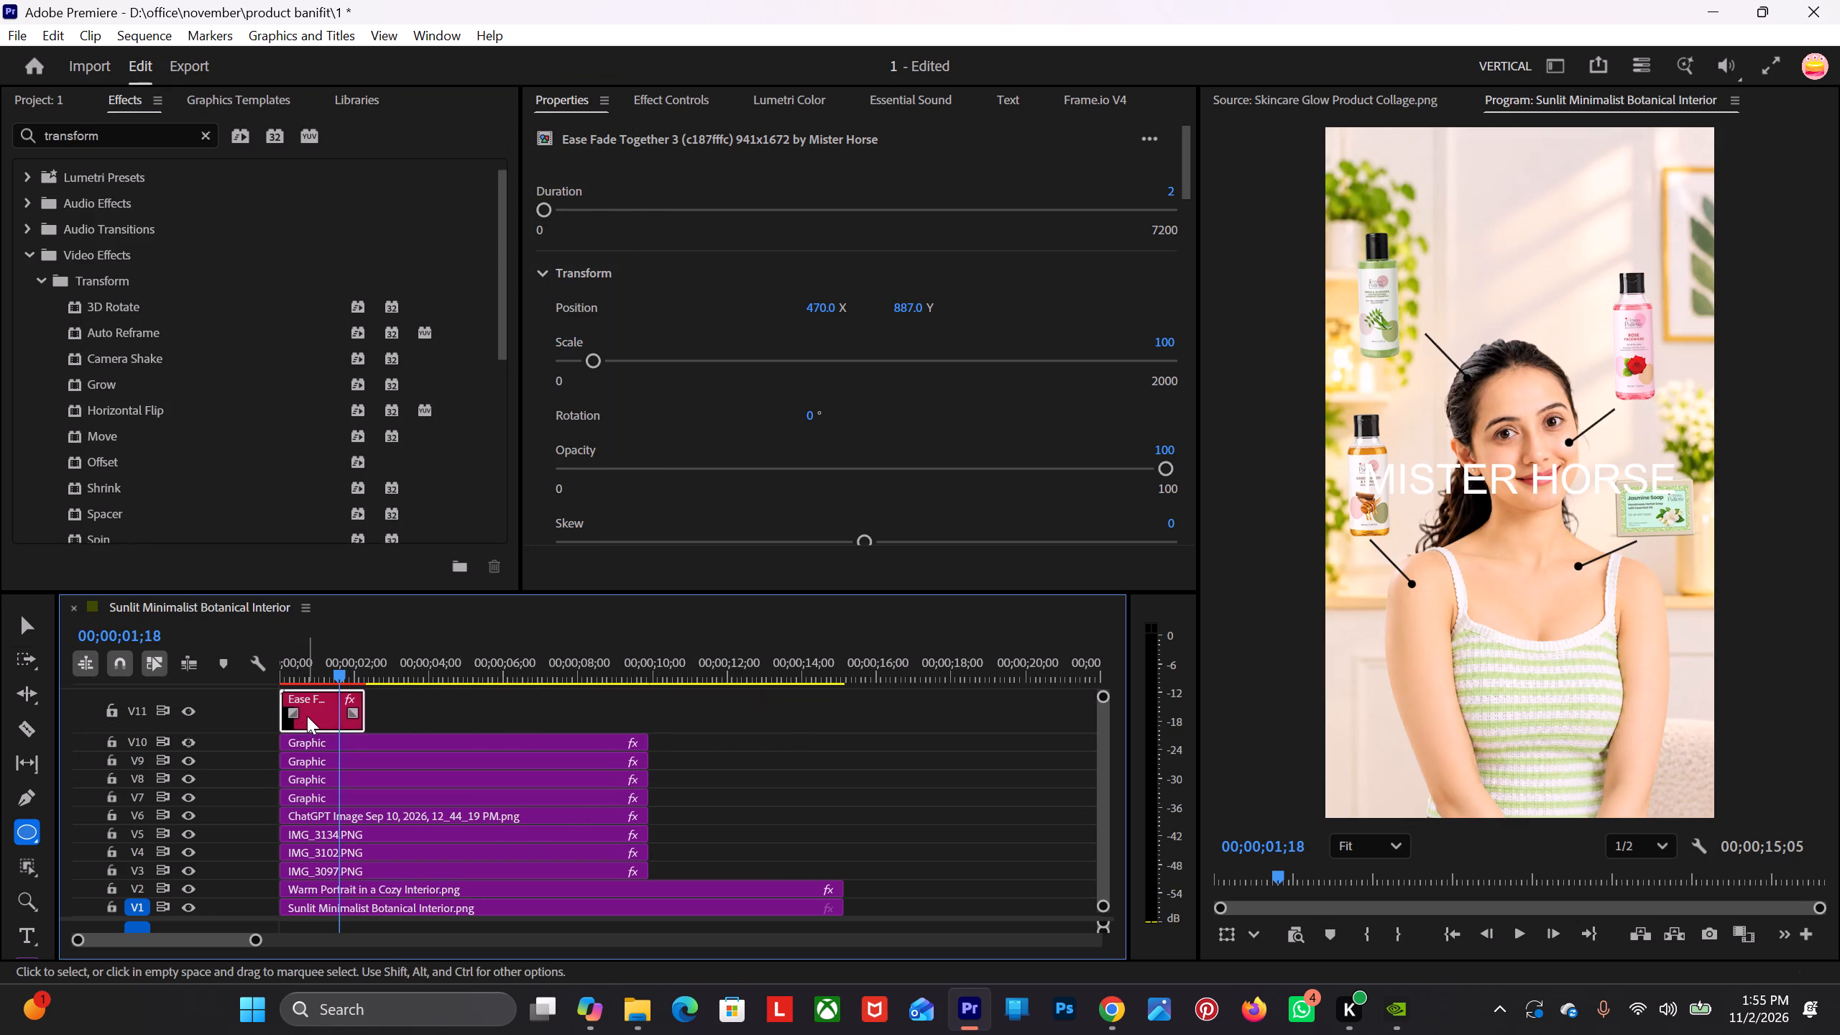
scroll(543, 327, "down", 13)
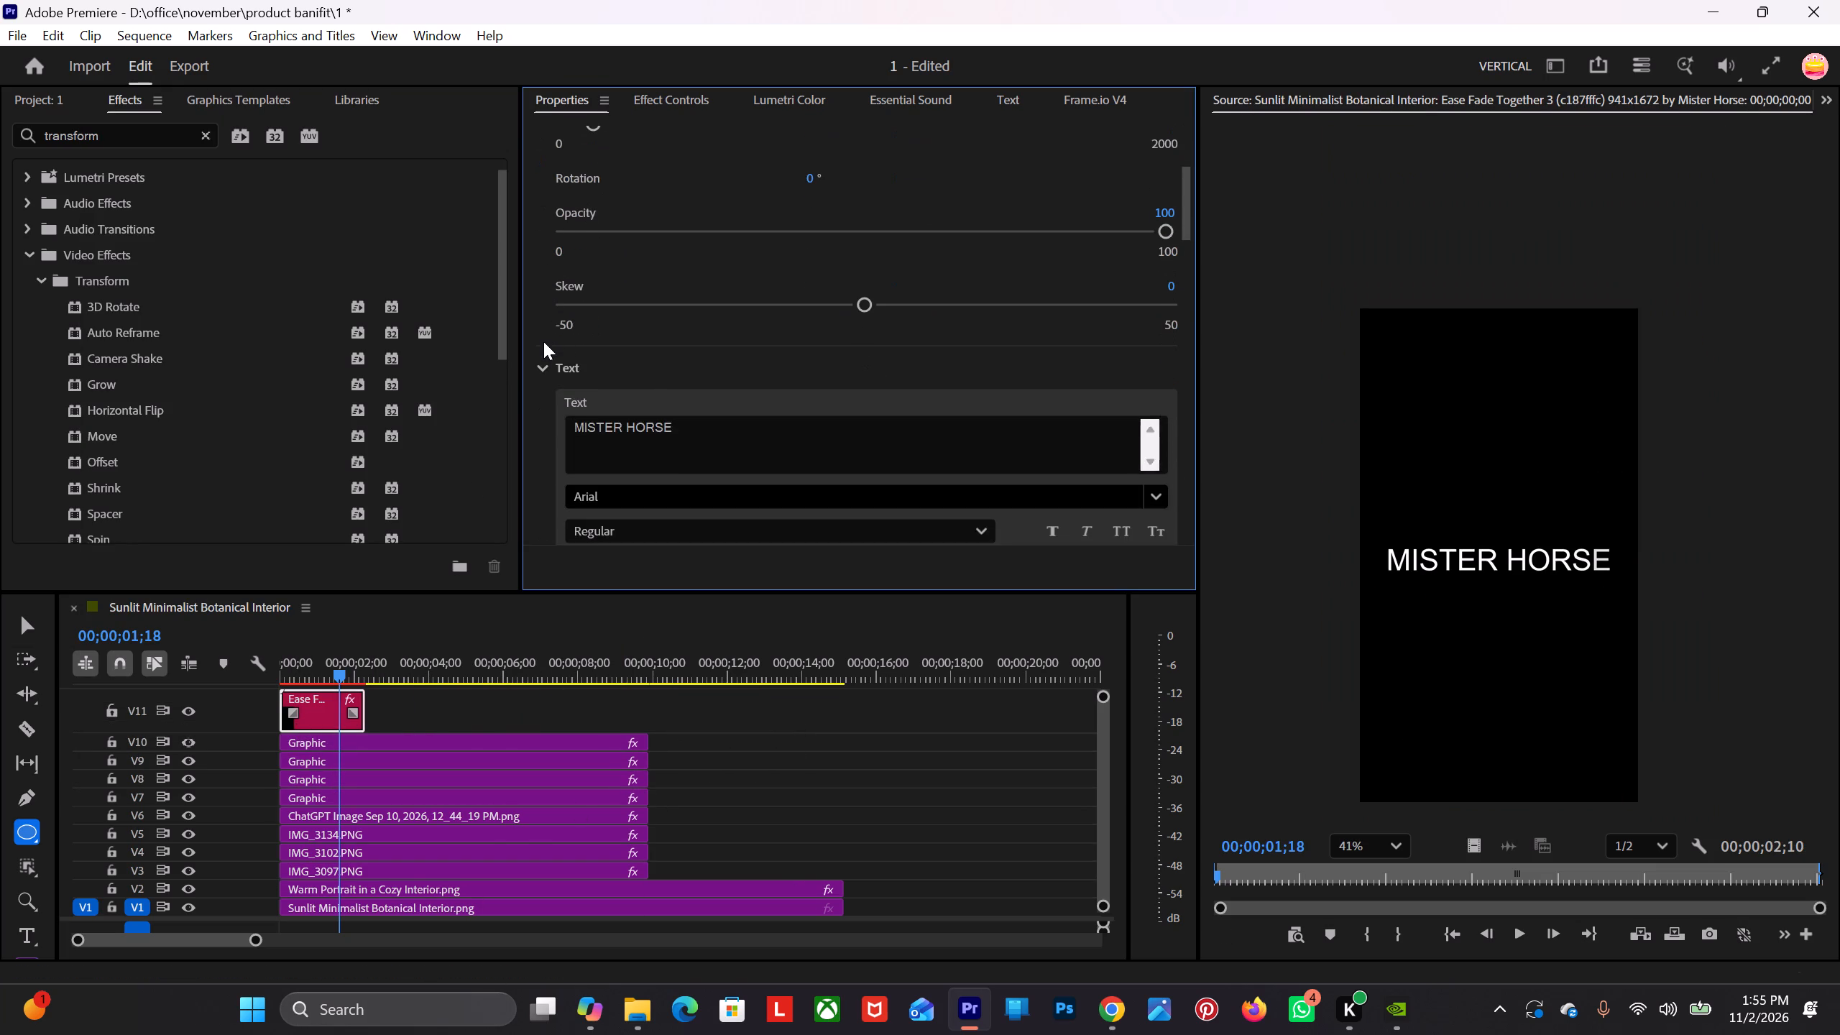
left_click_drag(744, 390, 402, 395)
key("ctrl+v")
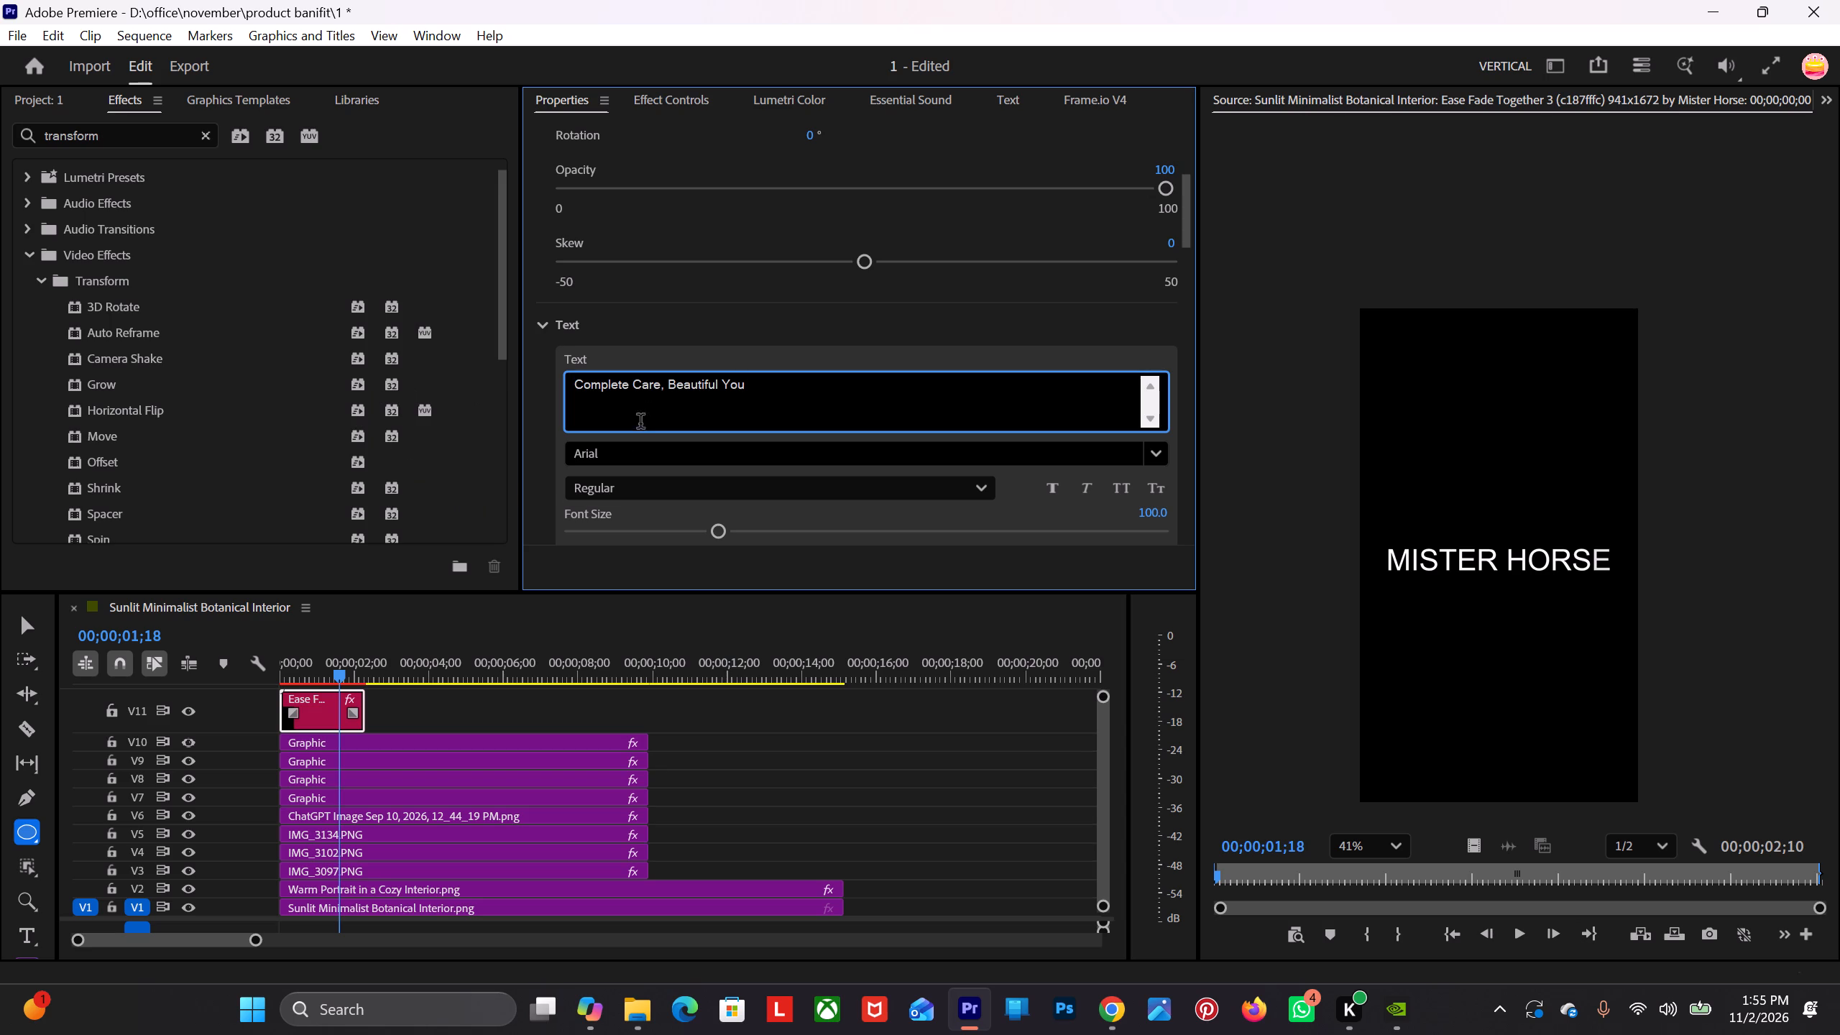
left_click(665, 386)
key("BackSpace")
key("Return")
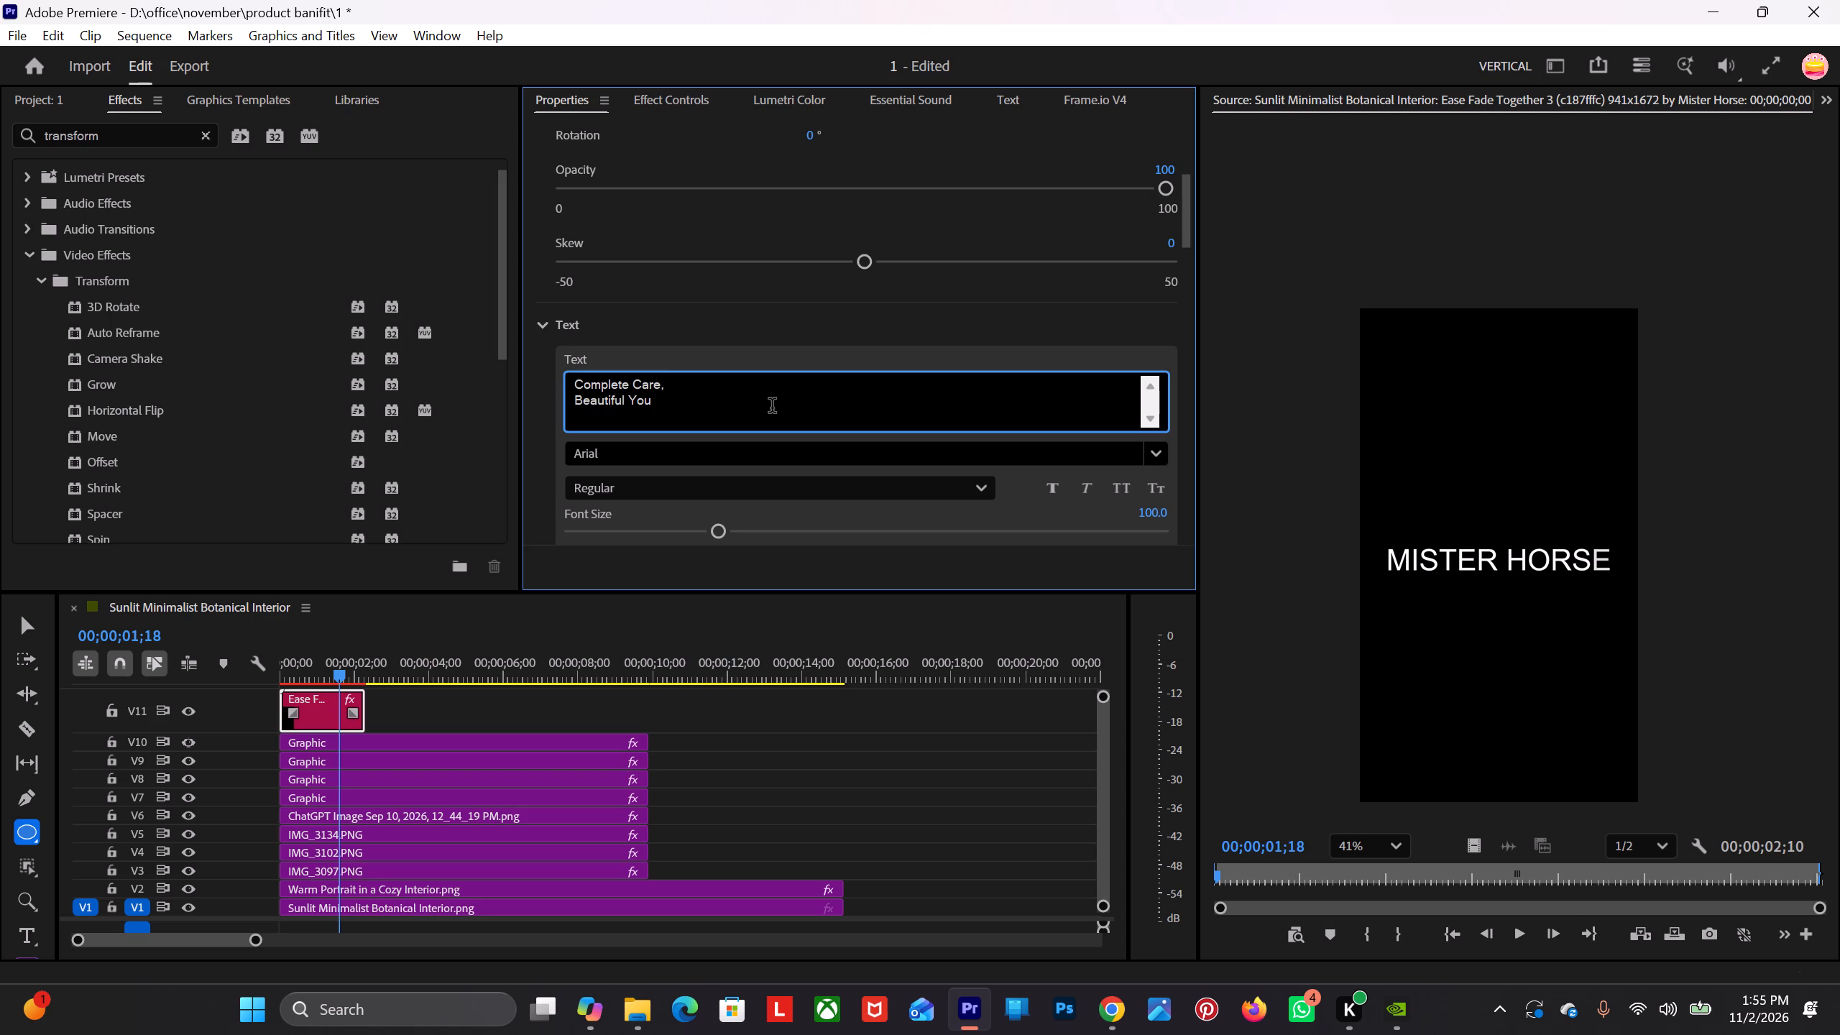
Apply faux bold to the title text and set its font to Awesome Serif Italic VAR.
left_click(1054, 487)
left_click(937, 492)
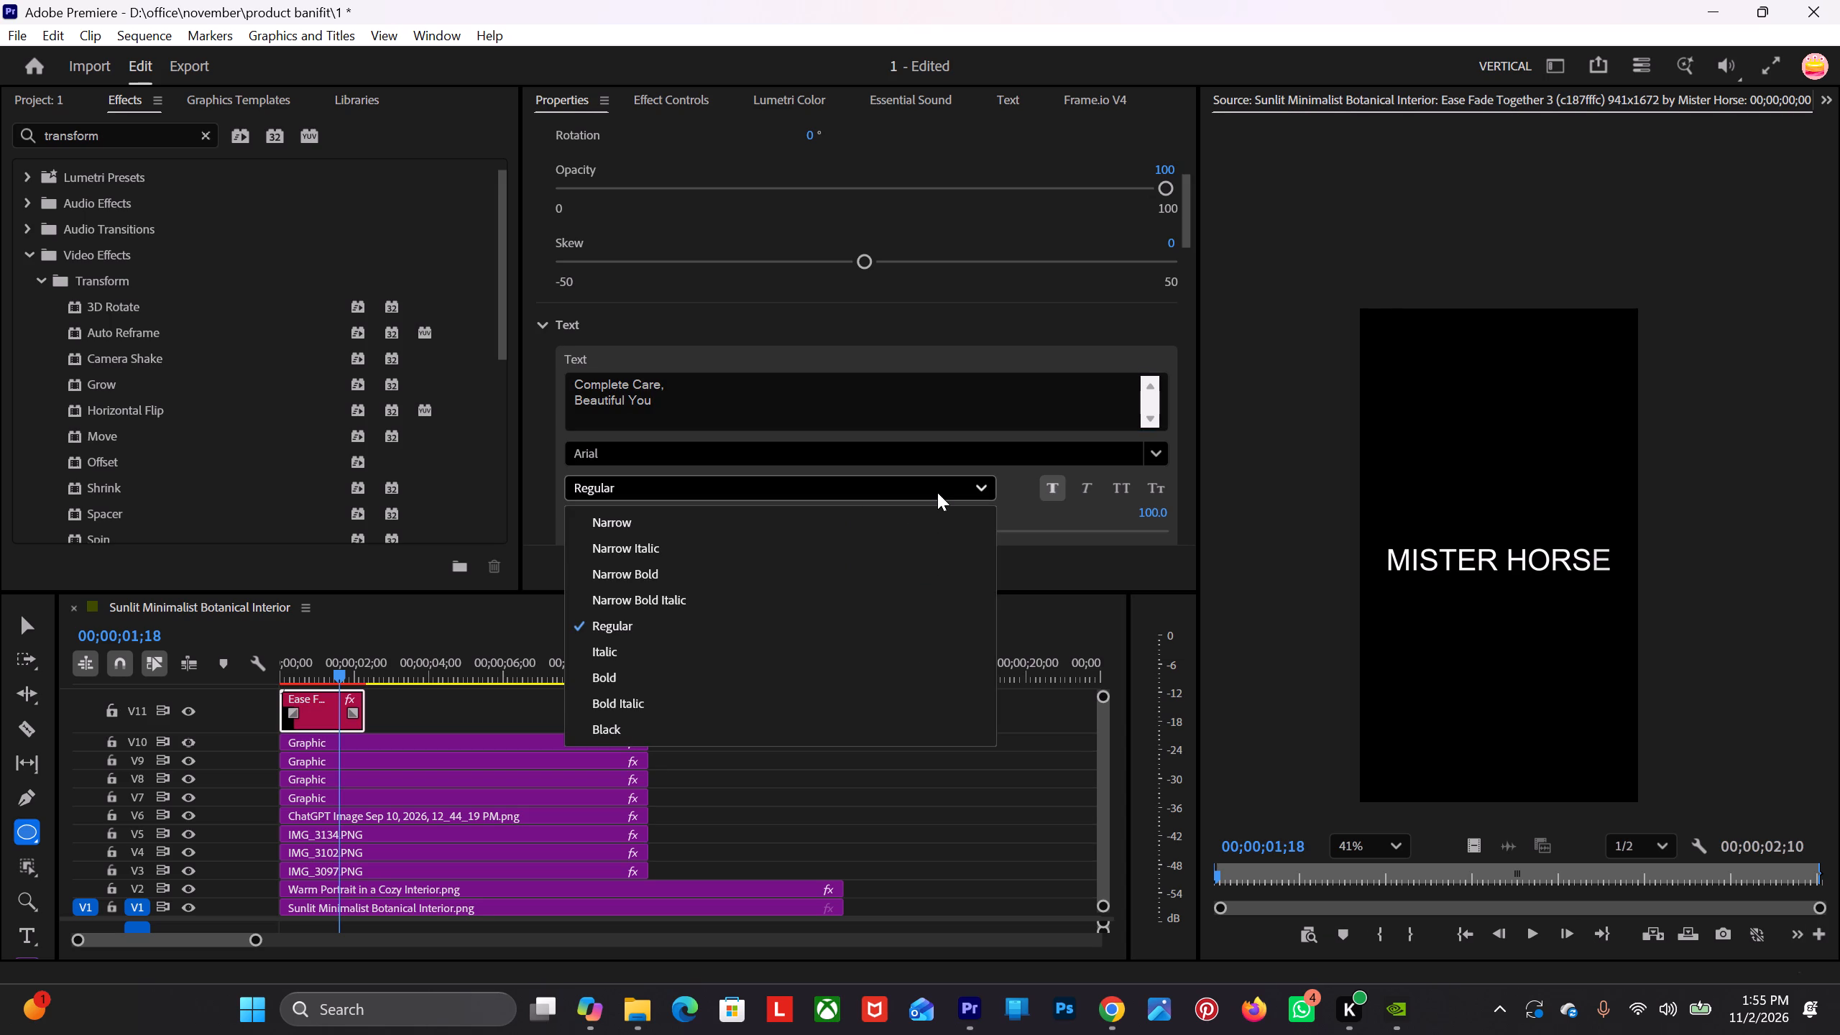
left_click(937, 492)
left_click(1155, 451)
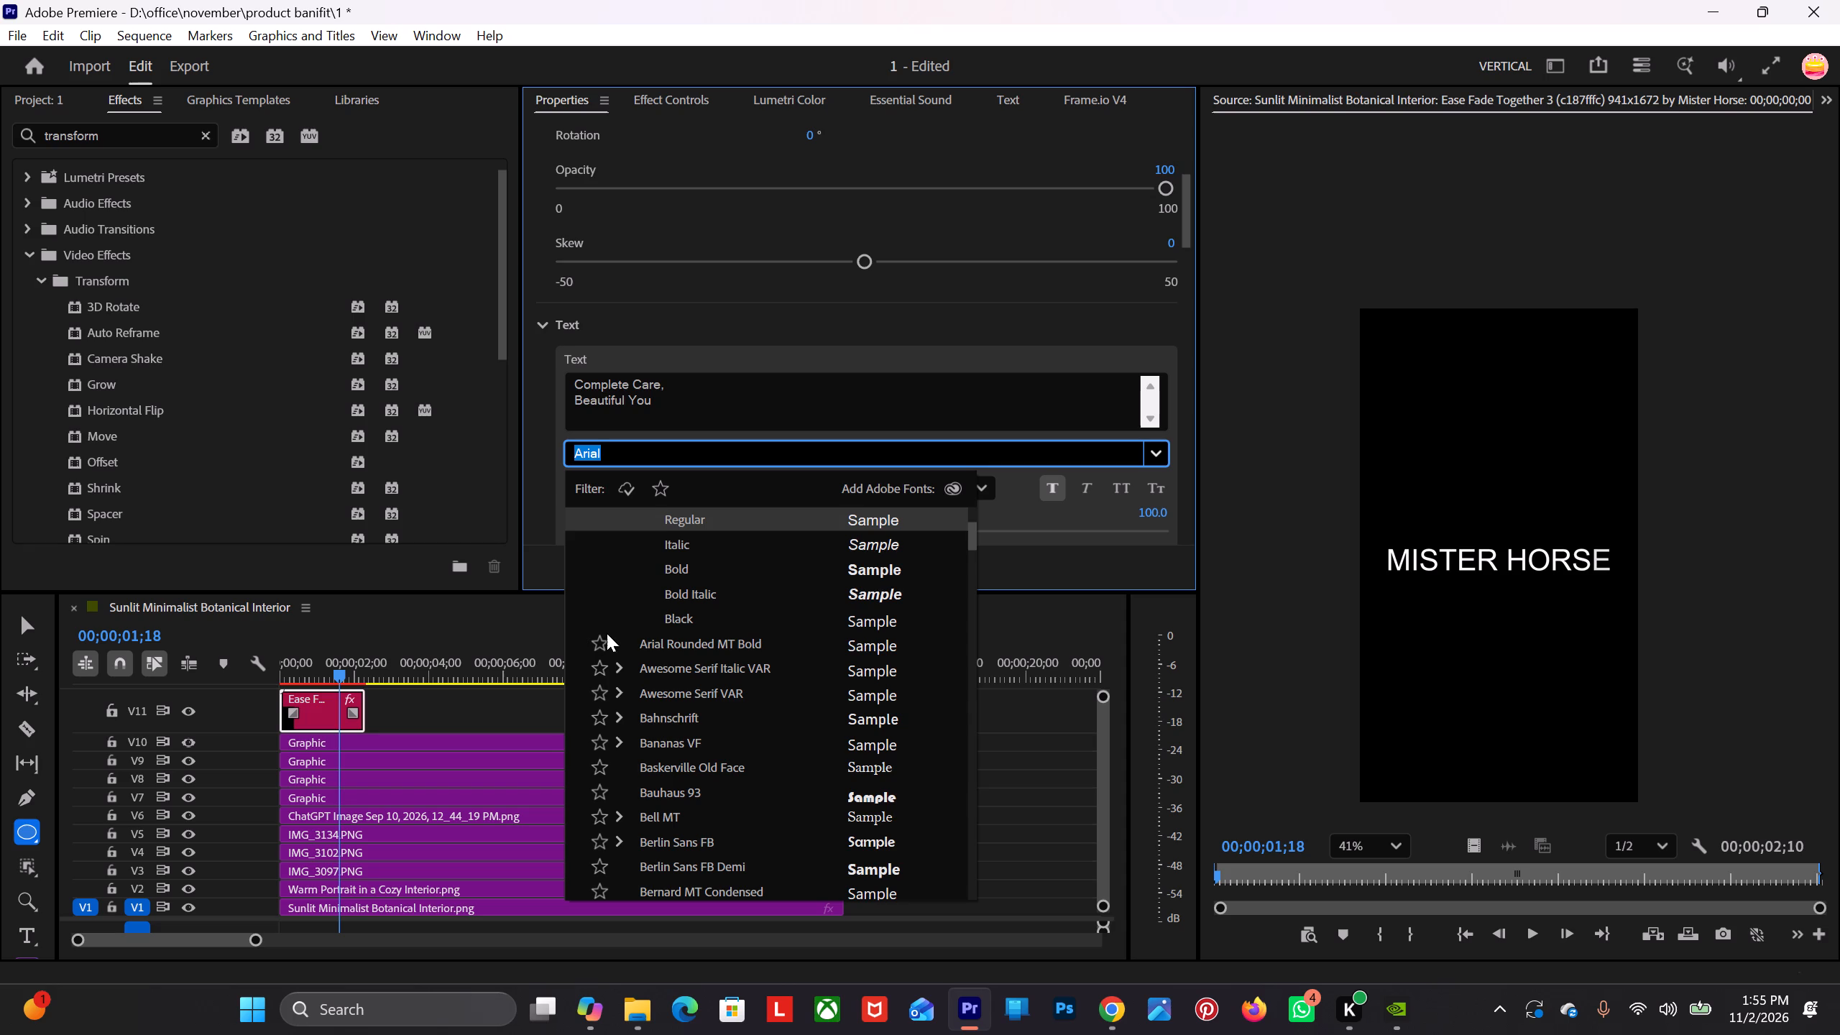
scroll(658, 643, "up", 7)
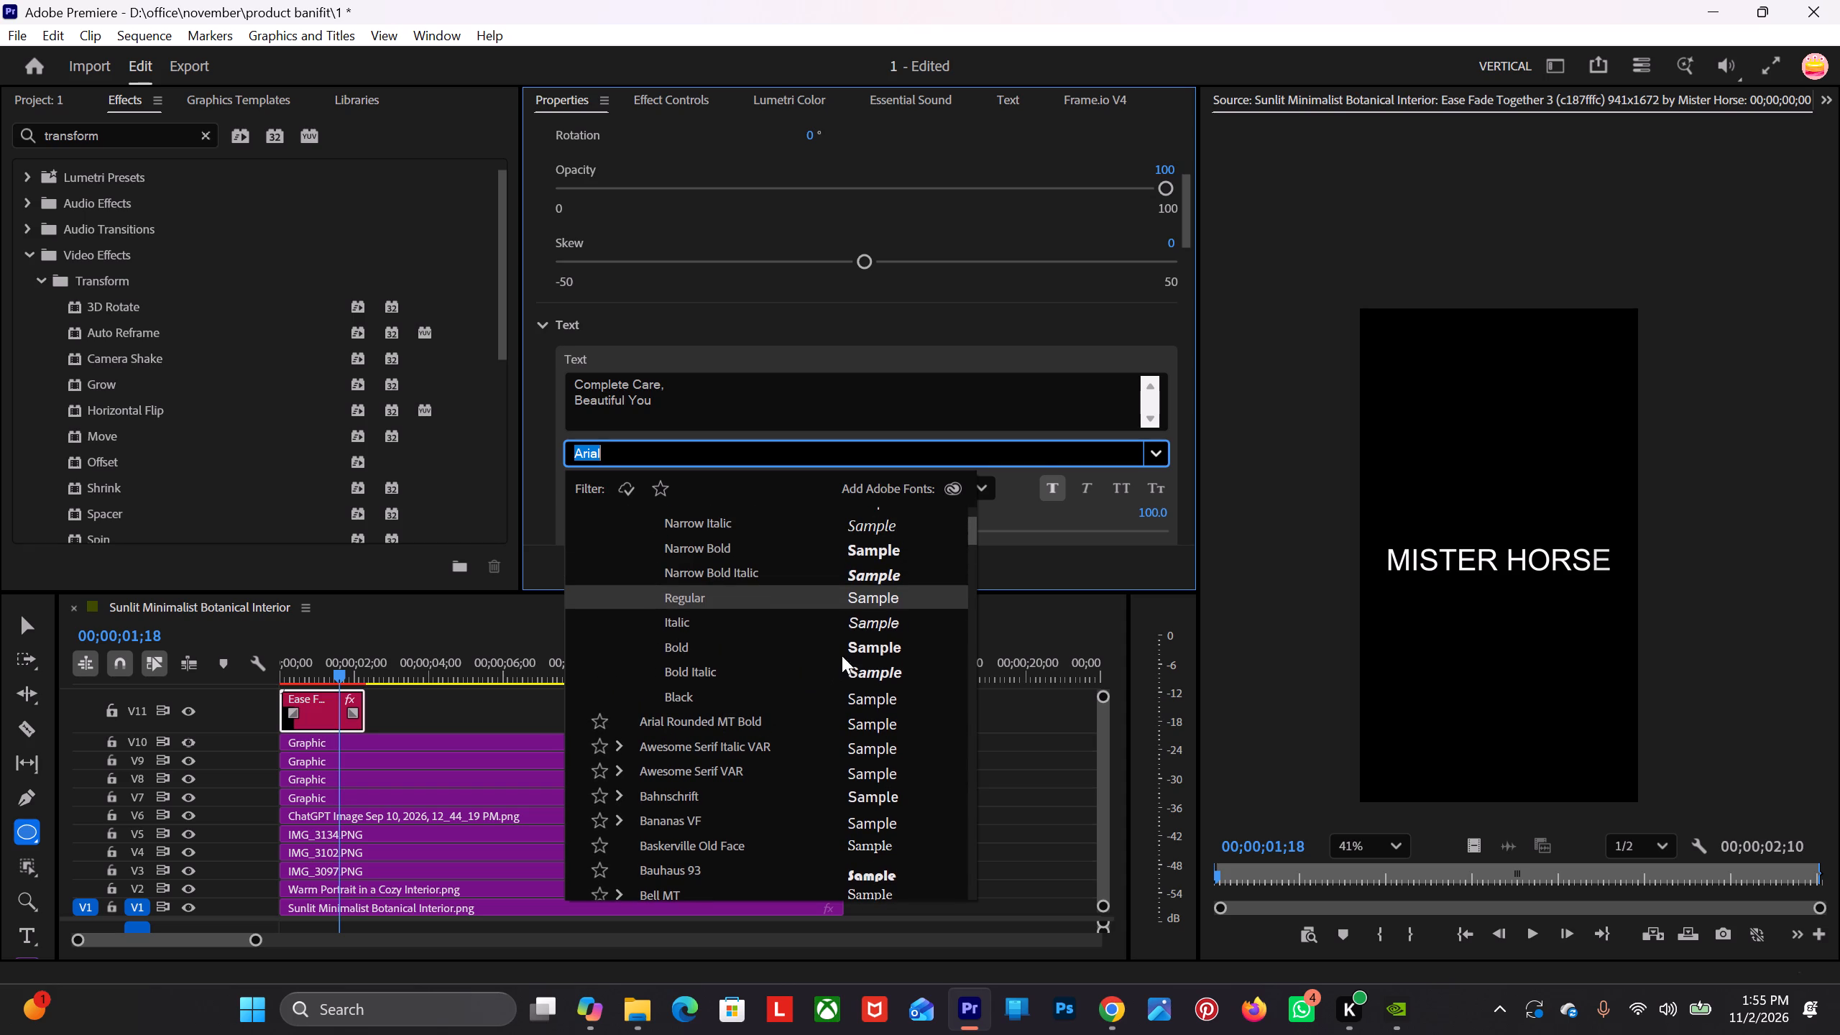
left_click(802, 747)
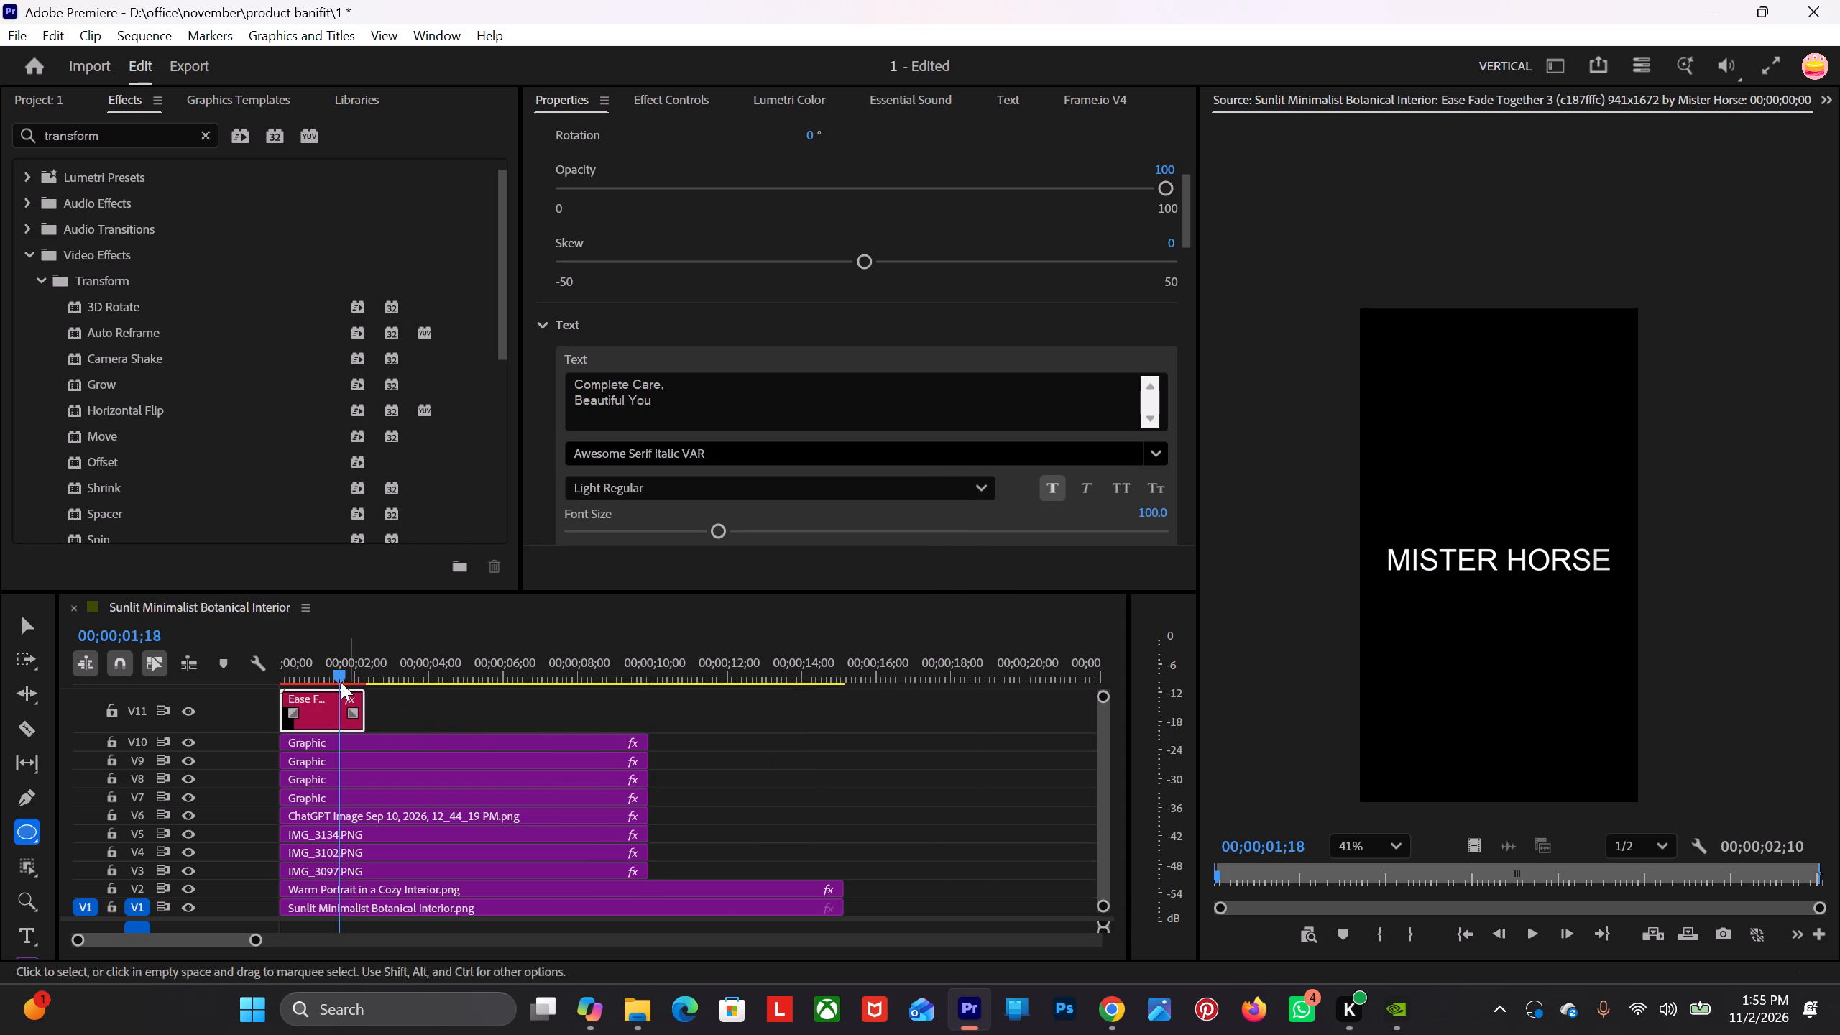
Play the sequence from the start to preview the title's fade-in animation.
left_click_drag(331, 655, 202, 719)
key("space")
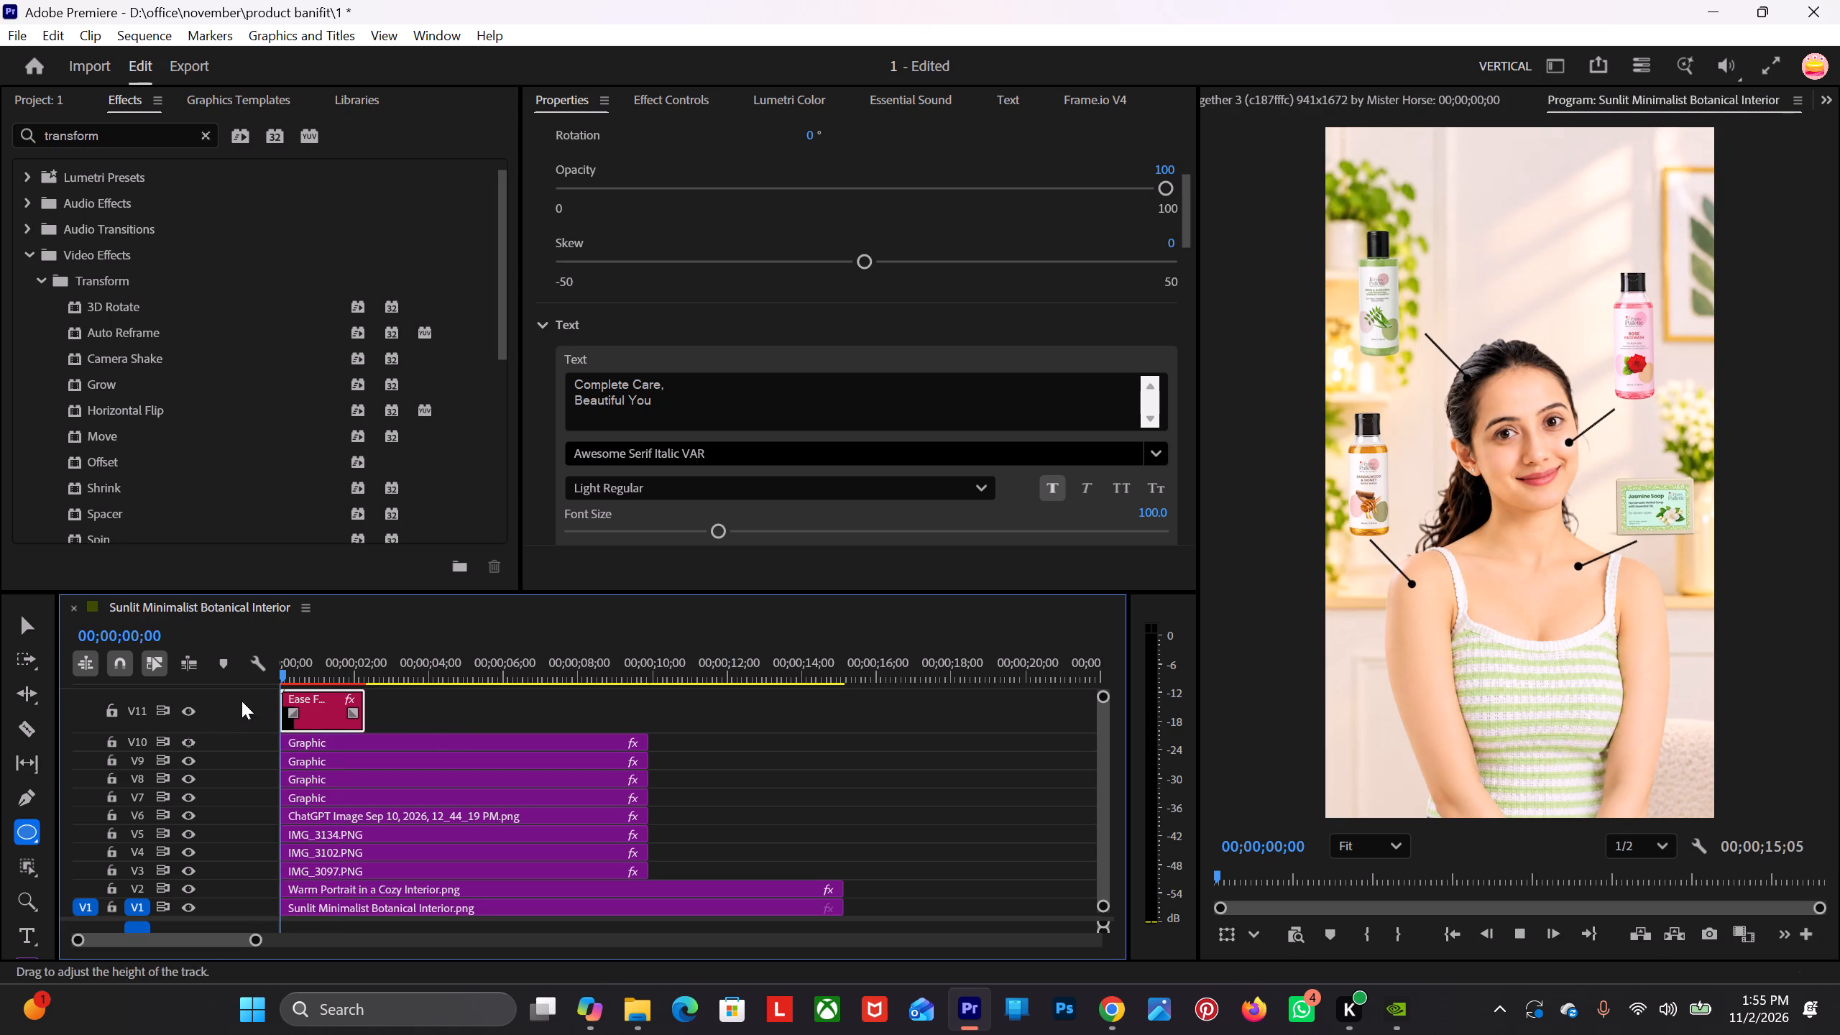
key("space")
key("space")
key("space")
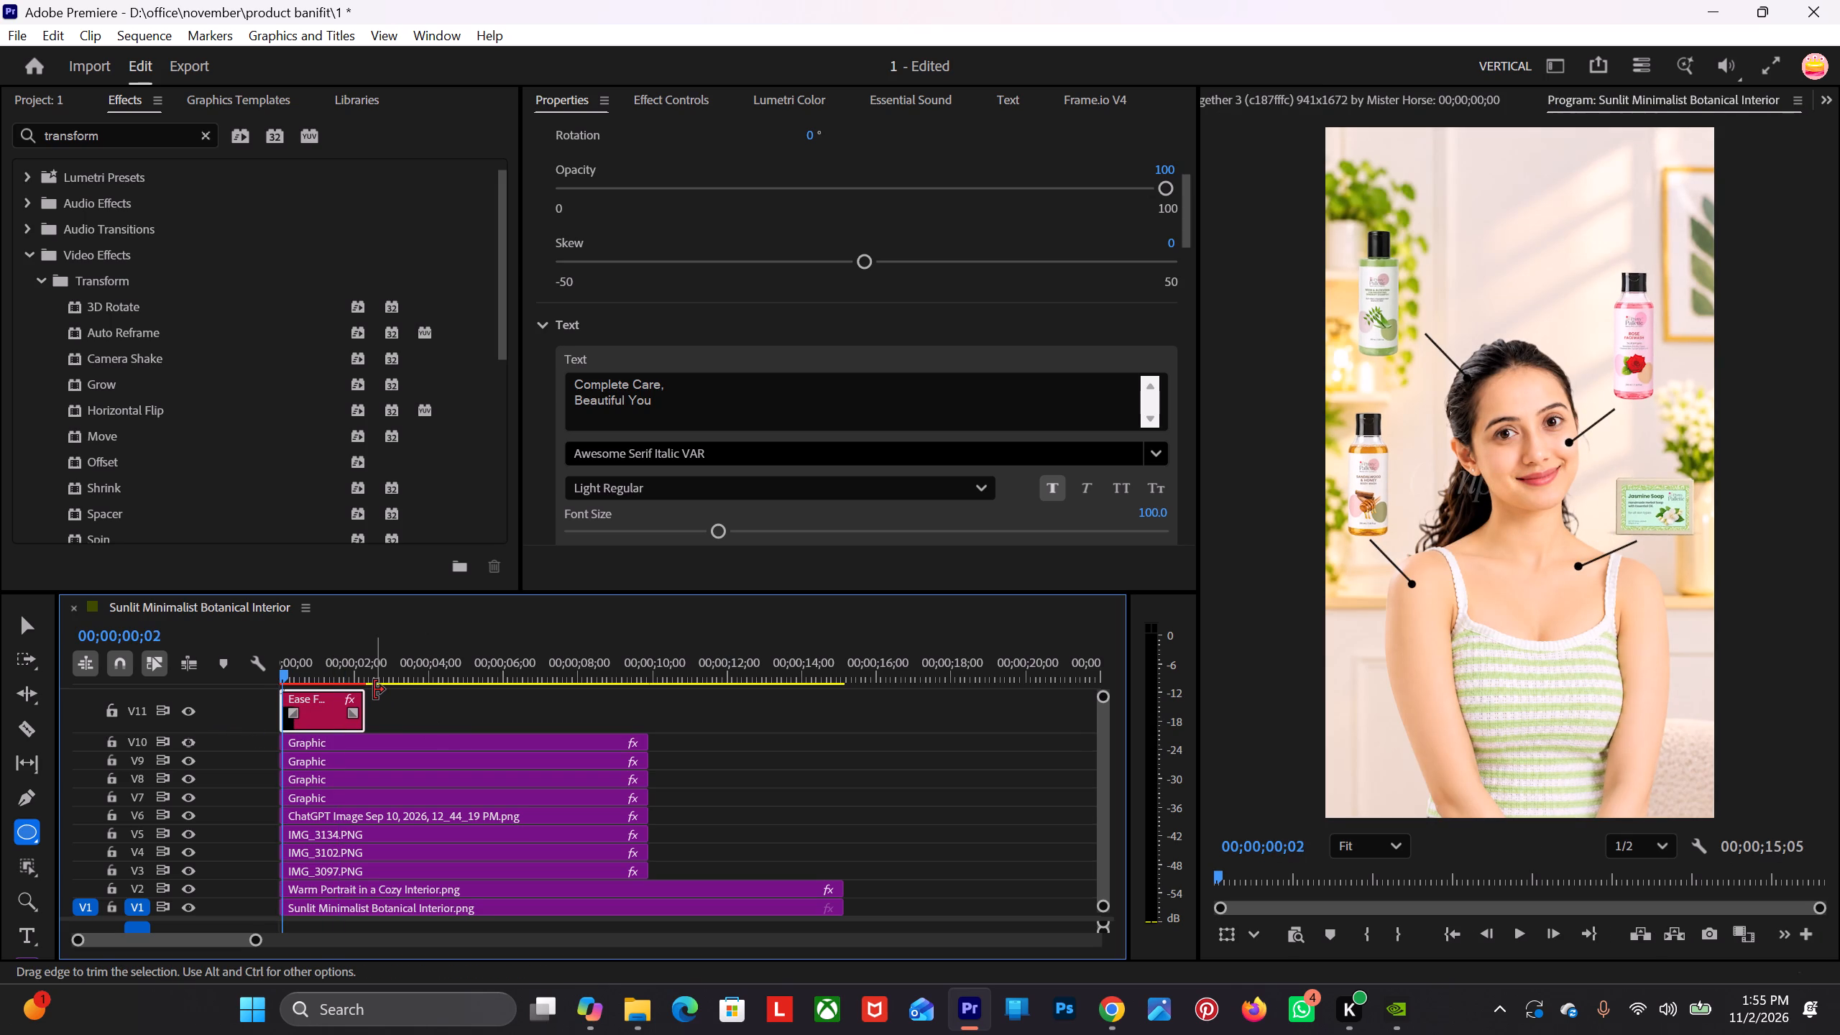
key("space")
key("space")
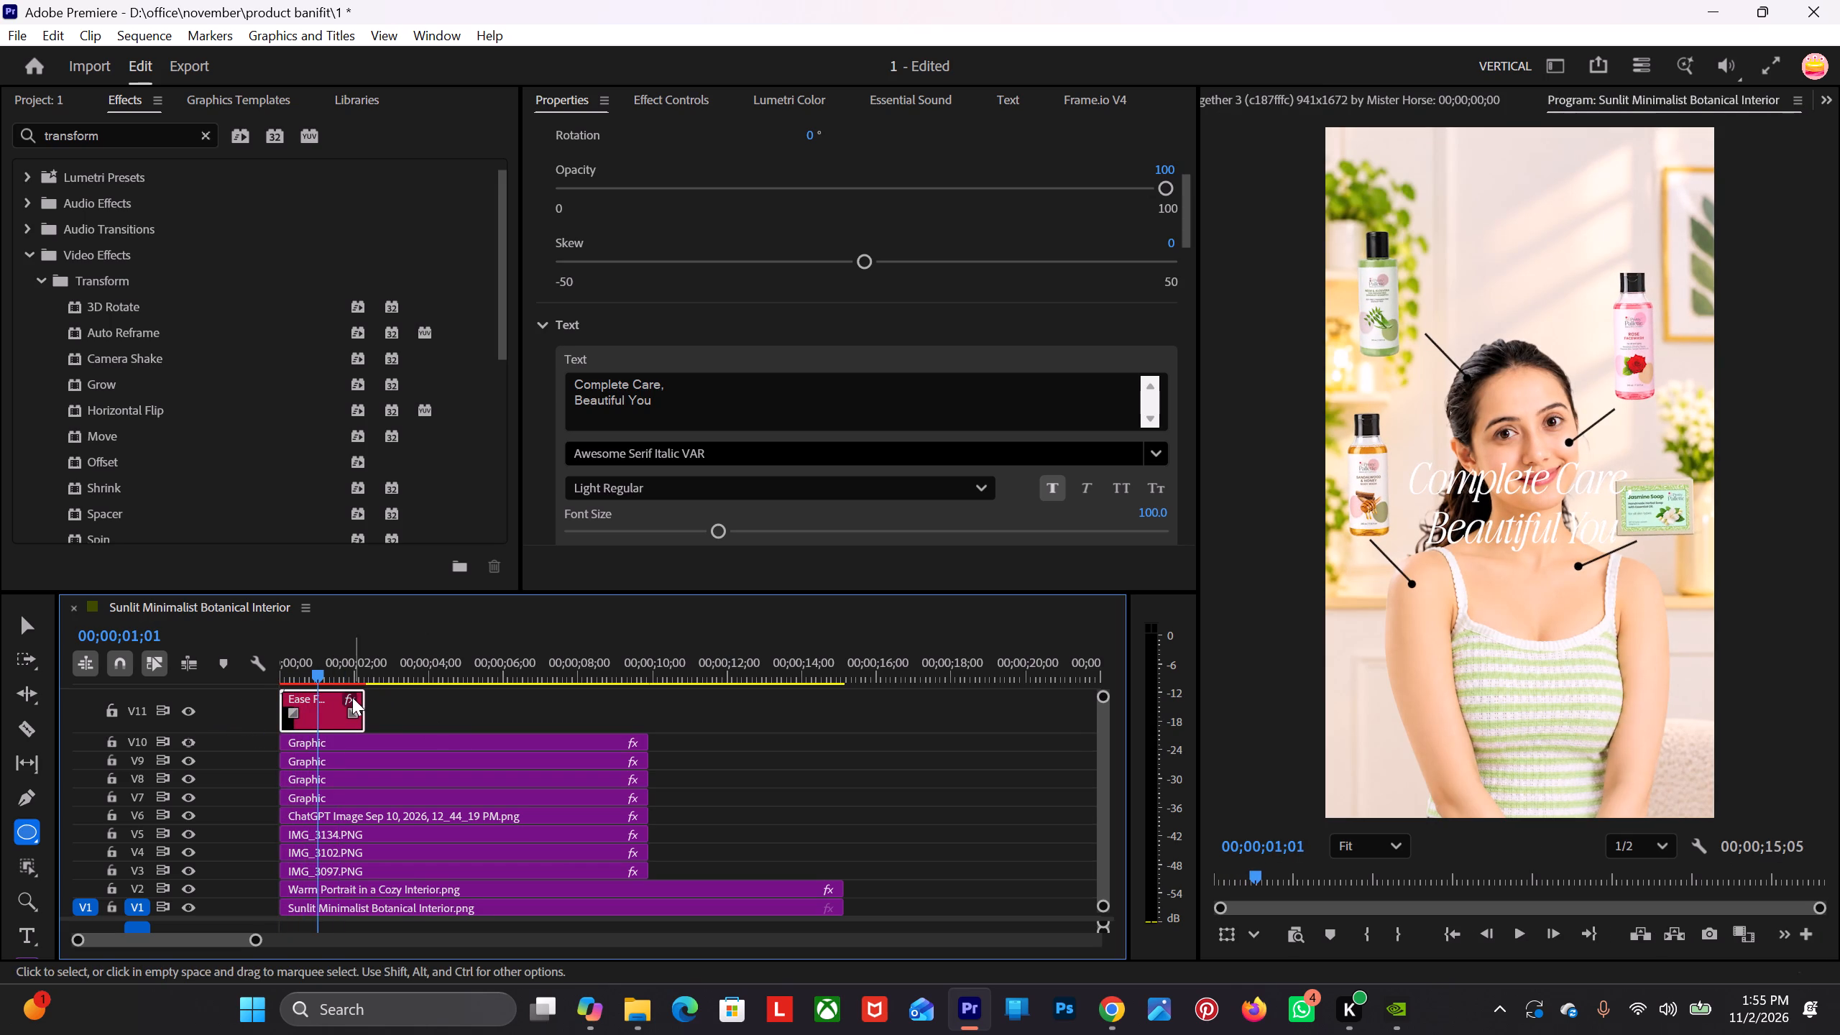
Move the V11 title up above the woman's head by setting its vertical position to 171.
left_click(337, 706)
left_click(678, 101)
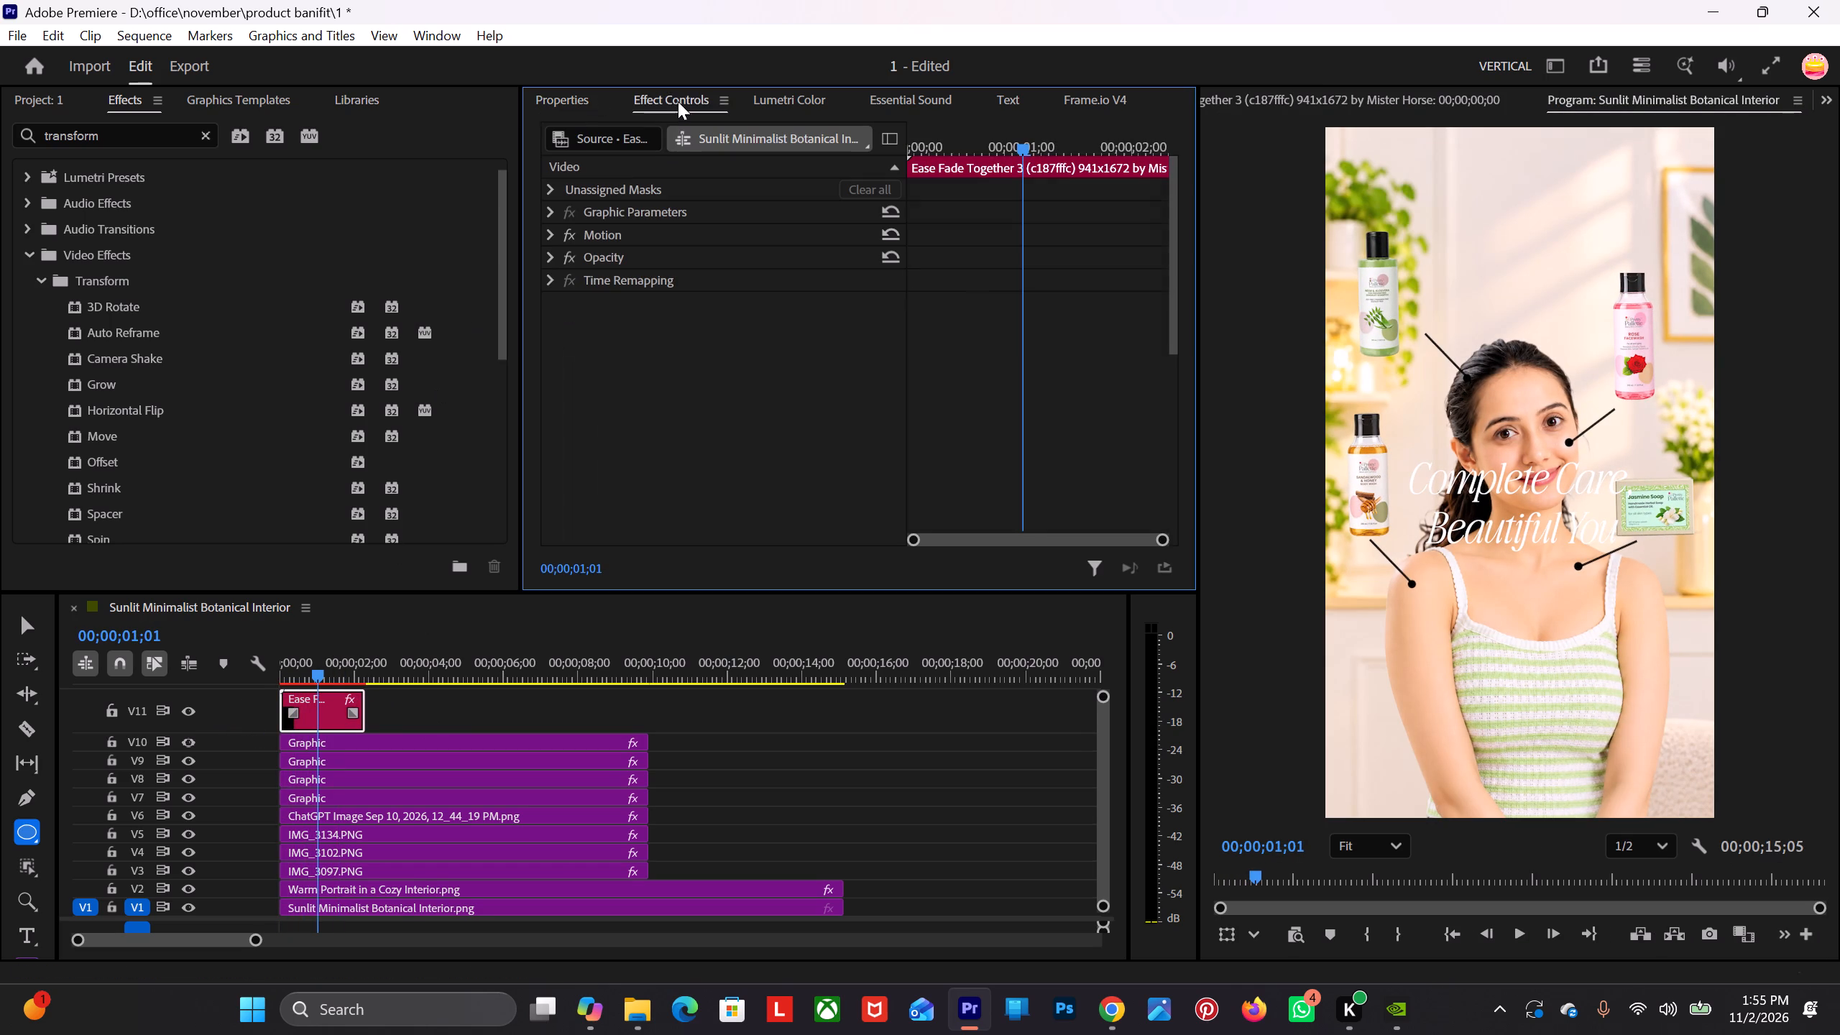
left_click(550, 96)
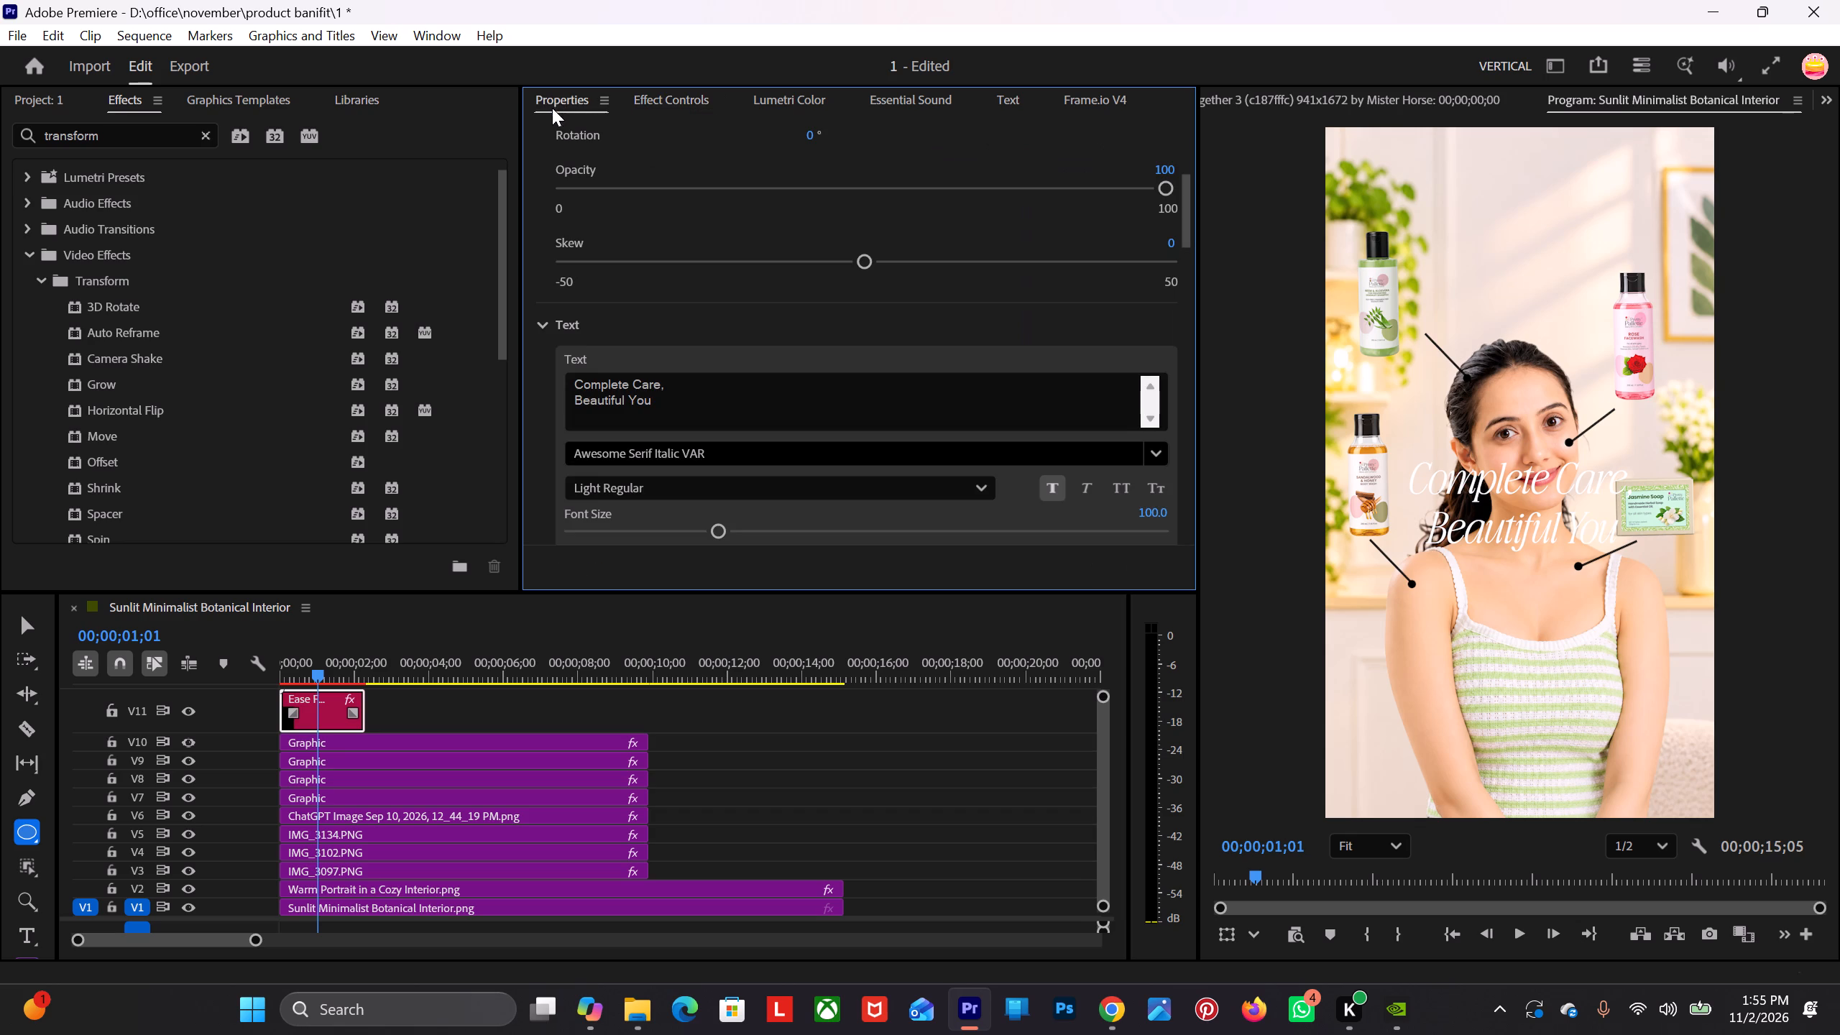
left_click(543, 321)
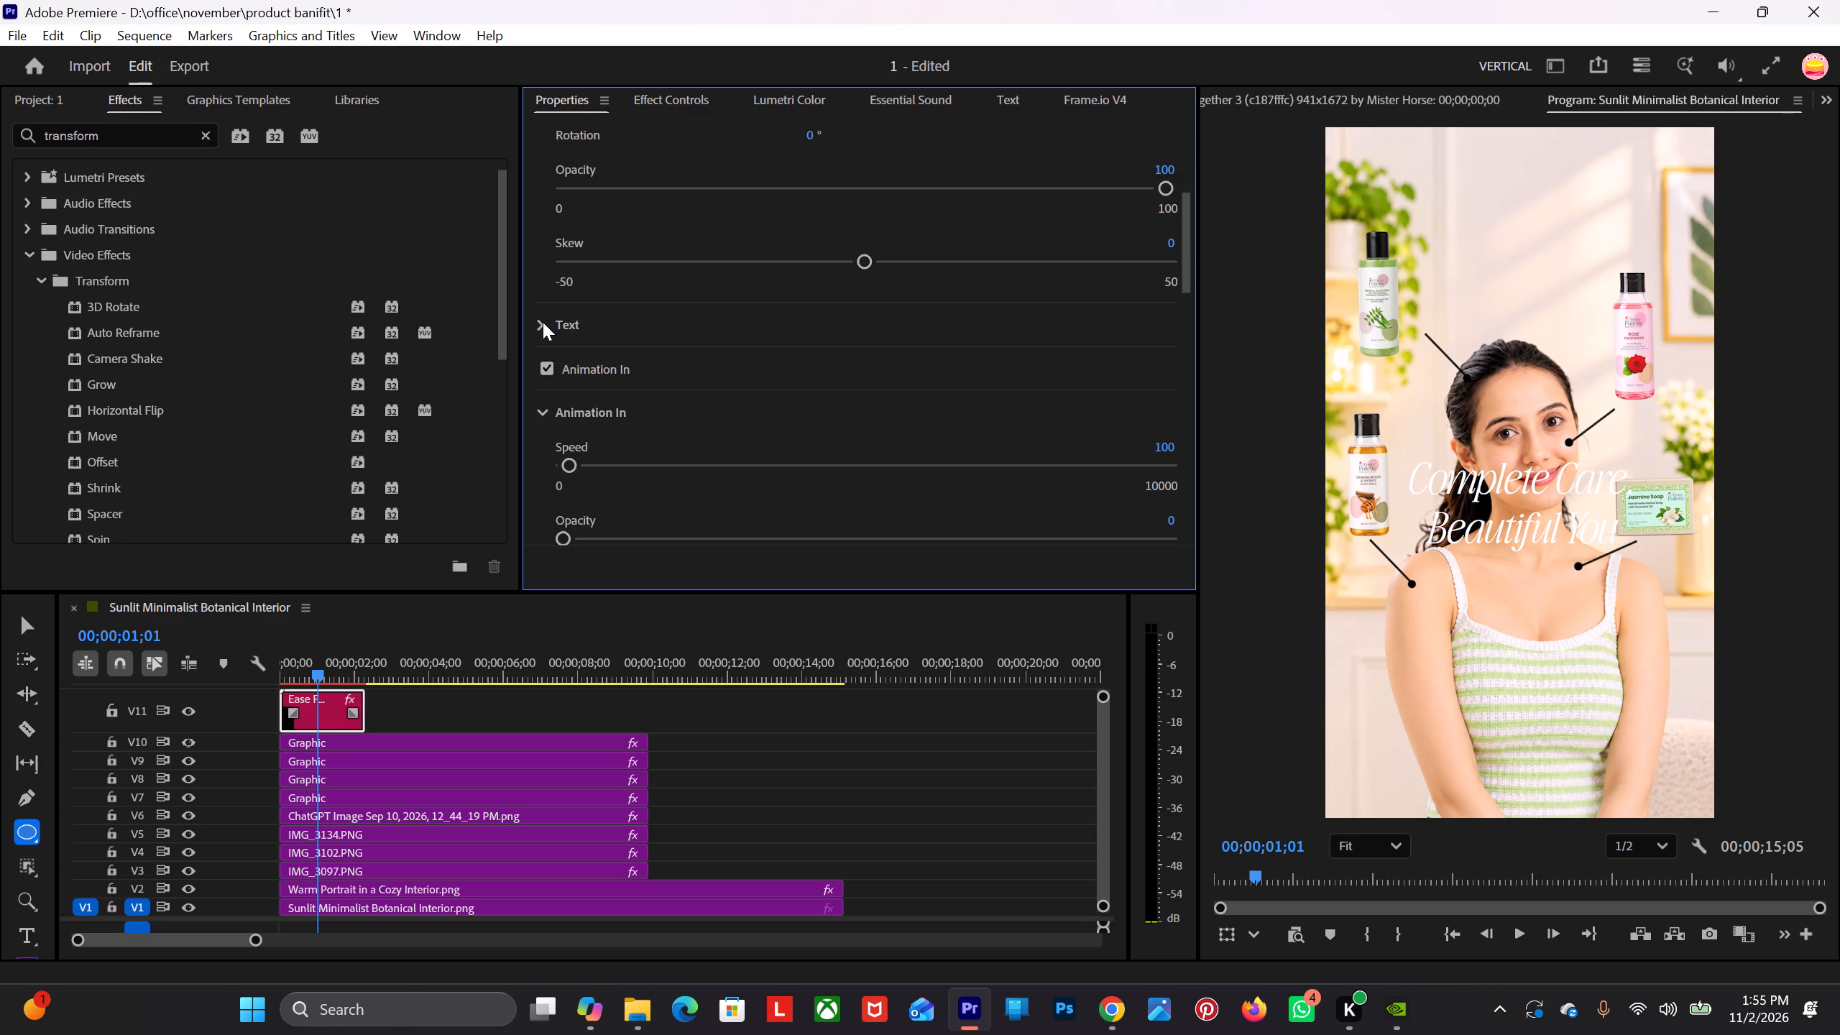
scroll(540, 325, "up", 16)
left_click_drag(902, 307, 898, 307)
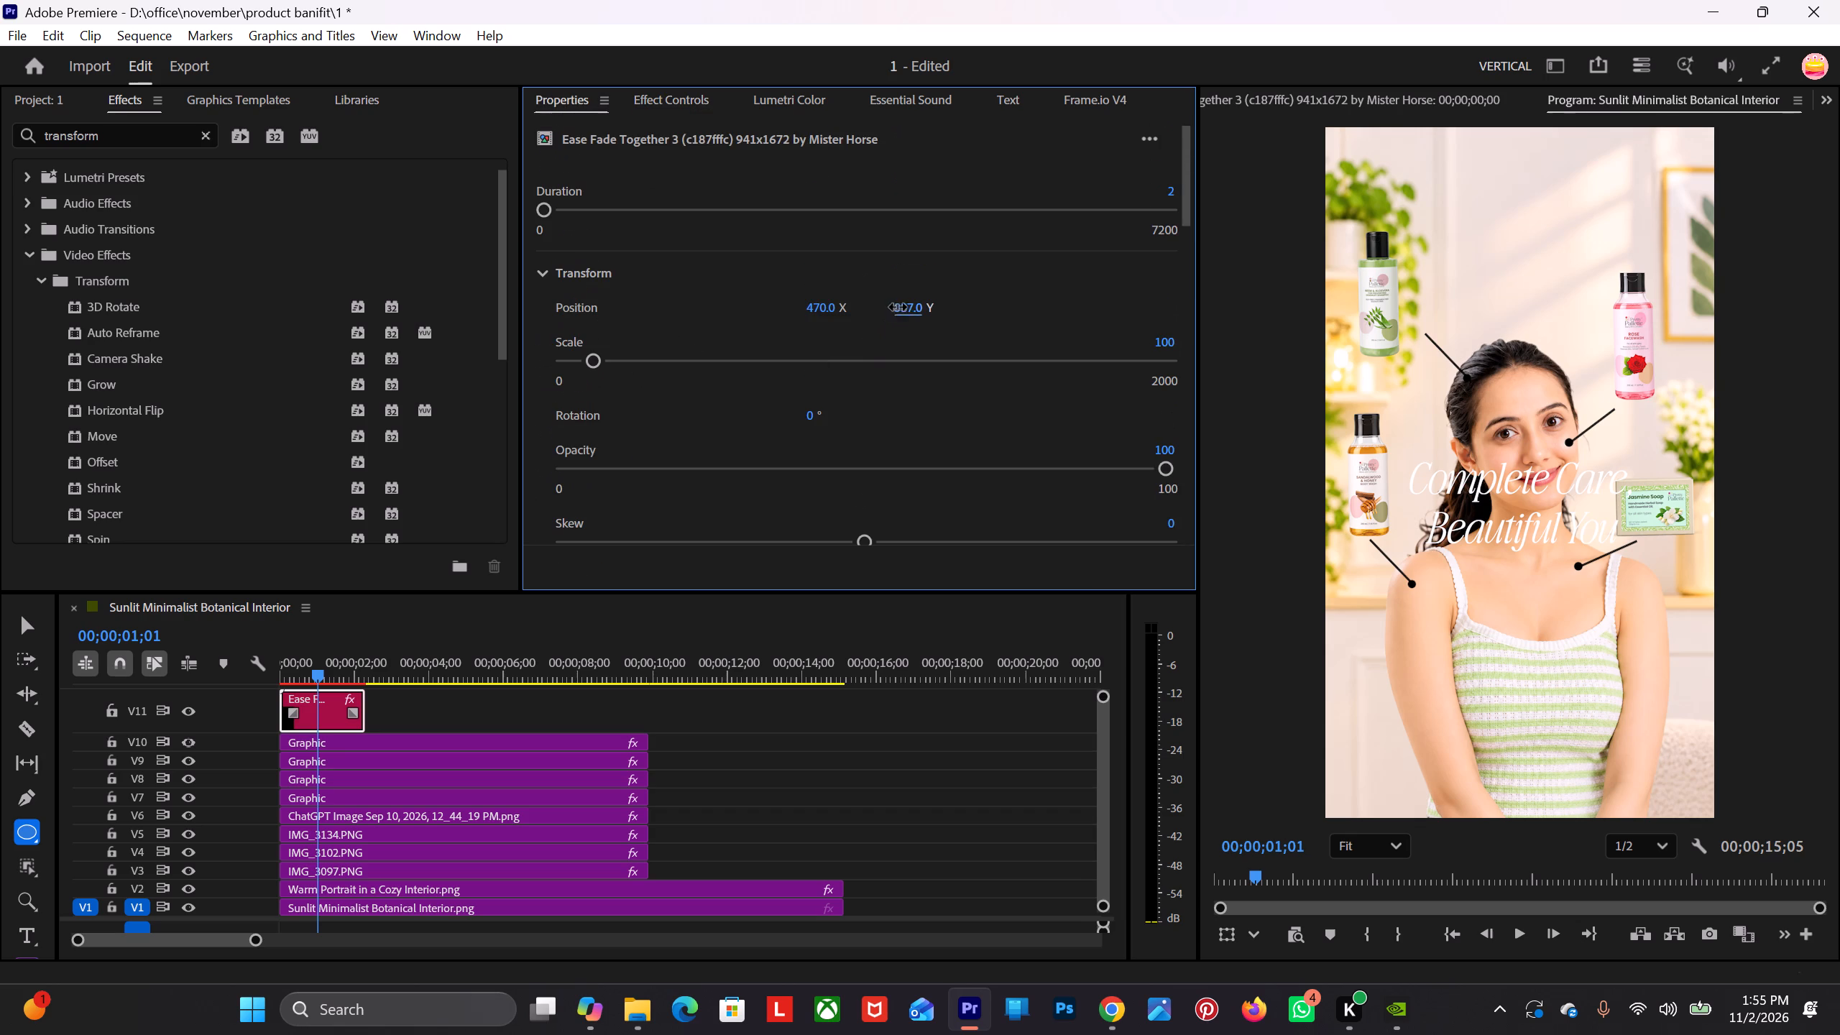
left_click_drag(898, 307, 510, 687)
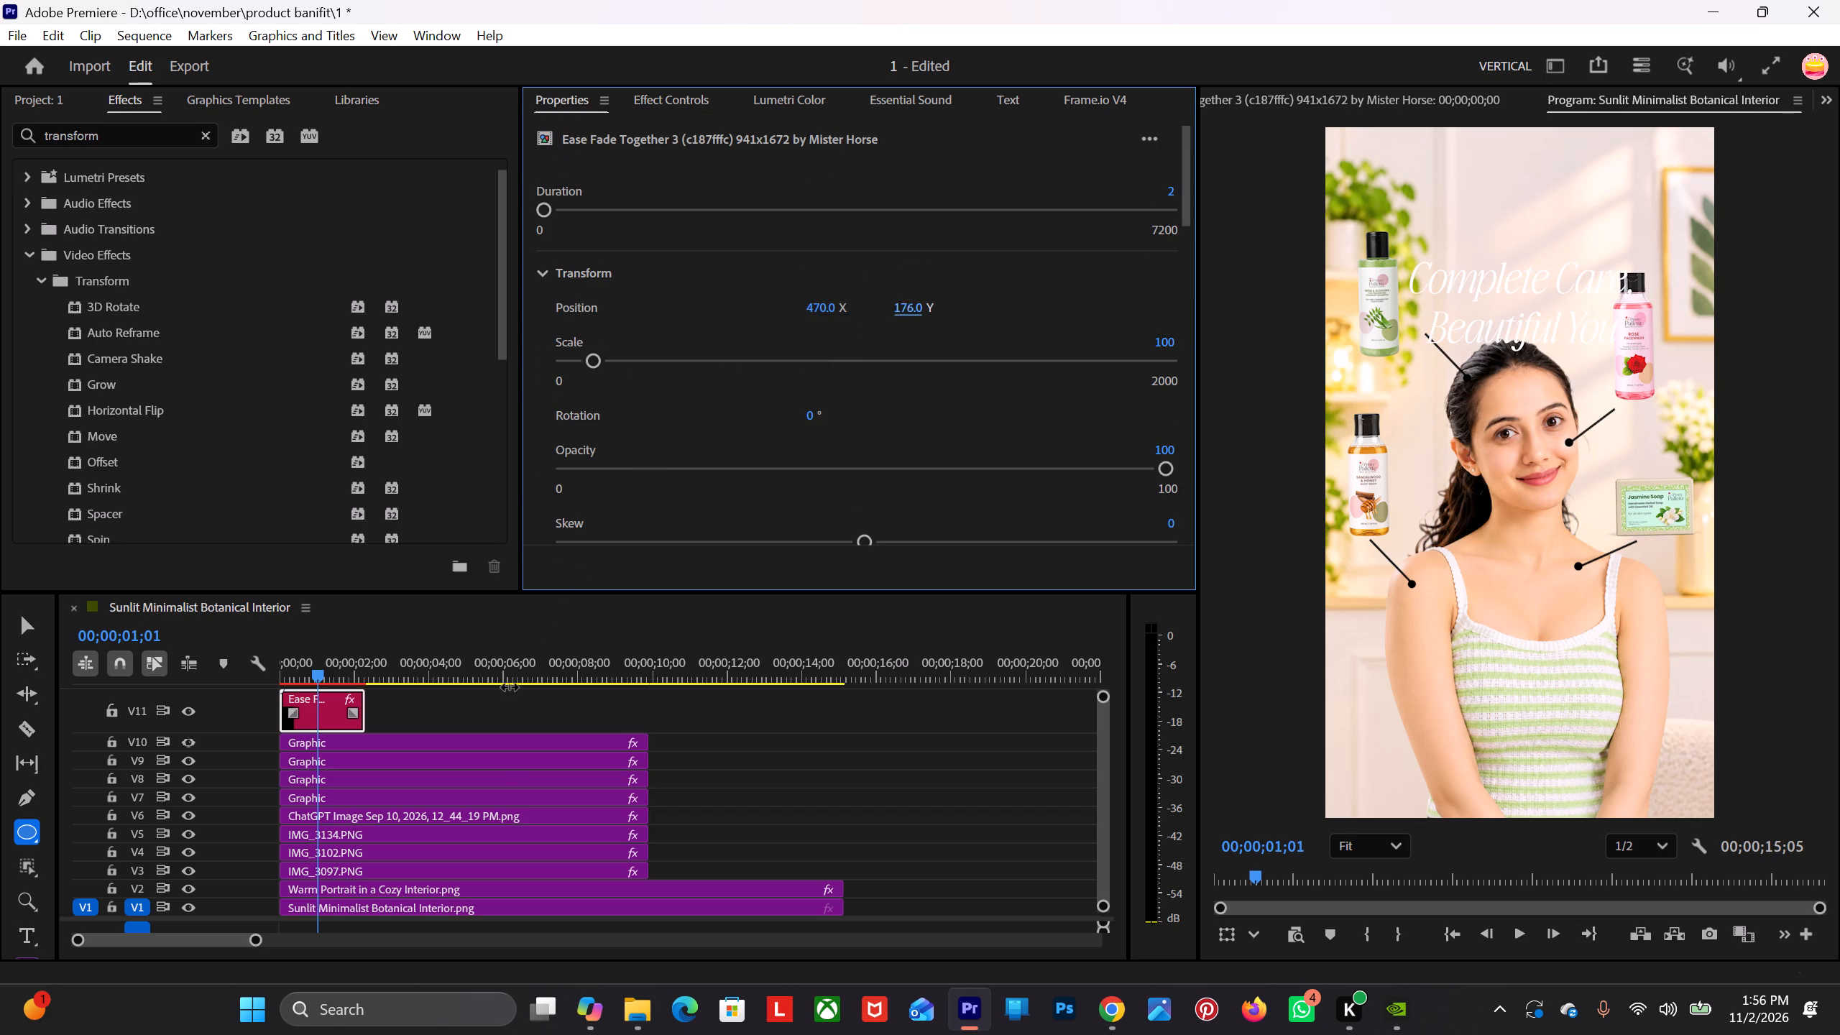
left_click_drag(510, 687, 502, 682)
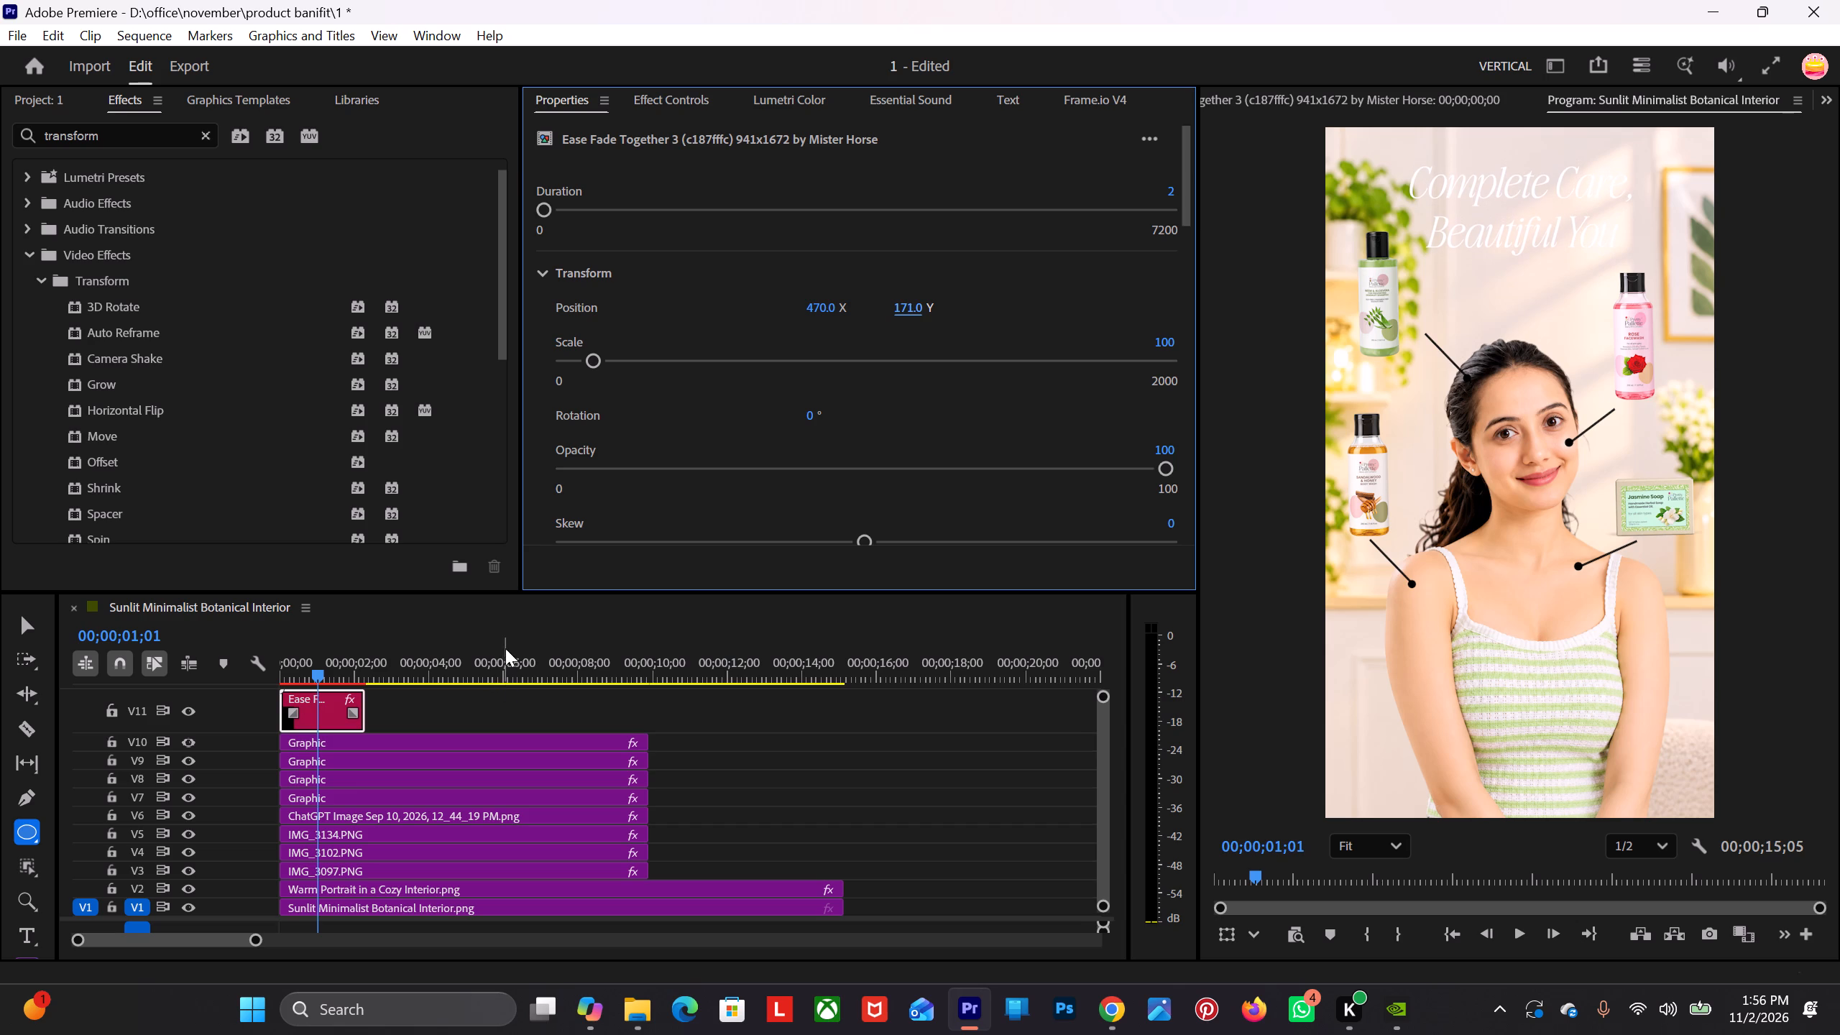
Look through the title's transform, text, animation and crop properties.
scroll(533, 413, "down", 18)
scroll(535, 413, "up", 6)
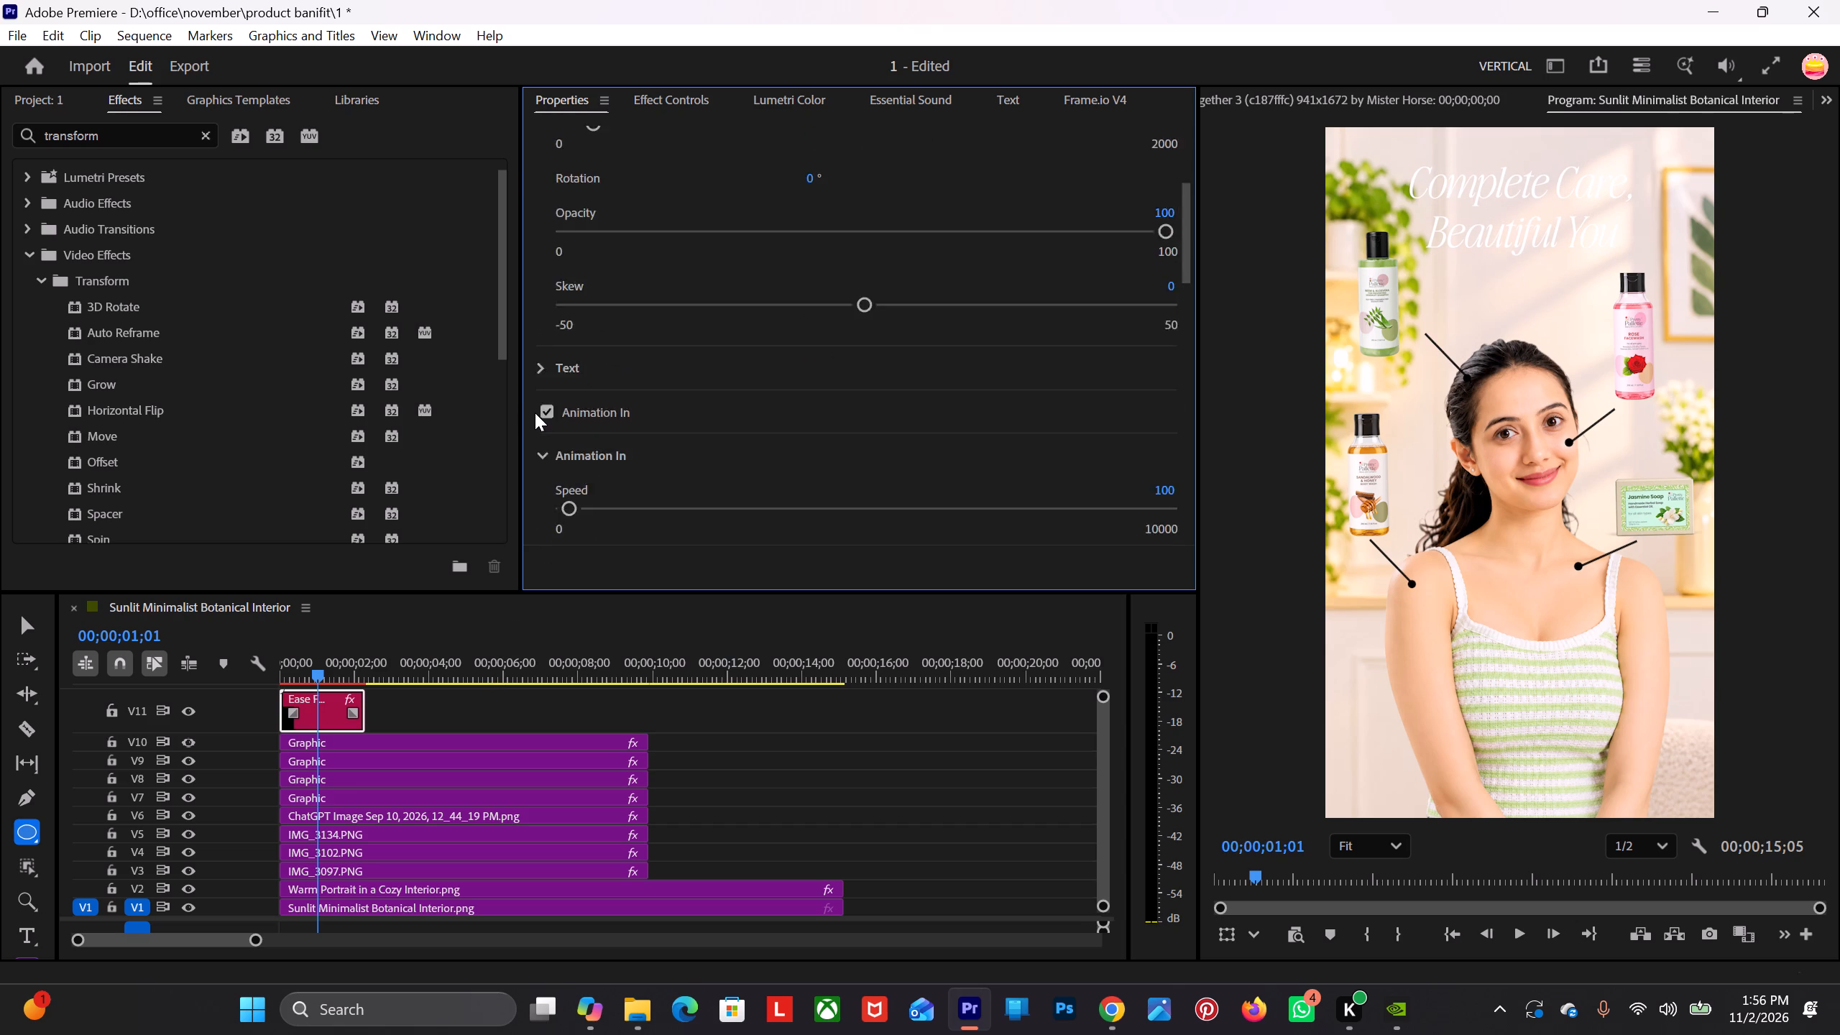
scroll(535, 413, "up", 20)
scroll(535, 413, "up", 5)
scroll(540, 409, "down", 12)
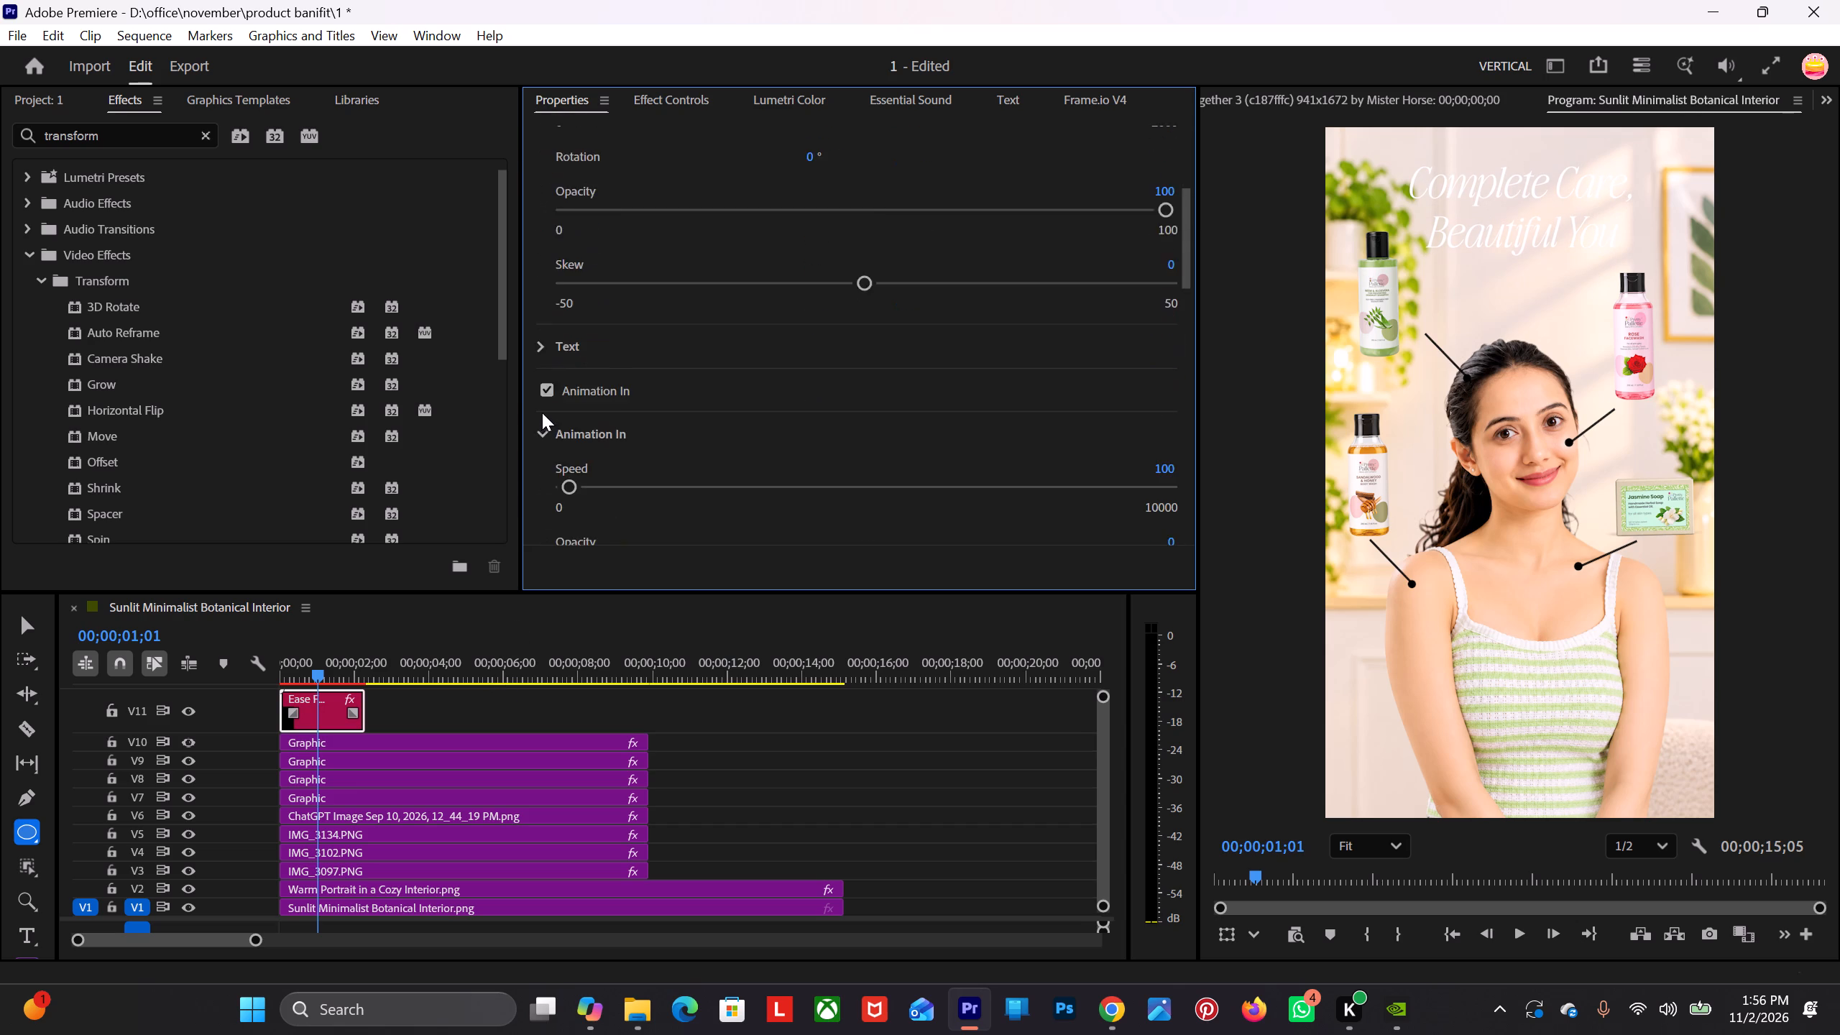
scroll(542, 413, "down", 20)
scroll(542, 413, "down", 2)
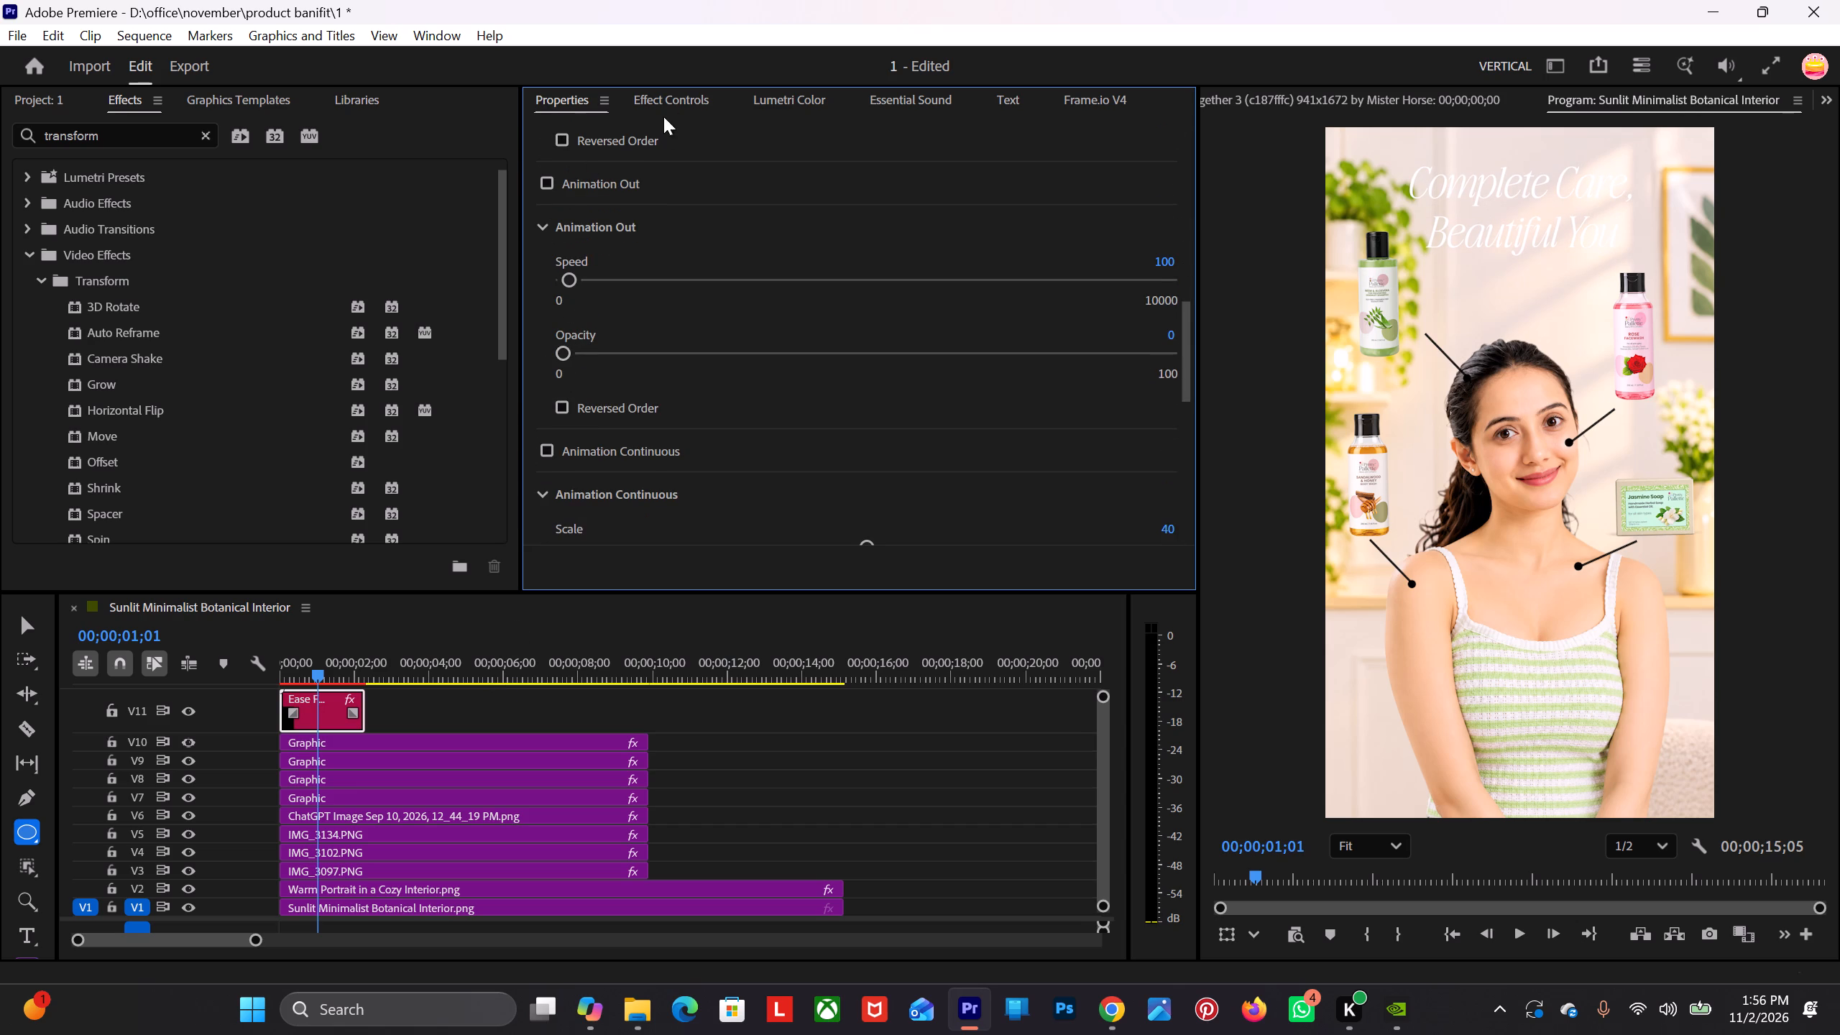
left_click(667, 86)
left_click(668, 94)
left_click(530, 82)
left_click(544, 93)
scroll(529, 416, "down", 9)
scroll(528, 414, "up", 1)
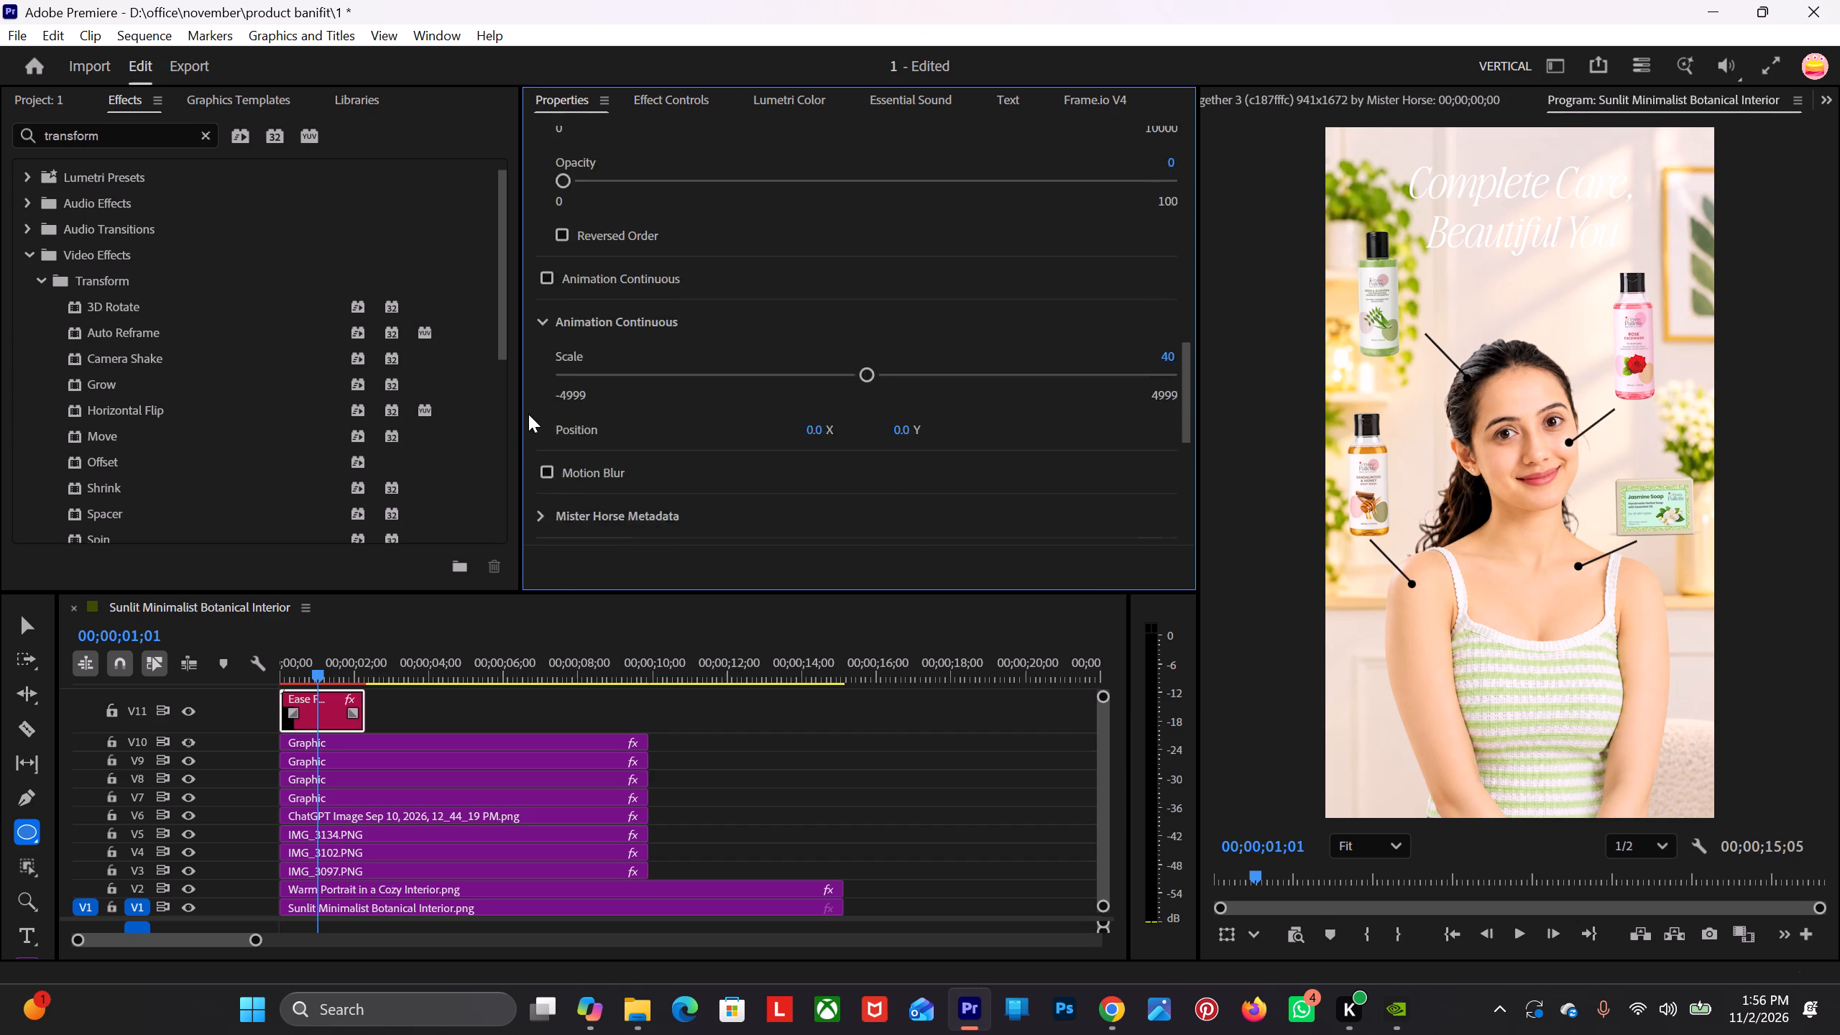
scroll(528, 413, "down", 15)
scroll(531, 419, "down", 11)
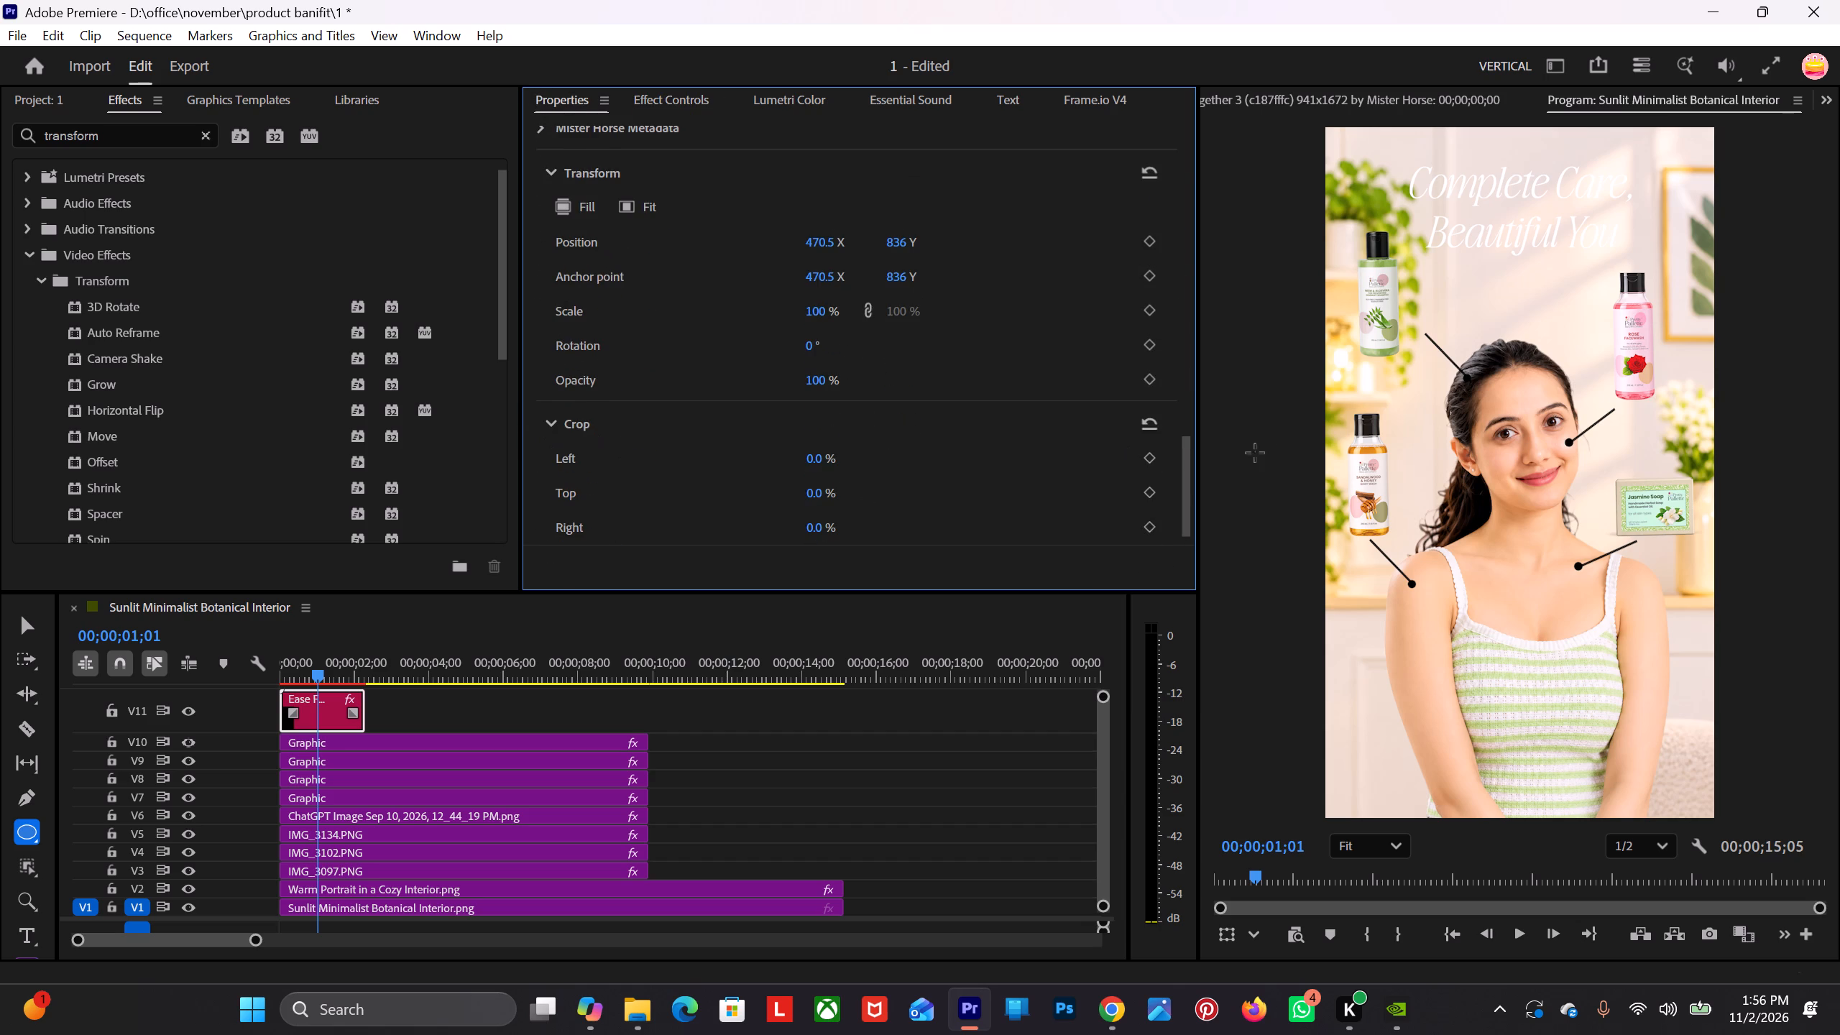
left_click_drag(1182, 474, 1171, 210)
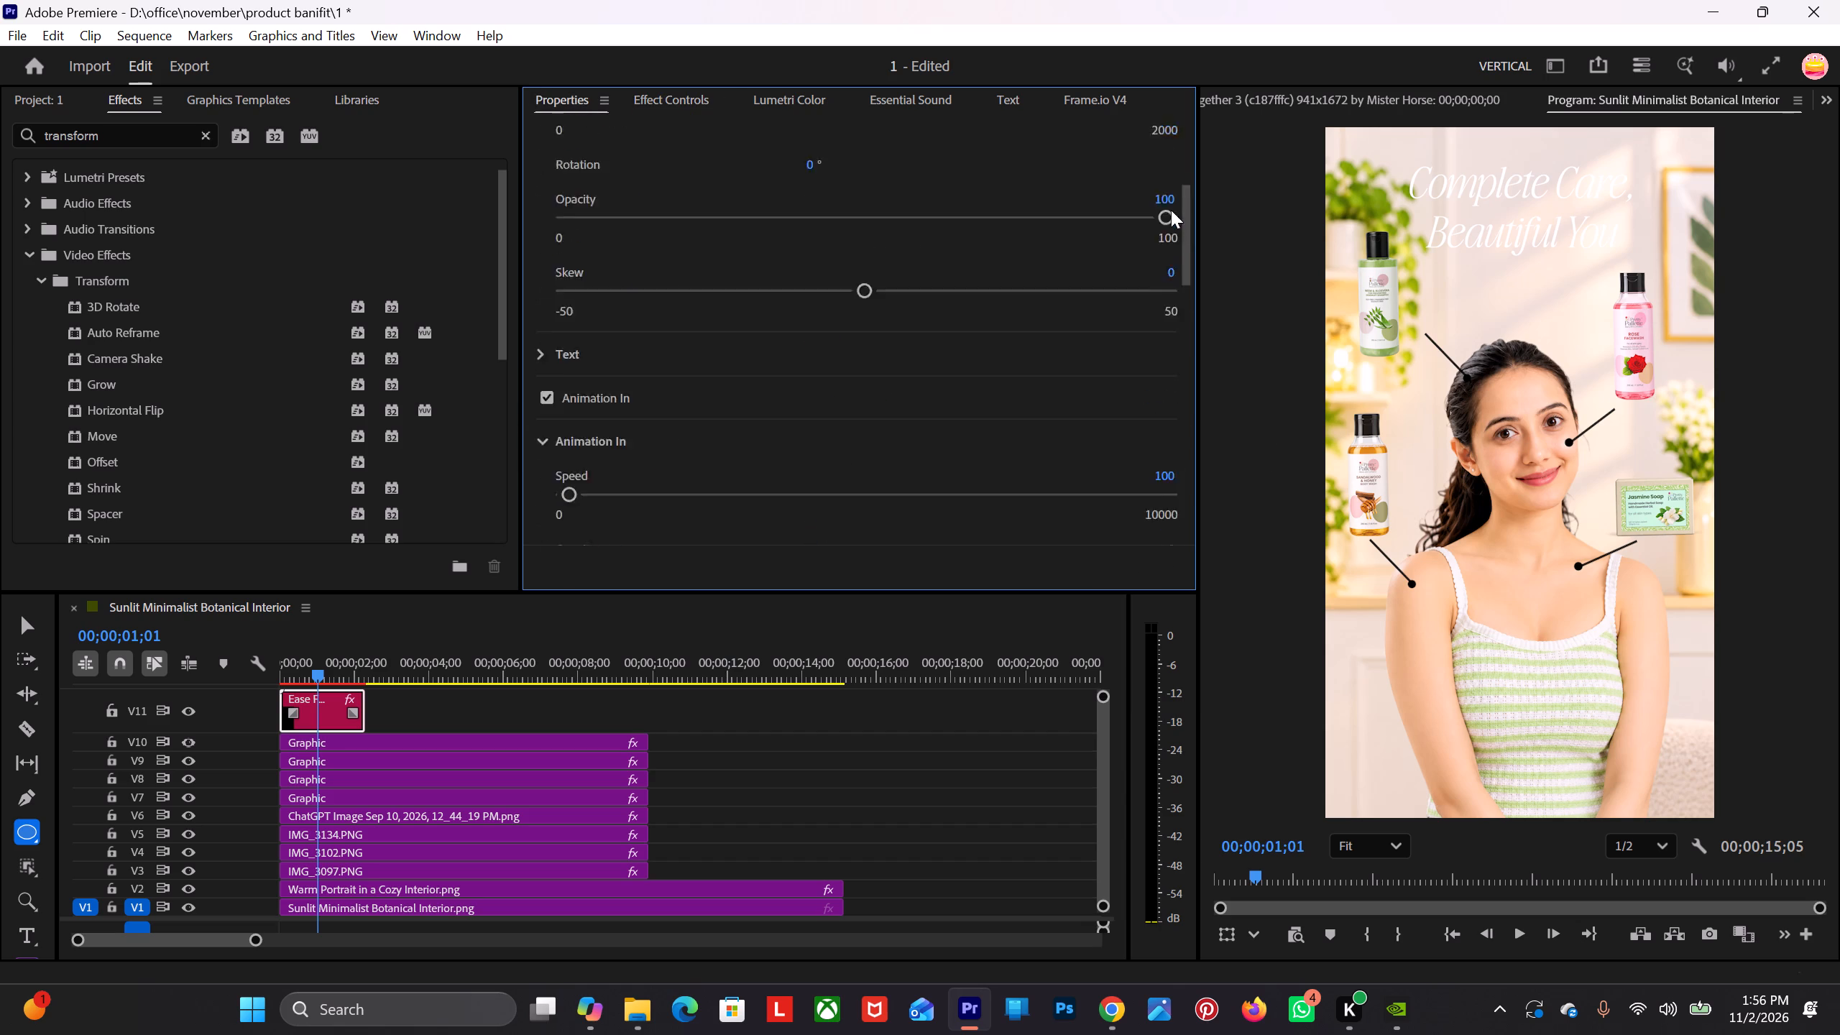
left_click_drag(1171, 210, 1189, 85)
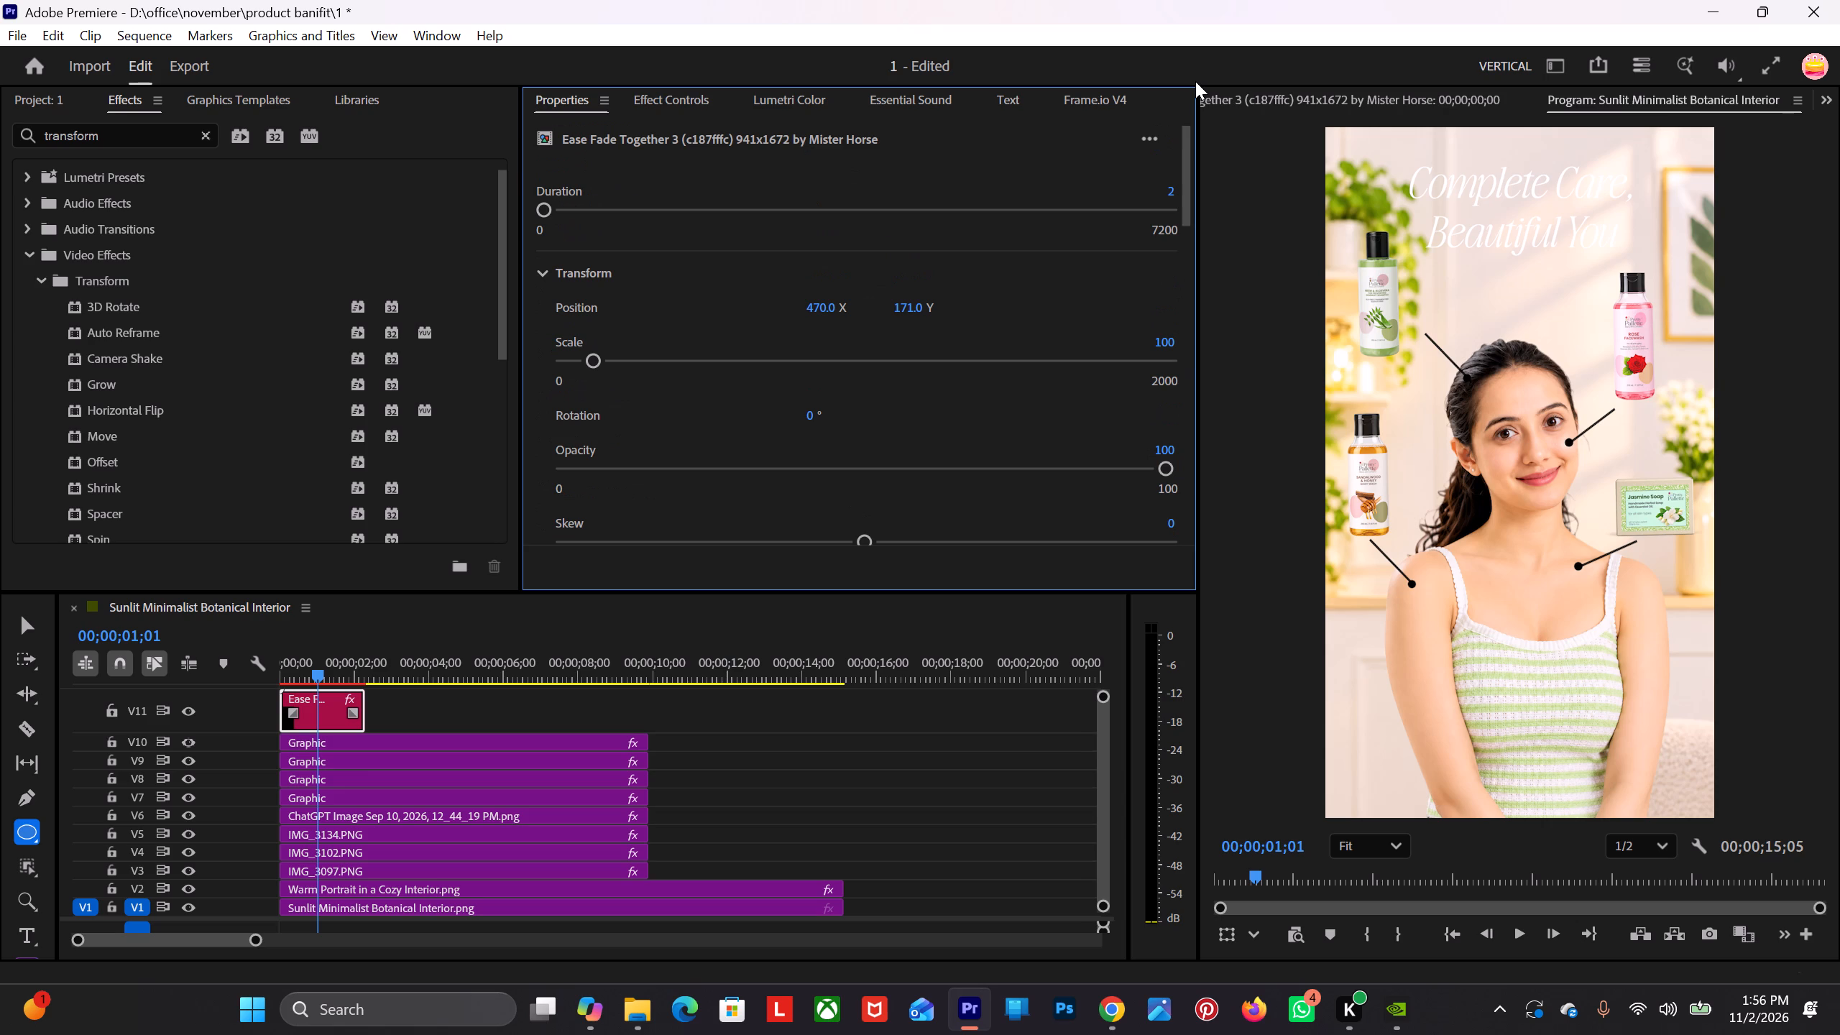
left_click_drag(1182, 190, 1182, 149)
left_click_drag(1182, 149, 1182, 147)
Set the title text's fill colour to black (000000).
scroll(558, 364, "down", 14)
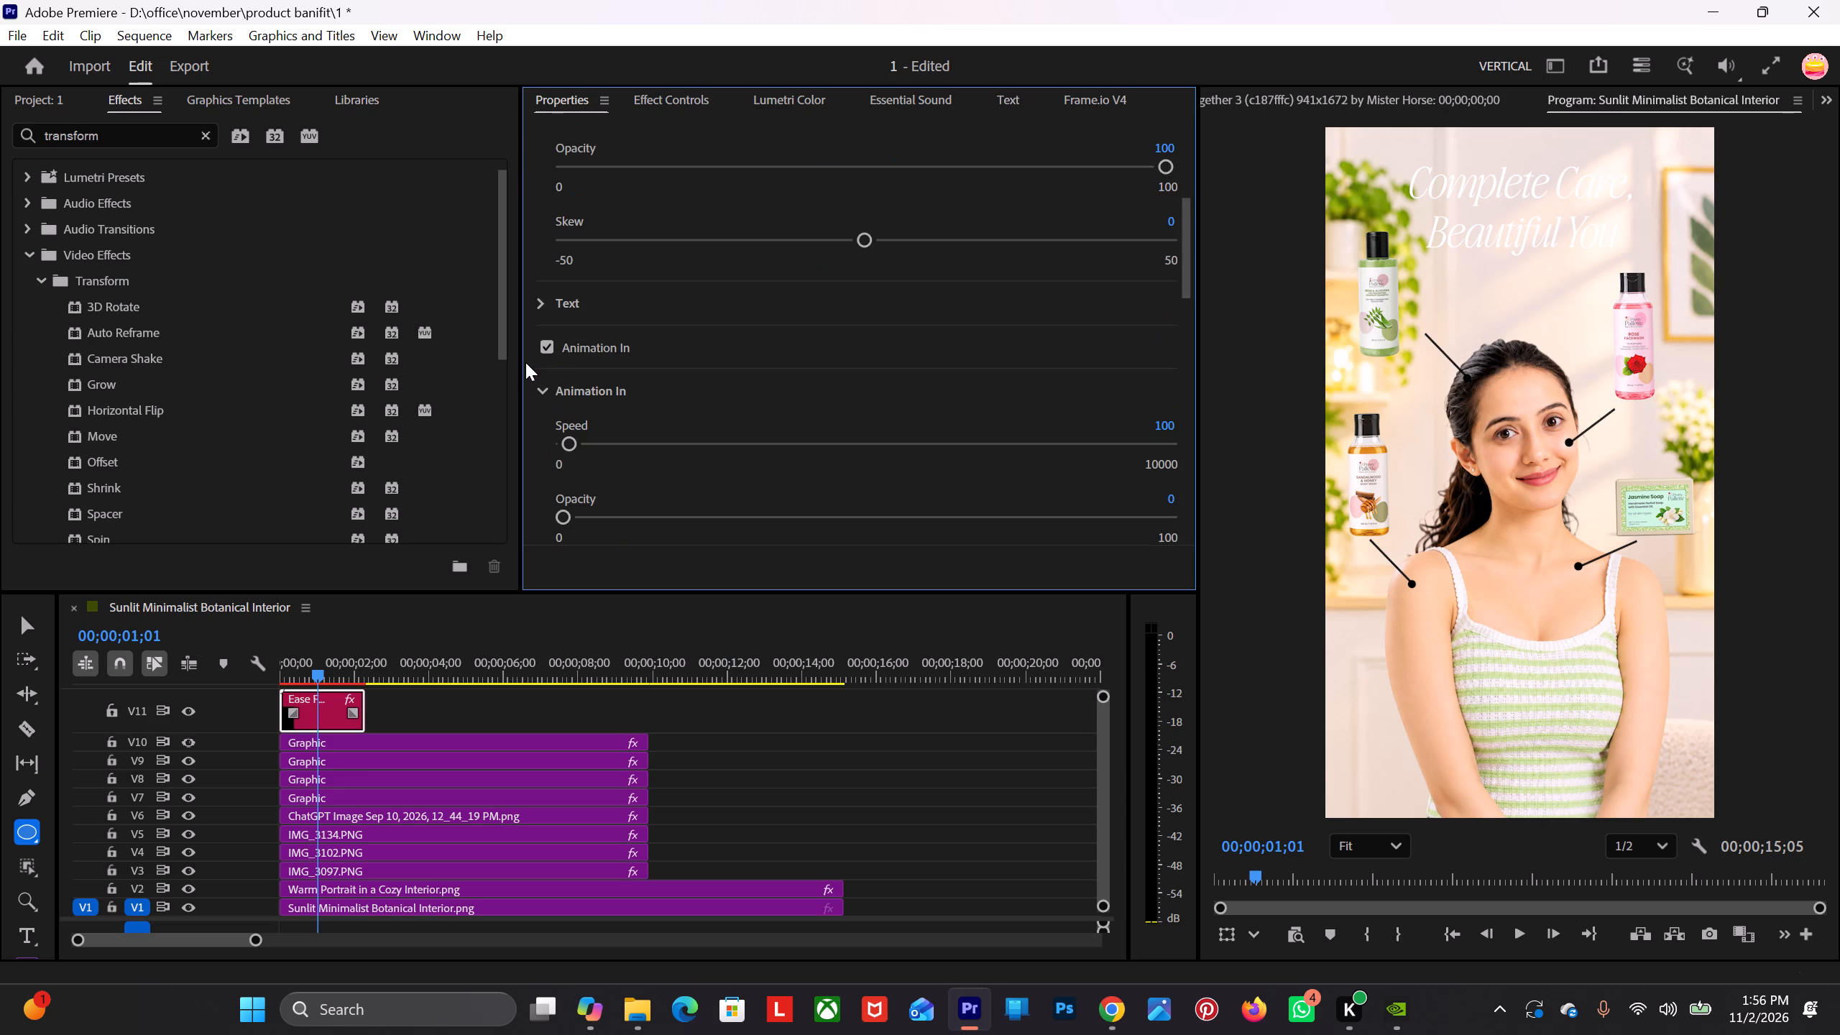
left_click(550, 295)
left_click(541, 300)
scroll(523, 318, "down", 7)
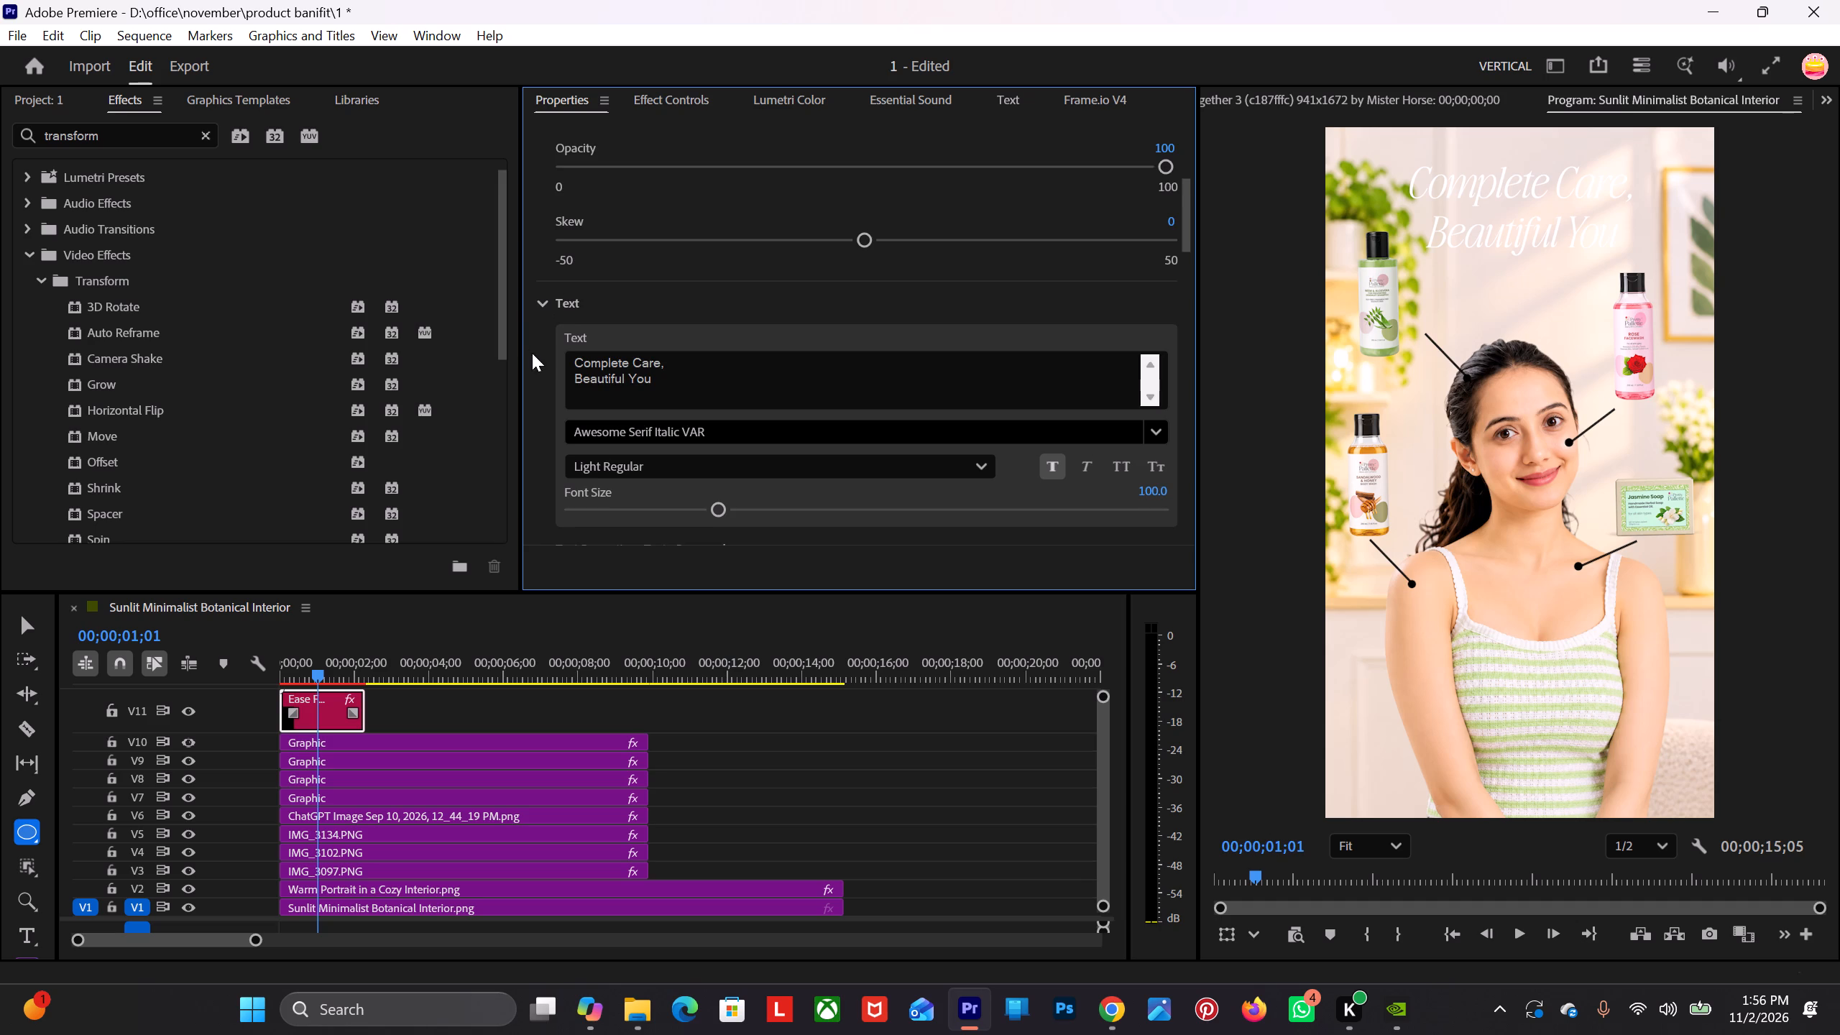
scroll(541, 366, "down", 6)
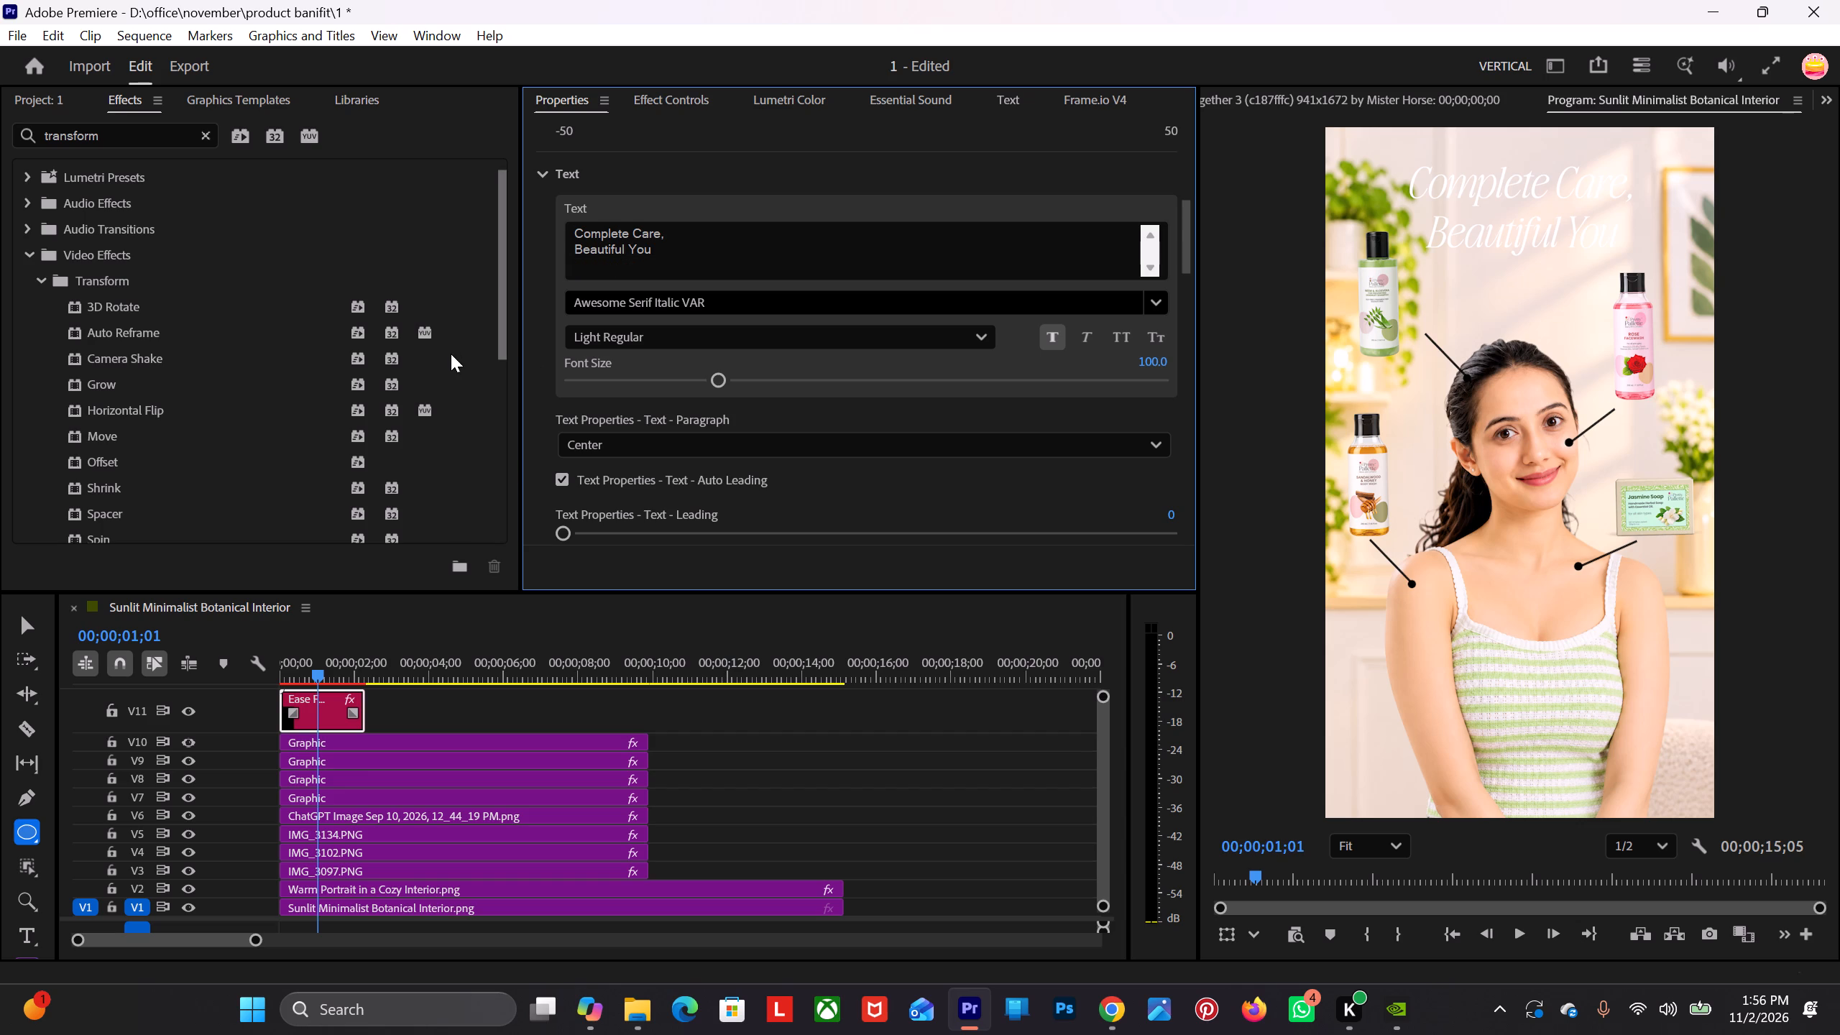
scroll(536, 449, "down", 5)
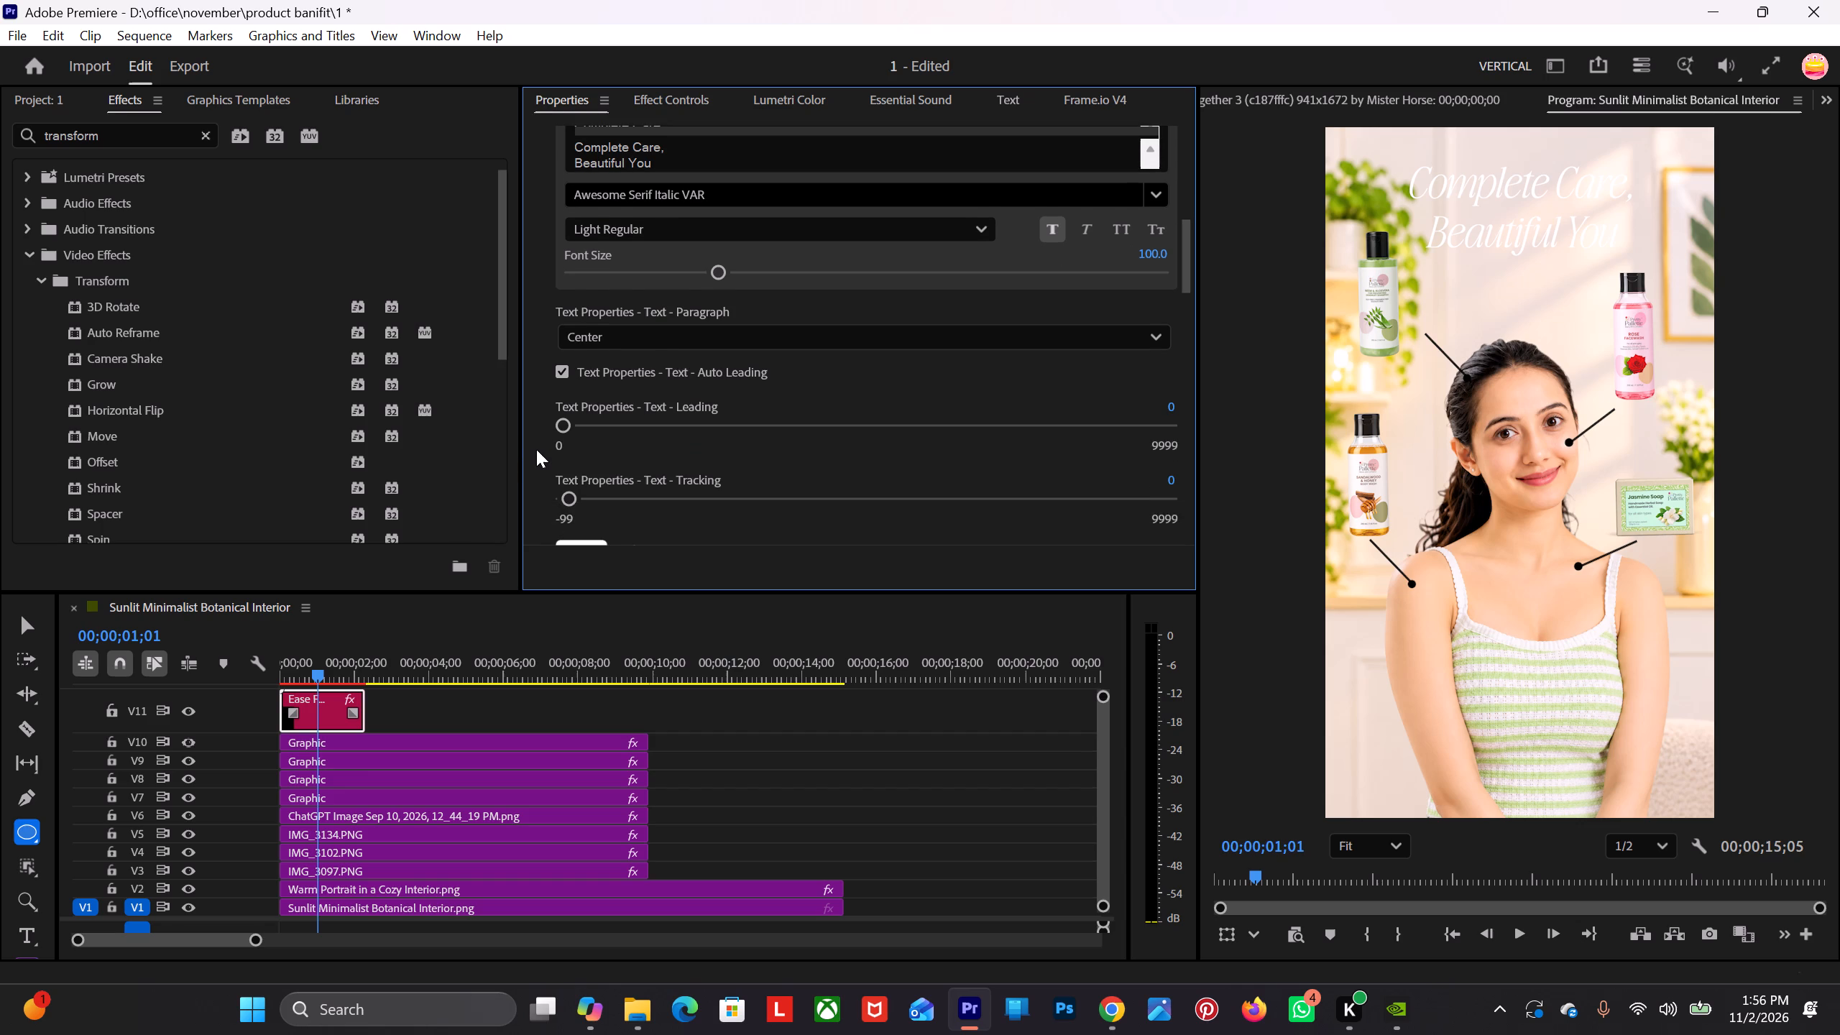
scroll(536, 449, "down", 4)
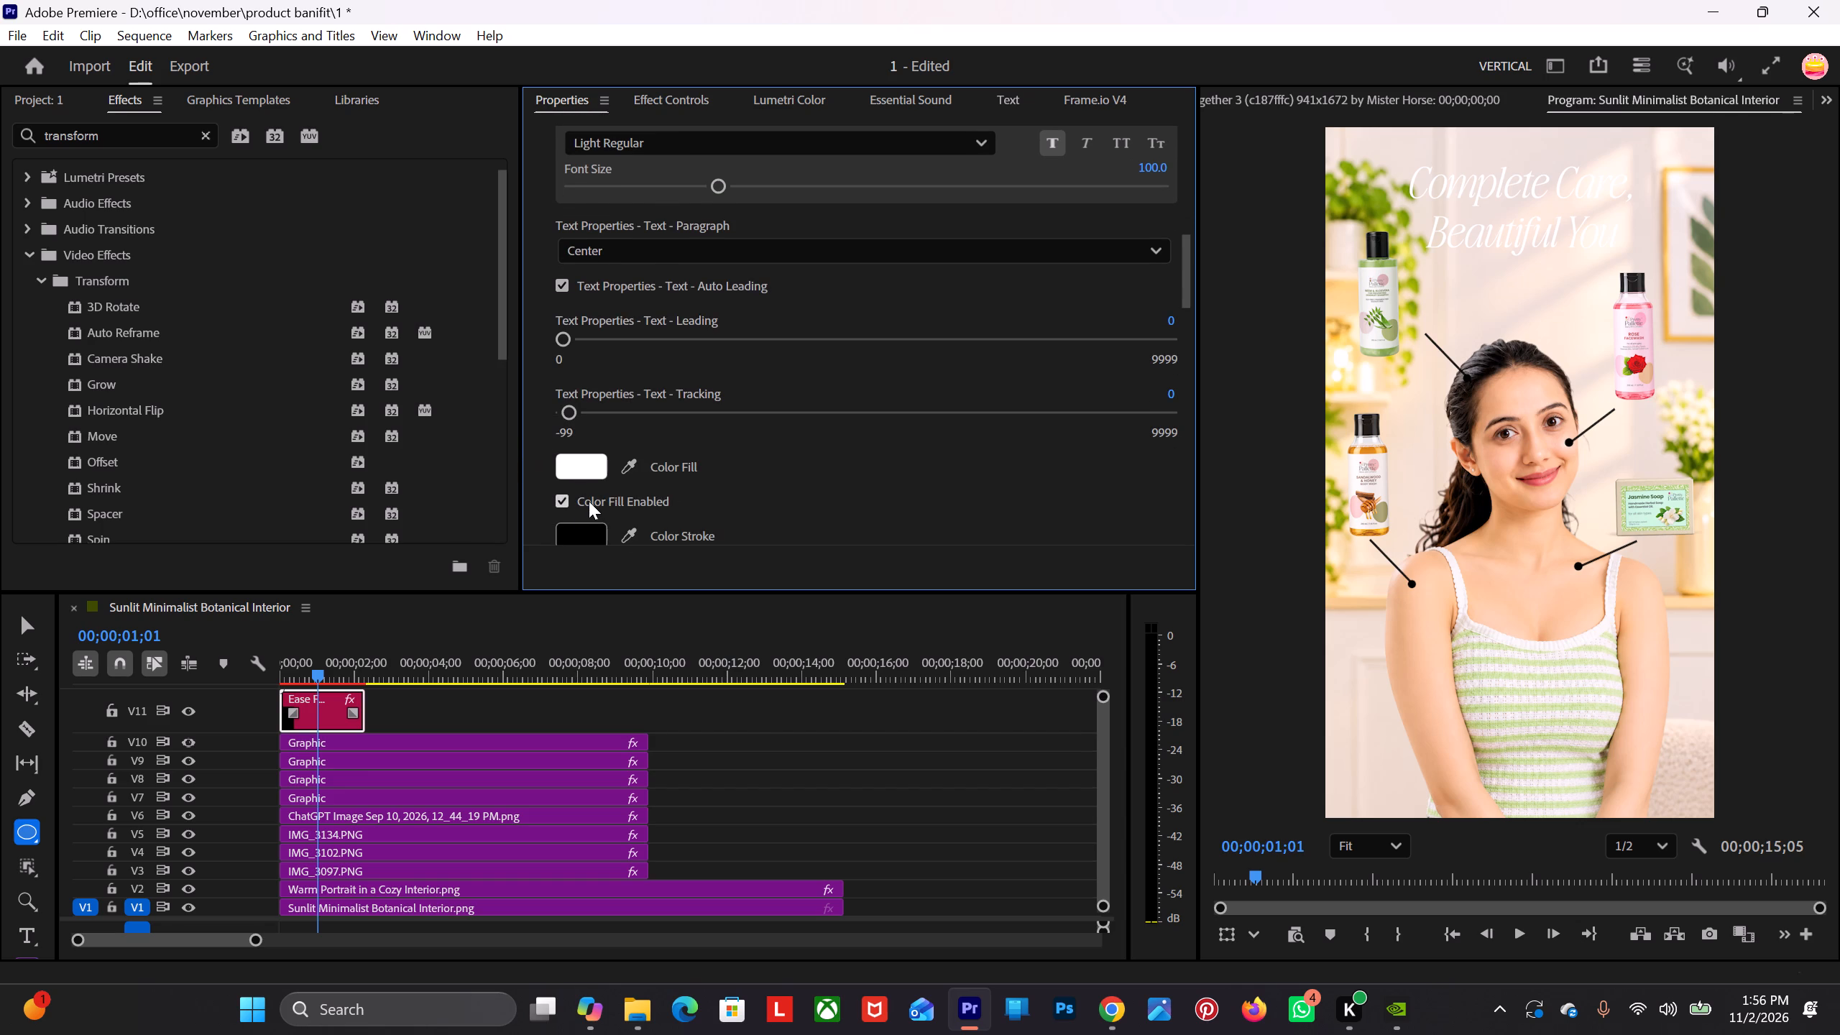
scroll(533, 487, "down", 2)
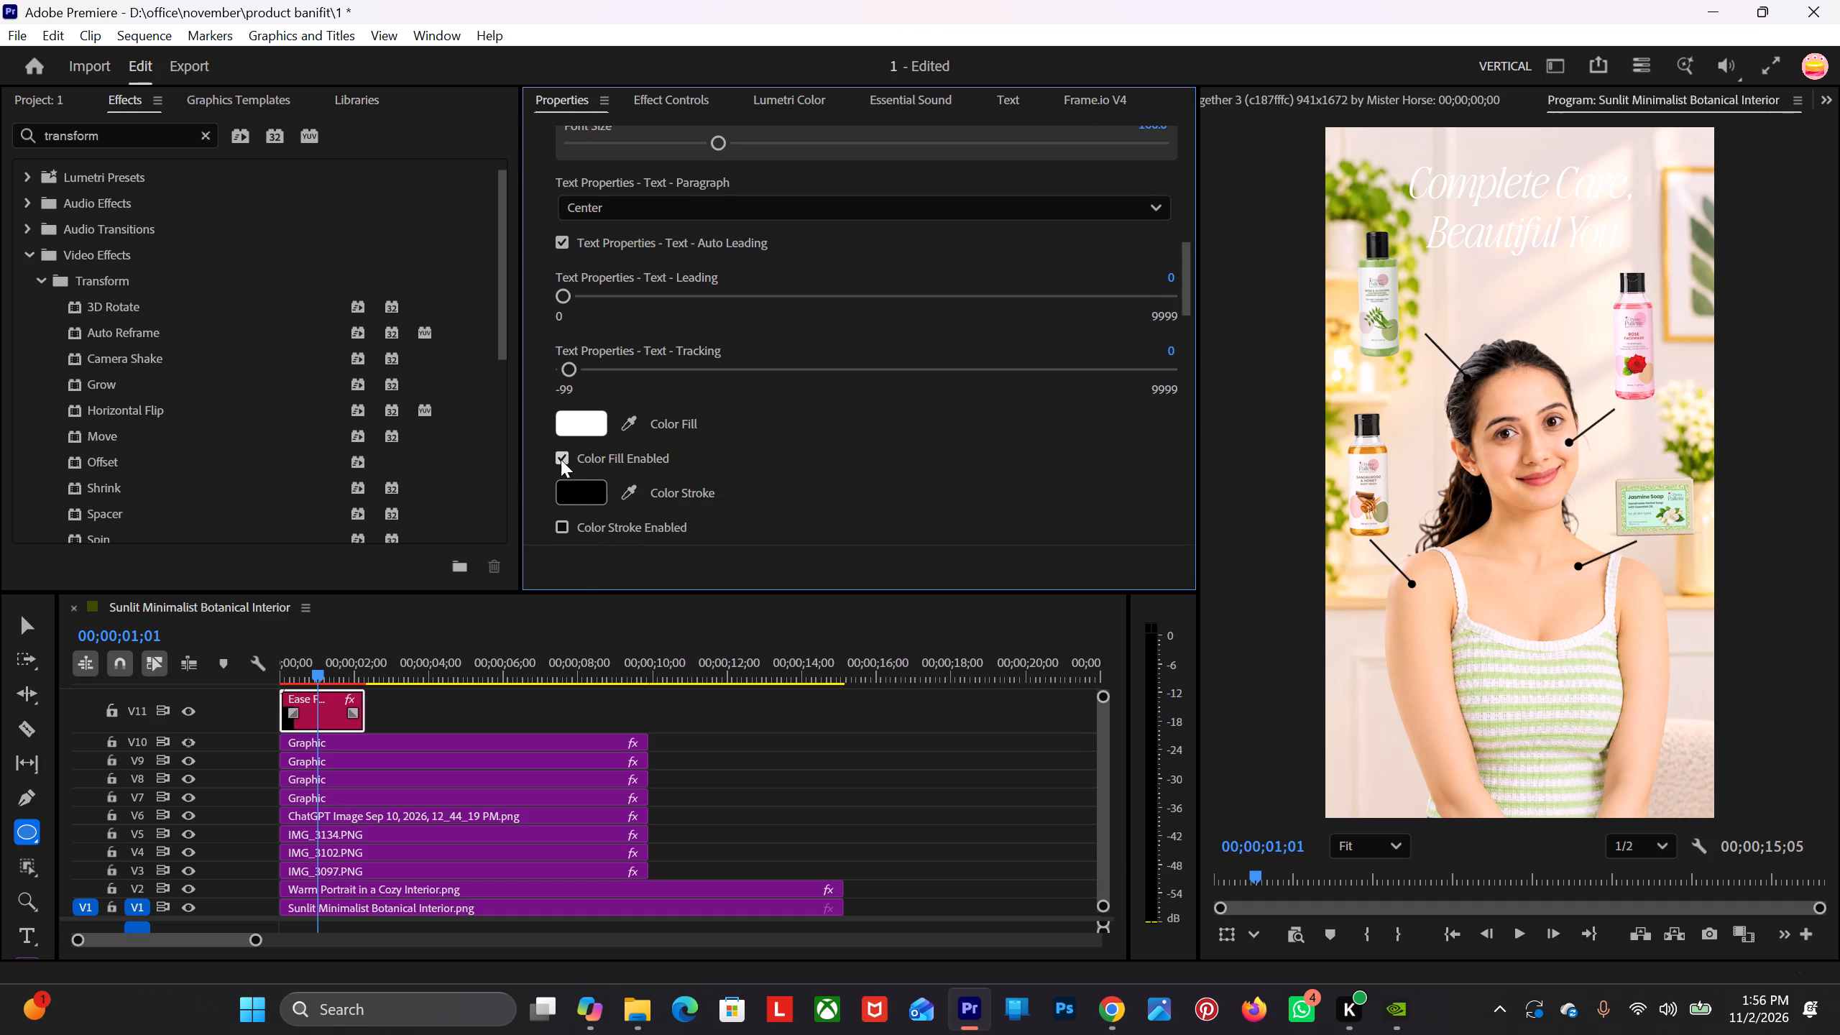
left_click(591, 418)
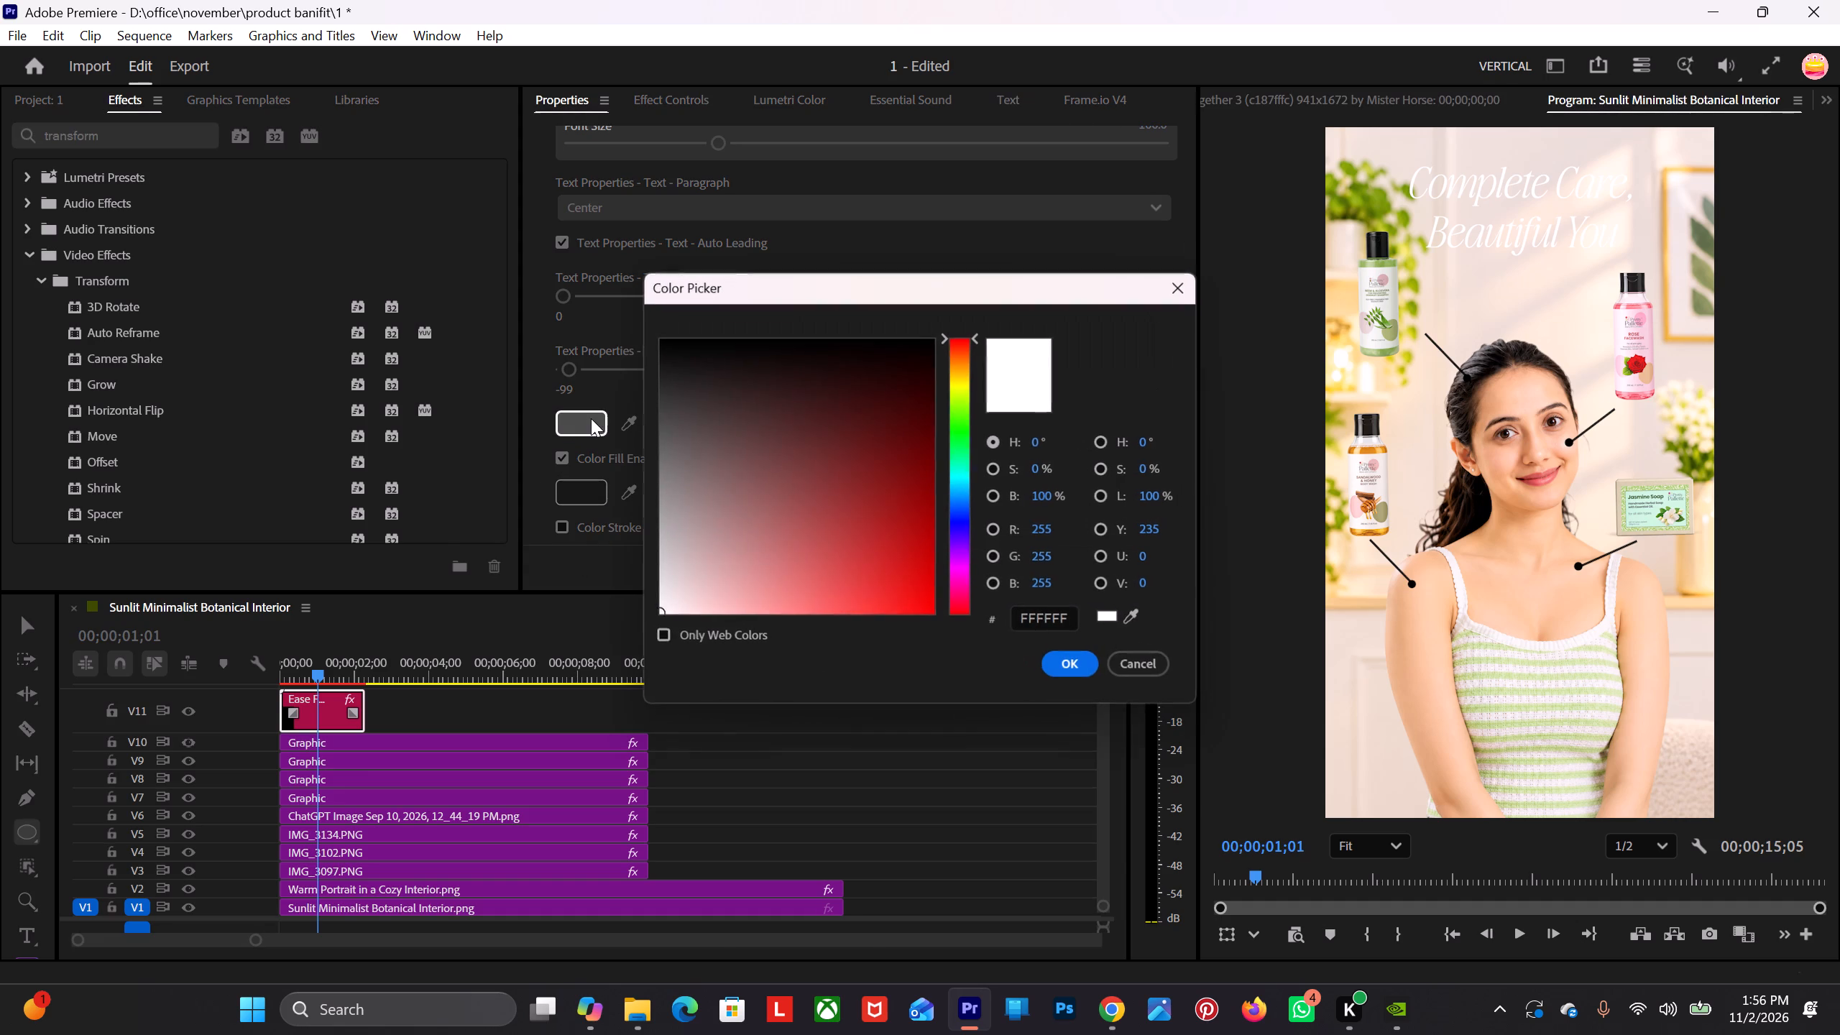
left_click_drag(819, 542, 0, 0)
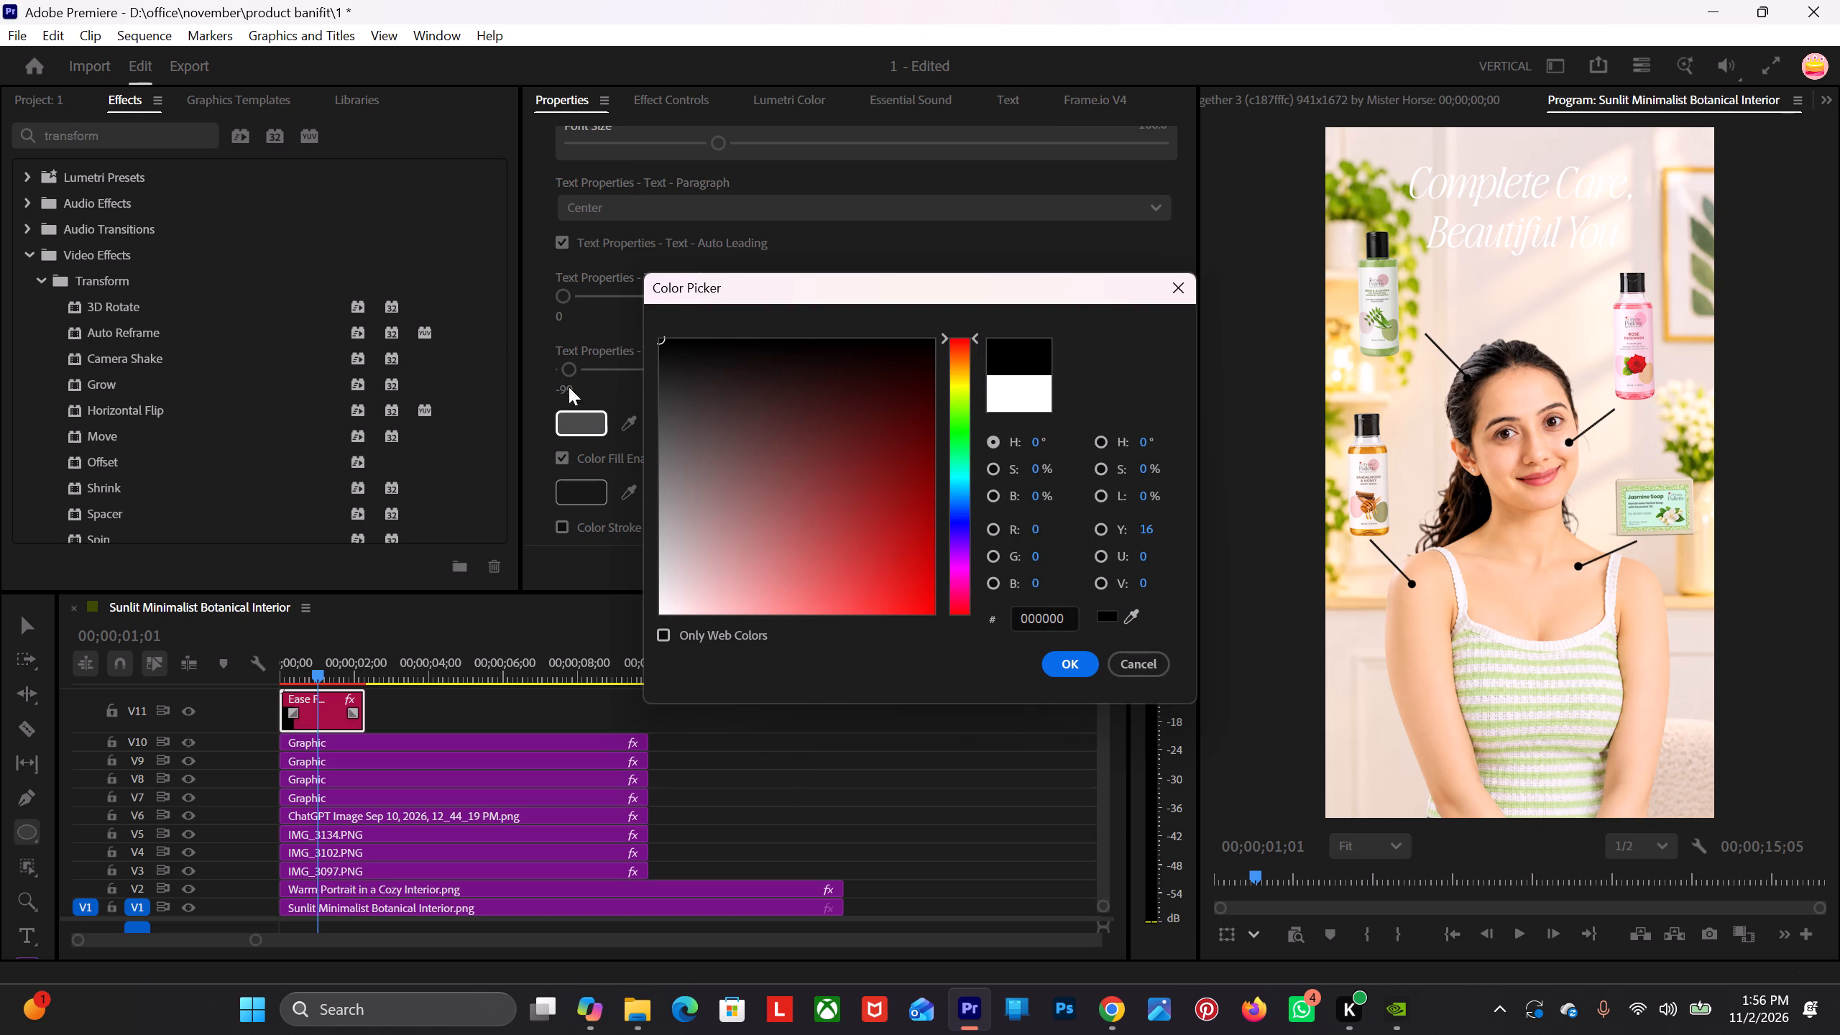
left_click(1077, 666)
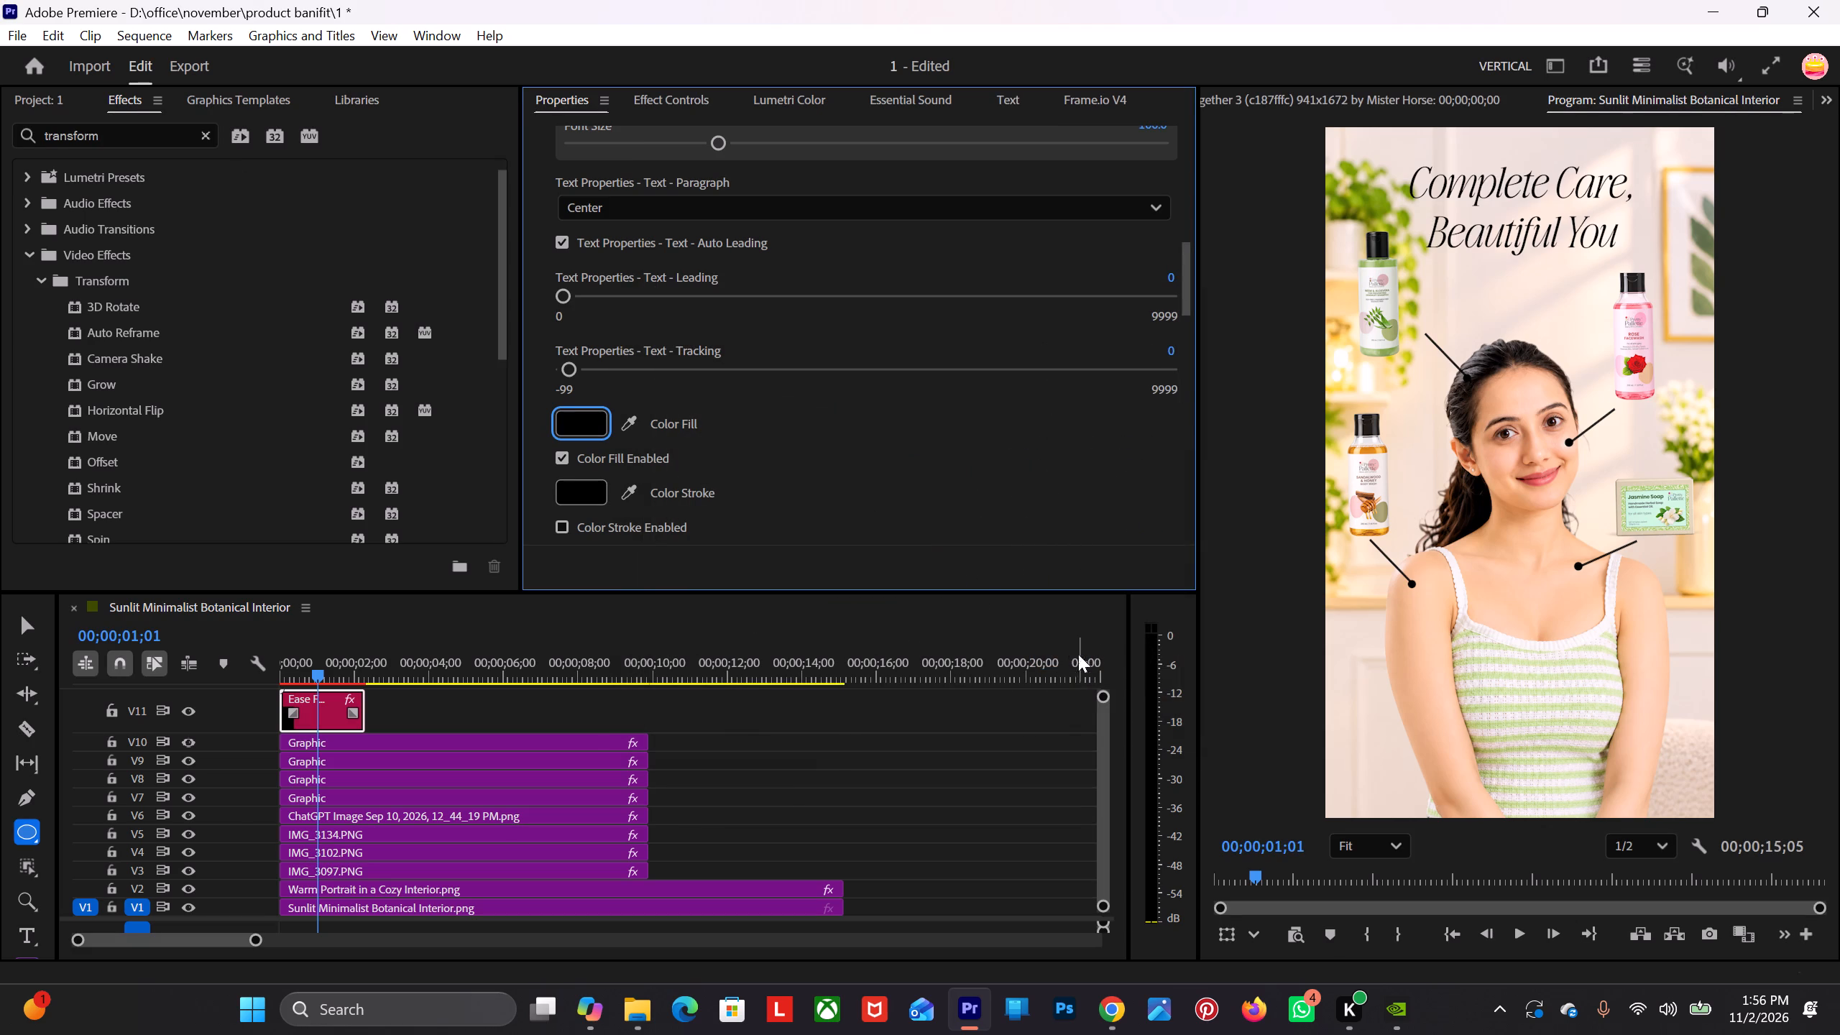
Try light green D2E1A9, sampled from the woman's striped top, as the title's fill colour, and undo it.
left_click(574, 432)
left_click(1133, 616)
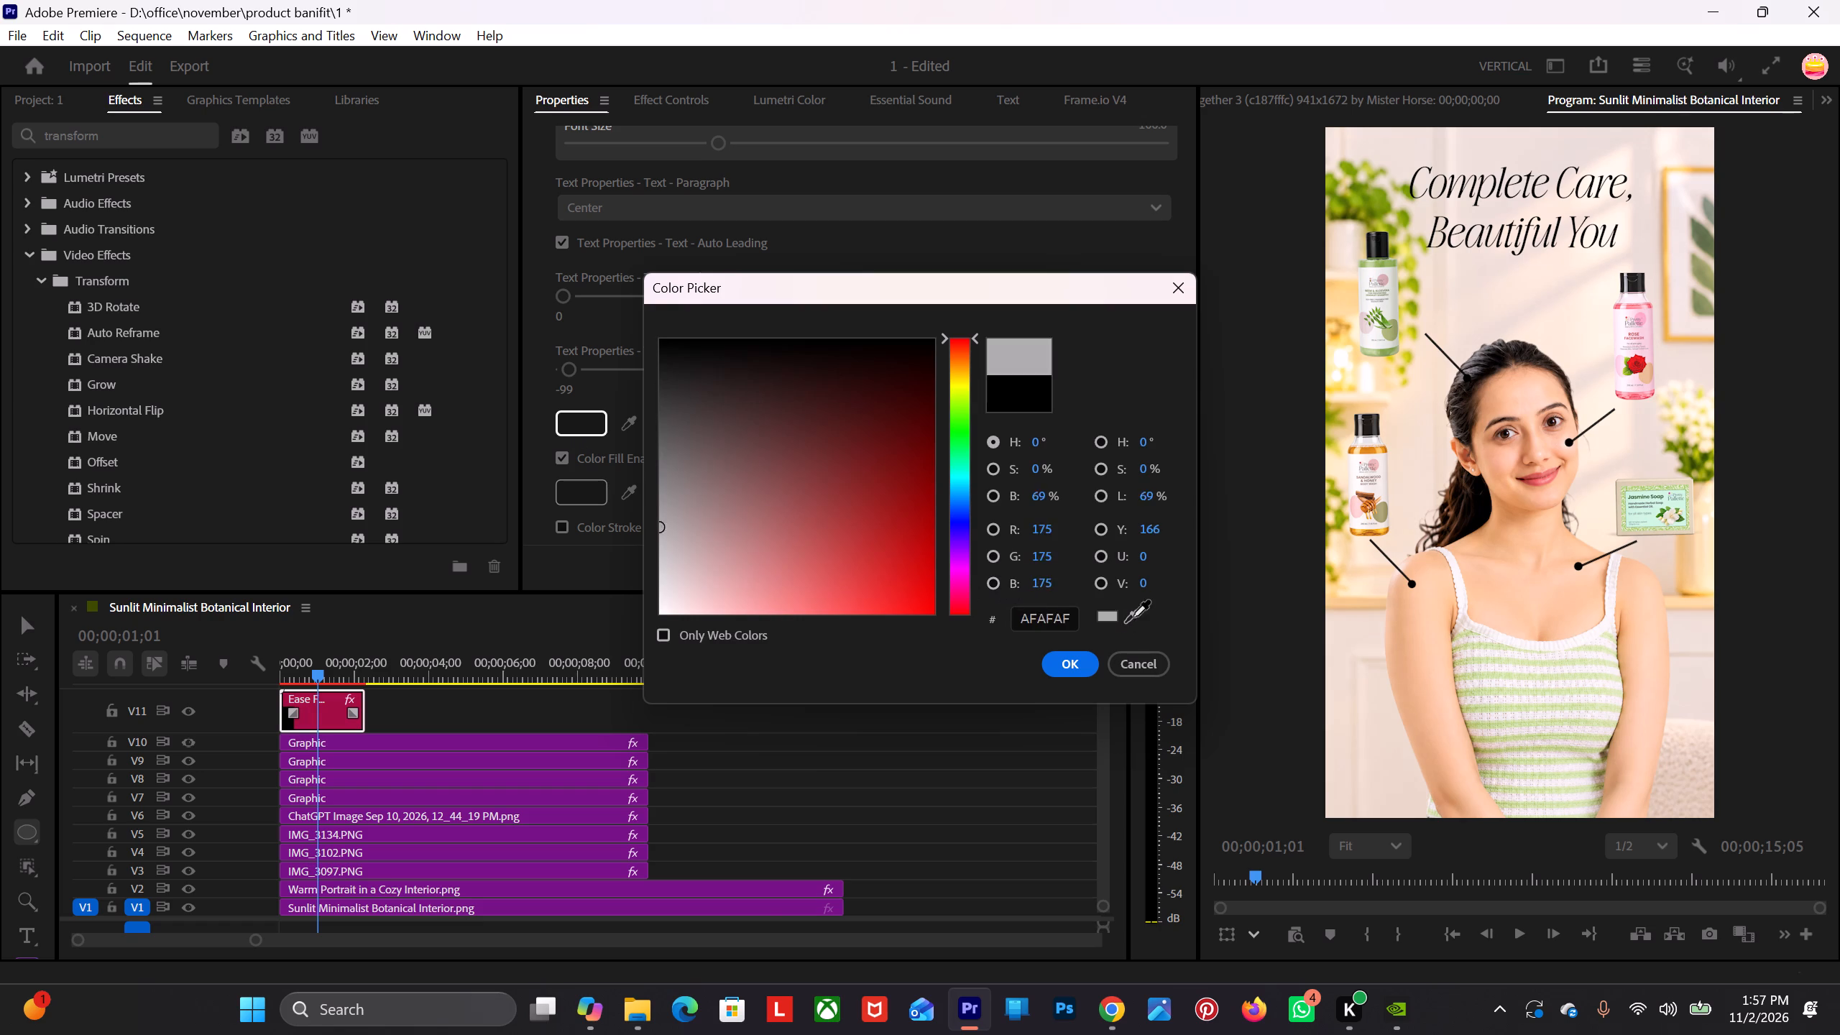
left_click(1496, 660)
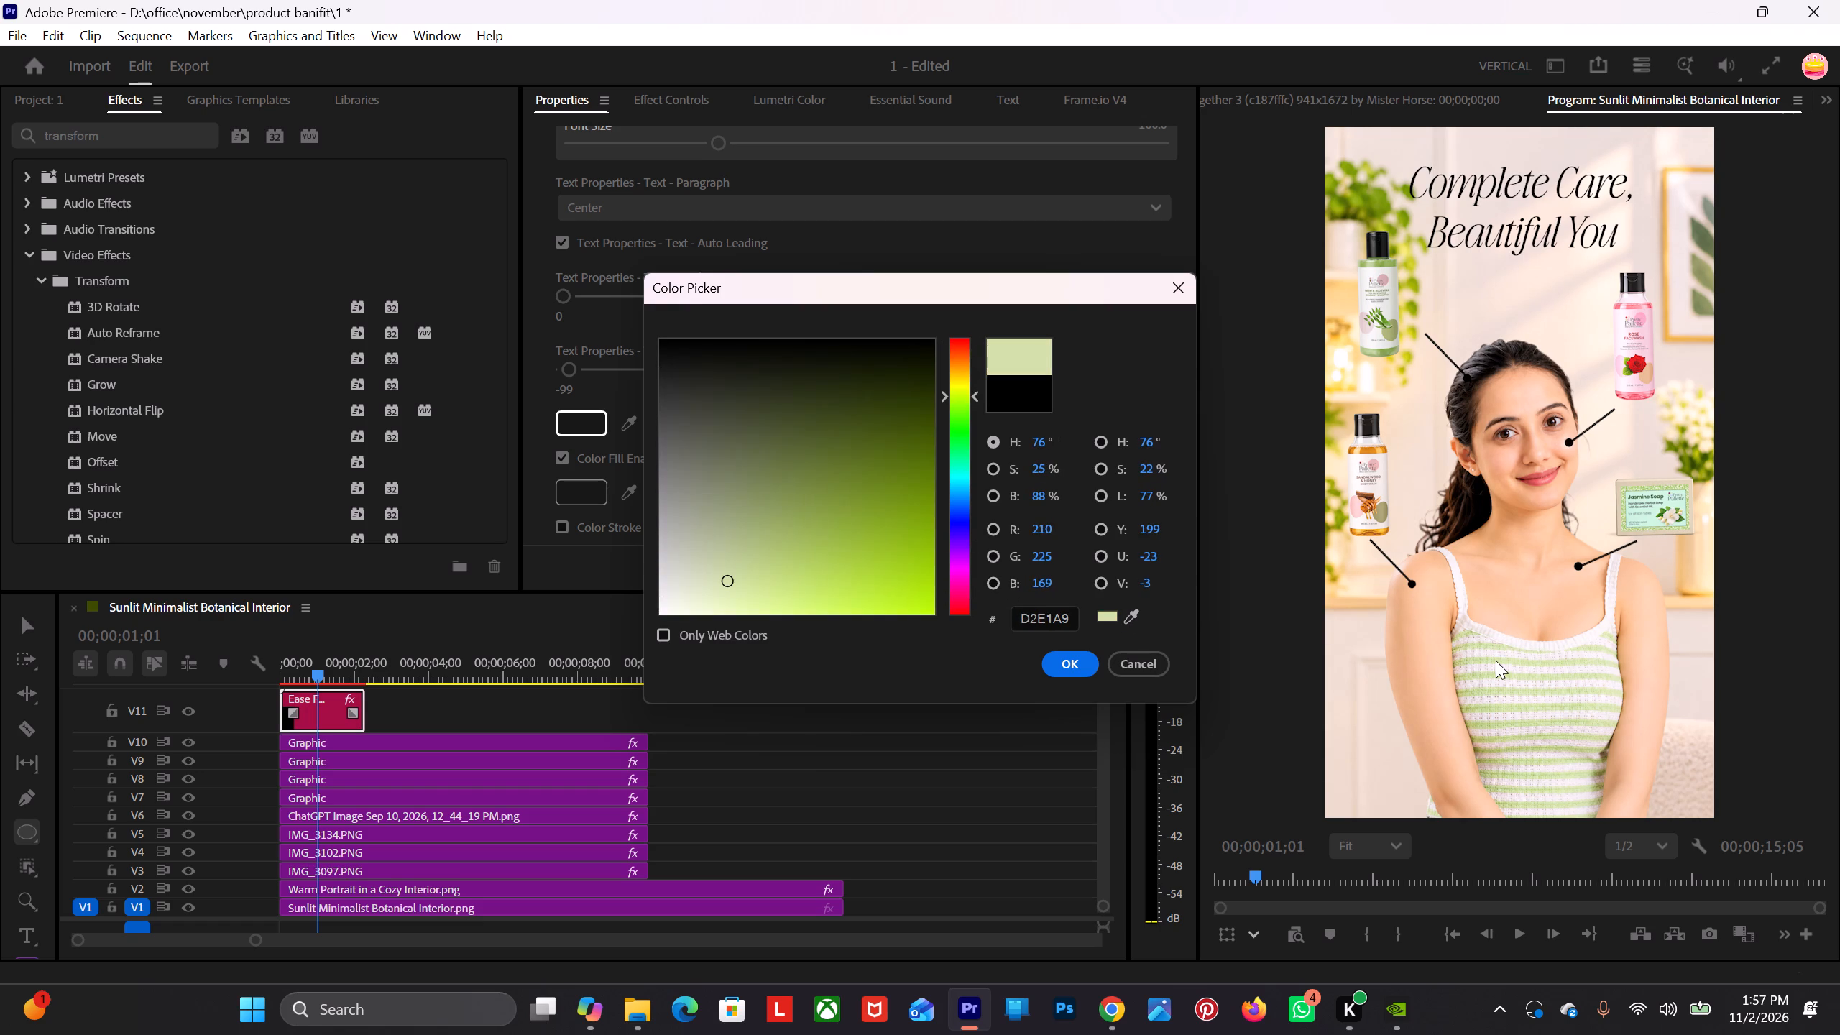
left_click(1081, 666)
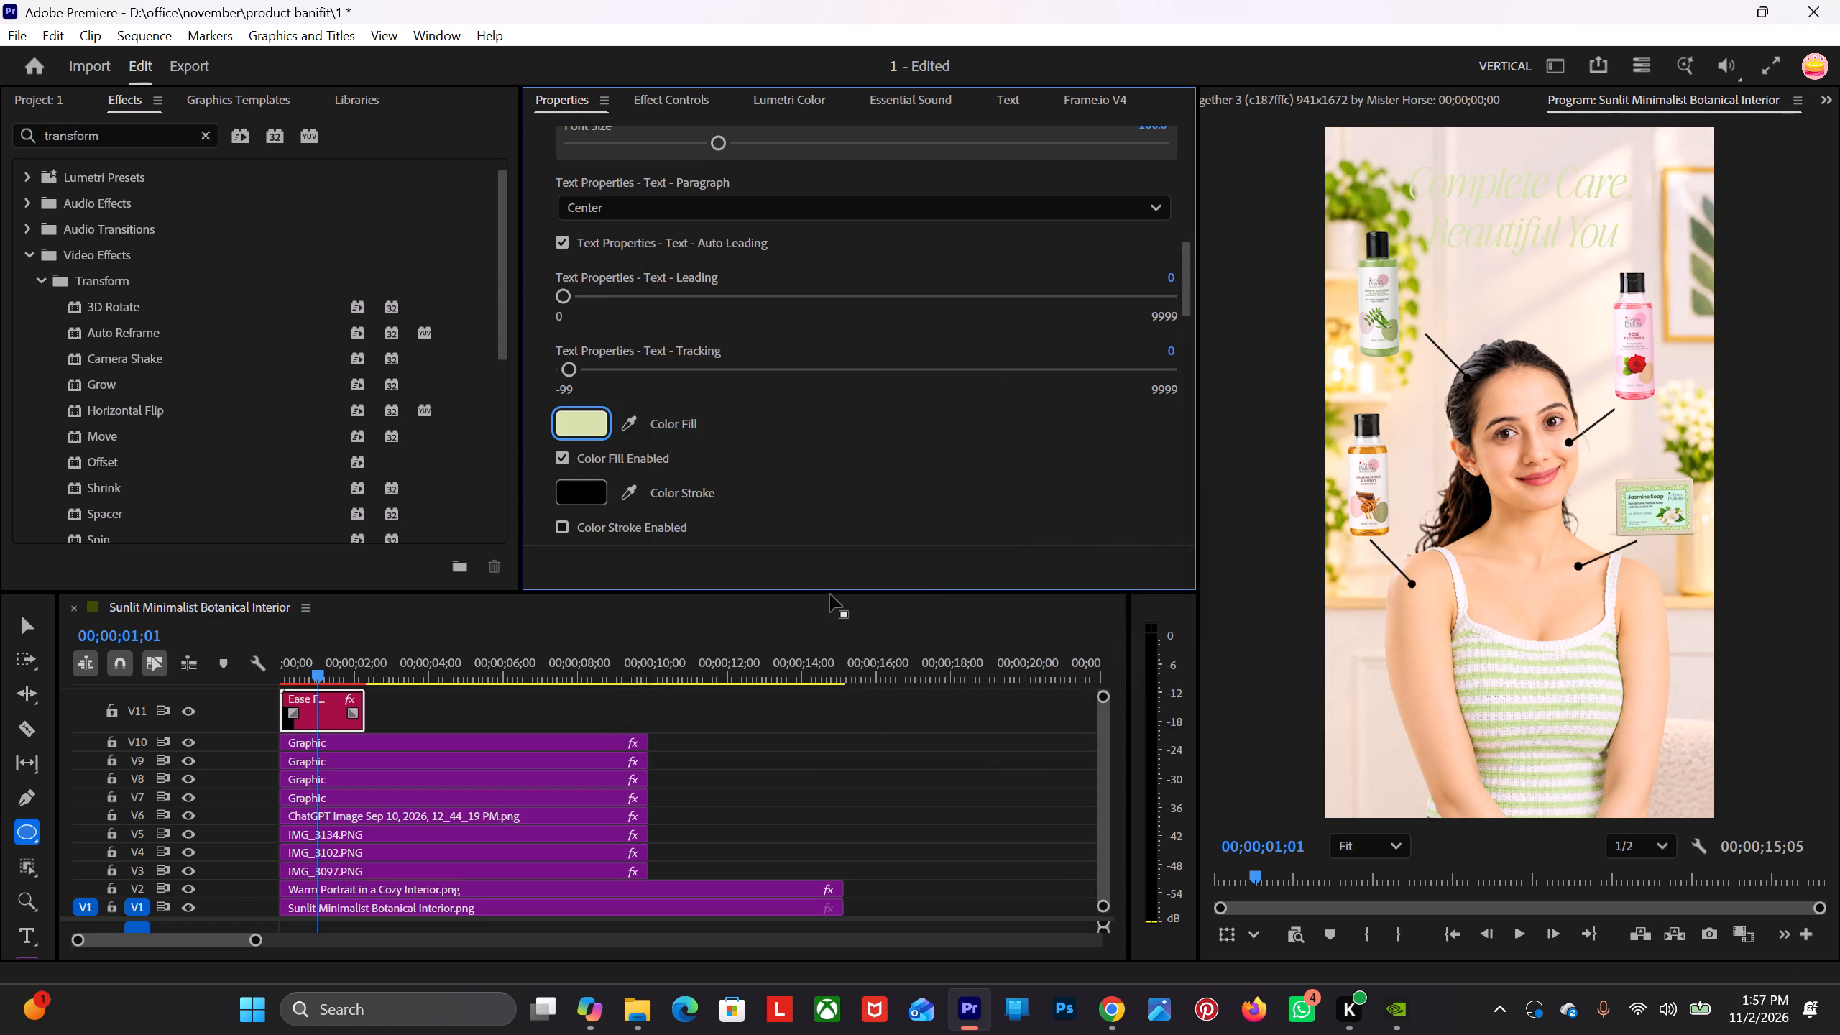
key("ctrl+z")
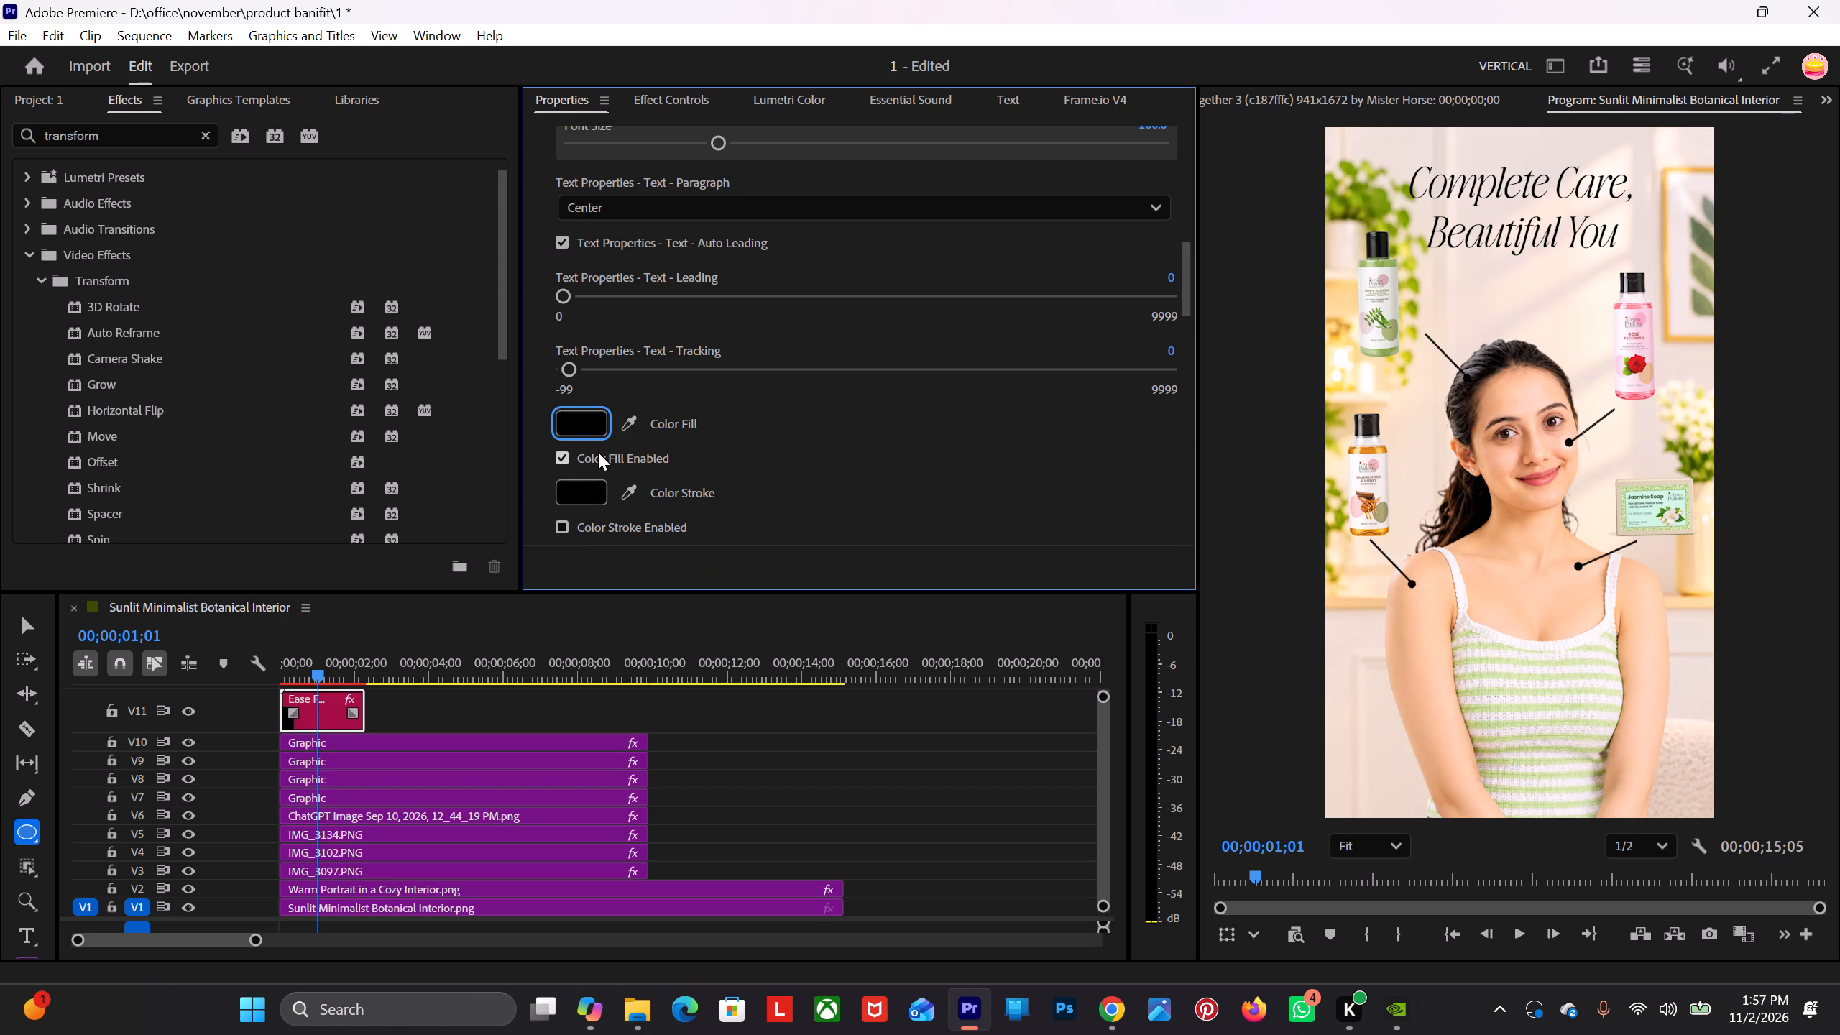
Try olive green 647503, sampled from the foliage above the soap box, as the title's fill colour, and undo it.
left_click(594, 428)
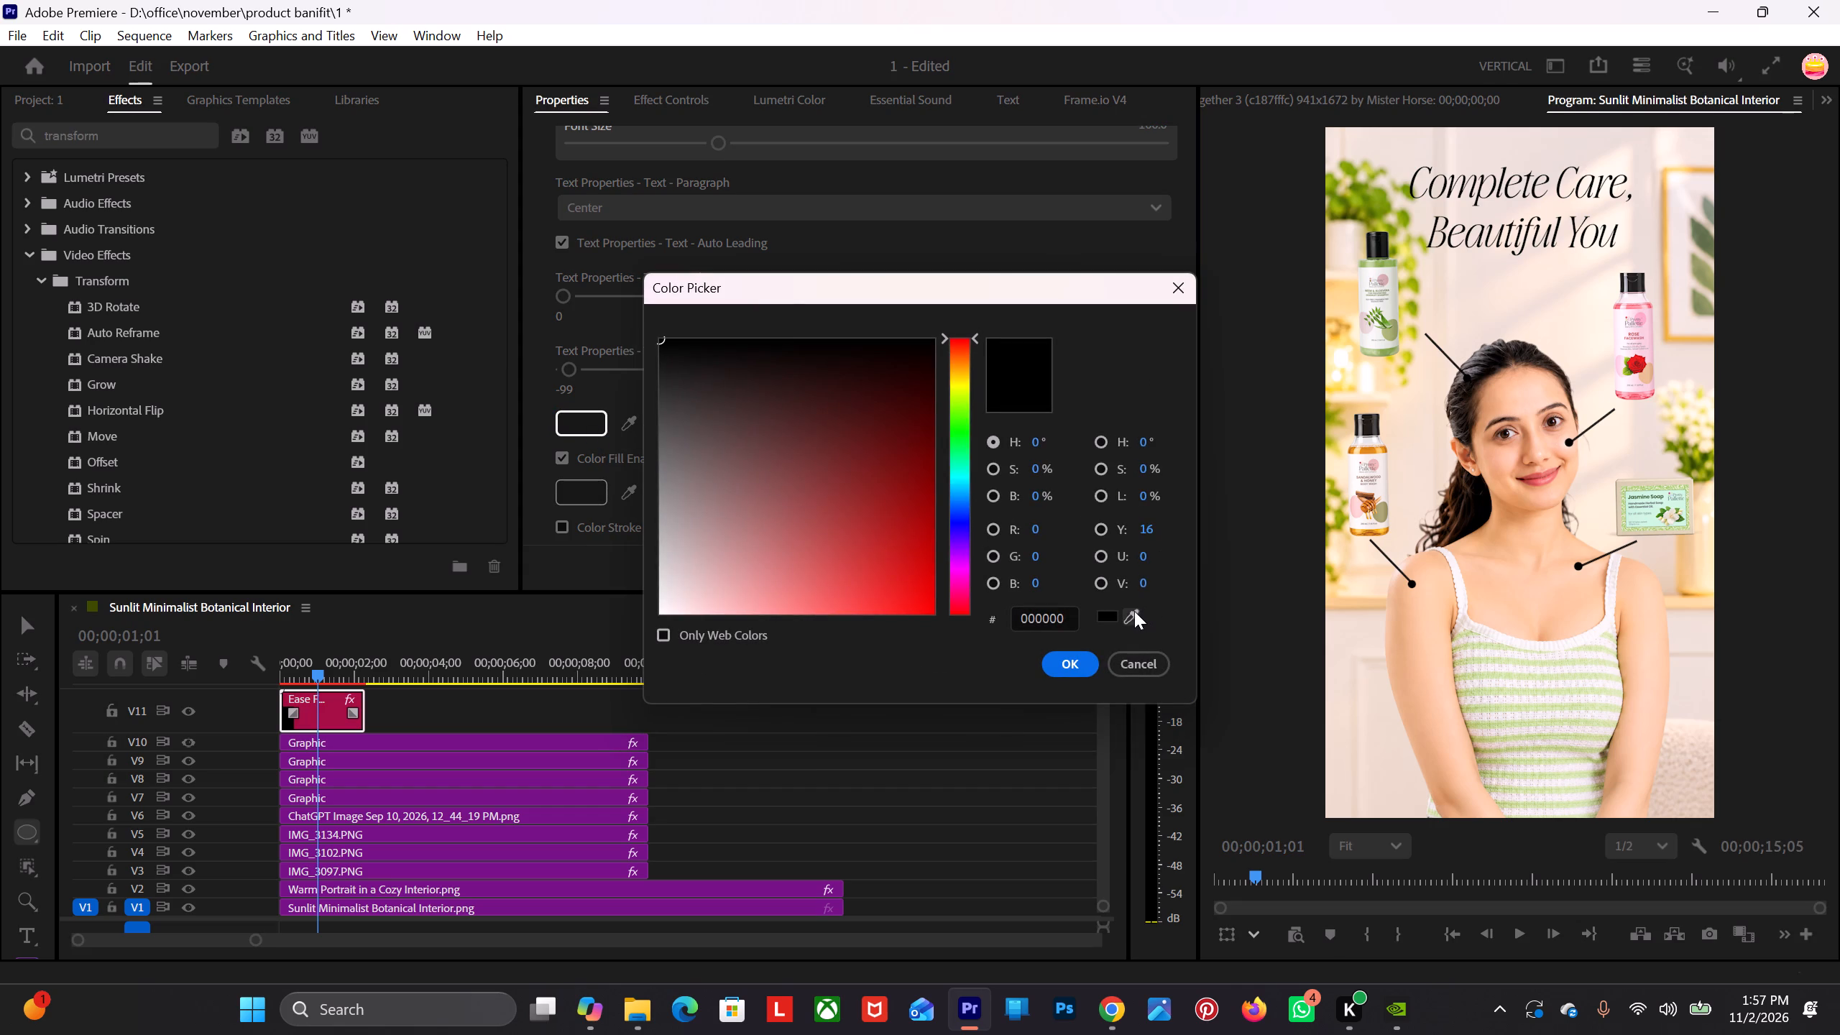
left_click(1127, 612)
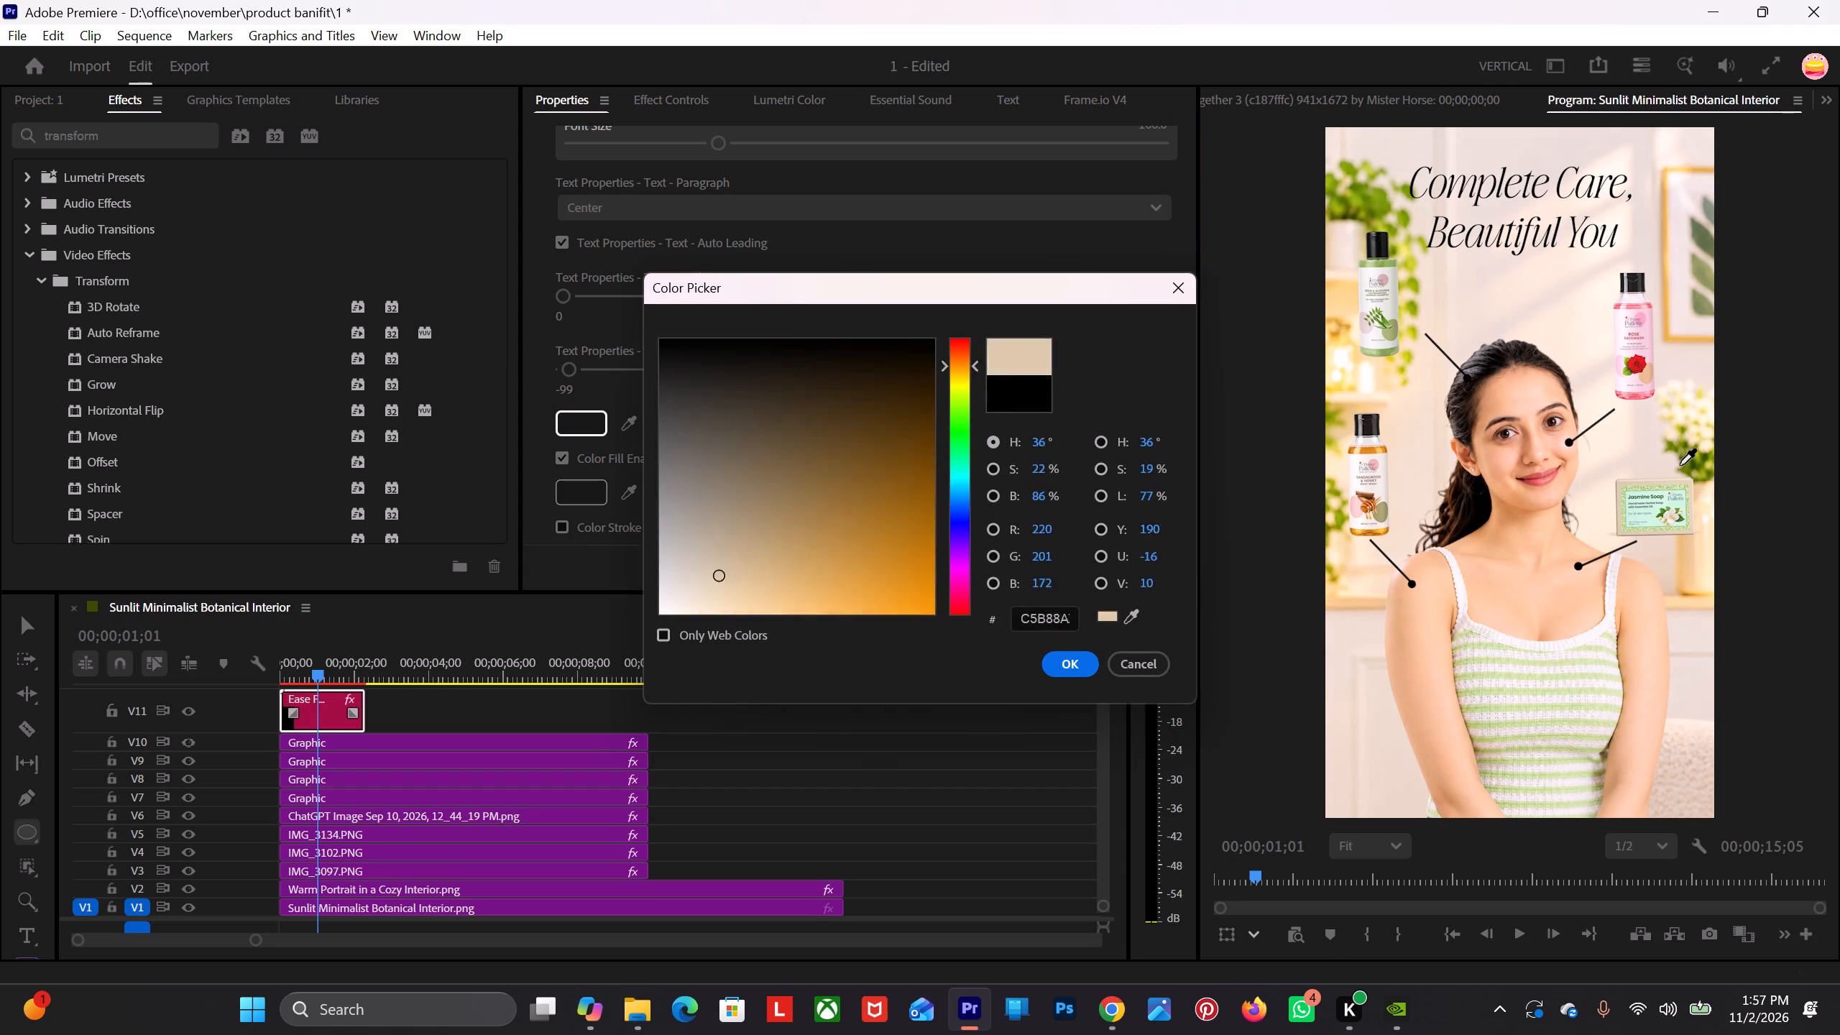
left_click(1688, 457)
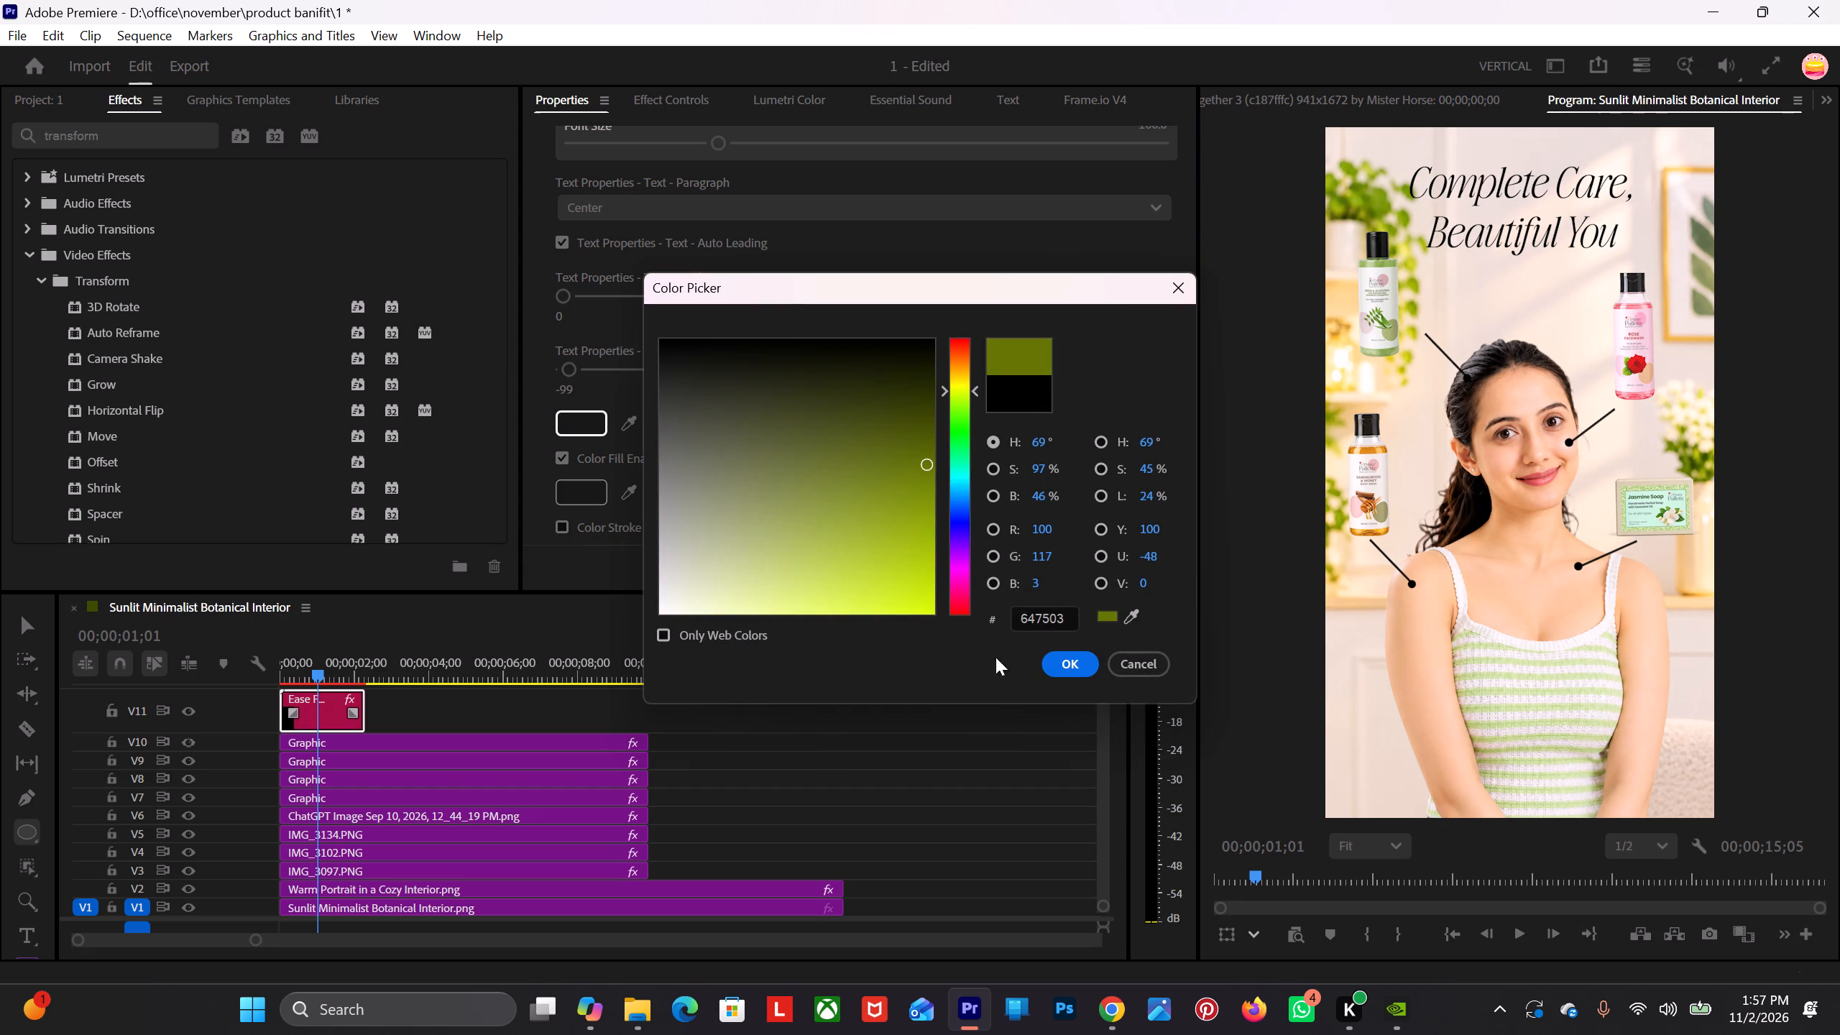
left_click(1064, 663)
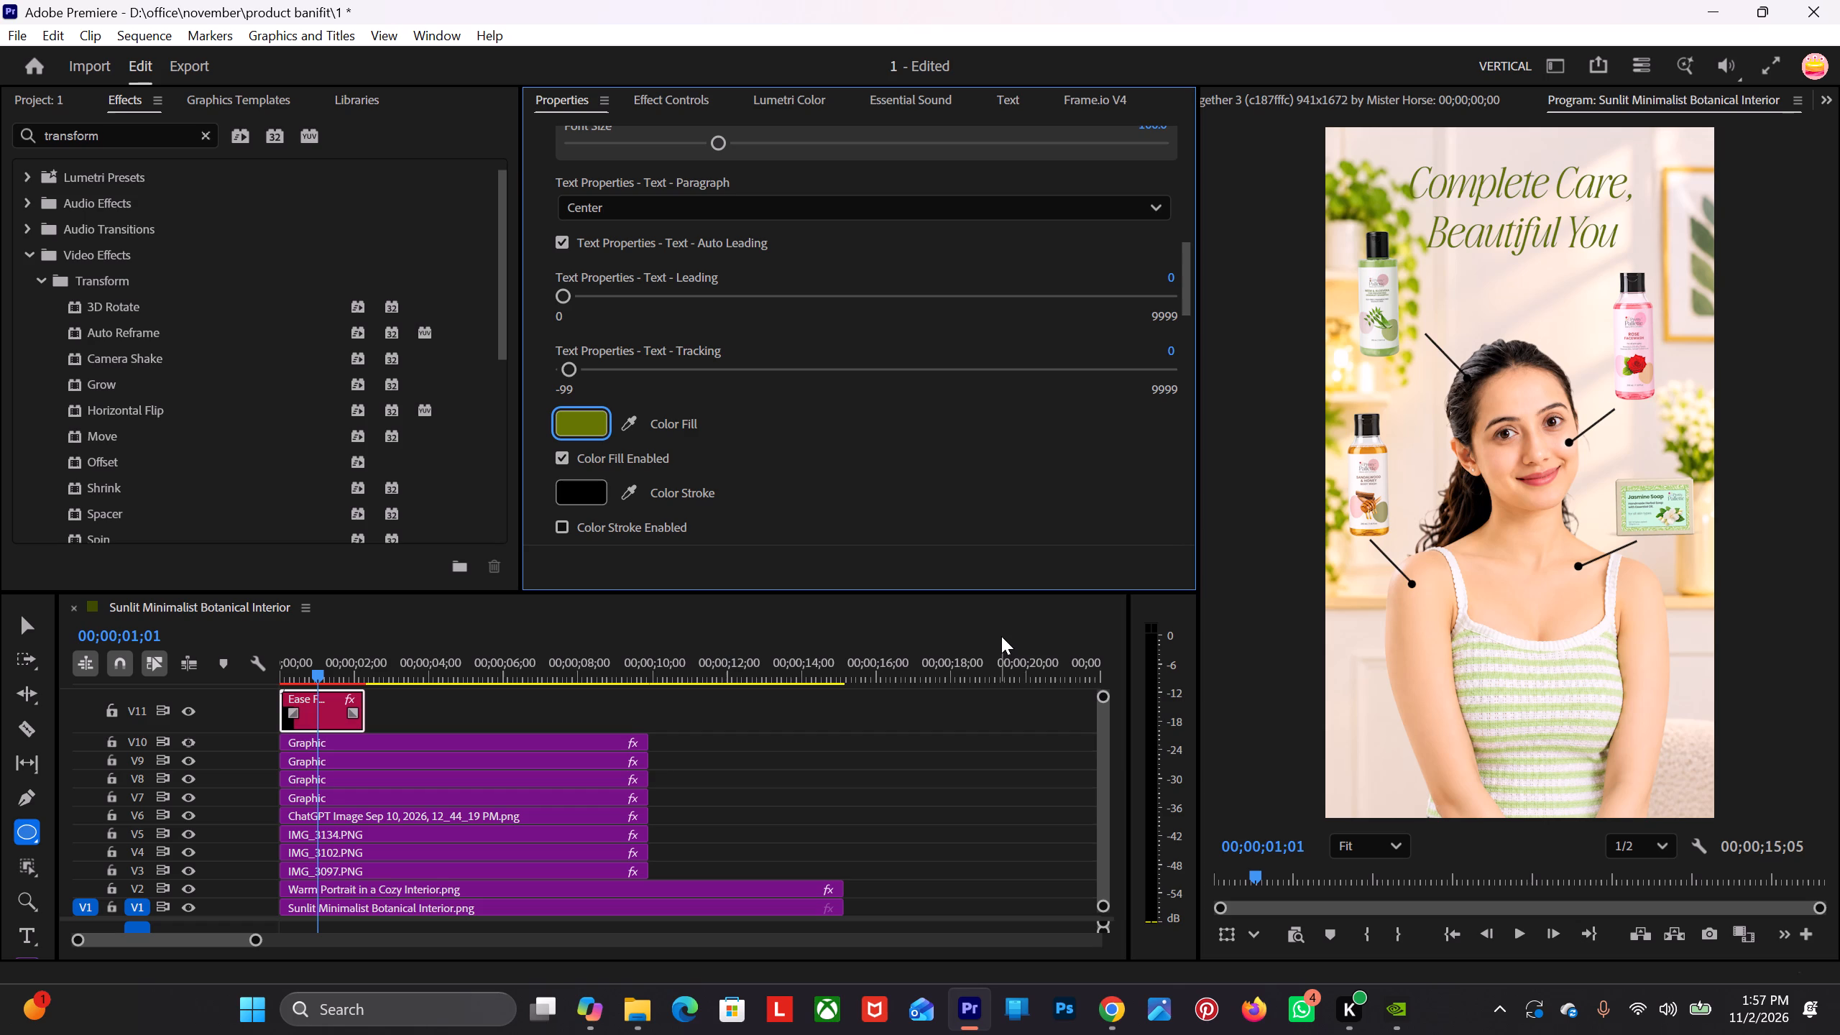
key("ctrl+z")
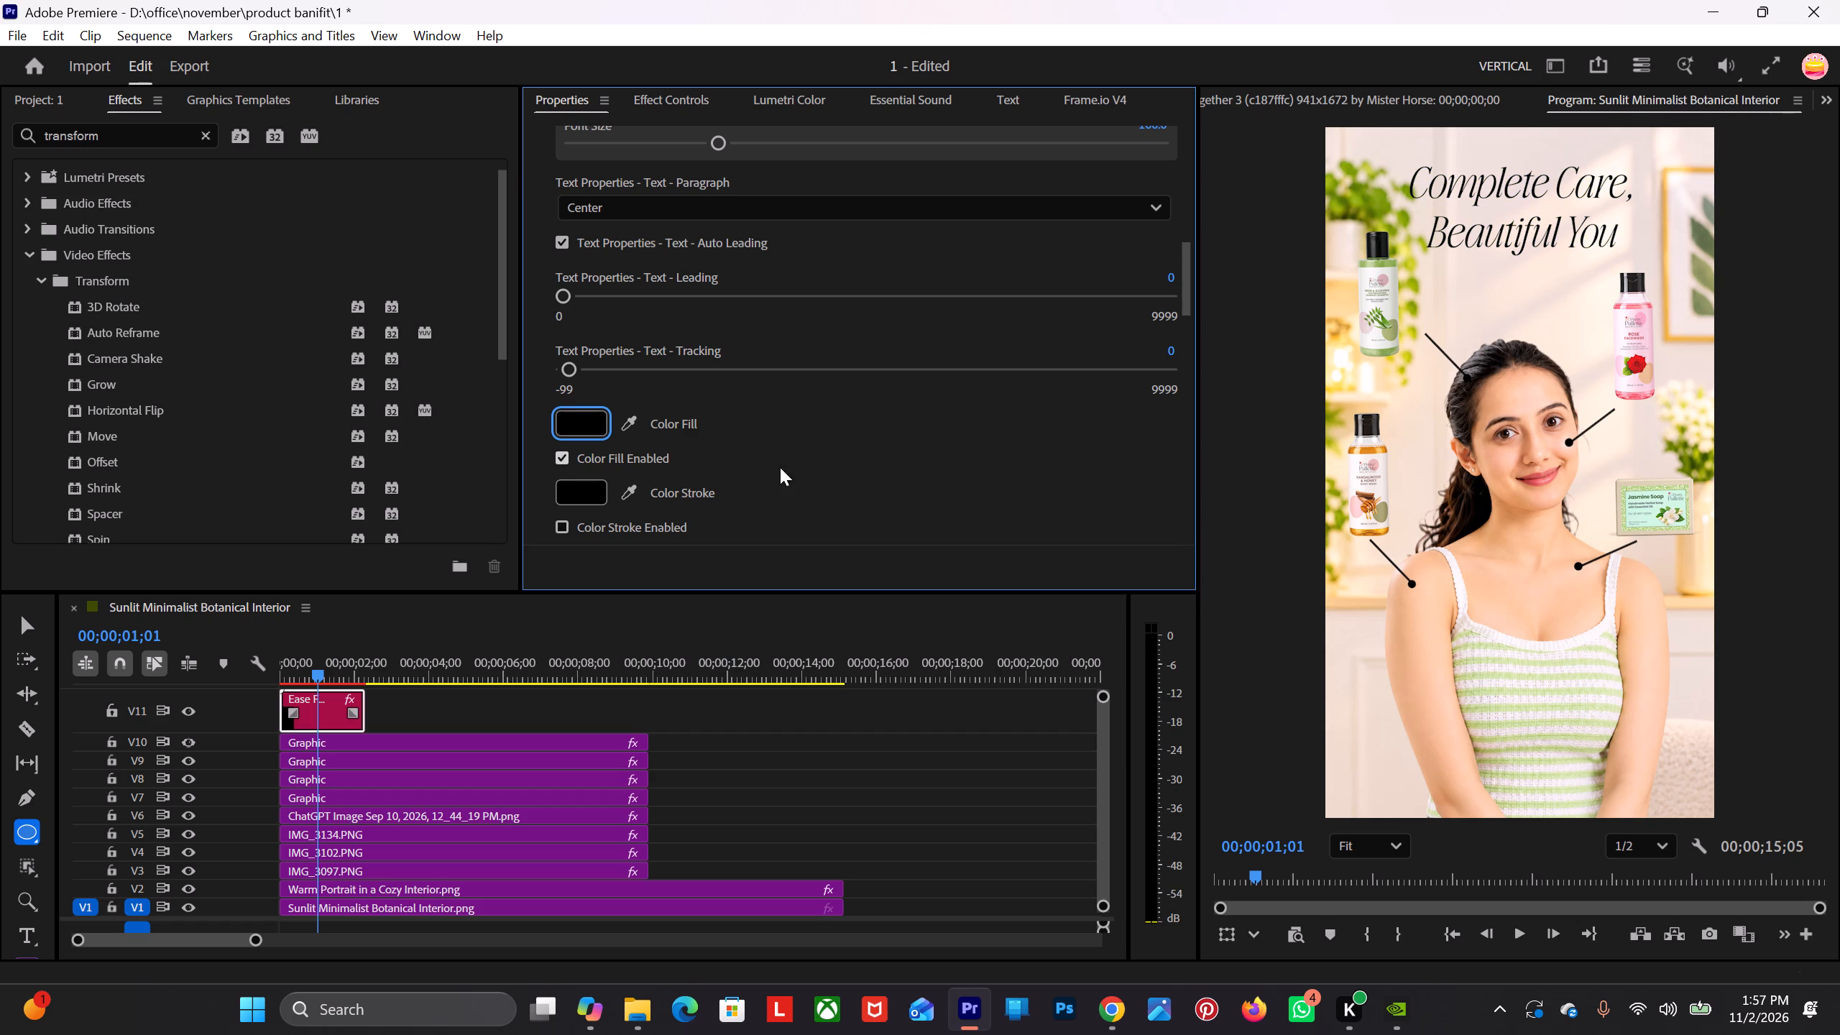
Fill the title text with the red sampled from the rose on the pink bottle's label.
left_click(626, 436)
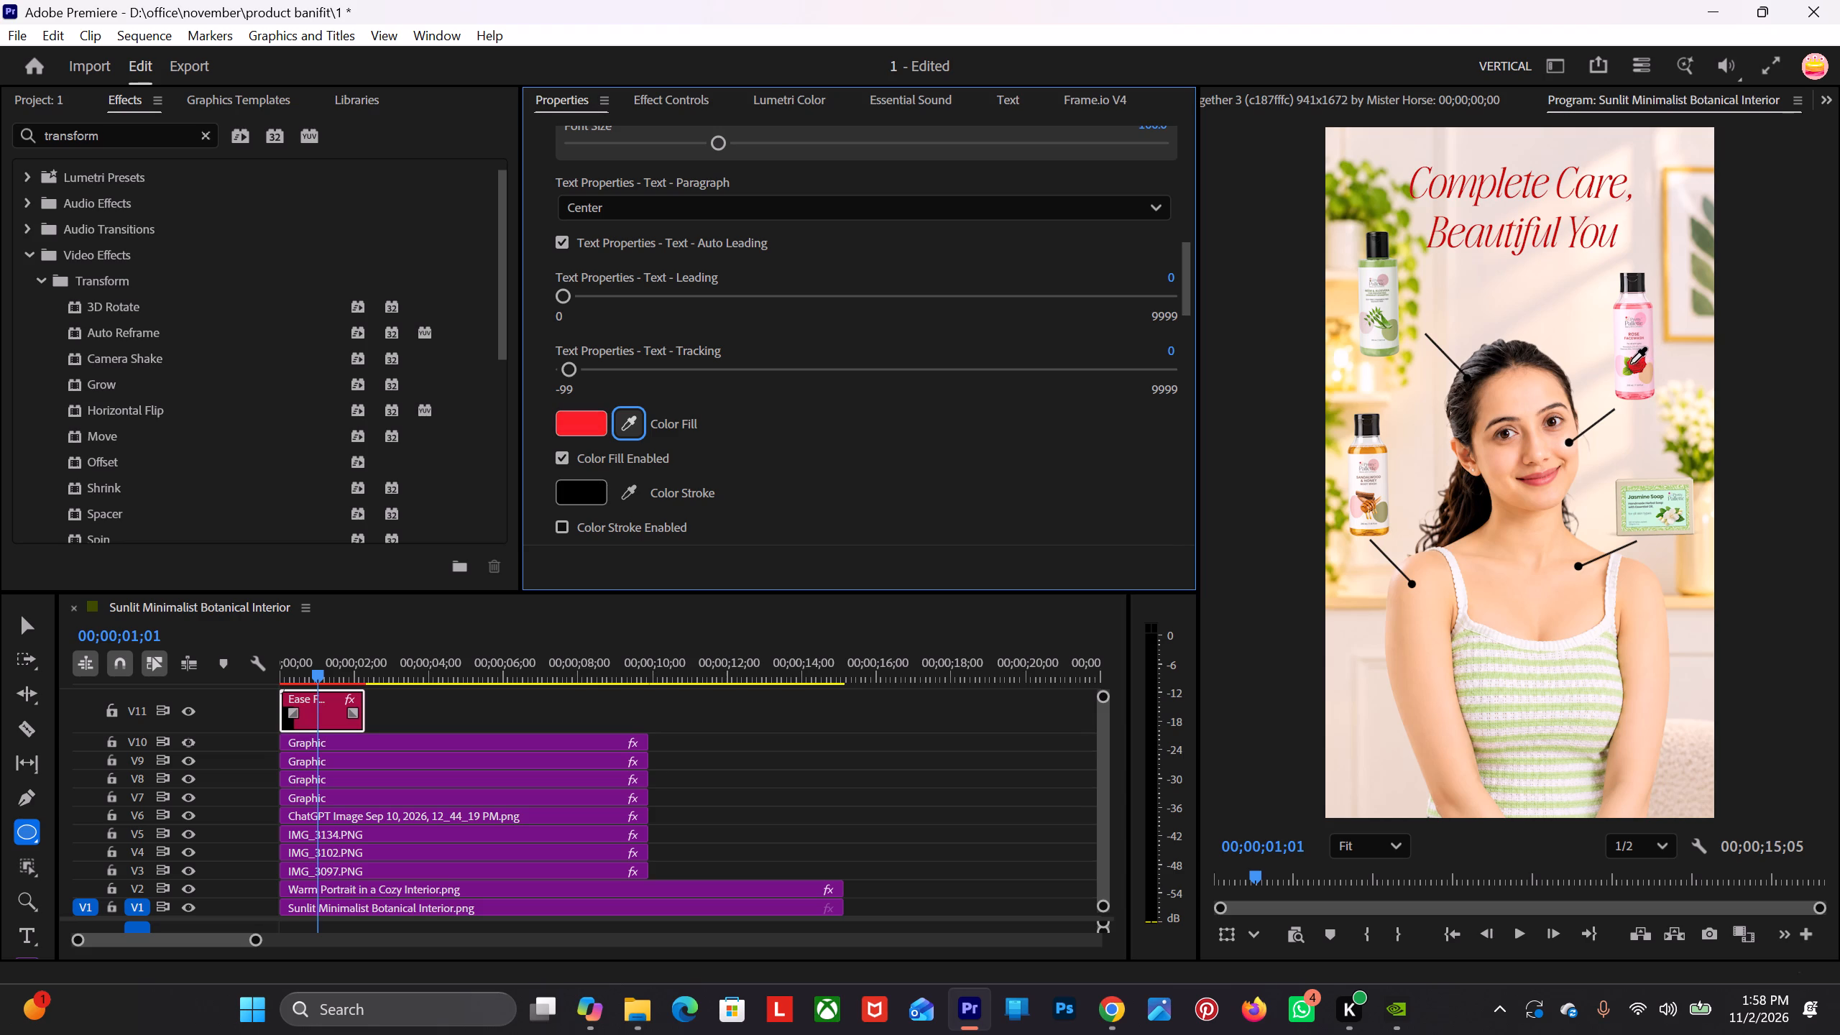
left_click(1629, 364)
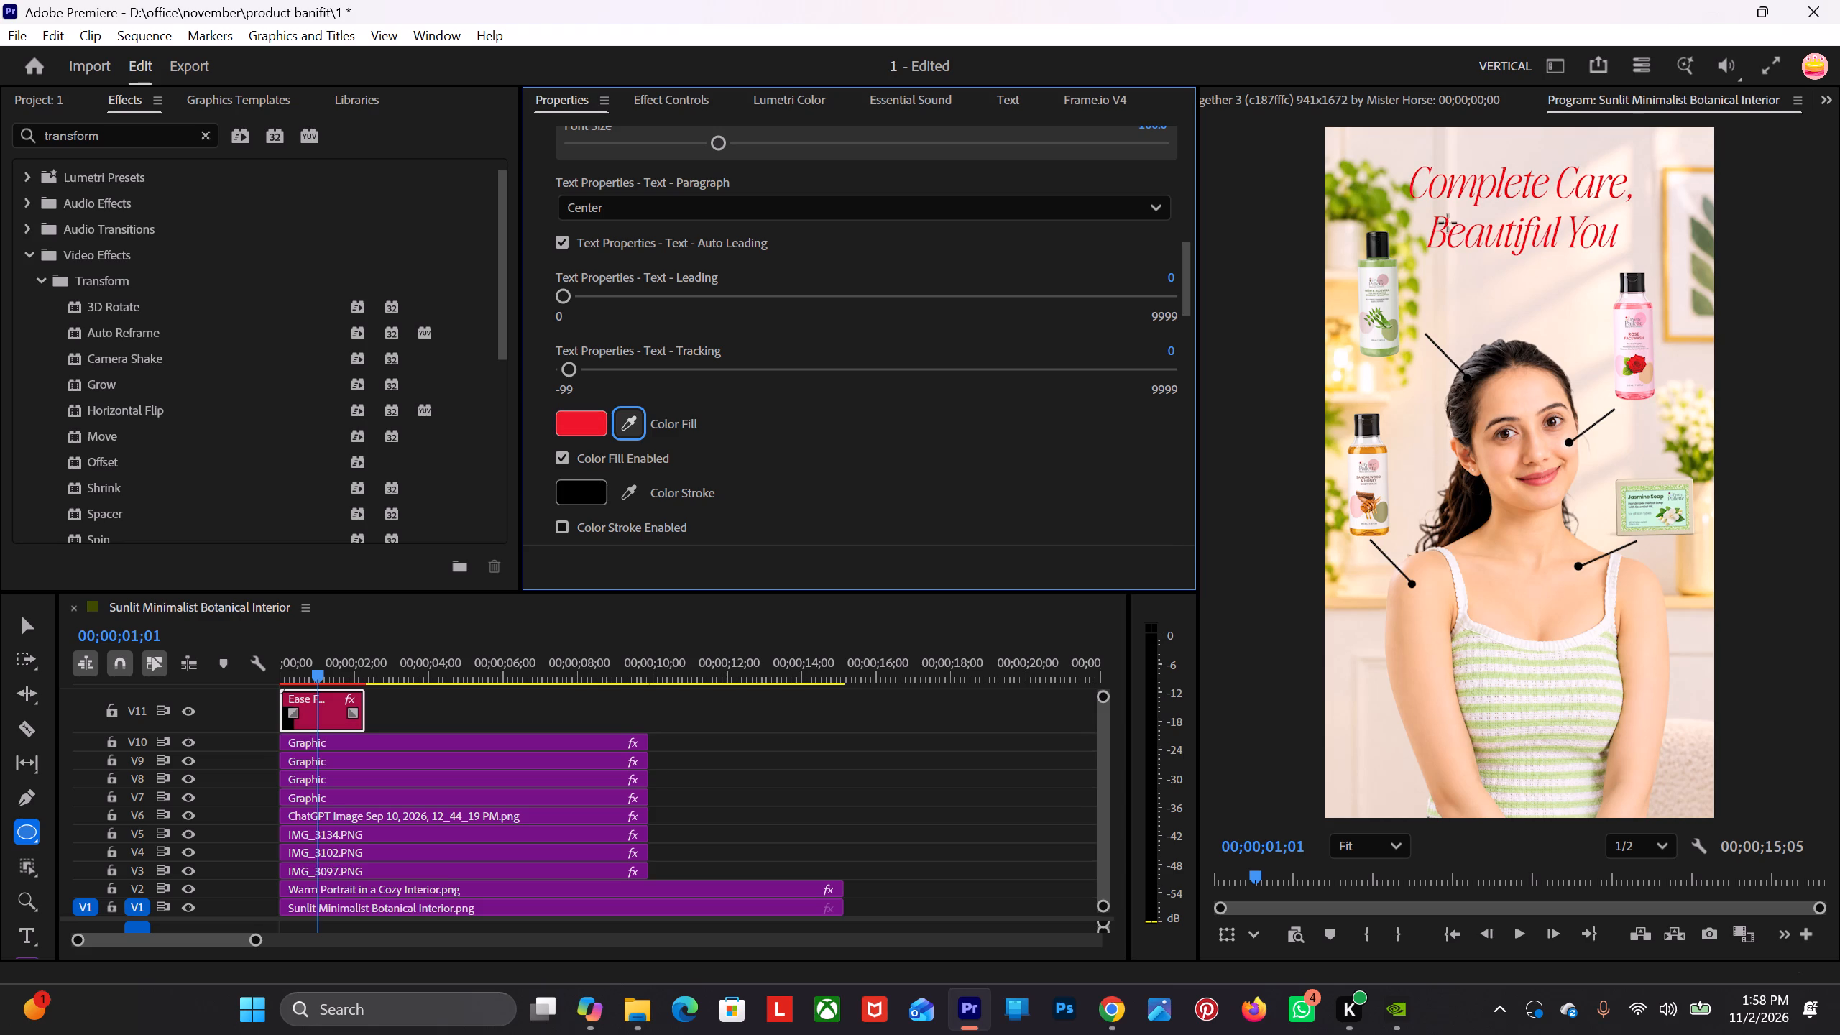
Try all caps and faux italic on the title text, and settle on small caps with faux bold.
scroll(574, 342, "up", 10)
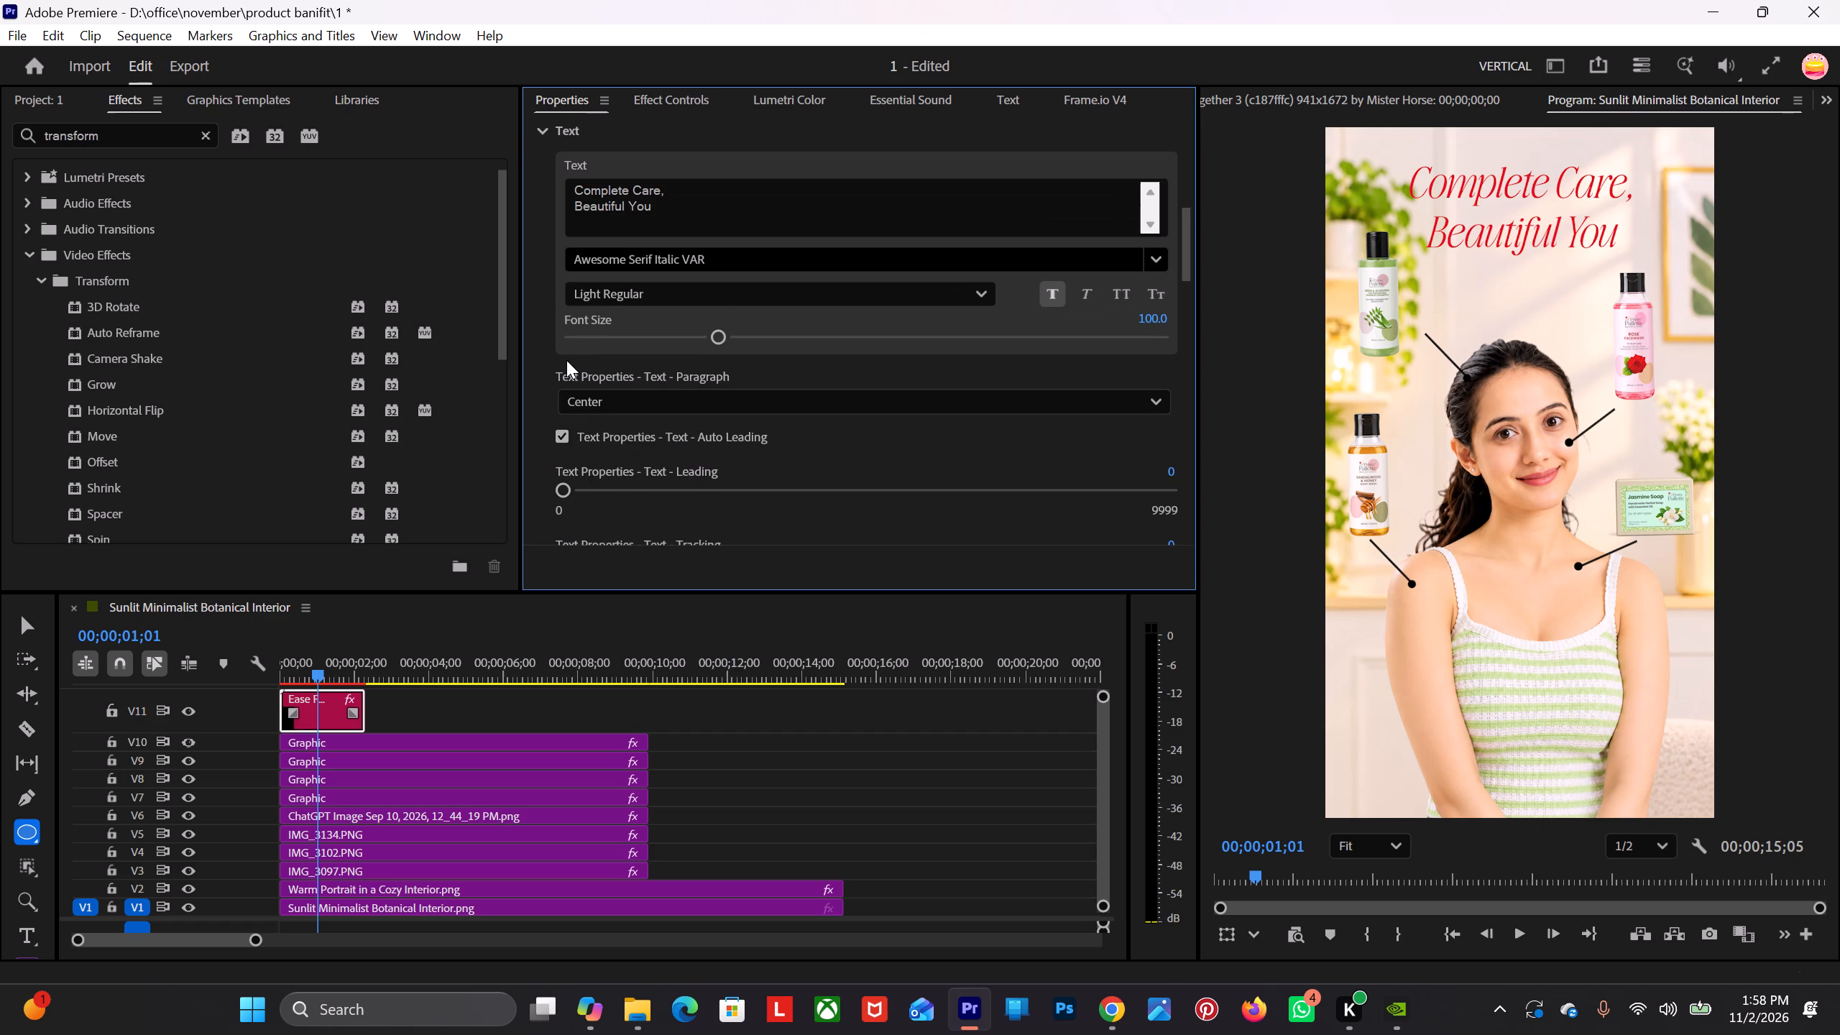
left_click(1053, 318)
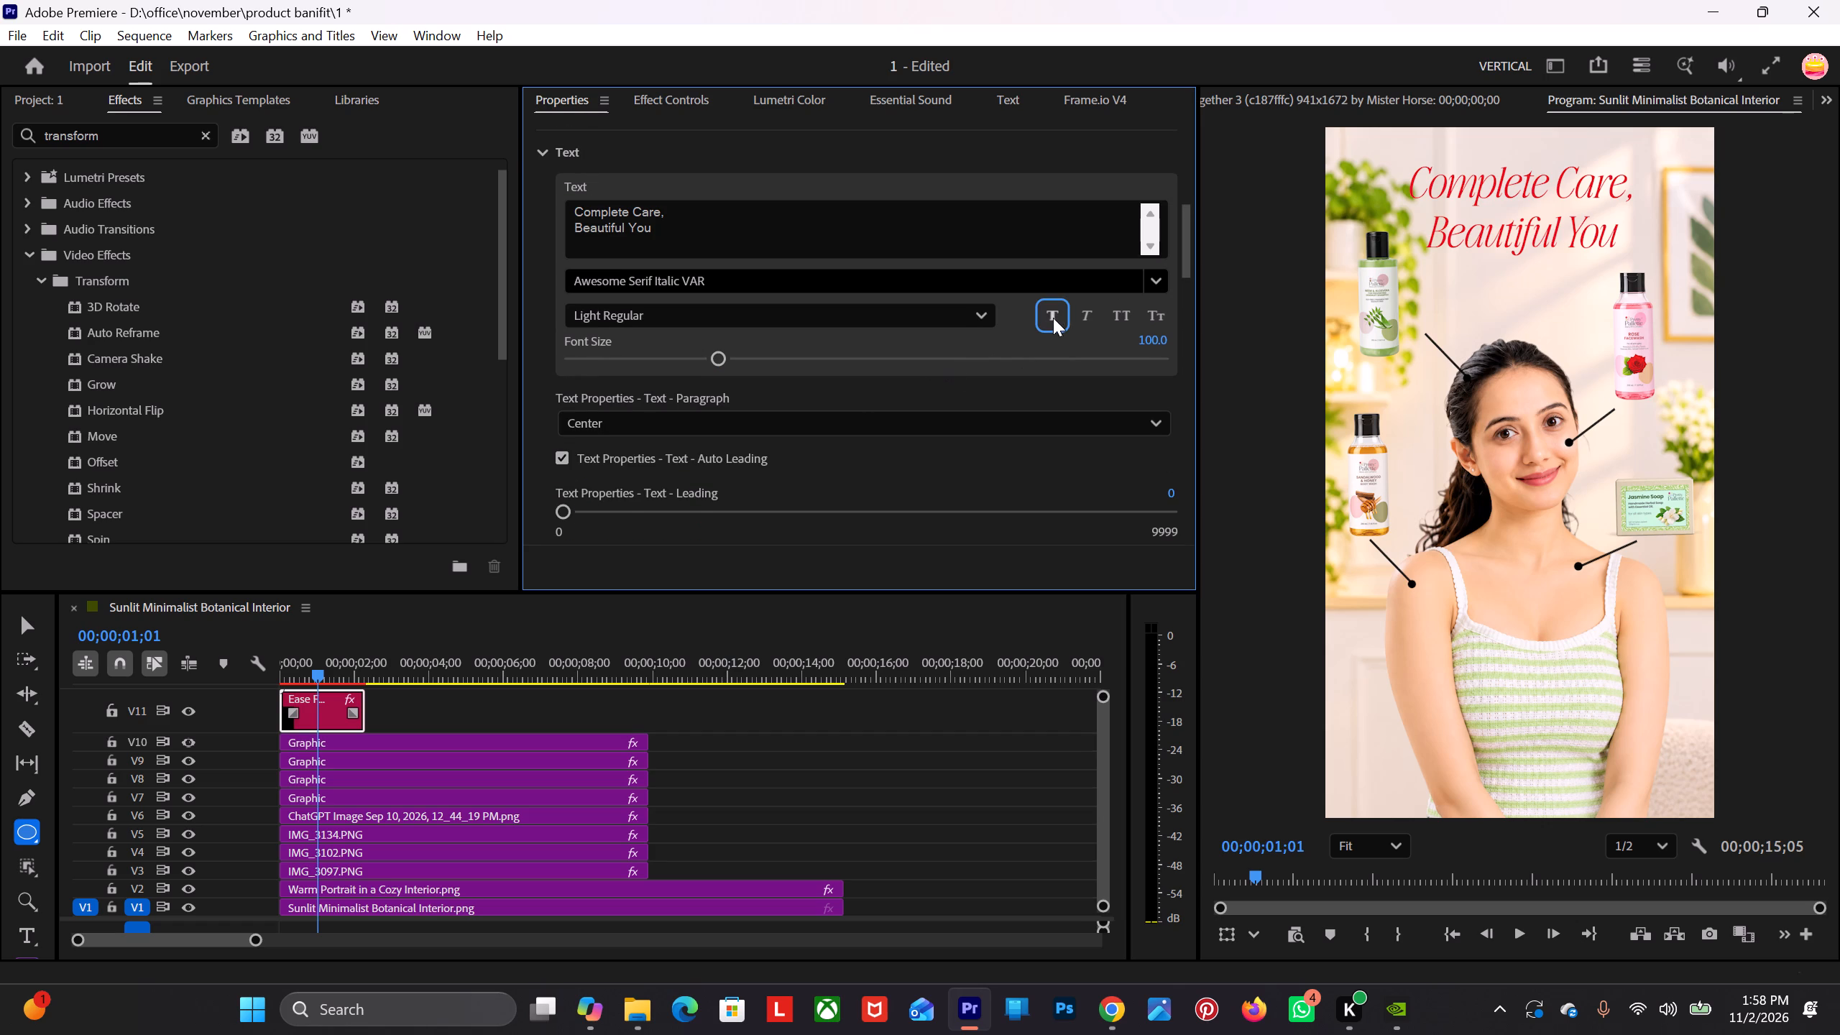
left_click(1122, 321)
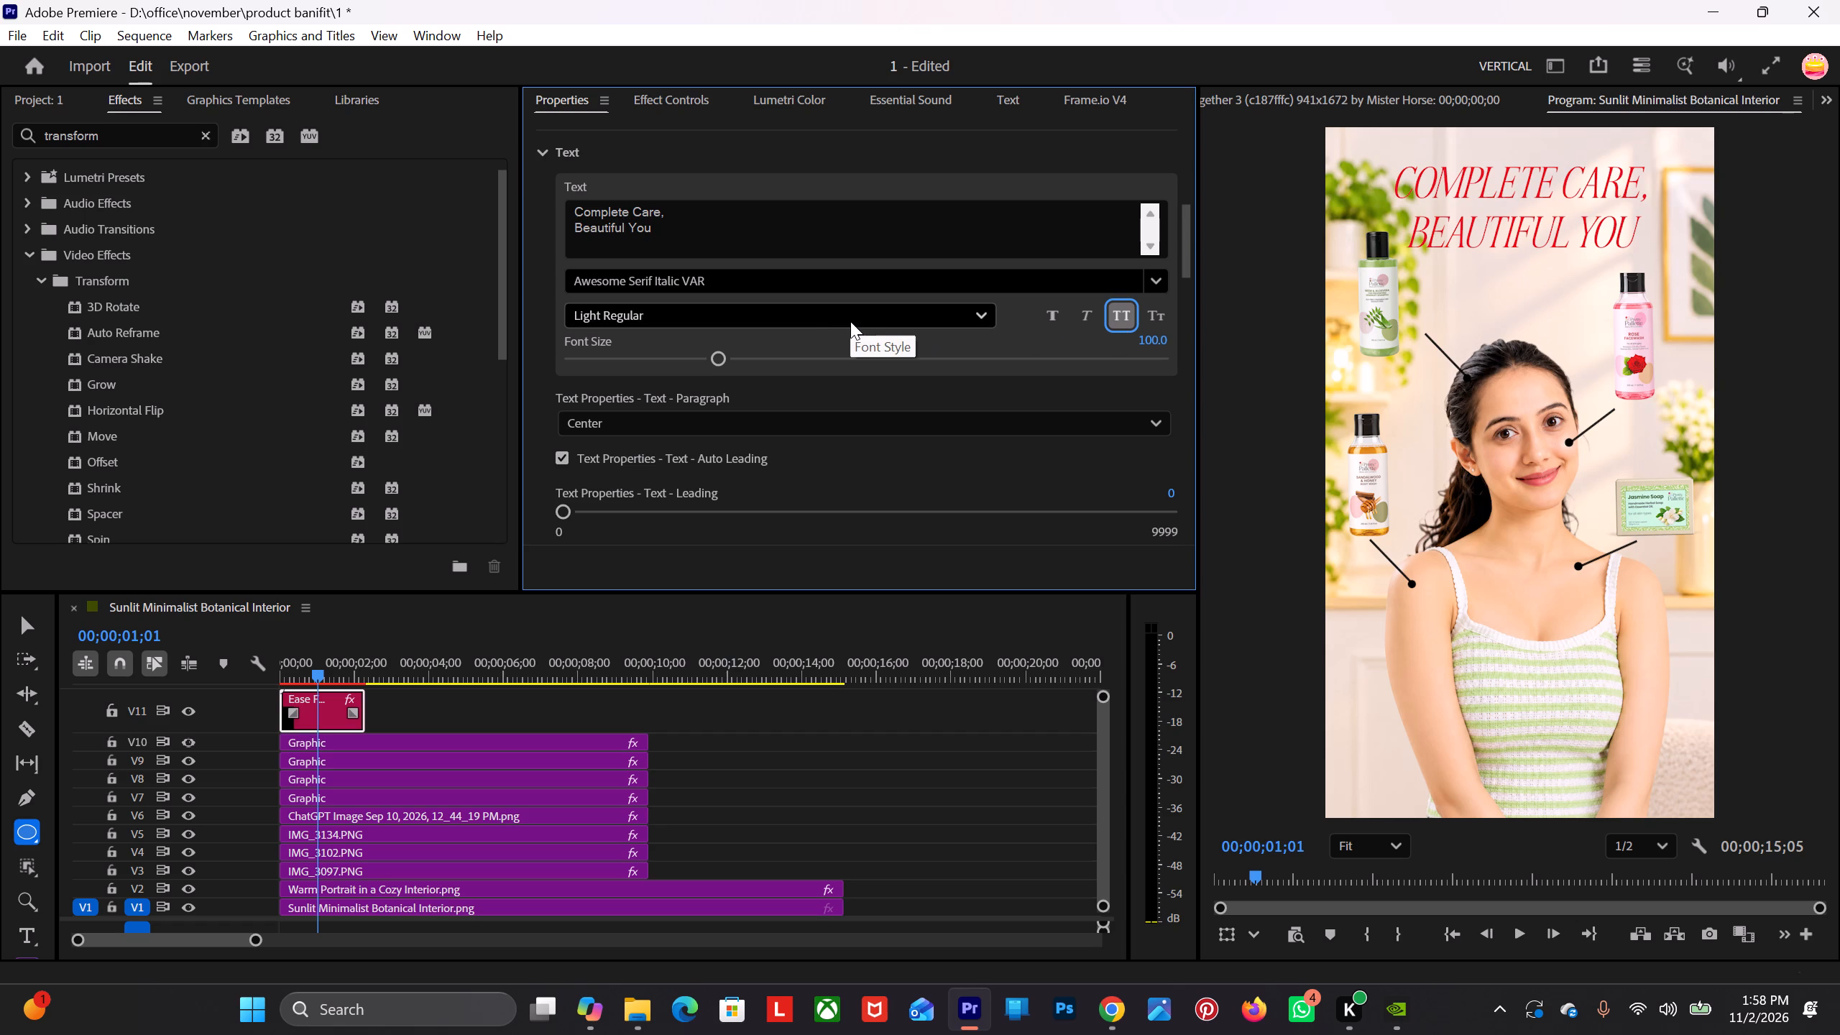
left_click(1160, 315)
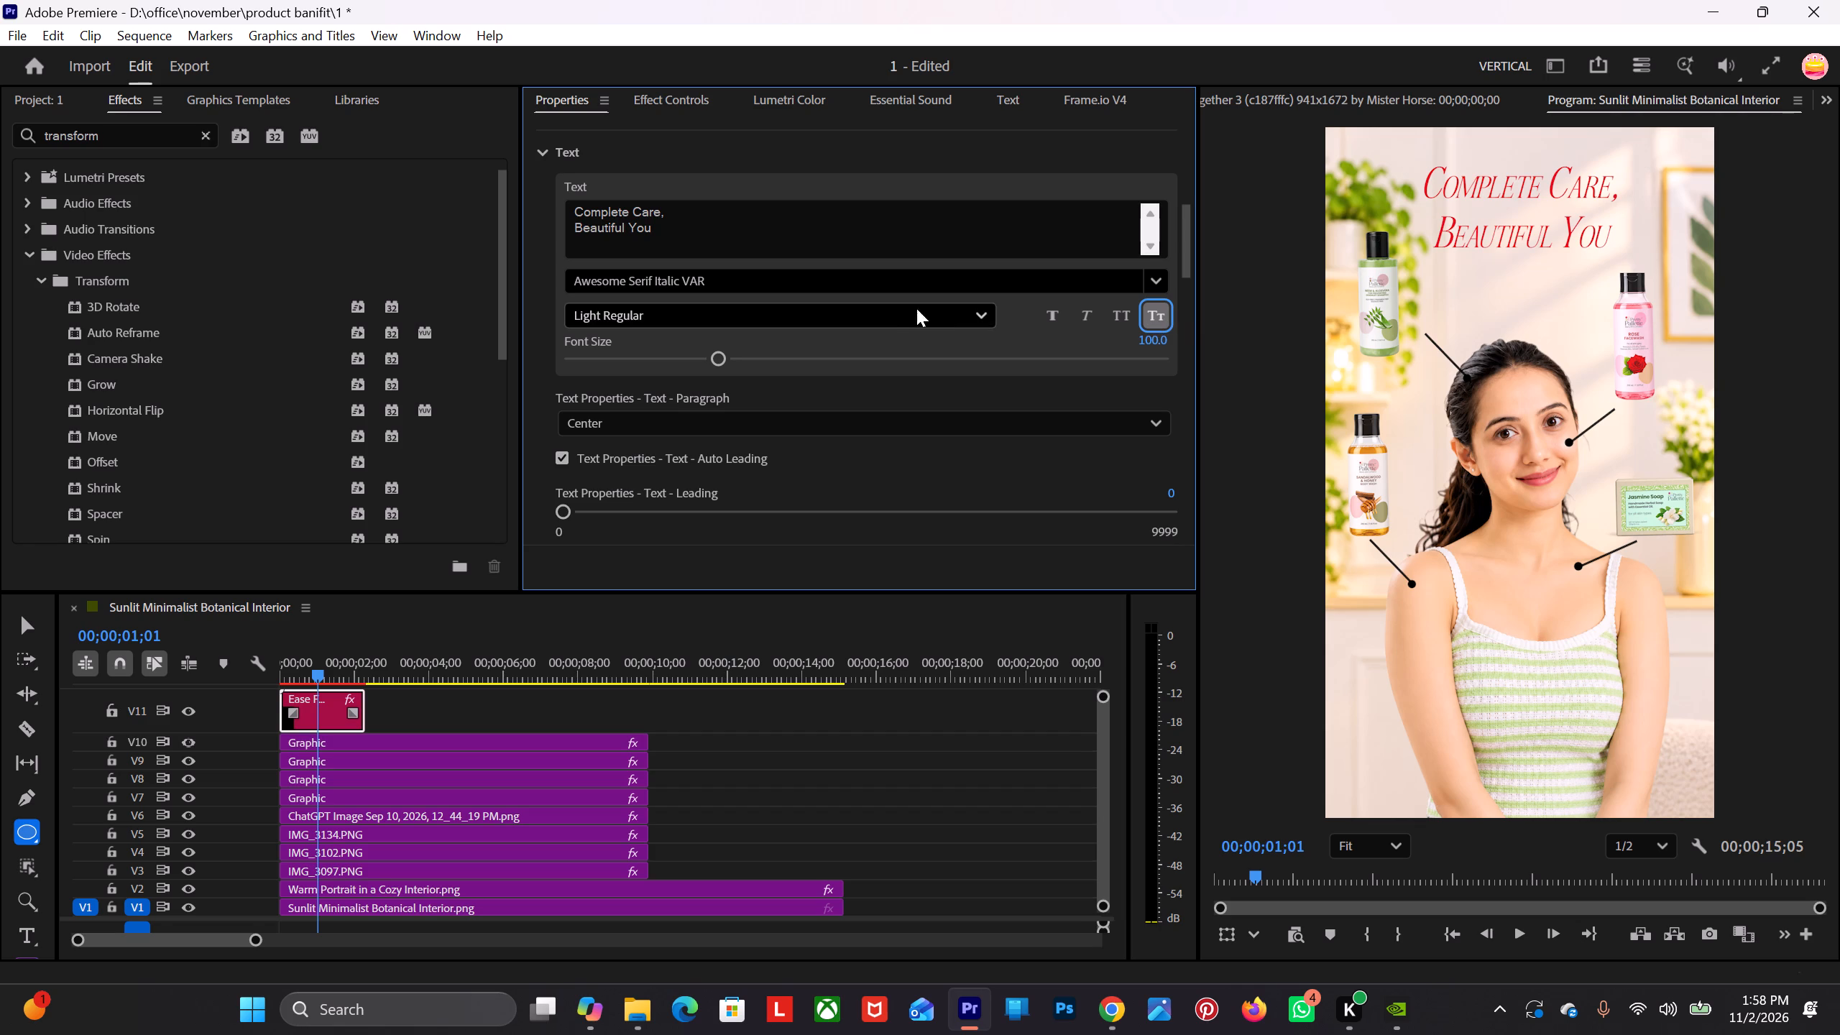
left_click(1085, 307)
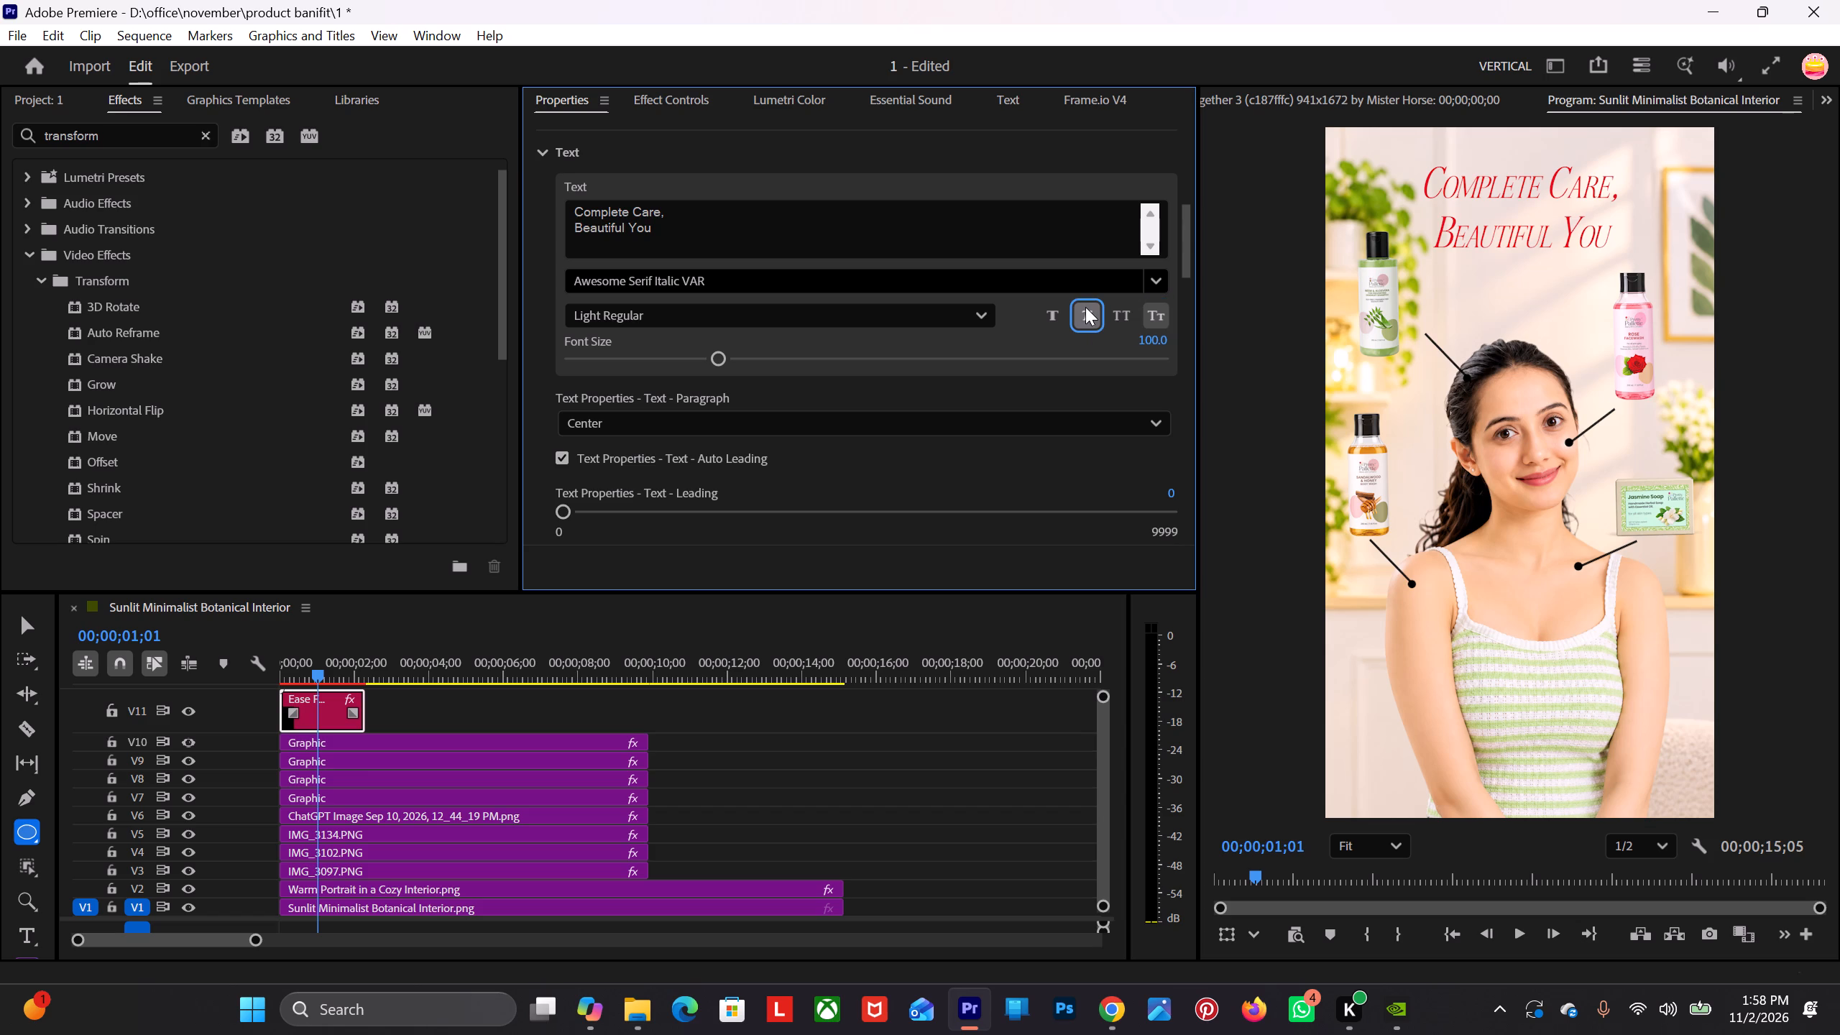
left_click(1087, 308)
left_click(1057, 311)
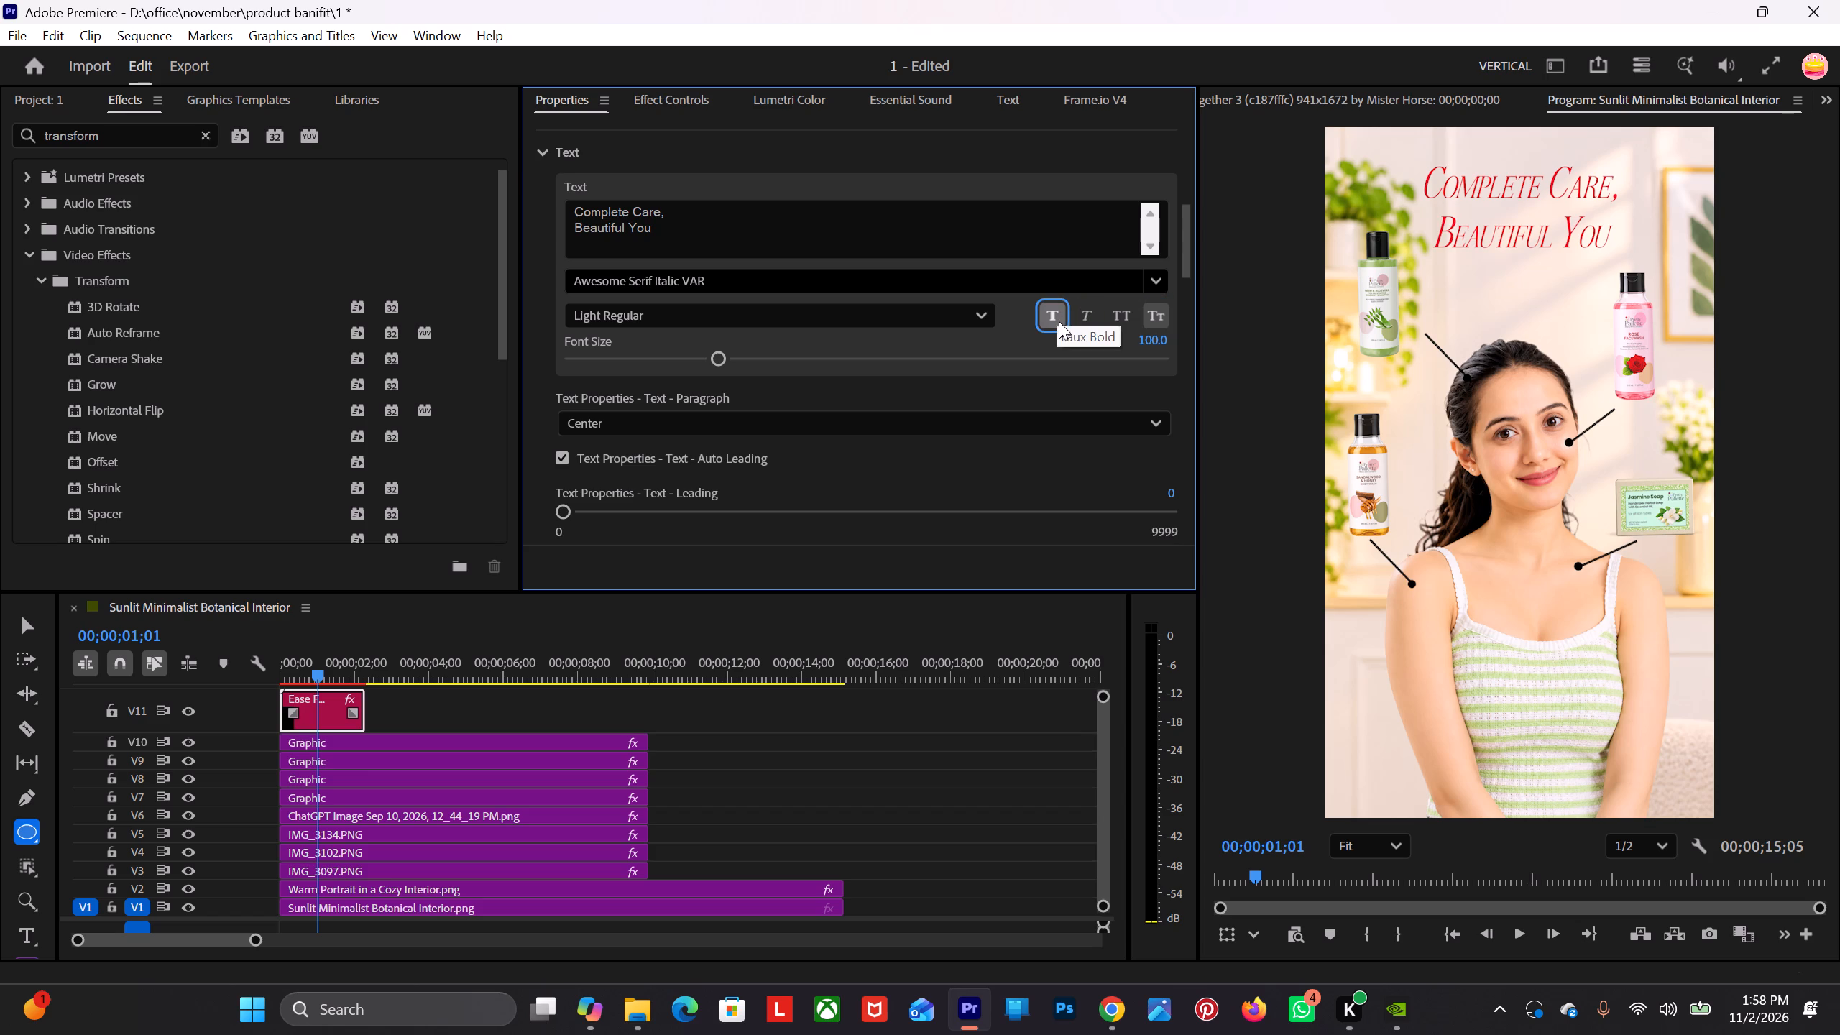
Switch the title text to all caps with faux italic, and turn faux bold off.
left_click(1056, 321)
left_click(1116, 314)
left_click(1053, 315)
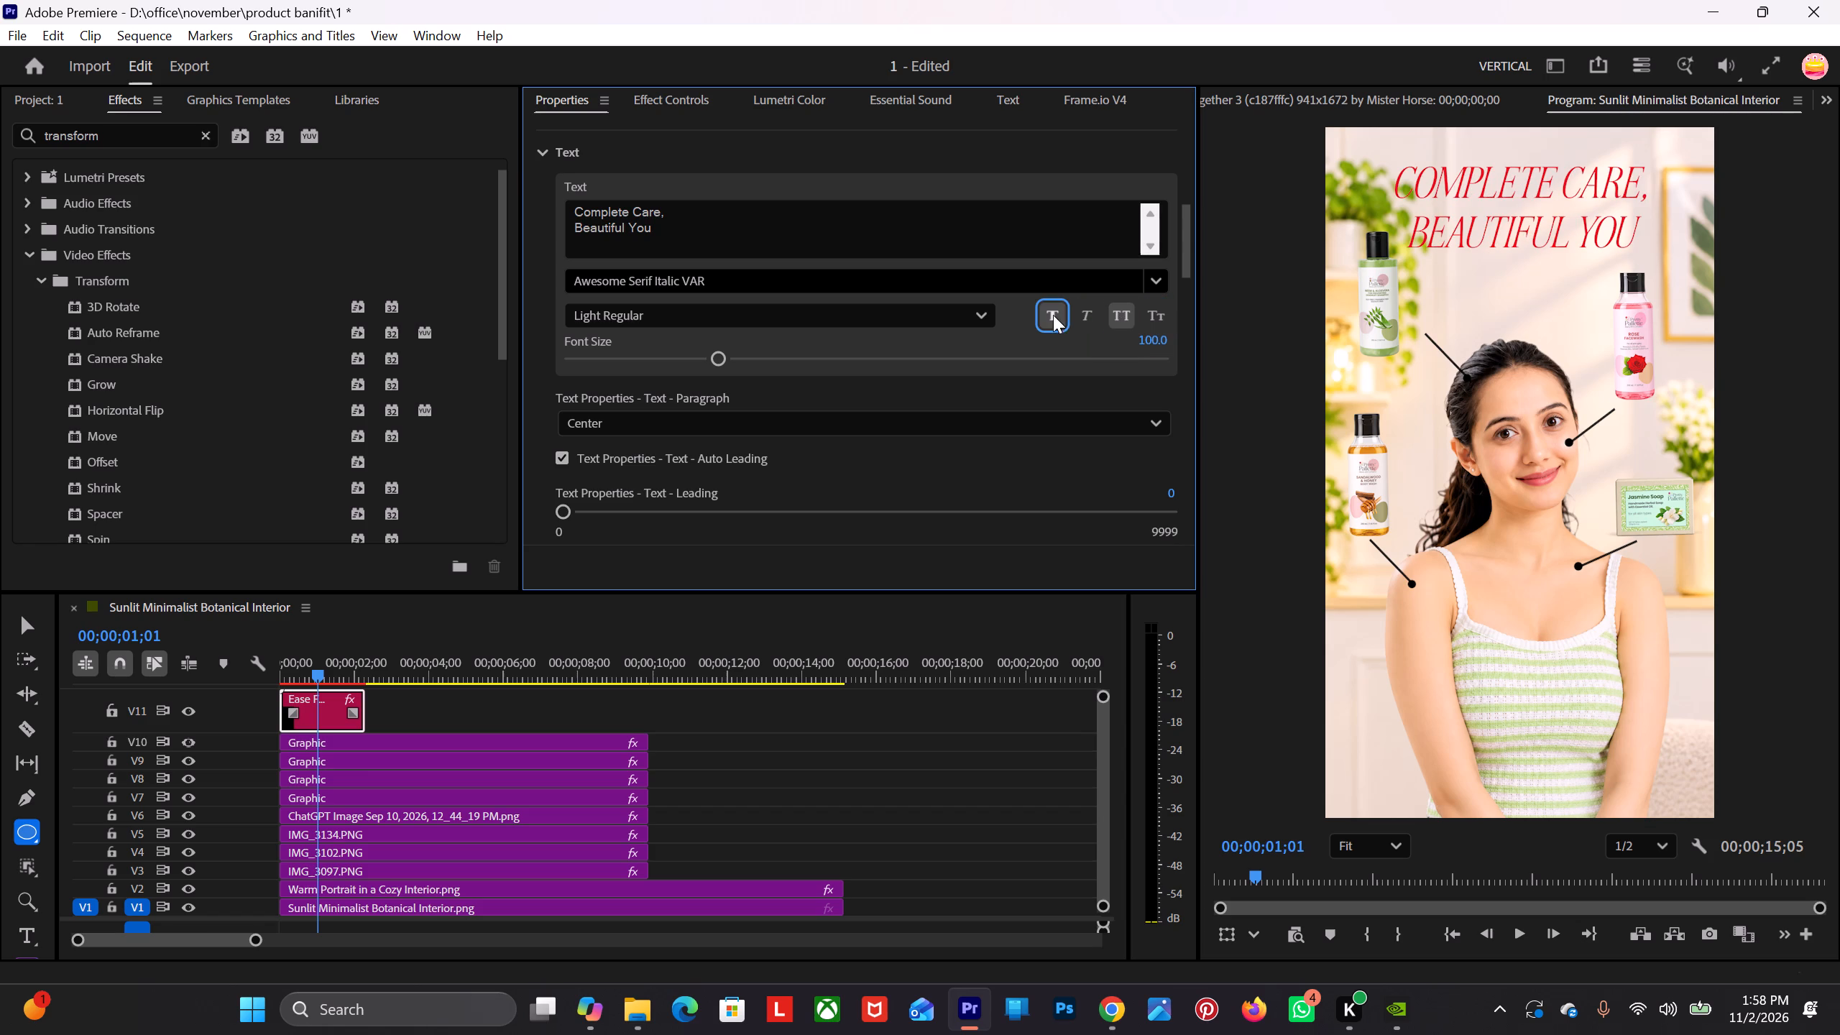
triple_click(1058, 311)
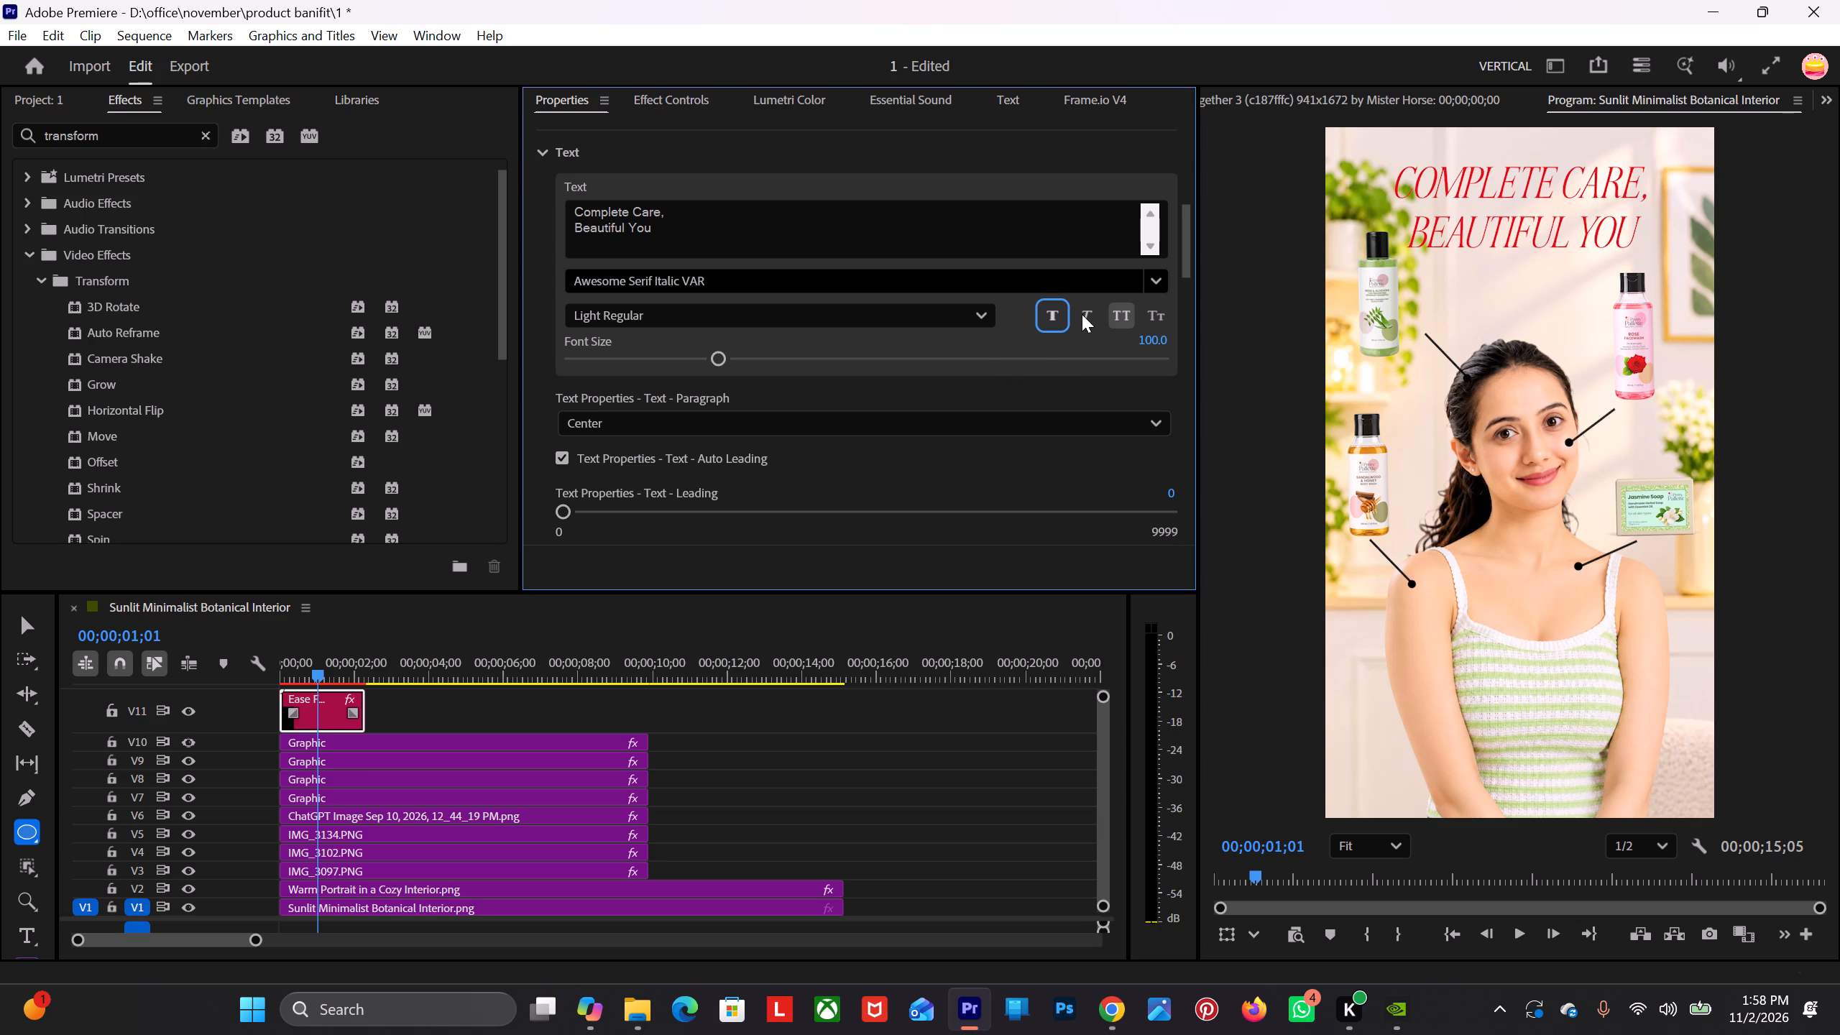
left_click(1082, 314)
left_click(1062, 316)
left_click(1060, 313)
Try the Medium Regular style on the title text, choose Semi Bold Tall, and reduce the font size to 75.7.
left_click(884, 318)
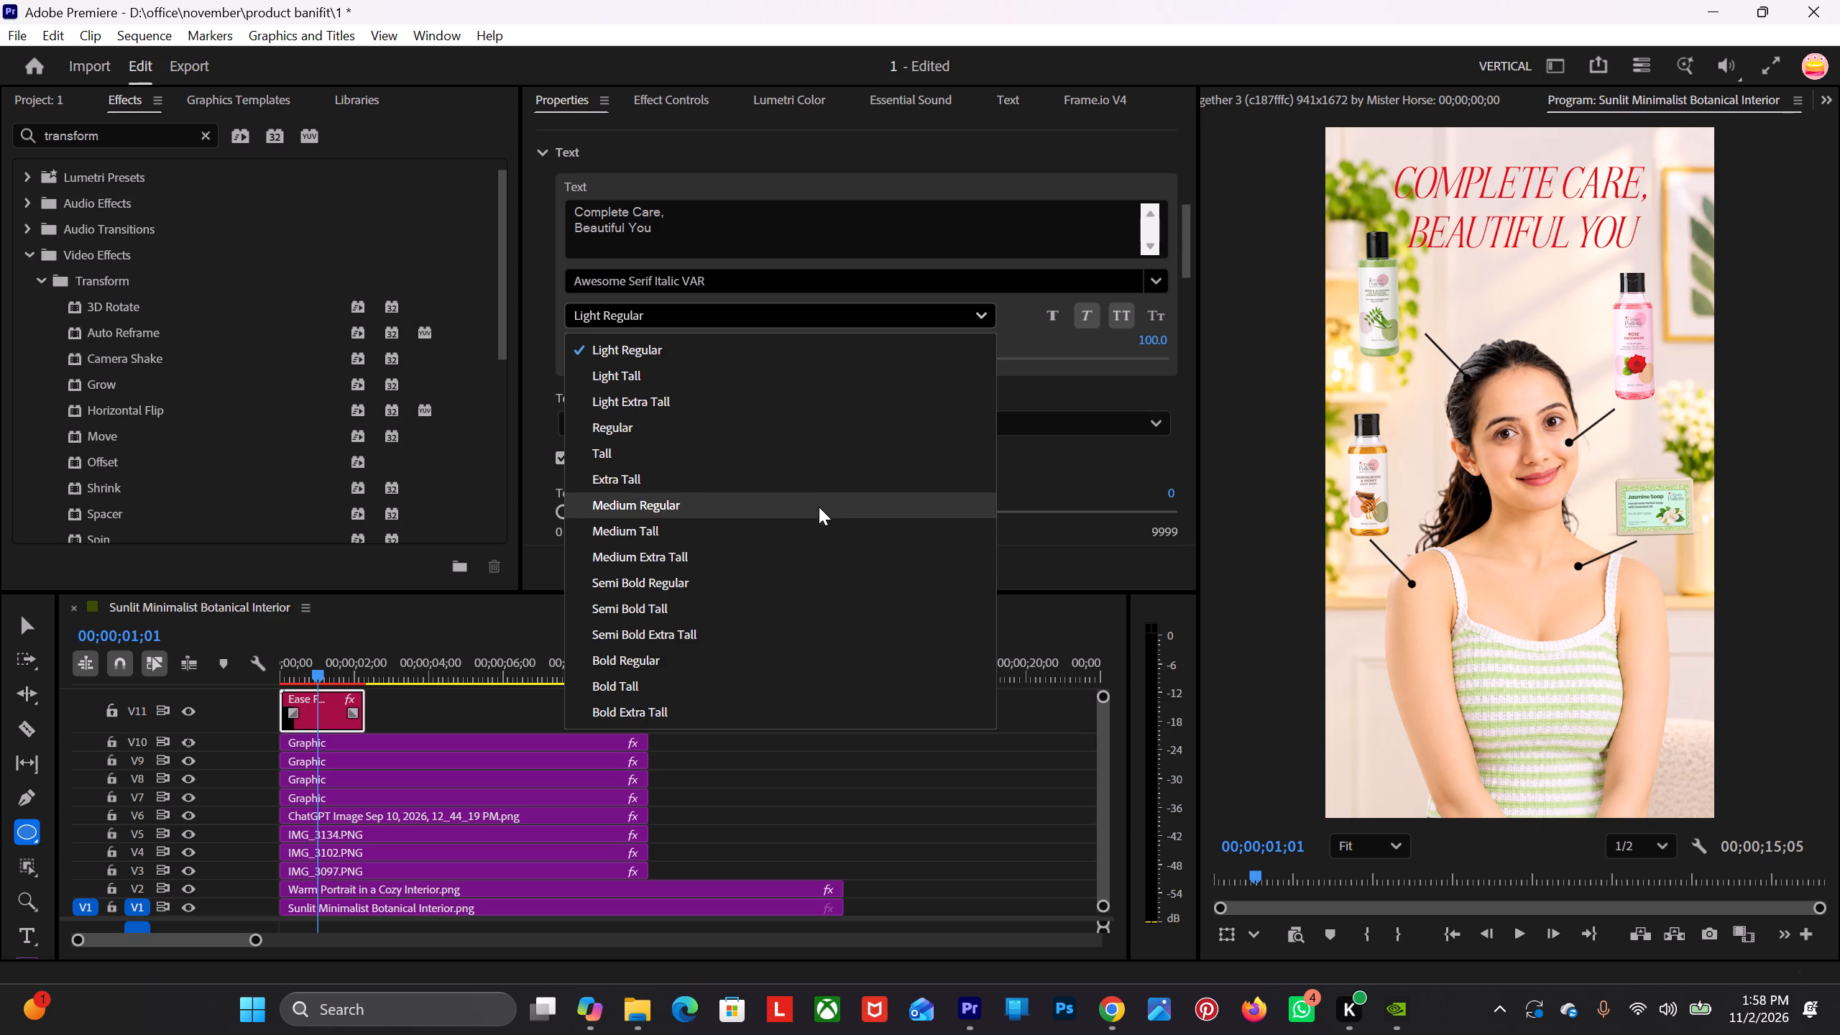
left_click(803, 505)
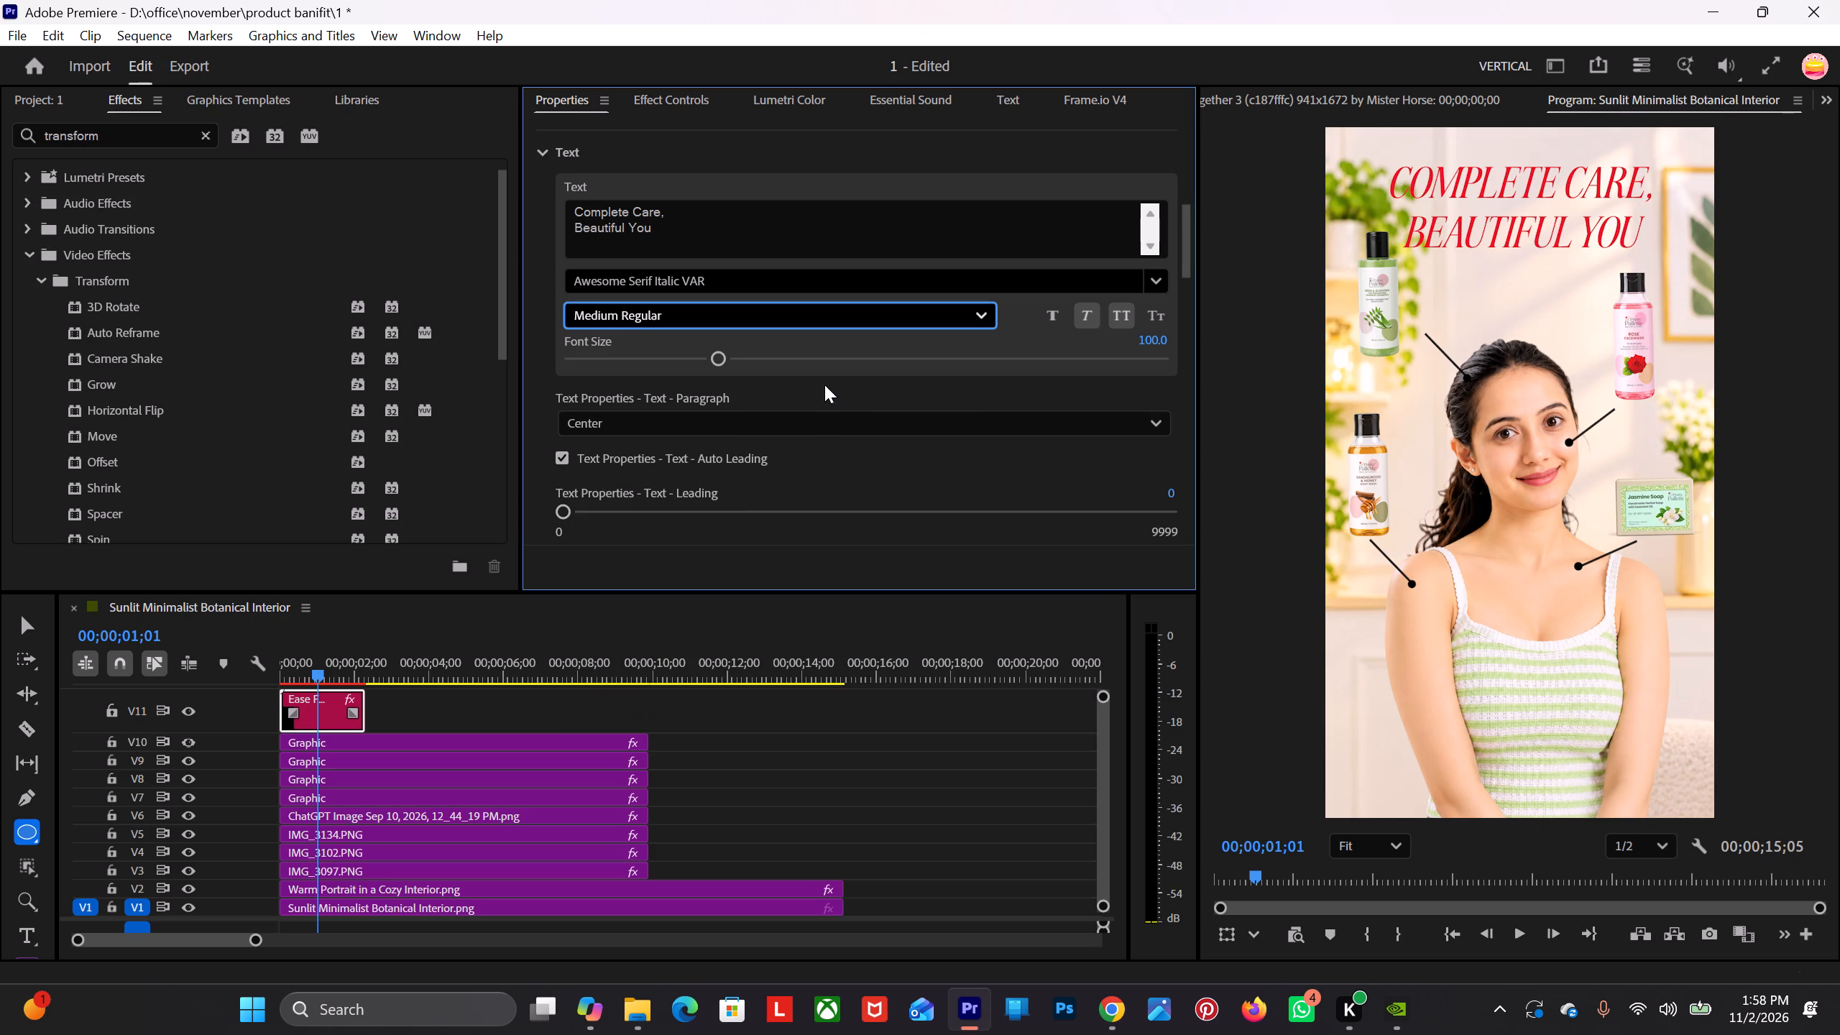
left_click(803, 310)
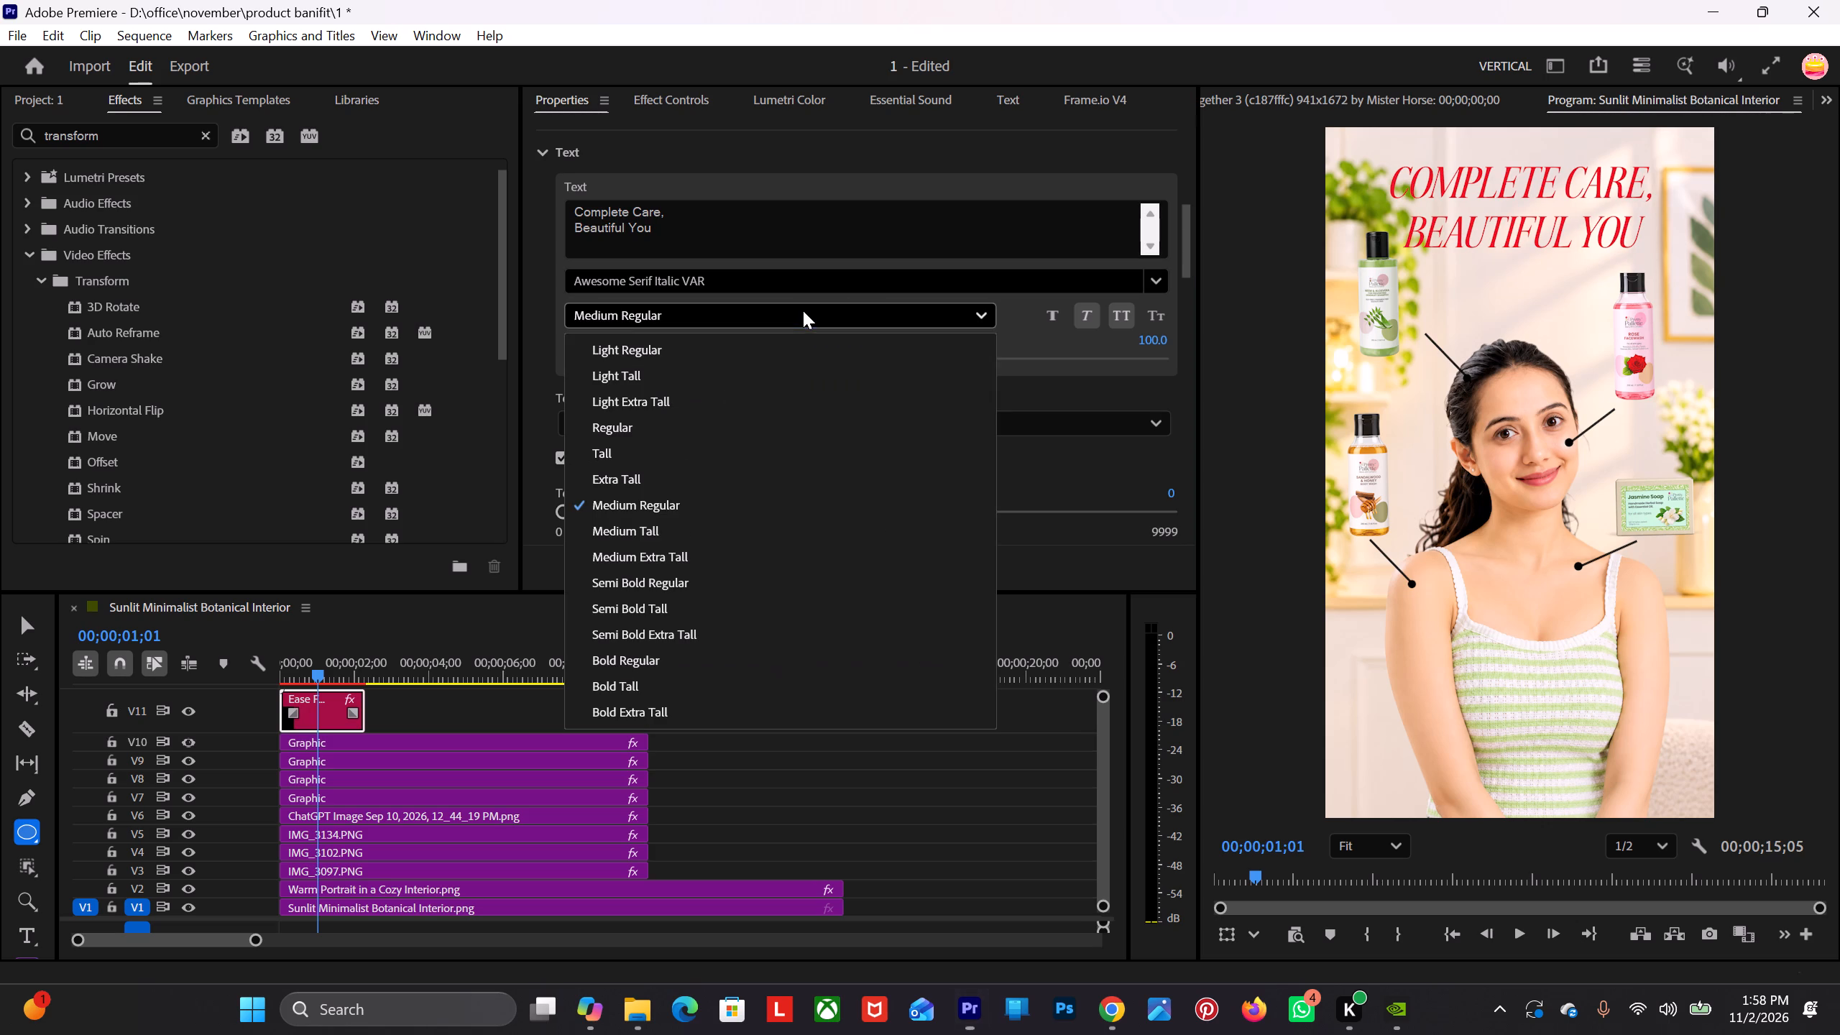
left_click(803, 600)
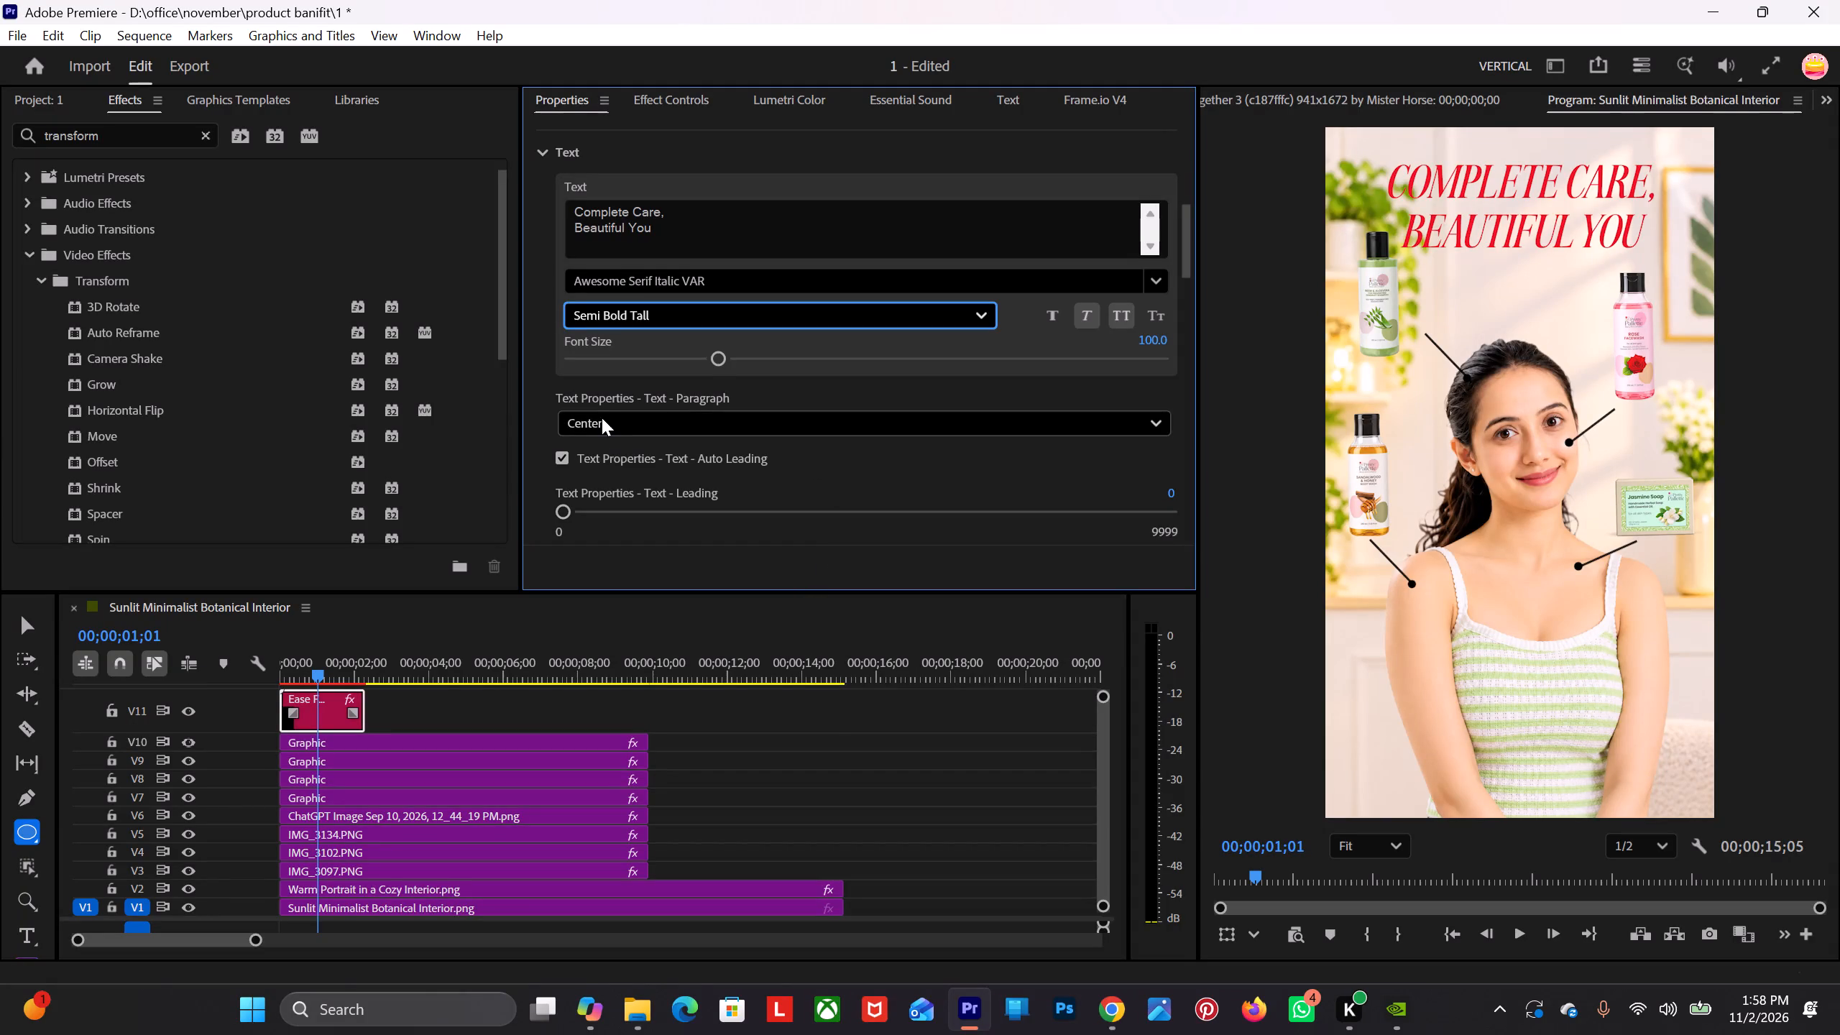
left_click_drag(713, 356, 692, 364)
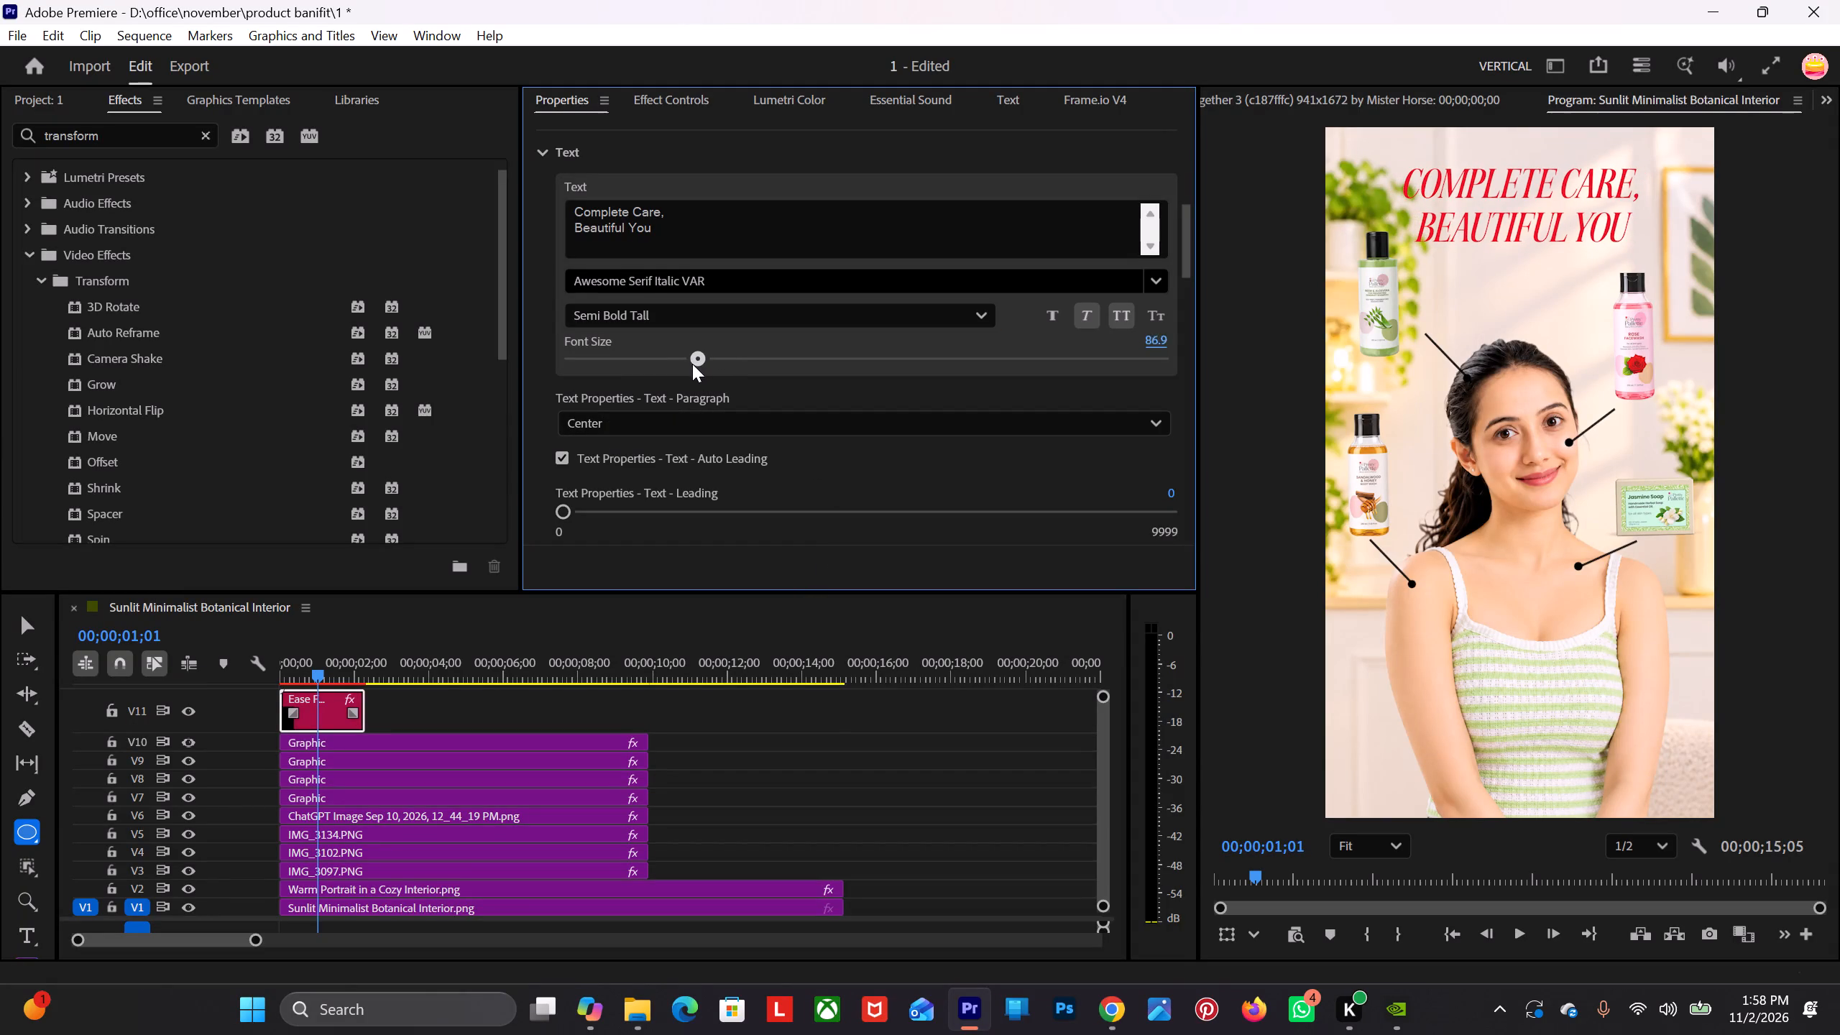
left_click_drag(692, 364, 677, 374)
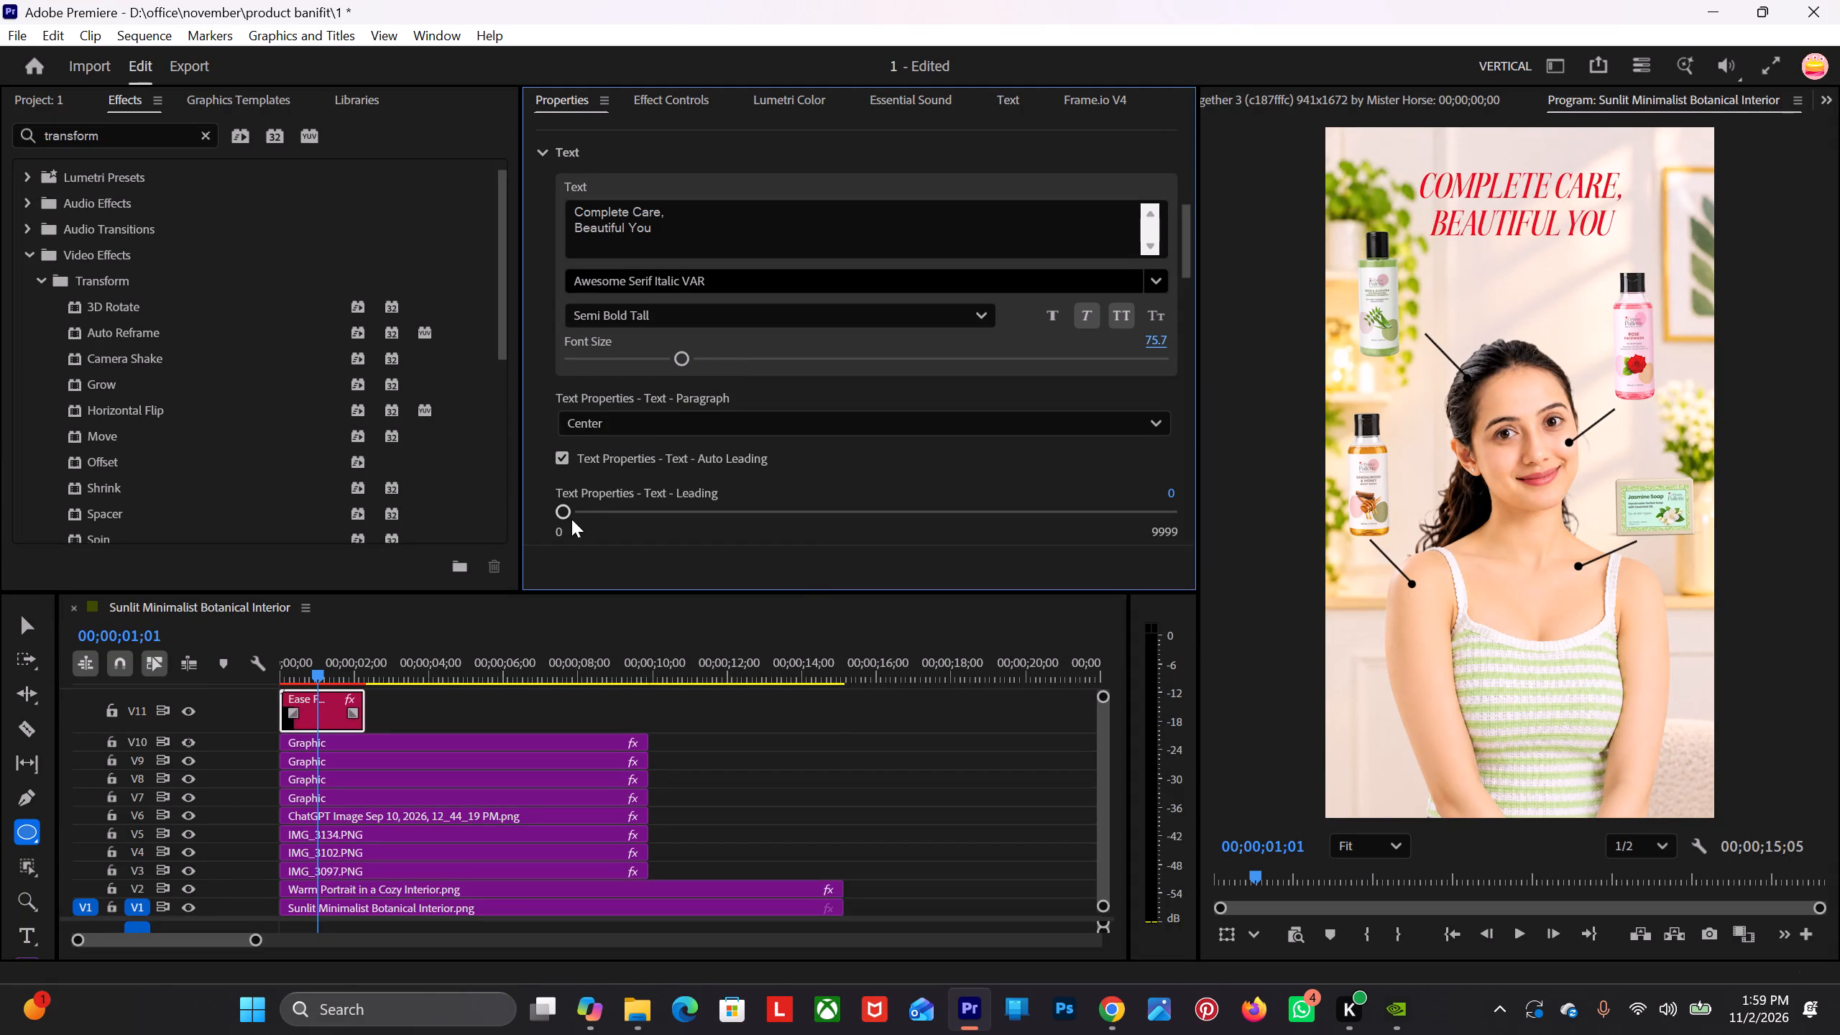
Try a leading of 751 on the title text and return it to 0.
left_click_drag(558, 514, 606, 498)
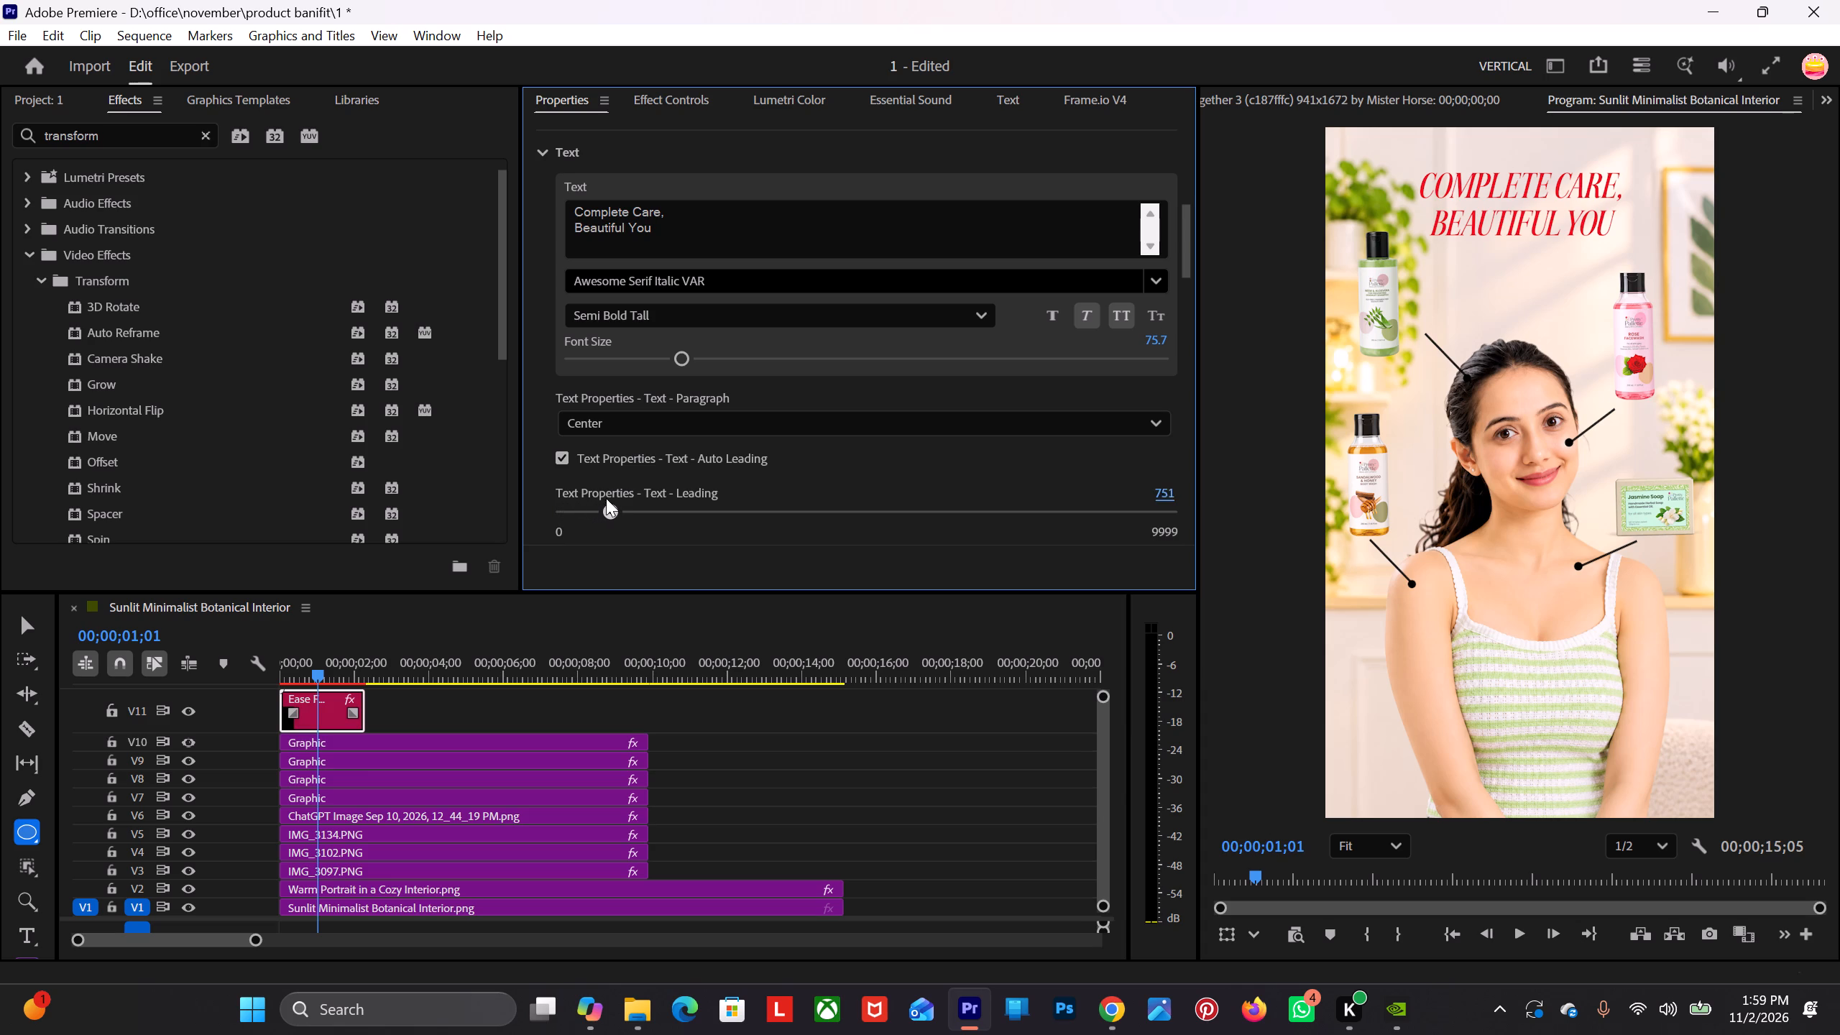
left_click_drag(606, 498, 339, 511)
Try tighter tracking on the title text, and settle on a tracking of 12.
scroll(533, 465, "down", 7)
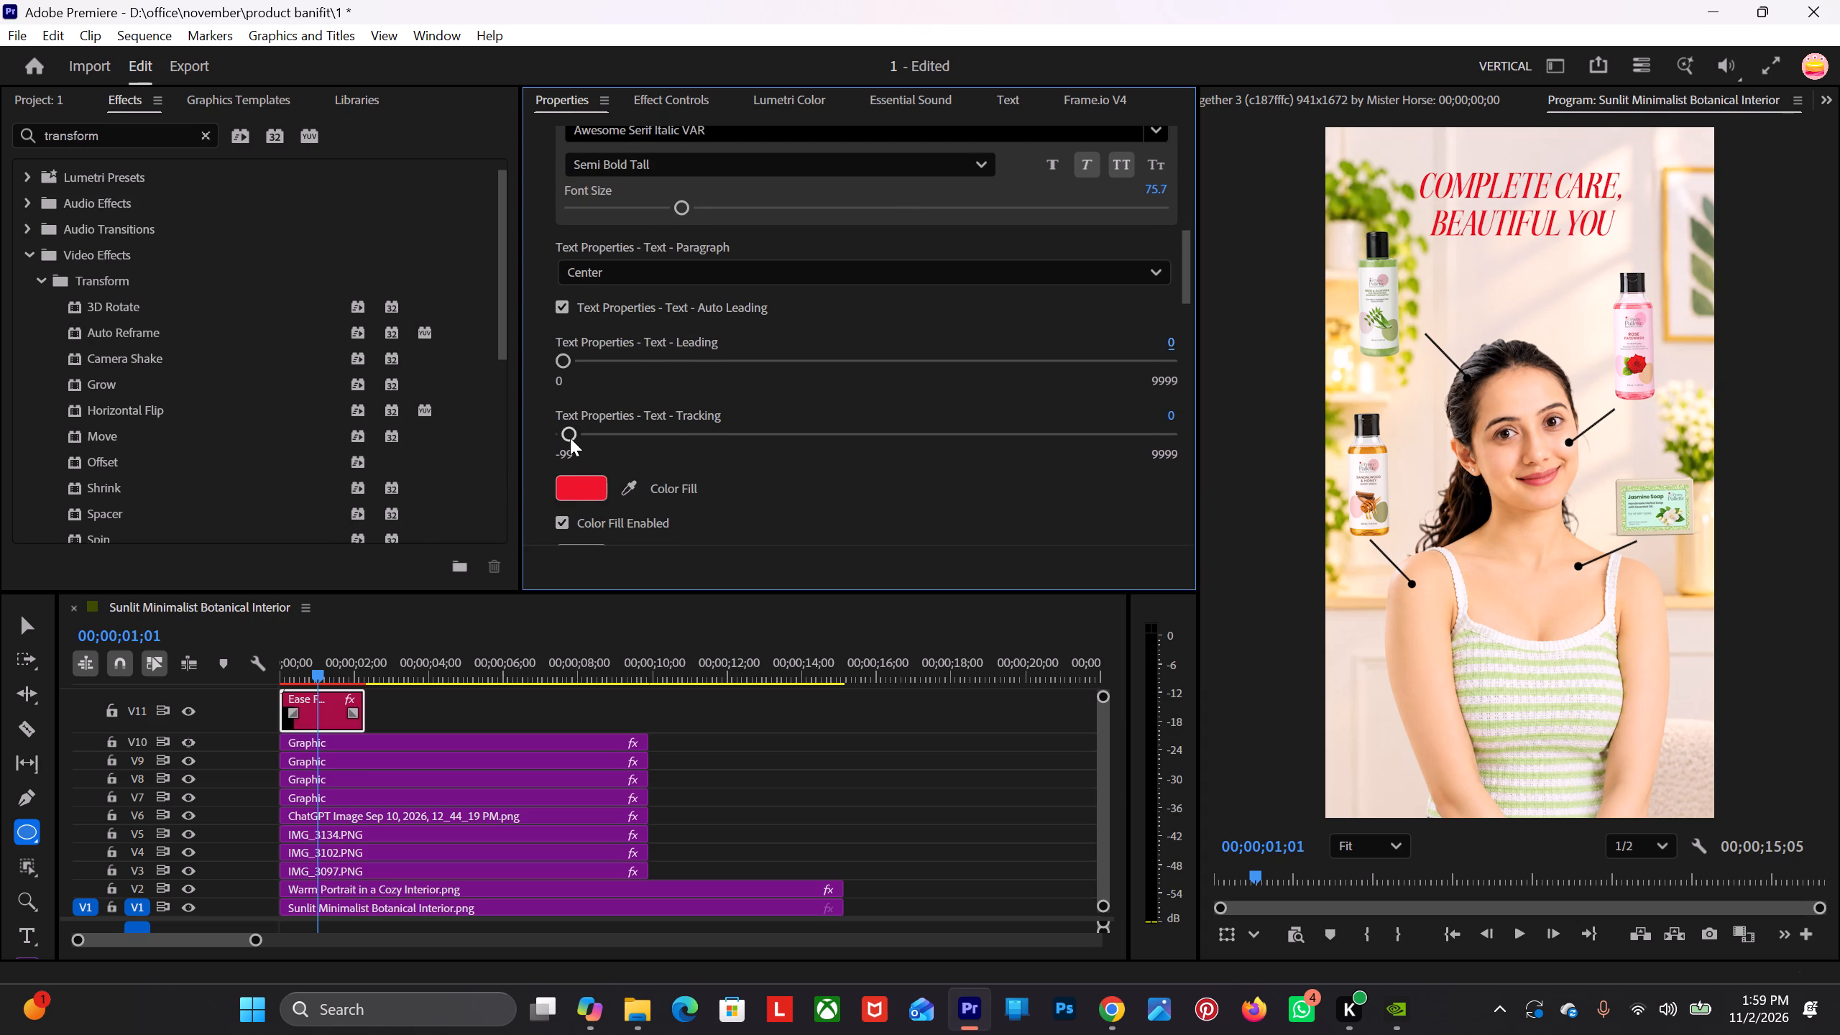
left_click(570, 438)
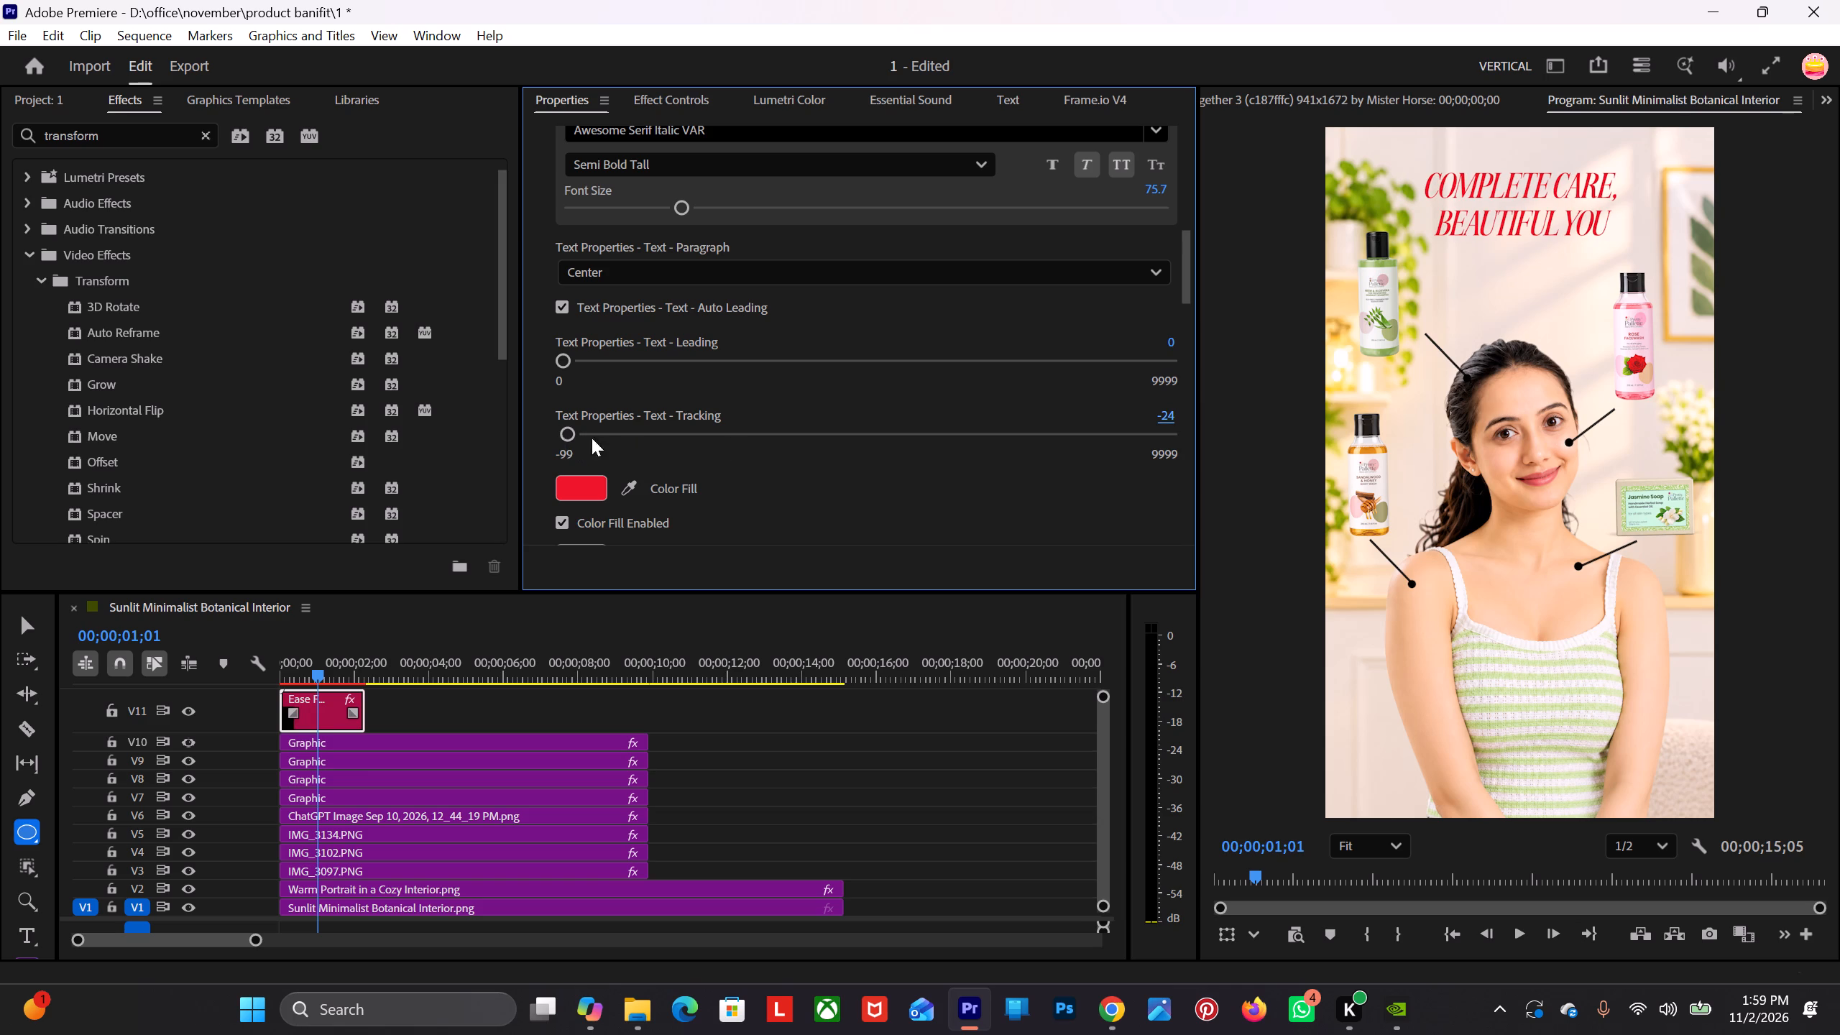
left_click_drag(1173, 420, 1190, 418)
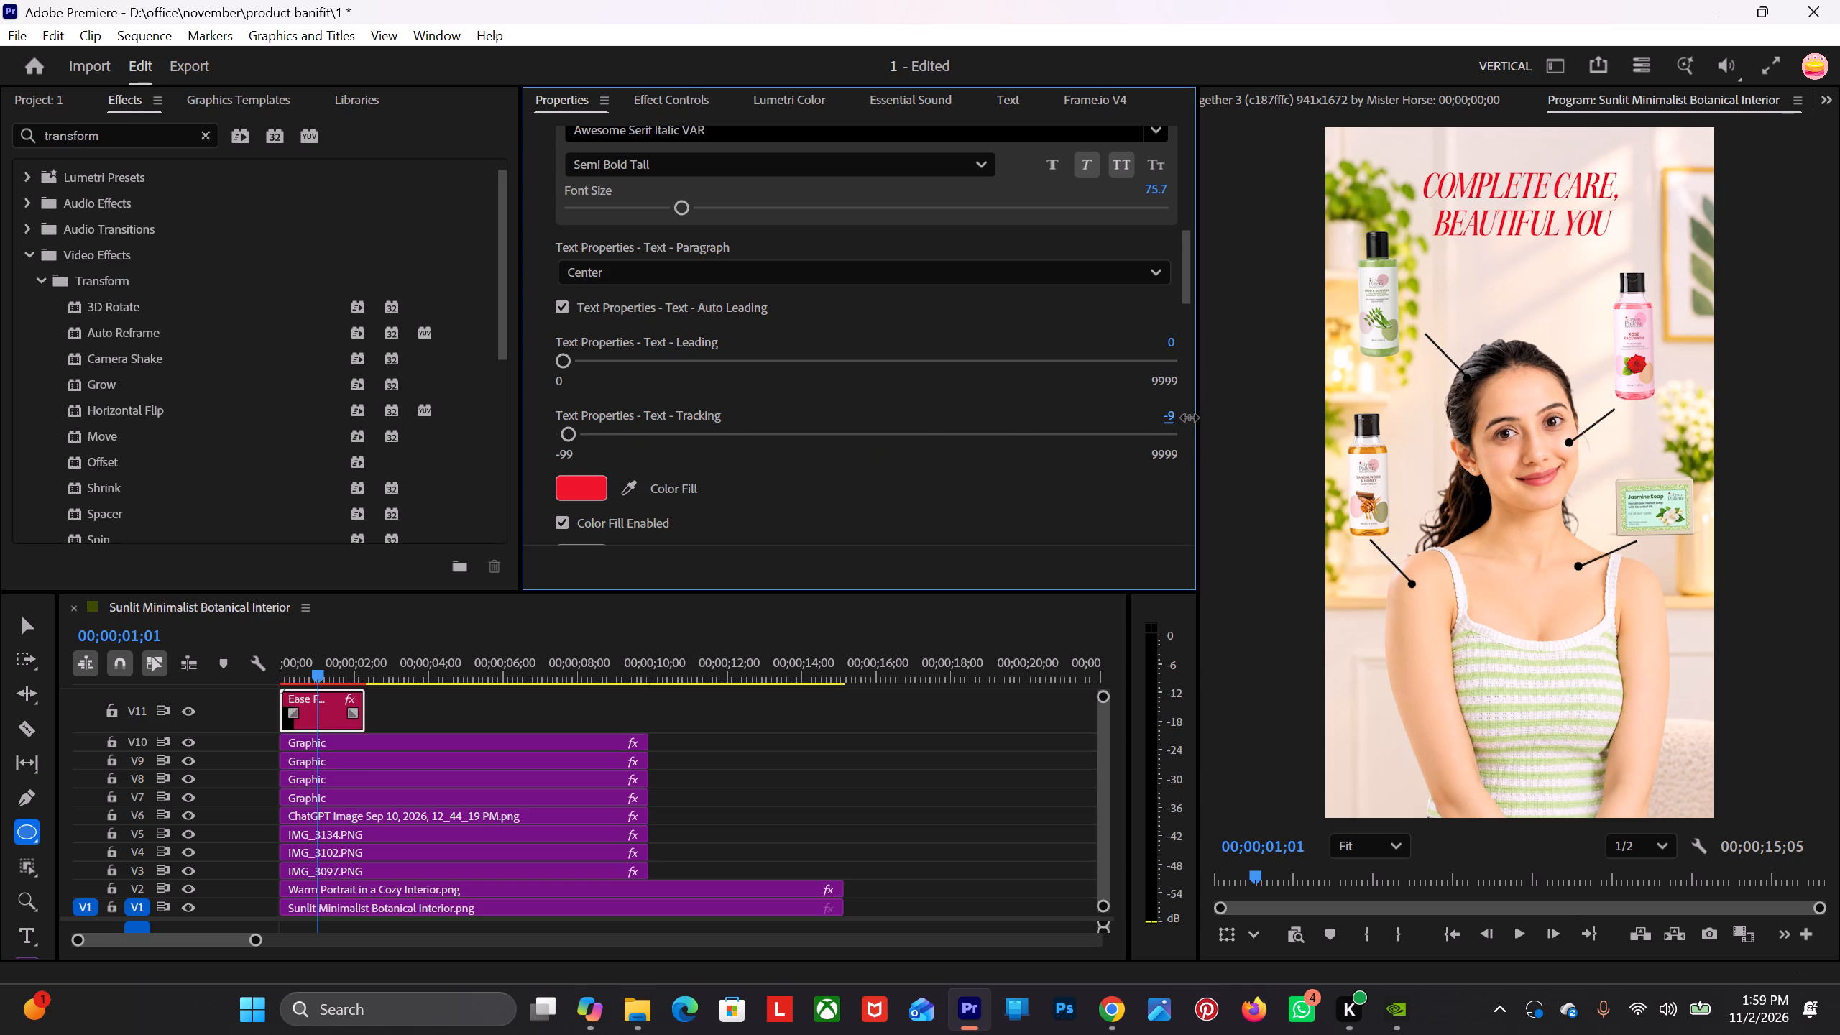
left_click_drag(1190, 418, 1189, 418)
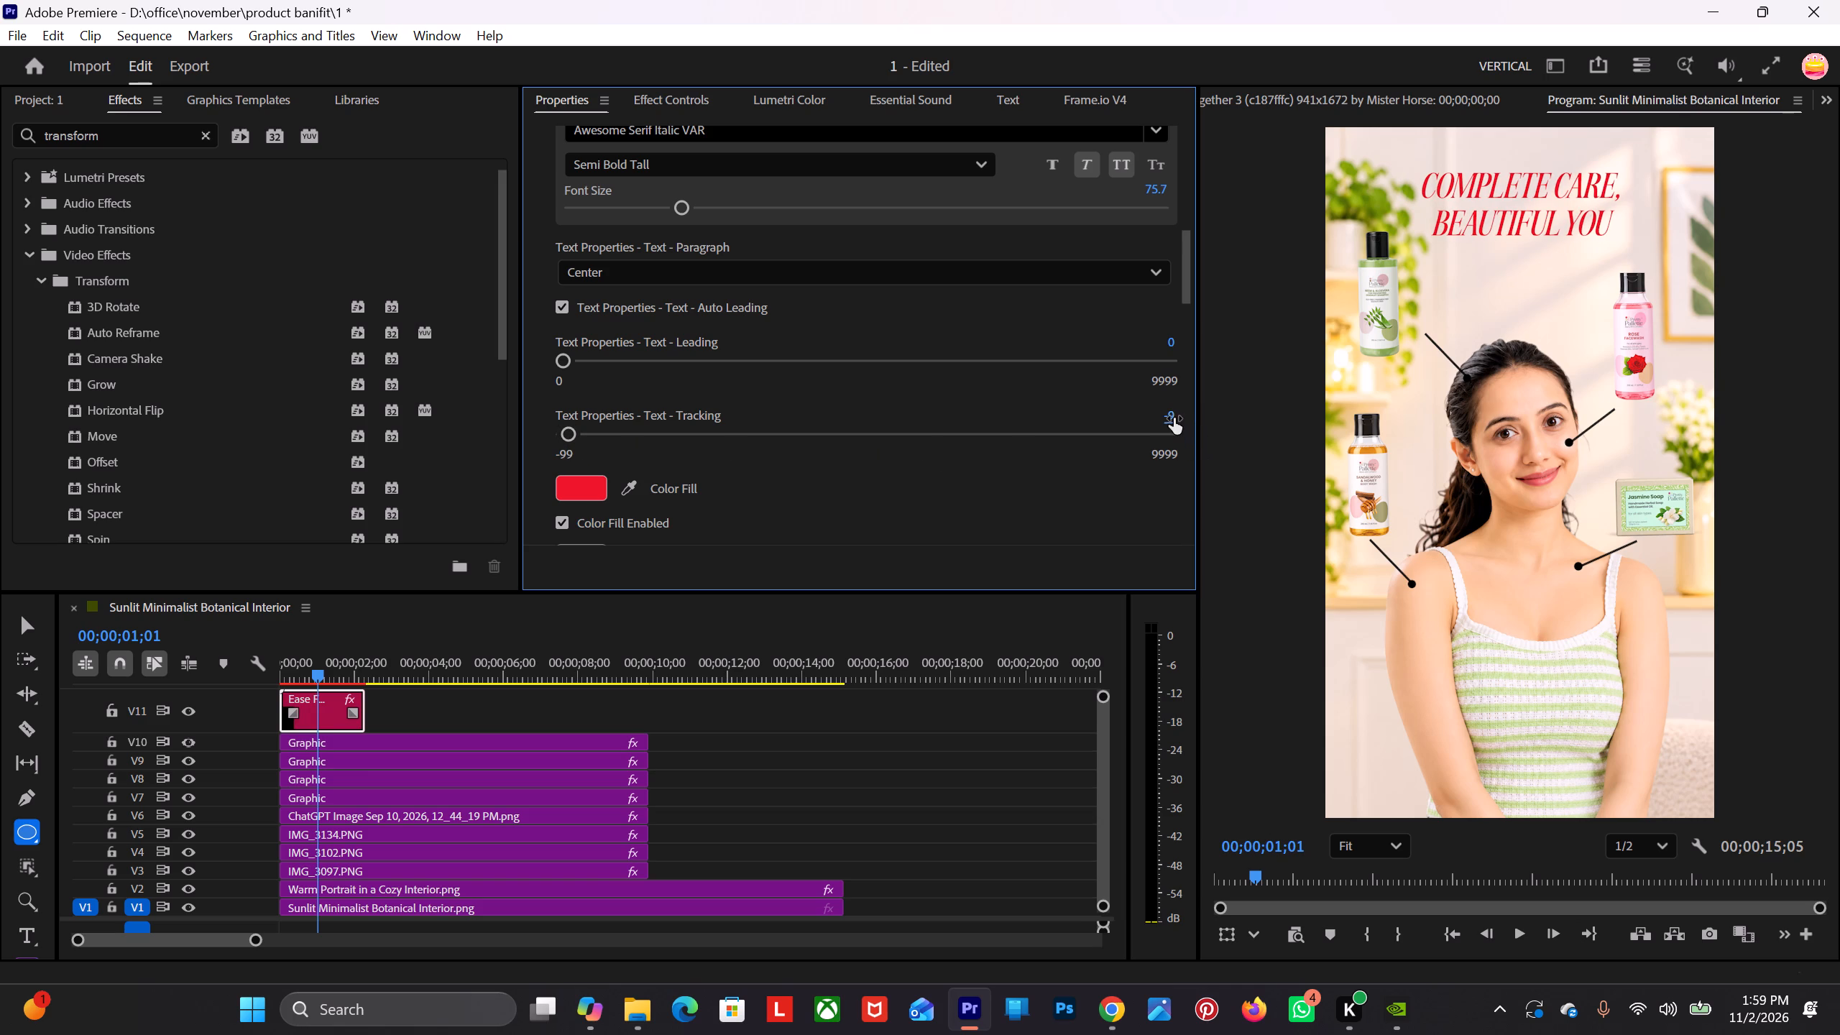
left_click_drag(1174, 418, 1181, 418)
left_click_drag(1174, 417, 1196, 415)
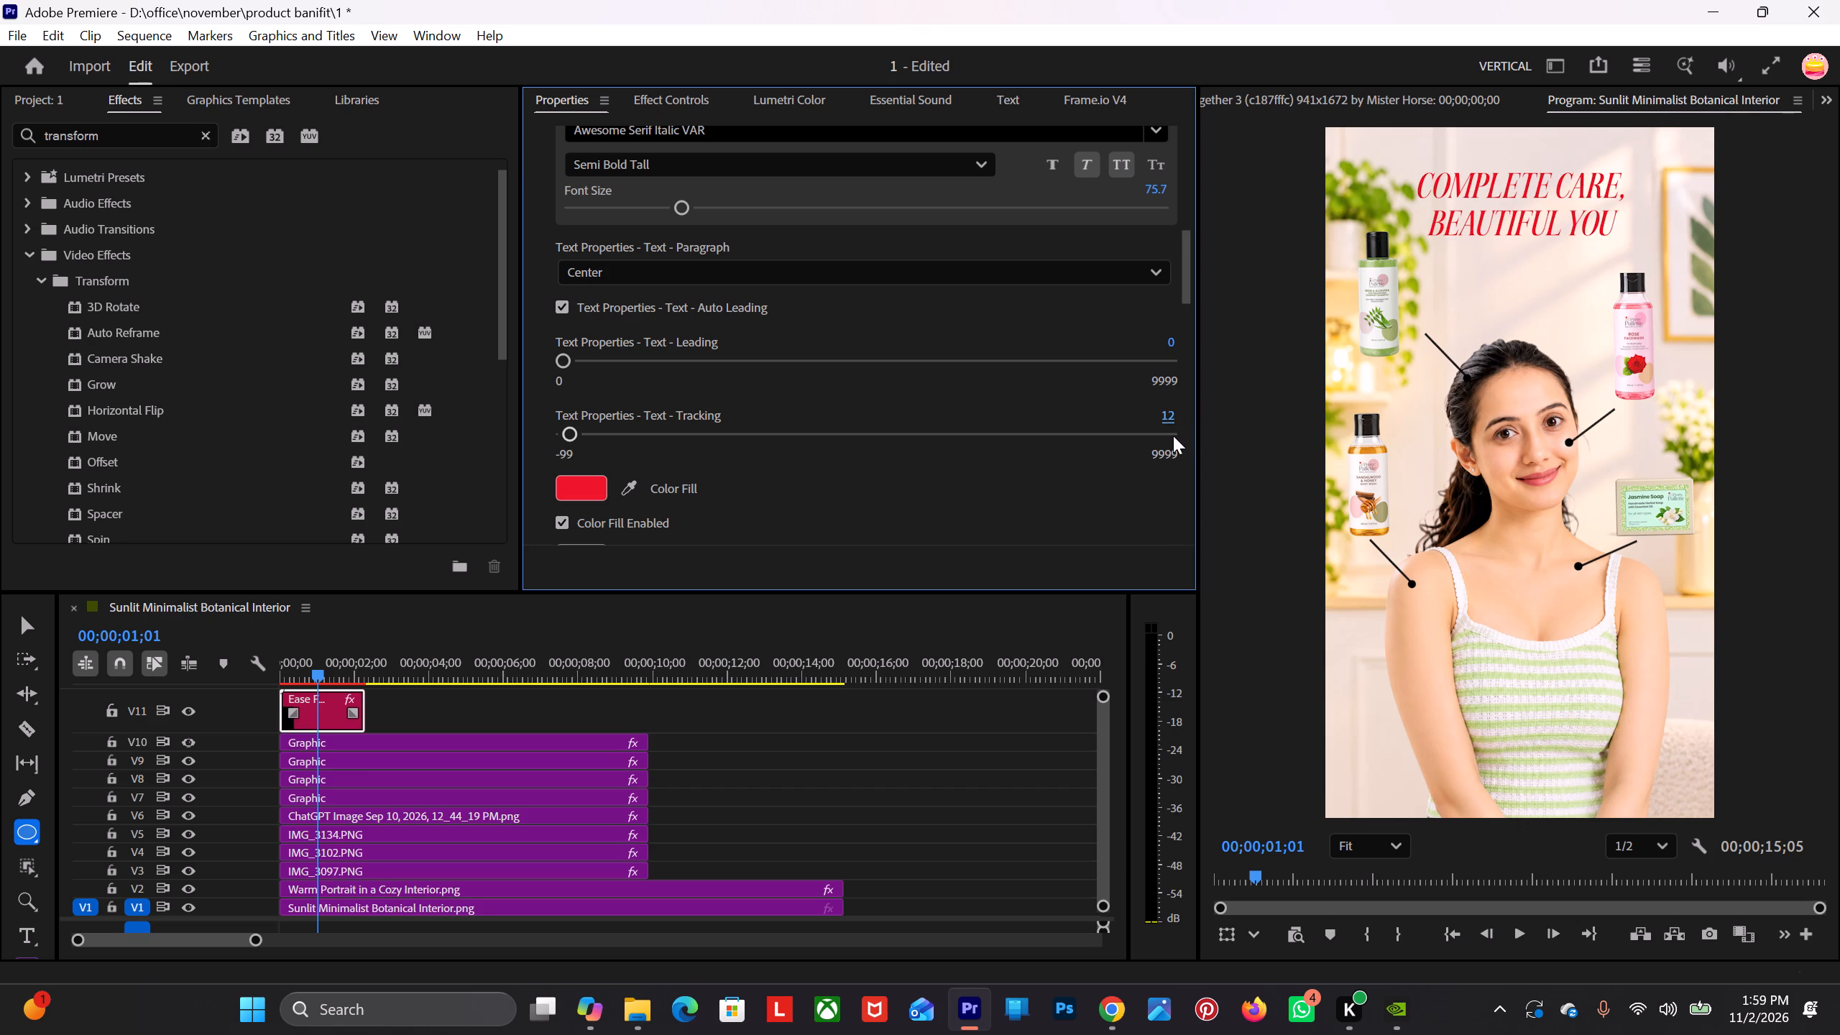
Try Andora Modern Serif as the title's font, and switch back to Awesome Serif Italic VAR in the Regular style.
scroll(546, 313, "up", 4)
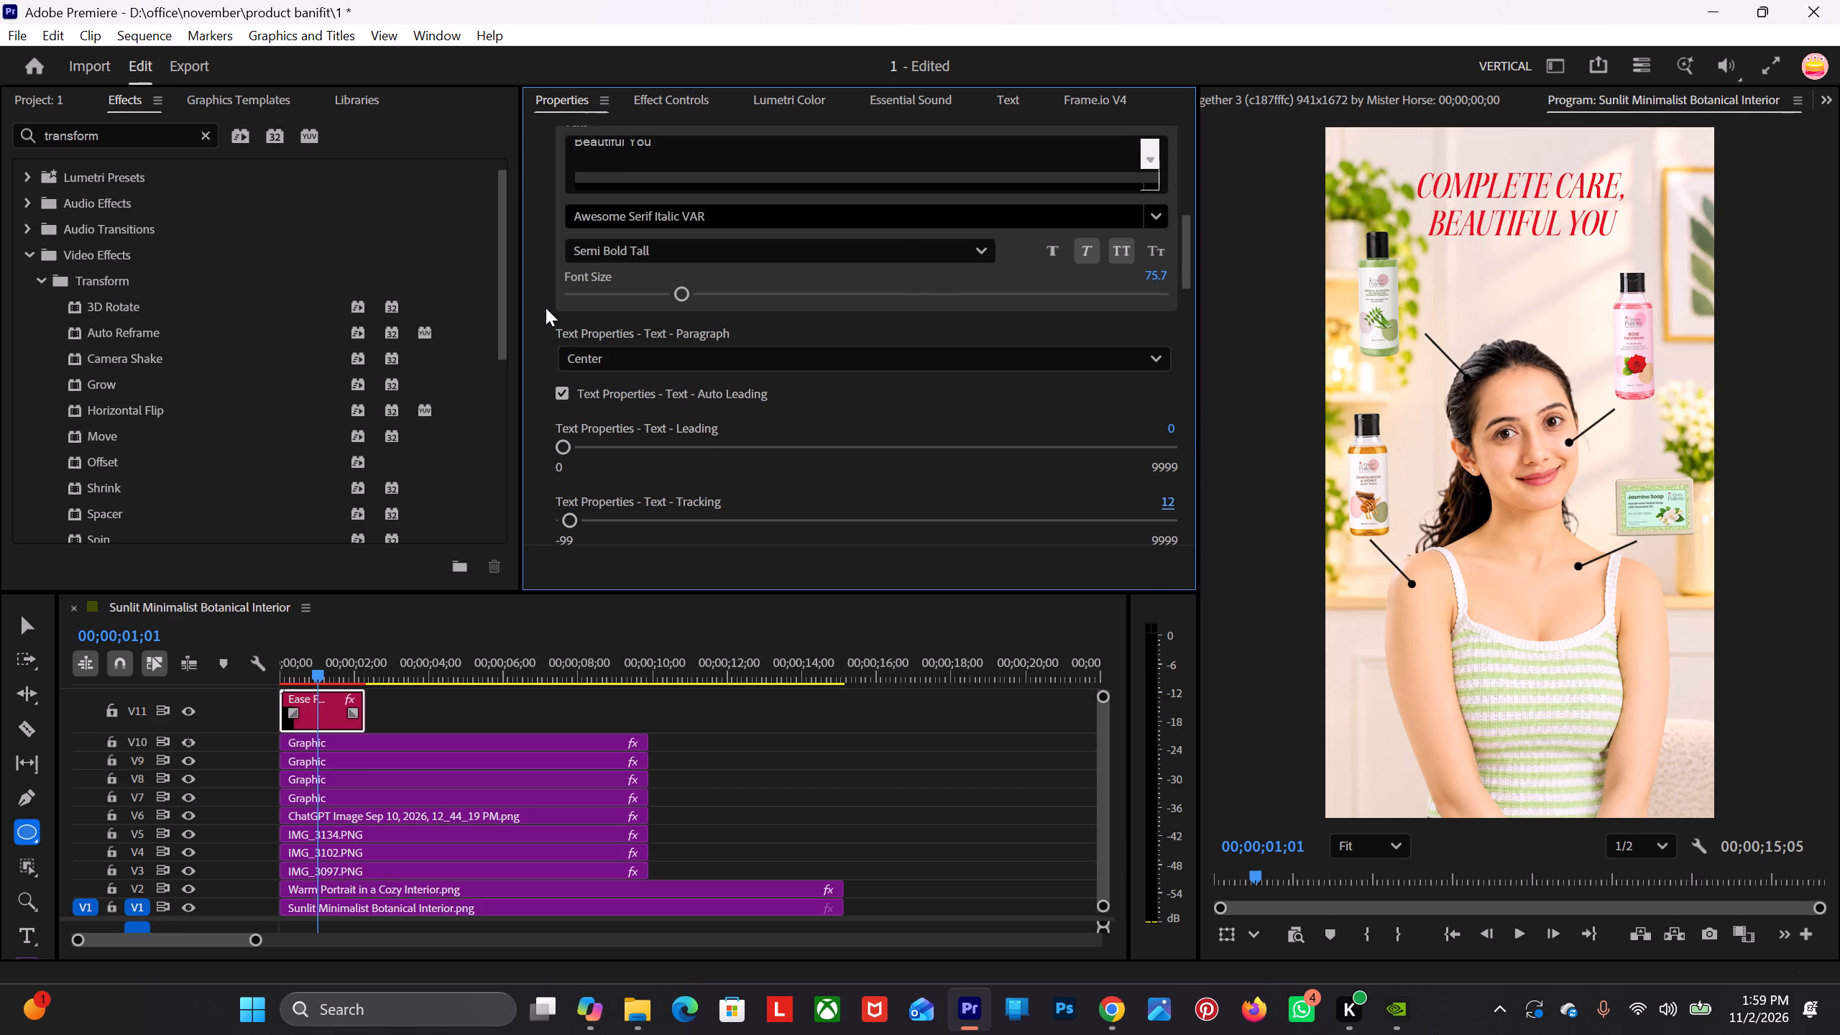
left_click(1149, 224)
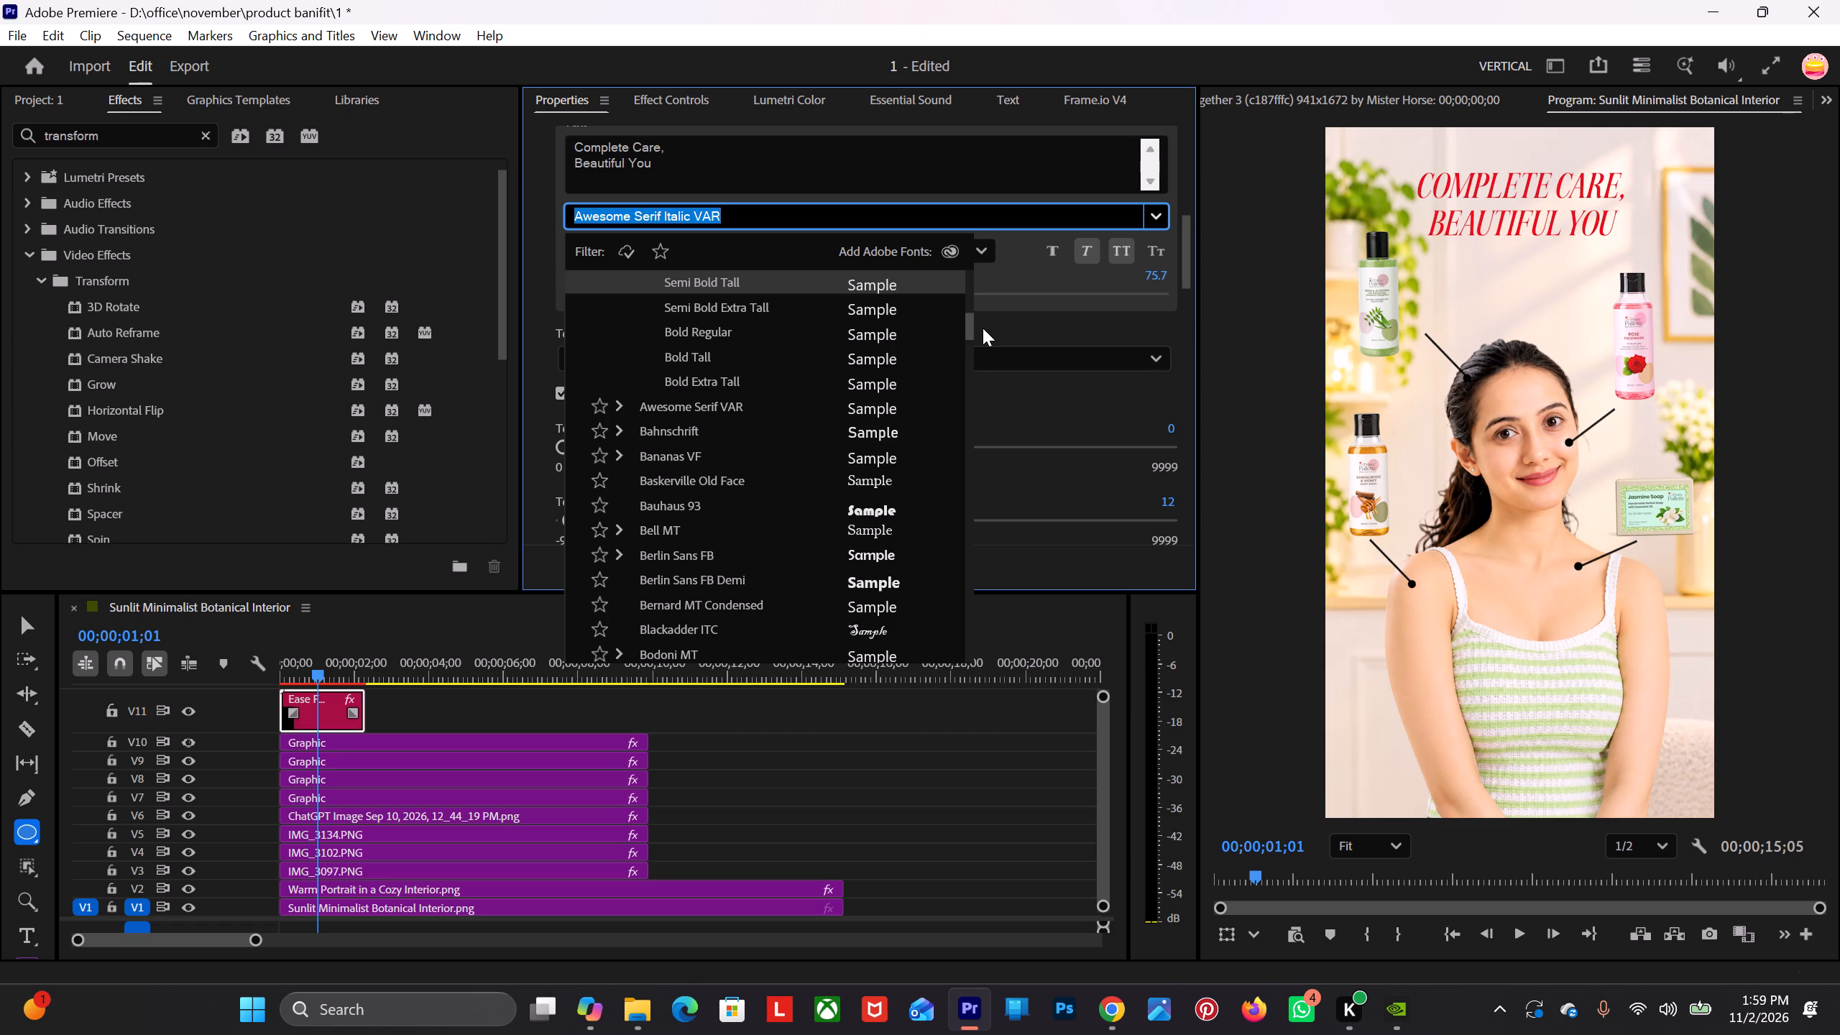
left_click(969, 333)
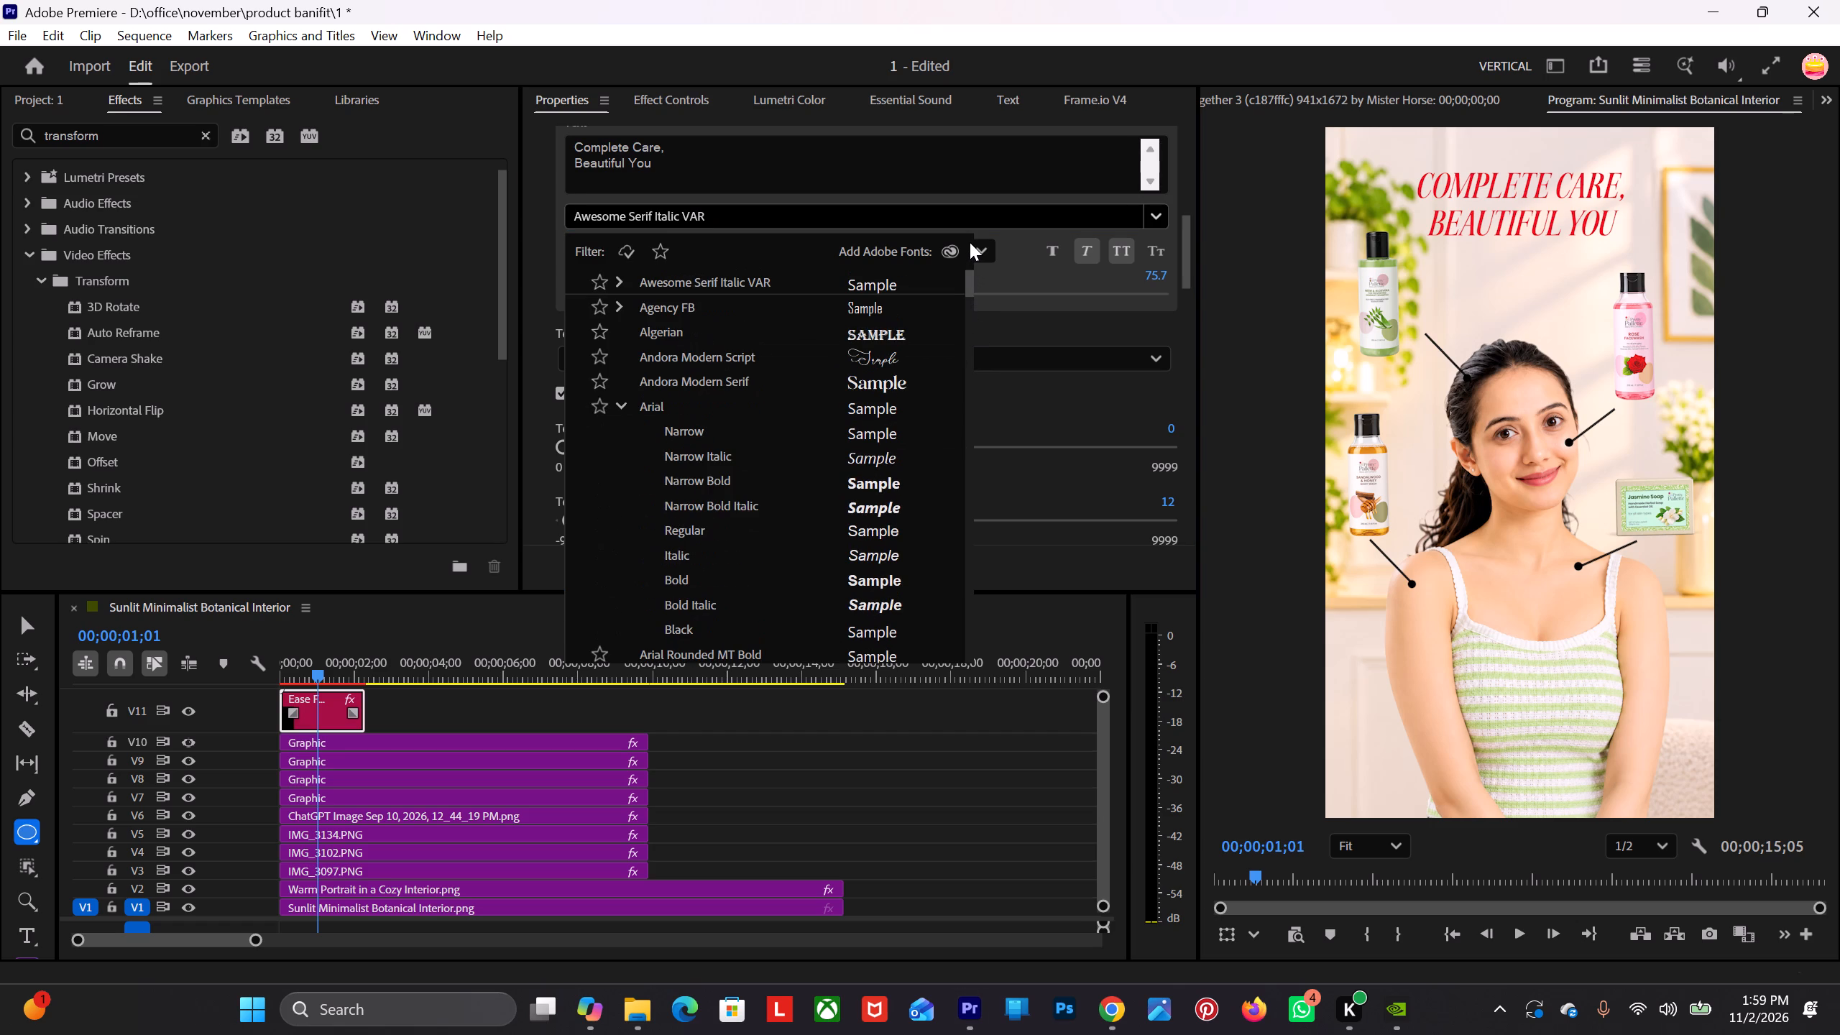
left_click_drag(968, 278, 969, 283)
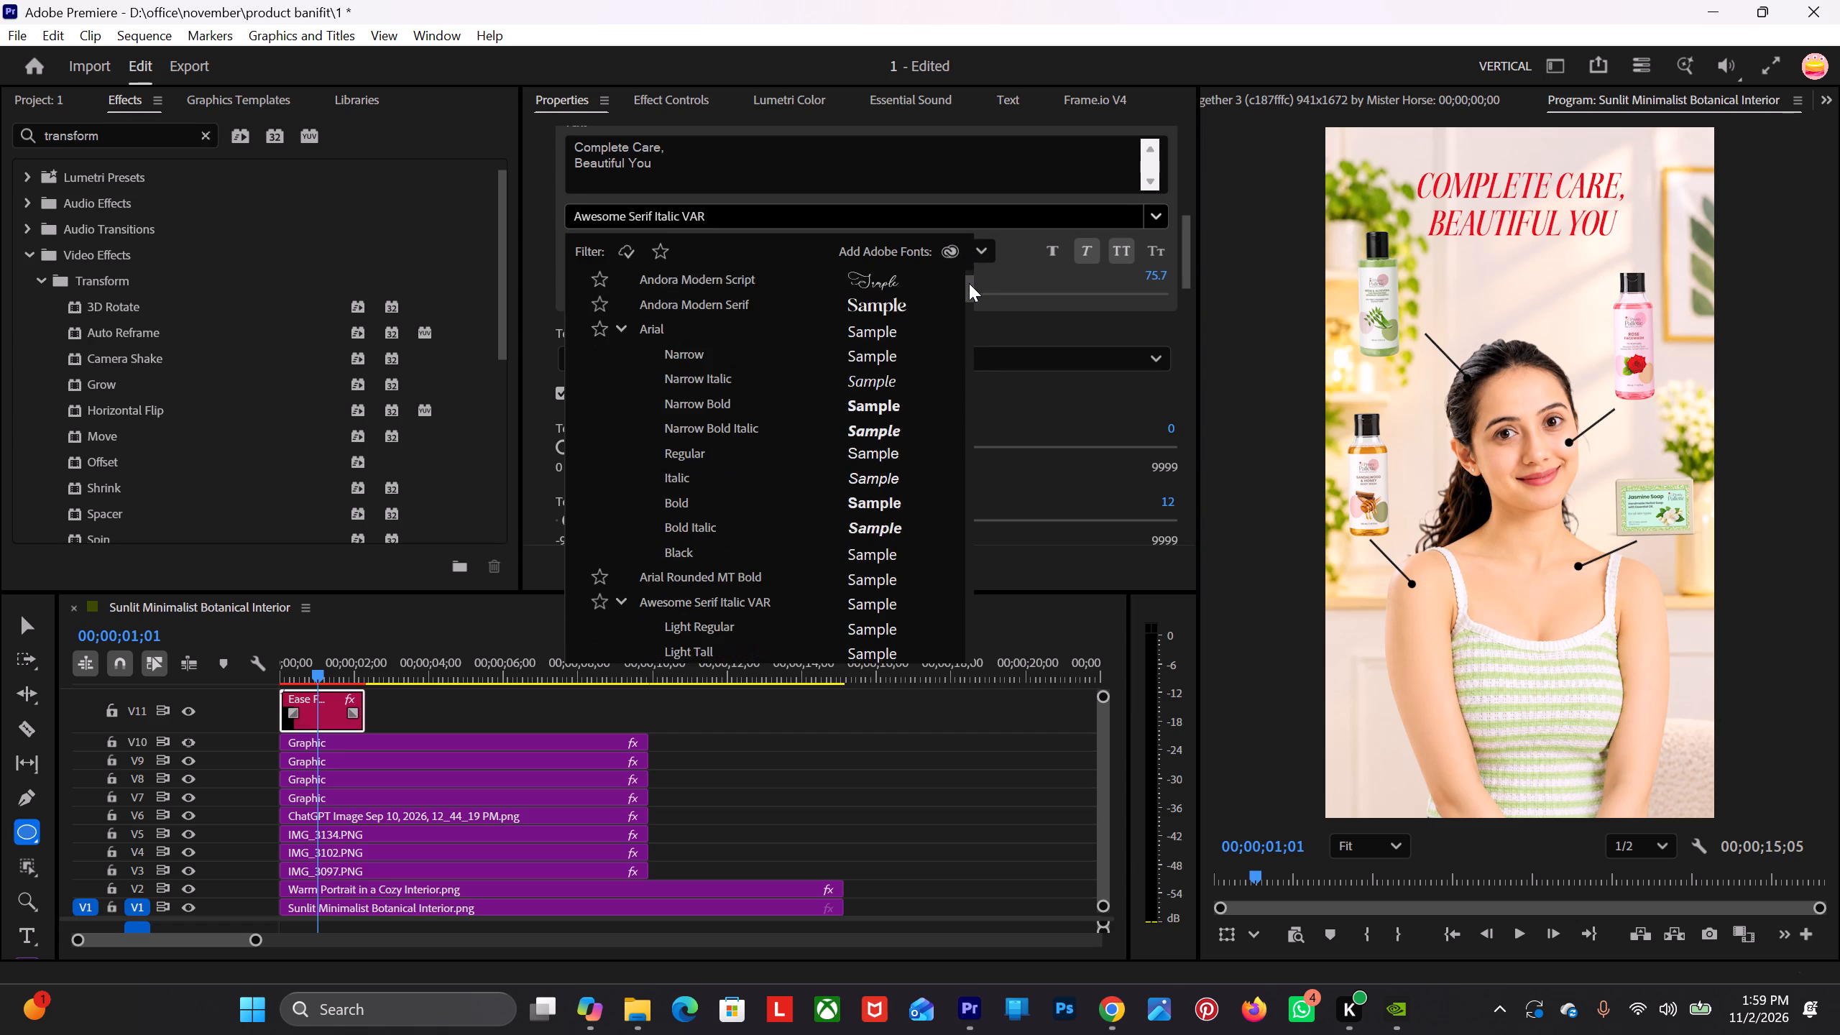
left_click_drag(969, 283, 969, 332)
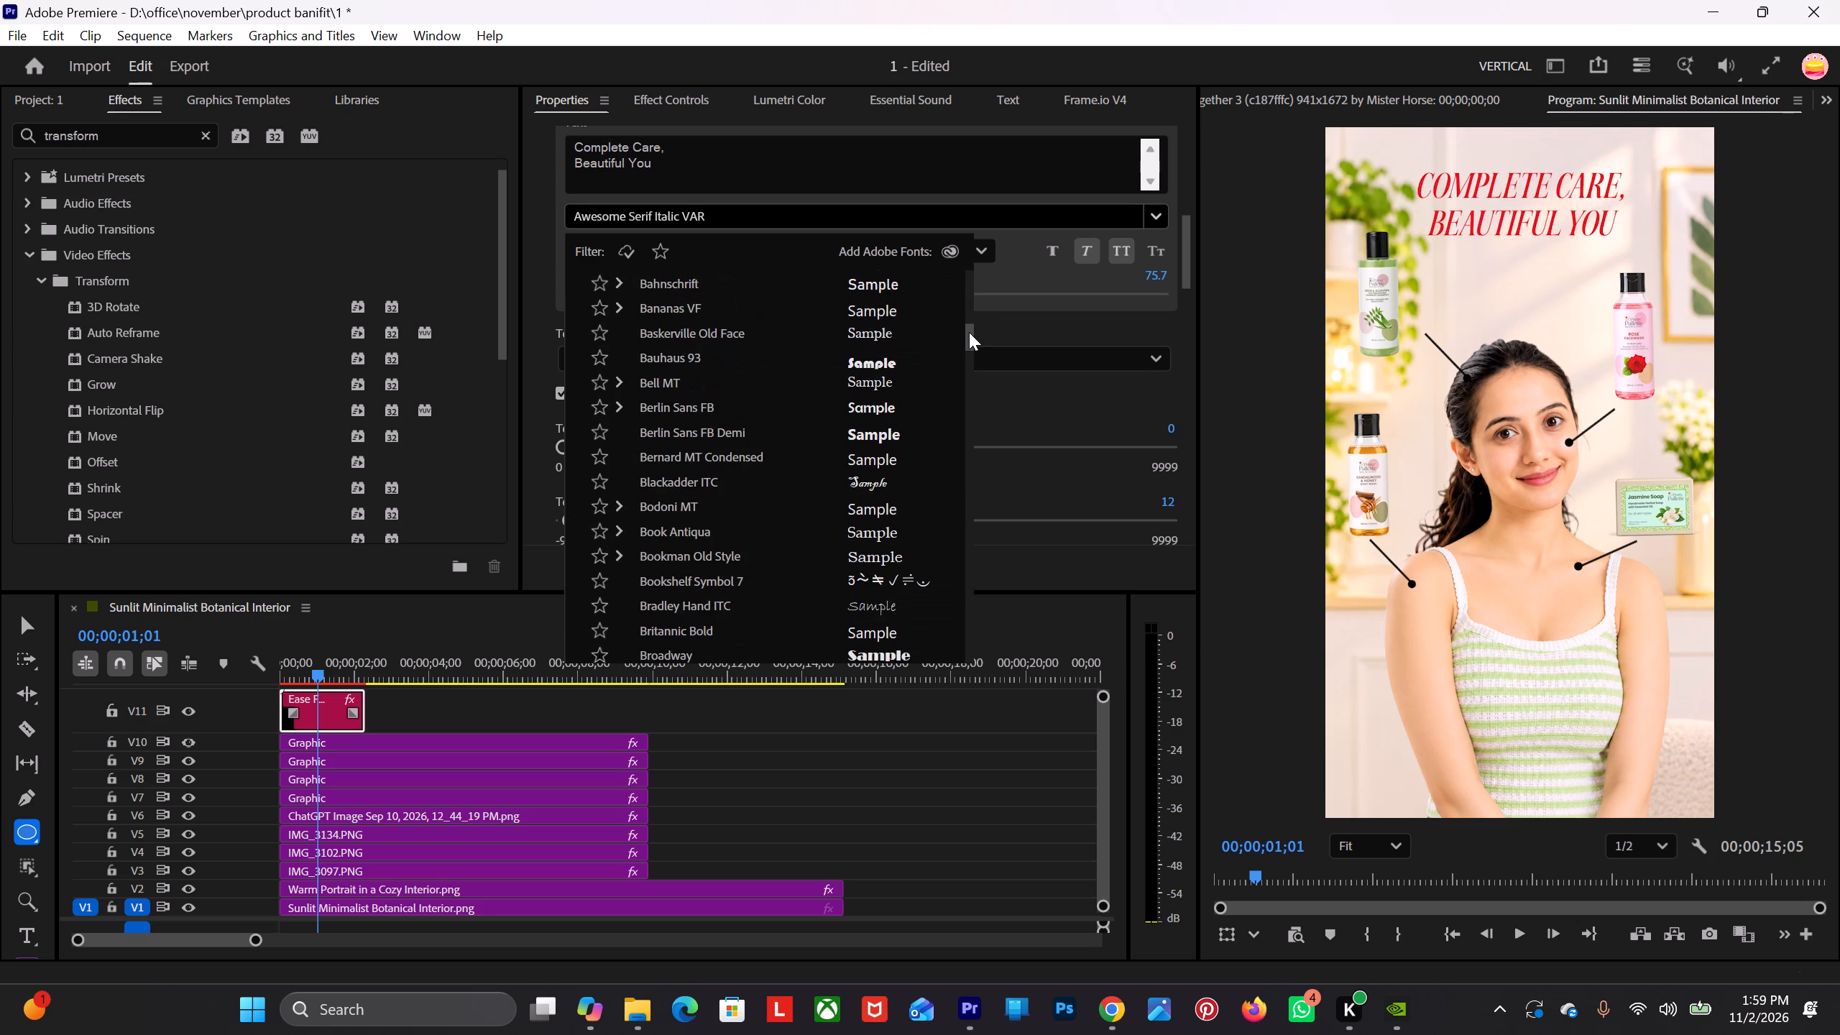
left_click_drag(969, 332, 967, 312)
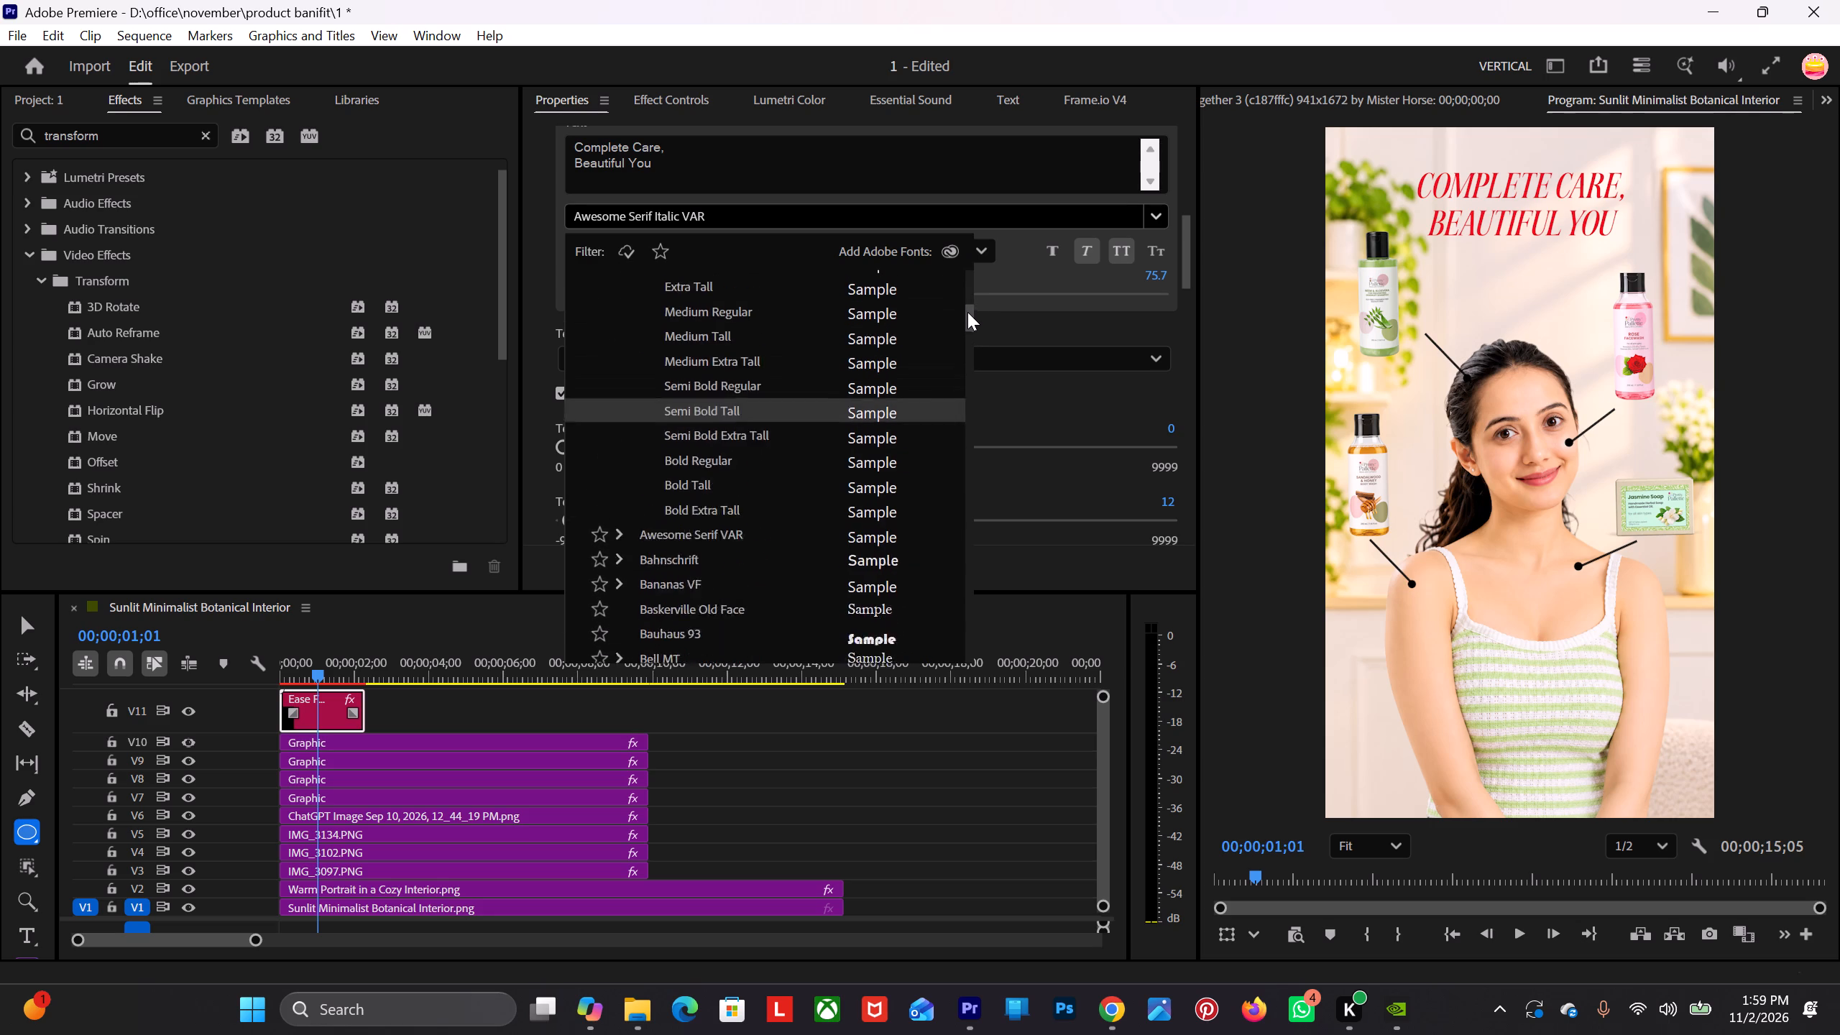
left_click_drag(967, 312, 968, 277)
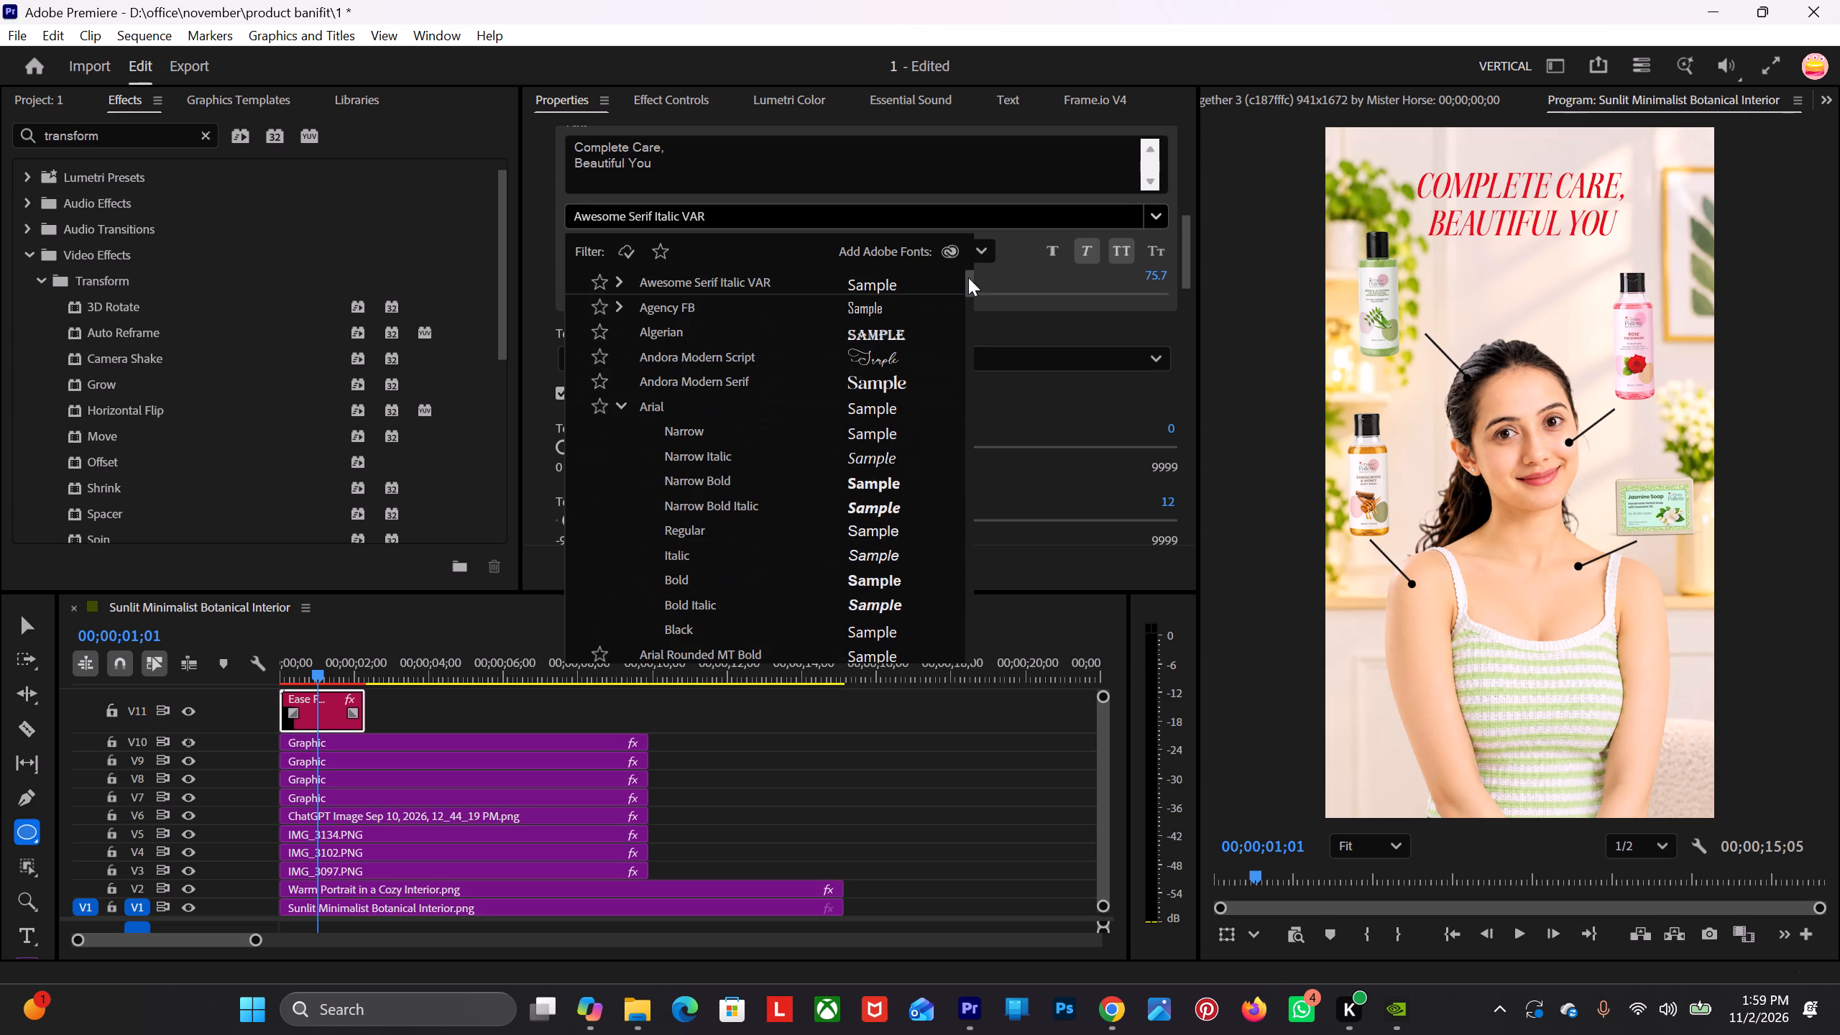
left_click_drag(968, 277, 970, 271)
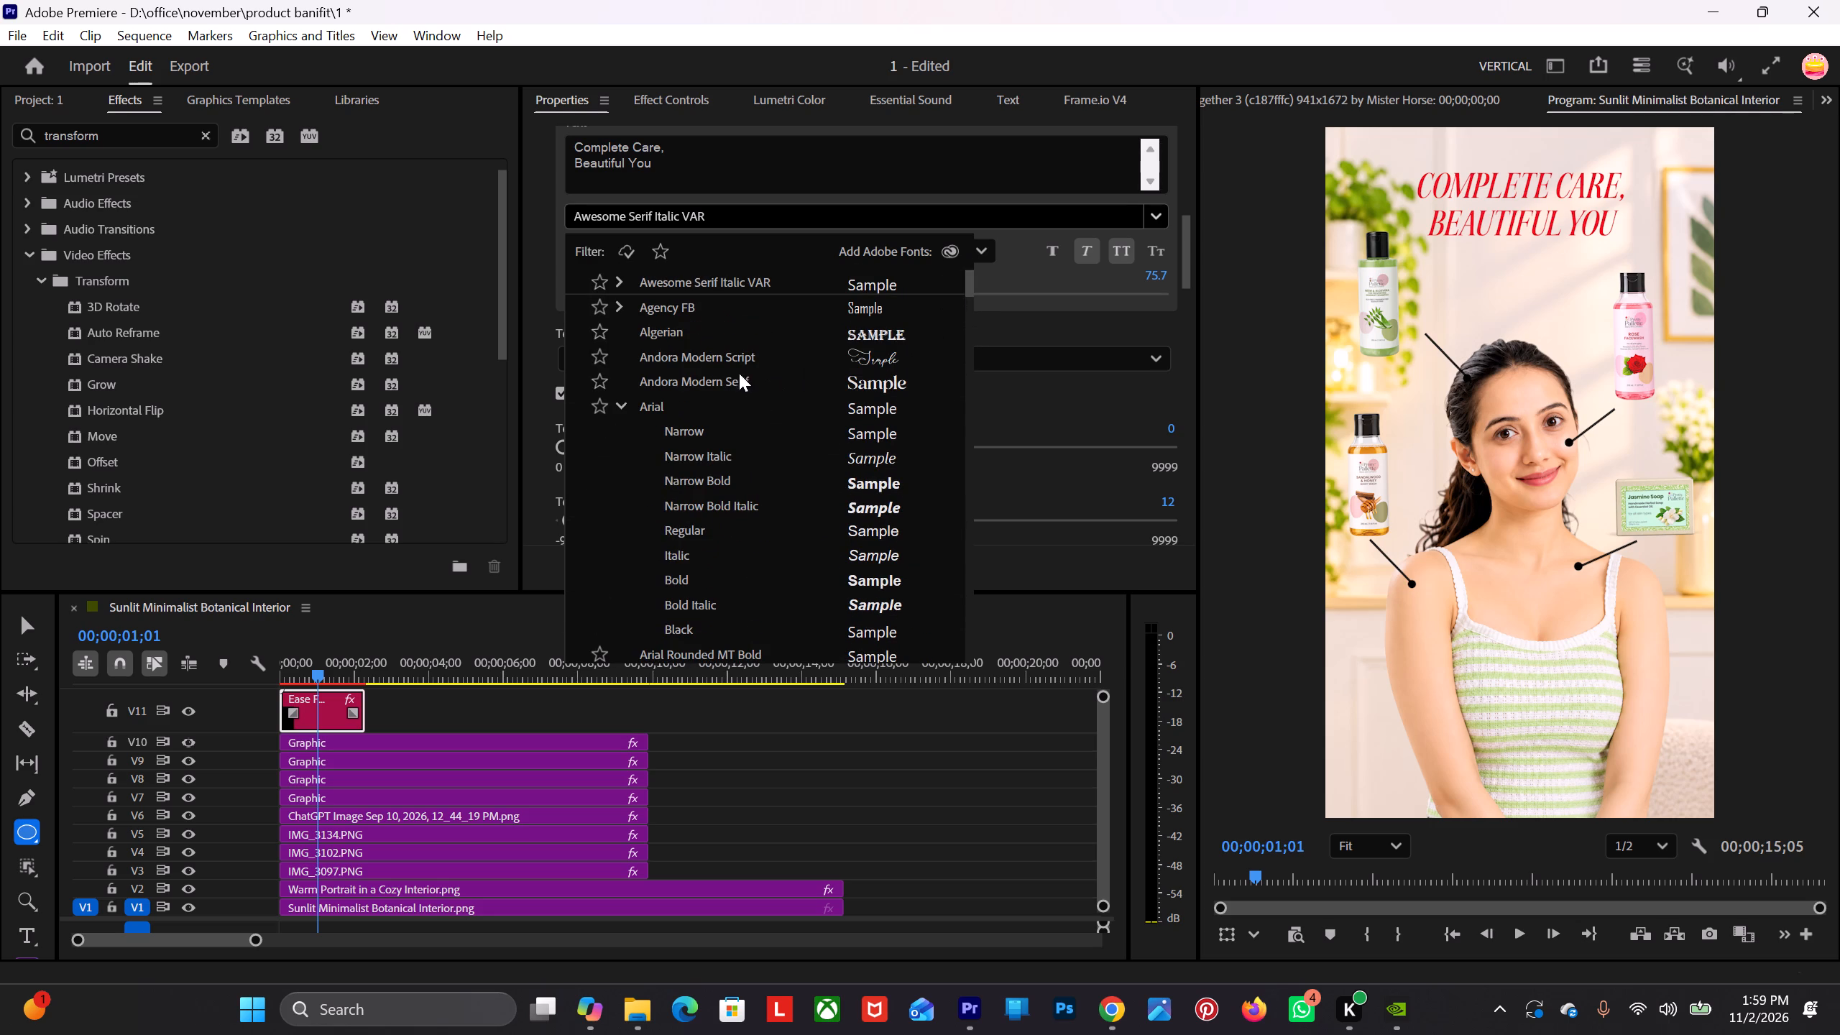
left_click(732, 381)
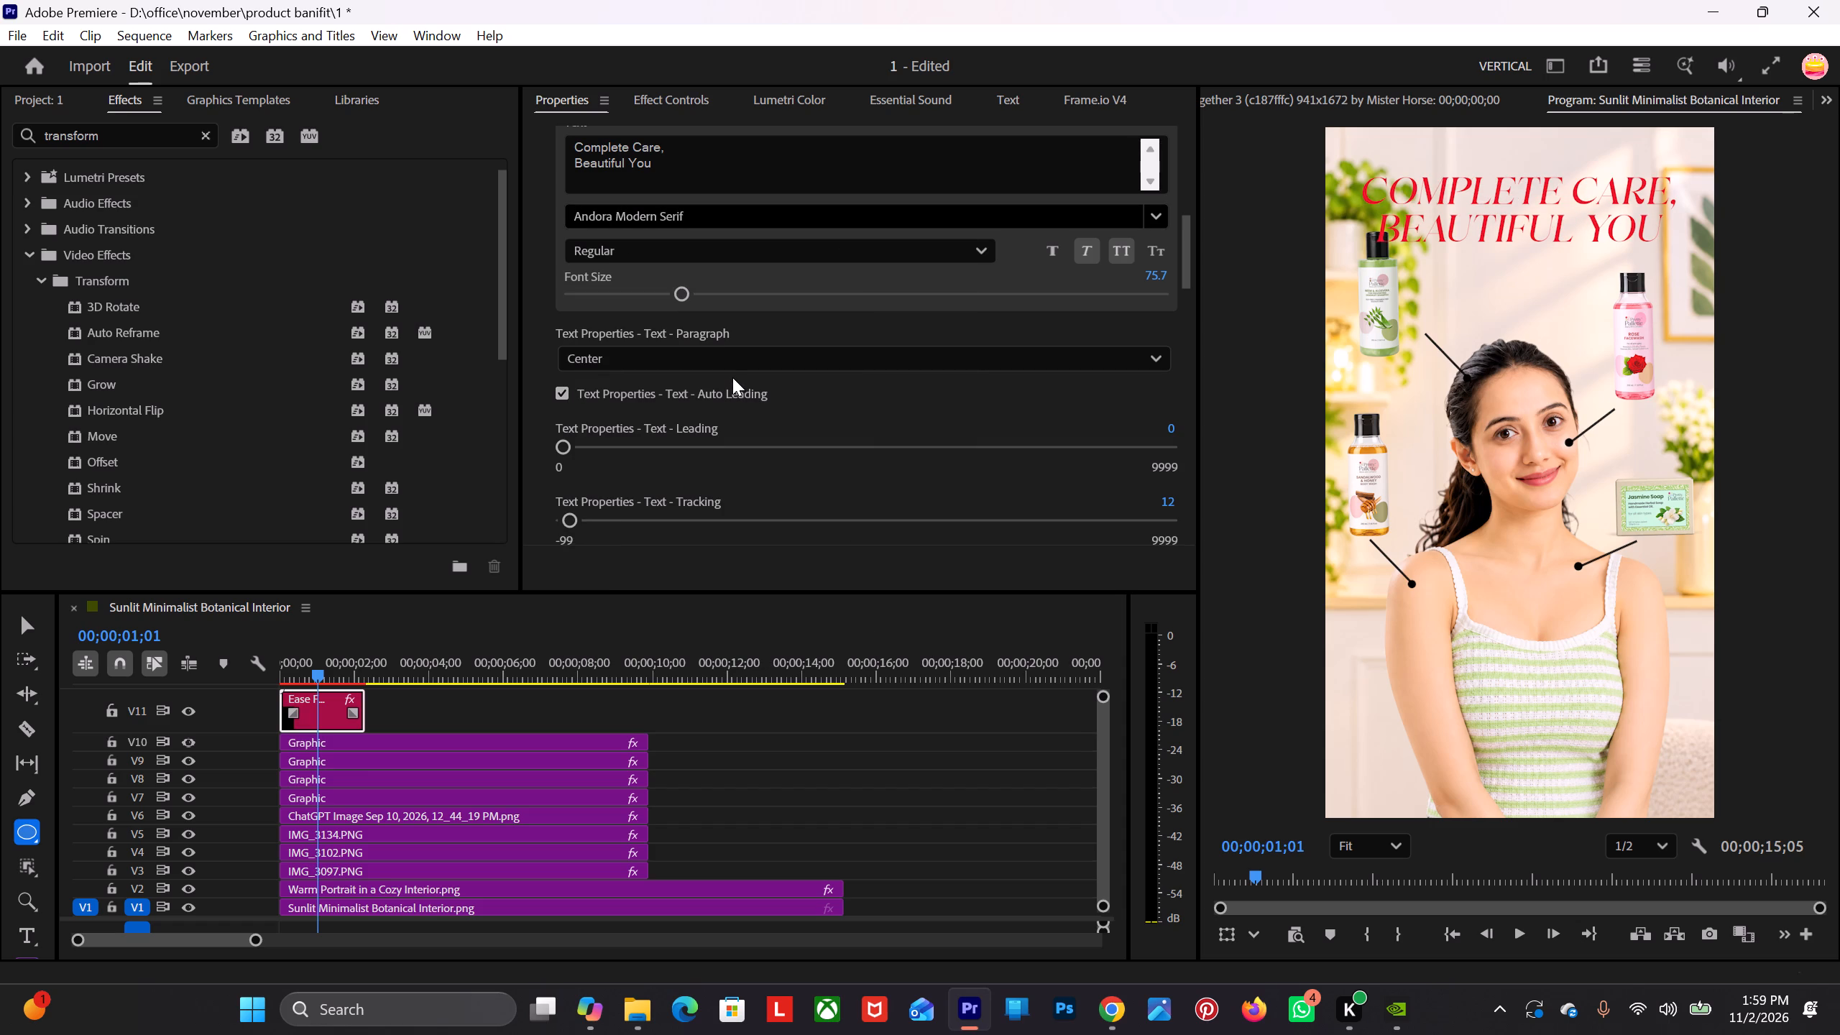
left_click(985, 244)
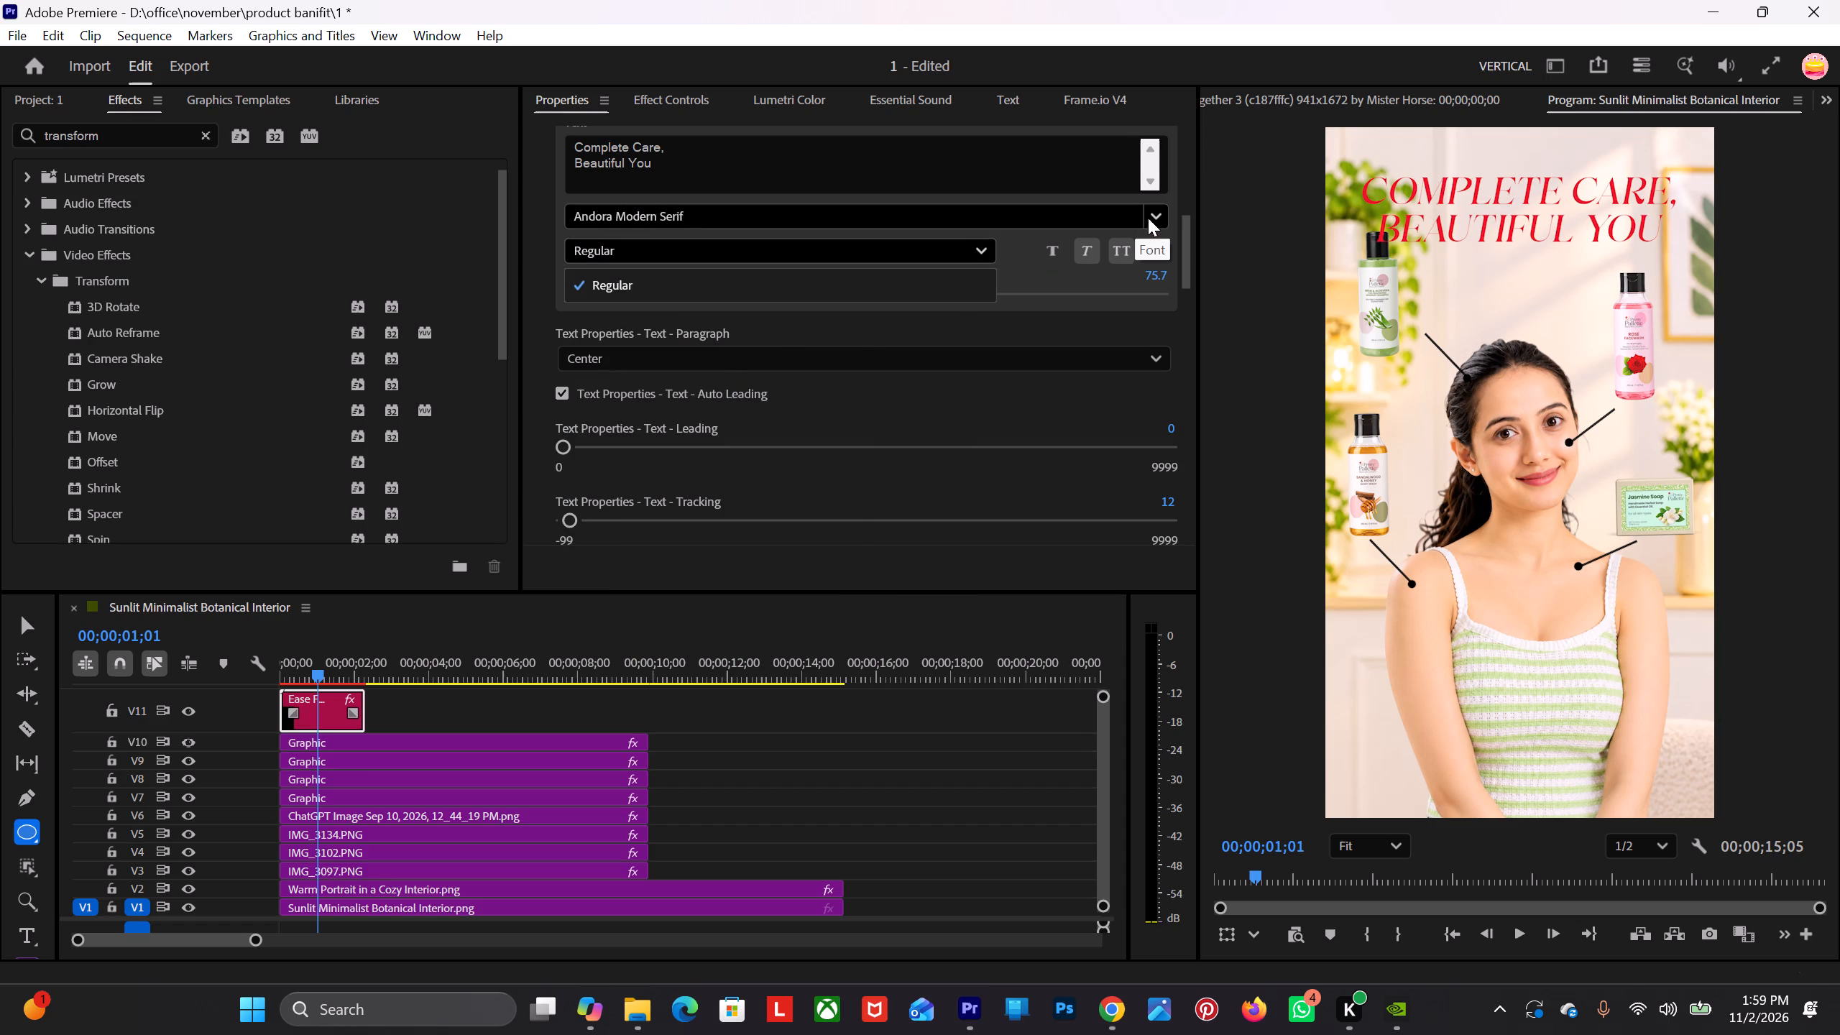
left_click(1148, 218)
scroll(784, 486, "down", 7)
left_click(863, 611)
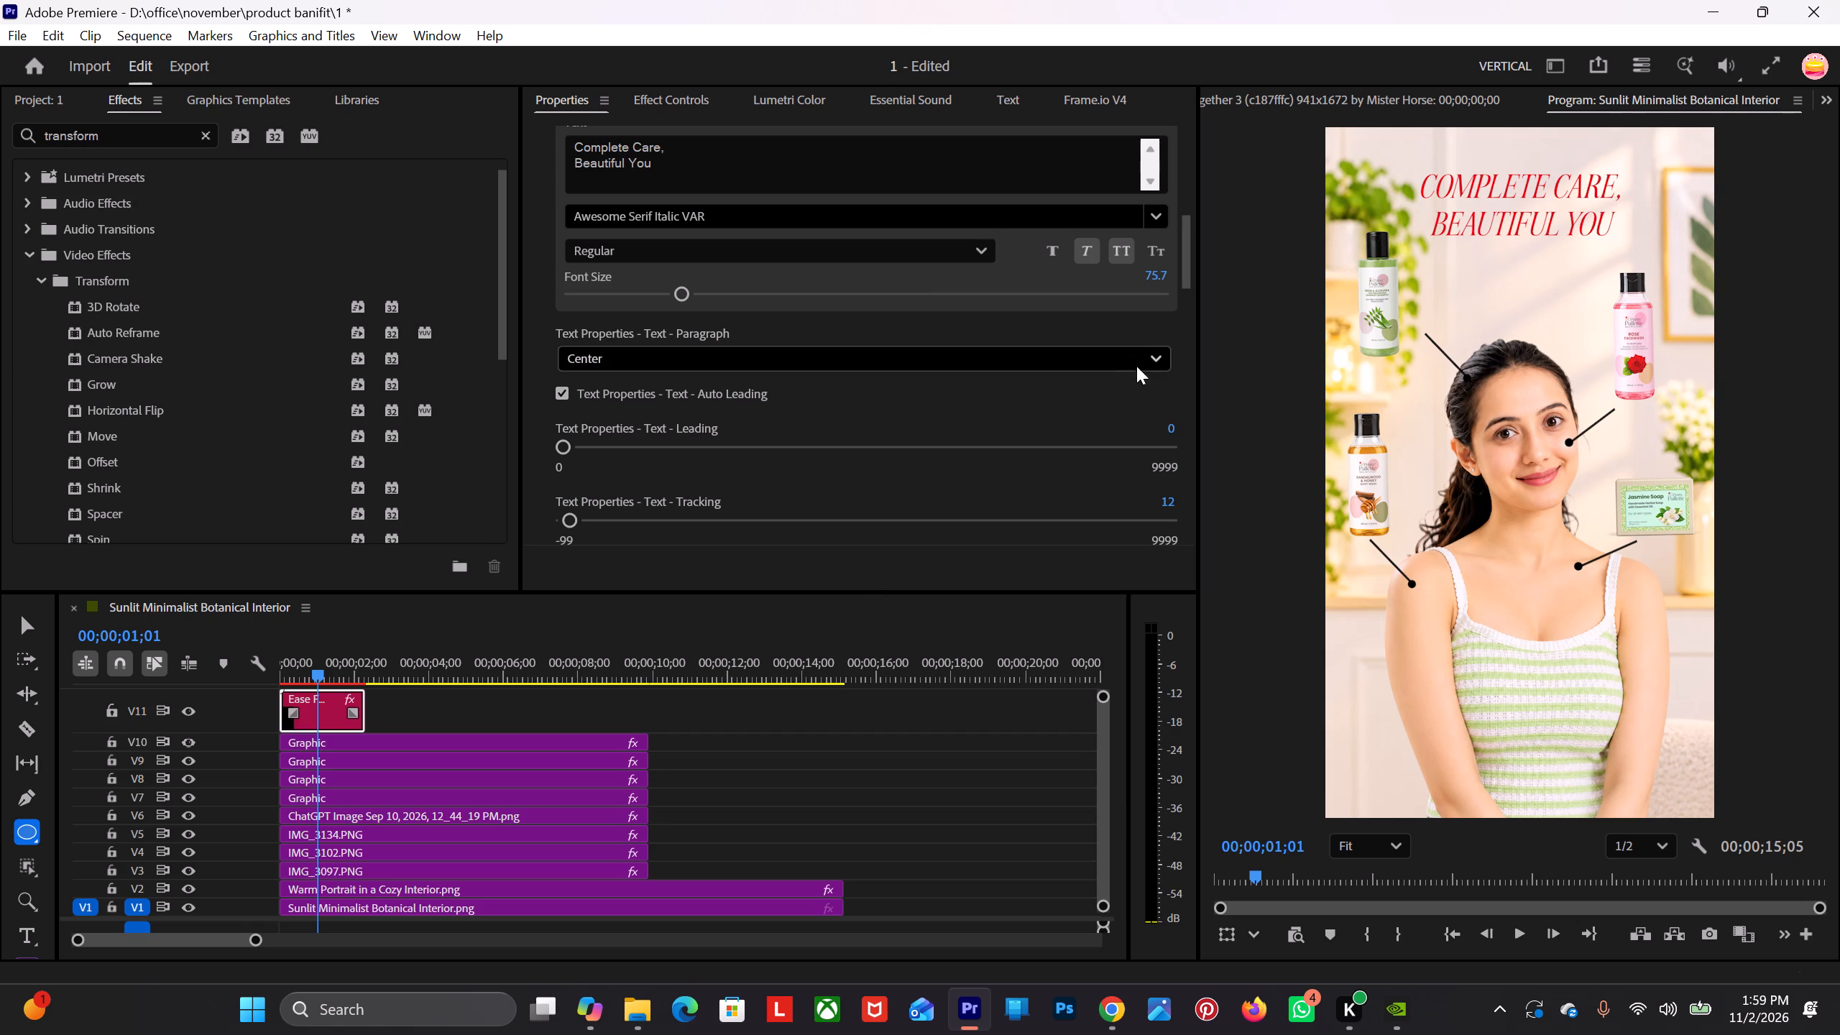
Change the title's font to Bananas VF and enlarge its font size to 94.7.
left_click(1156, 213)
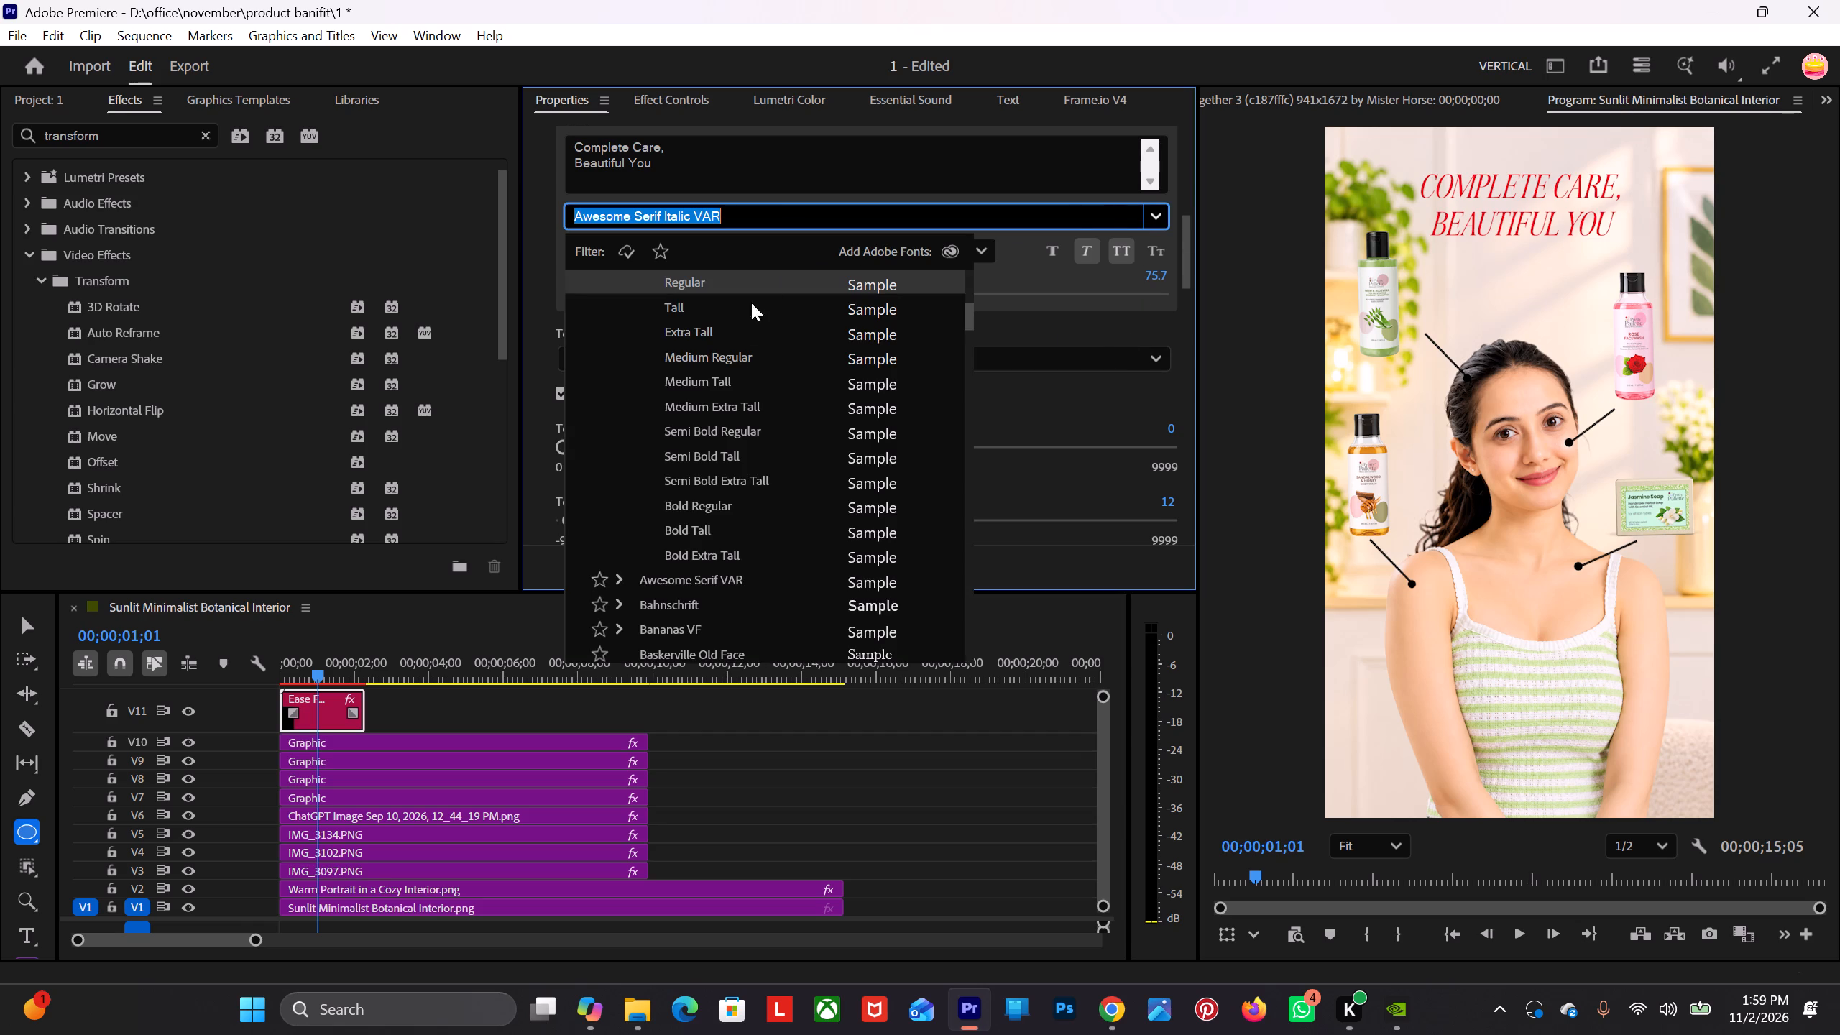
scroll(731, 413, "down", 12)
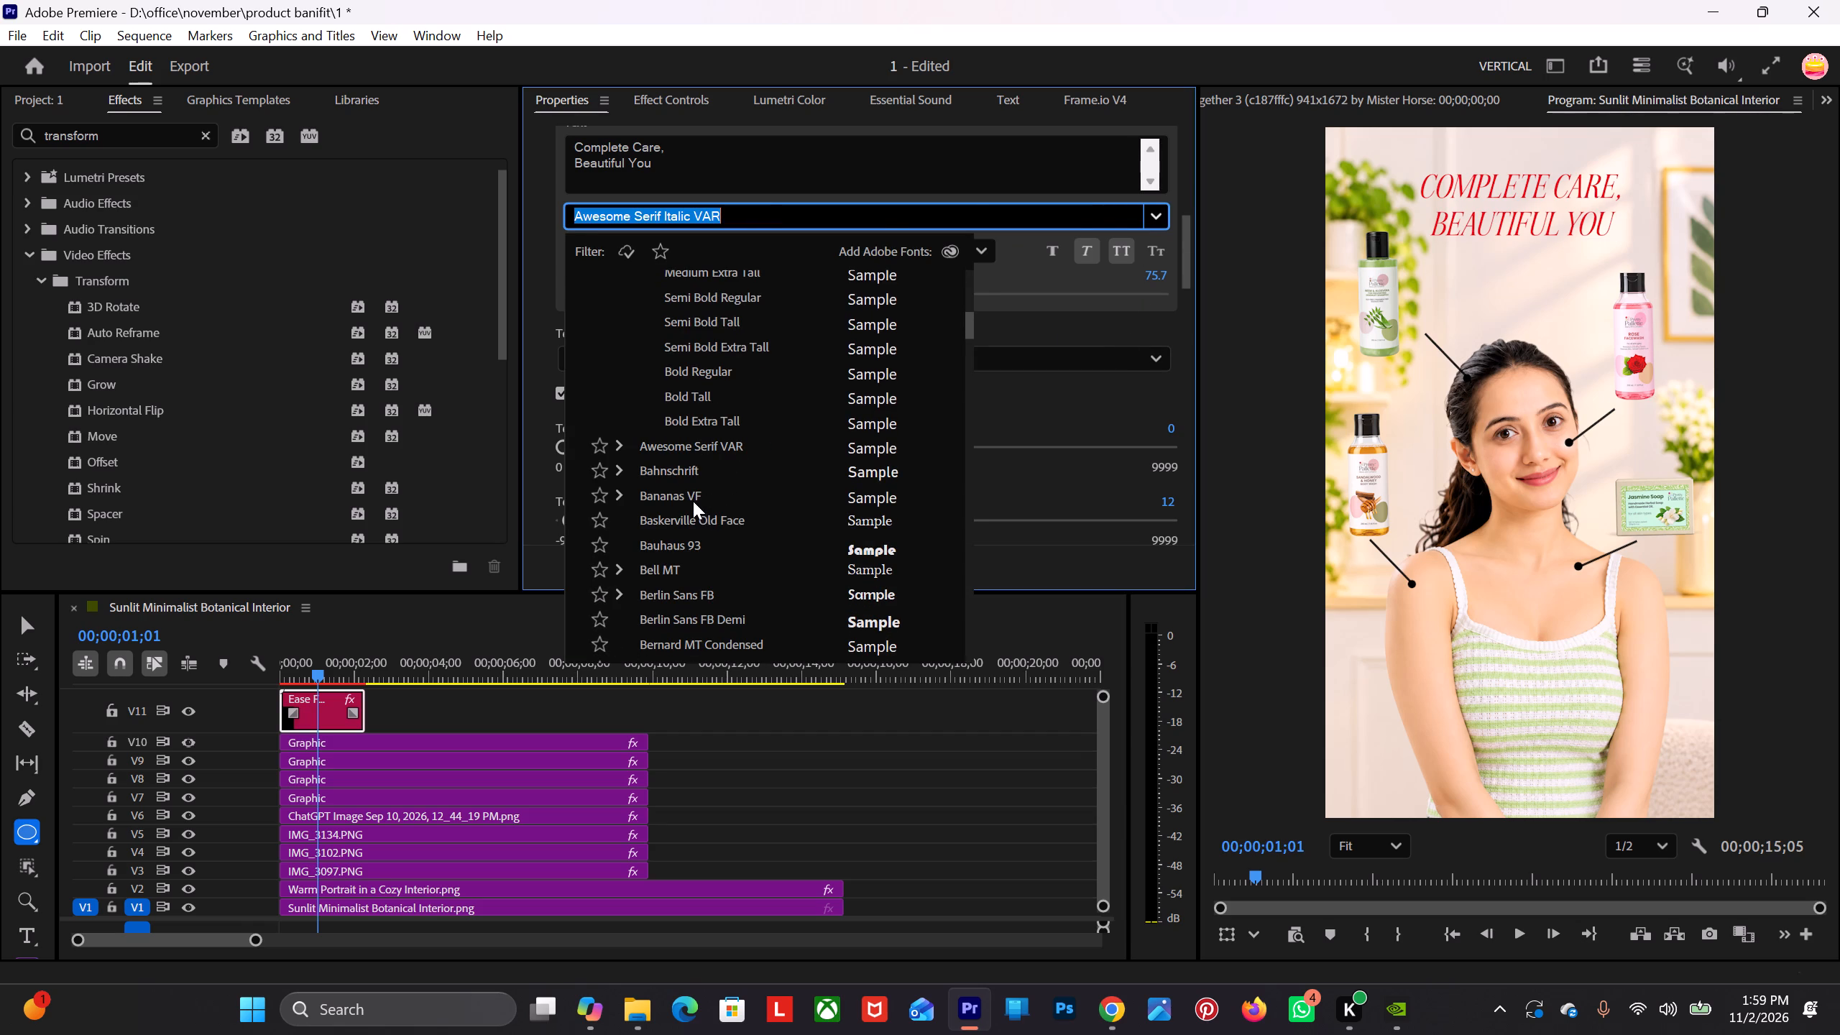
left_click(693, 501)
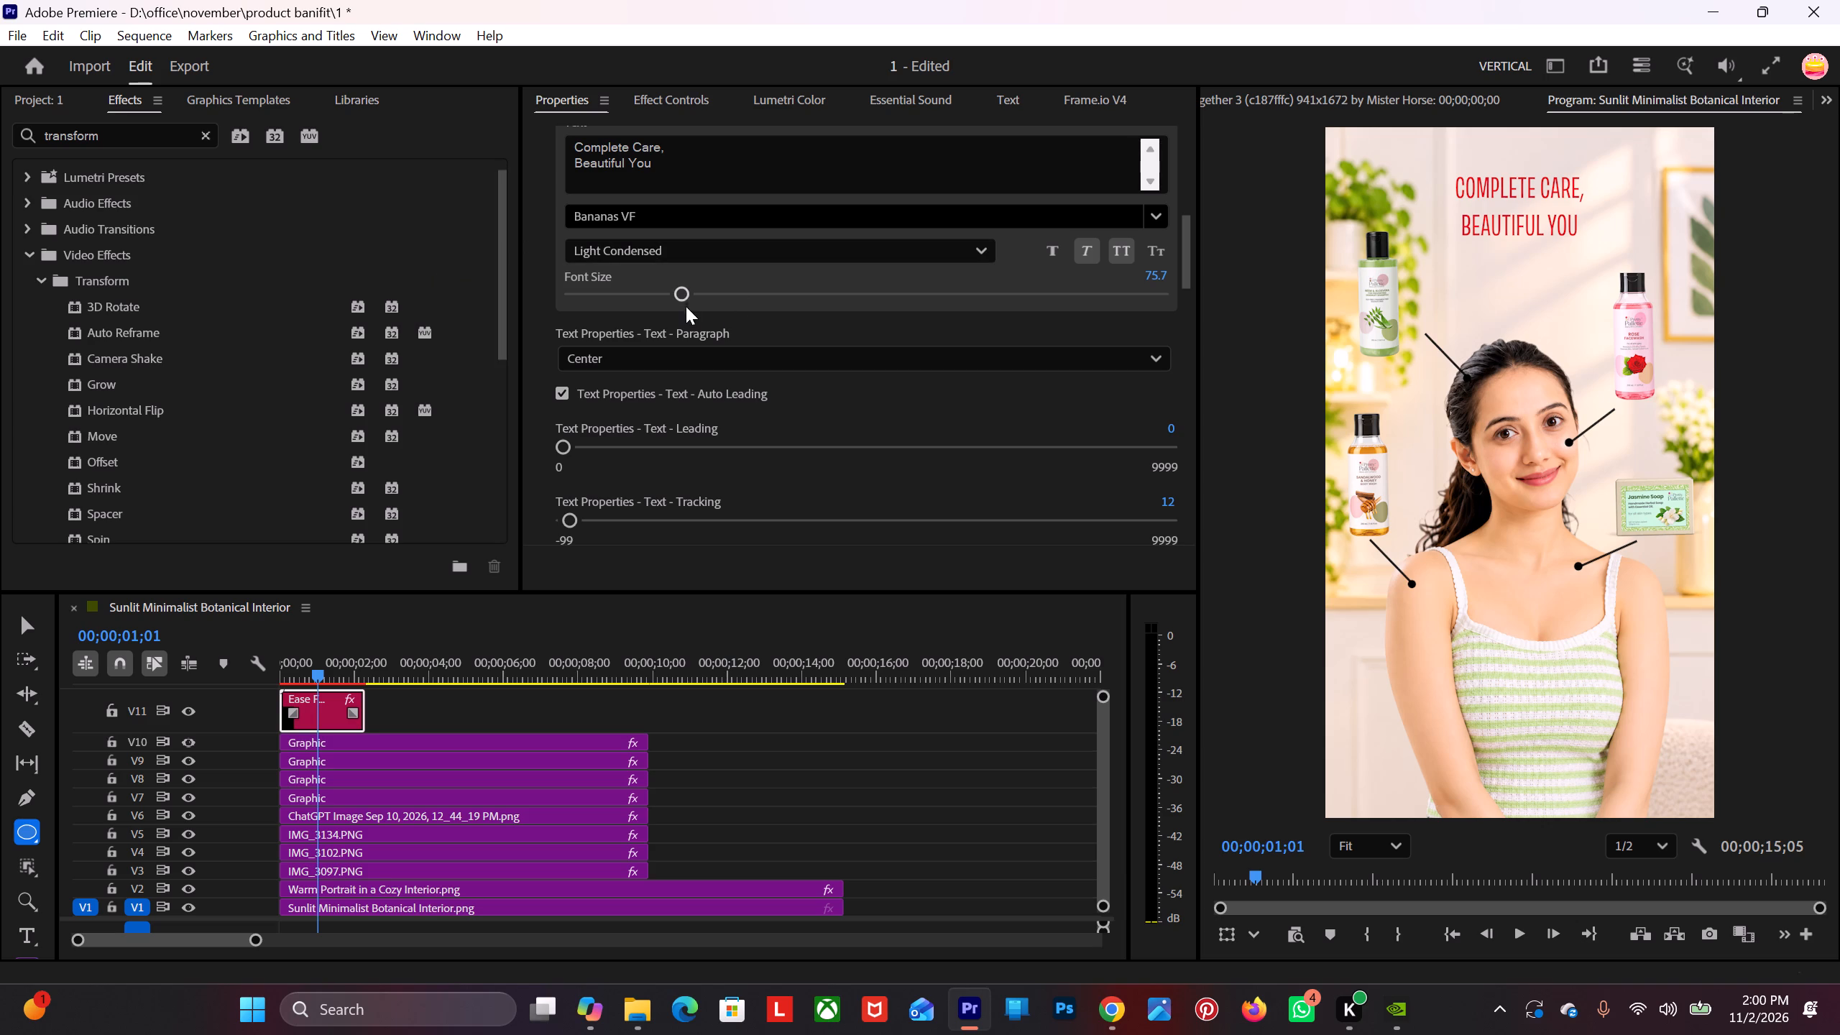
left_click_drag(686, 294, 706, 286)
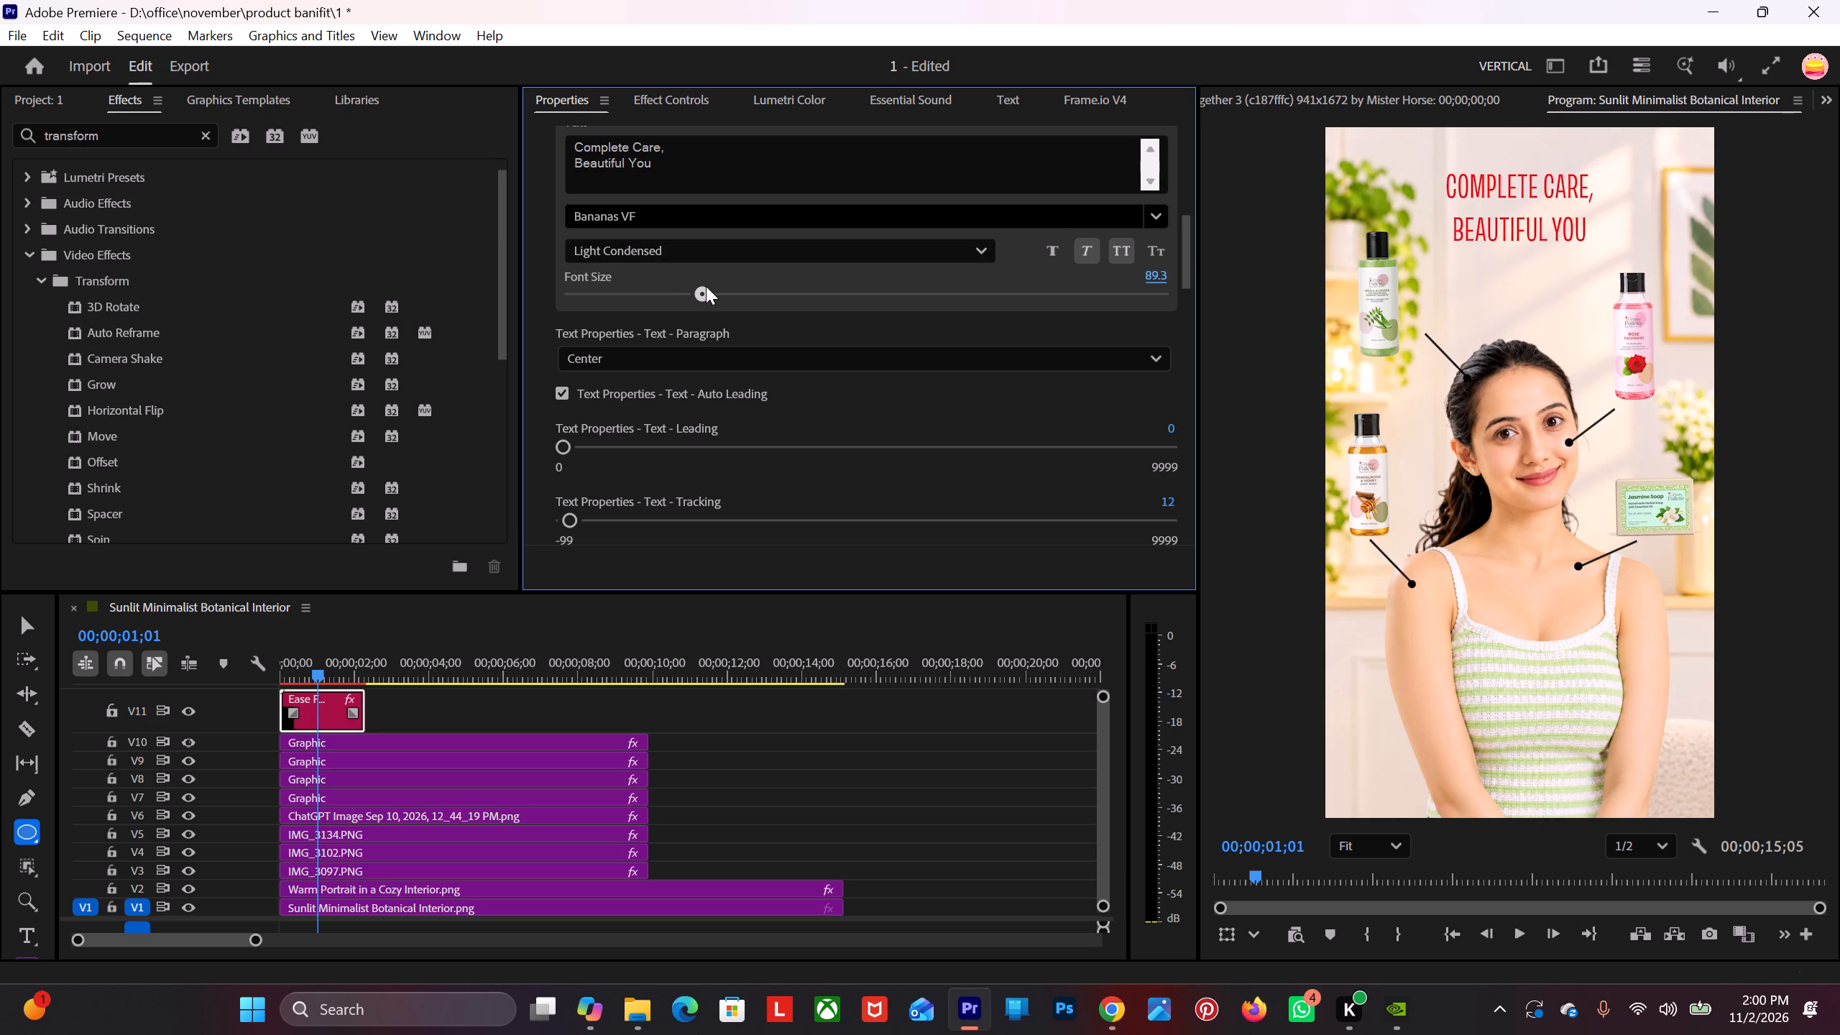
left_click_drag(706, 286, 714, 285)
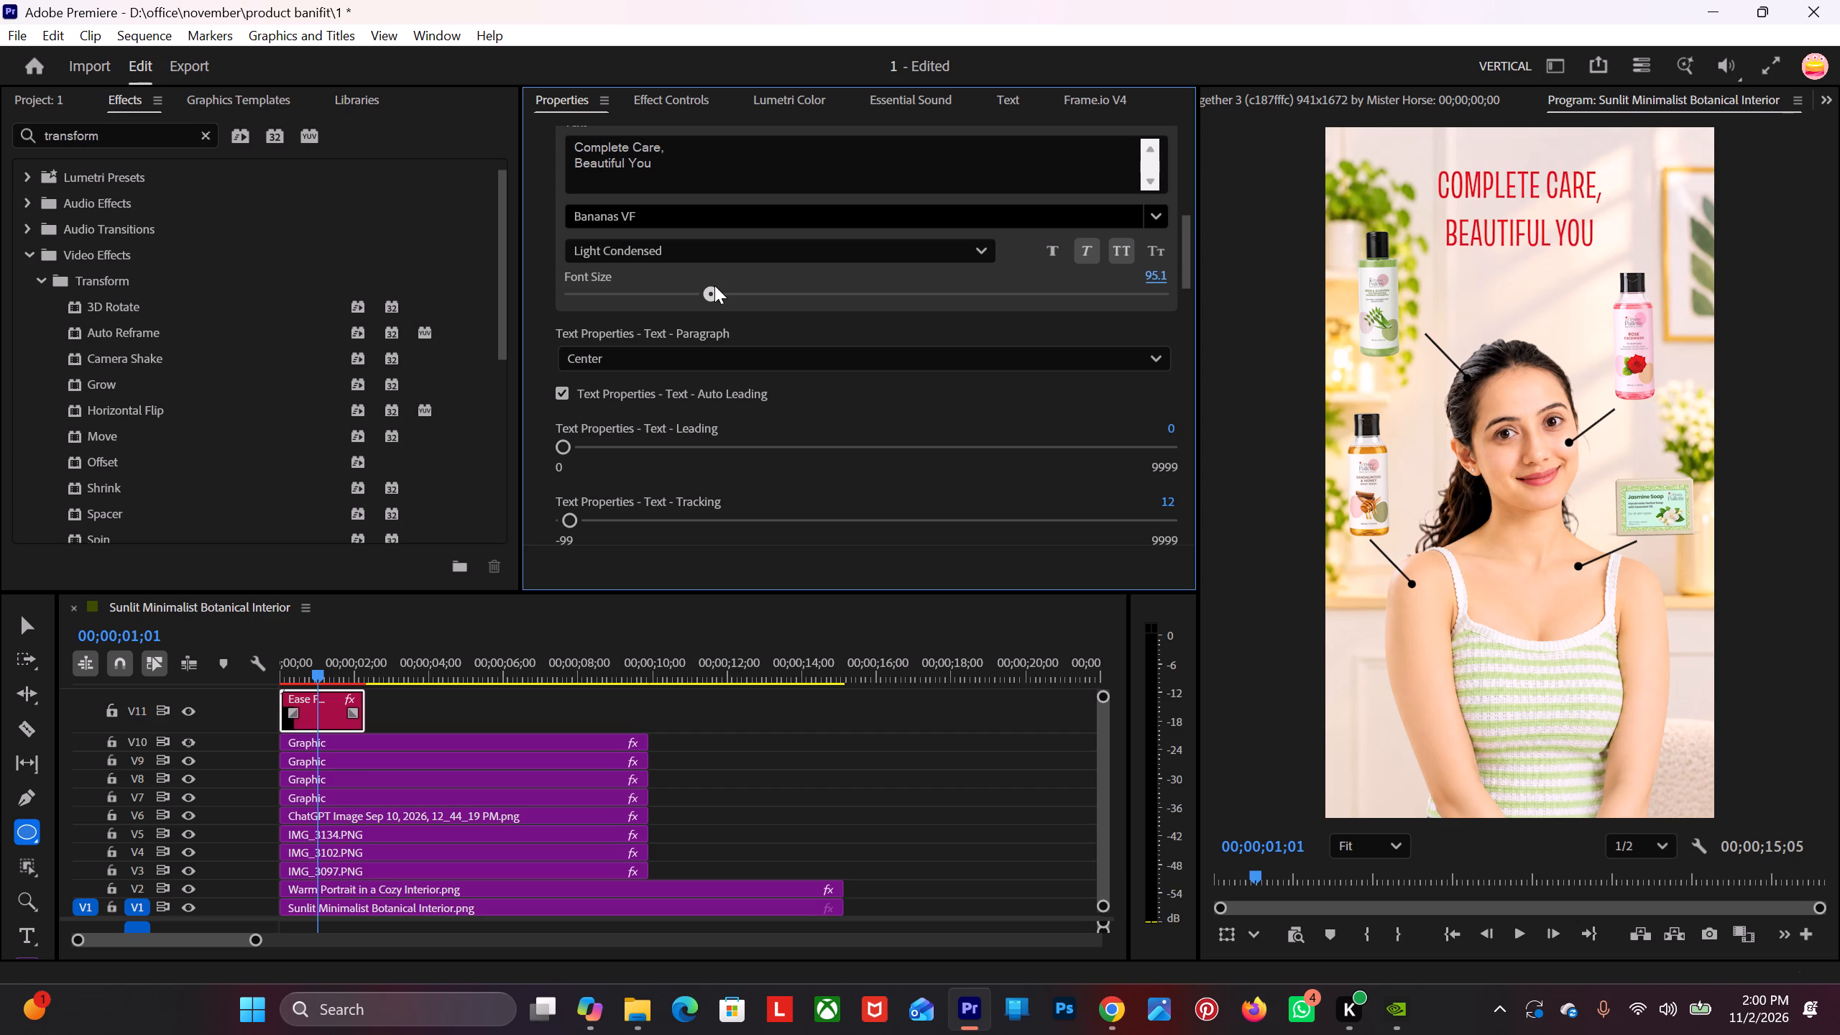
left_click_drag(714, 285, 714, 287)
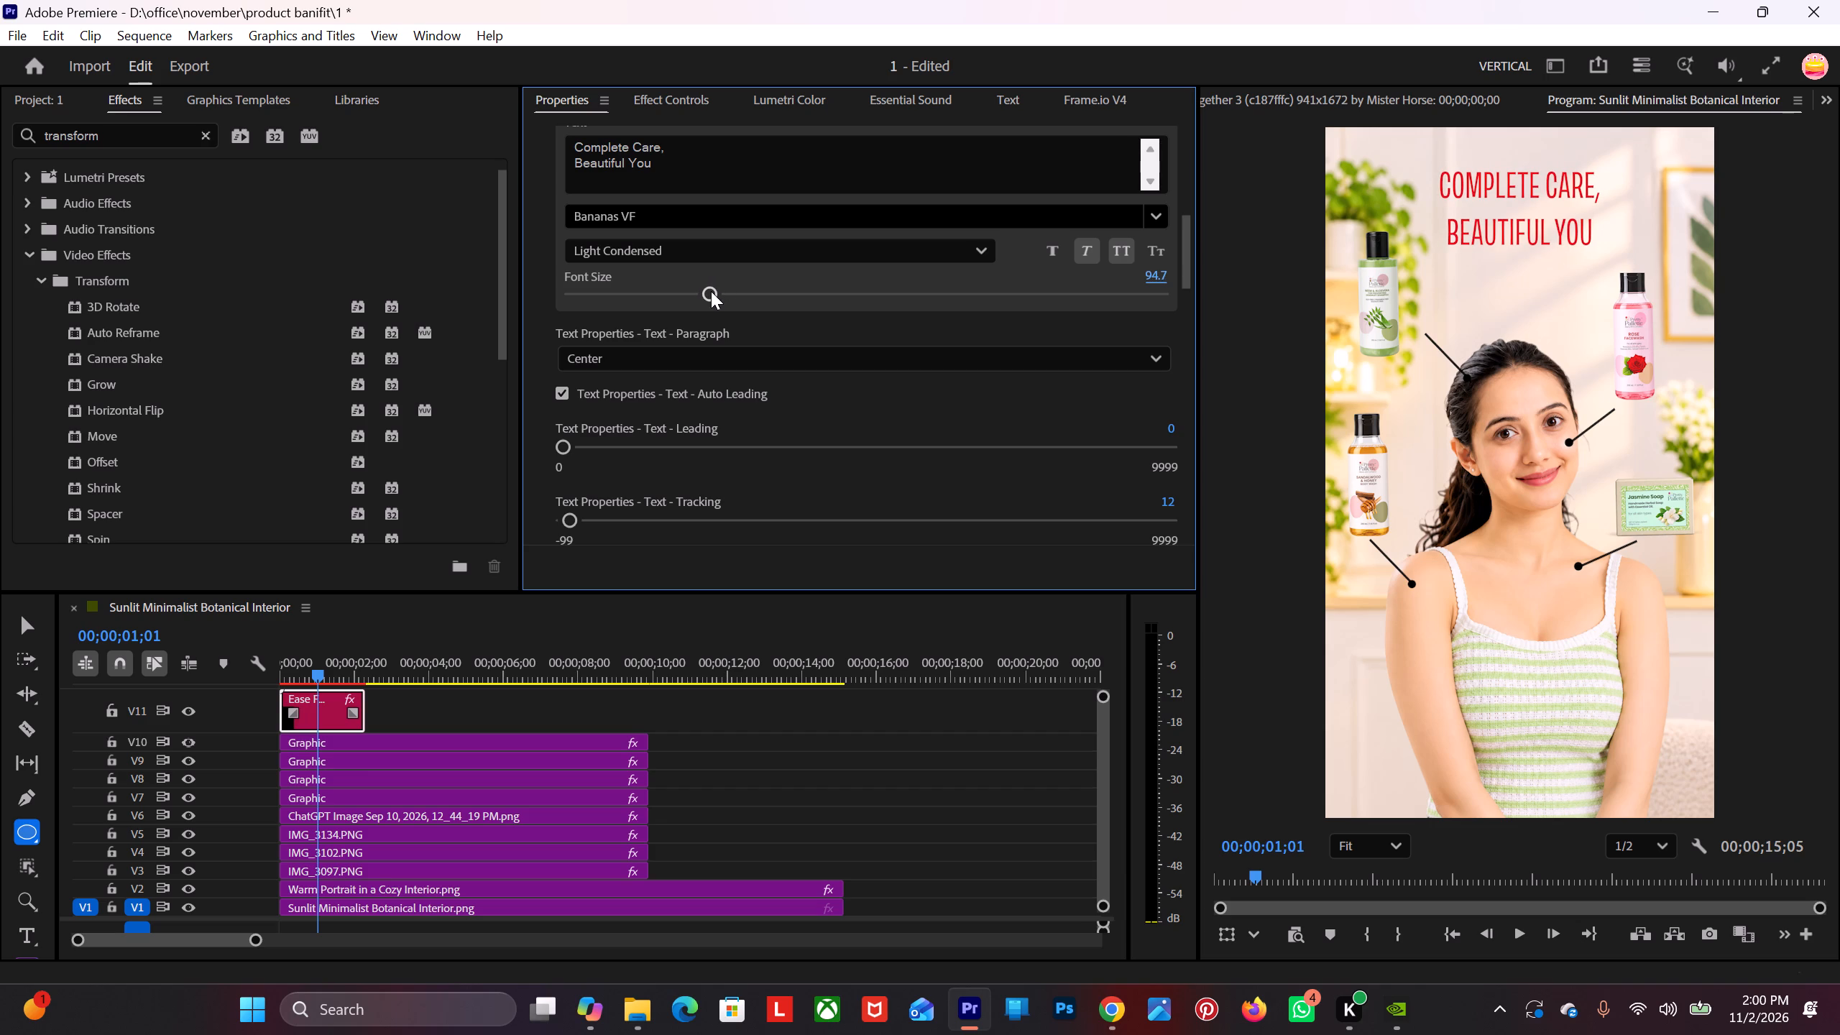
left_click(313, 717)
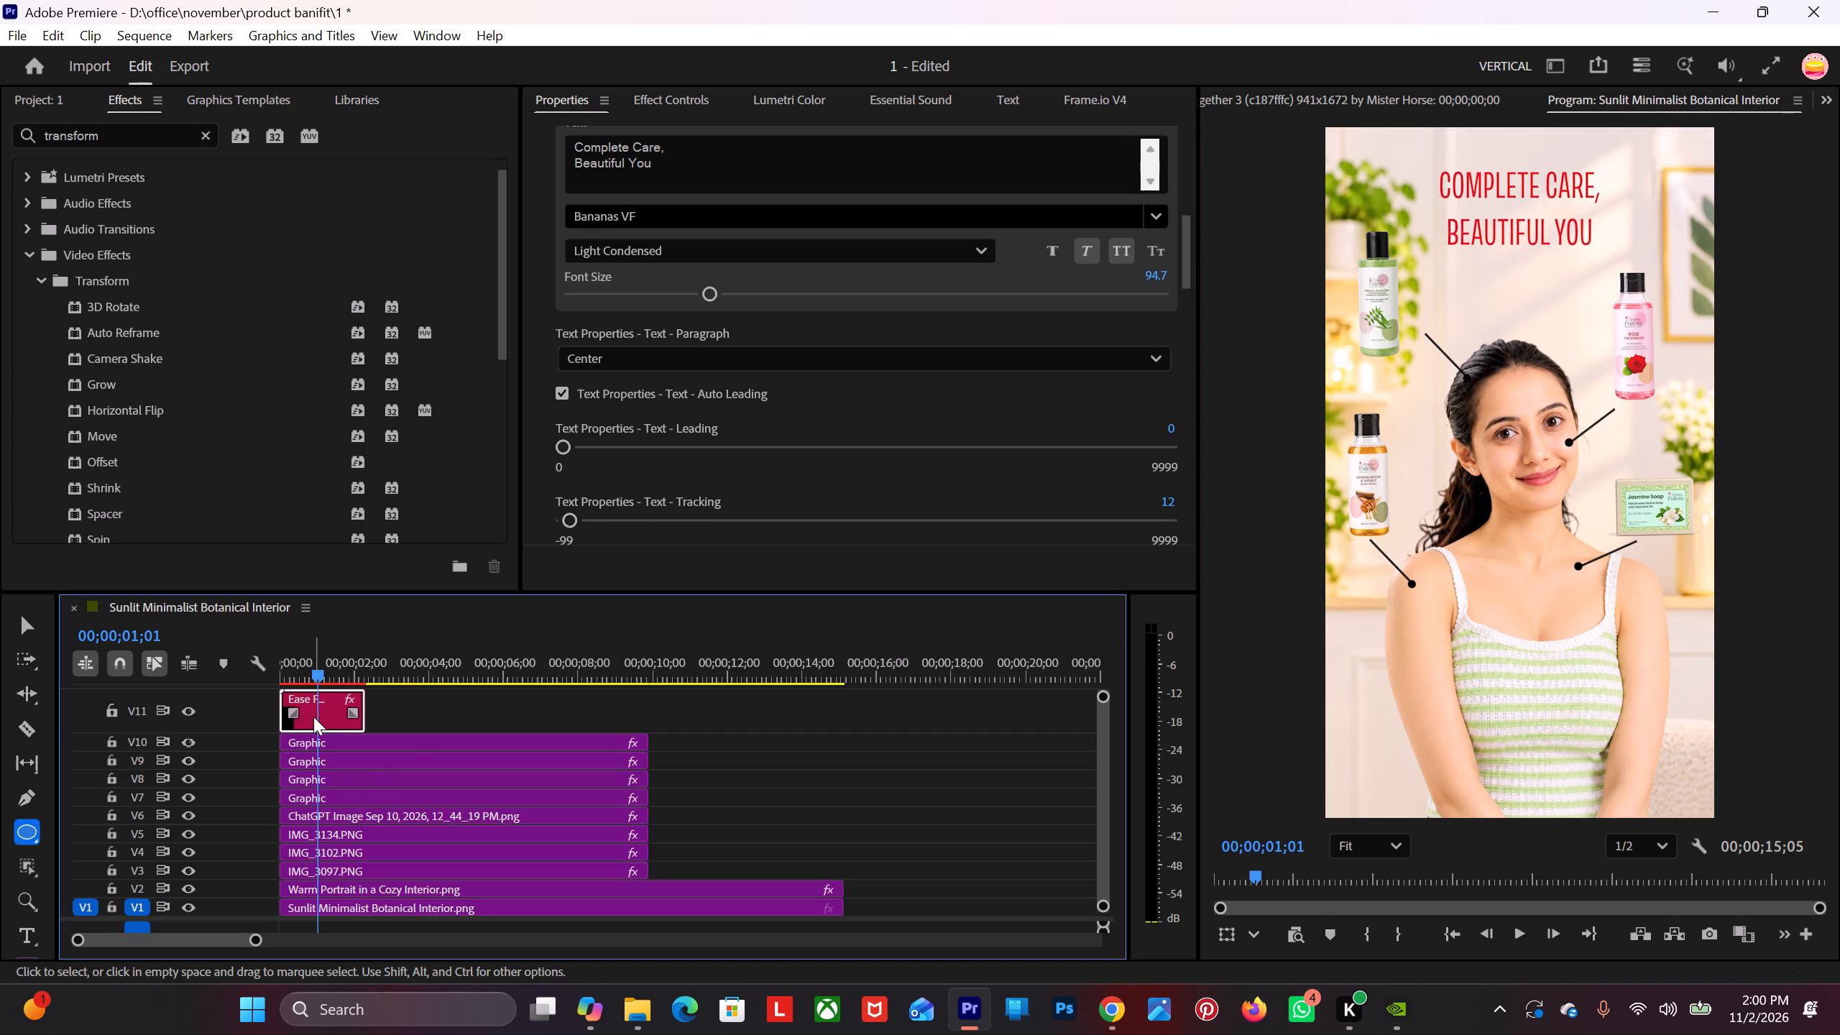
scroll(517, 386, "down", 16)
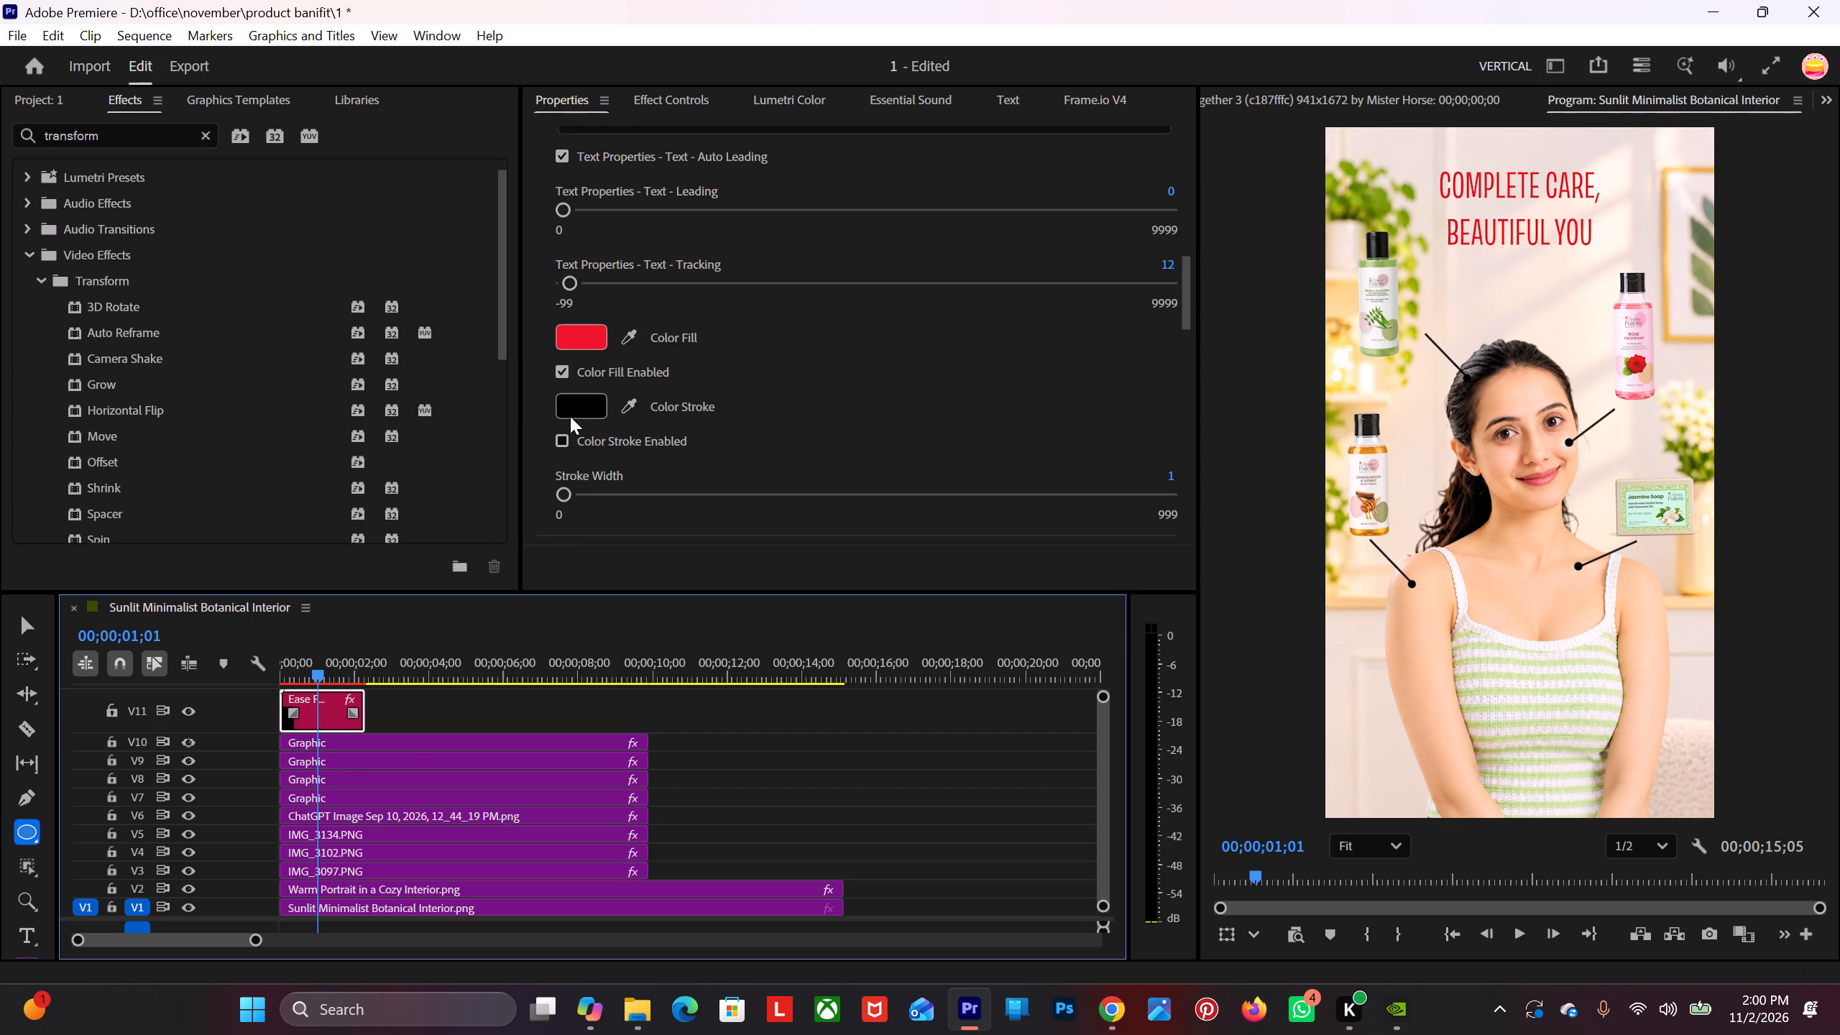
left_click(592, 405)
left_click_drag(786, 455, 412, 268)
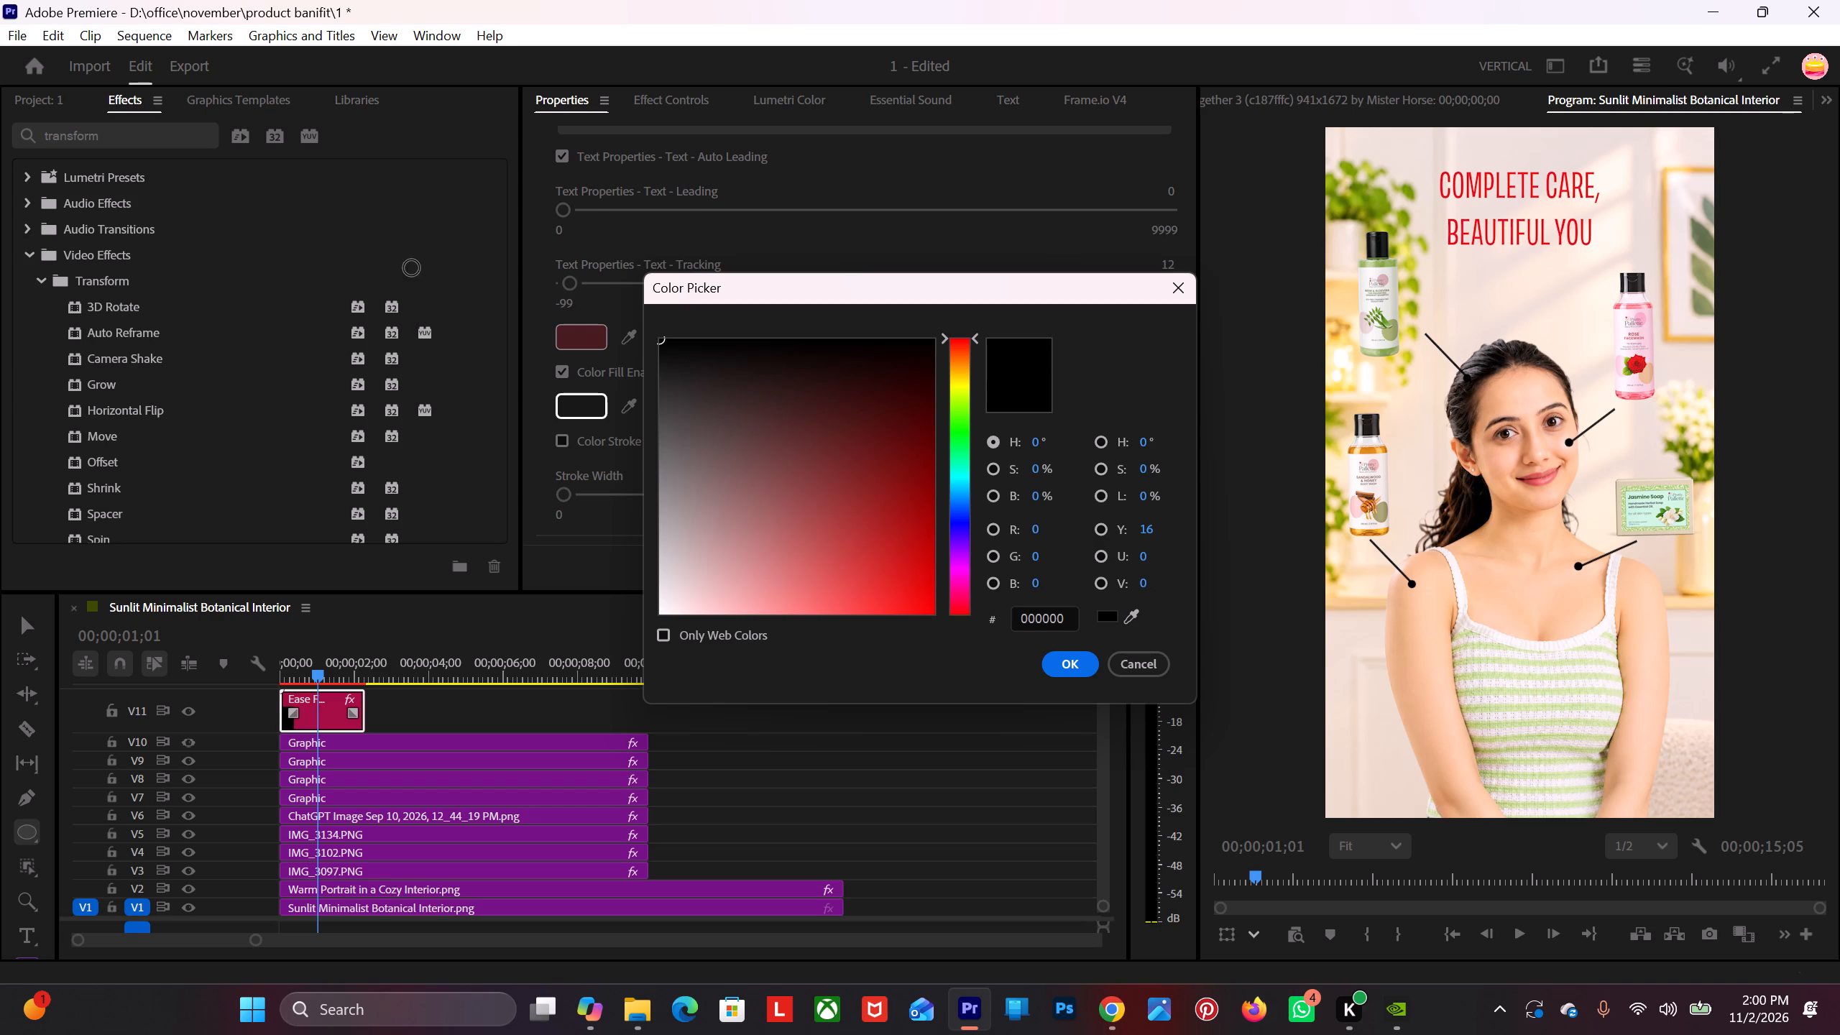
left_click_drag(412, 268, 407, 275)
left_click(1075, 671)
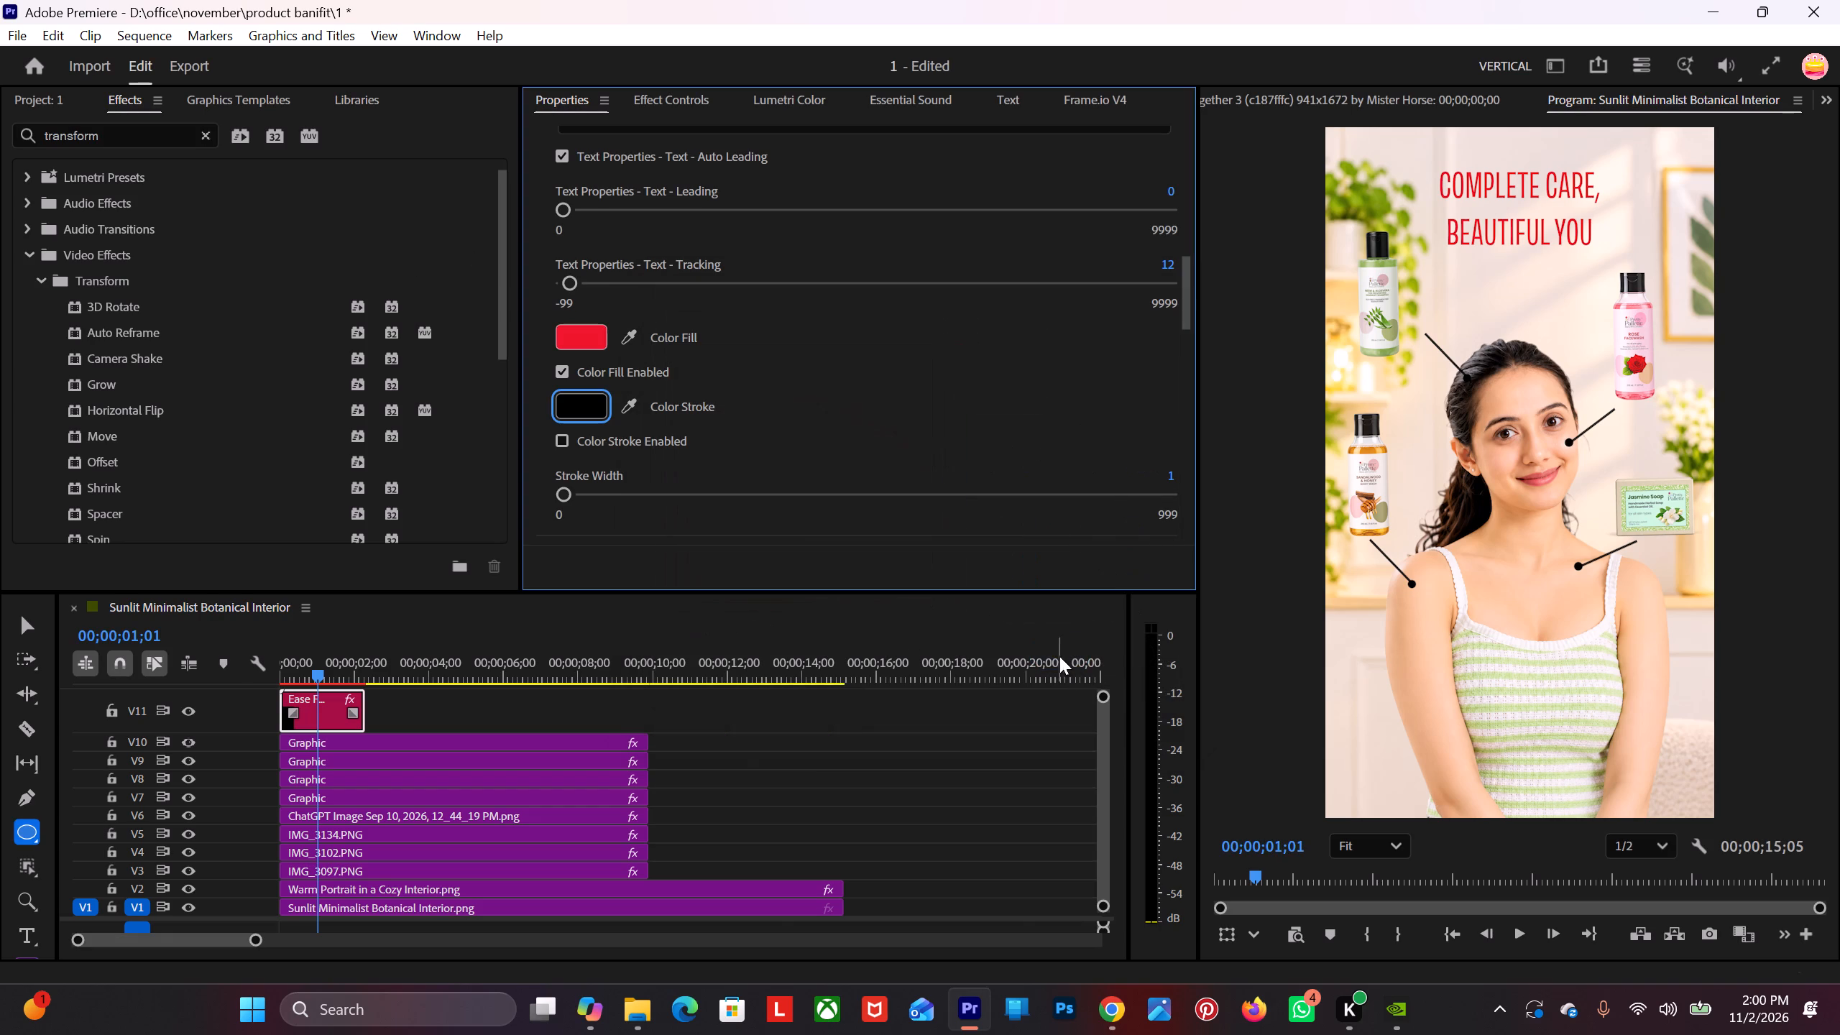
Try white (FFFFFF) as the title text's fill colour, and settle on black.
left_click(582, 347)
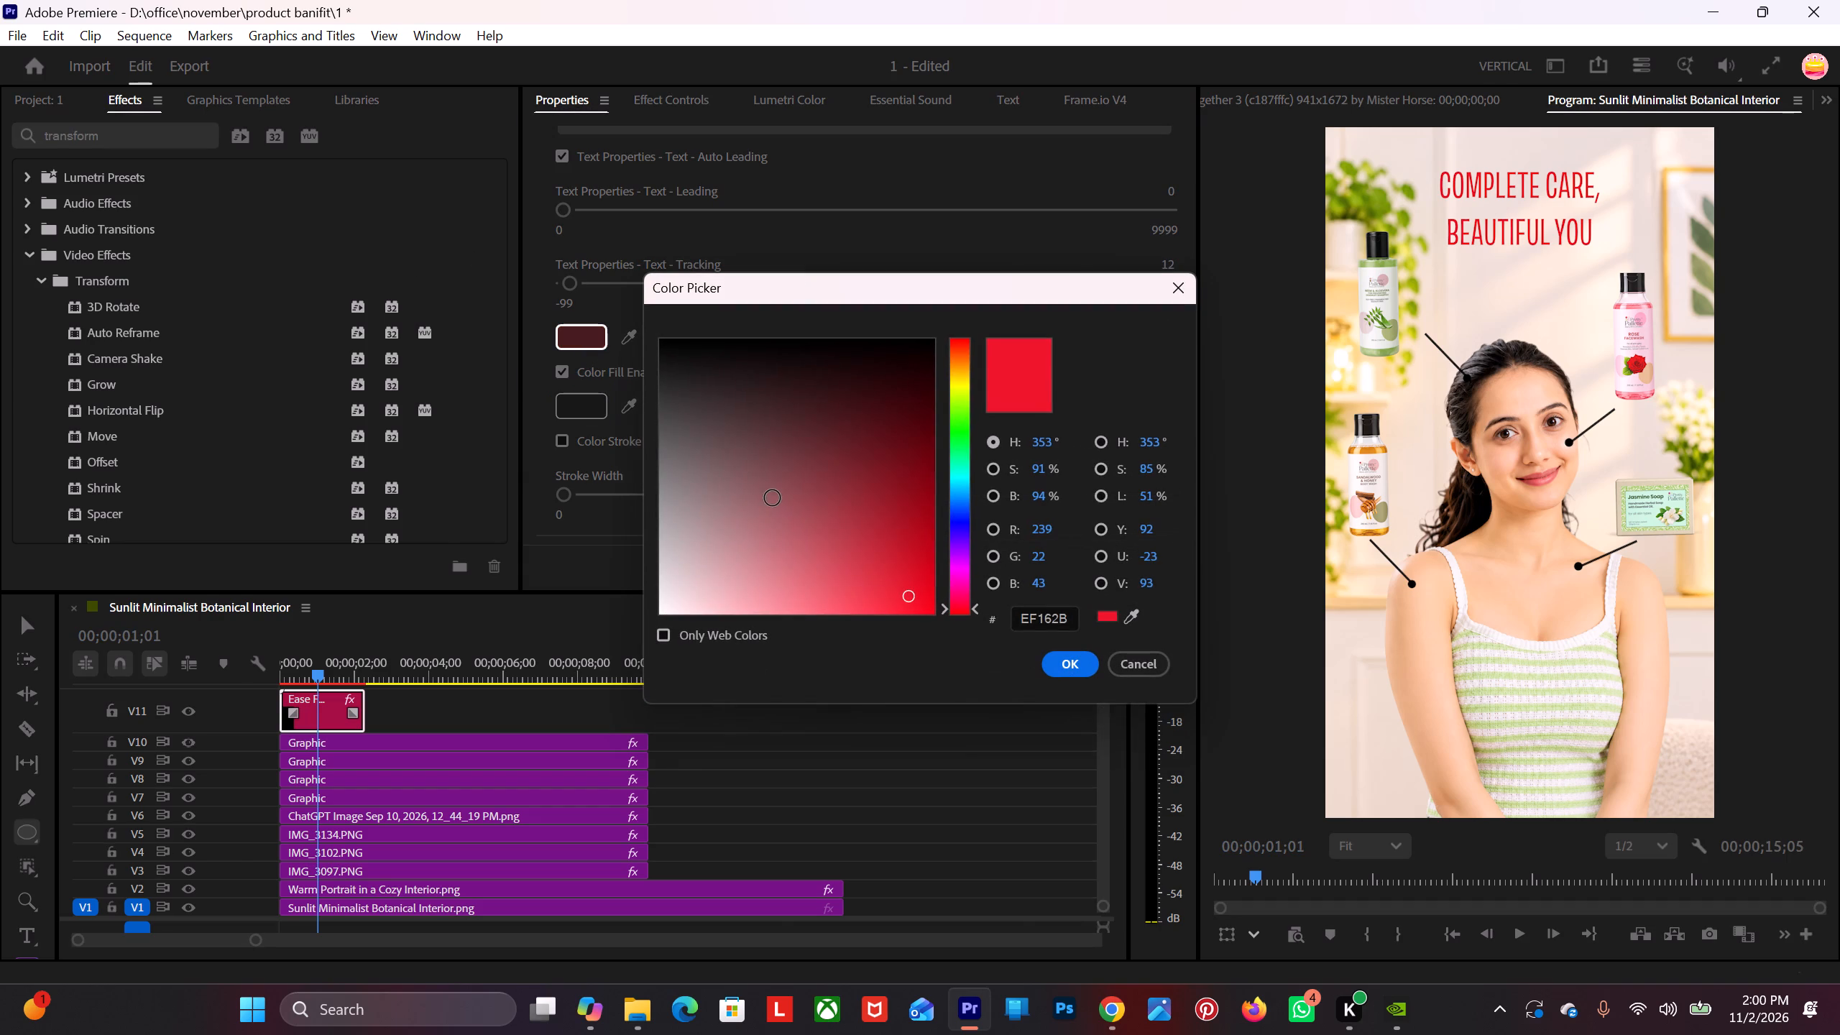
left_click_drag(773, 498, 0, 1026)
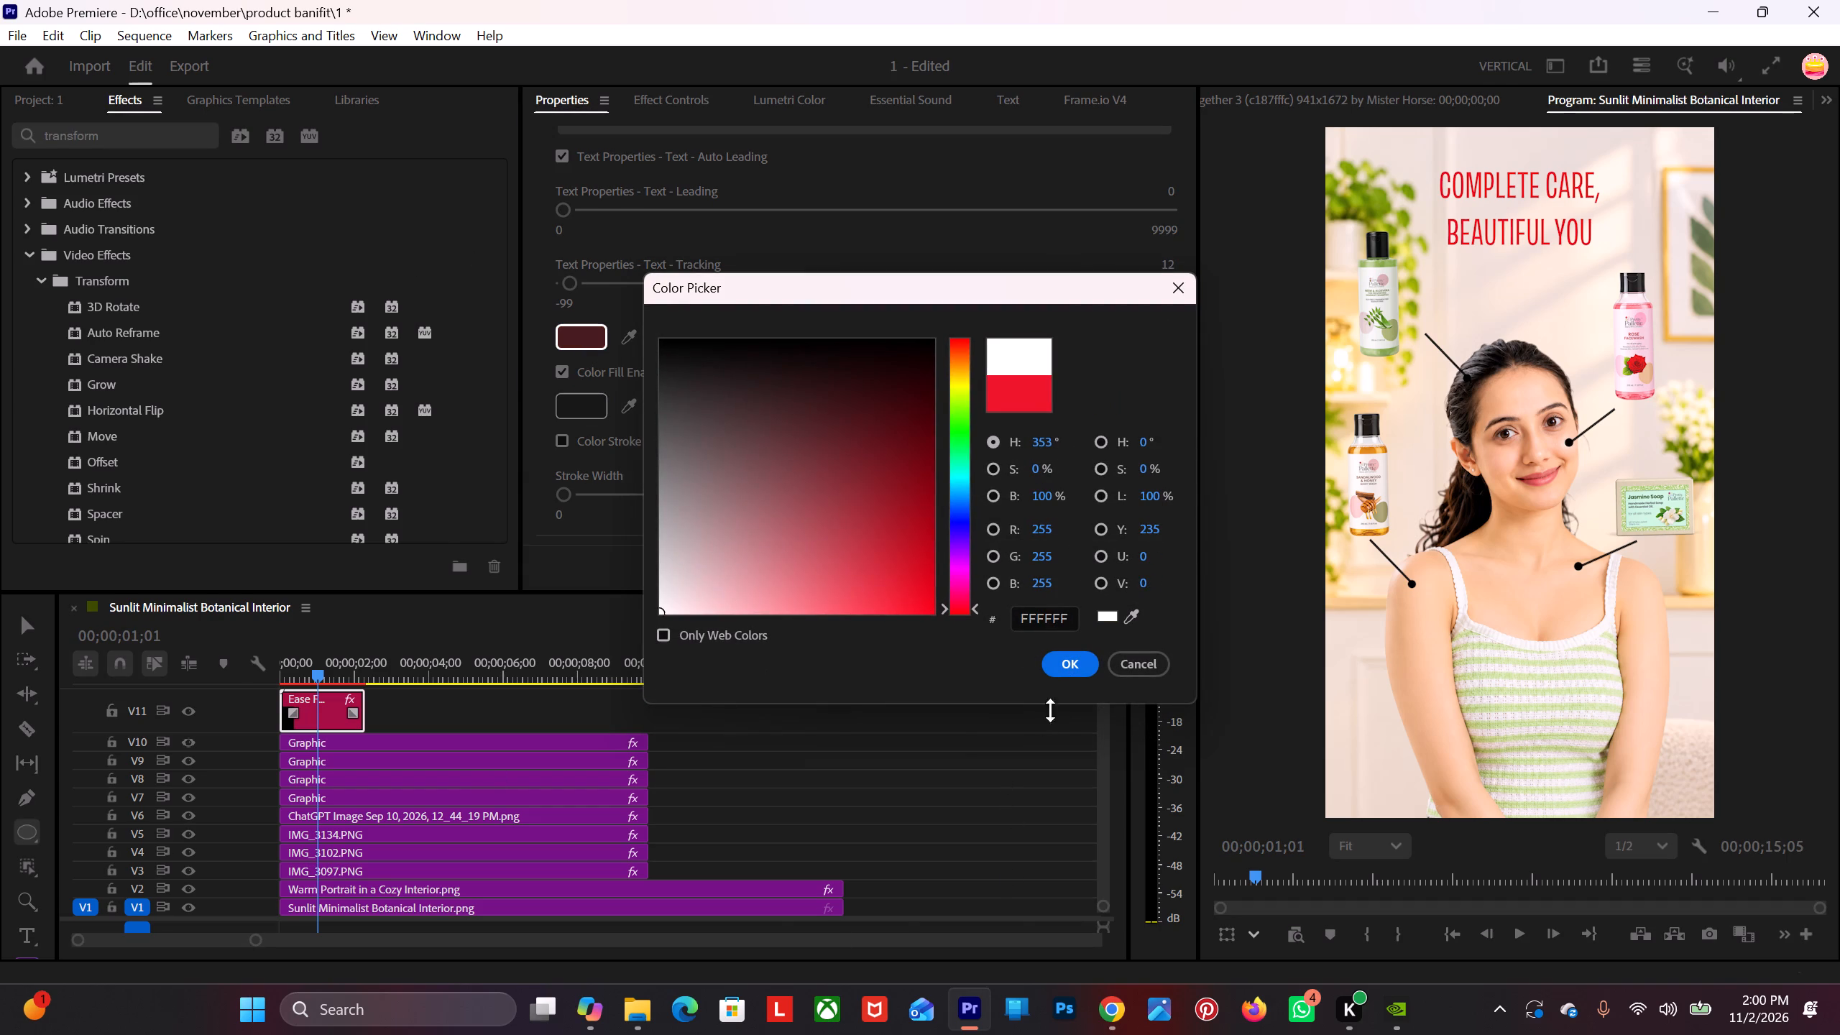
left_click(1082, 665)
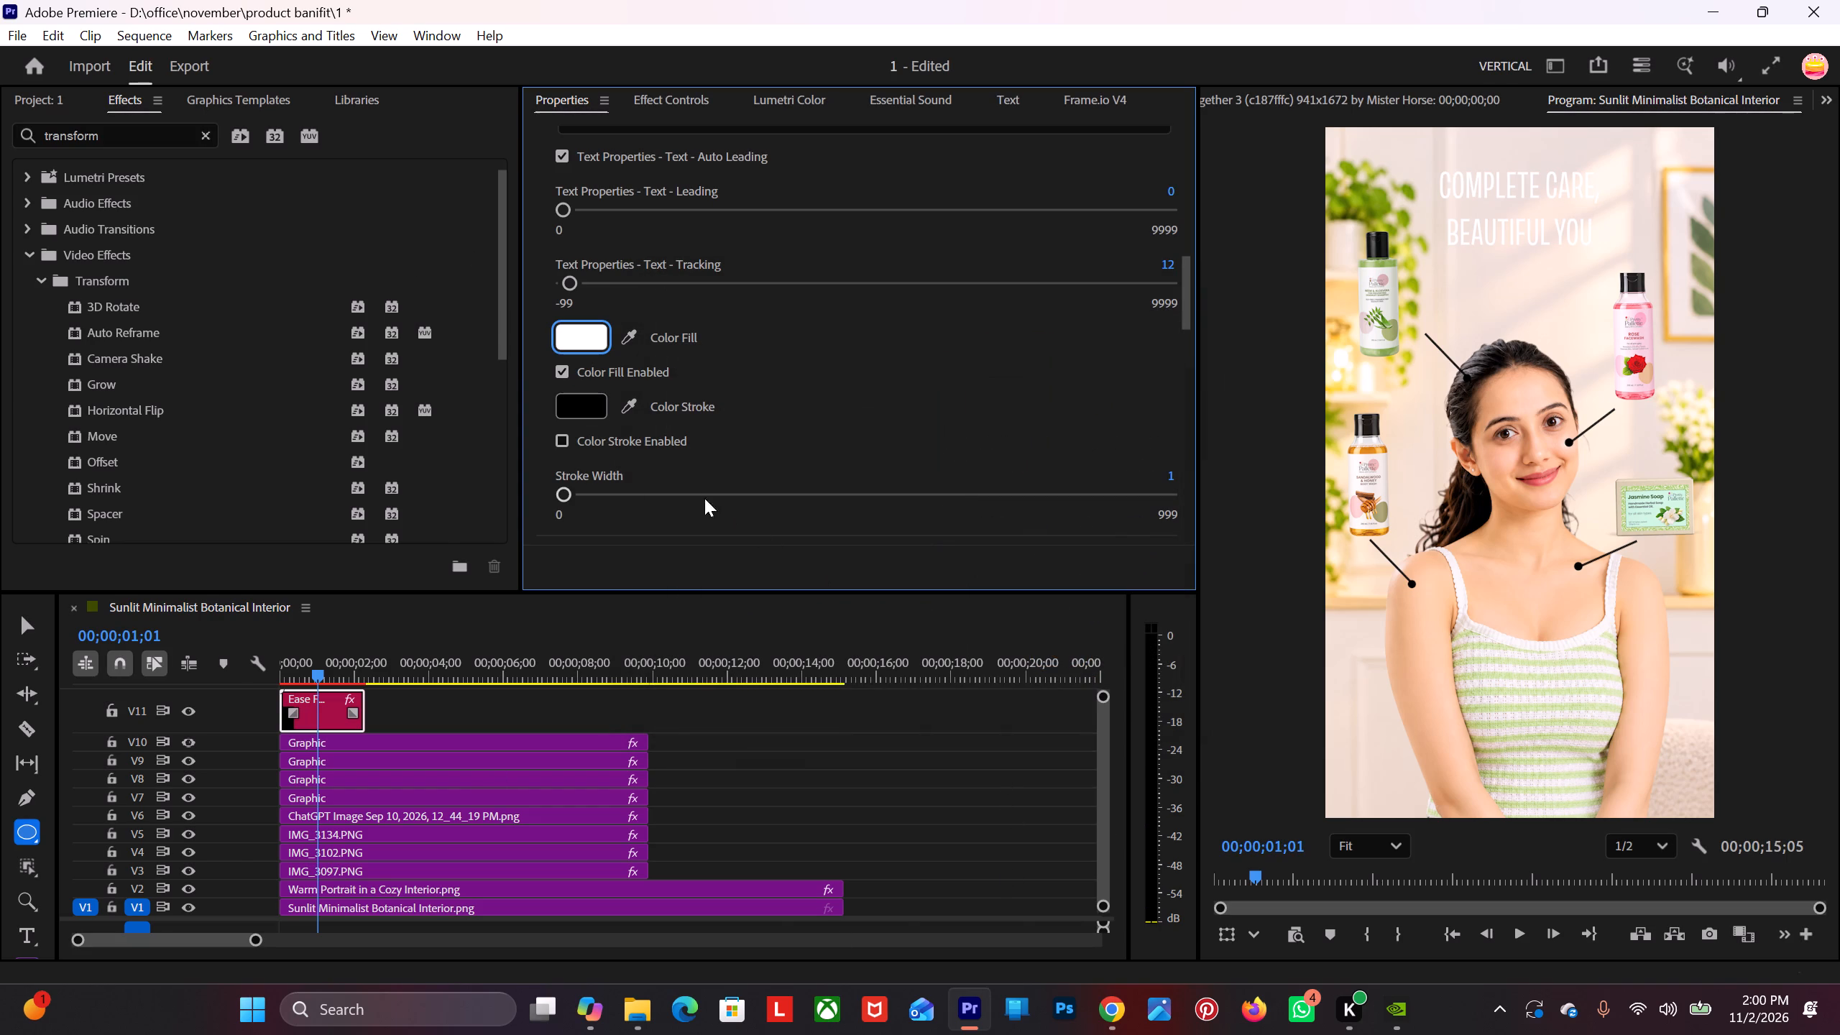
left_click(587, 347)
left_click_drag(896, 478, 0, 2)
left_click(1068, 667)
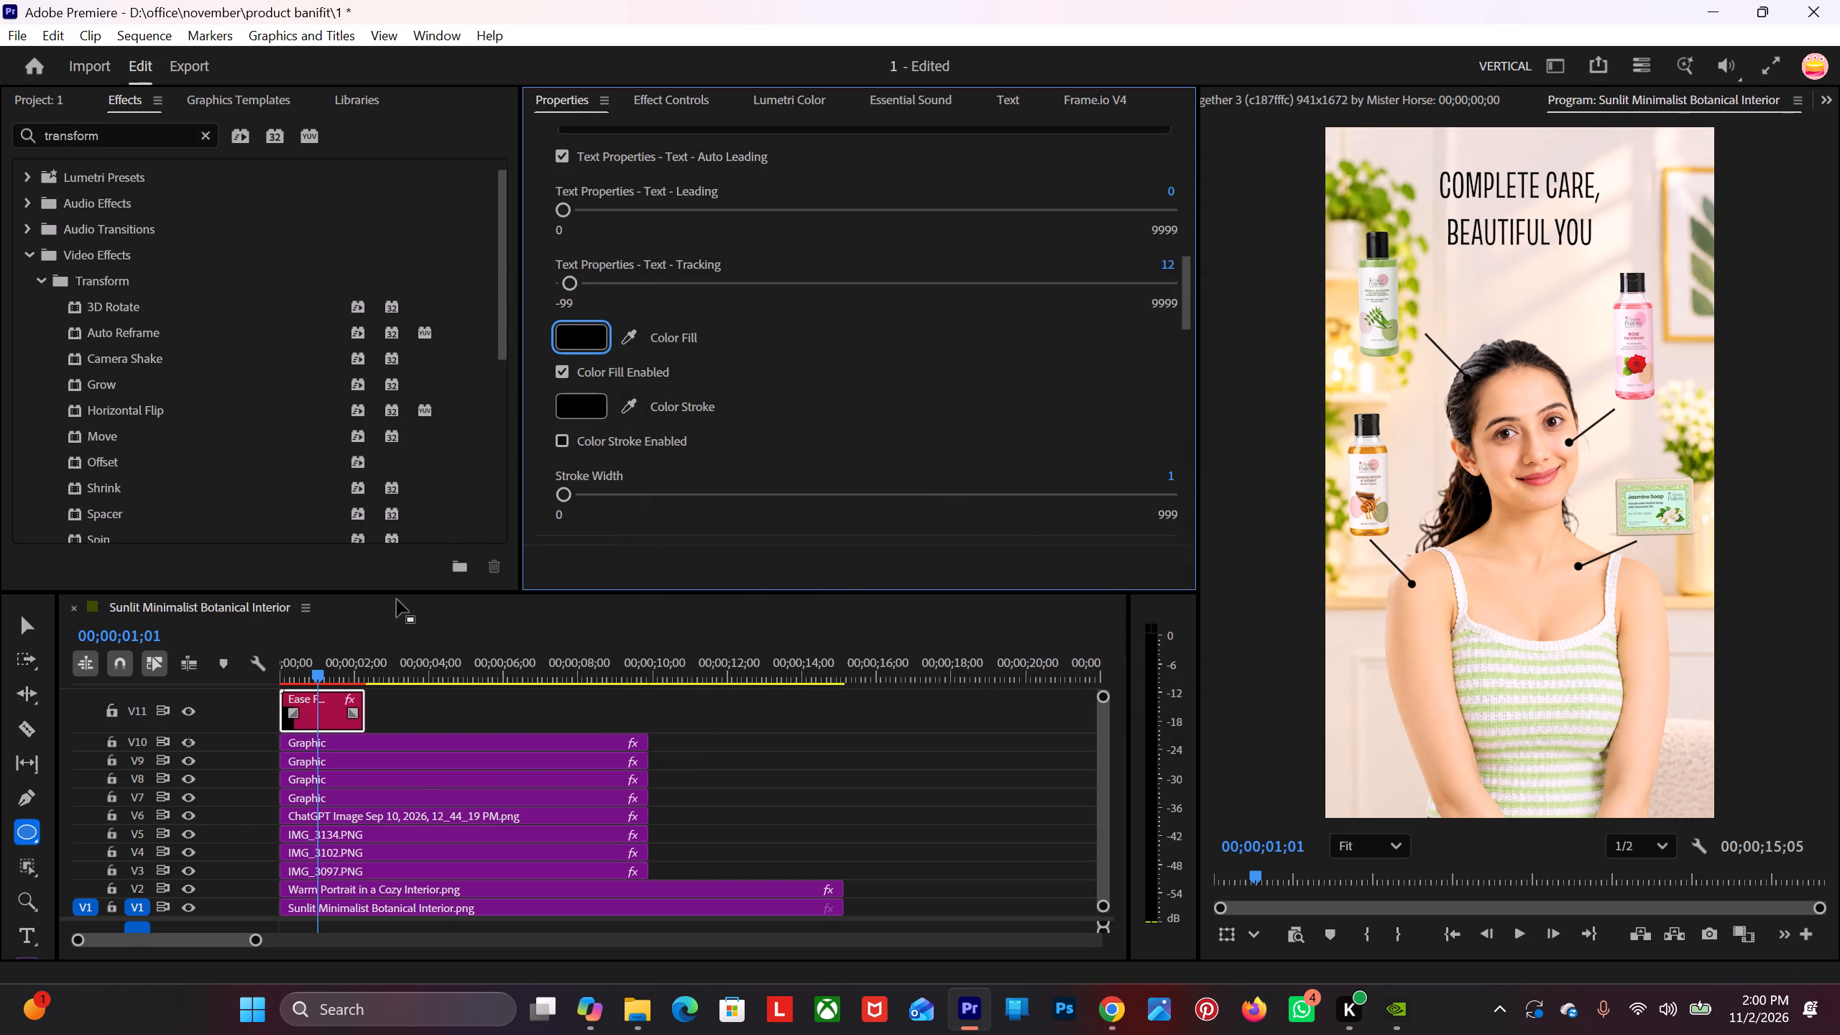
Play the sequence past the title clip and again from the start to review the black title's fade-in.
scroll(322, 724, "up", 2, "alt")
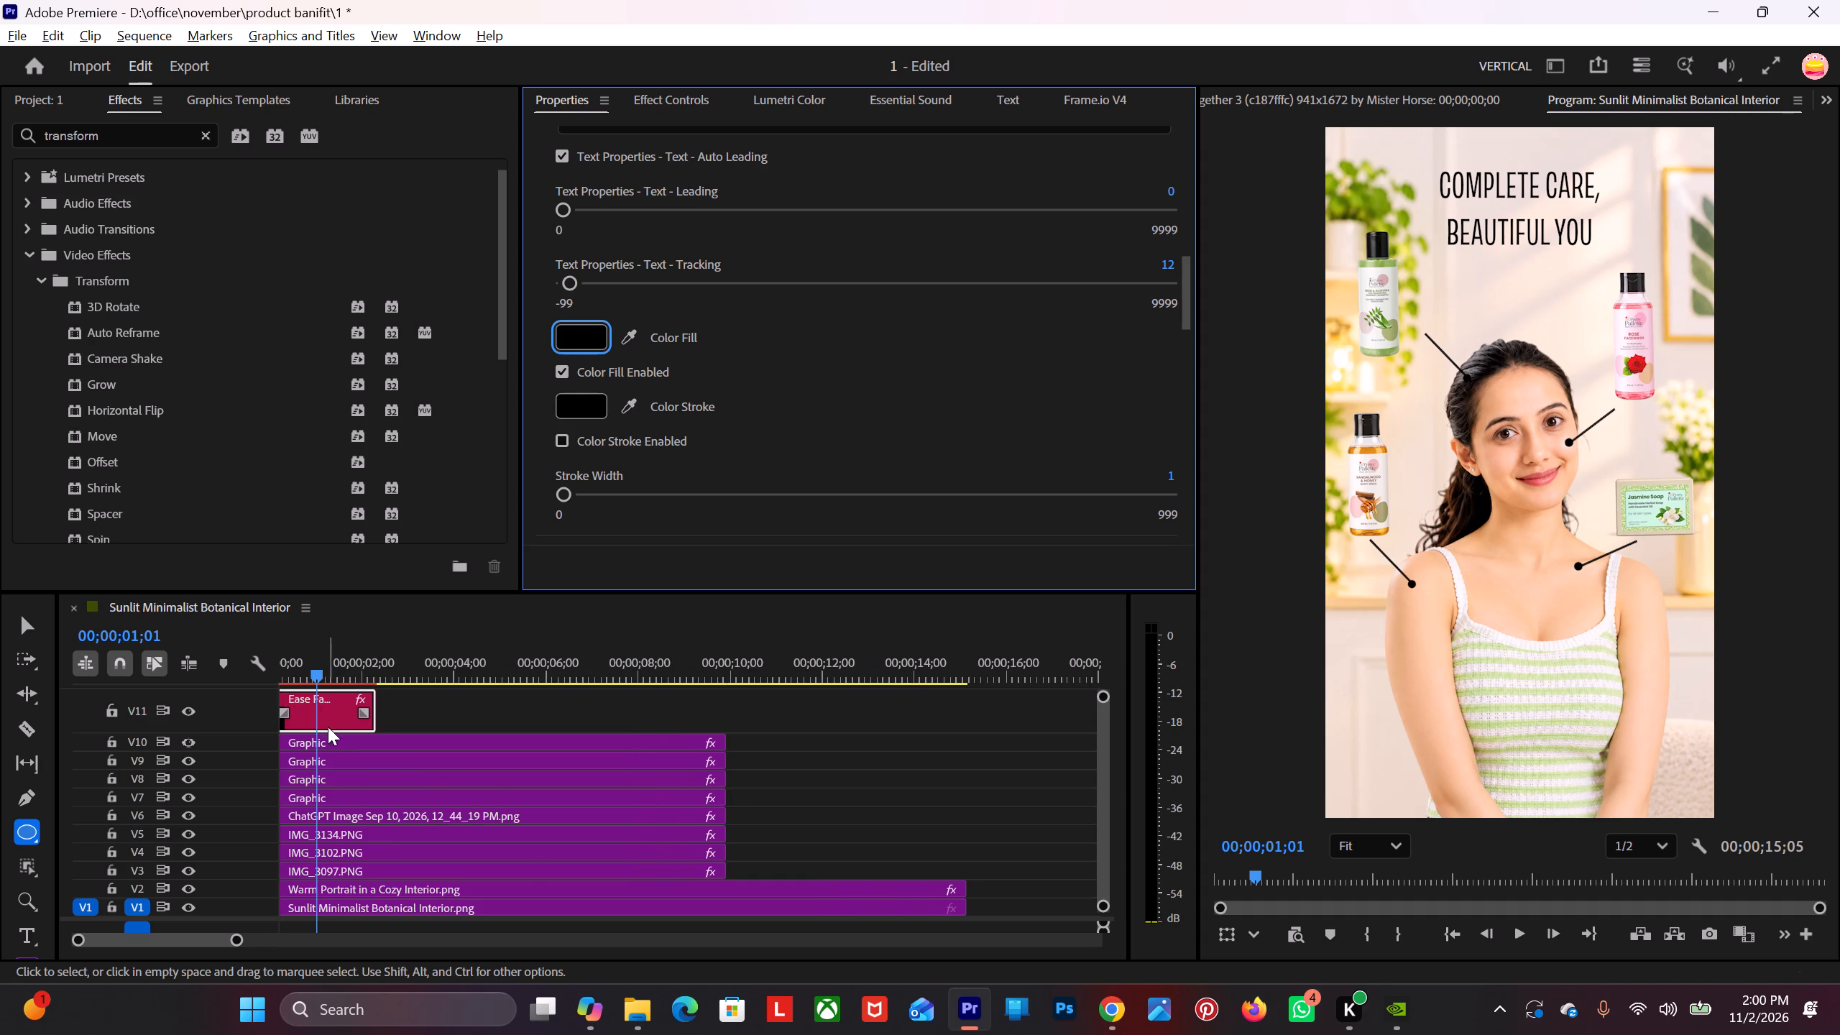
scroll(338, 727, "up", 8)
left_click_drag(313, 675, 427, 924)
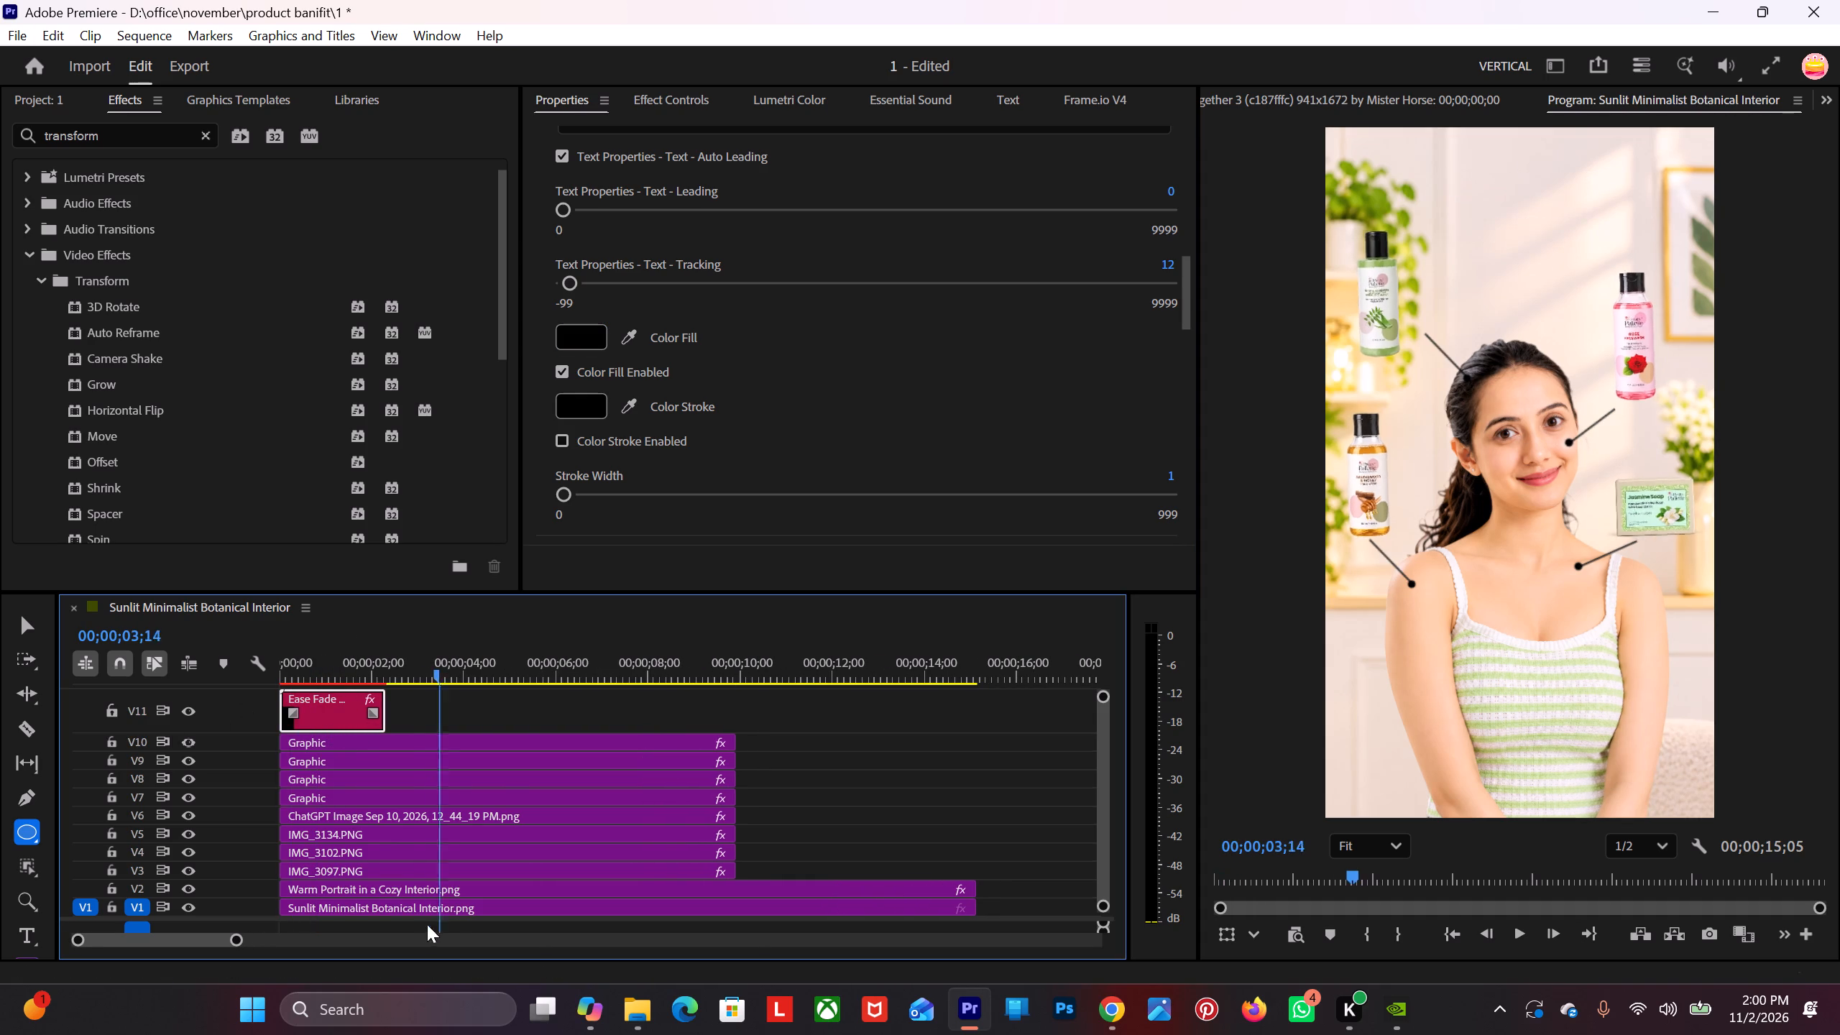
left_click_drag(427, 924, 422, 914)
key("space")
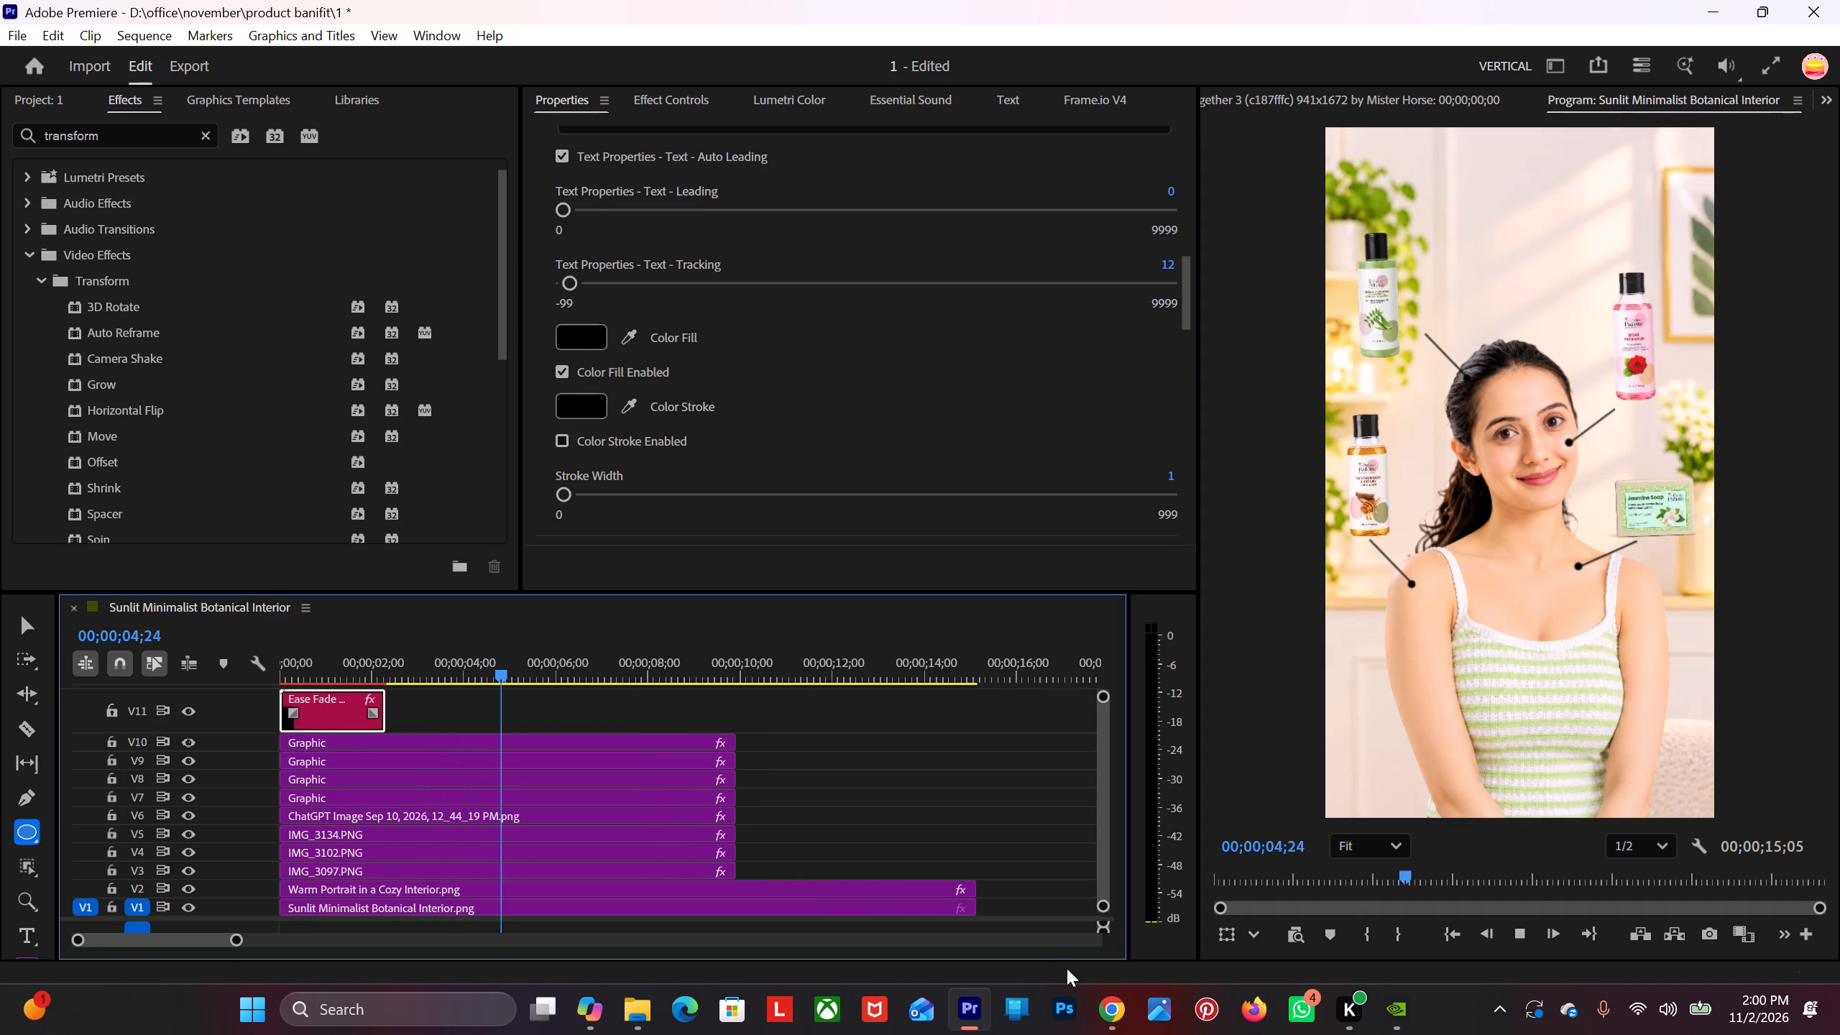
key("space")
left_click_drag(484, 653, 167, 739)
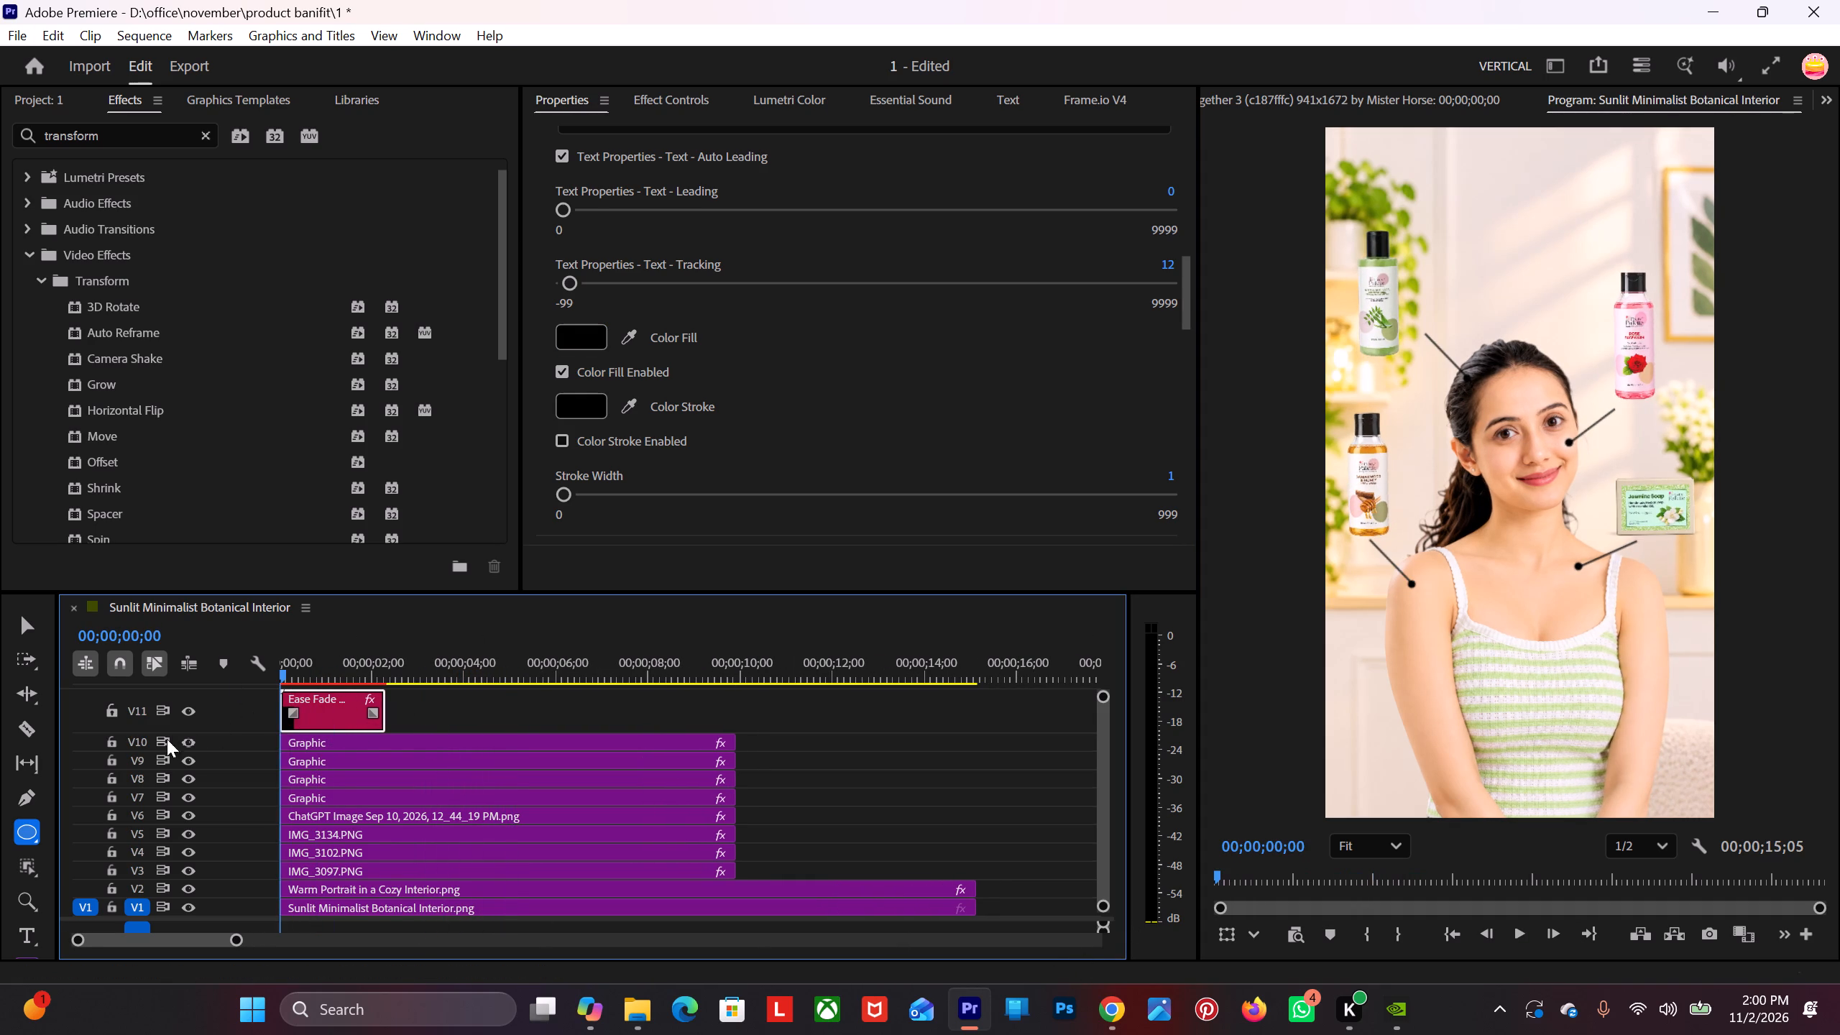
left_click_drag(167, 739, 106, 753)
key("space")
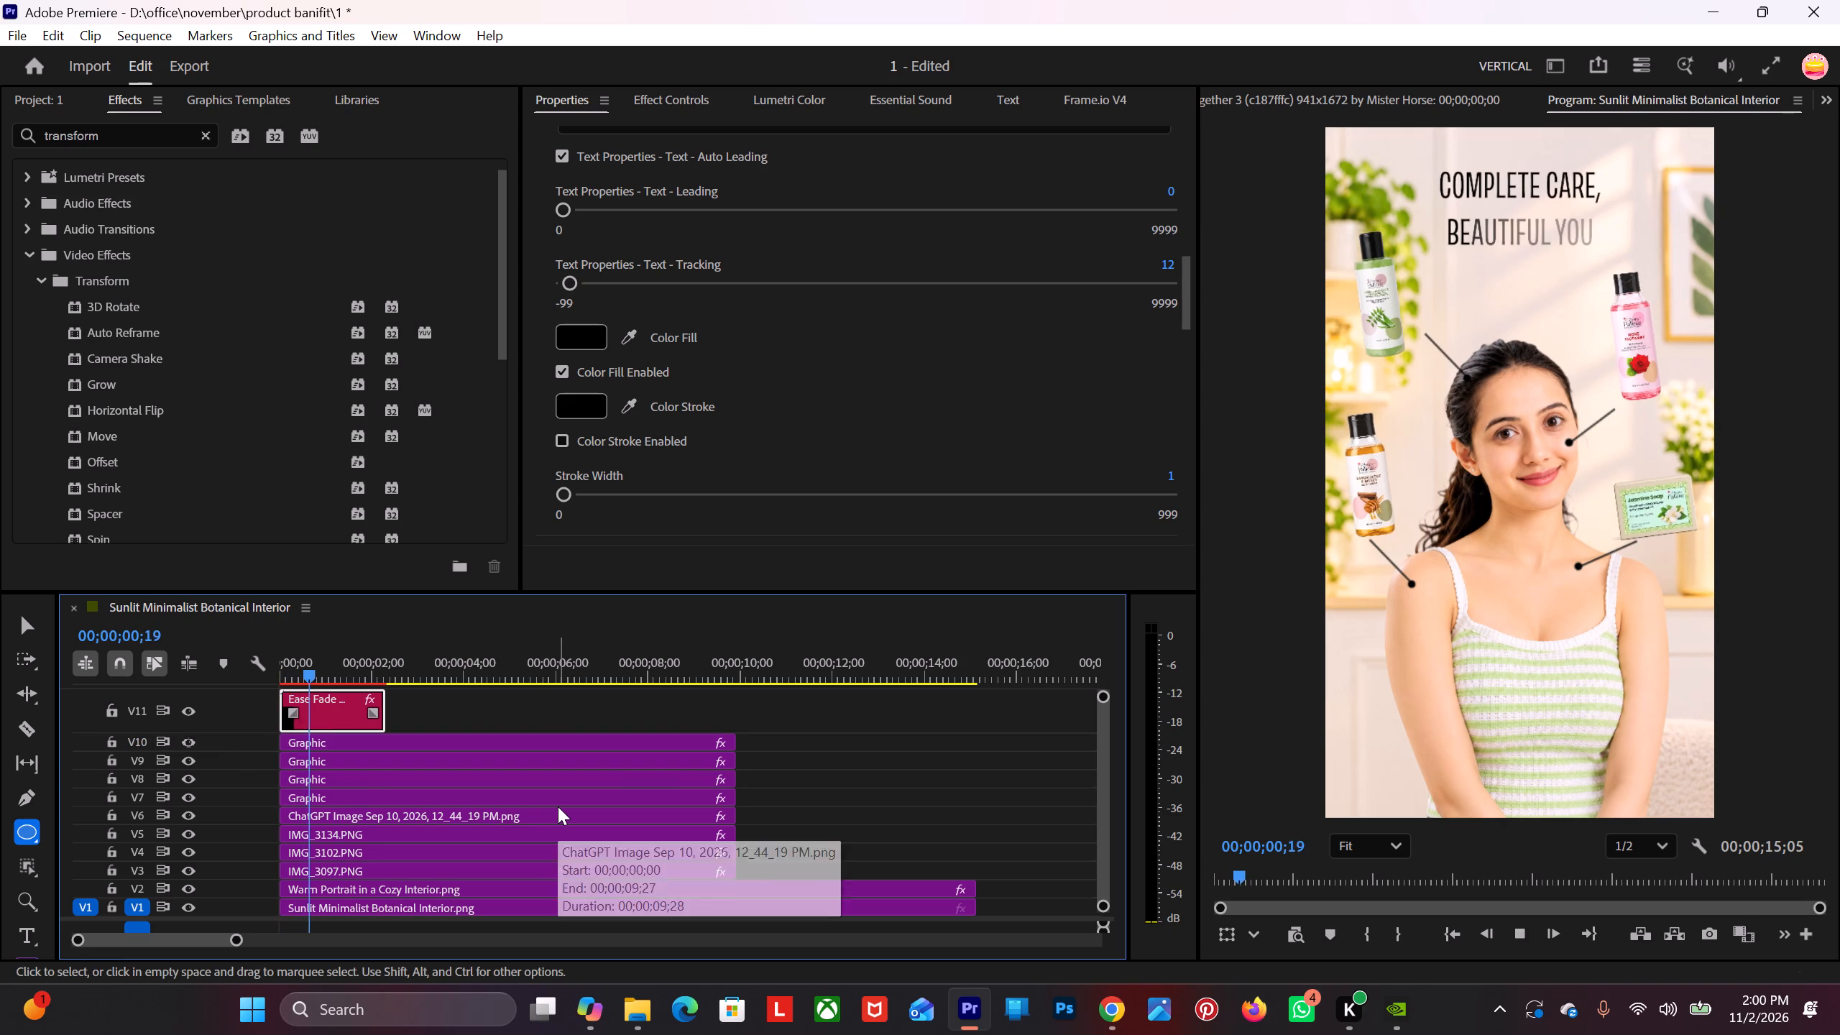
key("space")
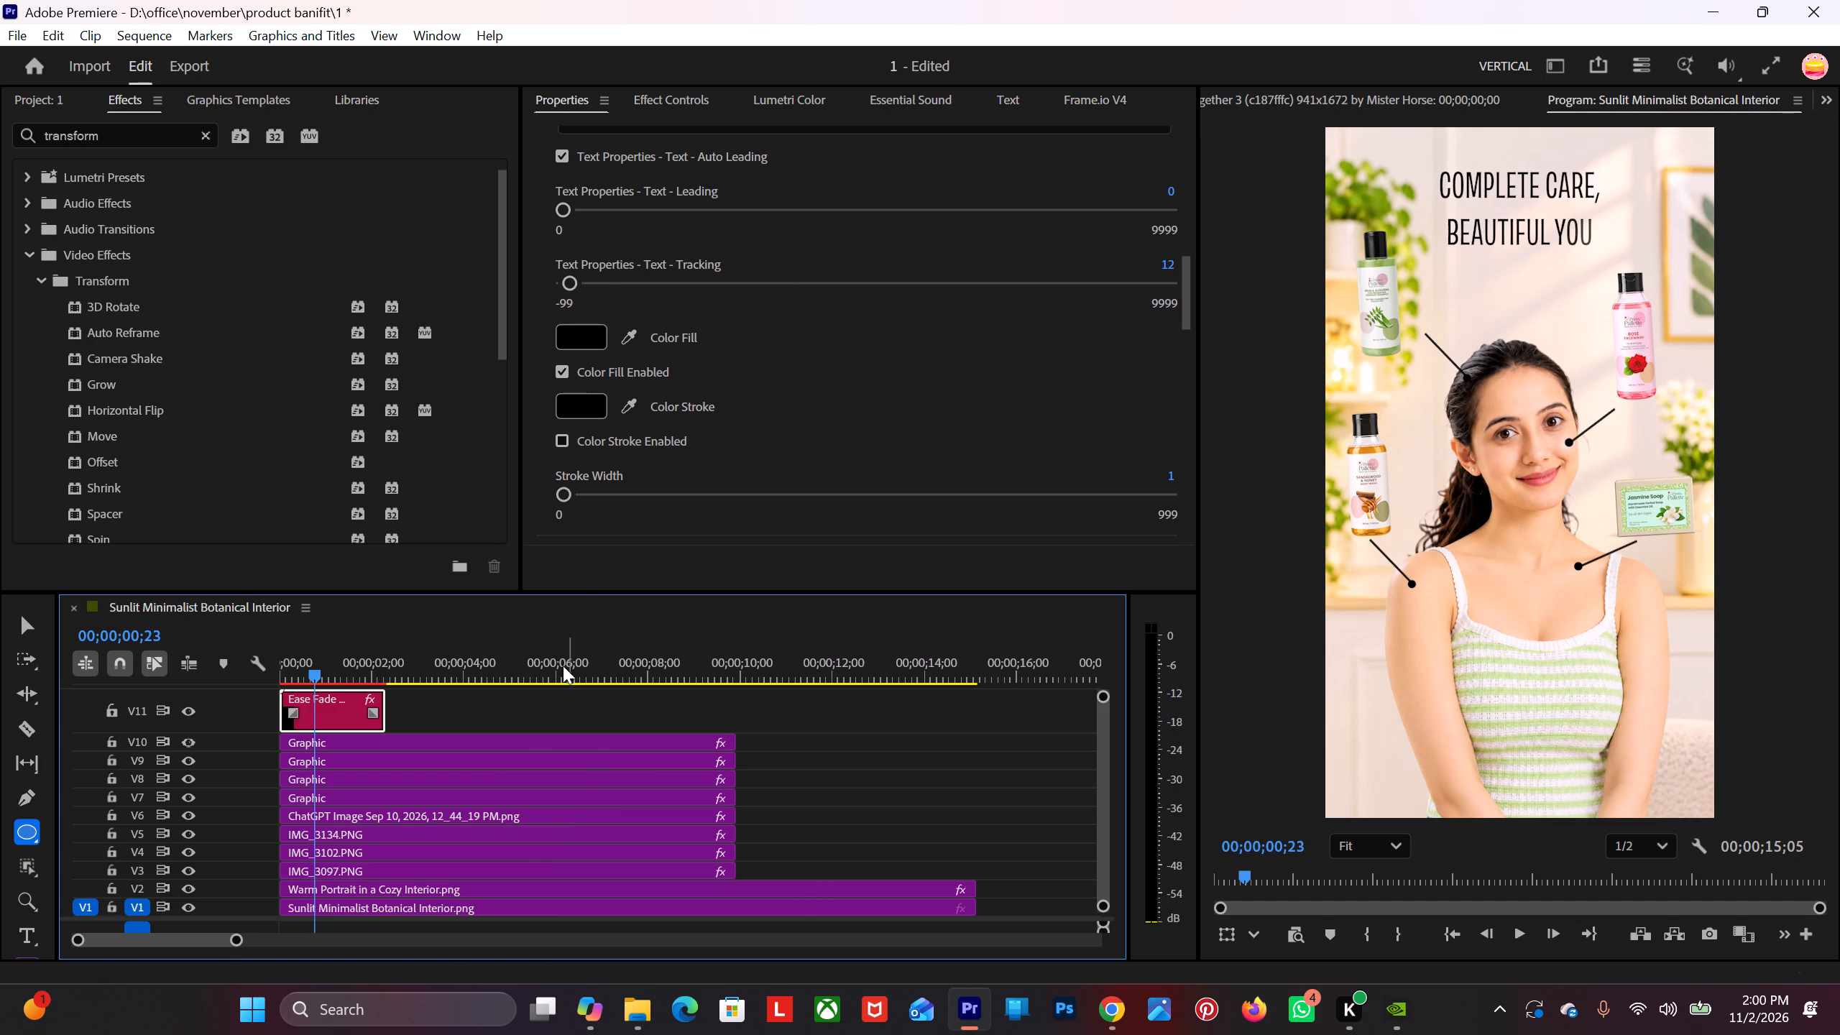
Delete the animated title template clip from track V11.
left_click(329, 712)
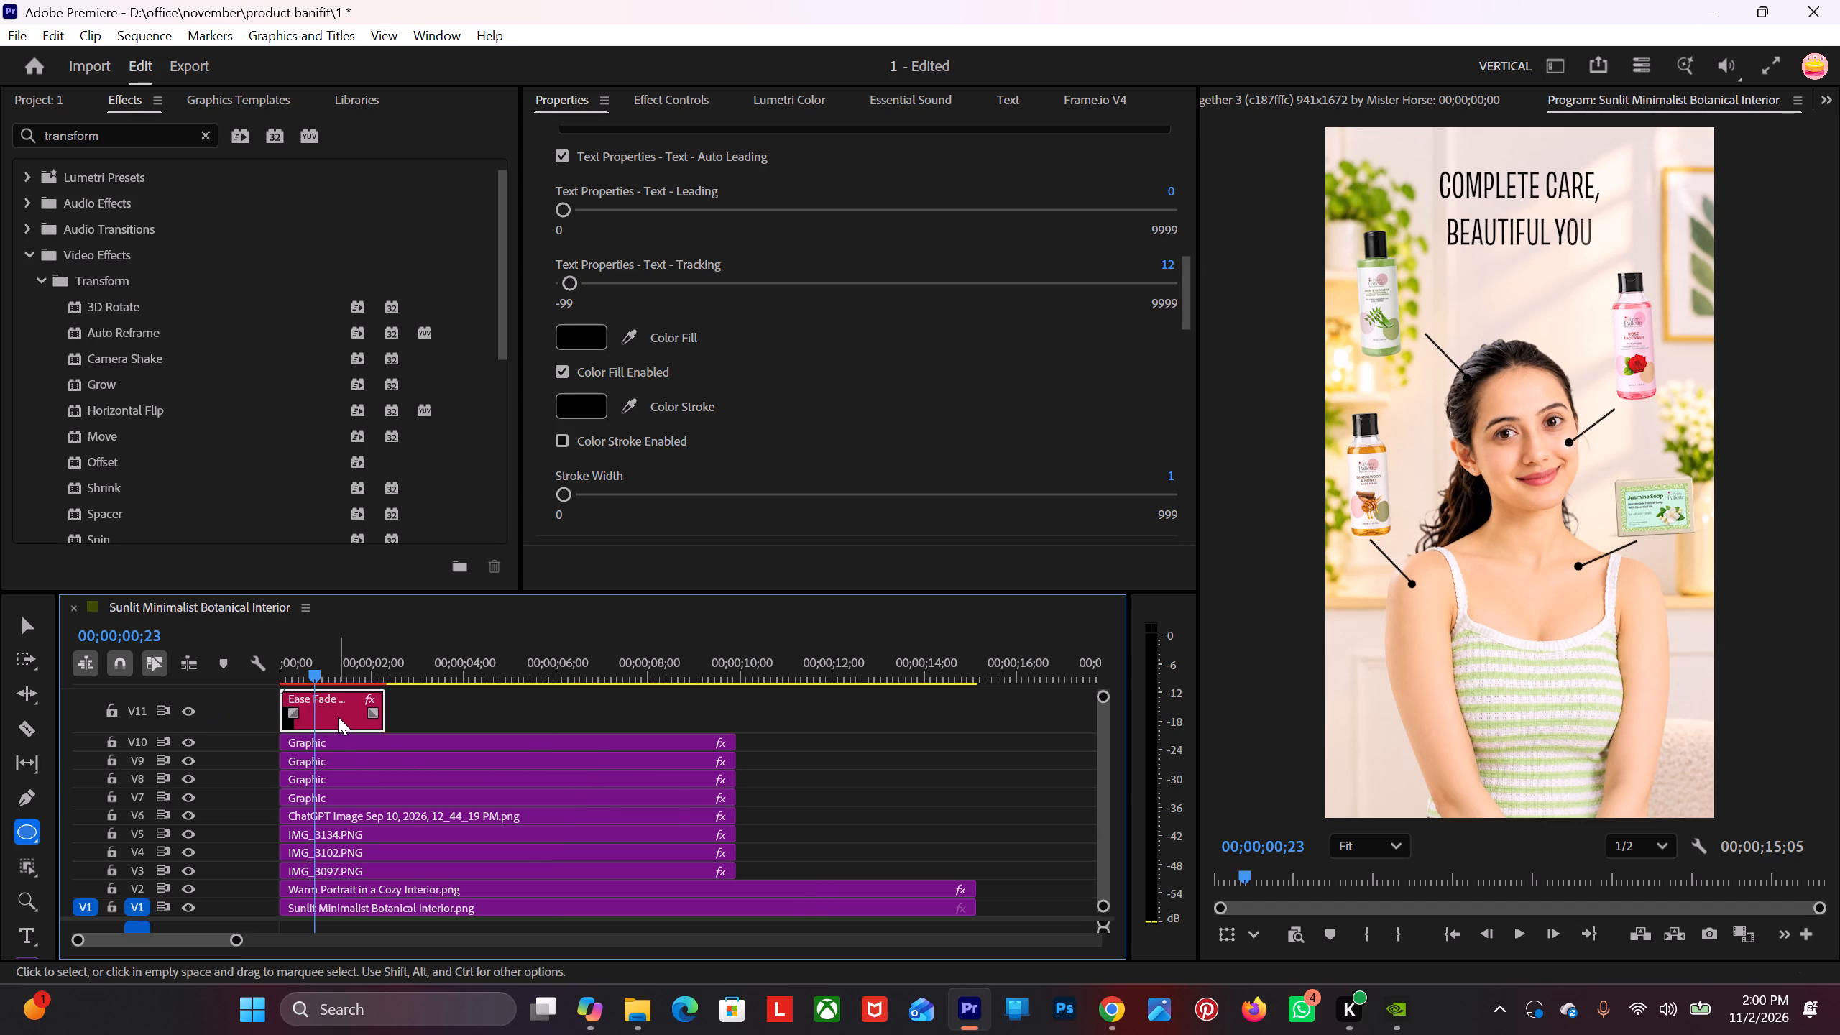
key("Delete")
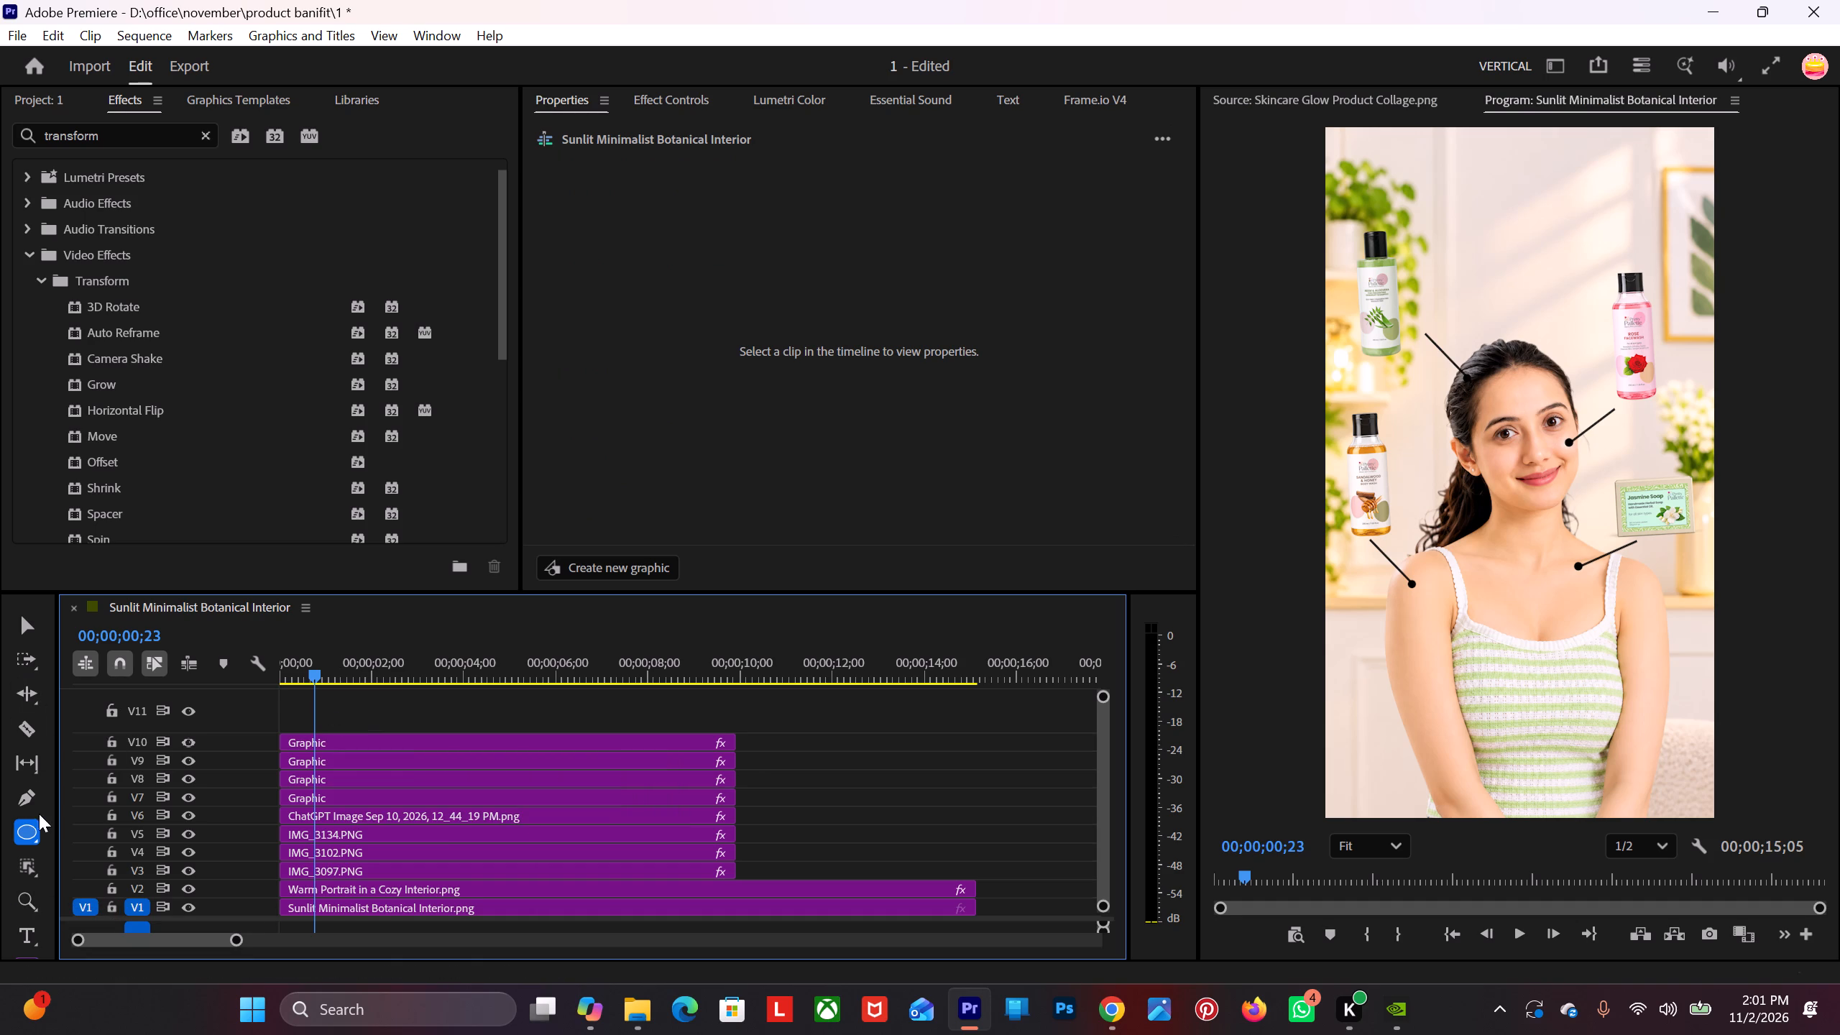
Add a new text layer above the woman, and fit its V11 clip to the other graphics, from 00;00;00;00 to 00;00;09;28.
left_click(34, 932)
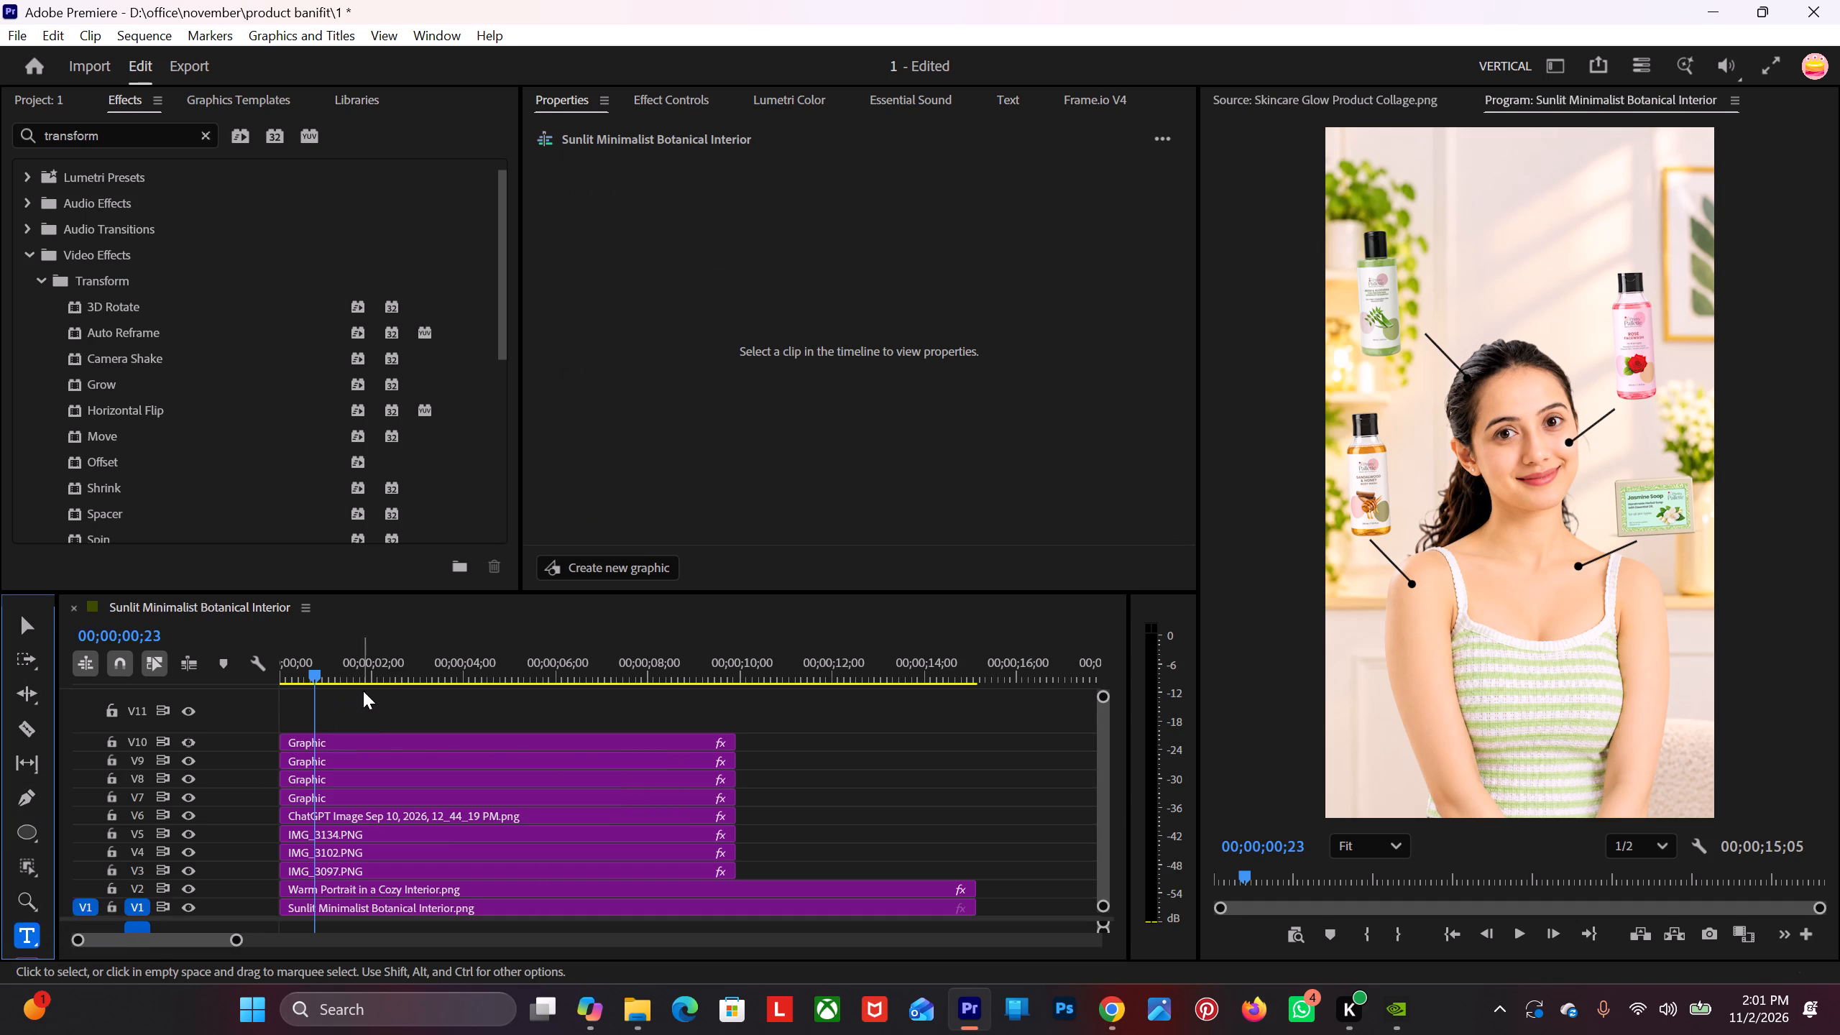
left_click(1438, 287)
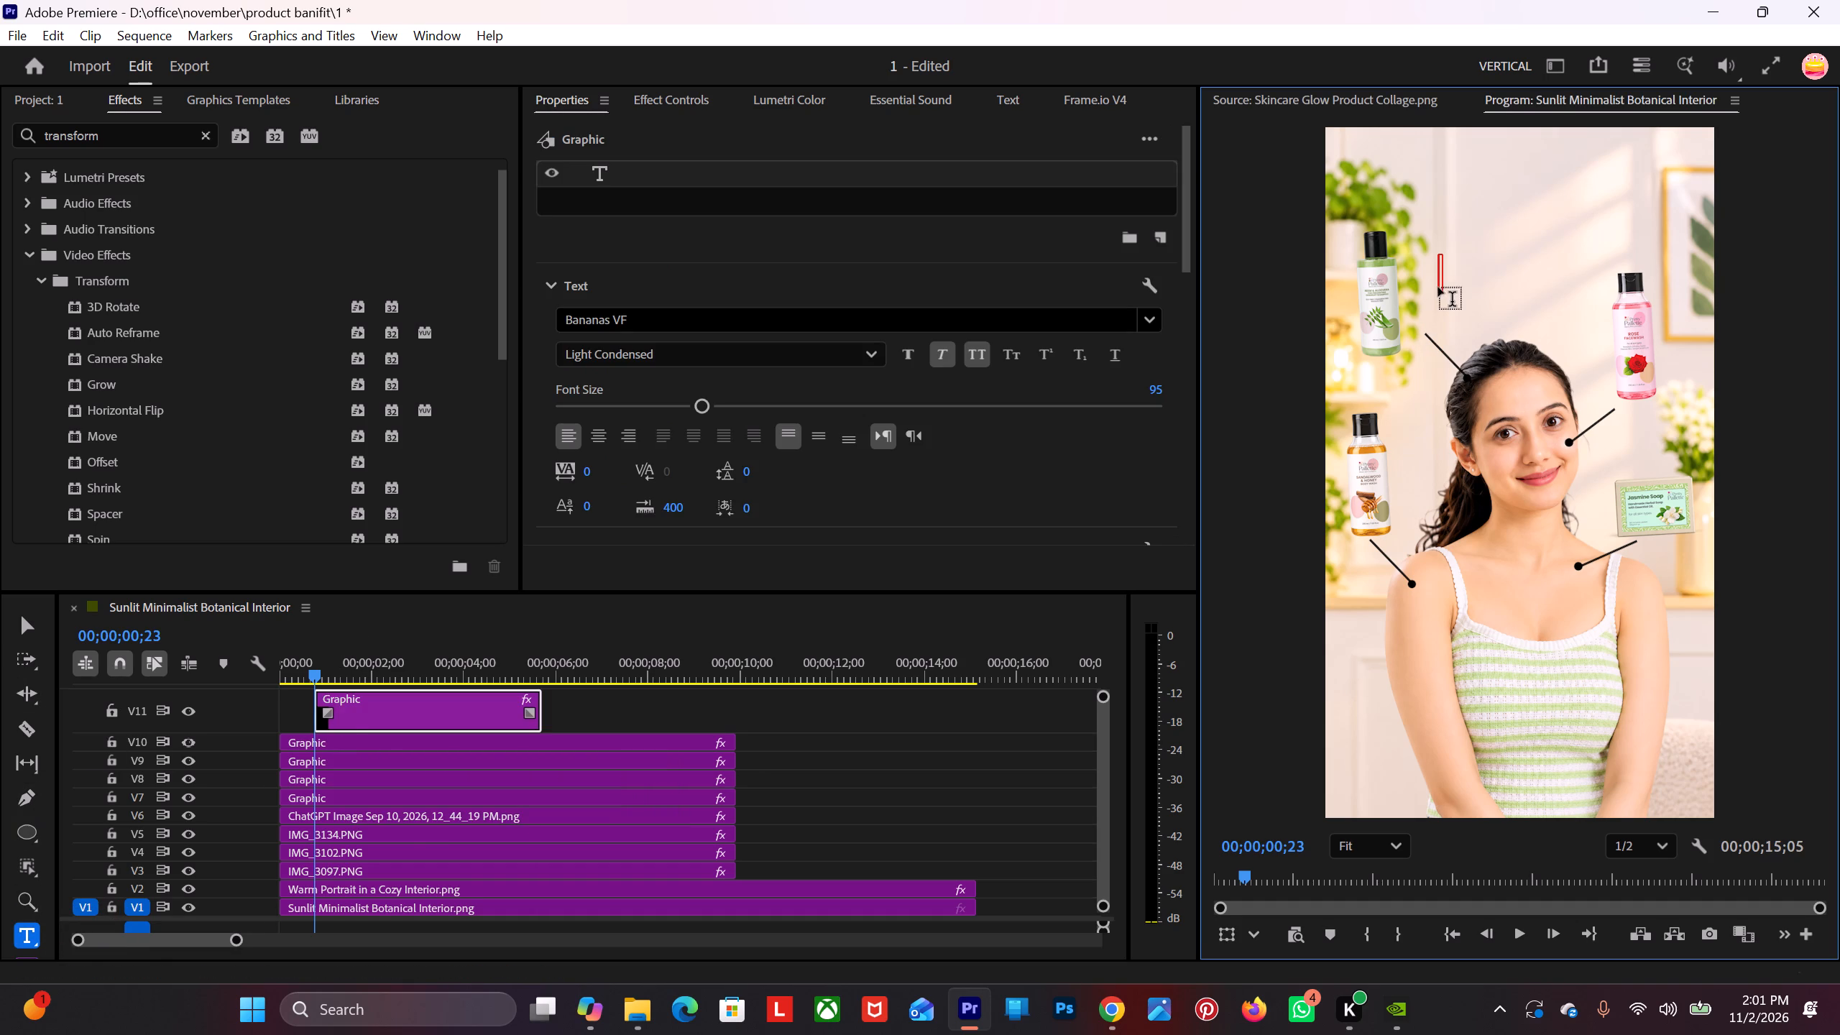
left_click_drag(355, 719, 263, 711)
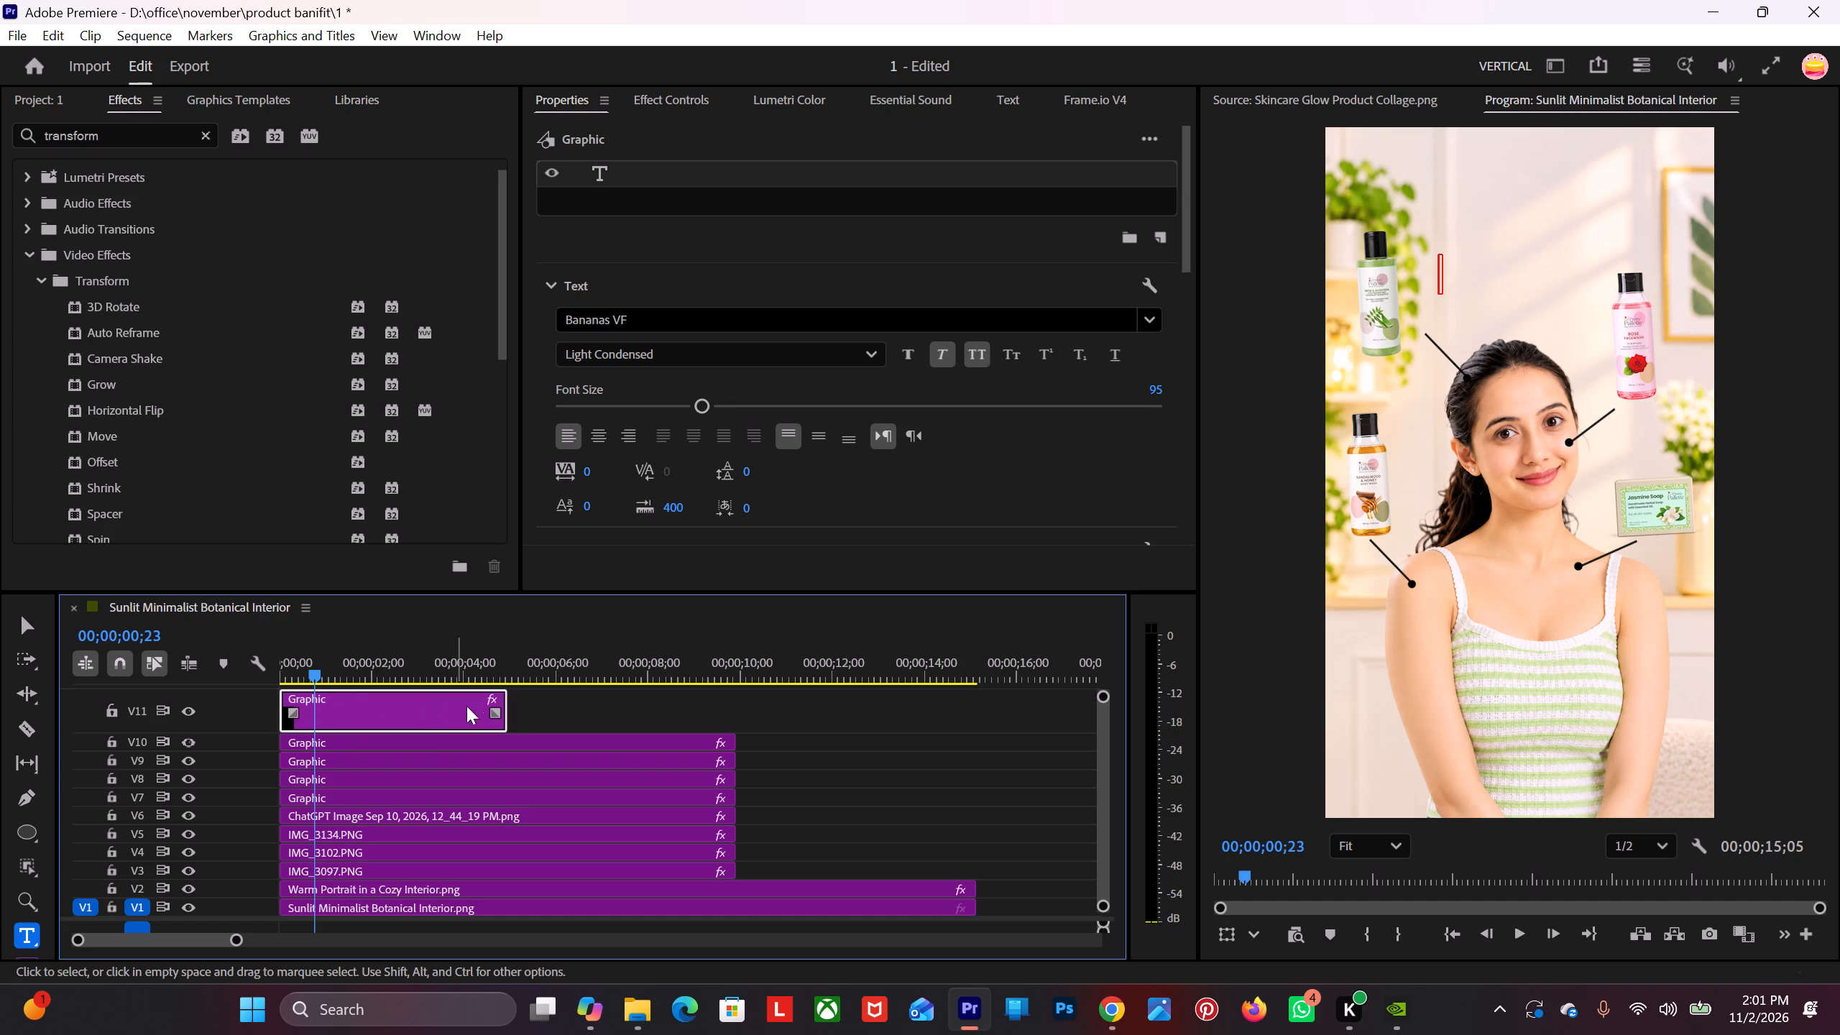
left_click_drag(517, 712, 735, 704)
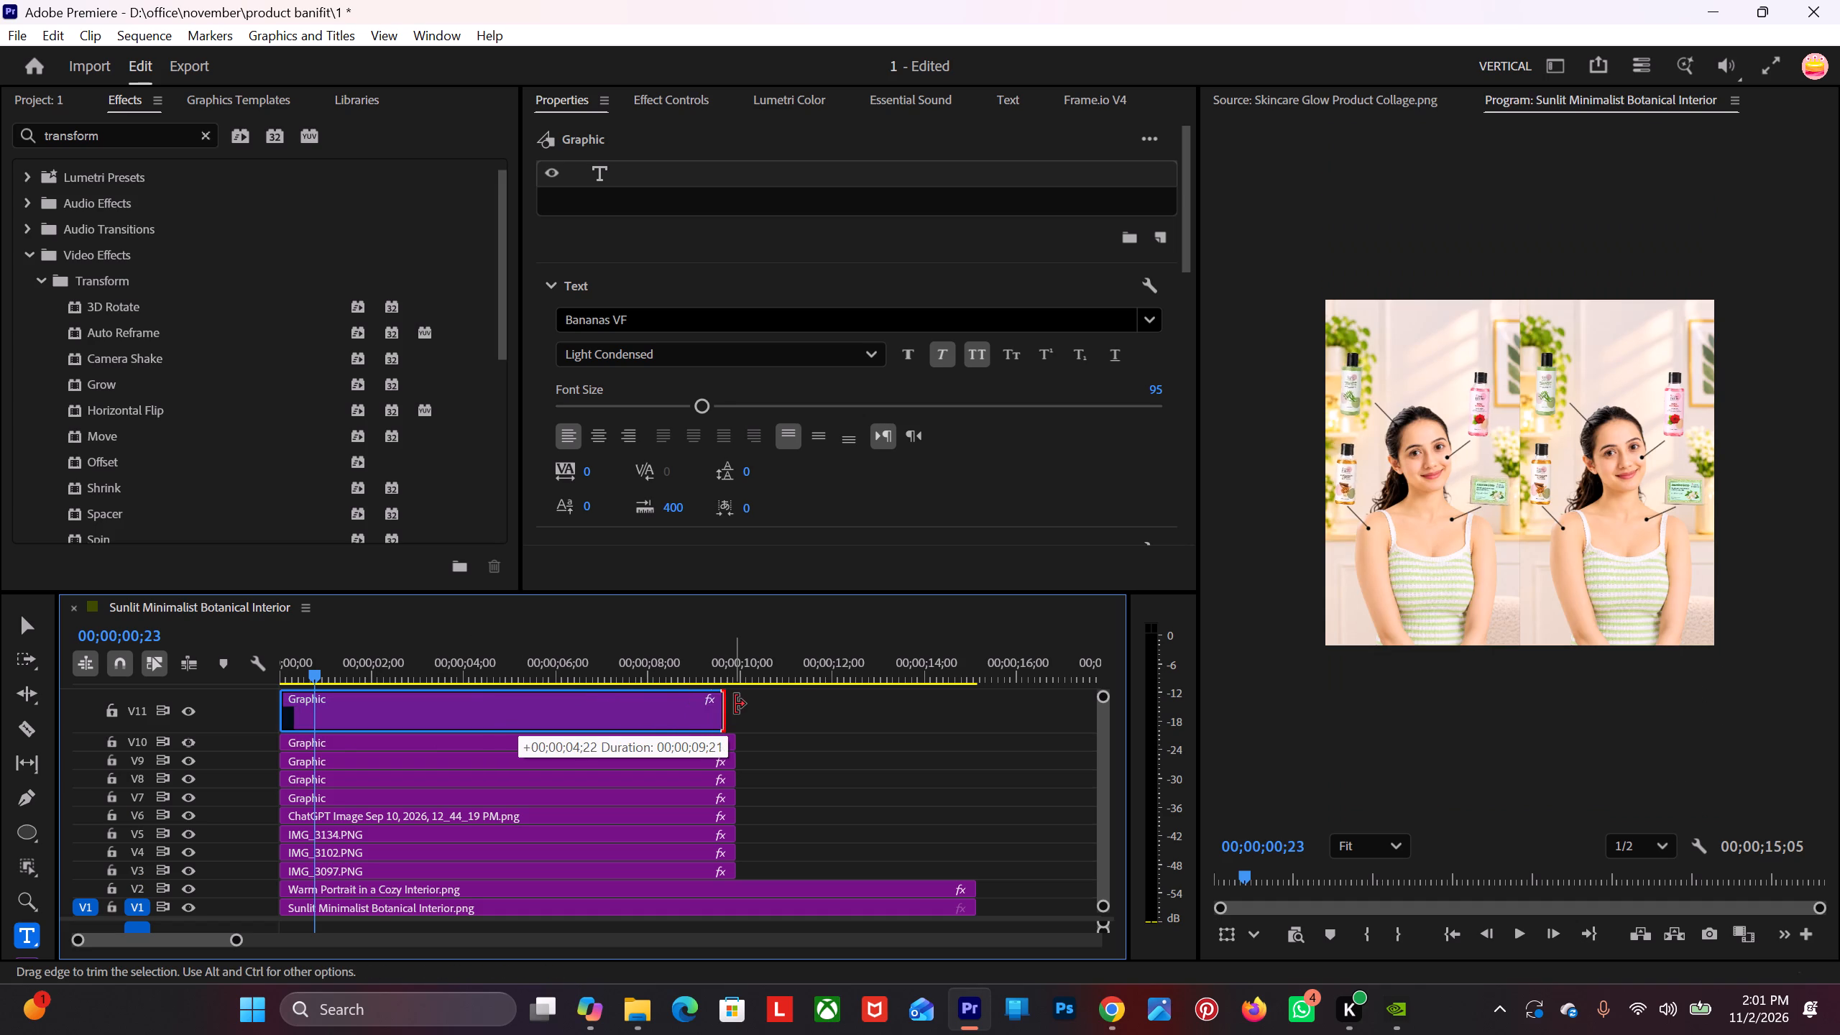
left_click_drag(735, 704, 740, 699)
left_click(663, 715)
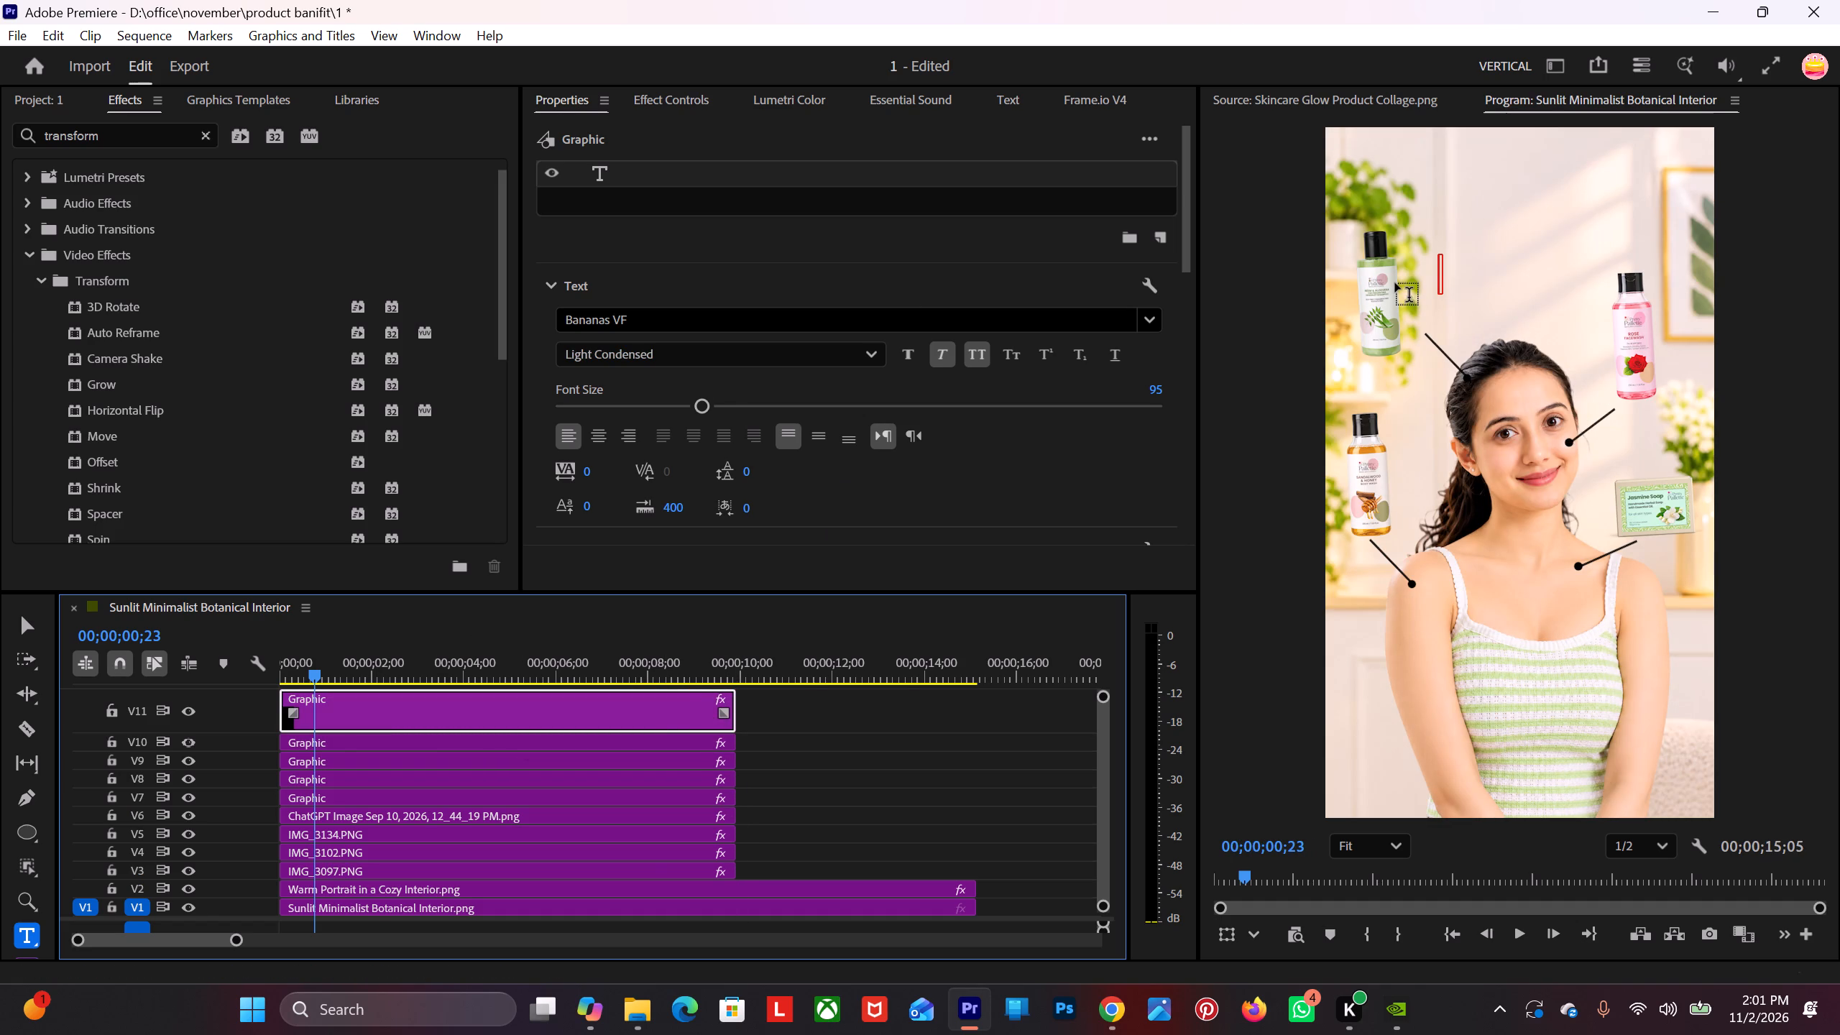
Paste "Complete Care, Beautiful You" into the new text layer, and break it into two lines after the comma.
key("ctrl+v")
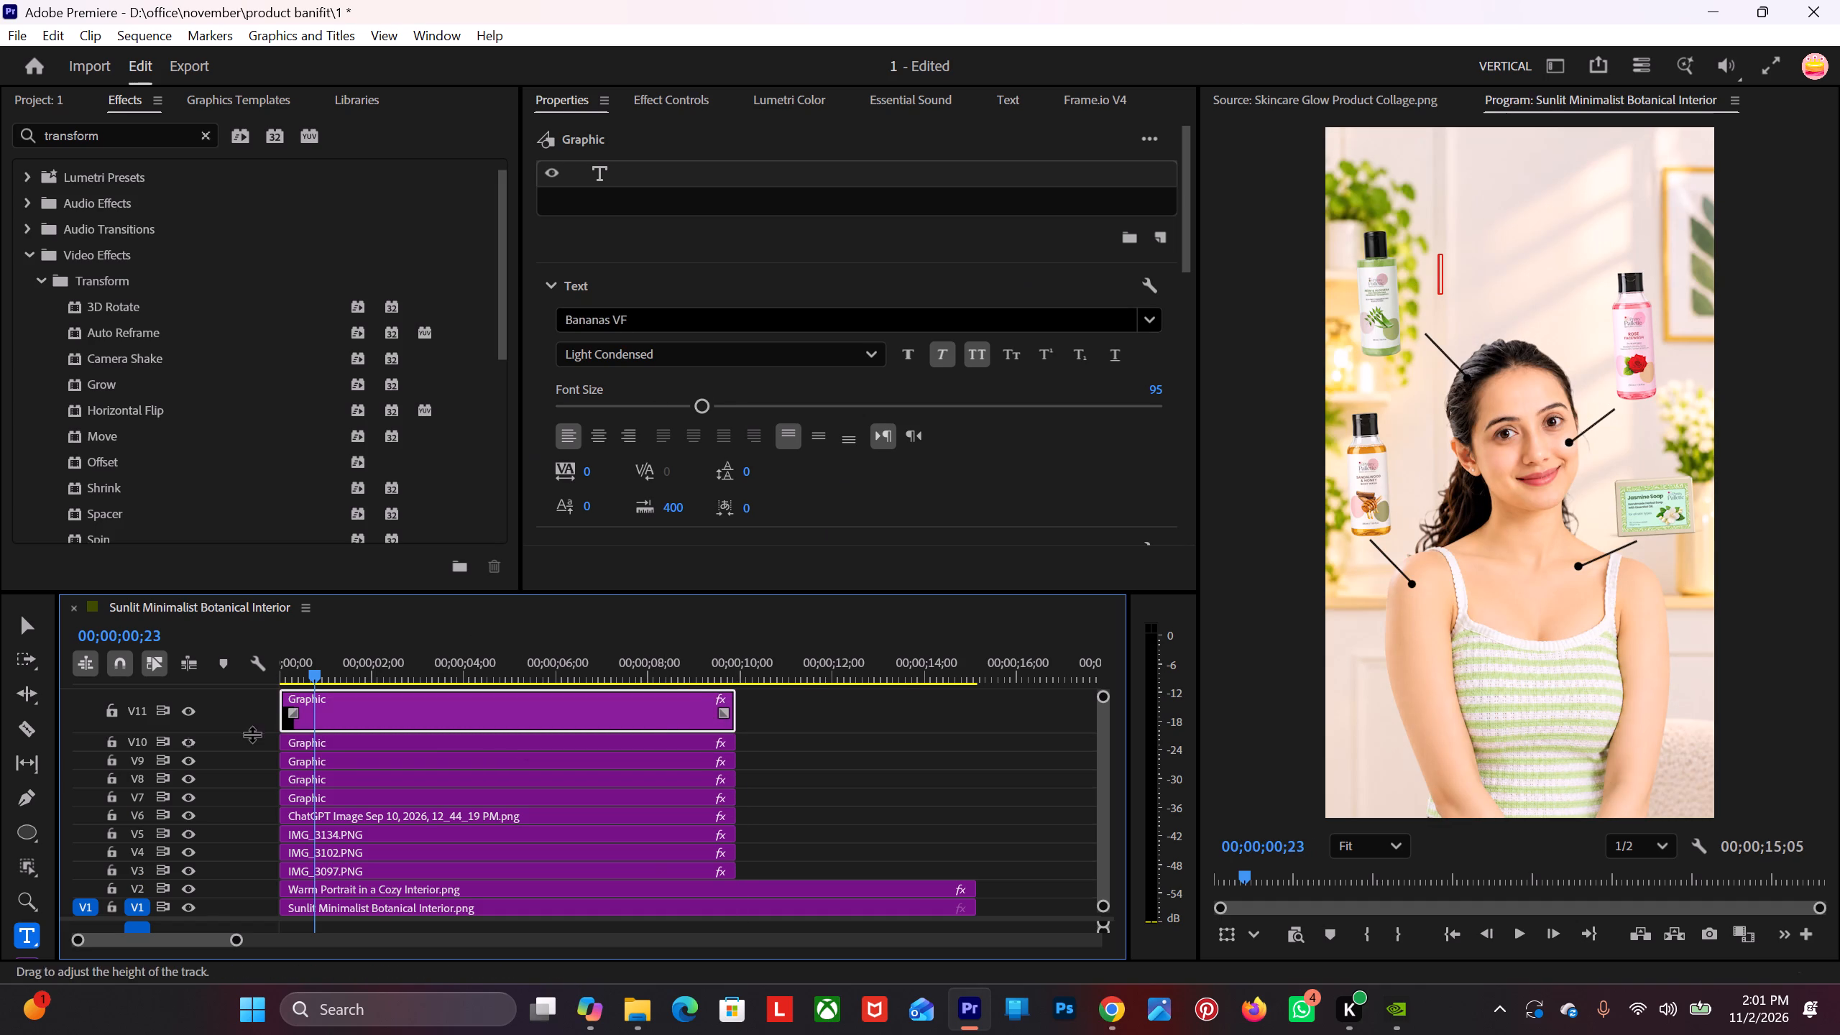
left_click(16, 629)
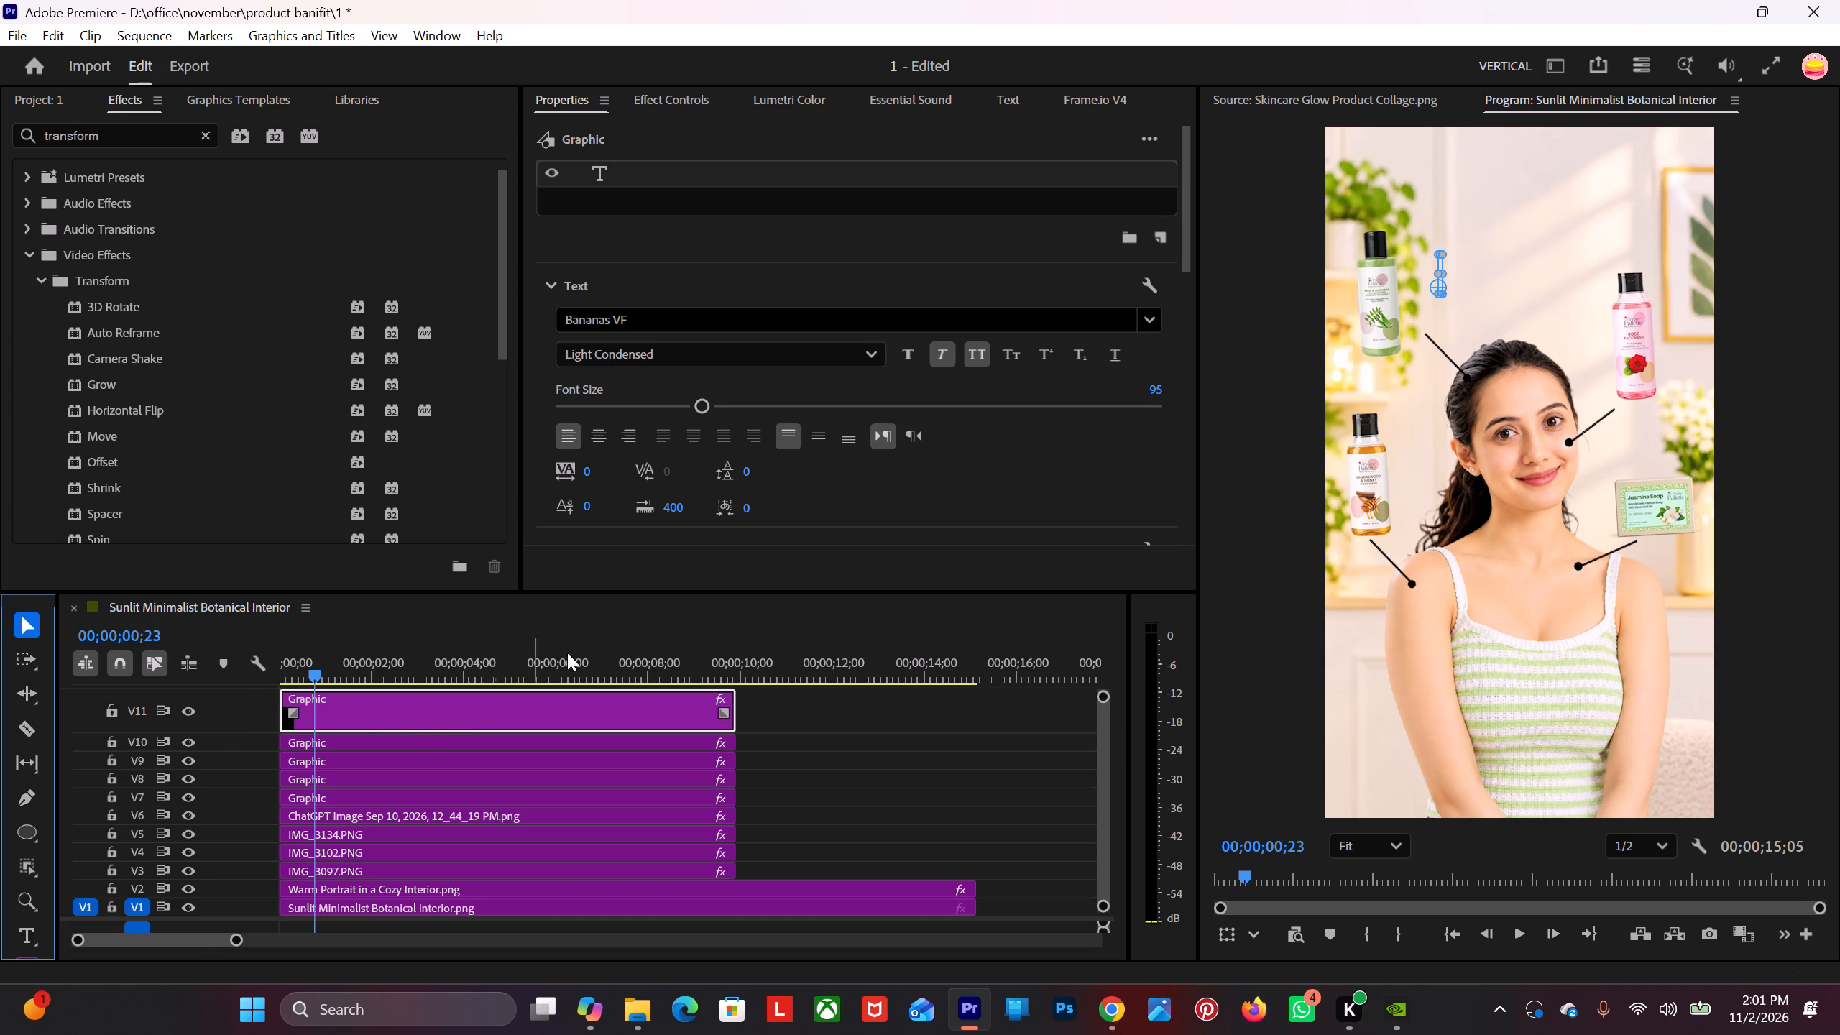
double_click(610, 174)
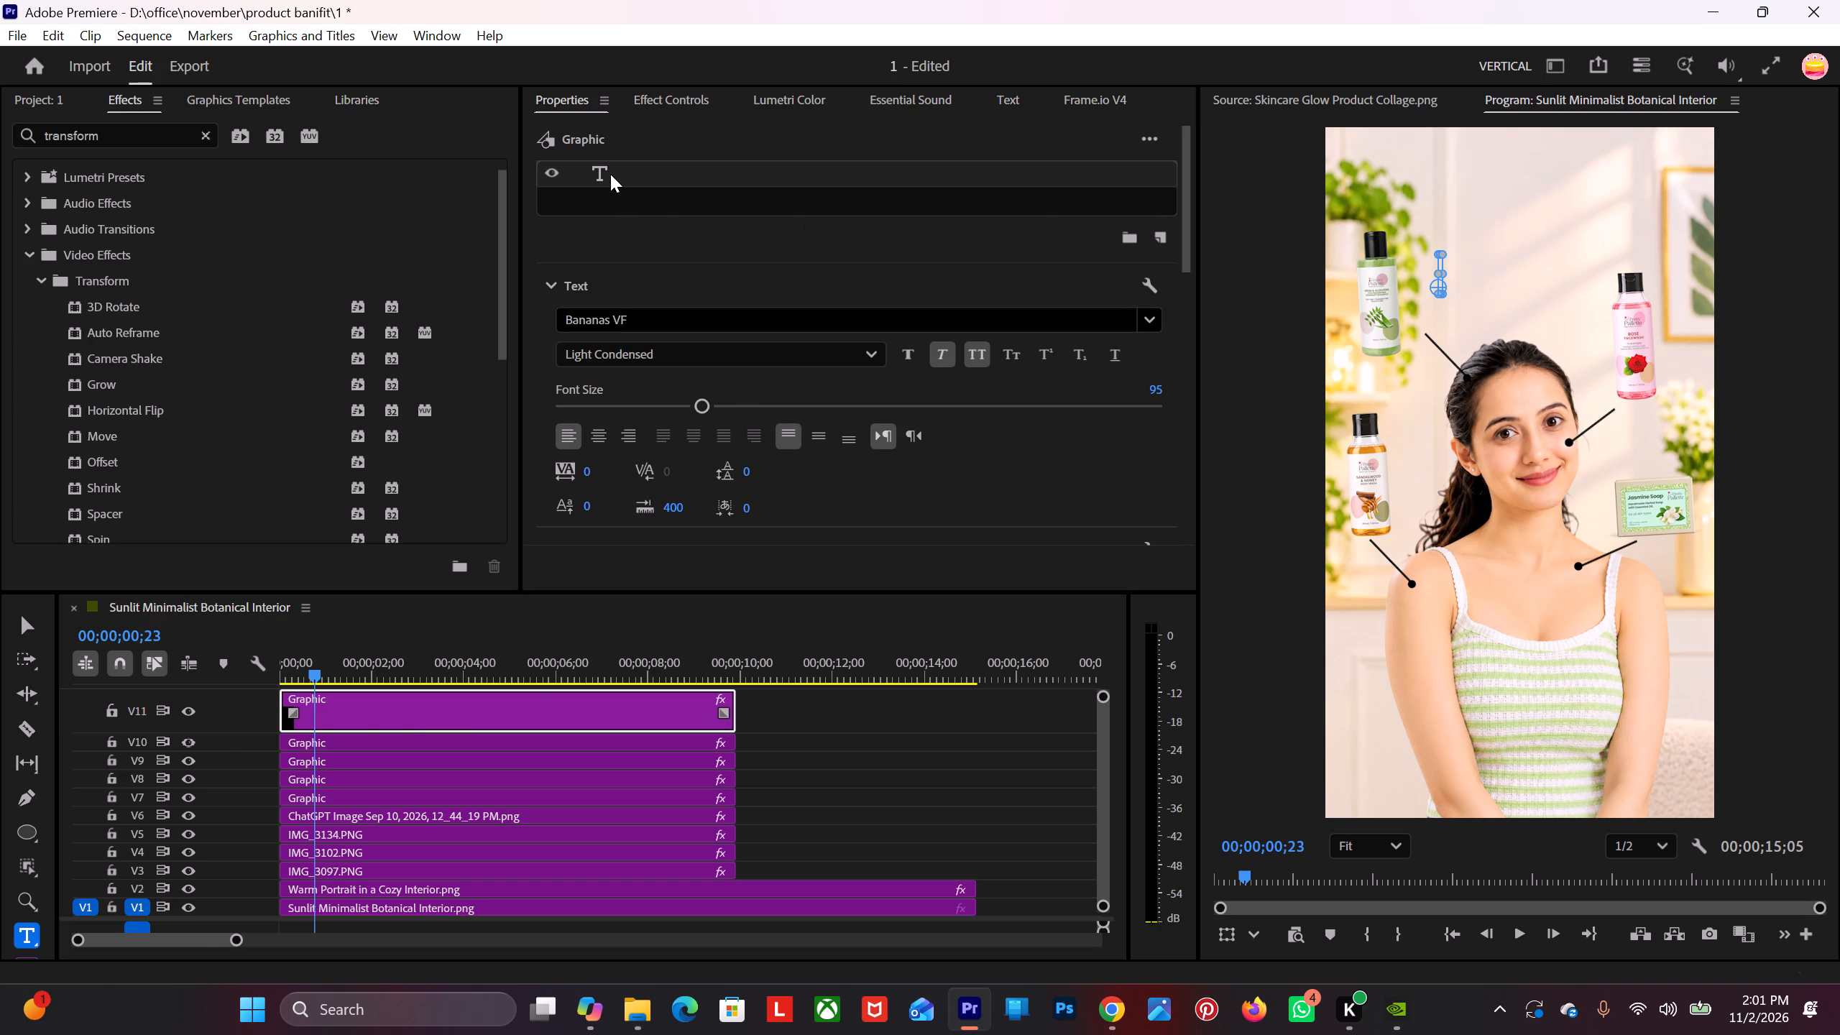
double_click(599, 174)
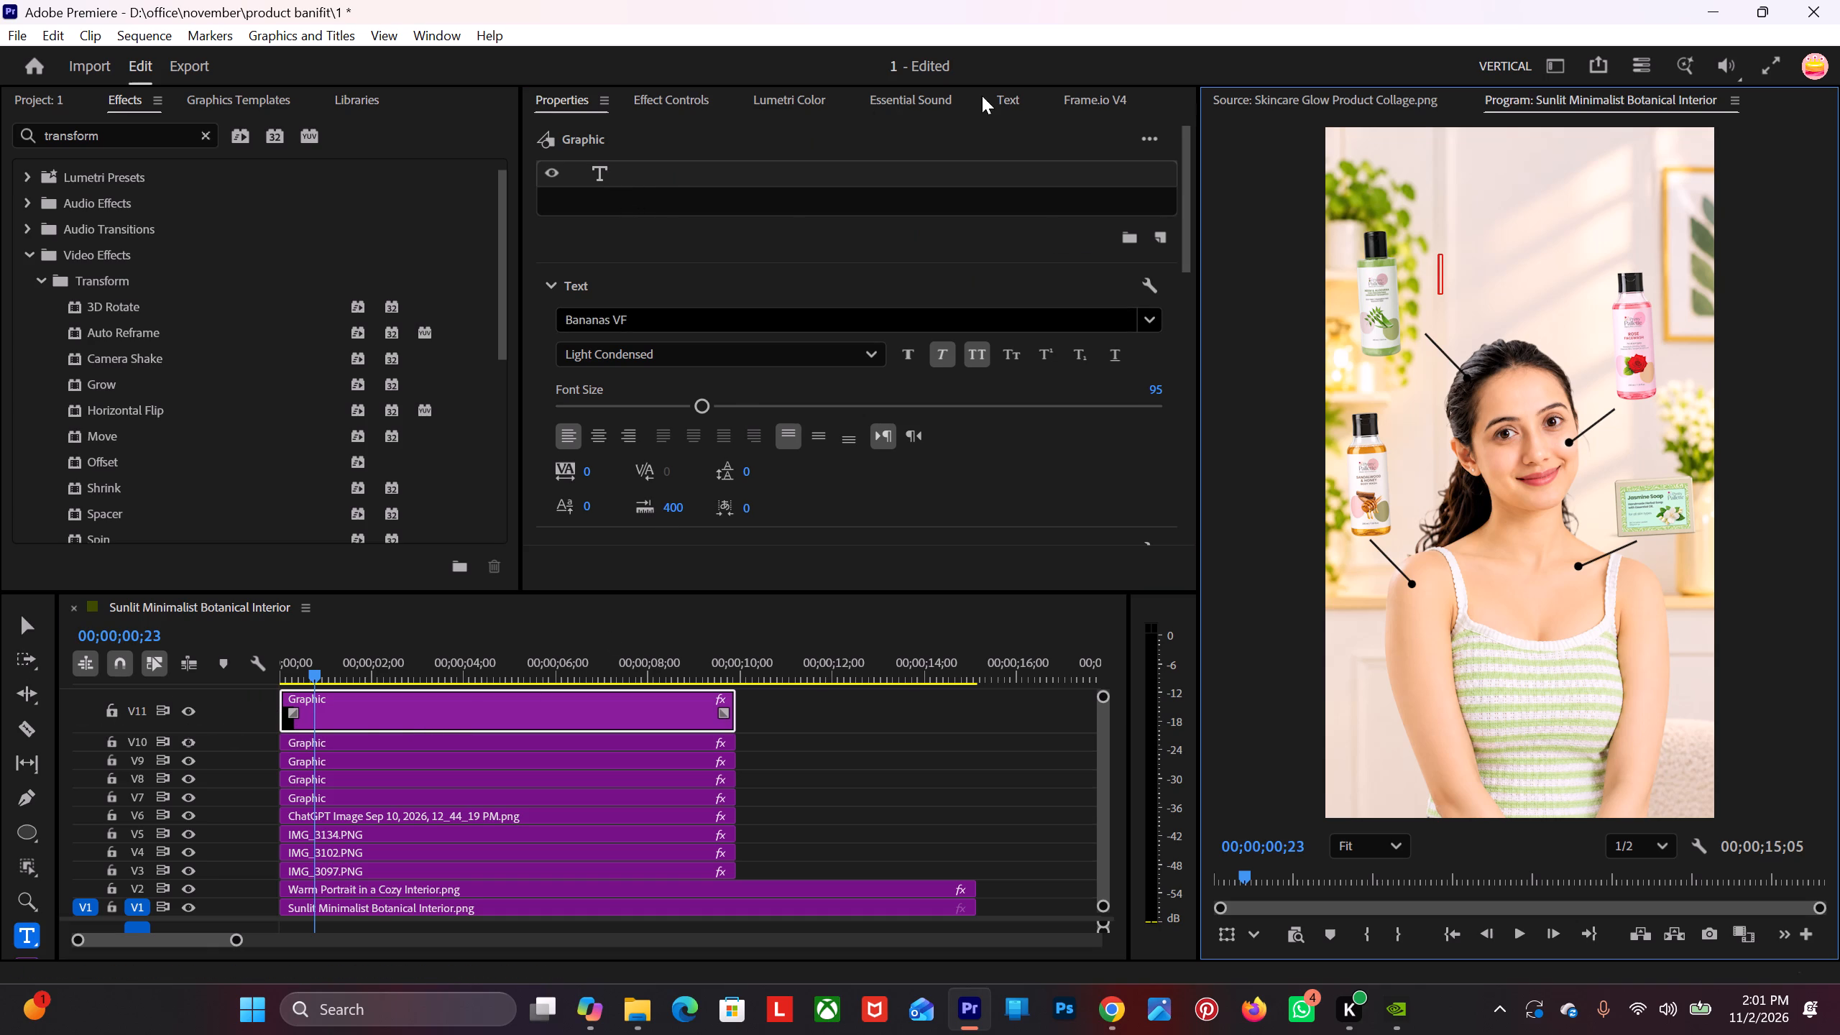
left_click(1002, 94)
double_click(804, 224)
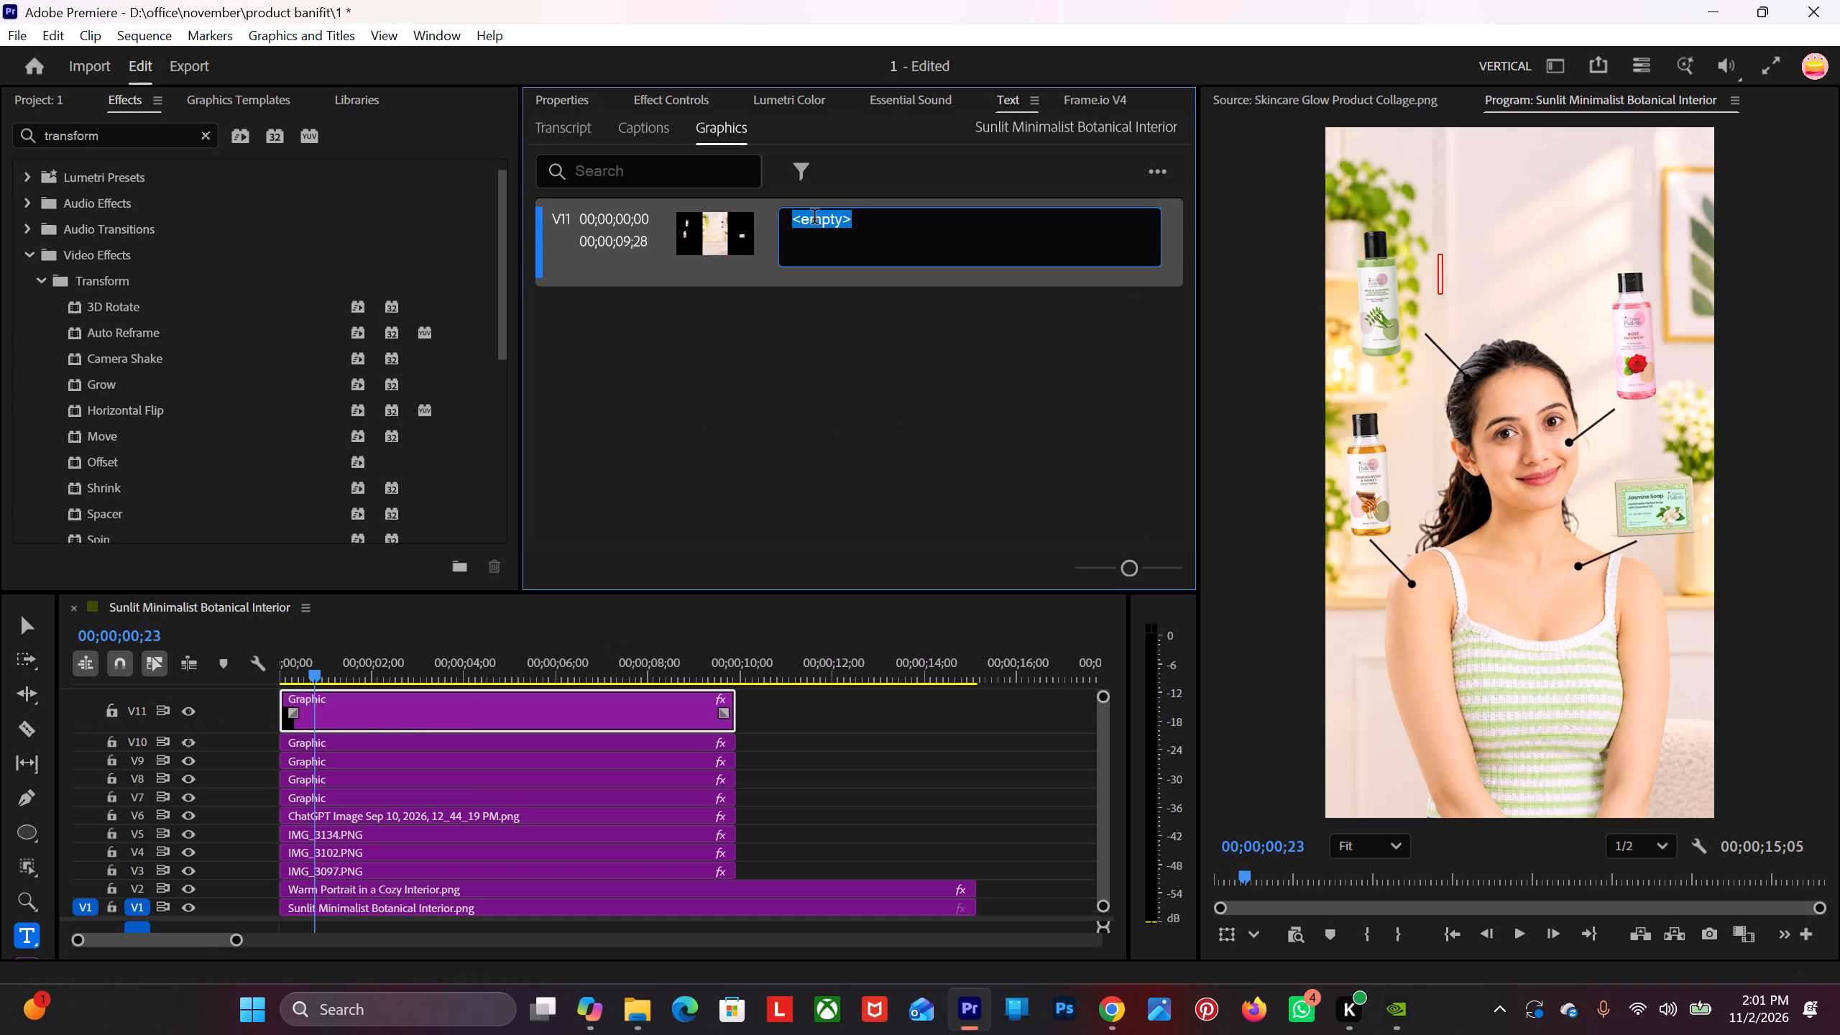
key("ctrl+v")
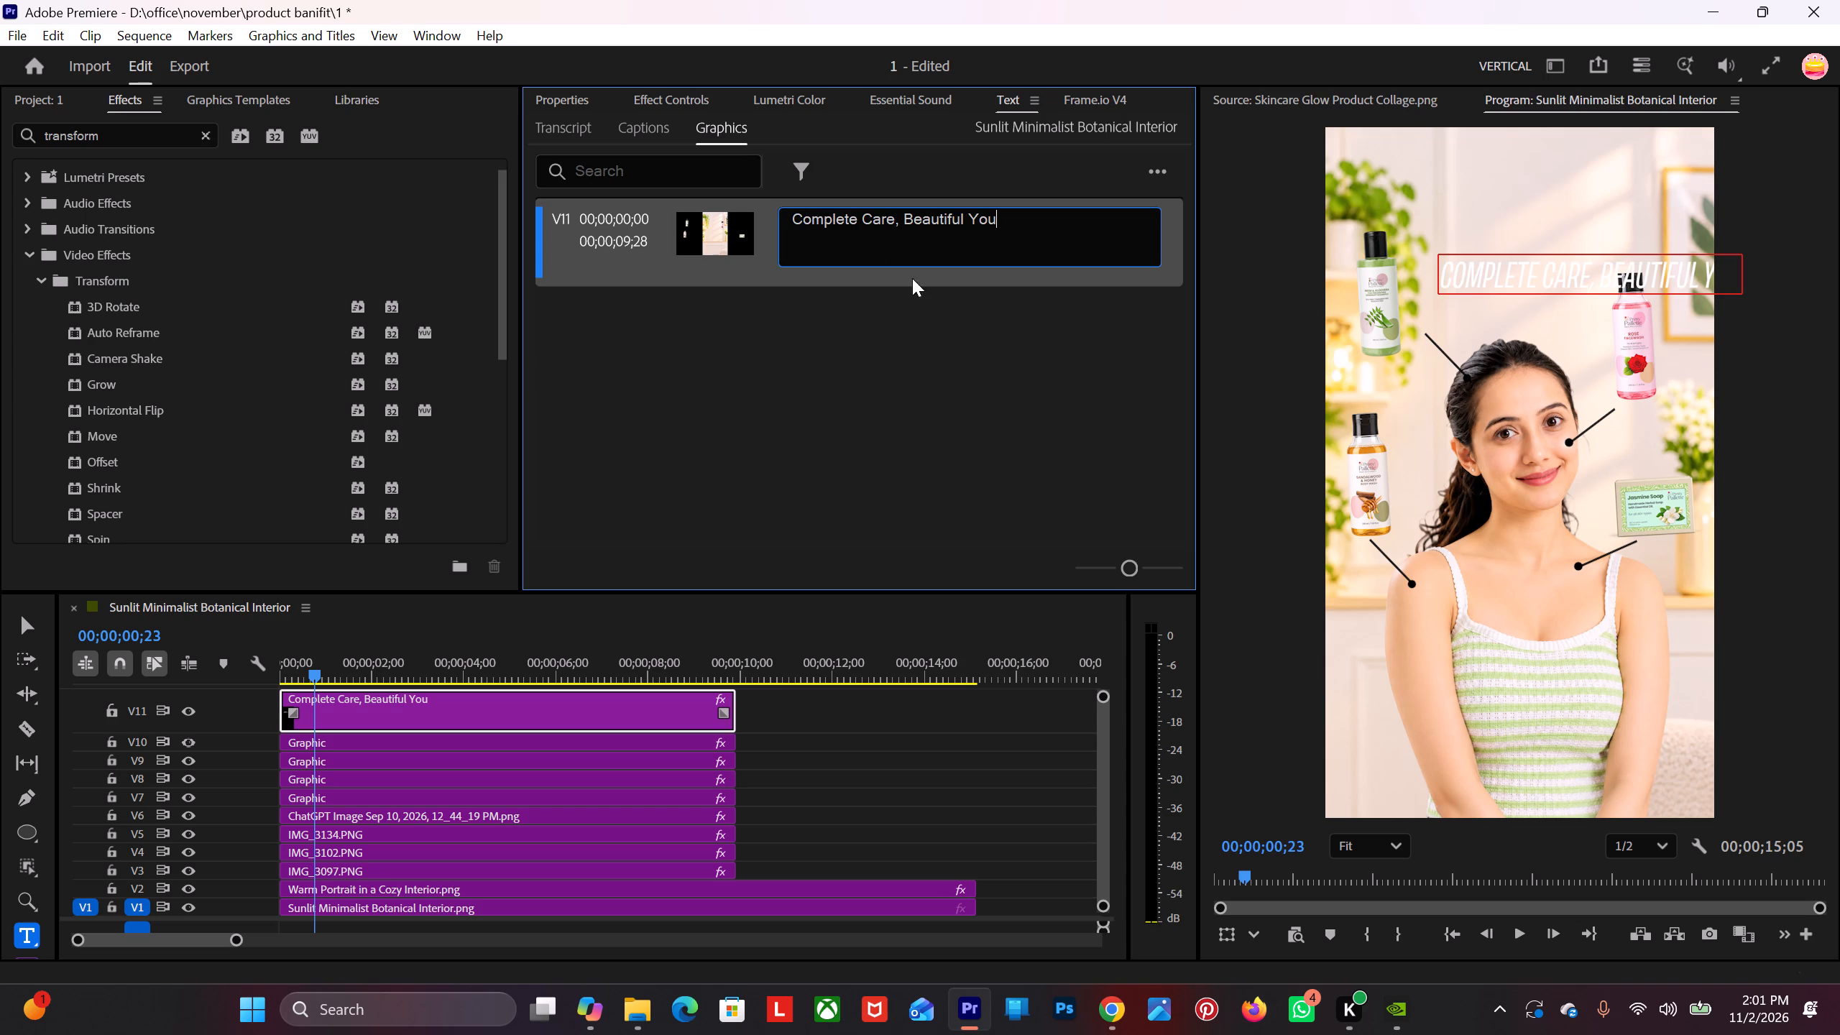
left_click(905, 226)
key("BackSpace")
key("Return")
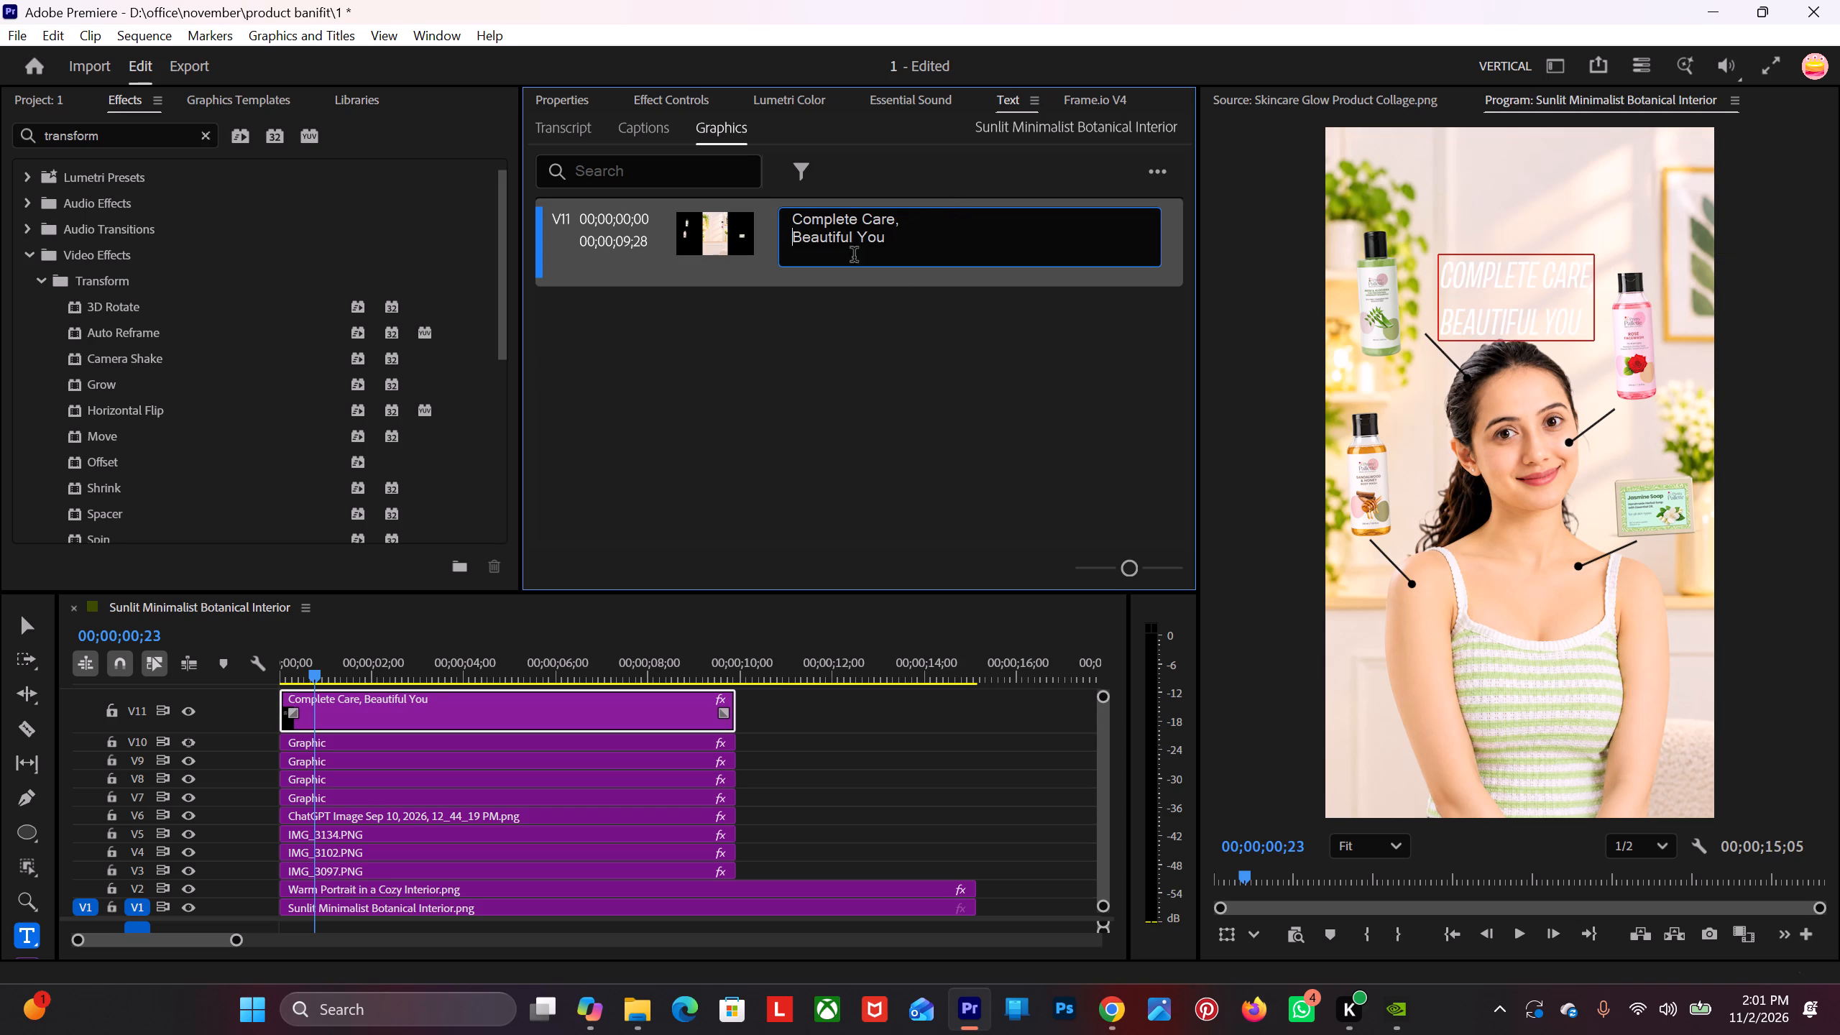
left_click(564, 344)
Open the effect controls for the new title clip on V11.
left_click(495, 719)
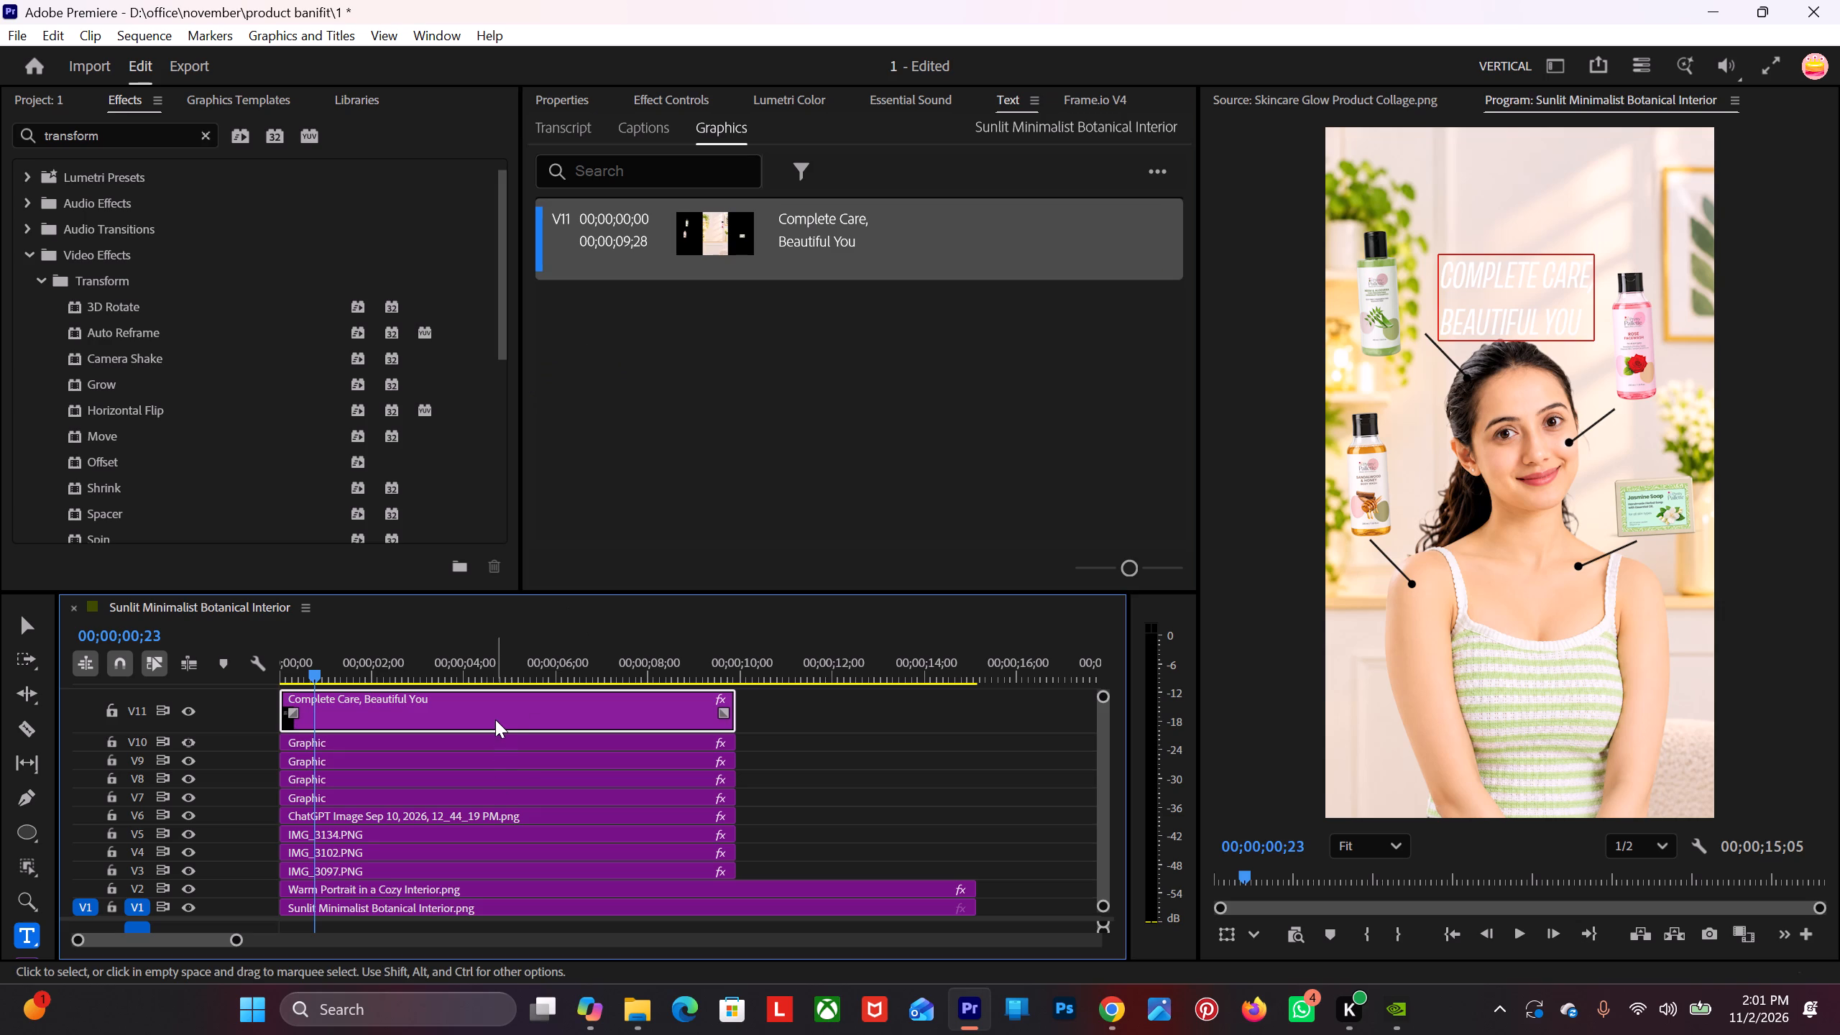
left_click(696, 91)
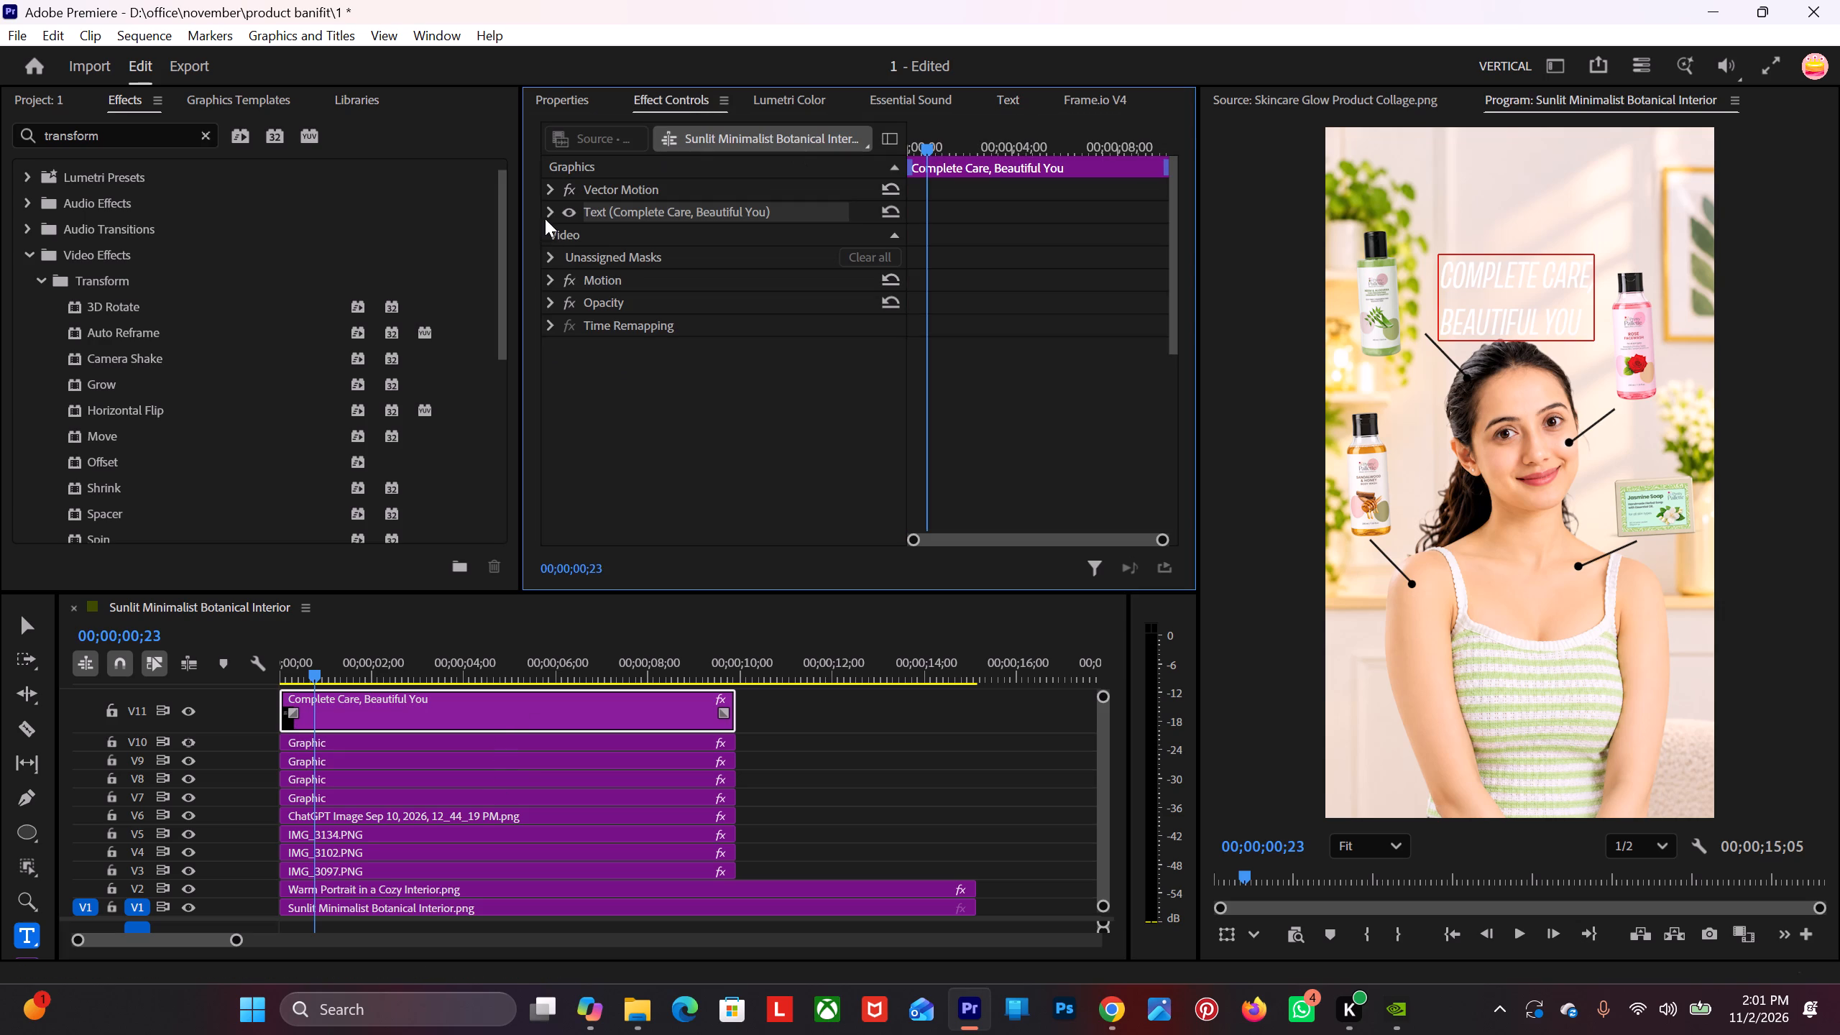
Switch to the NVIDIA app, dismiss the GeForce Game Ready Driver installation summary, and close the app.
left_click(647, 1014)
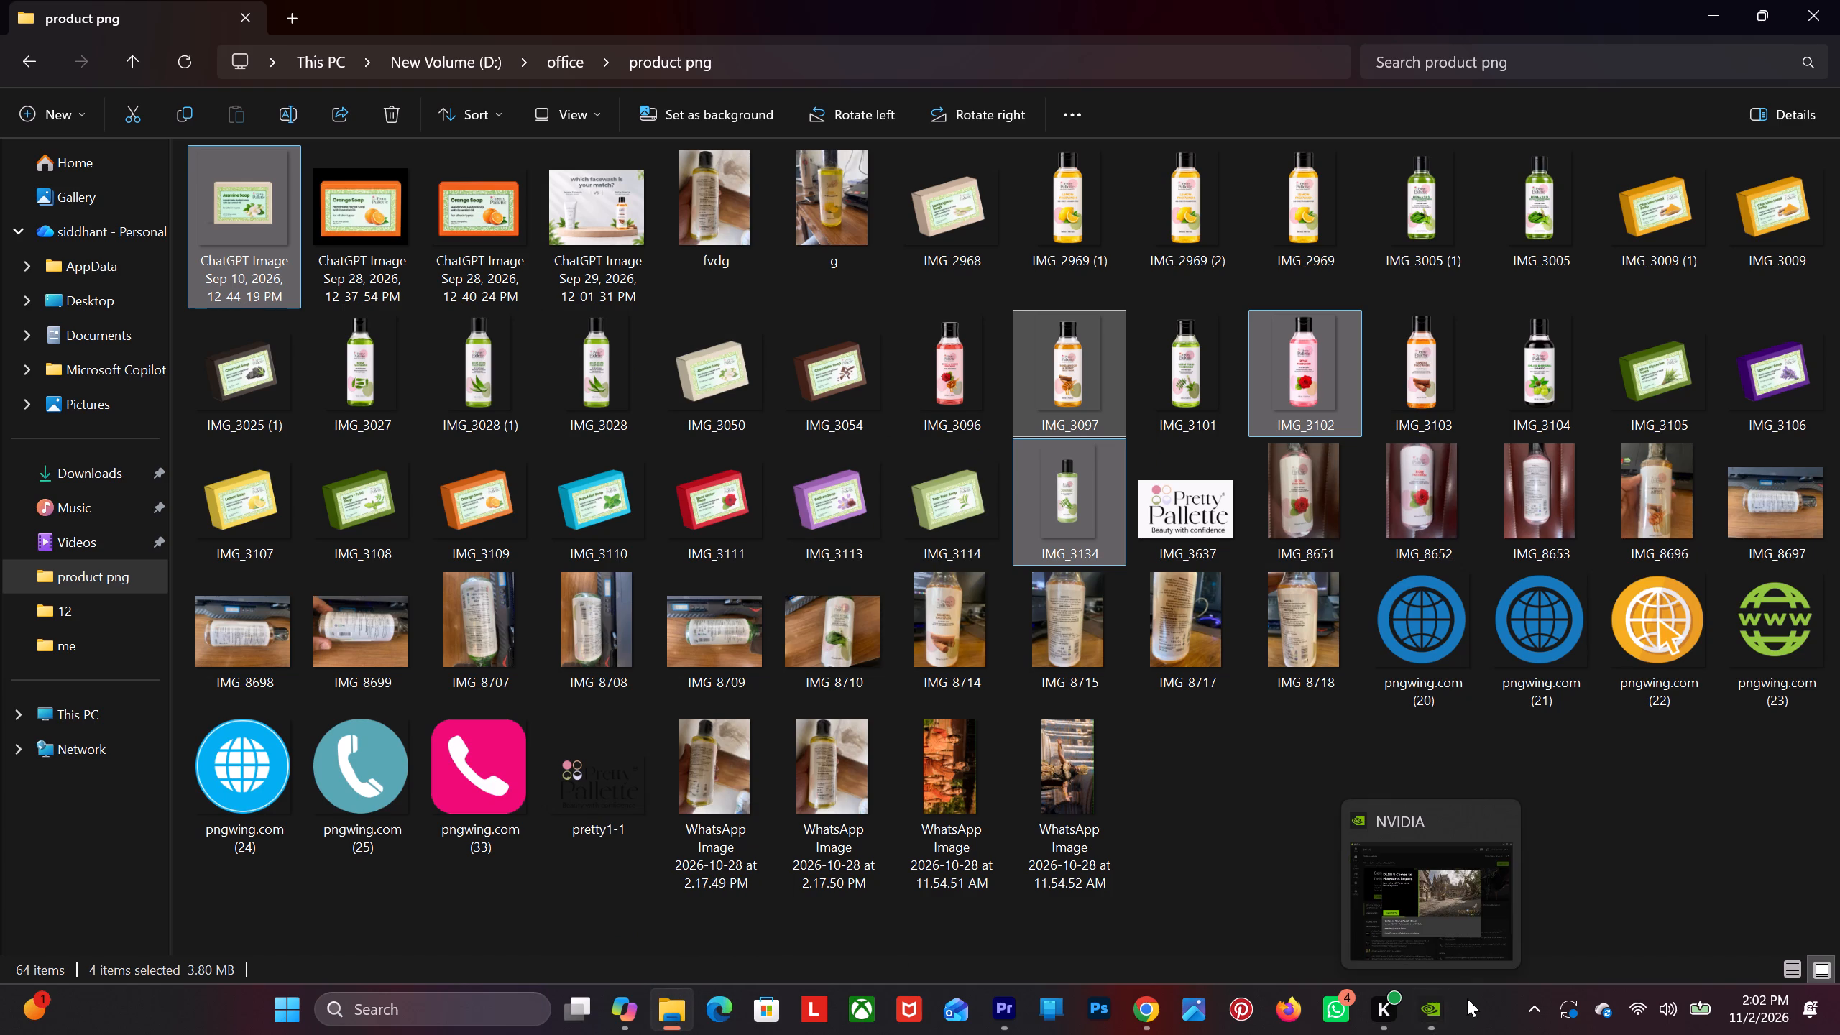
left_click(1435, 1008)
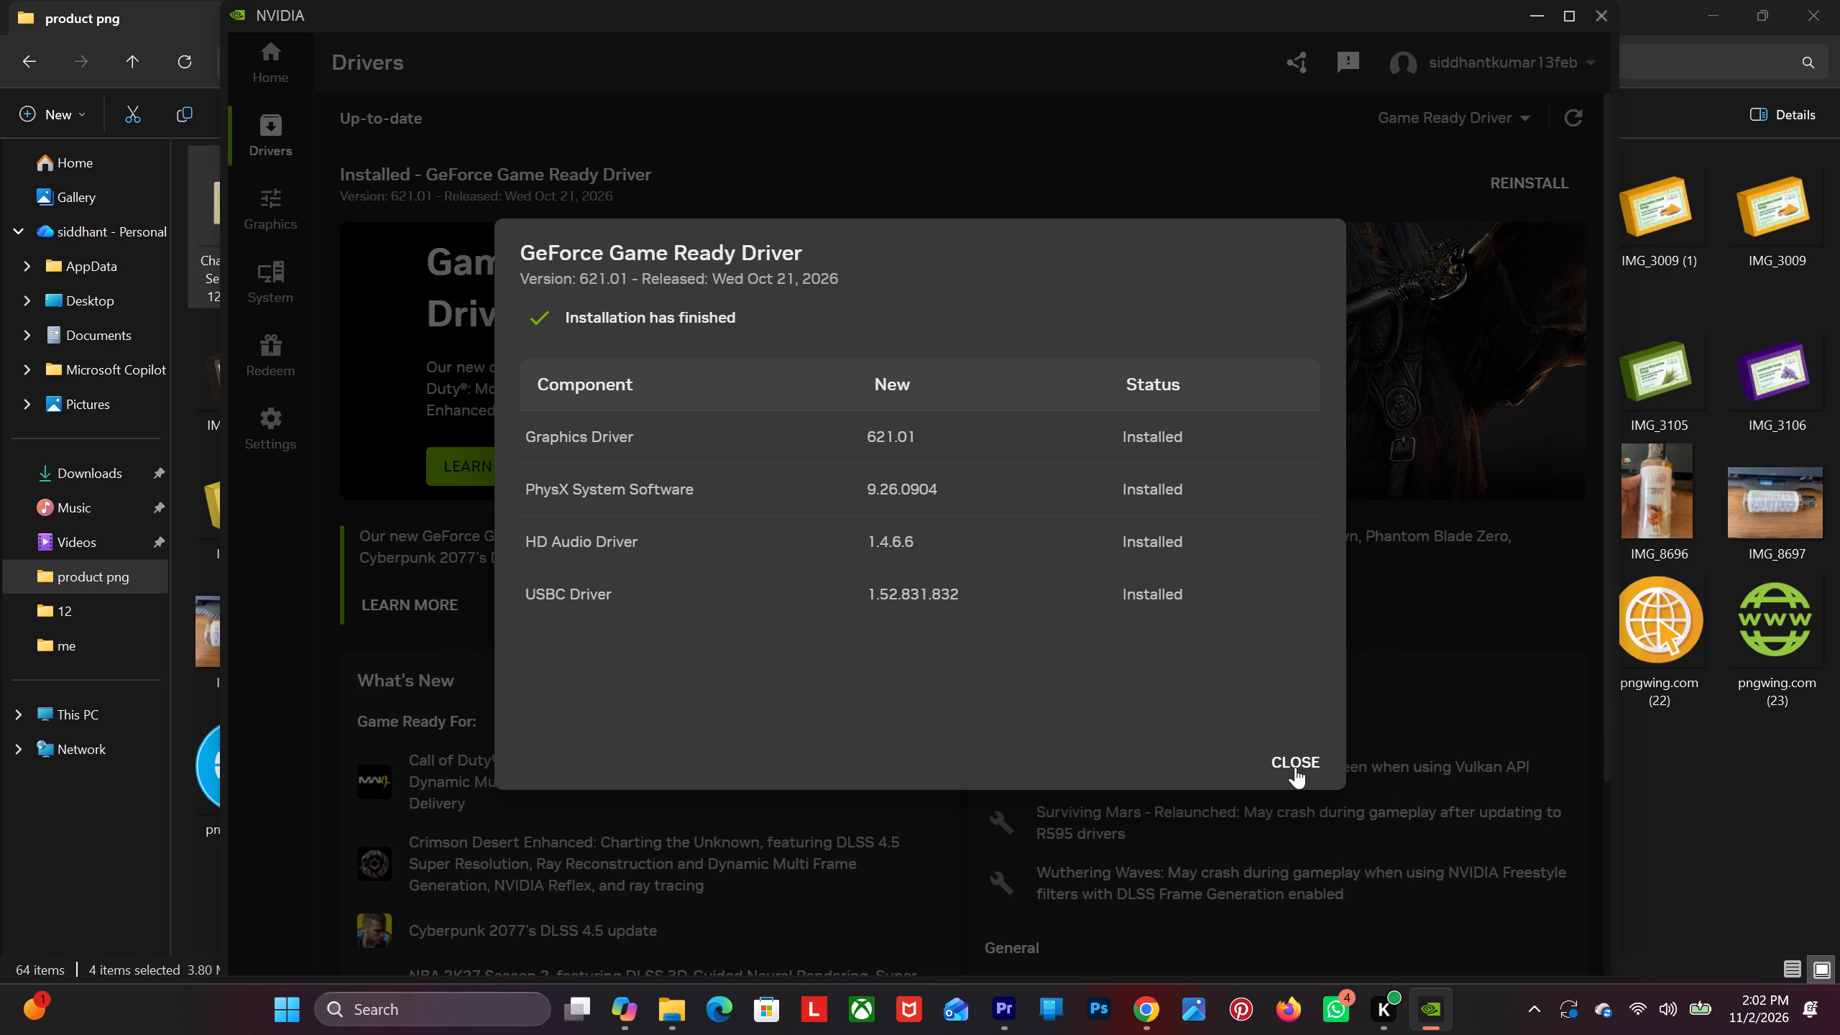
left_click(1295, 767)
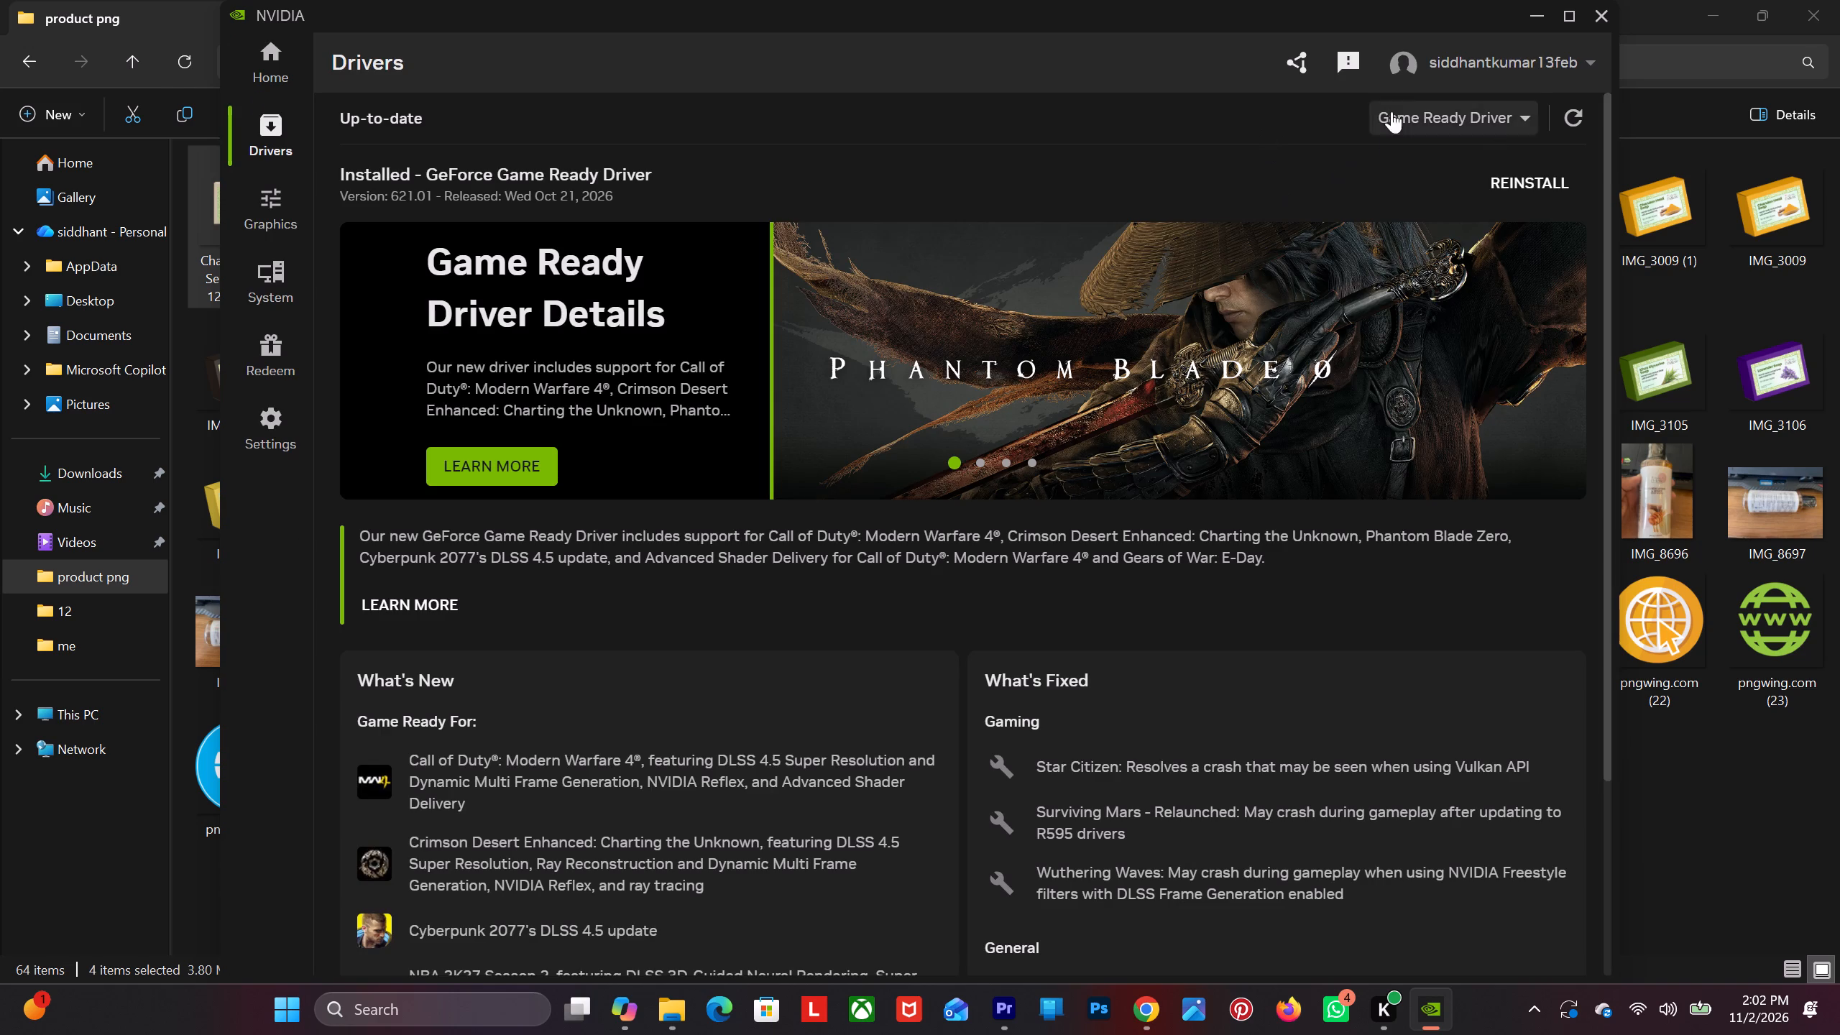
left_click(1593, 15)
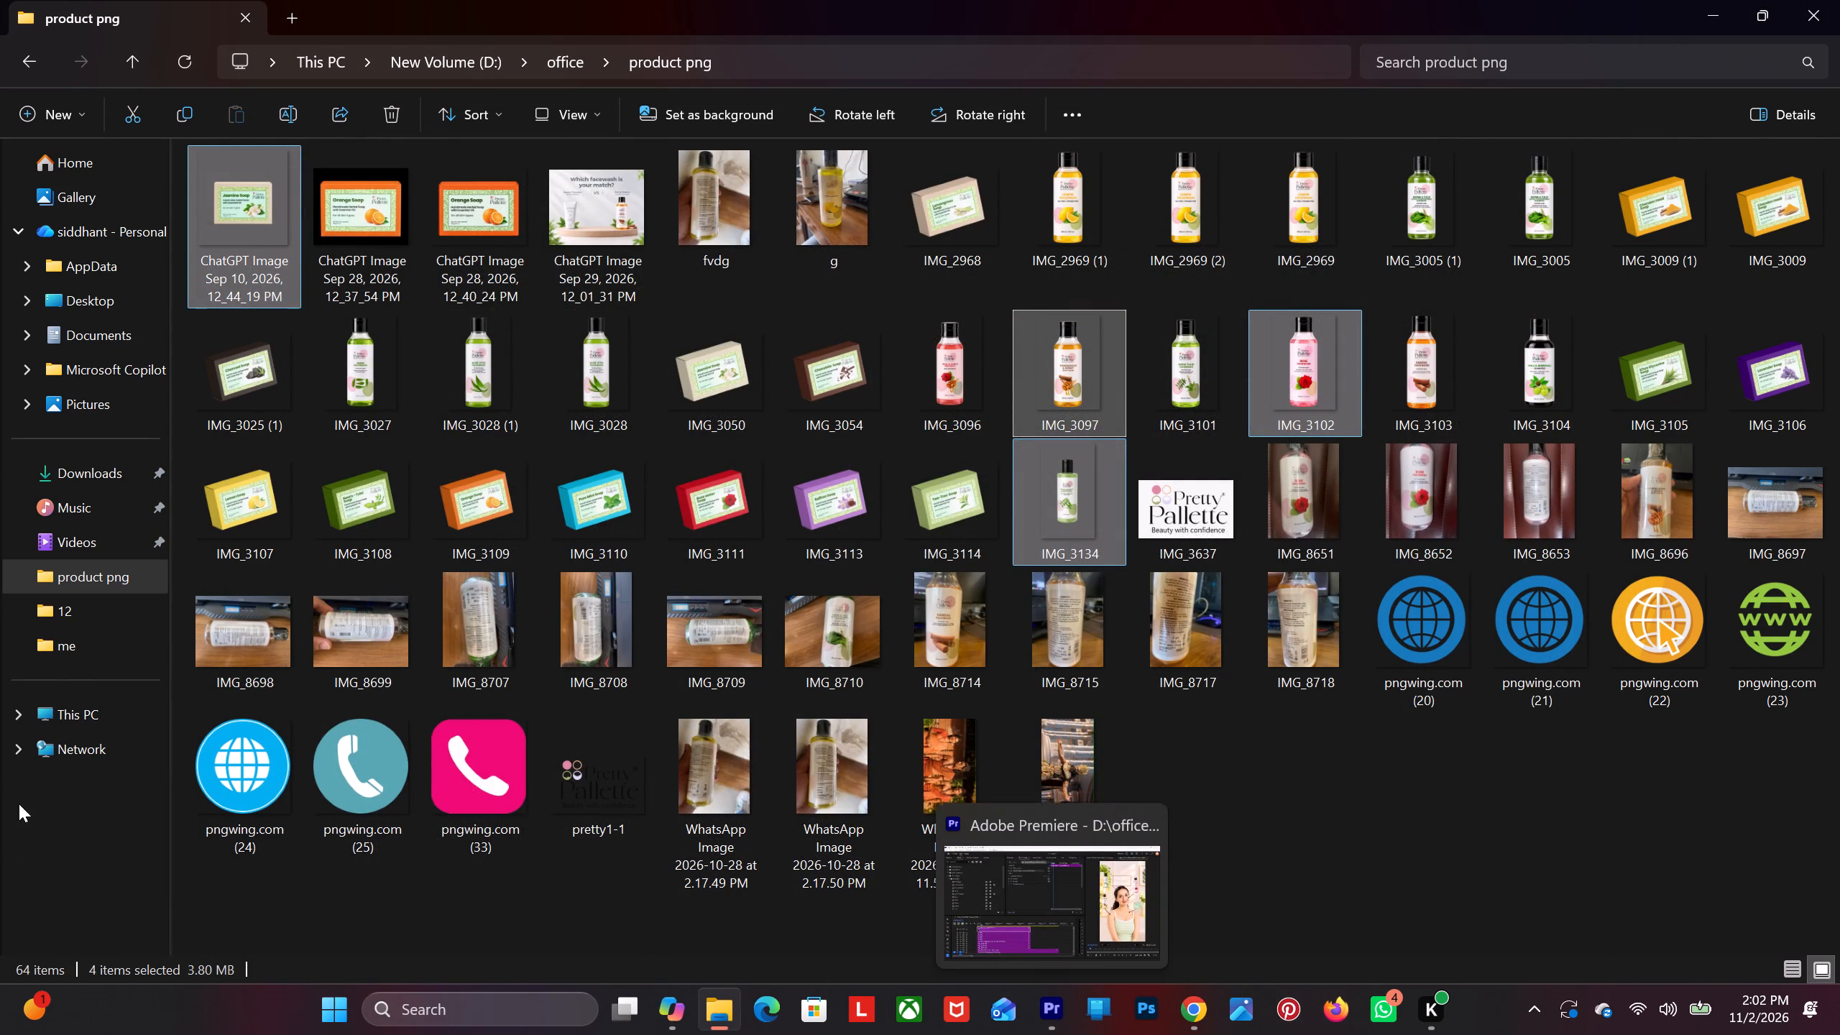
Look for title fonts in drive D's FONT folder and in the marketing agency's Fonts and logos archive, down to Downtown's Fonts folder.
left_click(65, 689)
left_click(63, 713)
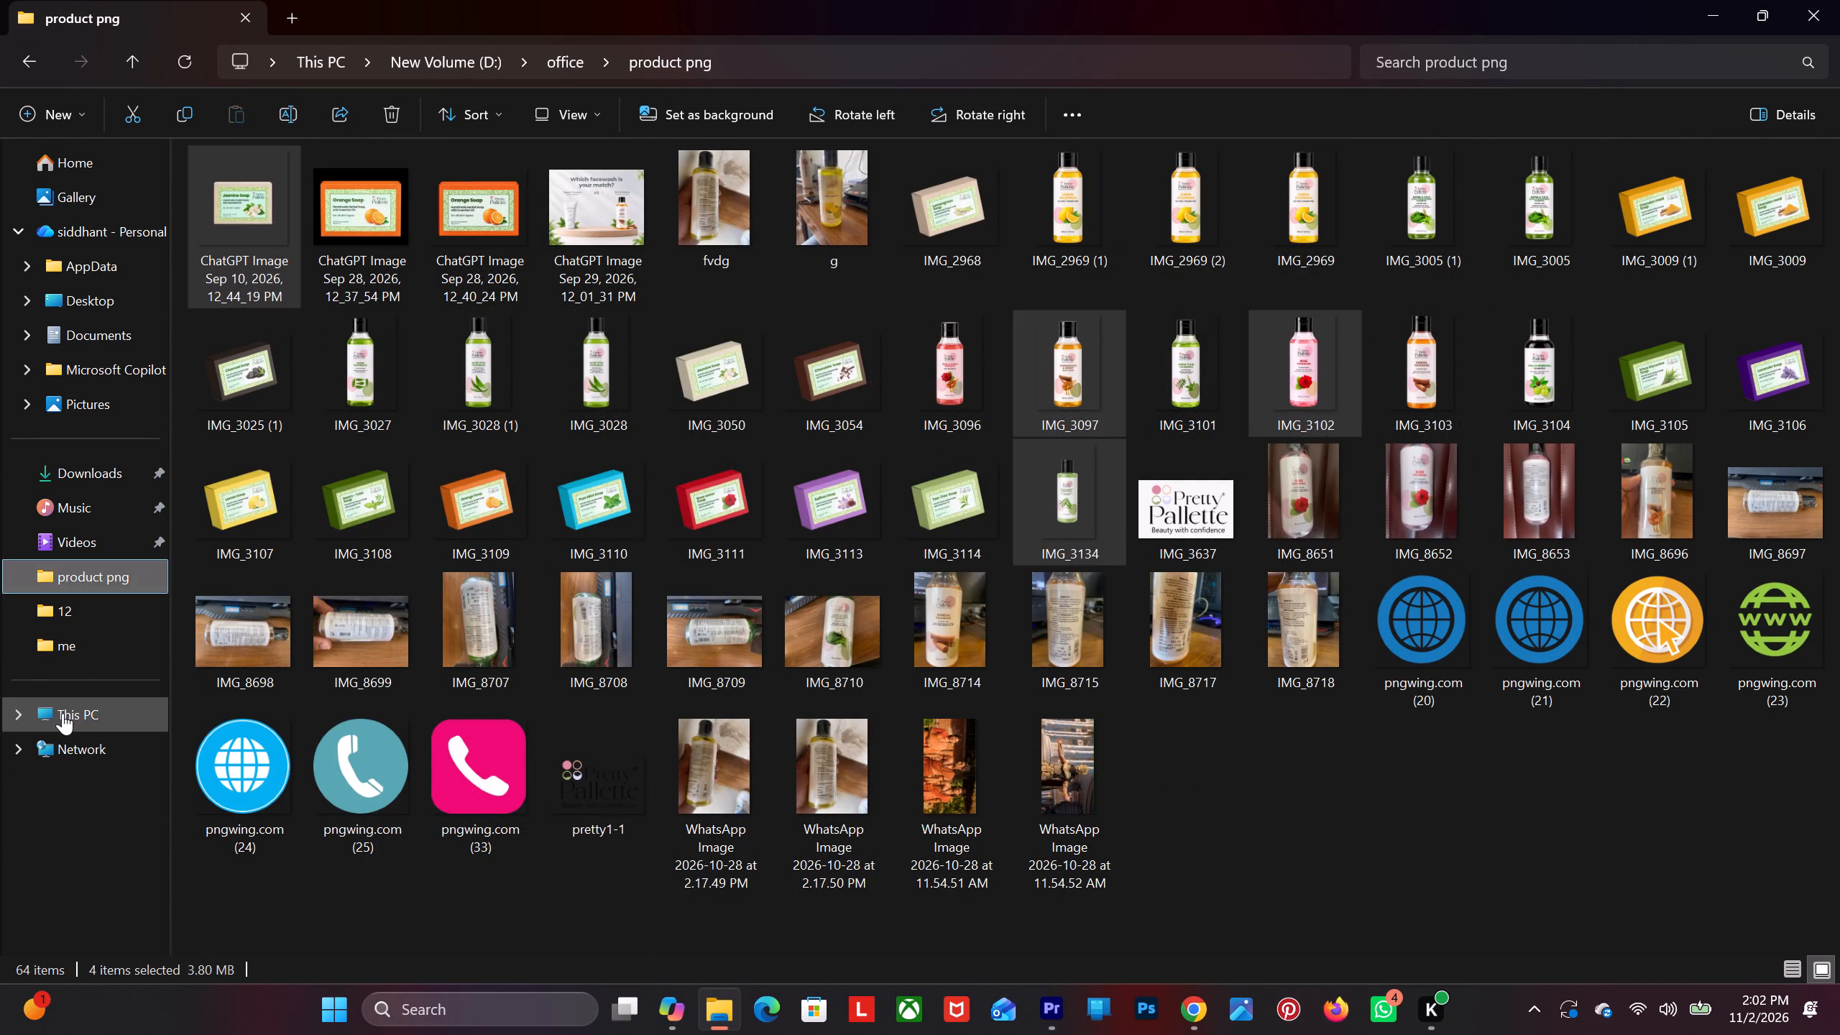
double_click(600, 204)
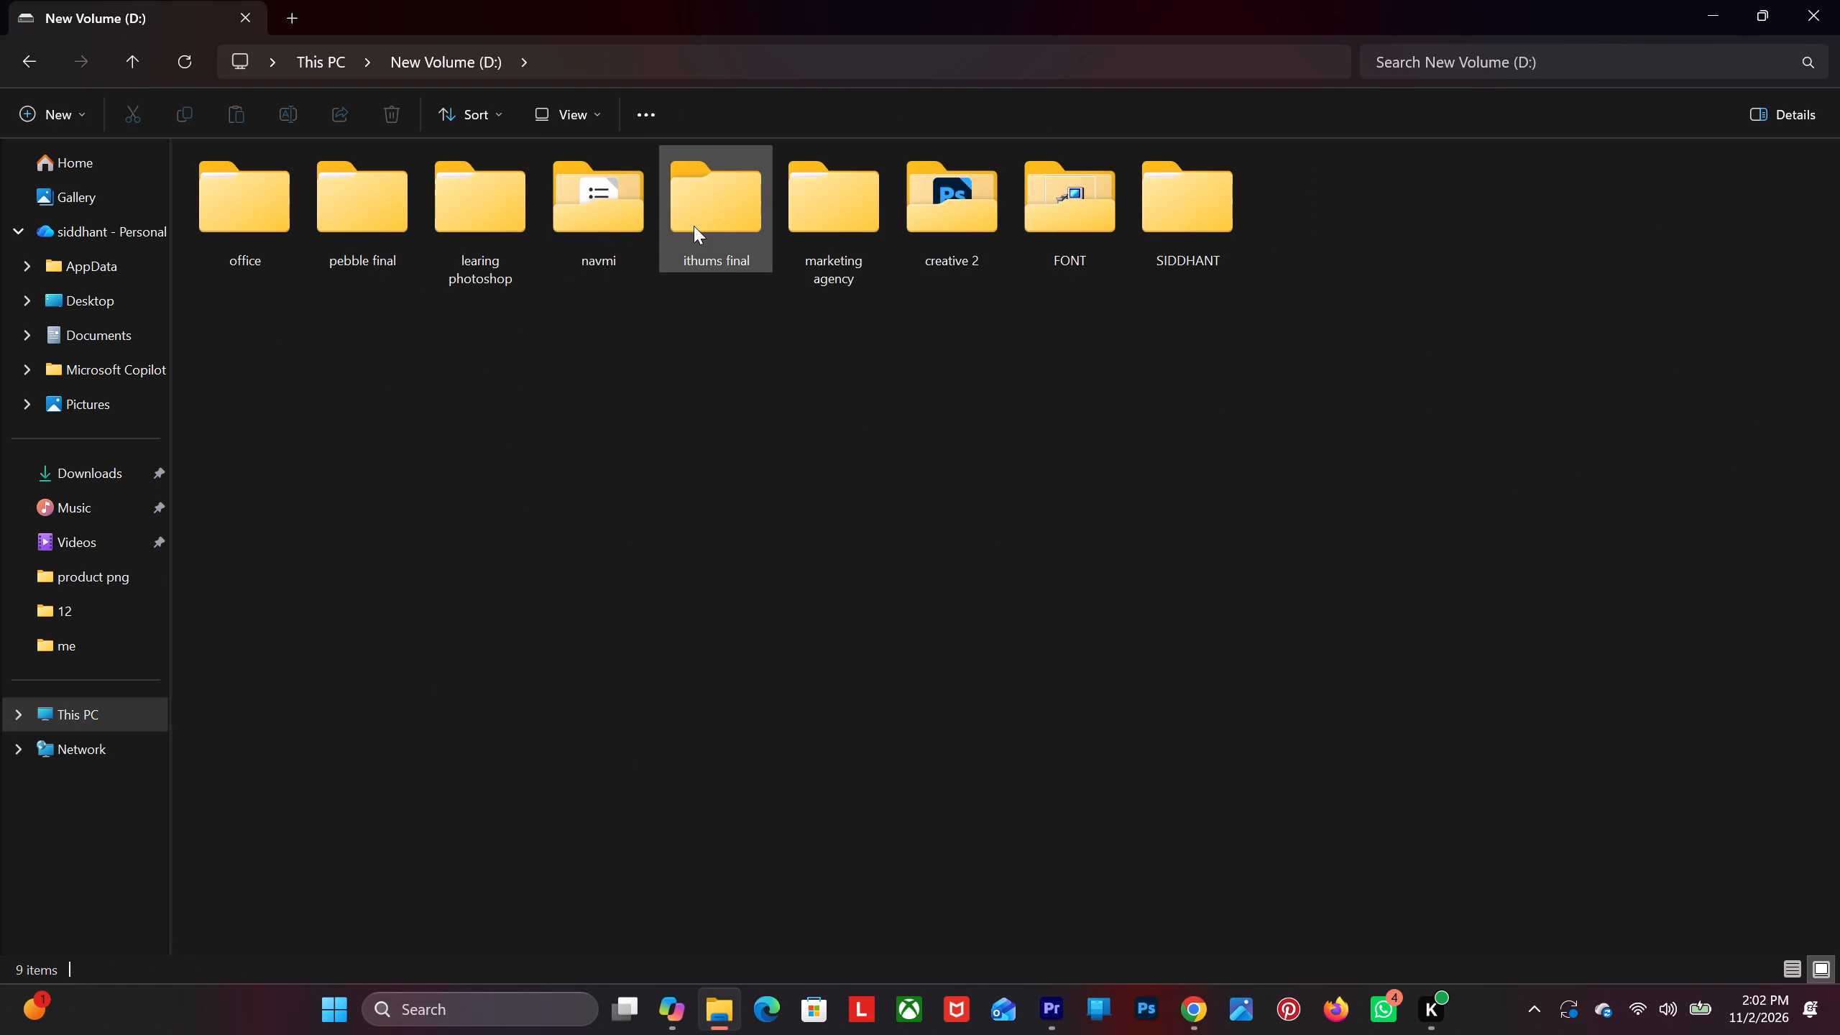
double_click(1042, 225)
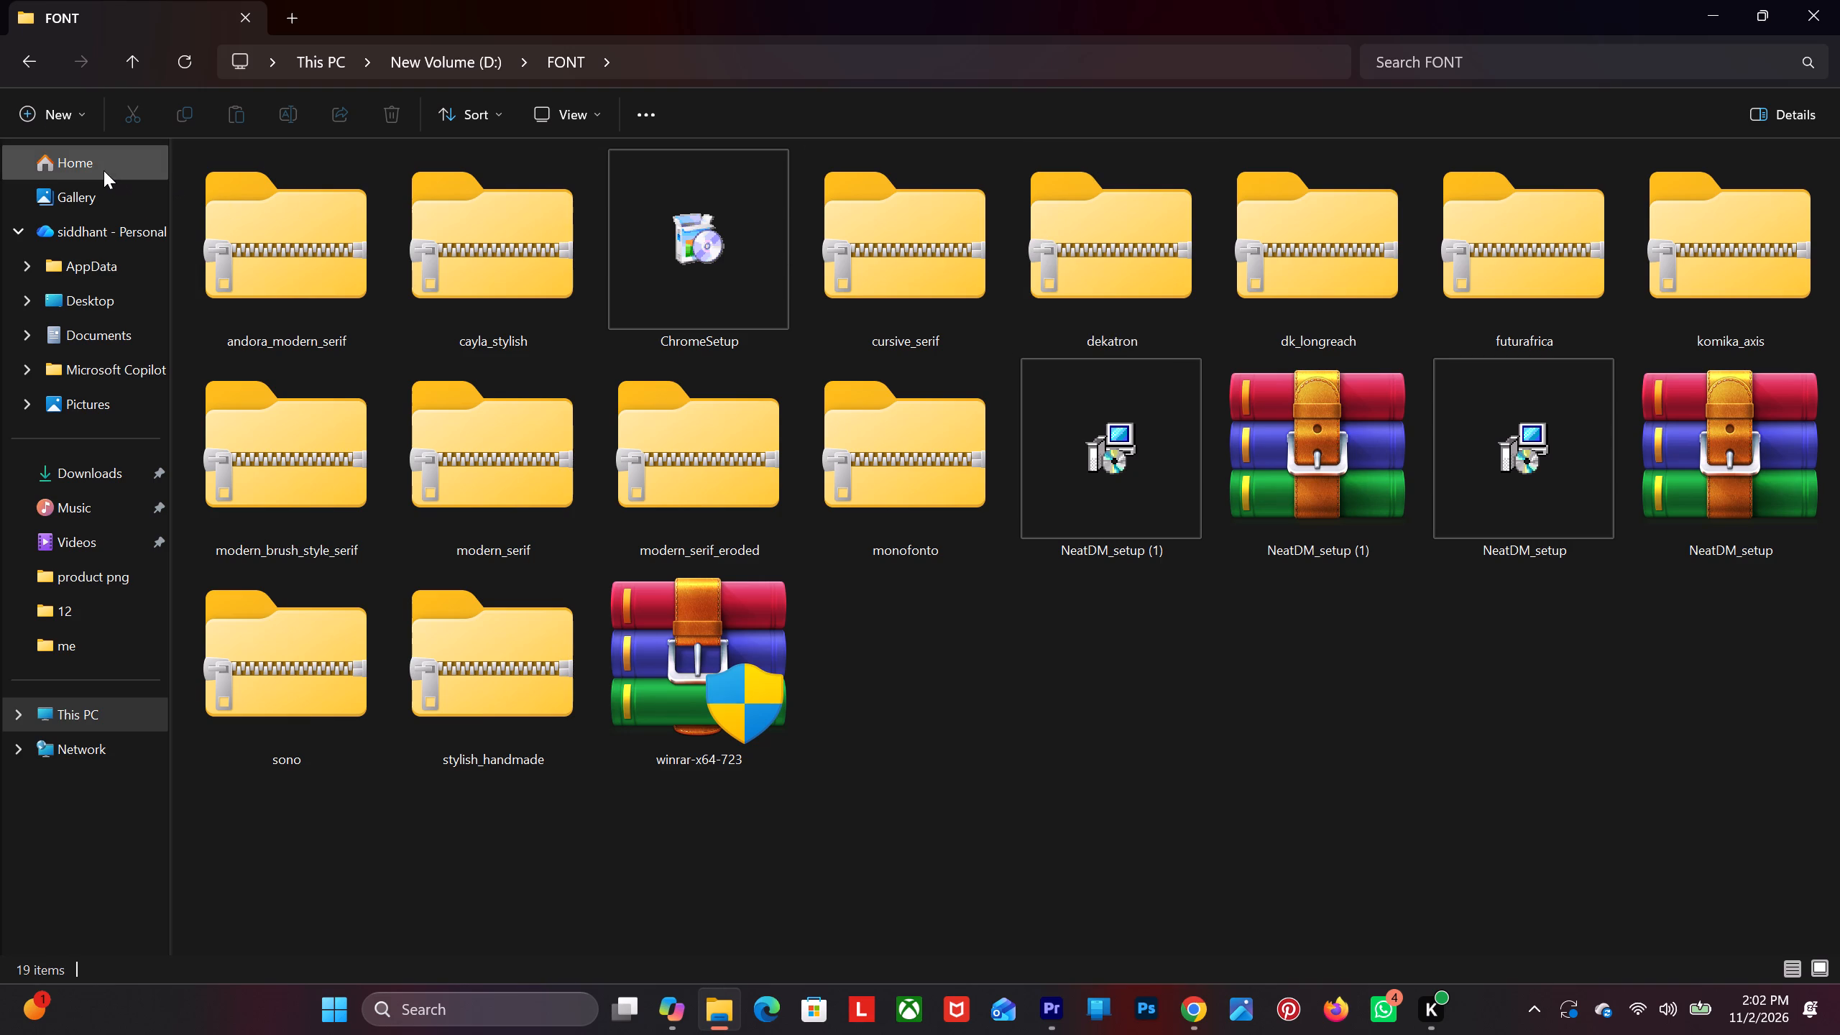
left_click(40, 63)
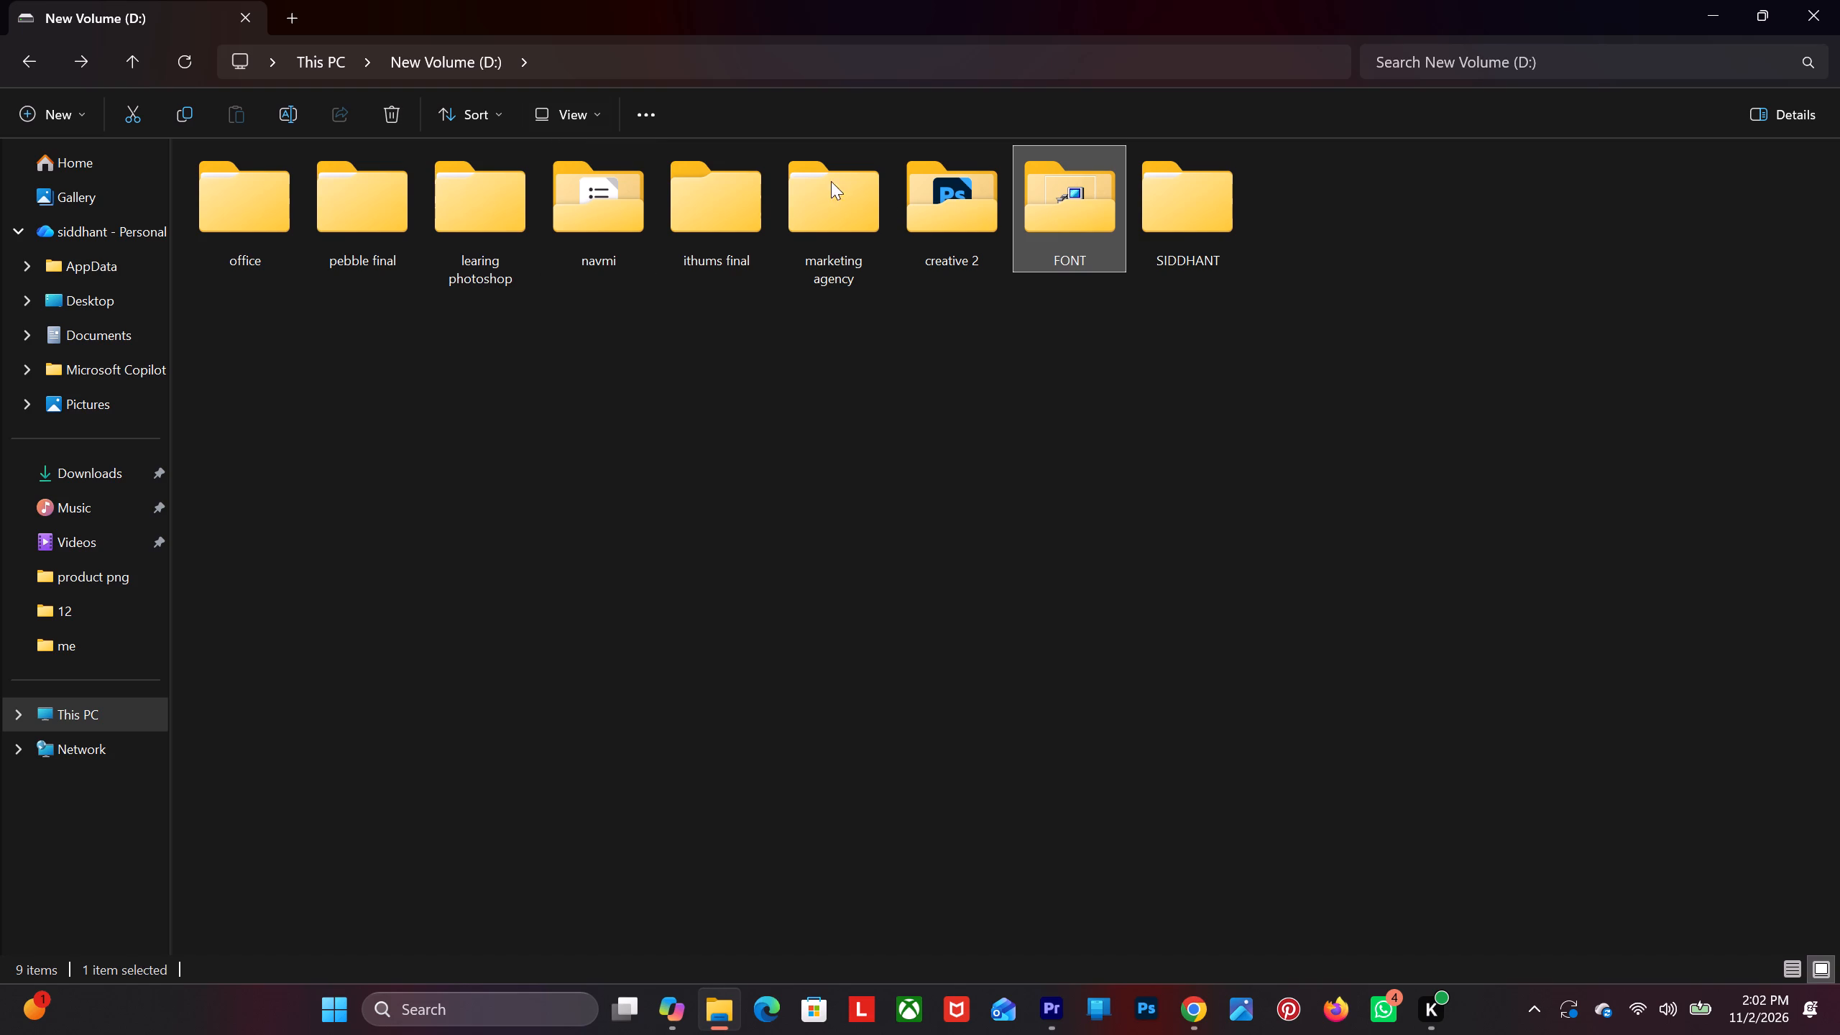
double_click(806, 192)
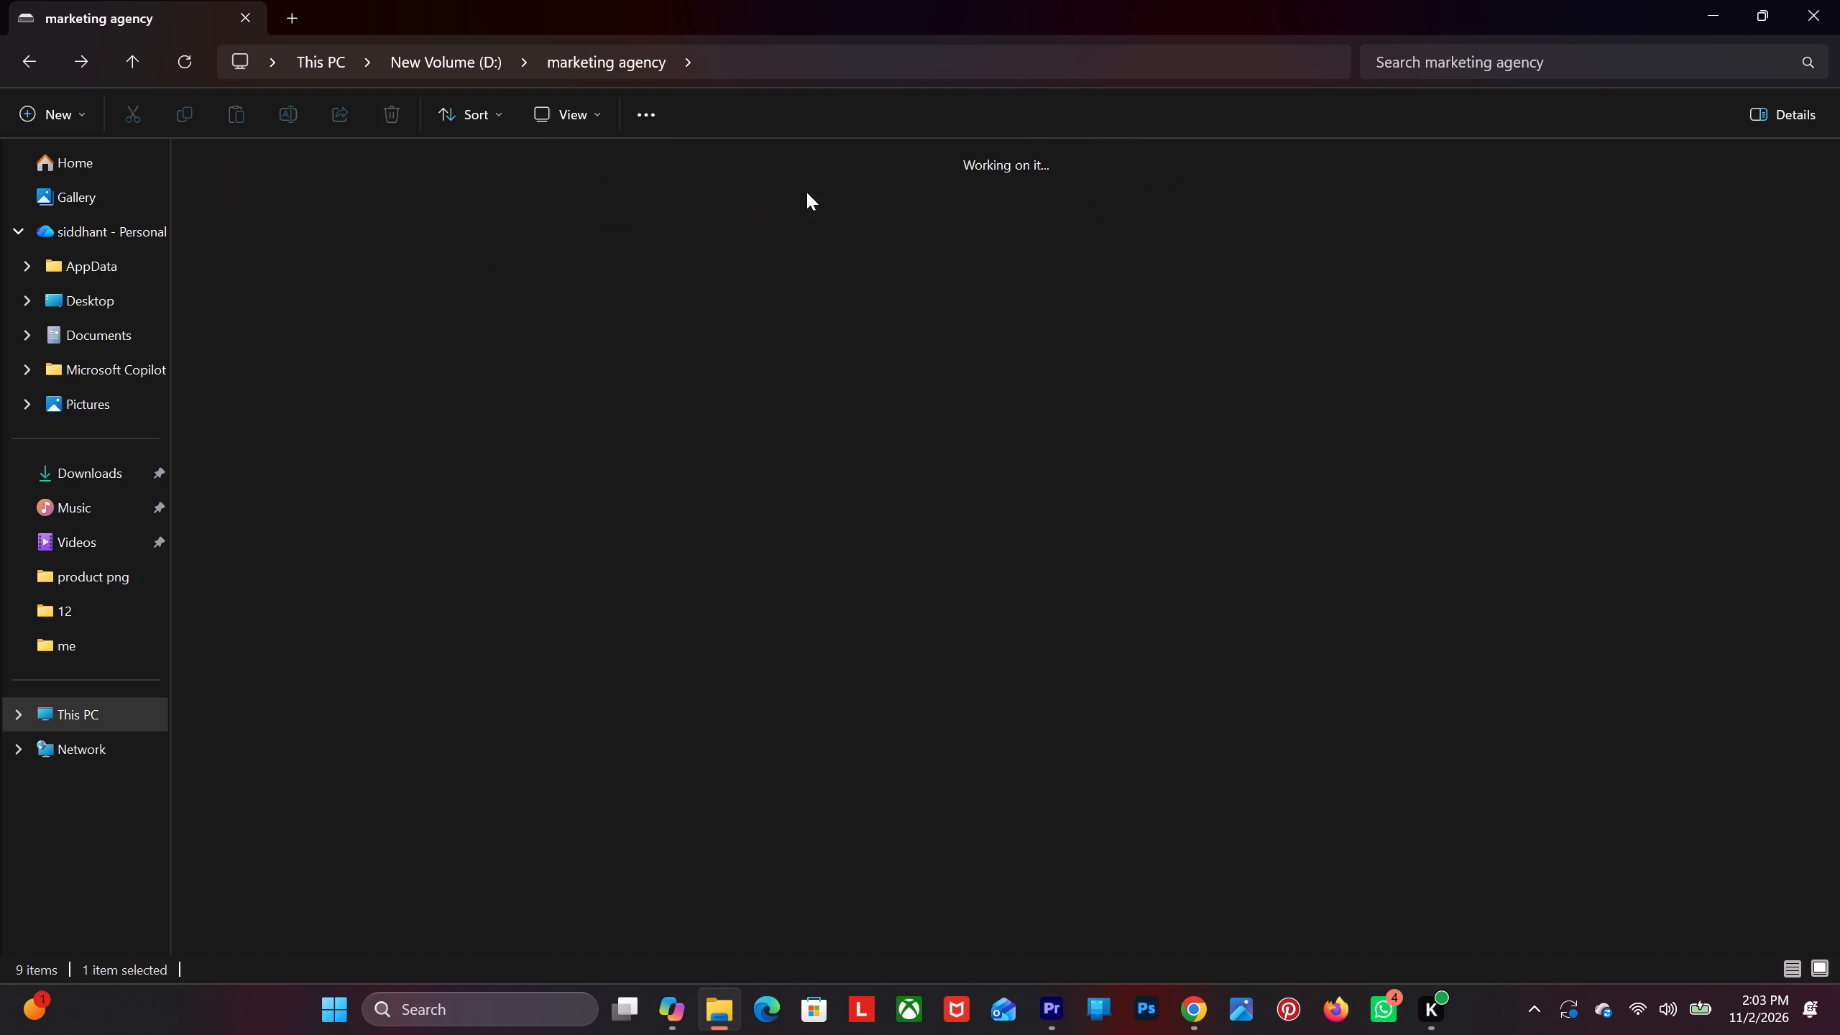
double_click(297, 260)
double_click(298, 190)
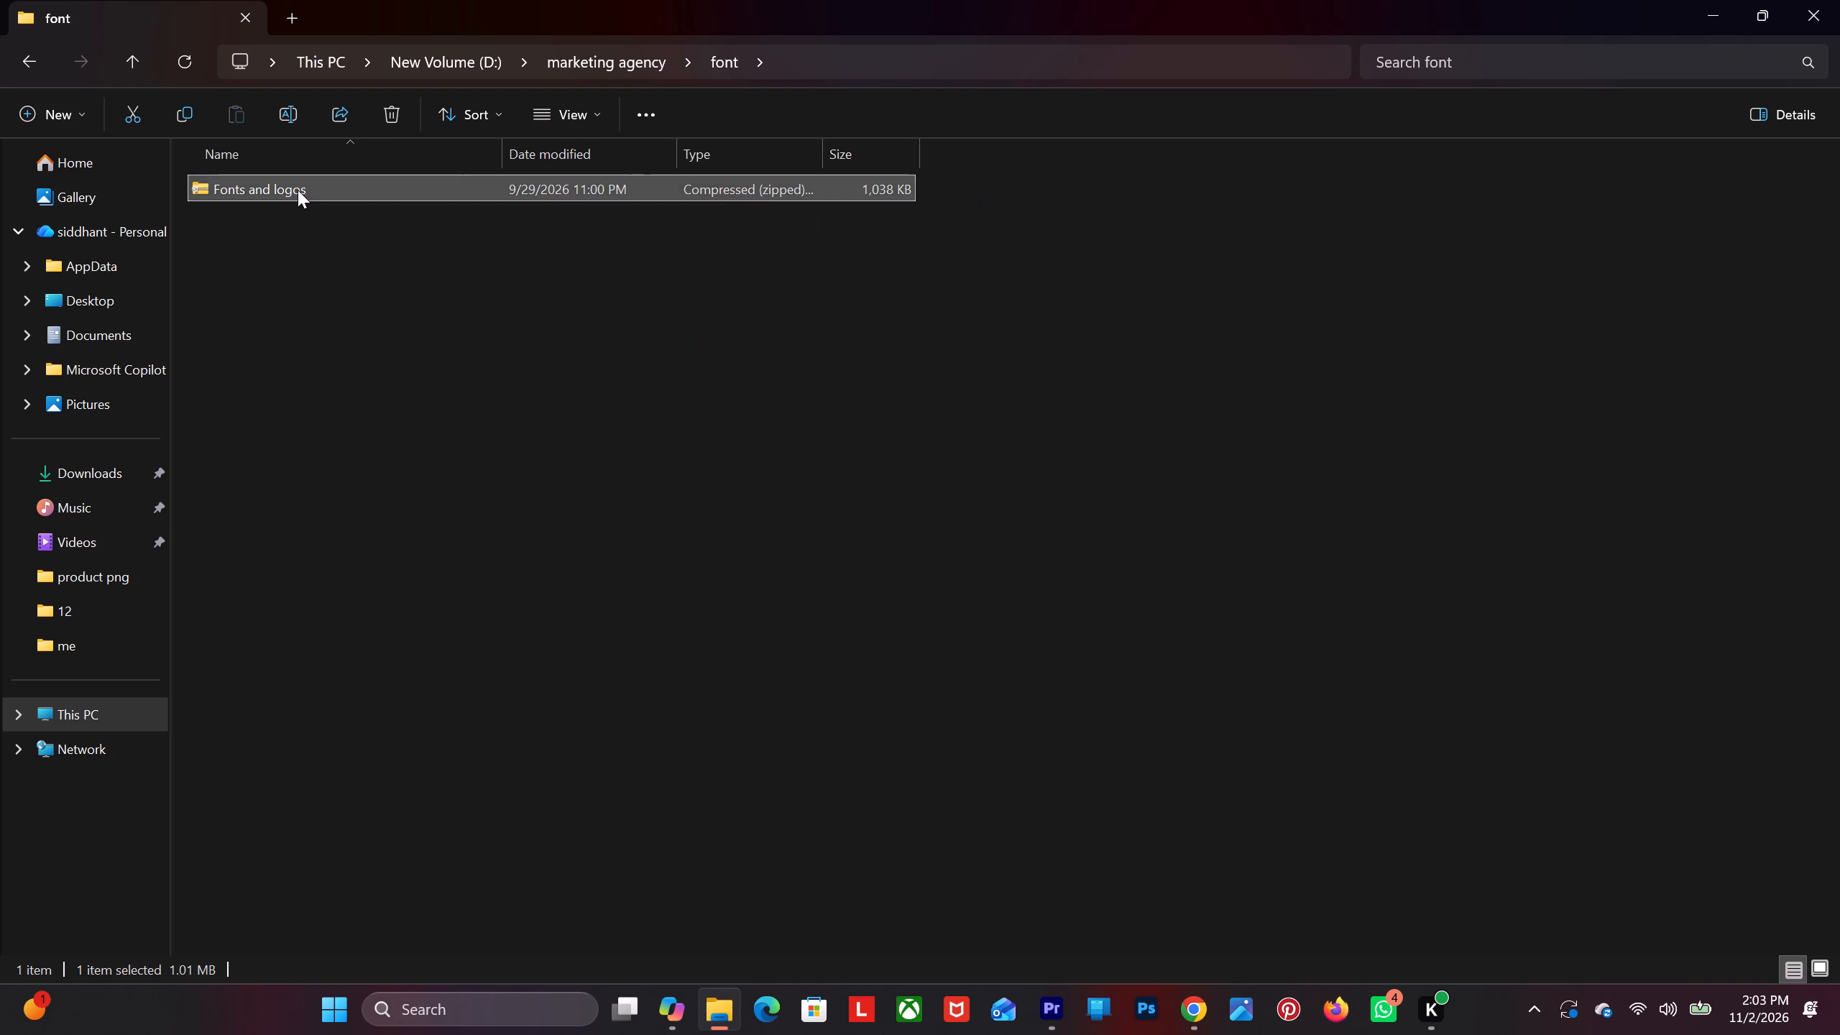
double_click(297, 215)
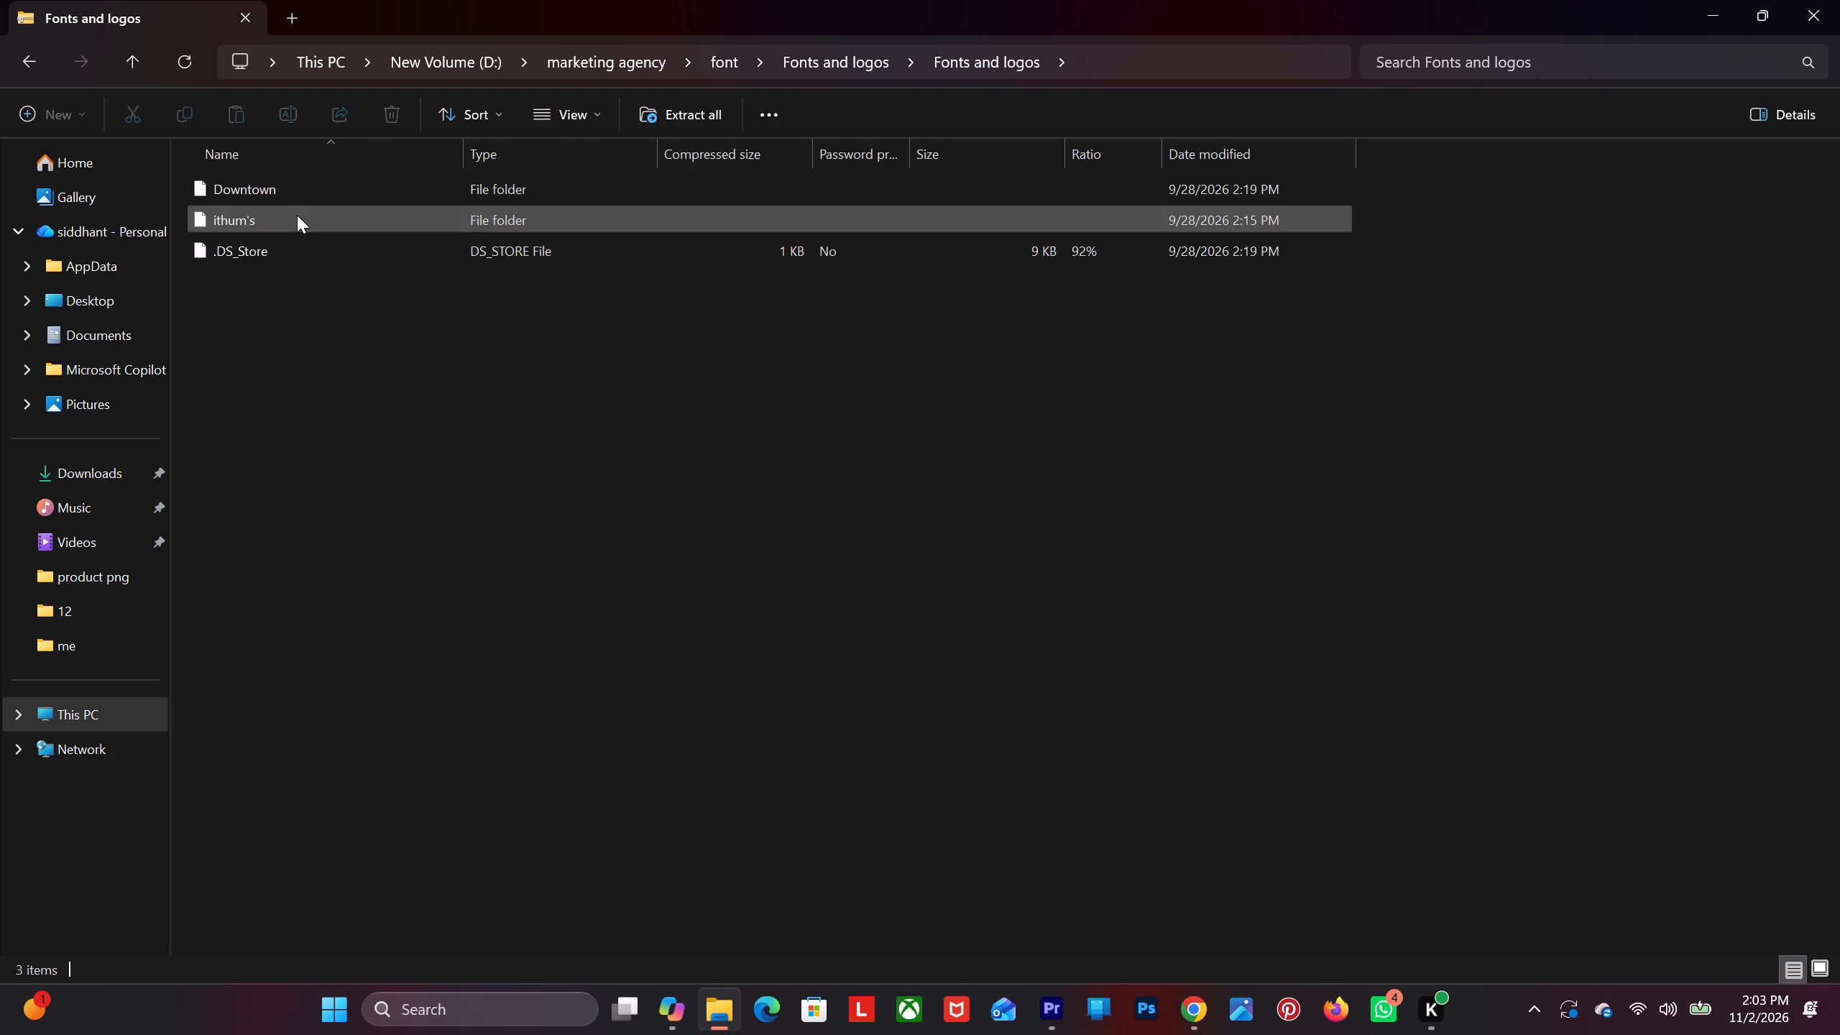
double_click(308, 195)
double_click(308, 195)
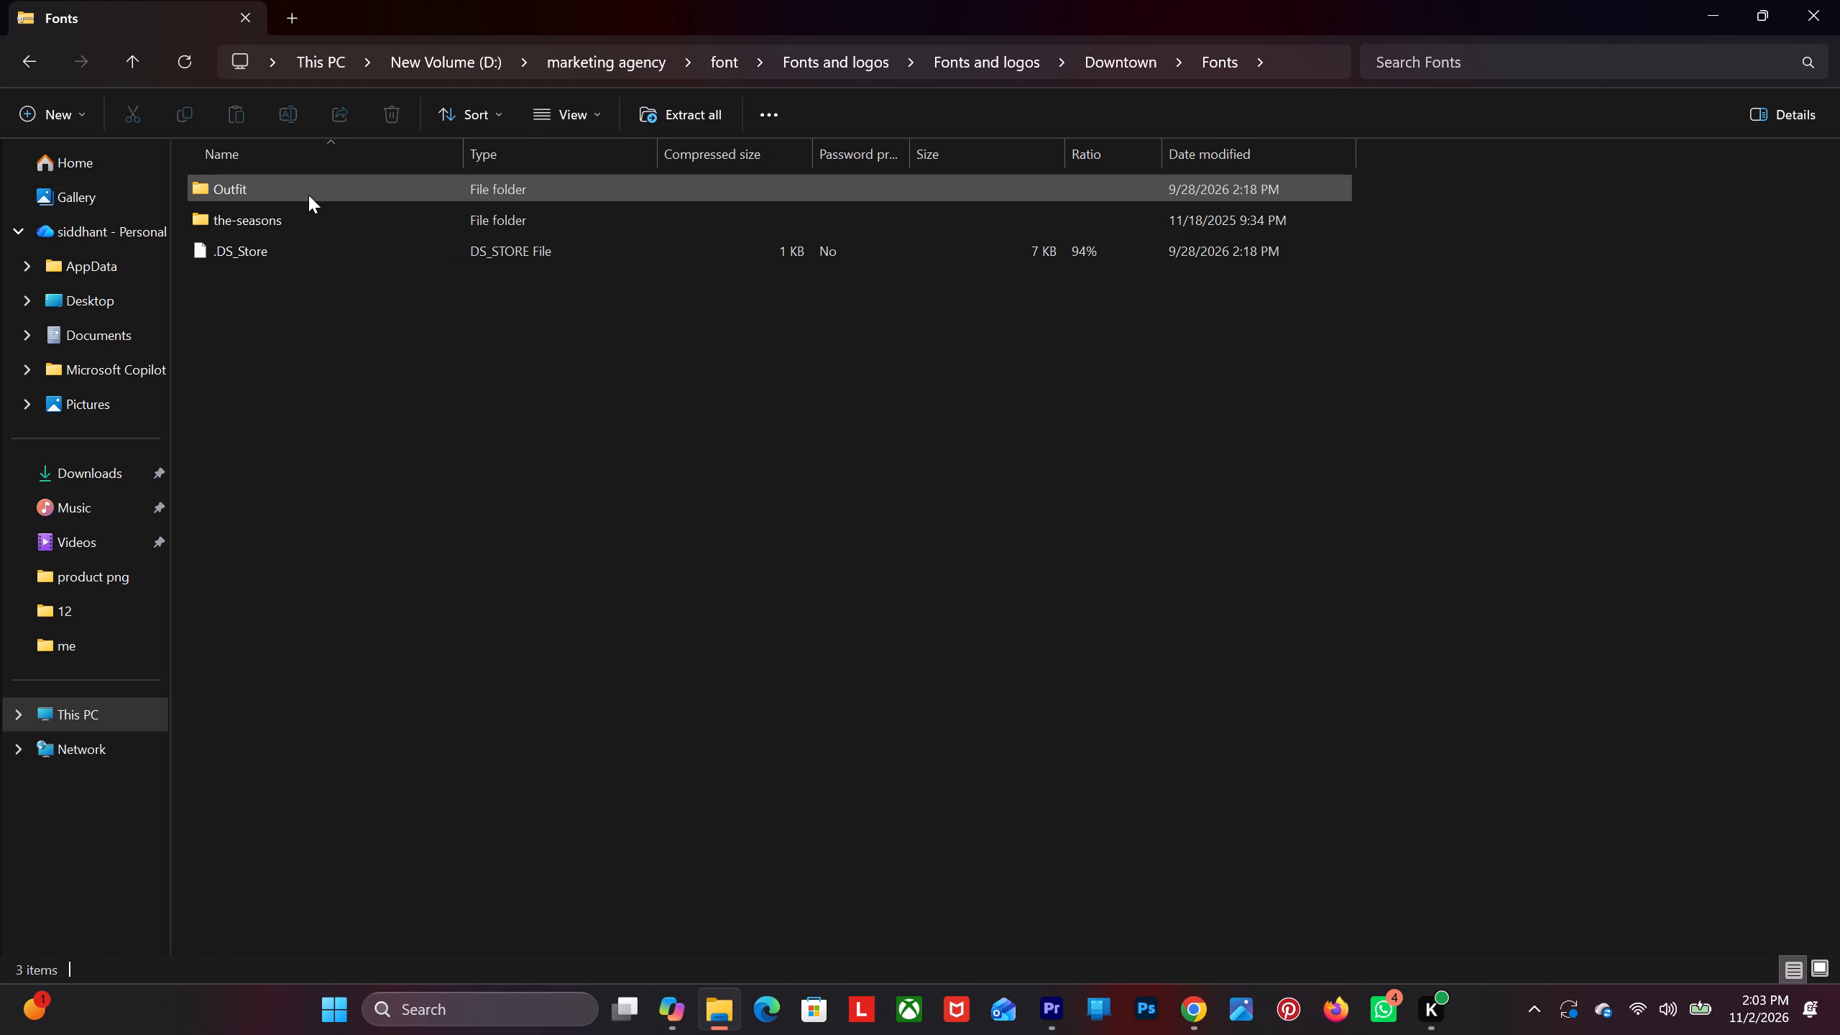
Switch to Premiere and show the text properties of the "Complete Care, Beautiful You" title.
left_click(1036, 1008)
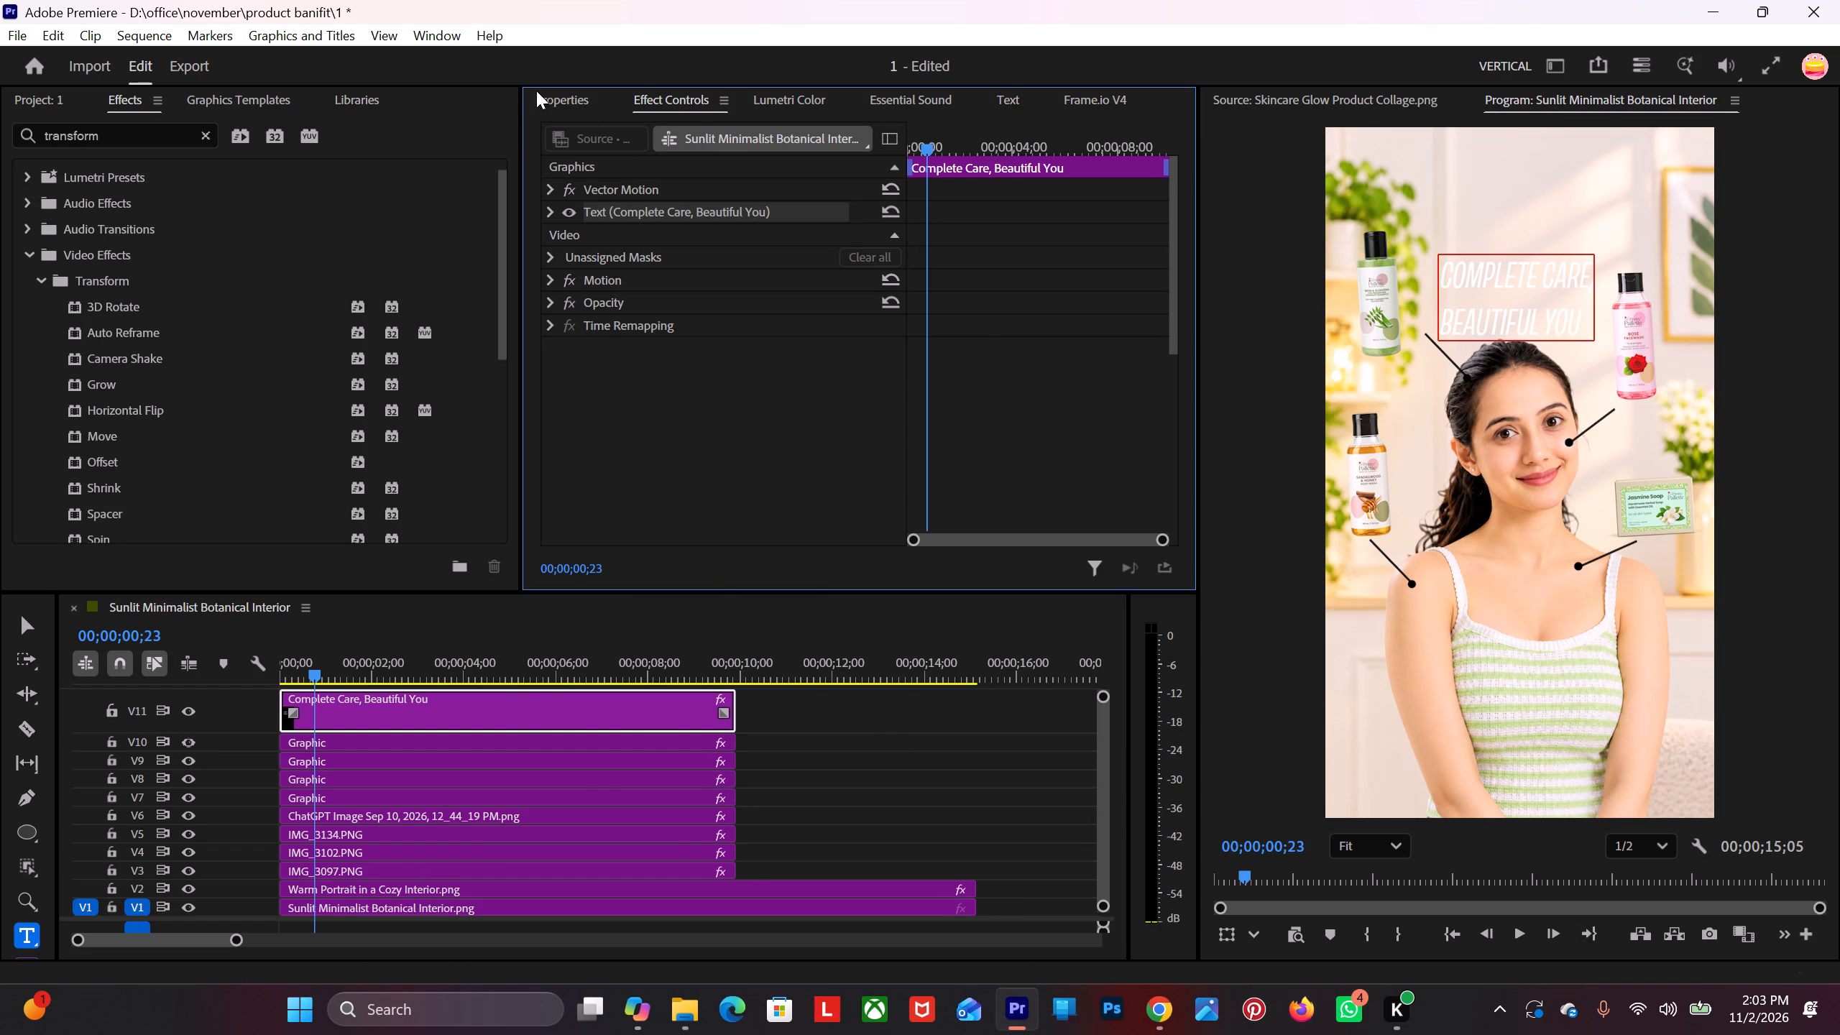
left_click(563, 101)
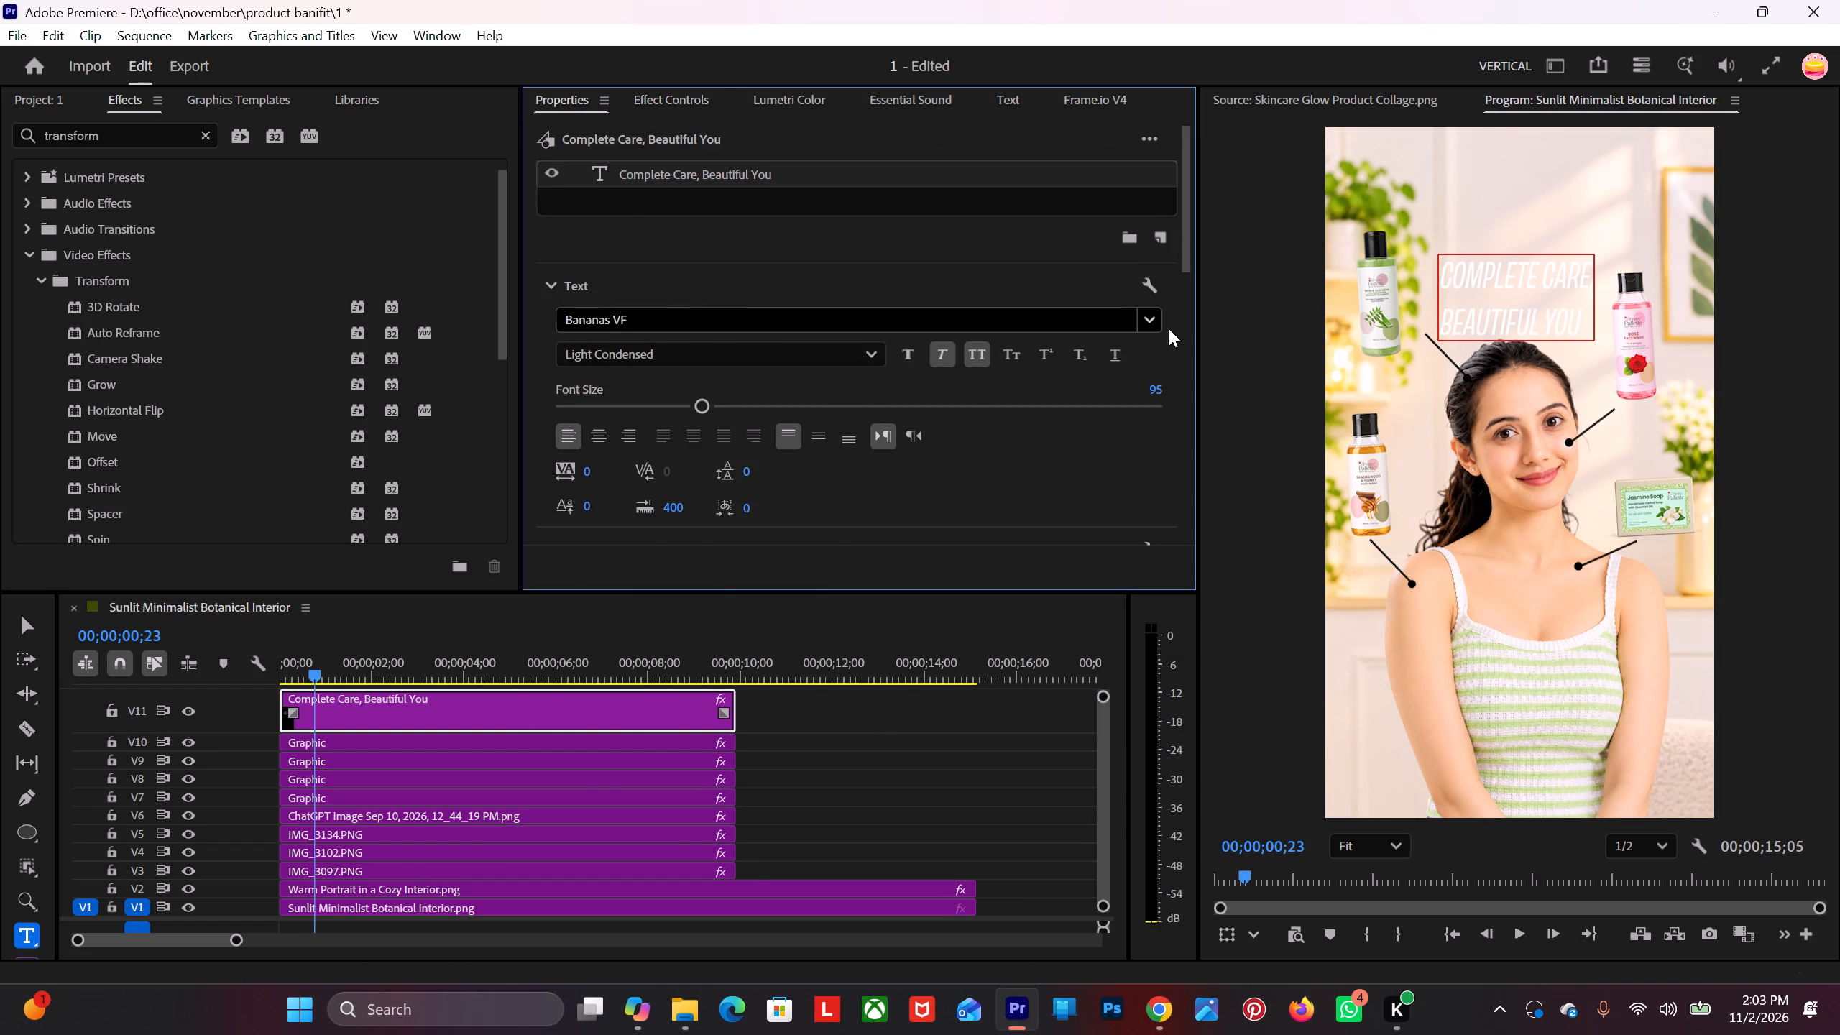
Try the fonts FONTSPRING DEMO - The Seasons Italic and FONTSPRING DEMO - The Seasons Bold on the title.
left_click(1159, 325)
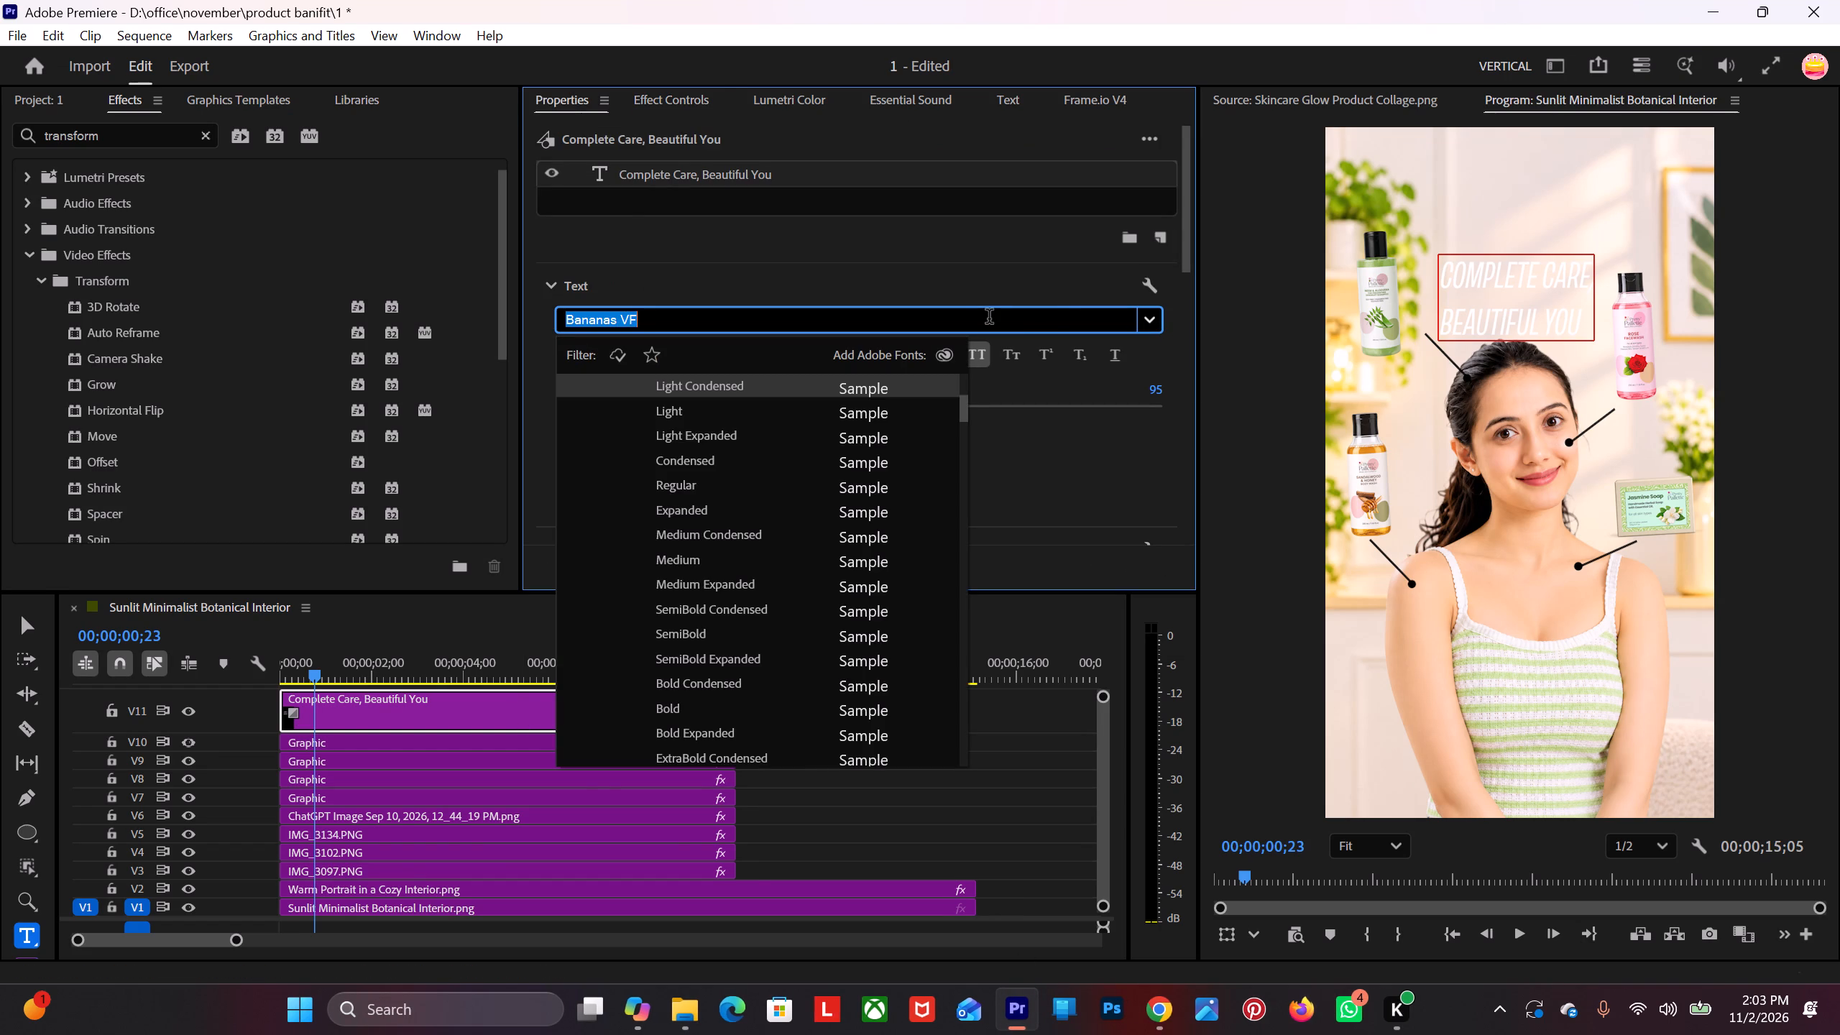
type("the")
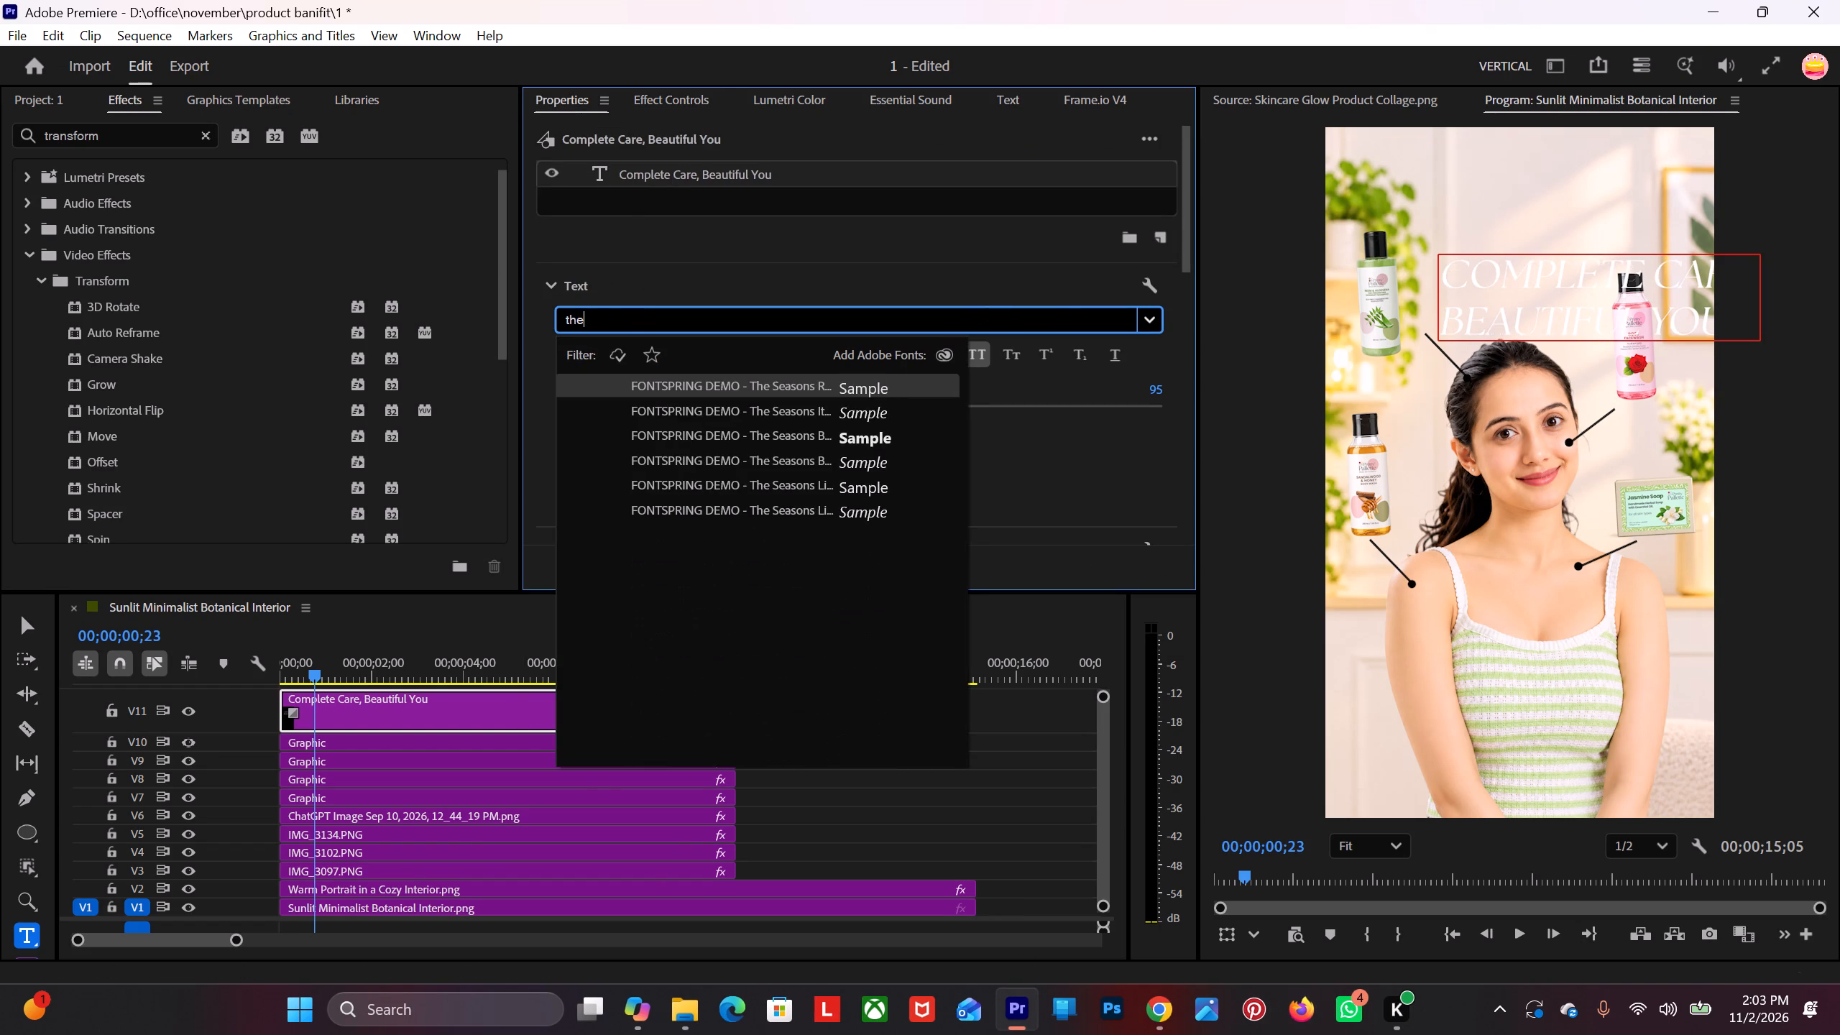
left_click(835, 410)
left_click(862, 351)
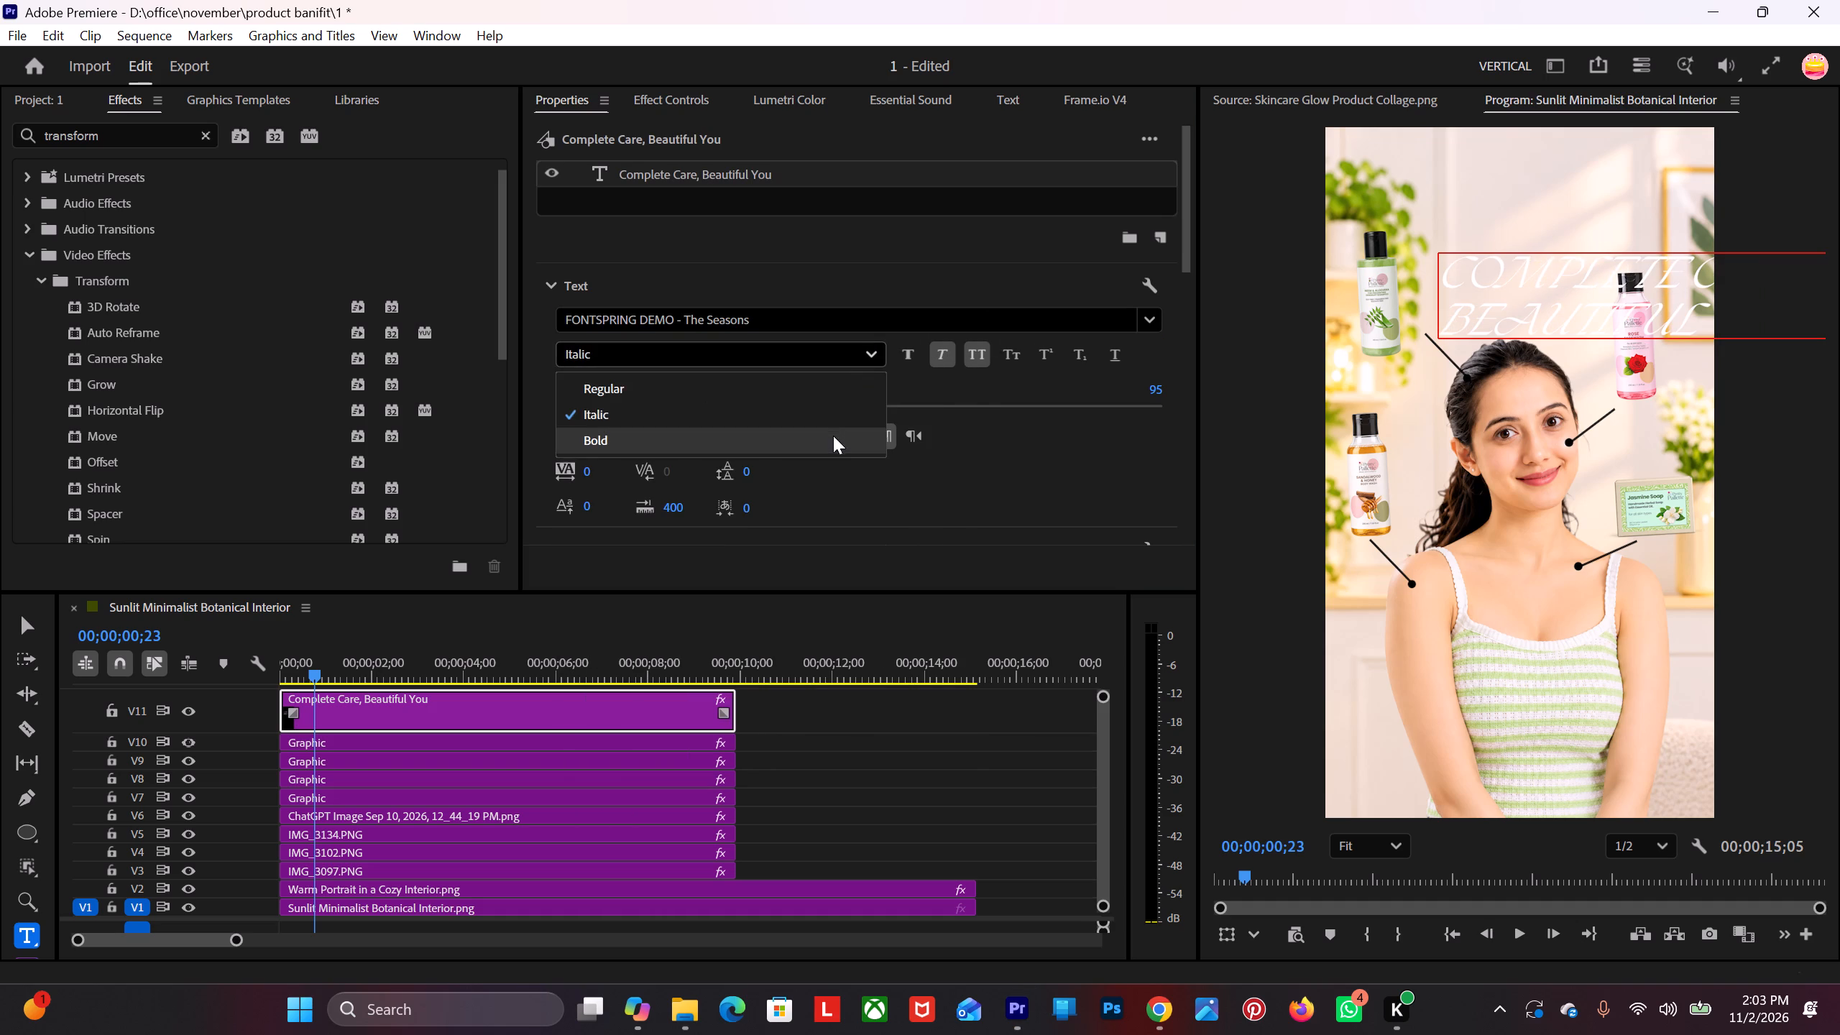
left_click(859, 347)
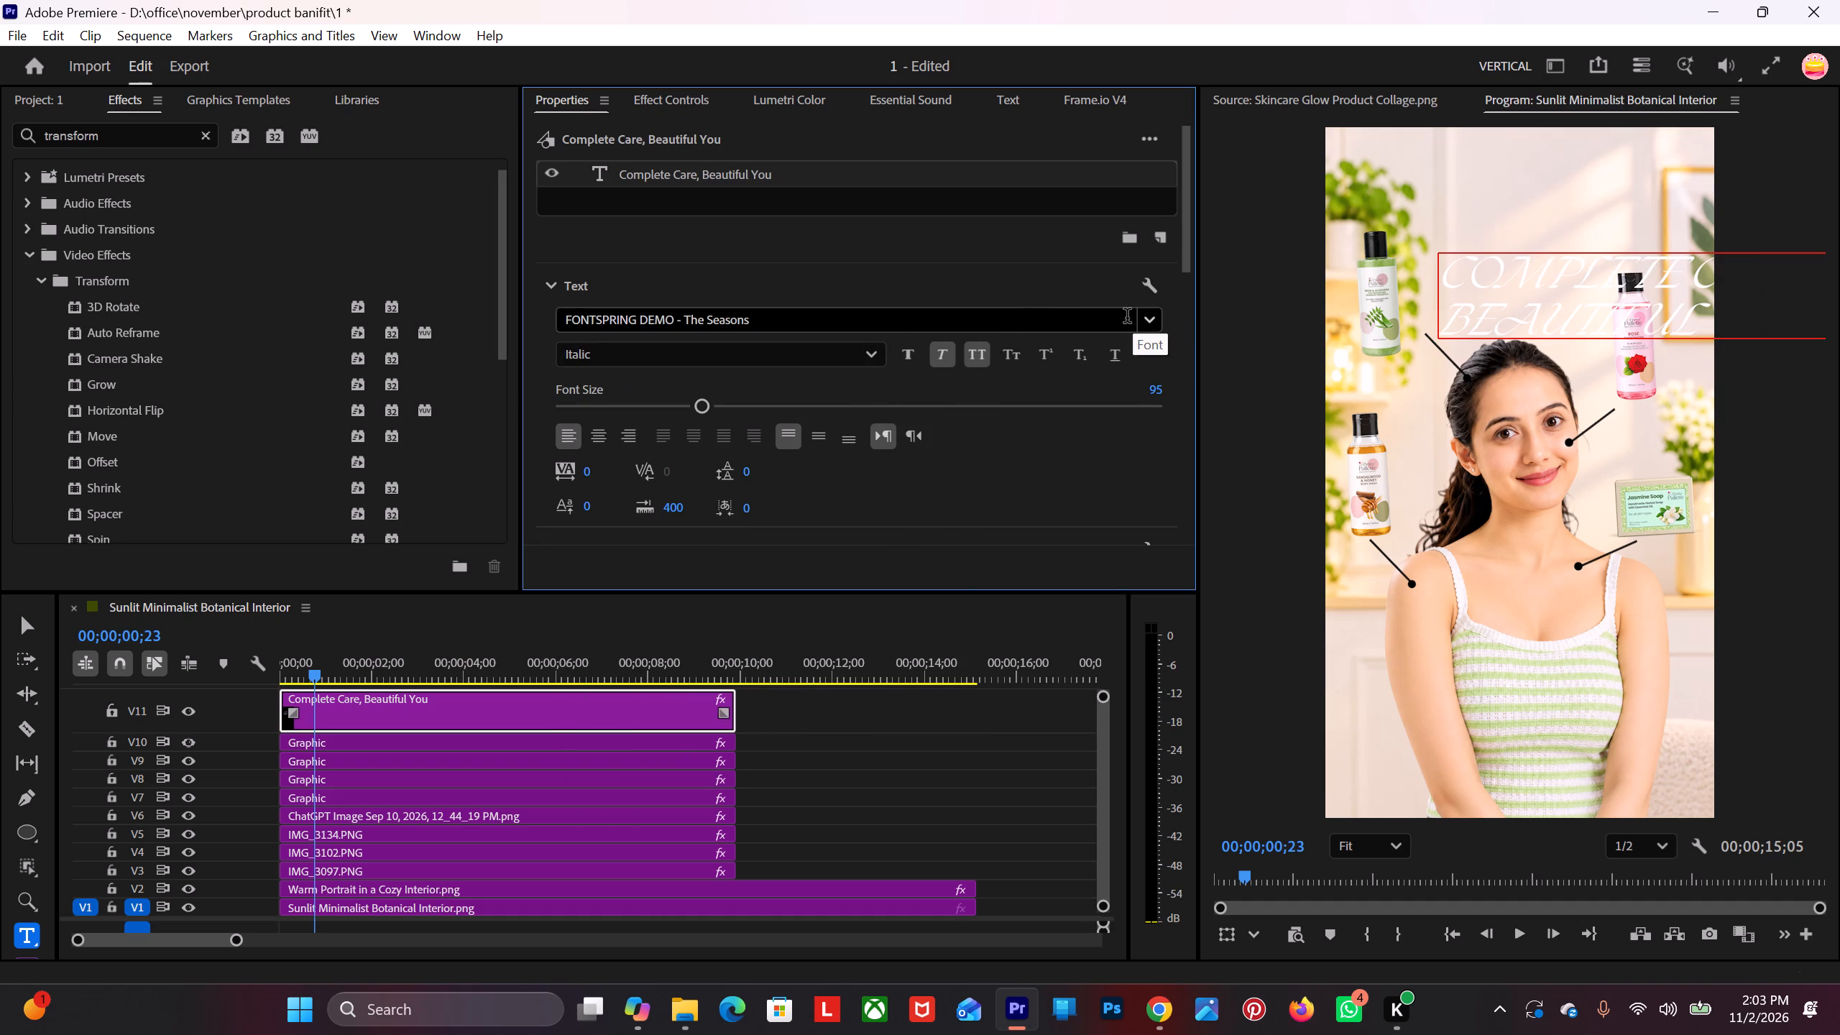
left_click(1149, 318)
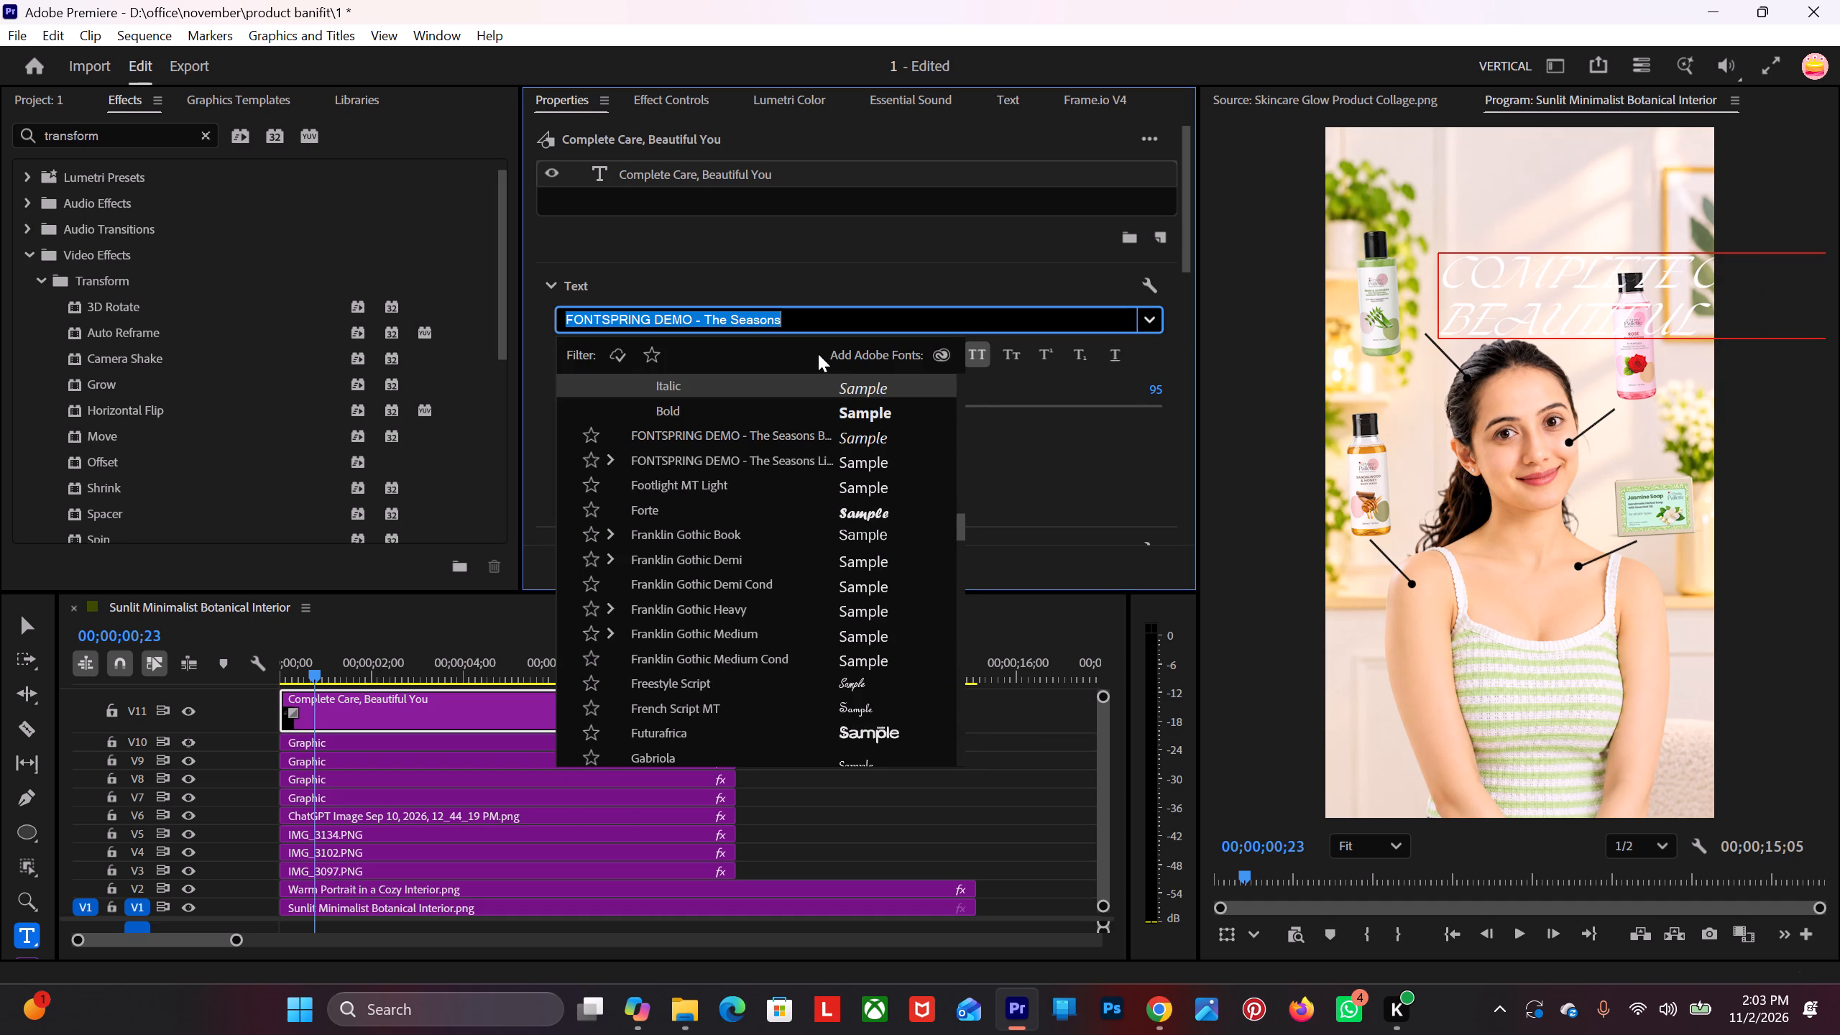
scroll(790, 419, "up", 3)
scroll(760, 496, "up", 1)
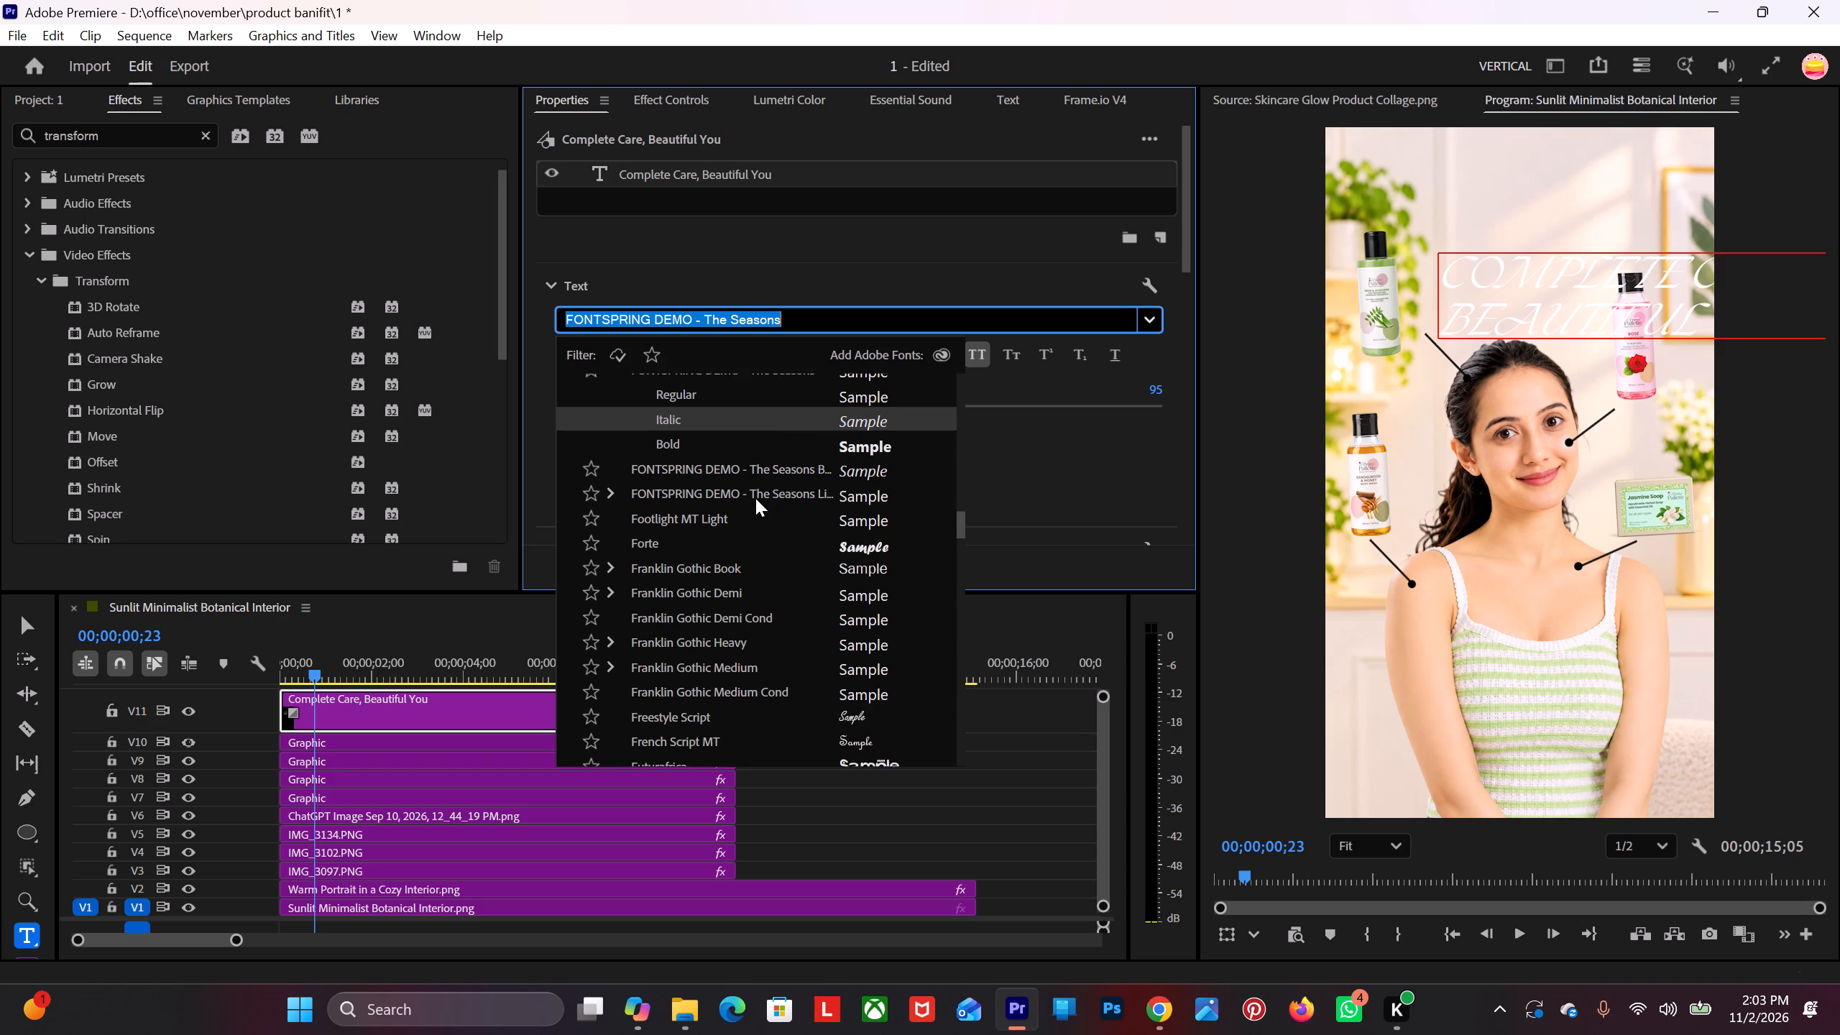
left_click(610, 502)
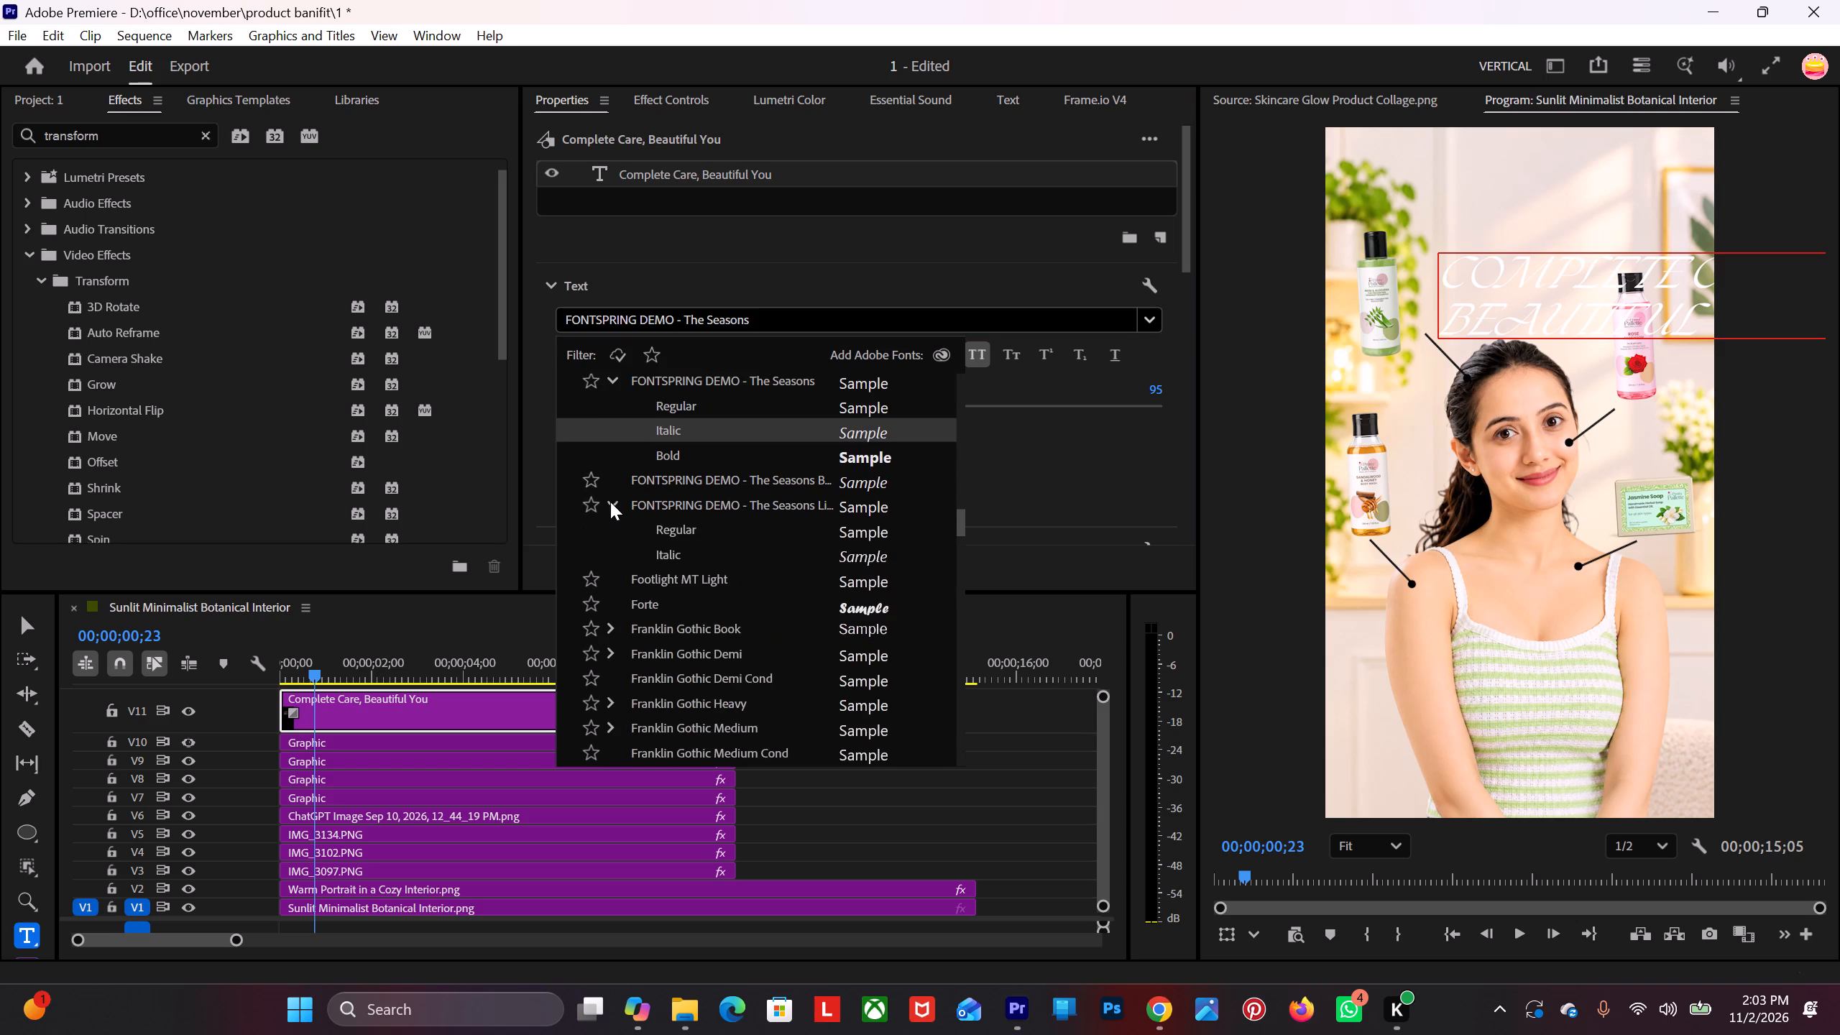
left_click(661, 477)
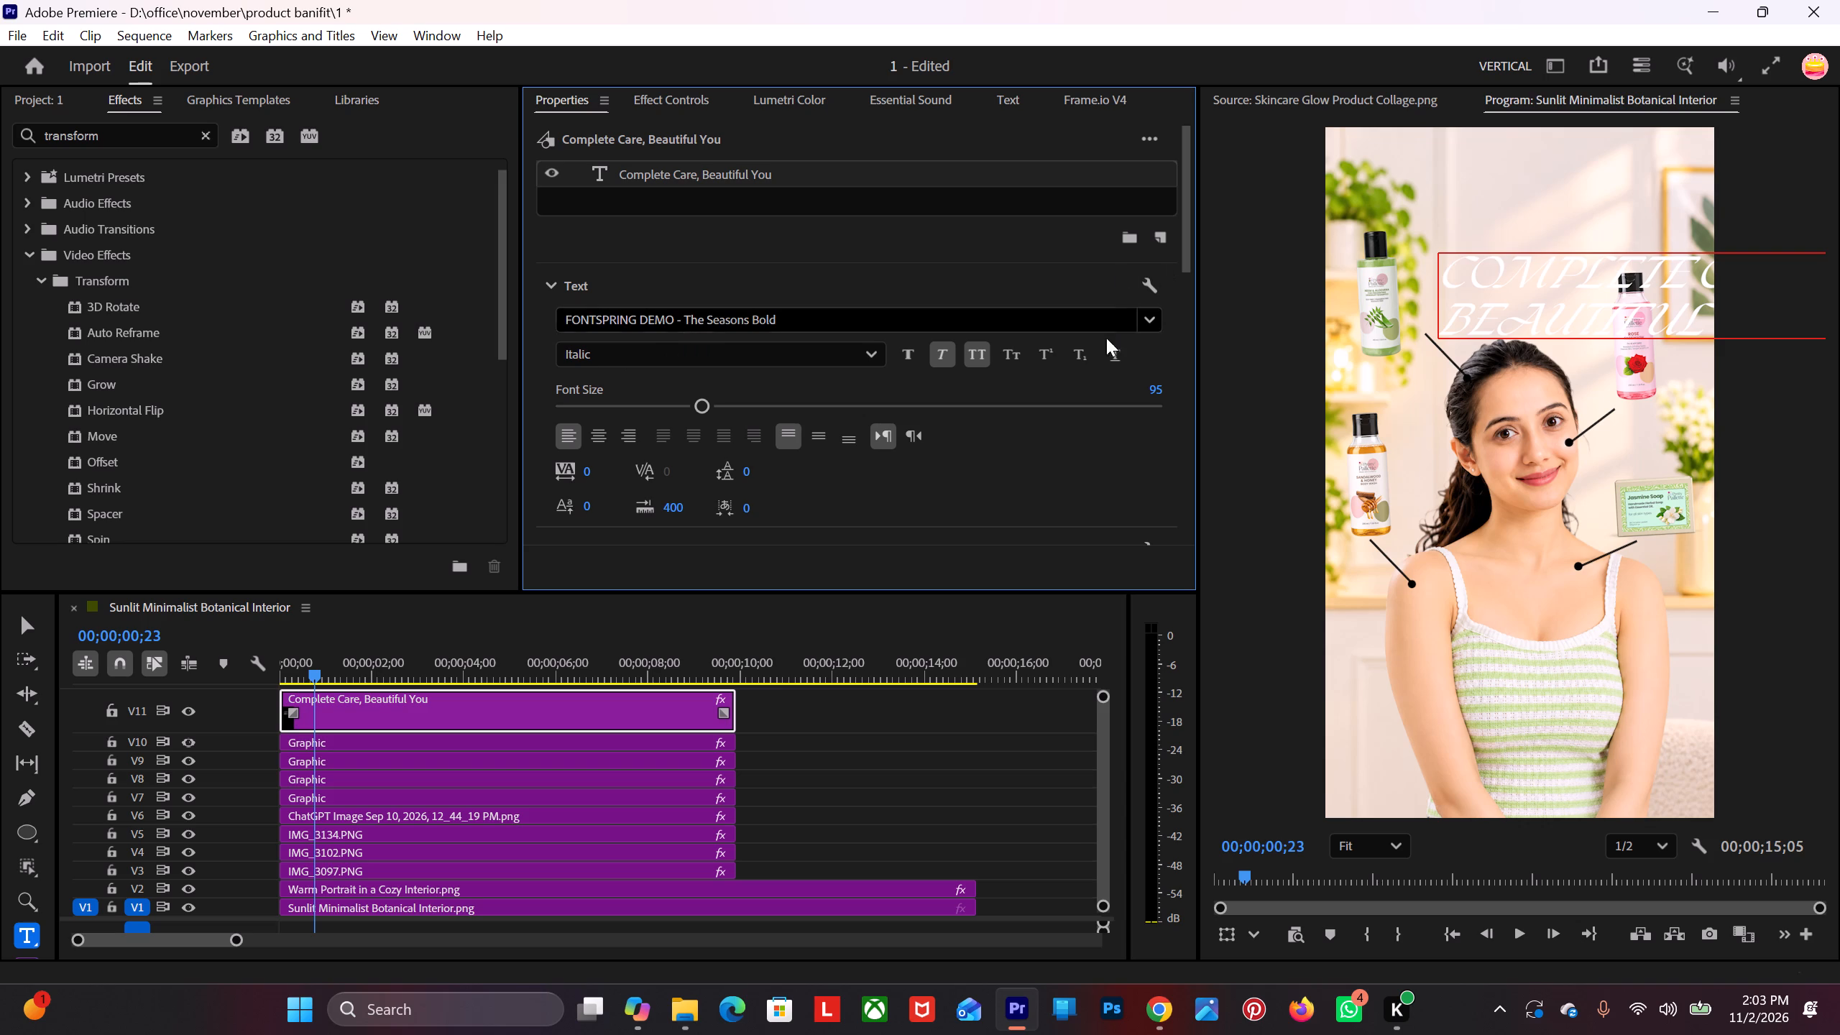
Set the title's font to FONTSPRING DEMO - The Seasons Light in the Regular style.
left_click(1141, 328)
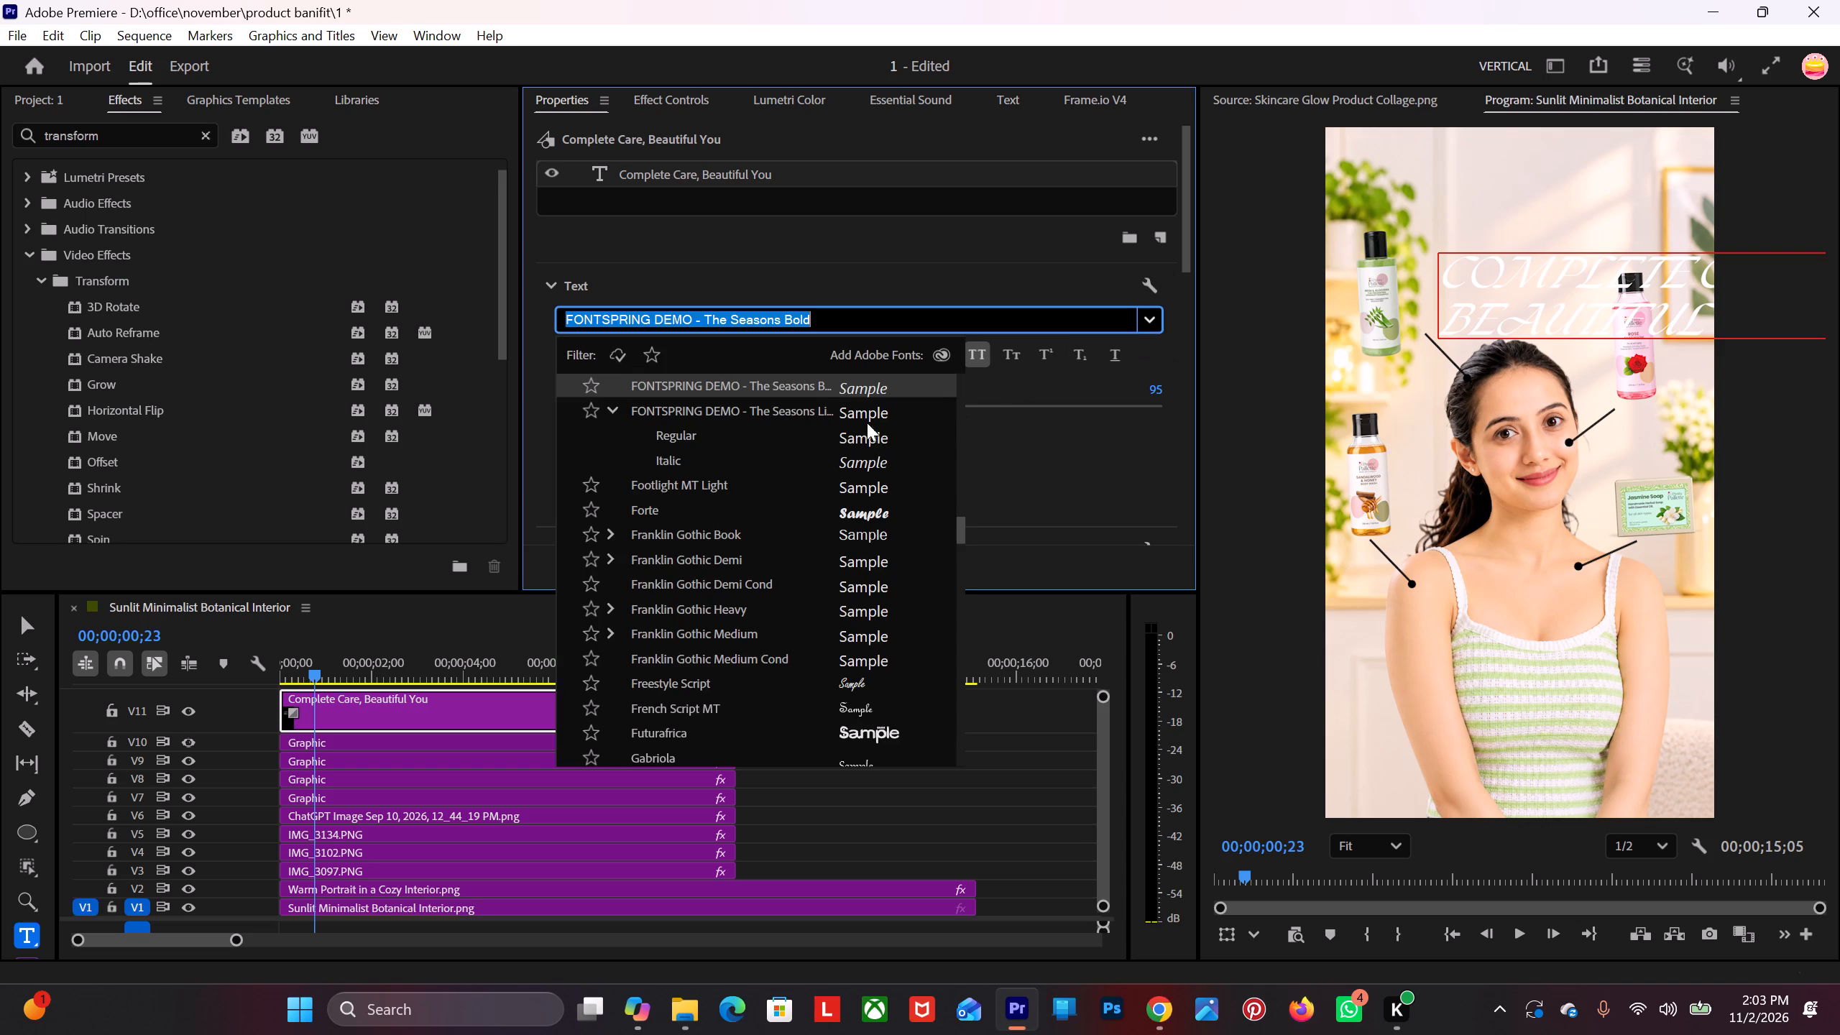
scroll(811, 438, "up", 3)
left_click(719, 463)
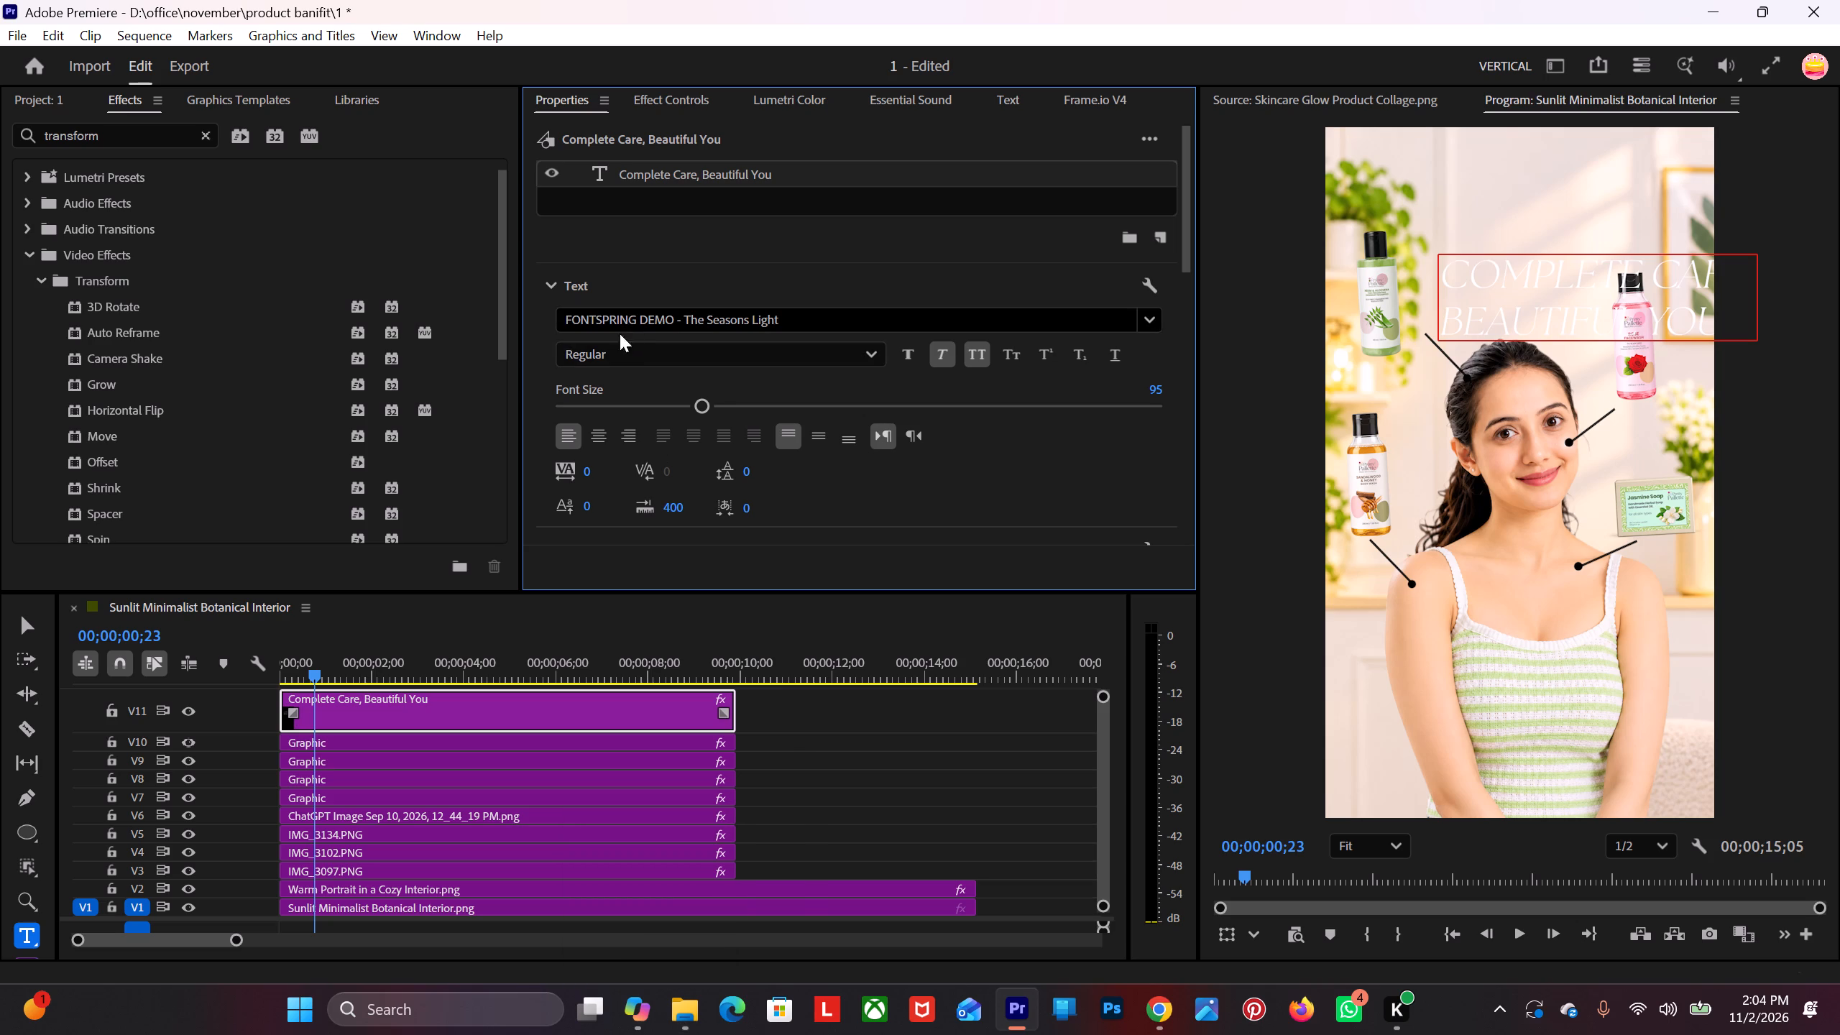
left_click(1154, 323)
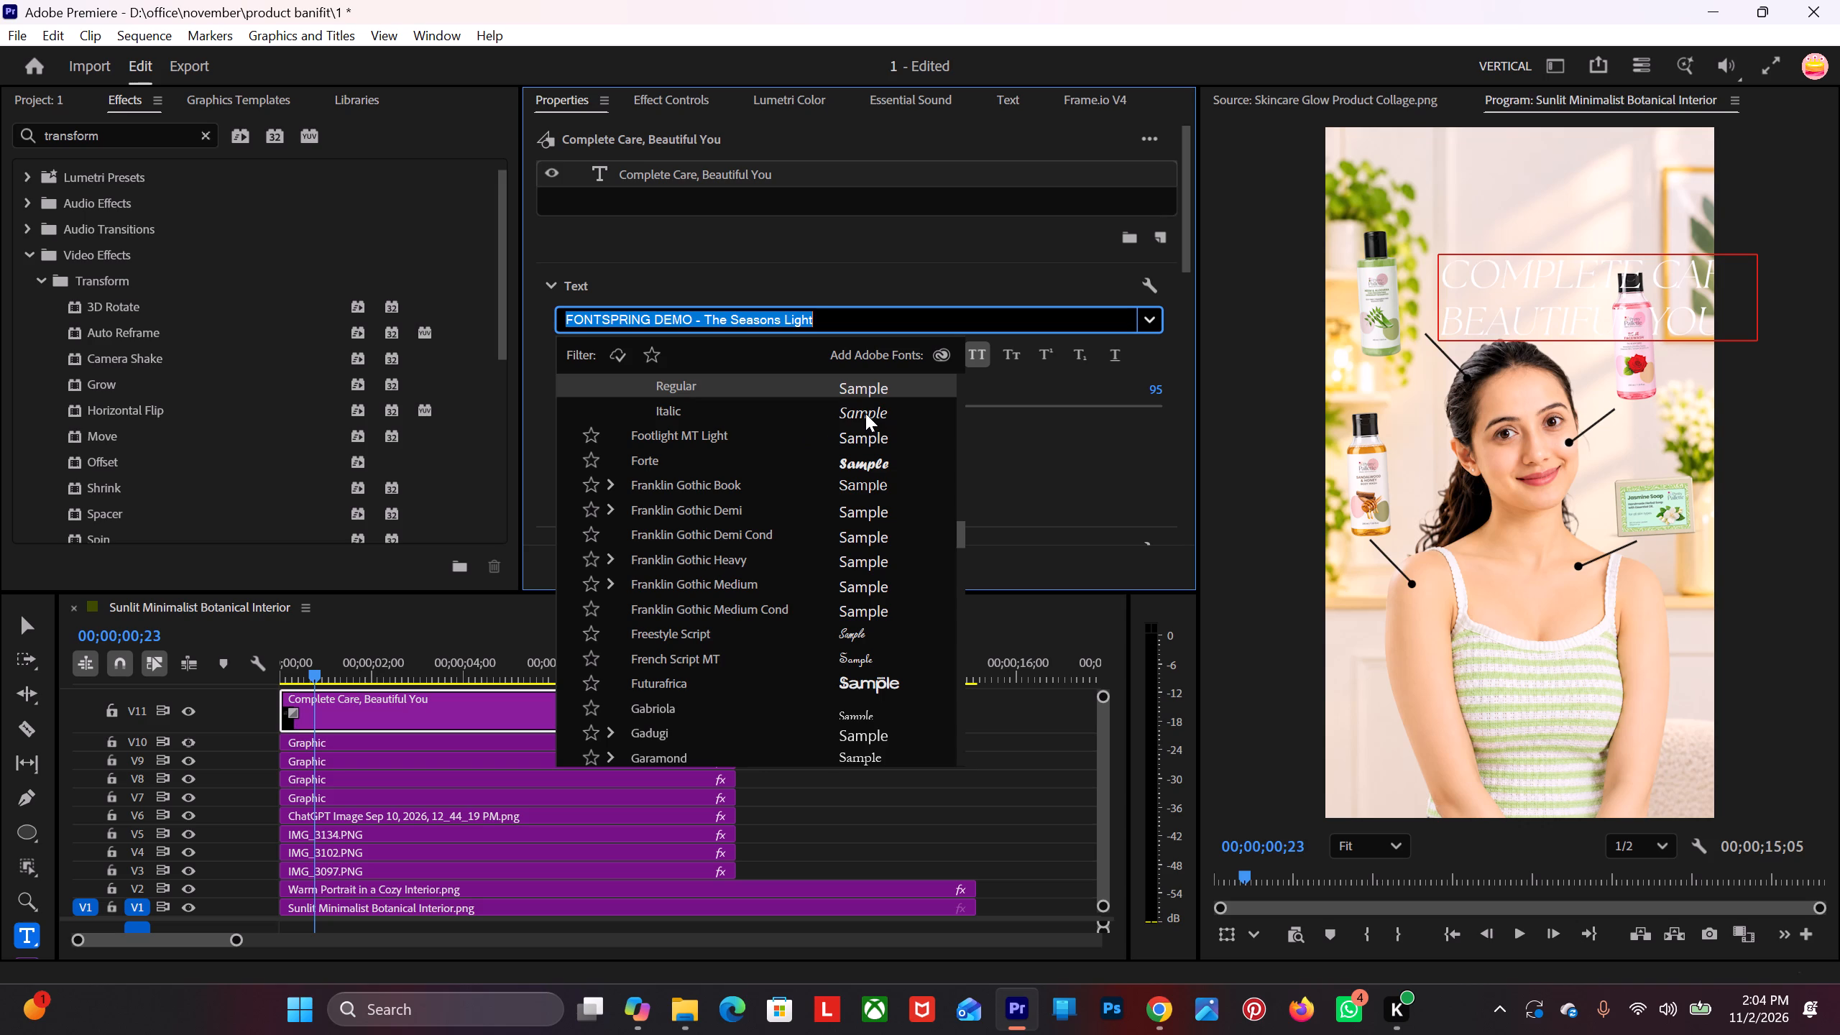
left_click(862, 387)
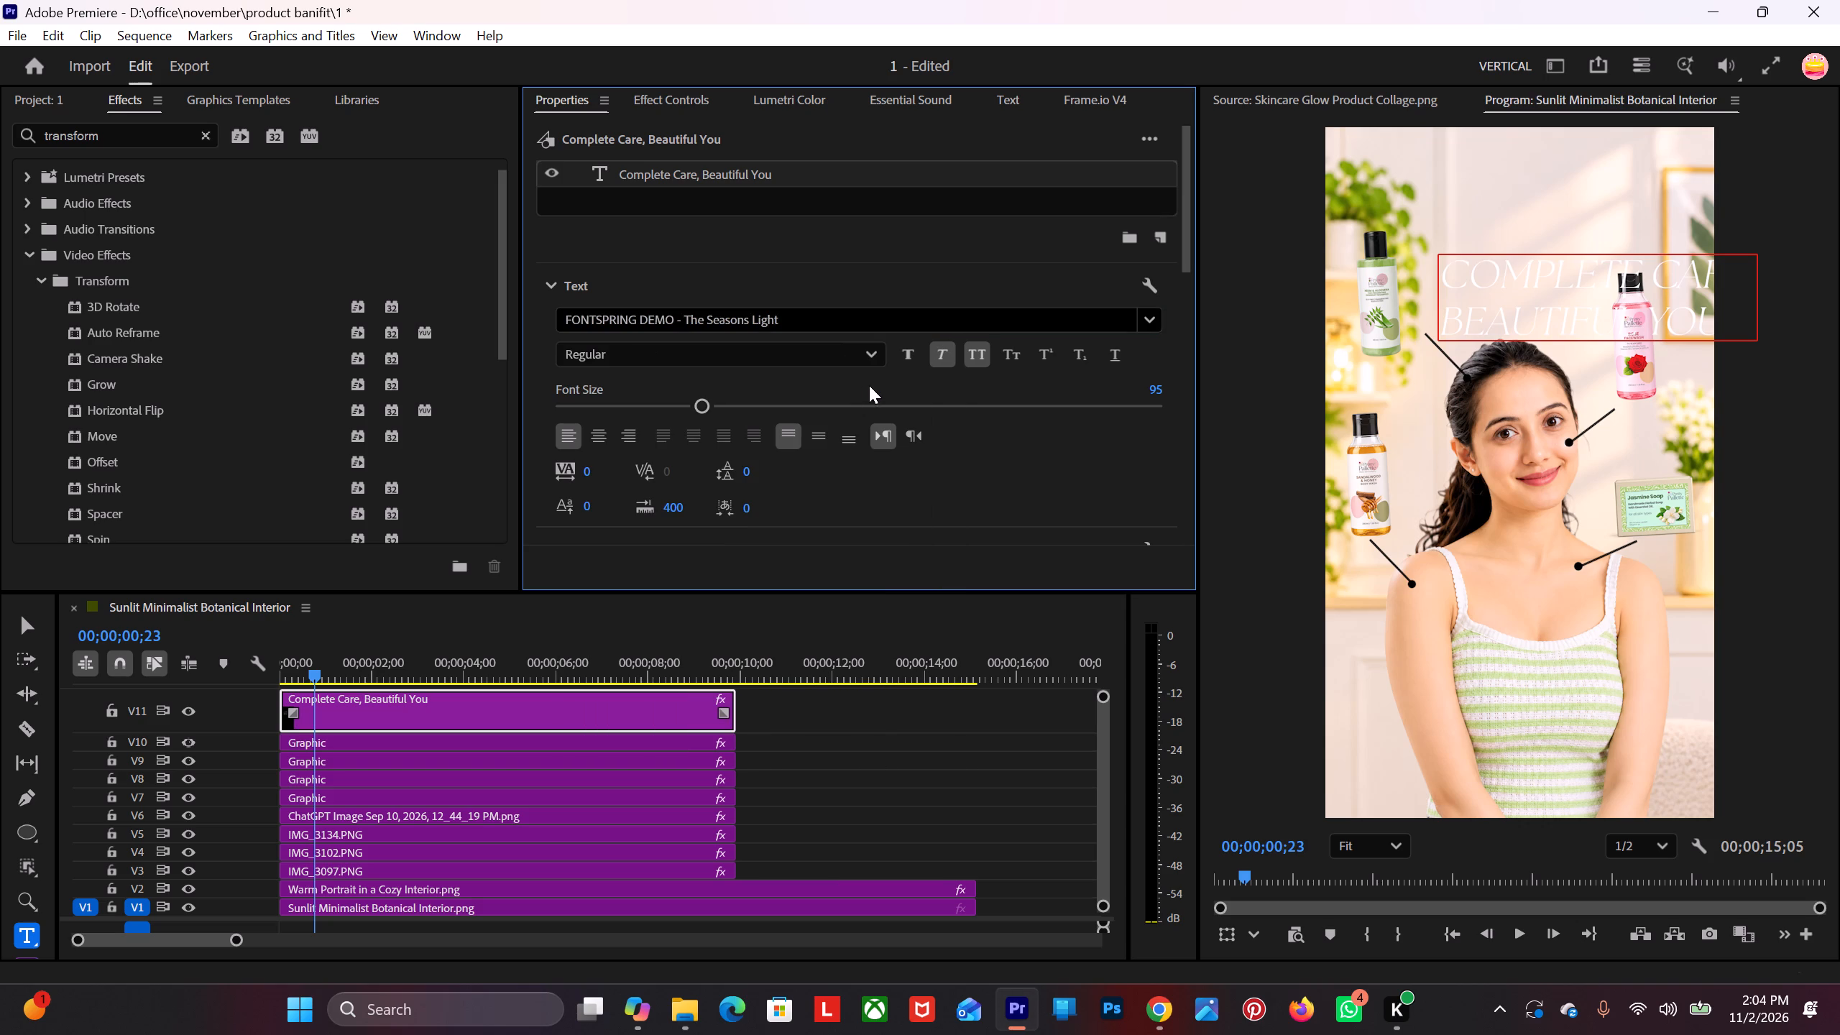
Apply faux bold to the title text and set its font size to 62.
left_click(920, 345)
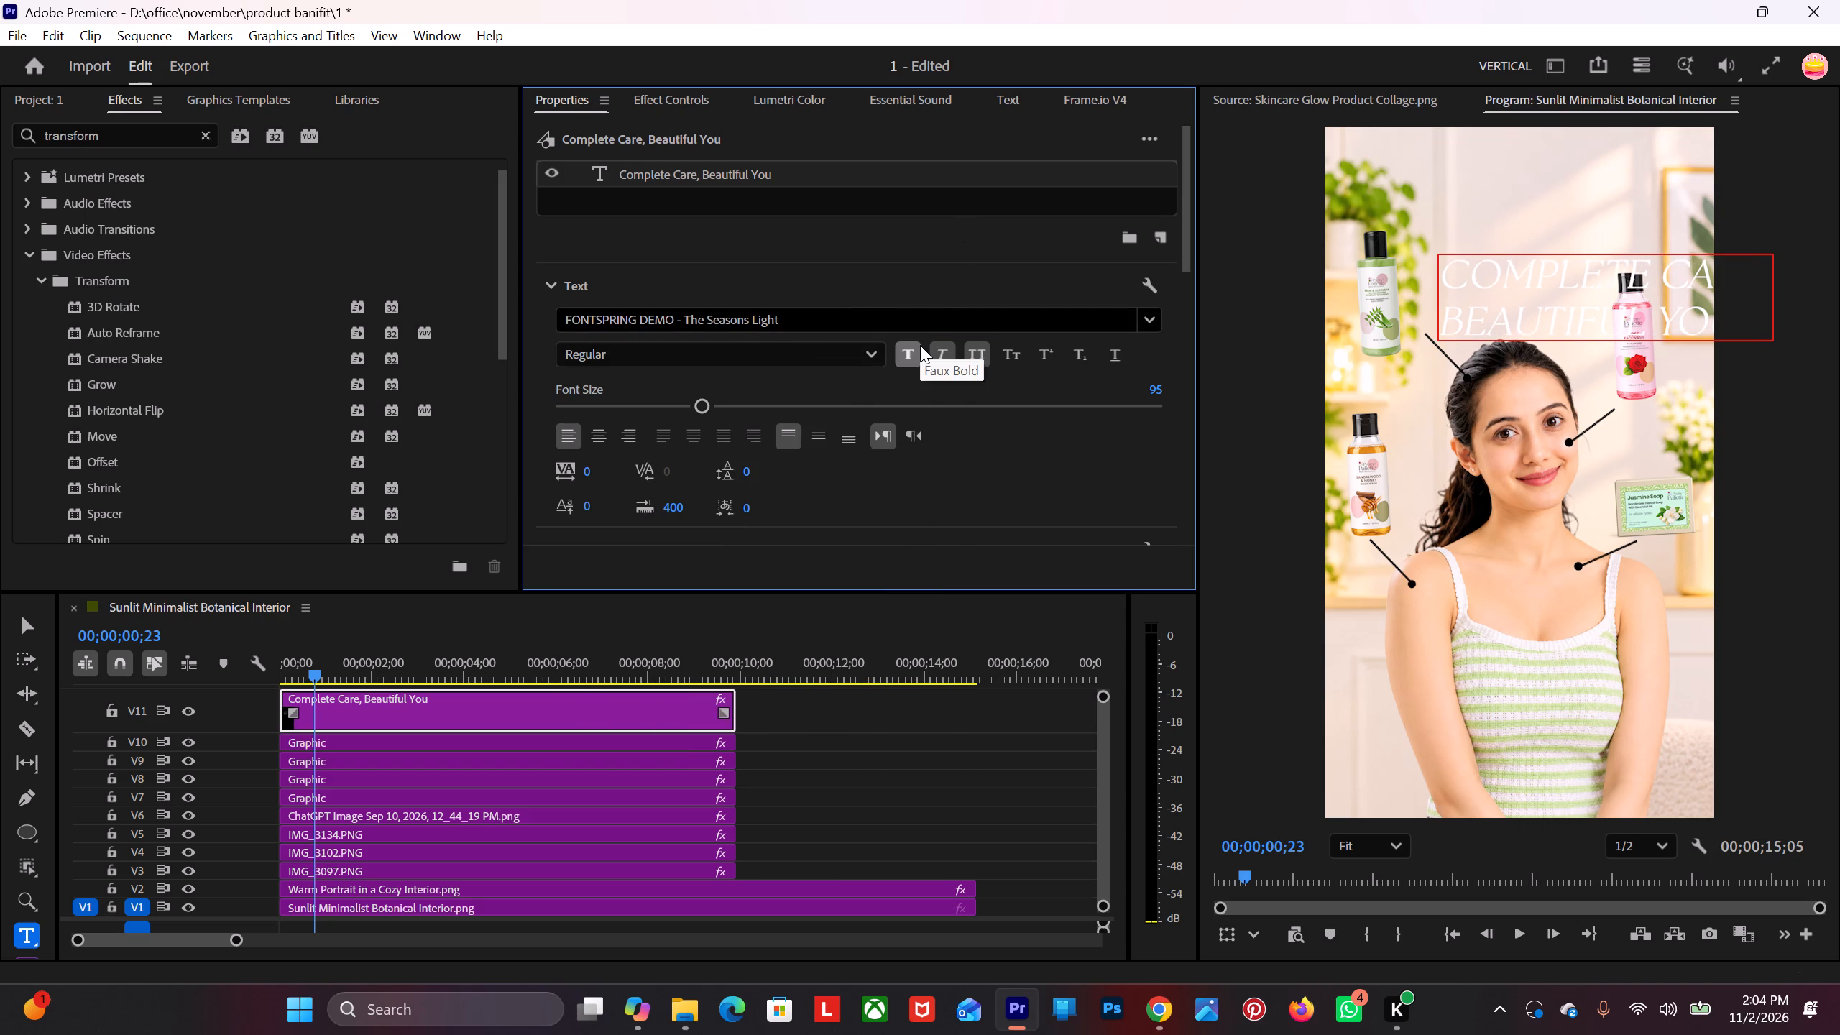
left_click_drag(694, 402, 645, 479)
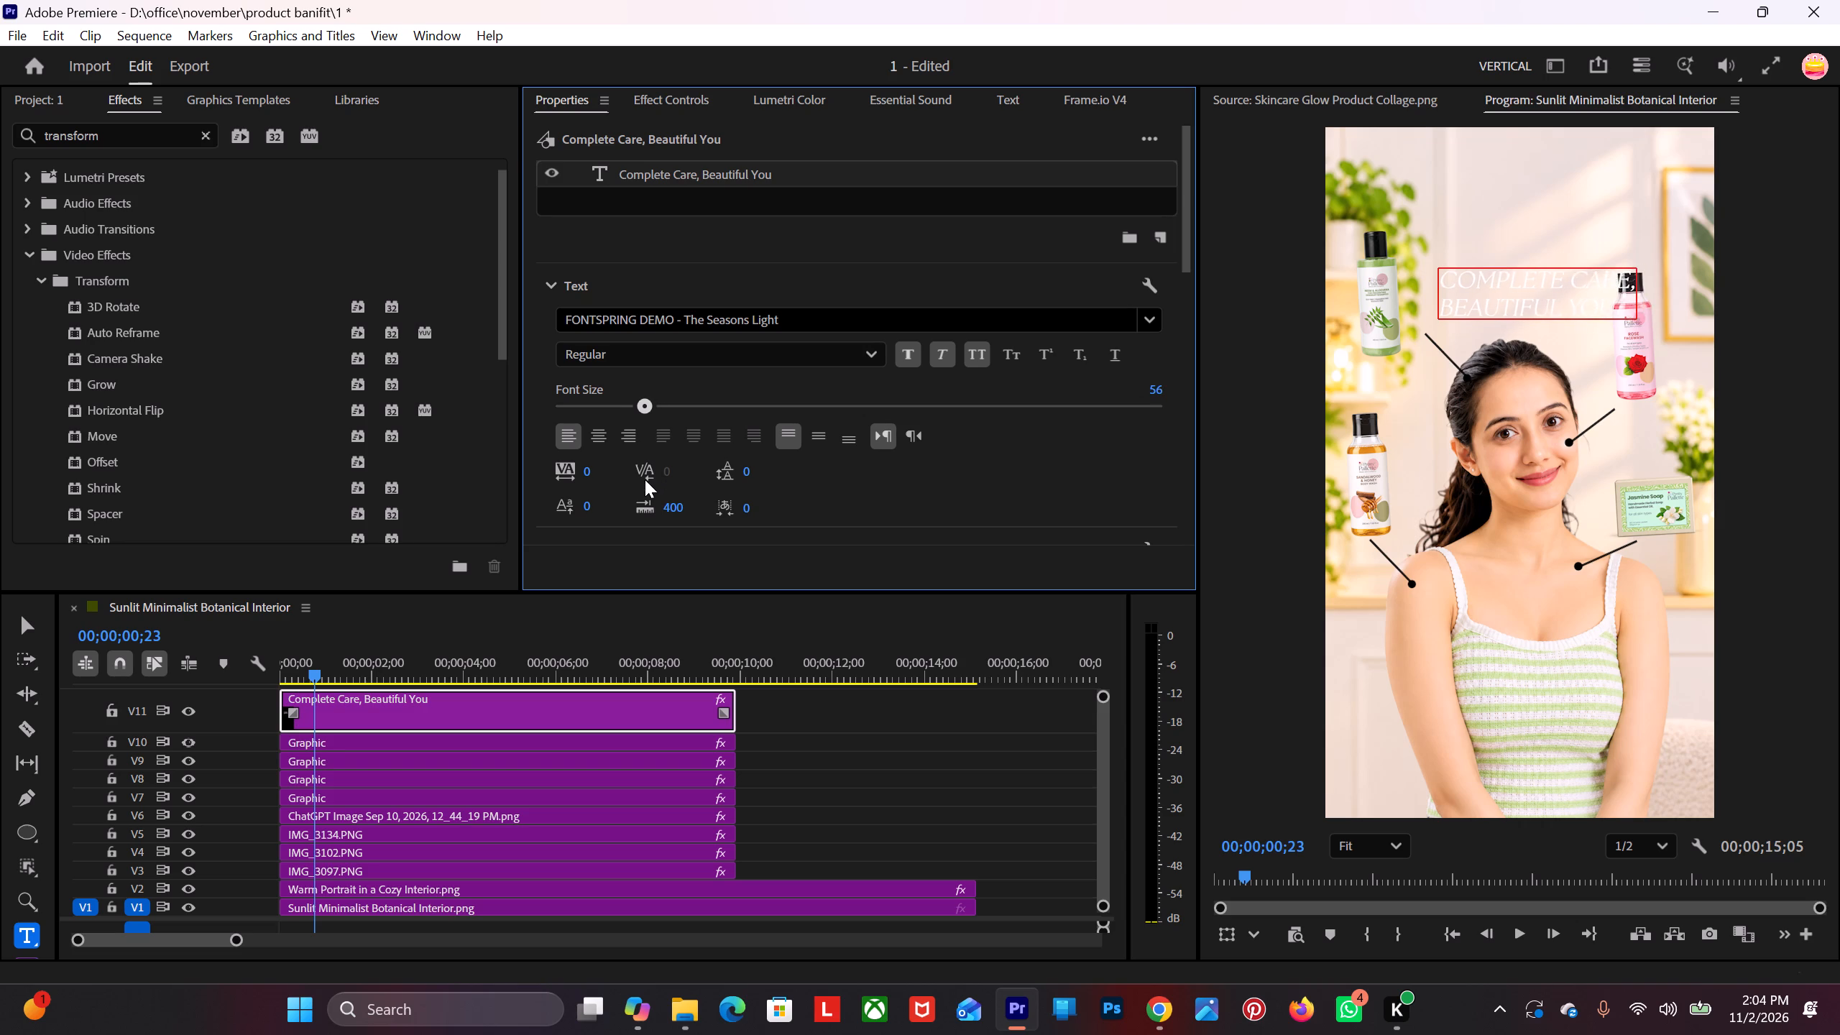
left_click_drag(645, 479, 654, 479)
scroll(550, 218, "up", 8)
Move the title above the woman's head by setting its clip position to 435 X and 635 Y.
left_click(662, 96)
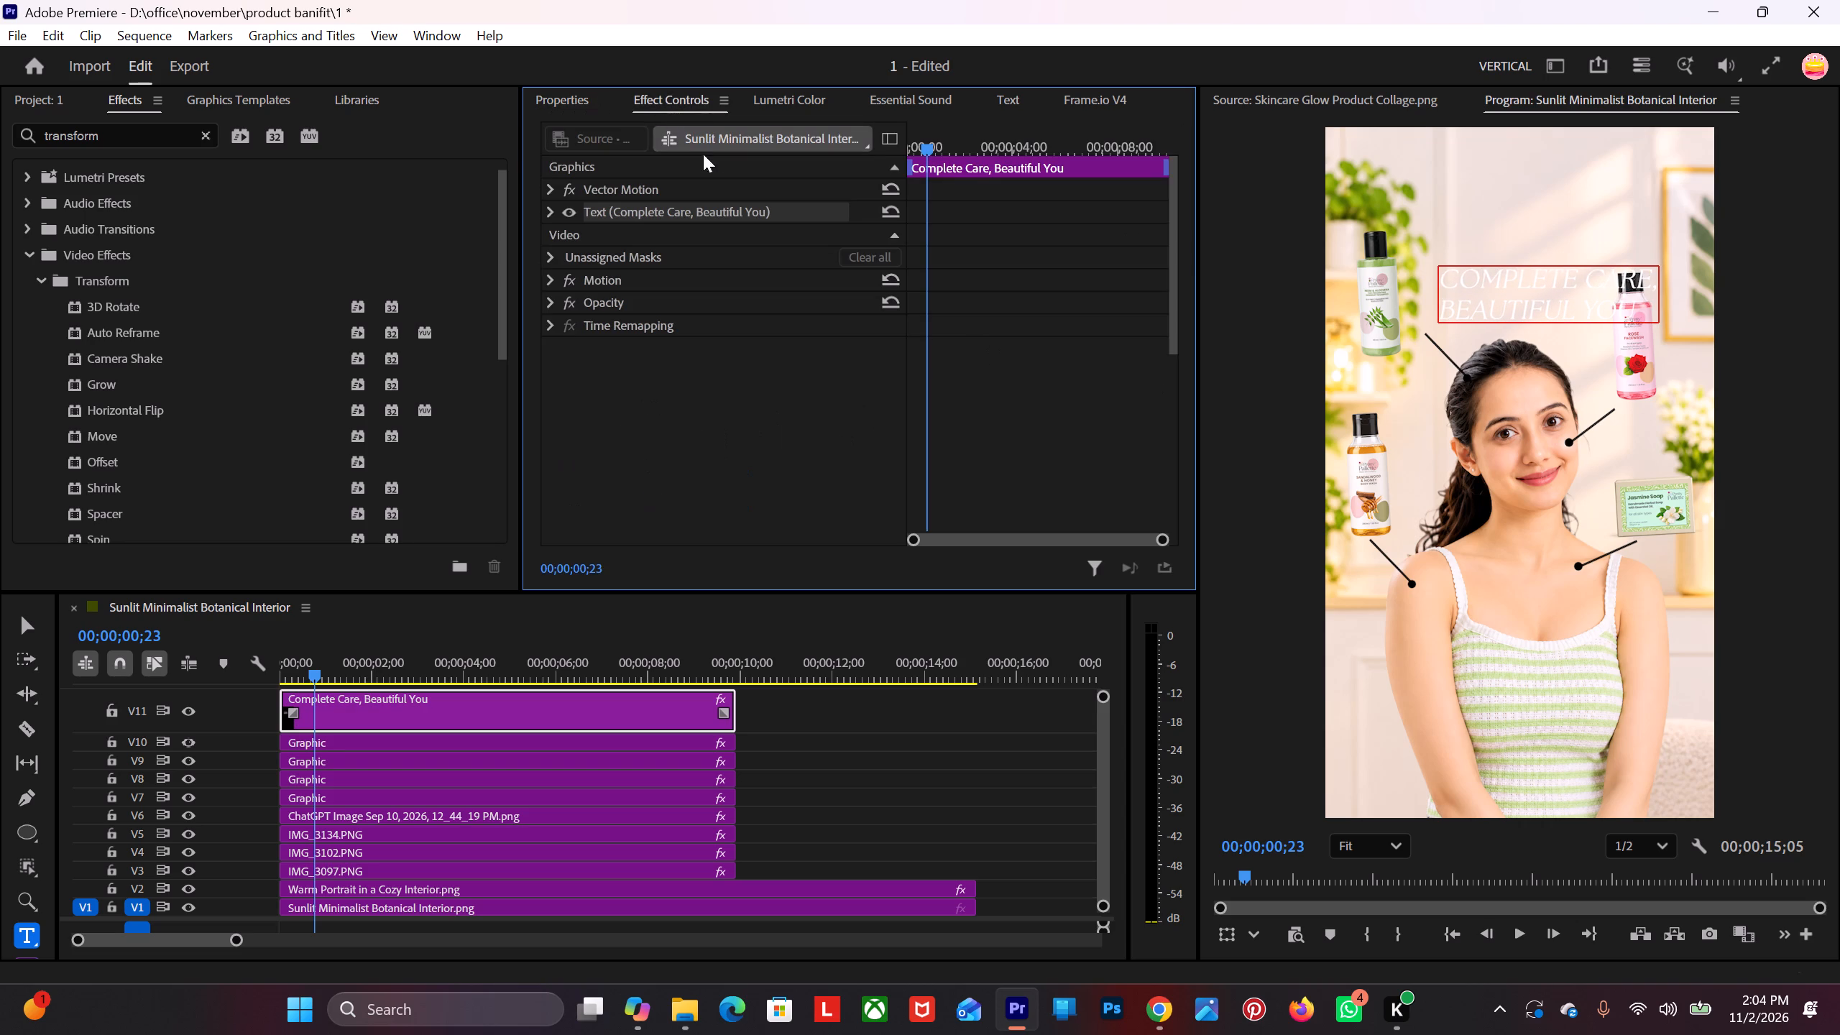
left_click(456, 704)
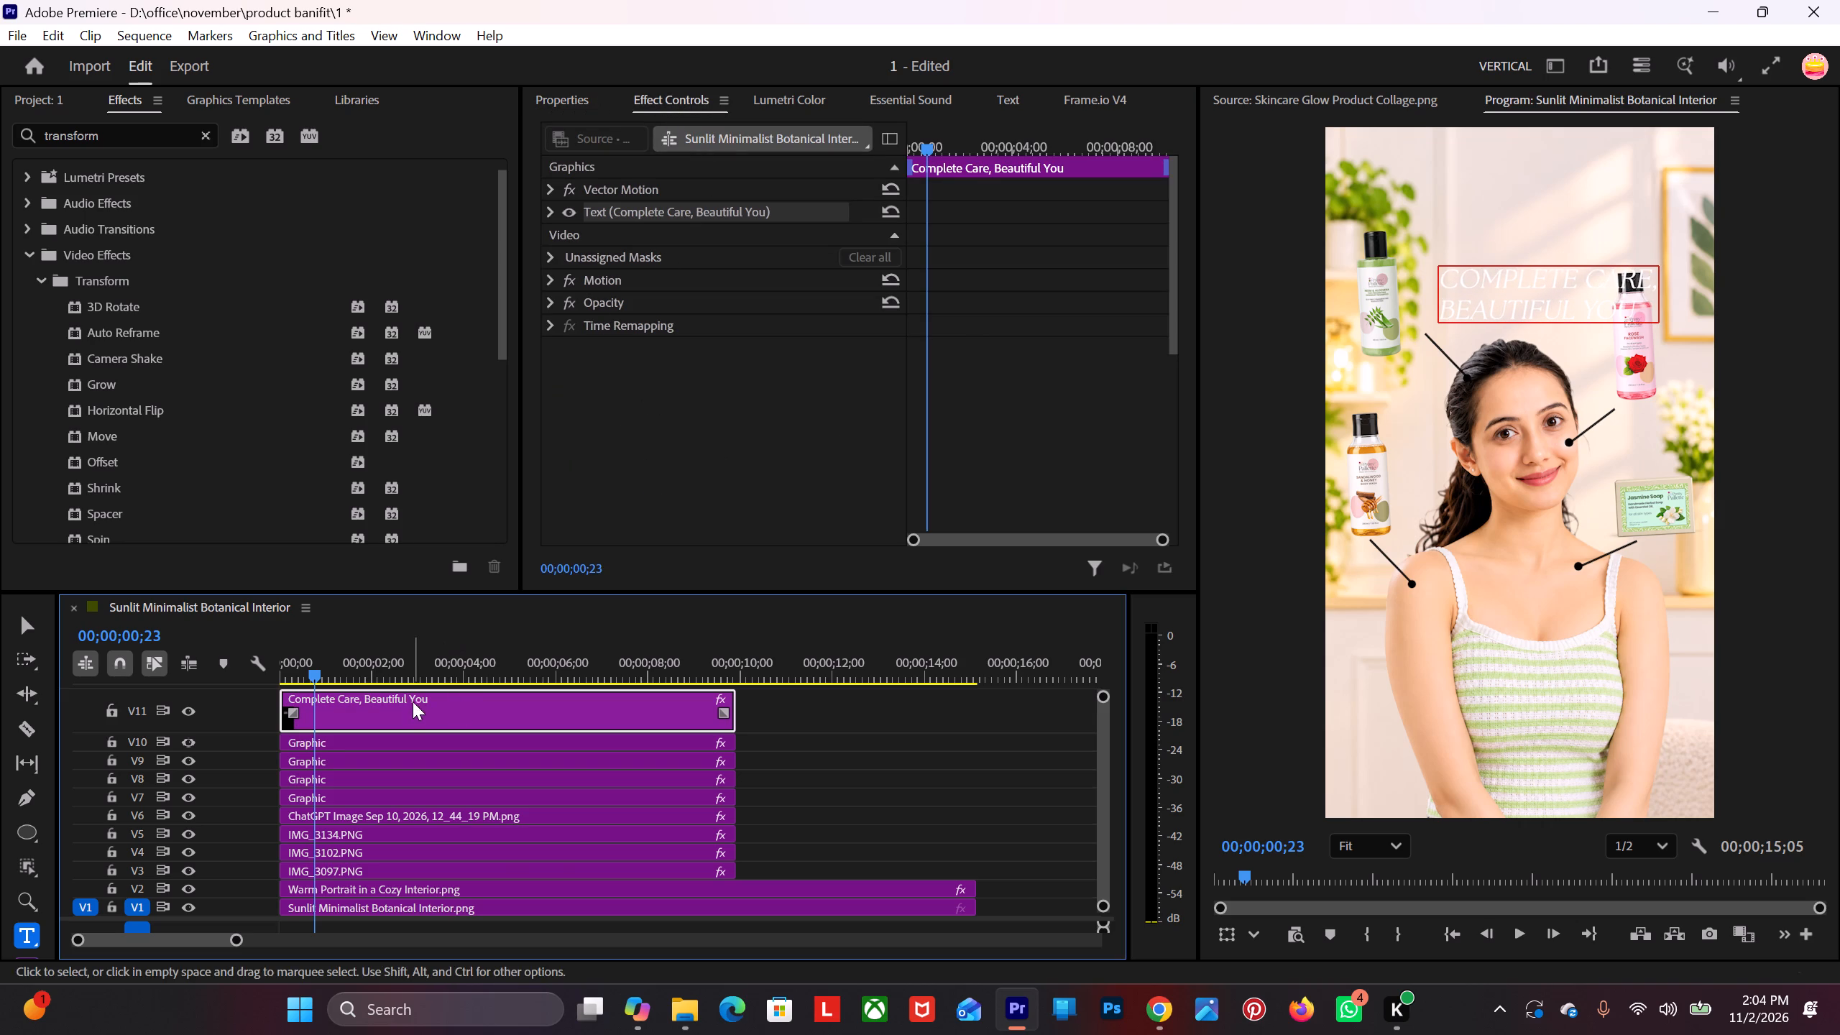
left_click(592, 189)
left_click(571, 88)
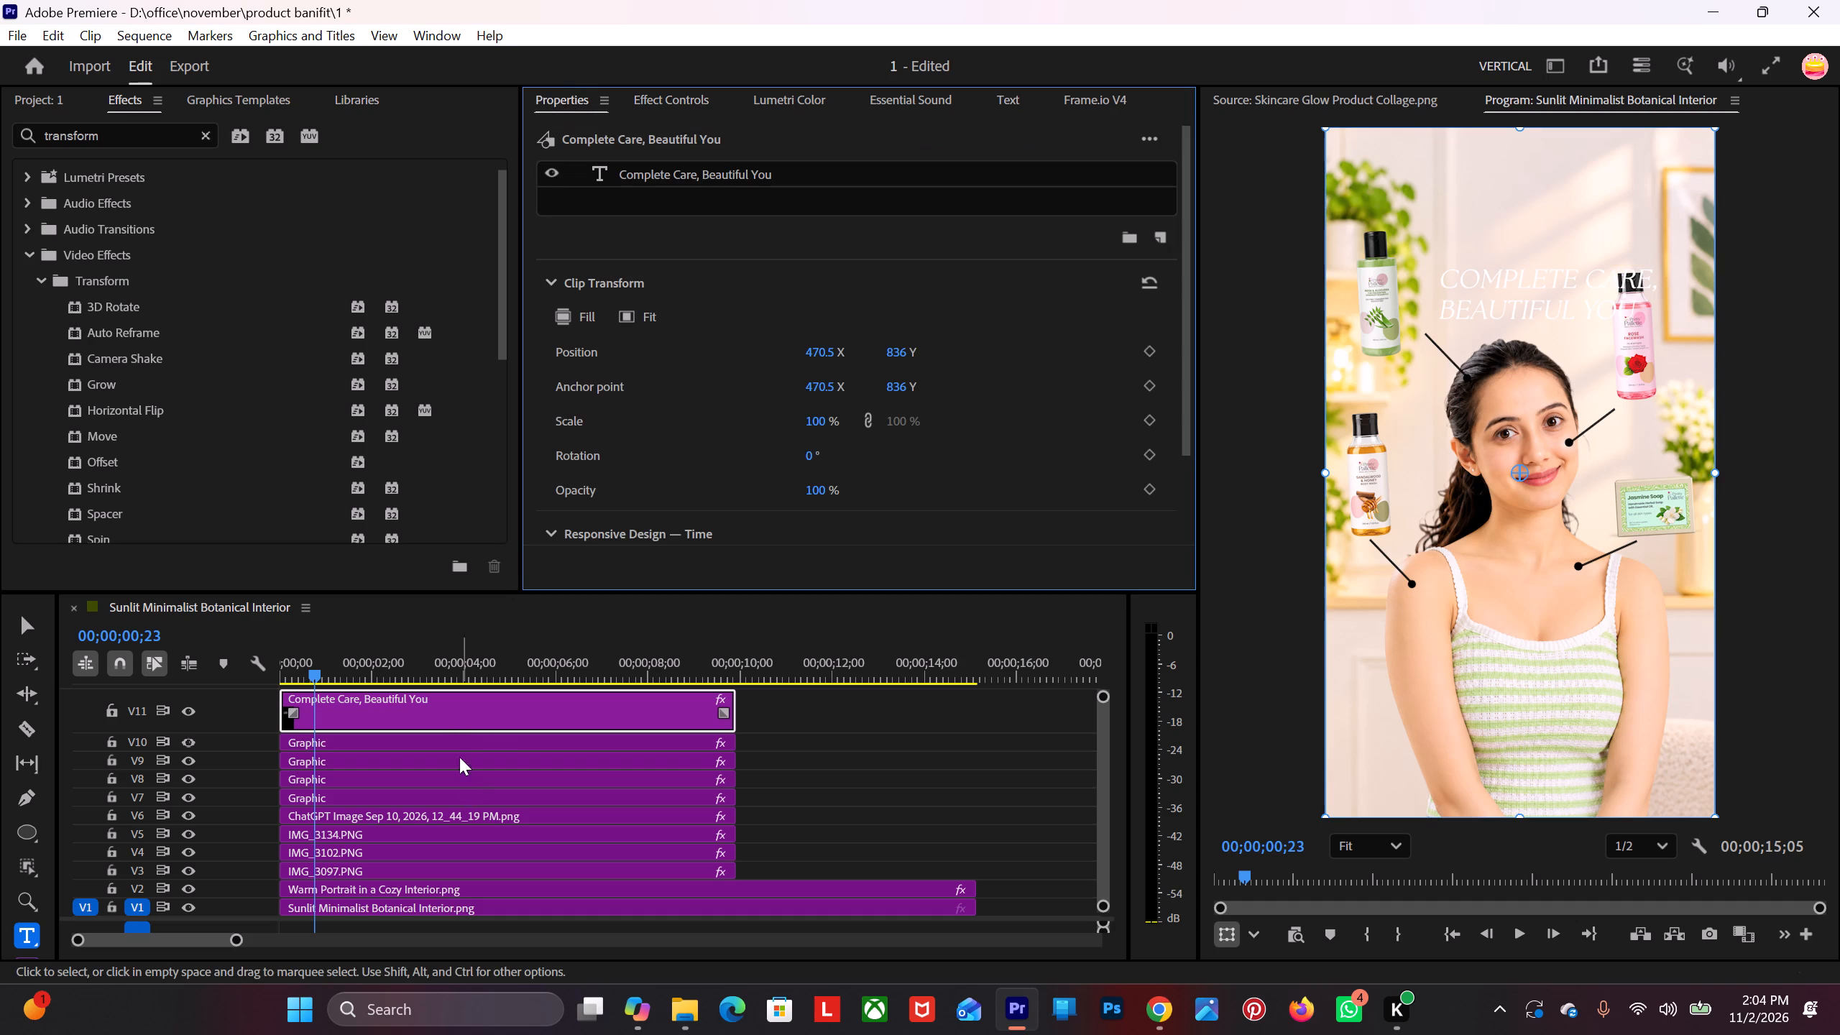
left_click_drag(898, 353, 671, 431)
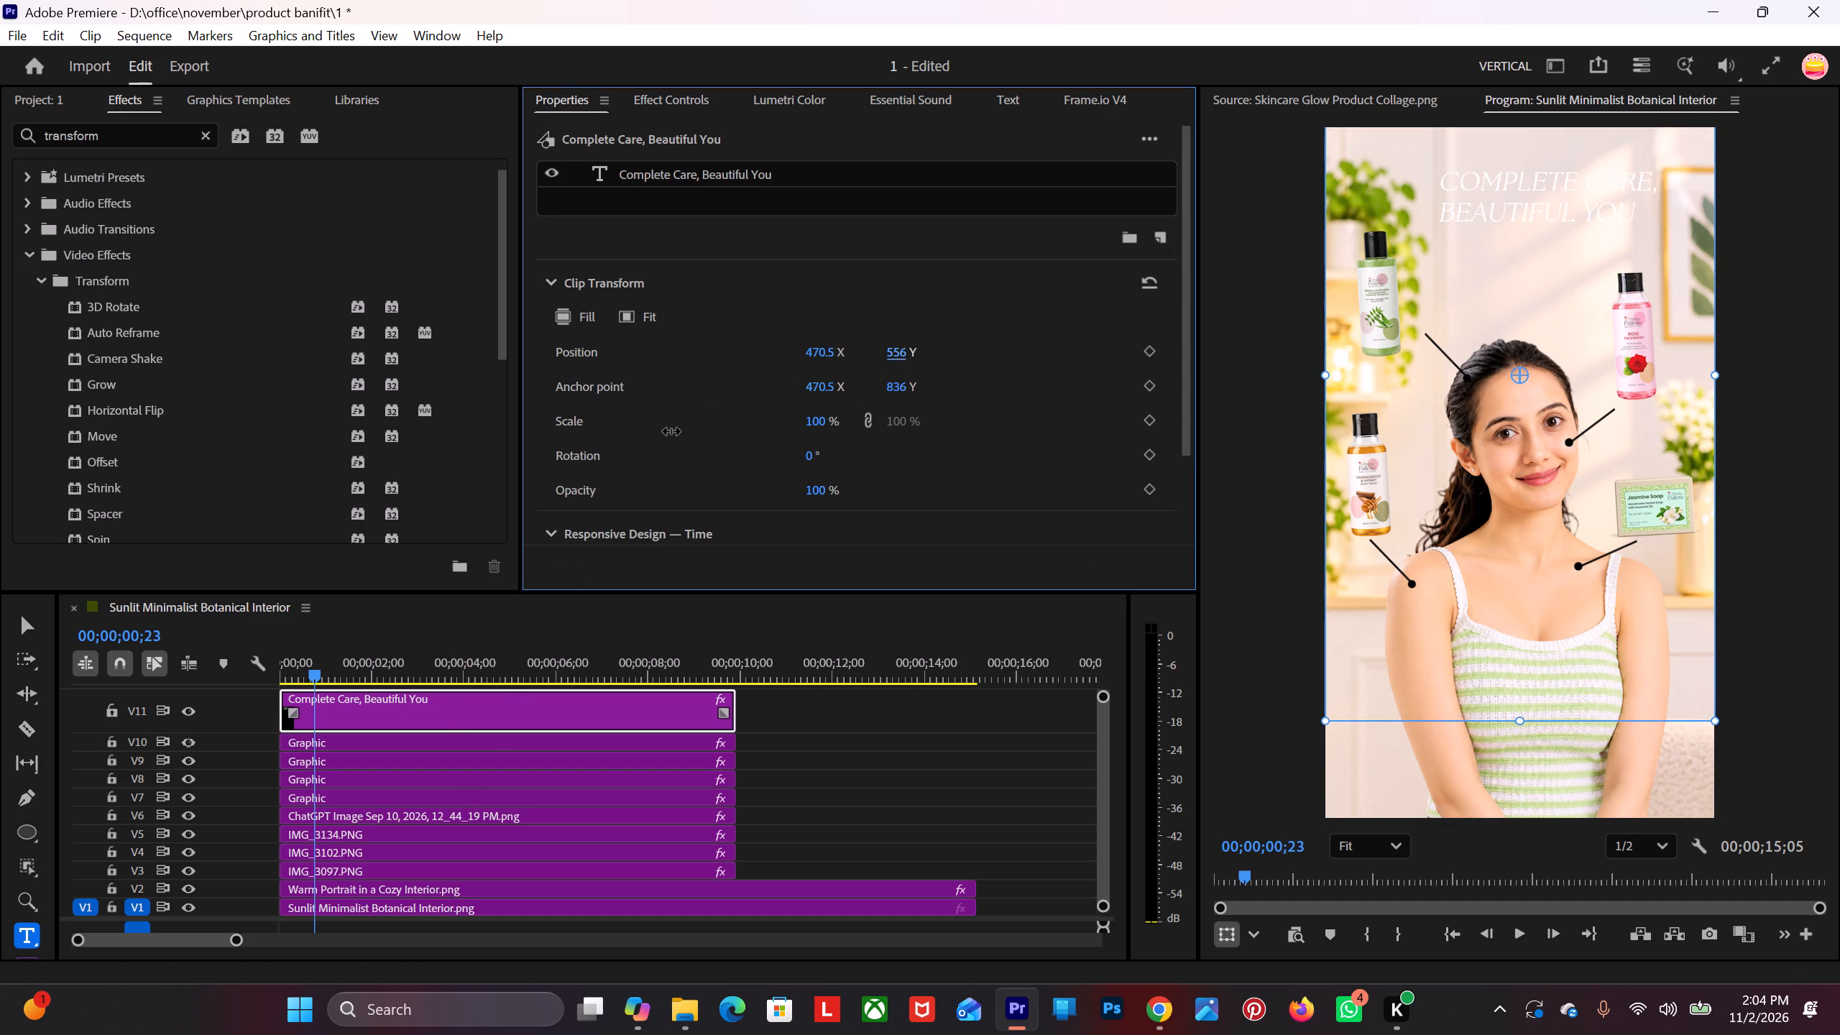
left_click_drag(671, 431, 717, 391)
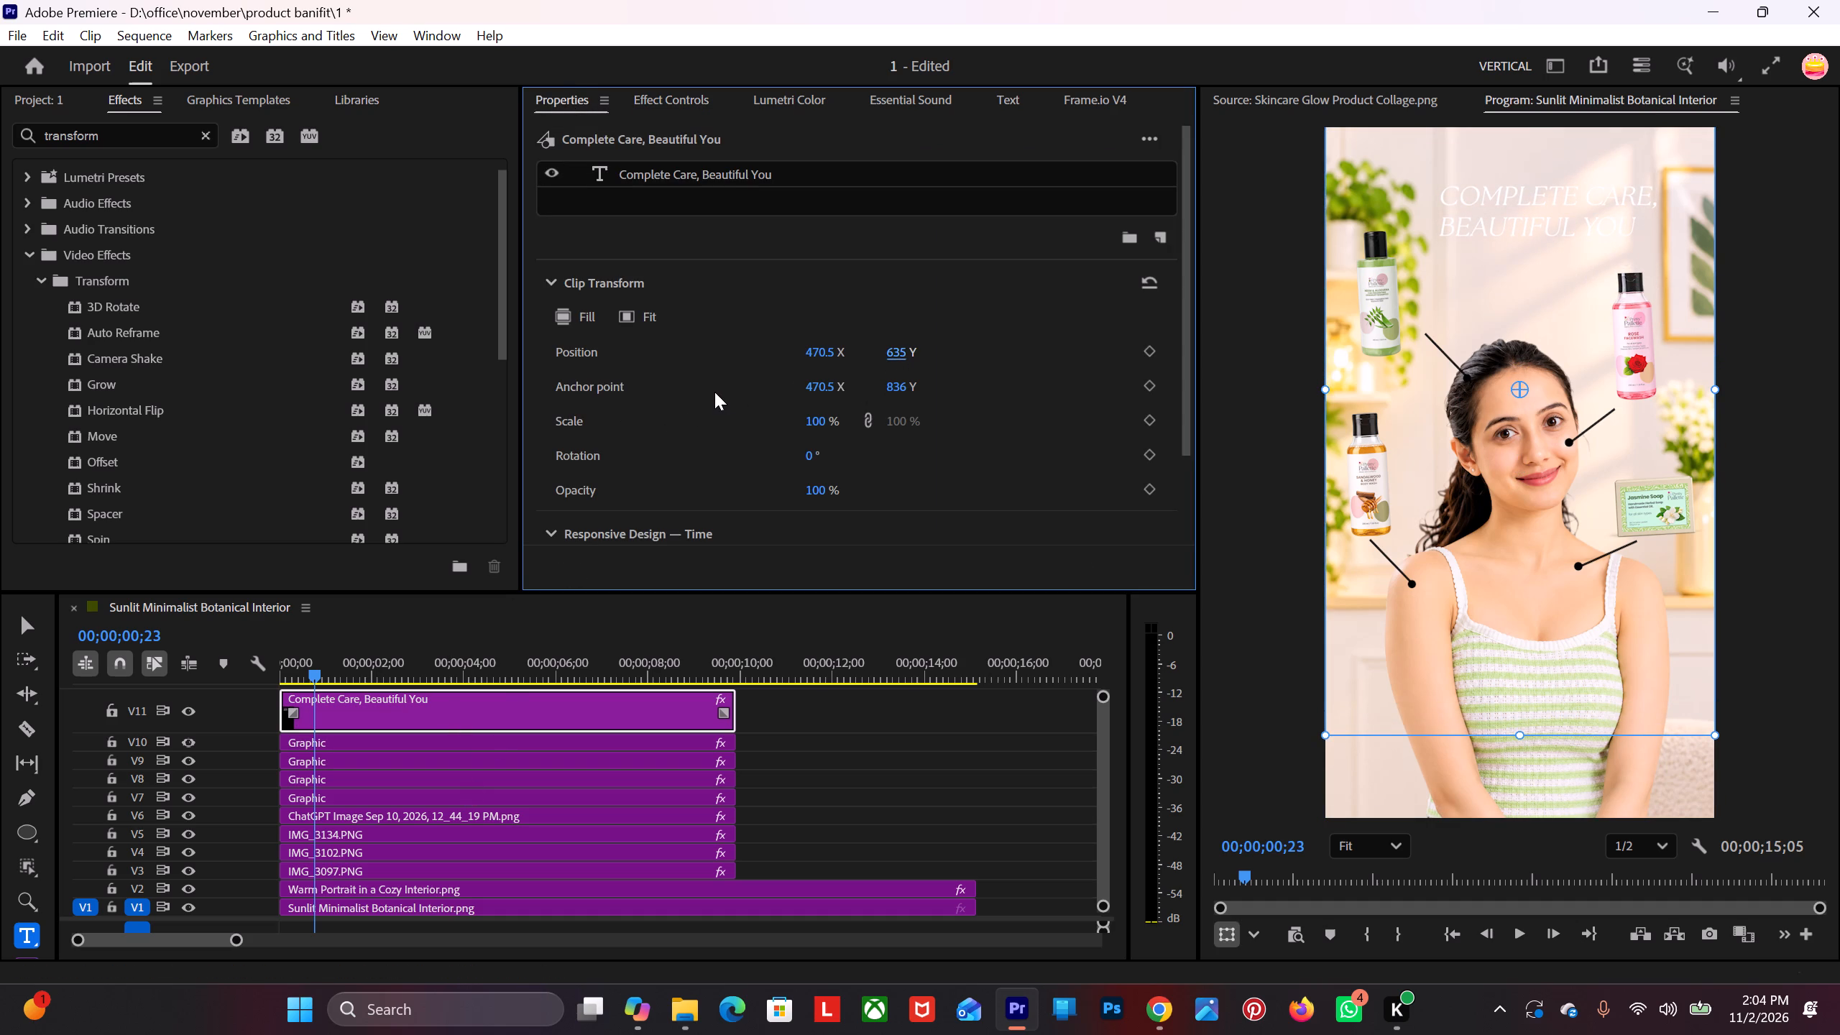
left_click_drag(820, 348, 794, 362)
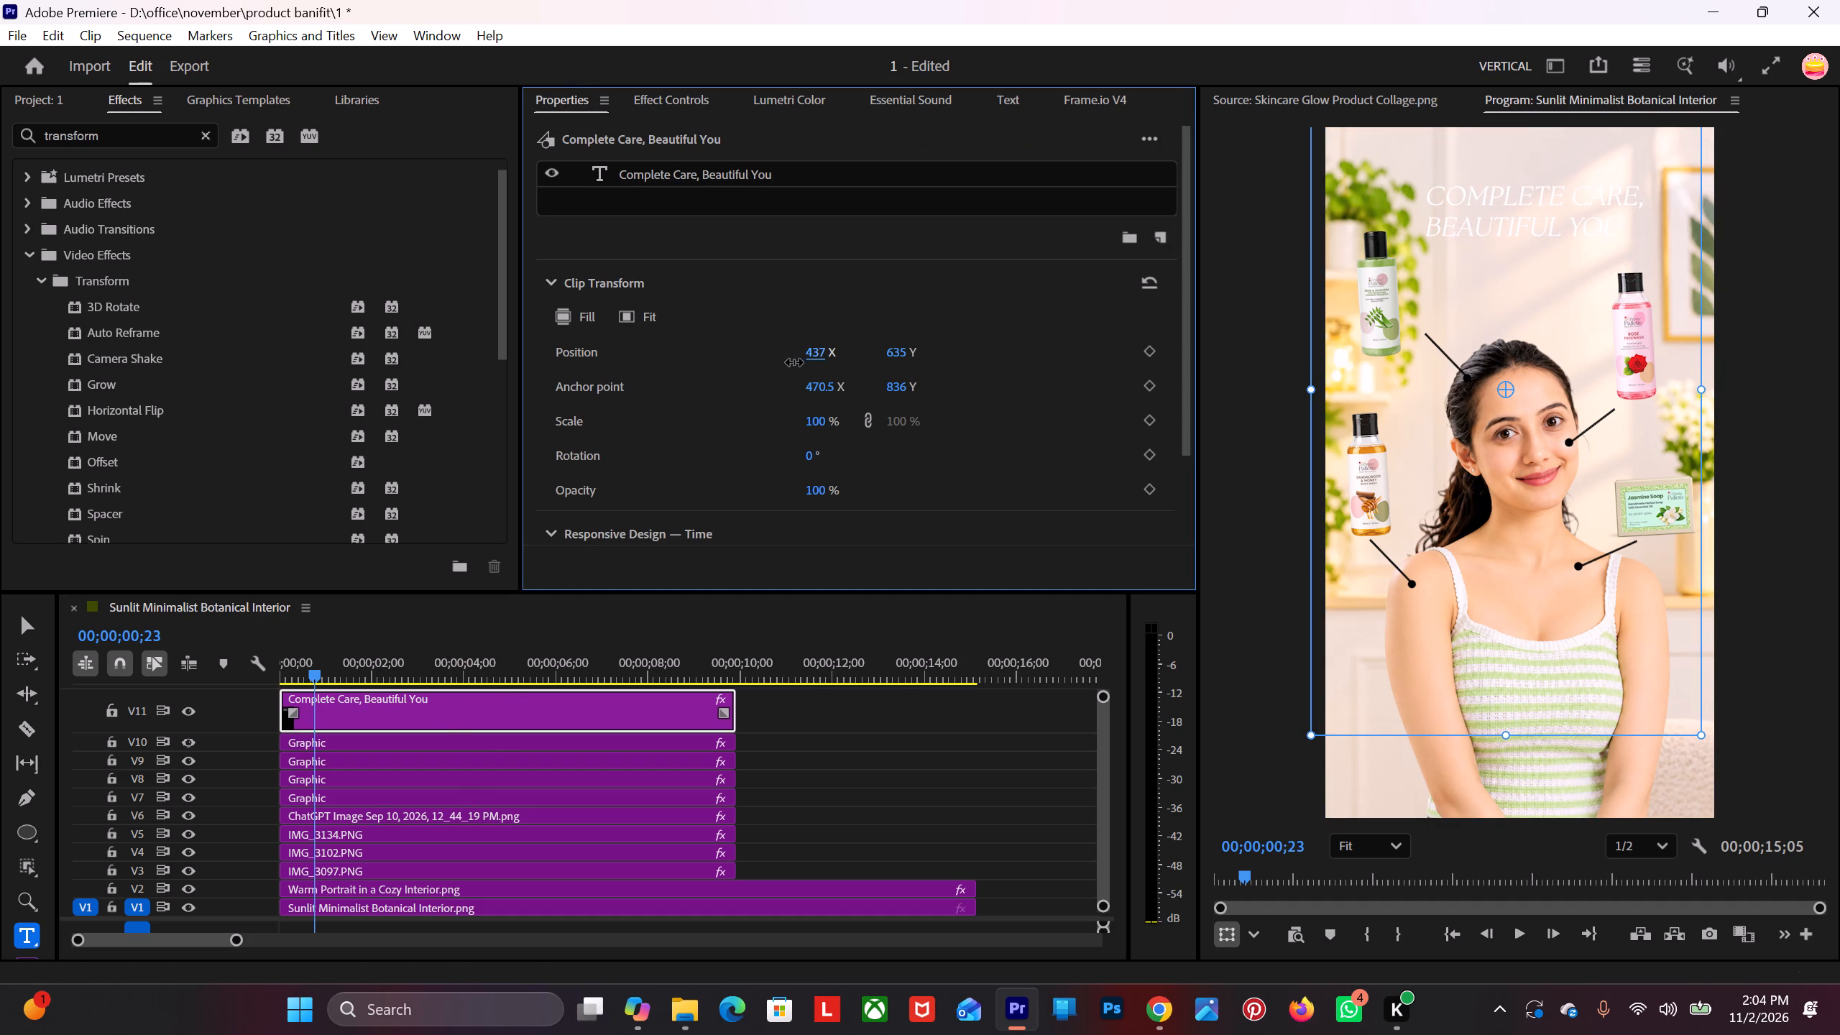
left_click_drag(794, 362, 793, 363)
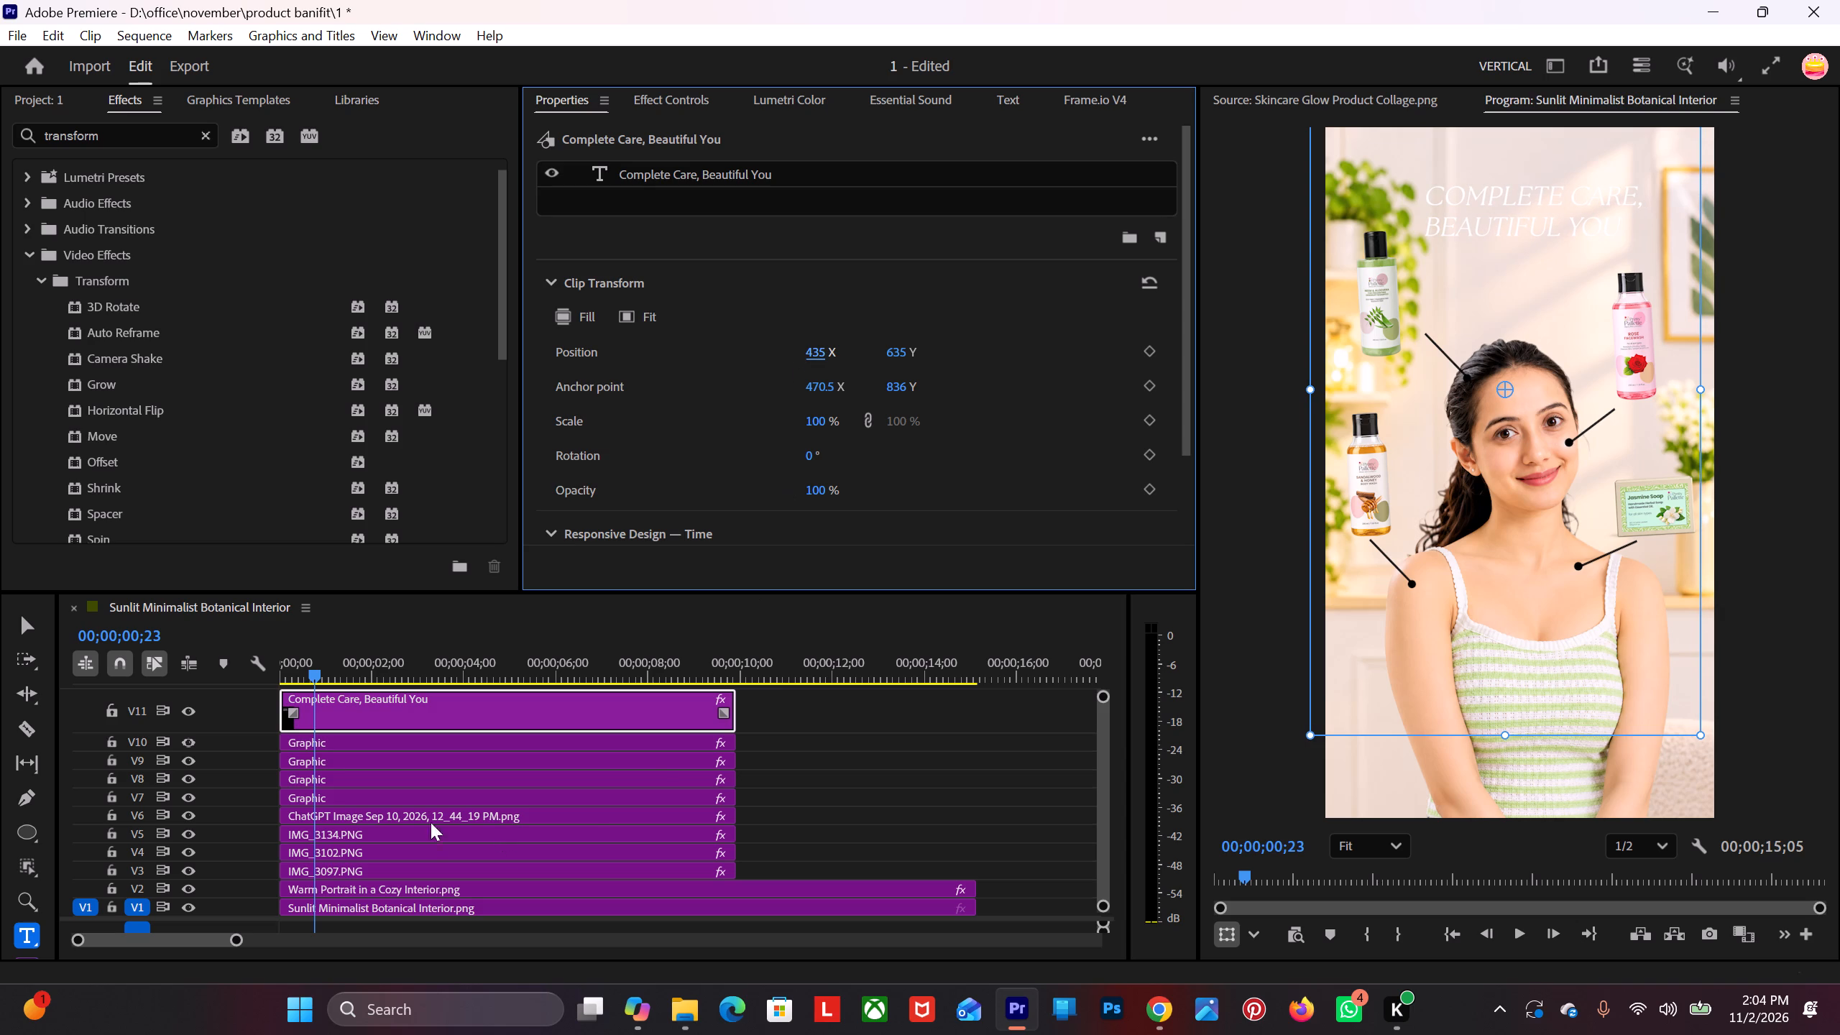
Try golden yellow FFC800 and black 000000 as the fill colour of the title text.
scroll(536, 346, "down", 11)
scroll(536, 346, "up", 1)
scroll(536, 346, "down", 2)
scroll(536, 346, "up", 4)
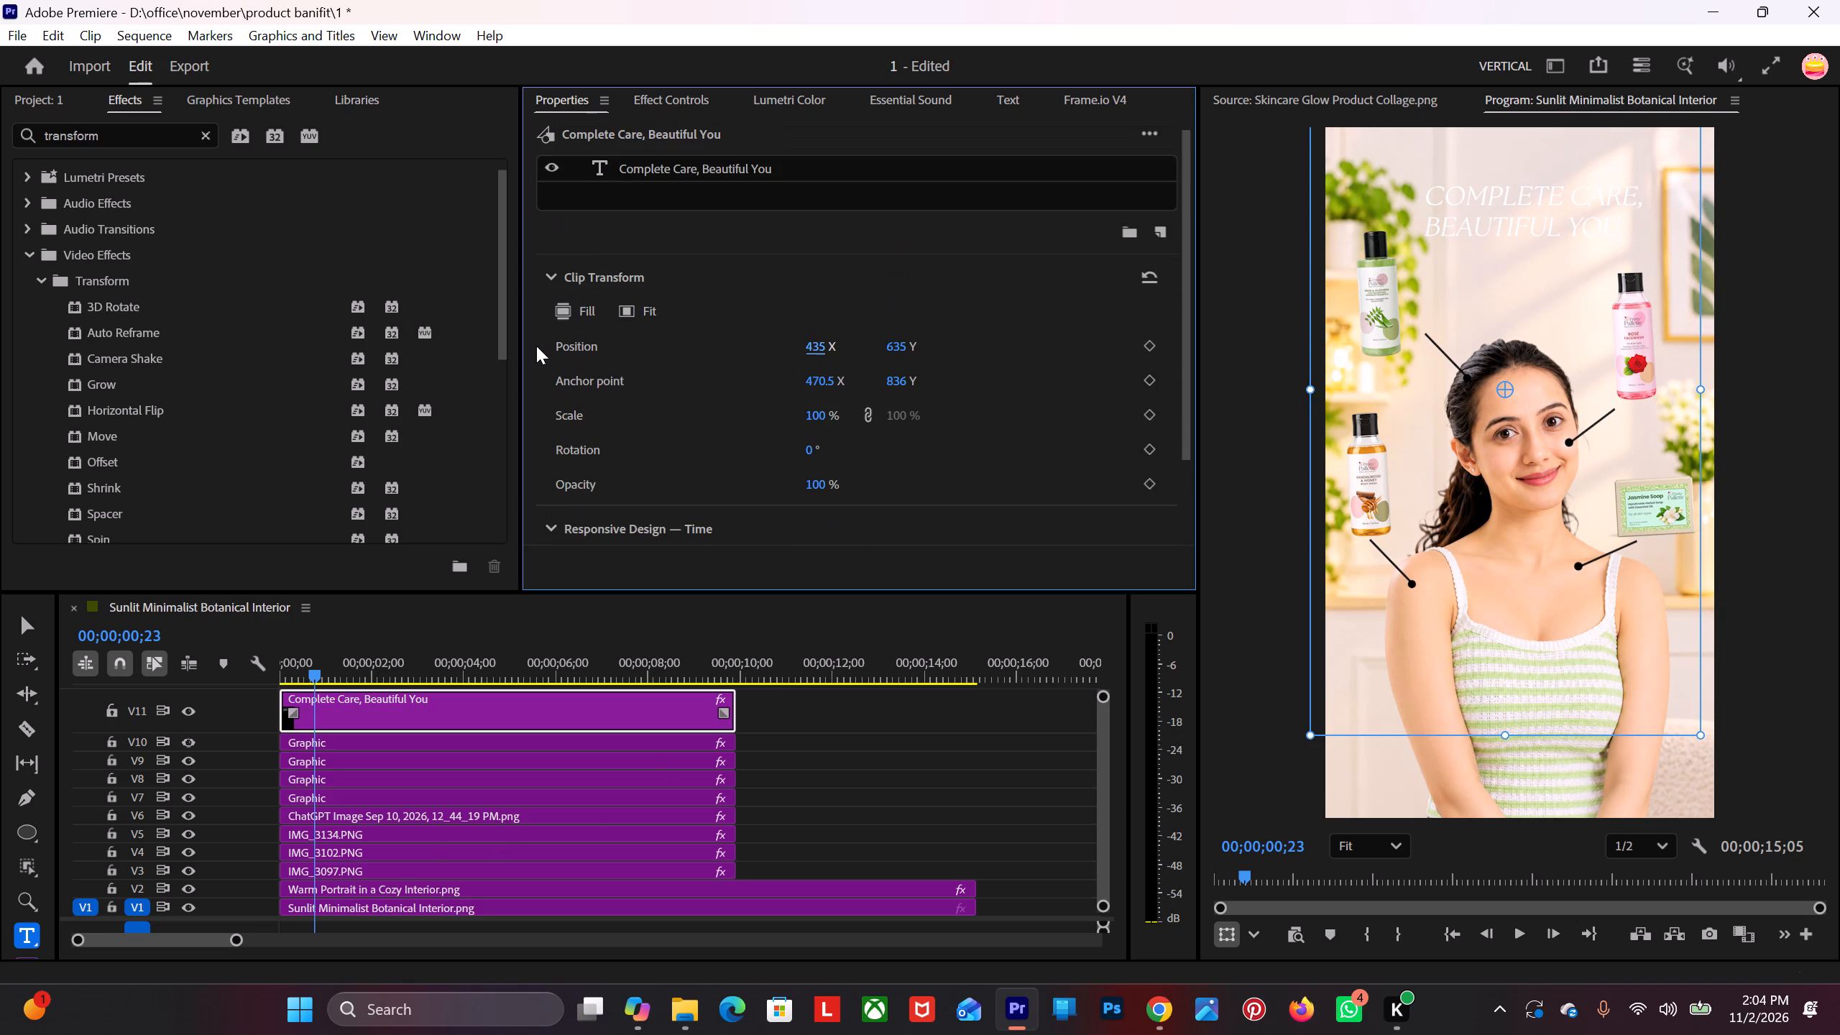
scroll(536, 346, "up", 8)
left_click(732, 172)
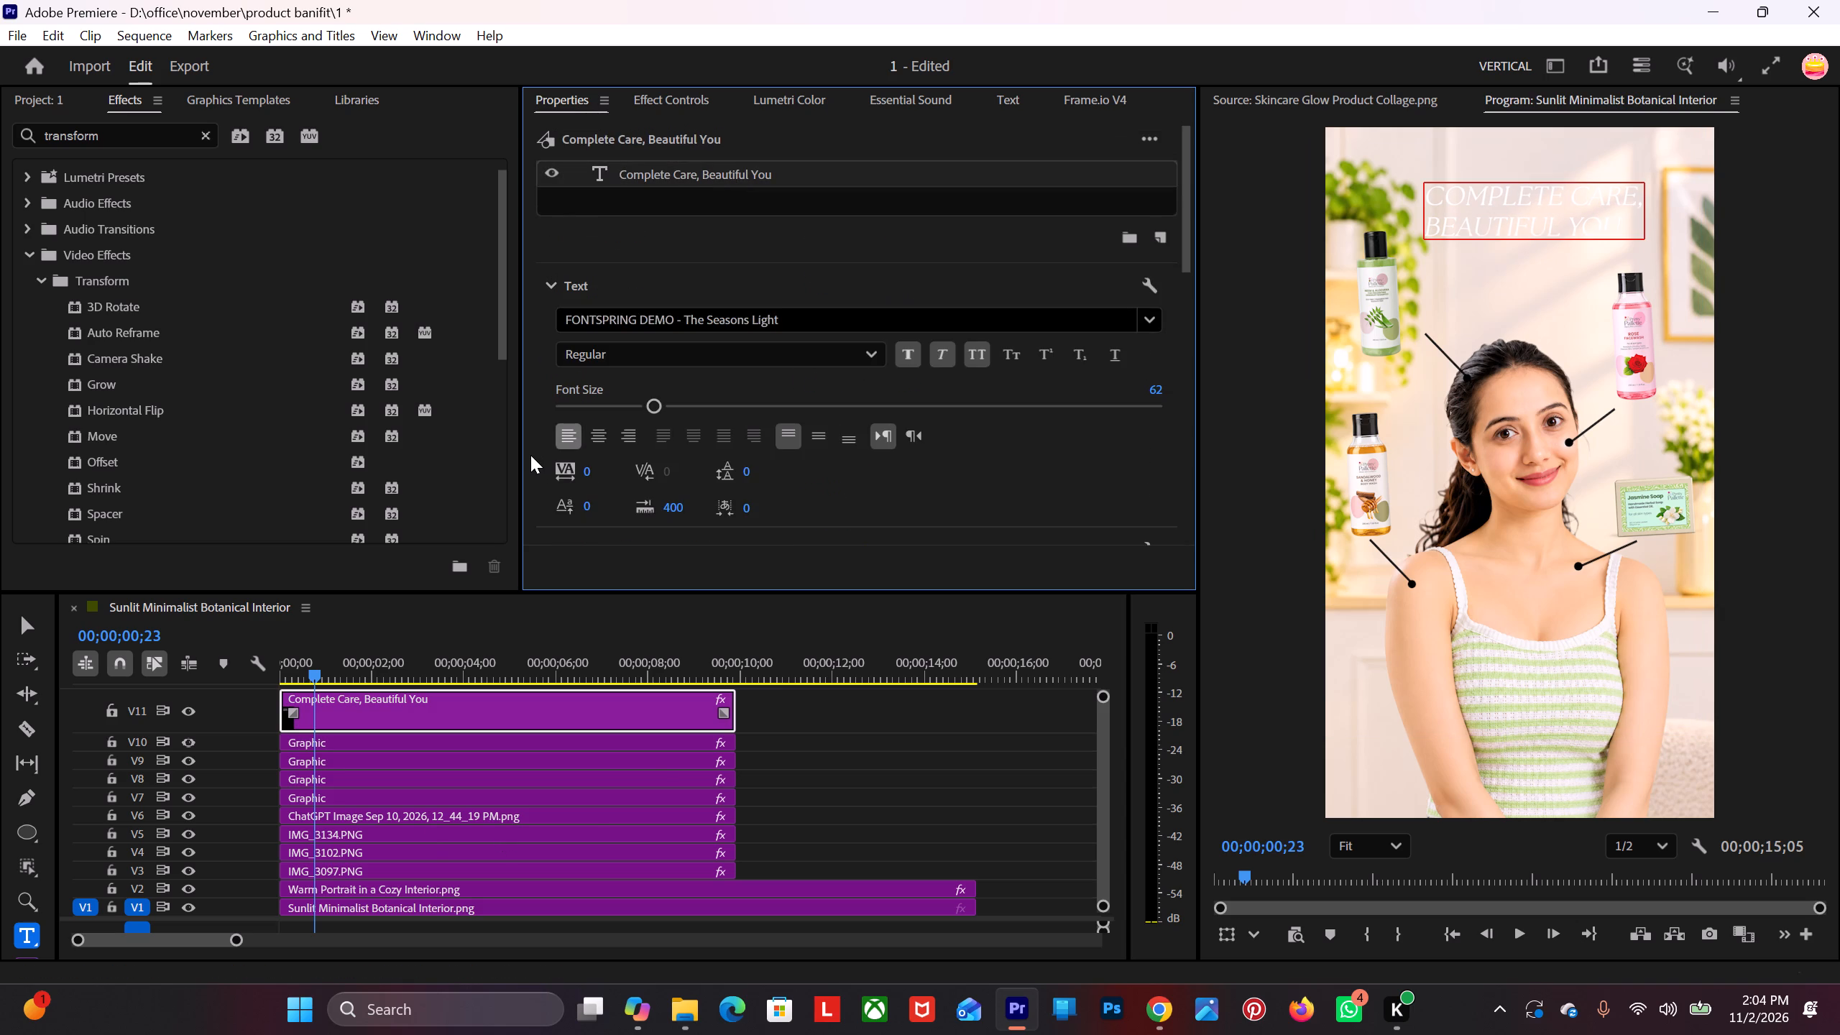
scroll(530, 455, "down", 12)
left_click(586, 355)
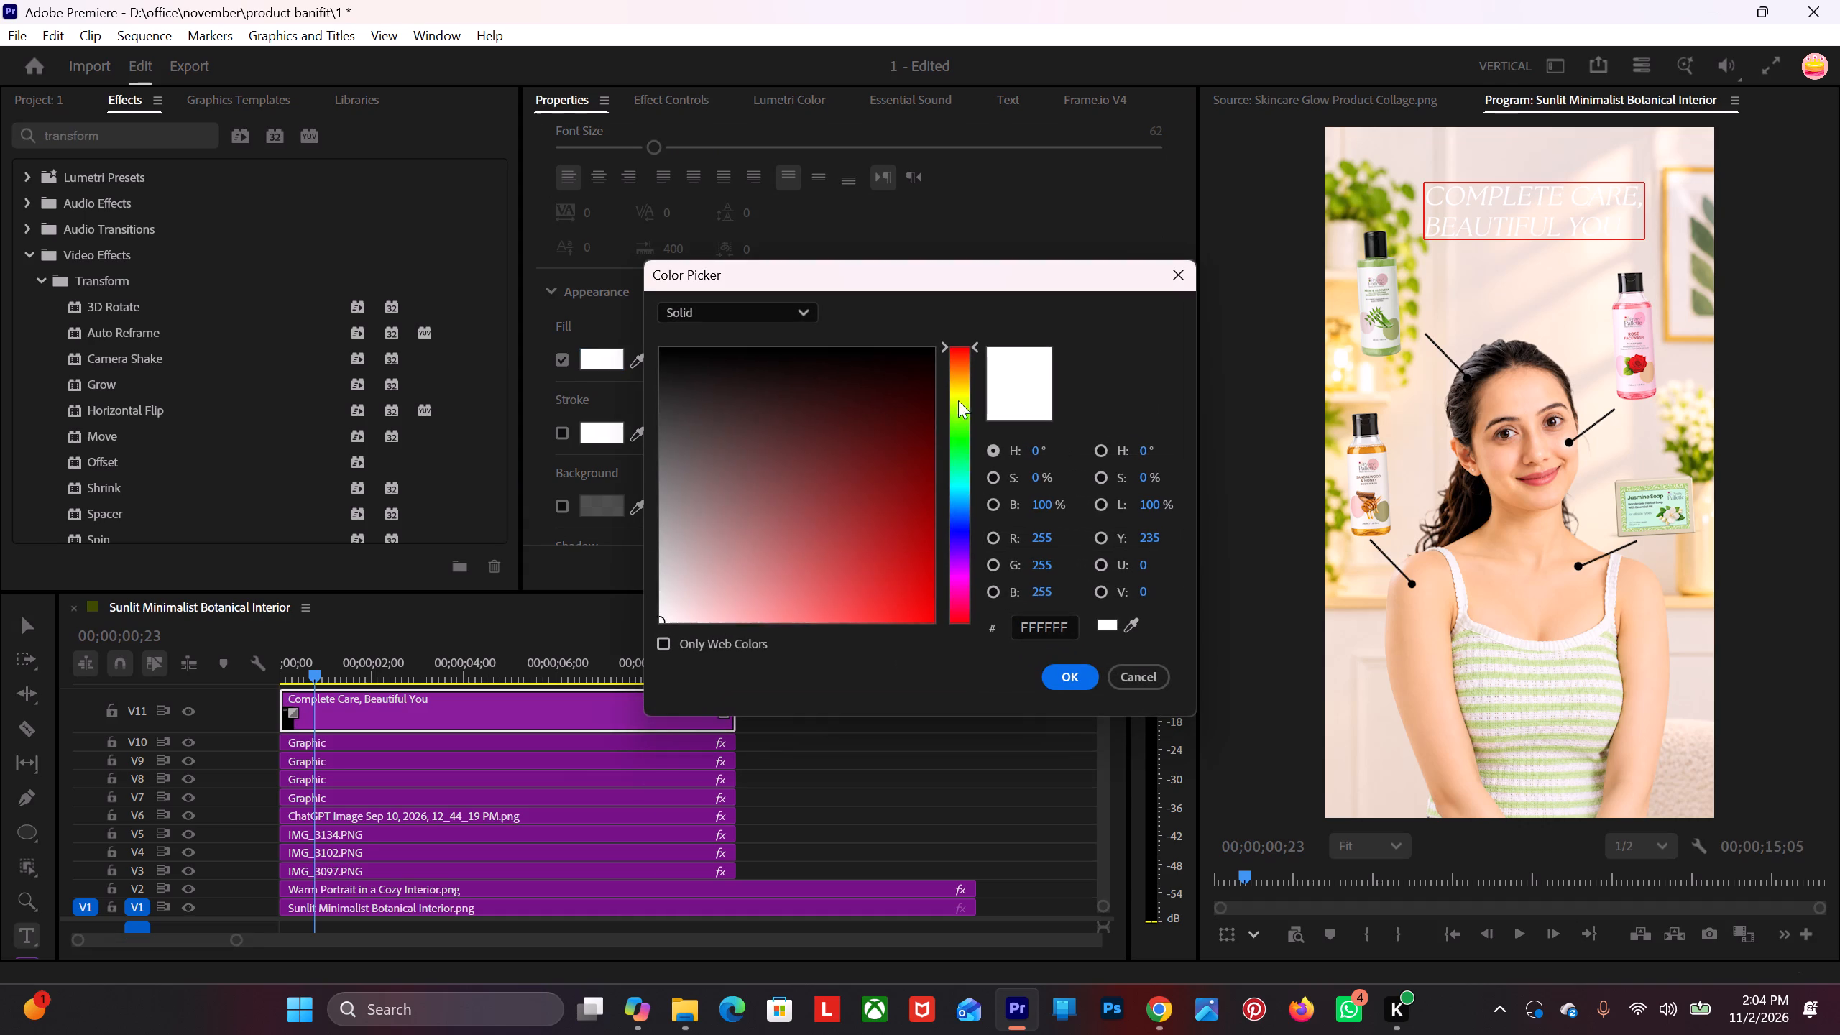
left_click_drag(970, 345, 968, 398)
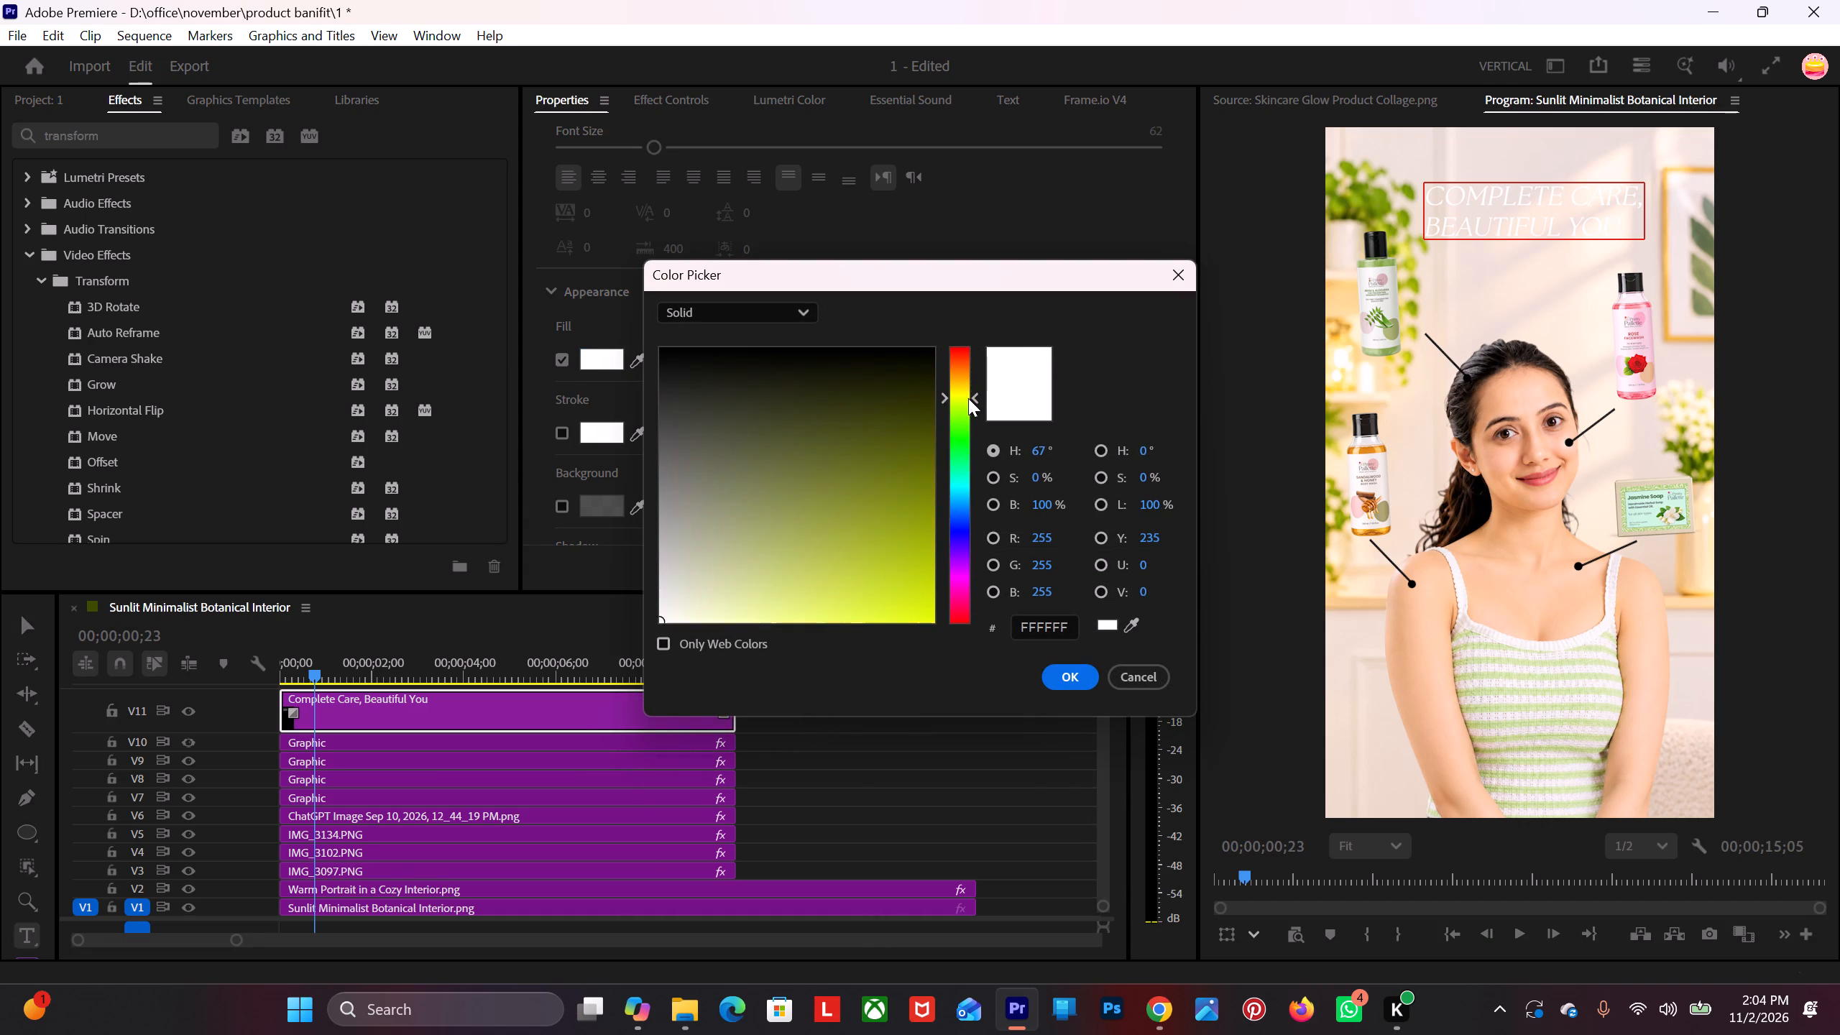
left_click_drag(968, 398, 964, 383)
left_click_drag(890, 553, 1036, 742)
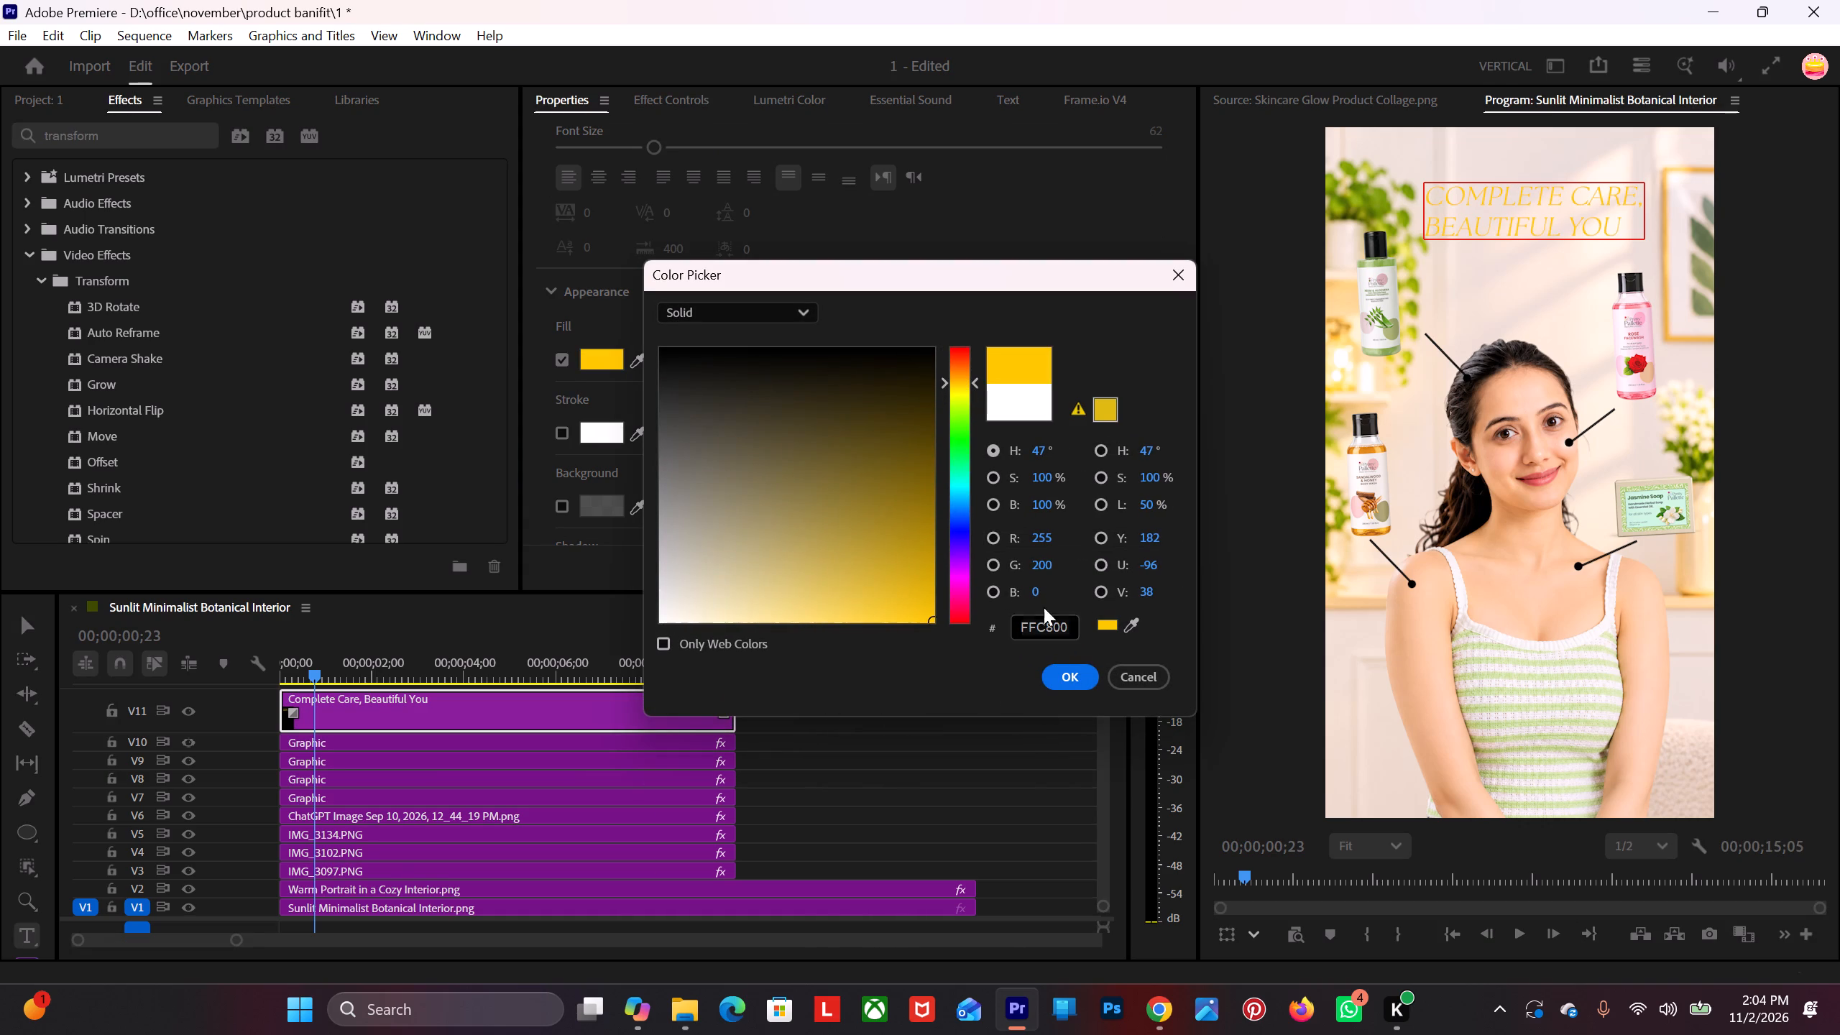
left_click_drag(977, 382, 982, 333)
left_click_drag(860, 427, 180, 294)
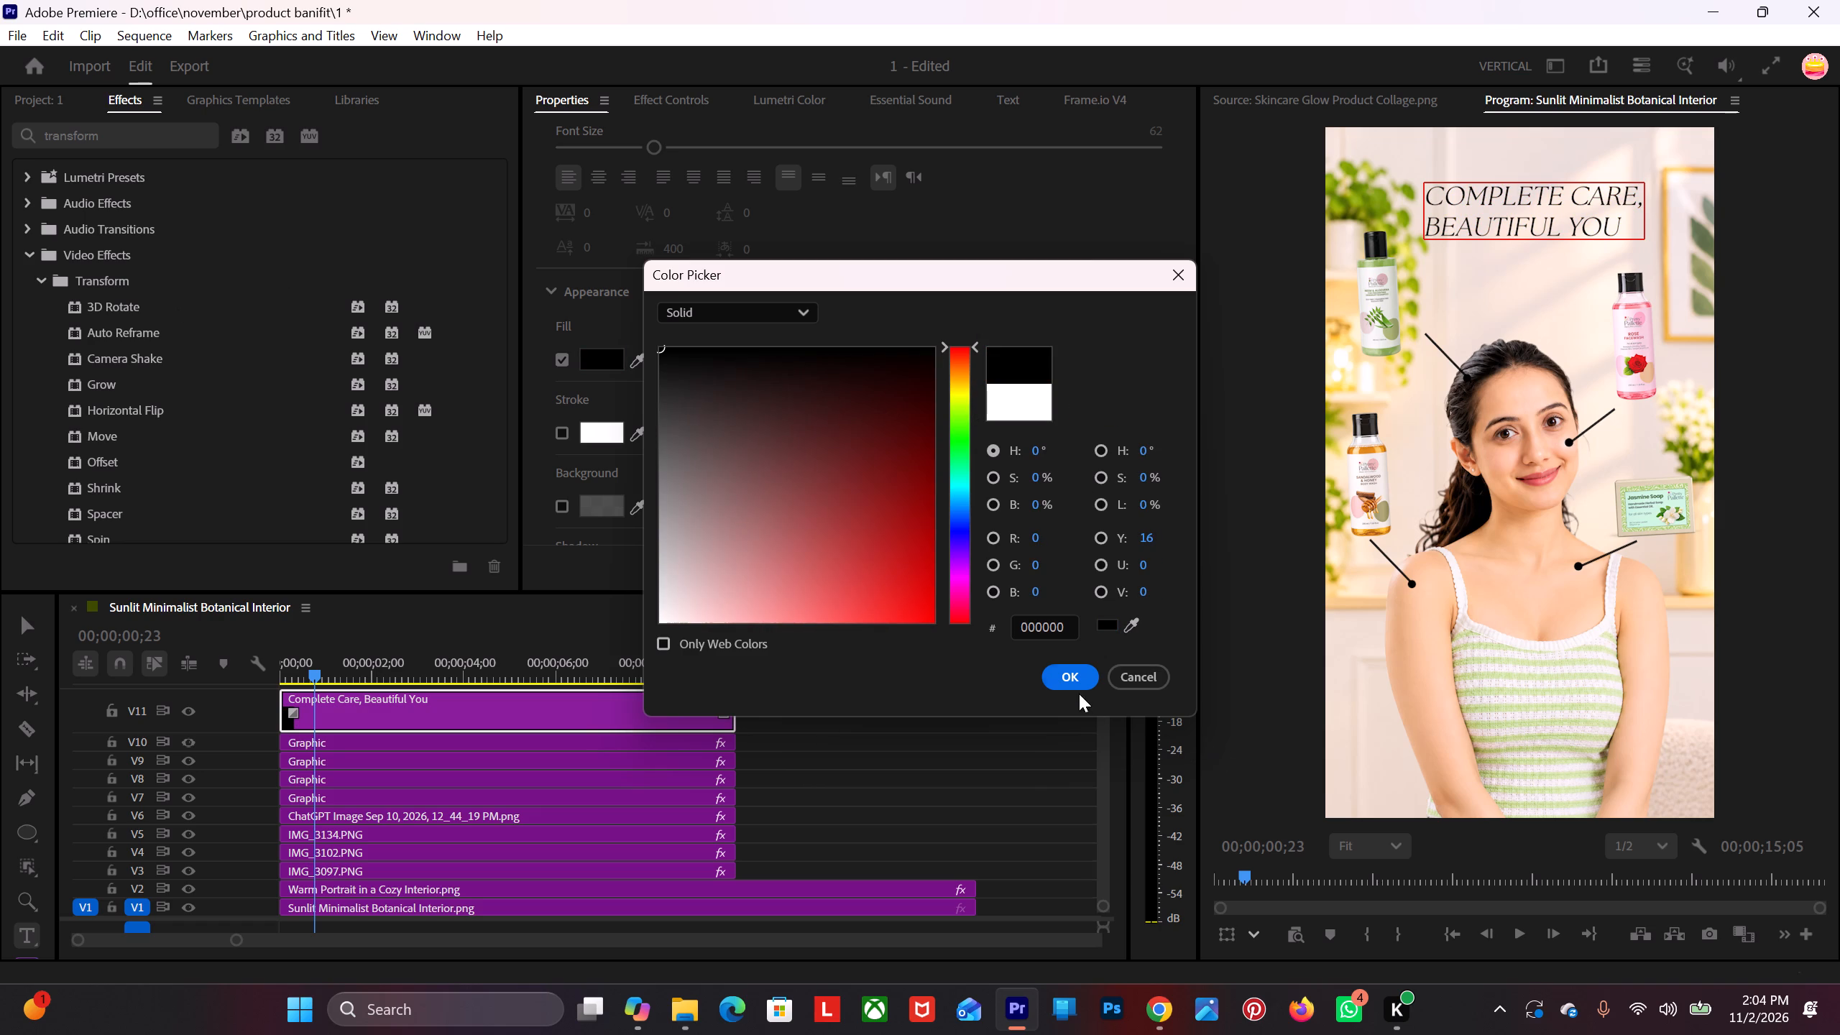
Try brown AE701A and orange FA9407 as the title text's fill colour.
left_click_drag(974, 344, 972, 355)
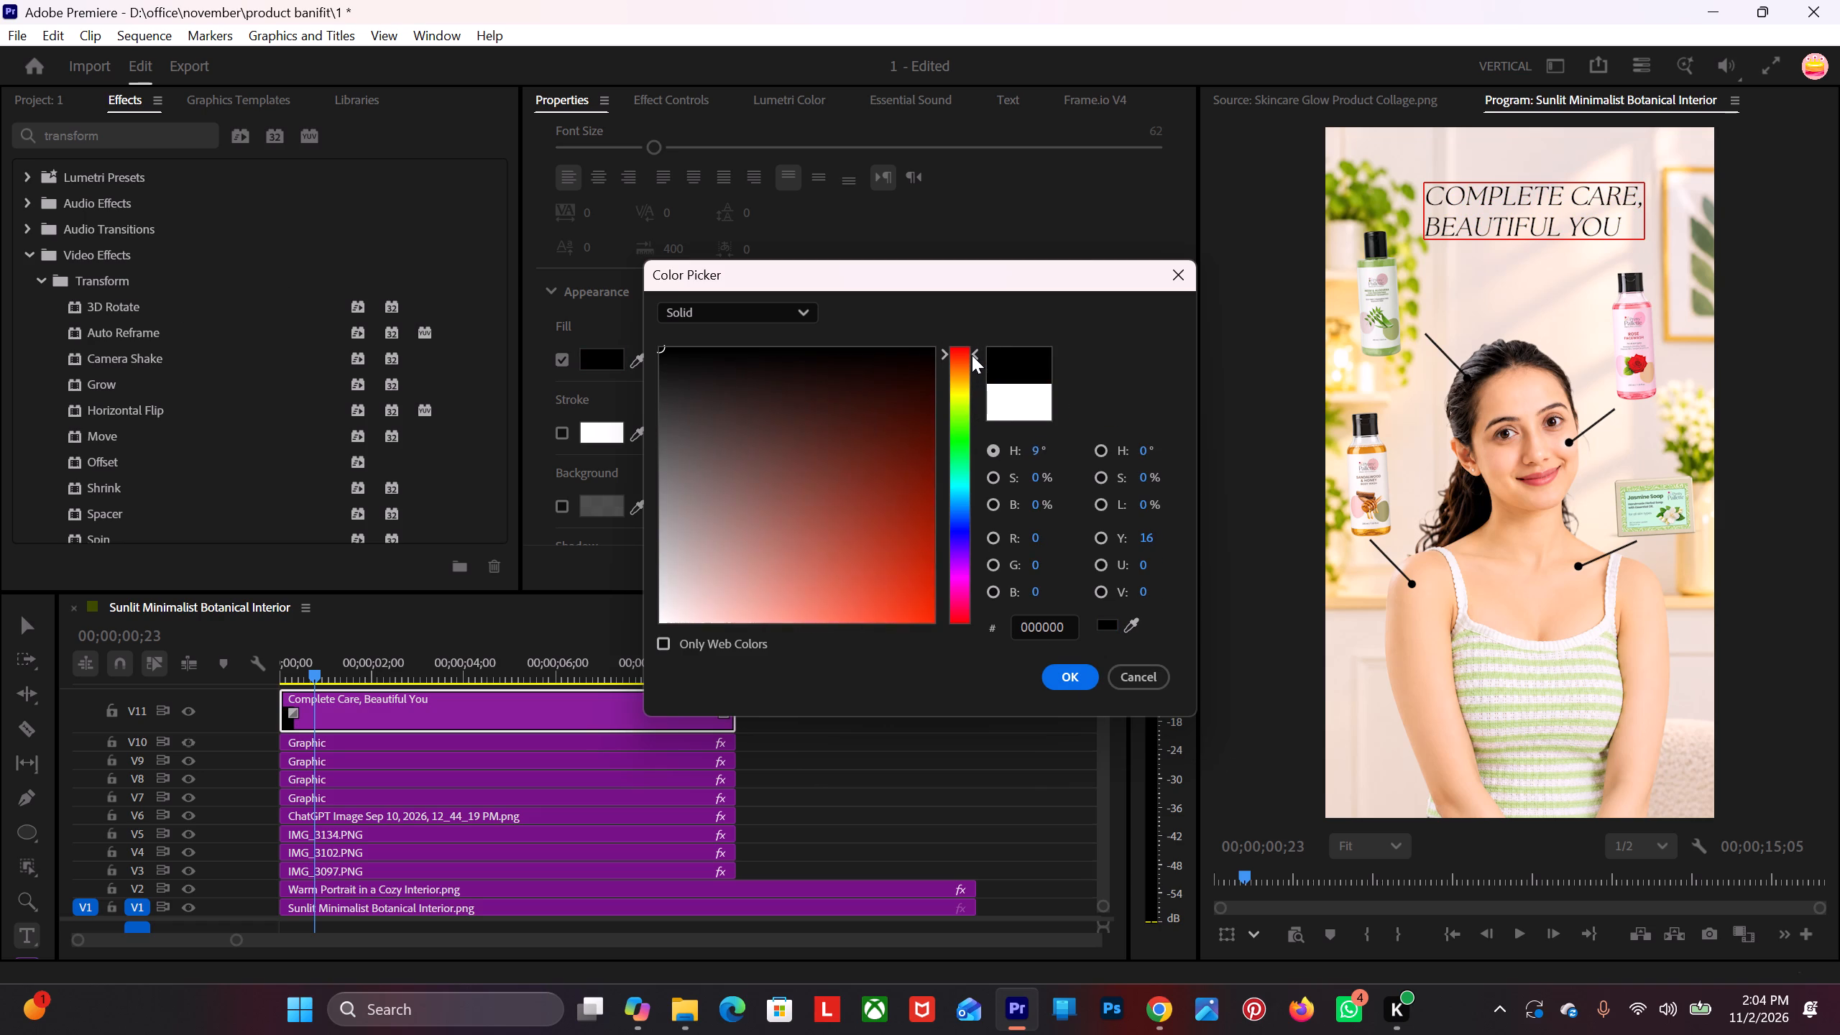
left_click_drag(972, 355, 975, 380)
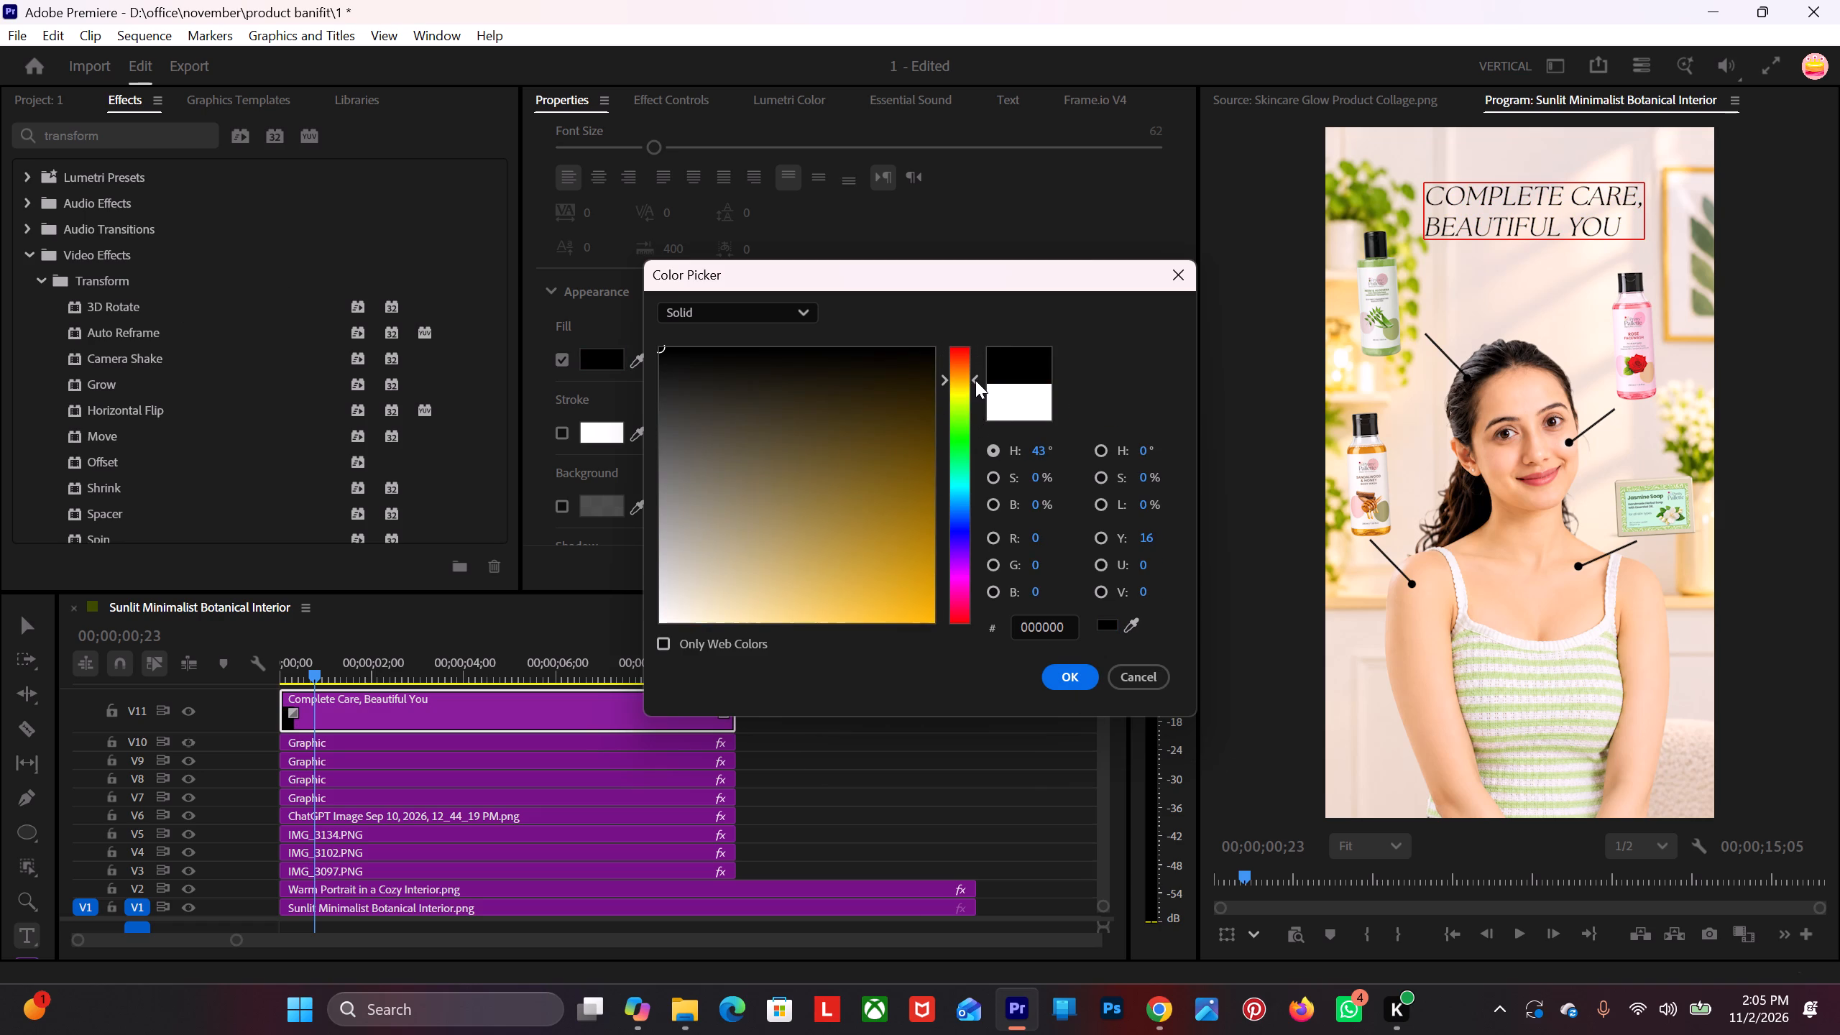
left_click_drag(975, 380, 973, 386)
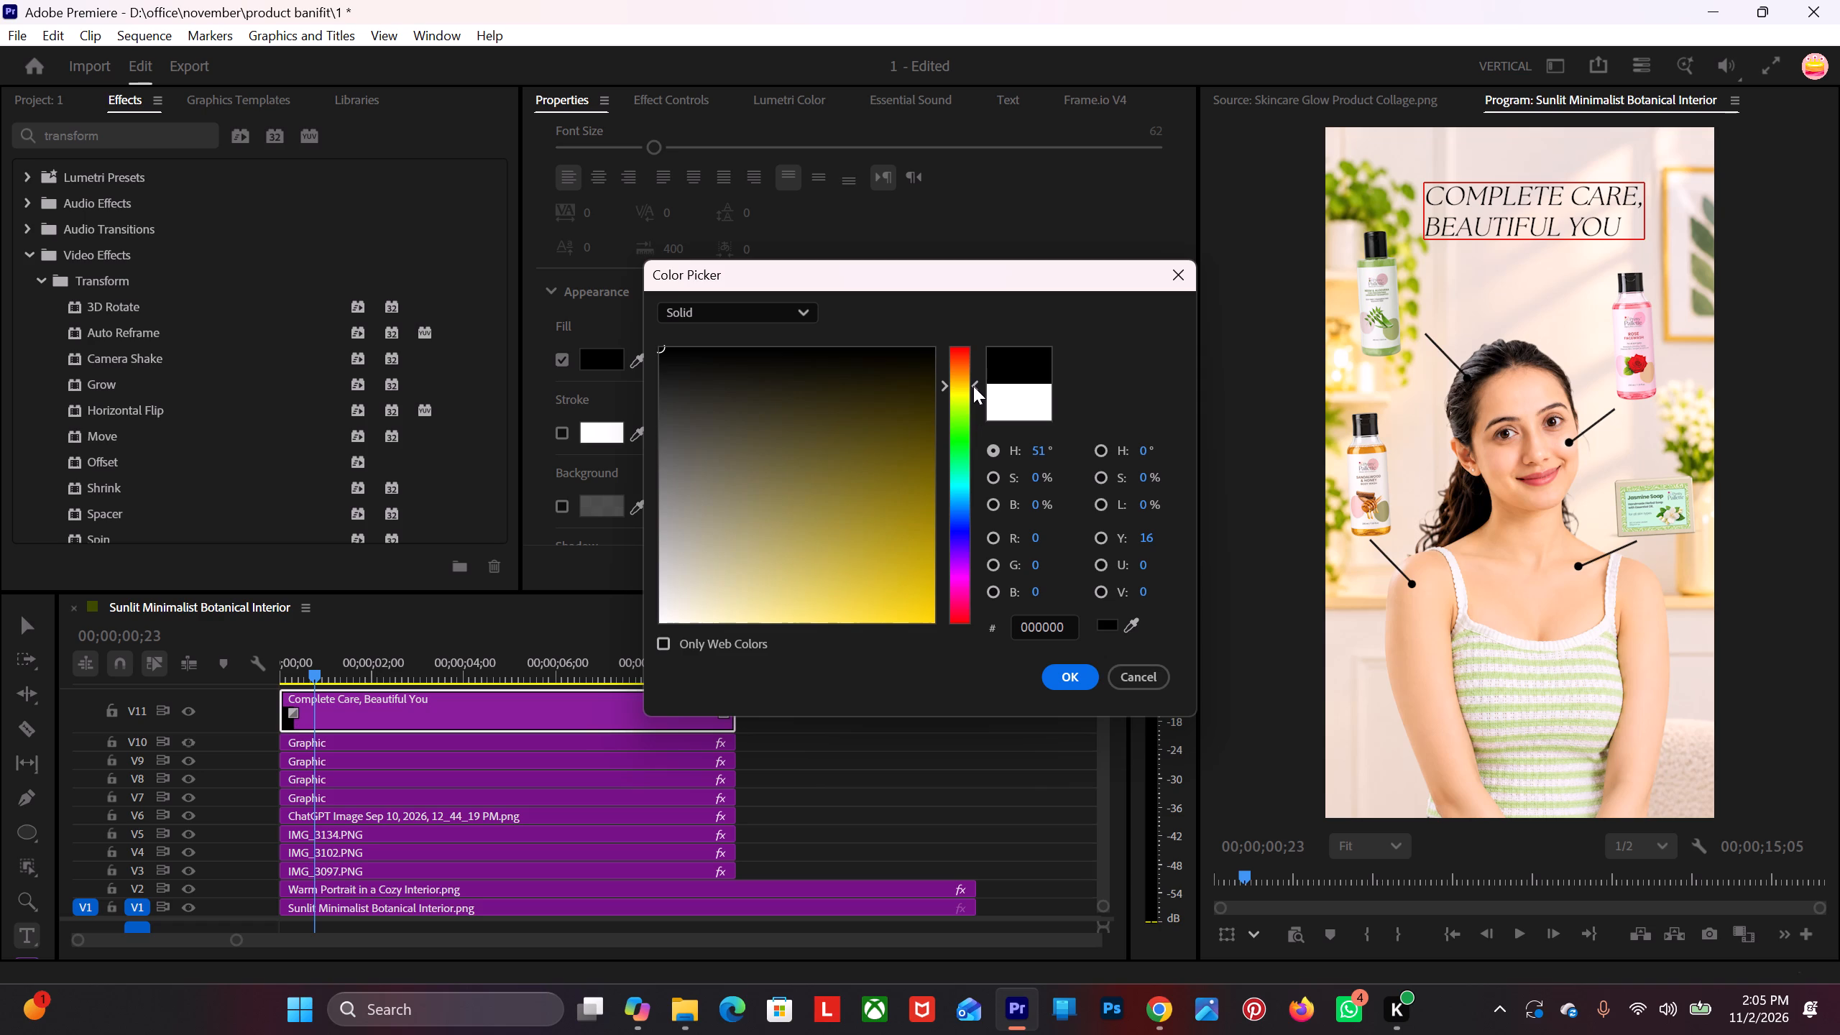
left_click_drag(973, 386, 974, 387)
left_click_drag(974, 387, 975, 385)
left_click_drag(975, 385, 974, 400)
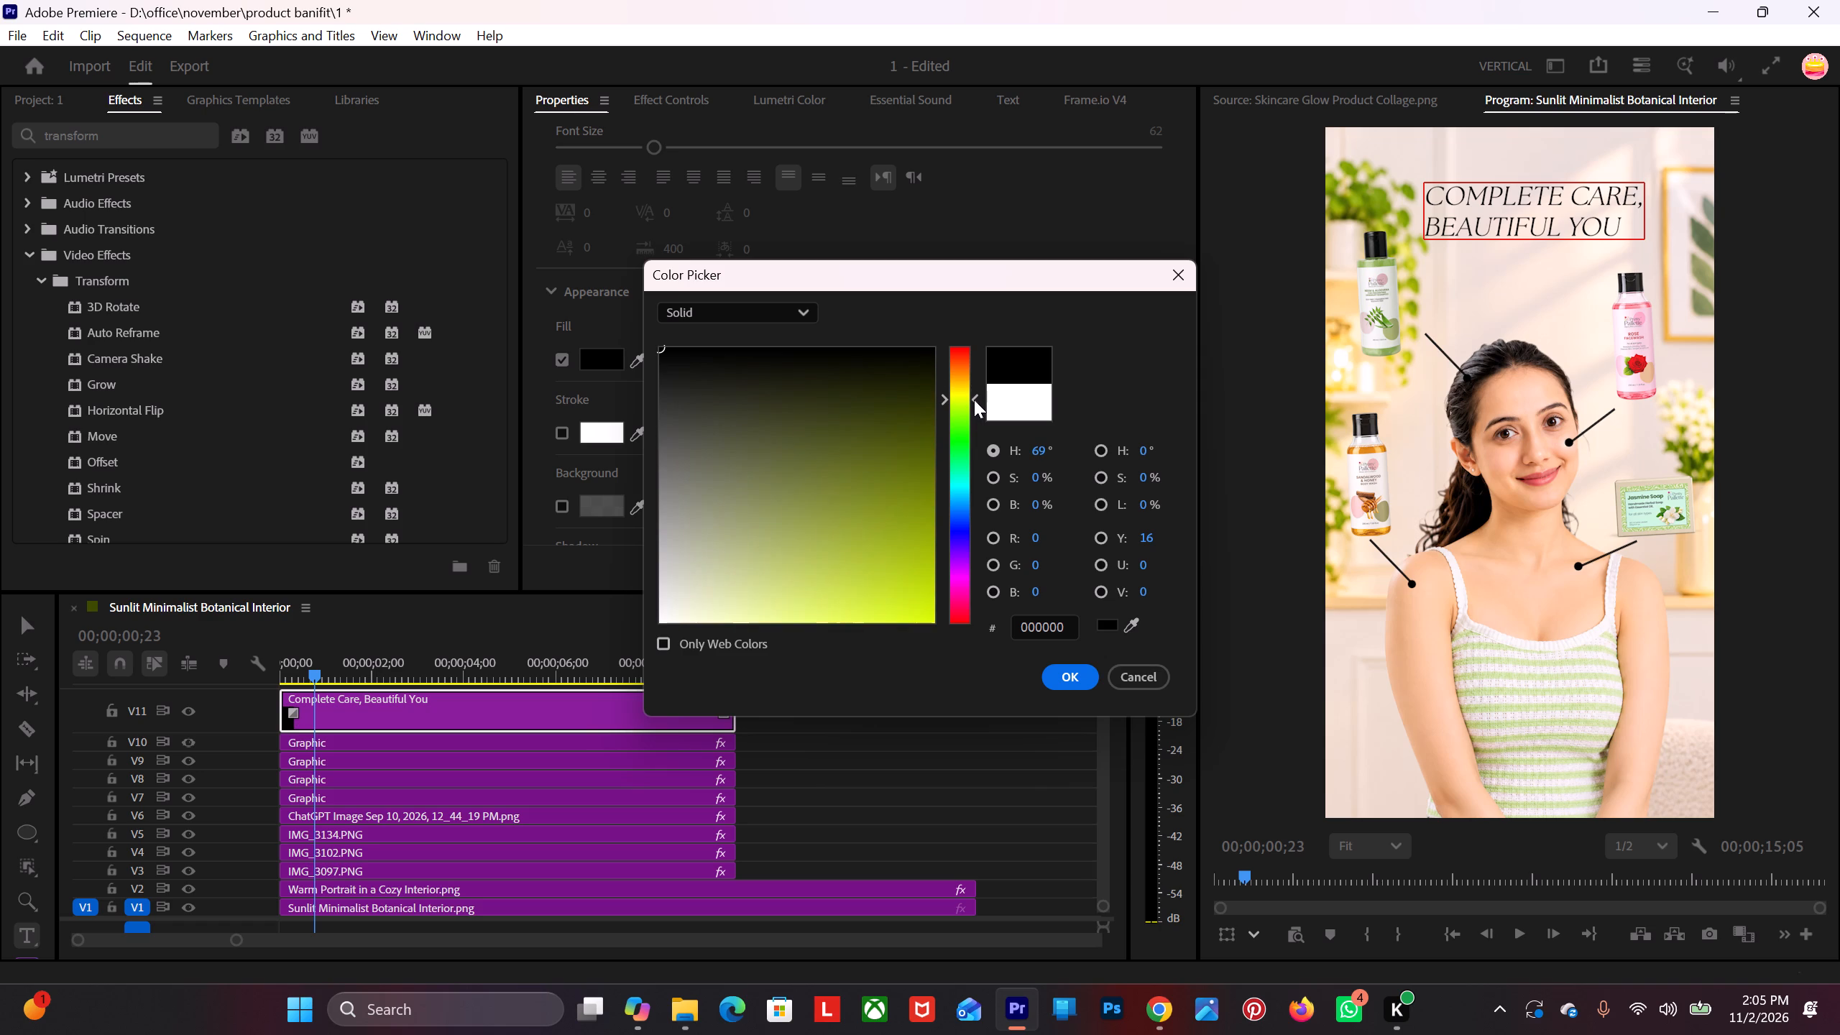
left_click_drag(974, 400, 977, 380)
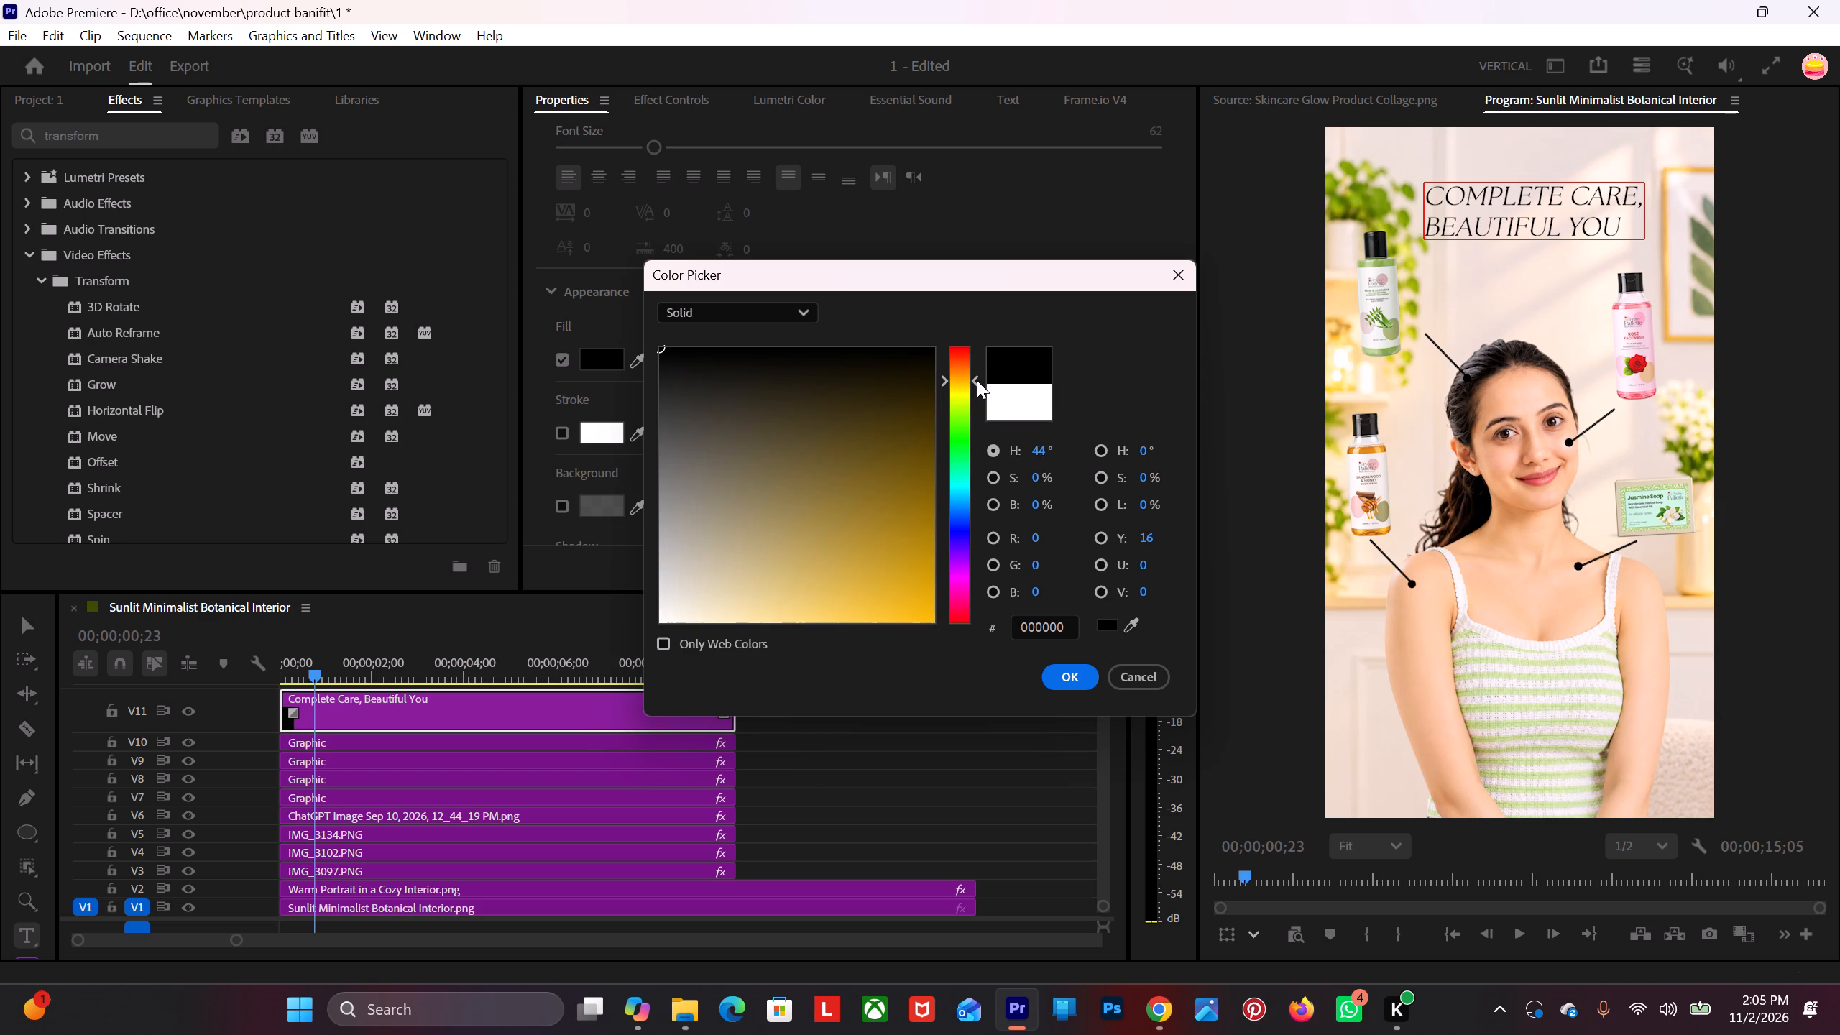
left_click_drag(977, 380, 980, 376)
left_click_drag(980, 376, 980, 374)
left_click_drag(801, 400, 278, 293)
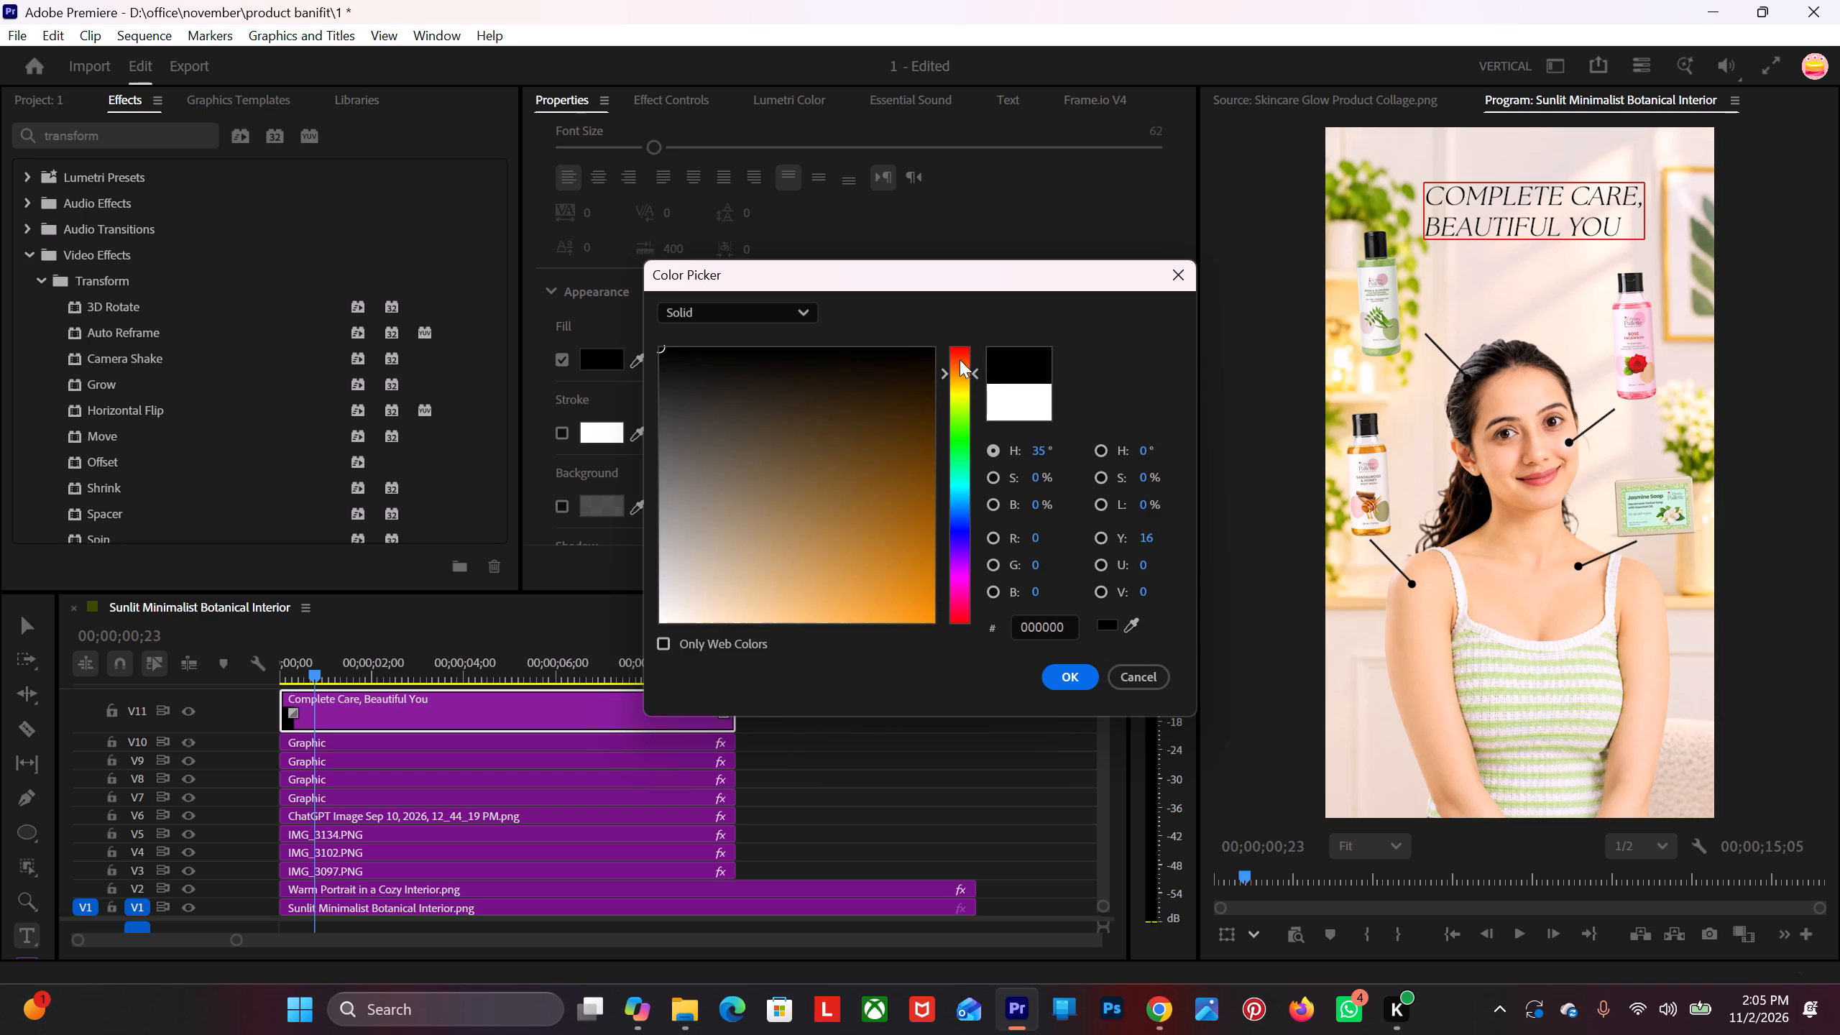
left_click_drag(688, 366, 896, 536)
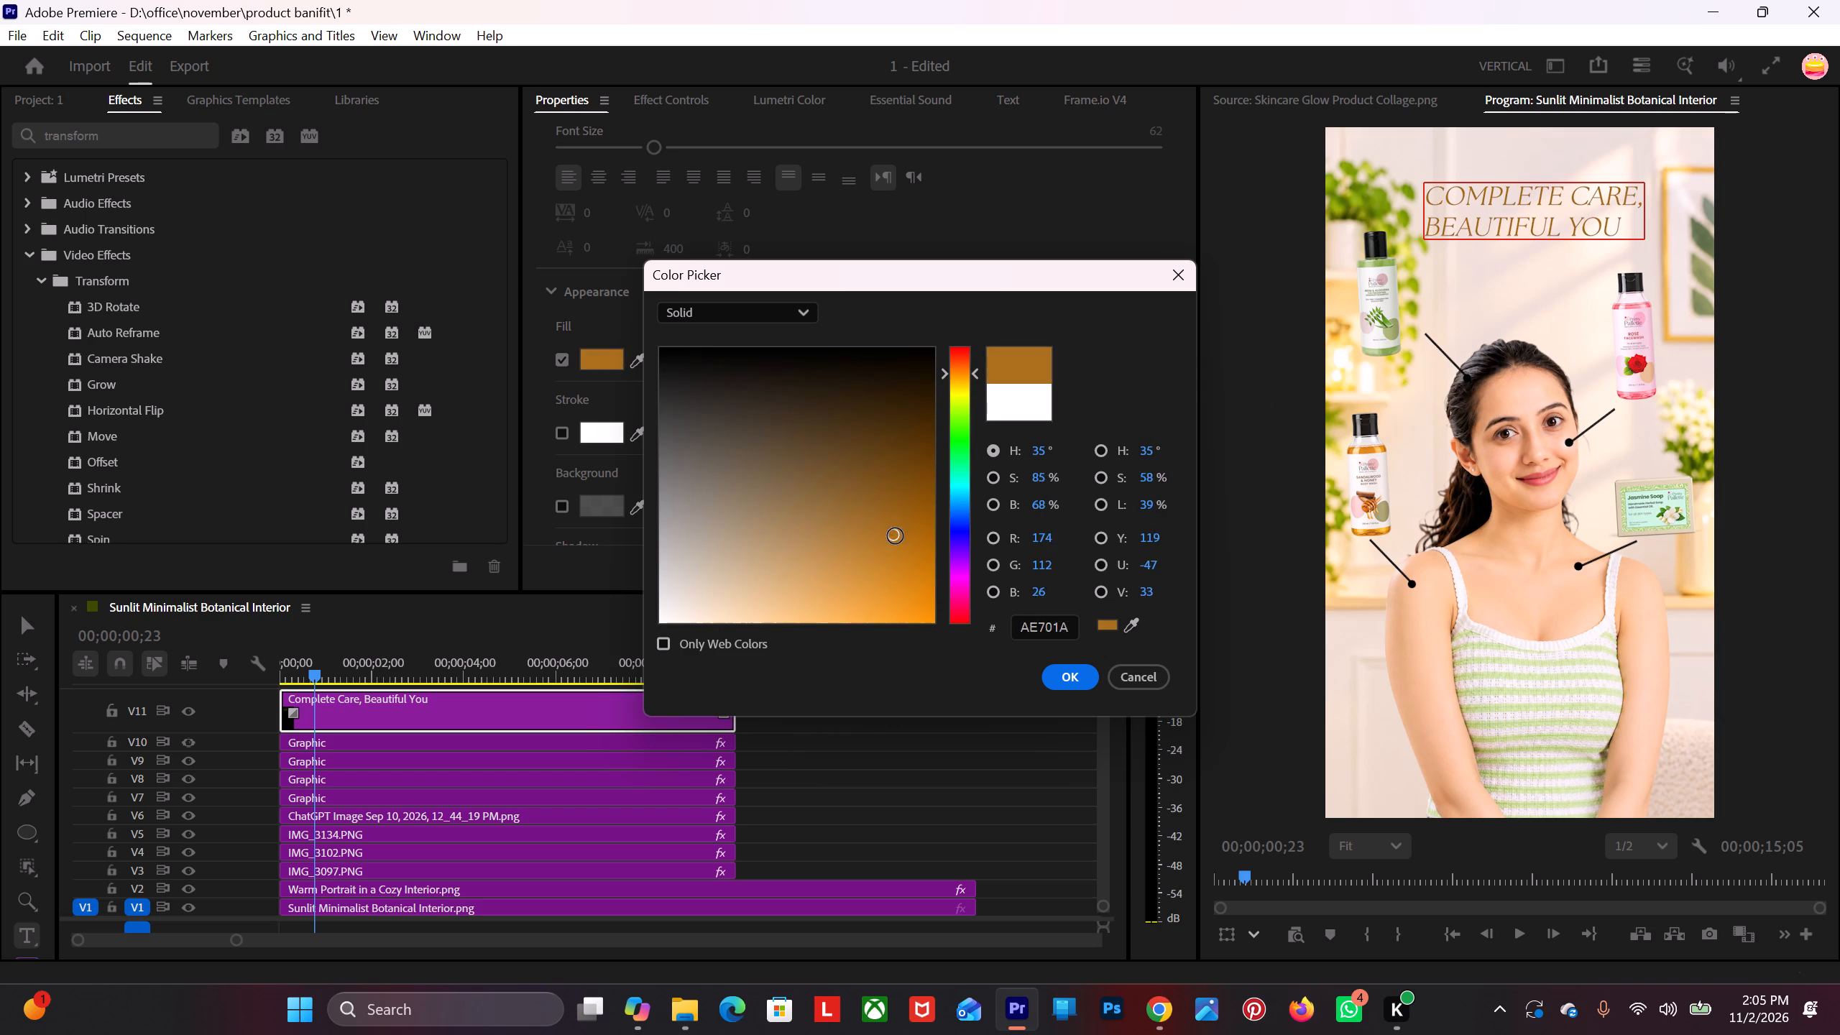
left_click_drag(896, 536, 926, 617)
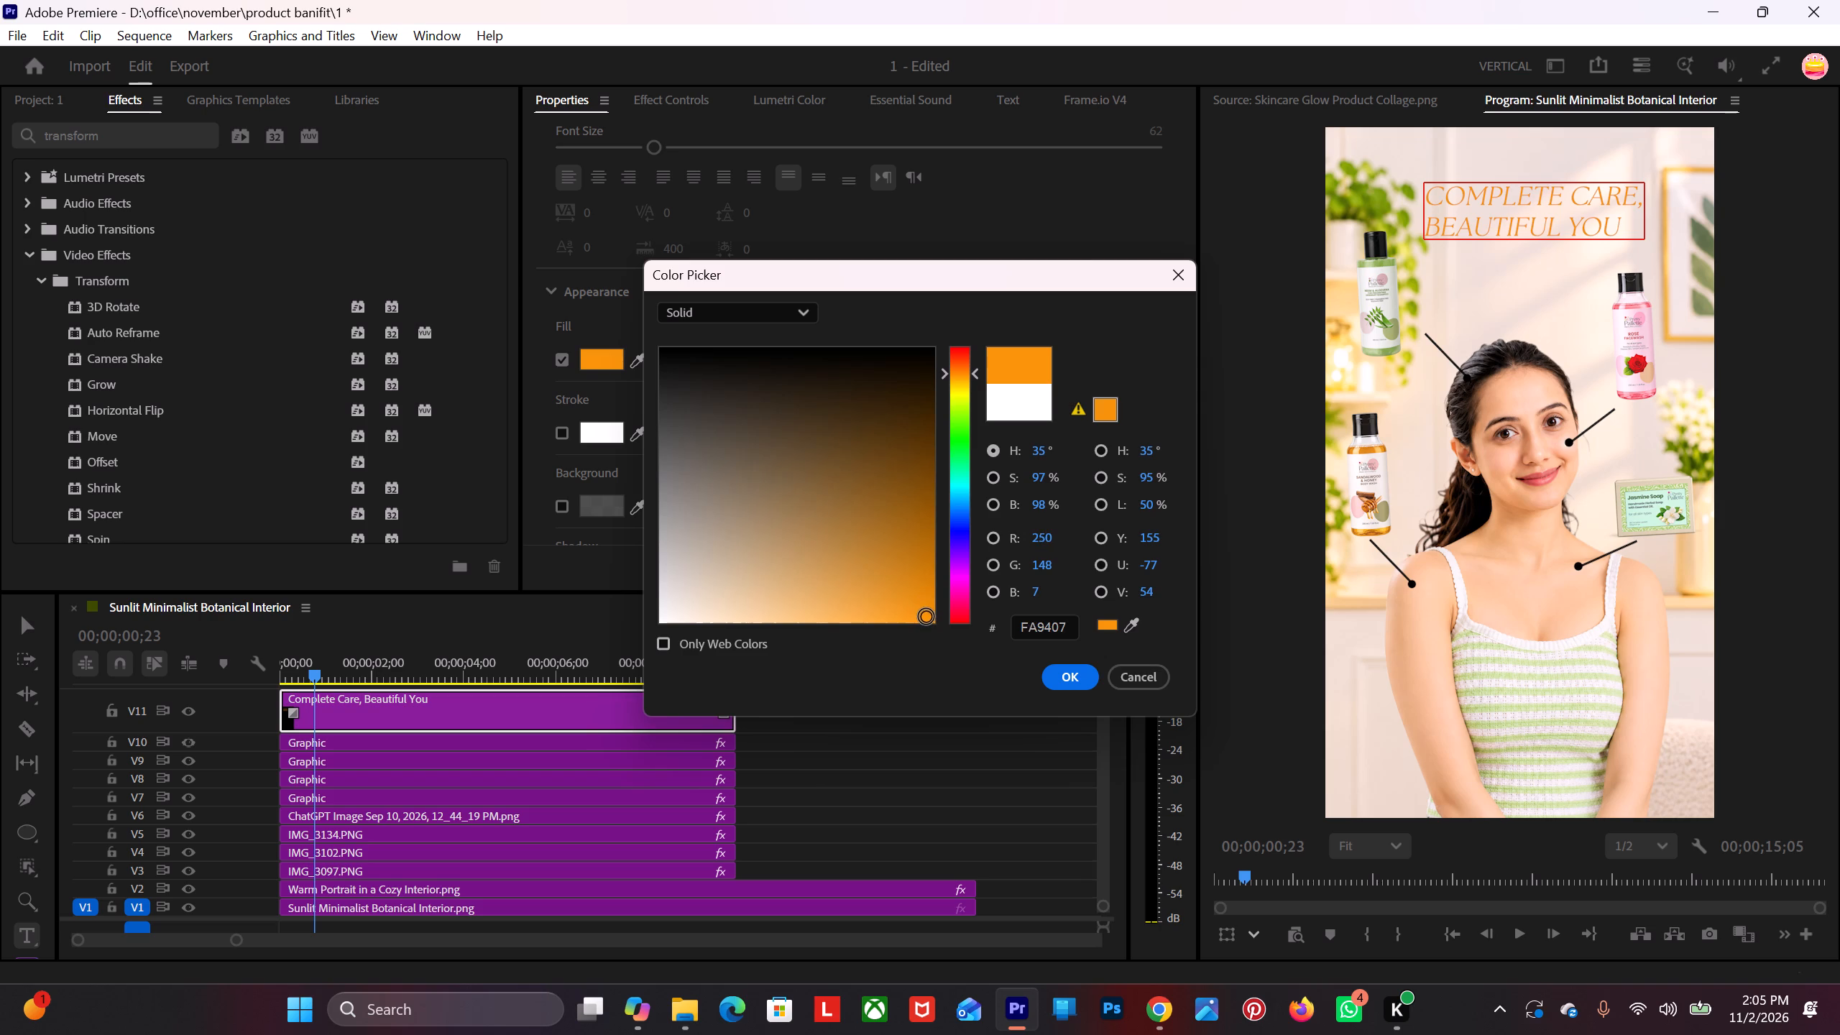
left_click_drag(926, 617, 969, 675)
Set the title text's fill colour to red FF0000.
left_click_drag(976, 374, 977, 392)
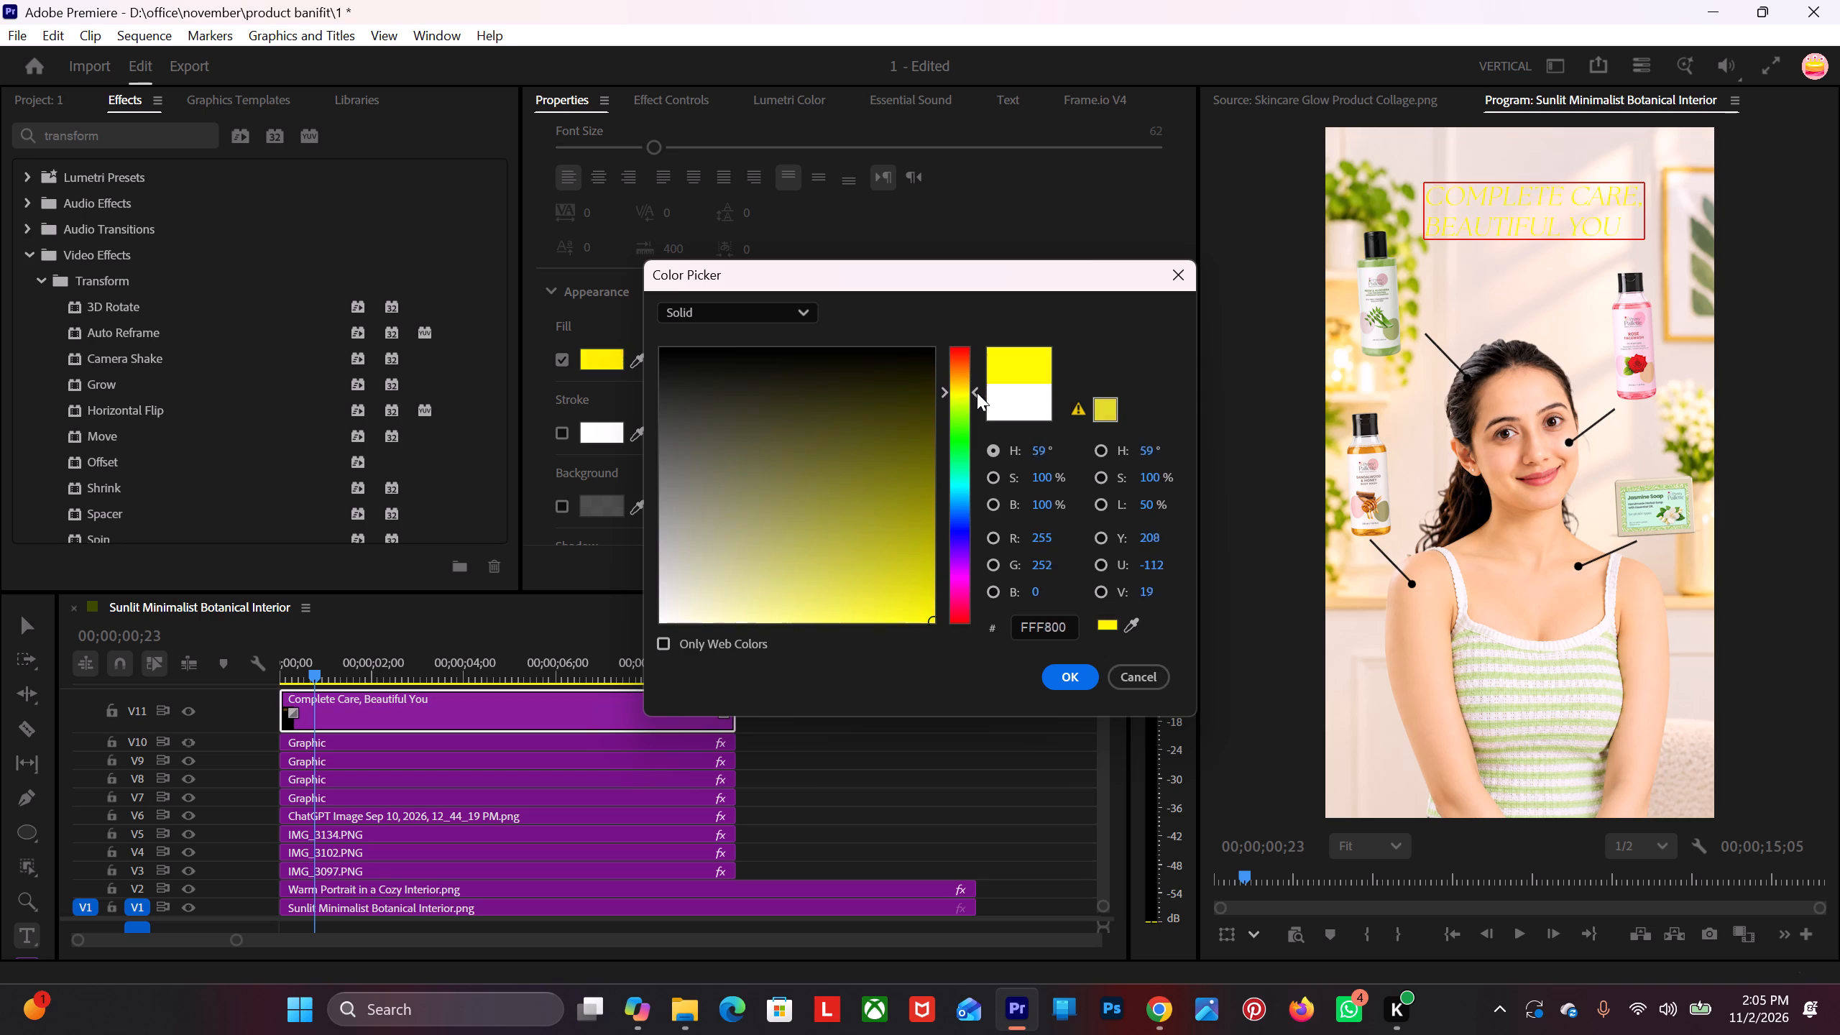
left_click_drag(977, 392, 981, 368)
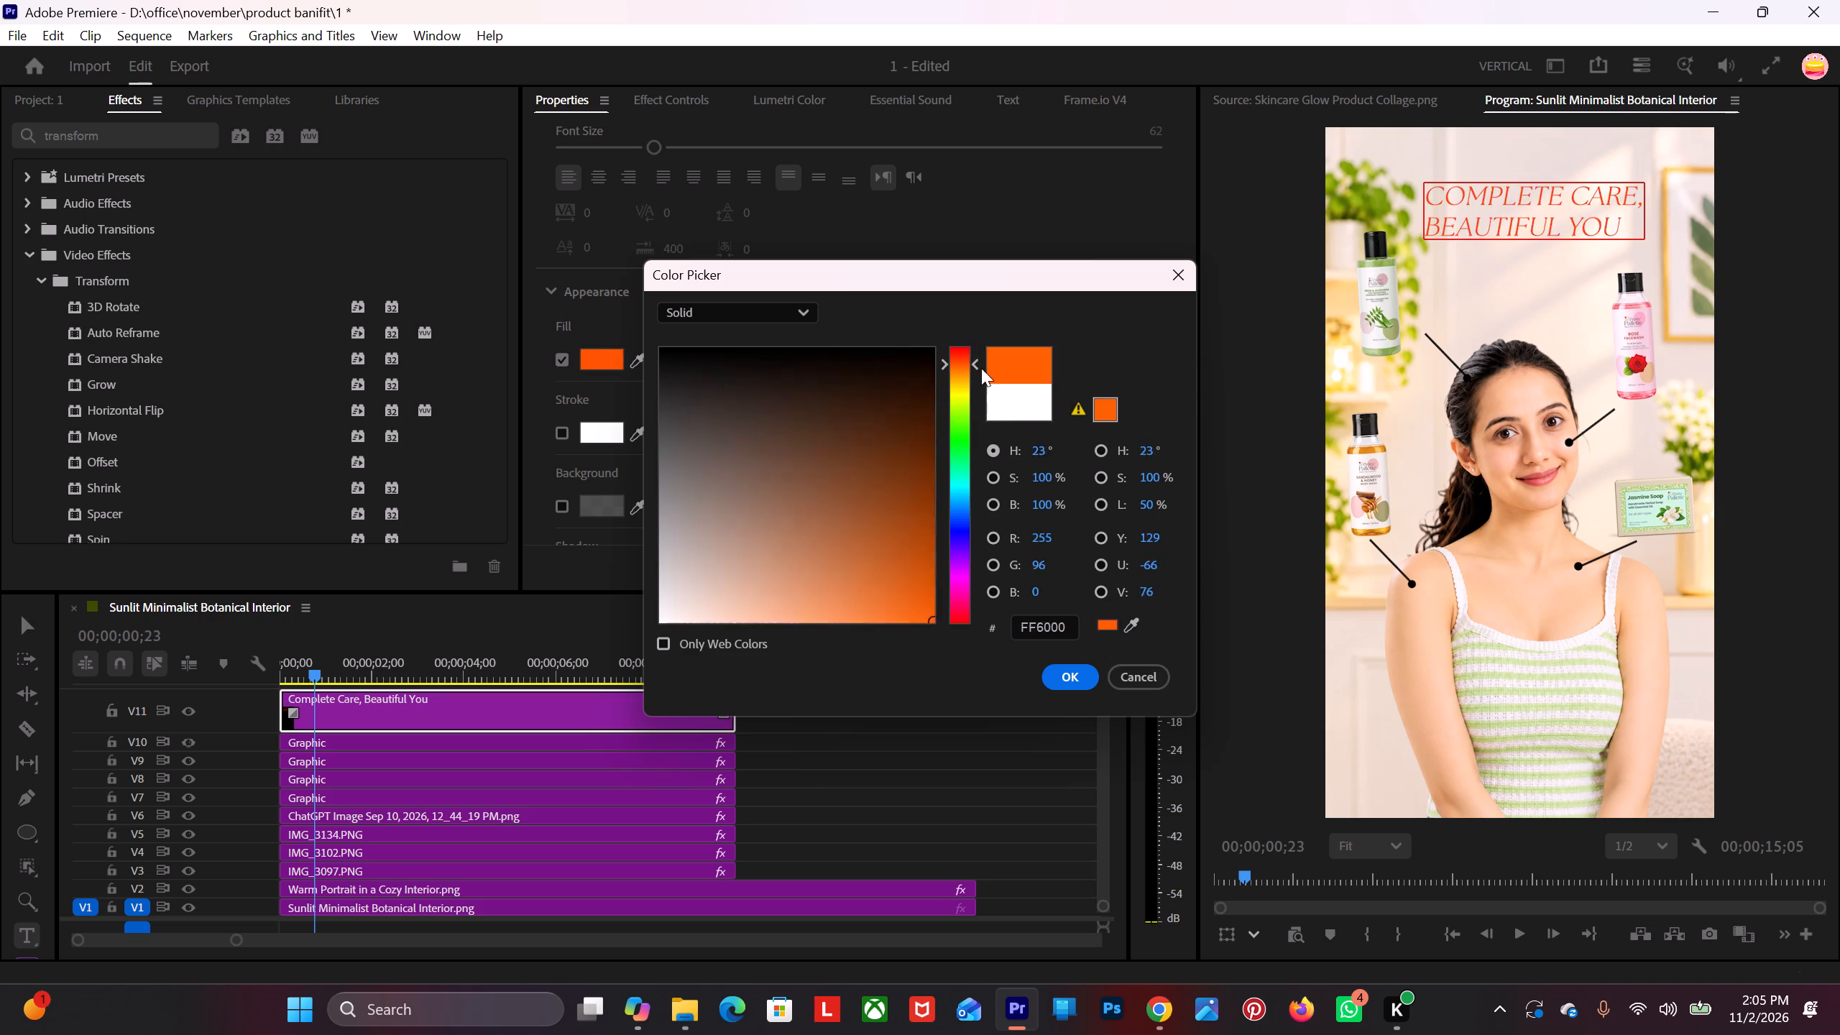
left_click_drag(981, 368, 984, 508)
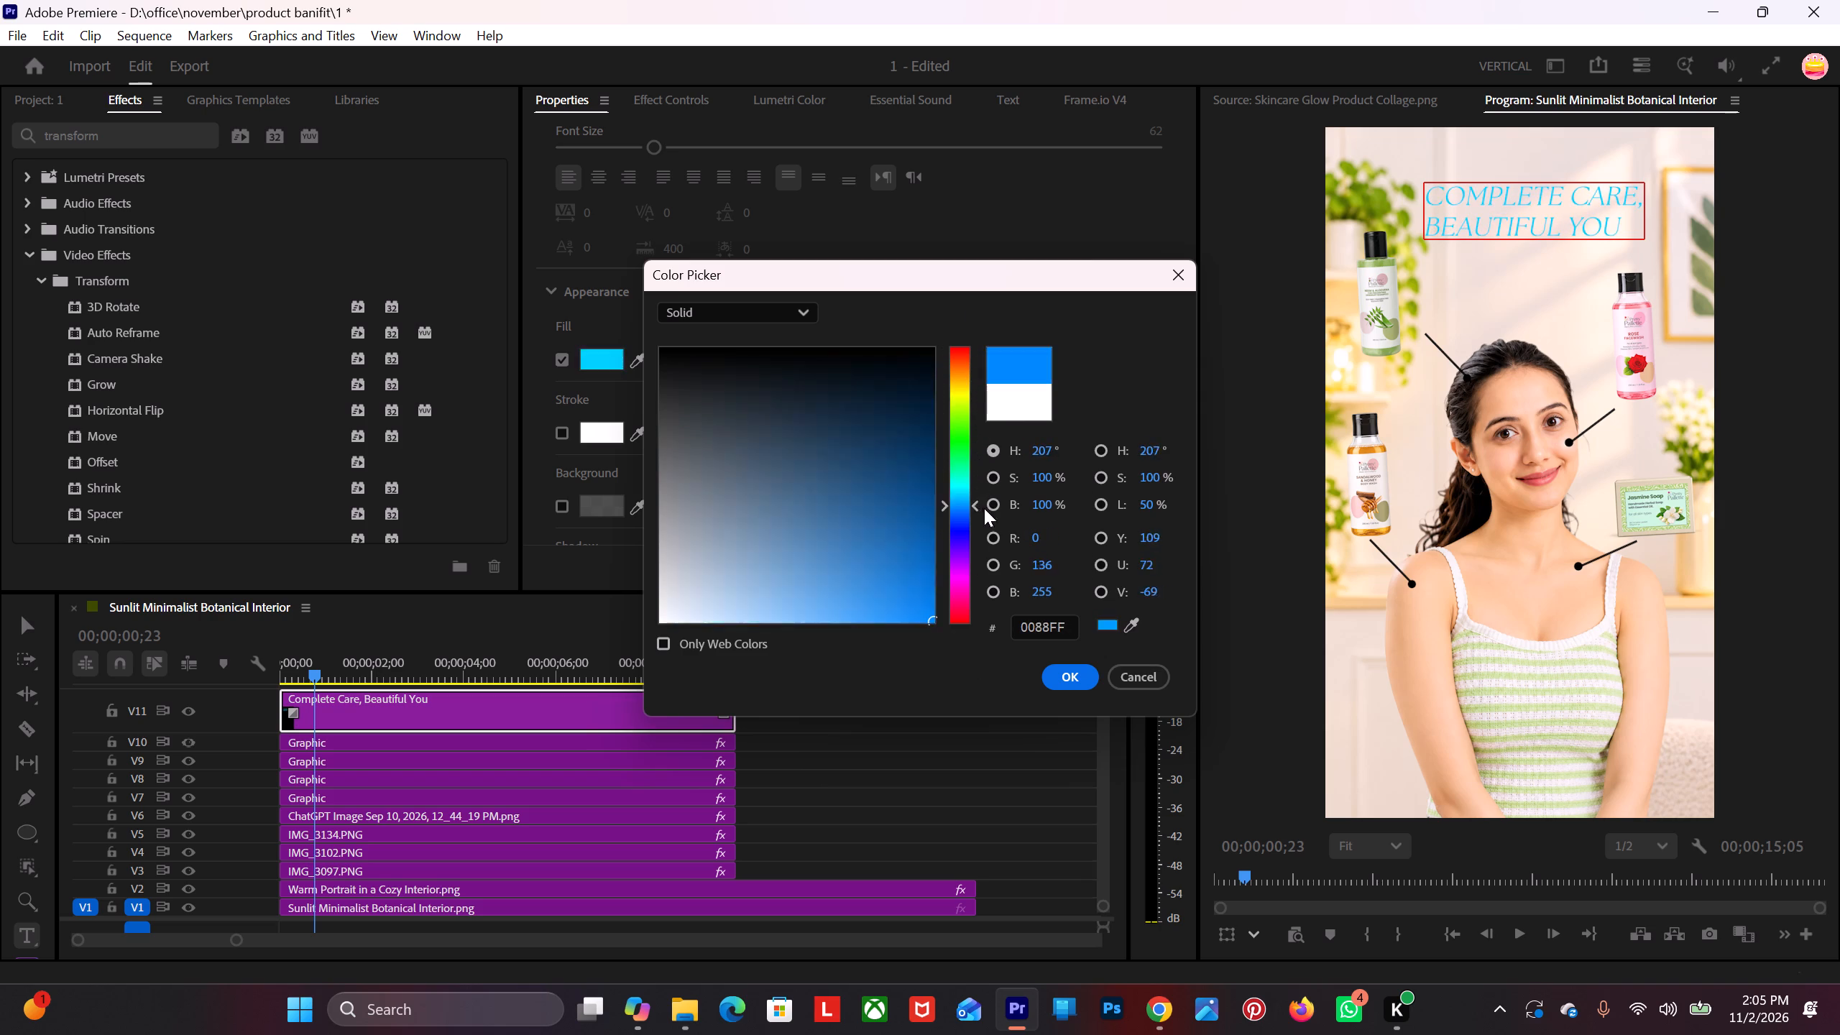
left_click_drag(984, 508, 993, 489)
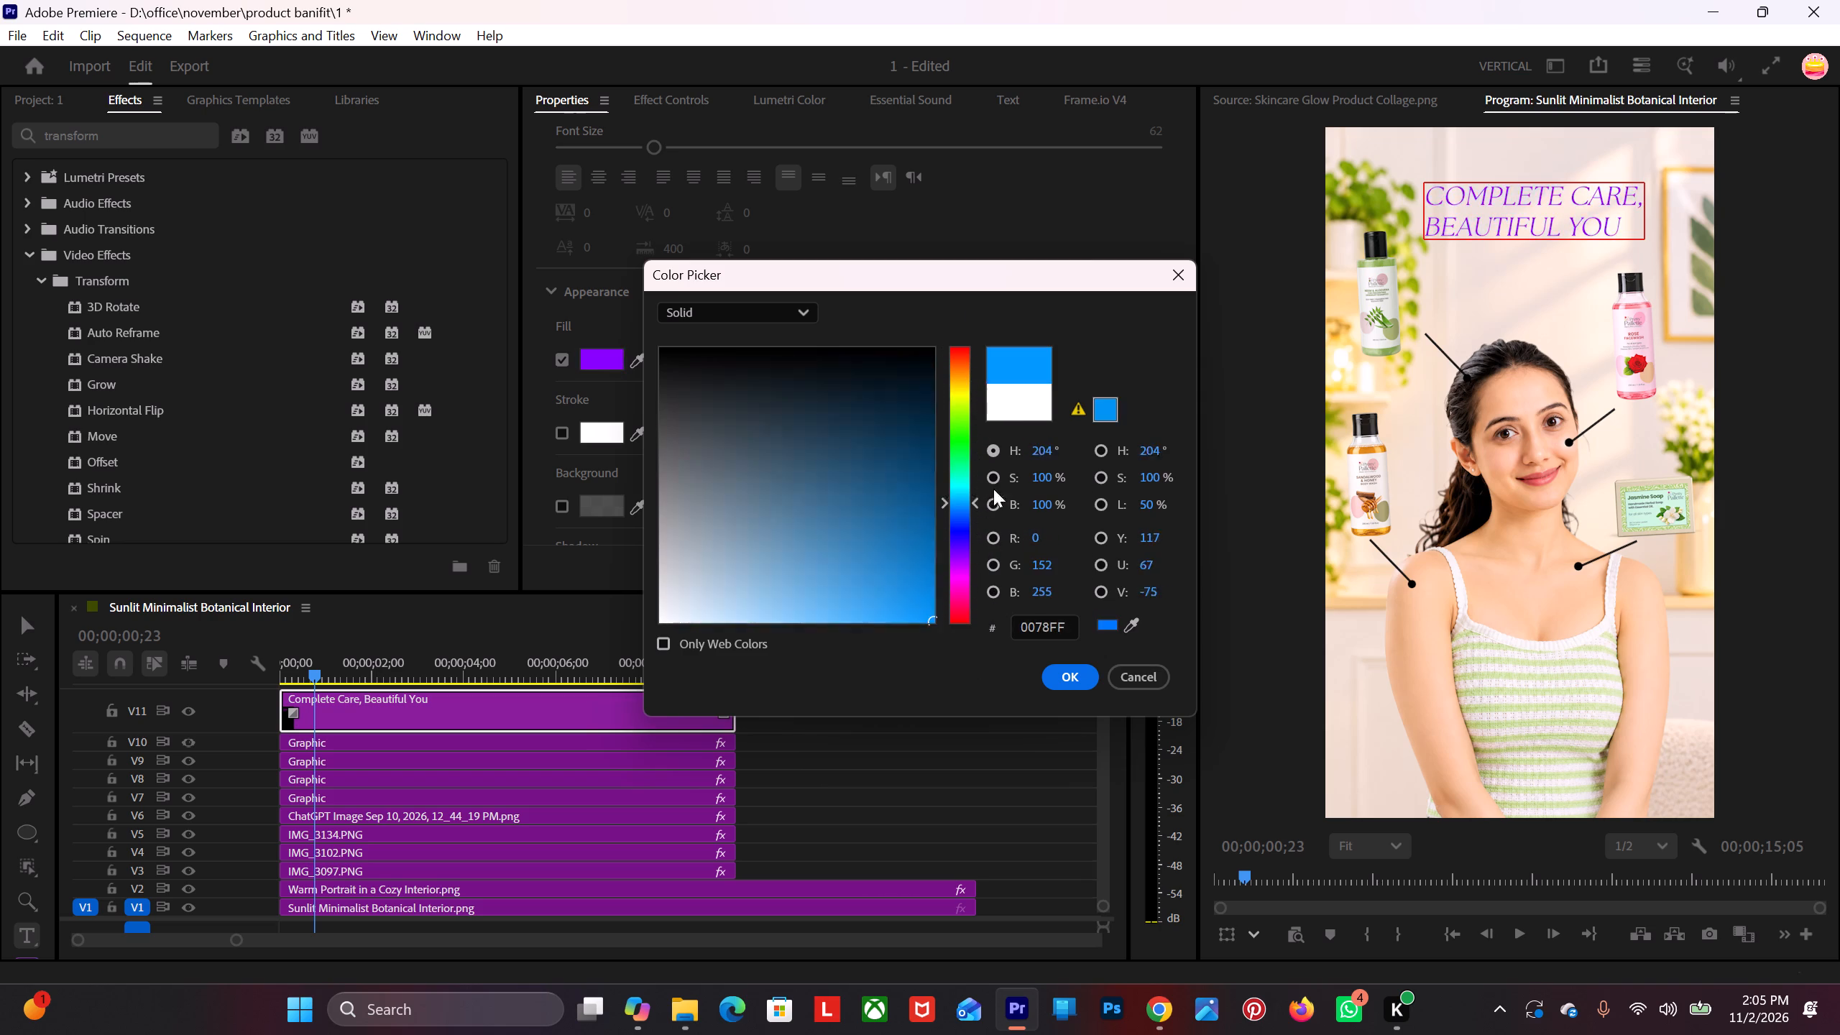
left_click_drag(993, 489, 1010, 290)
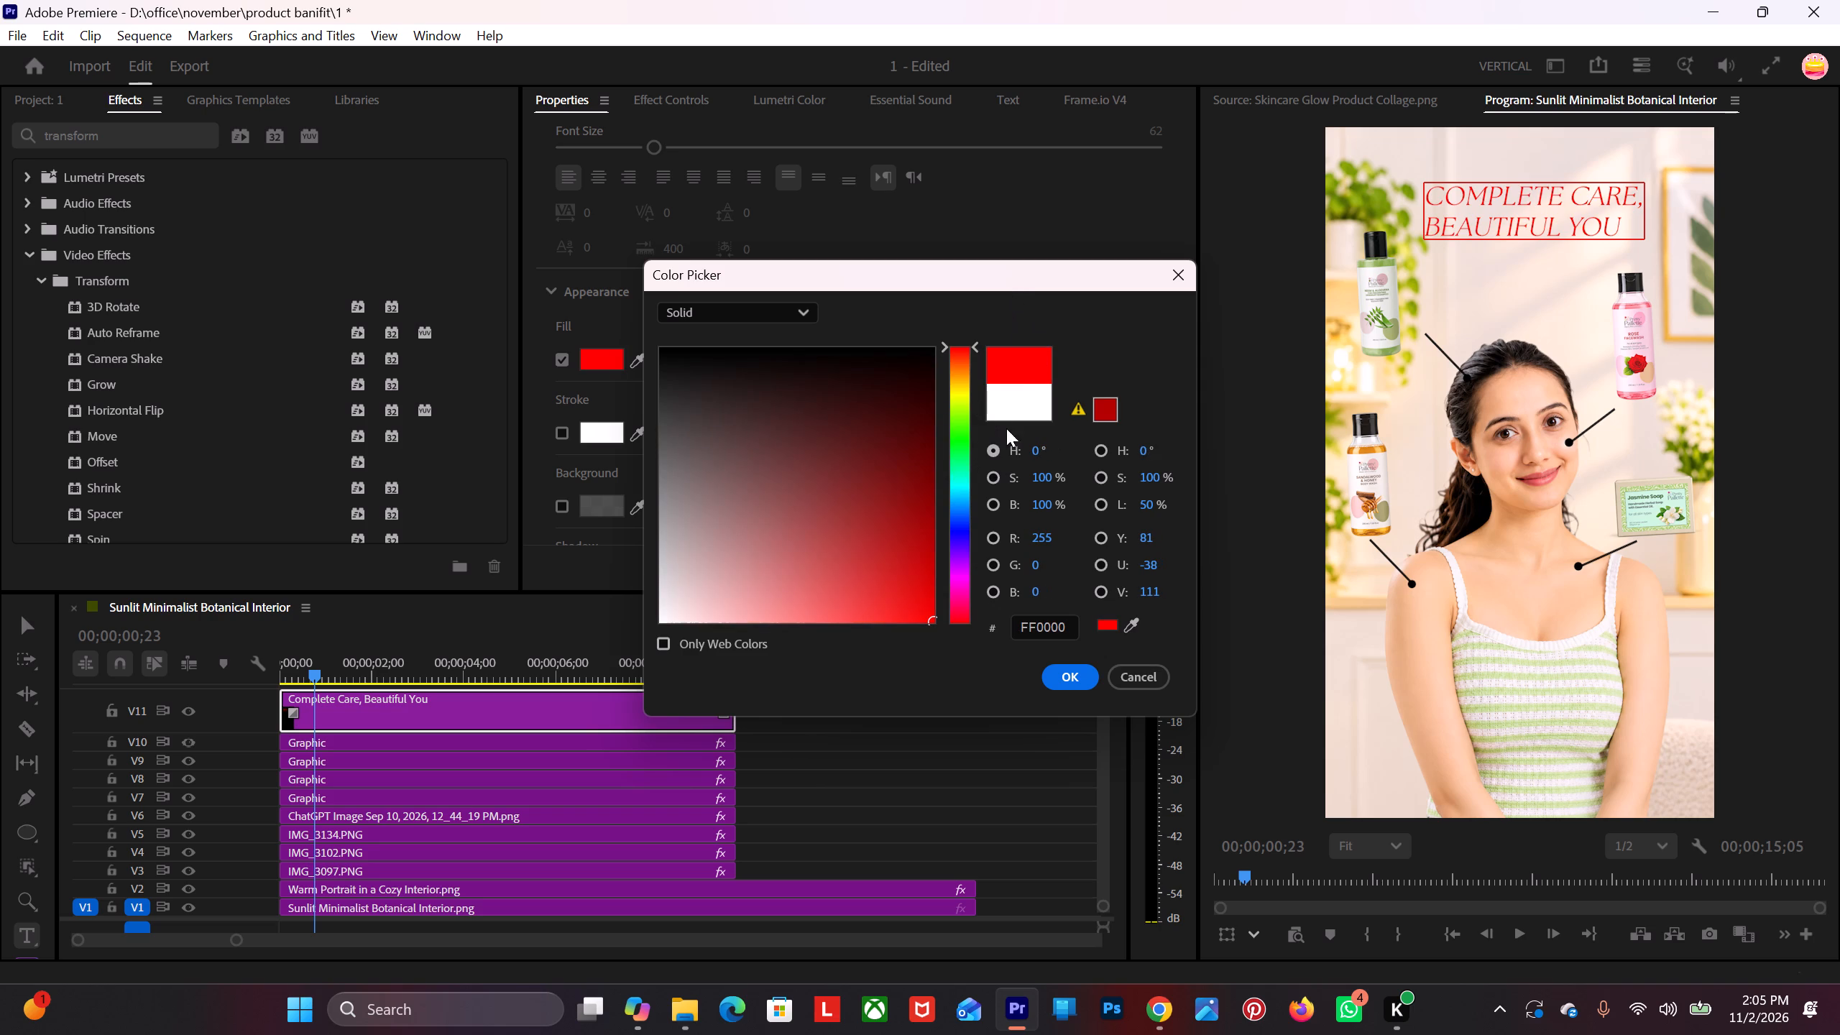
left_click(1082, 680)
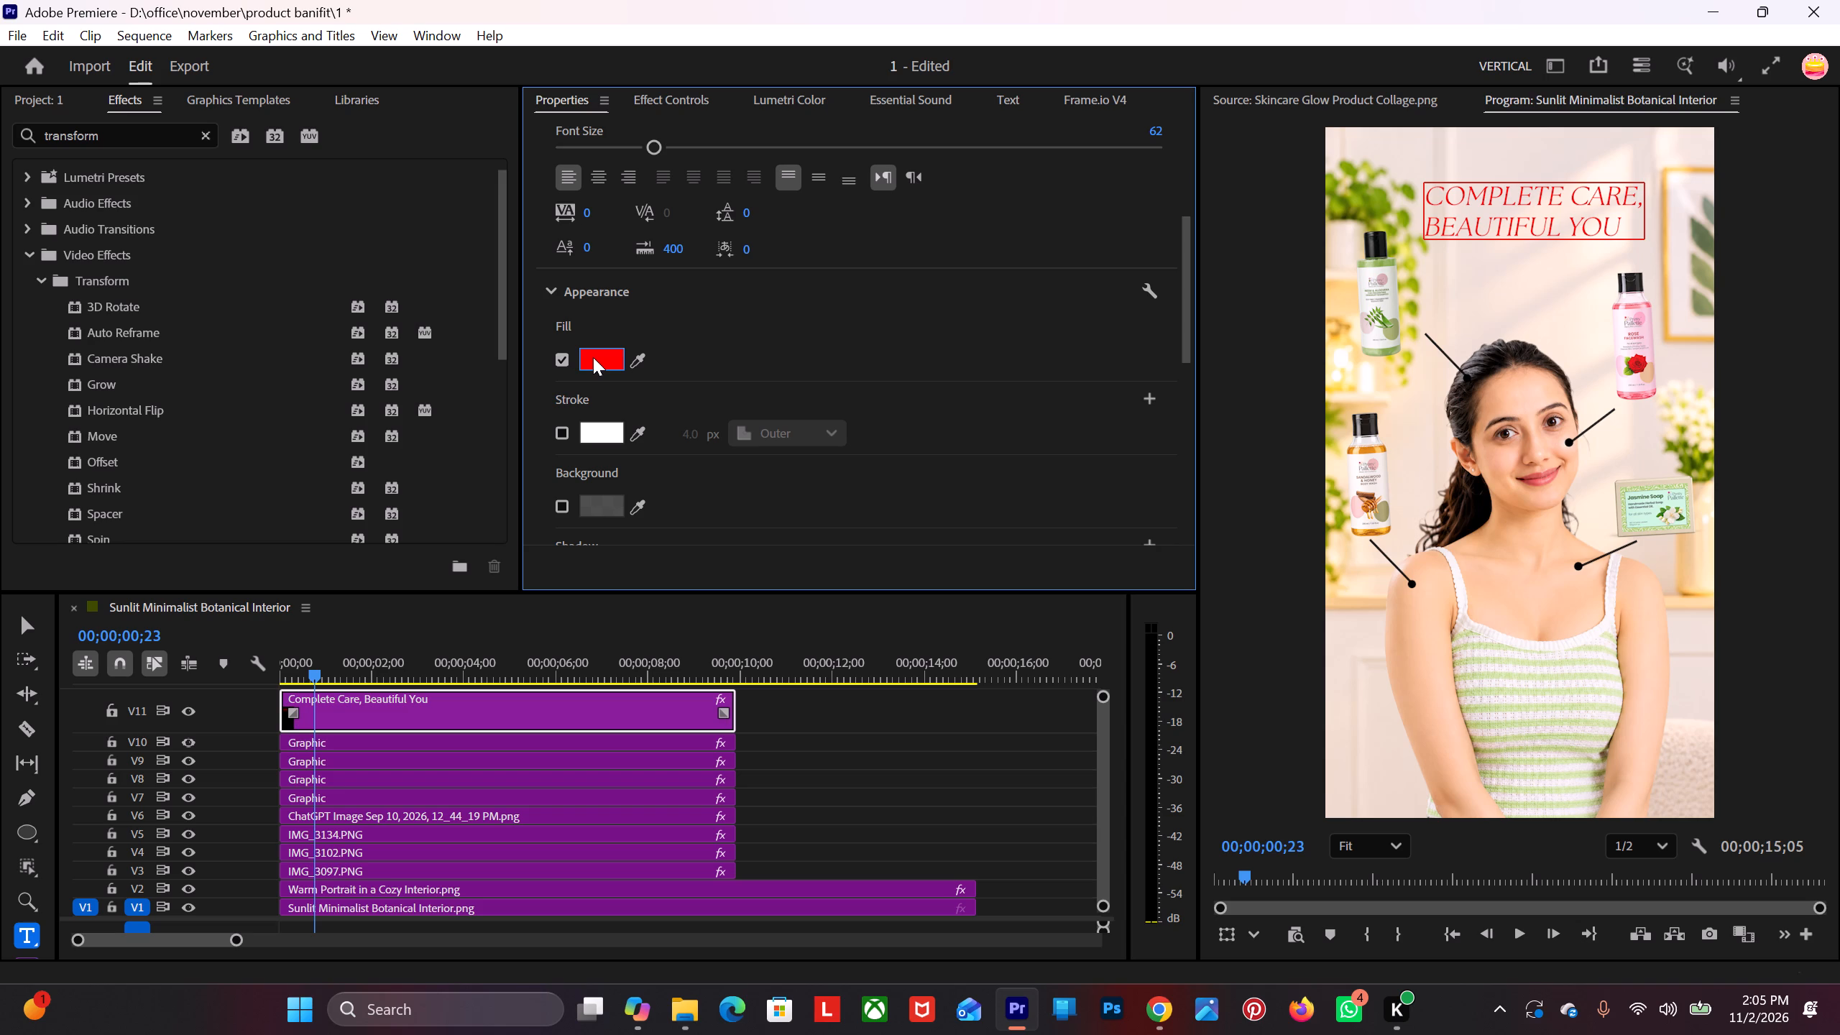
Move the title text layer's anchor point to the middle of its text box, at about 260.7 X and 15.7 Y.
left_click(756, 710)
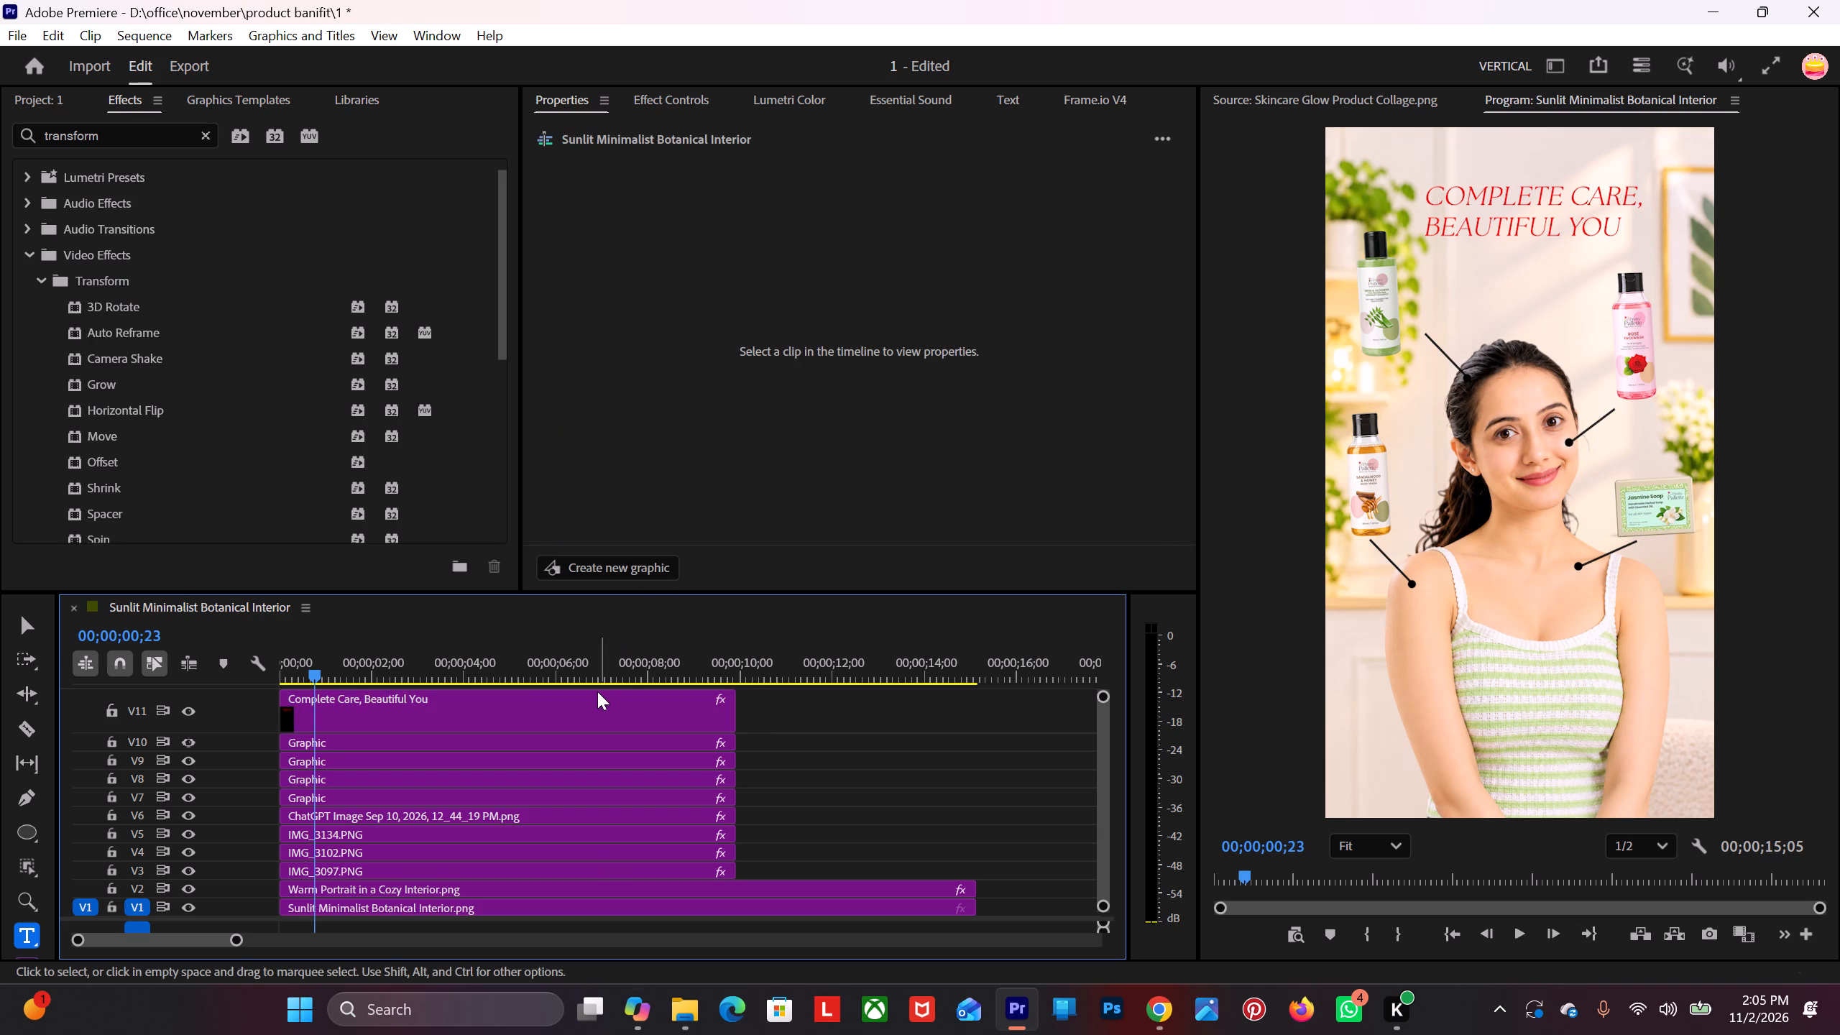
left_click(597, 692)
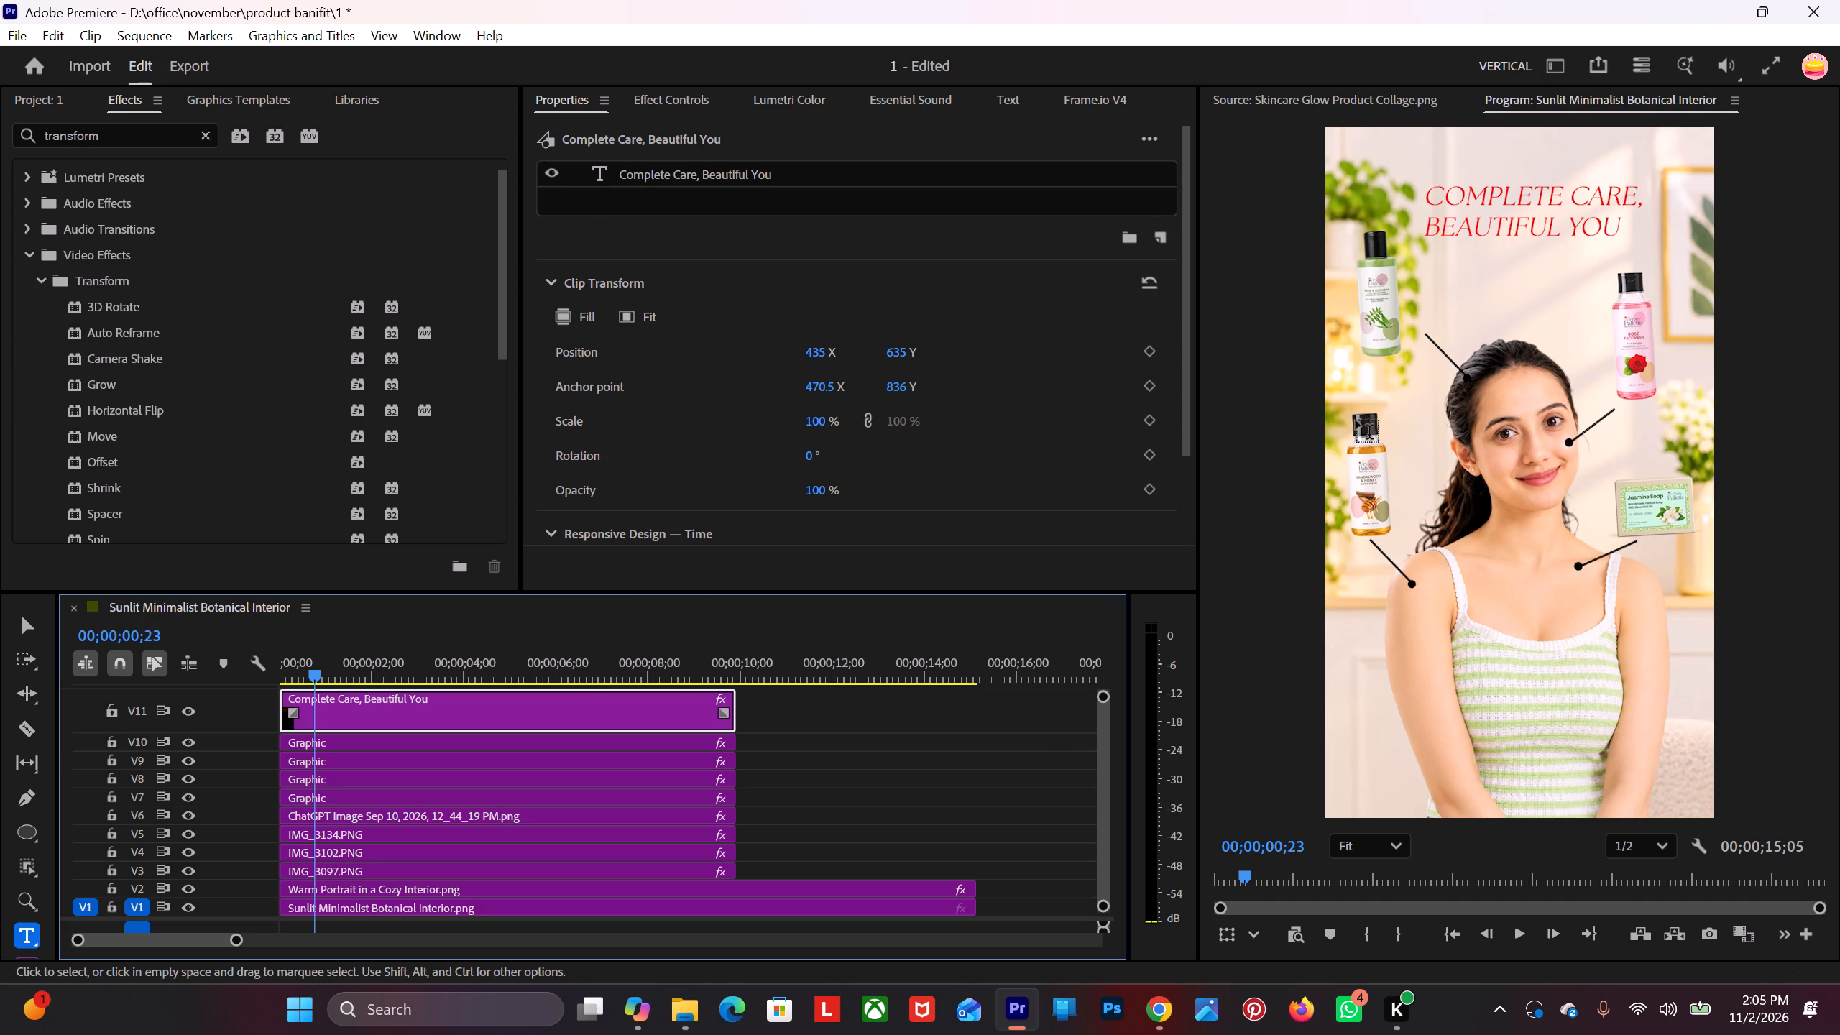
left_click(20, 628)
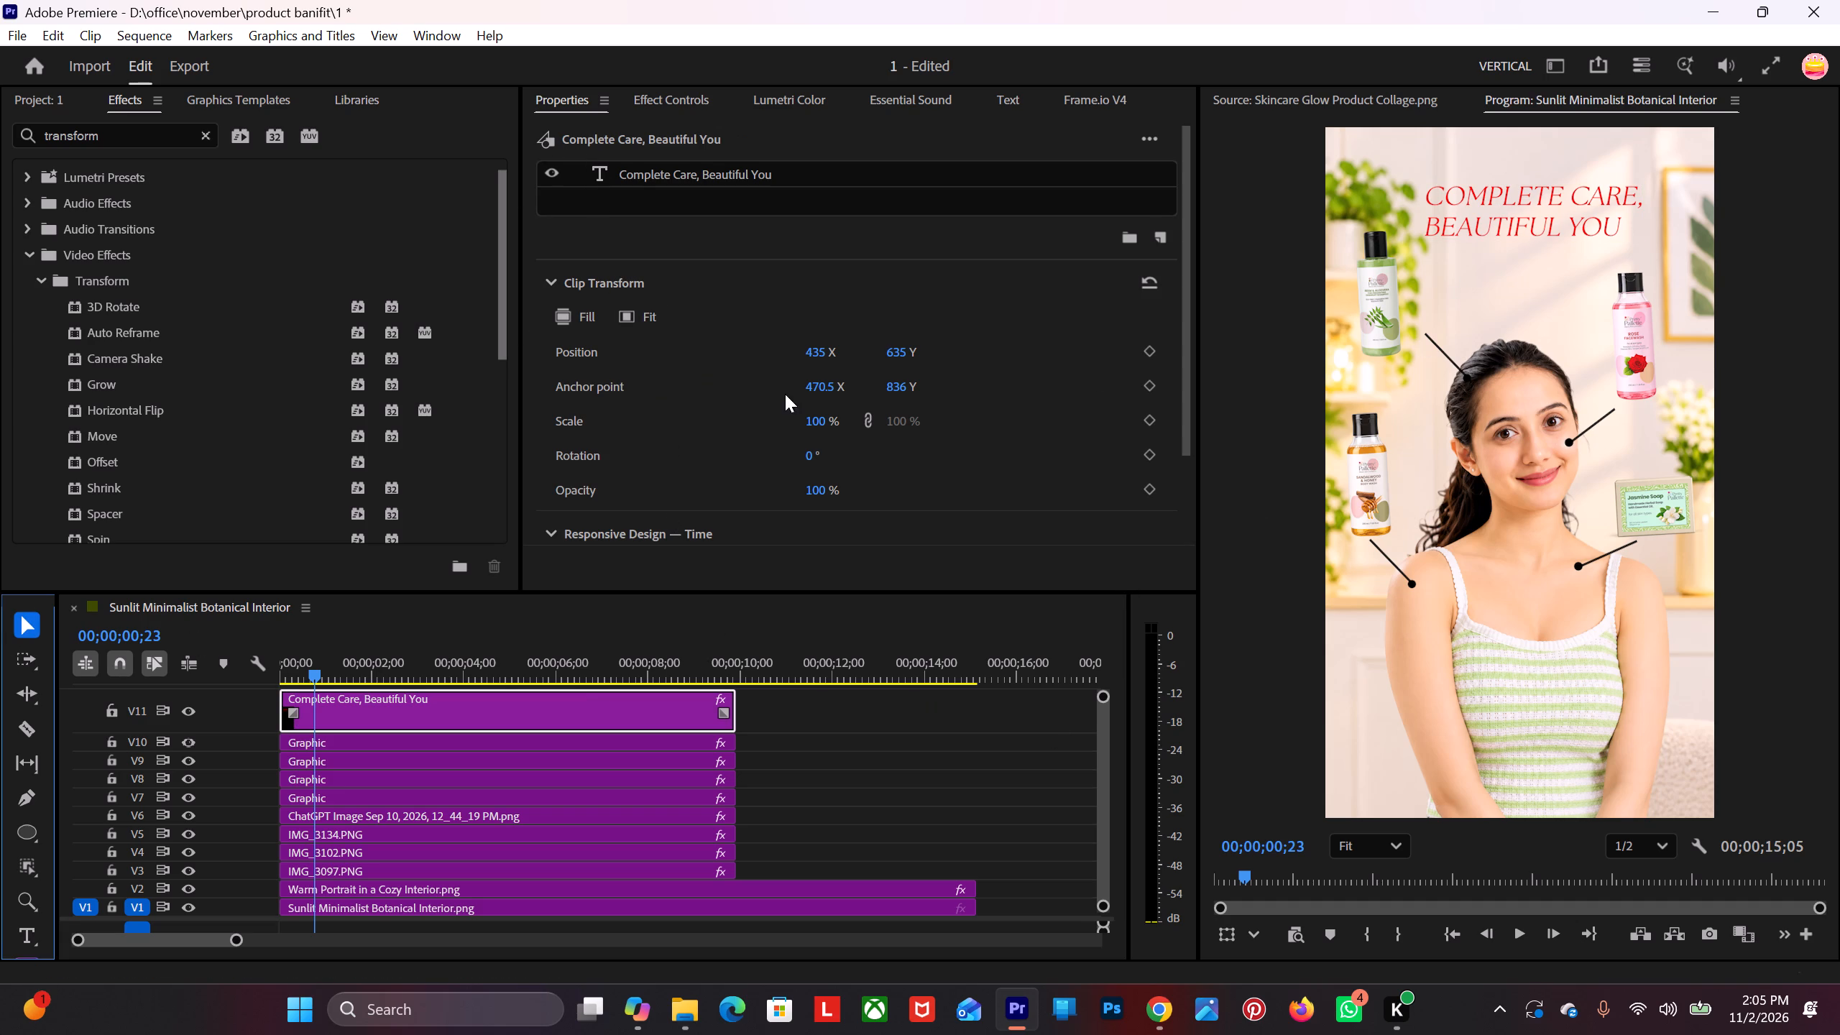
scroll(764, 377, "down", 13)
scroll(760, 376, "up", 10)
left_click(647, 181)
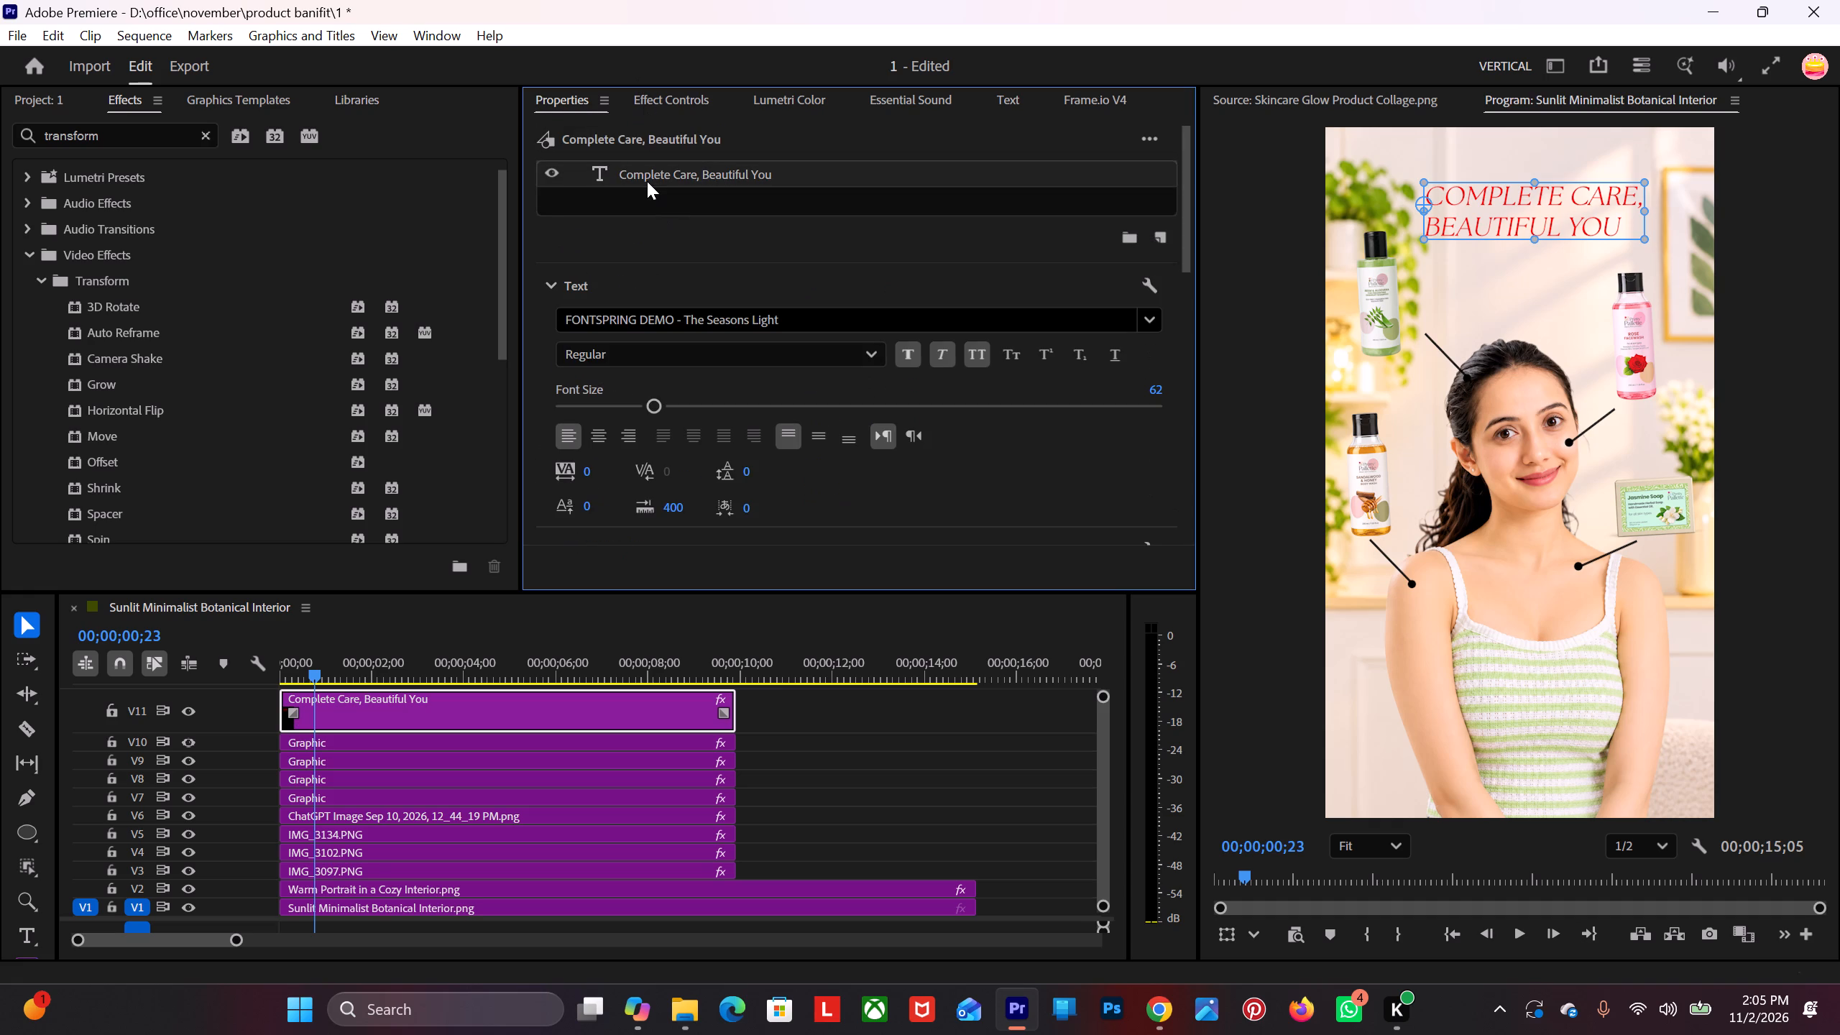
scroll(1037, 421, "down", 5)
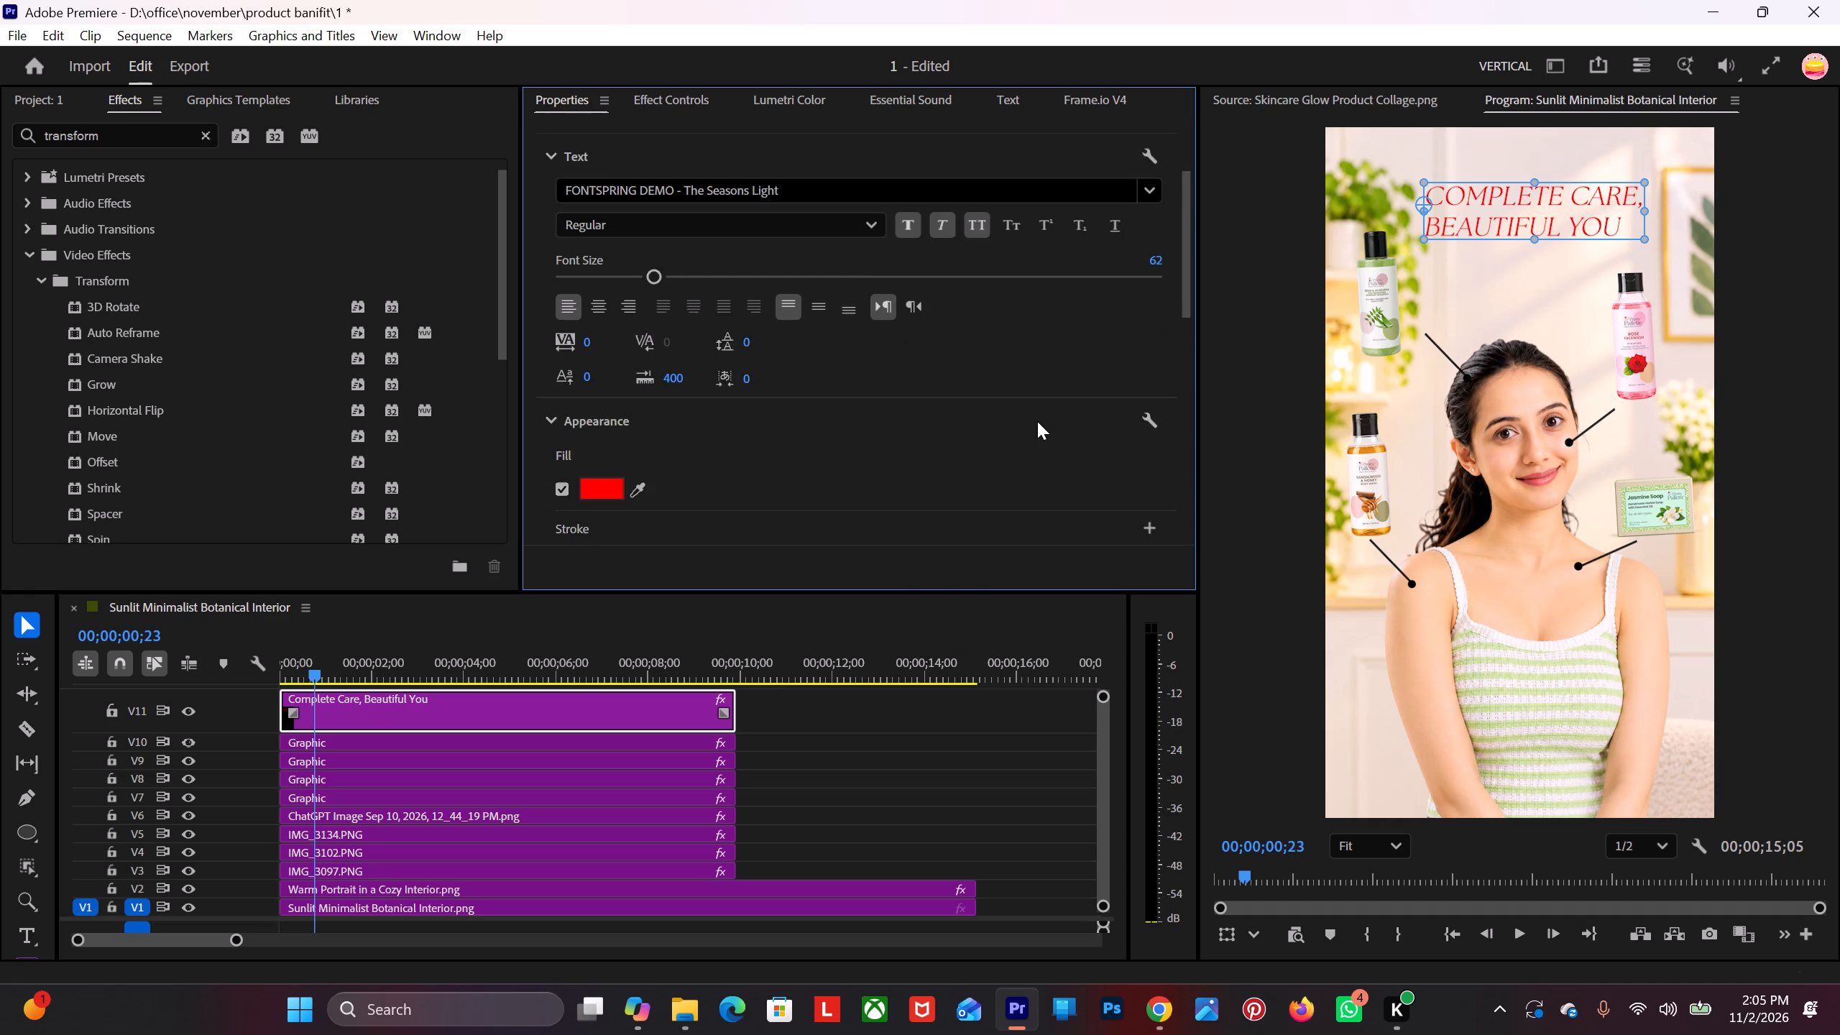
scroll(1037, 421, "down", 5)
left_click(783, 213)
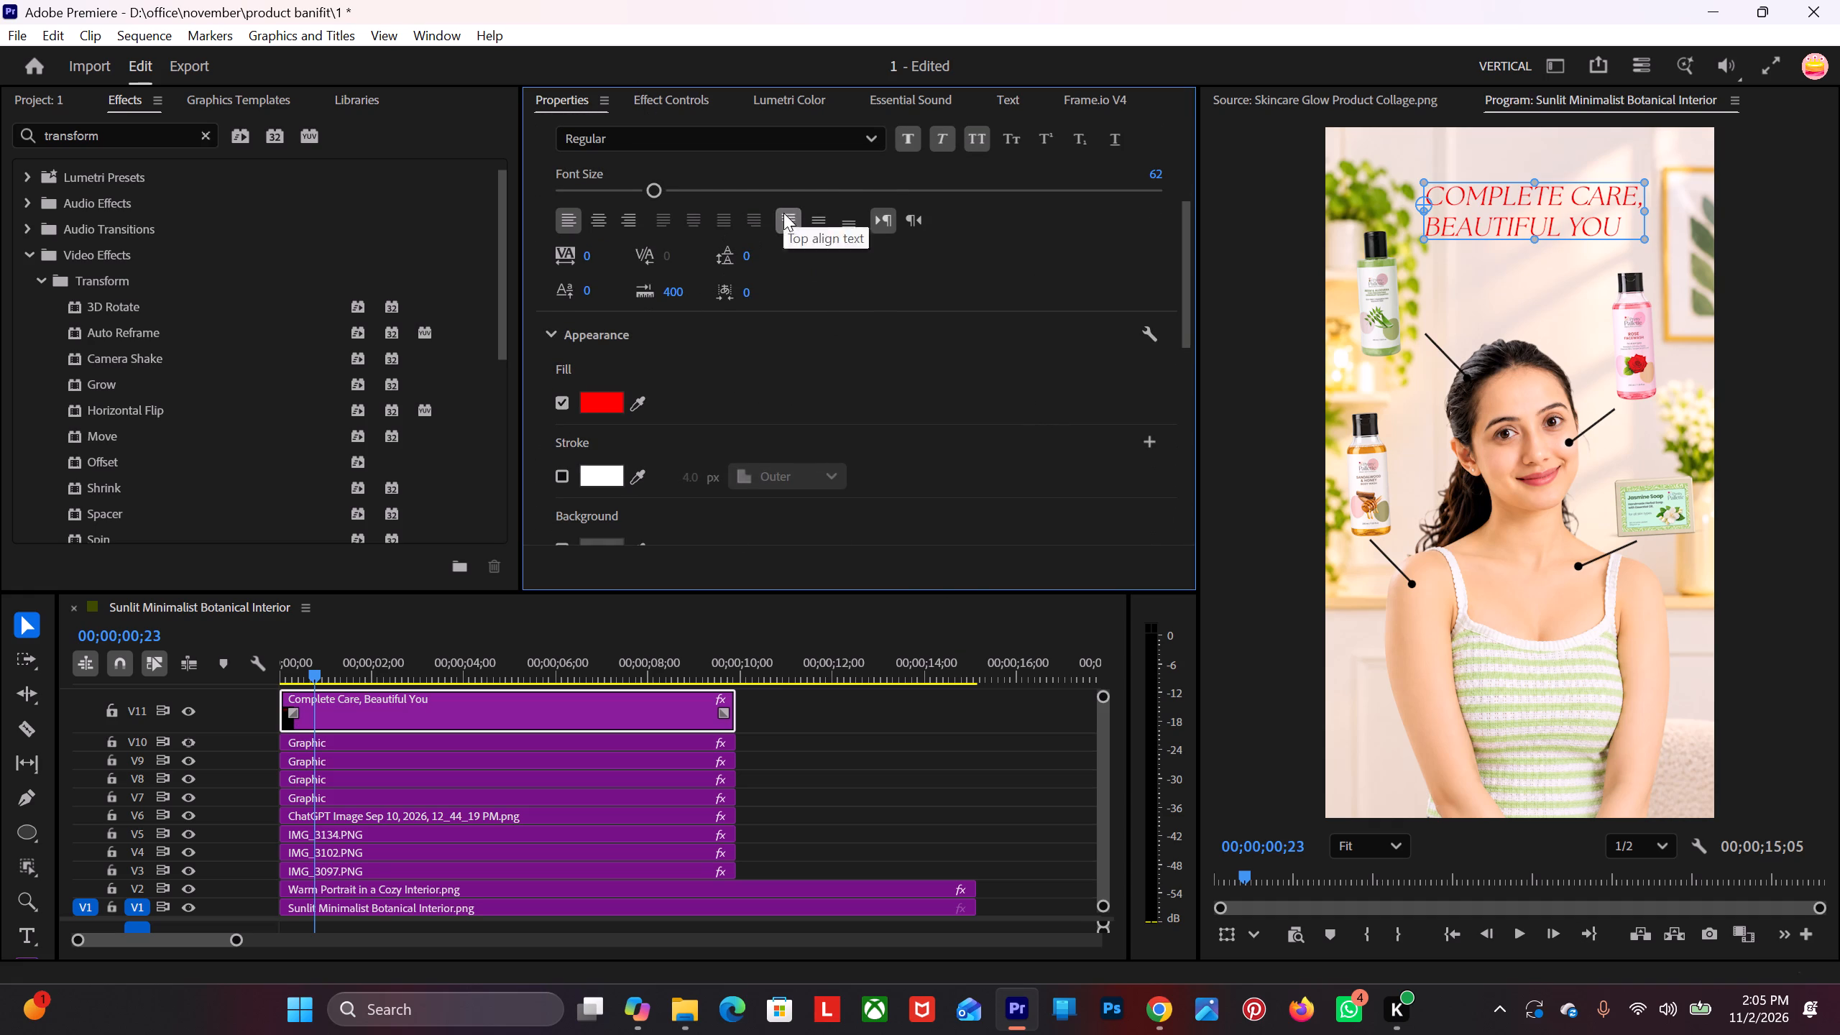
left_click_drag(1427, 204, 1535, 211)
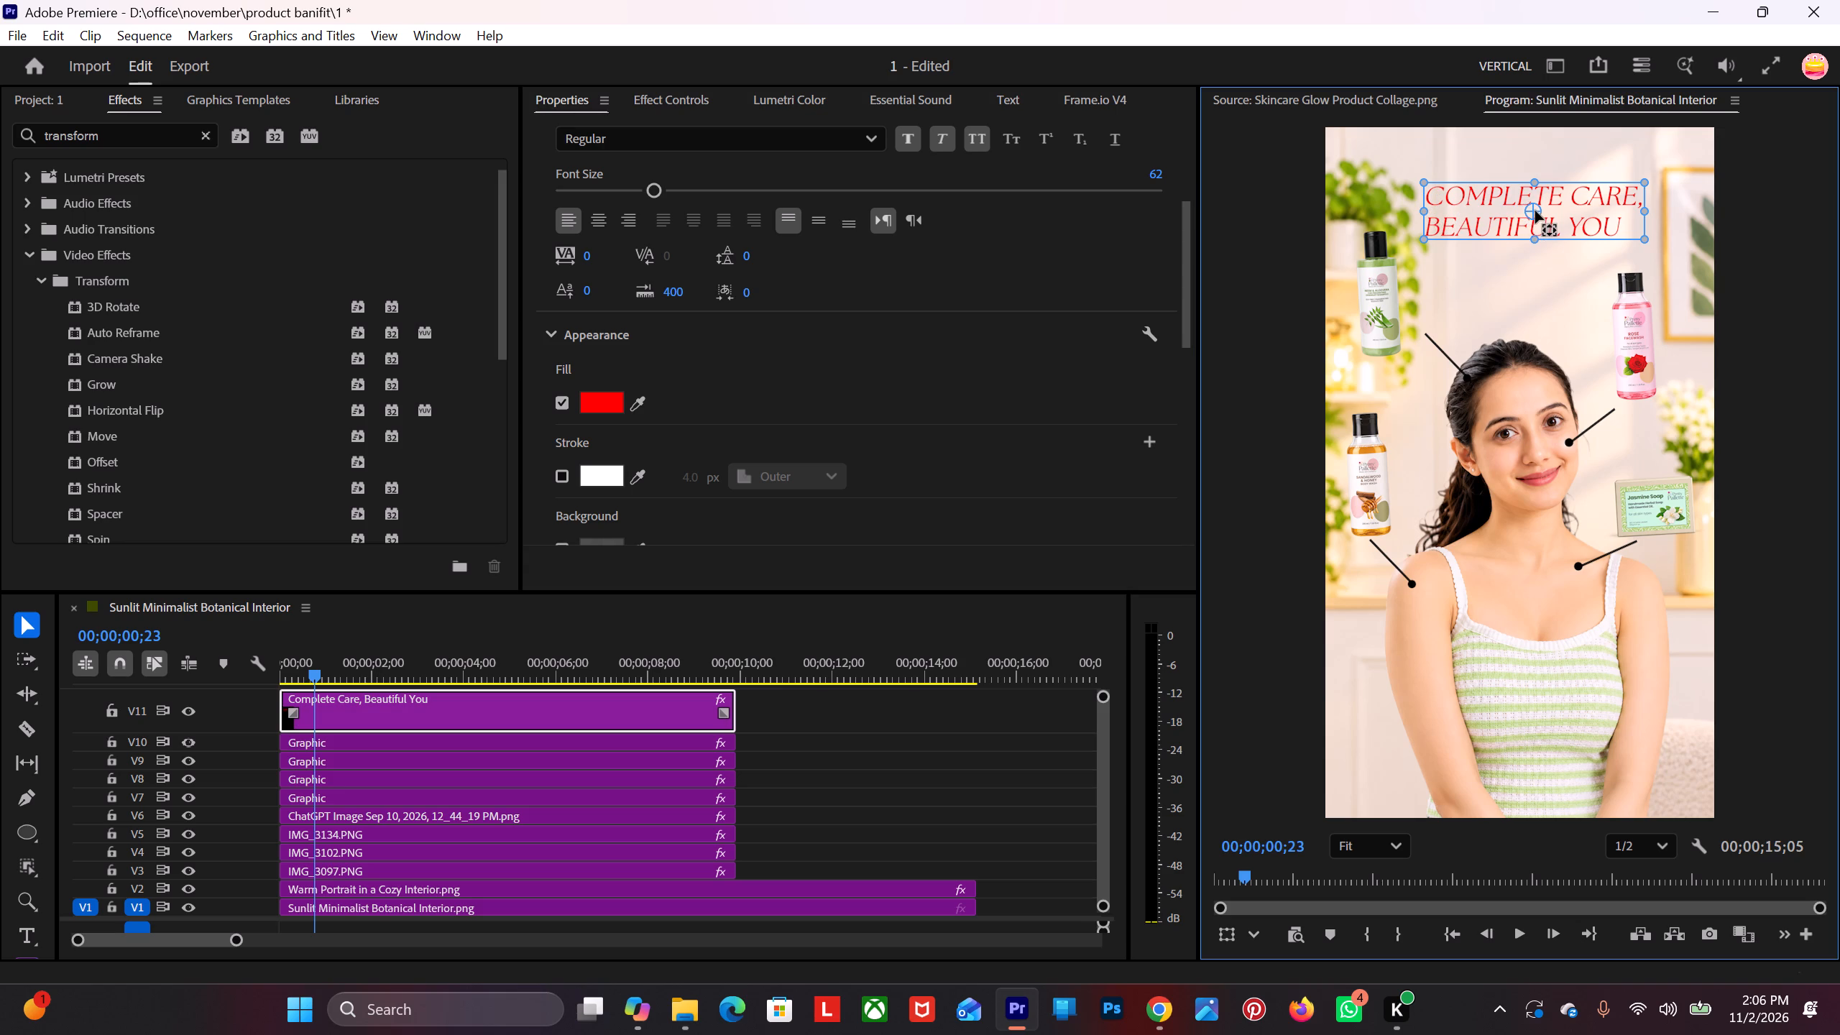
left_click_drag(1535, 211, 1534, 211)
Align the title text layer to the horizontal centre and the vertical centre.
scroll(977, 264, "down", 3)
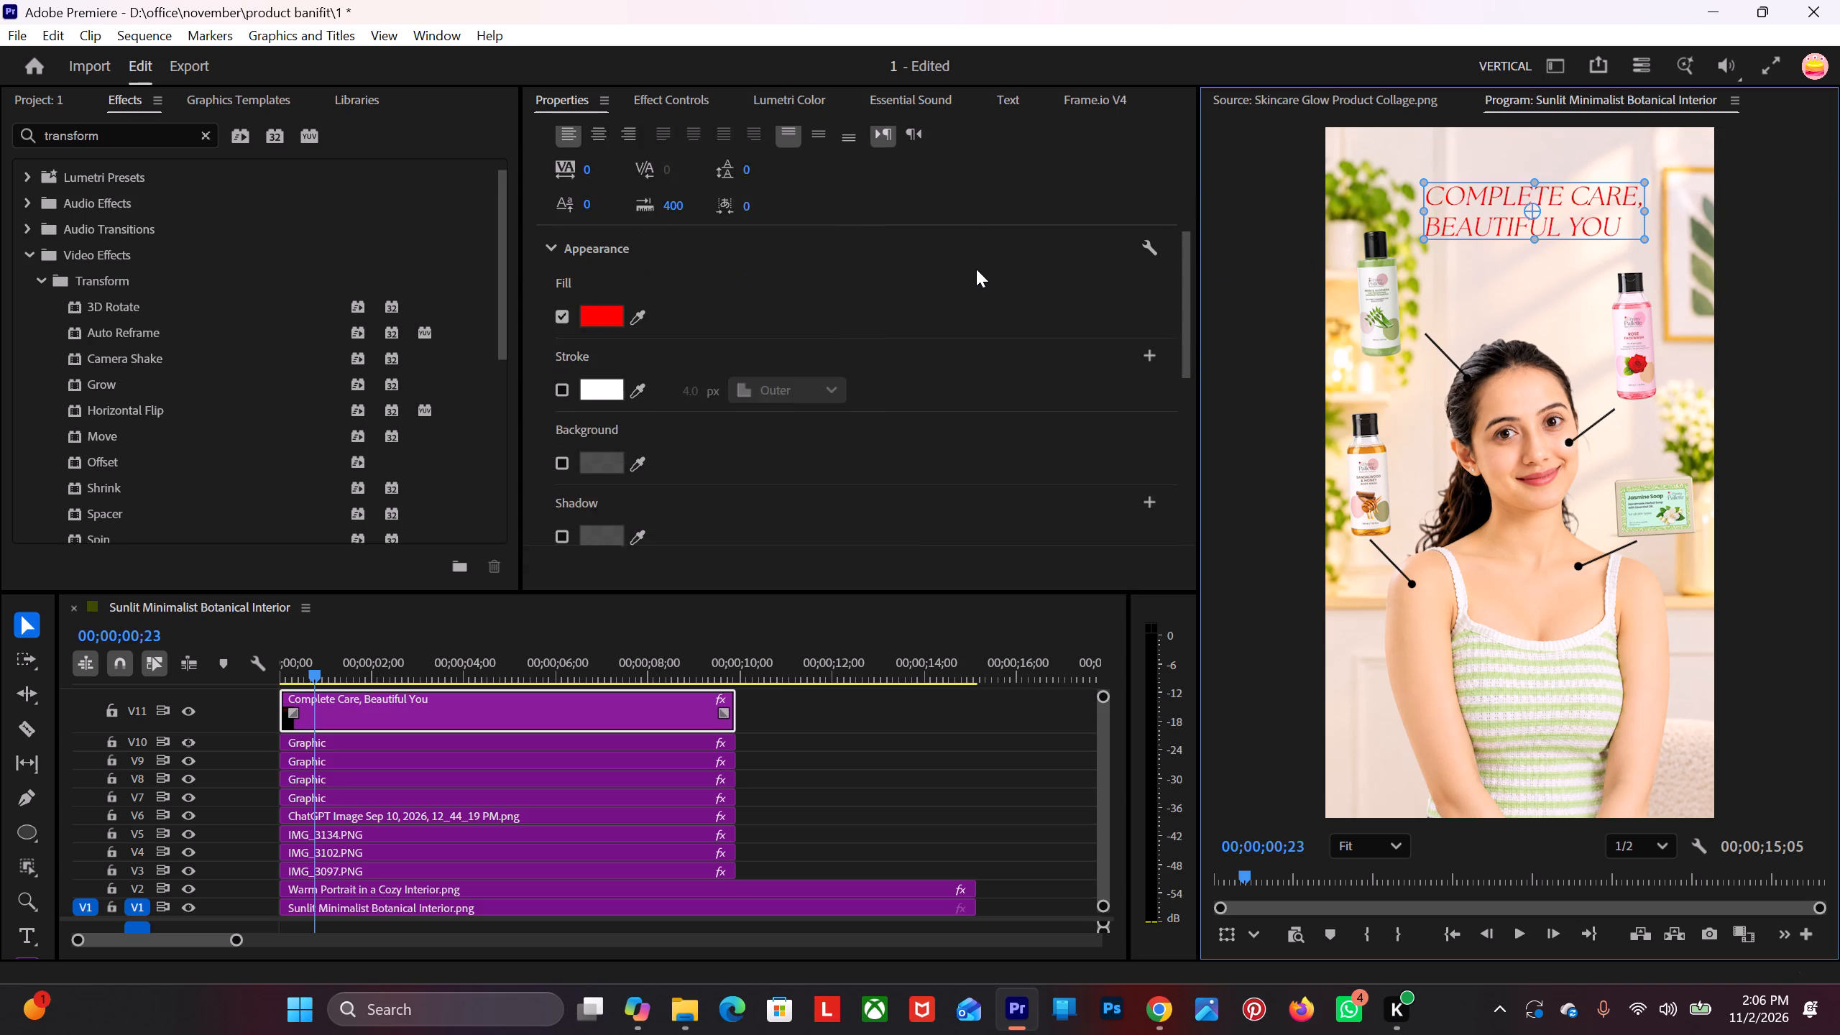
scroll(976, 269, "down", 7)
scroll(944, 385, "down", 6)
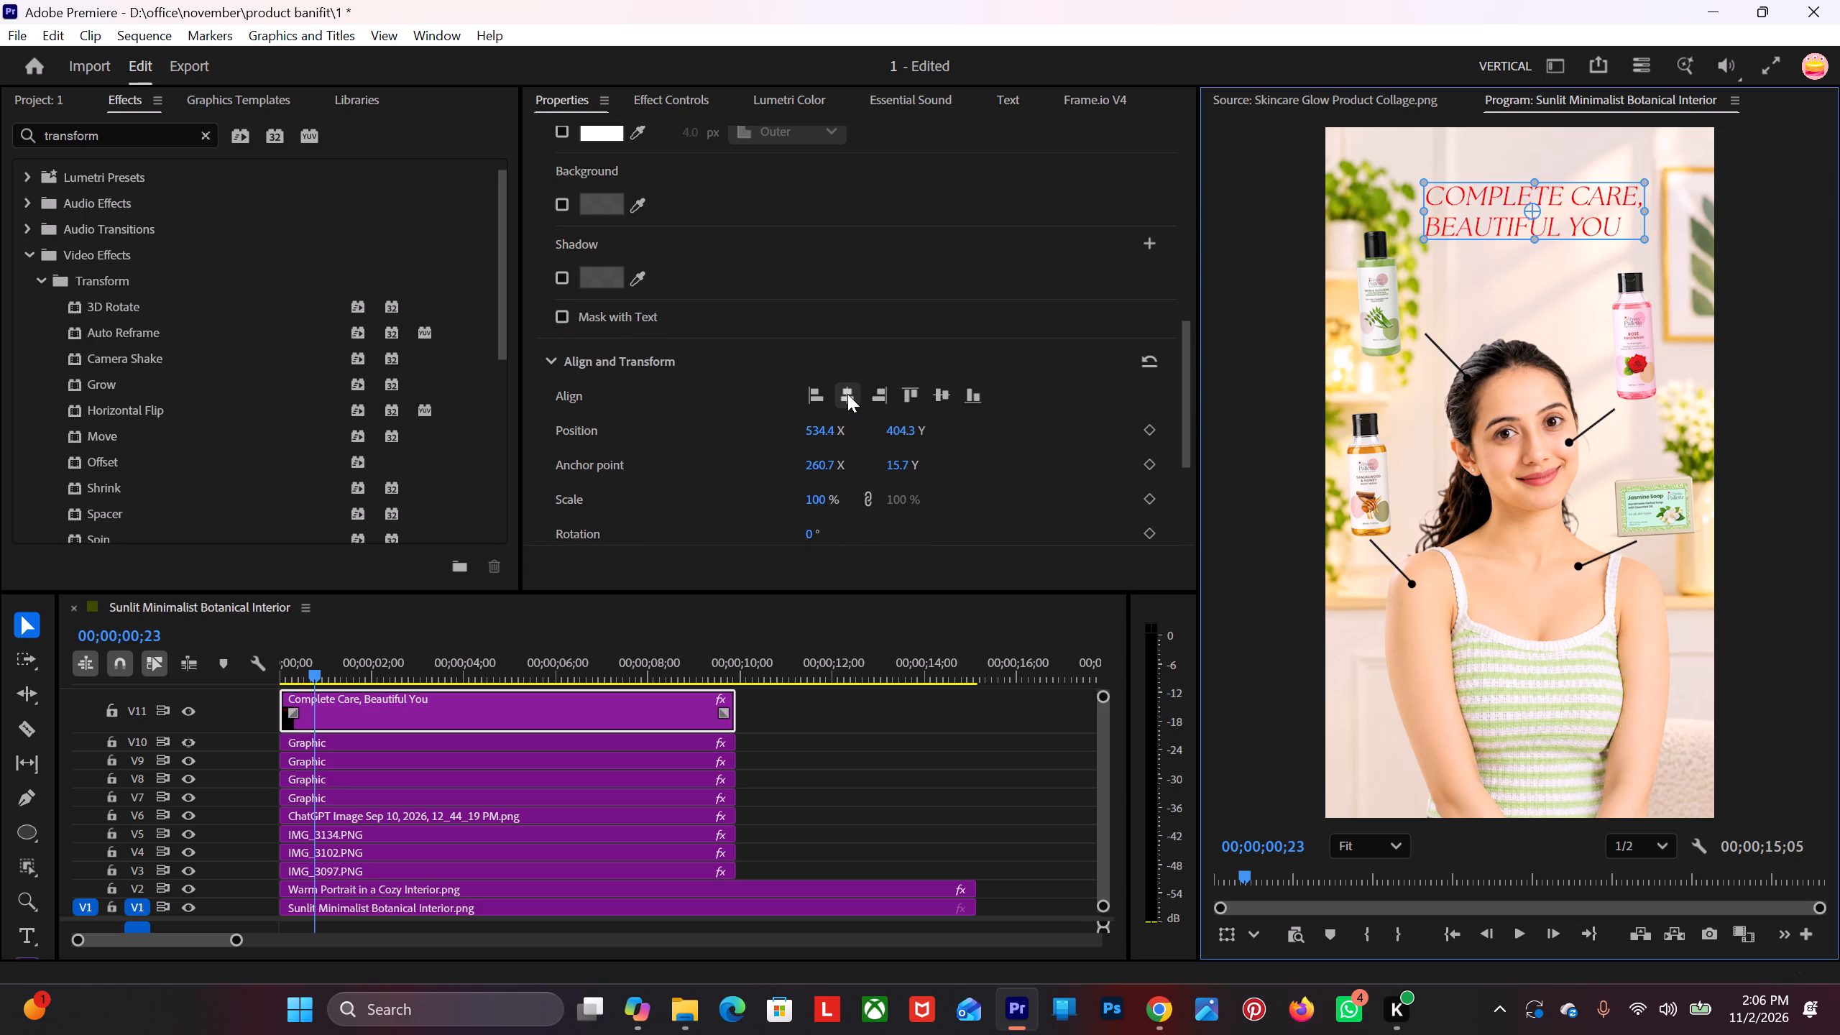
left_click(847, 394)
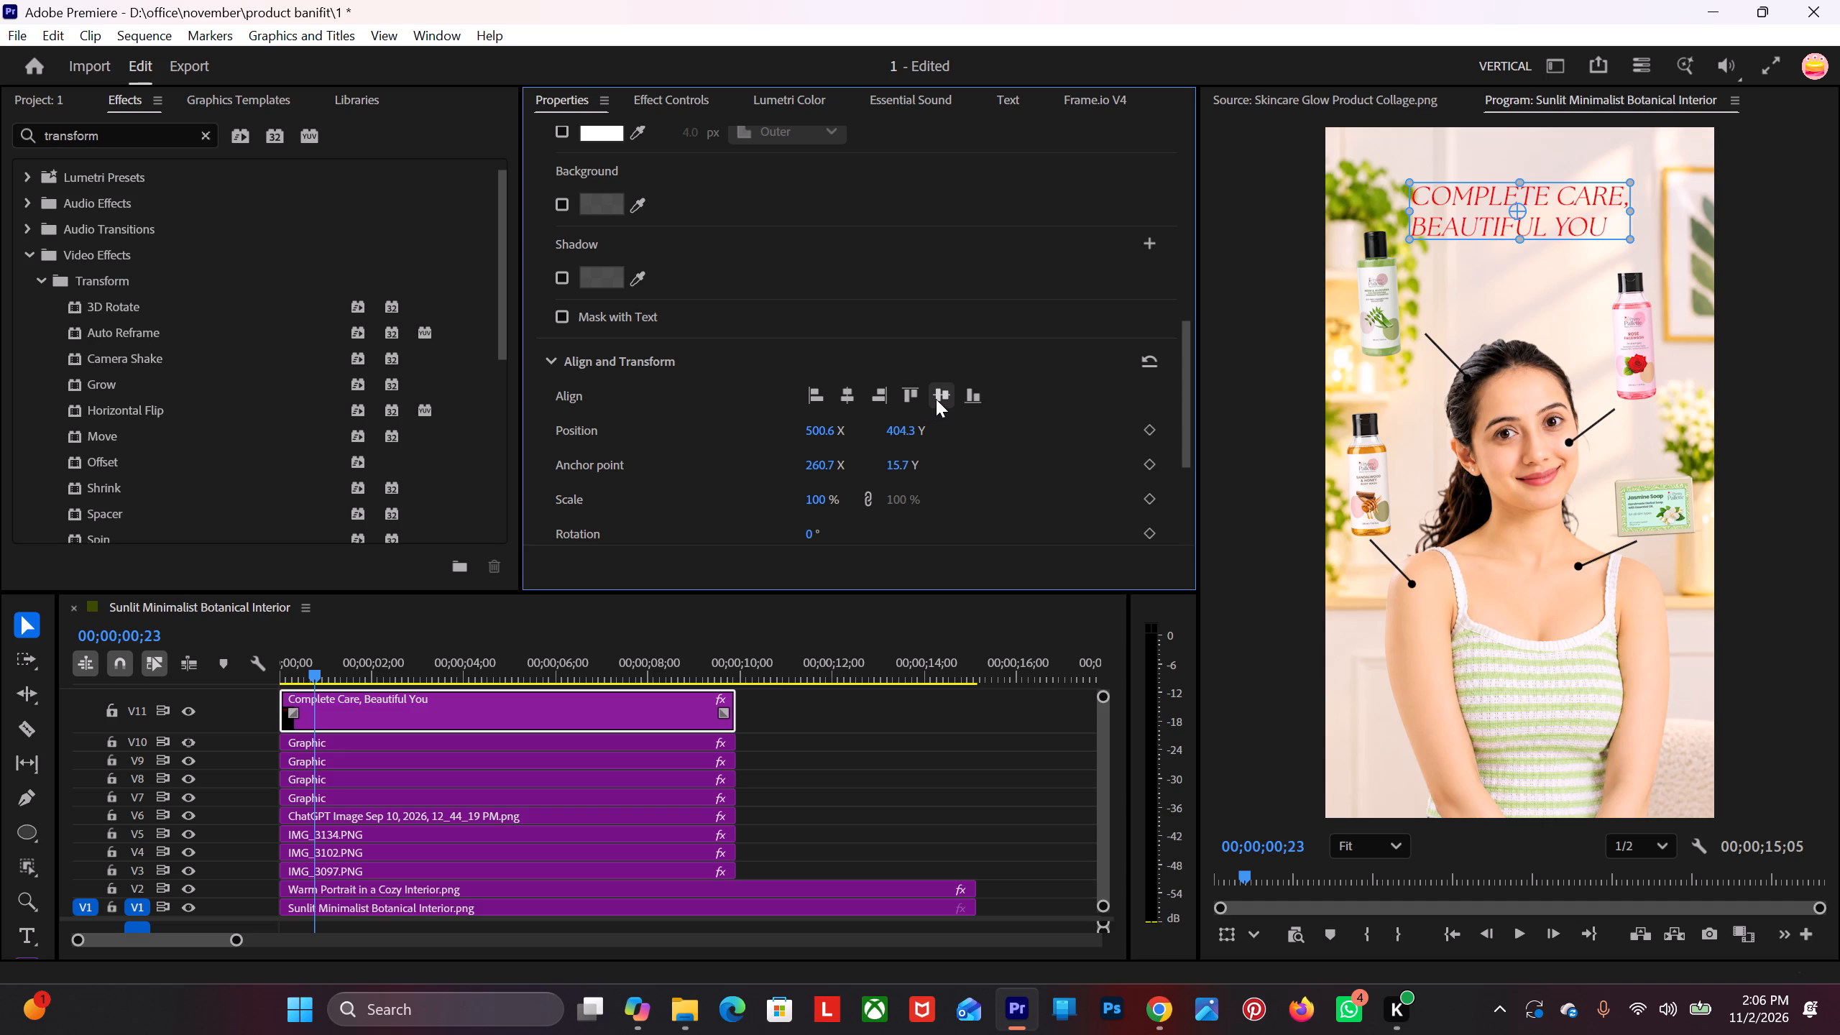
left_click(936, 399)
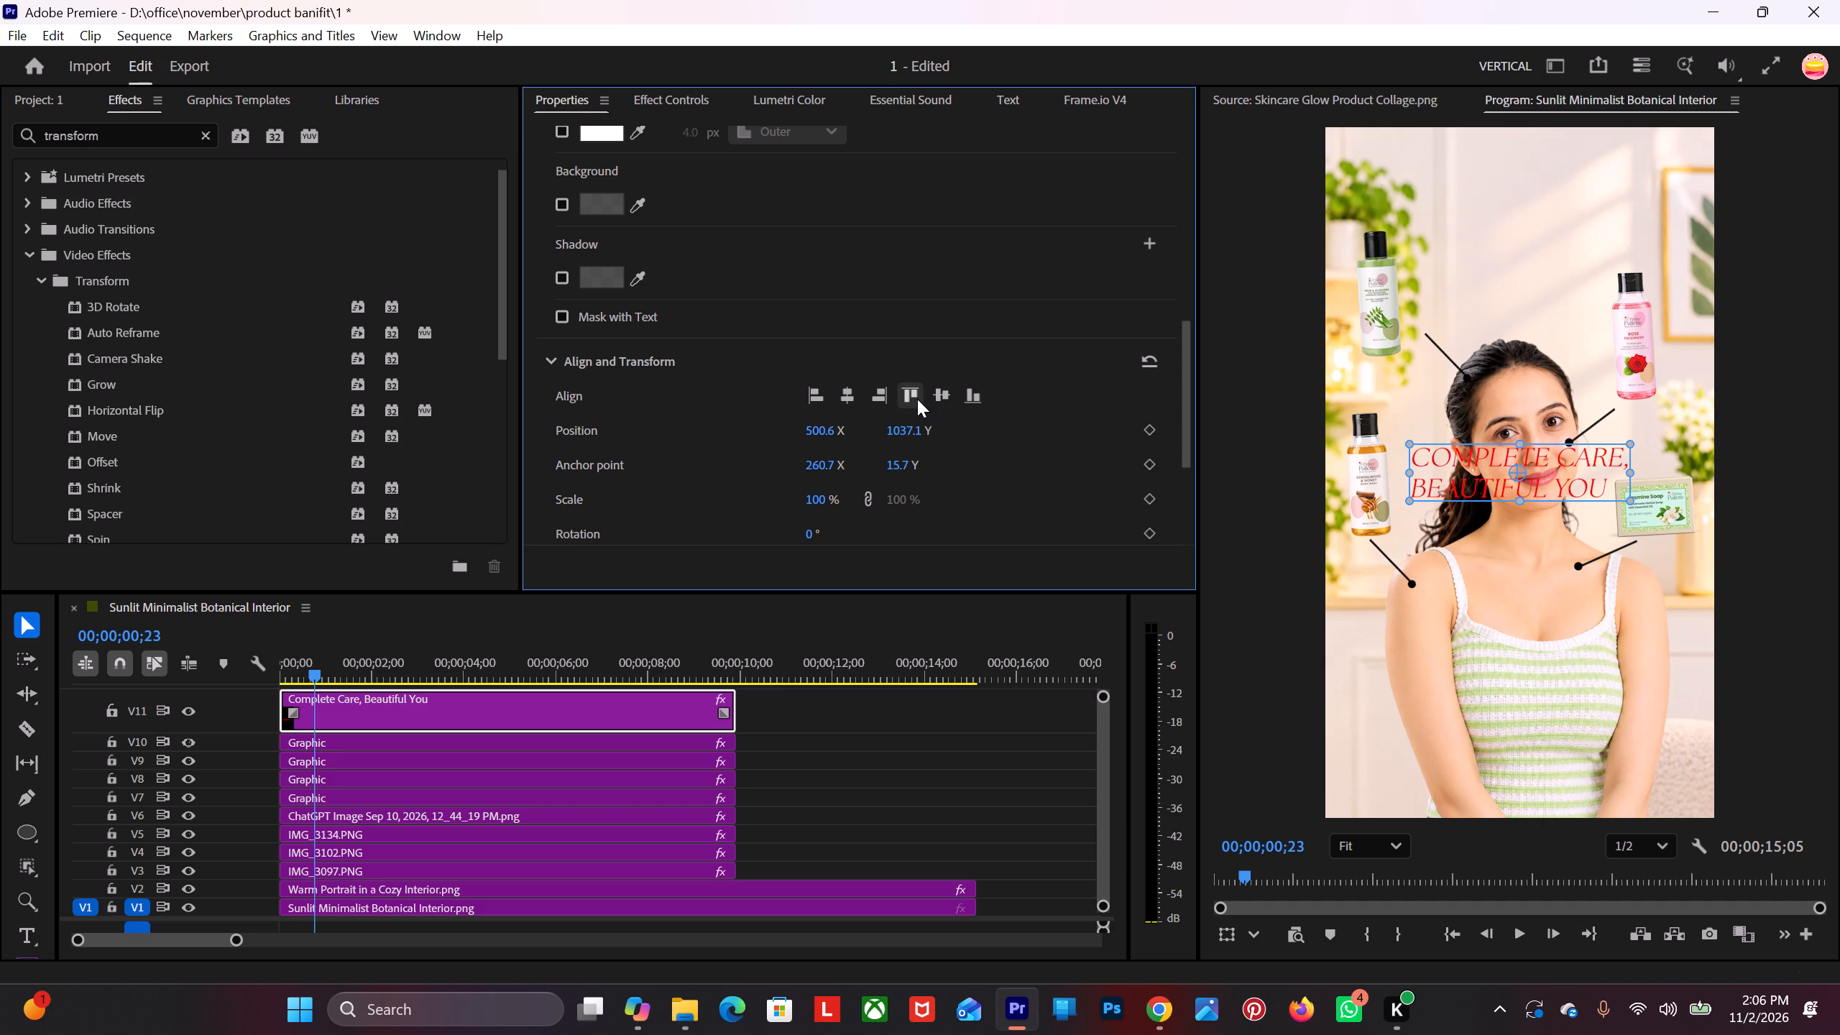
scroll(721, 452, "up", 12)
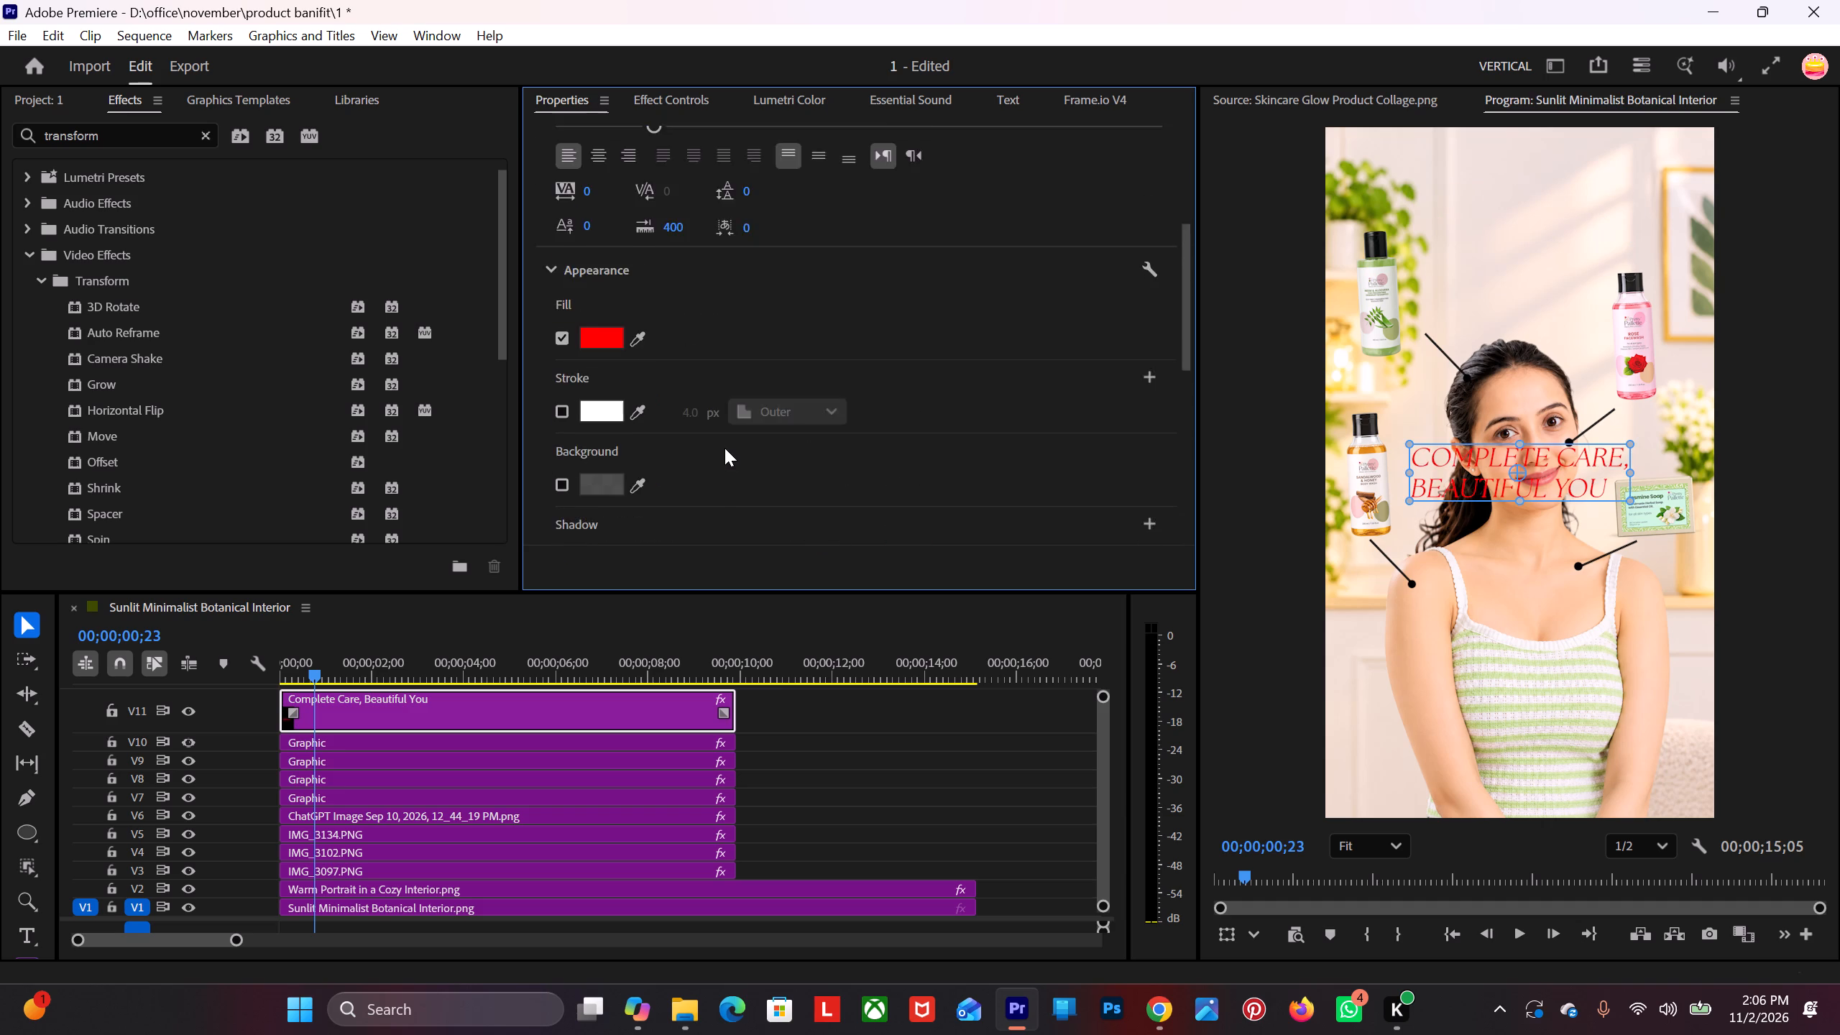
Raise the title clip's Motion position so the title sits above the woman's head, near the top of the frame.
scroll(724, 448, "up", 7)
scroll(794, 367, "up", 15)
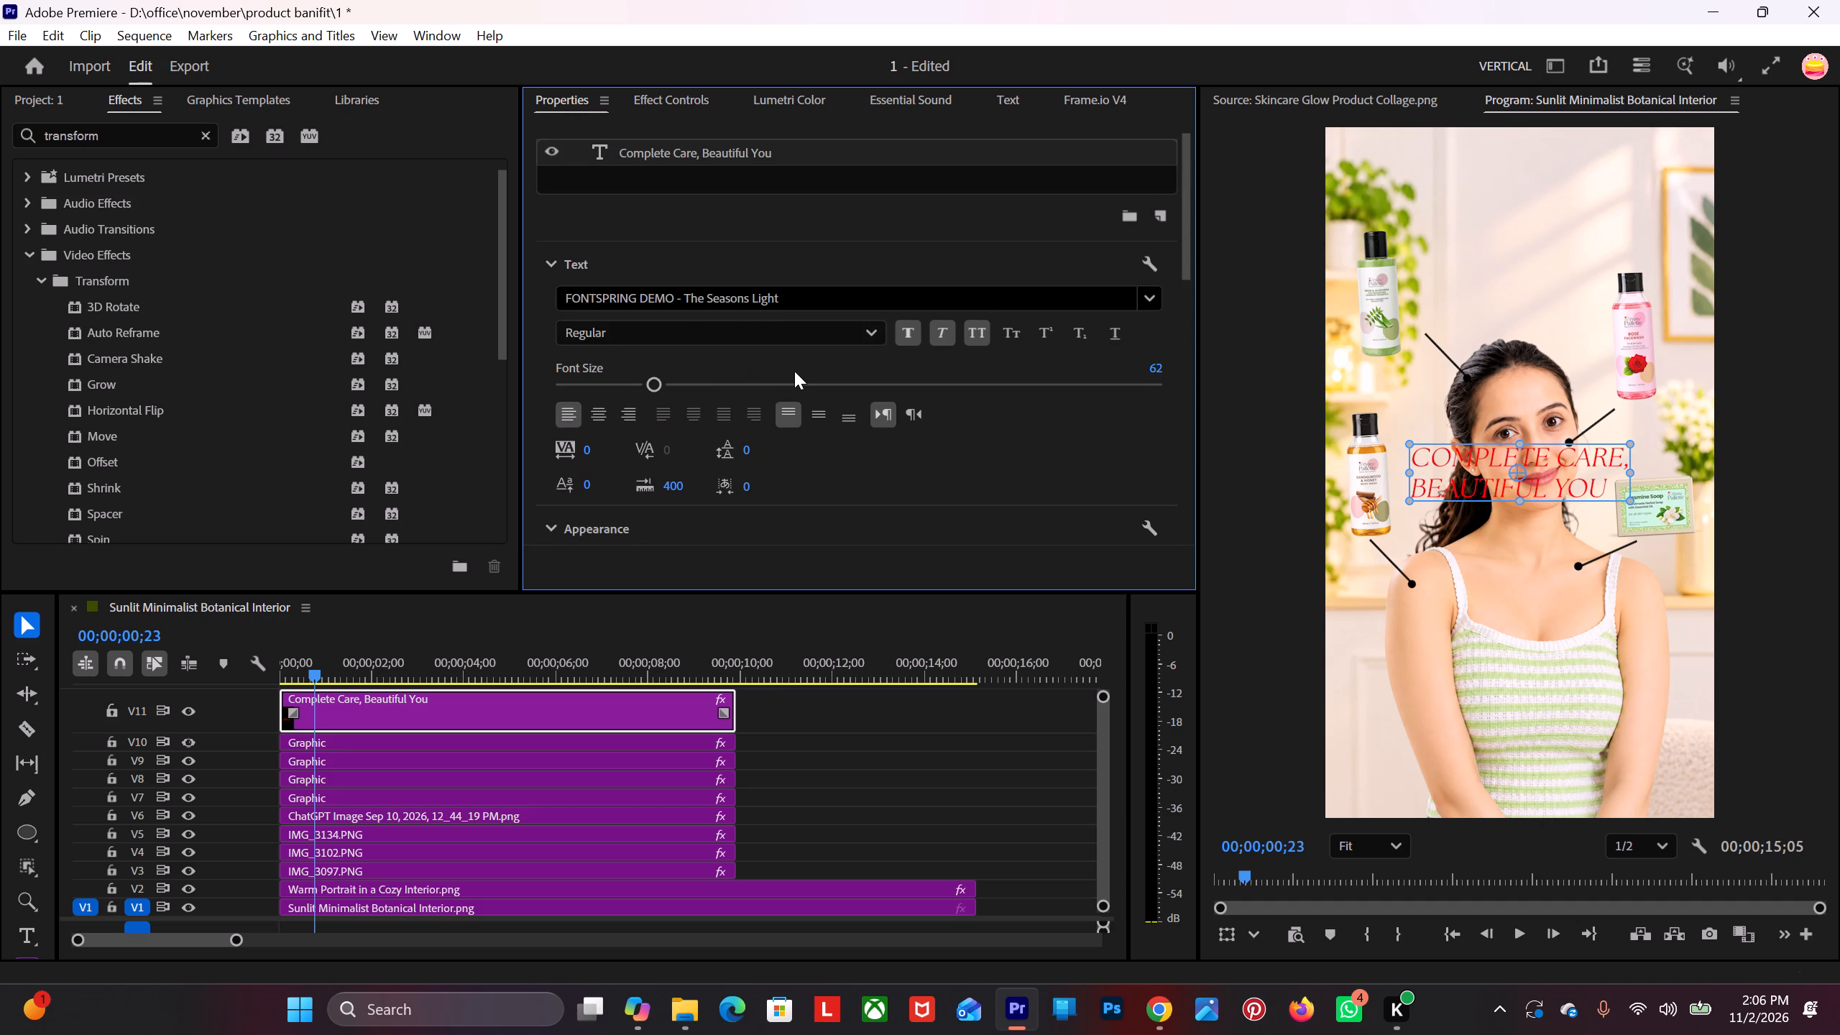
scroll(828, 277, "up", 3)
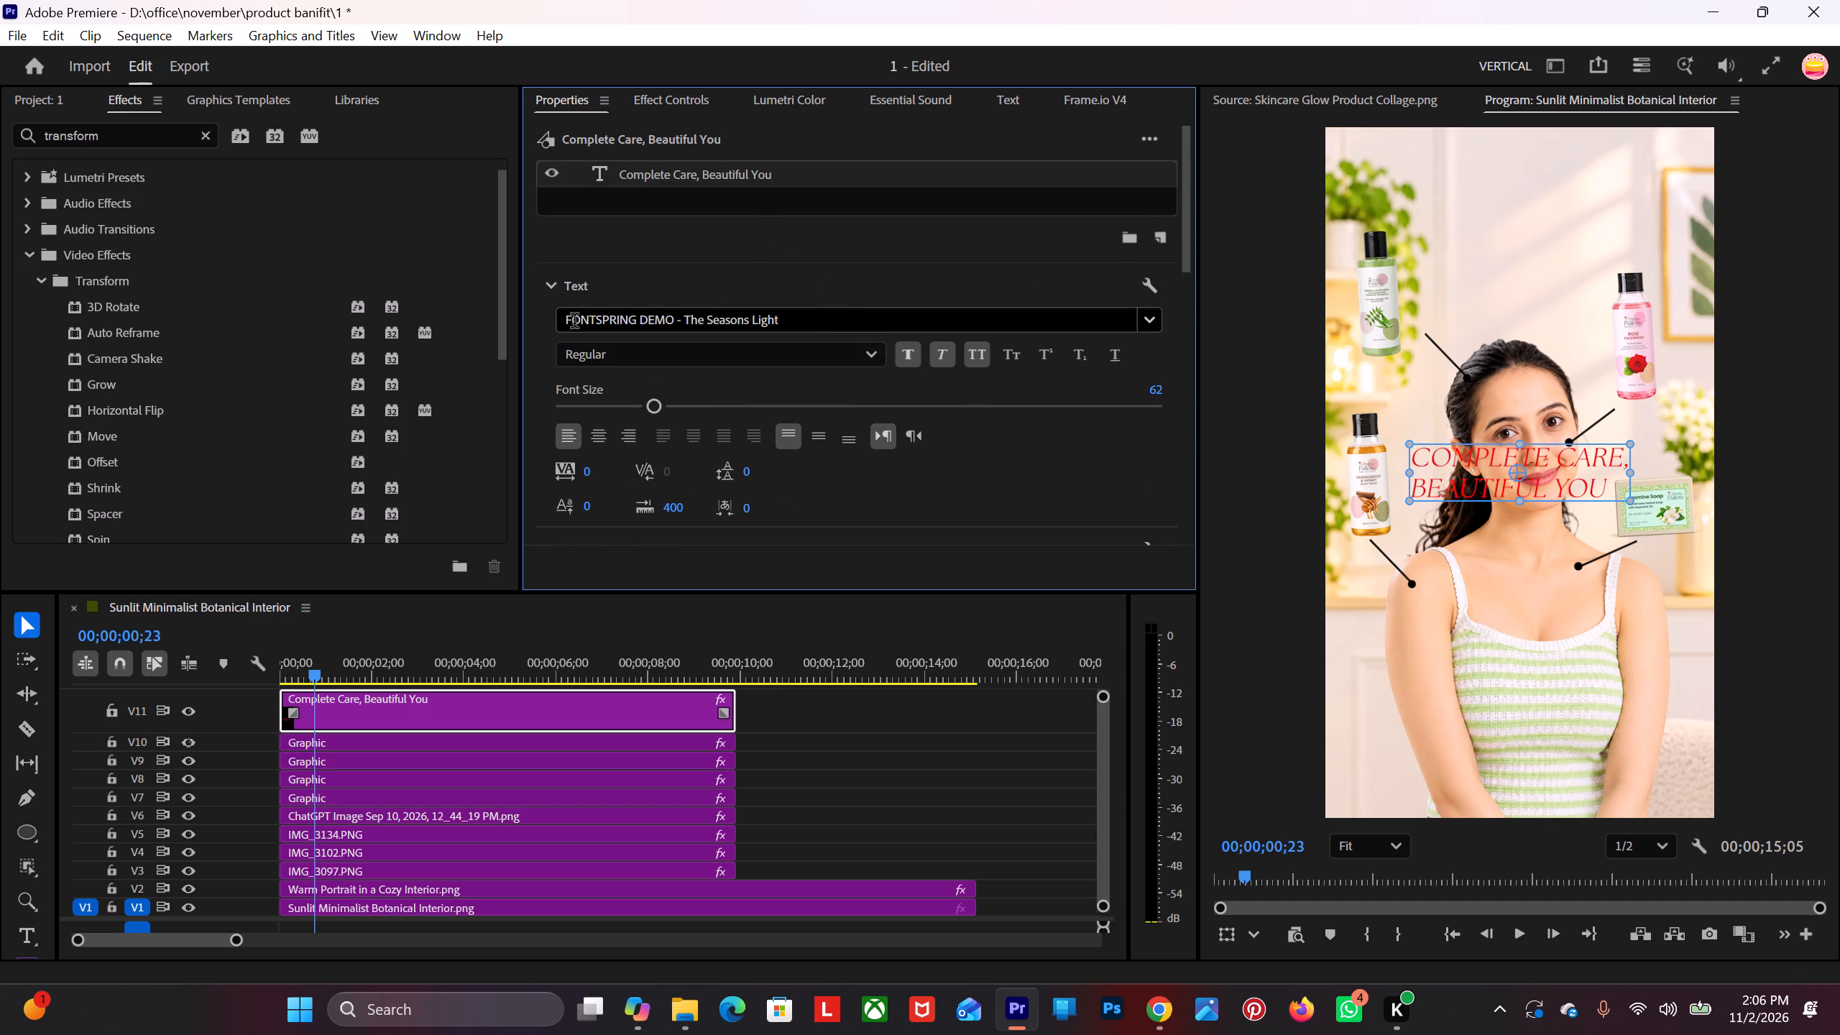
left_click(548, 282)
scroll(559, 308, "up", 5)
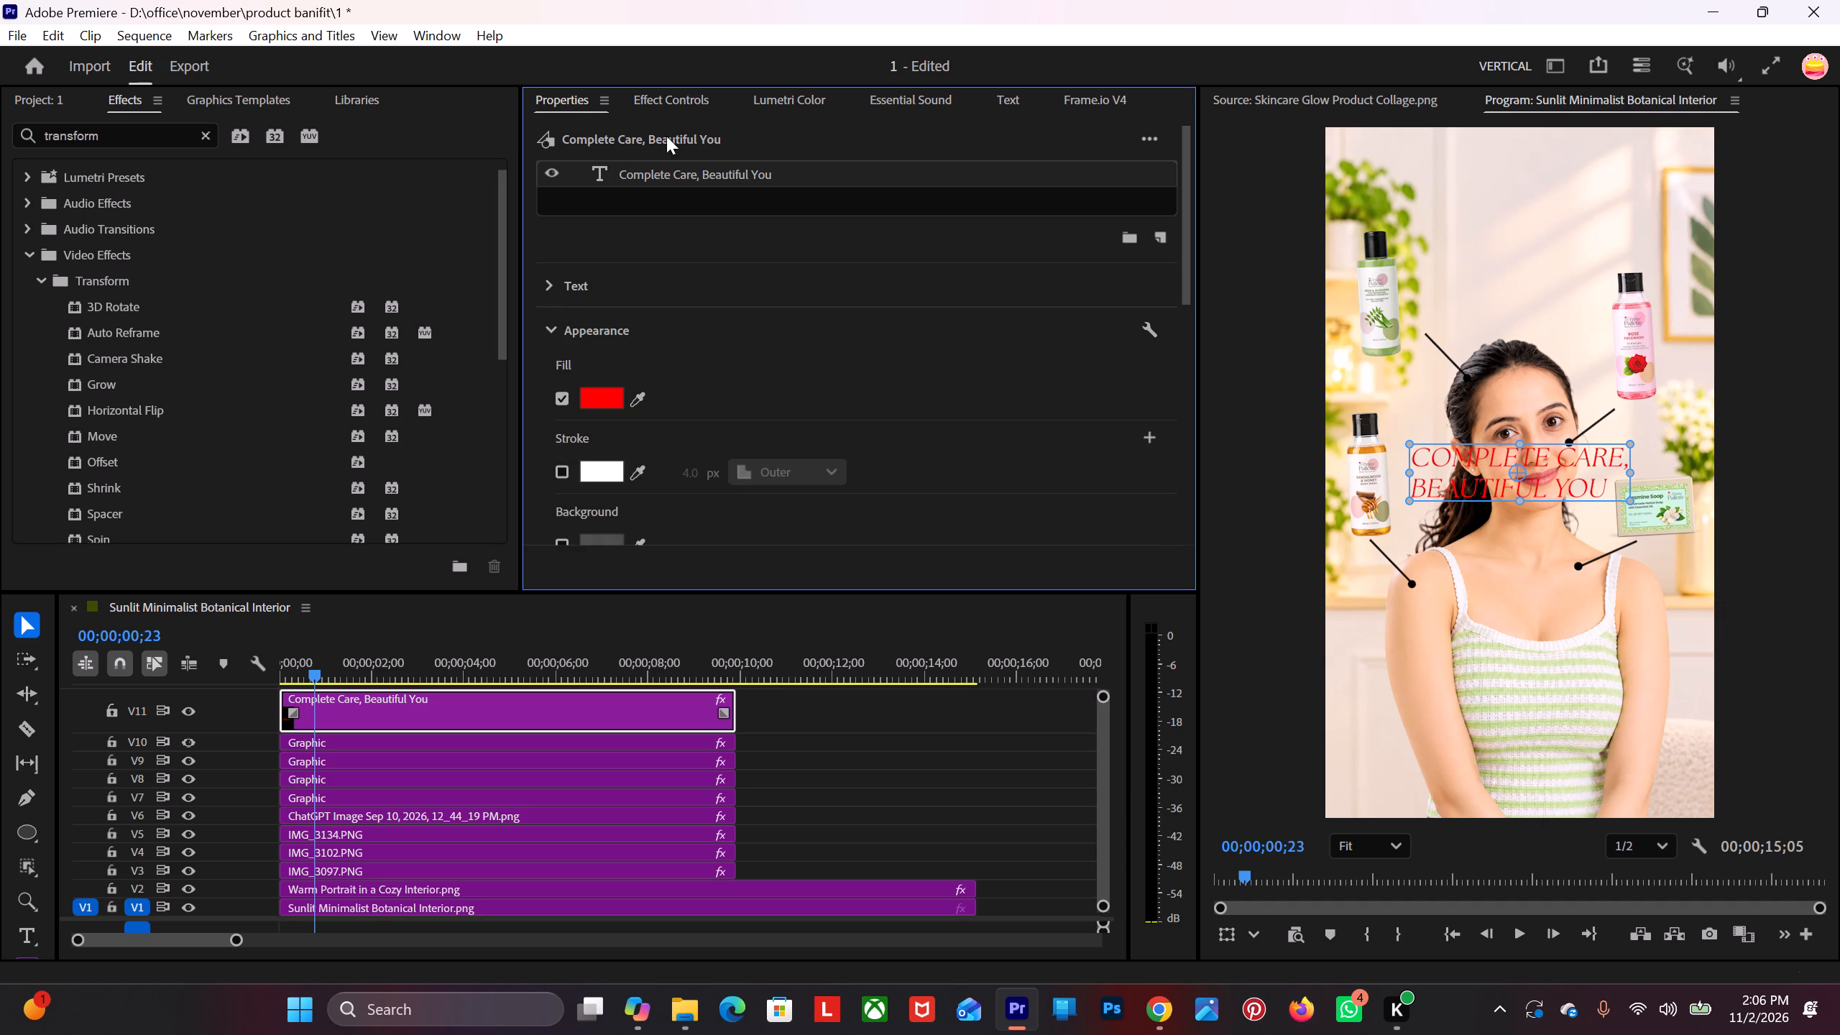
left_click(673, 101)
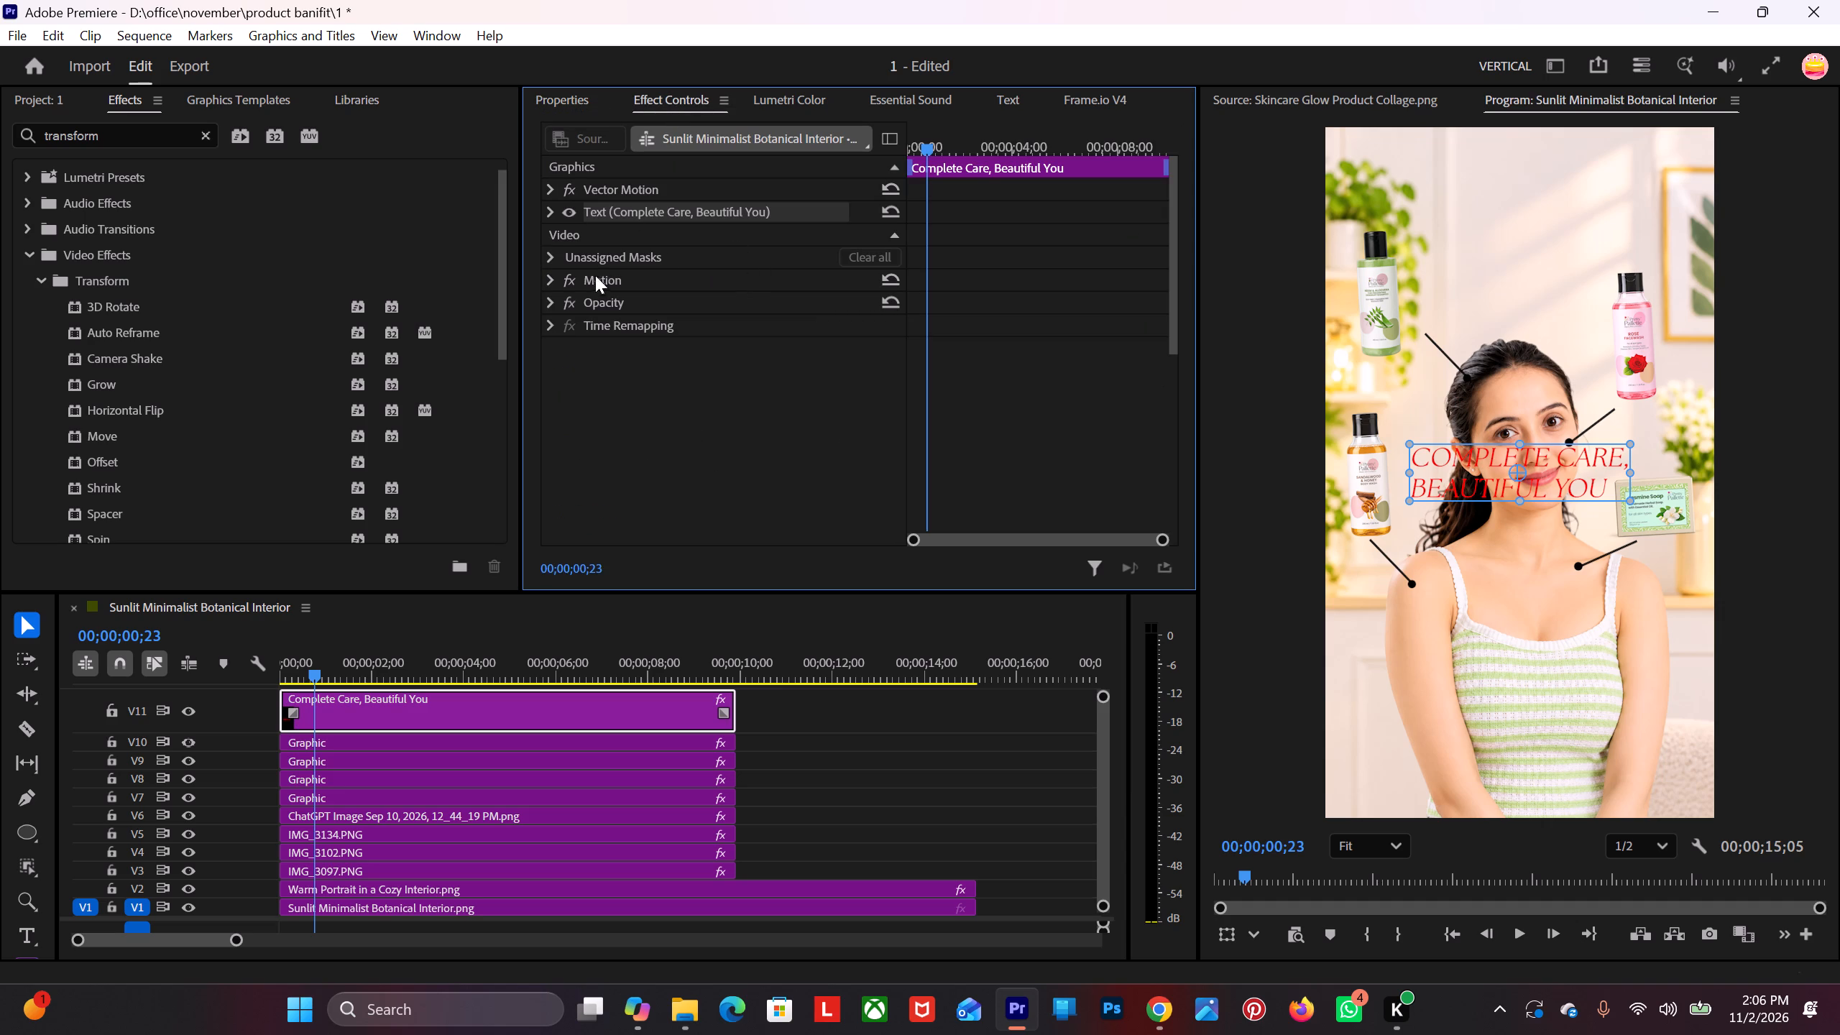
left_click(552, 279)
left_click_drag(790, 308, 617, 343)
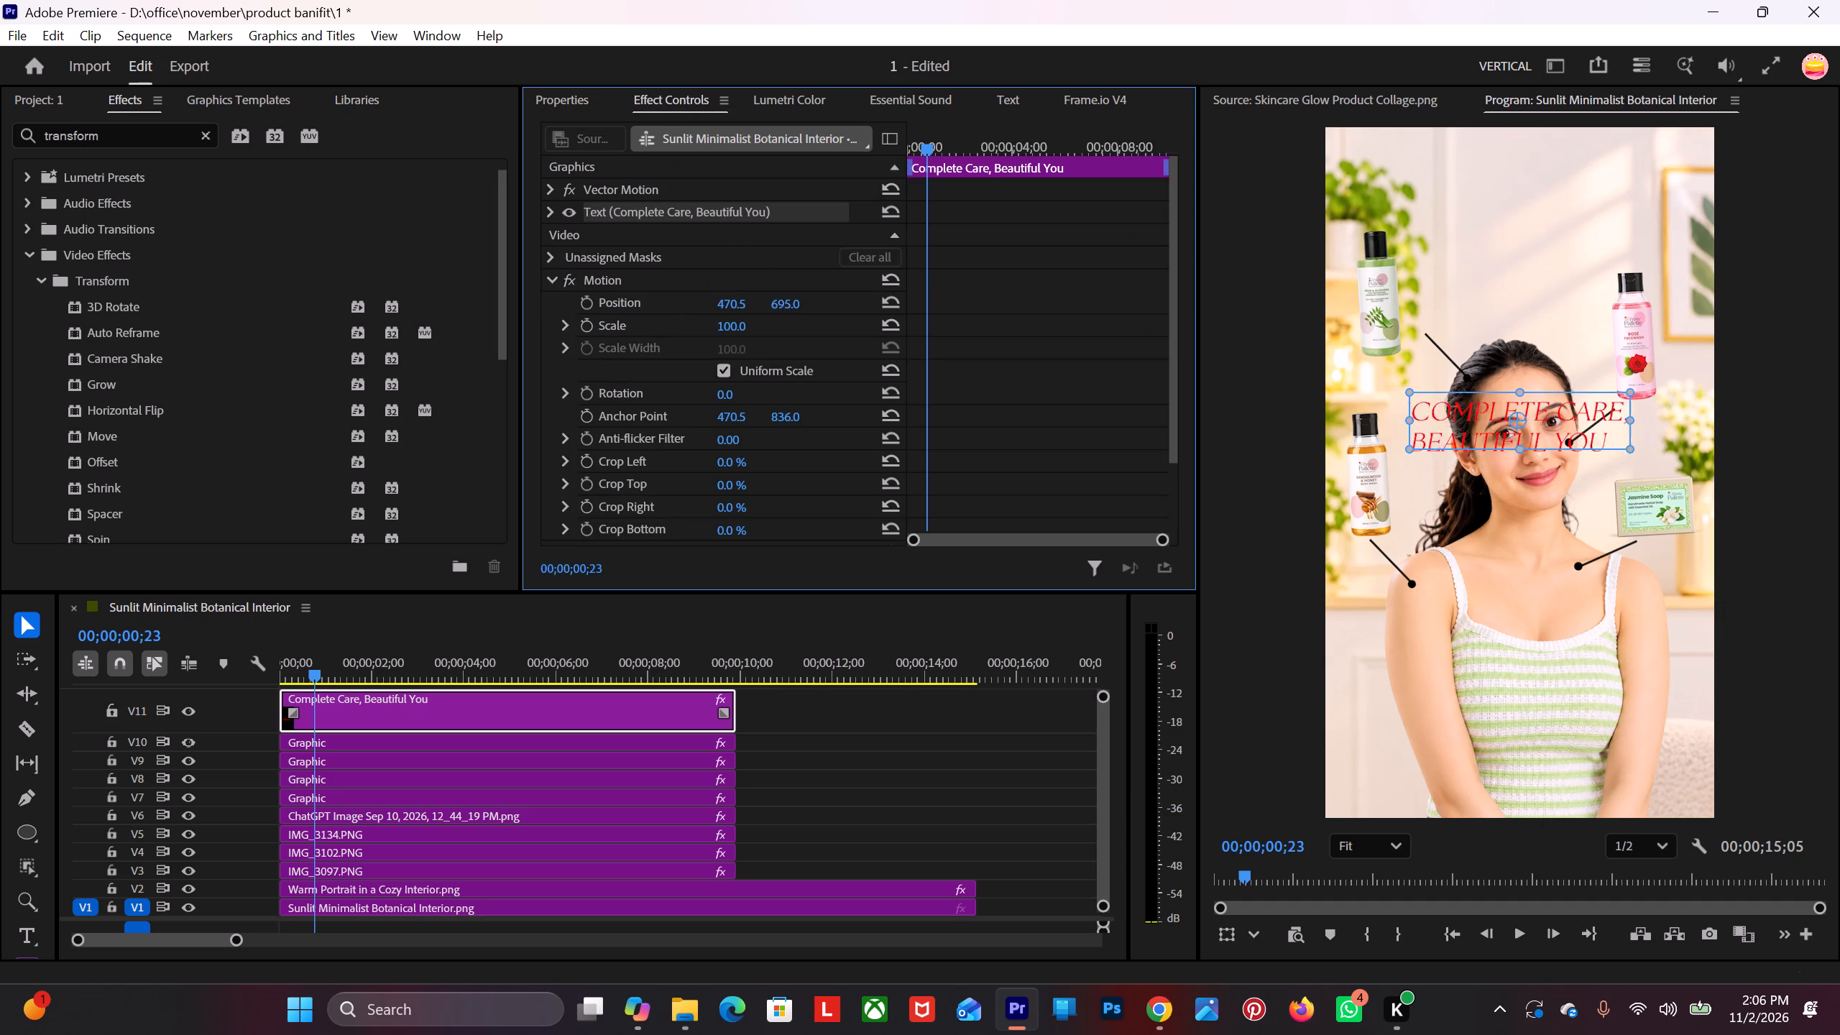
left_click_drag(617, 343, 111, 486)
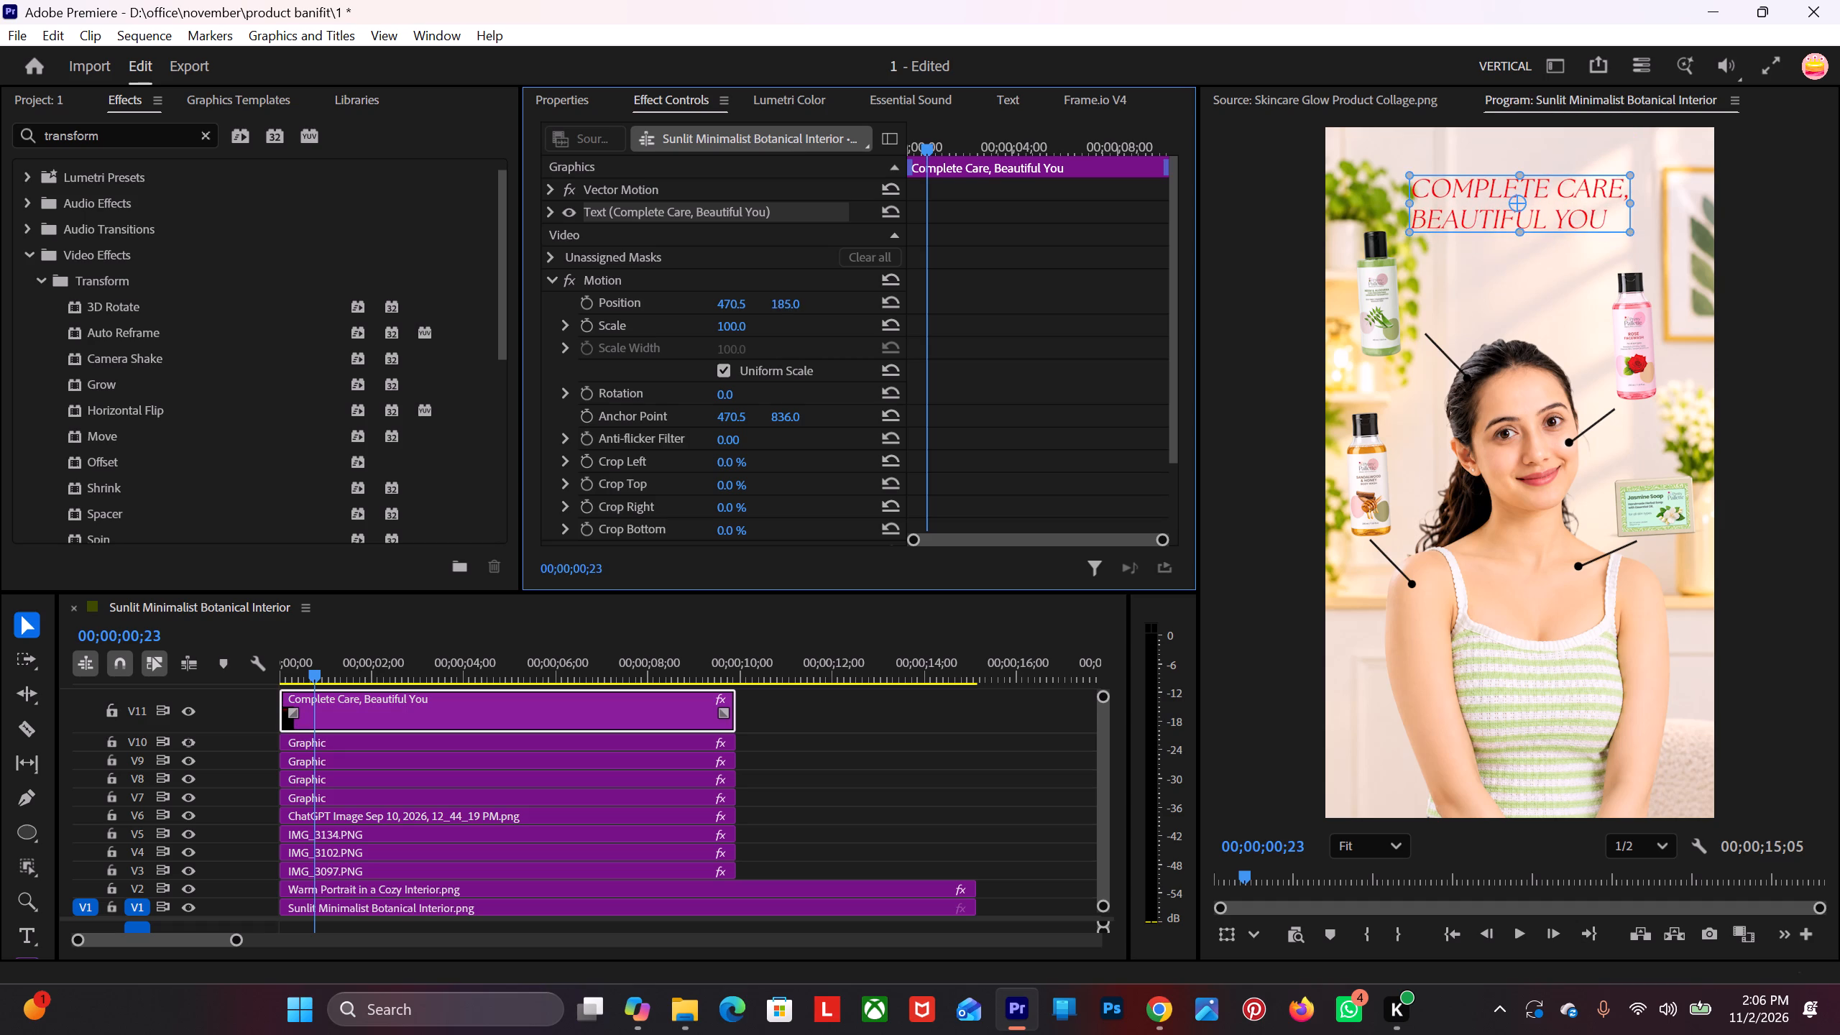
left_click_drag(111, 486, 150, 460)
left_click(865, 690)
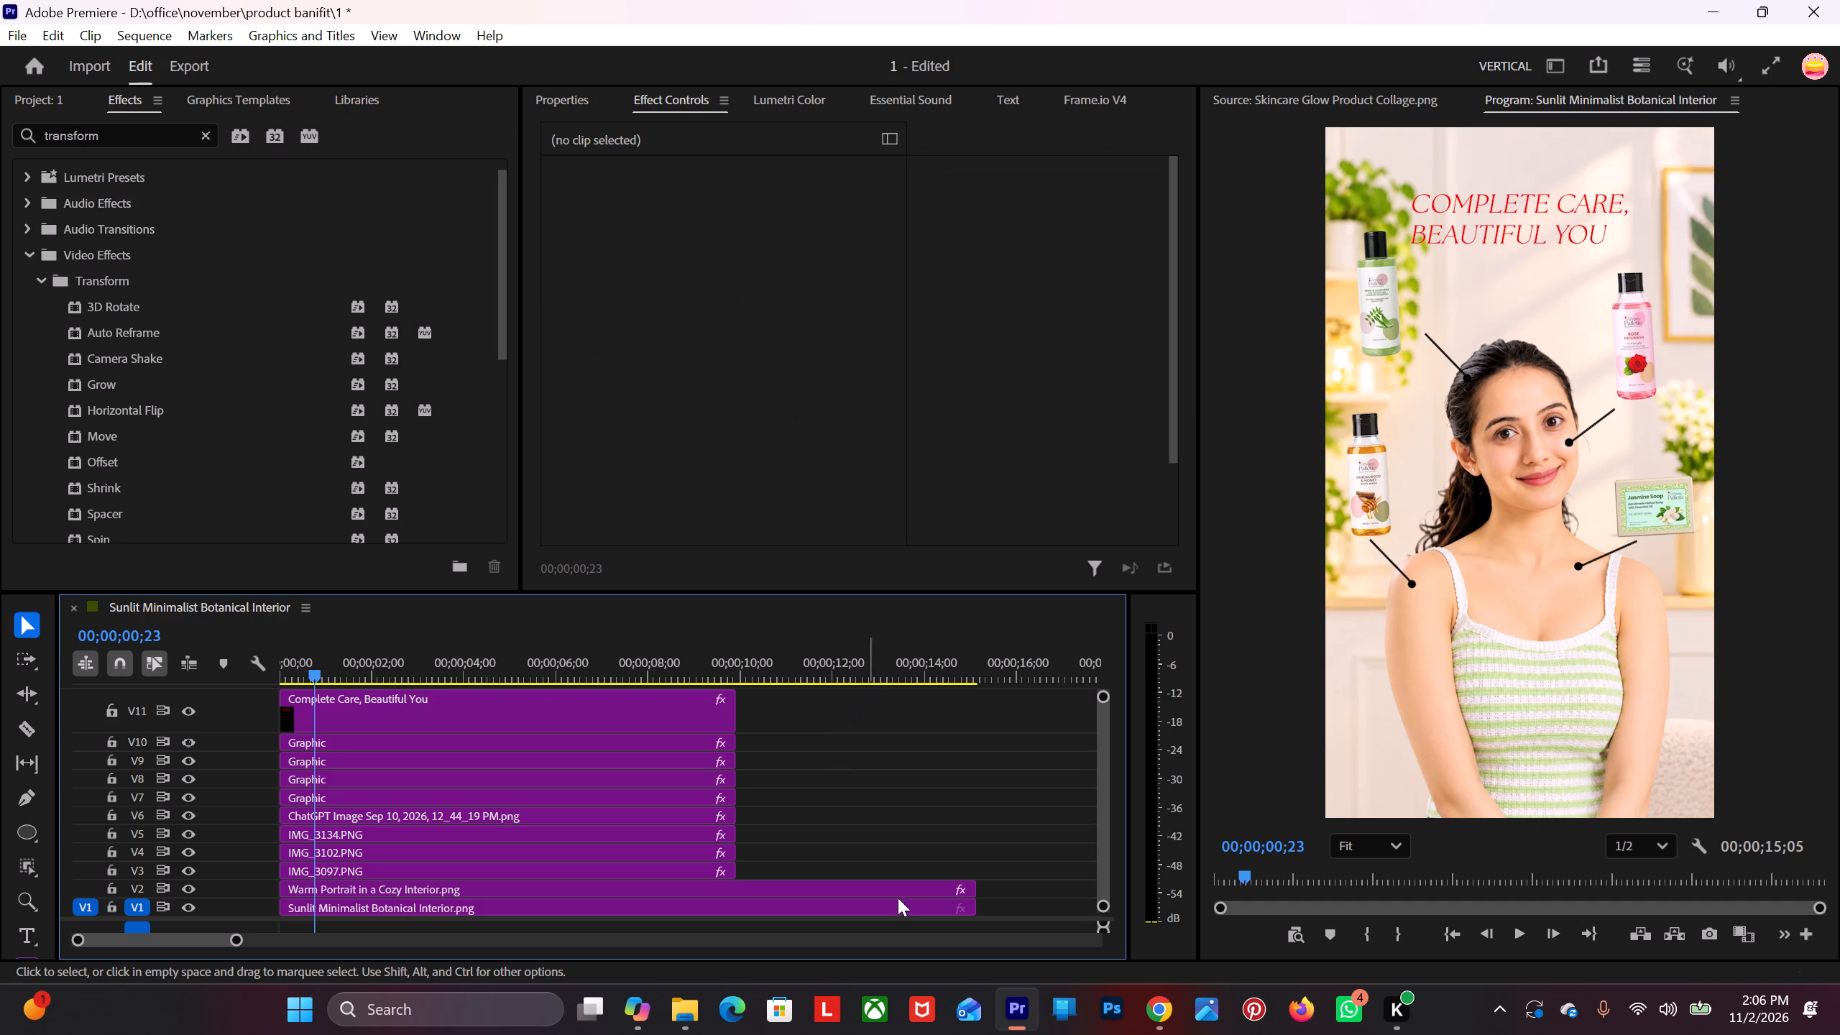
Switch to File Explorer and look through the Downloads folder for the Pretty Pallette logo image.
left_click_drag(1107, 701, 1113, 637)
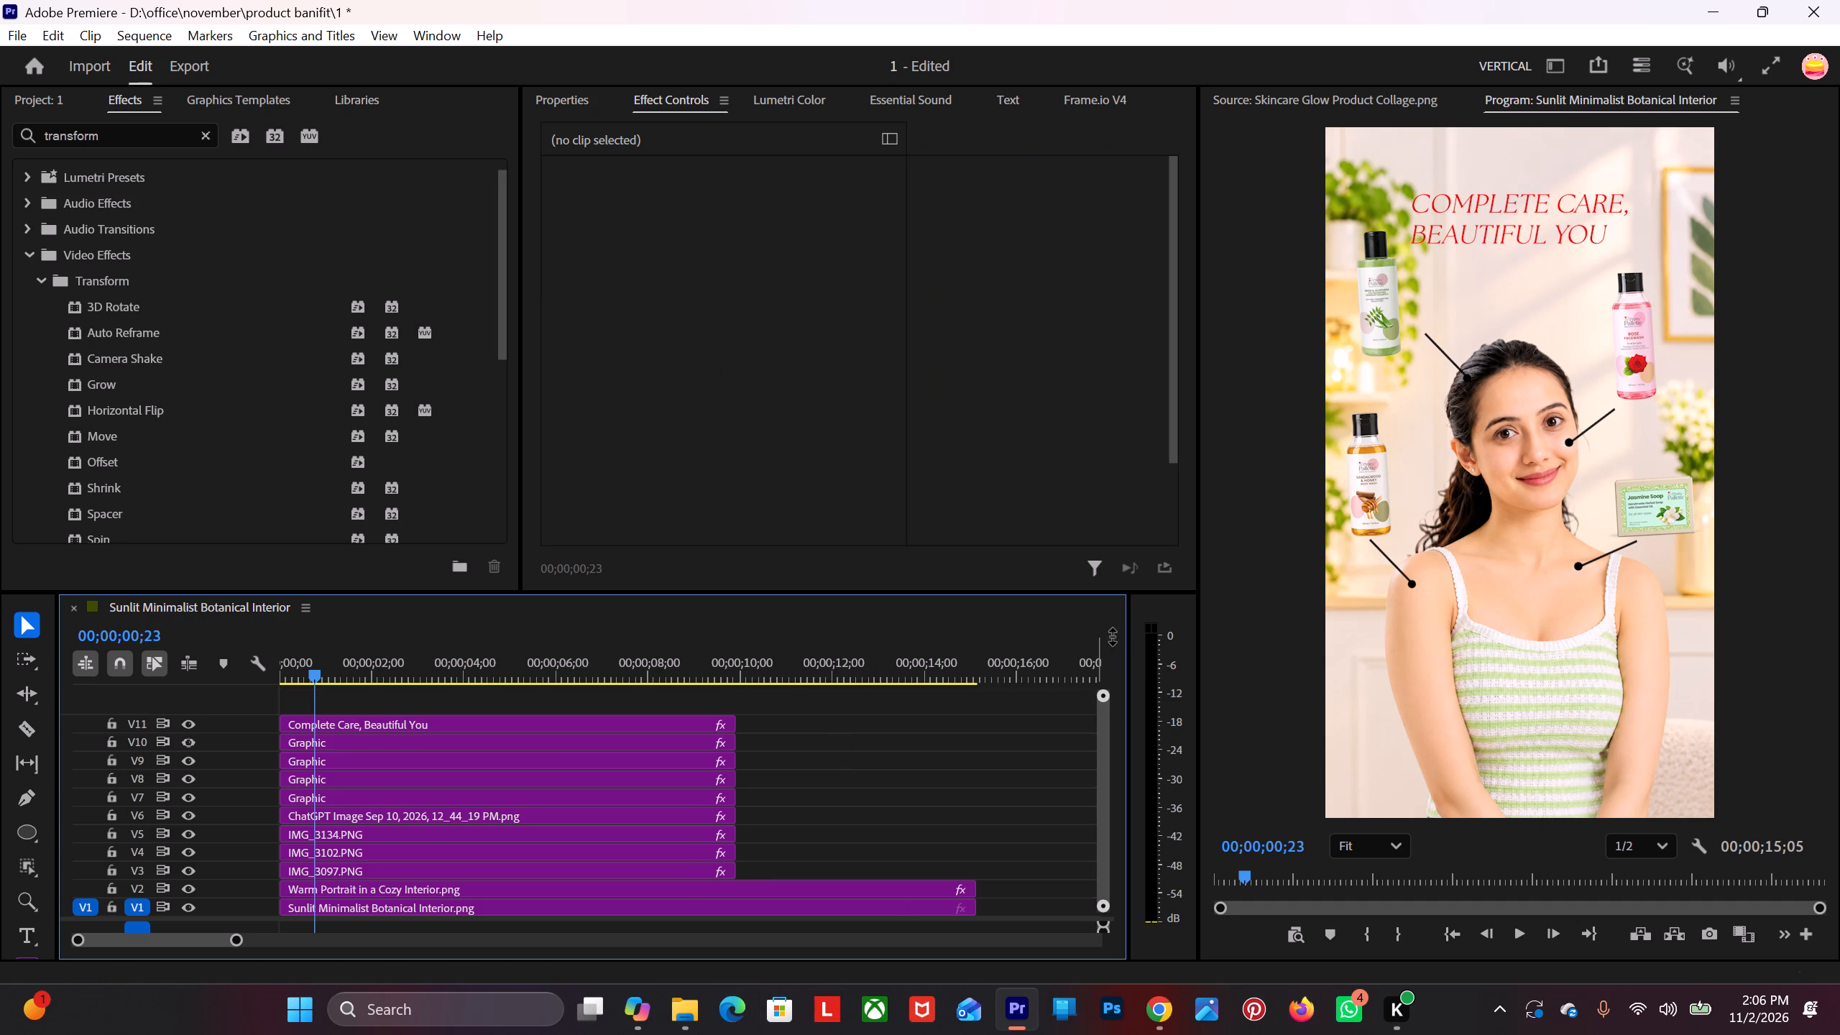
left_click_drag(1113, 637, 1113, 613)
left_click_drag(1106, 694, 1100, 630)
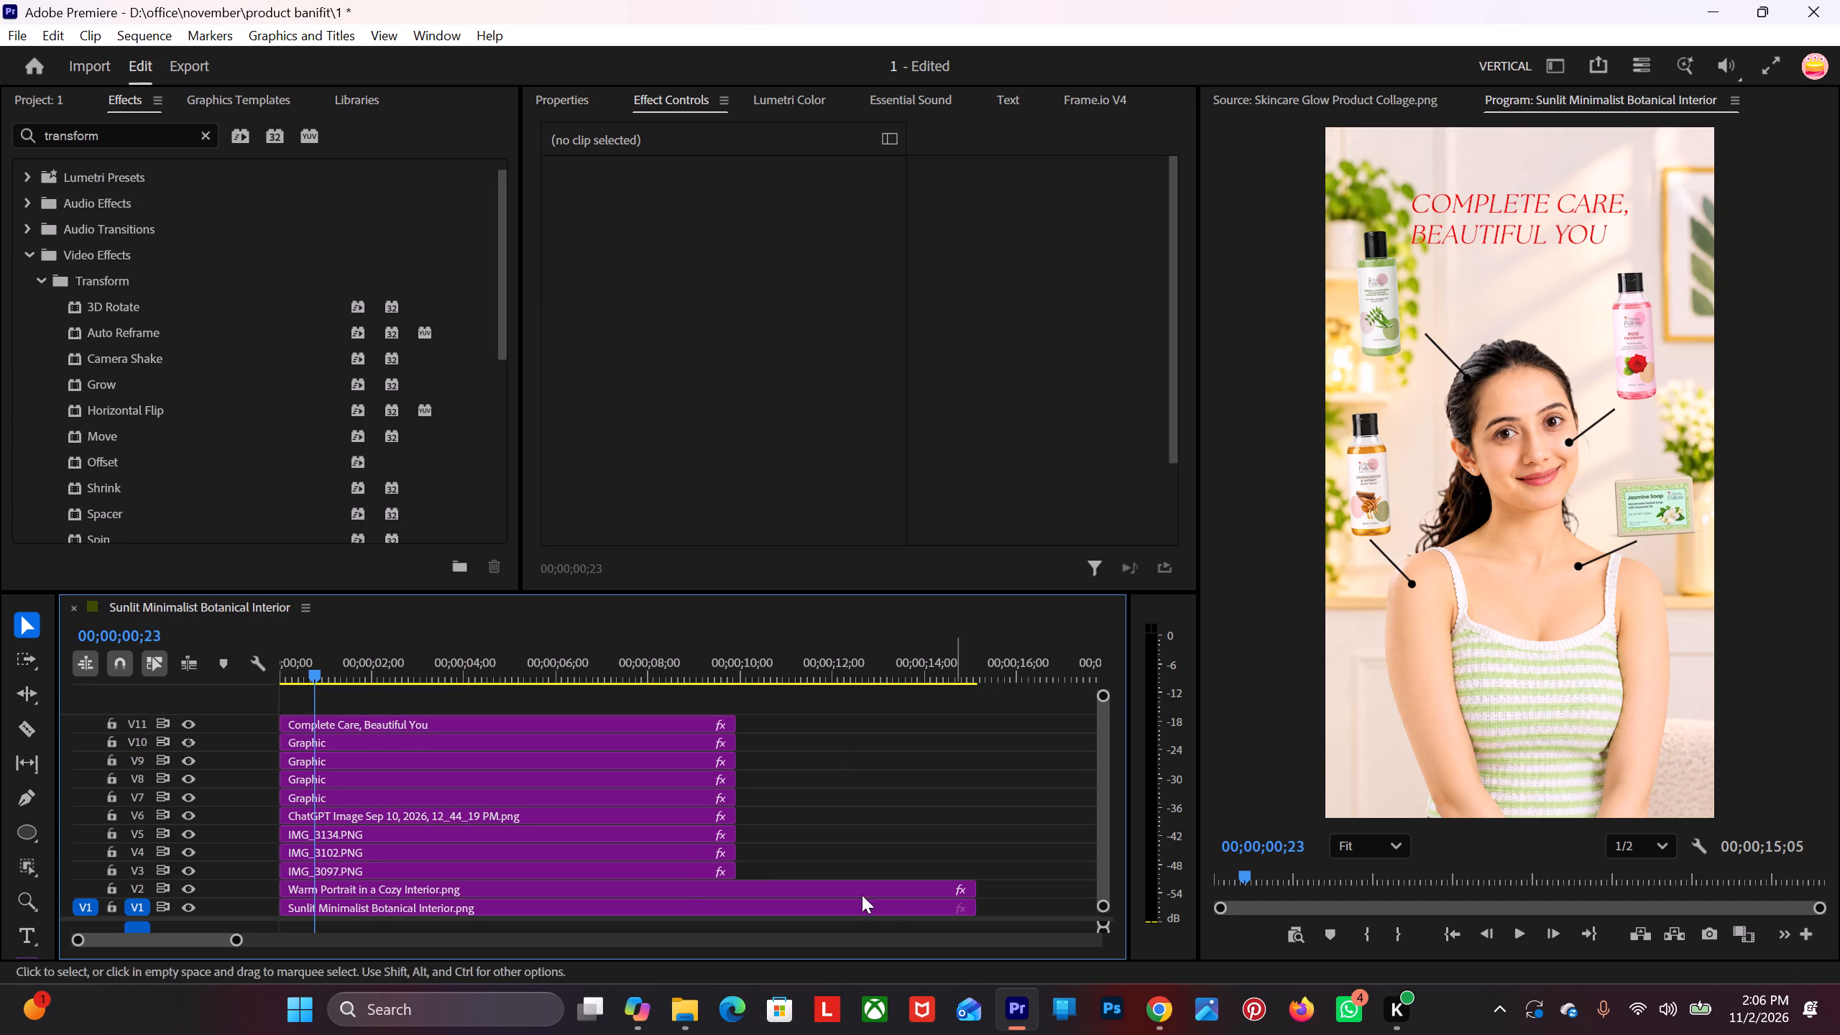
left_click(675, 1023)
left_click(92, 462)
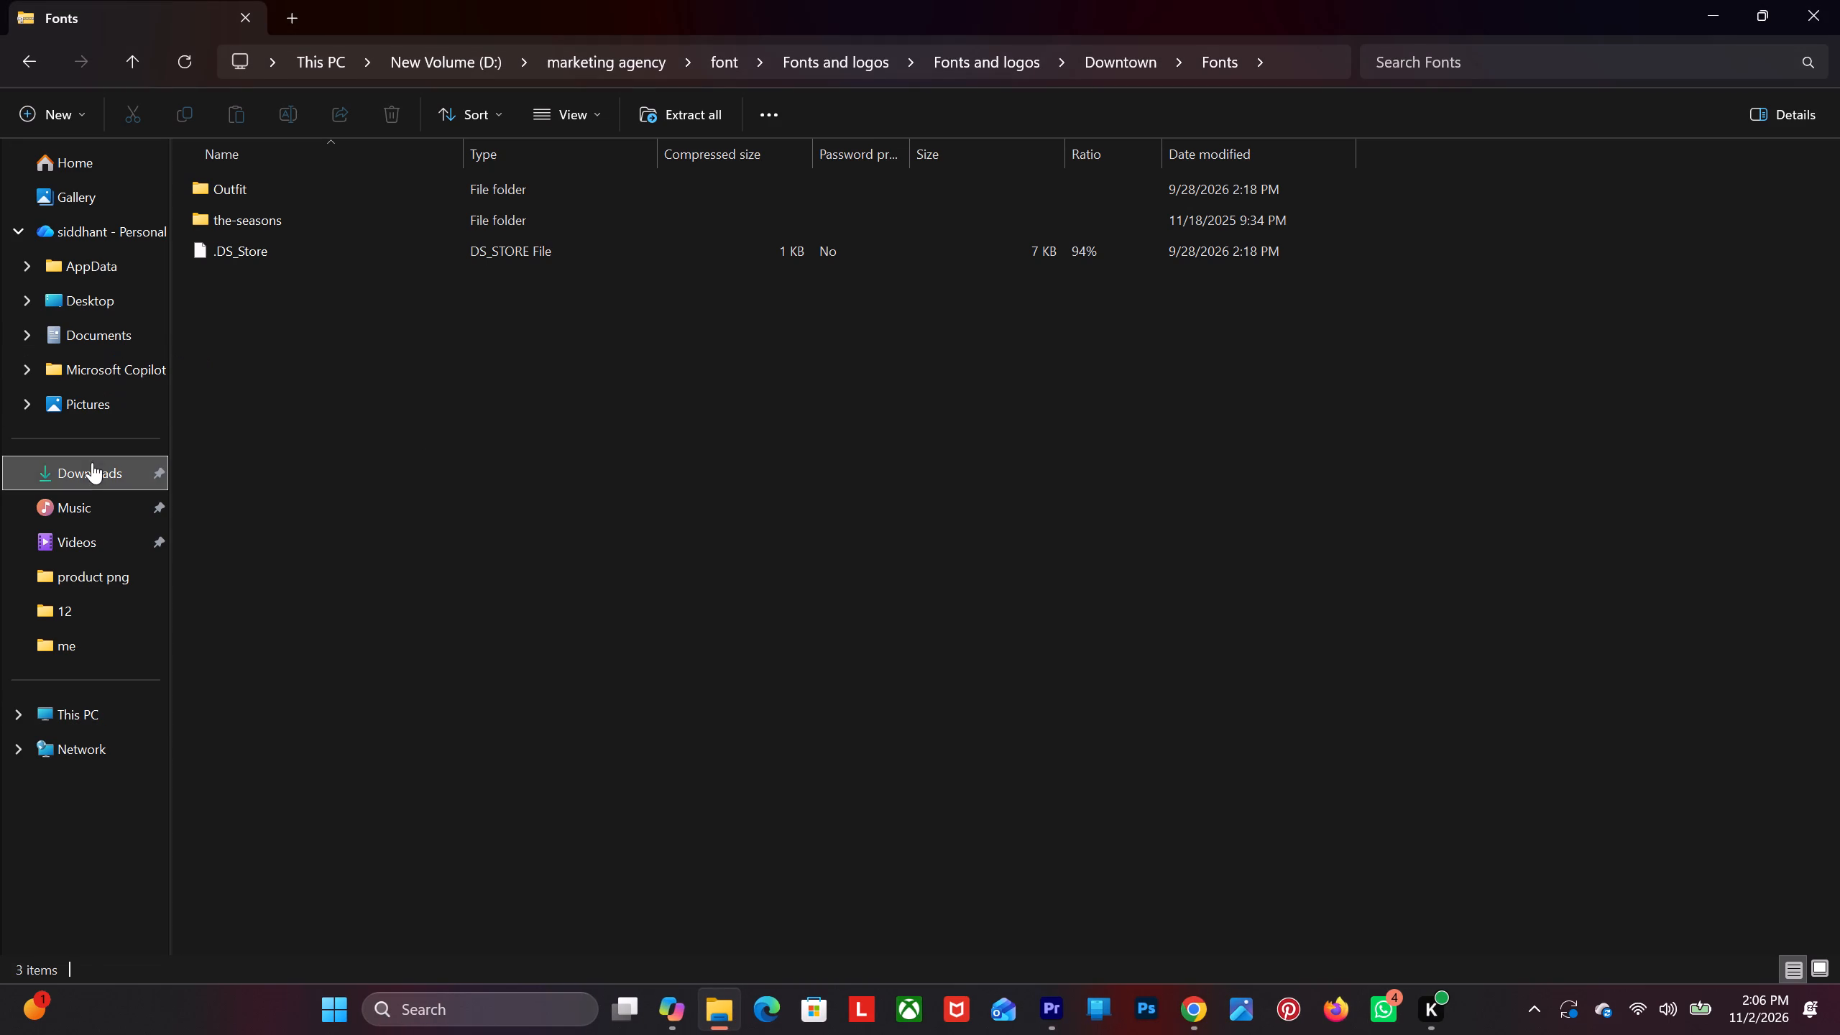
scroll(349, 423, "up", 4)
scroll(359, 448, "down", 9)
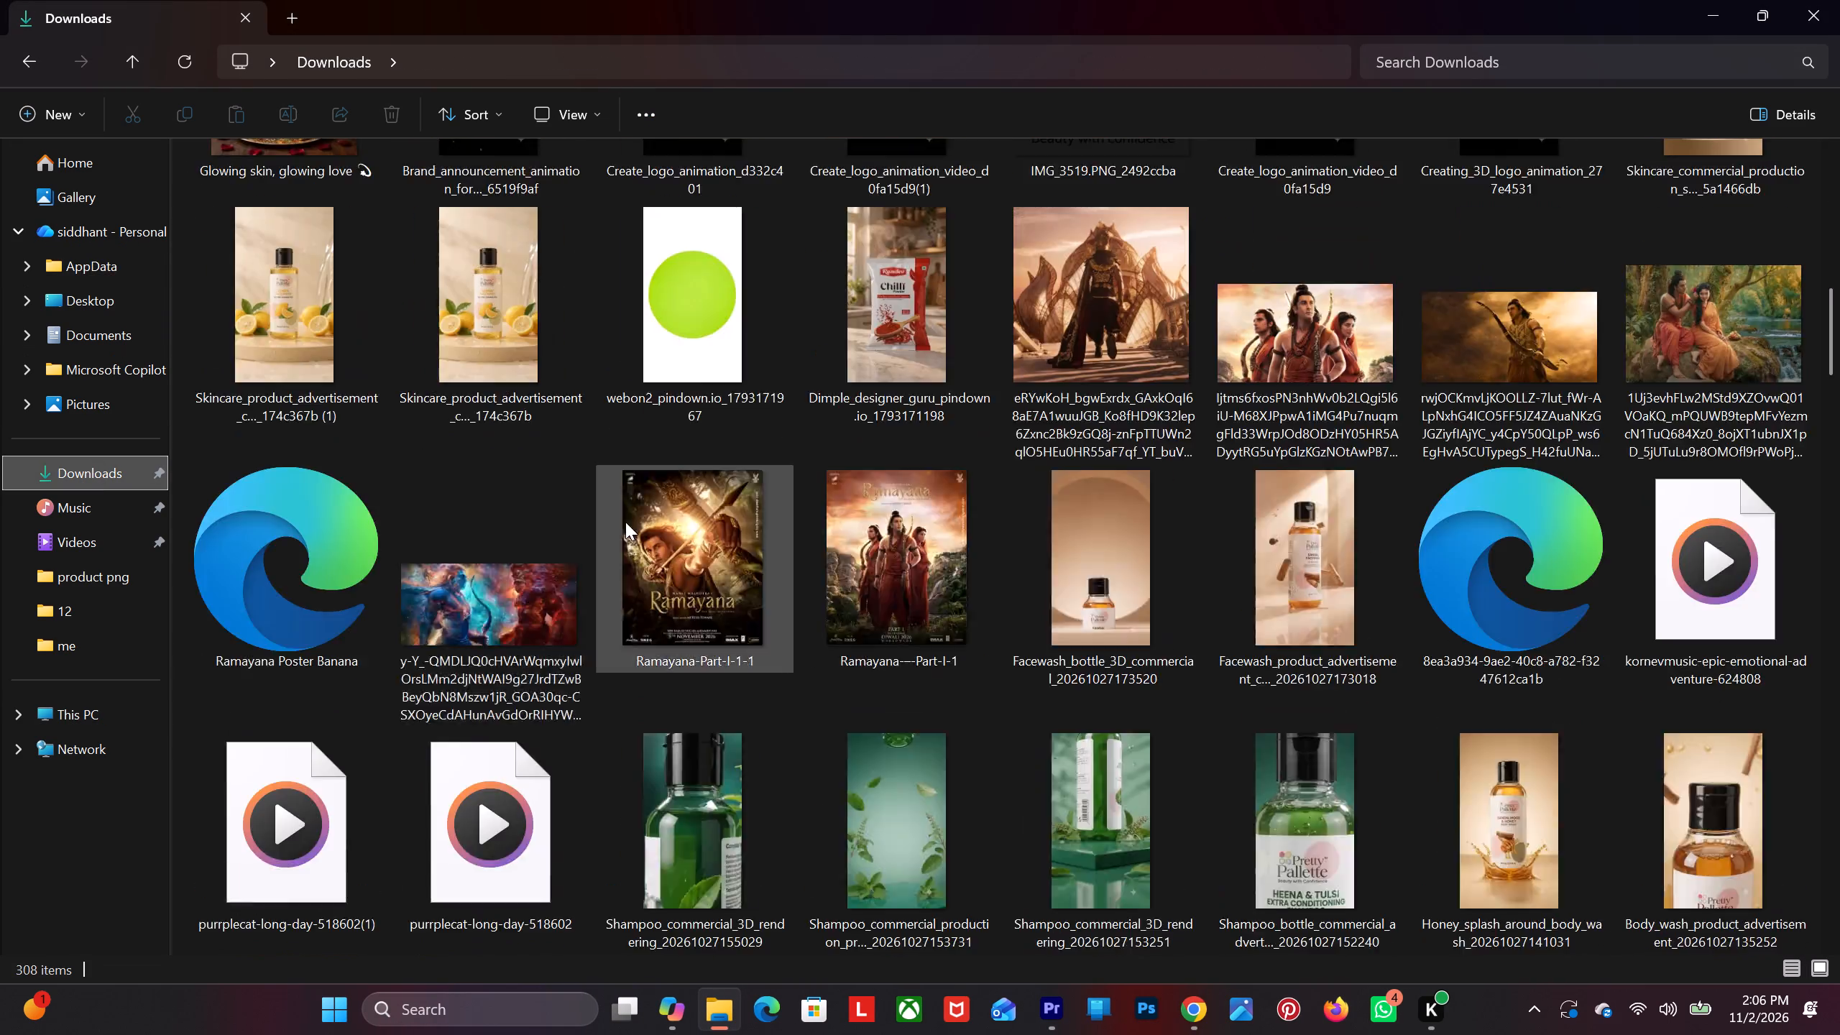
scroll(625, 522, "down", 2)
scroll(1044, 530, "down", 7)
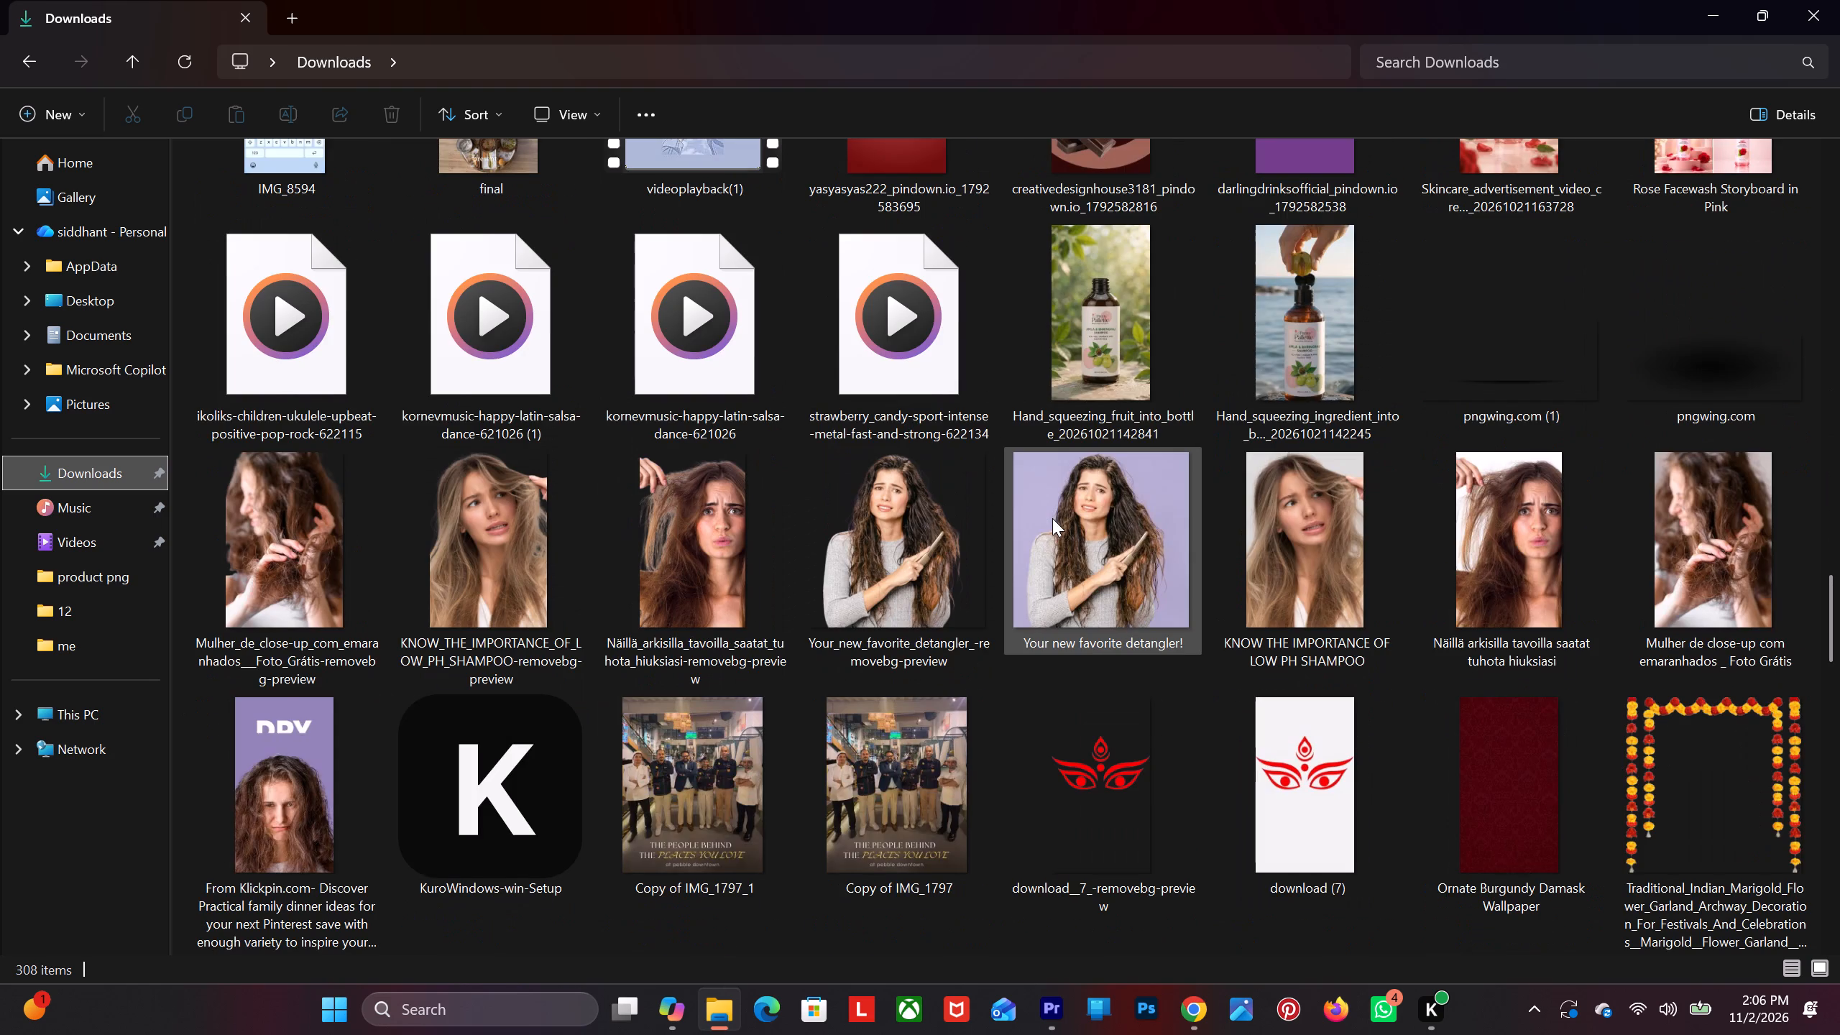
scroll(1052, 518, "down", 2)
scroll(1052, 518, "up", 1)
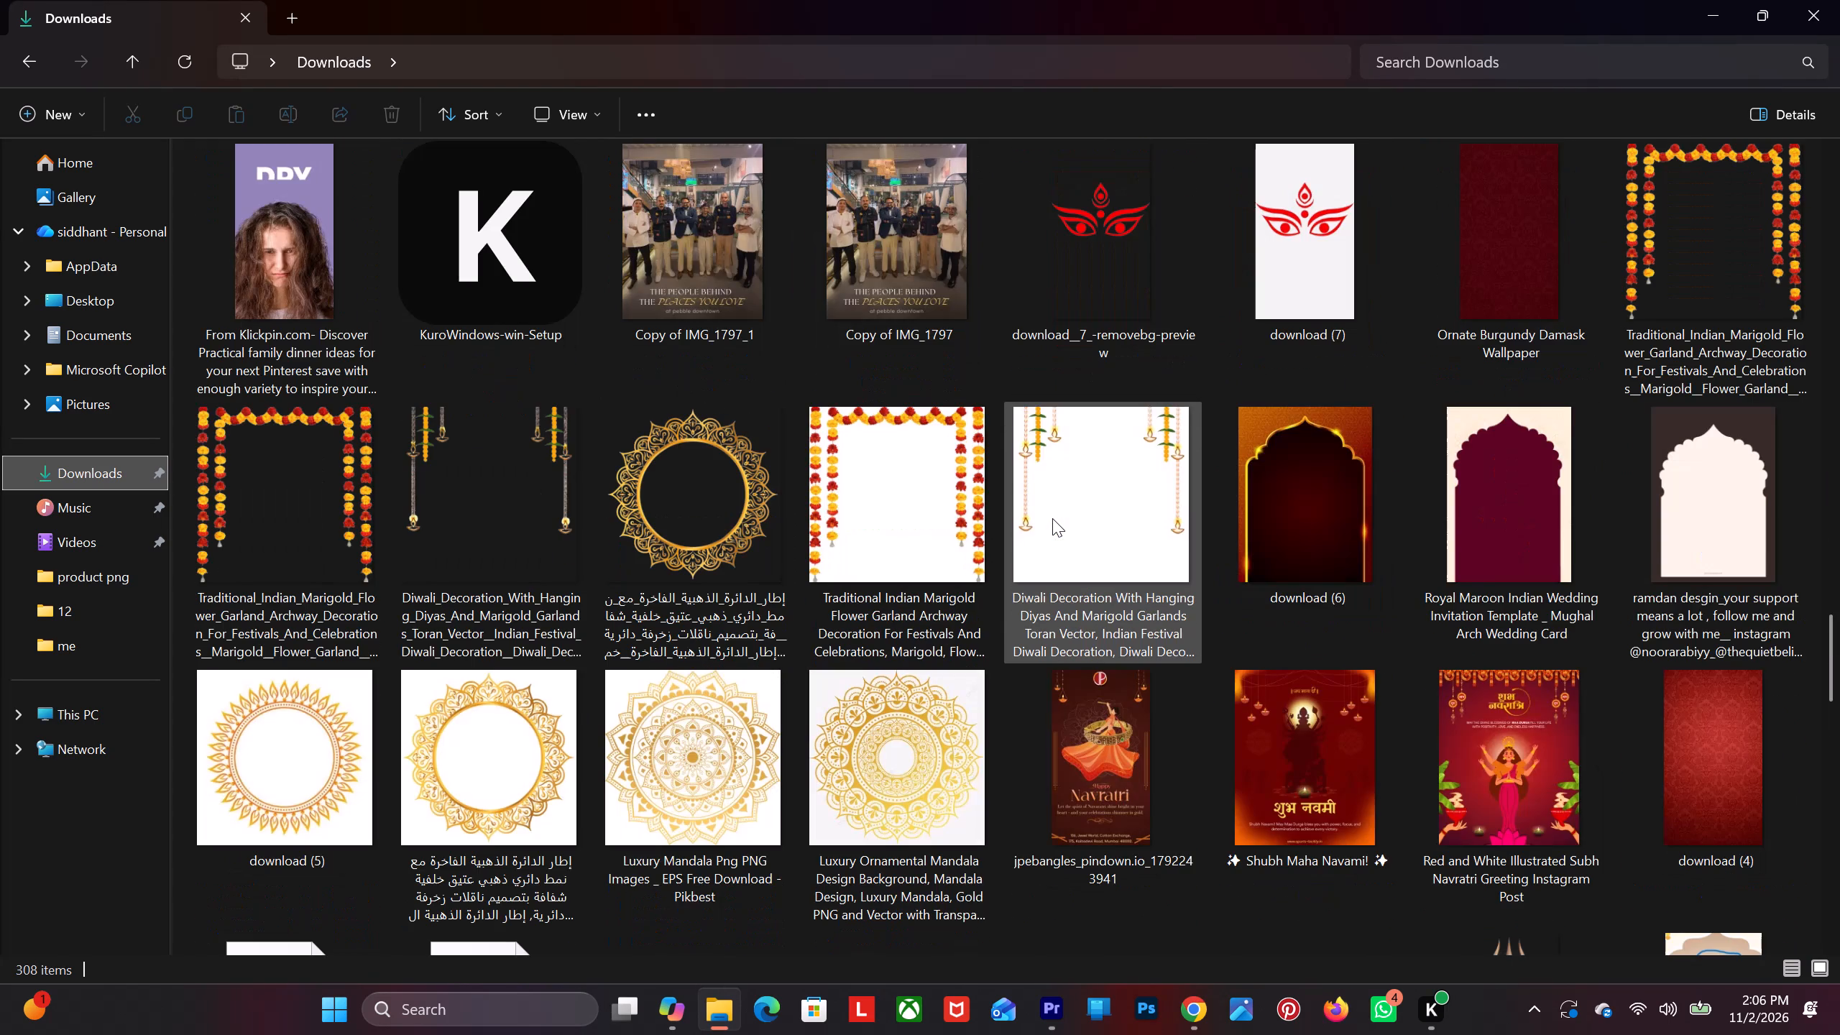
scroll(1052, 518, "up", 2)
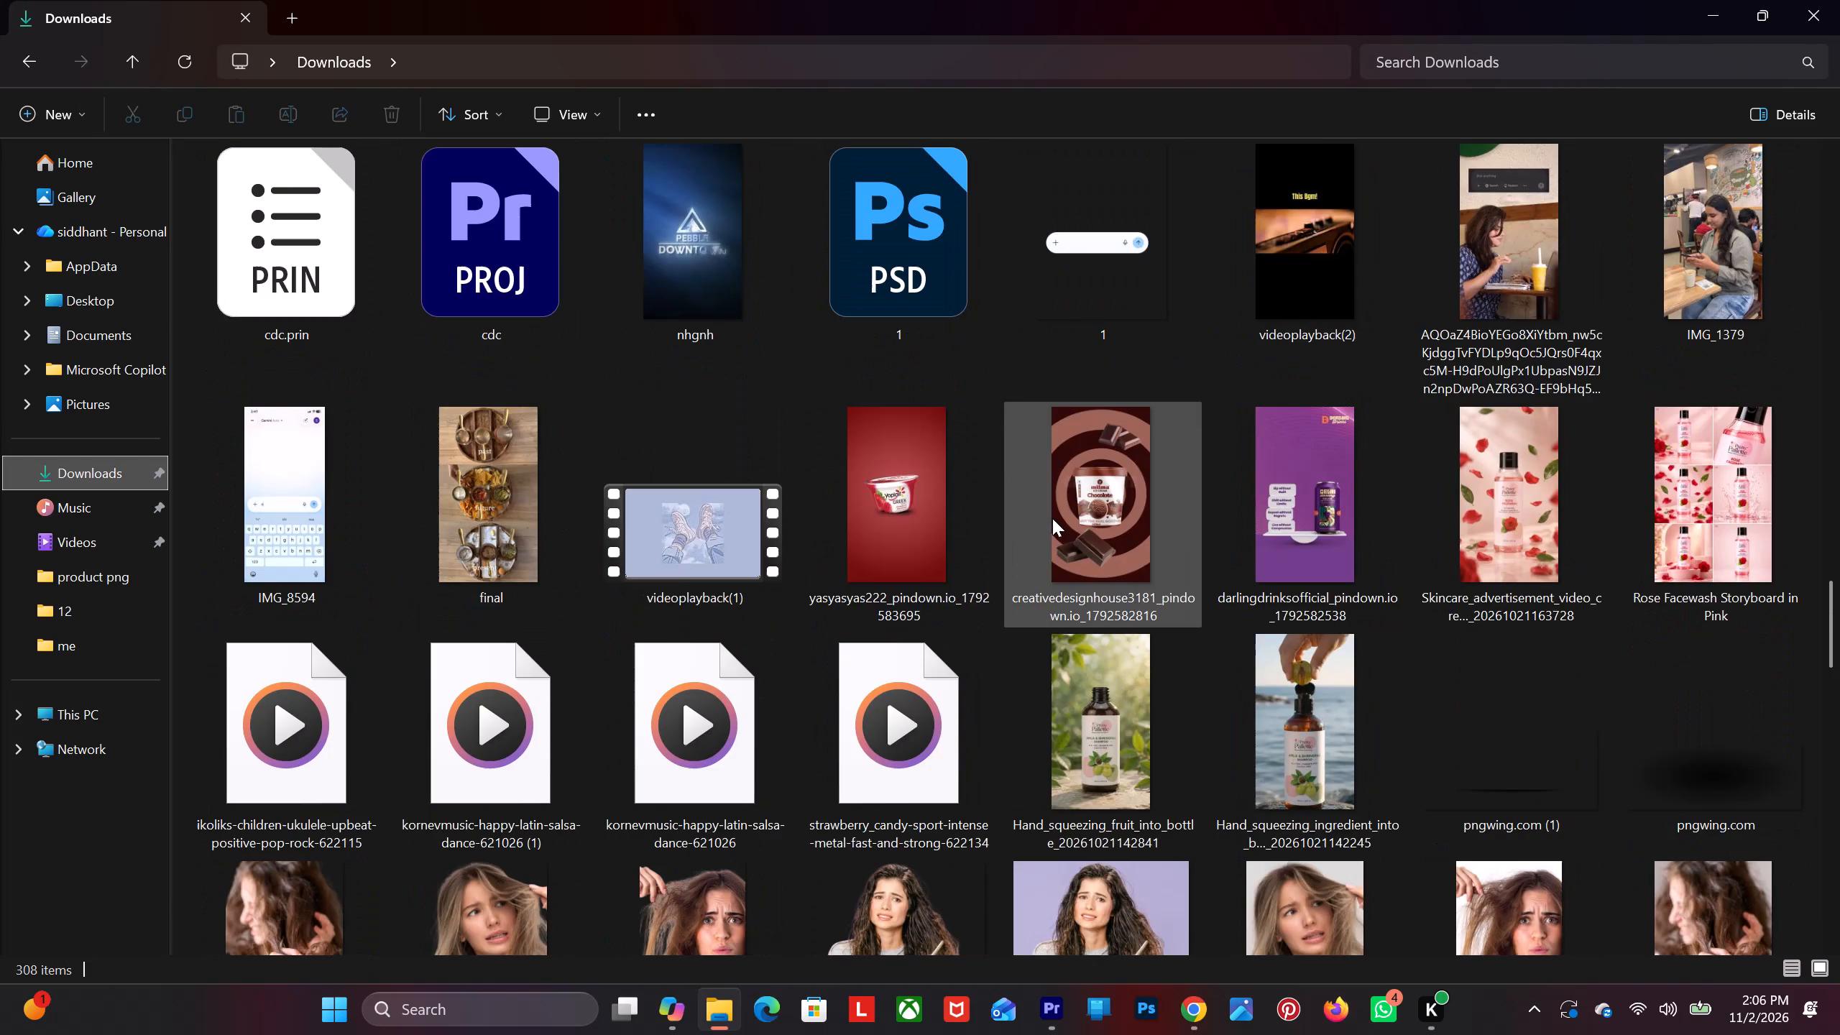
scroll(1052, 518, "up", 4)
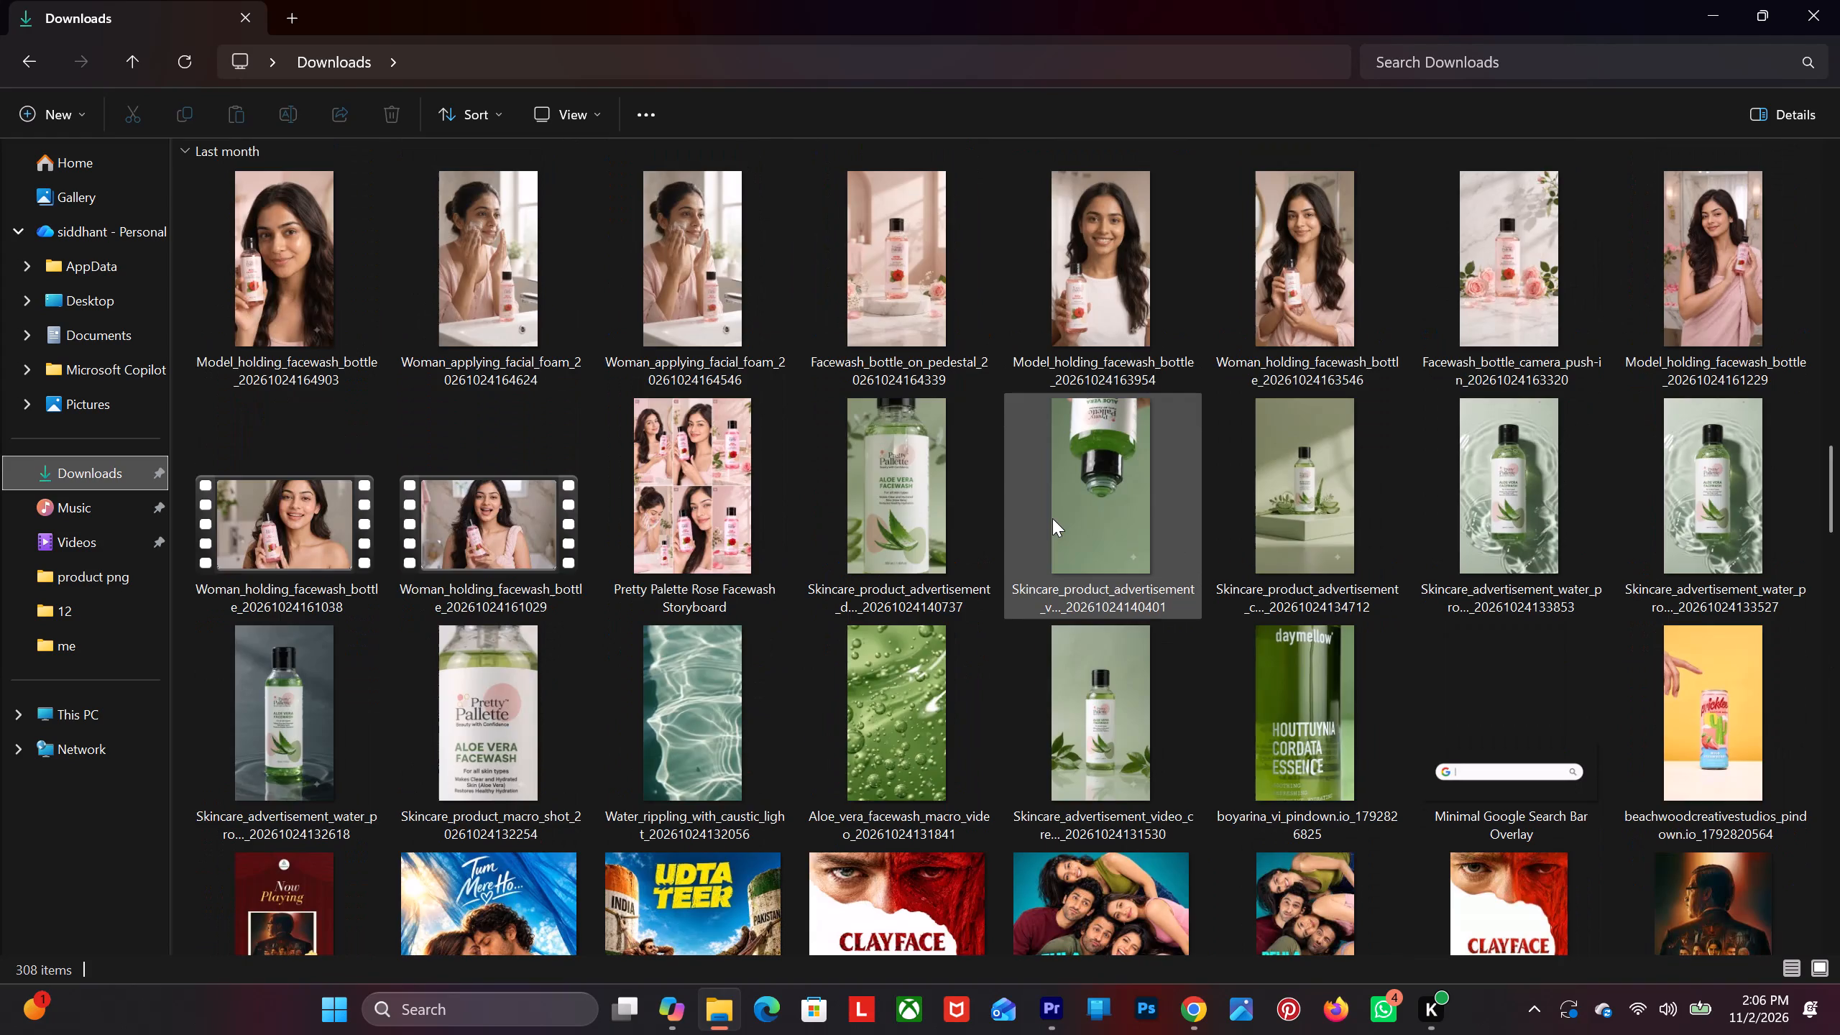
scroll(1052, 518, "up", 7)
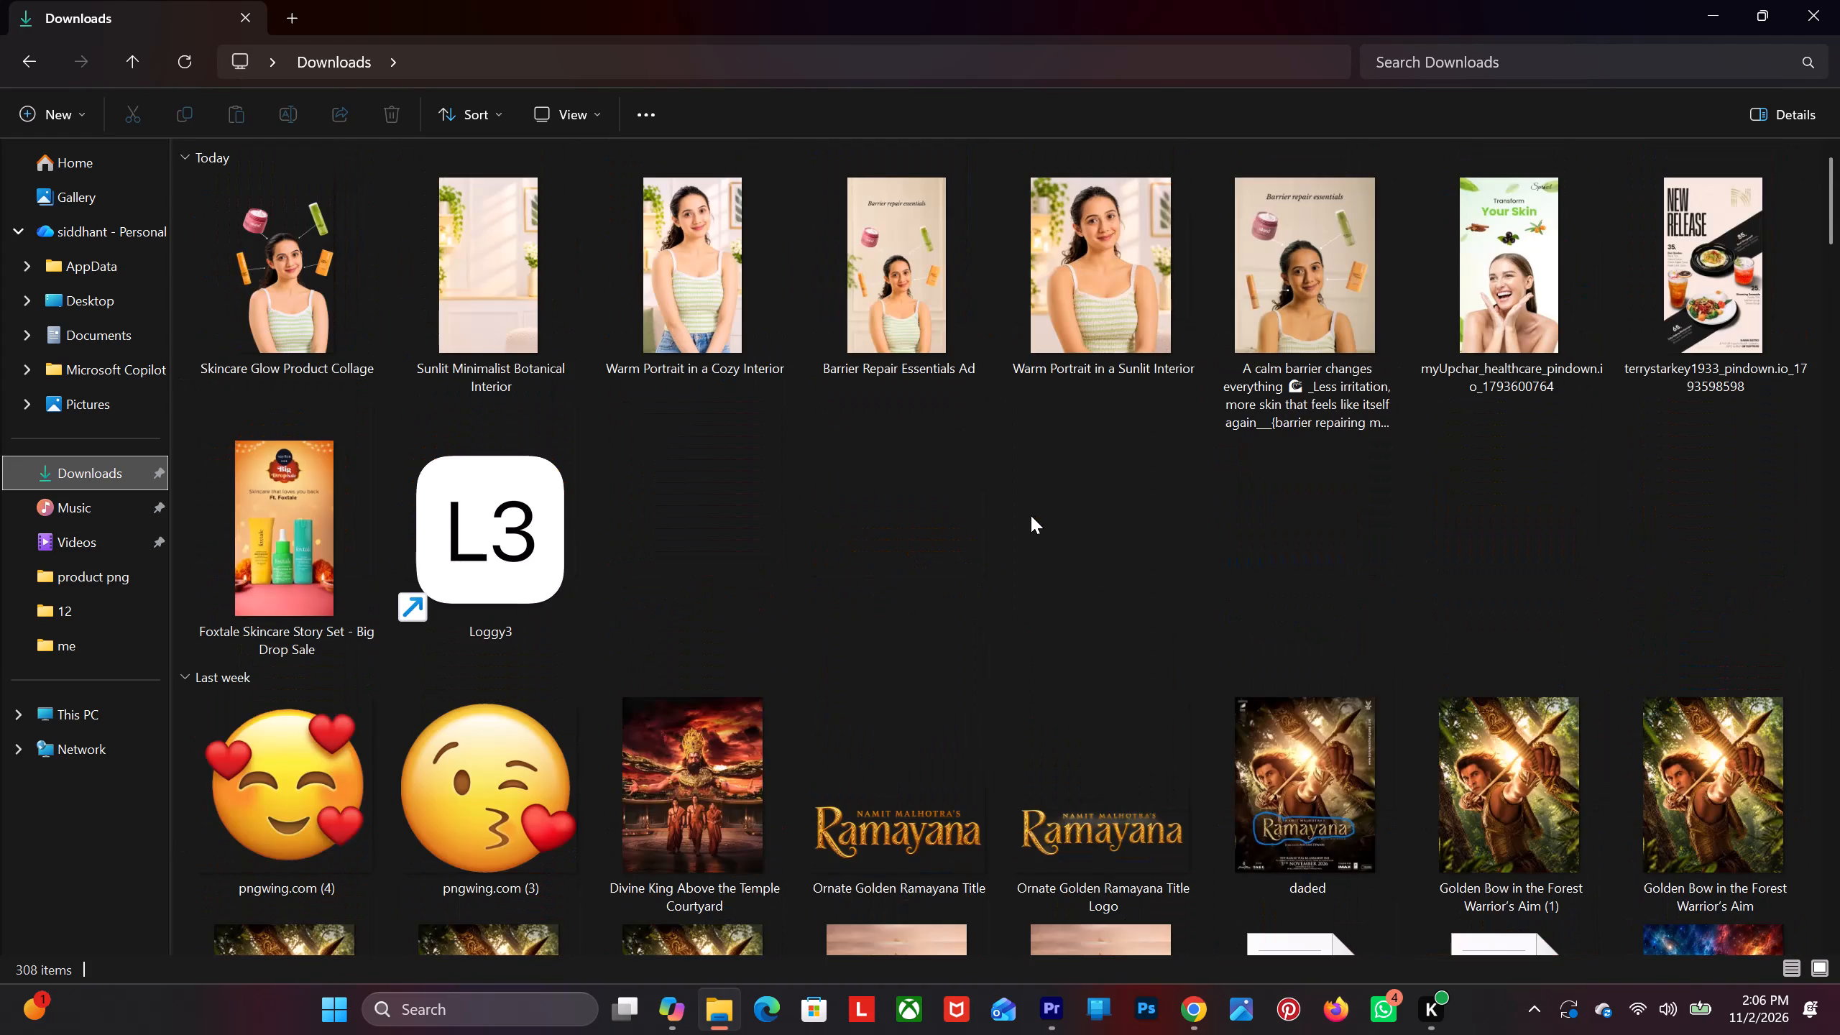
scroll(1031, 515, "down", 8)
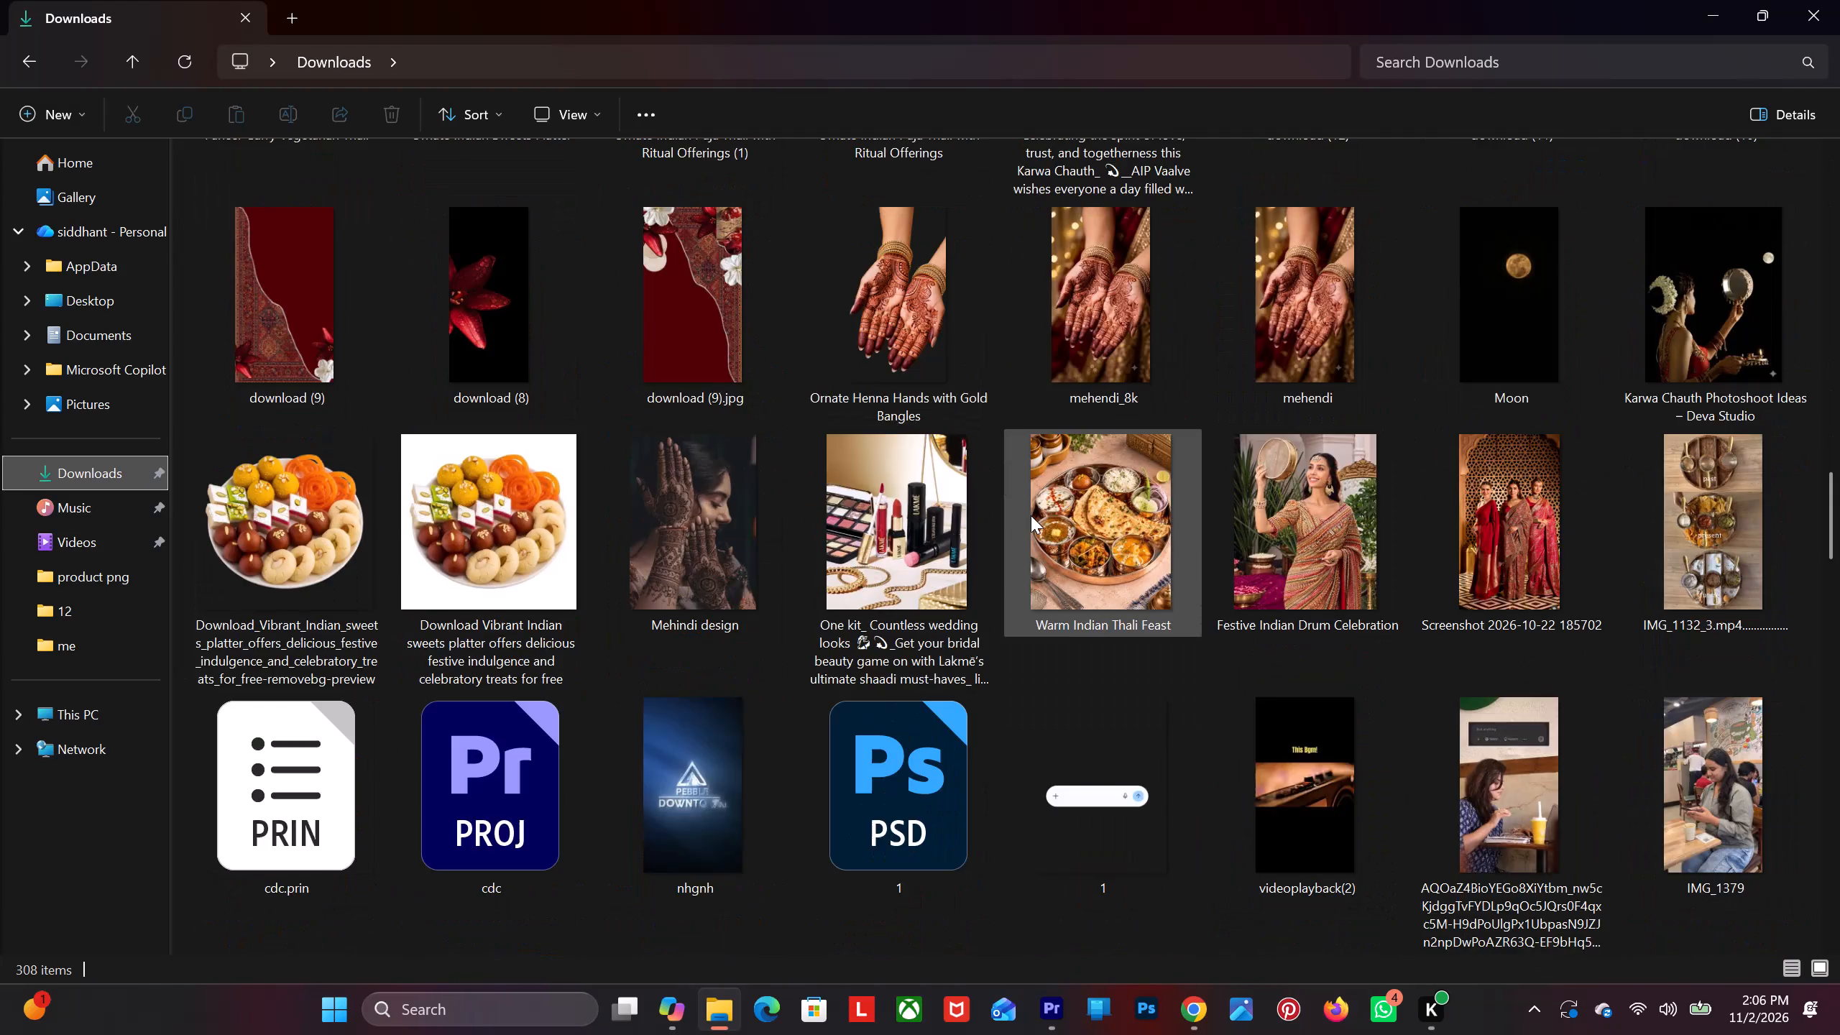
scroll(1031, 515, "down", 13)
scroll(1031, 515, "up", 1)
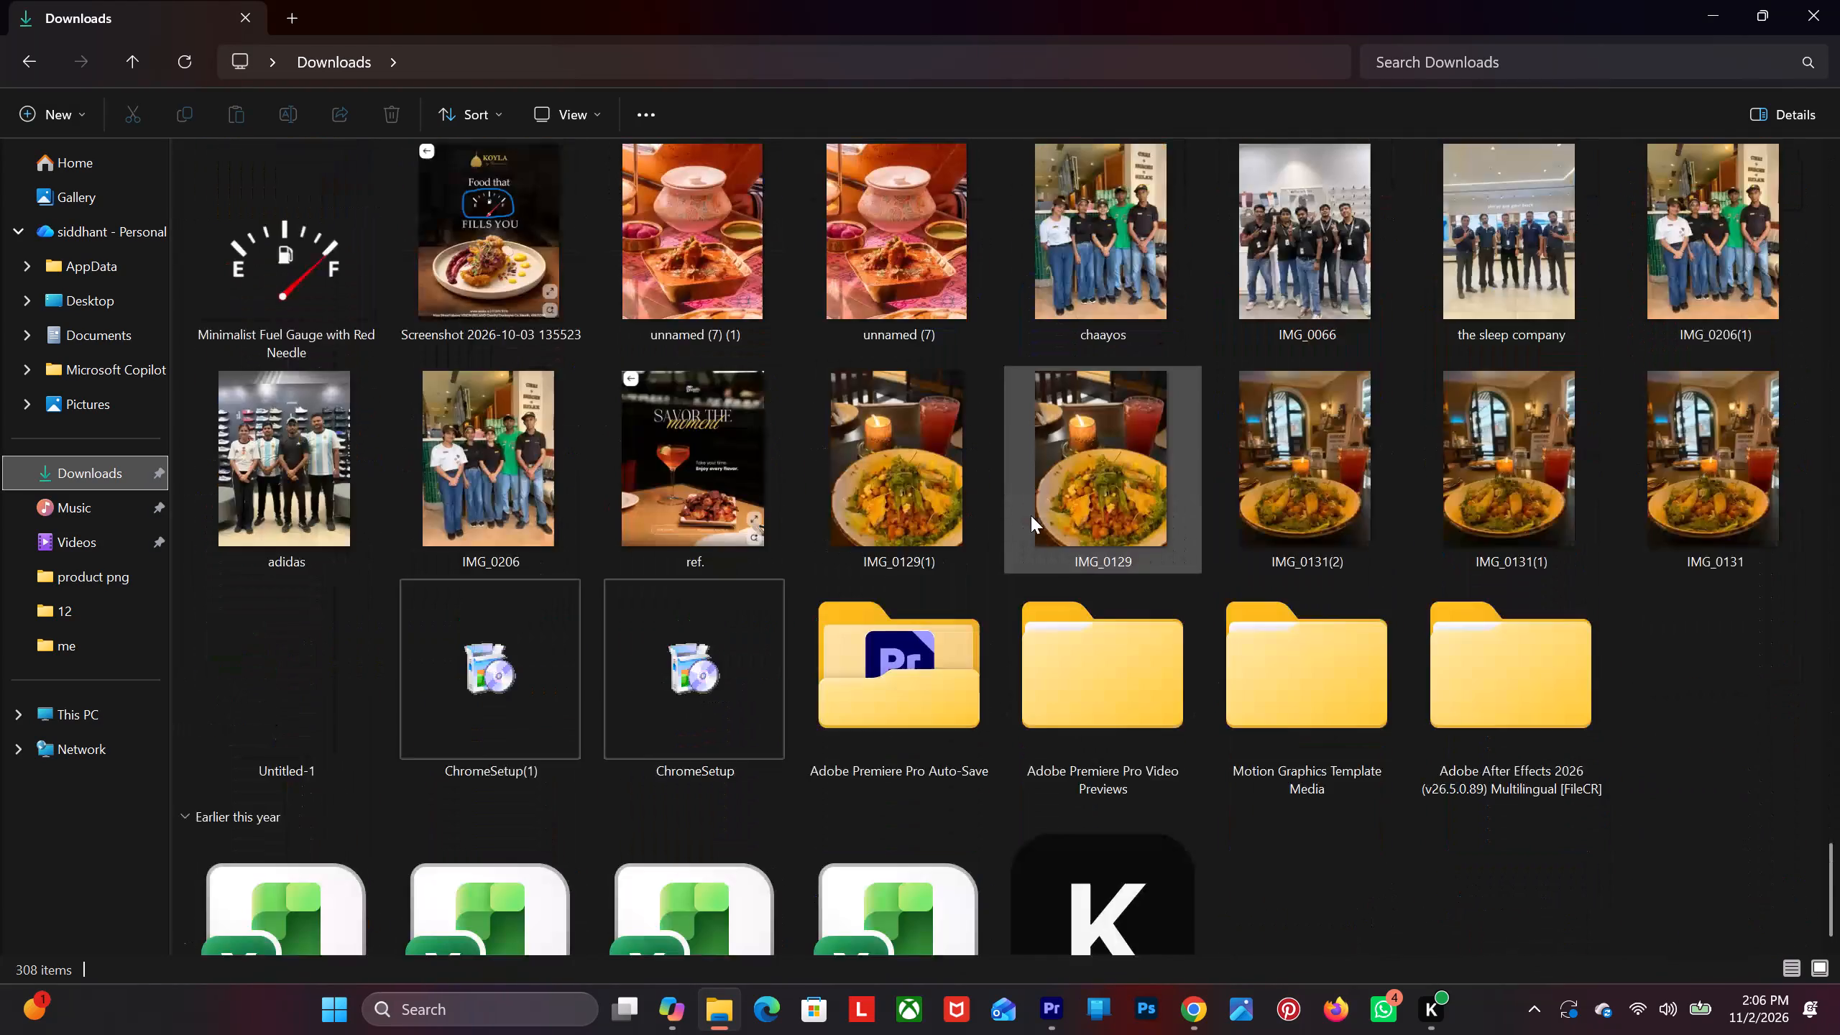
scroll(1031, 515, "up", 2)
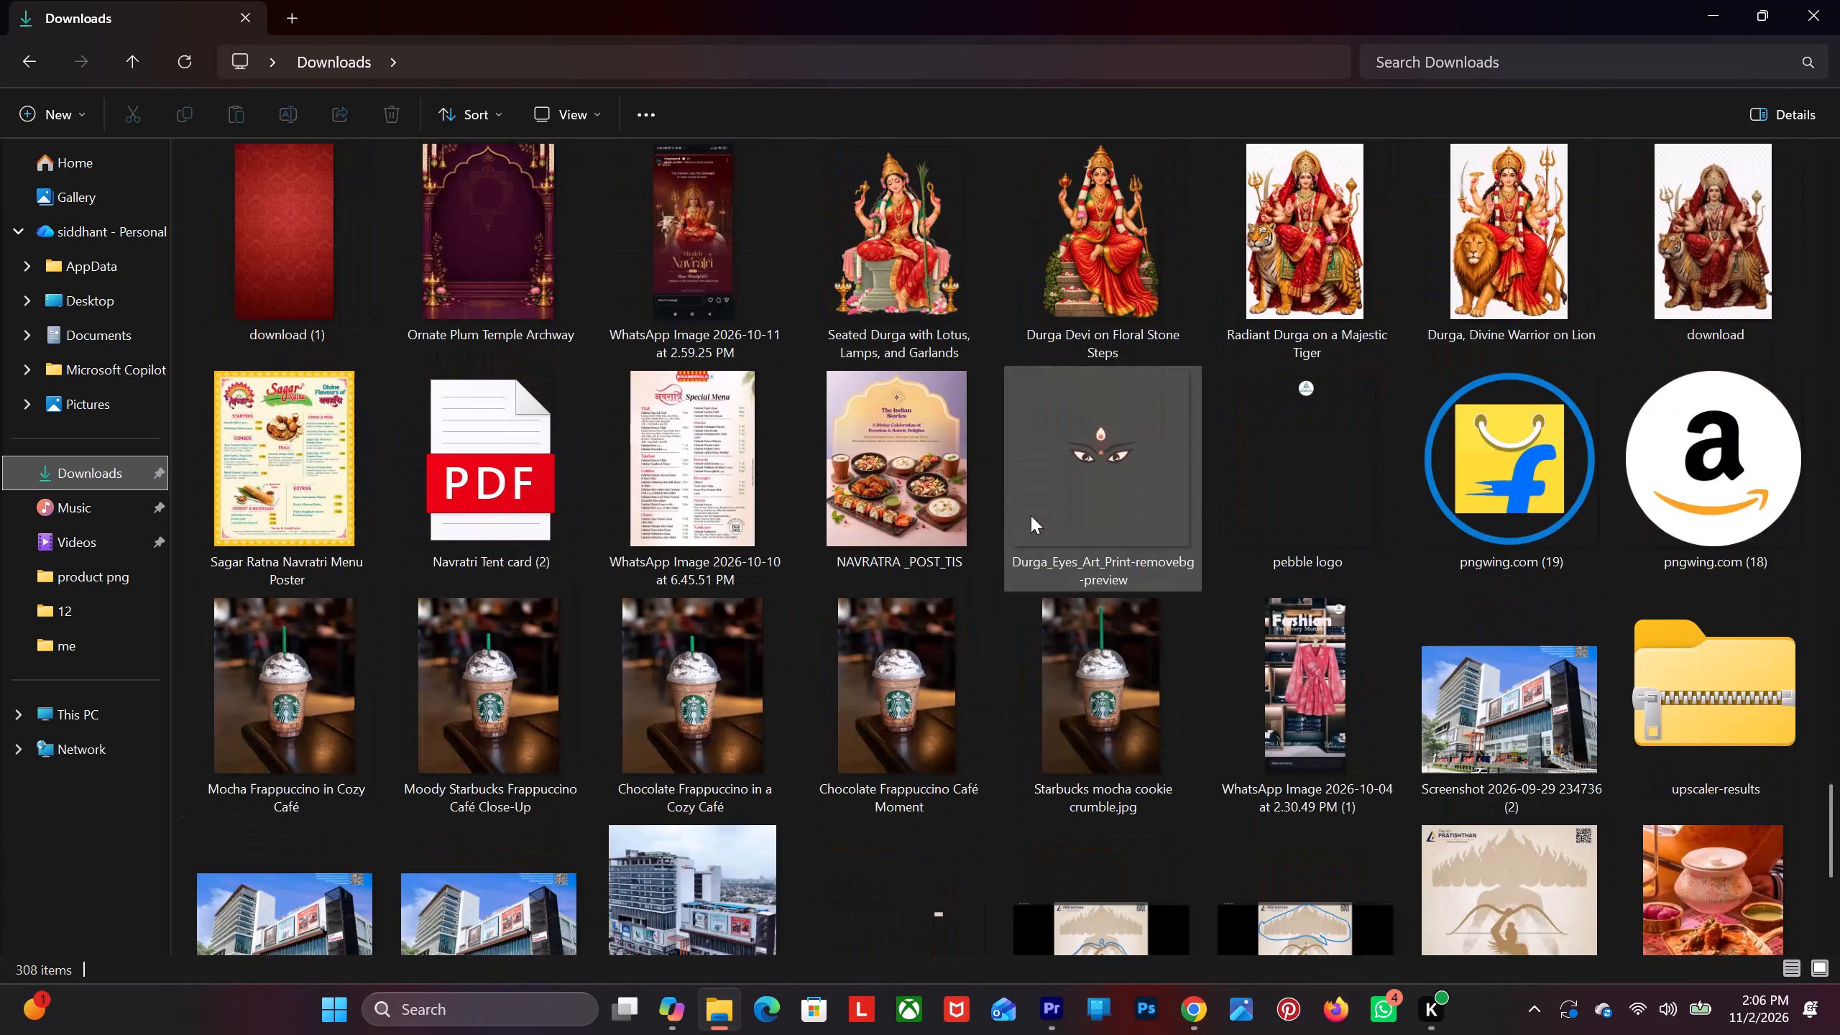
scroll(1031, 515, "up", 2)
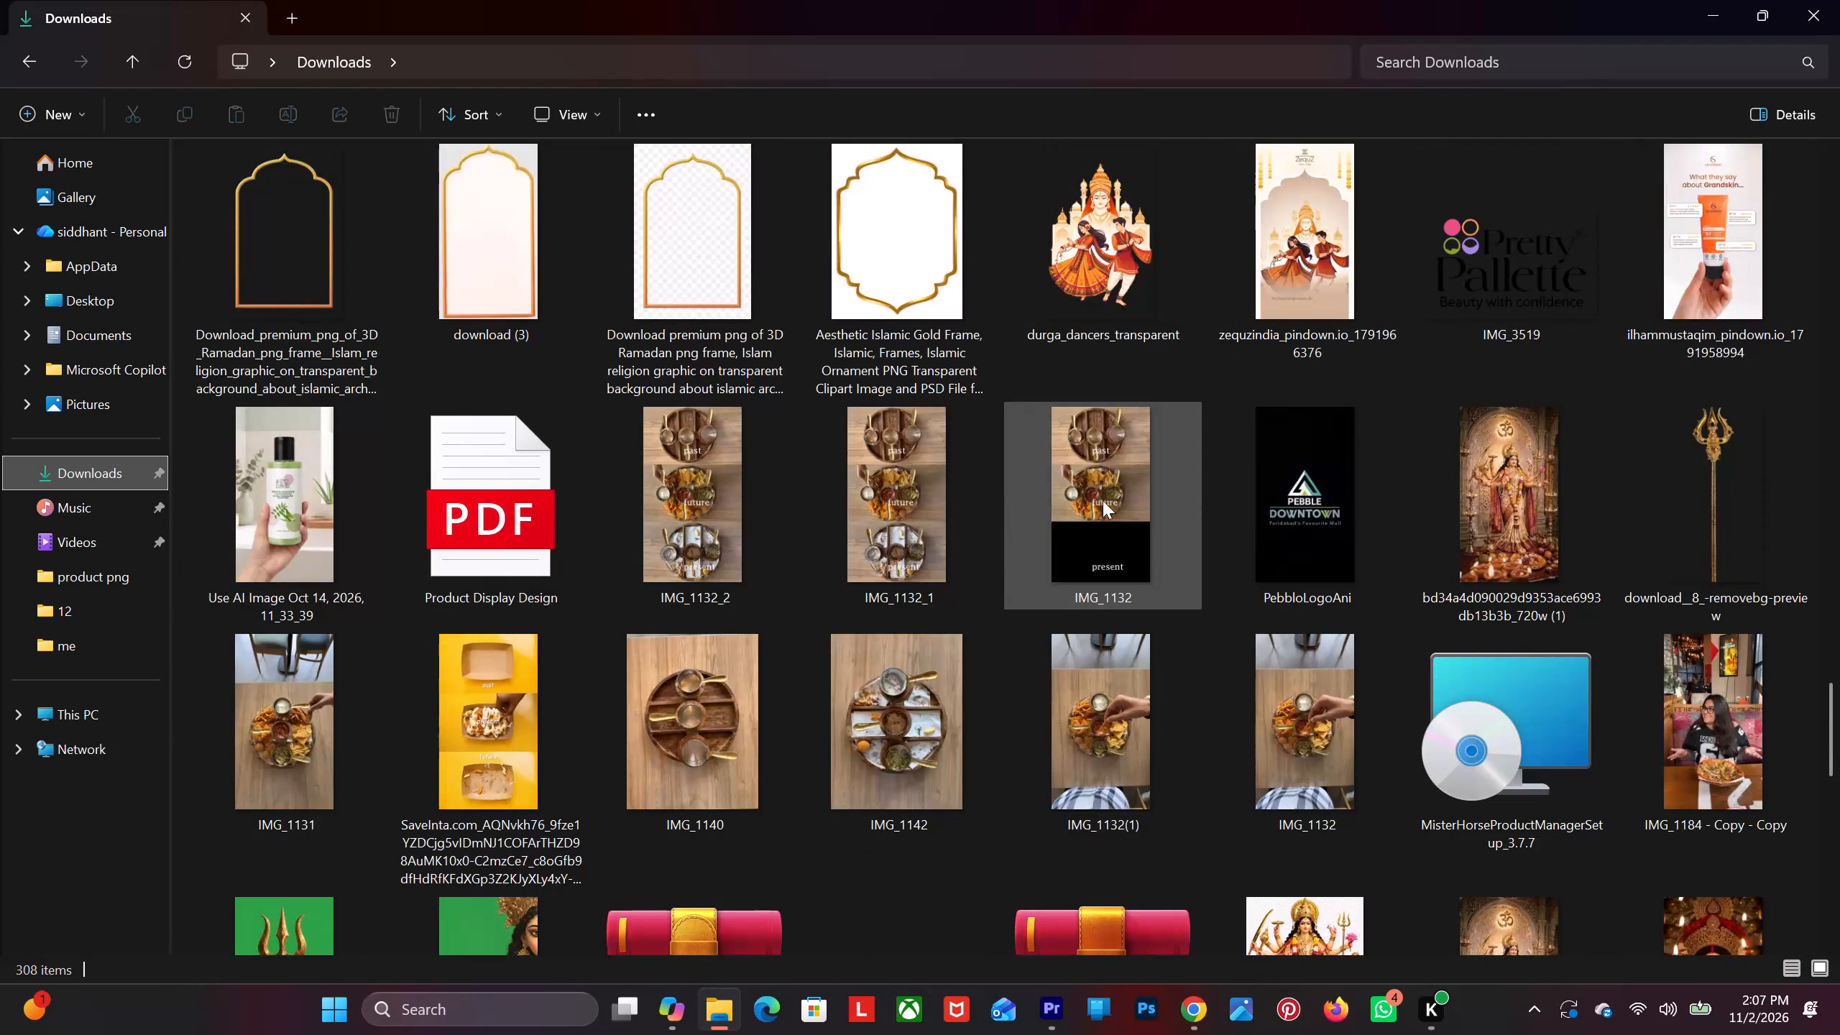
Place the logo image IMG_3519 on a new track above the title from the sequence start, extended to end with the title clip.
left_click_drag(1461, 259, 1029, 1000)
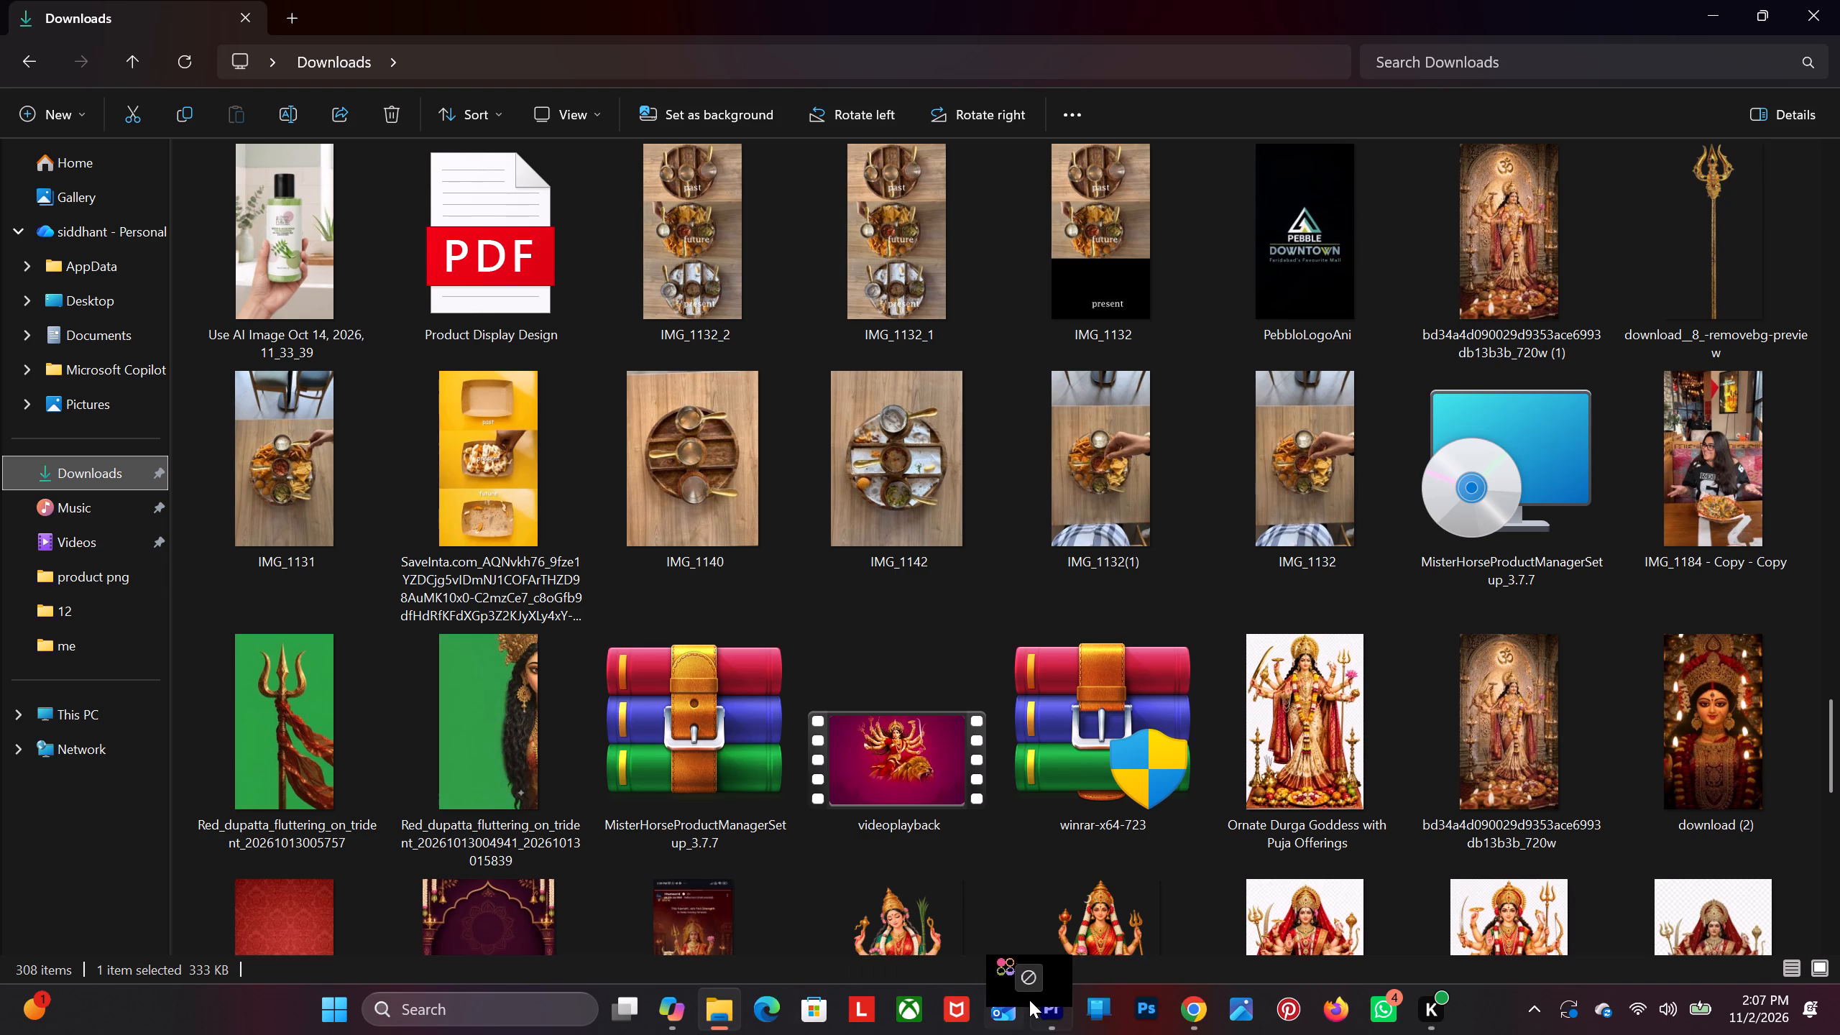
left_click_drag(1029, 1000, 329, 694)
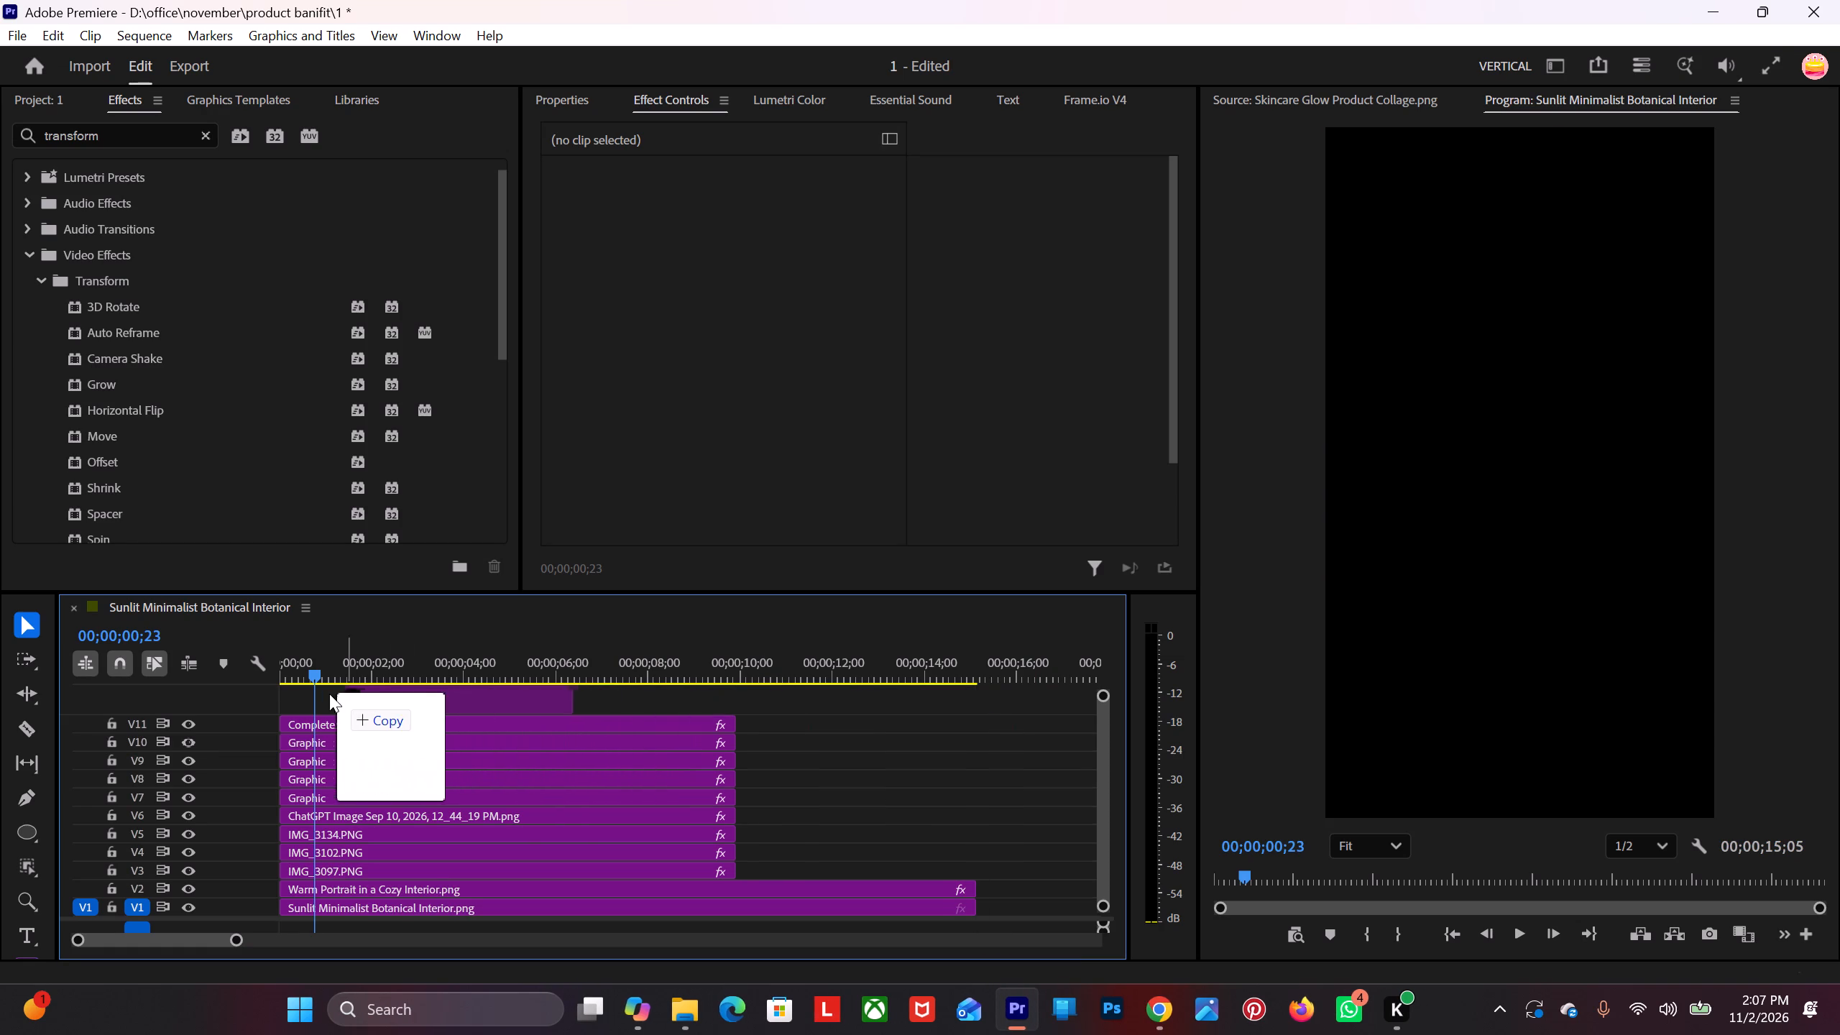
left_click_drag(329, 694, 239, 702)
left_click_drag(517, 705, 750, 706)
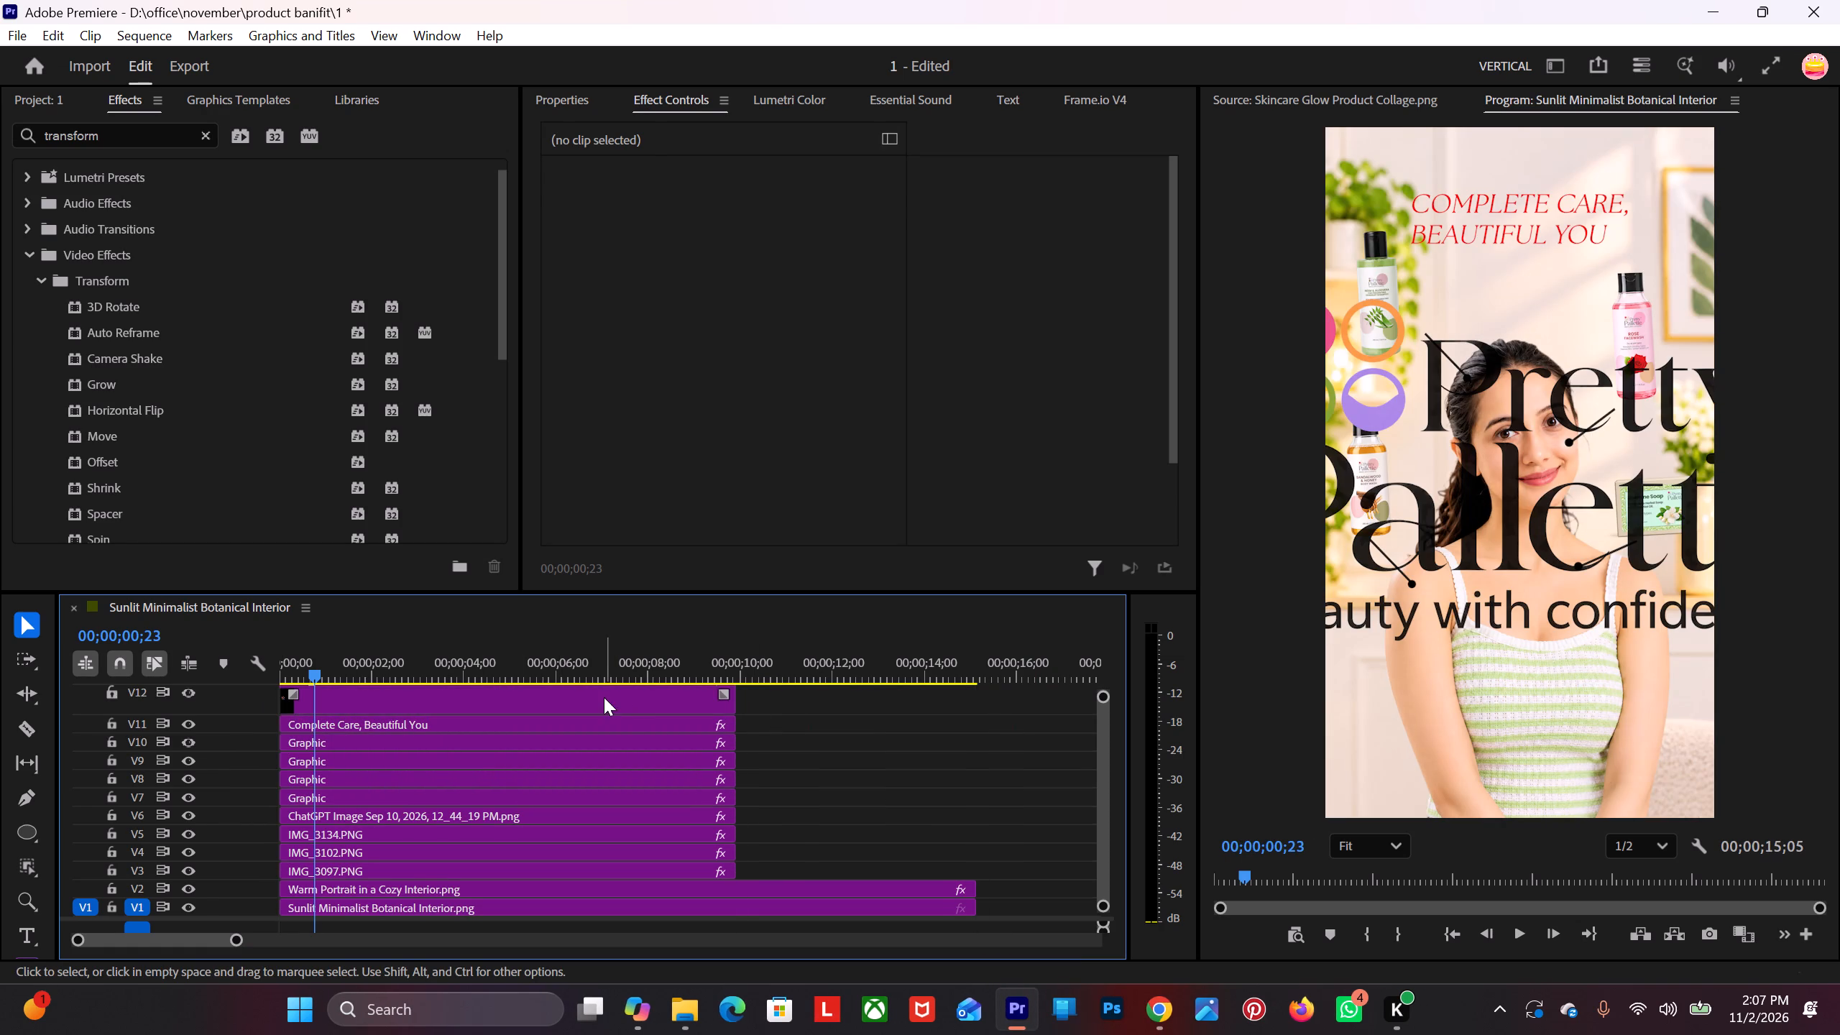
left_click(604, 697)
left_click_drag(1099, 691, 1108, 640)
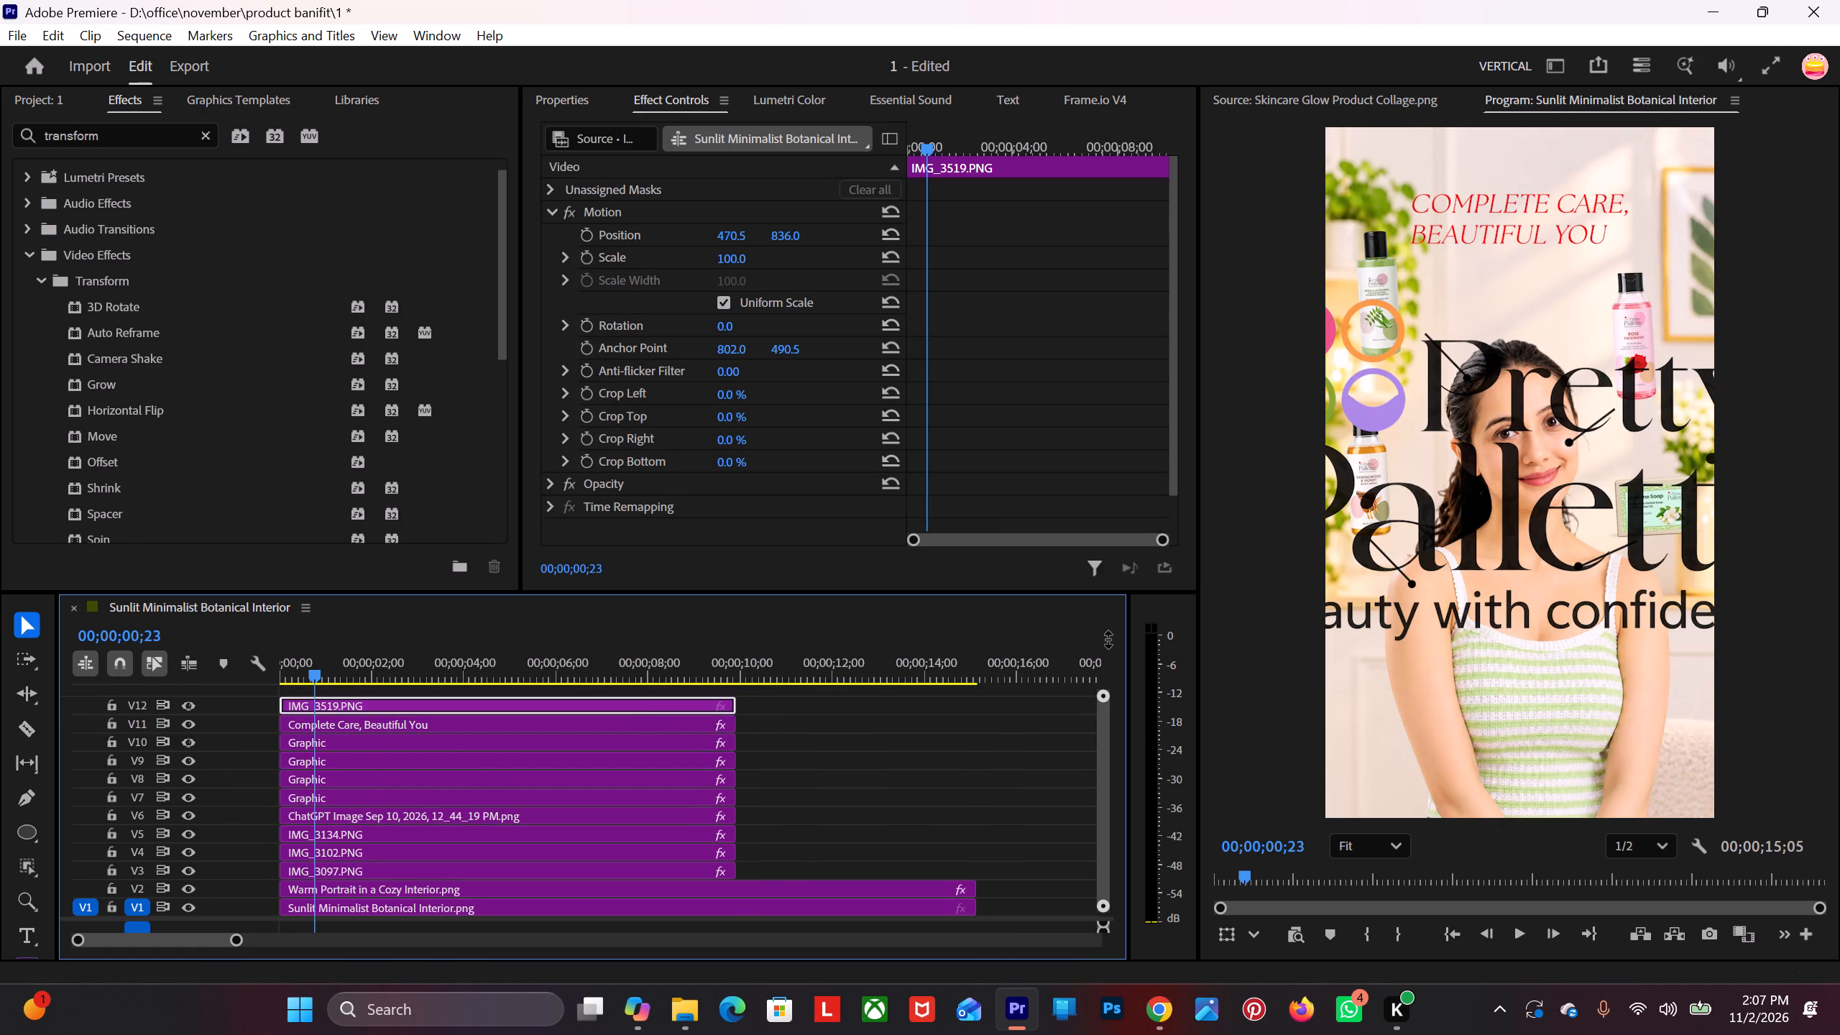
left_click_drag(1108, 640, 1109, 638)
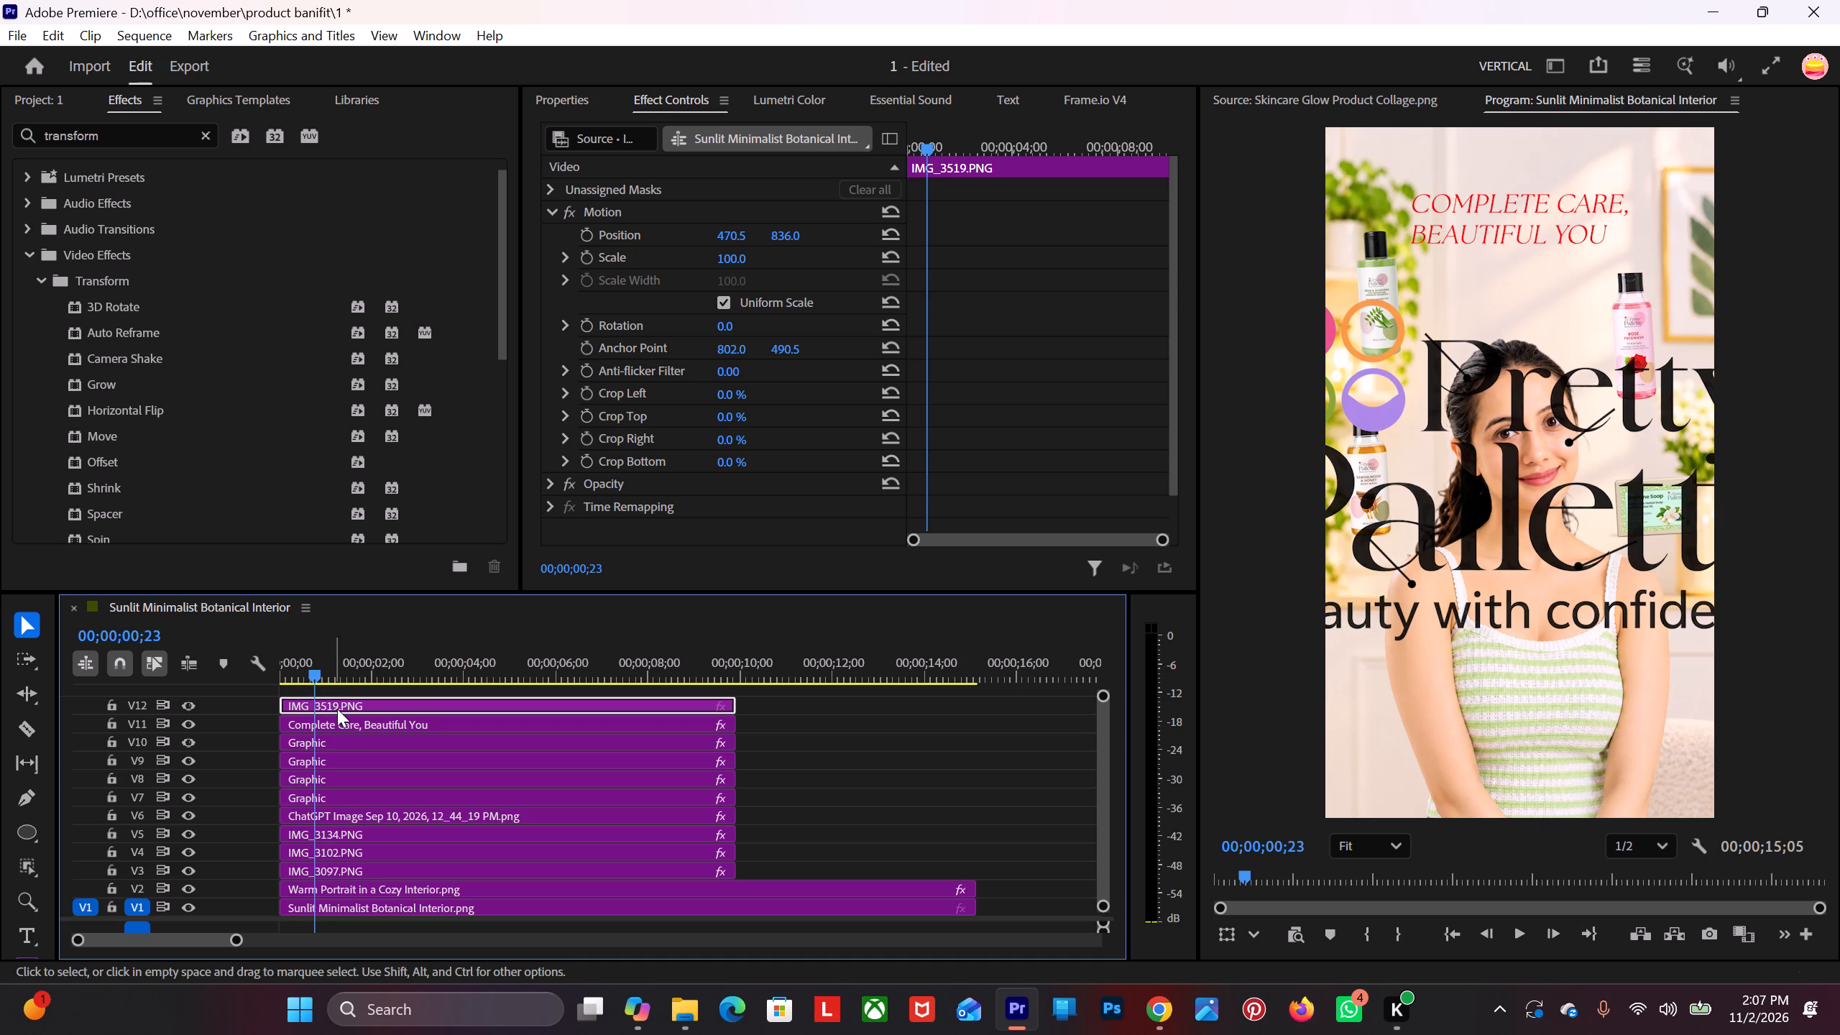
Scale the logo down to 15 and move it to the frame's upper-left area at position 128.5, 140.
left_click(337, 709)
left_click_drag(749, 254, 727, 287)
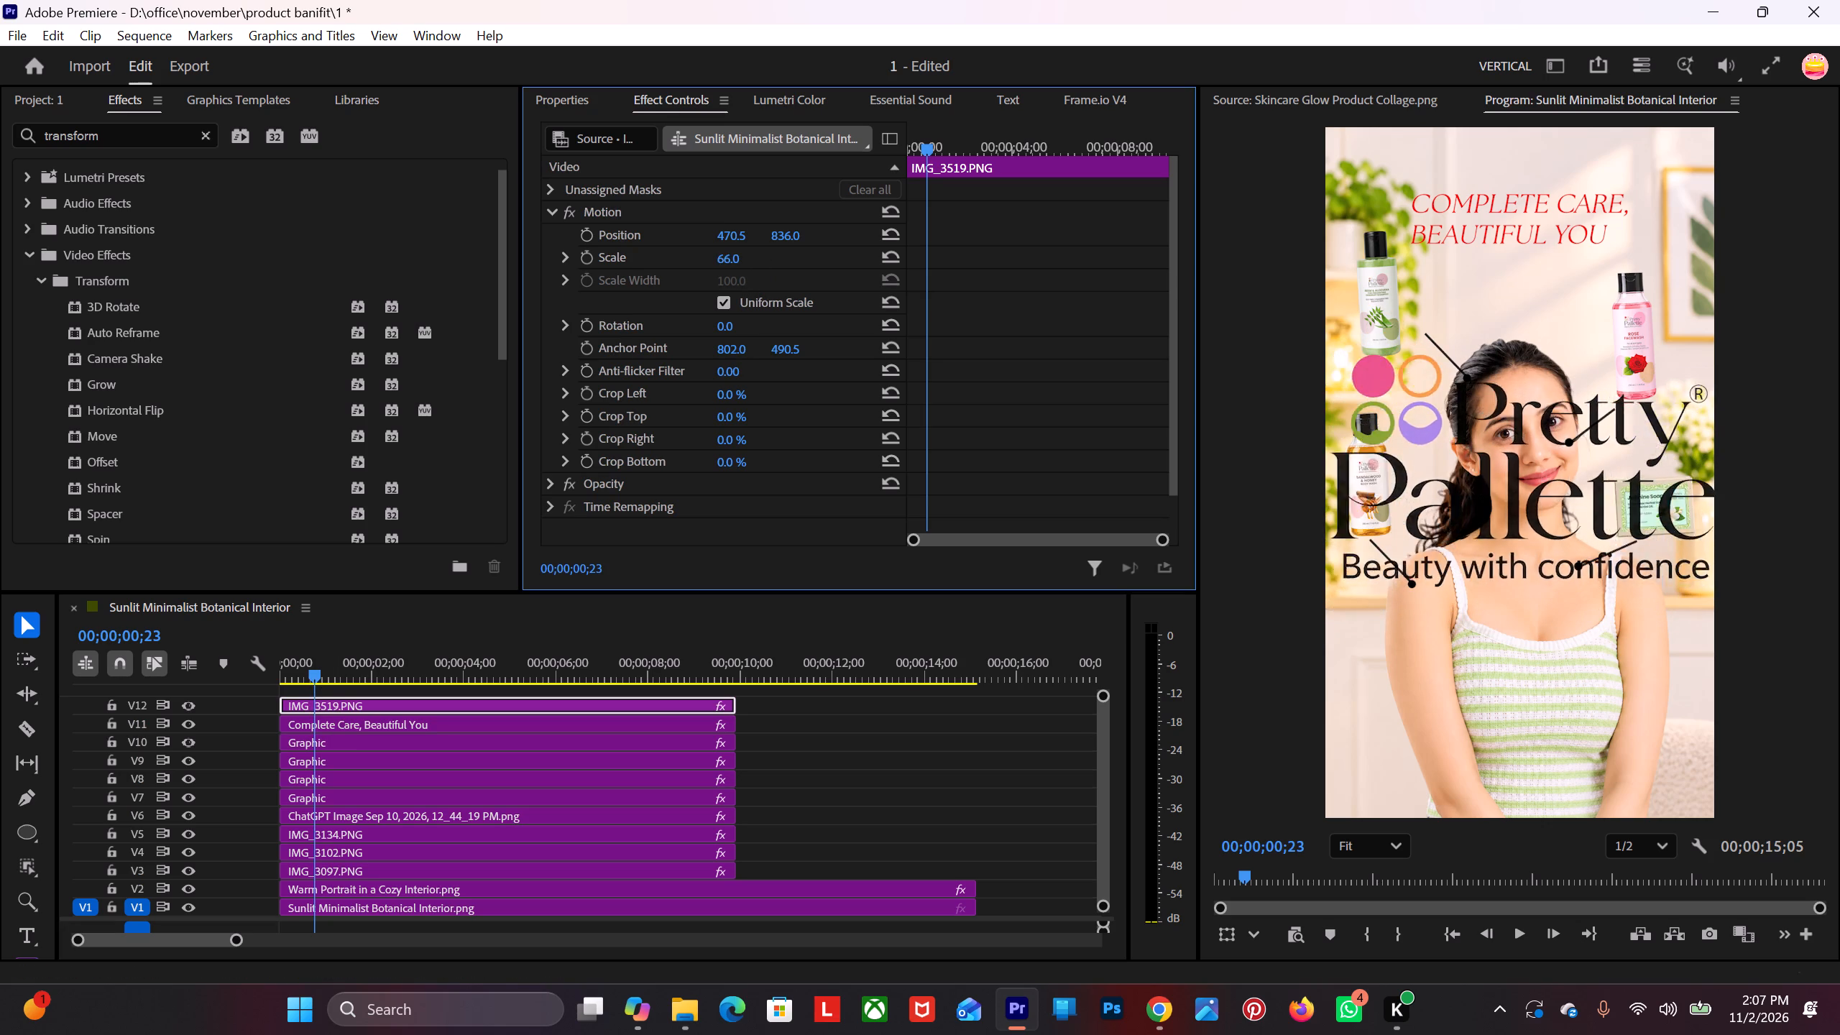
left_click_drag(727, 287, 700, 318)
left_click_drag(786, 236, 90, 770)
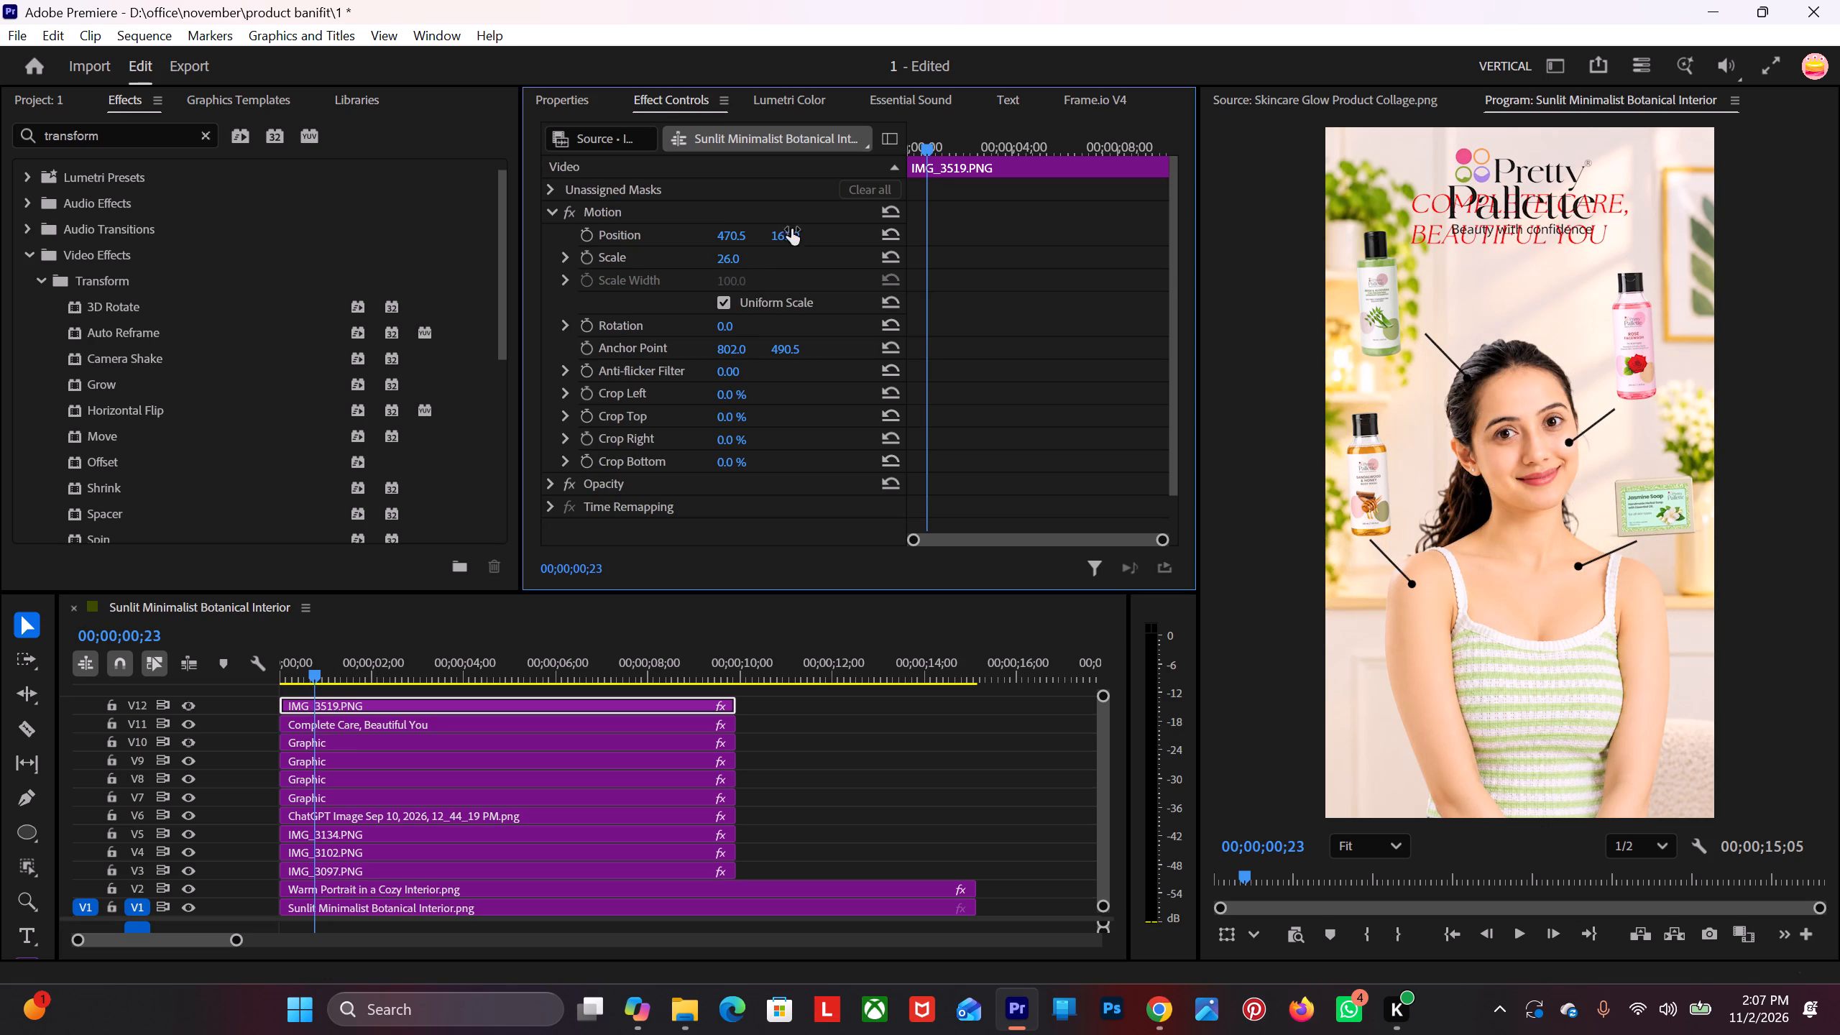
left_click_drag(730, 252, 726, 262)
left_click_drag(742, 237, 342, 268)
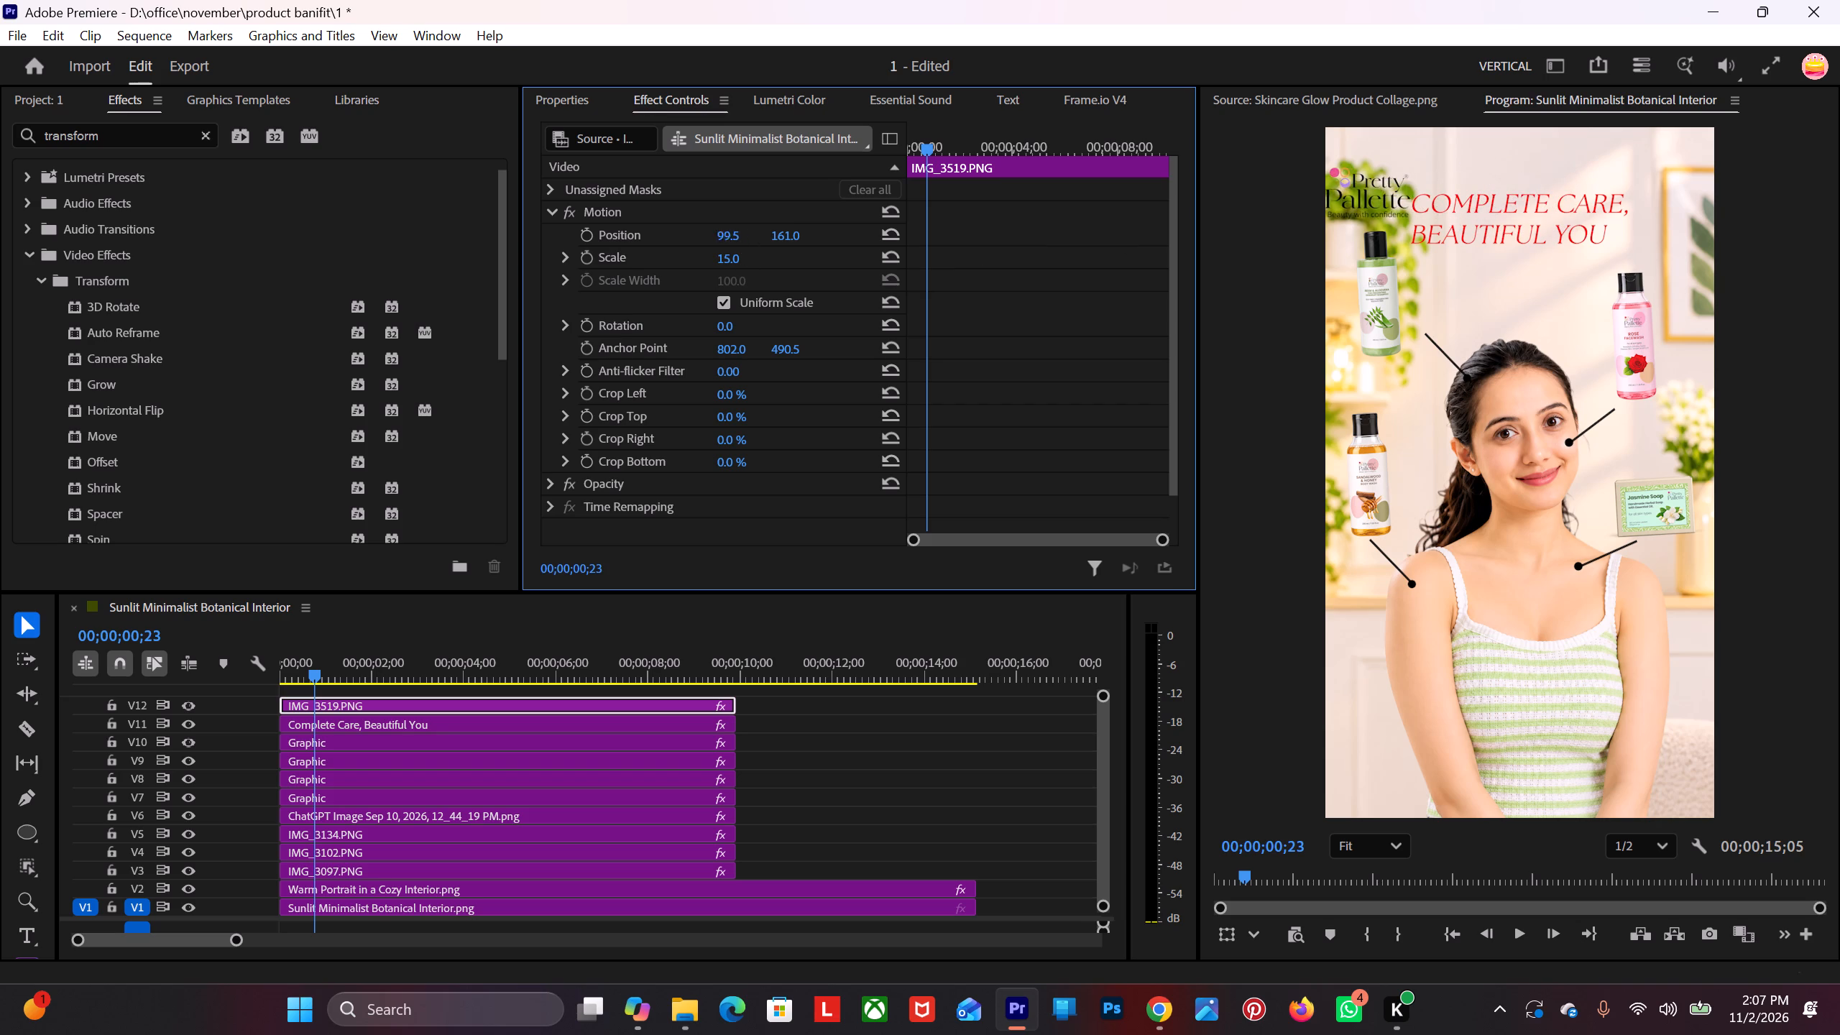
left_click_drag(342, 268, 362, 242)
left_click_drag(801, 234, 781, 249)
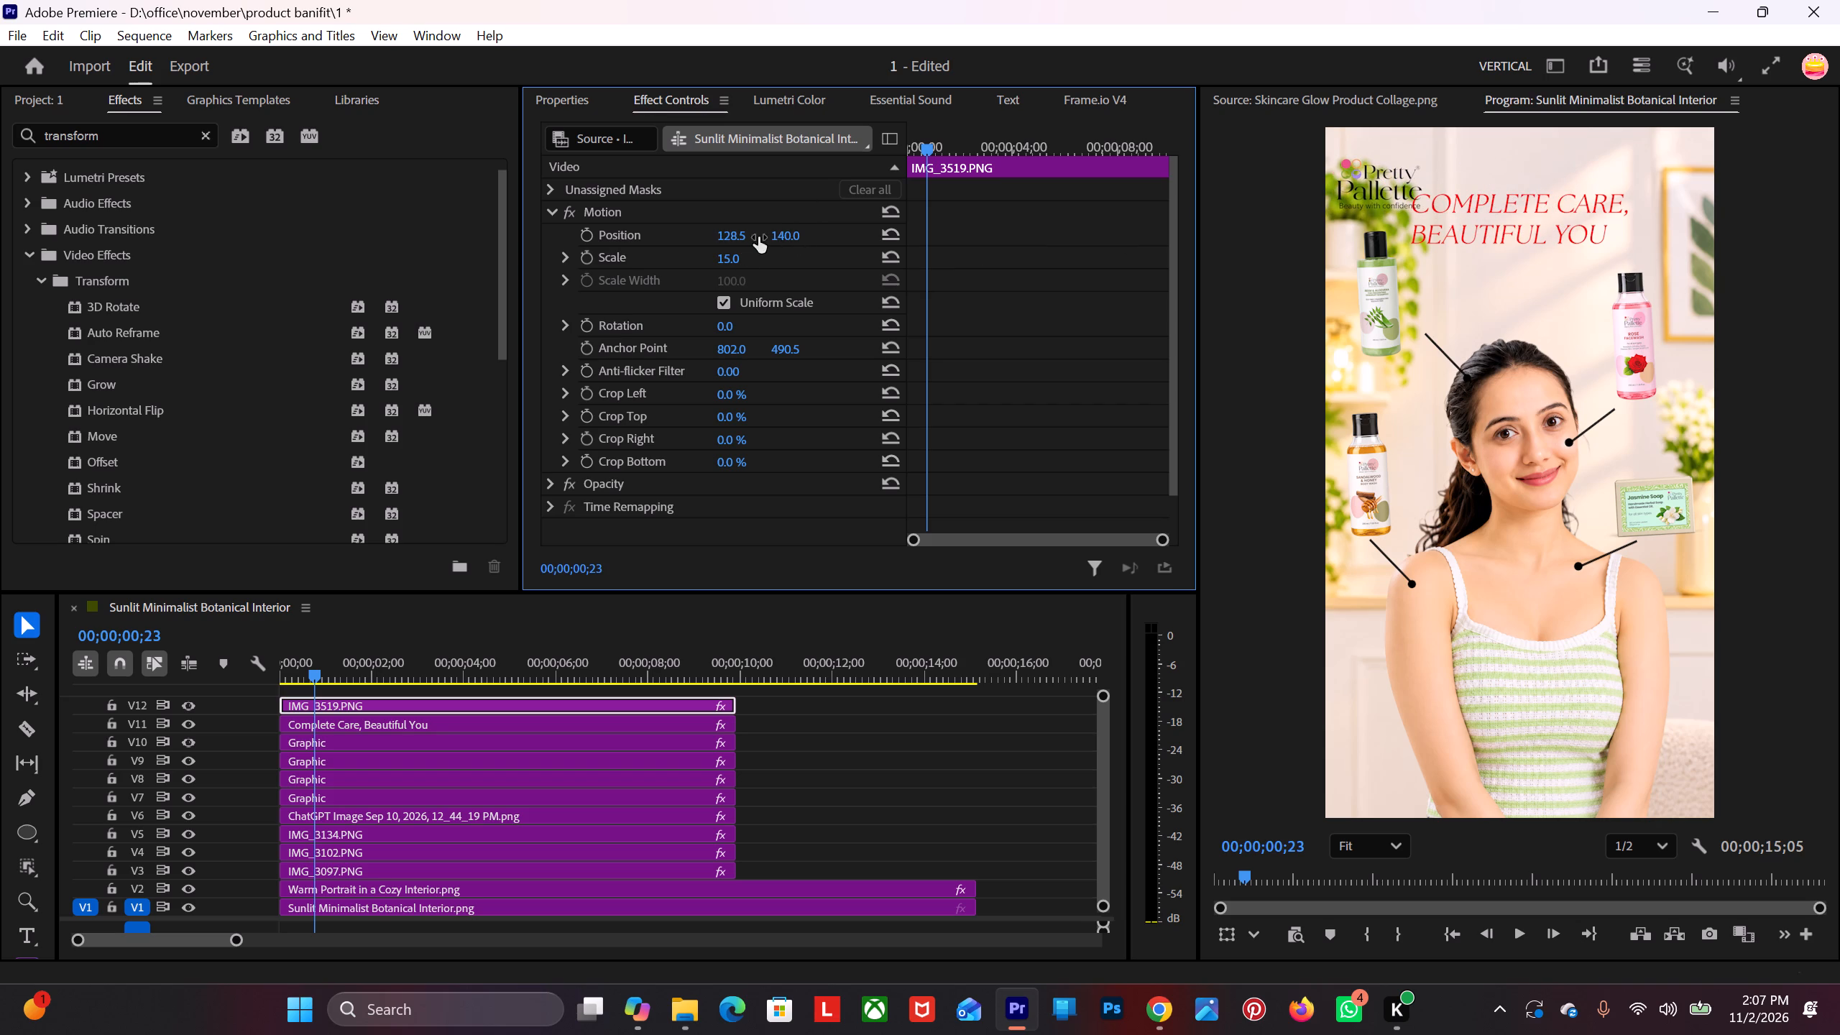
Reduce the logo's scale to 12 and raise it to a Y position of 86.
left_click(730, 266)
left_click_drag(731, 256, 728, 256)
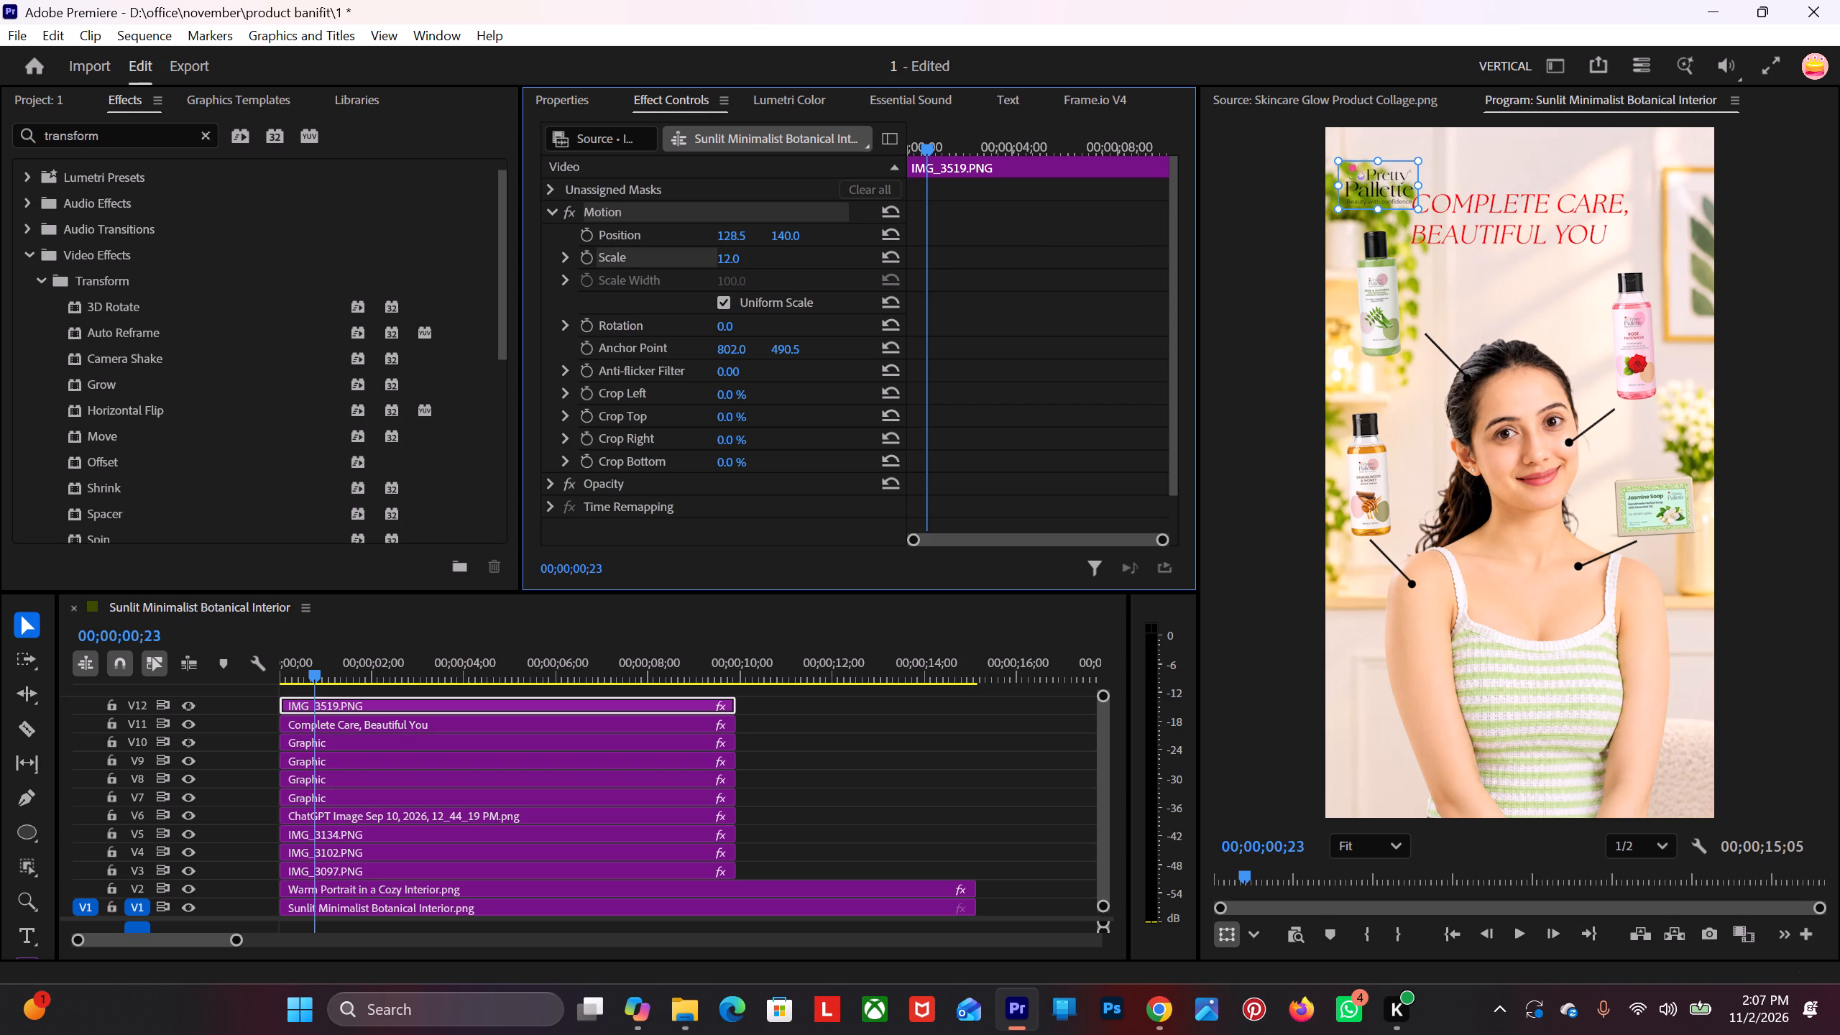
left_click_drag(728, 256, 724, 257)
left_click(747, 254)
left_click(784, 248)
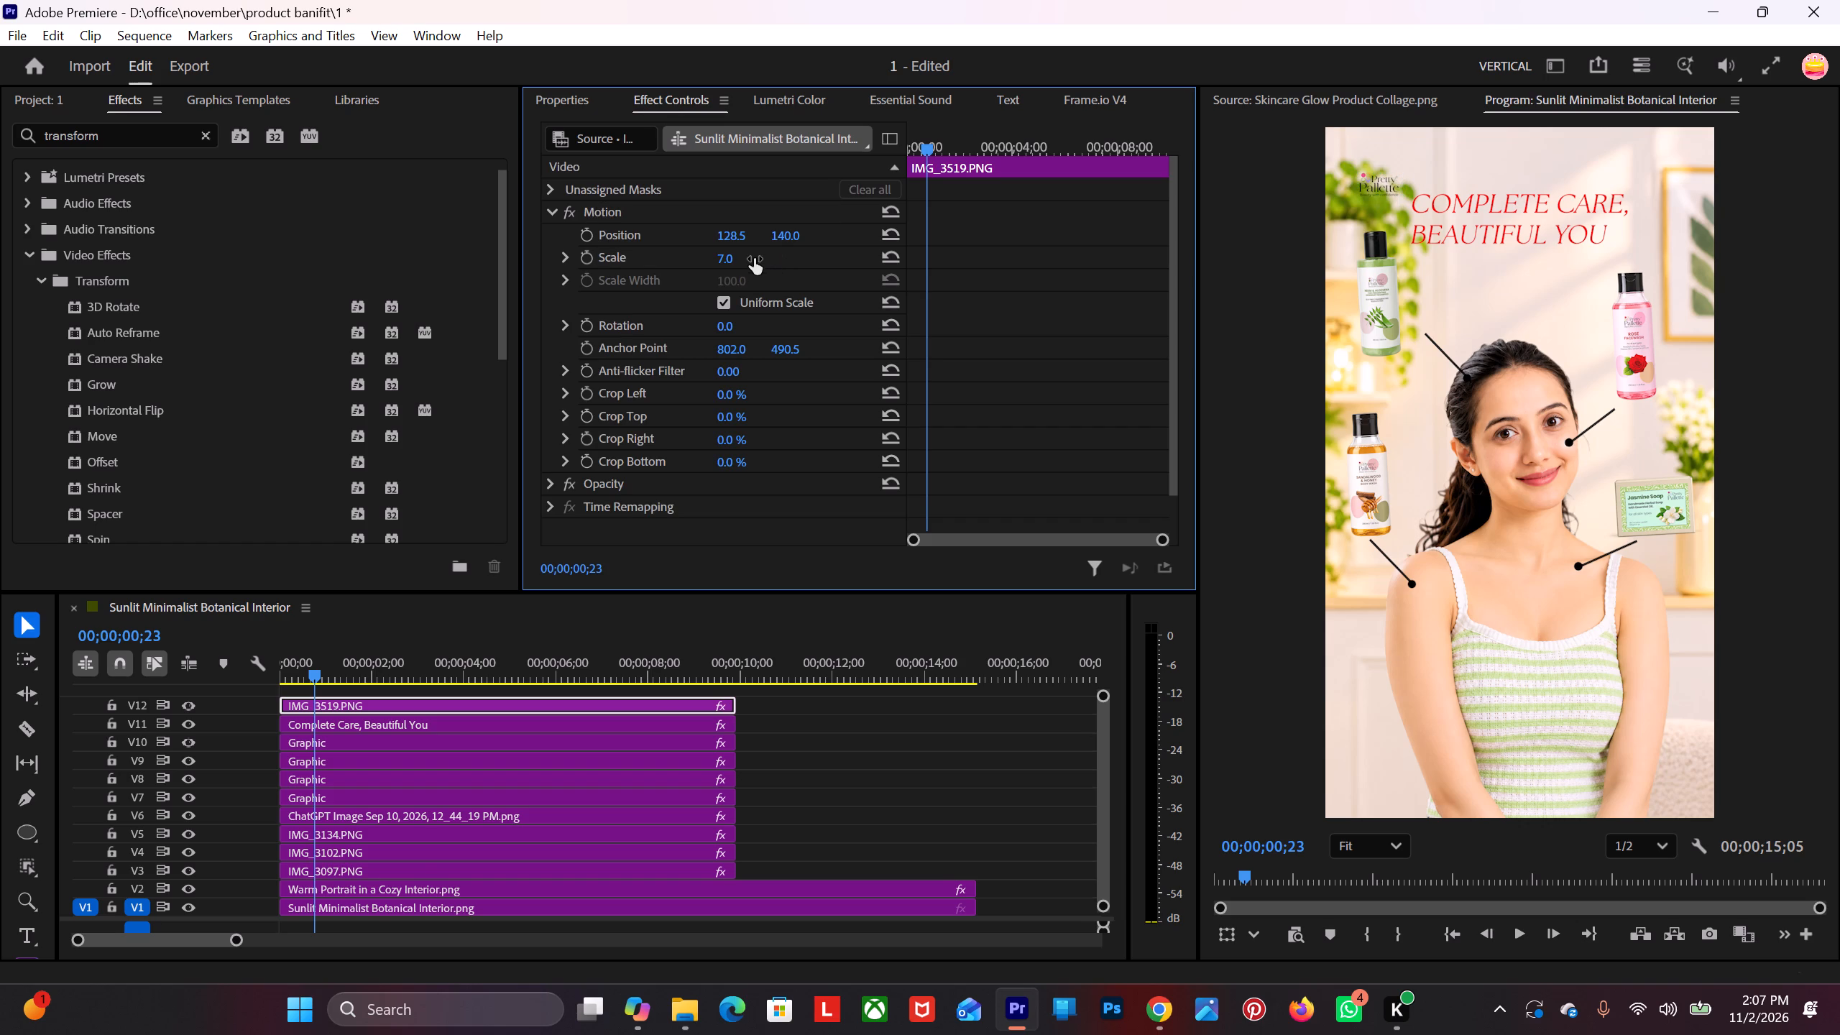
left_click(754, 259)
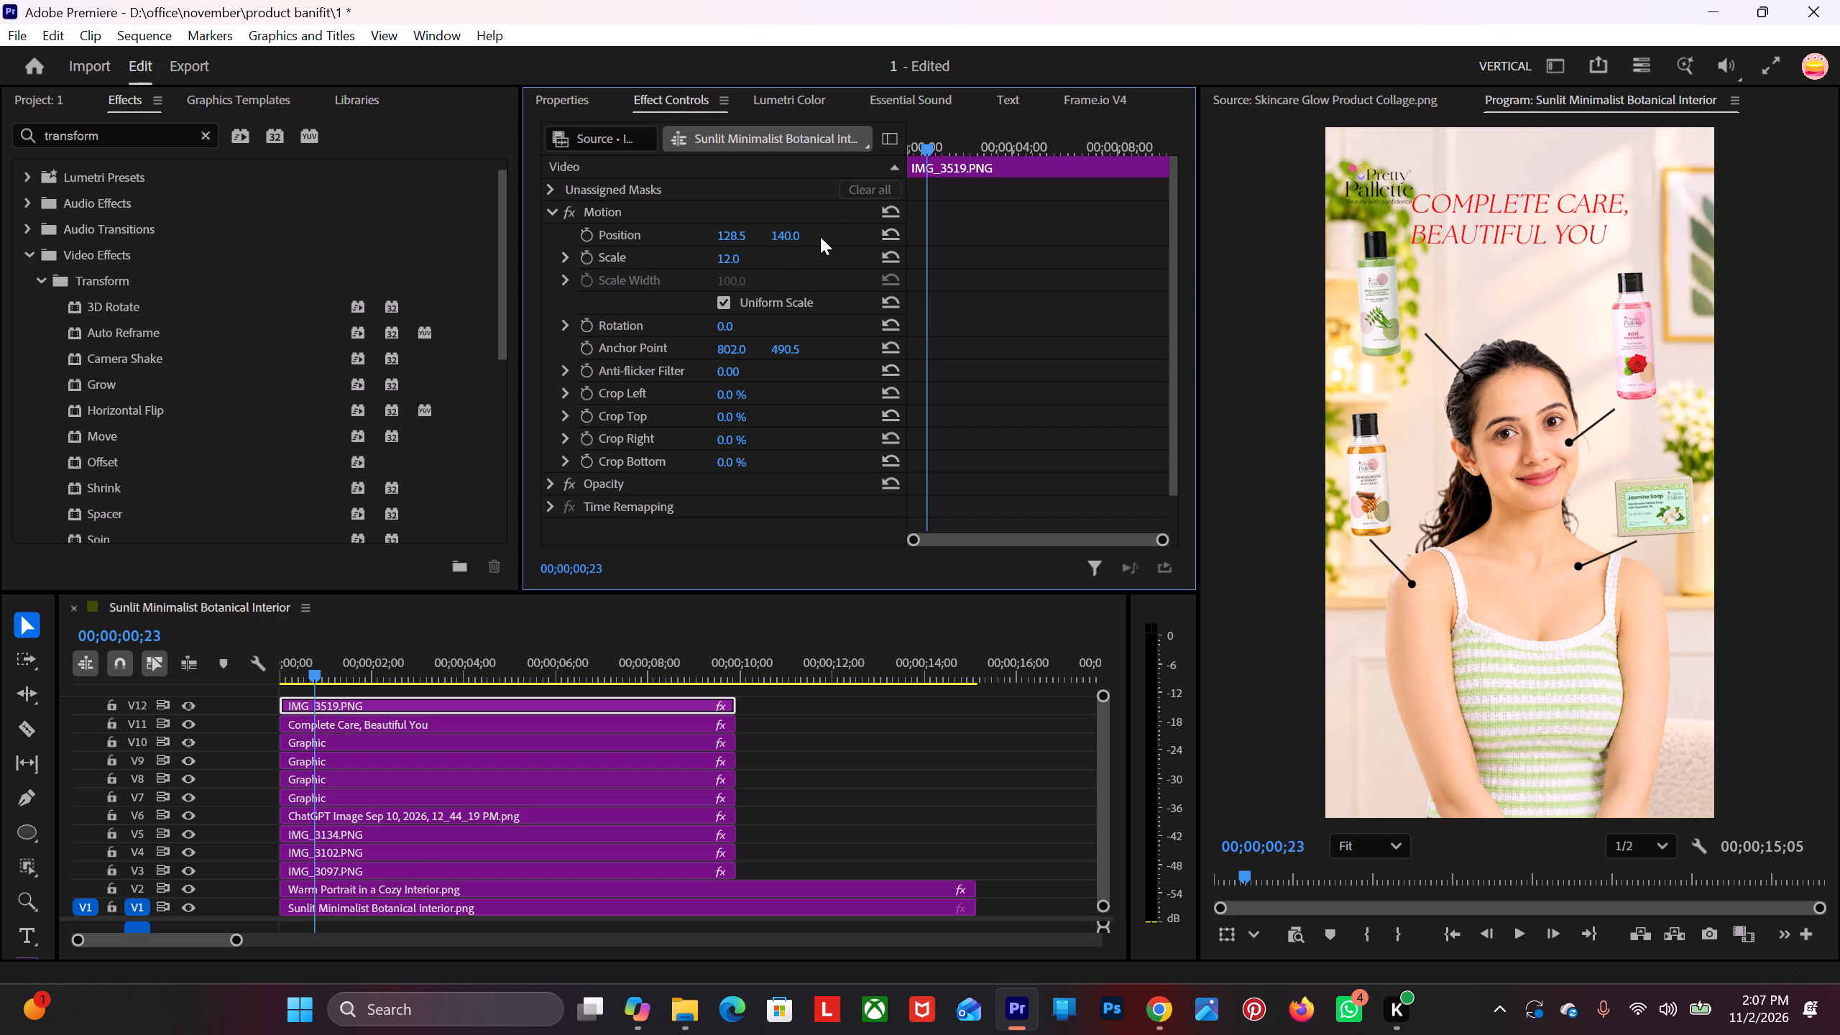
left_click_drag(799, 239, 747, 266)
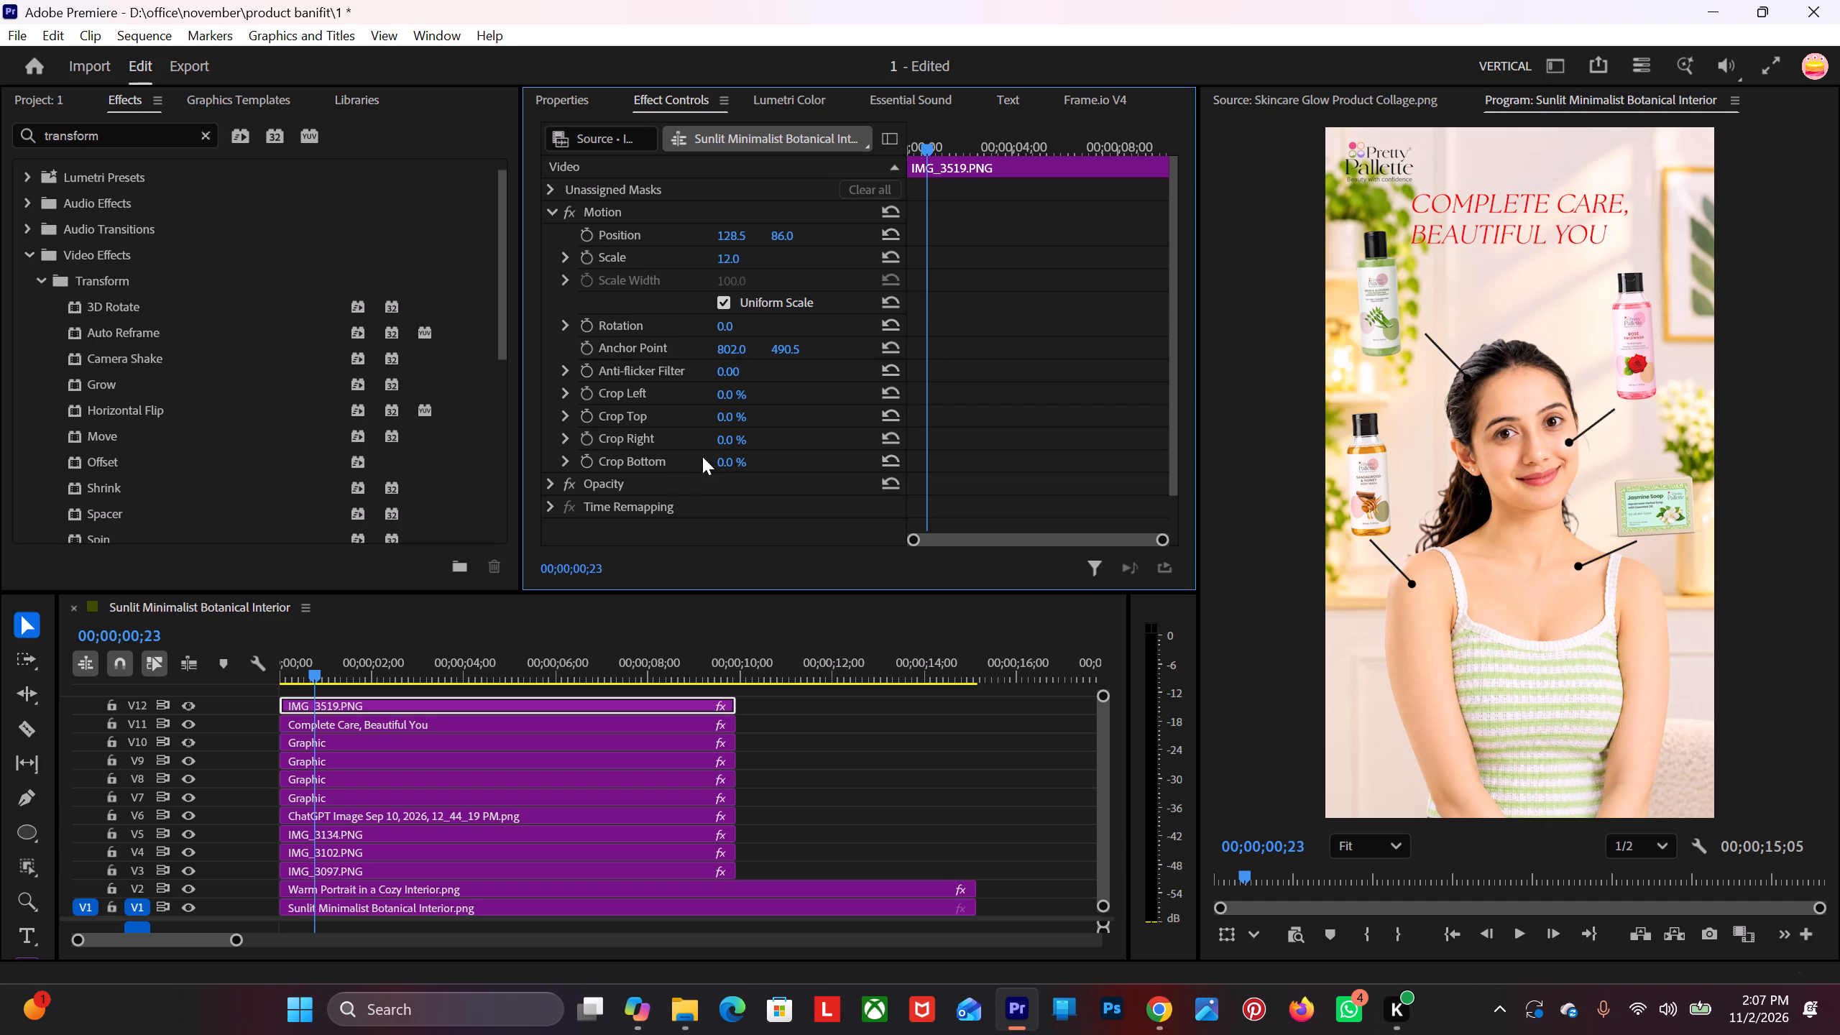
Scrub the sequence forward to about 6 seconds to check the logo, title and products over time.
left_click_drag(313, 677, 356, 676)
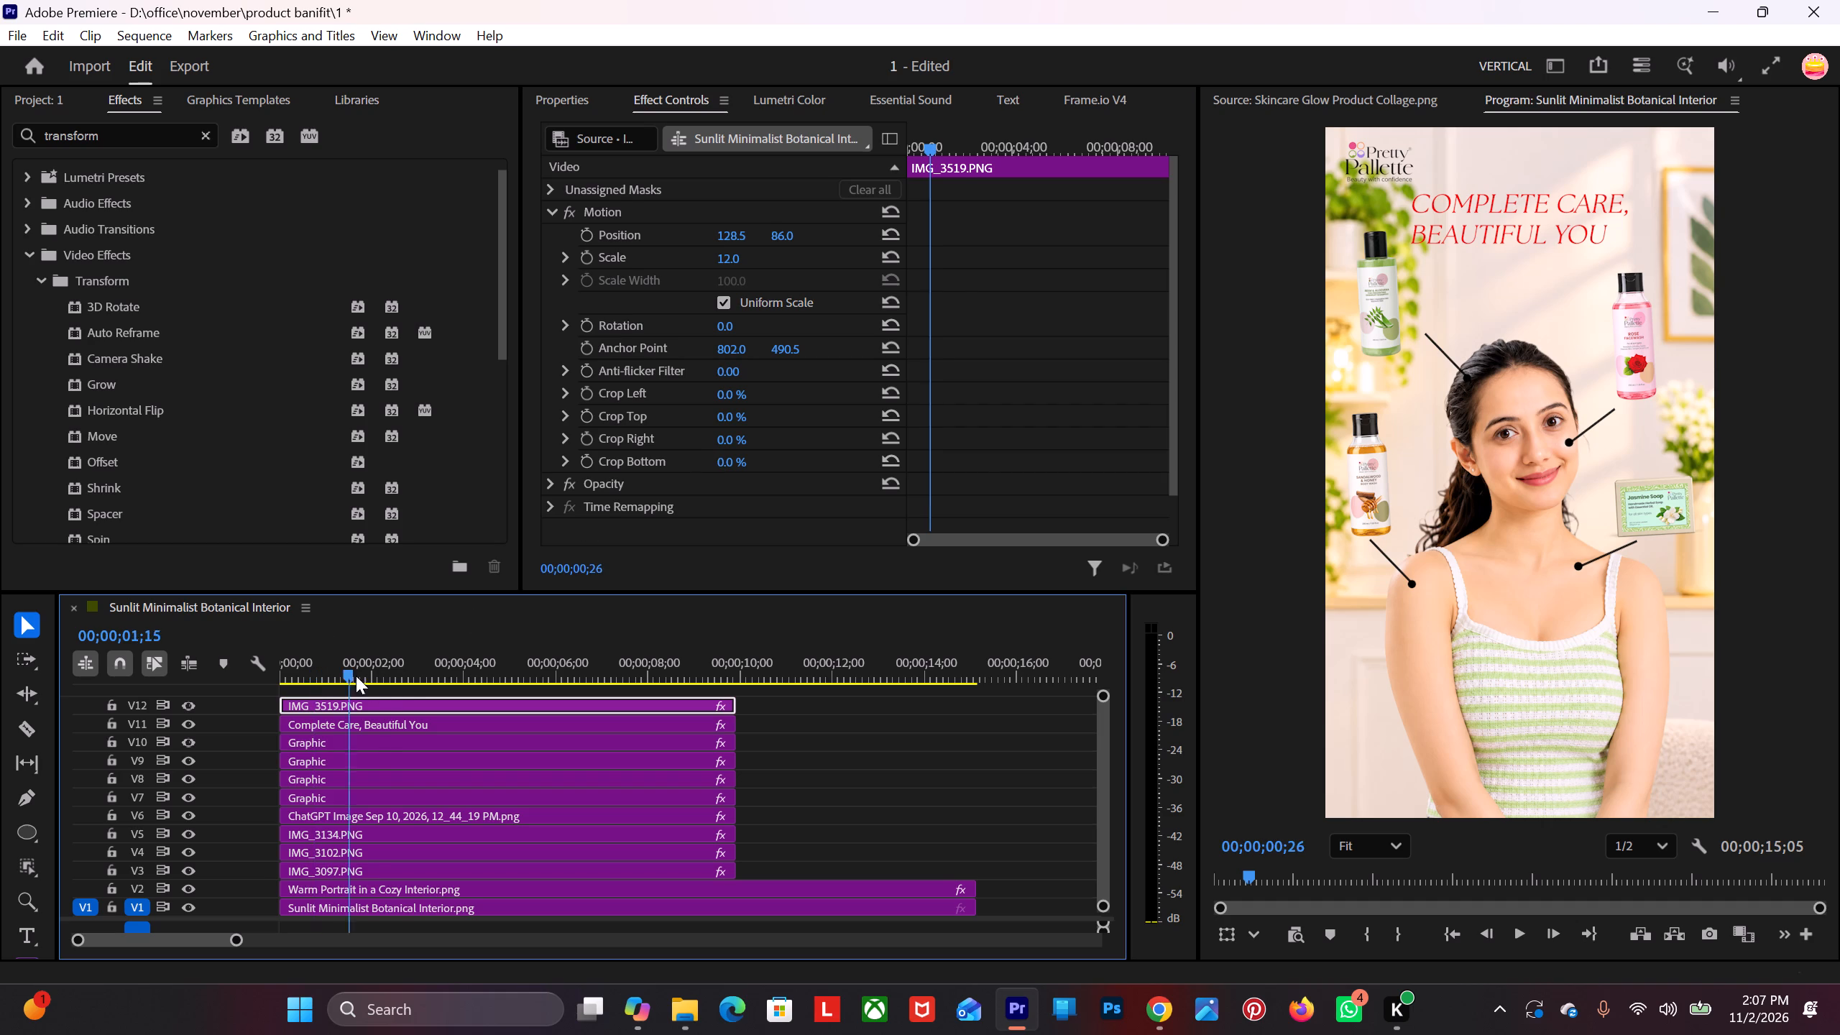
left_click_drag(356, 676, 581, 690)
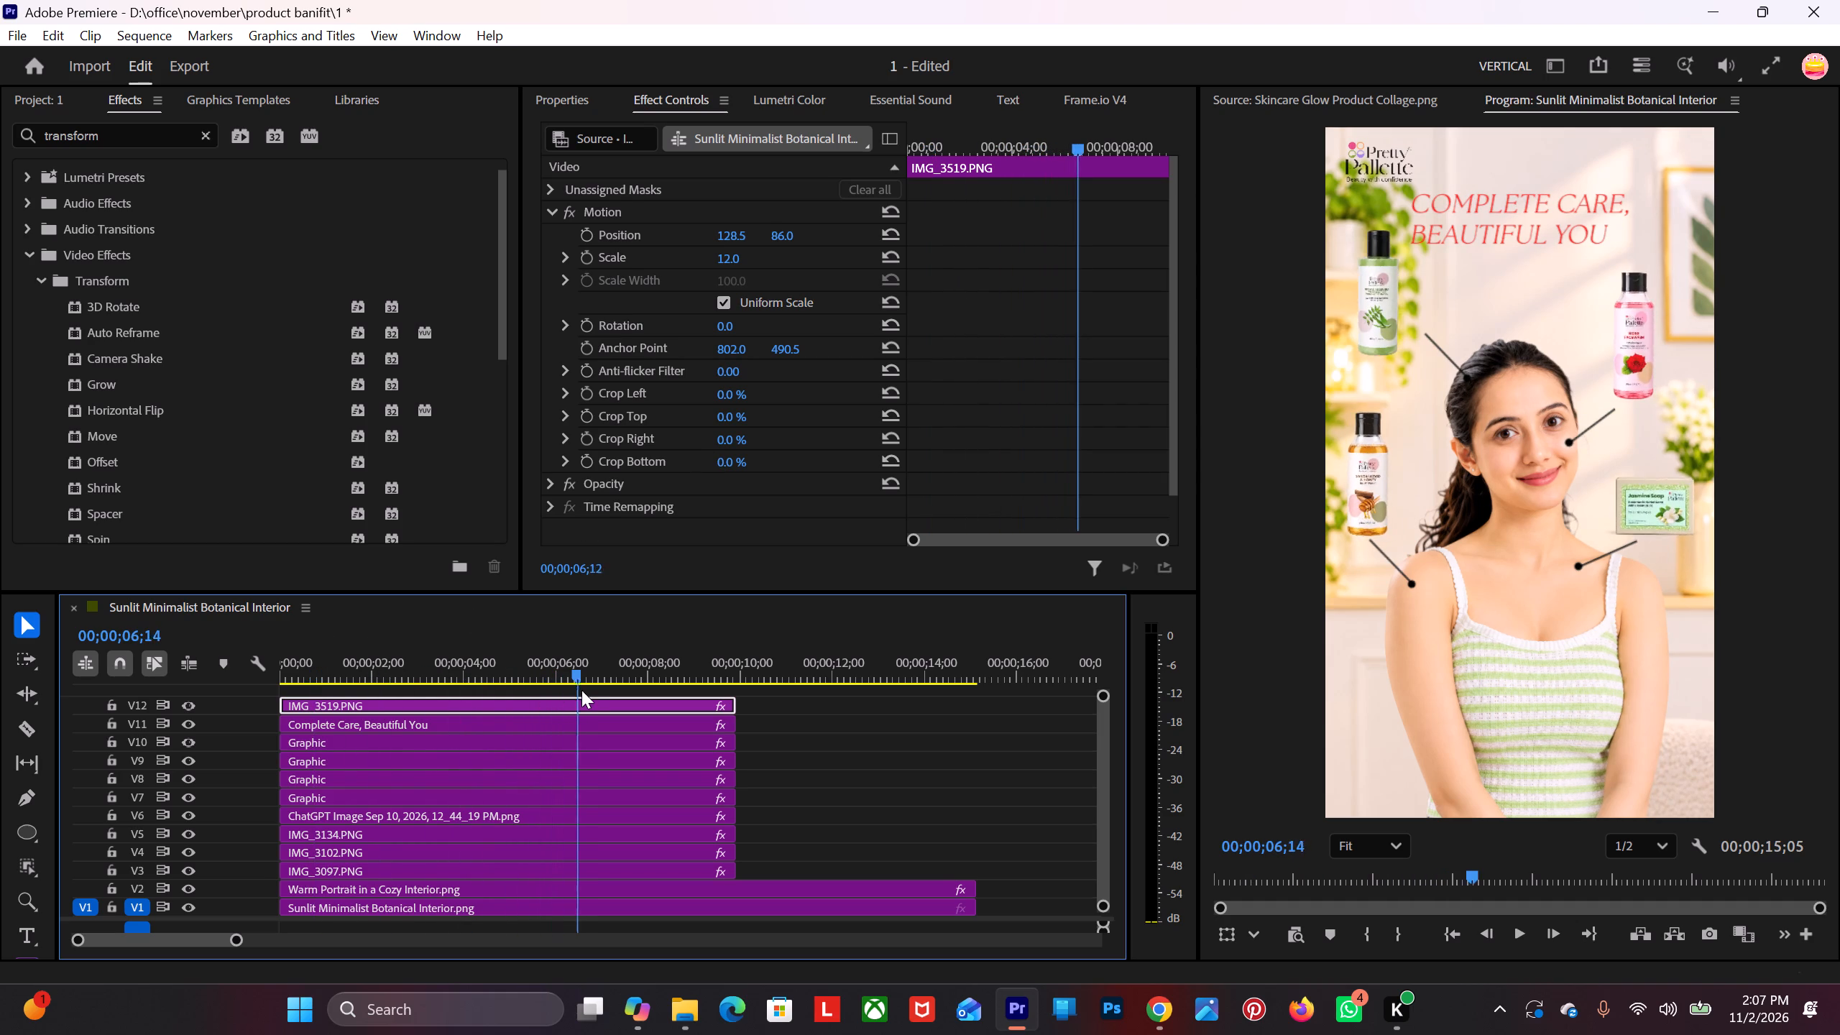
Open the reference image Barrier Repair Essentials Ad from Downloads, examine its title styling up close, and return to Premiere.
left_click_drag(581, 690, 584, 696)
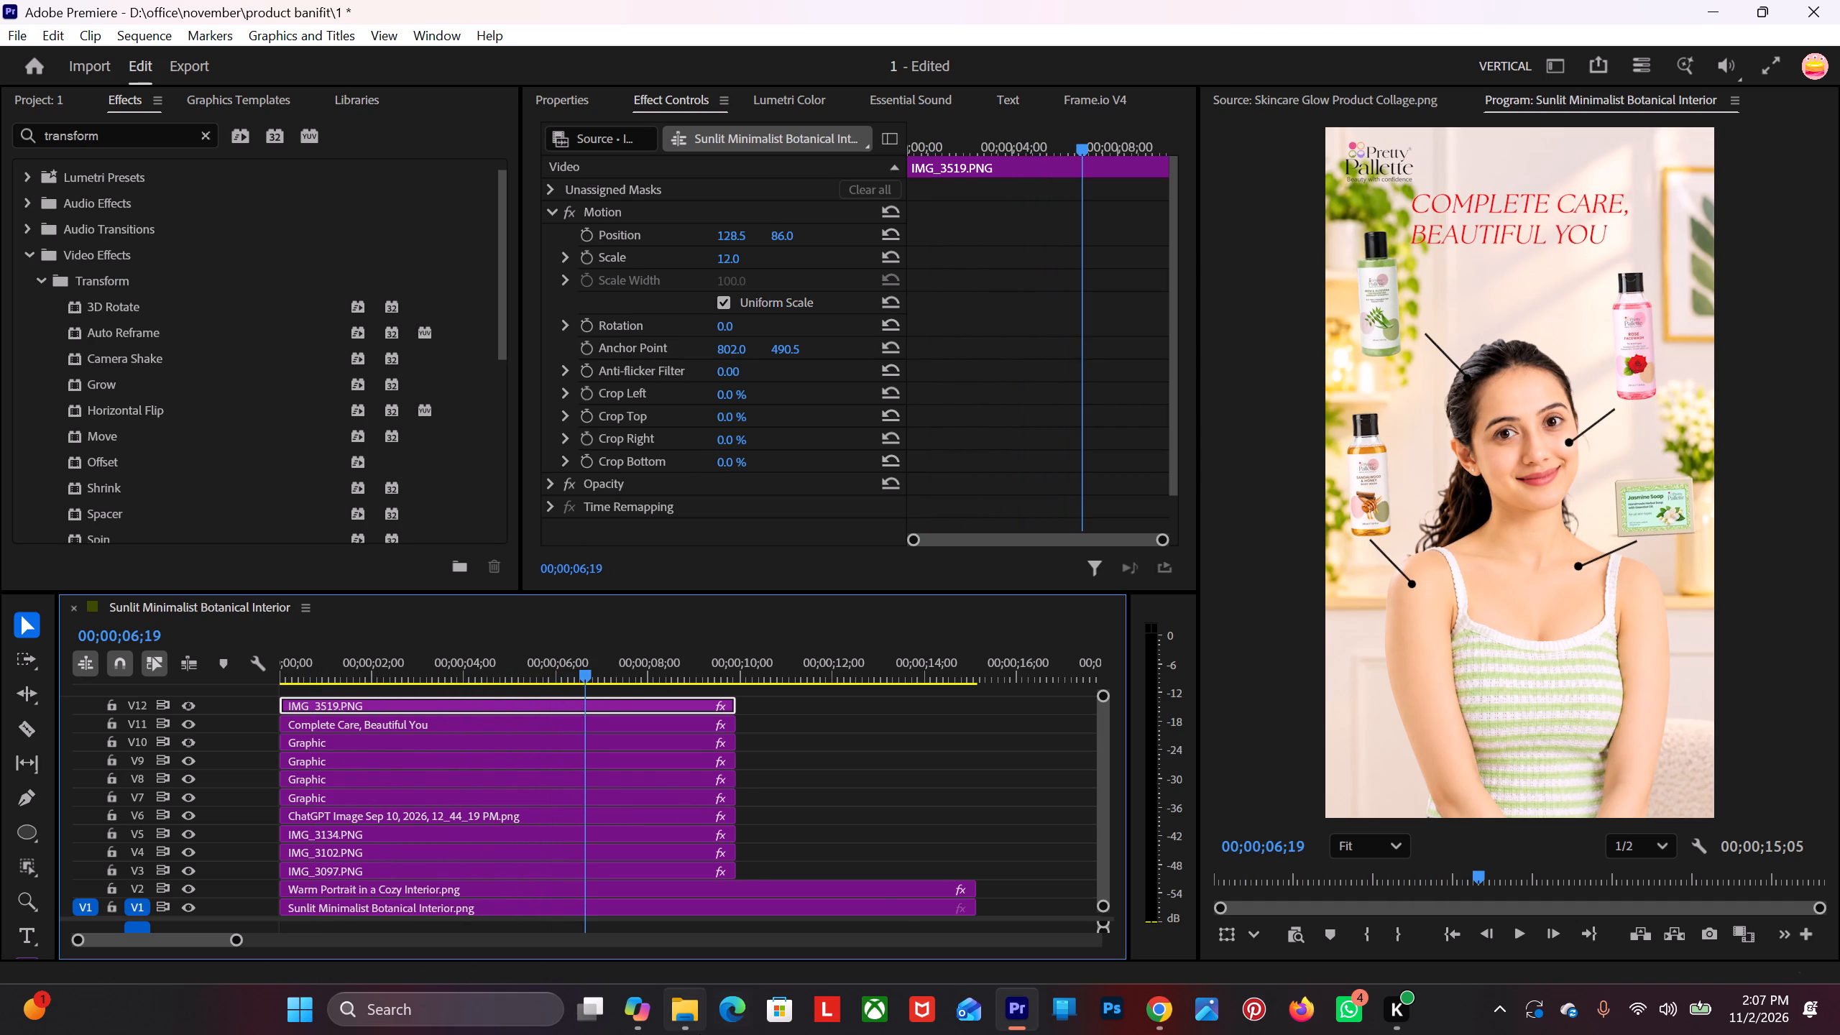
left_click(699, 1027)
scroll(292, 541, "up", 19)
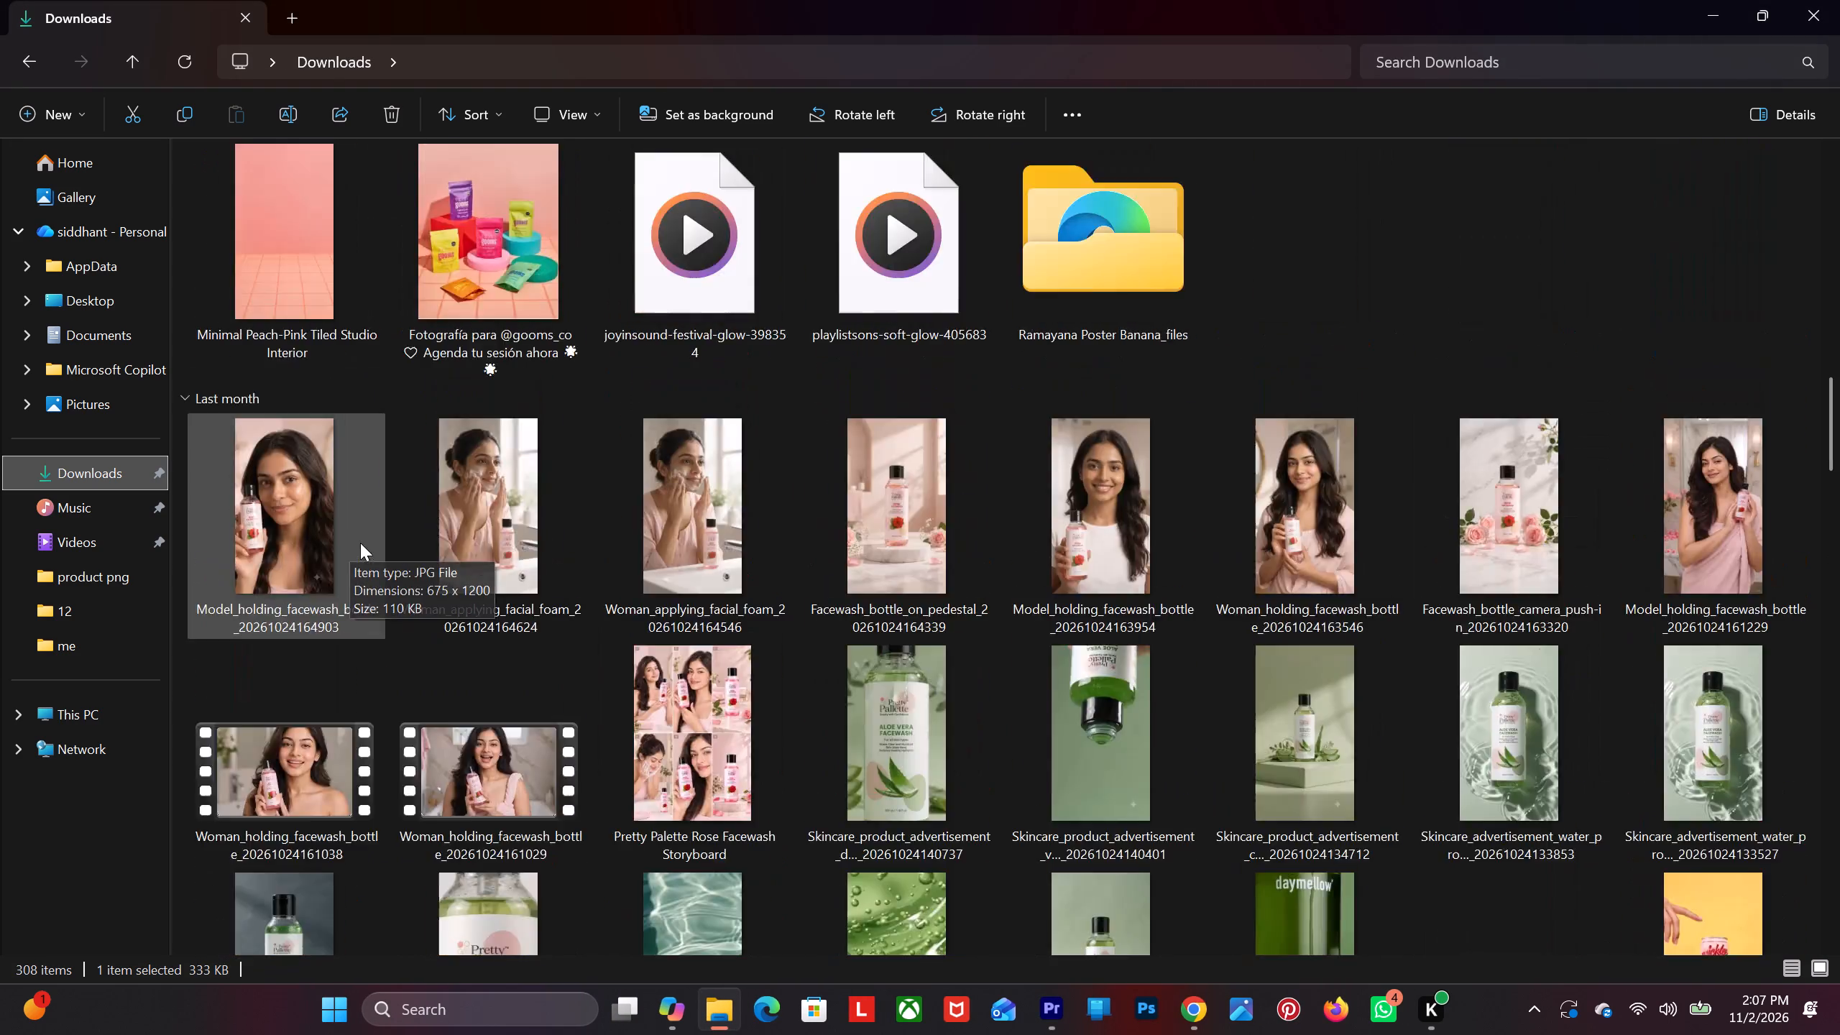
scroll(360, 543, "up", 20)
scroll(360, 543, "up", 1)
double_click(878, 313)
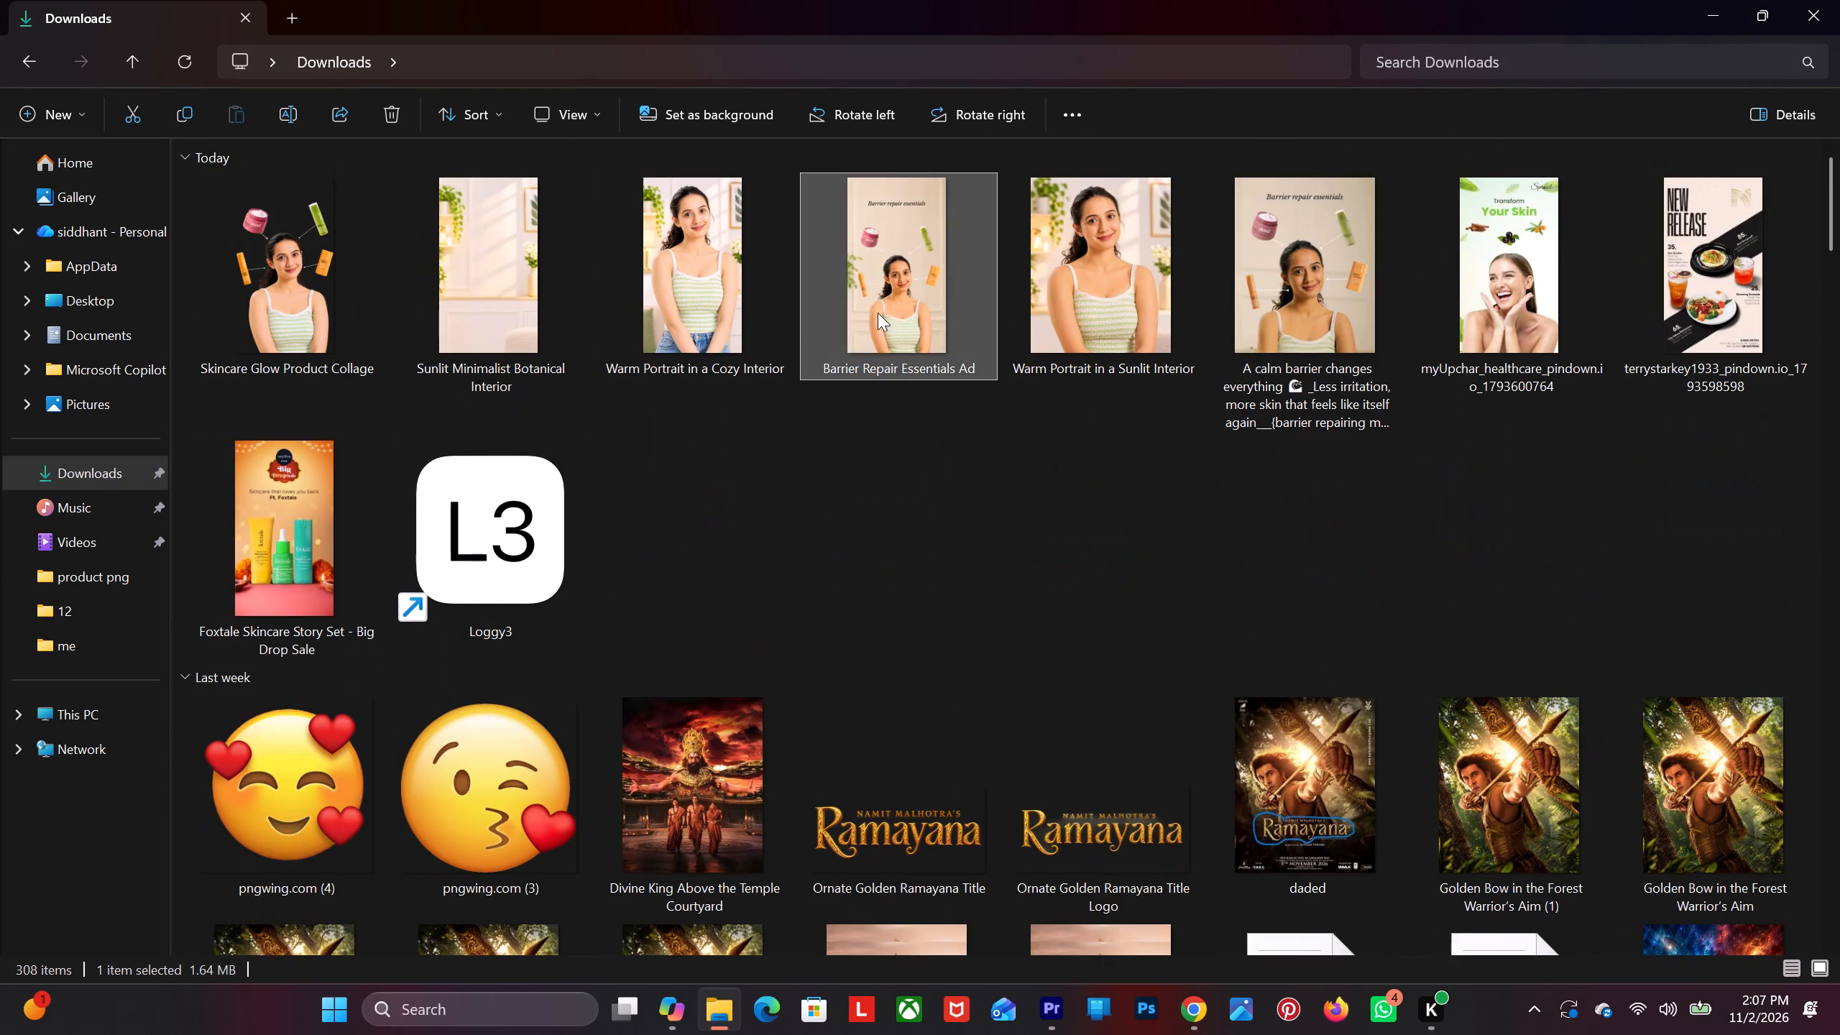
scroll(786, 287, "up", 8)
left_click_drag(729, 308, 727, 468)
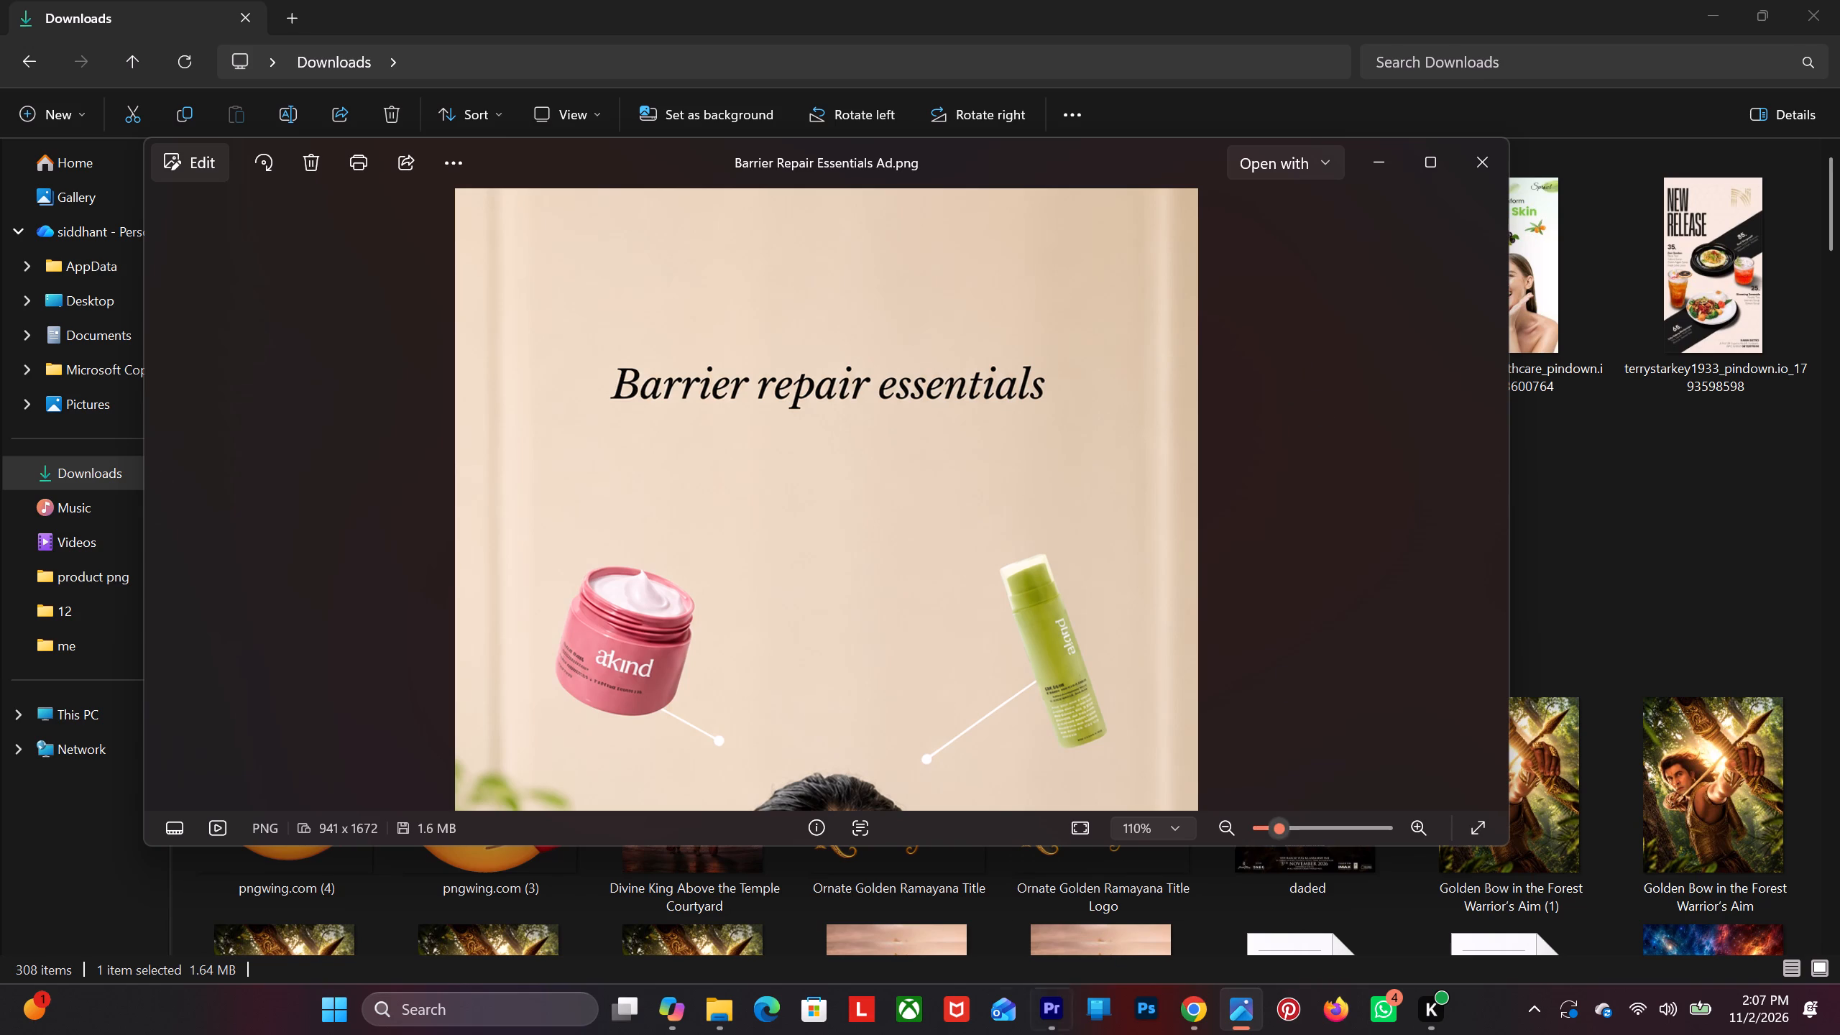
left_click(721, 1013)
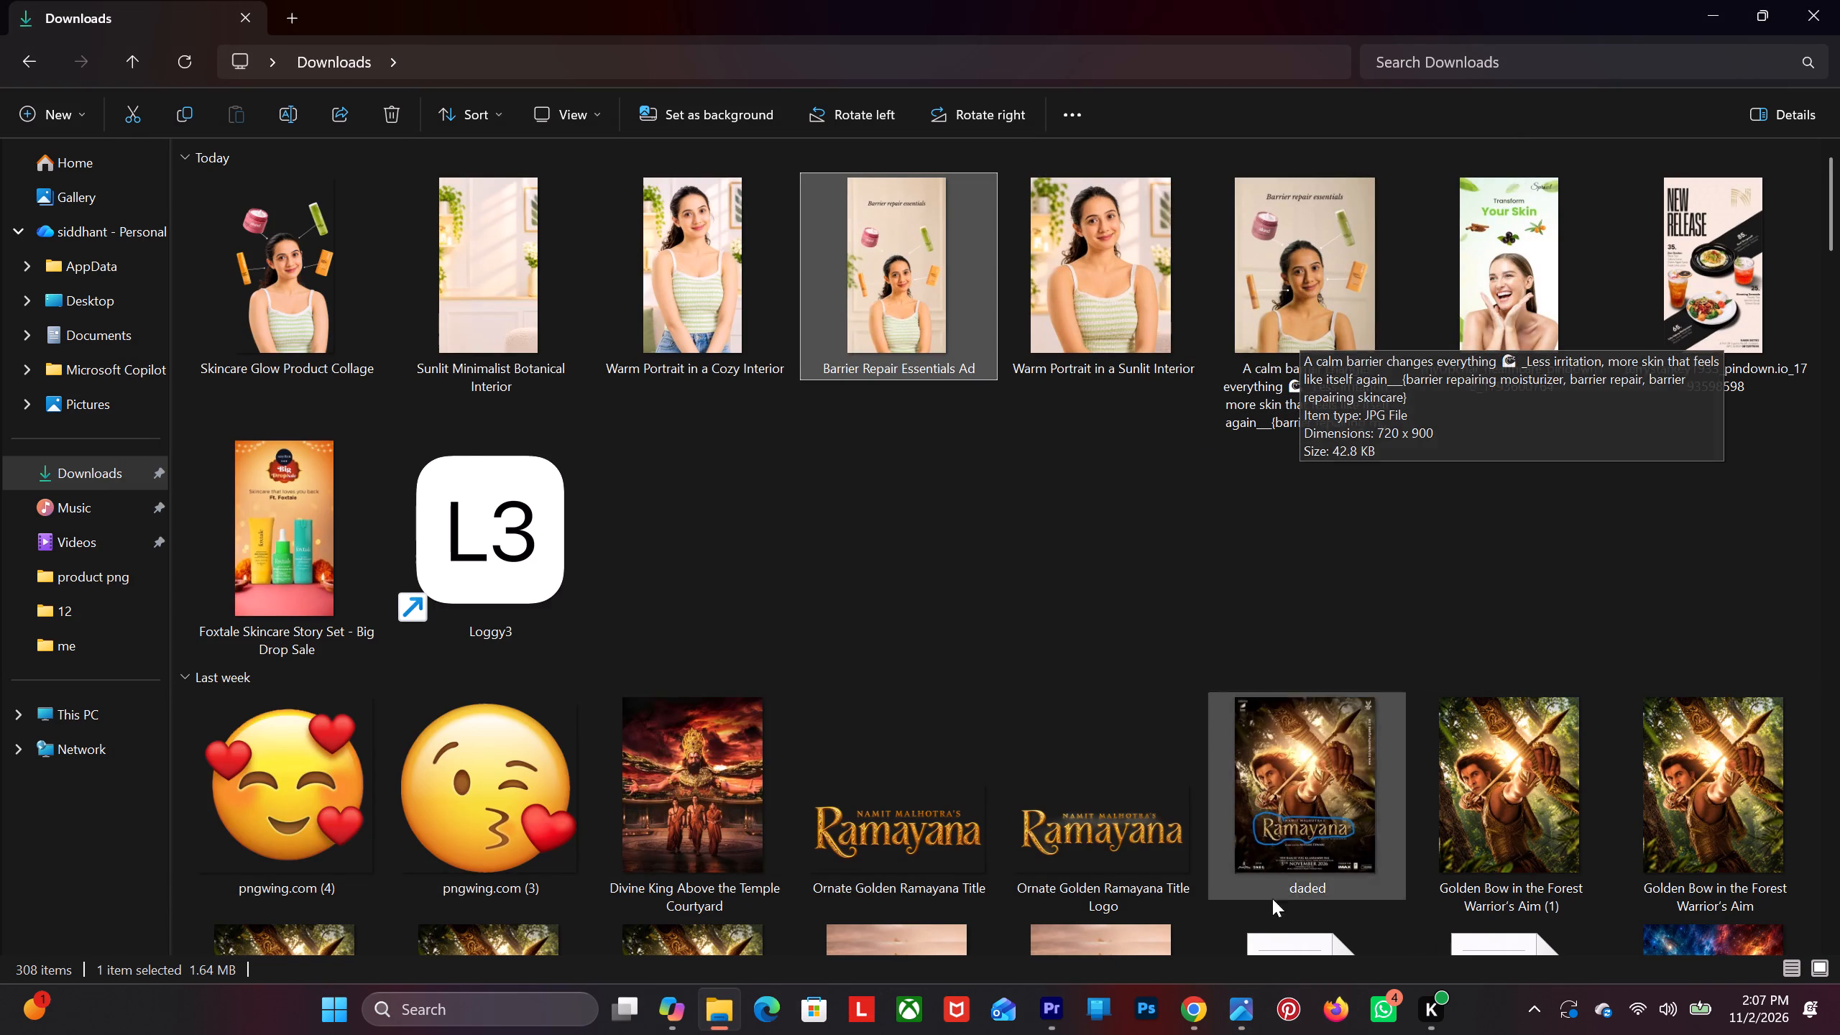
left_click(1057, 1022)
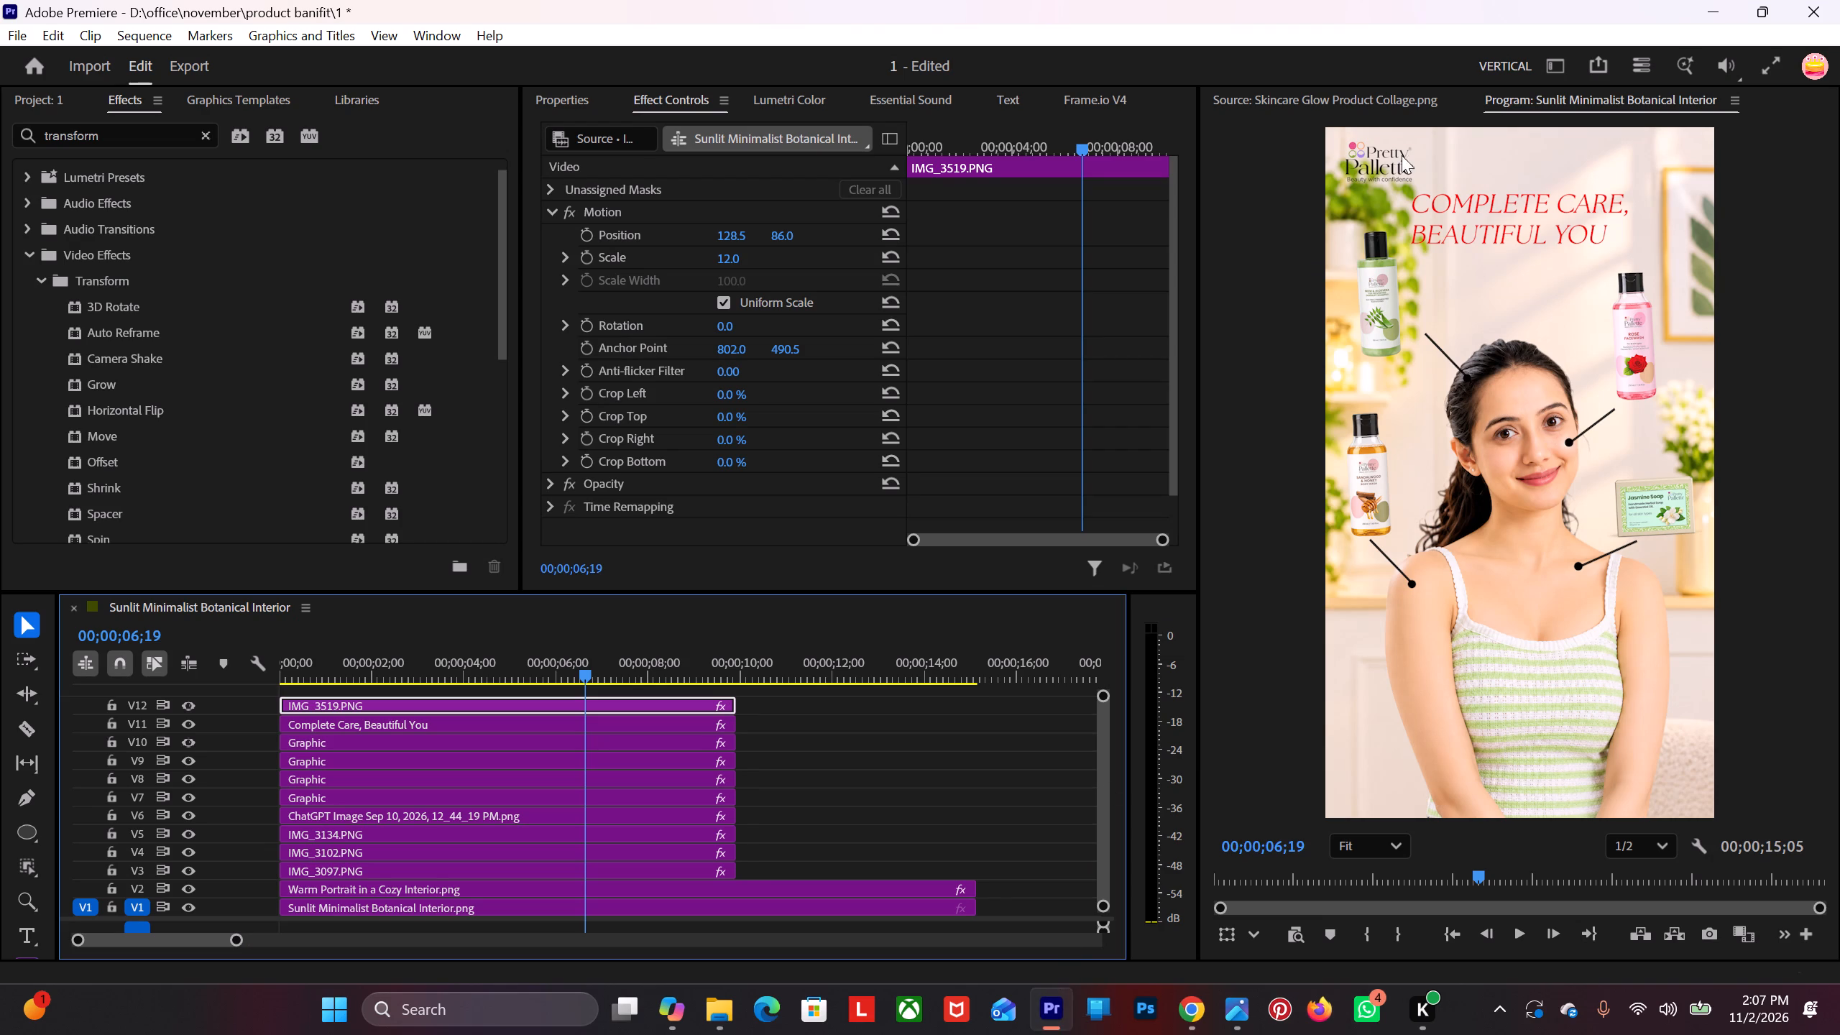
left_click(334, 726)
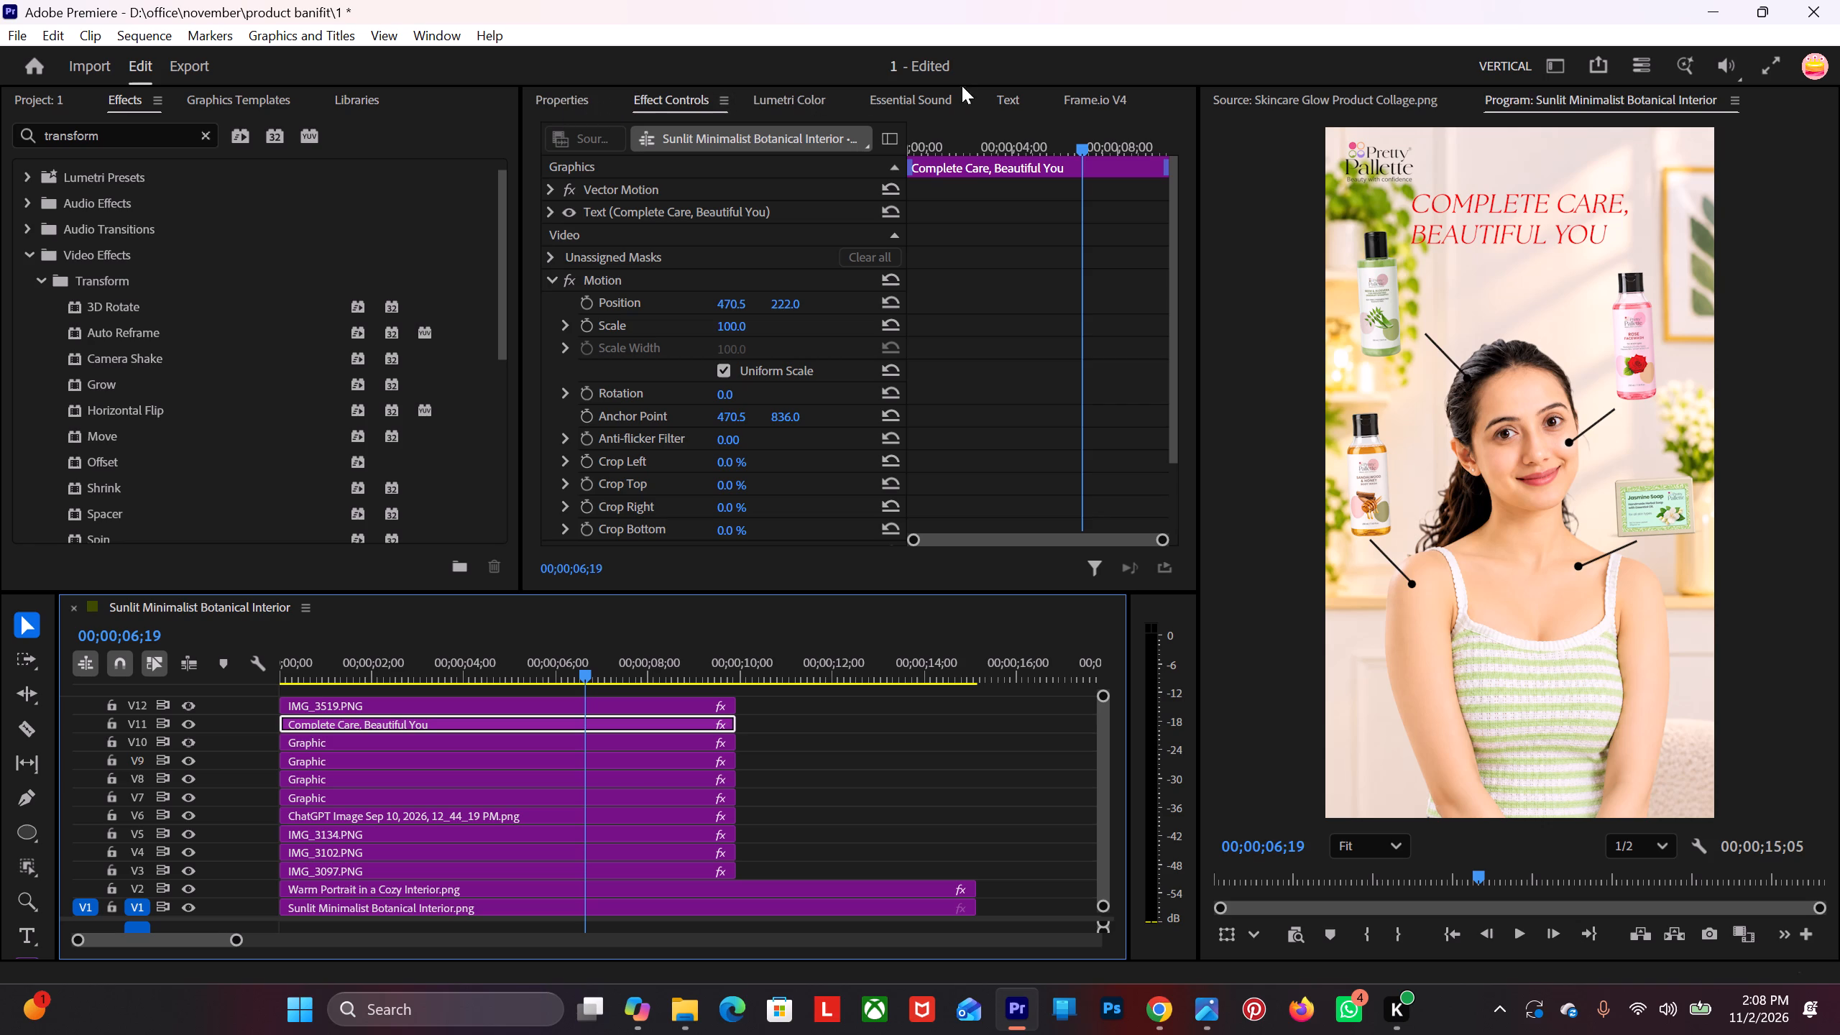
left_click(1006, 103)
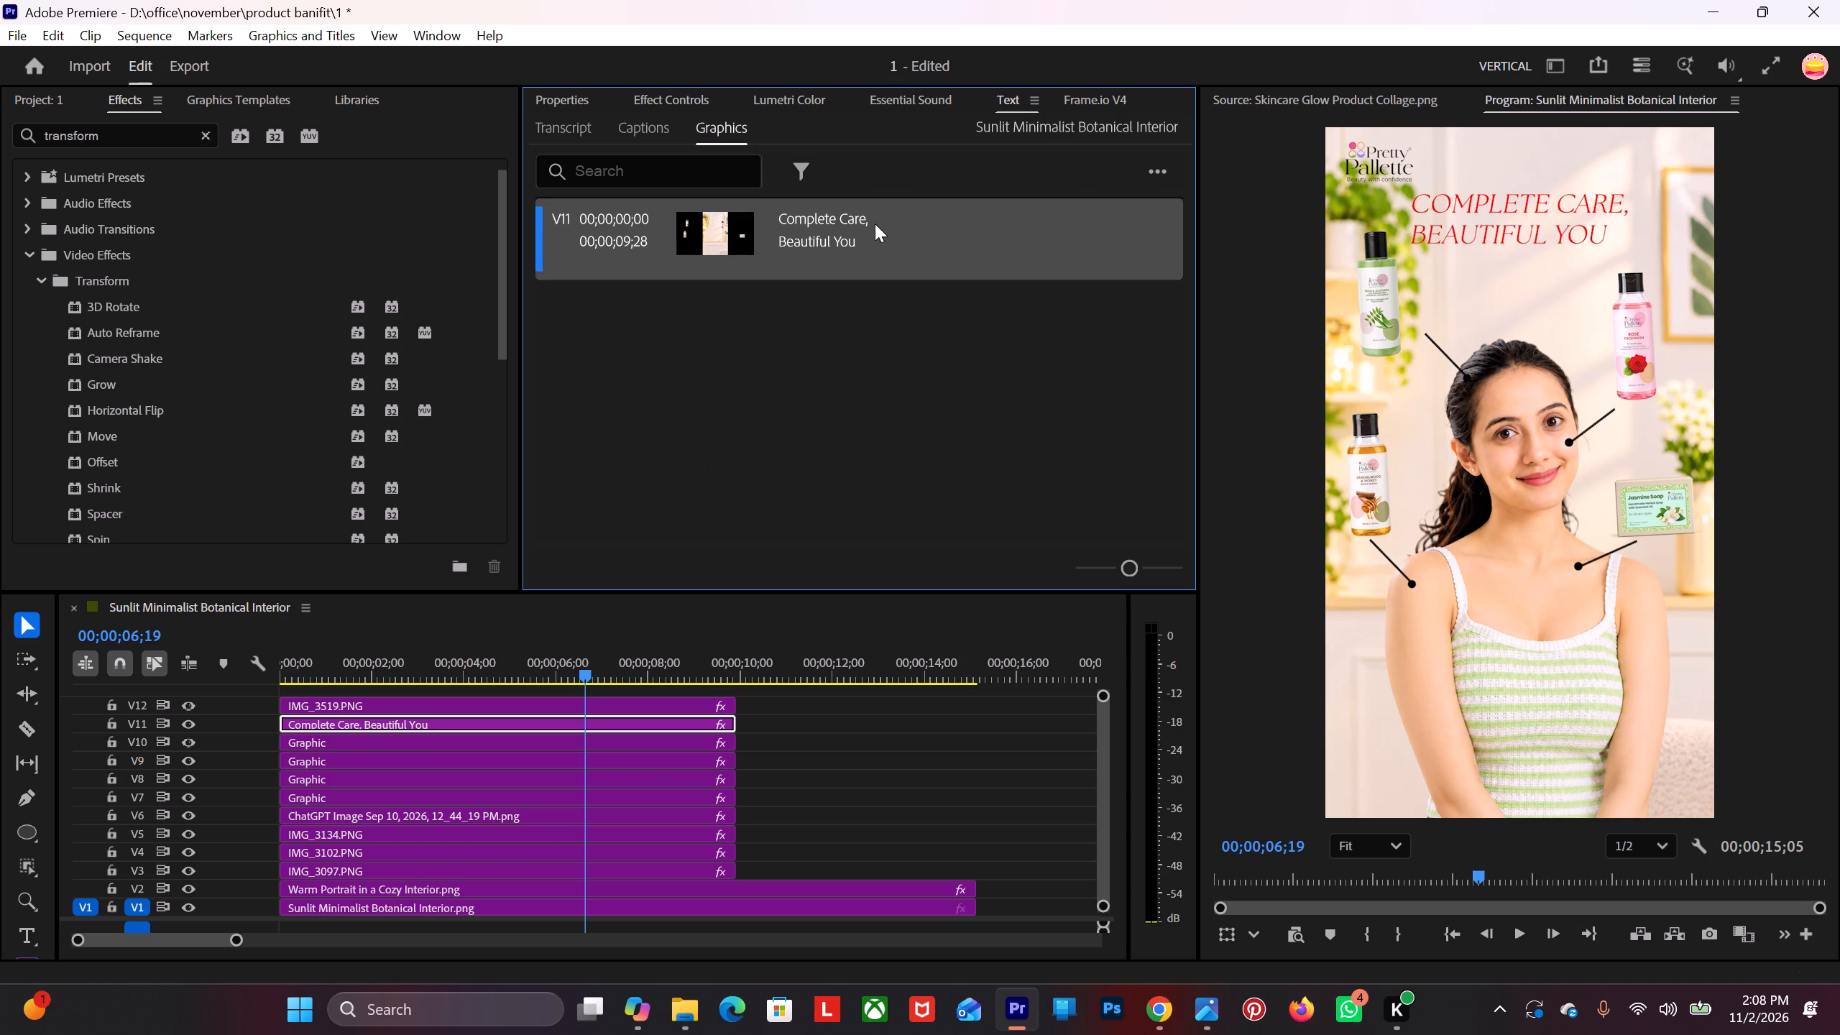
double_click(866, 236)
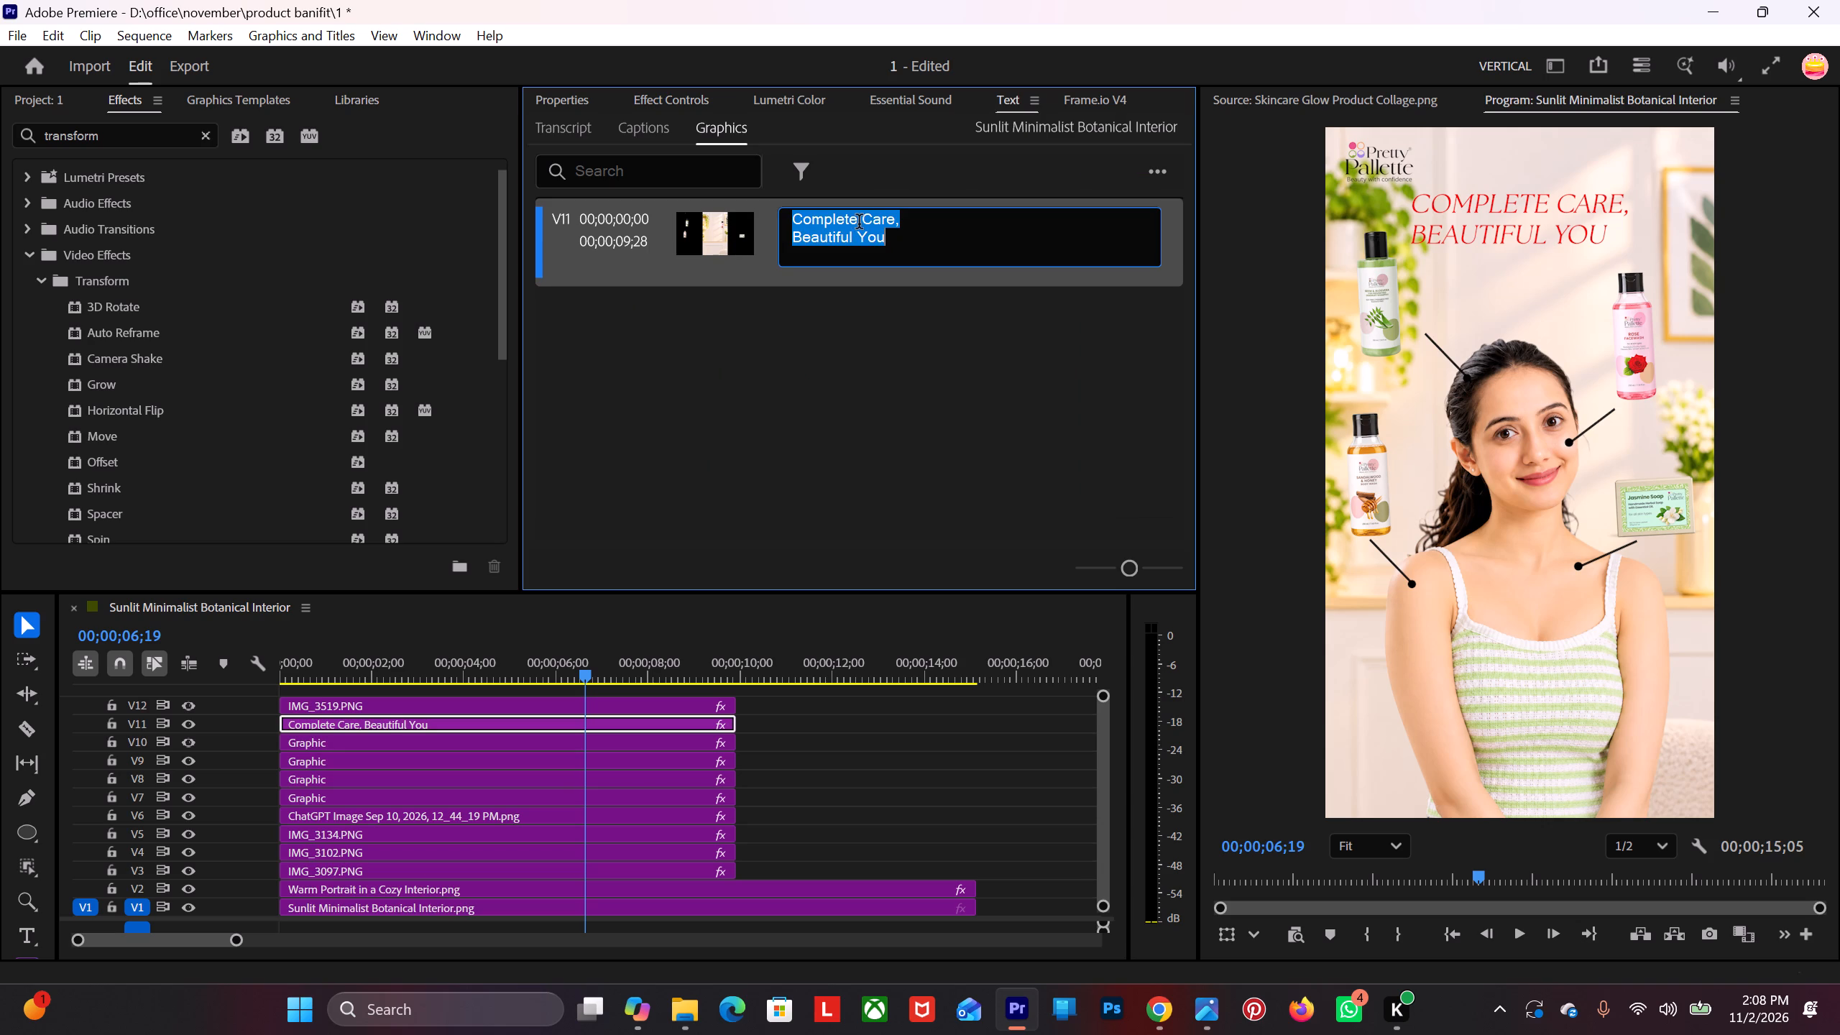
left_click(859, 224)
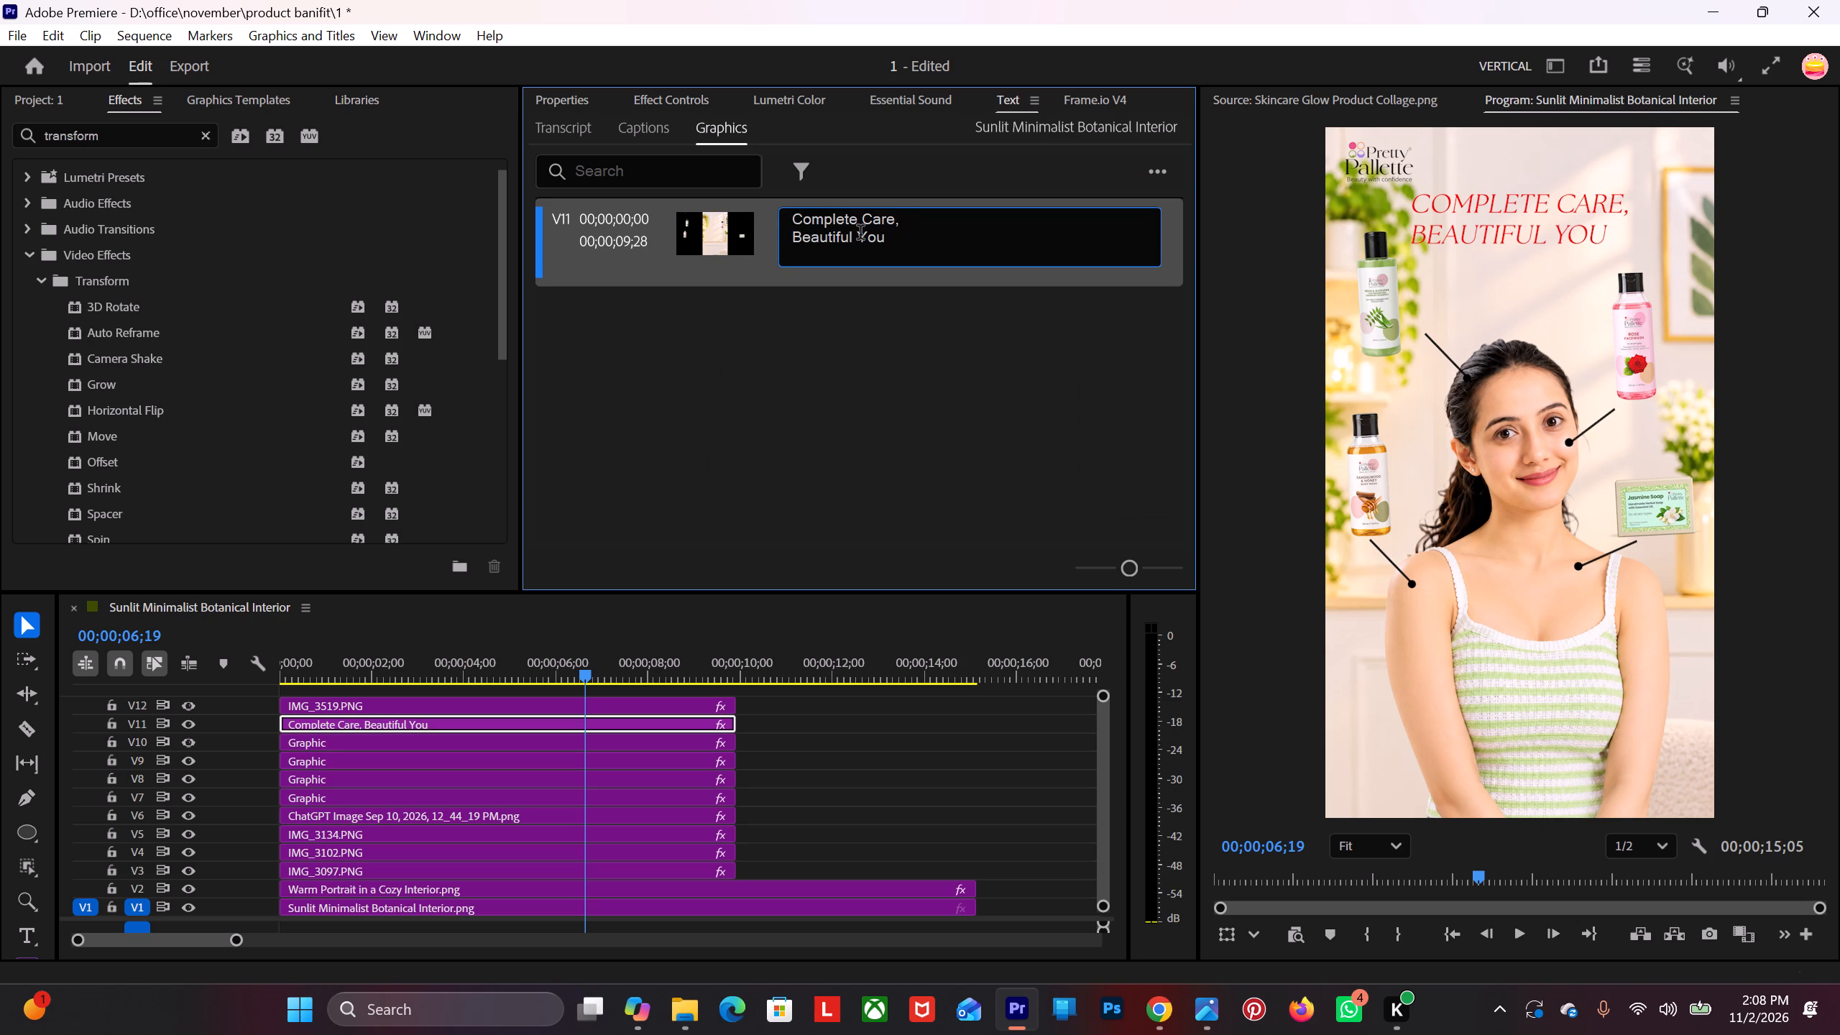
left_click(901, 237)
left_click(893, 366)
Turn off all caps and faux italic for the text "Complete Care, Beautiful You" in the title clip on V11, keeping faux bold on.
left_click(553, 99)
scroll(643, 420, "down", 11)
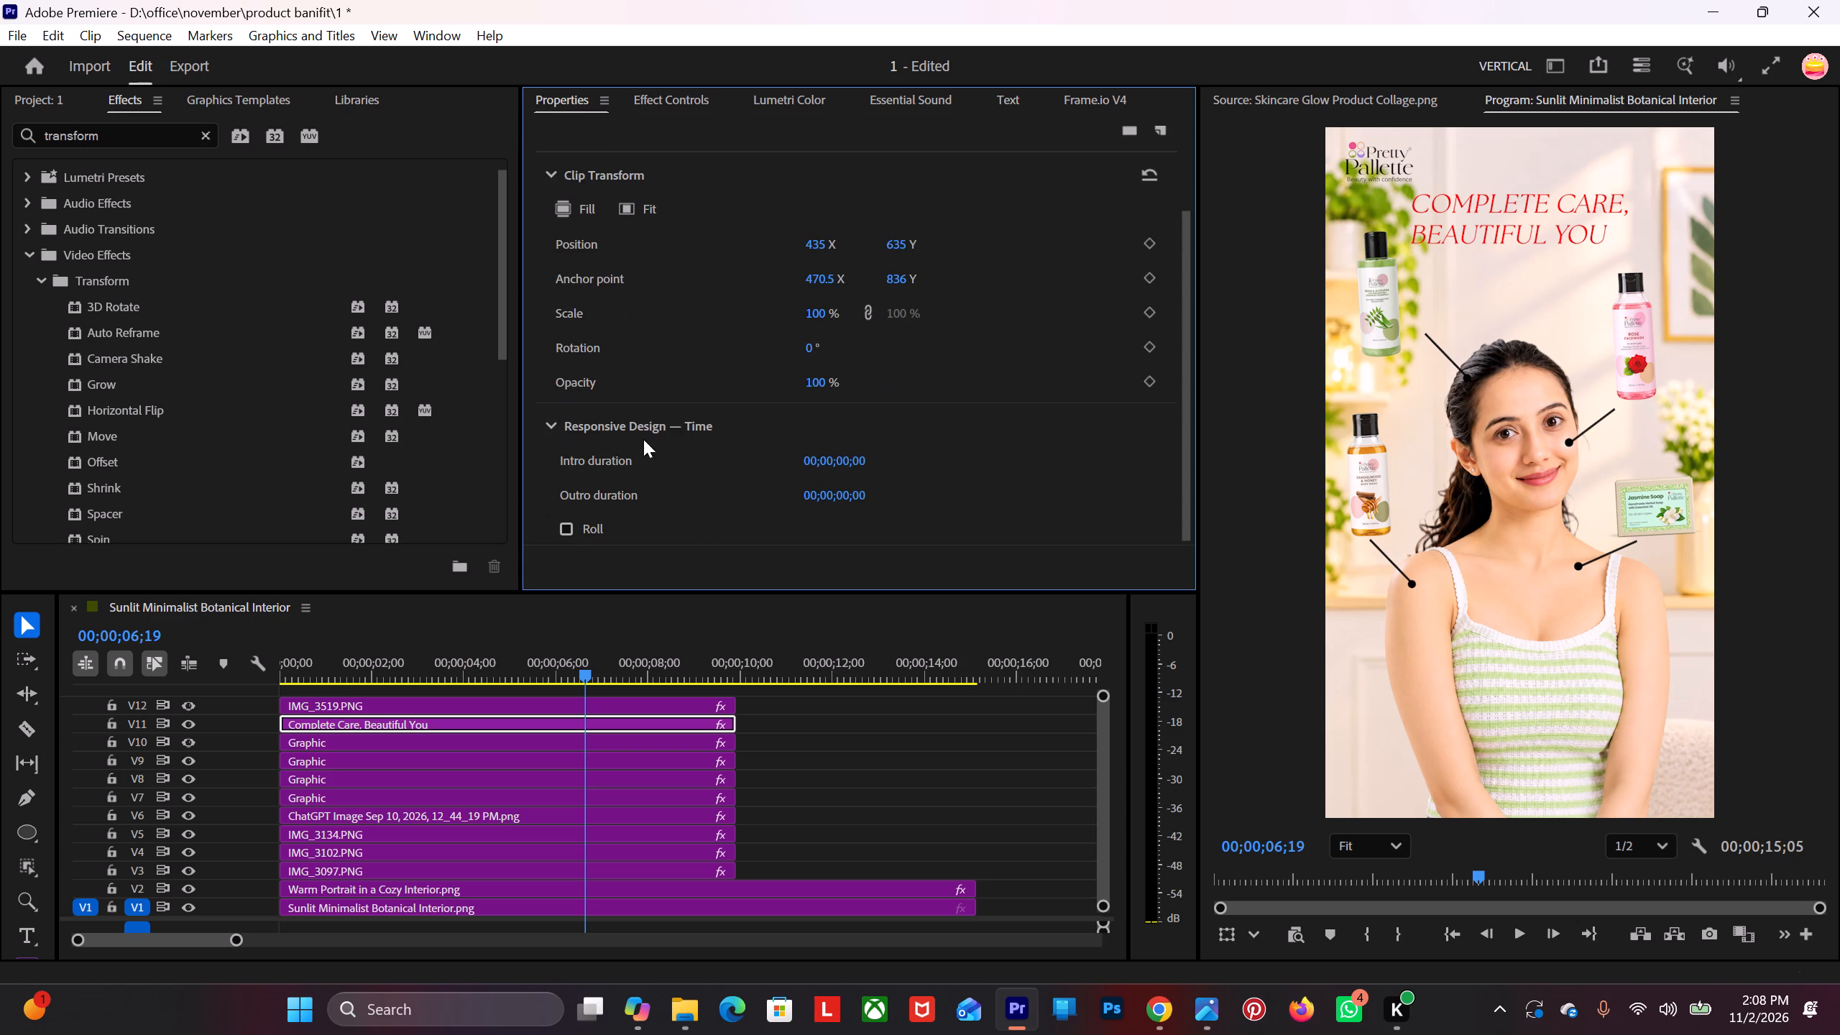
left_click(662, 106)
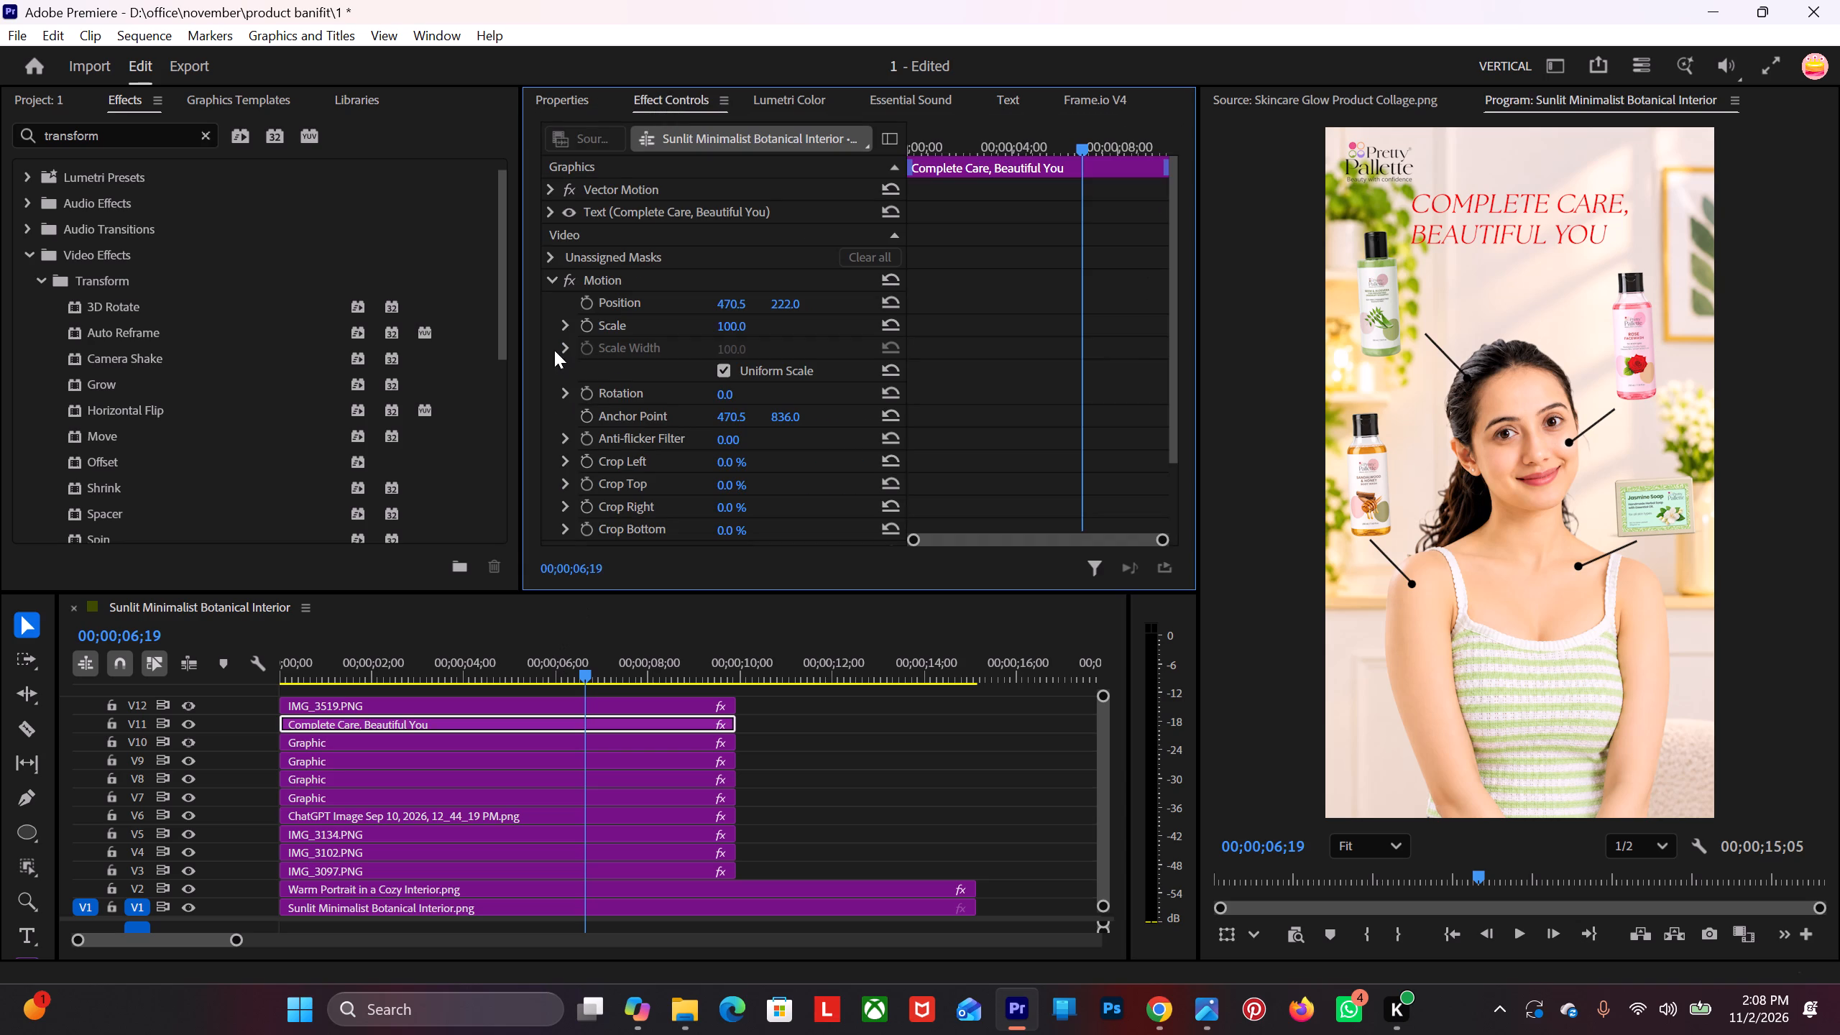
left_click(571, 93)
scroll(533, 344, "up", 2)
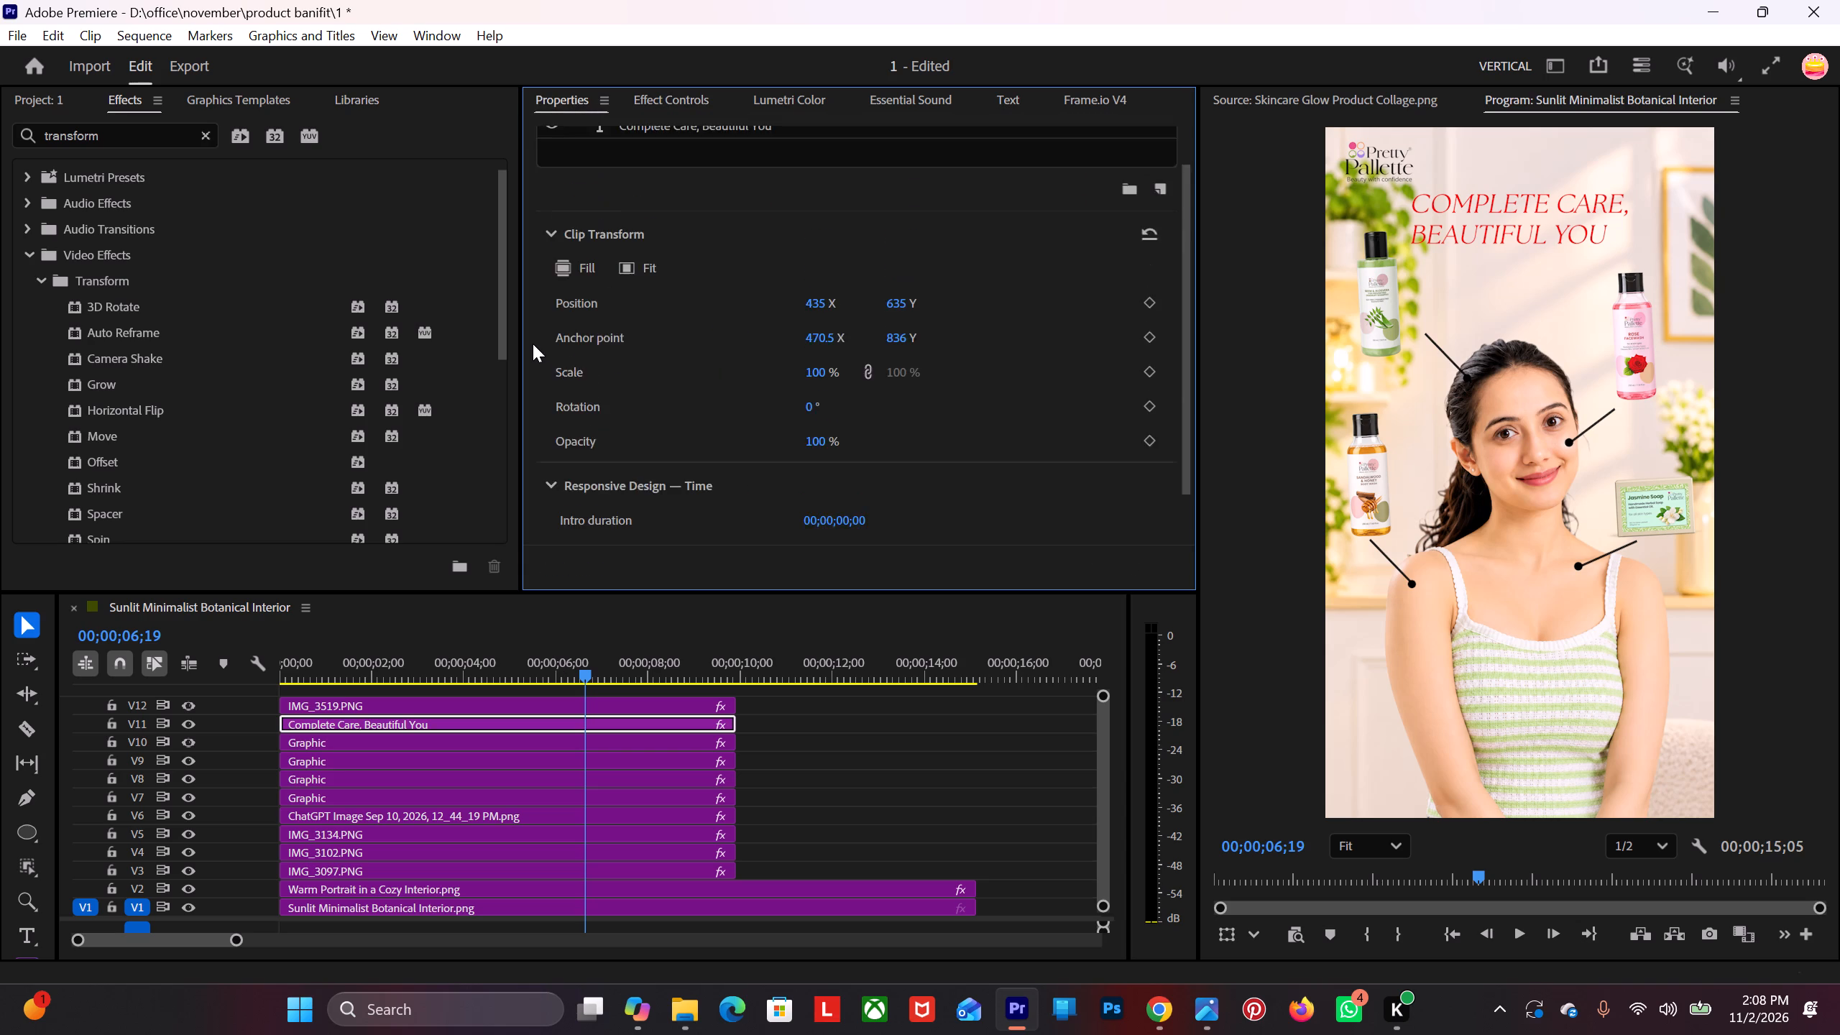
scroll(533, 344, "up", 10)
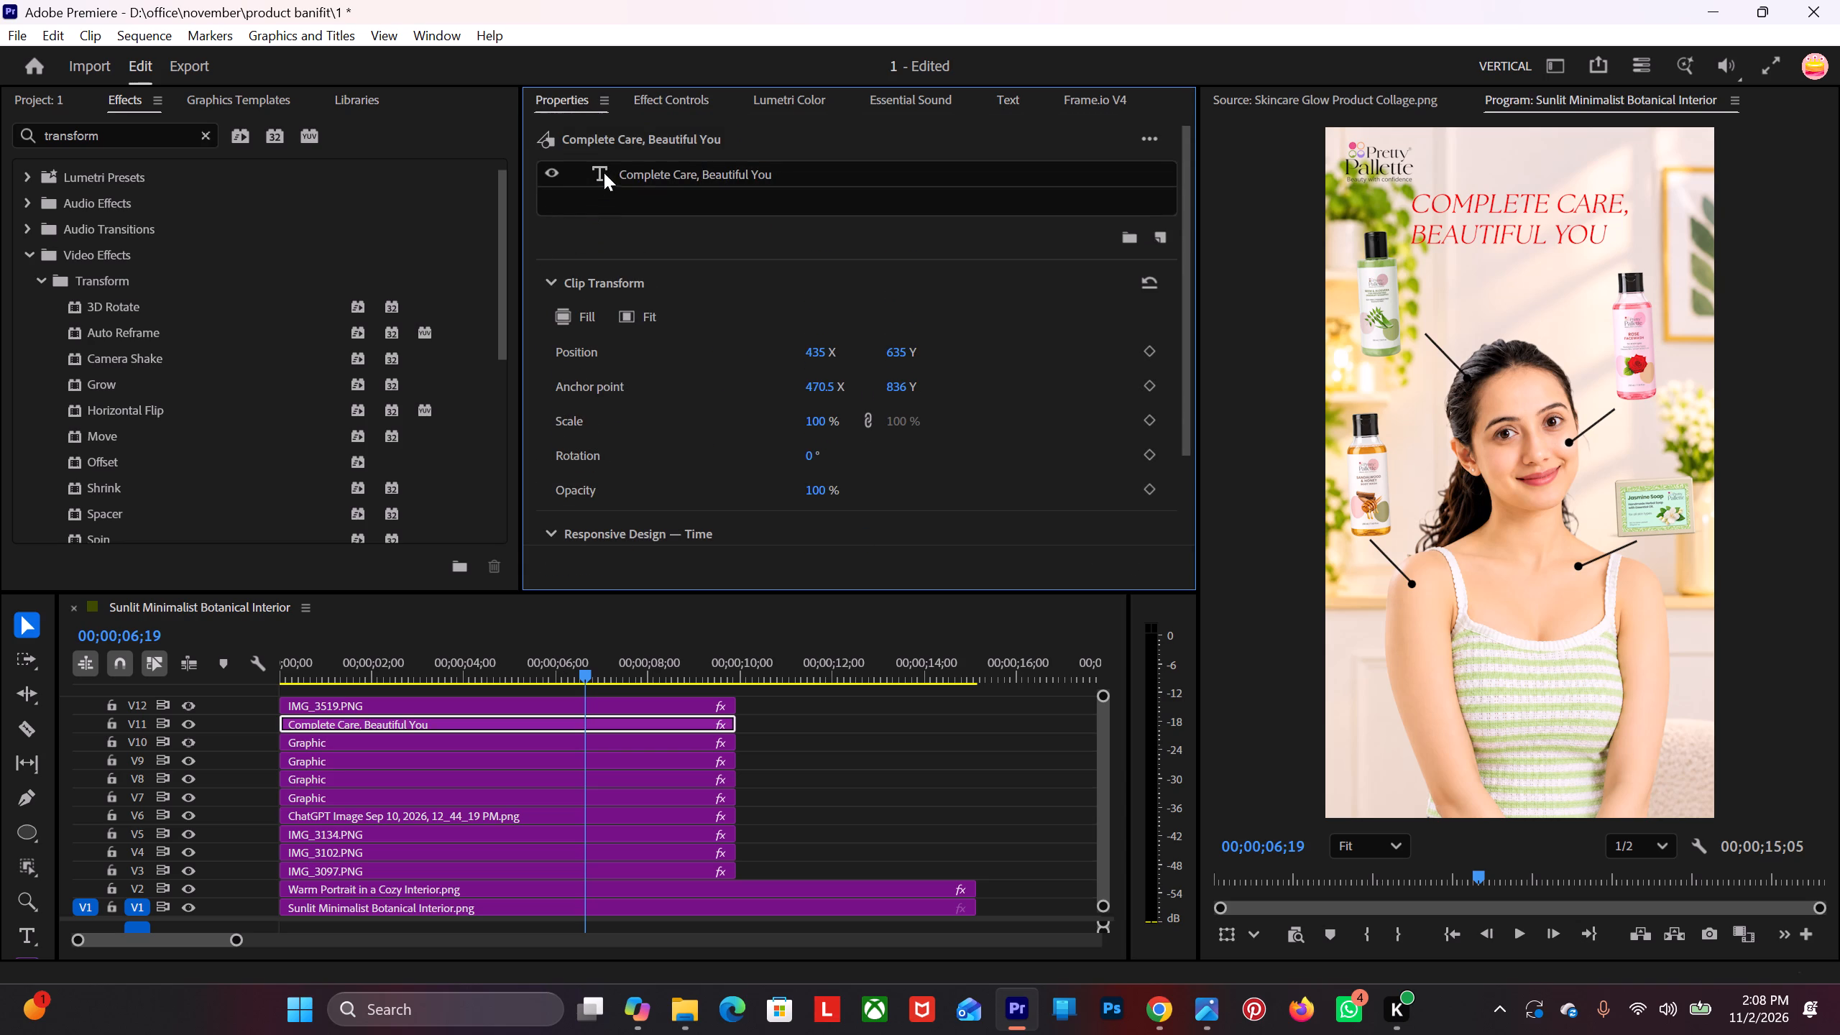
left_click(634, 168)
scroll(546, 370, "down", 11)
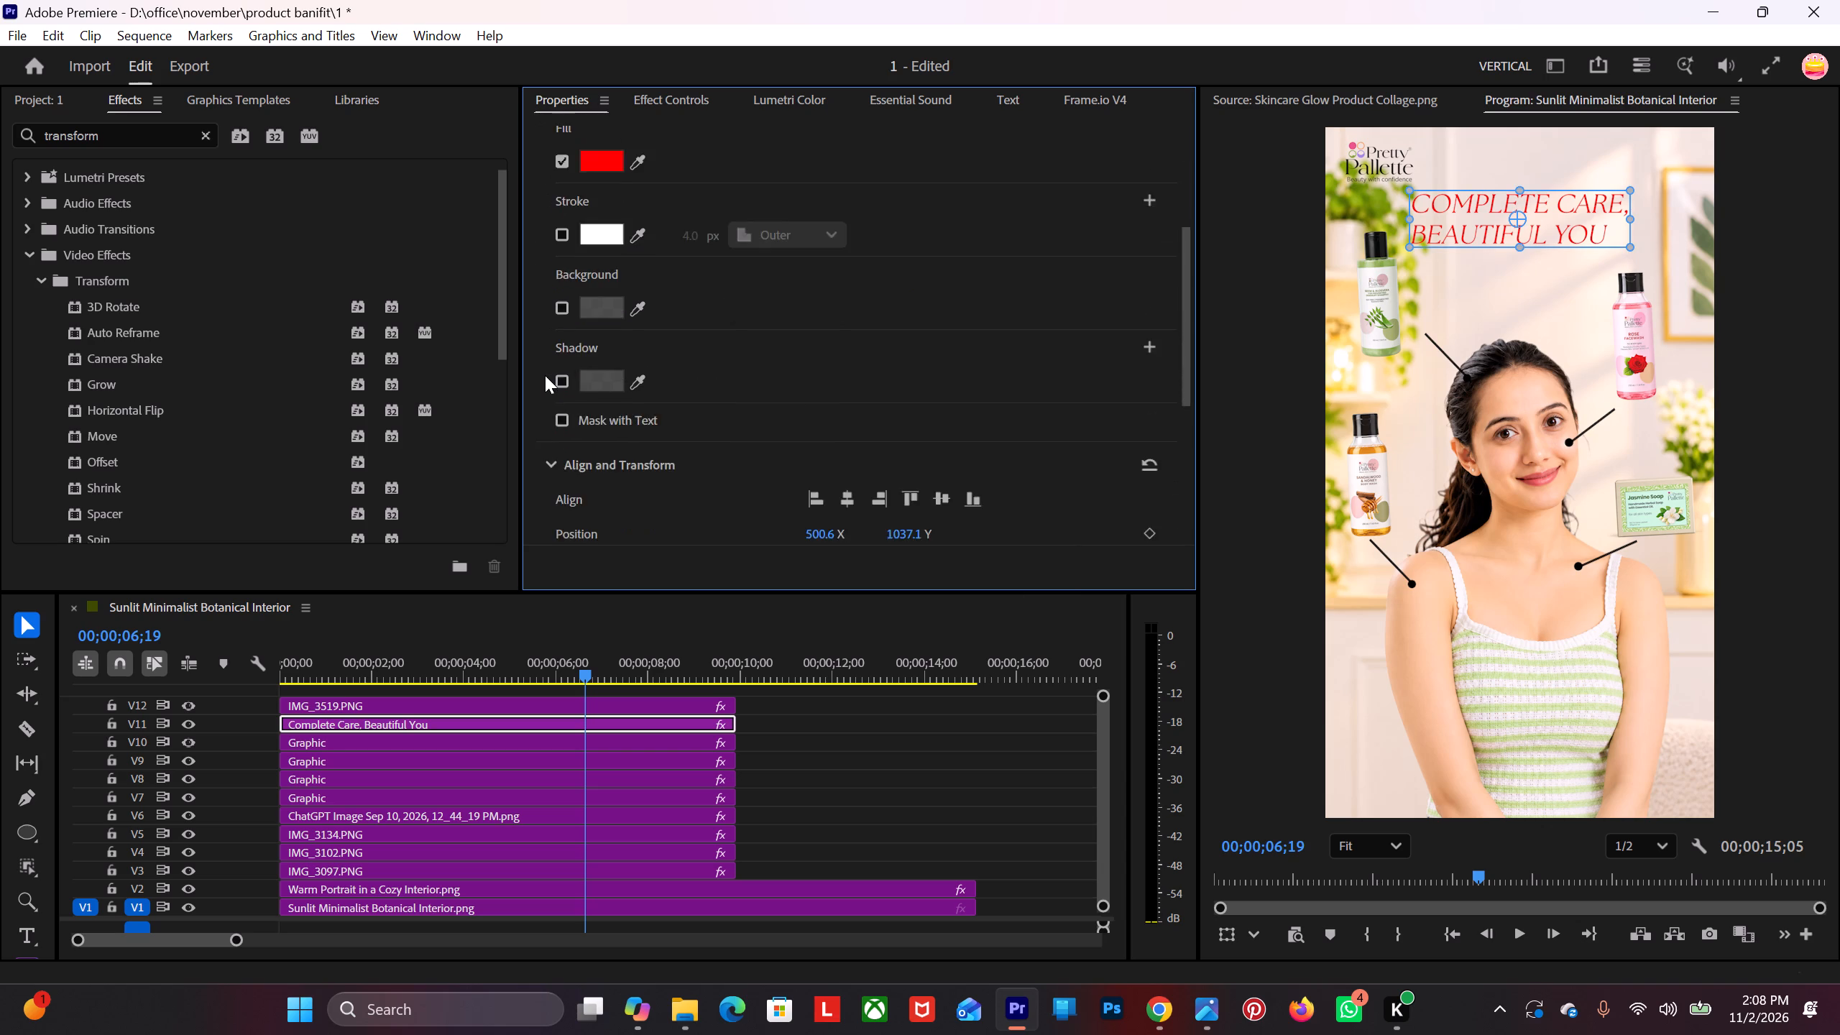
scroll(545, 375, "down", 14)
scroll(545, 375, "down", 8)
scroll(545, 375, "up", 20)
scroll(545, 375, "up", 7)
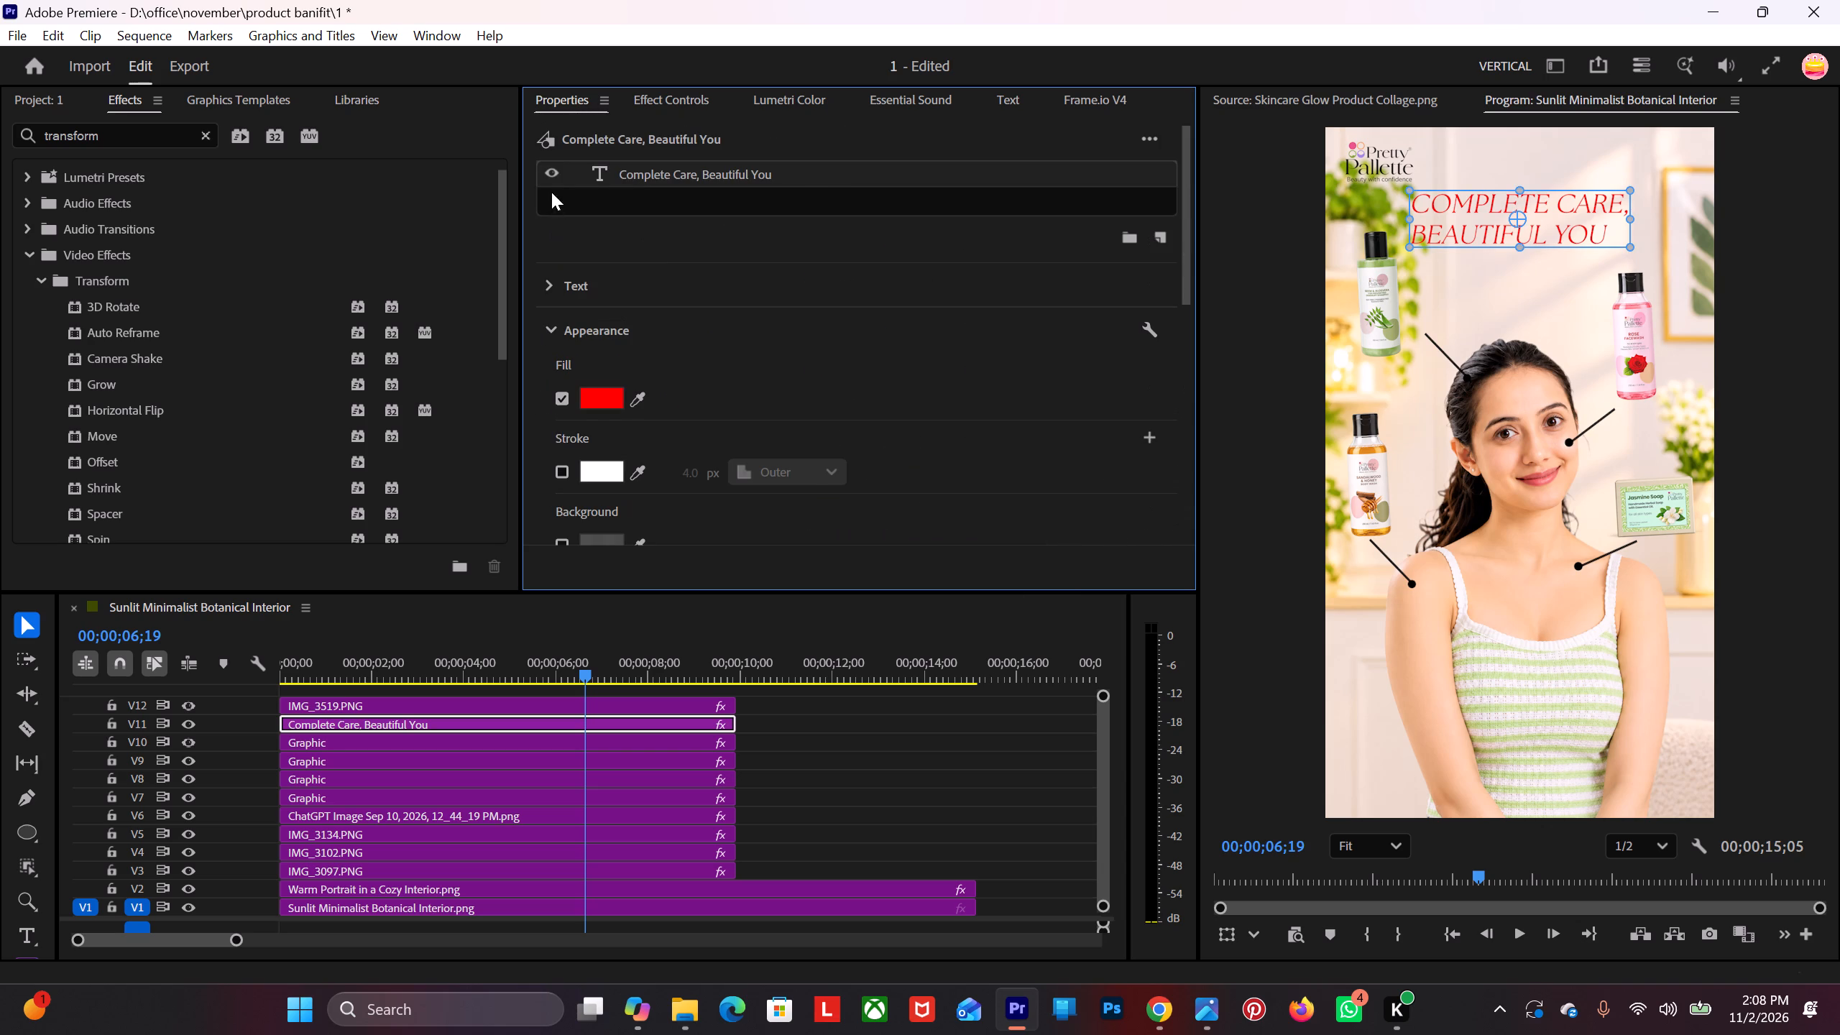
left_click(554, 287)
scroll(551, 327, "down", 5)
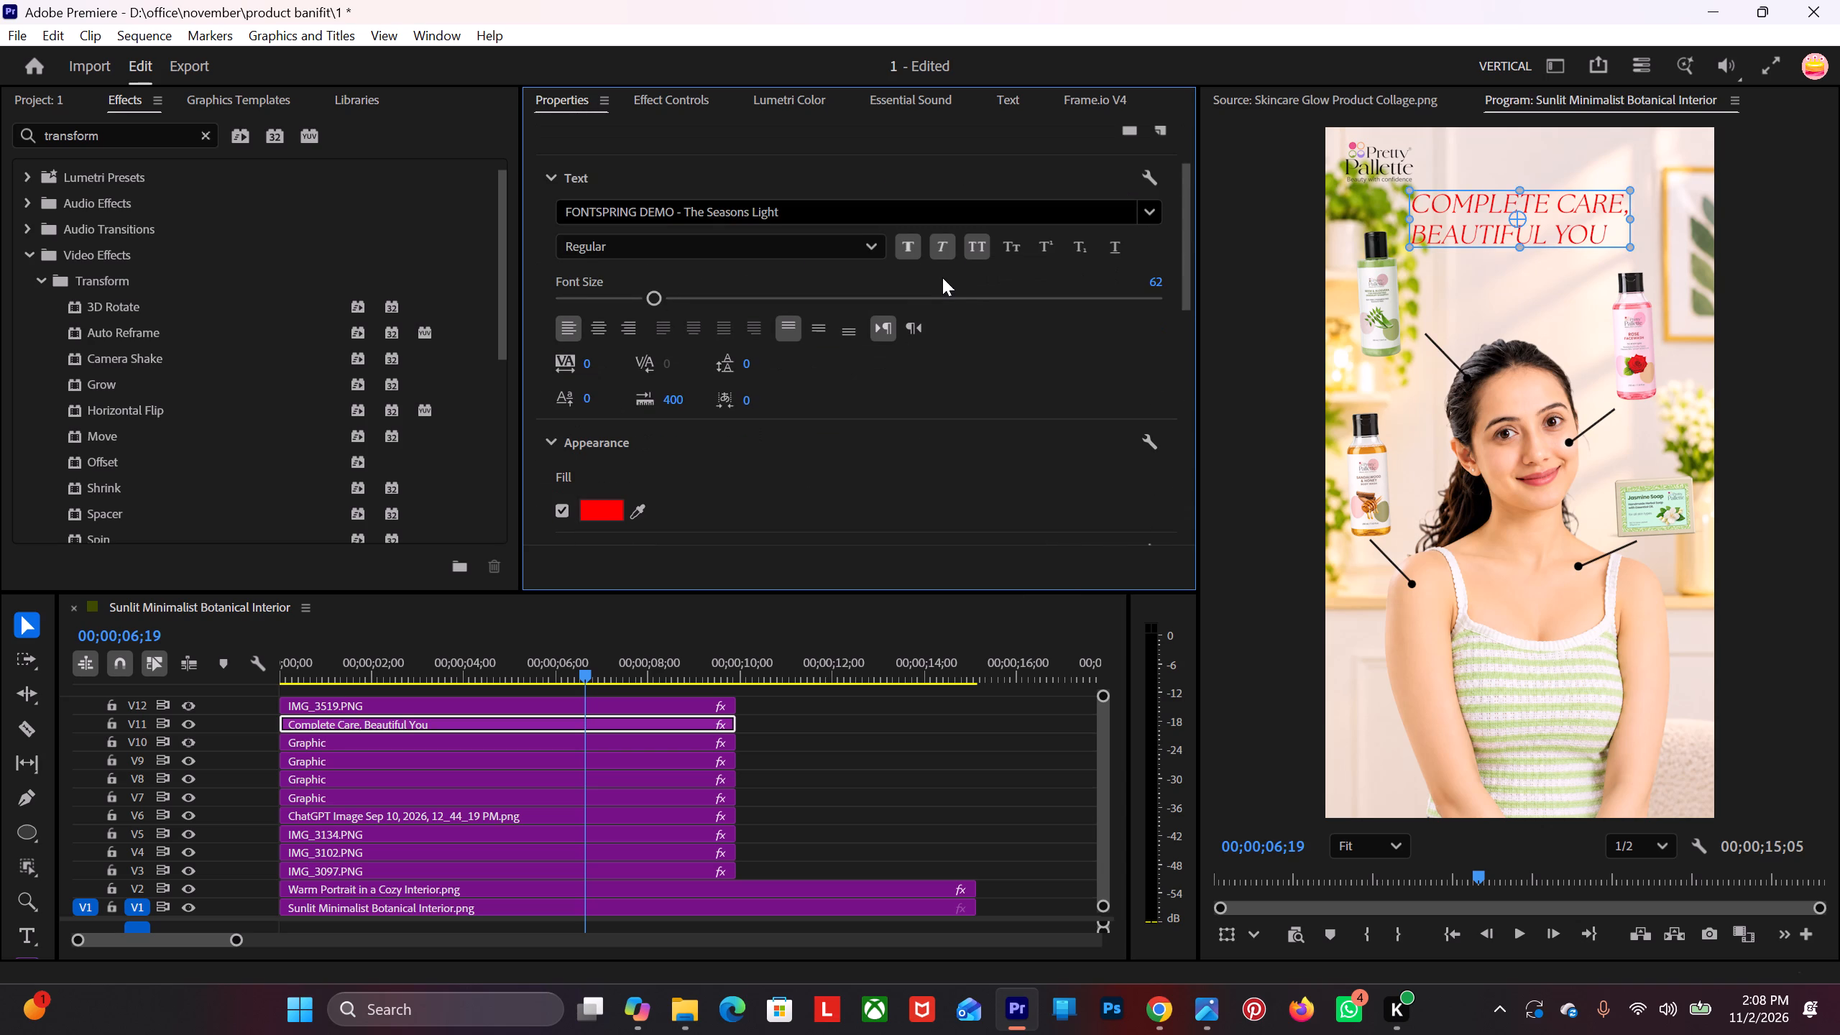
left_click(981, 247)
left_click(948, 252)
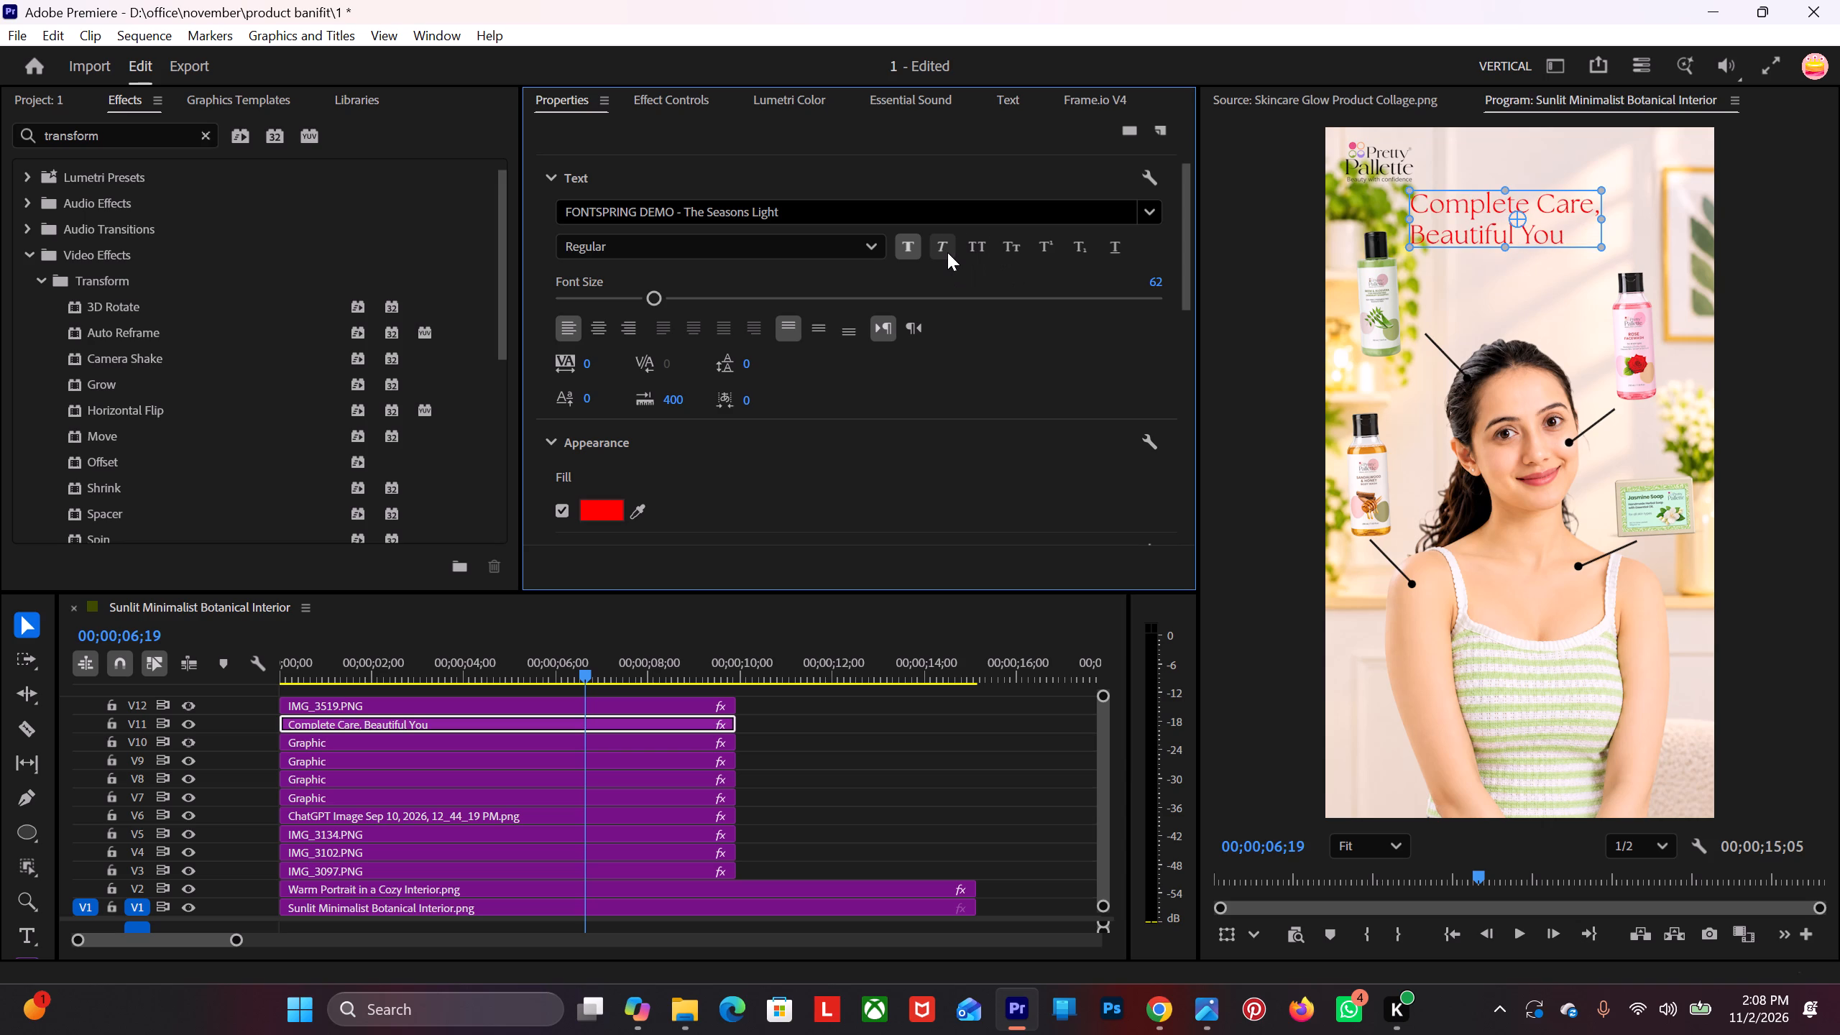
left_click(915, 252)
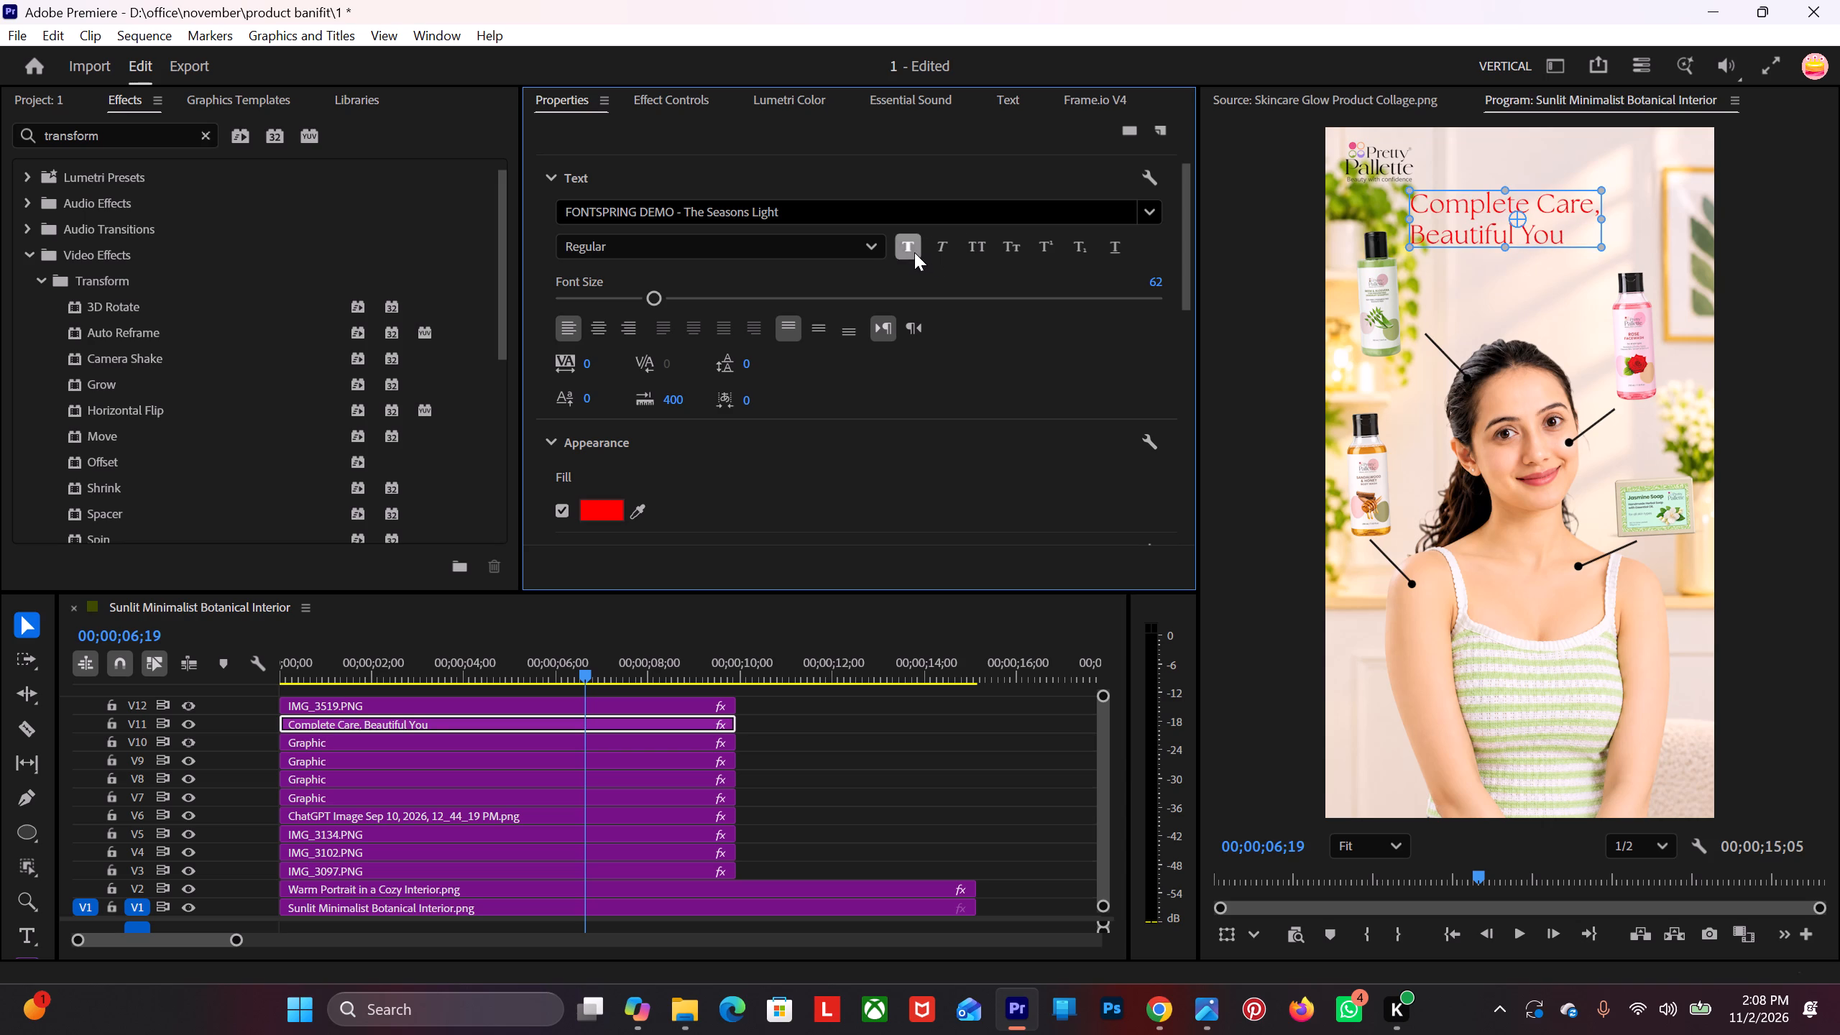
left_click(914, 252)
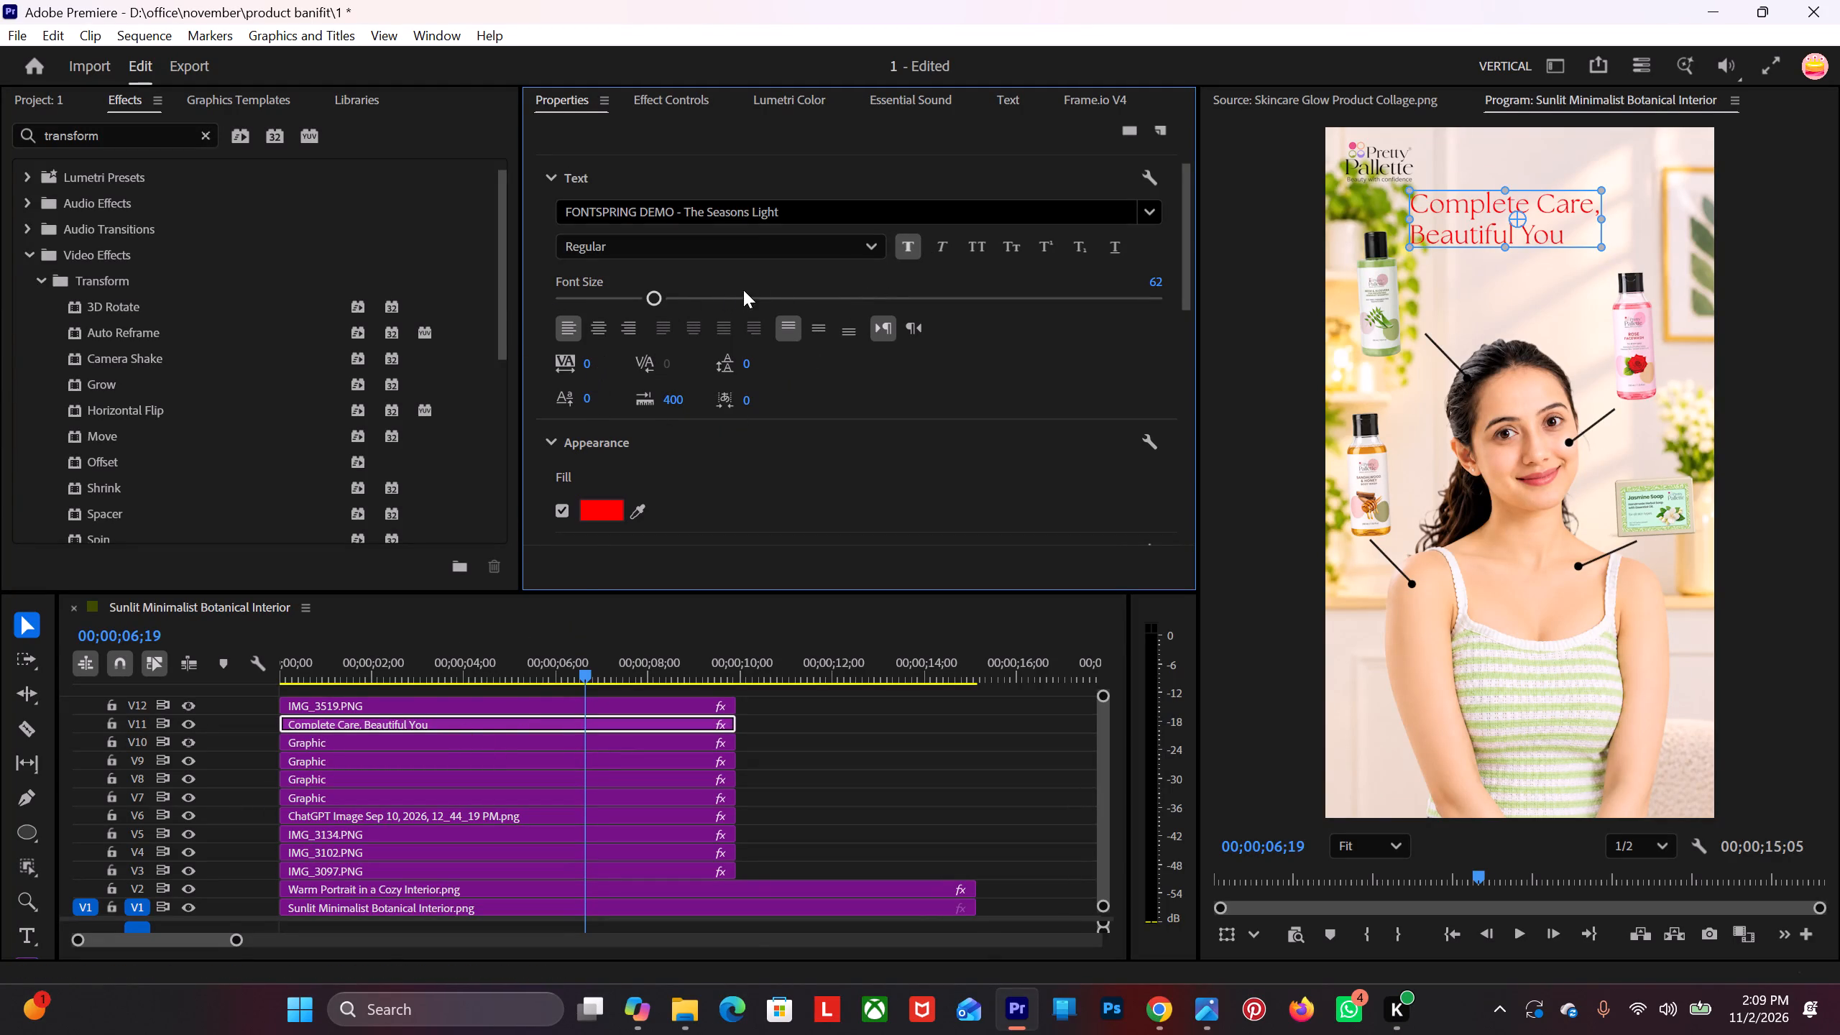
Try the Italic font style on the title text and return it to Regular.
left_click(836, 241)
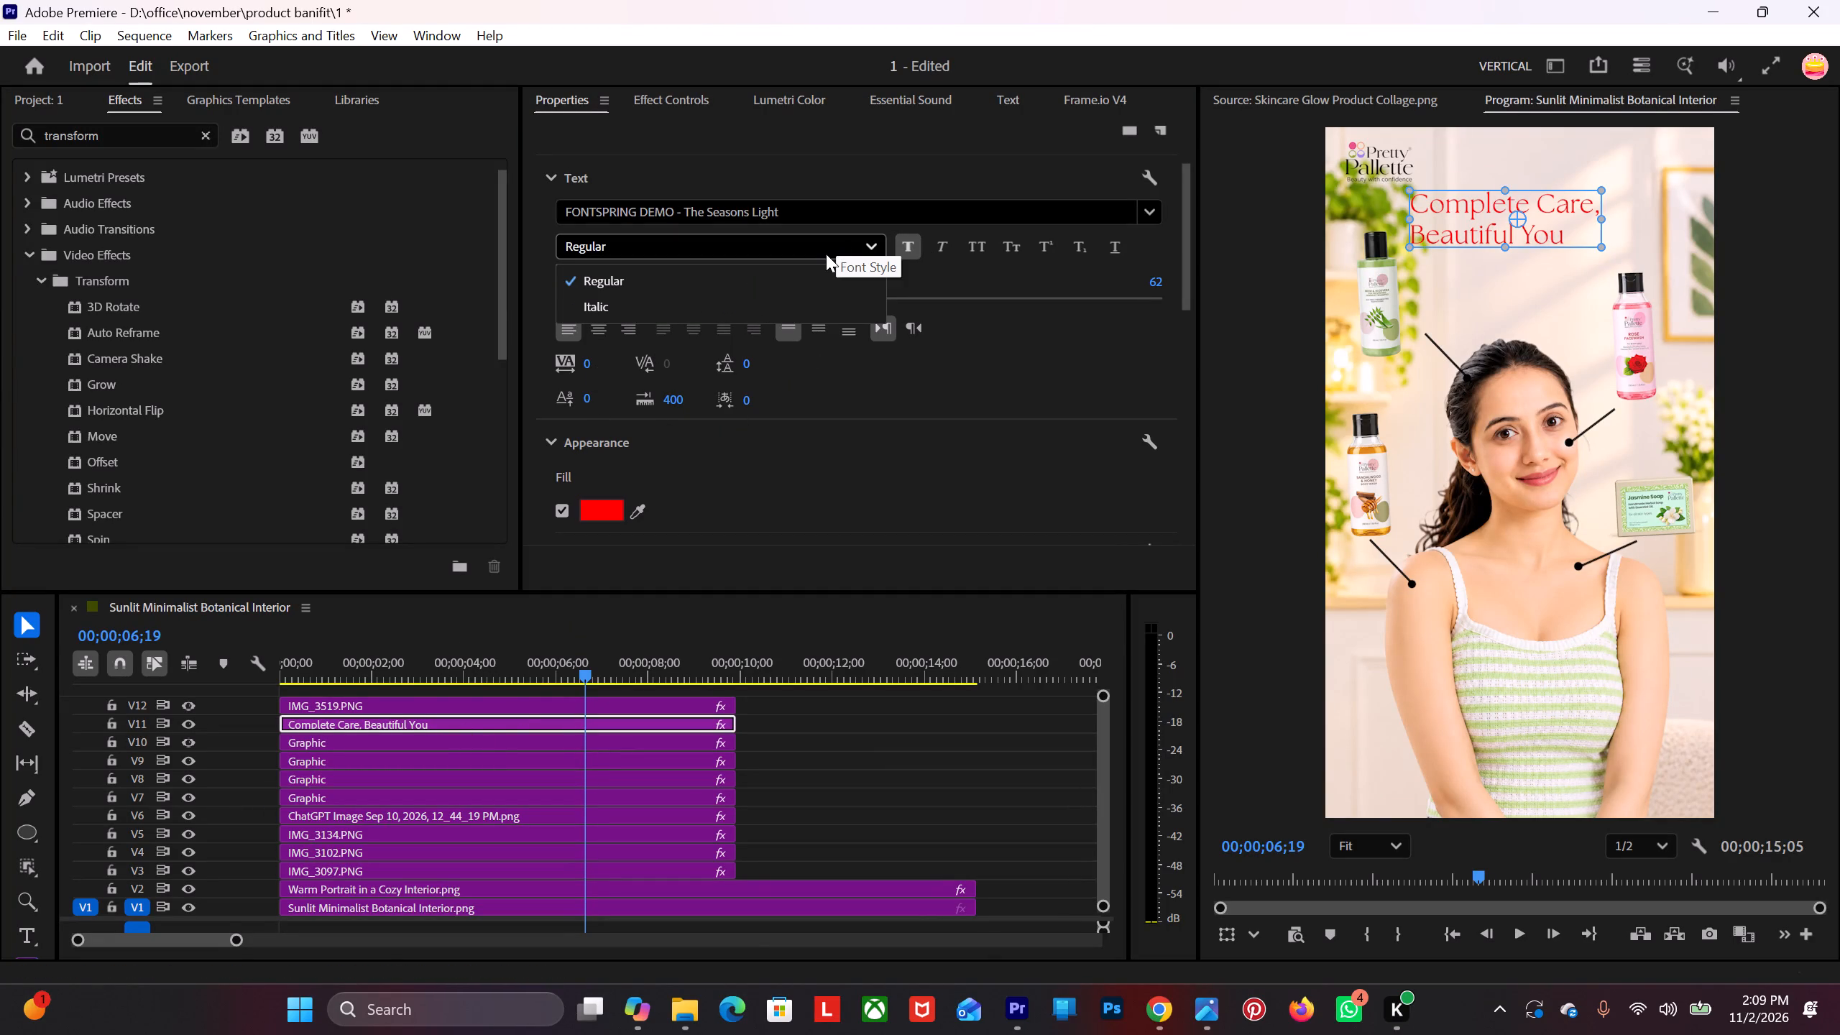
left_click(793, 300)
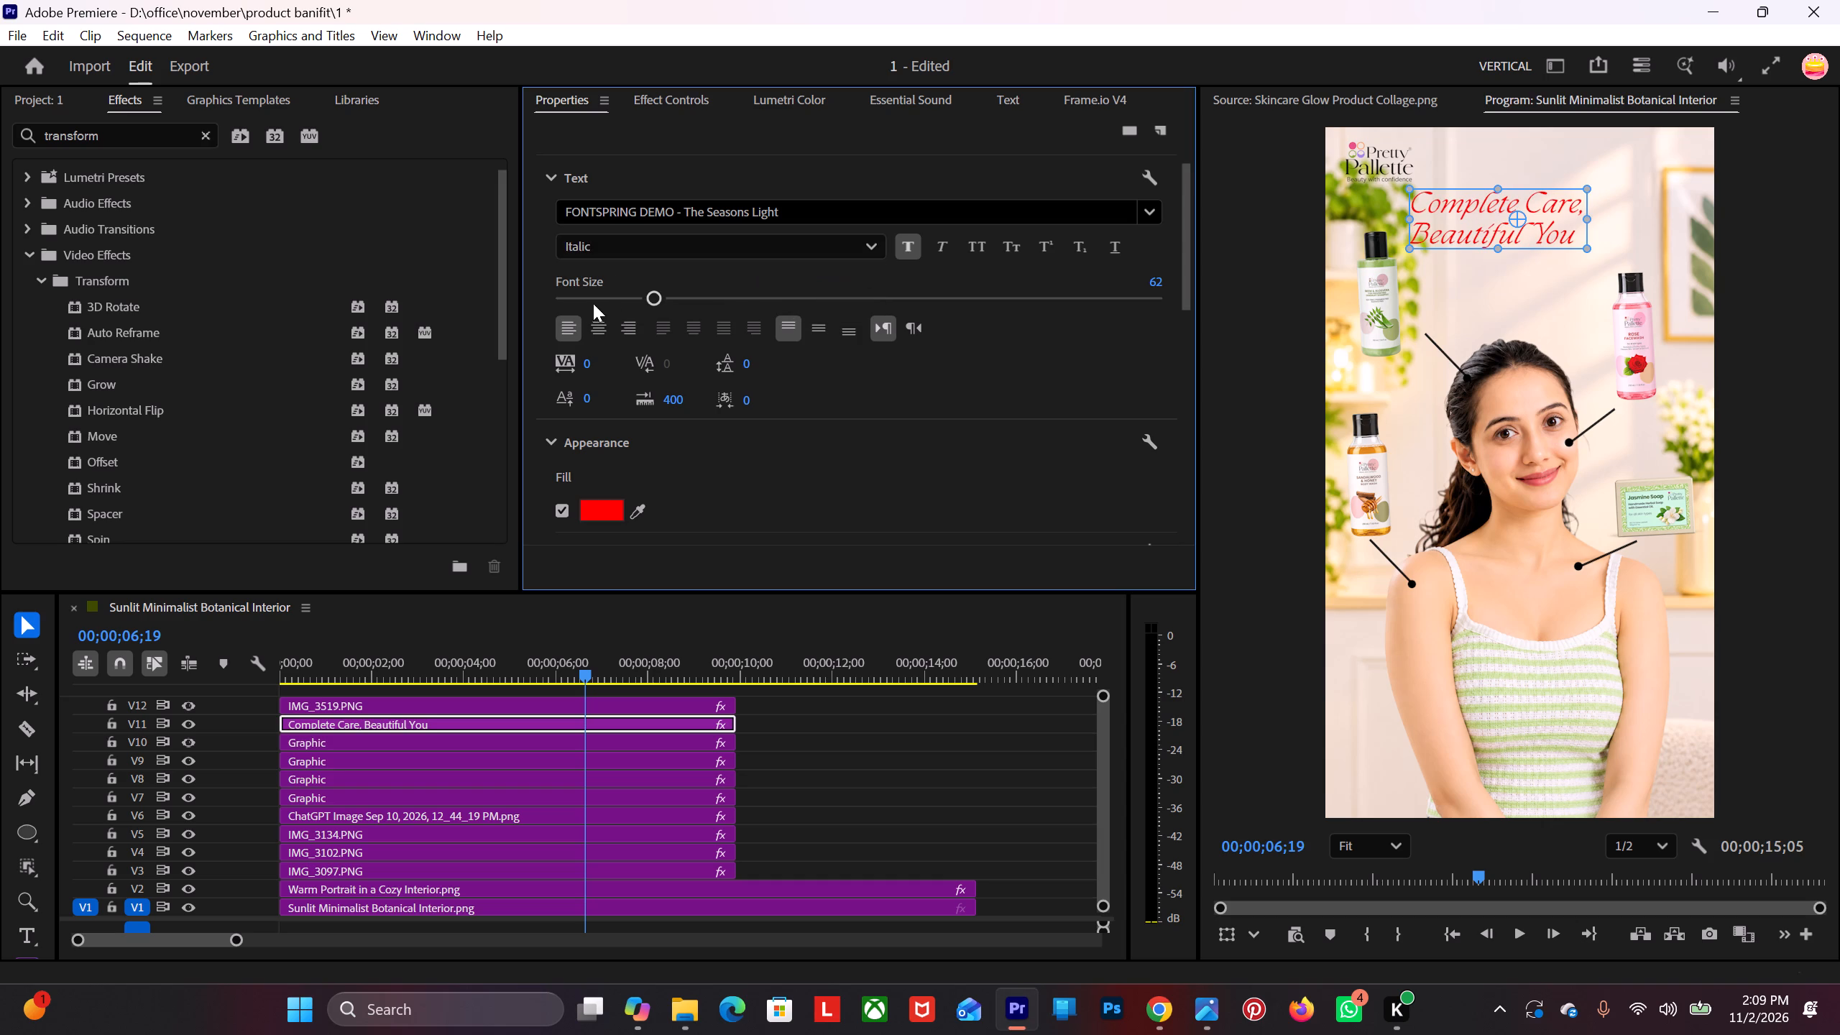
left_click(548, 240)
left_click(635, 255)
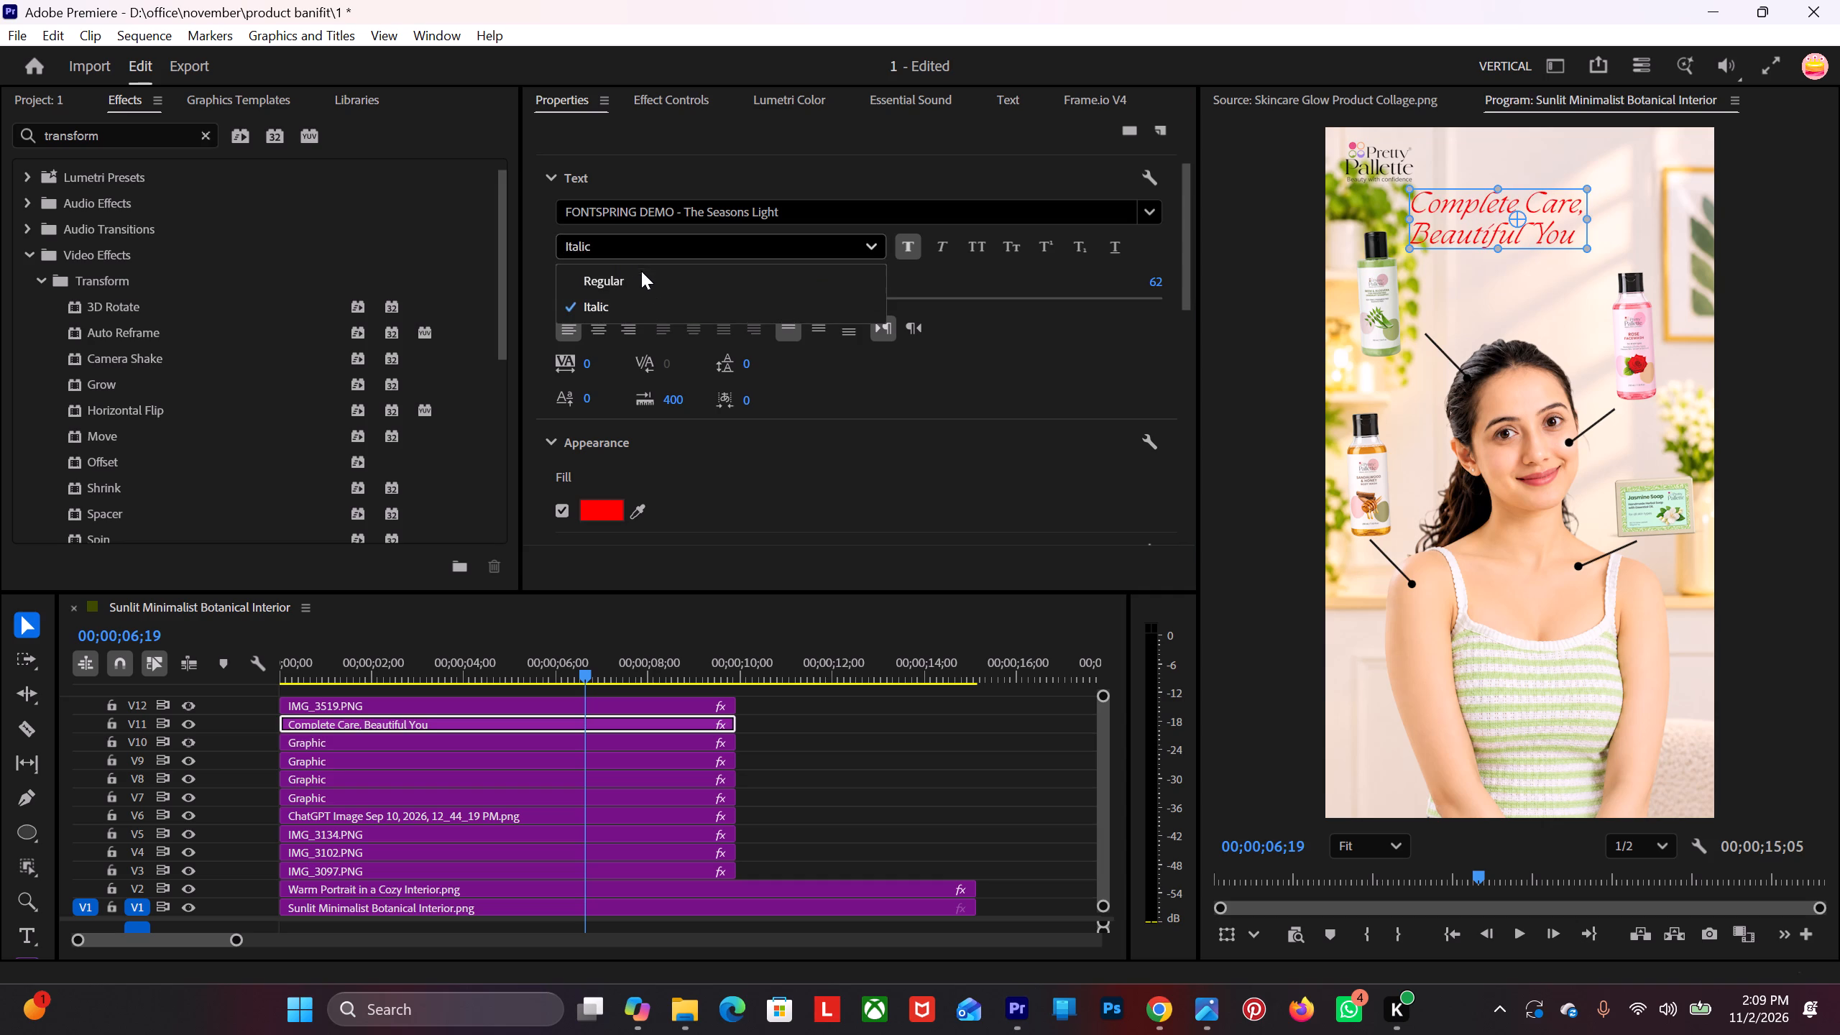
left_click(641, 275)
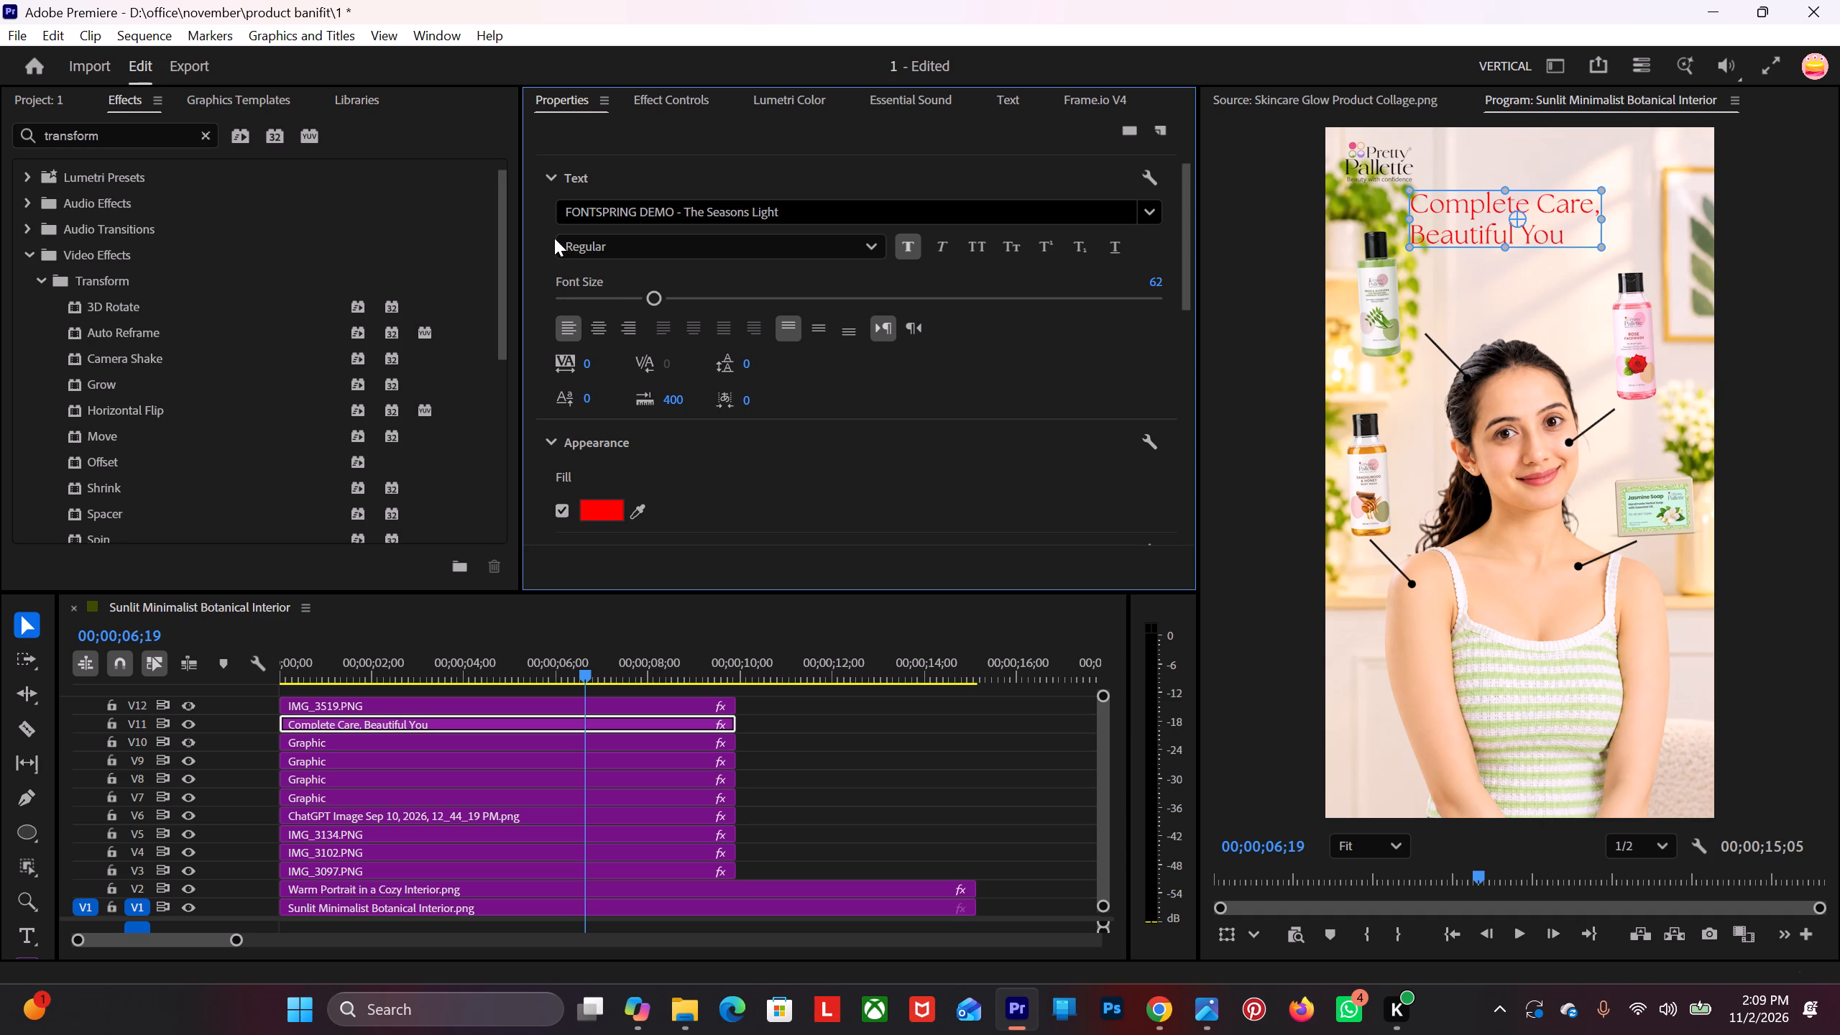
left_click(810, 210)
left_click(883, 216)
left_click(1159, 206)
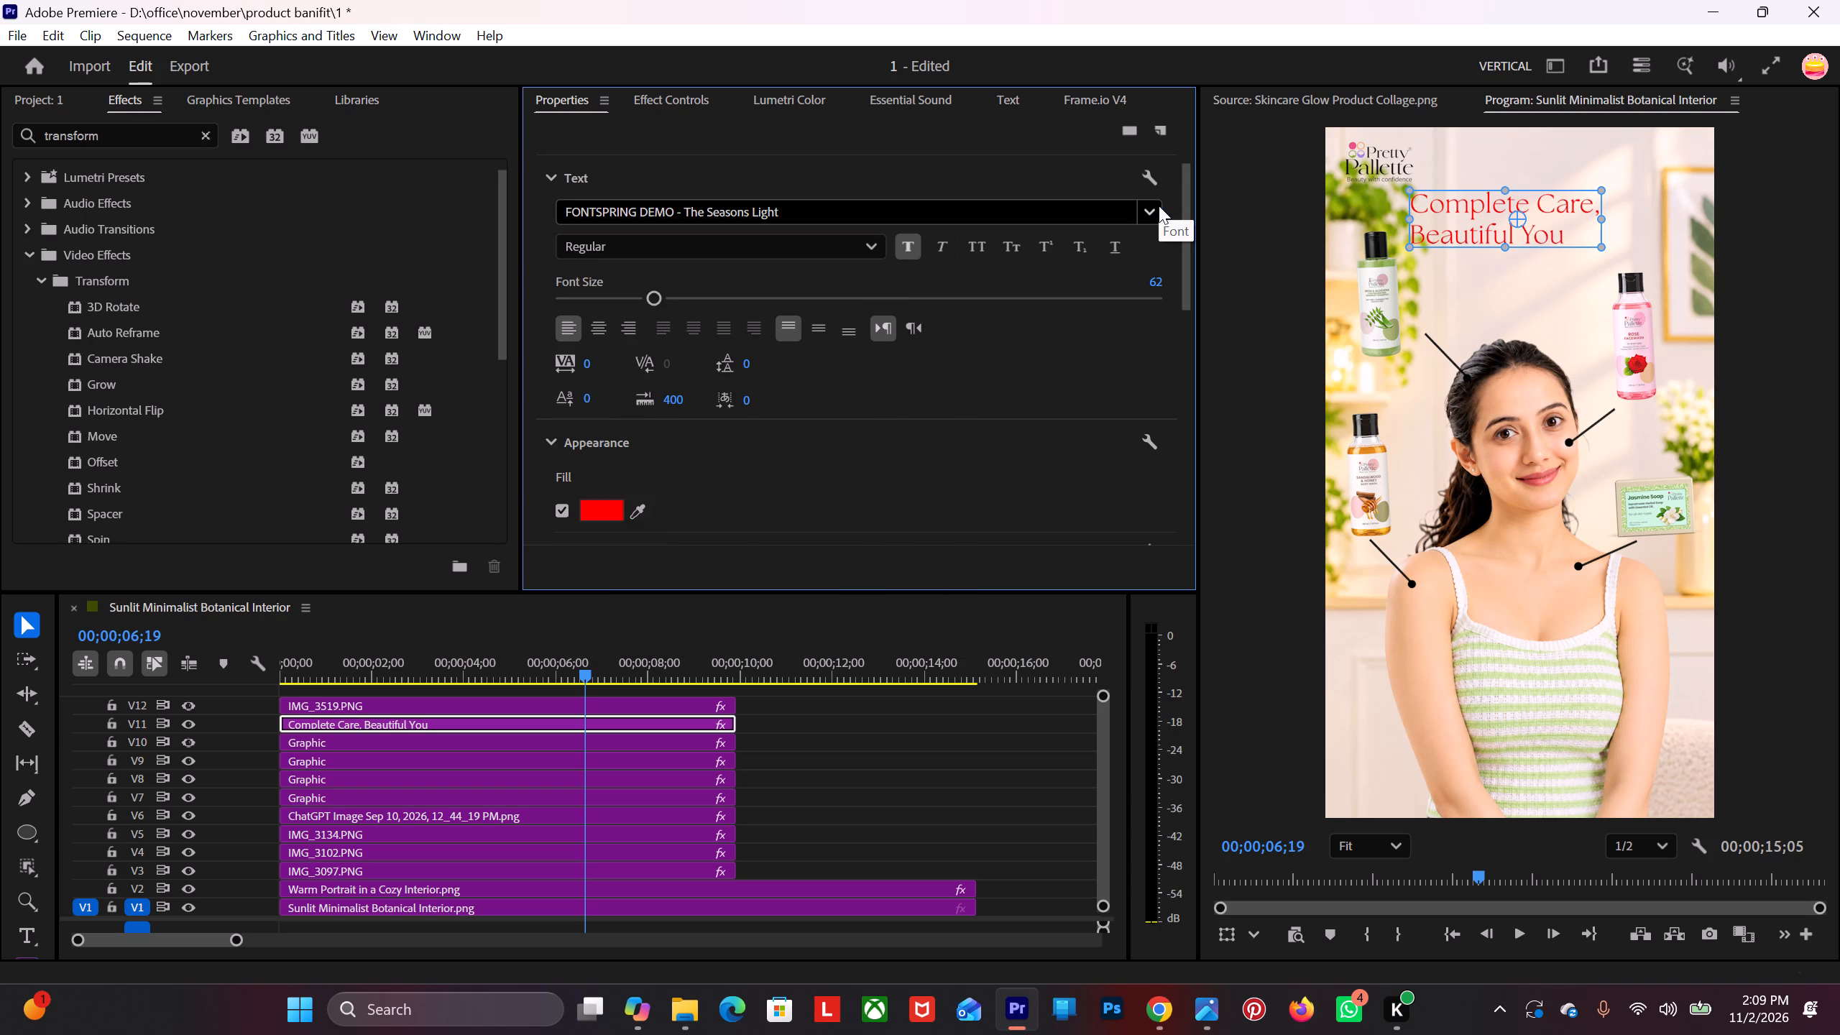
Set the title text's fill colour to black (000000).
left_click(597, 518)
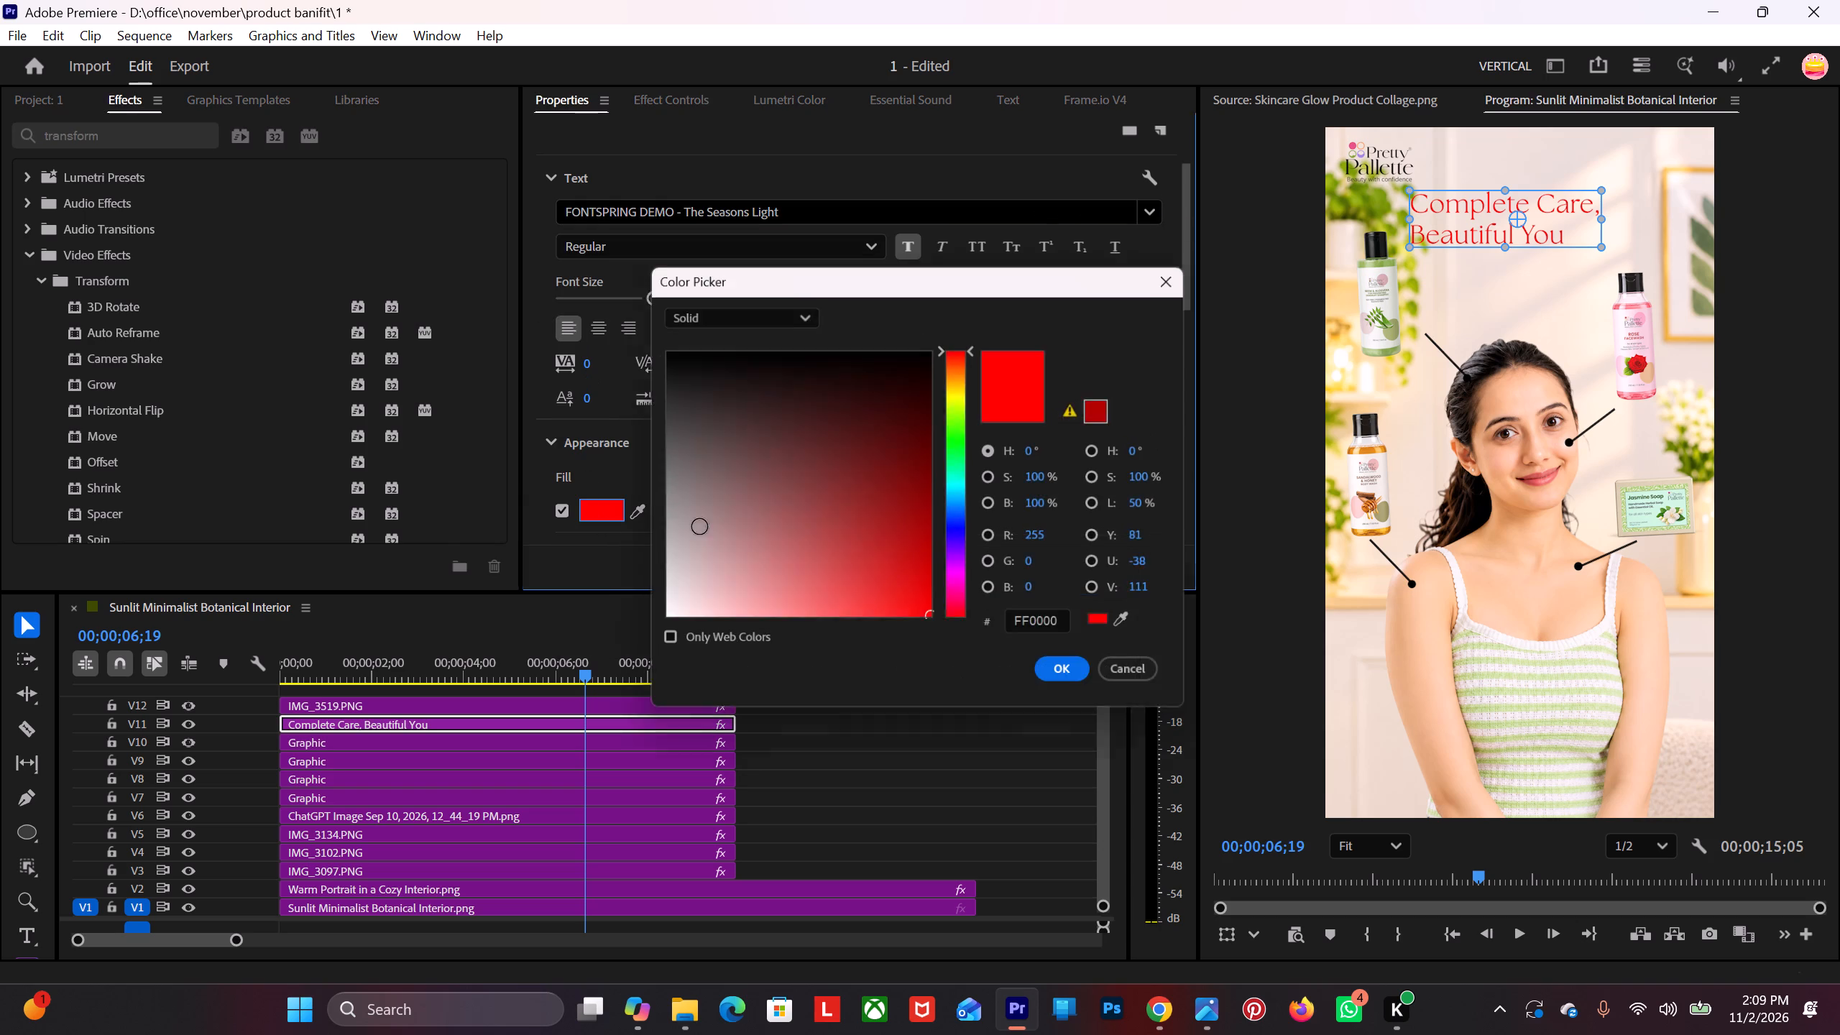
left_click_drag(839, 528, 666, 22)
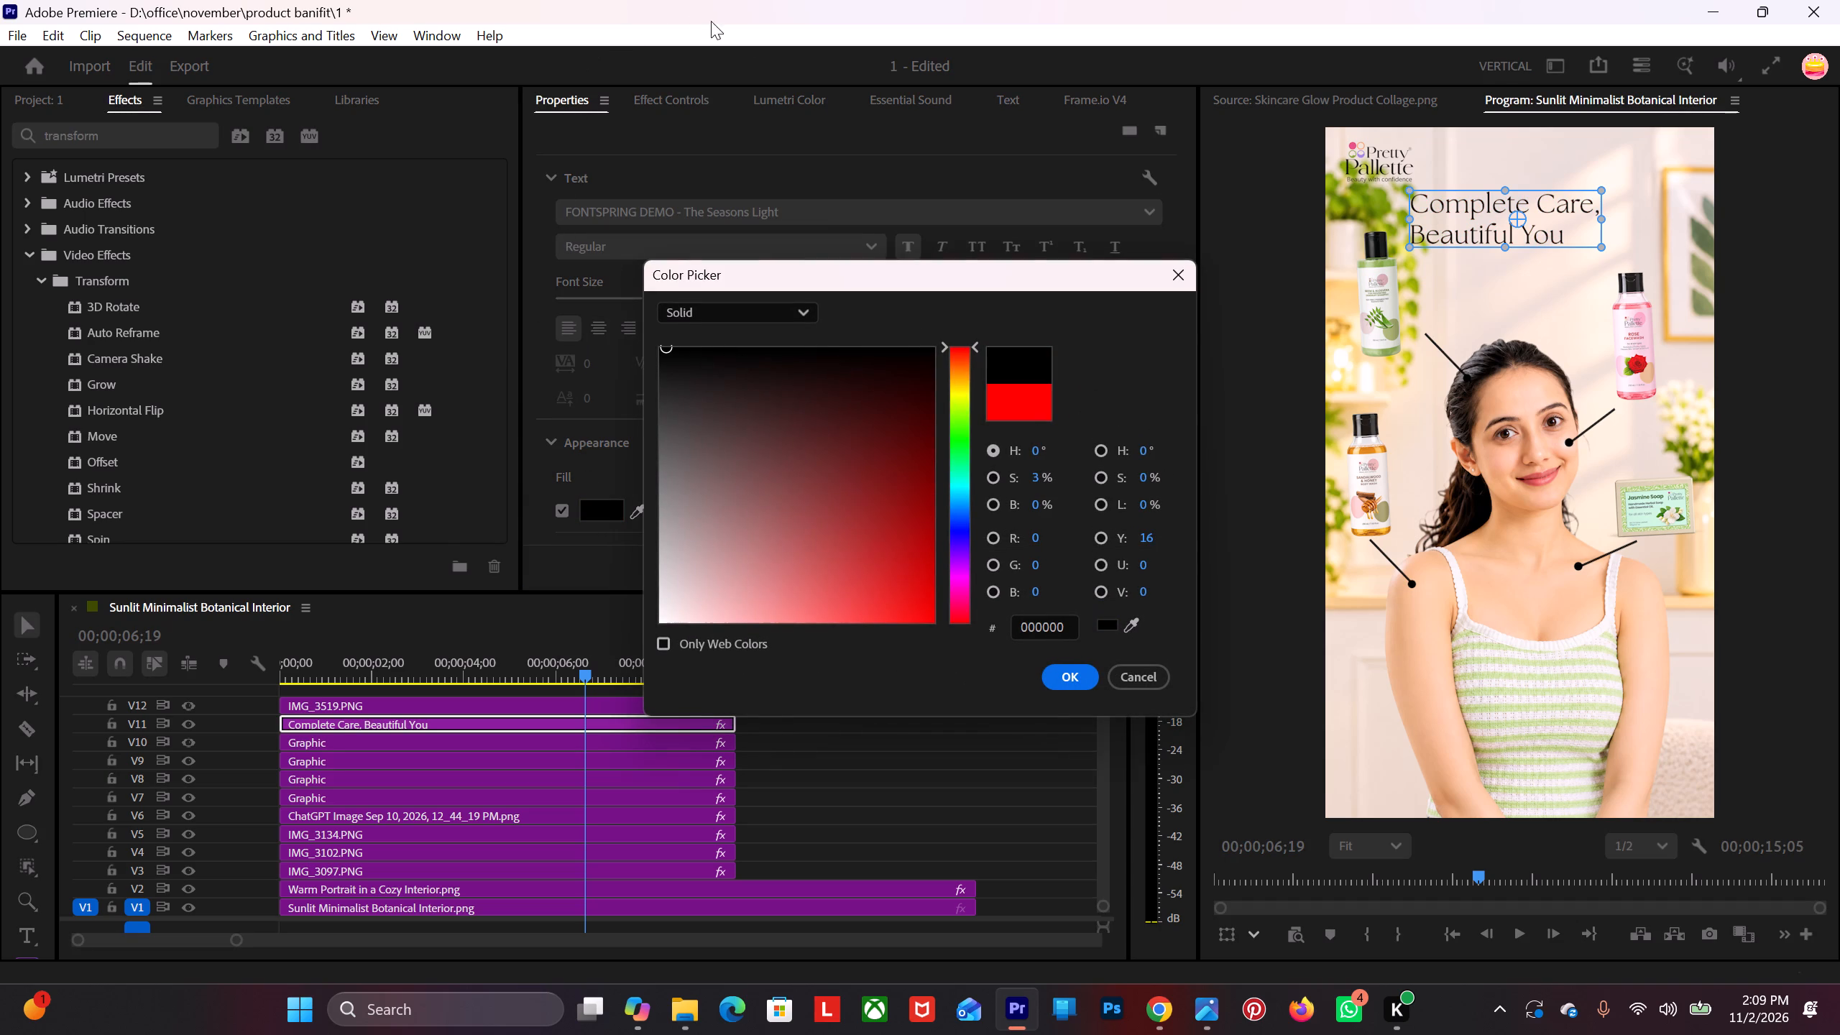
left_click(1091, 682)
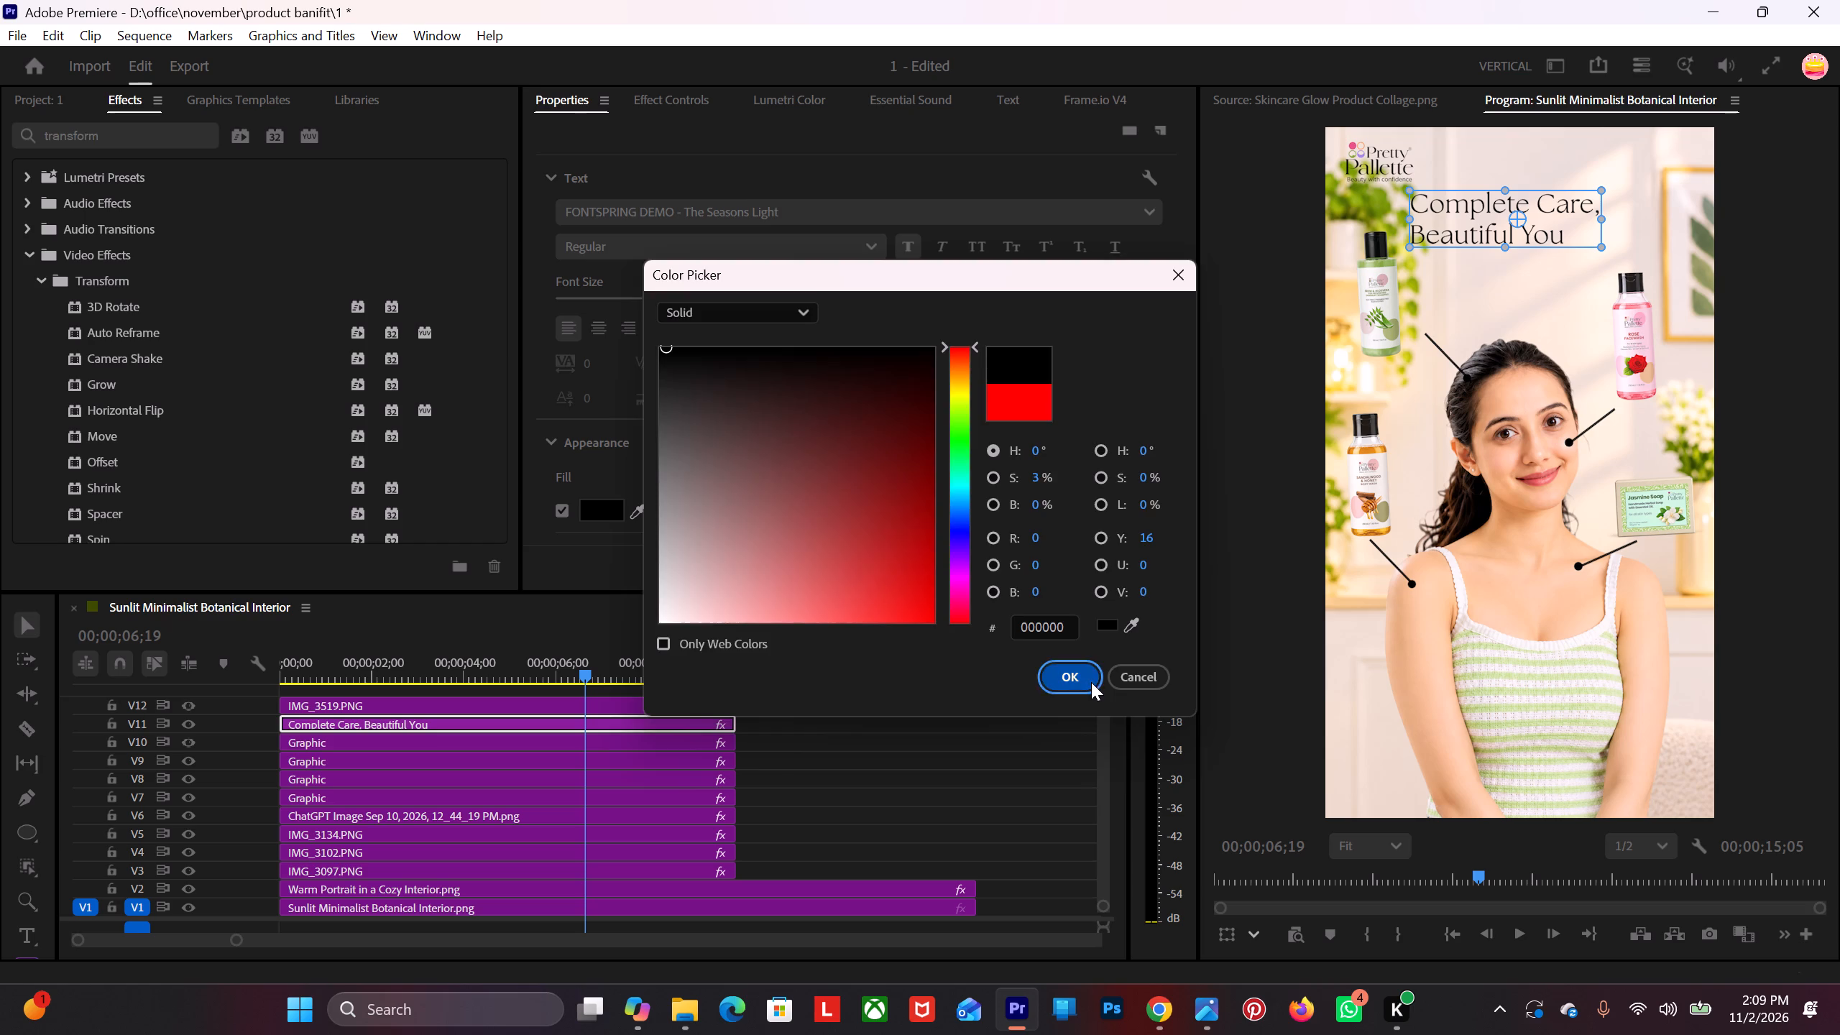
Scrub back to the sequence start and play the first few seconds to review the restyled title with the moving products.
left_click_drag(581, 667, 379, 770)
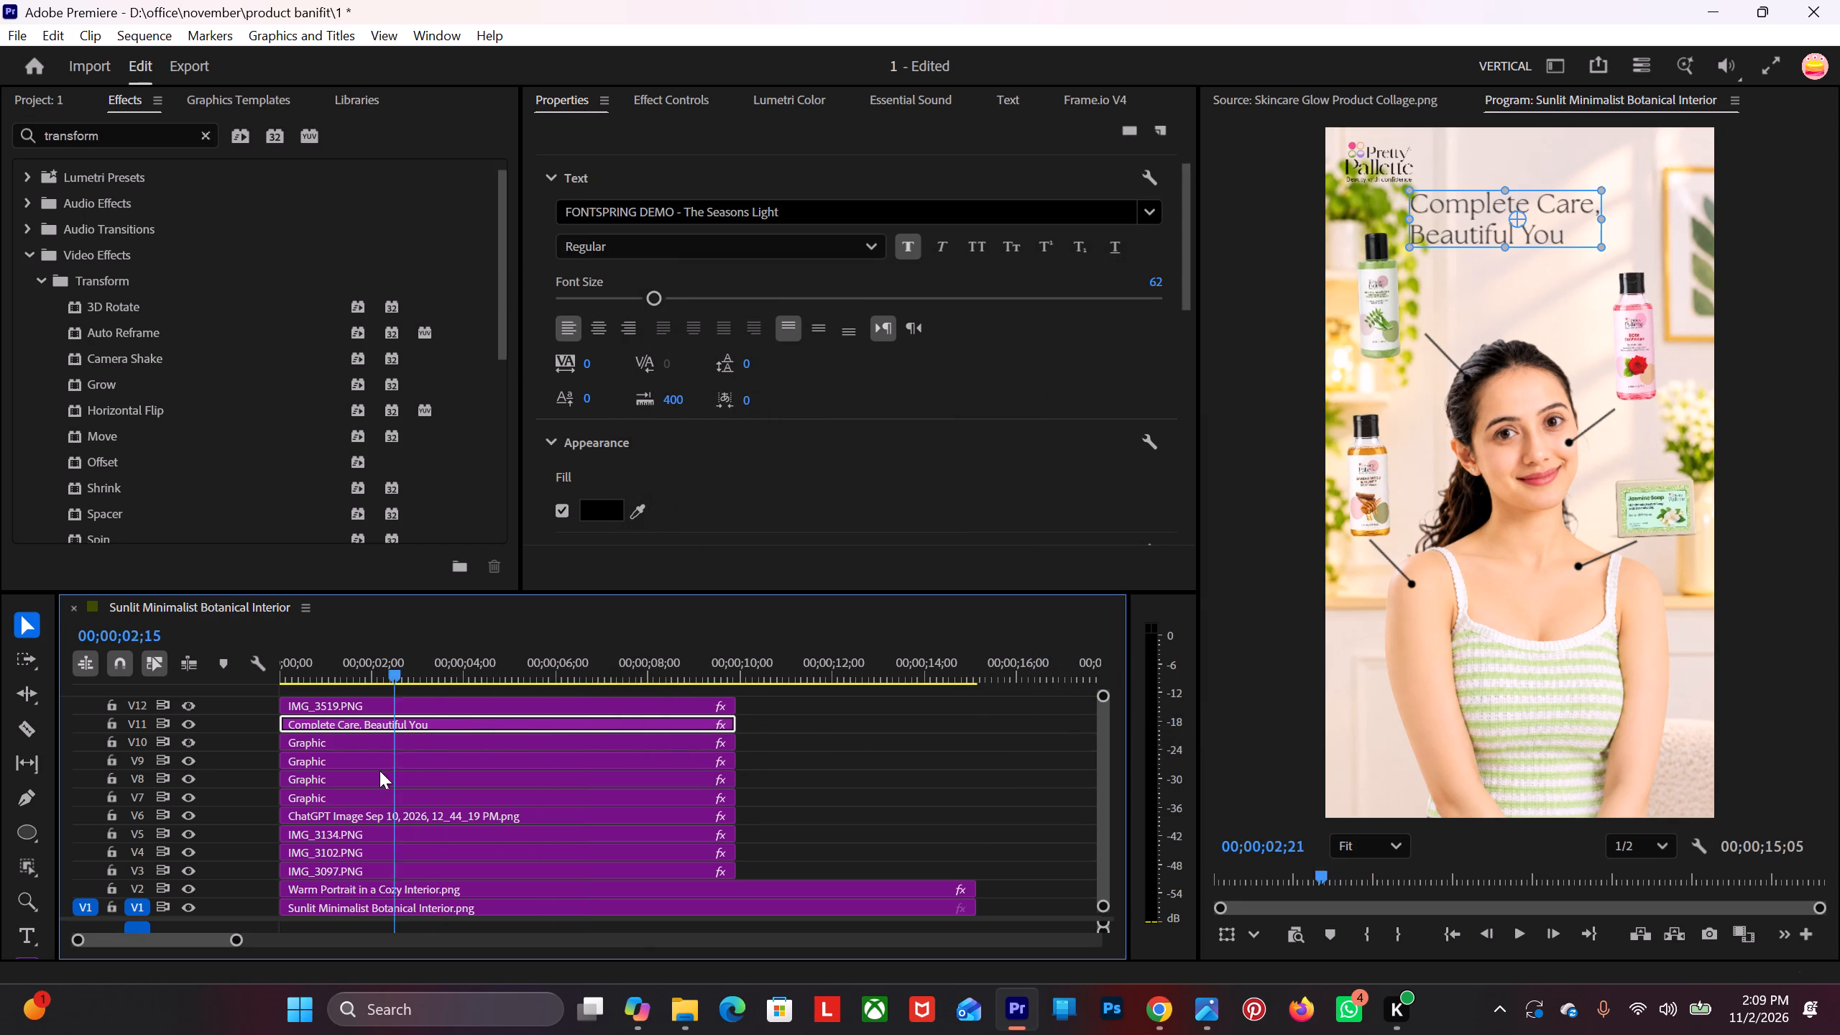
left_click_drag(379, 770, 109, 840)
key("alt+space")
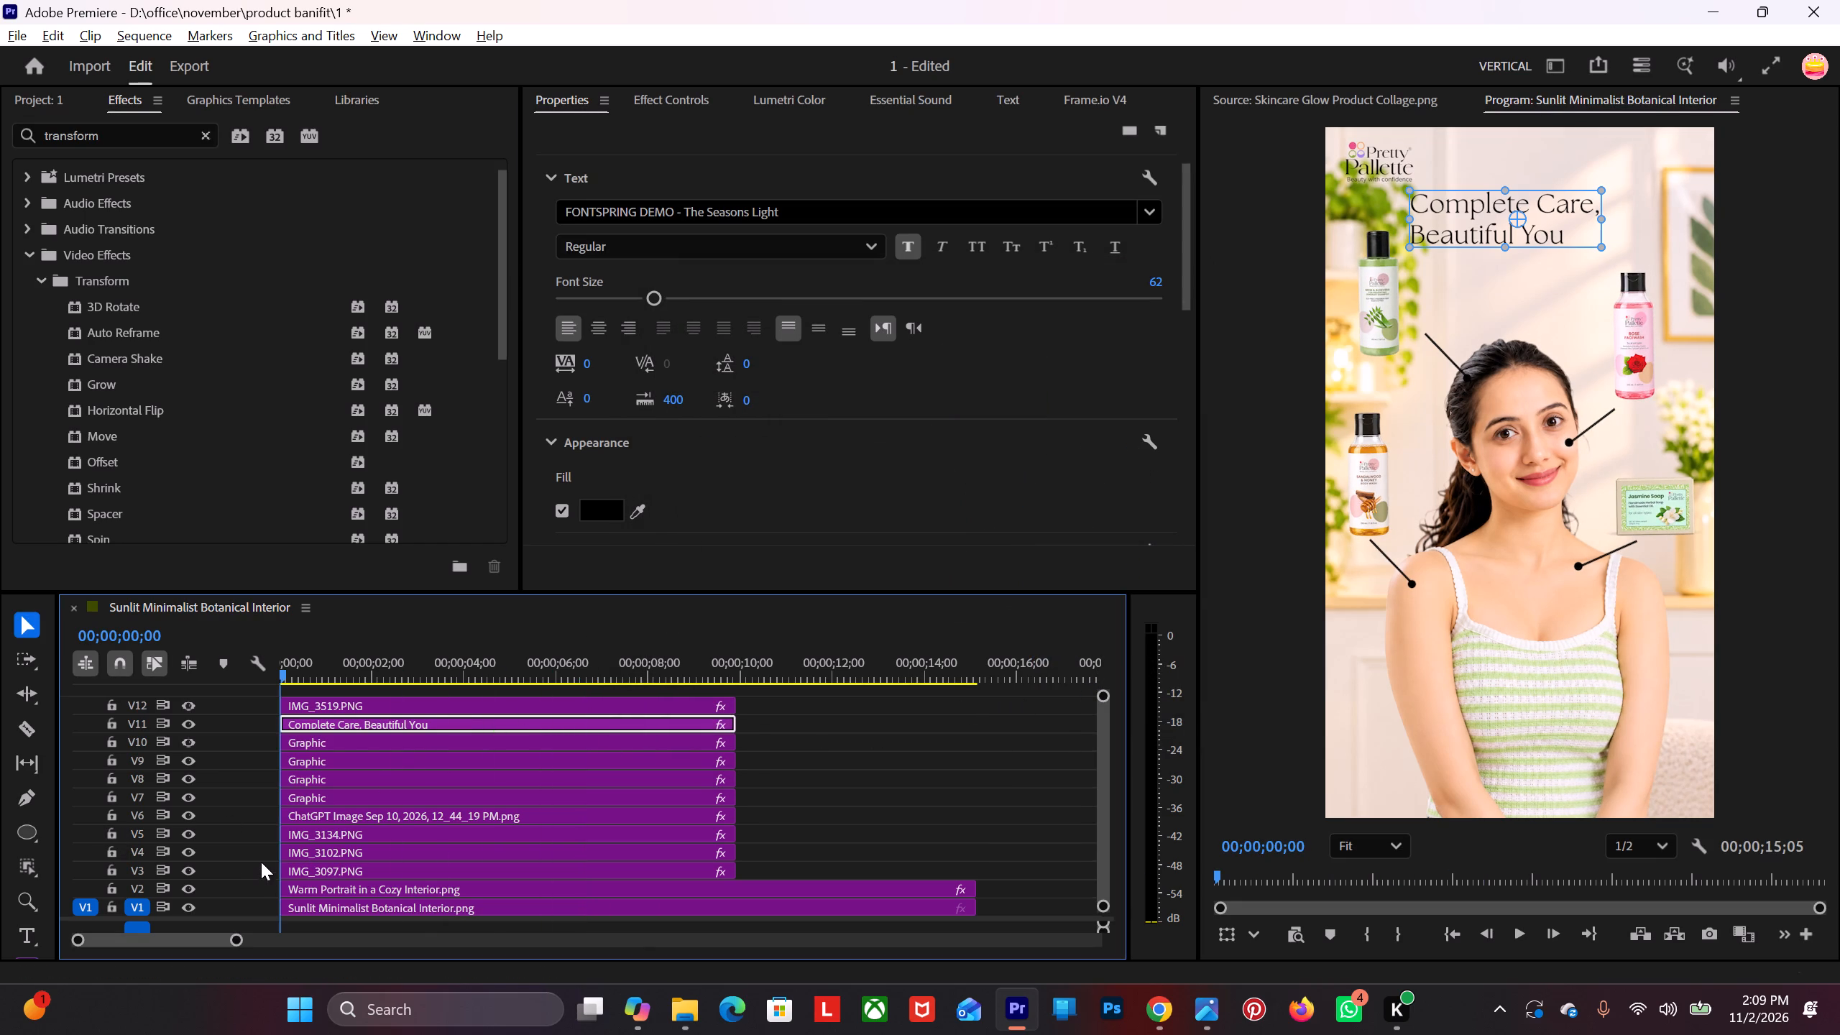
left_click_drag(353, 673, 343, 675)
key("space")
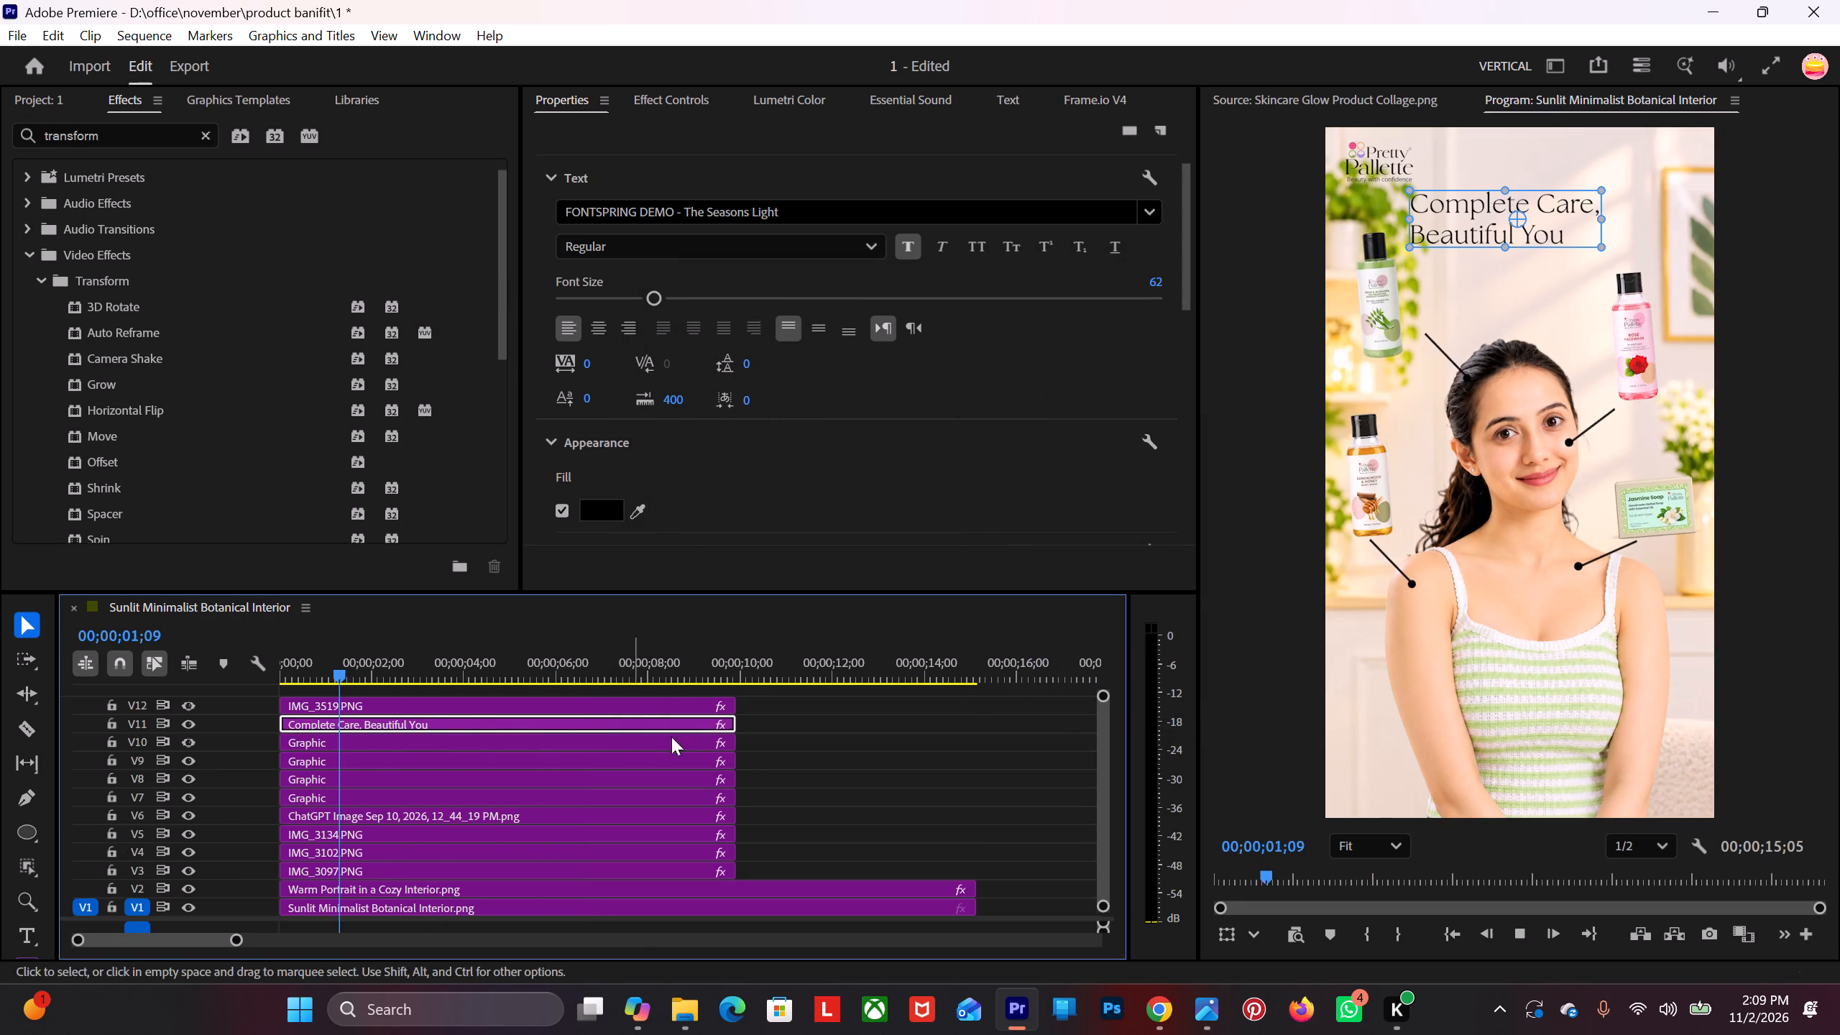
key("space")
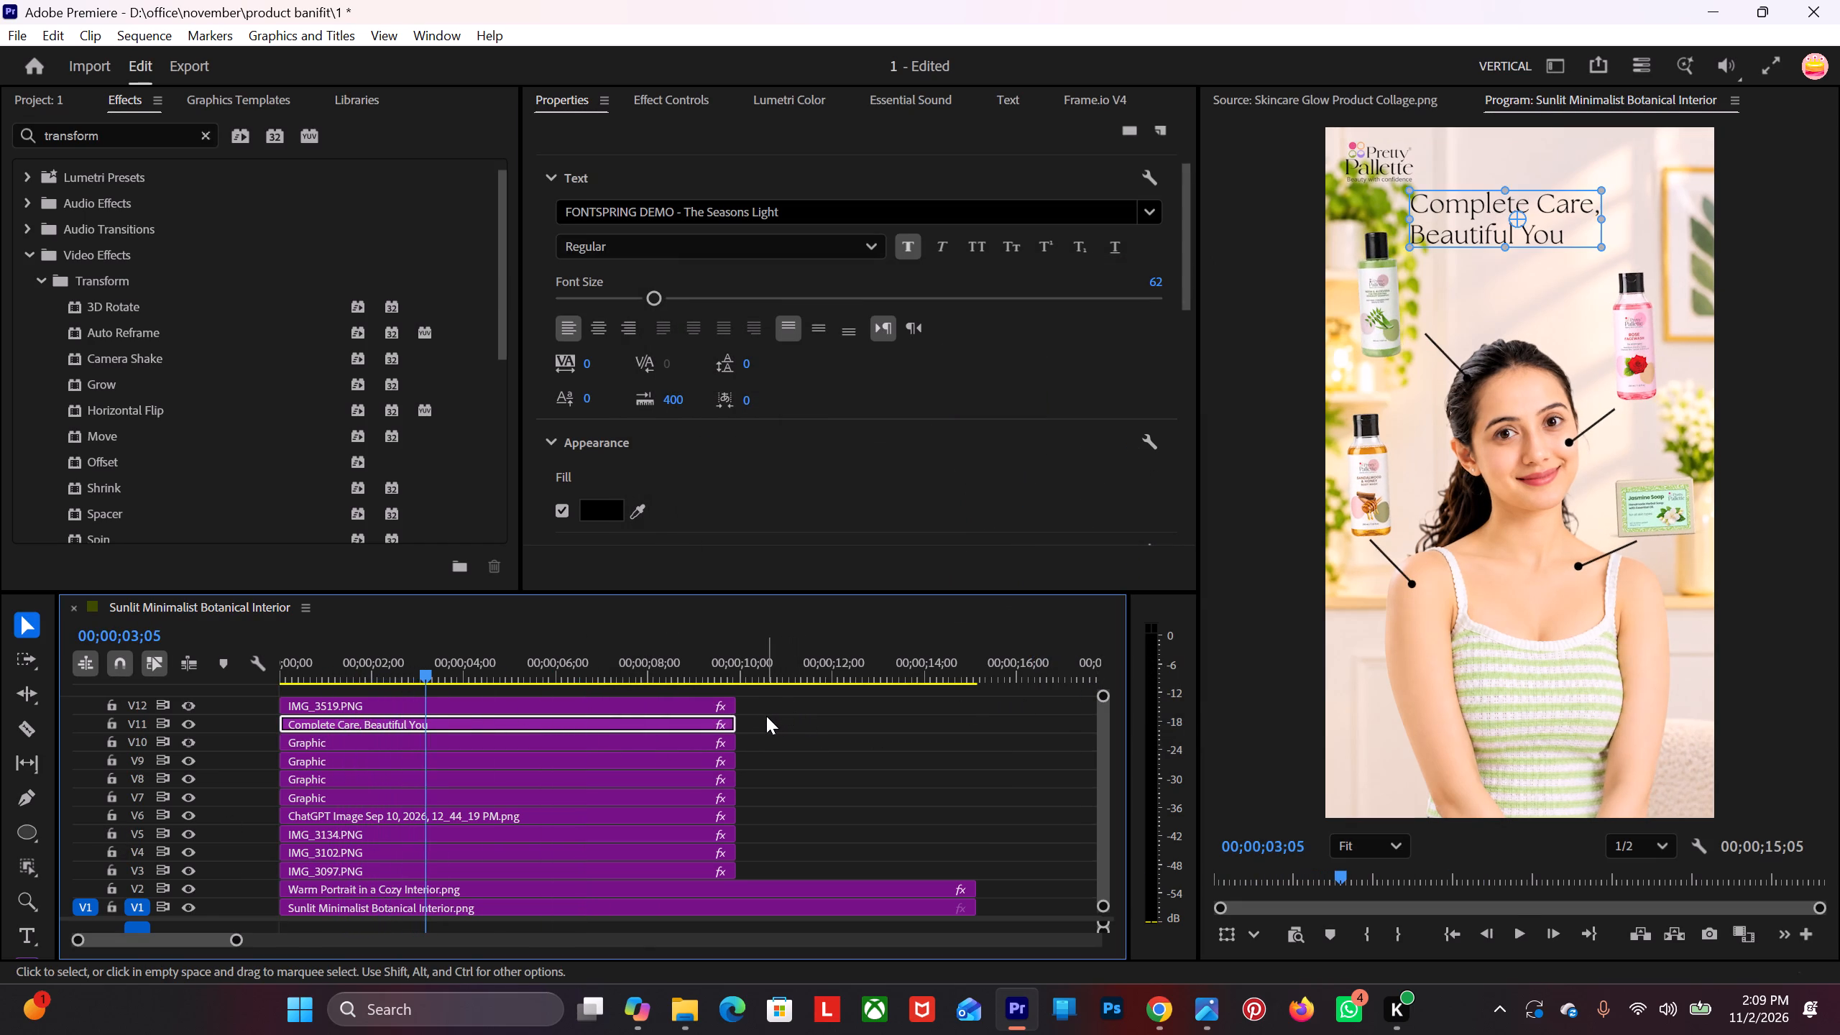
key("space")
key("space")
left_click(558, 725)
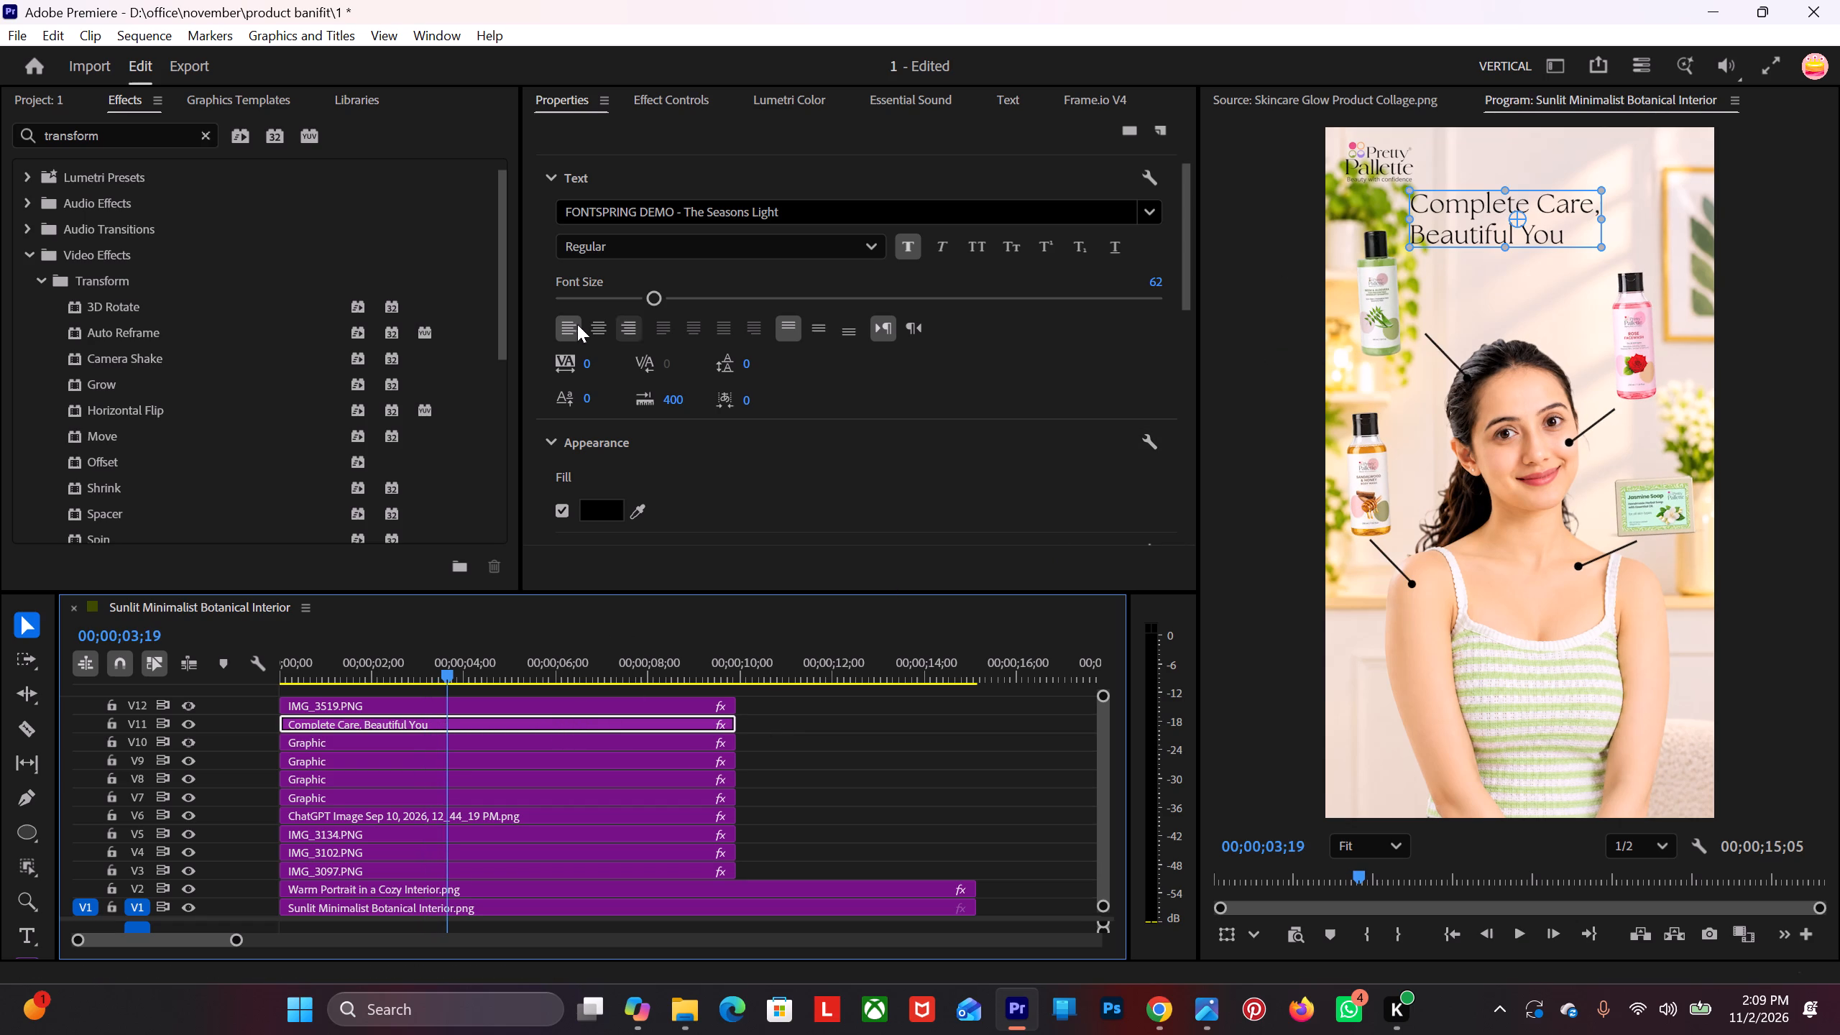
Delete the "Complete Care, Beautiful You" title clip from V11 and move the logo clip IMG_3519.PNG down from V12 onto V11.
scroll(542, 235, "up", 11)
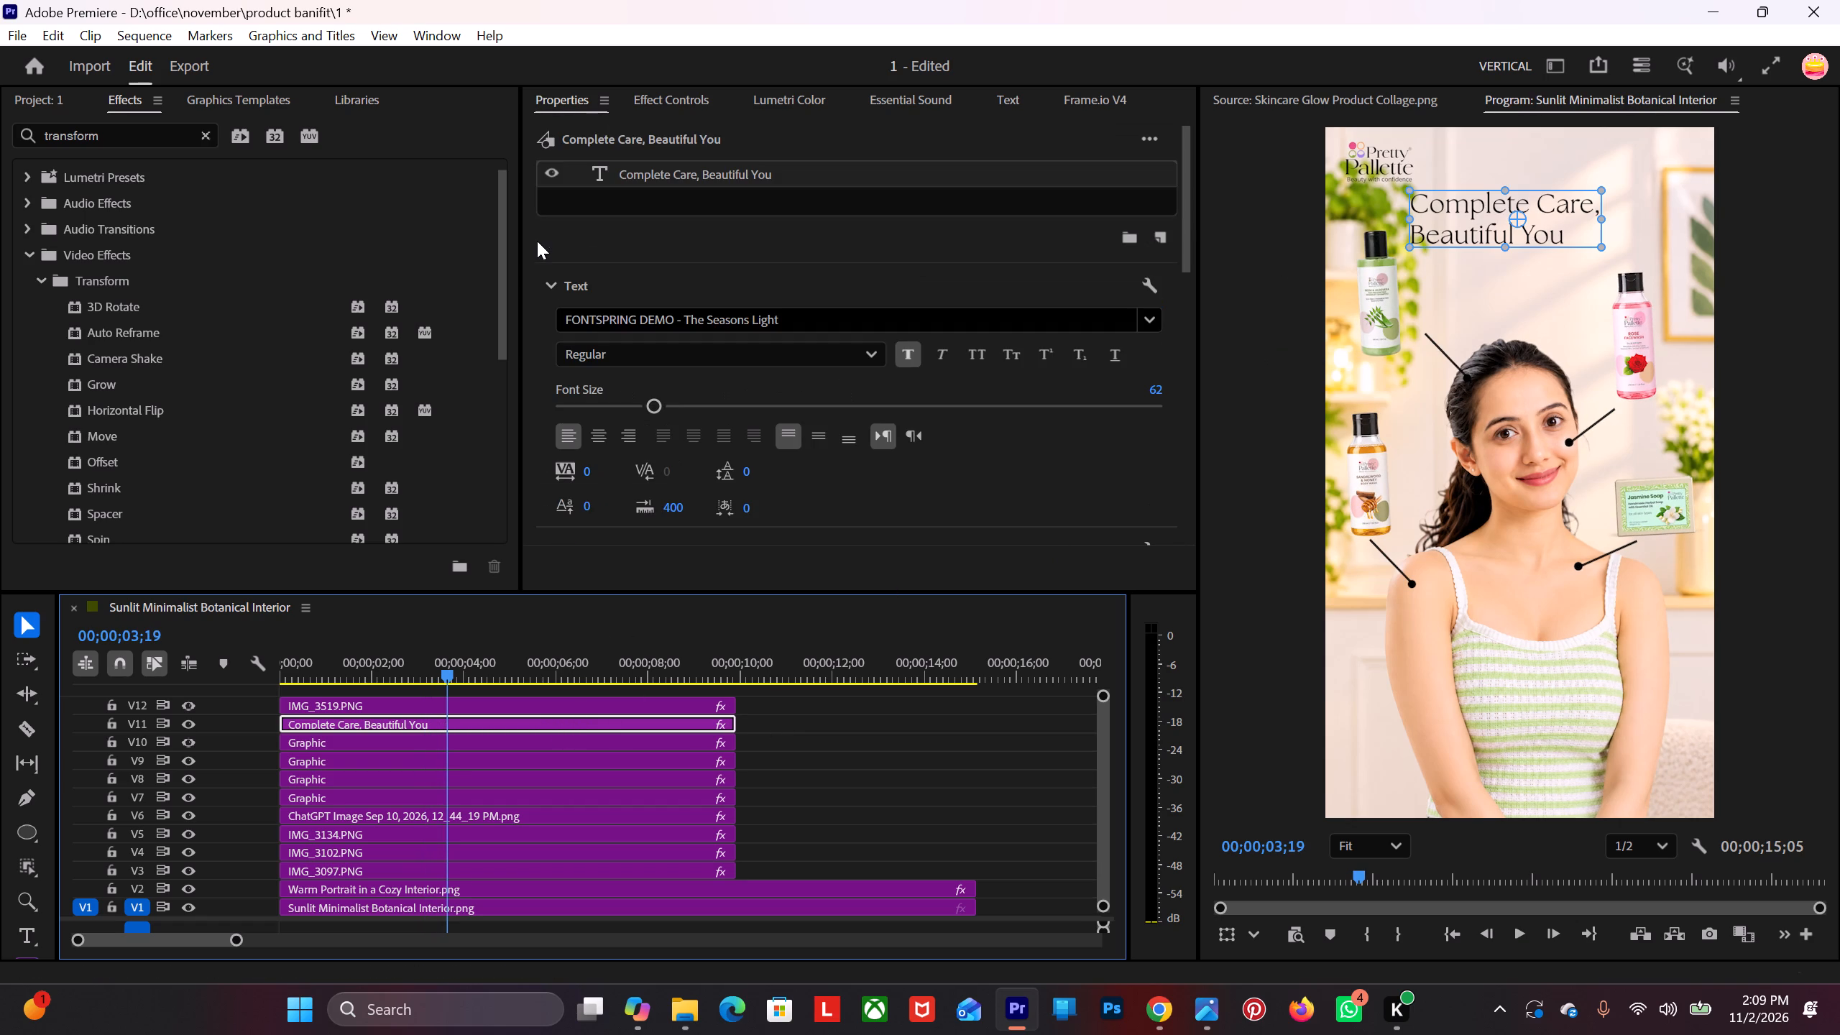
left_click(566, 723)
key("Delete")
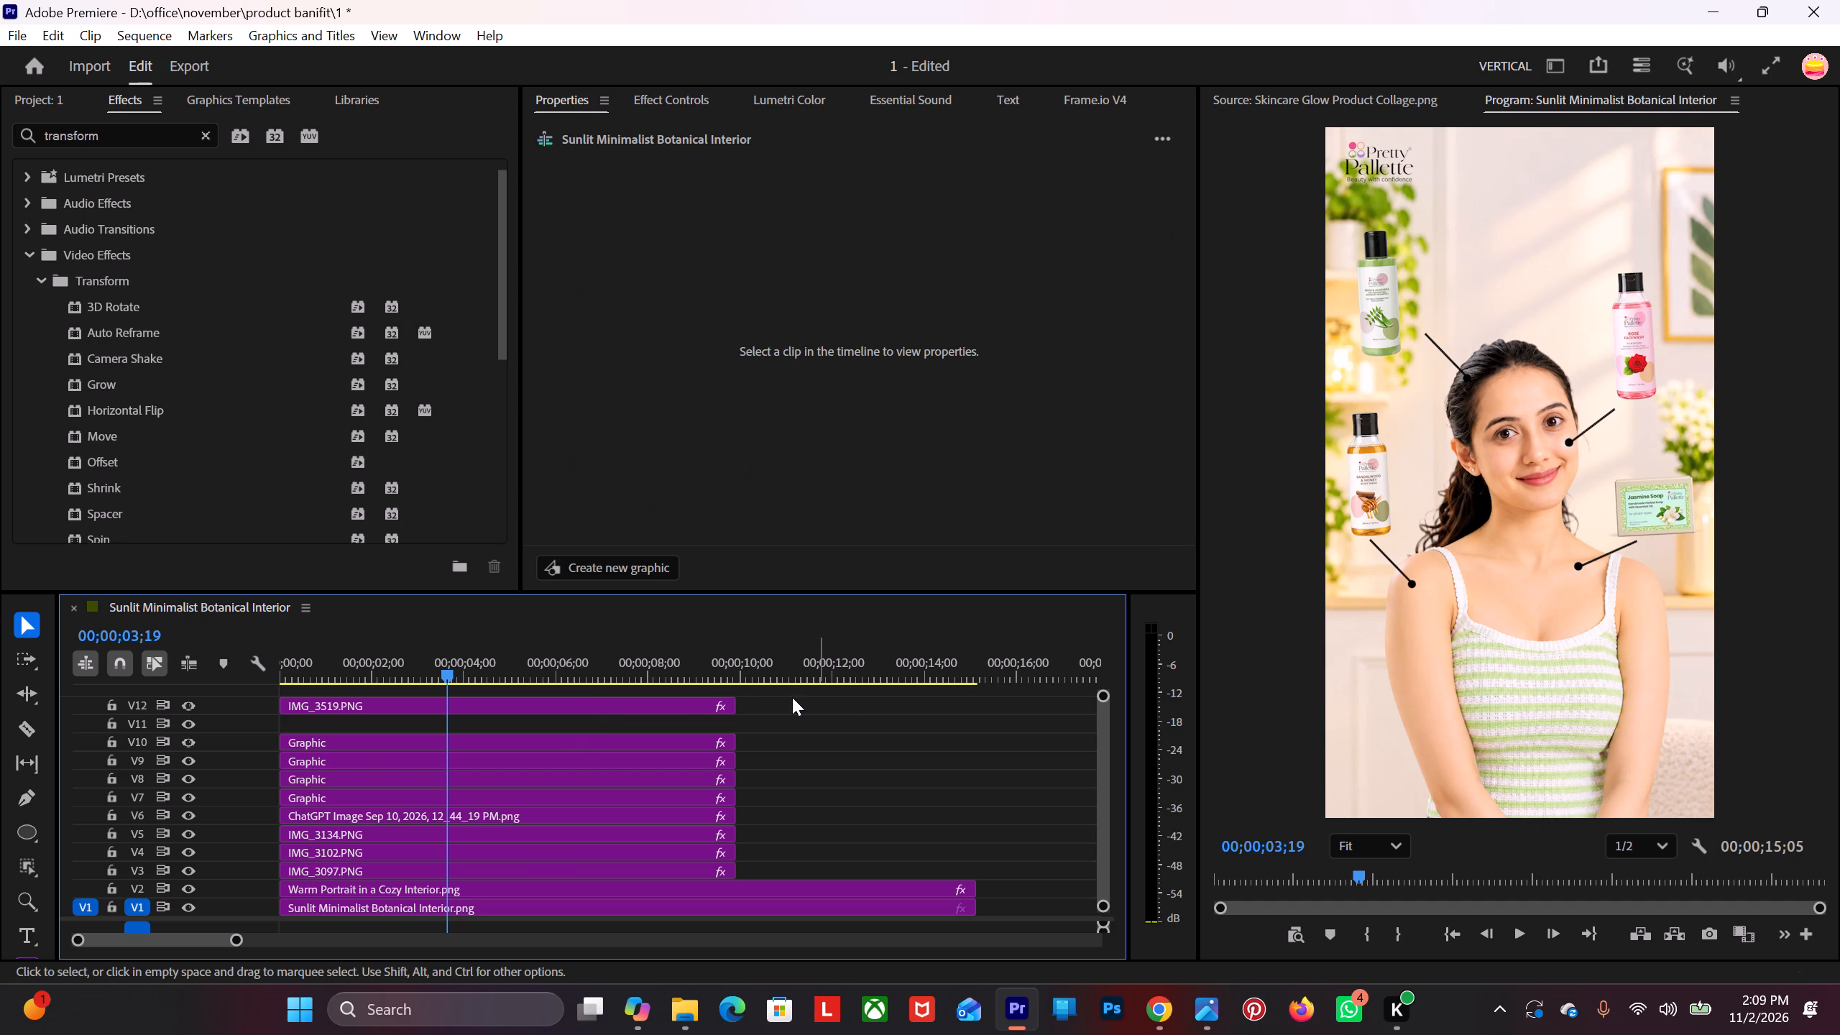
left_click_drag(674, 708, 674, 724)
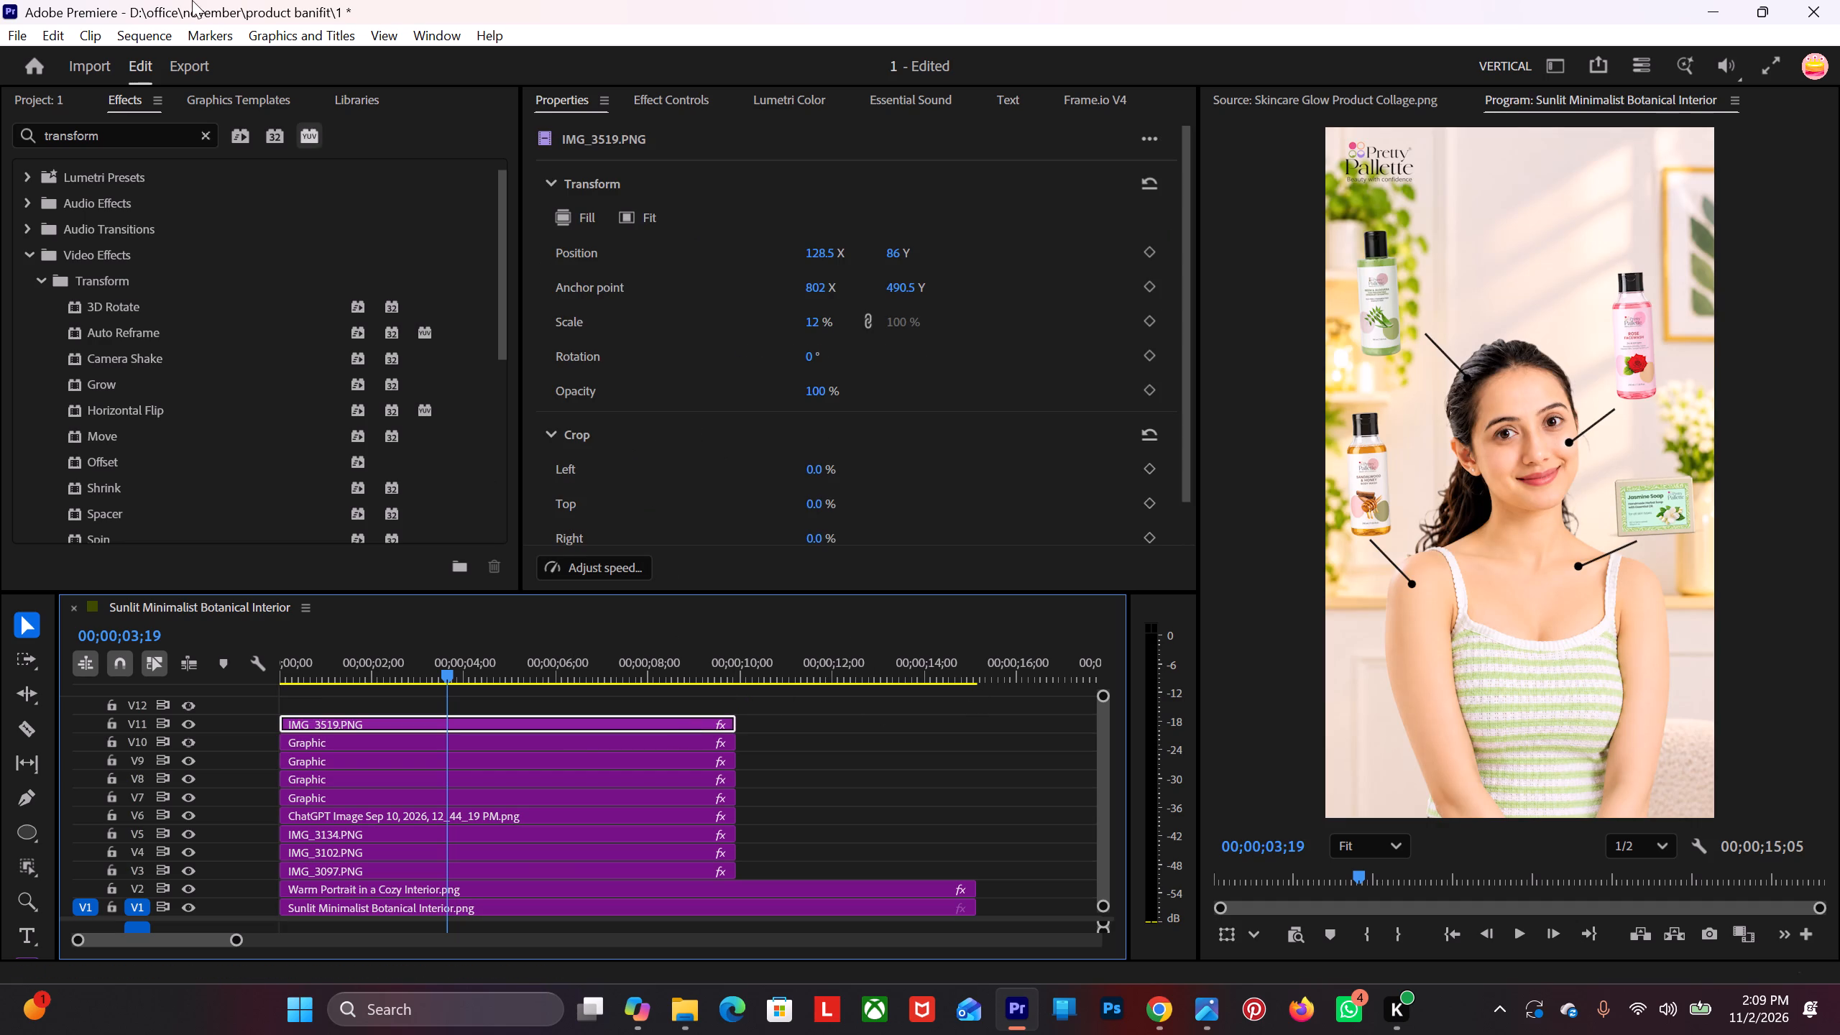
Open the Animation Composer extension, add the Ease Fade Slow text preset to V12 above the logo clip, and close the extension.
left_click(433, 38)
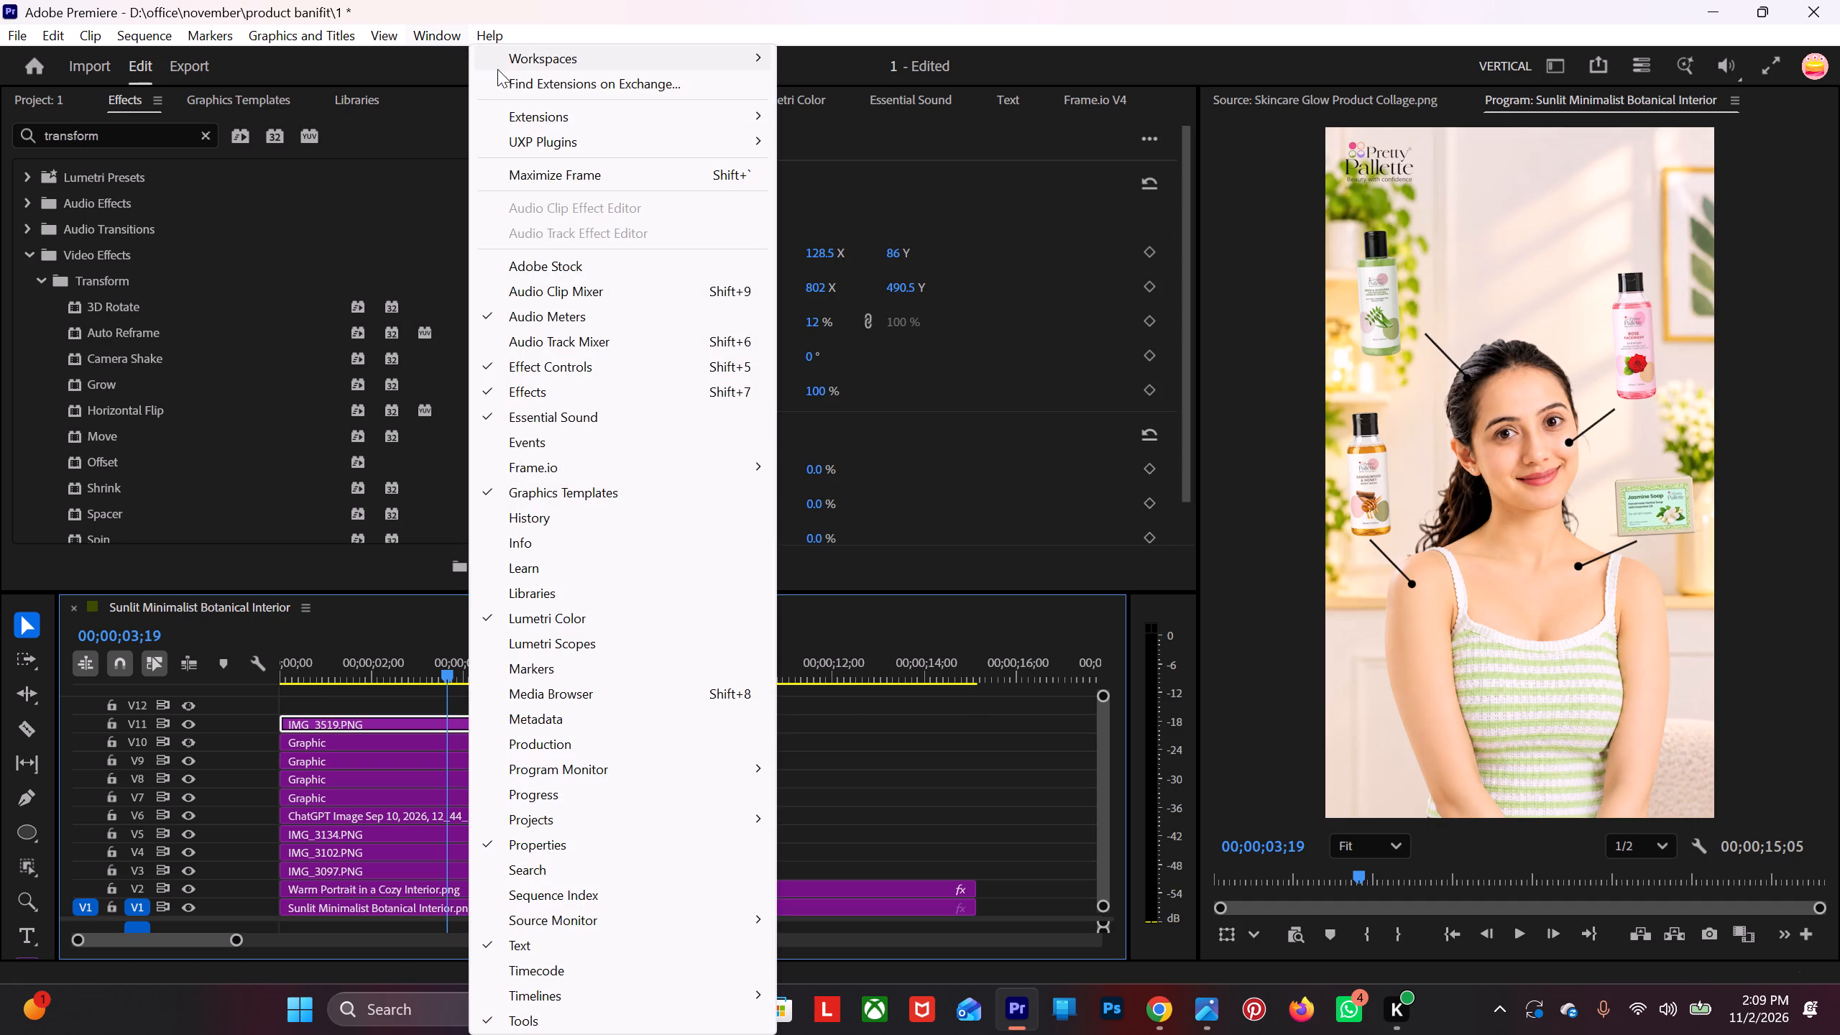
left_click(506, 65)
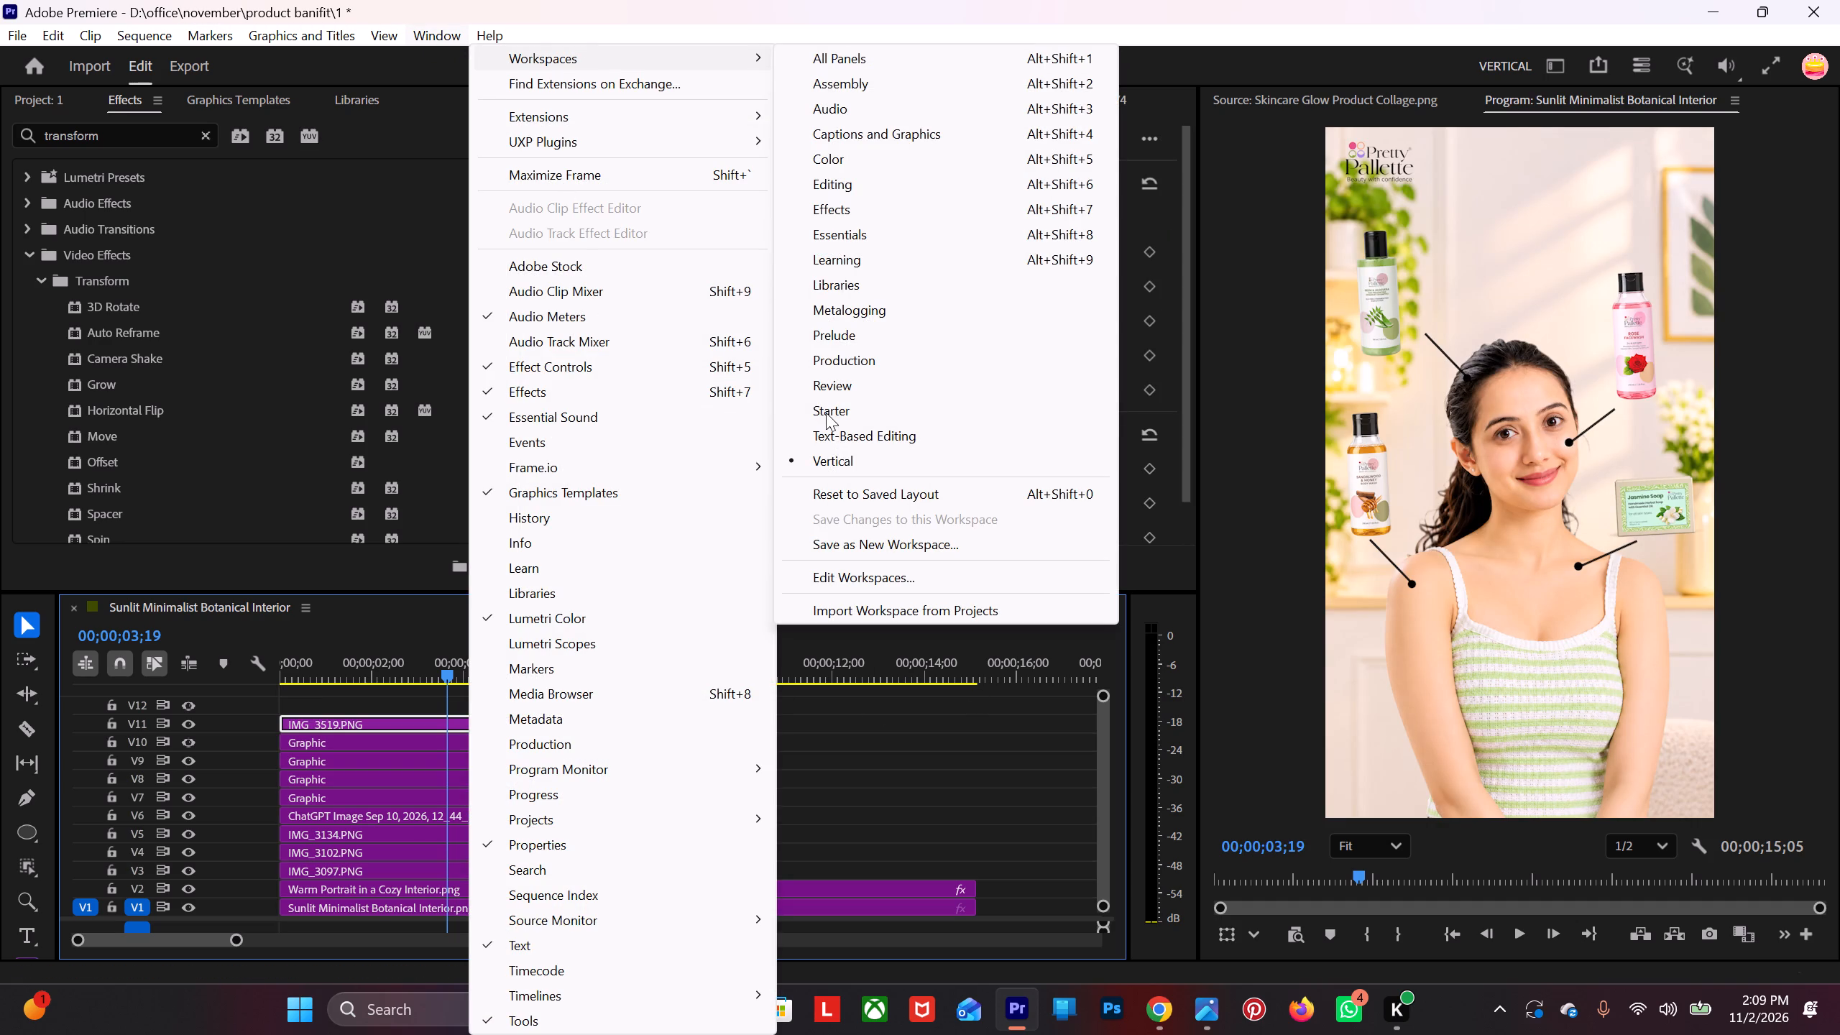
left_click(492, 120)
left_click(948, 114)
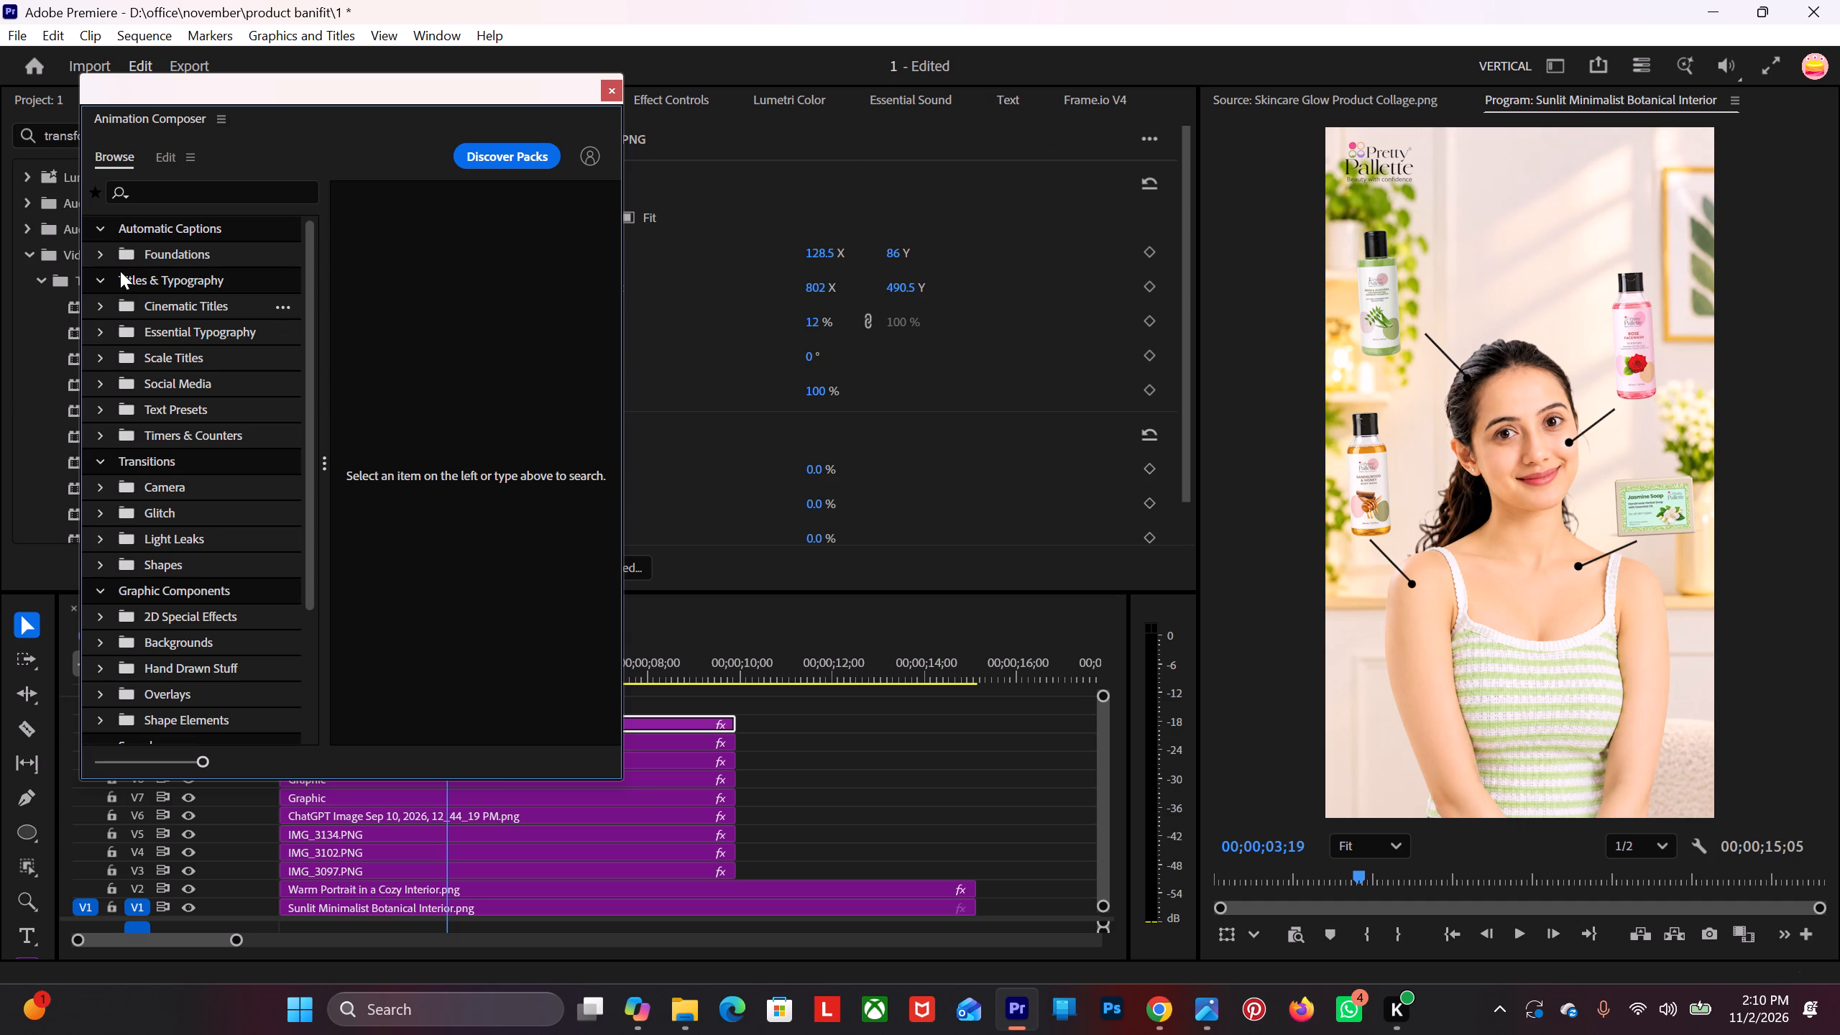
left_click(156, 308)
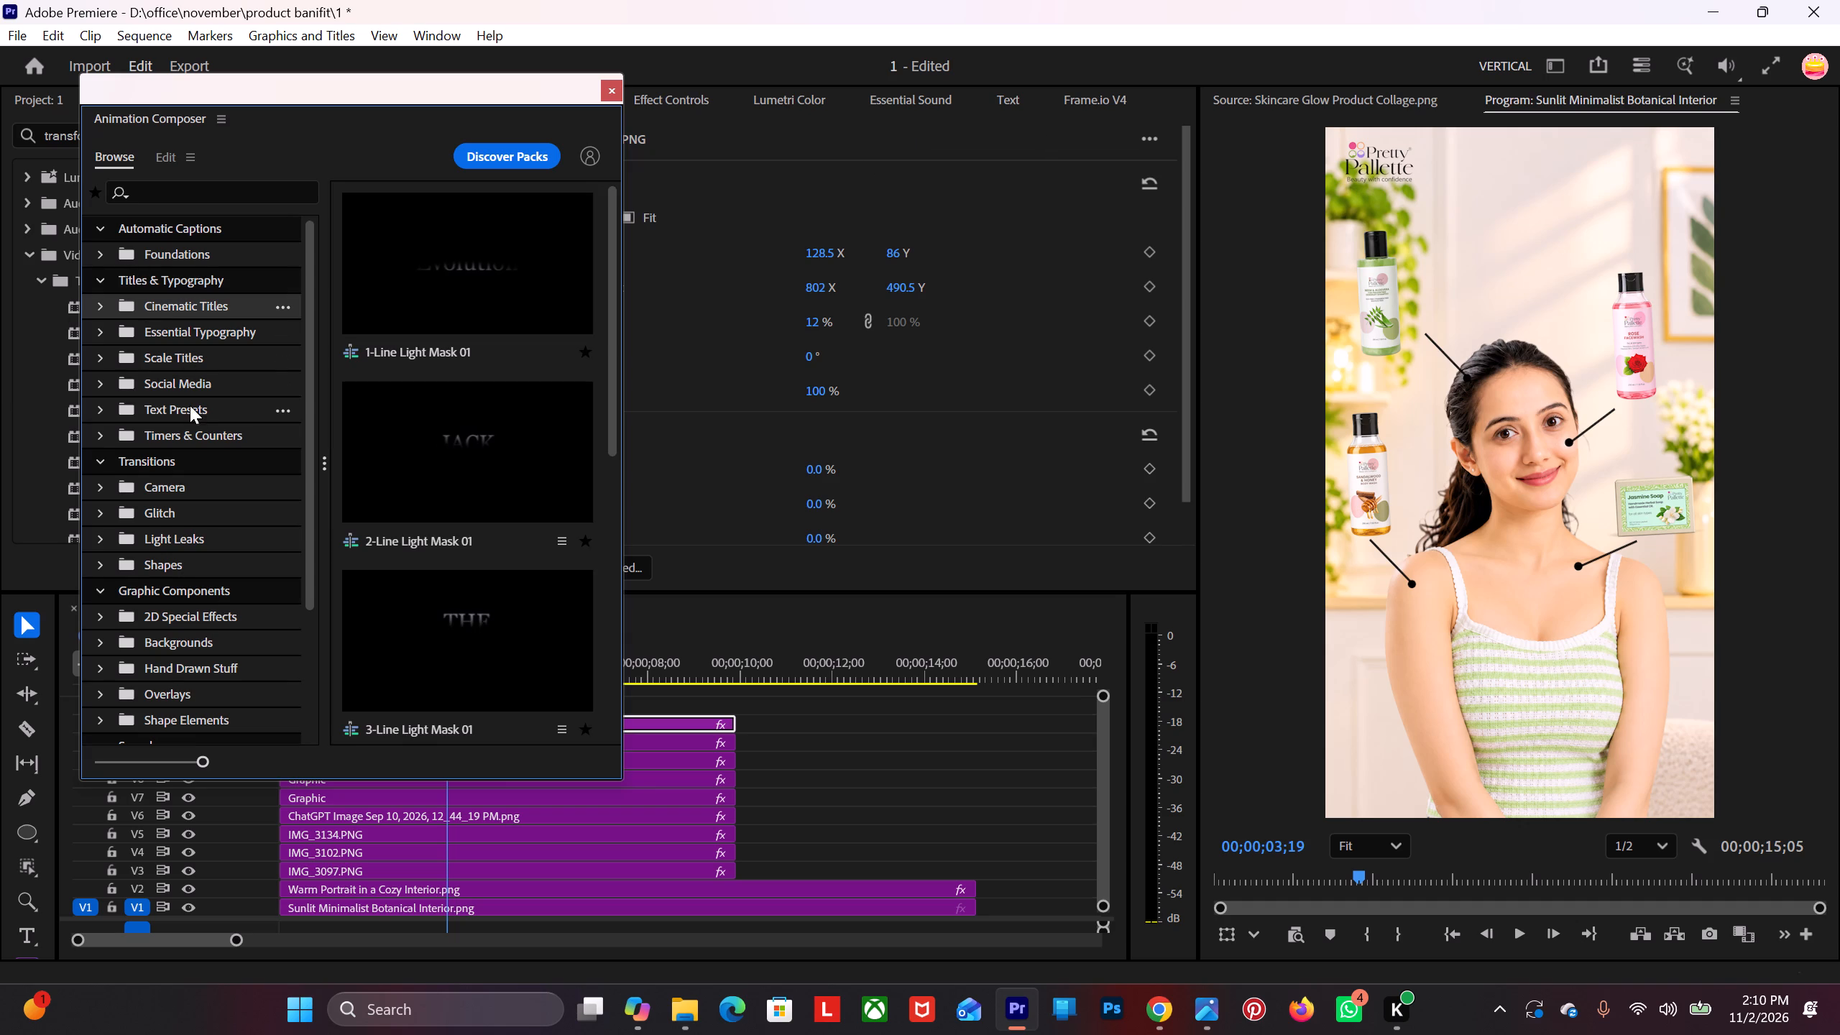
left_click(190, 416)
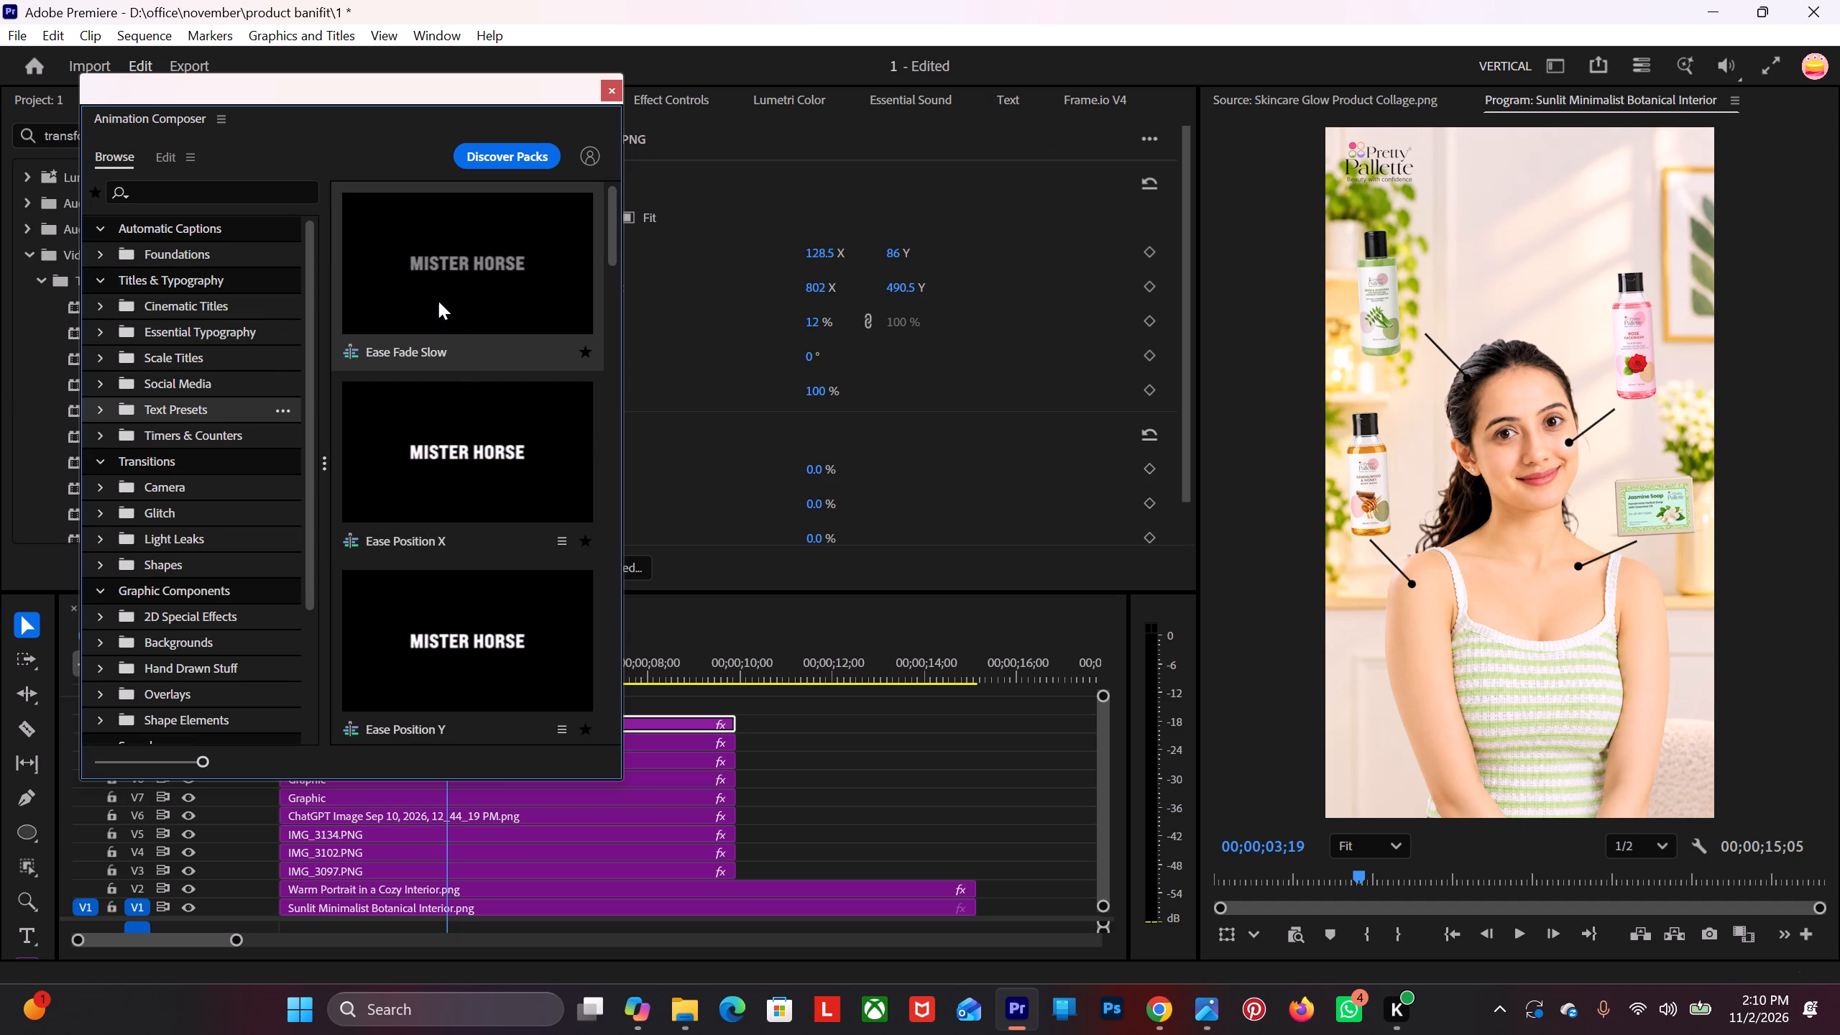
left_click_drag(435, 289, 699, 702)
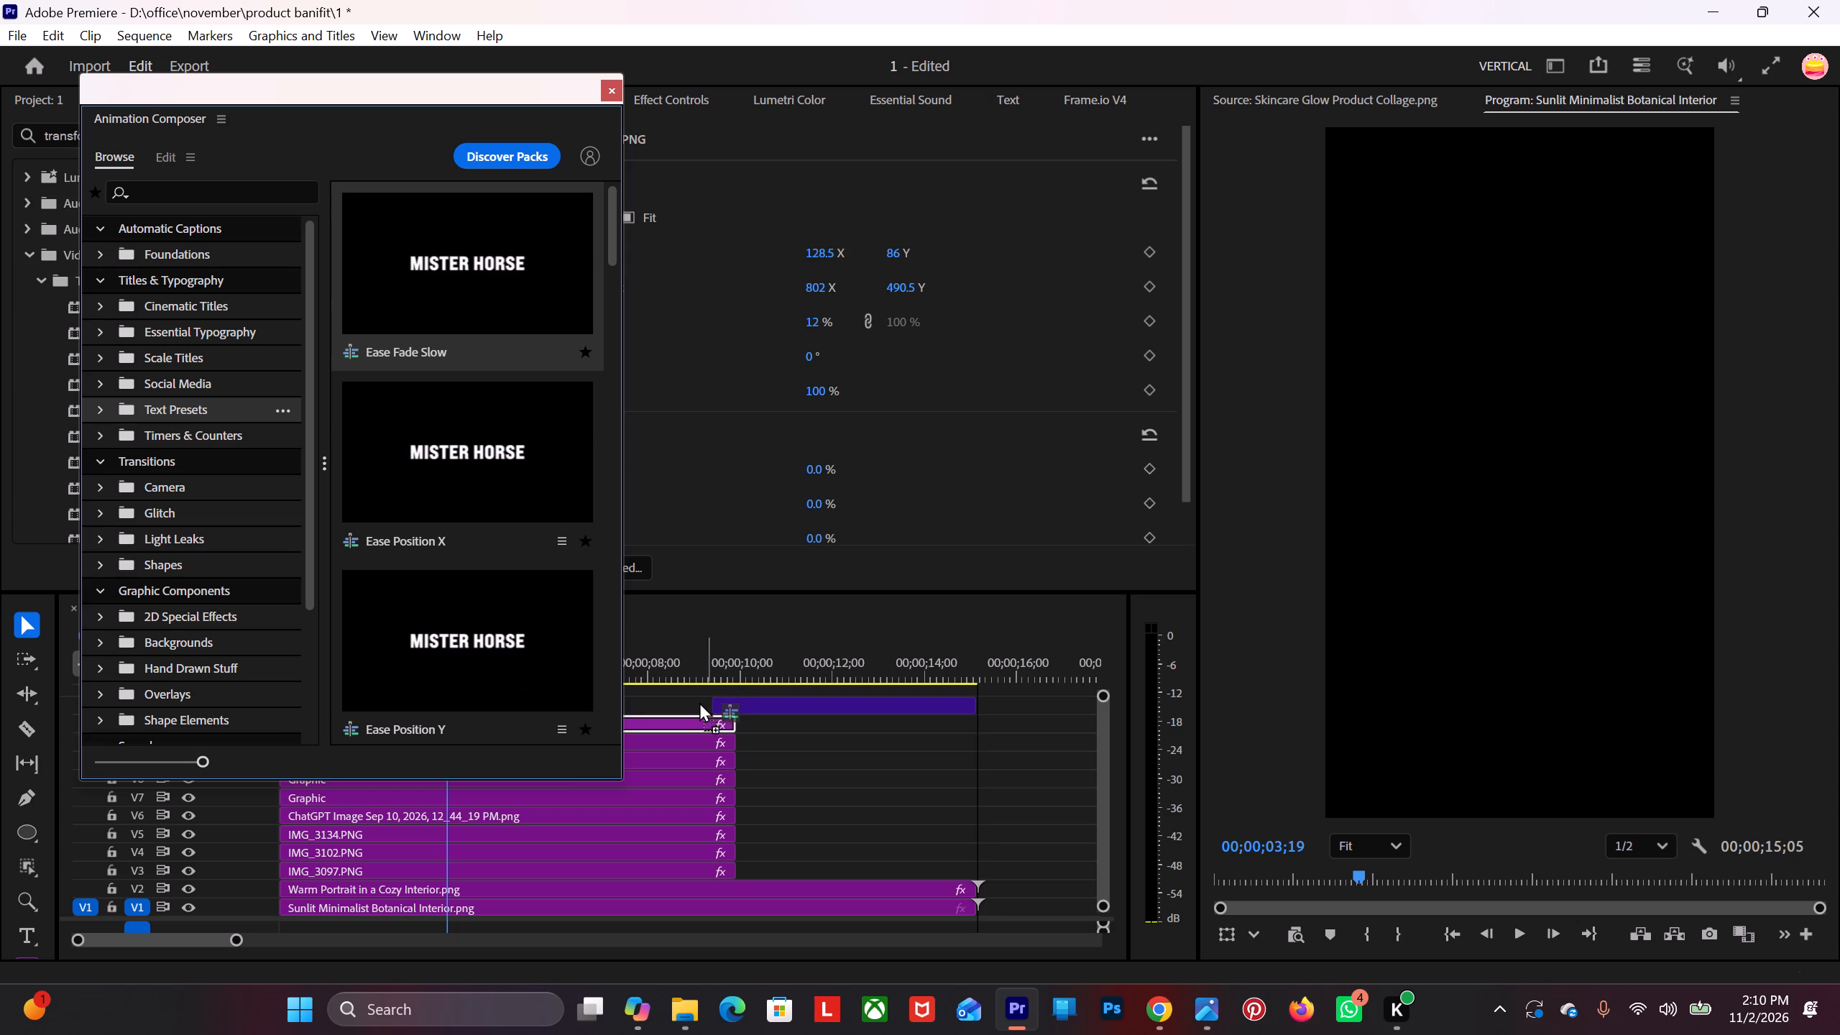
left_click_drag(699, 702, 684, 700)
left_click(613, 88)
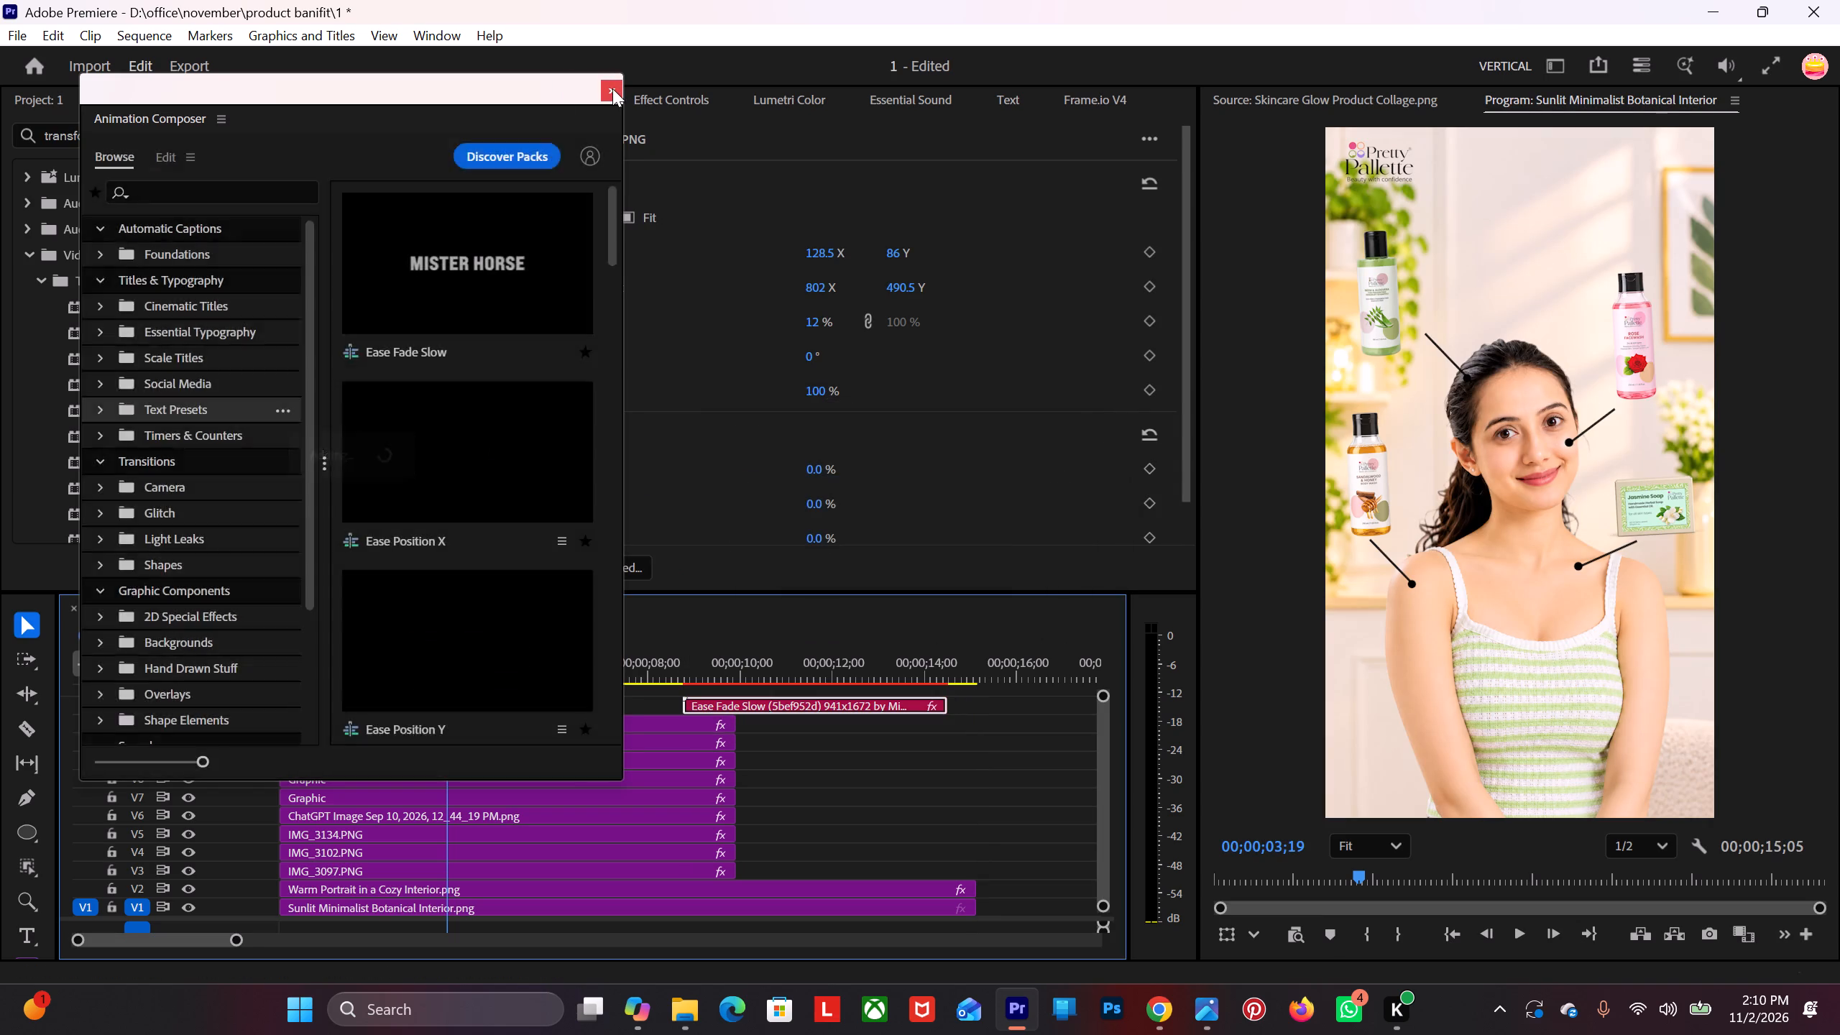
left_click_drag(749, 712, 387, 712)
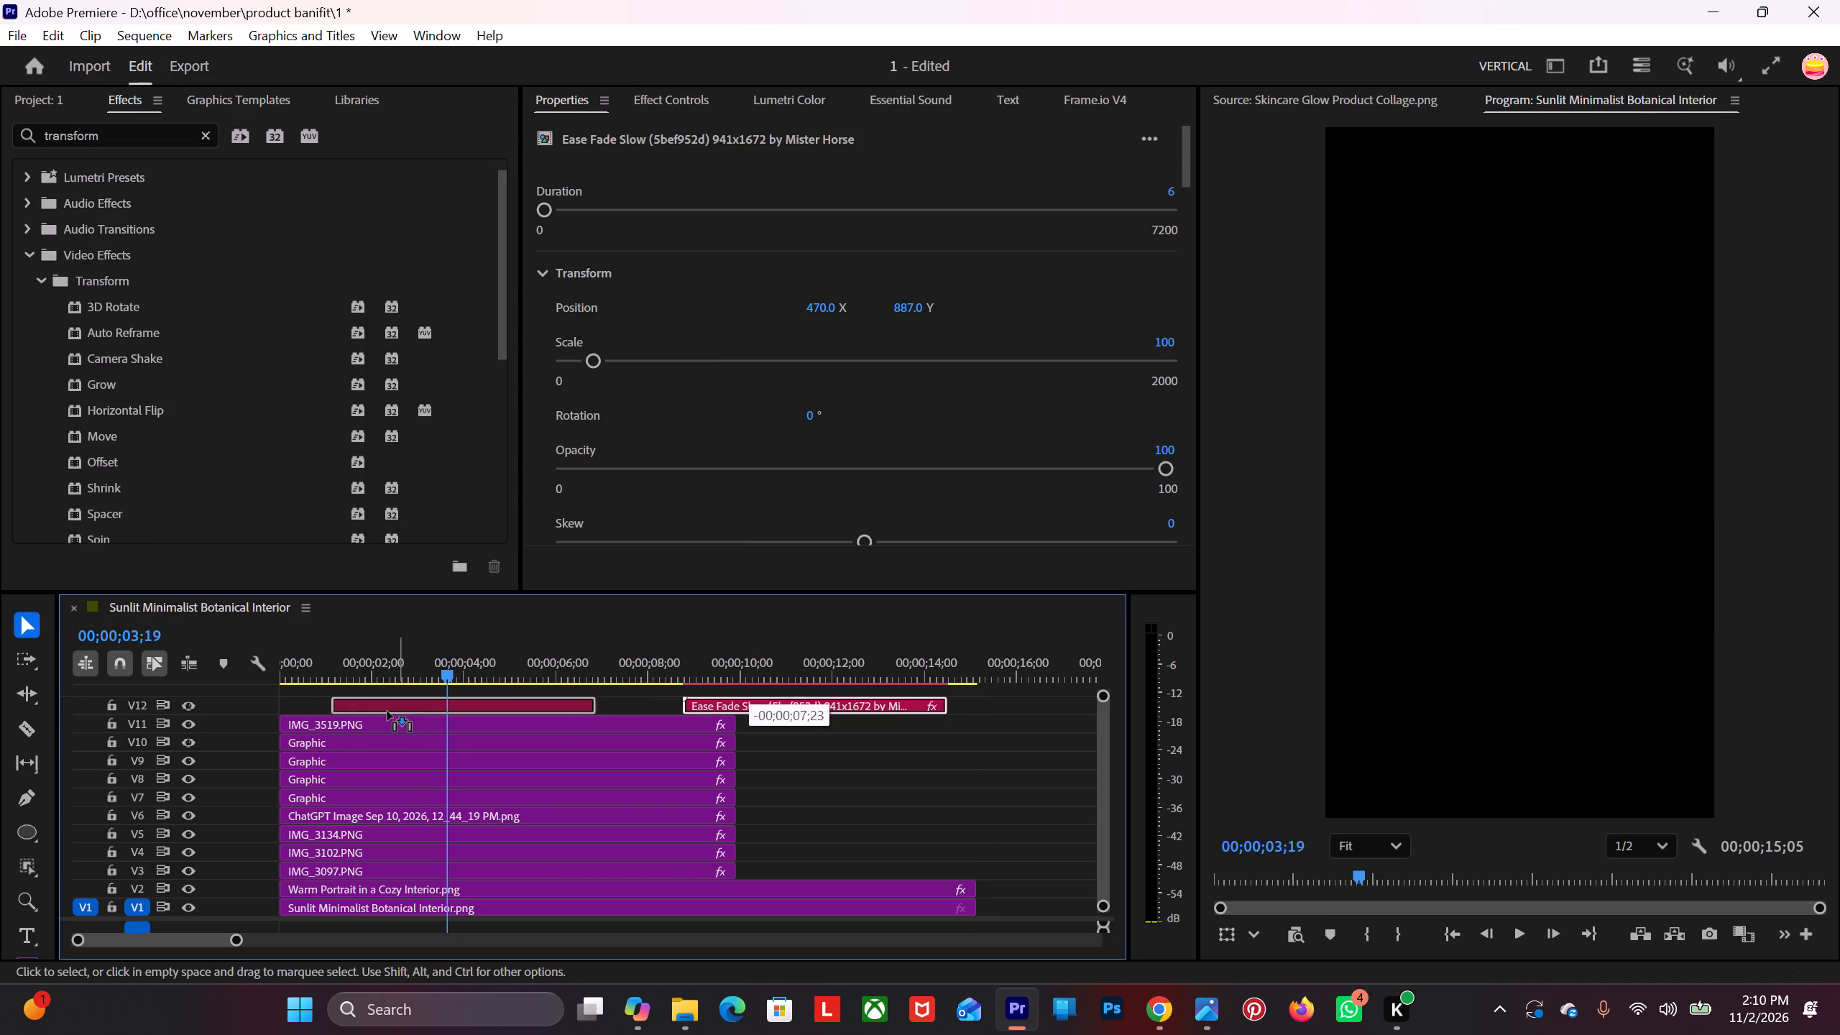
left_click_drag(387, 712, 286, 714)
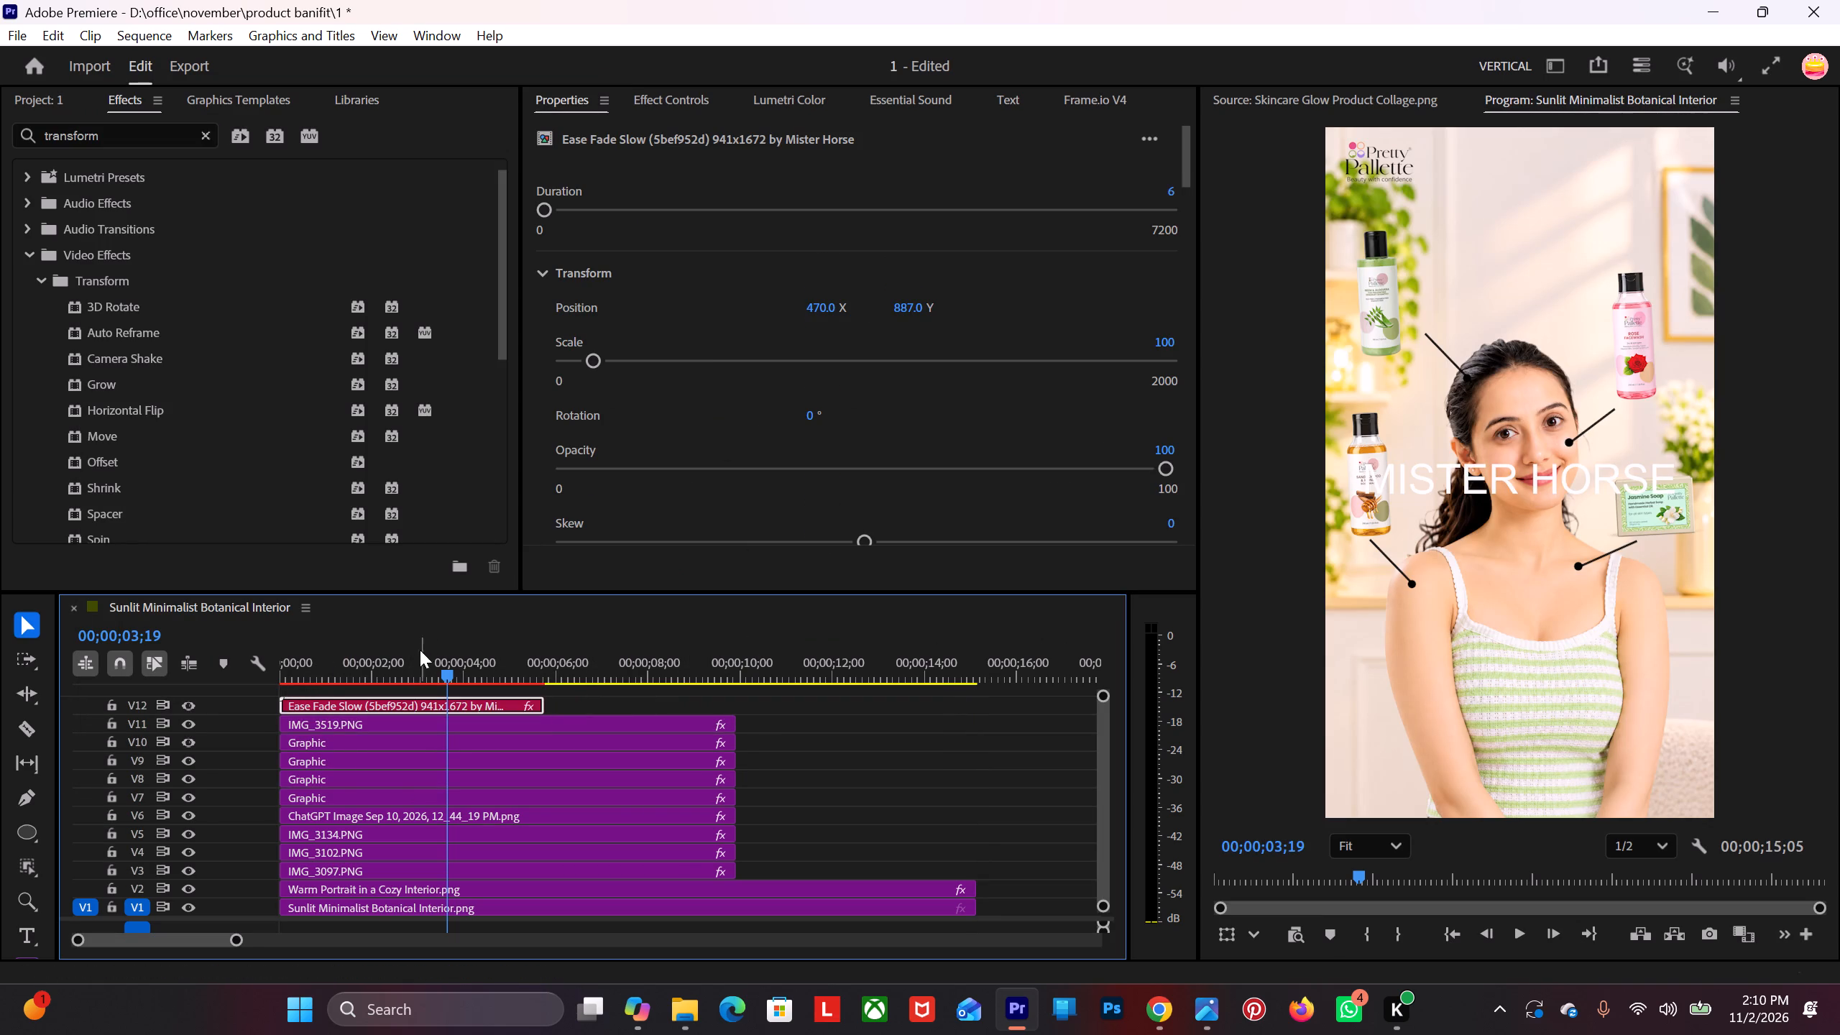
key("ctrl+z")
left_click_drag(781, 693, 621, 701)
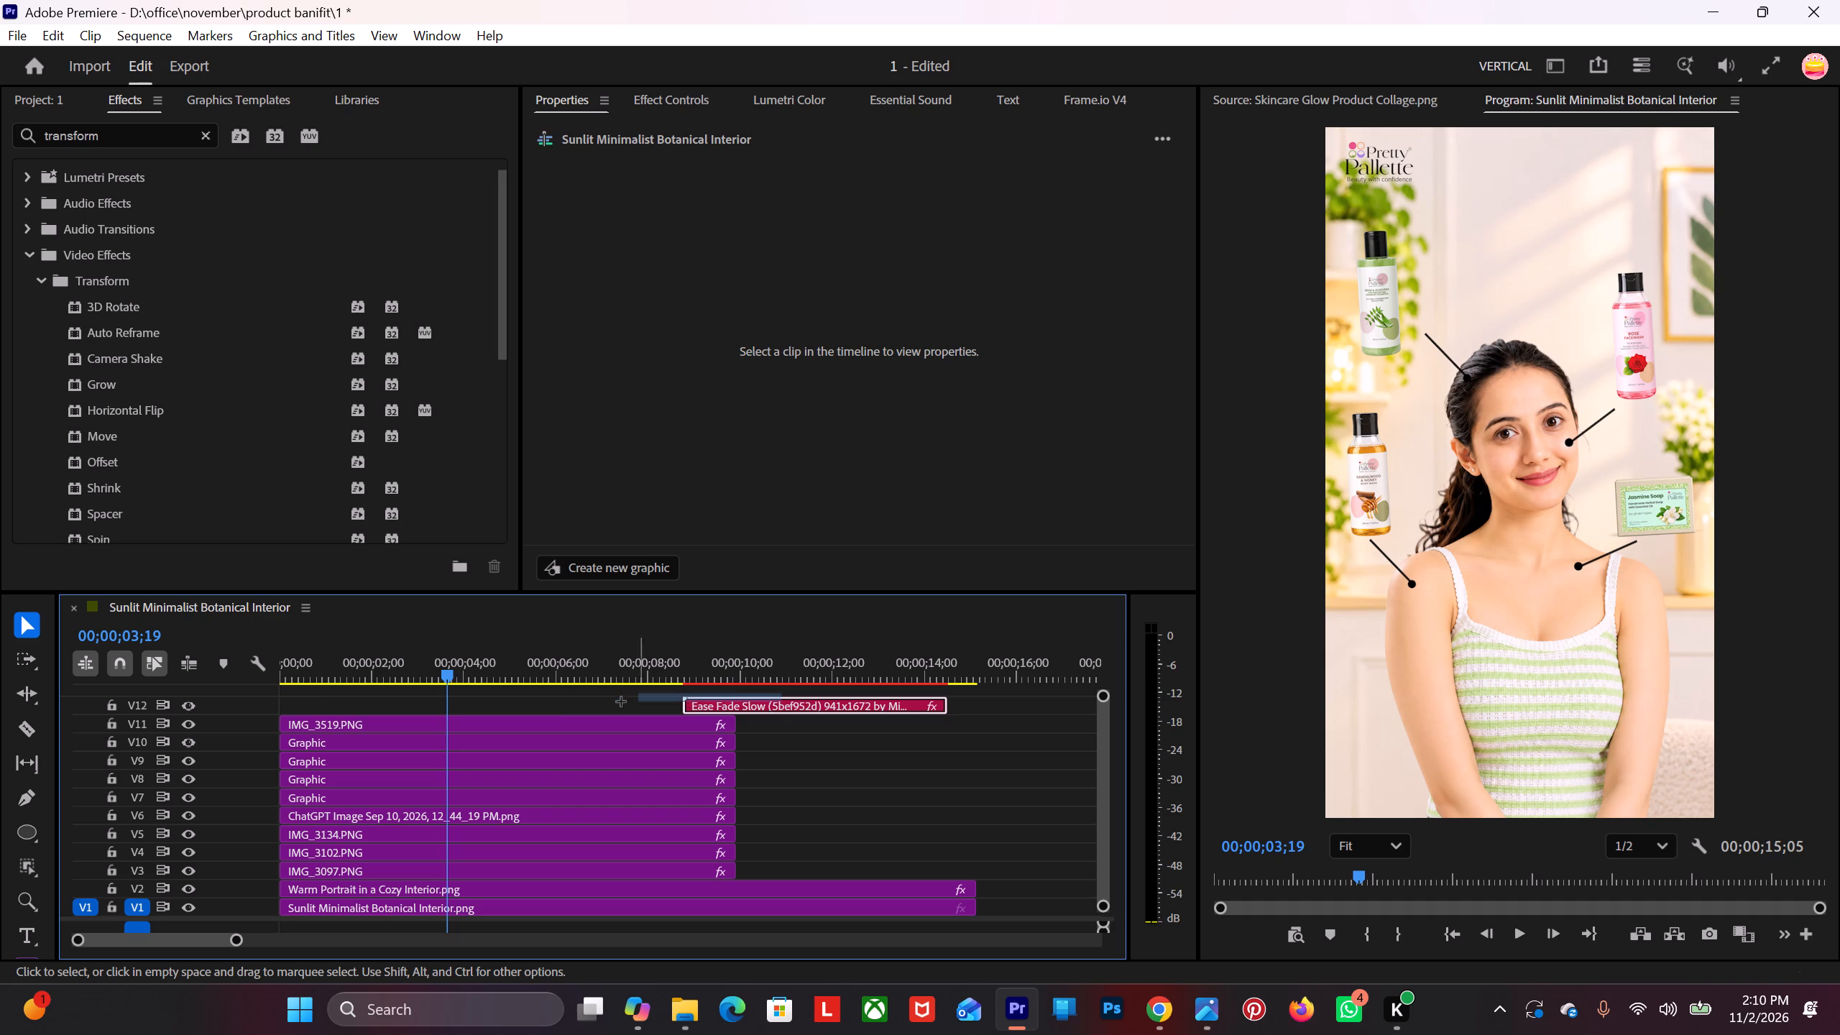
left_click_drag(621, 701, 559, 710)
Move the Ease Fade Slow clip on V12 to the start of the sequence.
left_click_drag(780, 699, 389, 723)
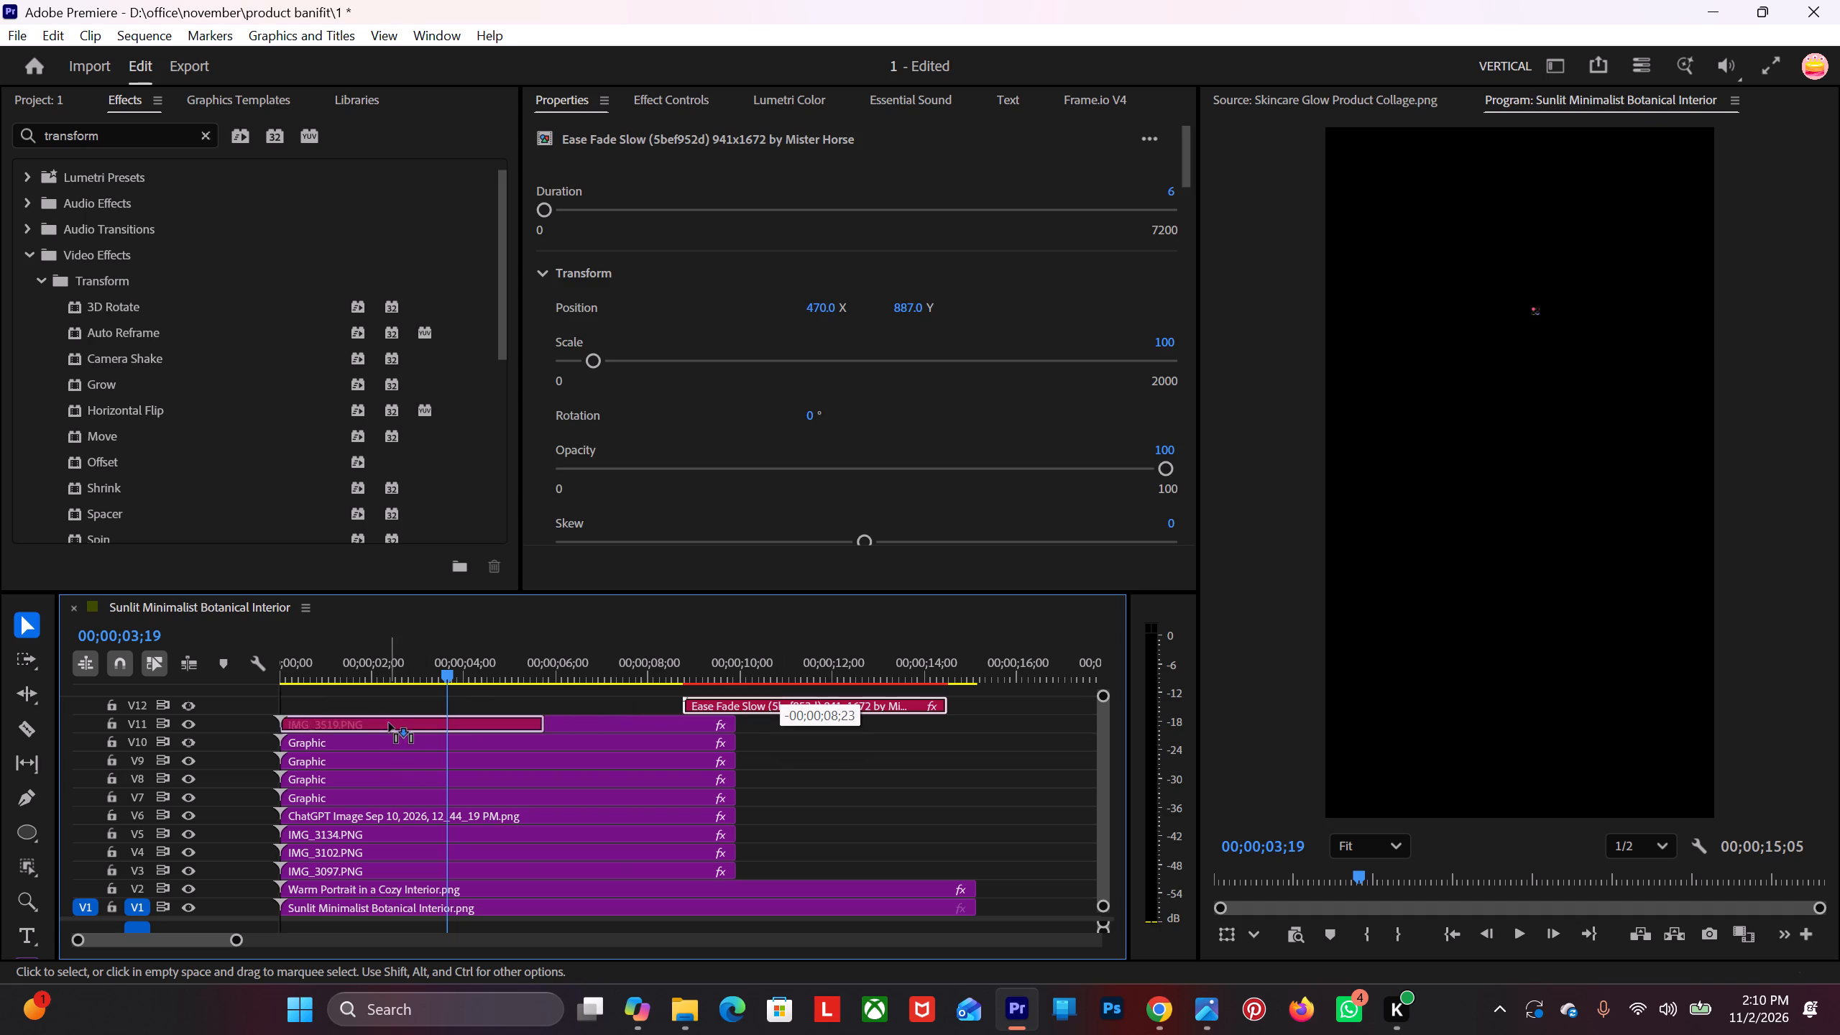
left_click_drag(389, 723, 354, 706)
Replace the Ease Fade Slow clip's placeholder text with "Complete Care, Beautiful You", with the playhead at the sequence start.
left_click_drag(438, 660, 241, 701)
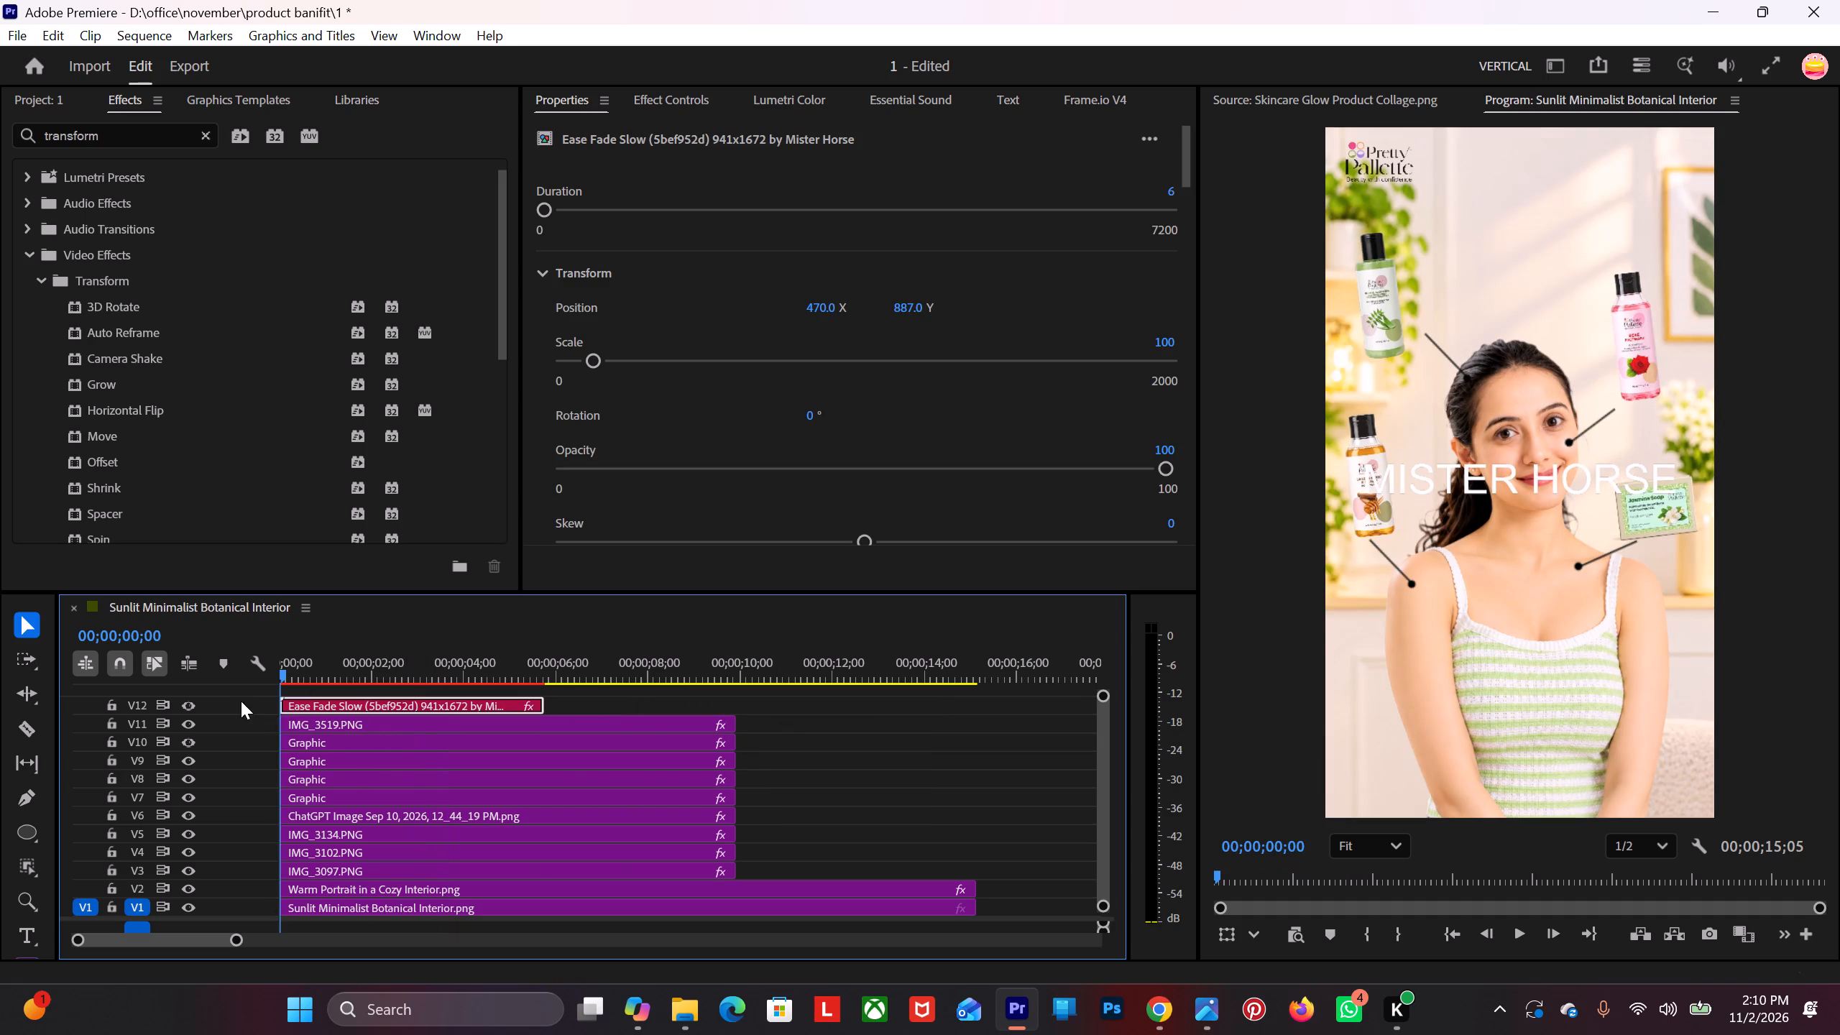
left_click_drag(241, 701, 240, 701)
left_click(310, 703)
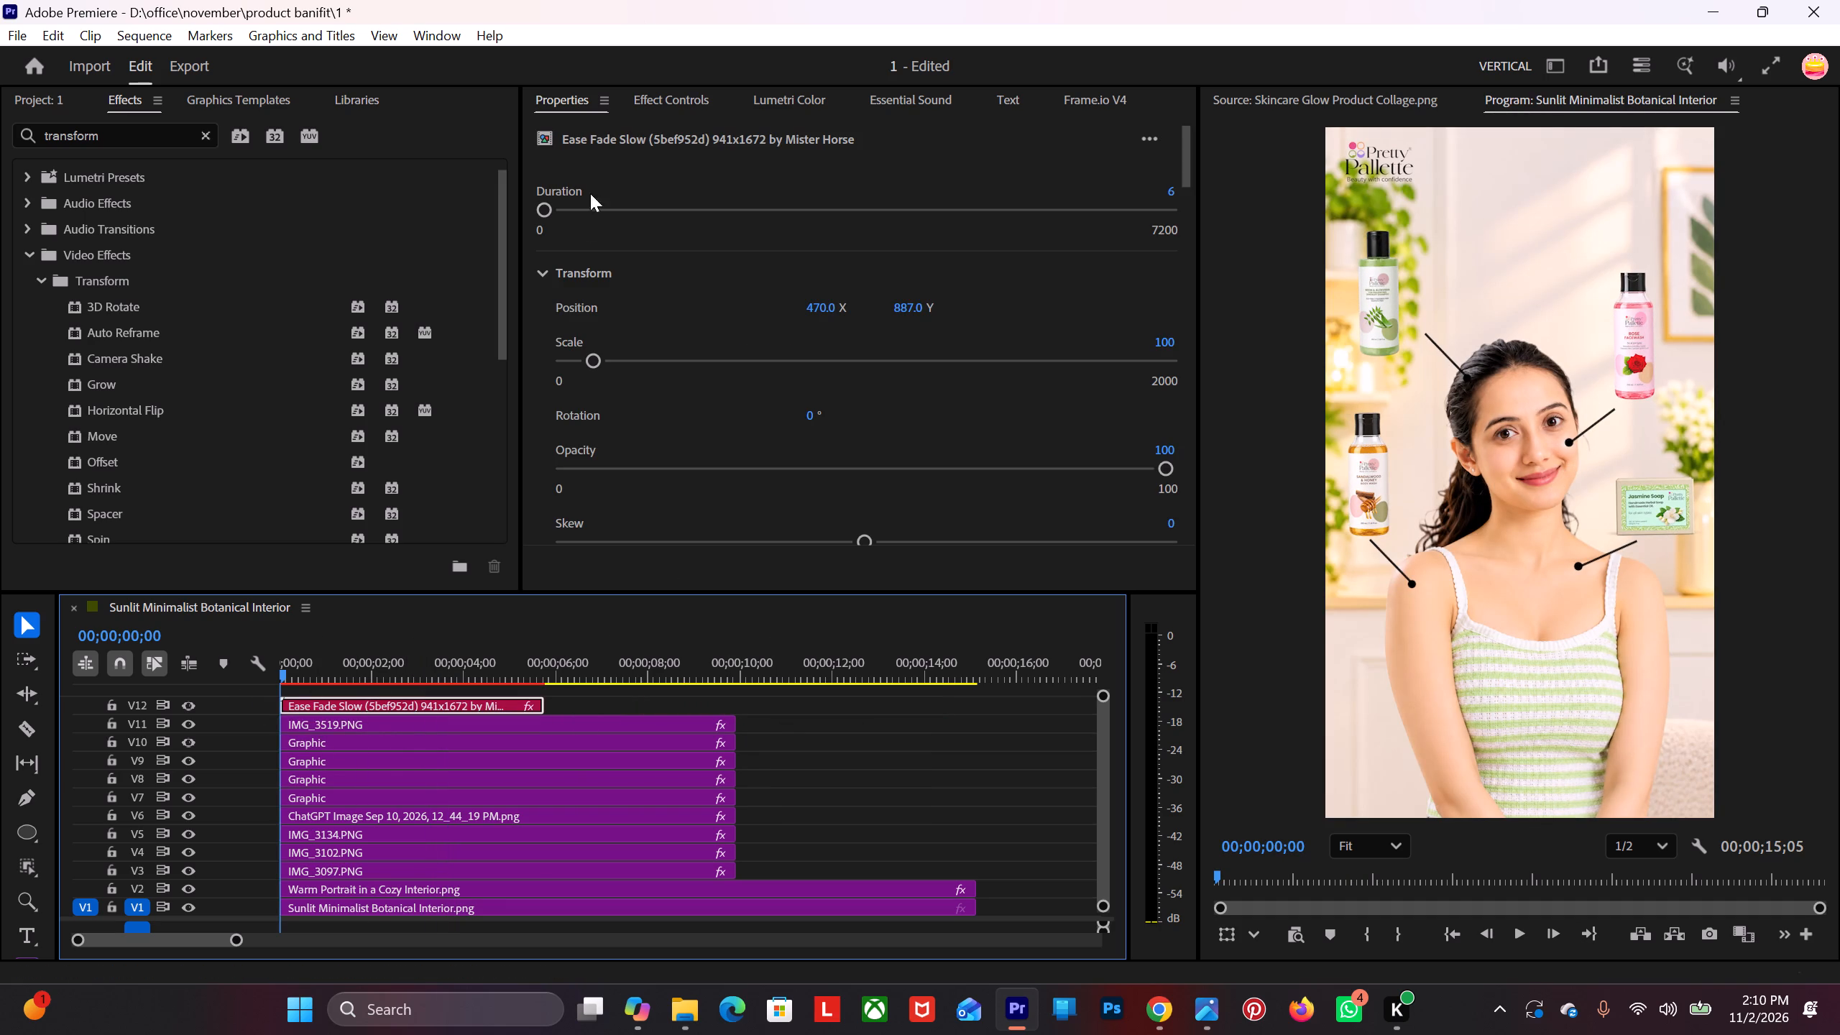
scroll(583, 232, "down", 12)
left_click_drag(693, 421, 477, 403)
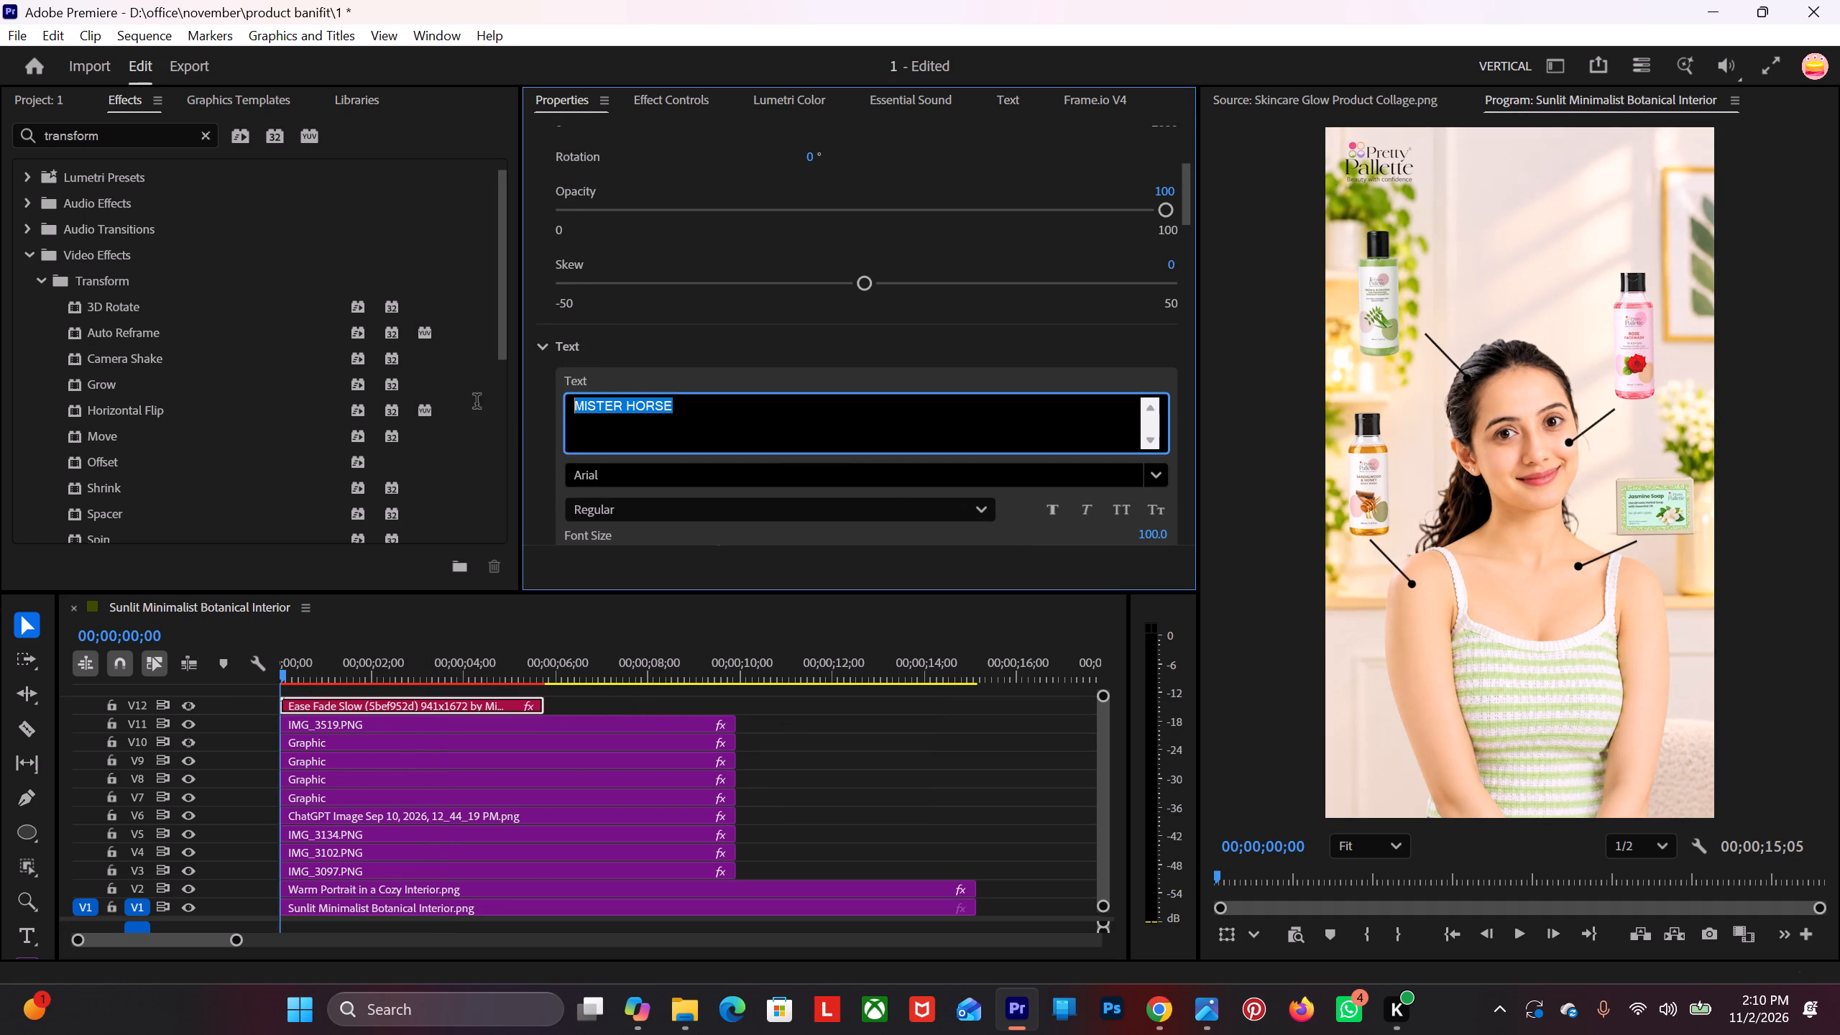
left_click_drag(477, 403, 461, 381)
key("ctrl+v")
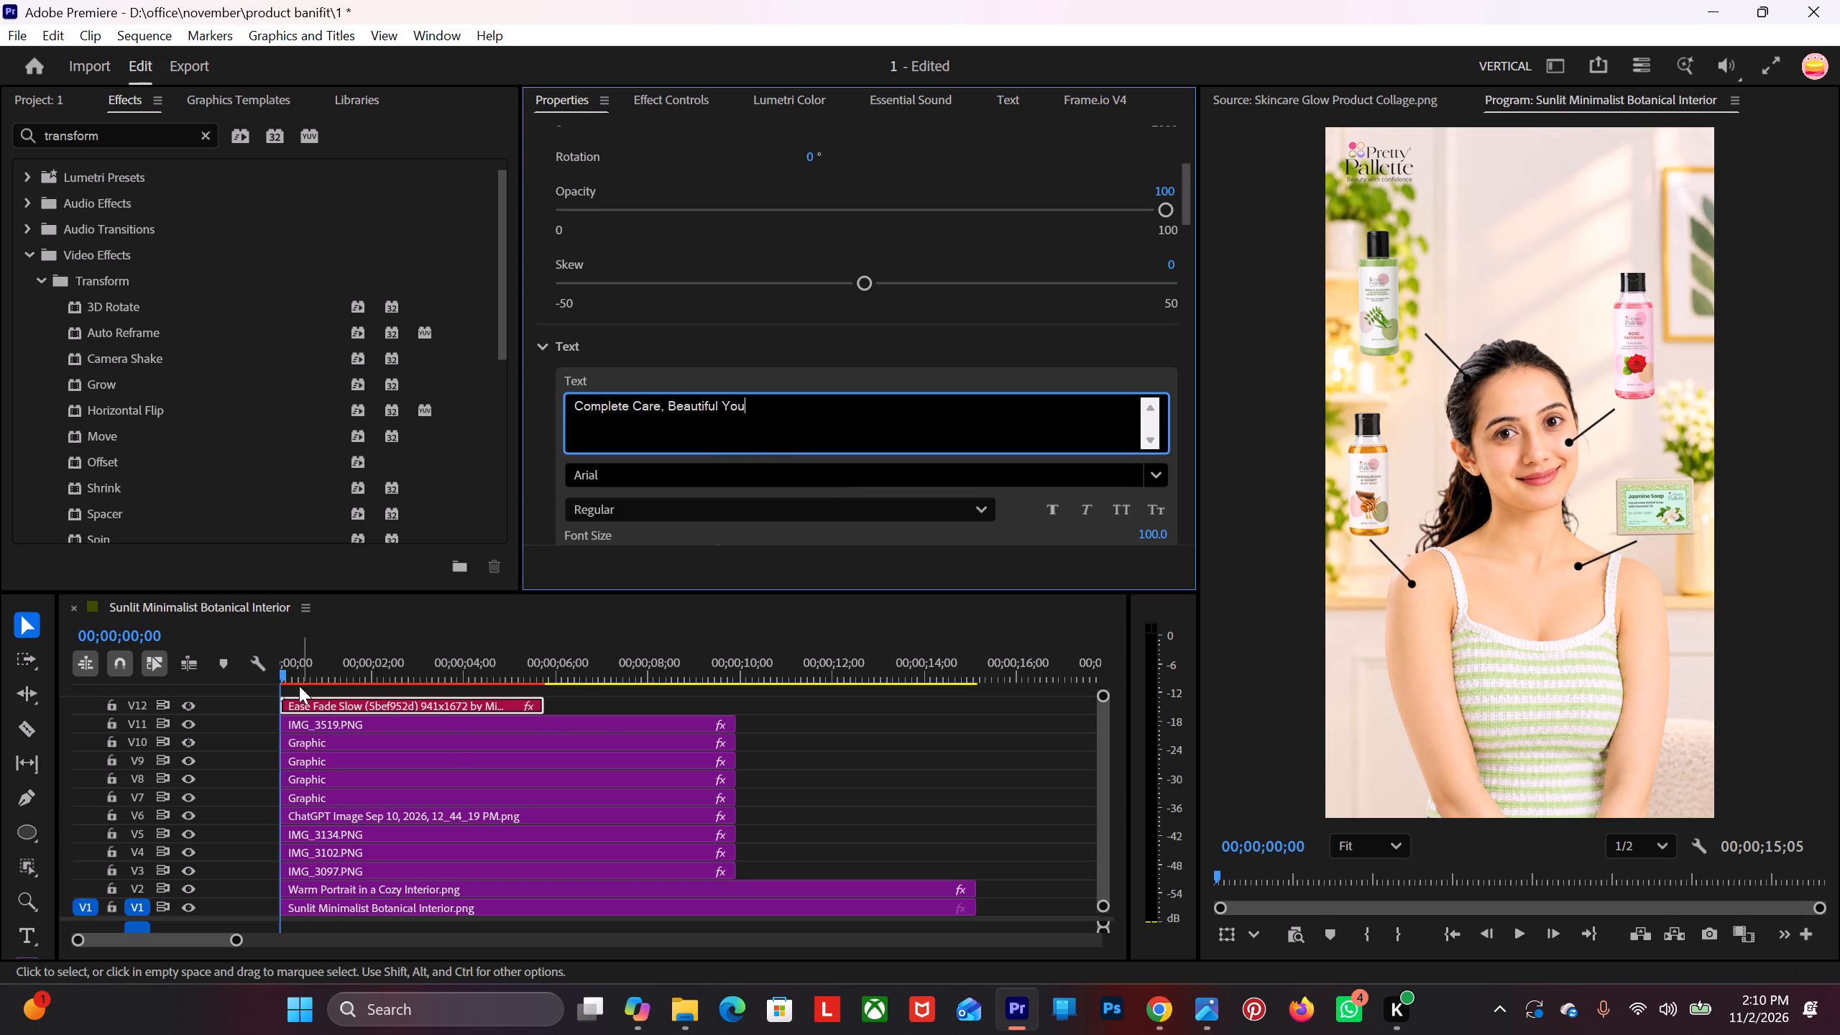
Scrub to 00;00;01;20, where the animated title shows, and reduce its font size to 38.2.
left_click_drag(293, 681, 343, 679)
left_click_drag(319, 672, 358, 679)
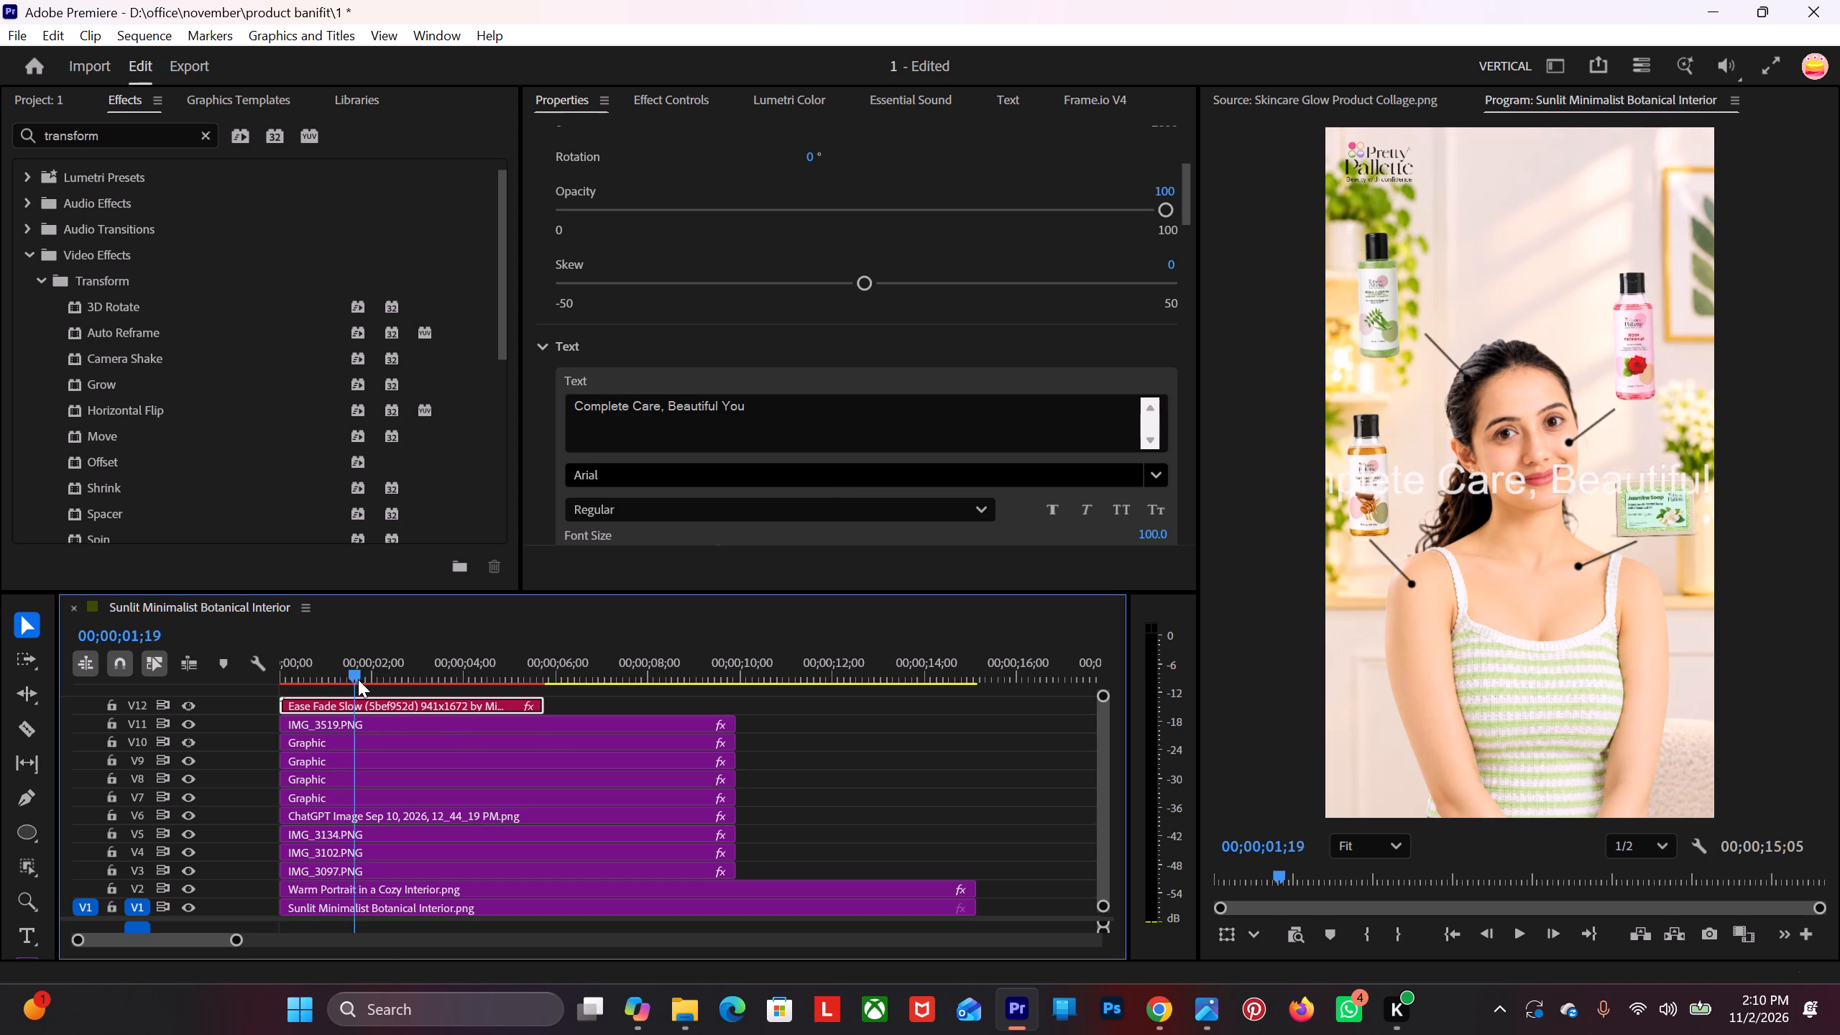
left_click_drag(358, 679, 359, 678)
left_click(371, 703)
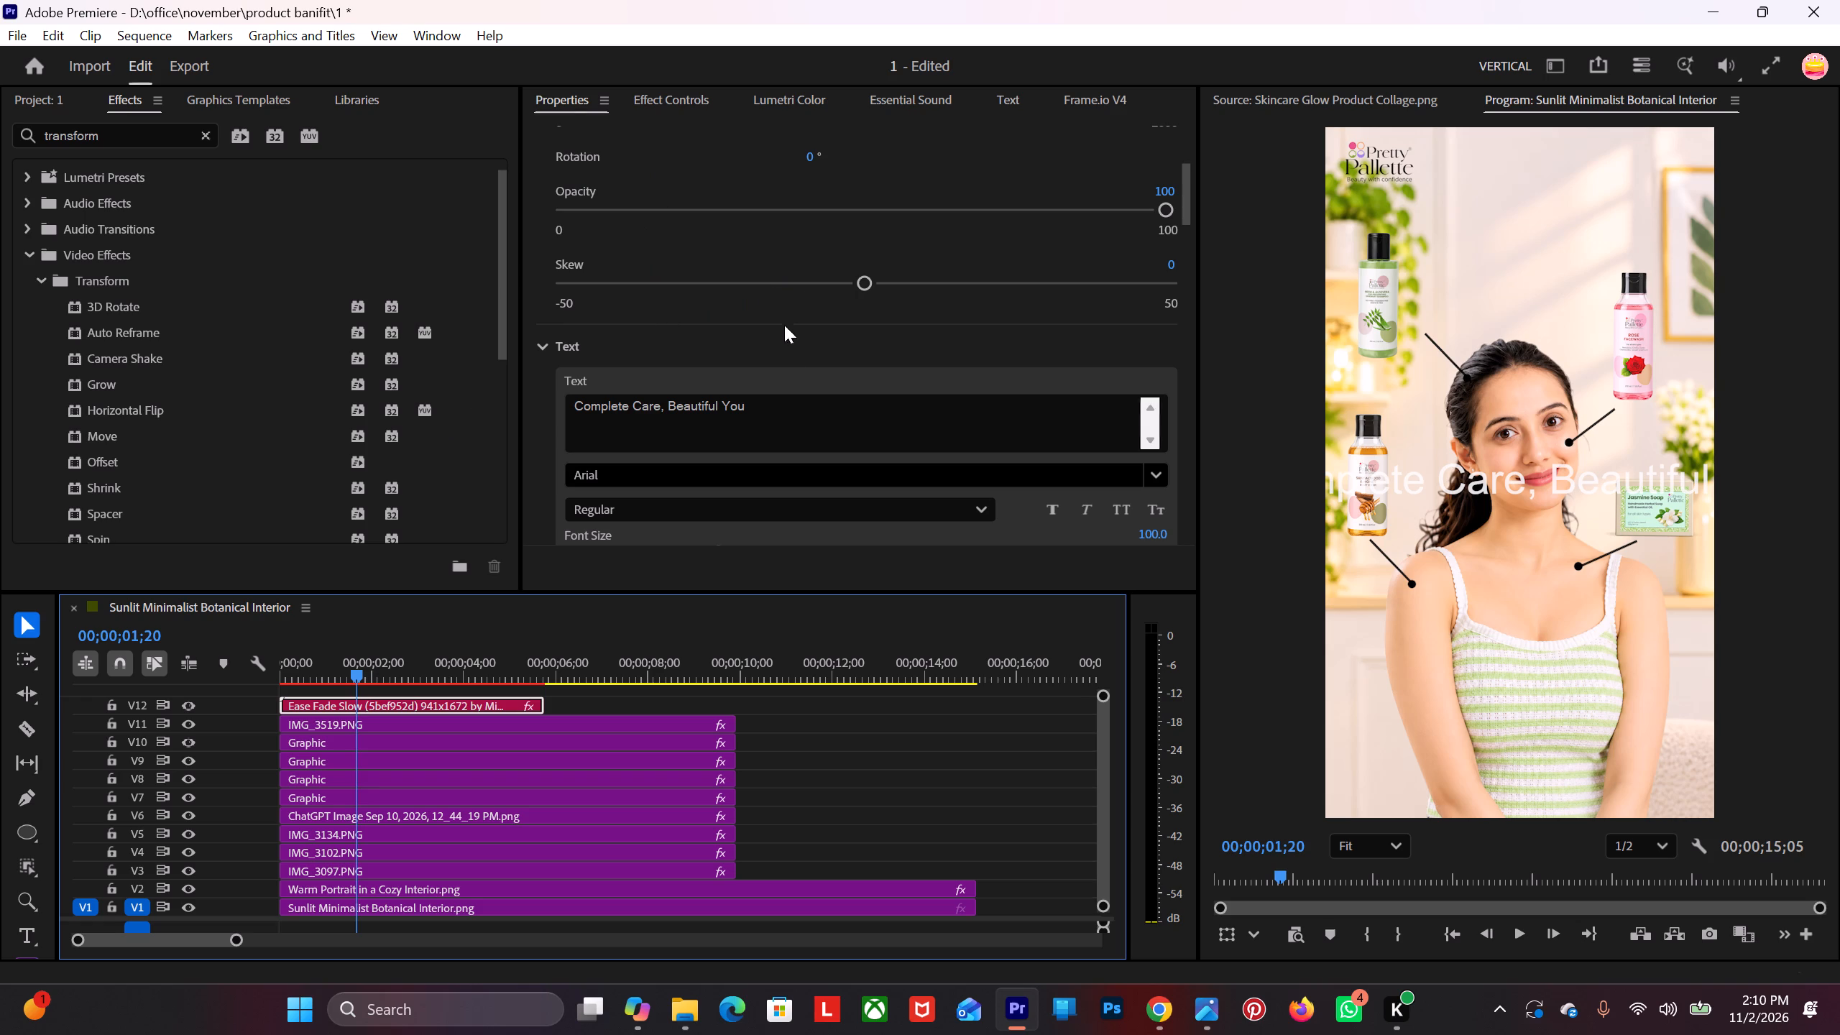
scroll(530, 441, "down", 6)
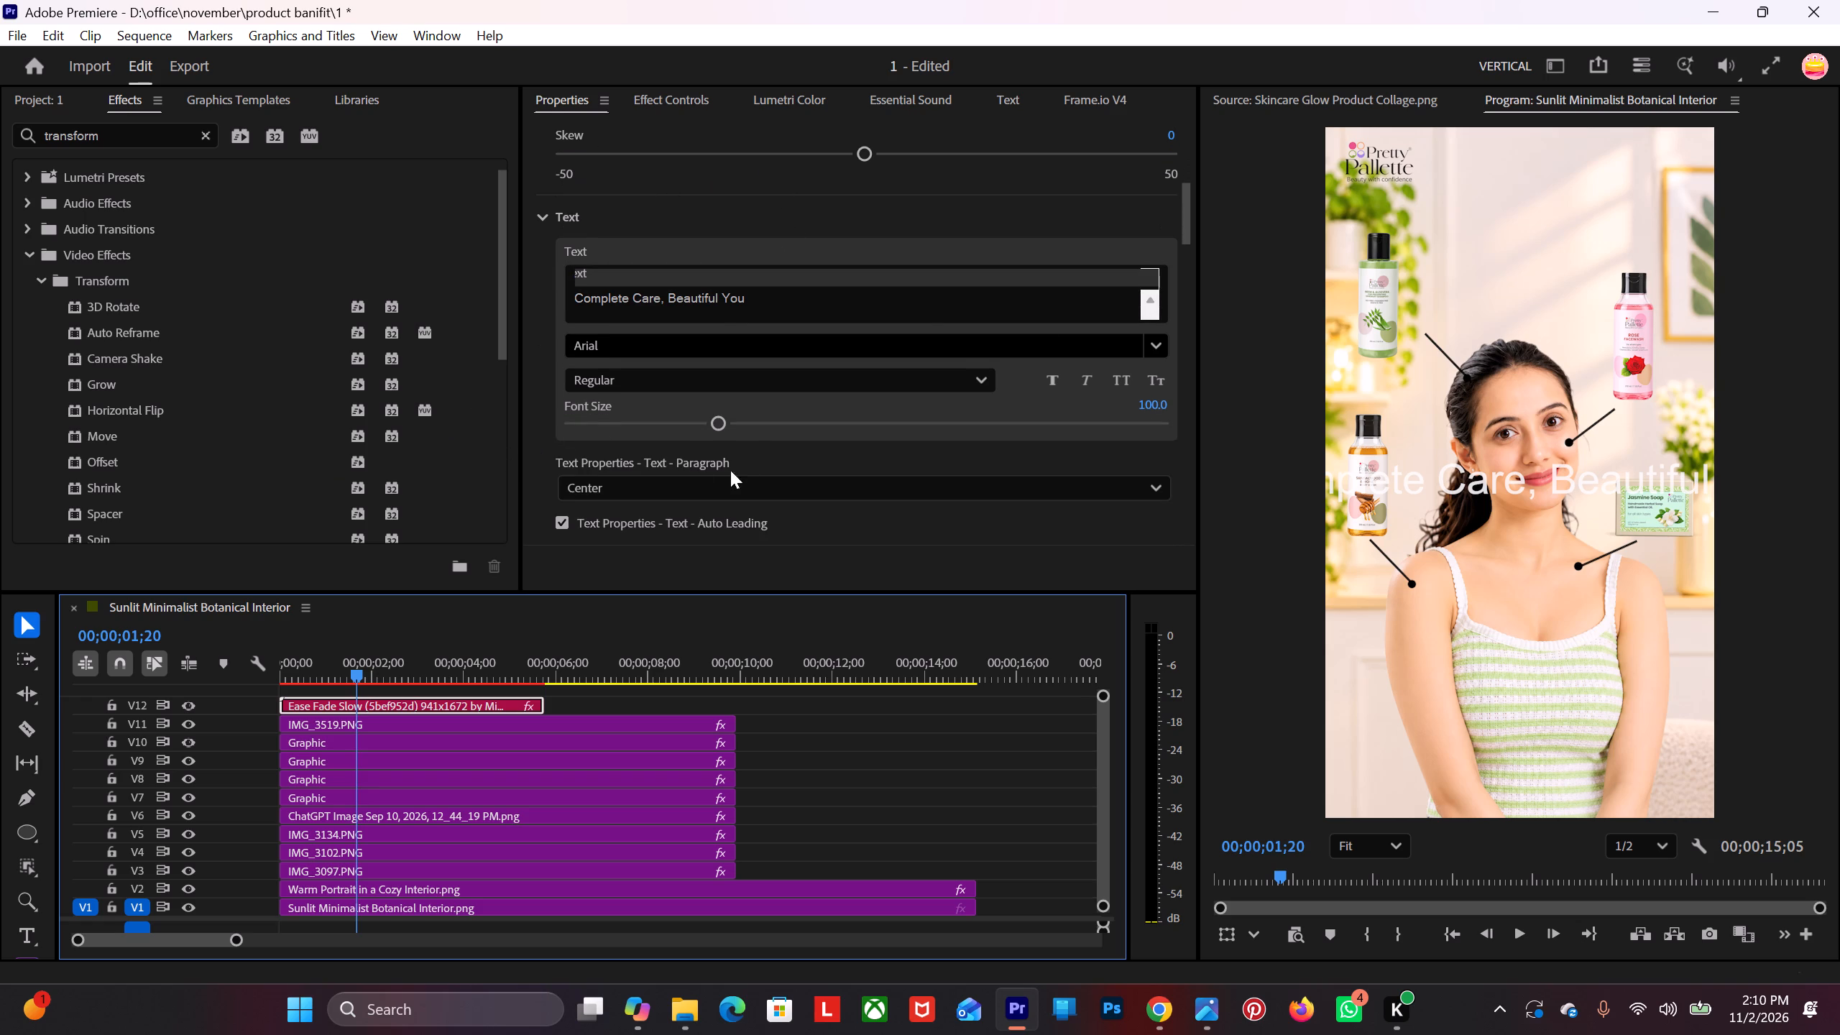
left_click(699, 420)
double_click(696, 420)
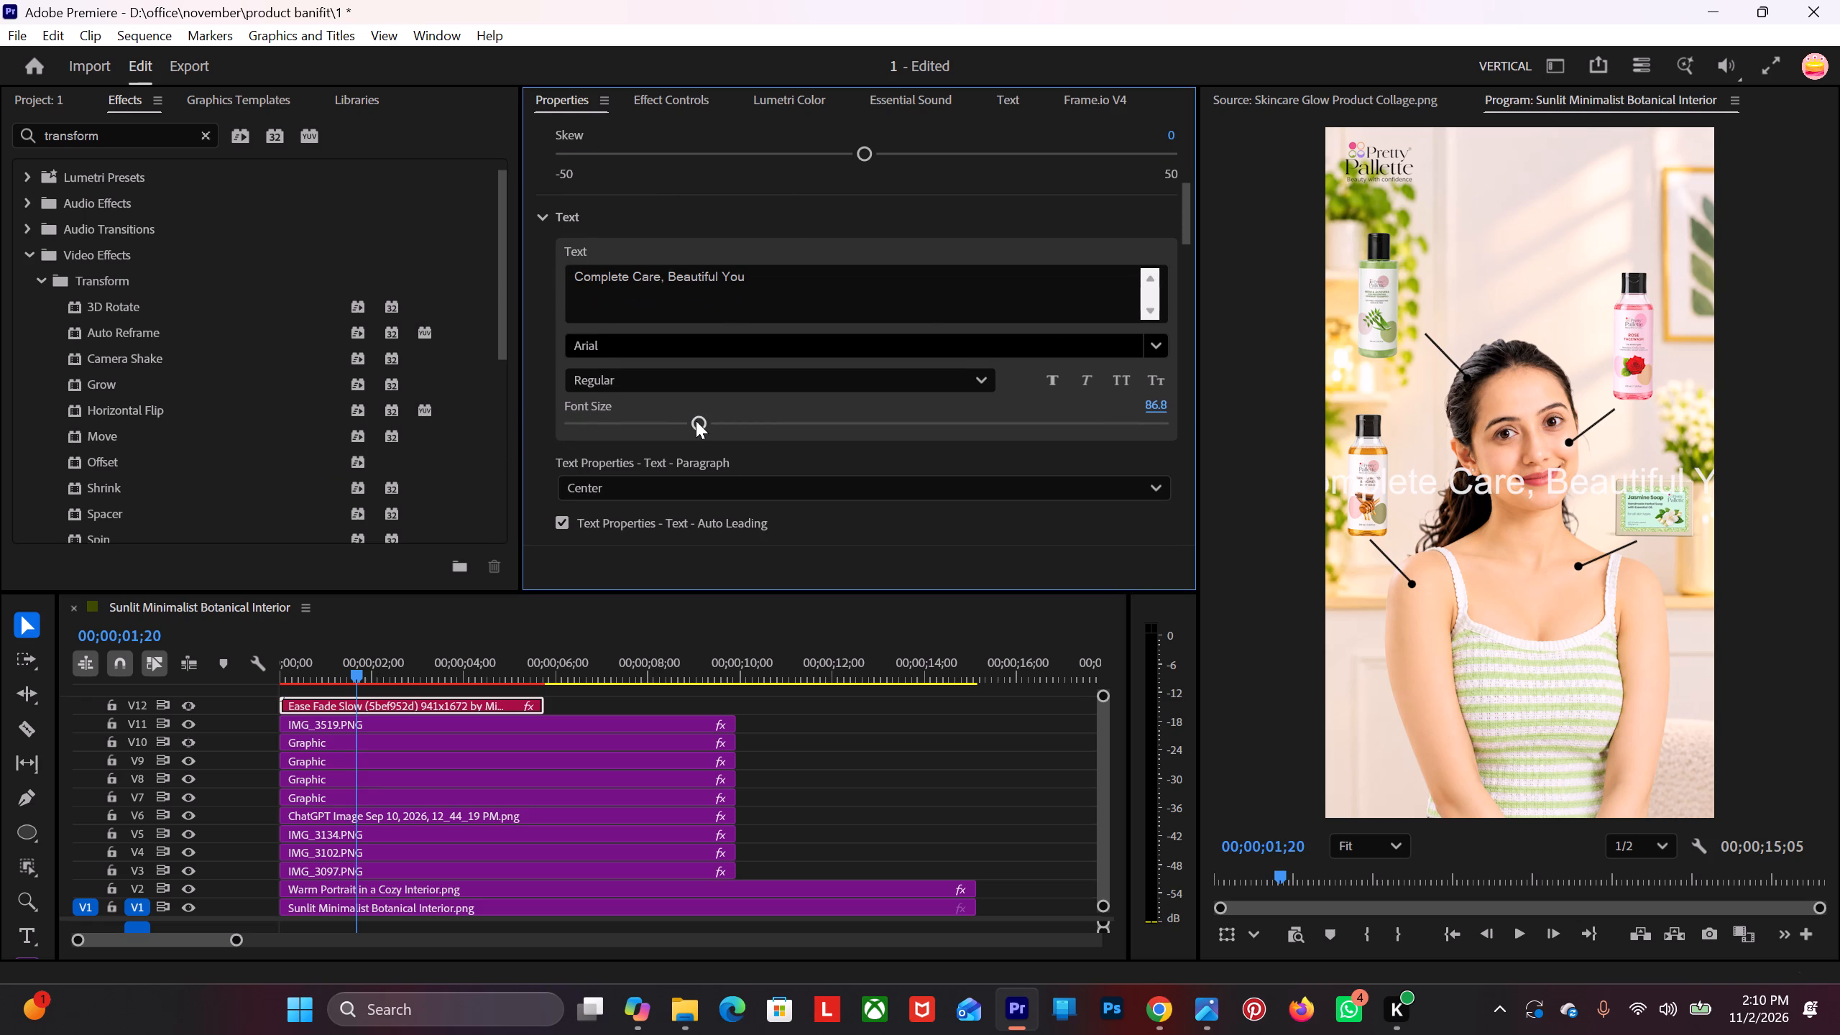
double_click(673, 422)
left_click(664, 421)
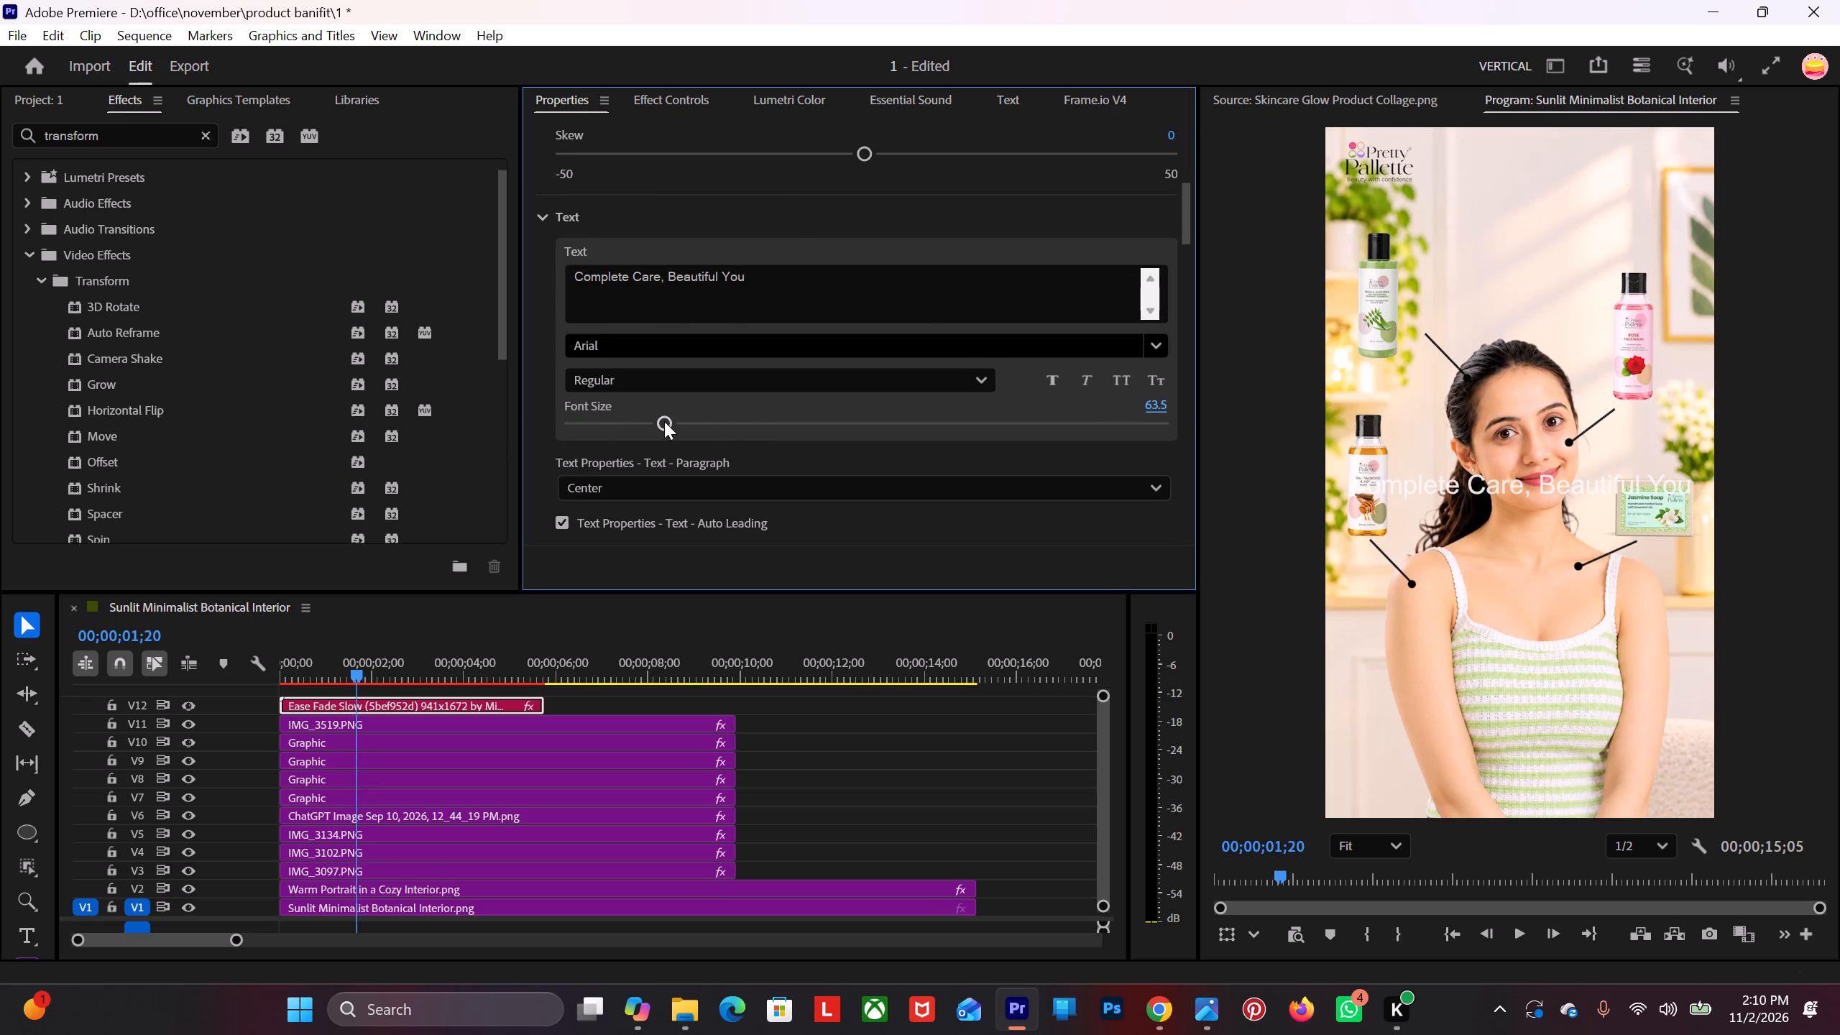
left_click(664, 421)
left_click(656, 423)
left_click(627, 420)
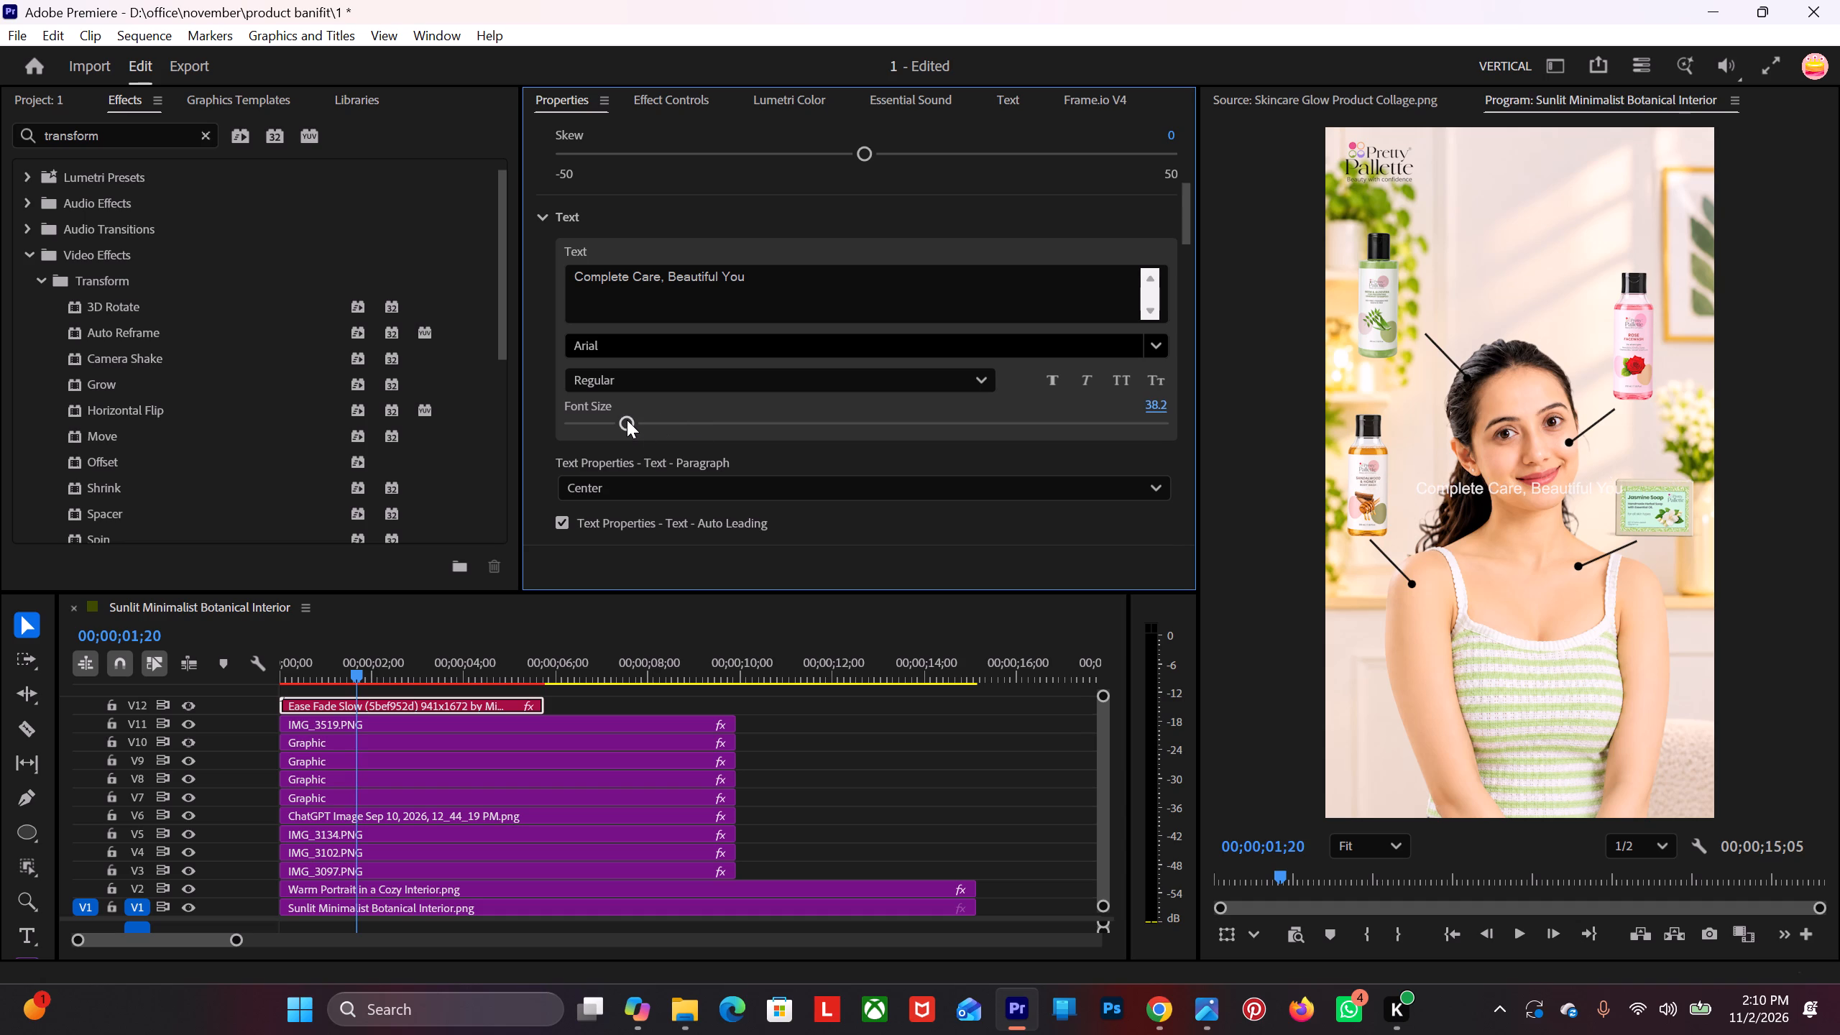
Raise the animated title to the upper part of the frame by setting its Motion vertical position to 213.
left_click(691, 109)
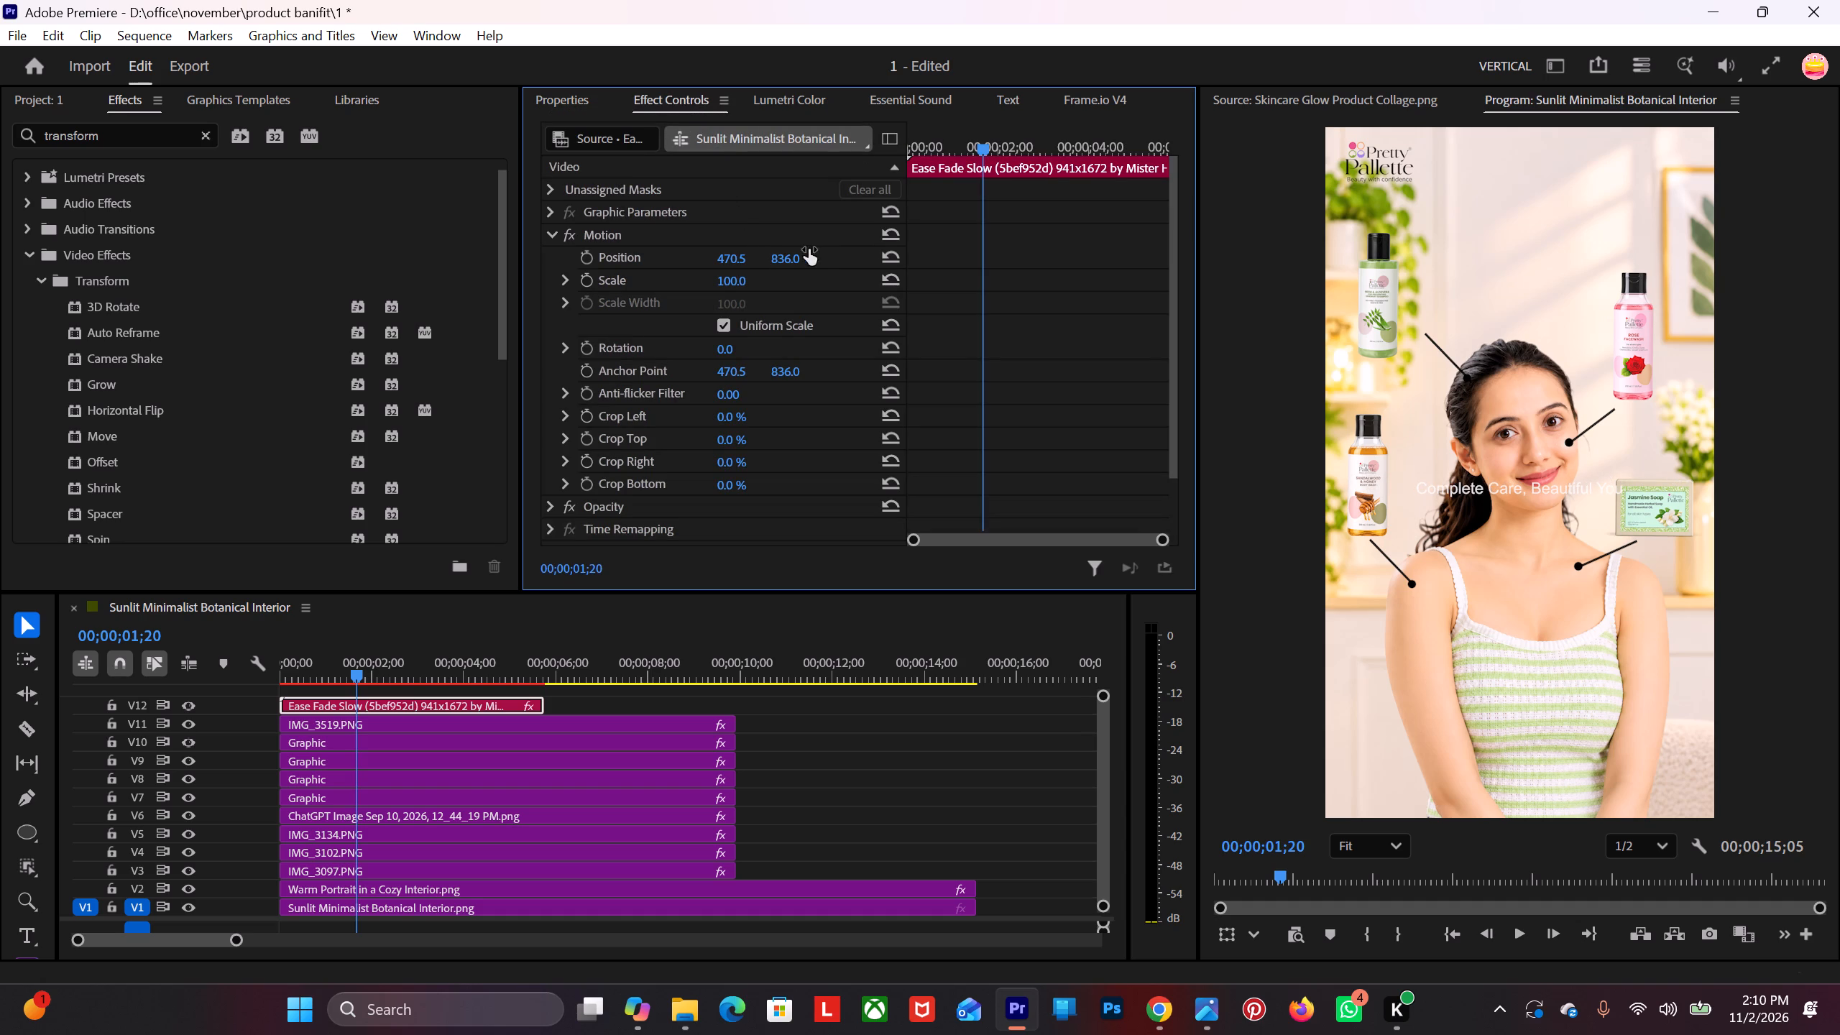
left_click_drag(791, 253, 620, 290)
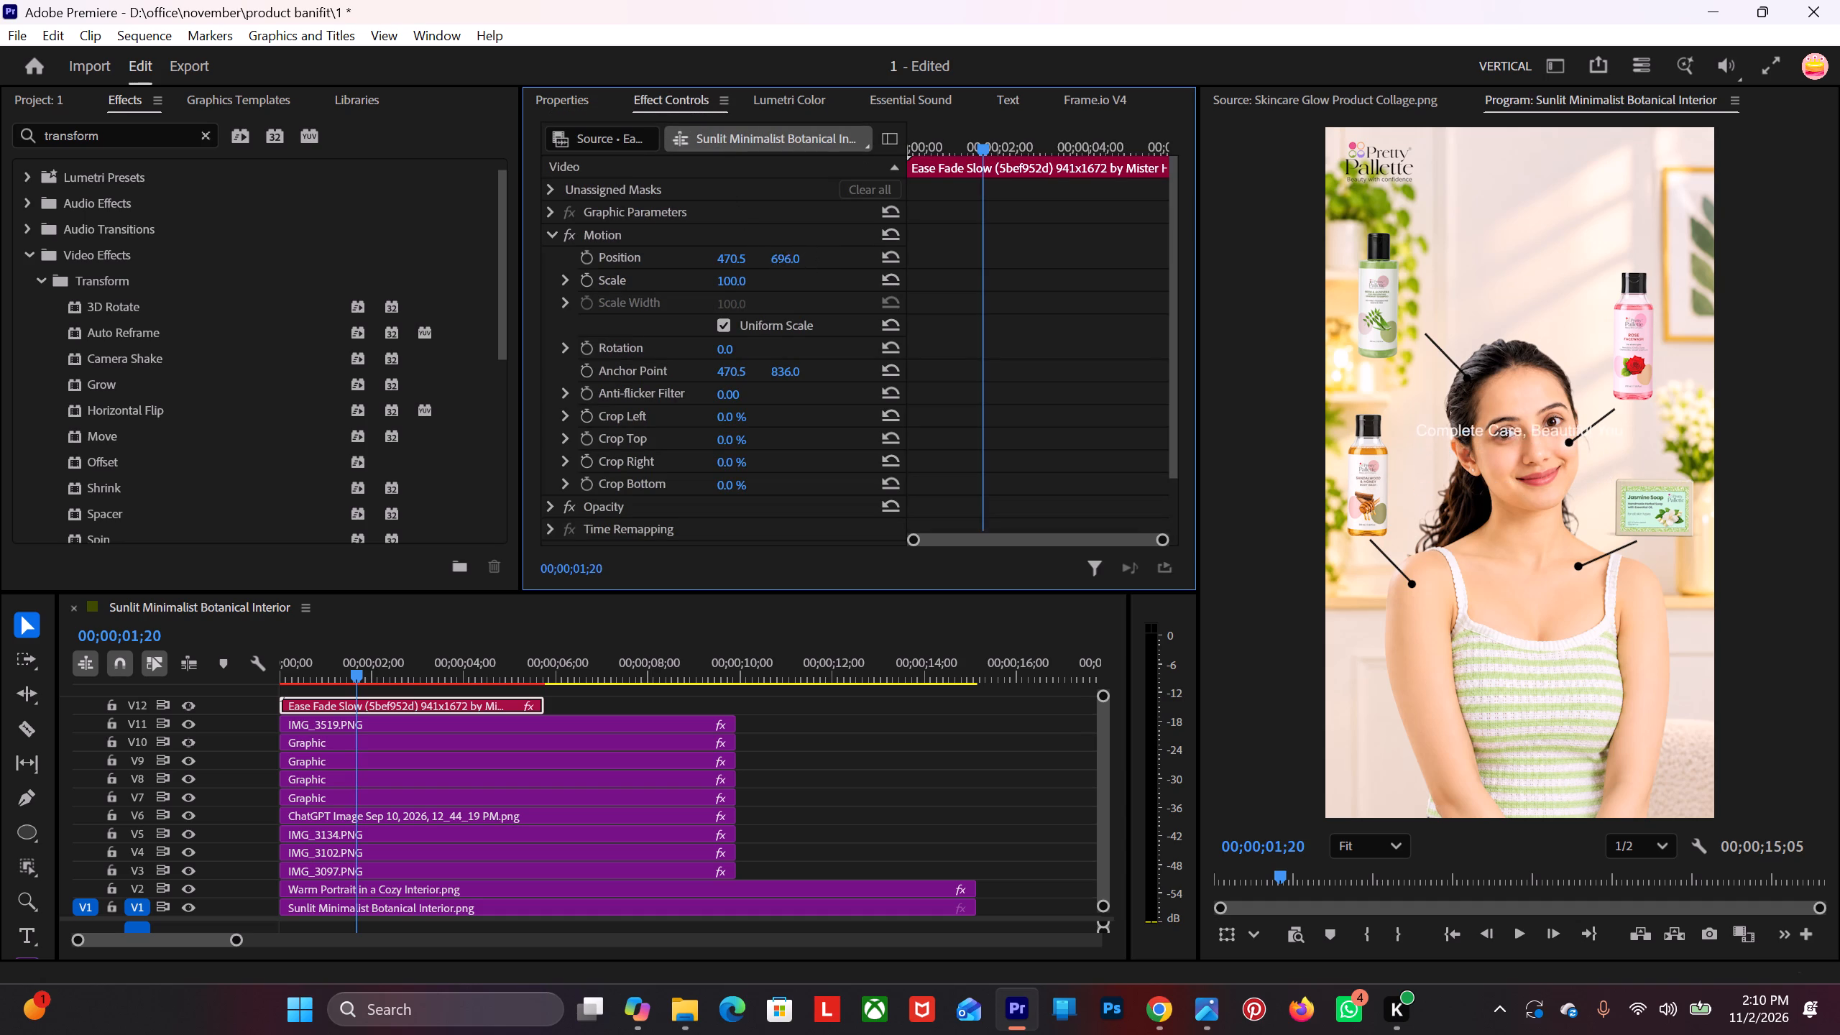
left_click_drag(620, 290, 119, 430)
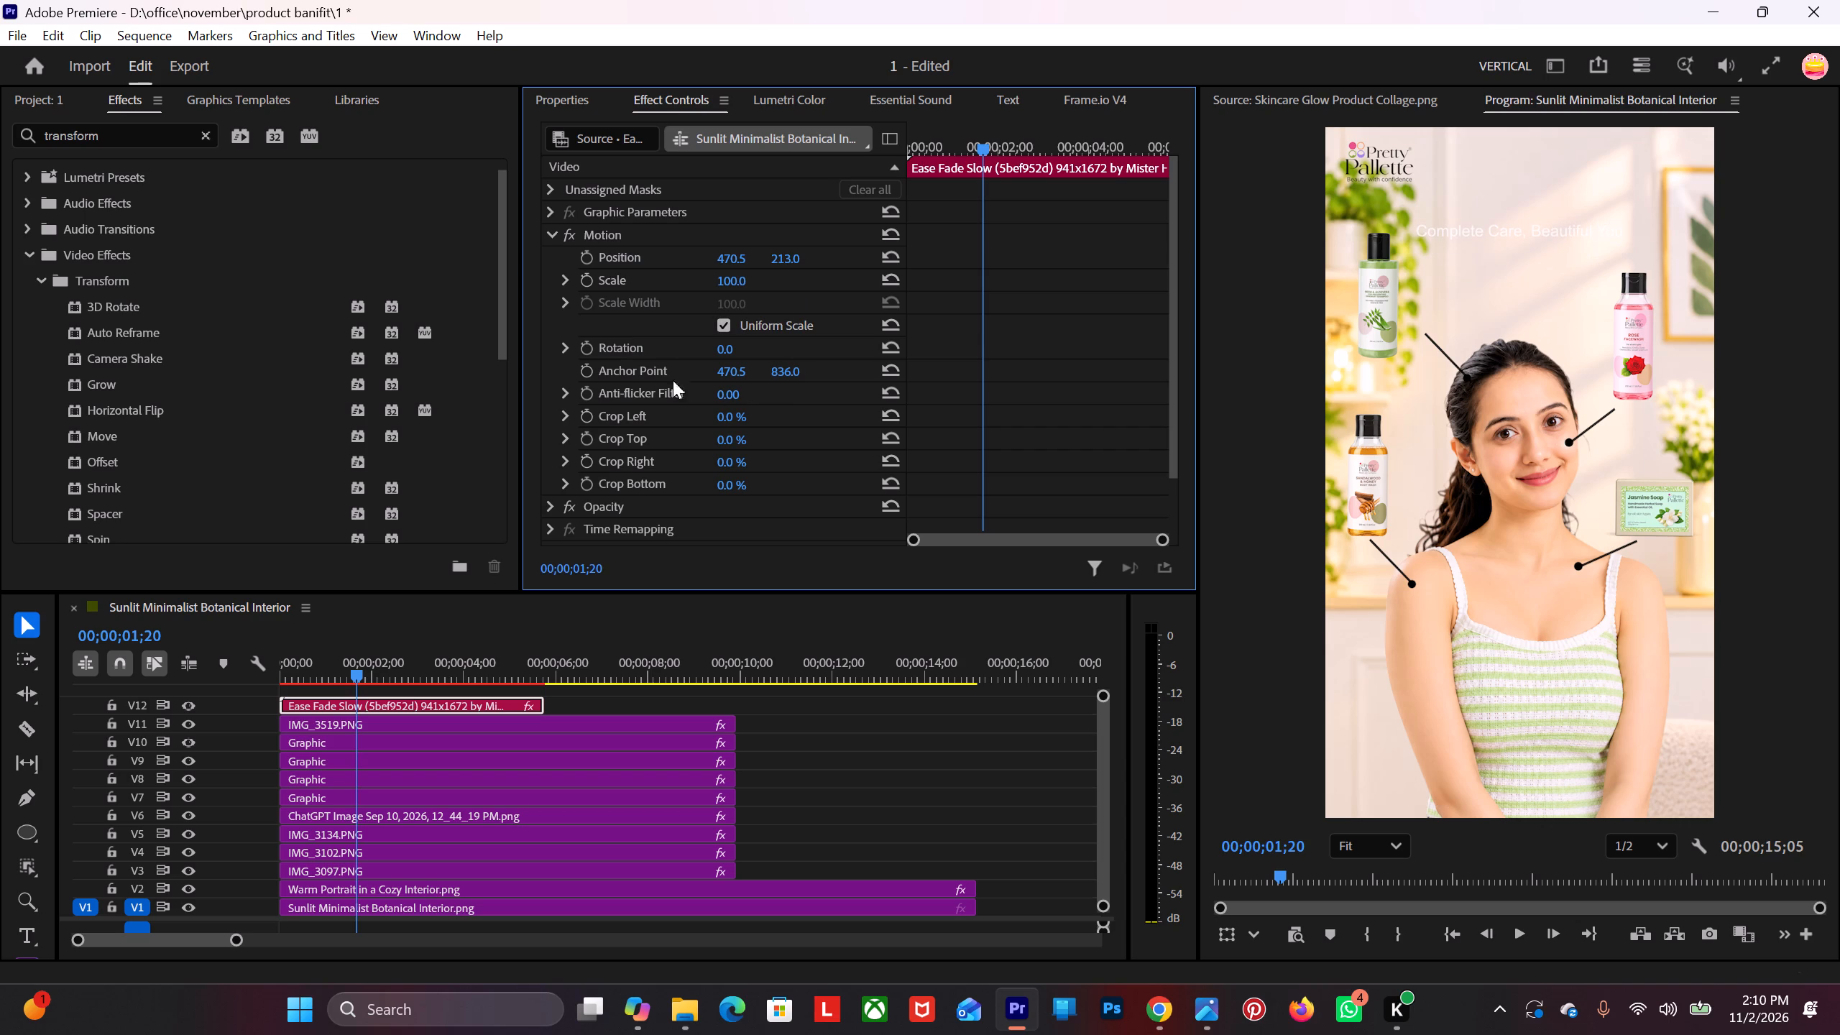
Set the animated title's fill colour to black (000000).
left_click(564, 97)
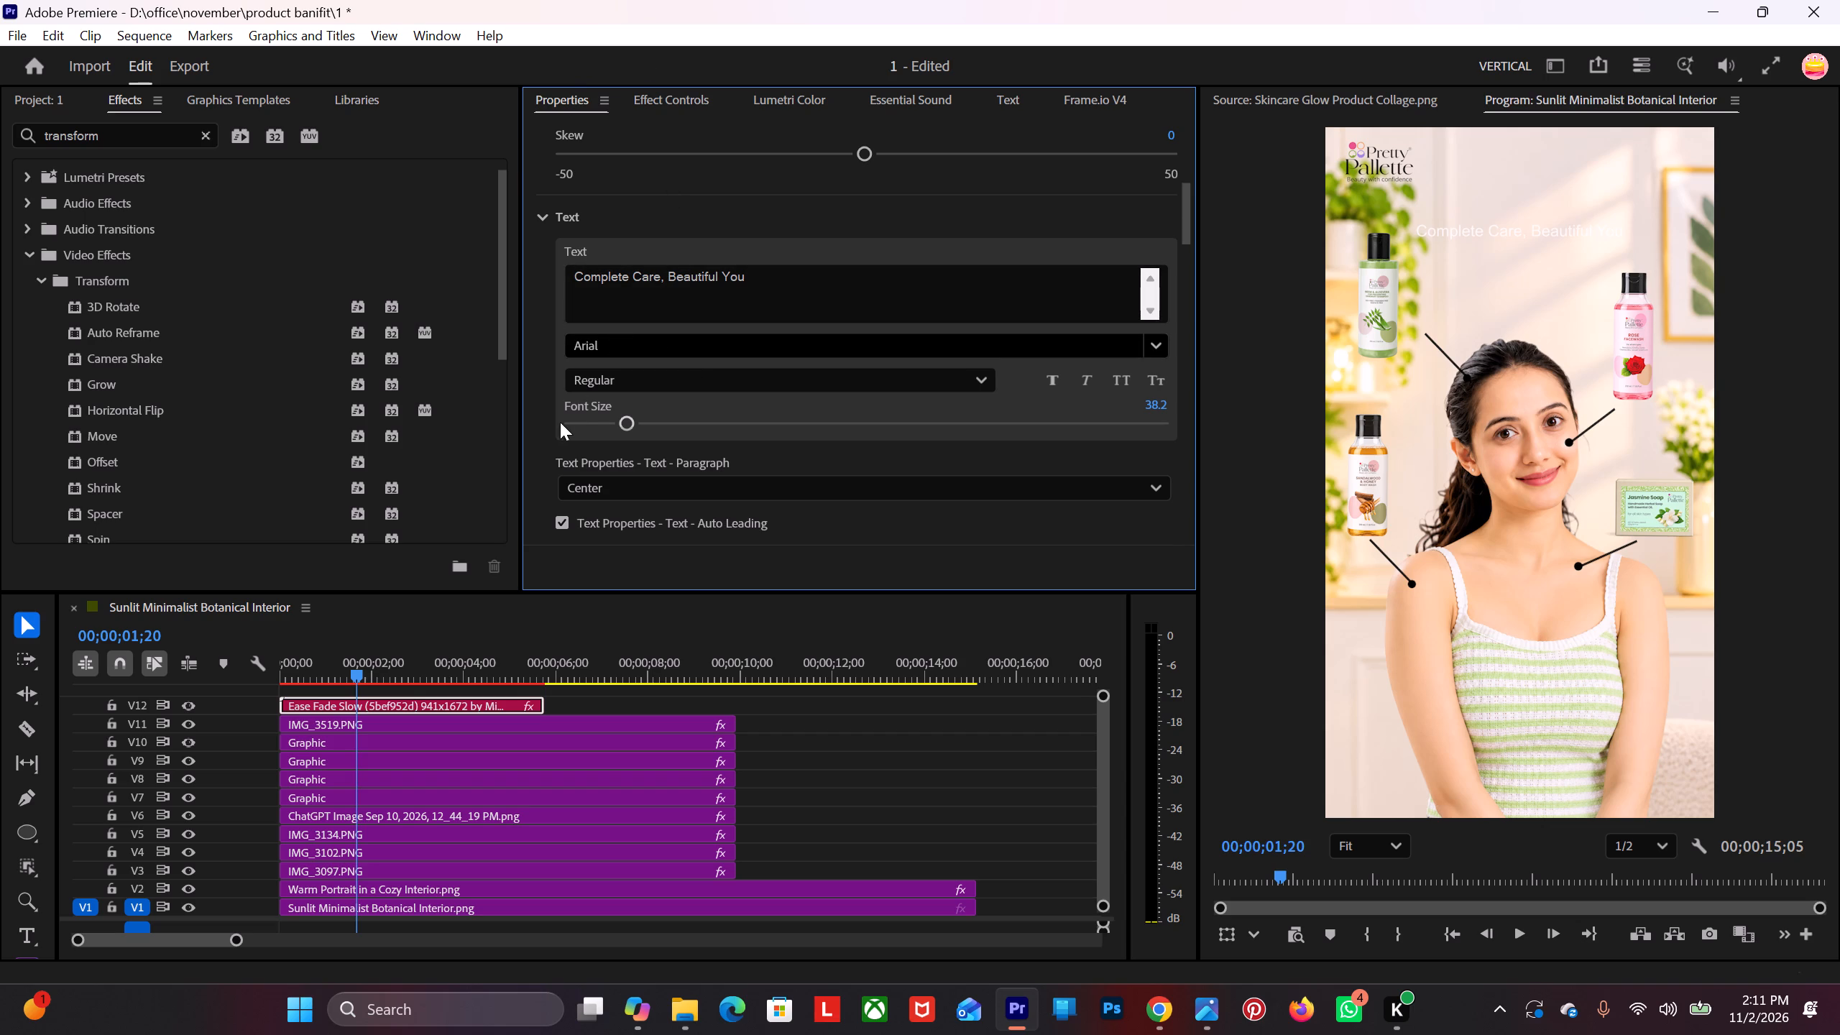
scroll(548, 426, "down", 14)
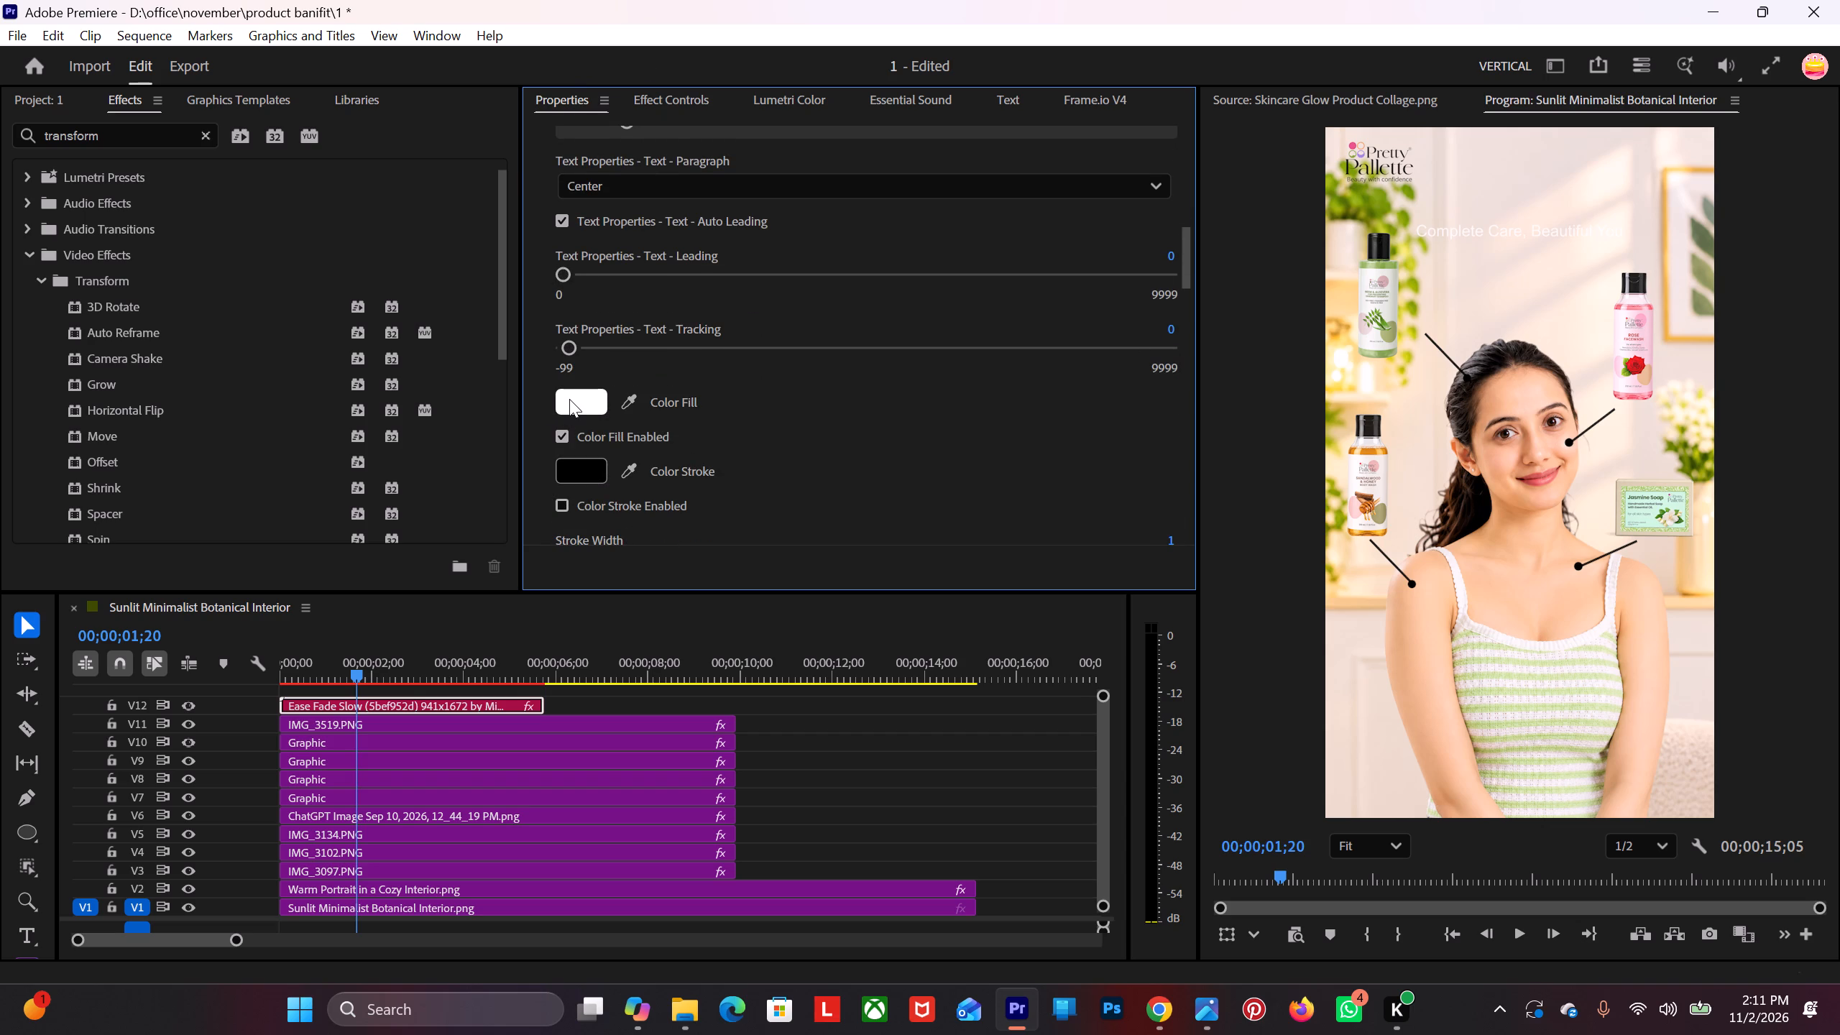
left_click(570, 399)
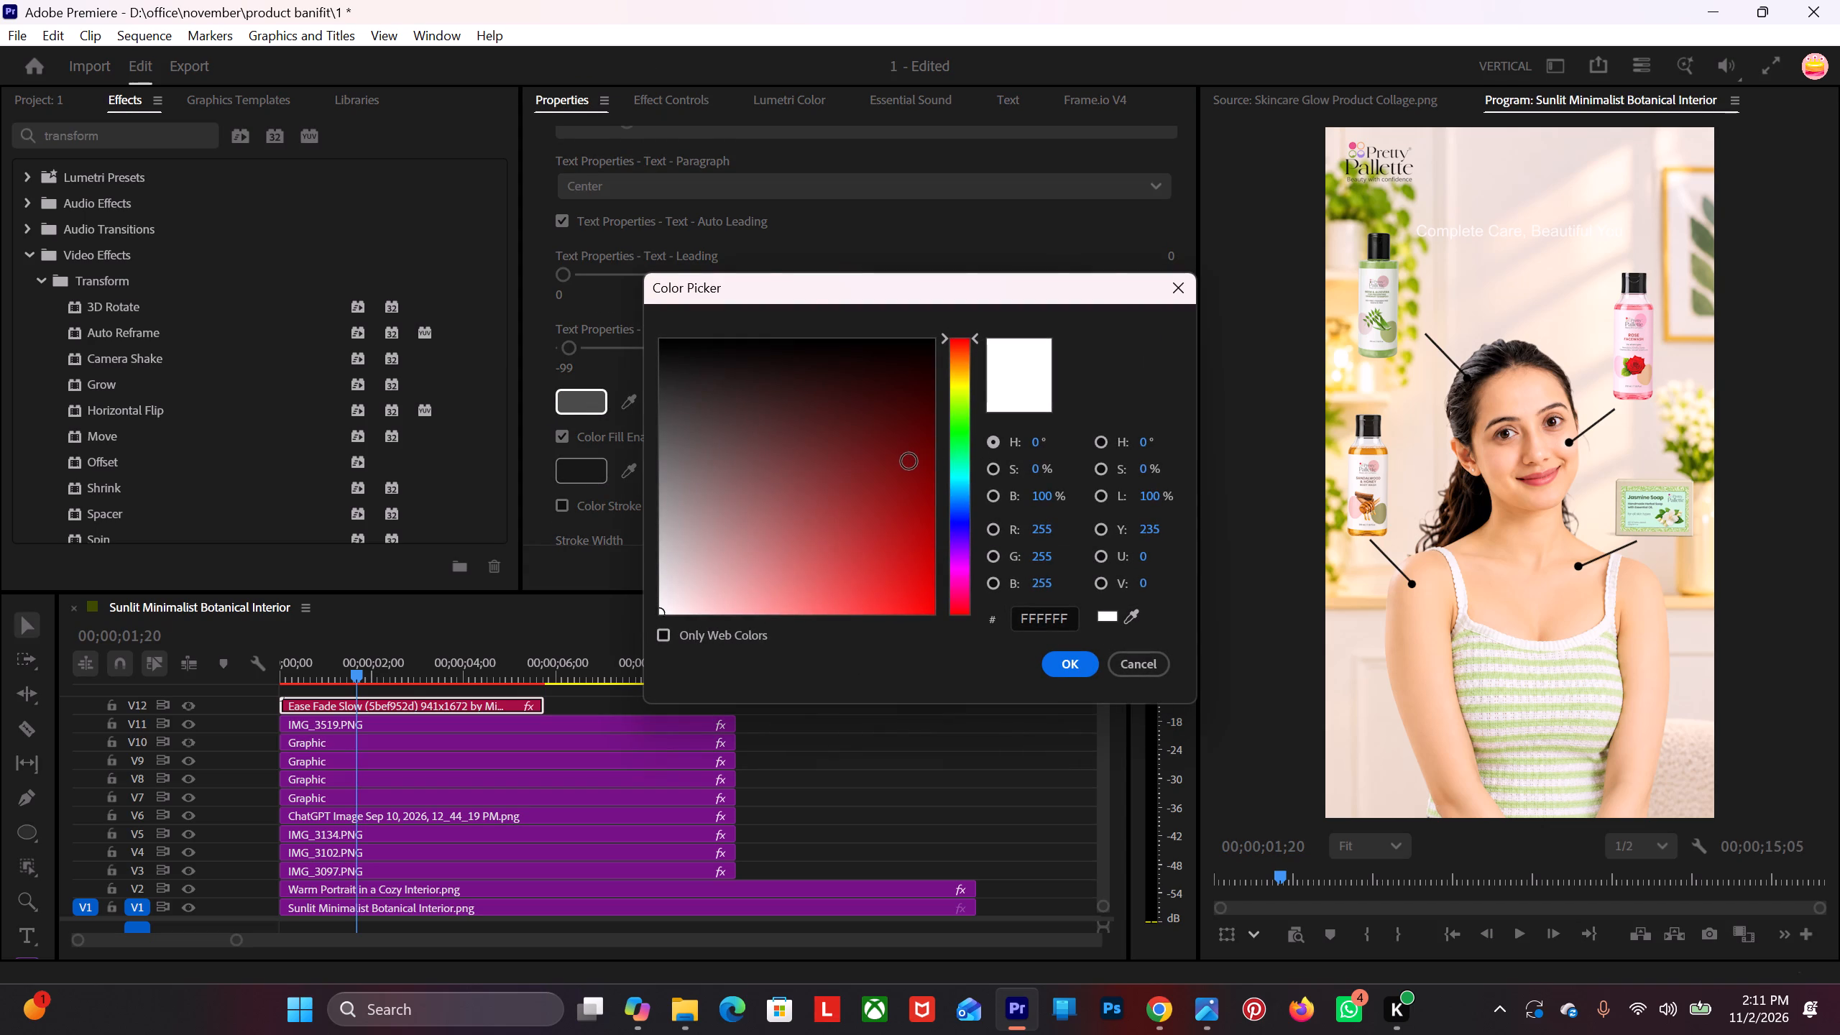
left_click_drag(901, 464, 421, 121)
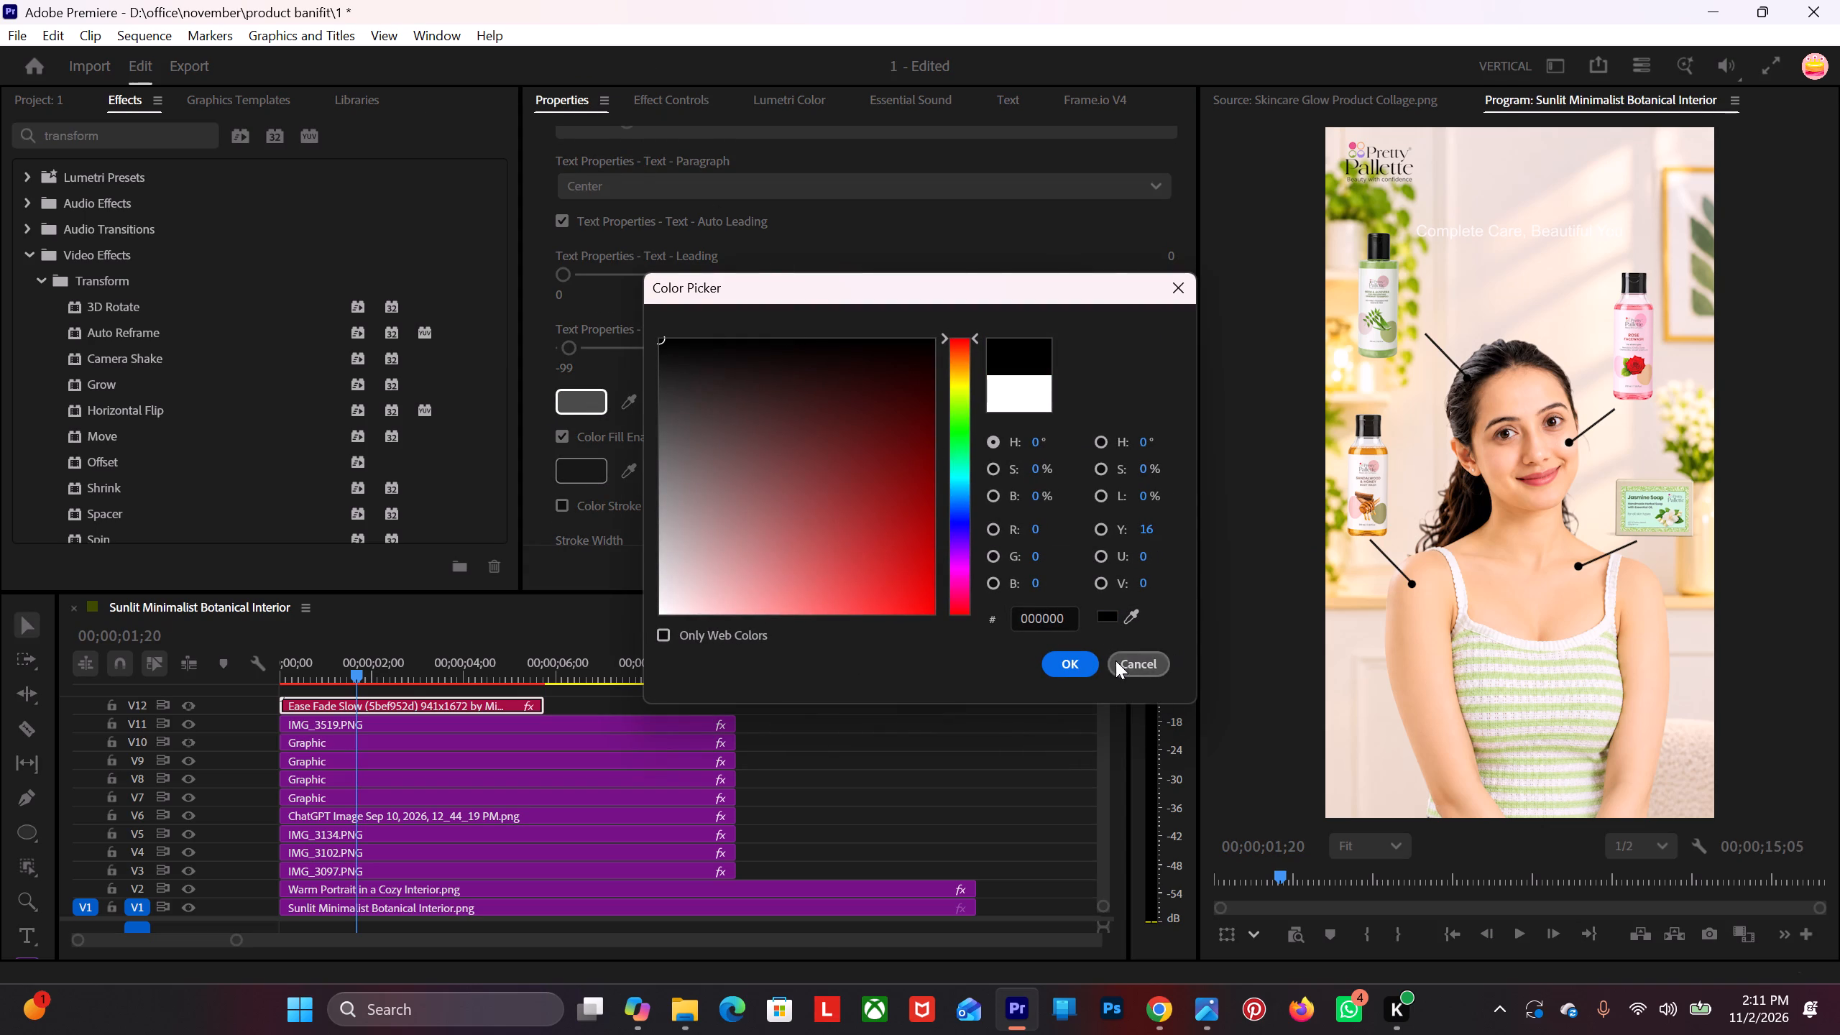
left_click(1063, 662)
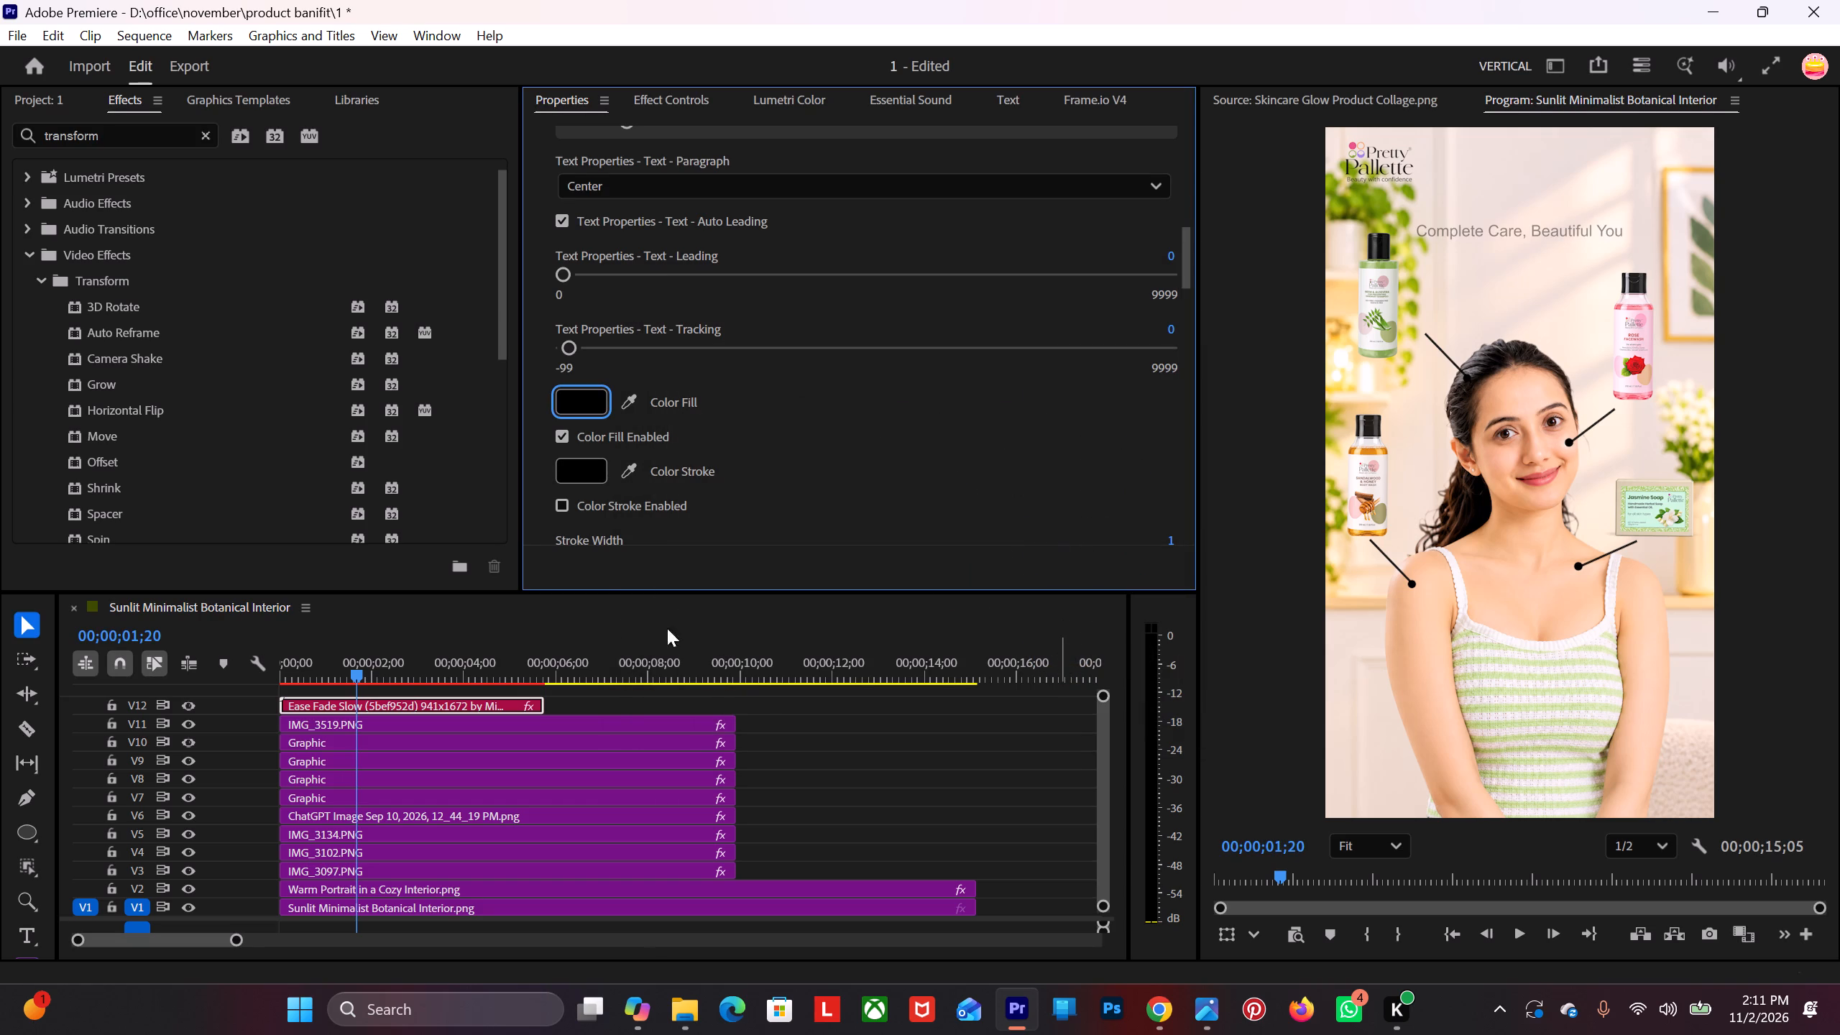
Turn on faux bold for the animated title text.
scroll(537, 448, "up", 4)
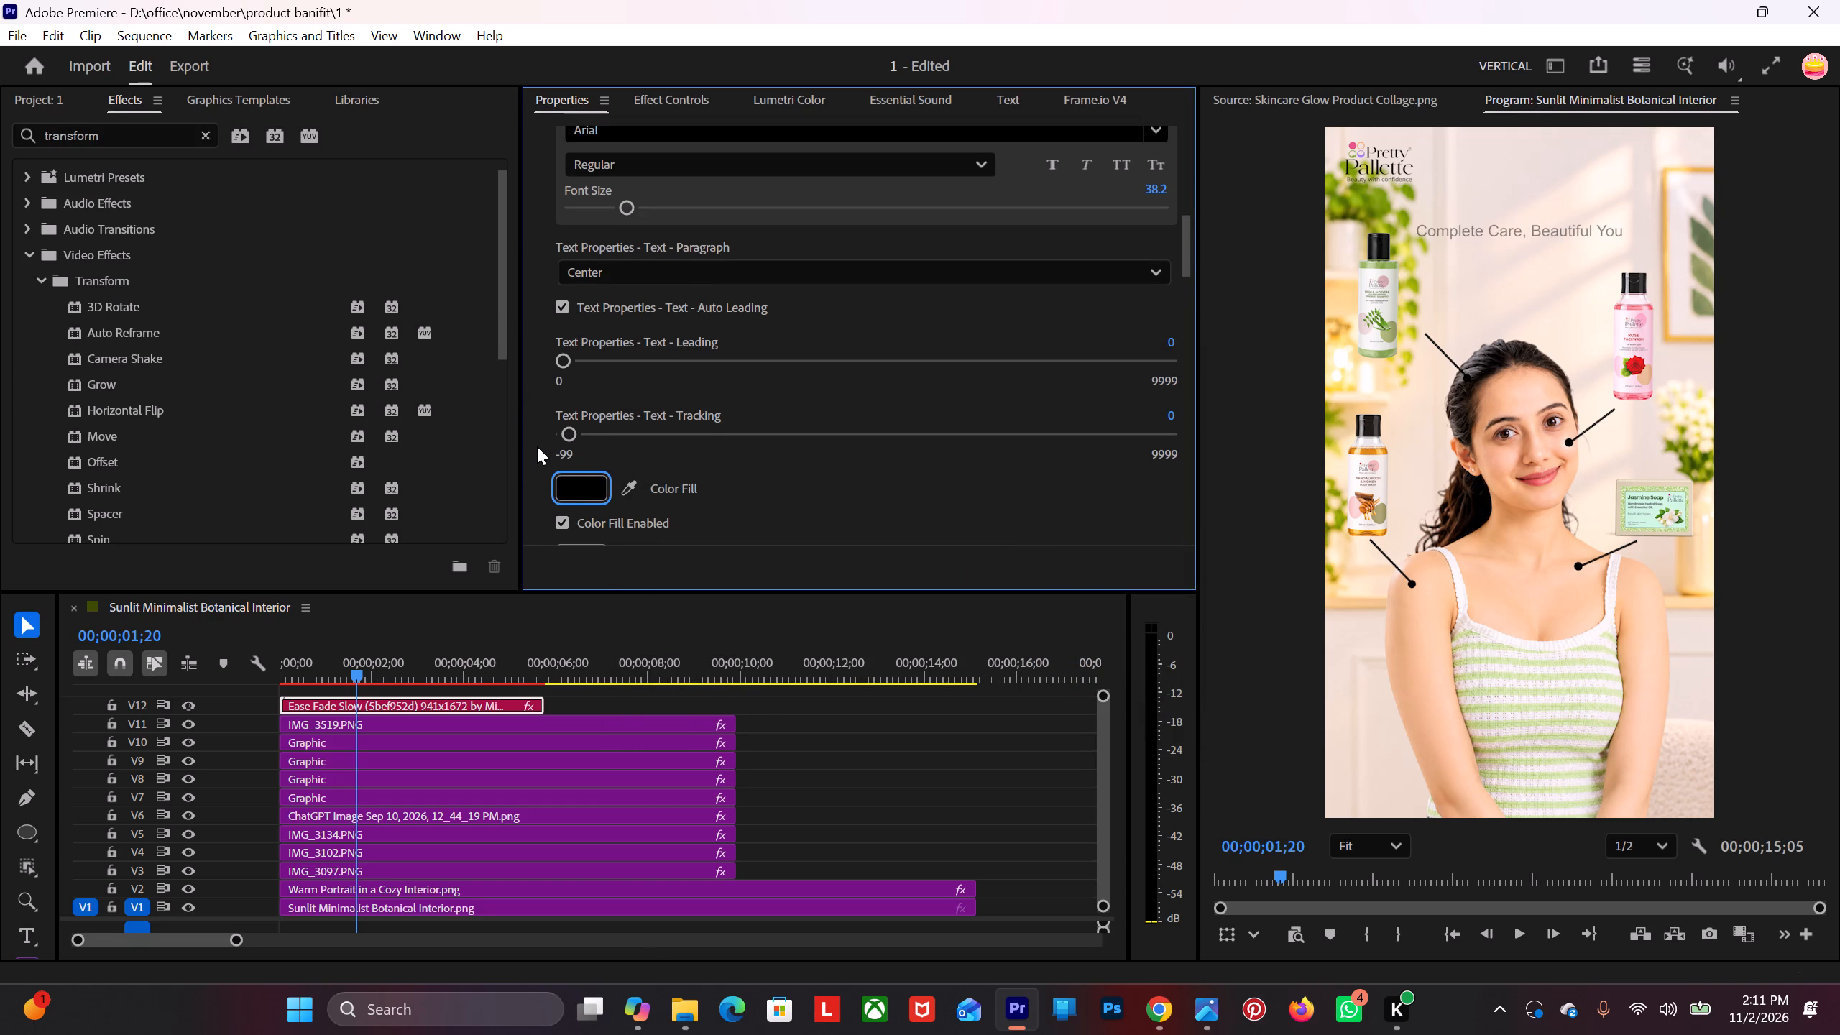
scroll(537, 446, "up", 10)
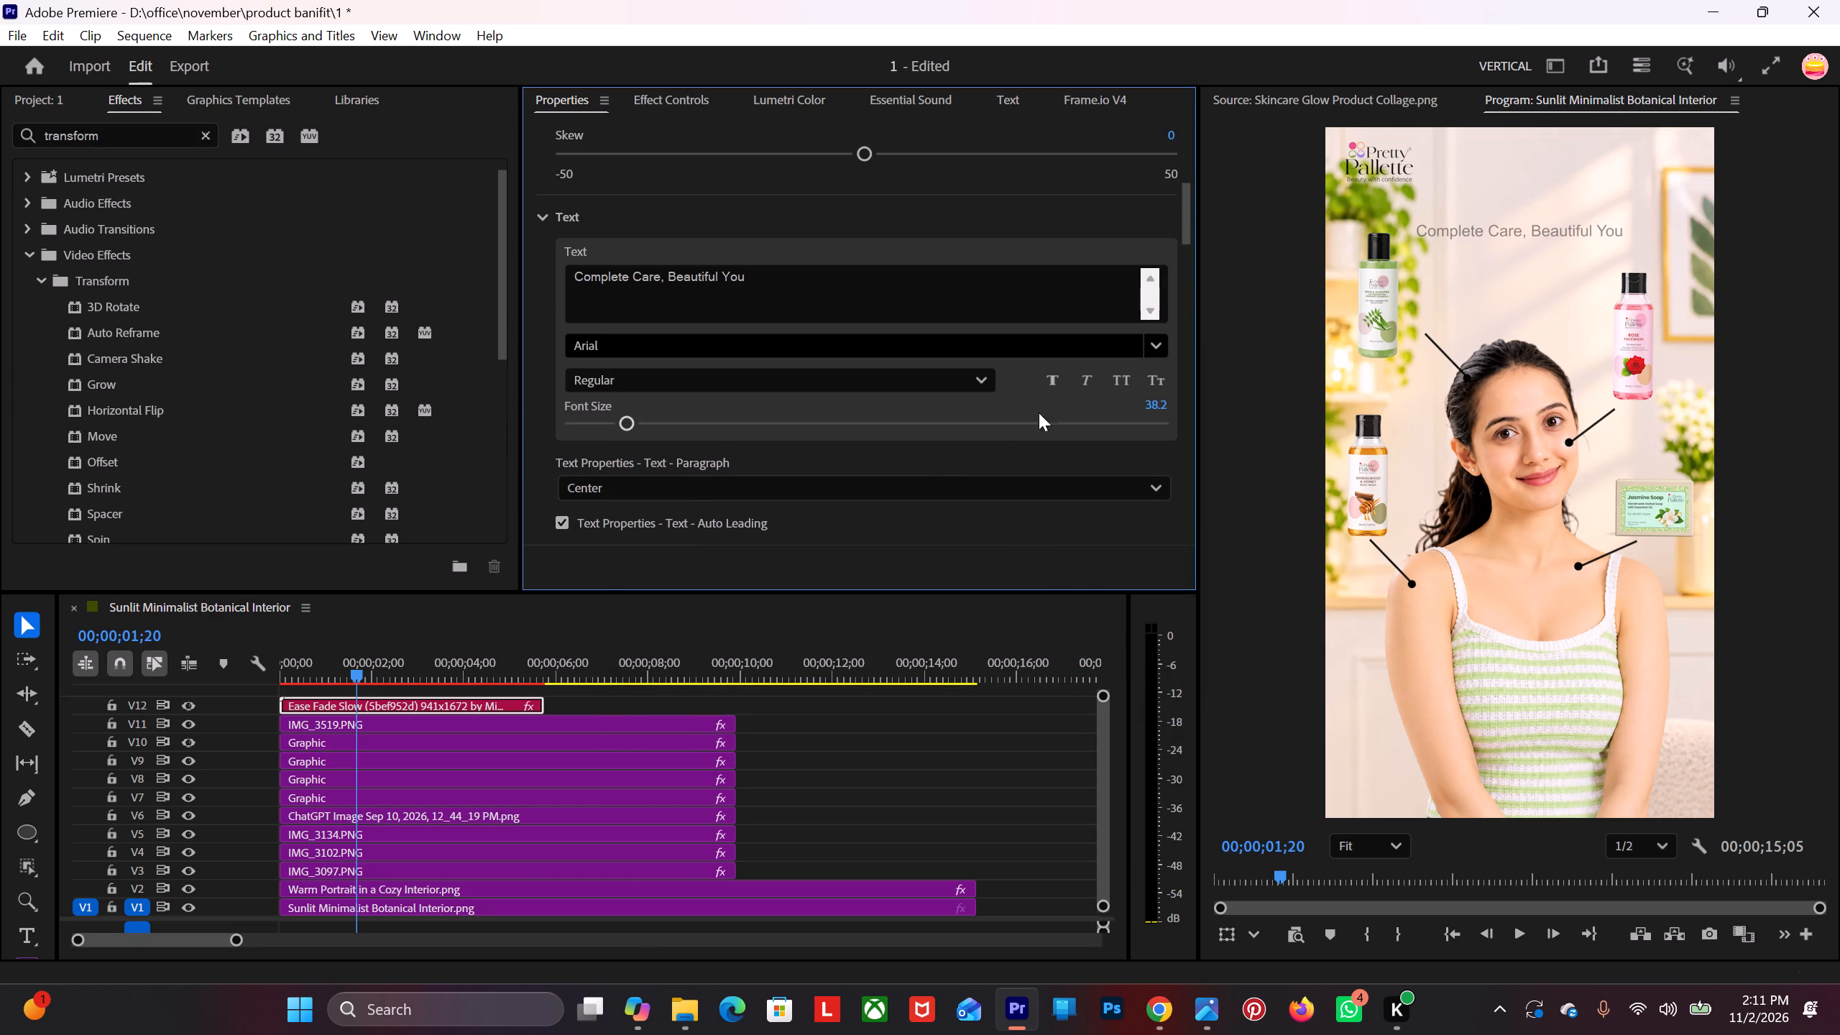
left_click(1046, 379)
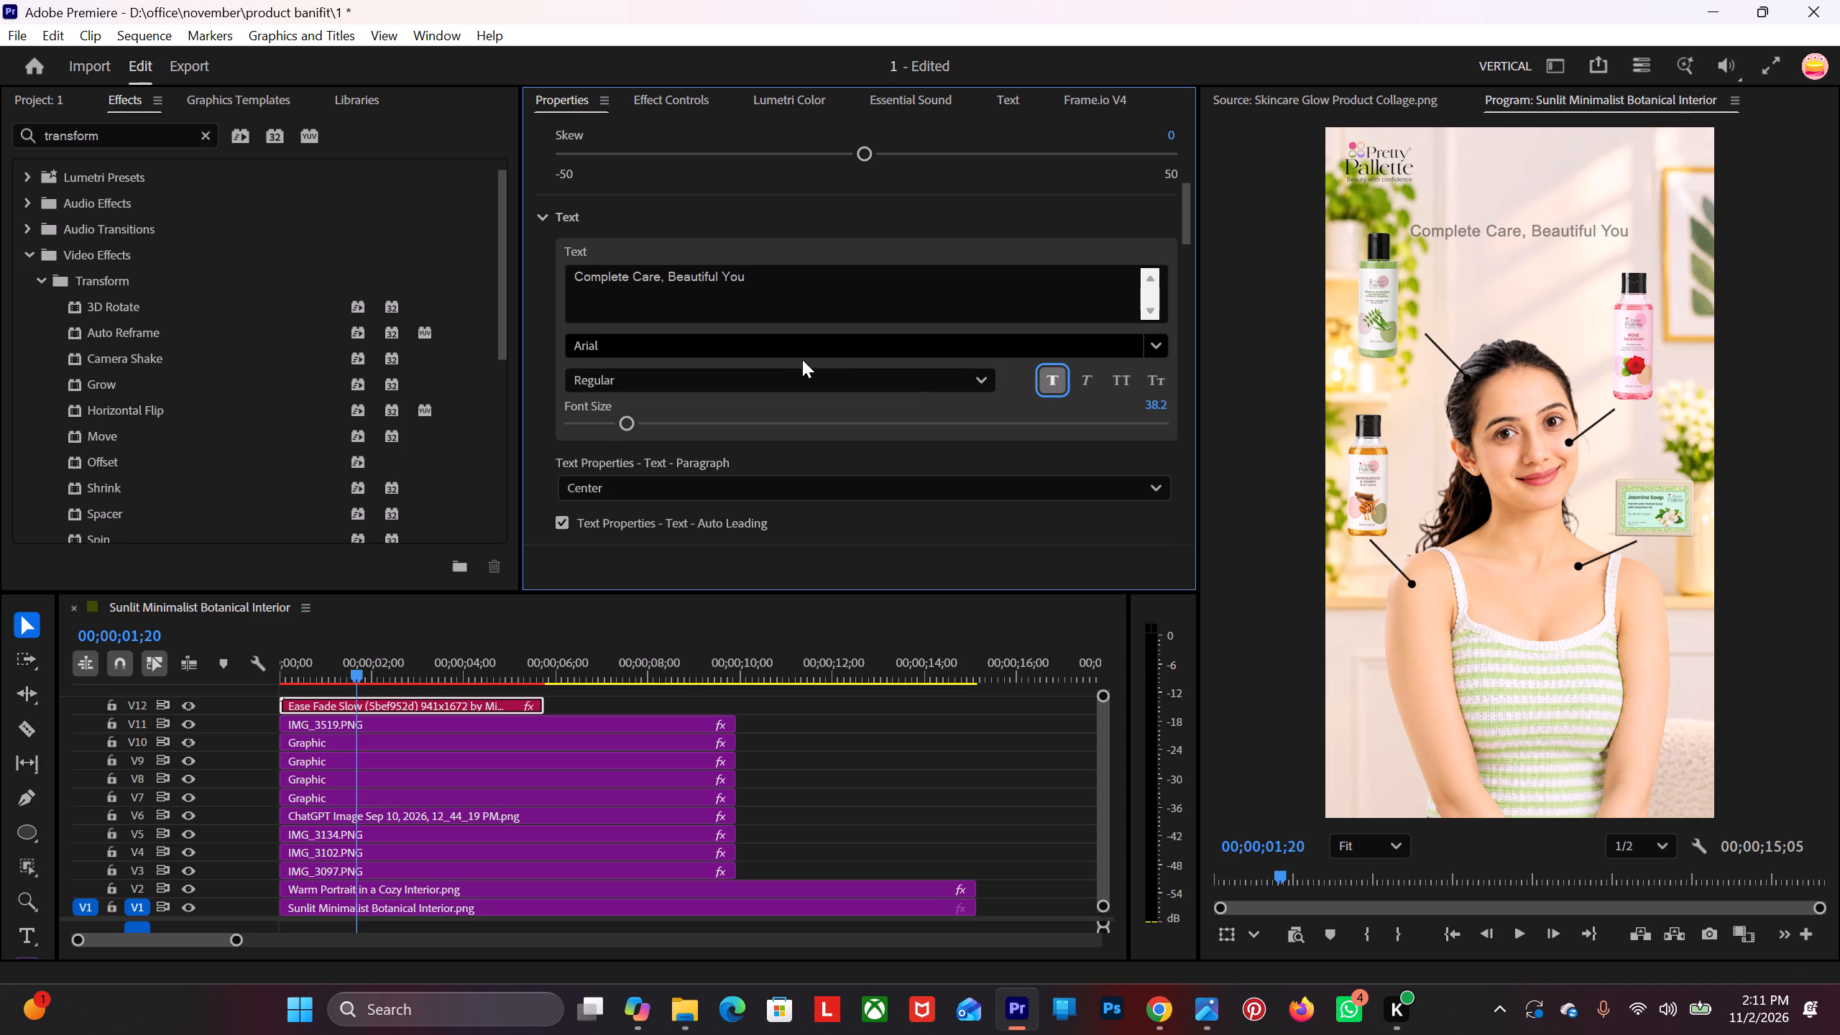
Change the animated title's font to Bell MT and enlarge its font size to 47.9.
left_click(1161, 346)
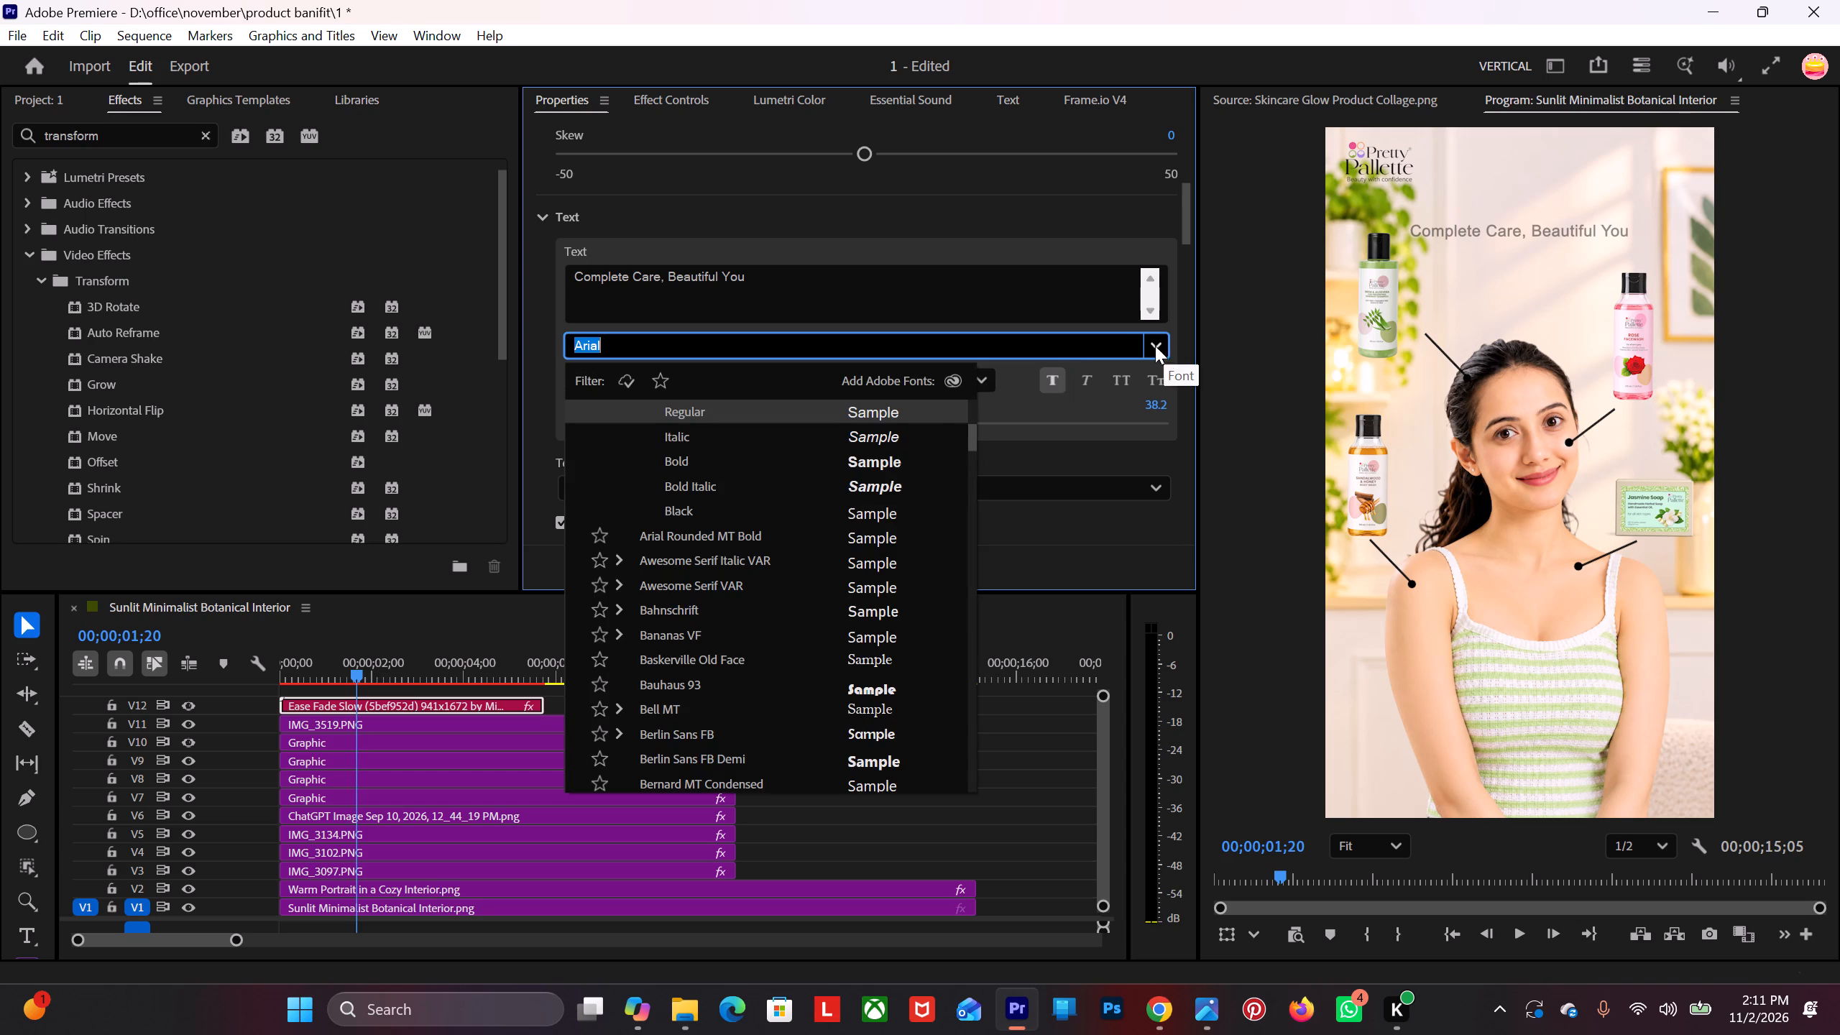
left_click(676, 529)
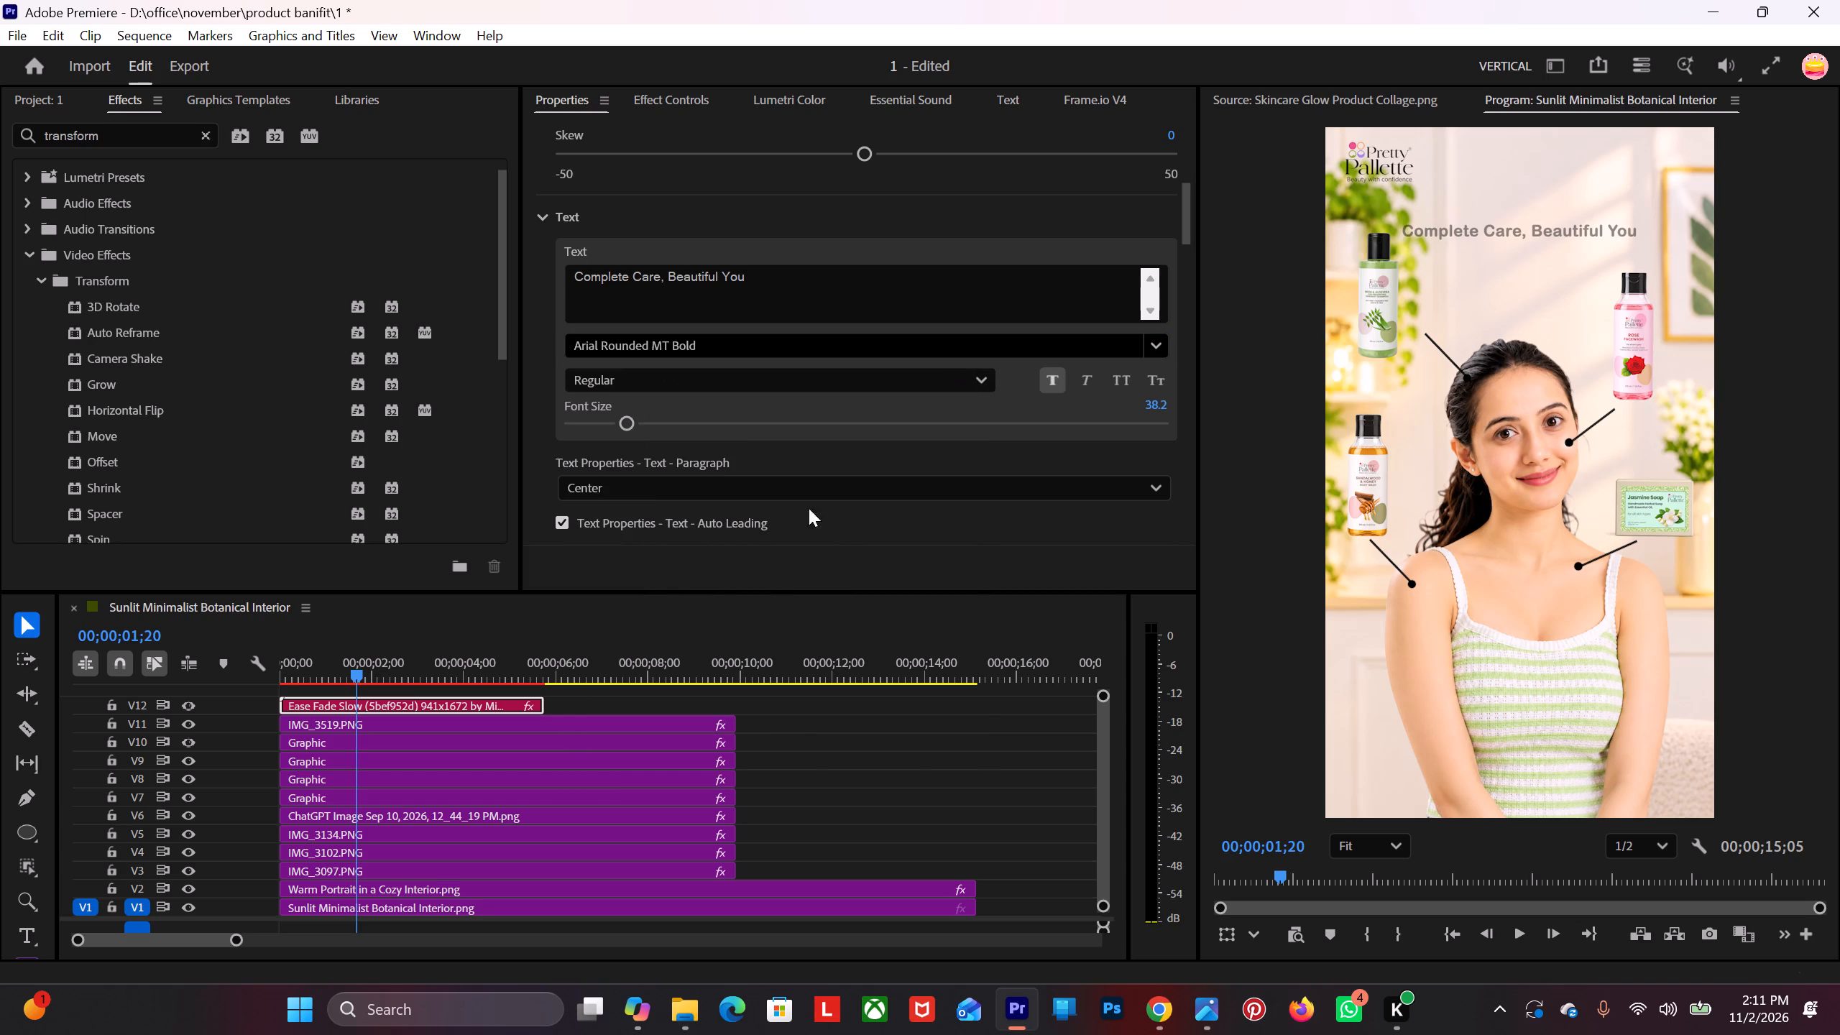
left_click(1156, 350)
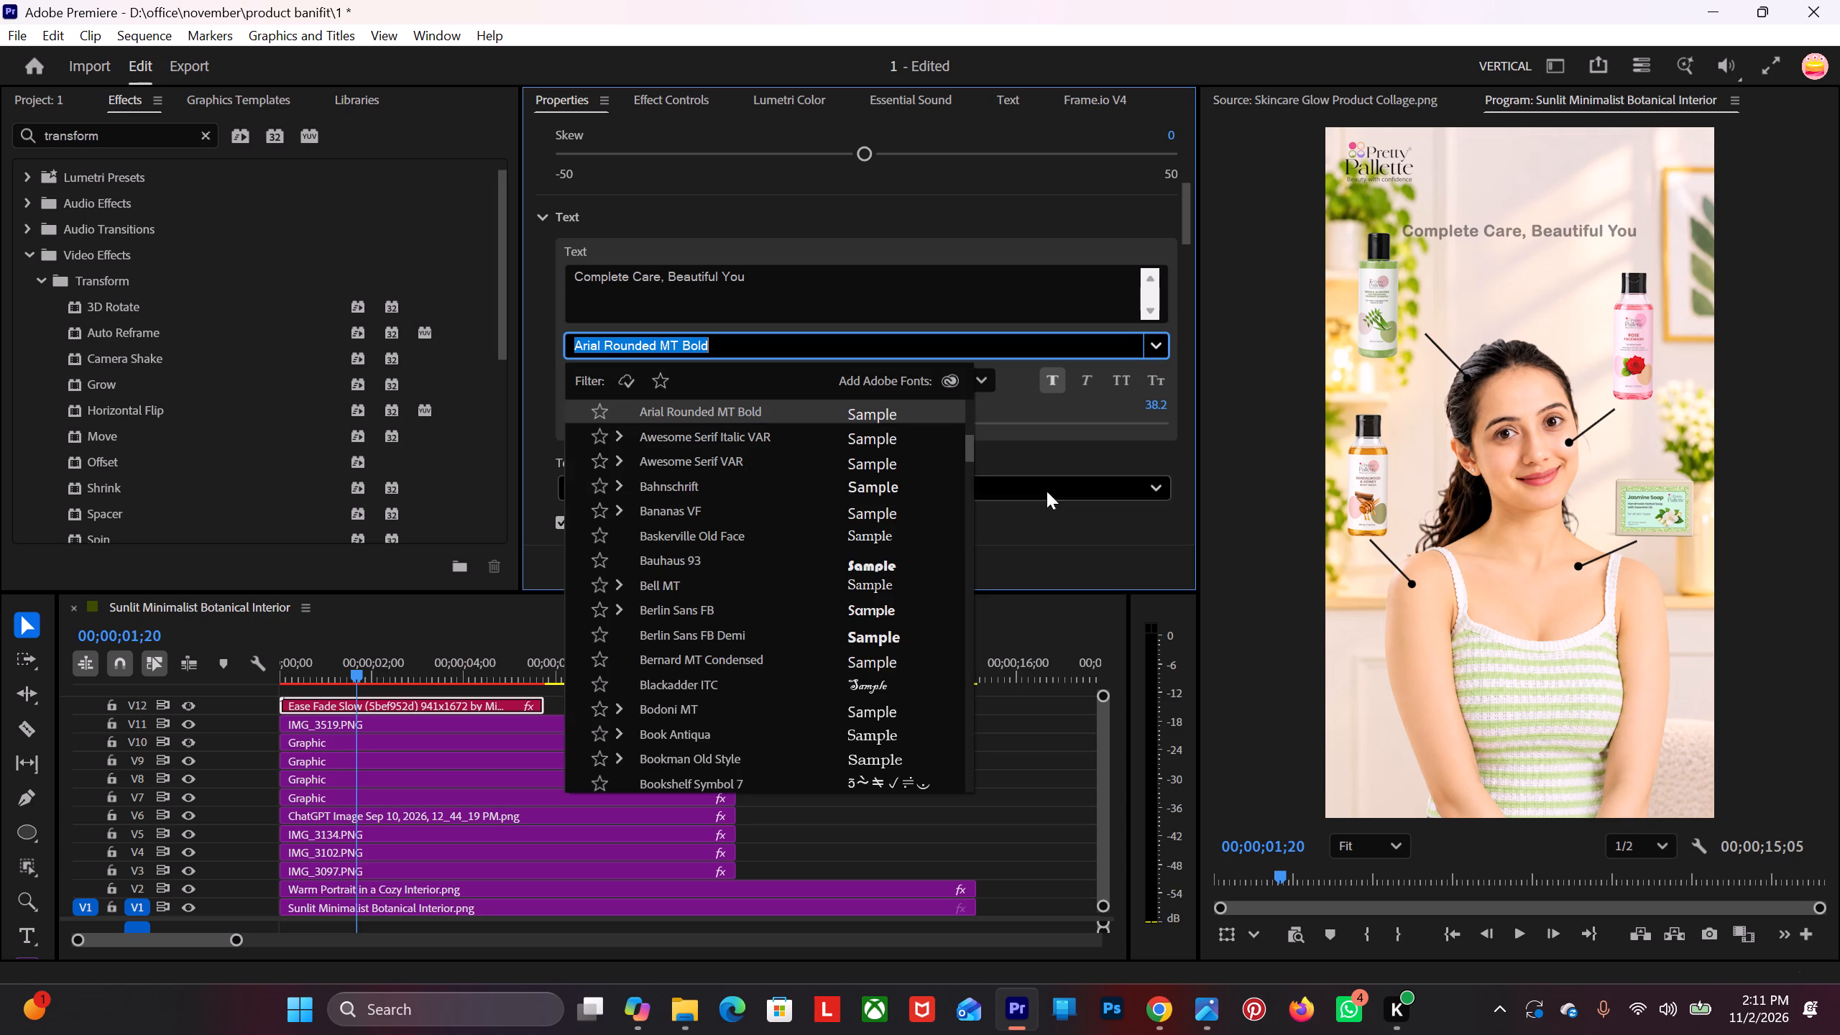
left_click(854, 589)
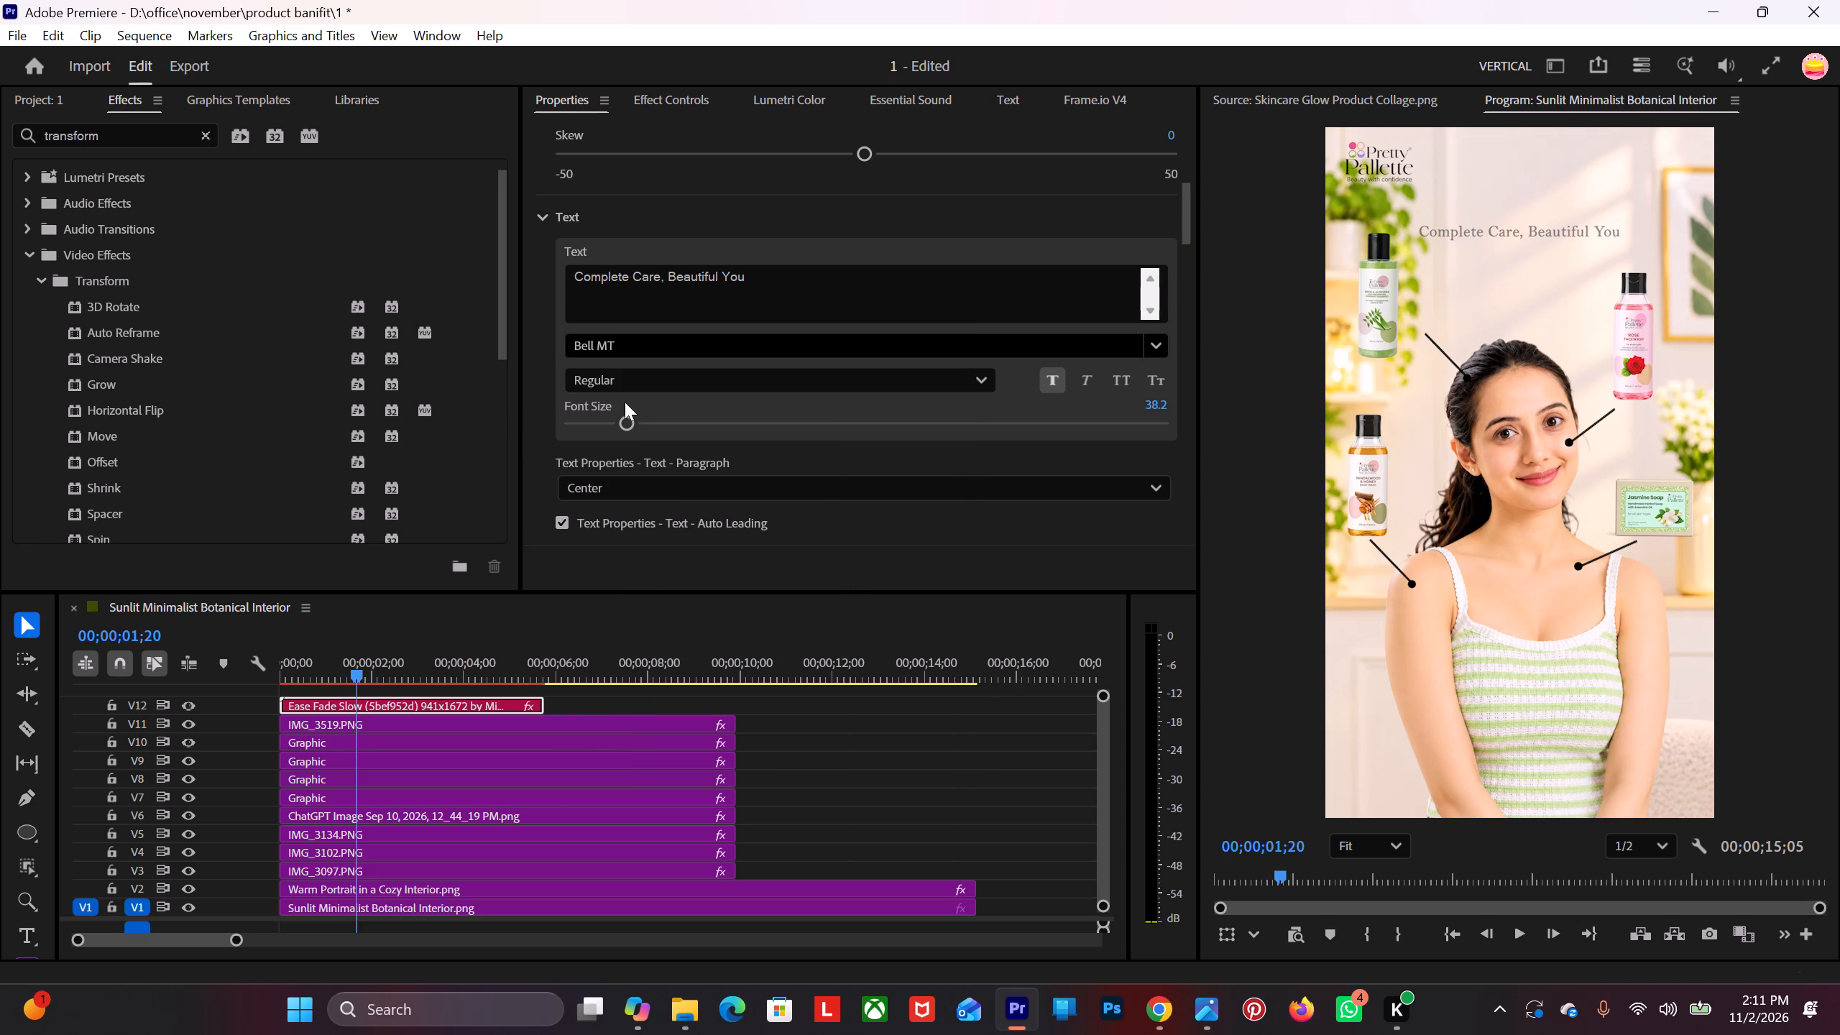
left_click_drag(628, 421, 643, 413)
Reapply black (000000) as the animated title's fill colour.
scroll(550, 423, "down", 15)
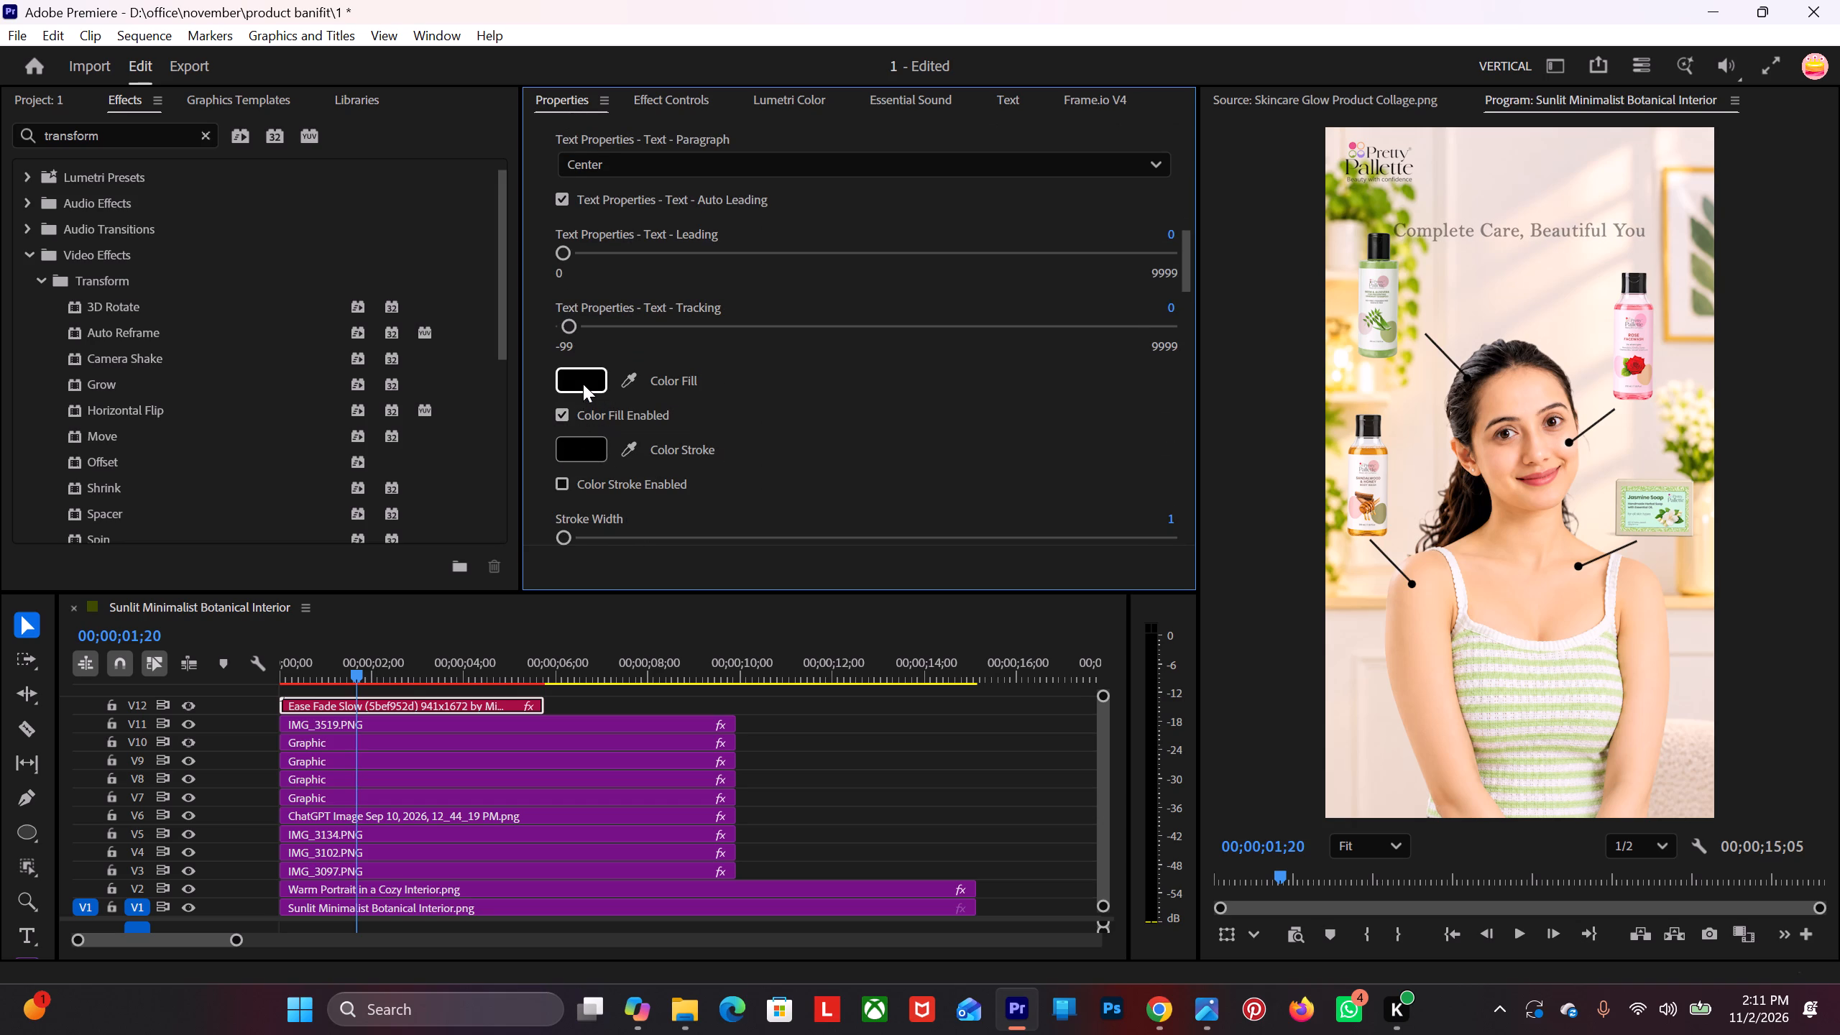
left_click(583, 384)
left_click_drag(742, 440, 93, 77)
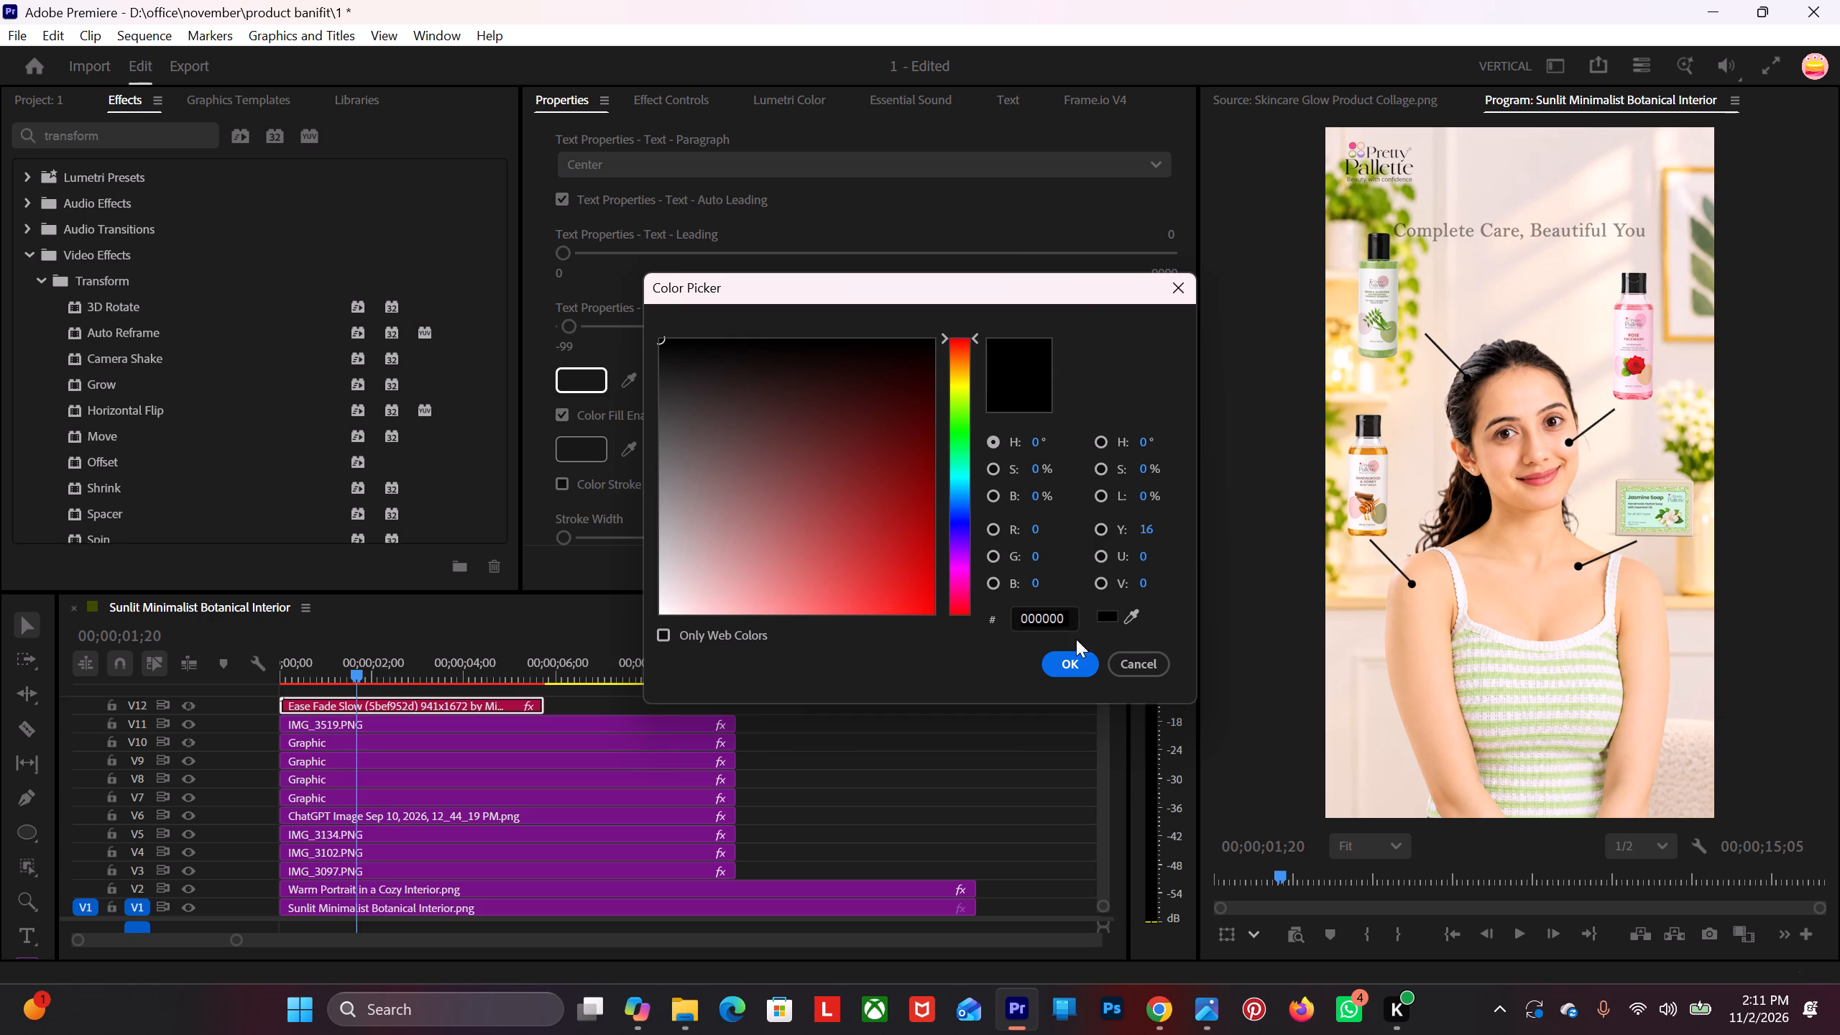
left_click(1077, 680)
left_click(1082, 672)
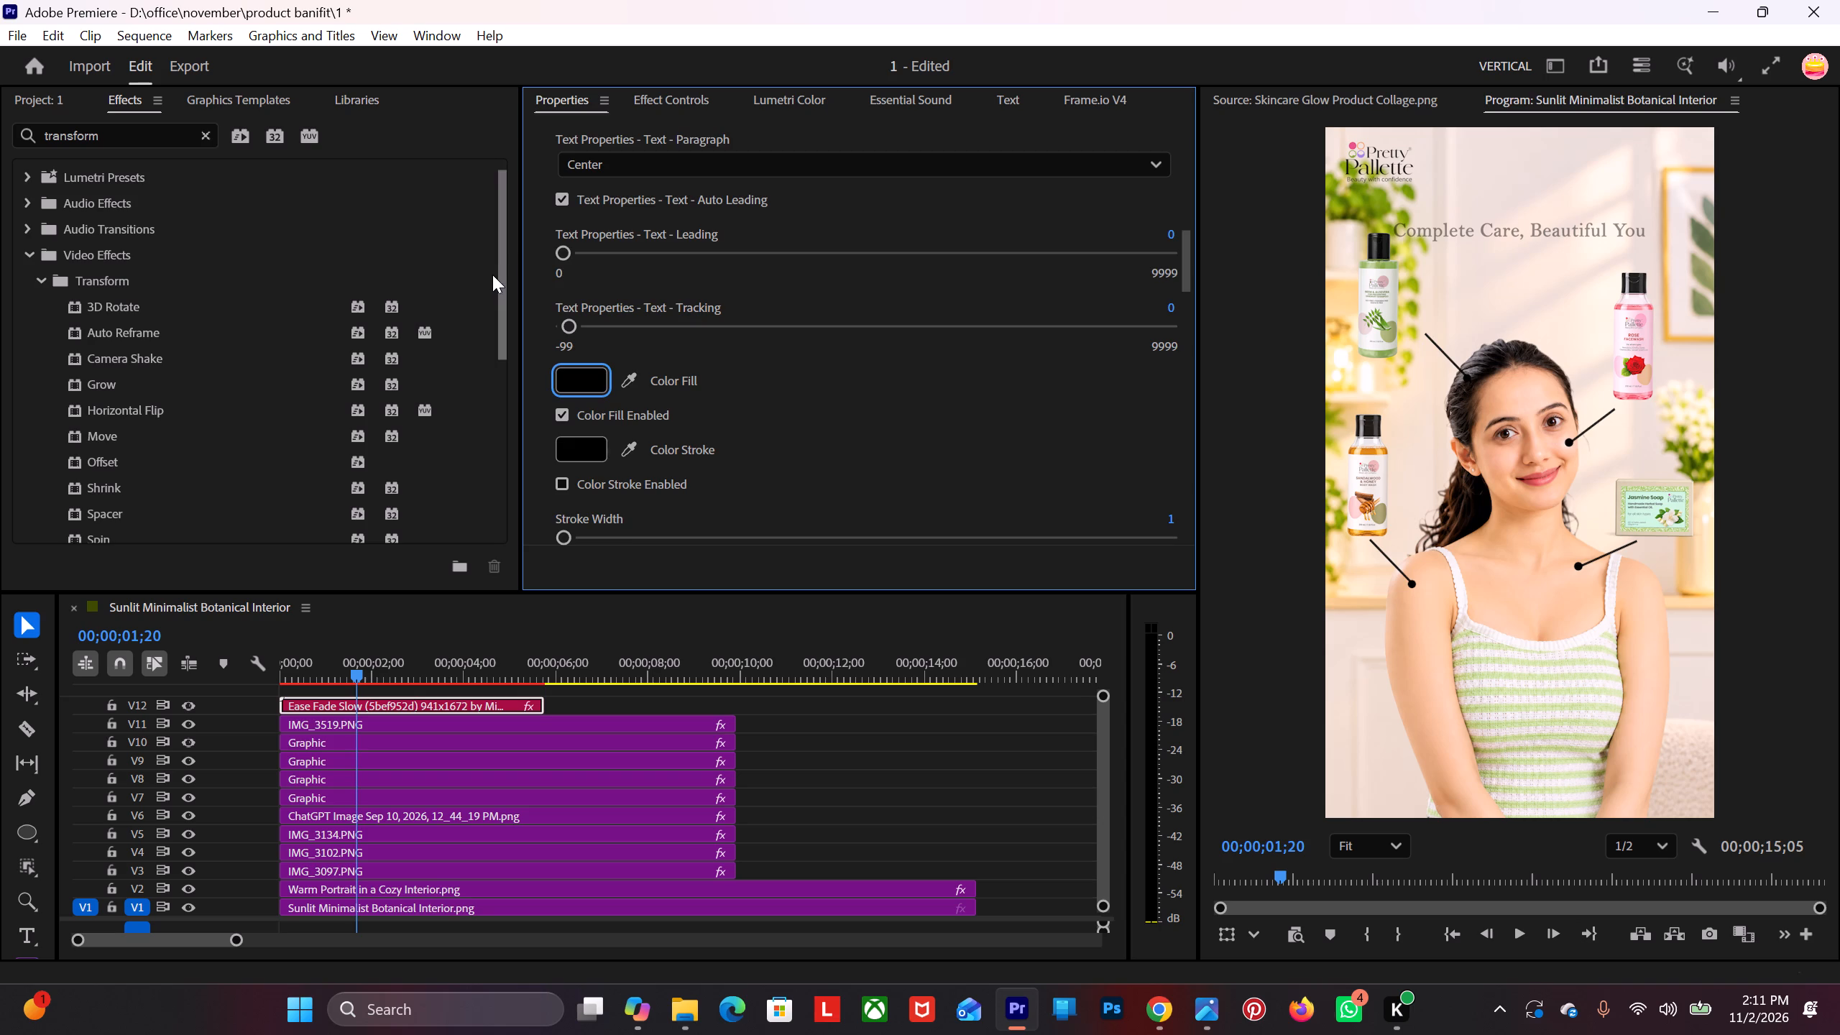
Break the animated title onto two lines, with "Complete Care," above "Beautiful You".
scroll(591, 261, "up", 13)
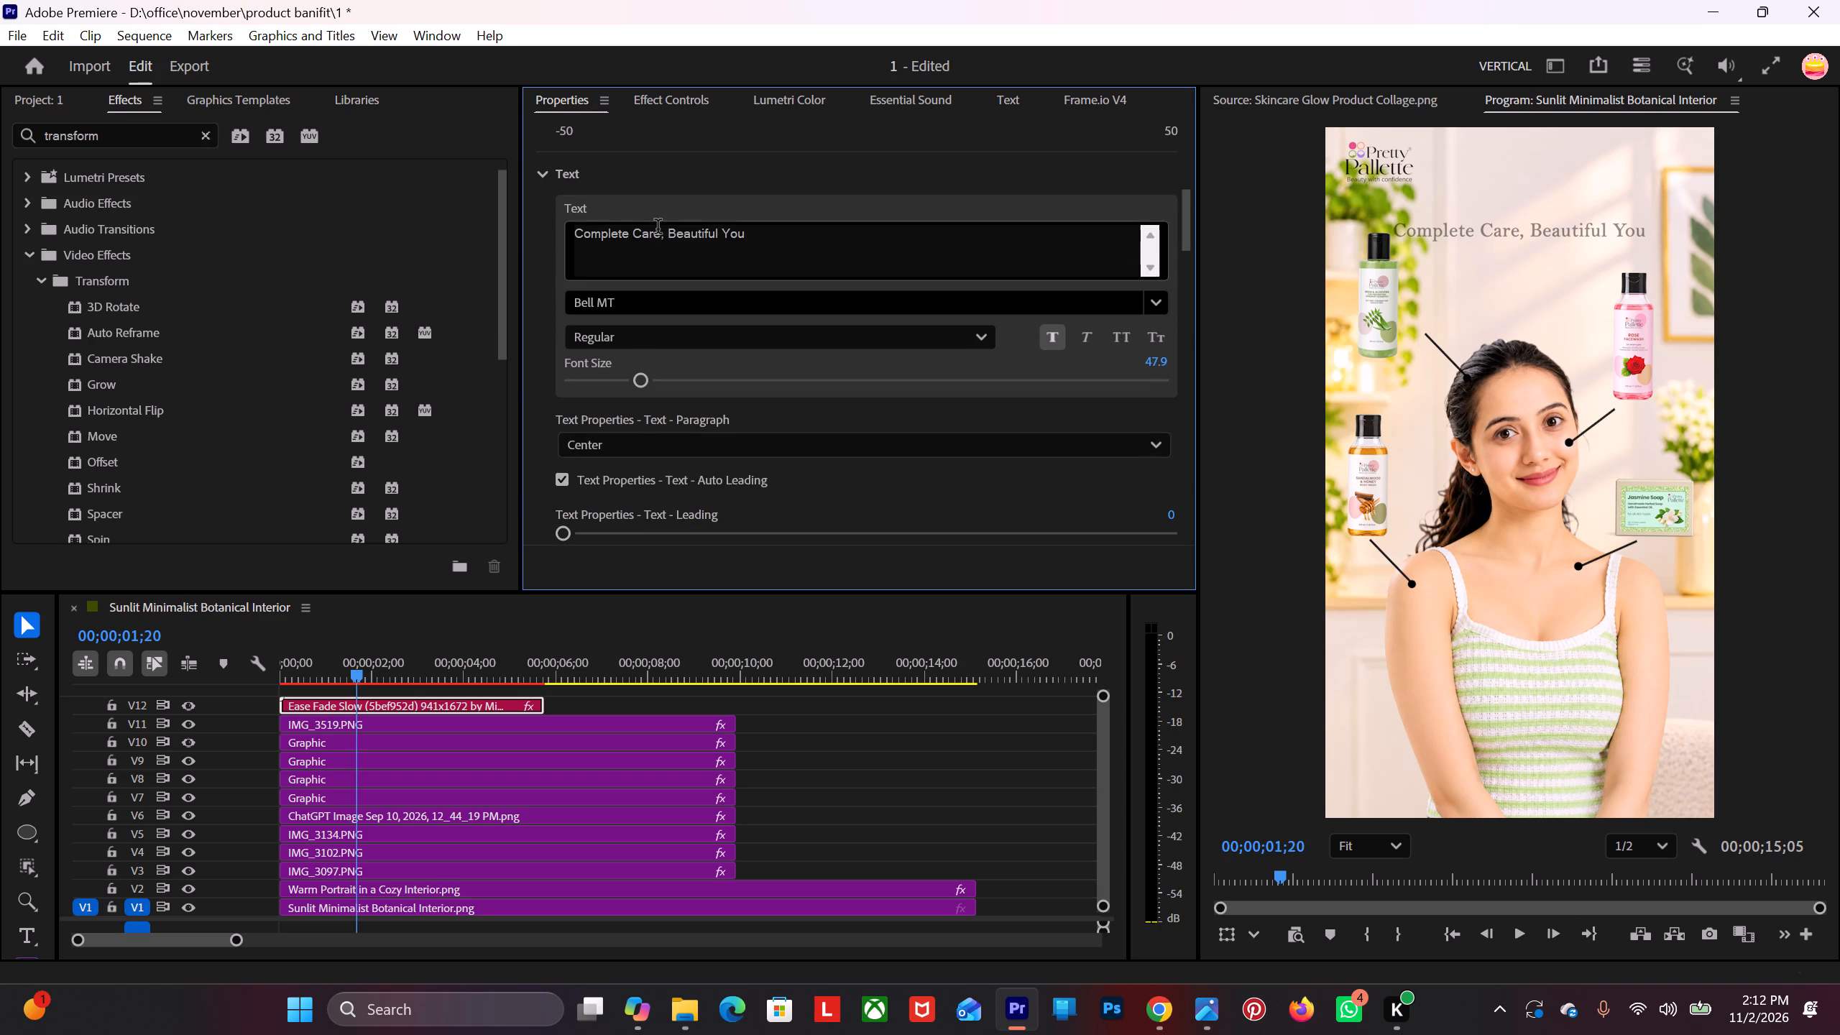
left_click(661, 236)
key("Right")
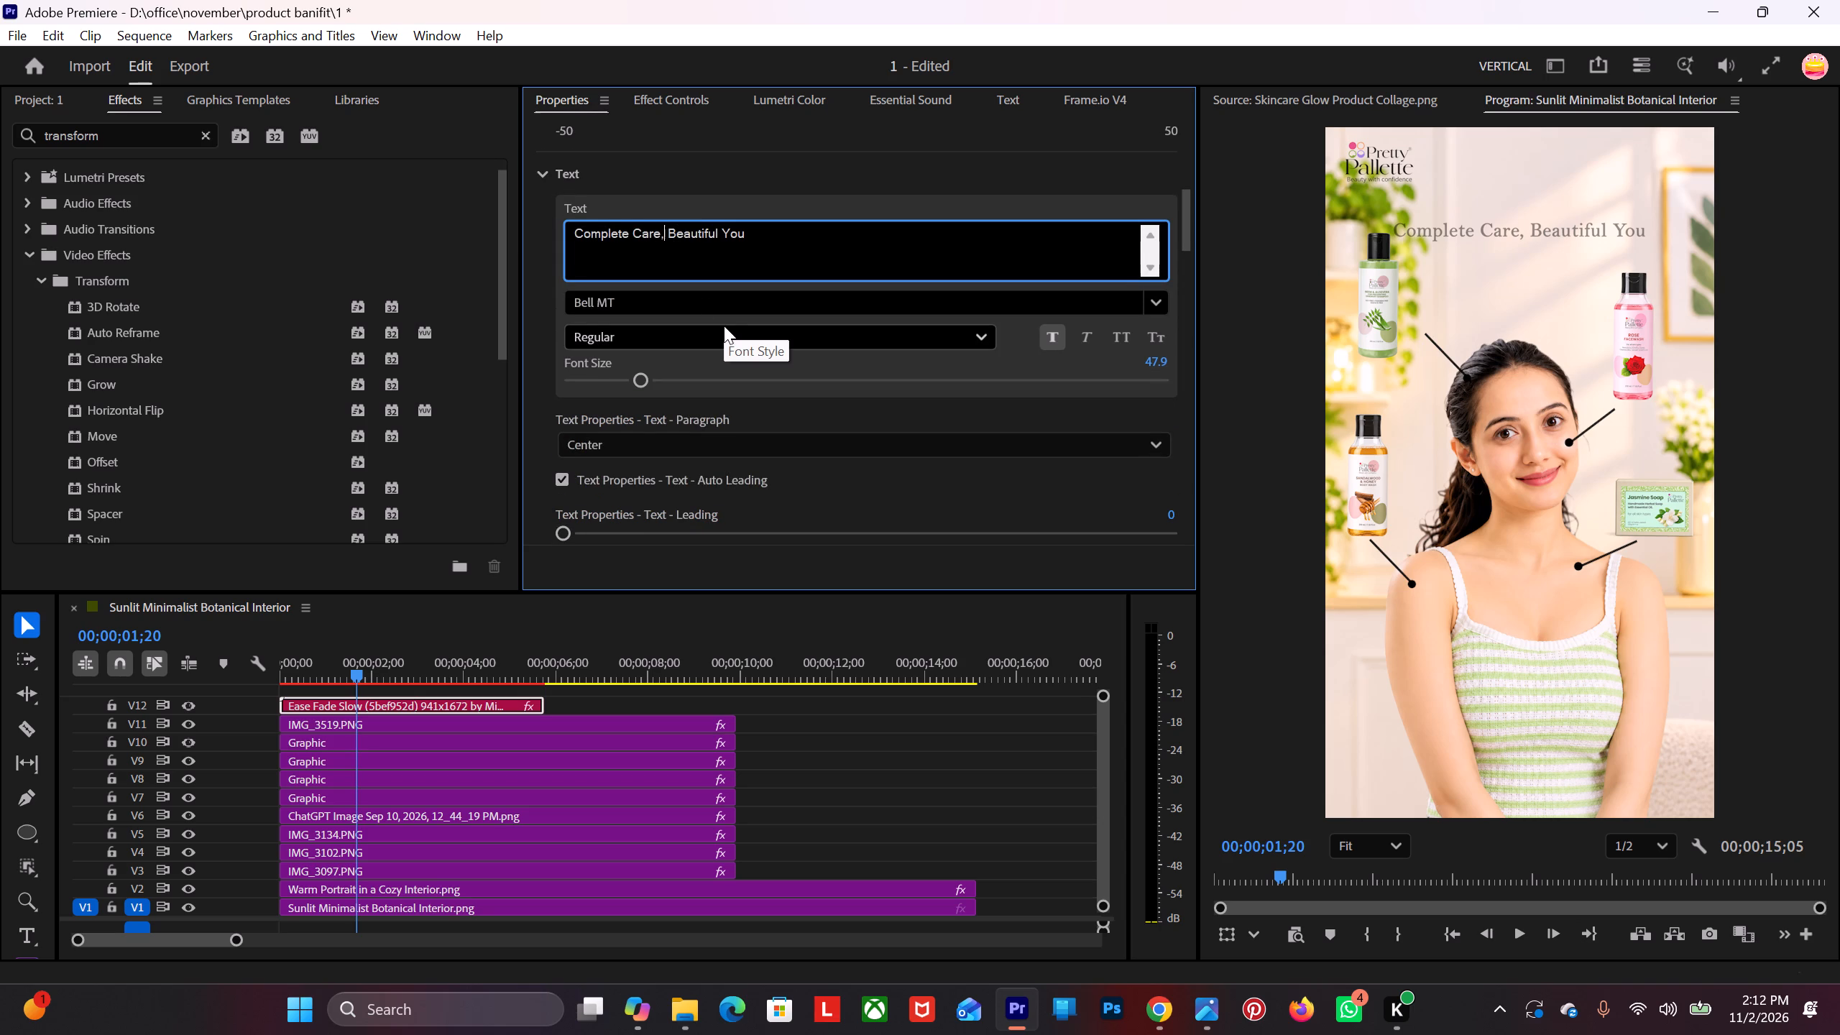
key("Right")
key("BackSpace")
key("Return")
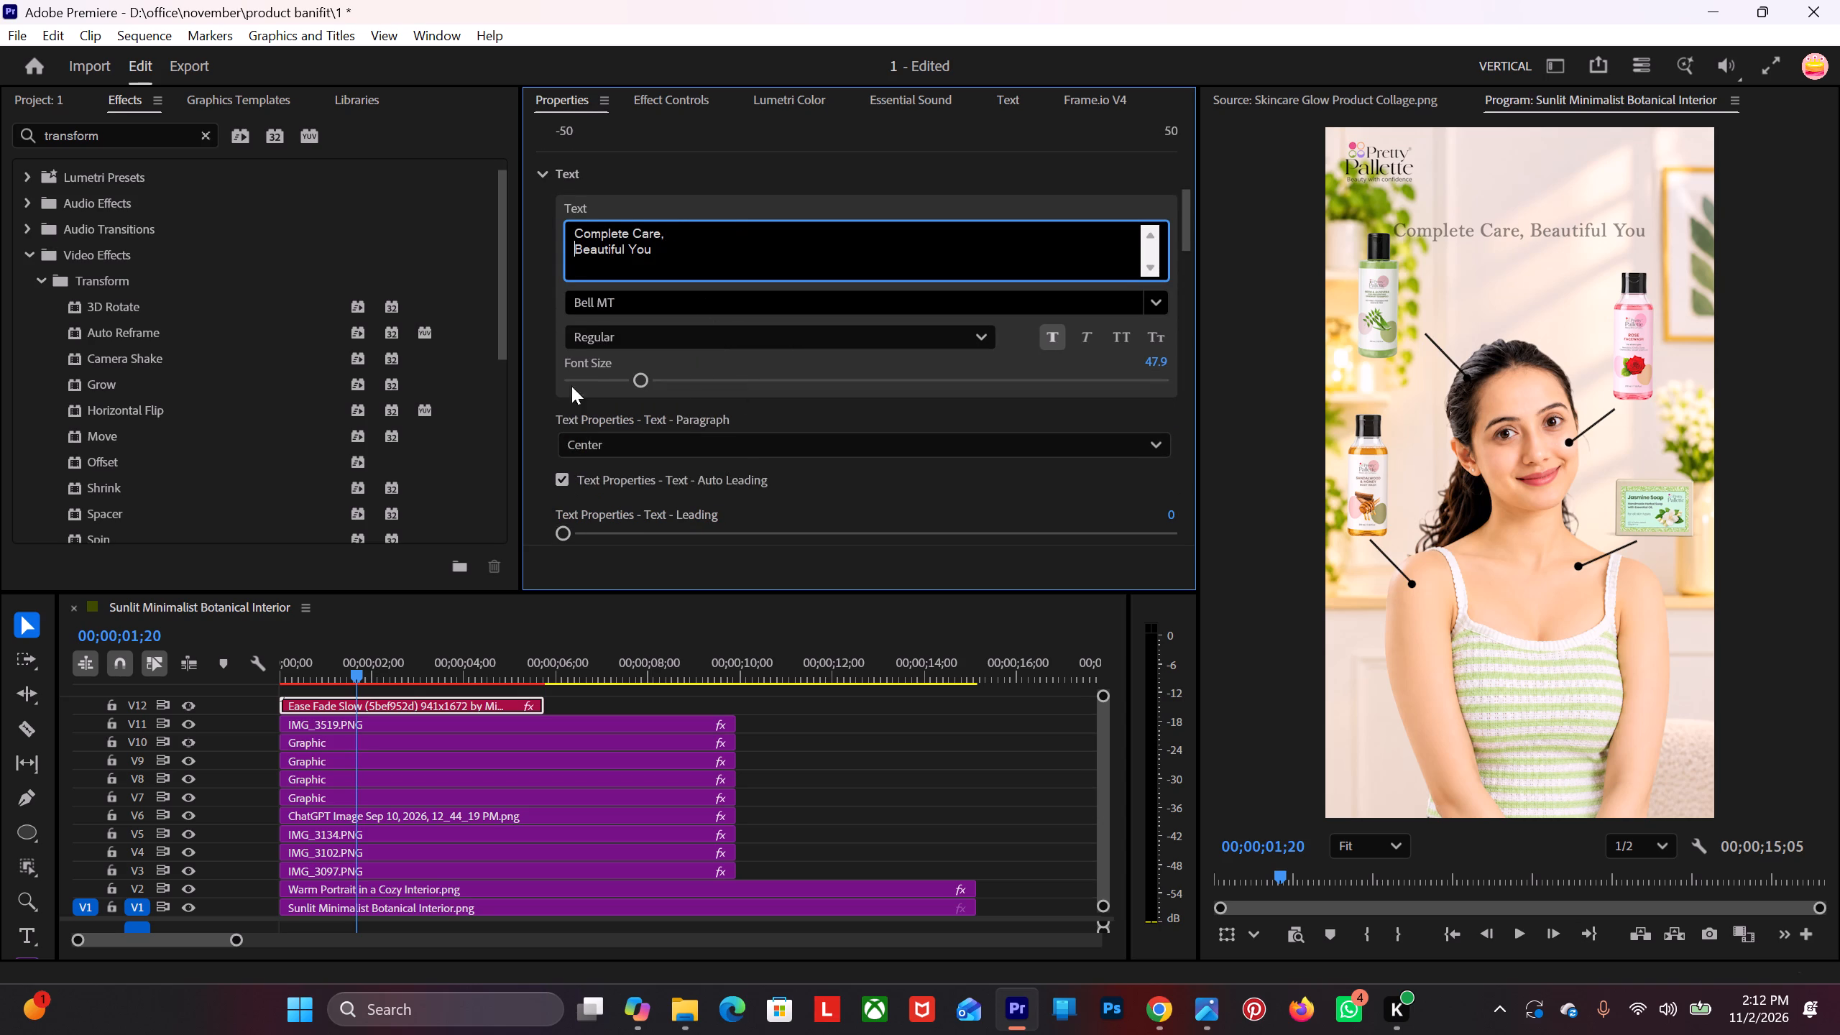
left_click(535, 447)
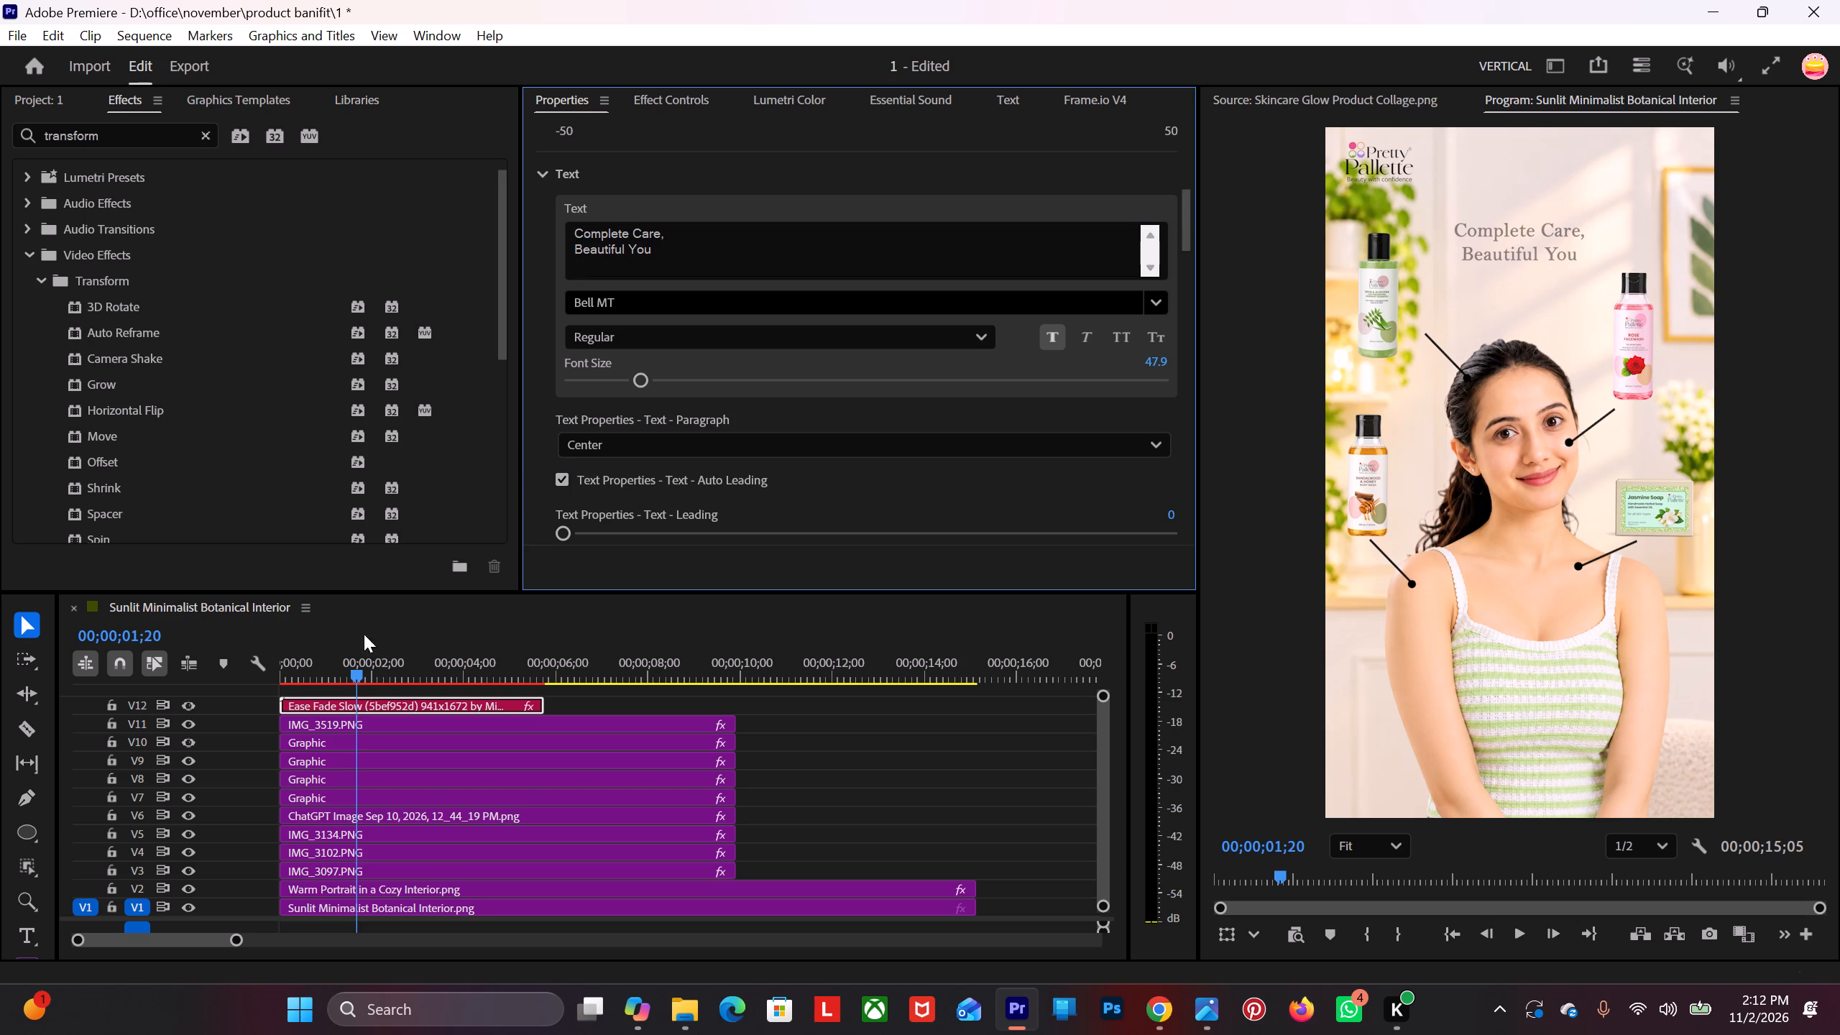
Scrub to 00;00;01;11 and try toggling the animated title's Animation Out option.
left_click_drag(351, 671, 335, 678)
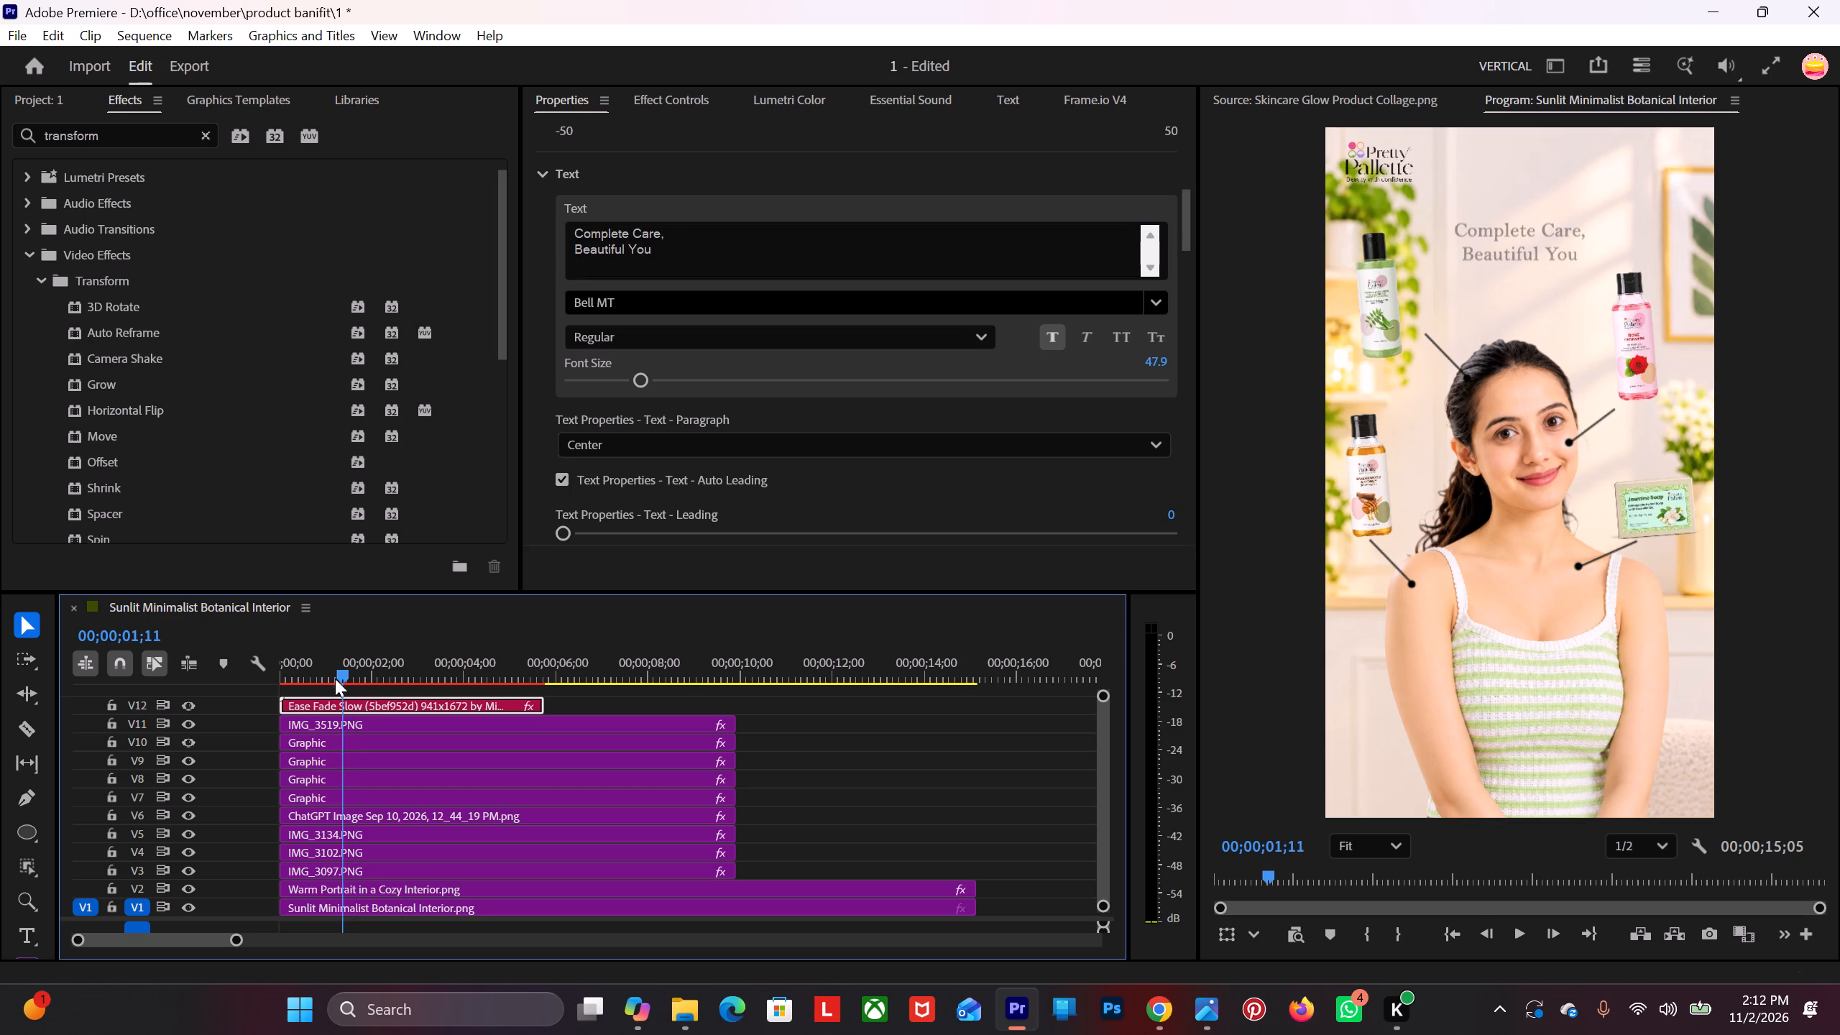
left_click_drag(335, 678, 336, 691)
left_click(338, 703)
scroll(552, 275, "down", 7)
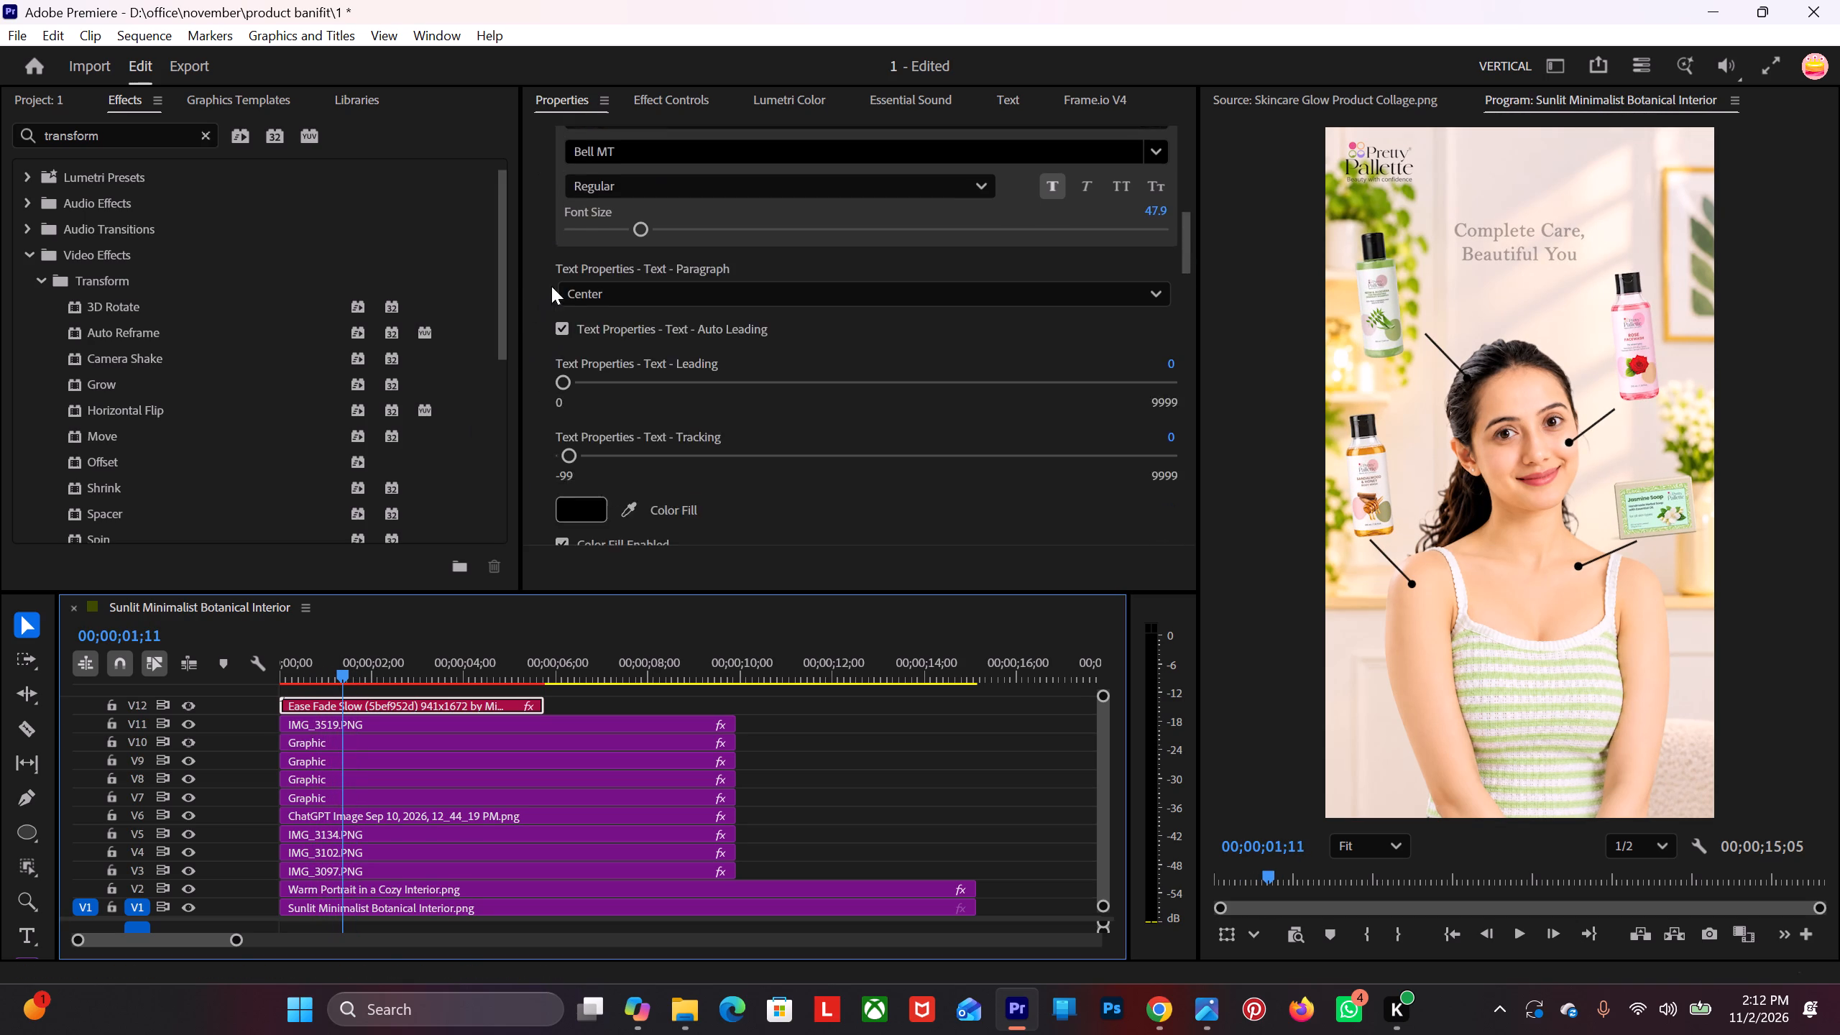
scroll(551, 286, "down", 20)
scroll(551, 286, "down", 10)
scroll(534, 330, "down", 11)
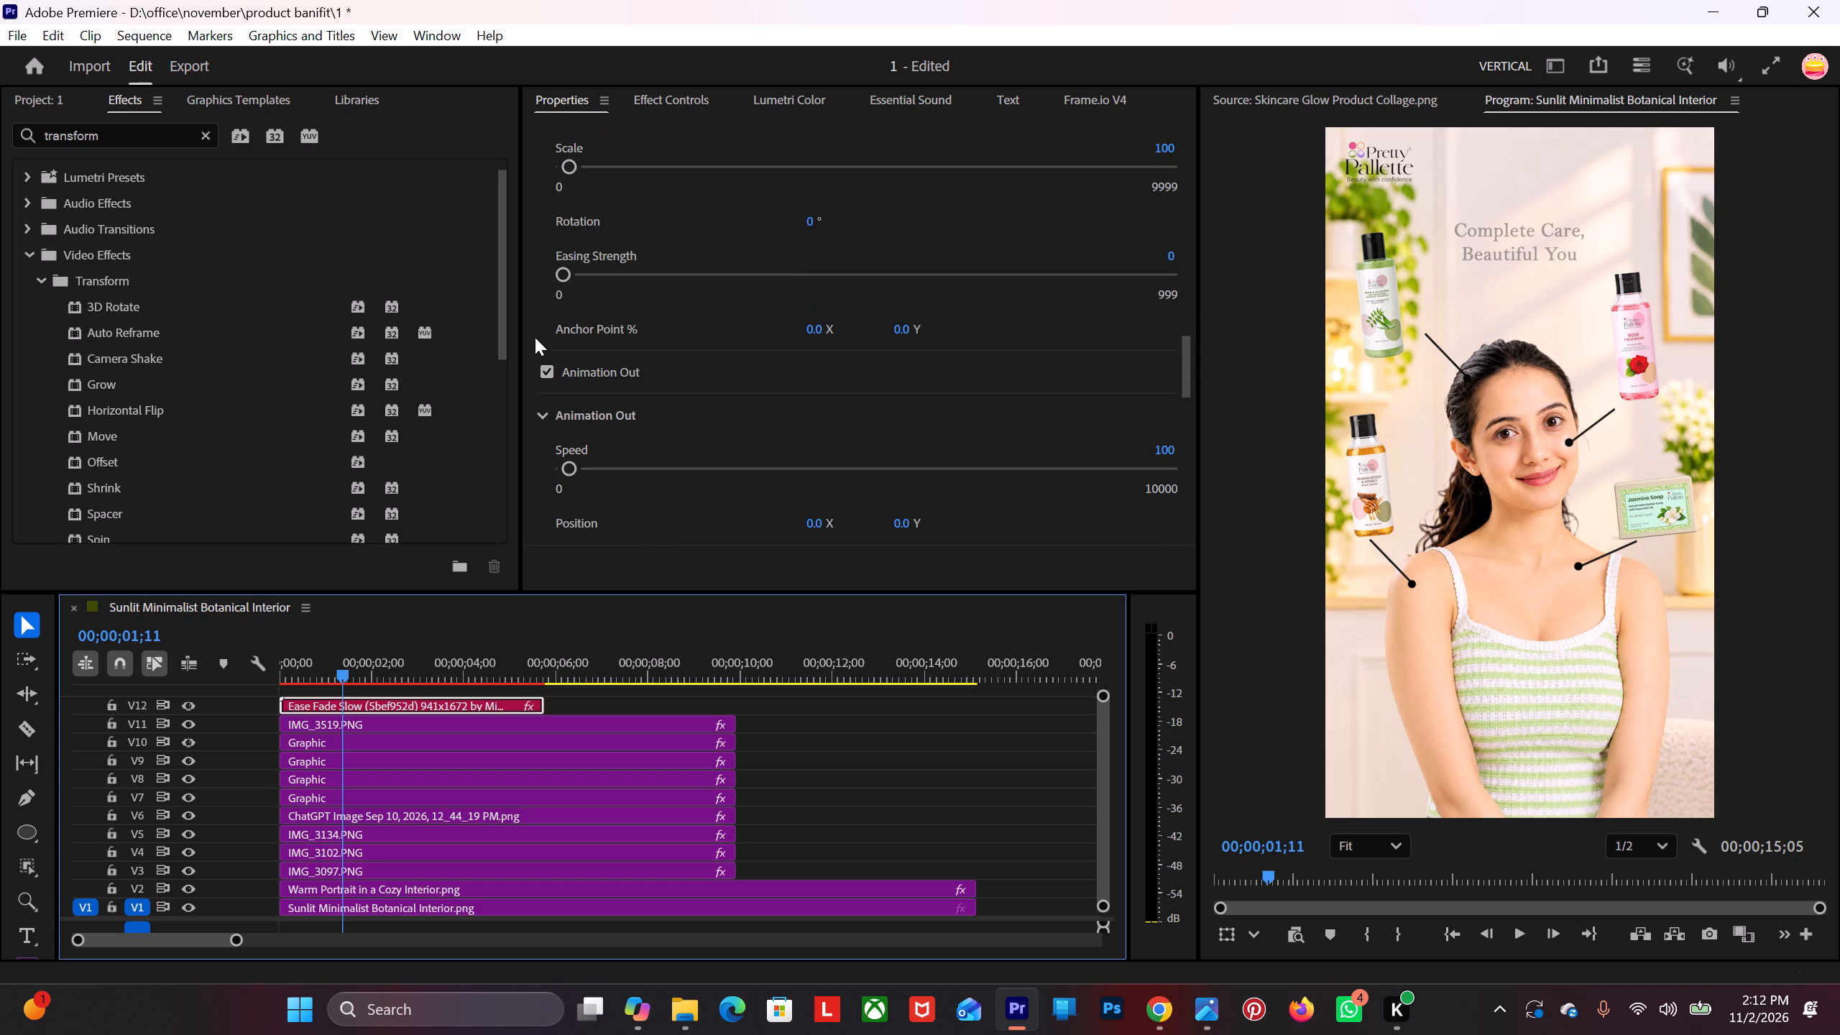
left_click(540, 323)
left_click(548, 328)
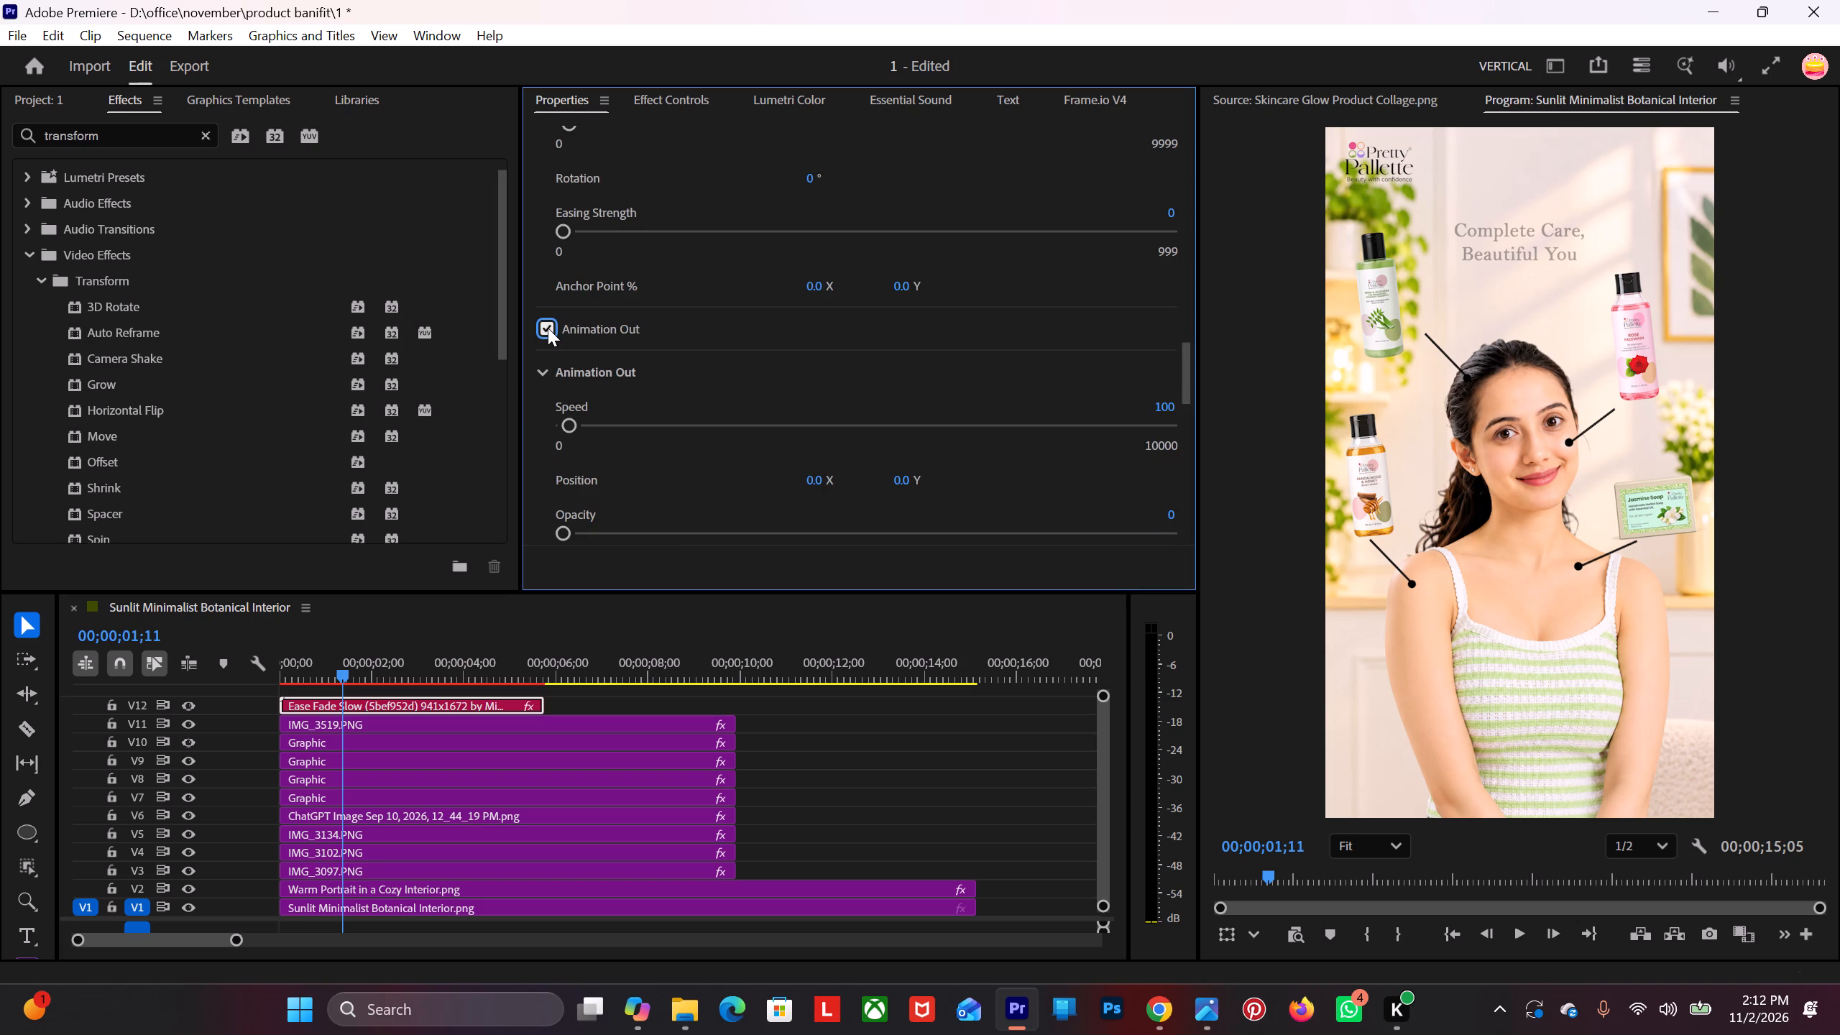
Increase the animated title's font size to 56.7.
scroll(538, 342, "up", 20)
scroll(538, 342, "up", 13)
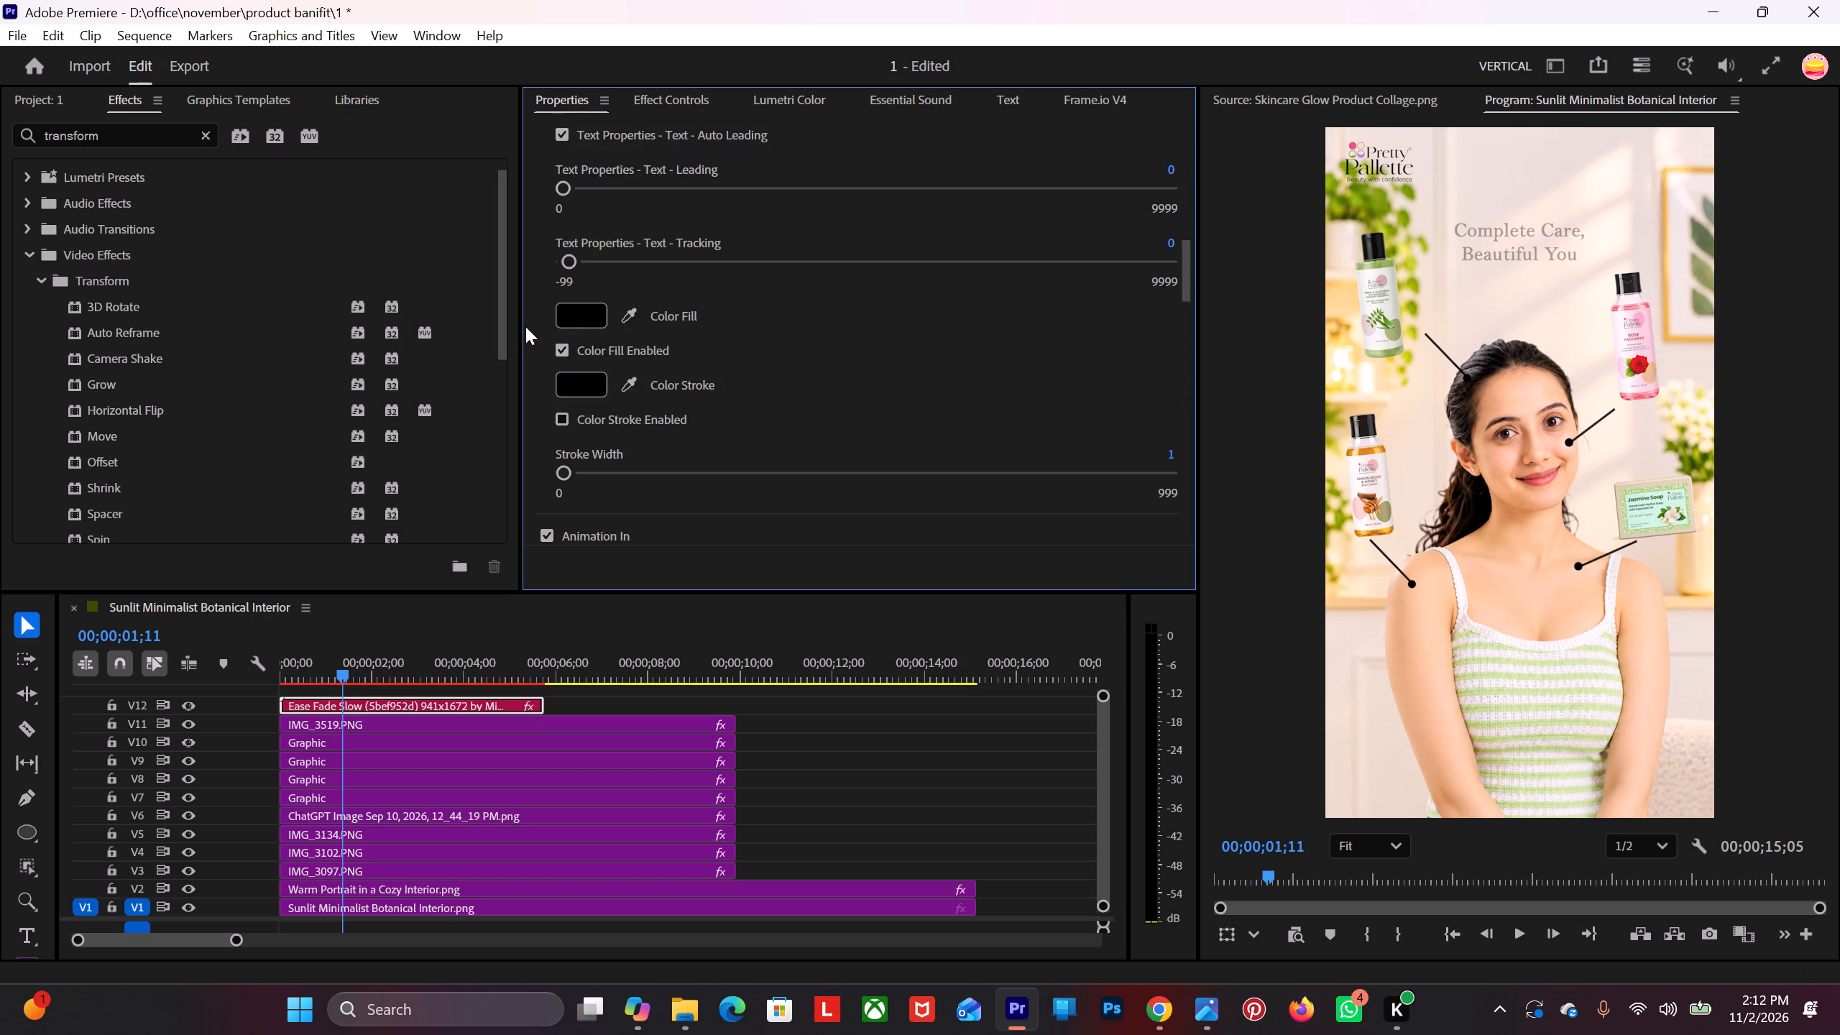
scroll(525, 326, "up", 11)
left_click_drag(636, 185, 649, 182)
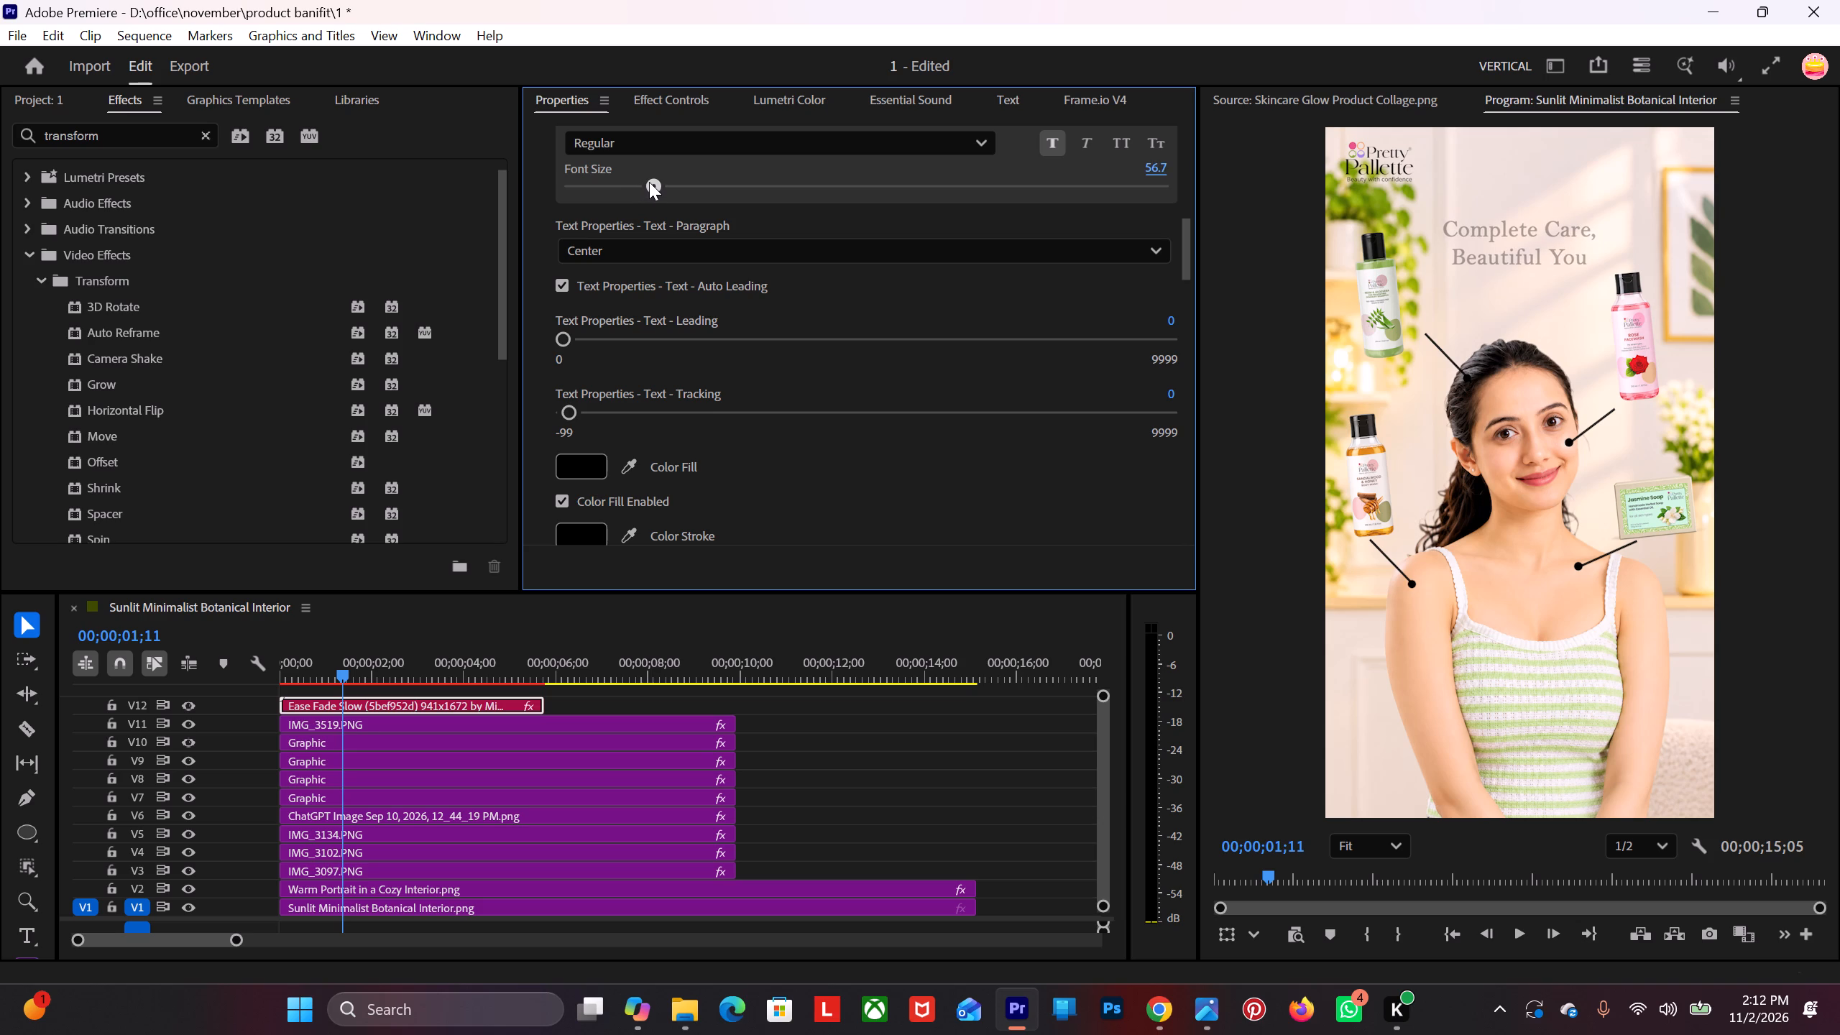
left_click_drag(649, 182, 648, 191)
Raise the two-line title by setting its Transform vertical position to 822.
scroll(543, 258, "up", 20)
scroll(543, 258, "up", 8)
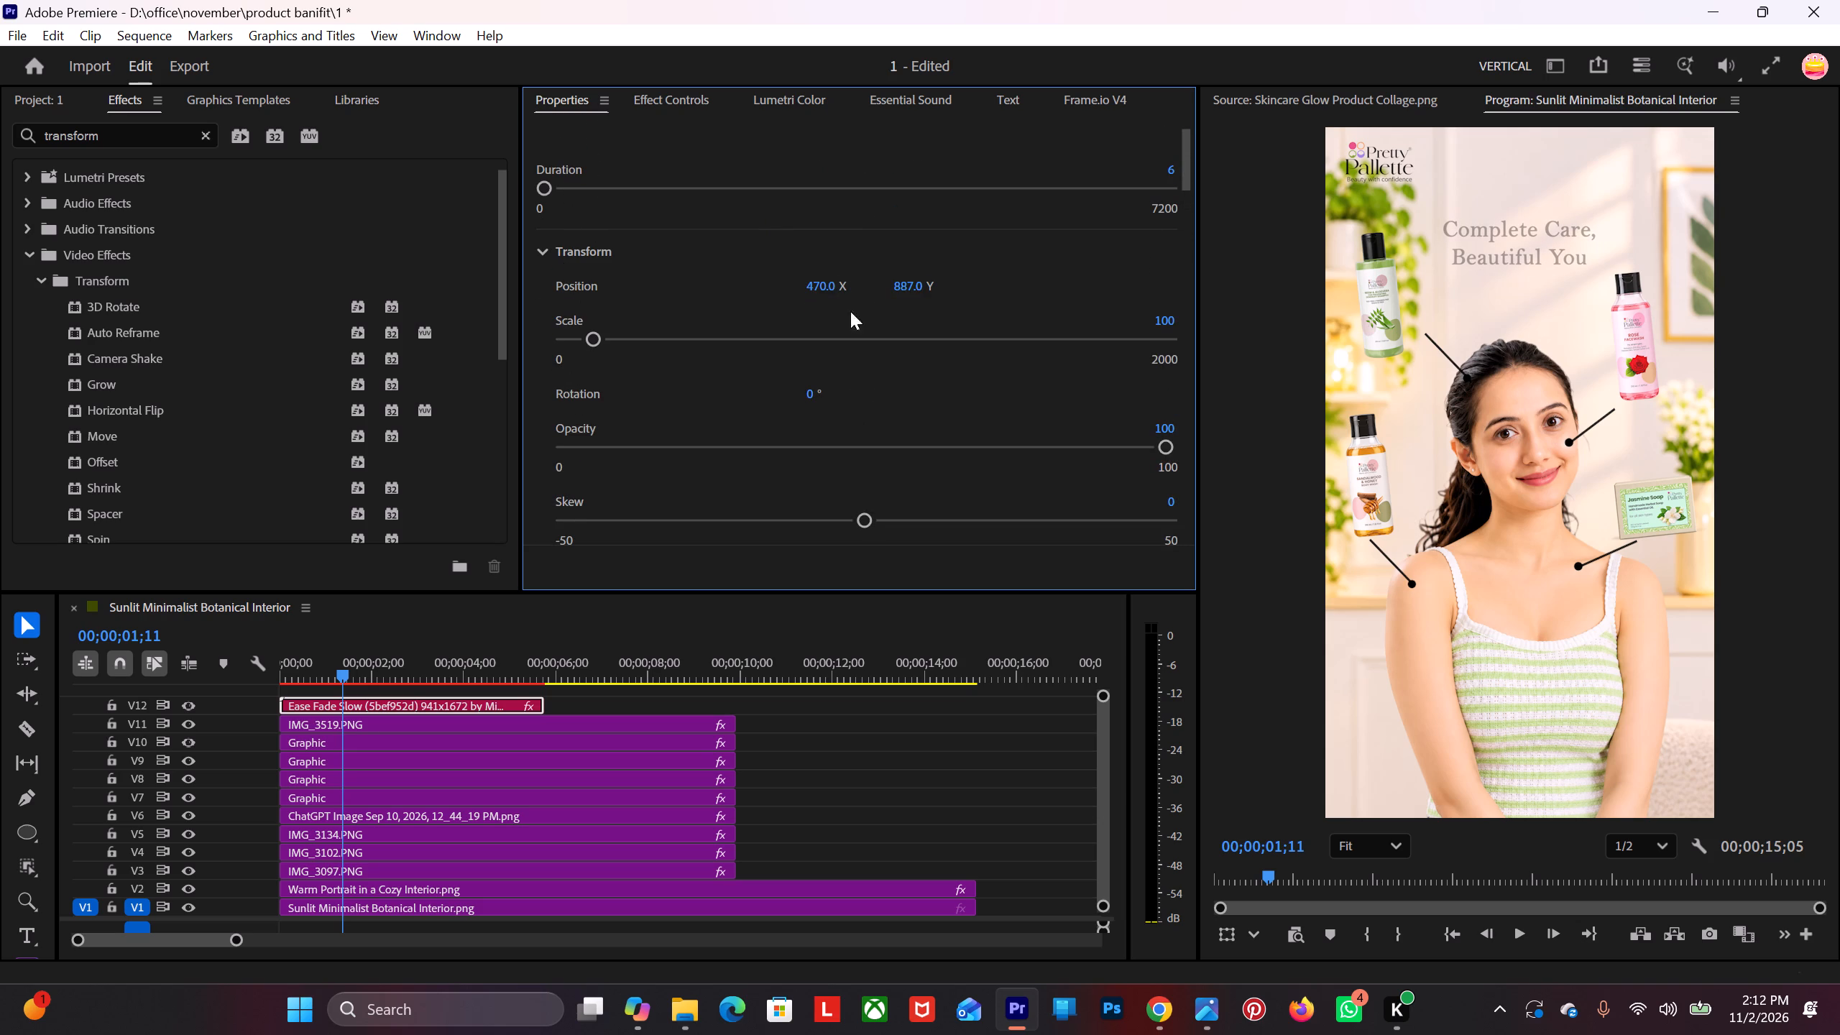
left_click_drag(903, 288, 876, 336)
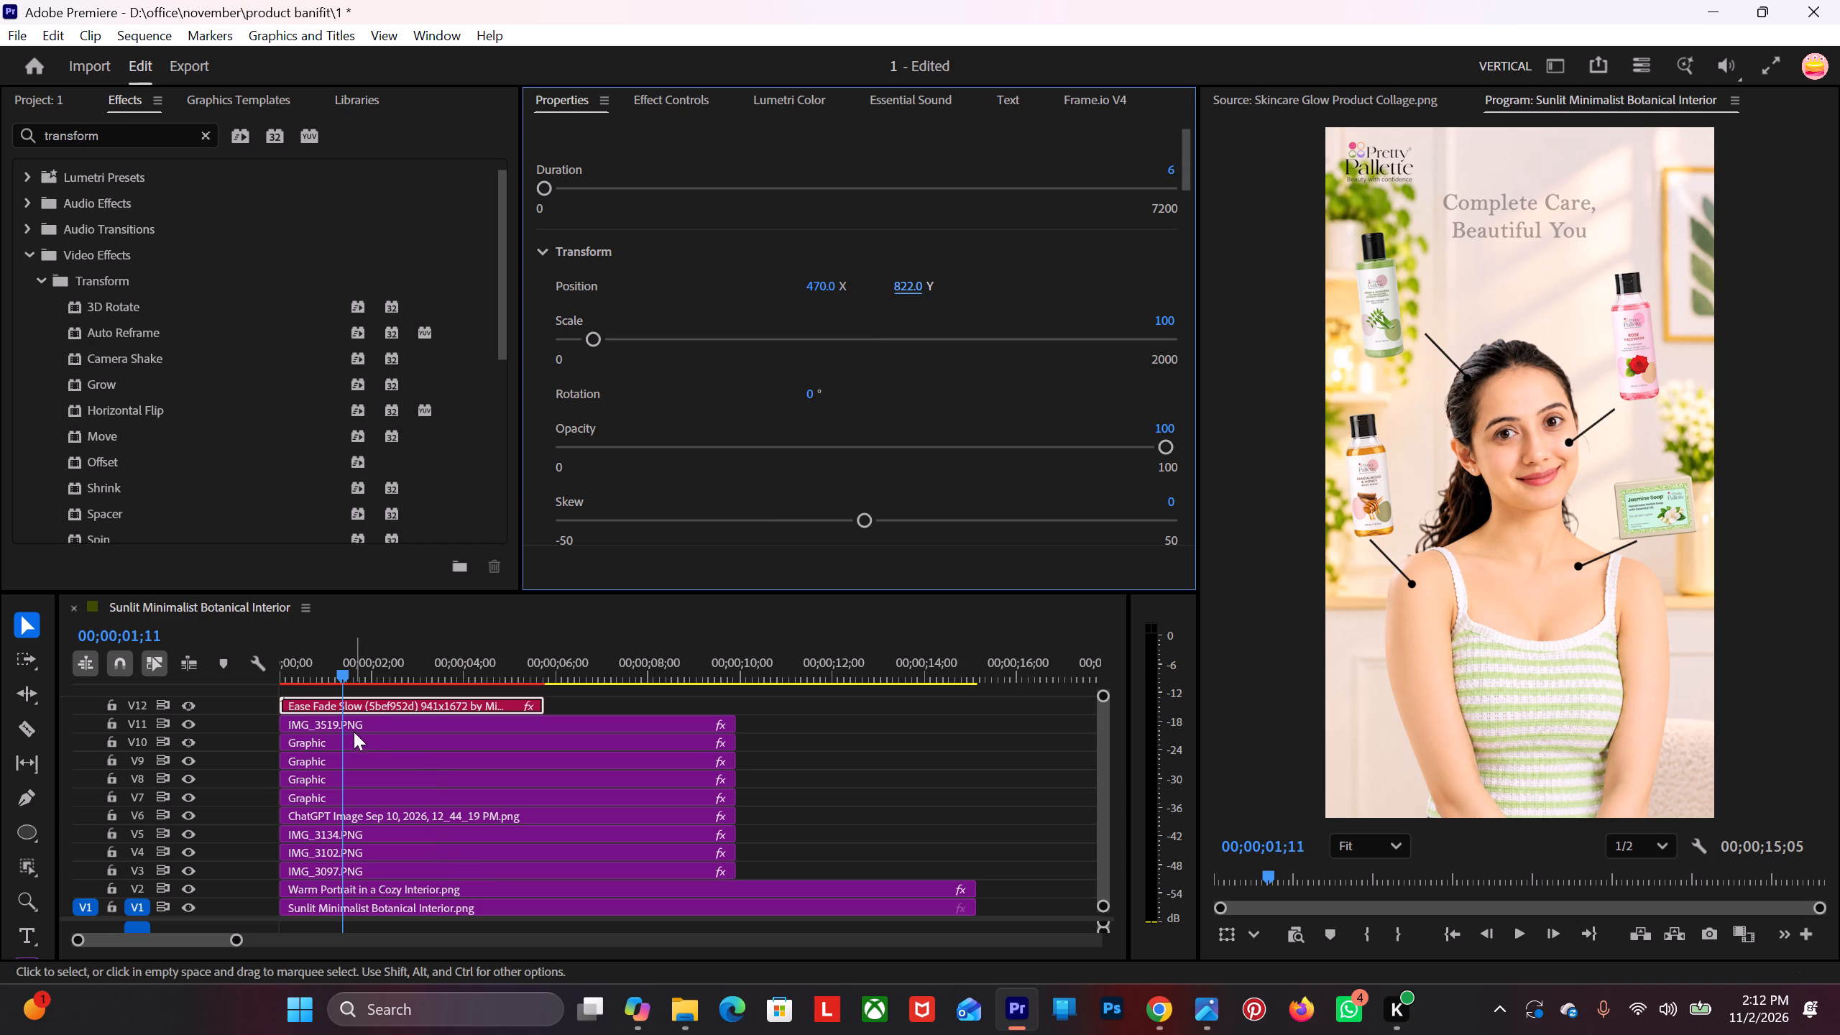
Scrub through the title's animation and split the title clip on V12 at 00;00;05;12.
left_click_drag(342, 670, 544, 670)
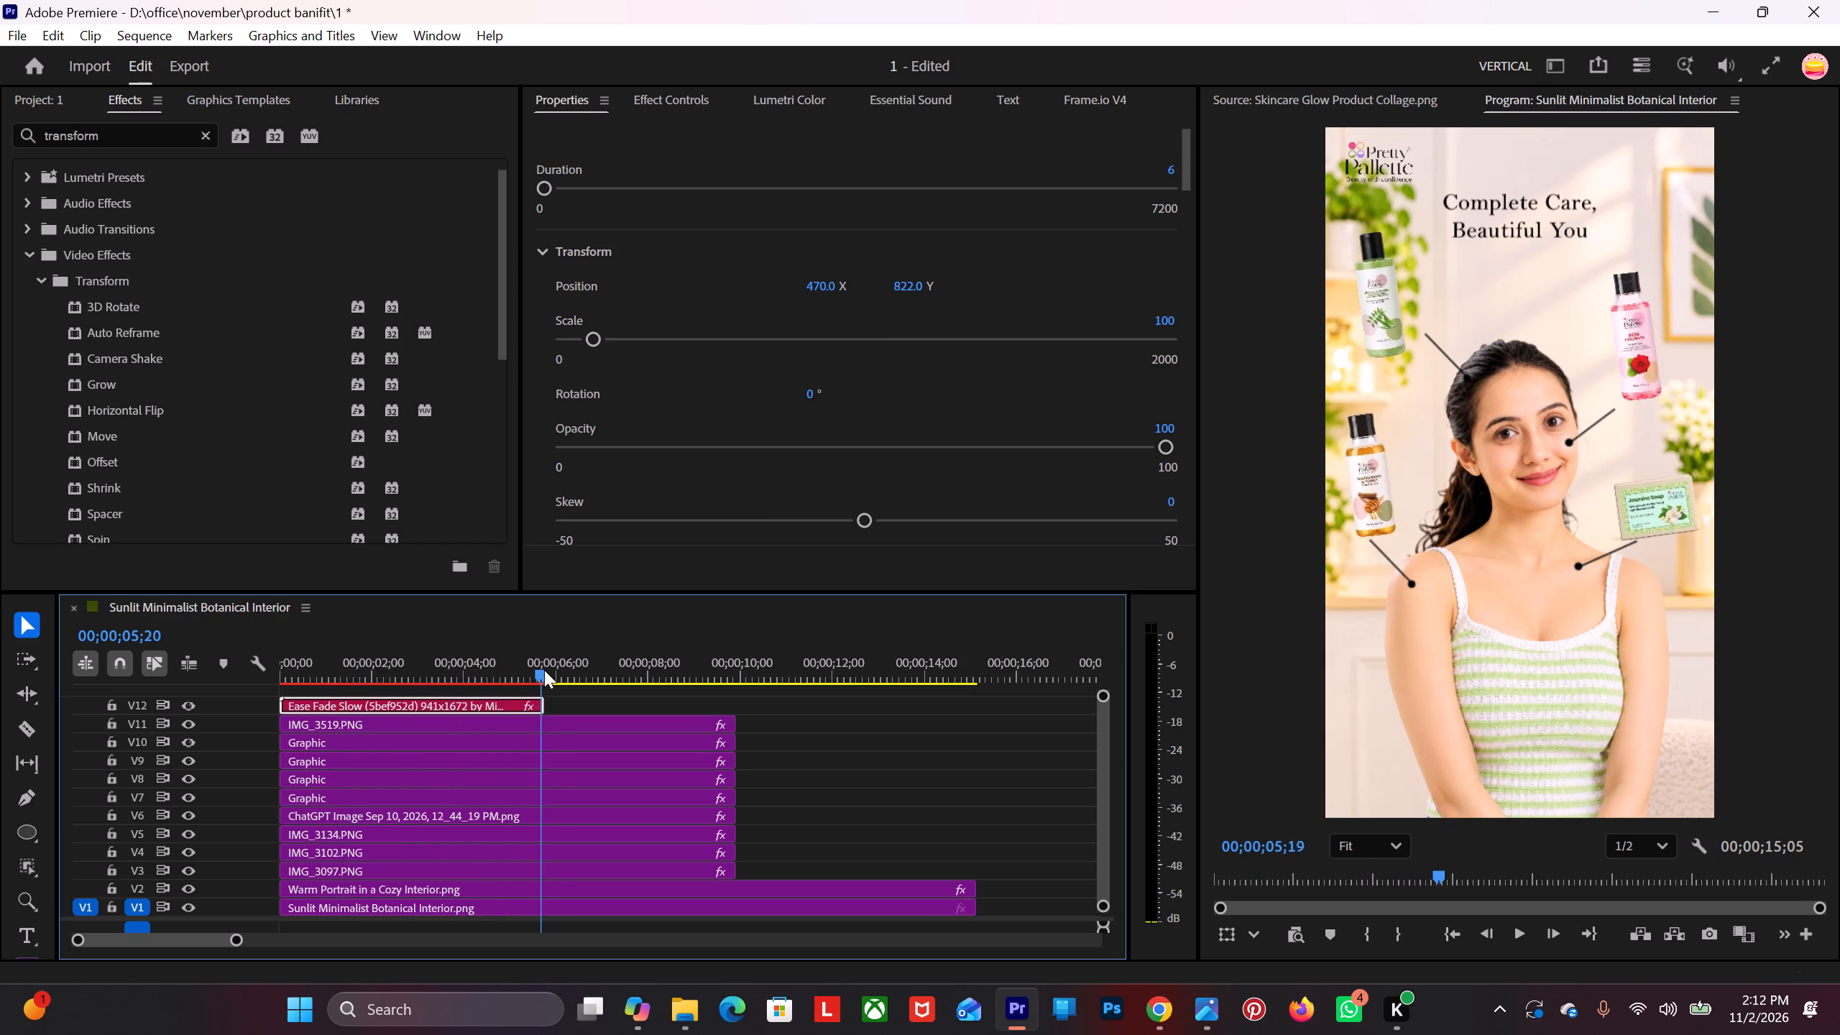
left_click_drag(544, 670, 188, 706)
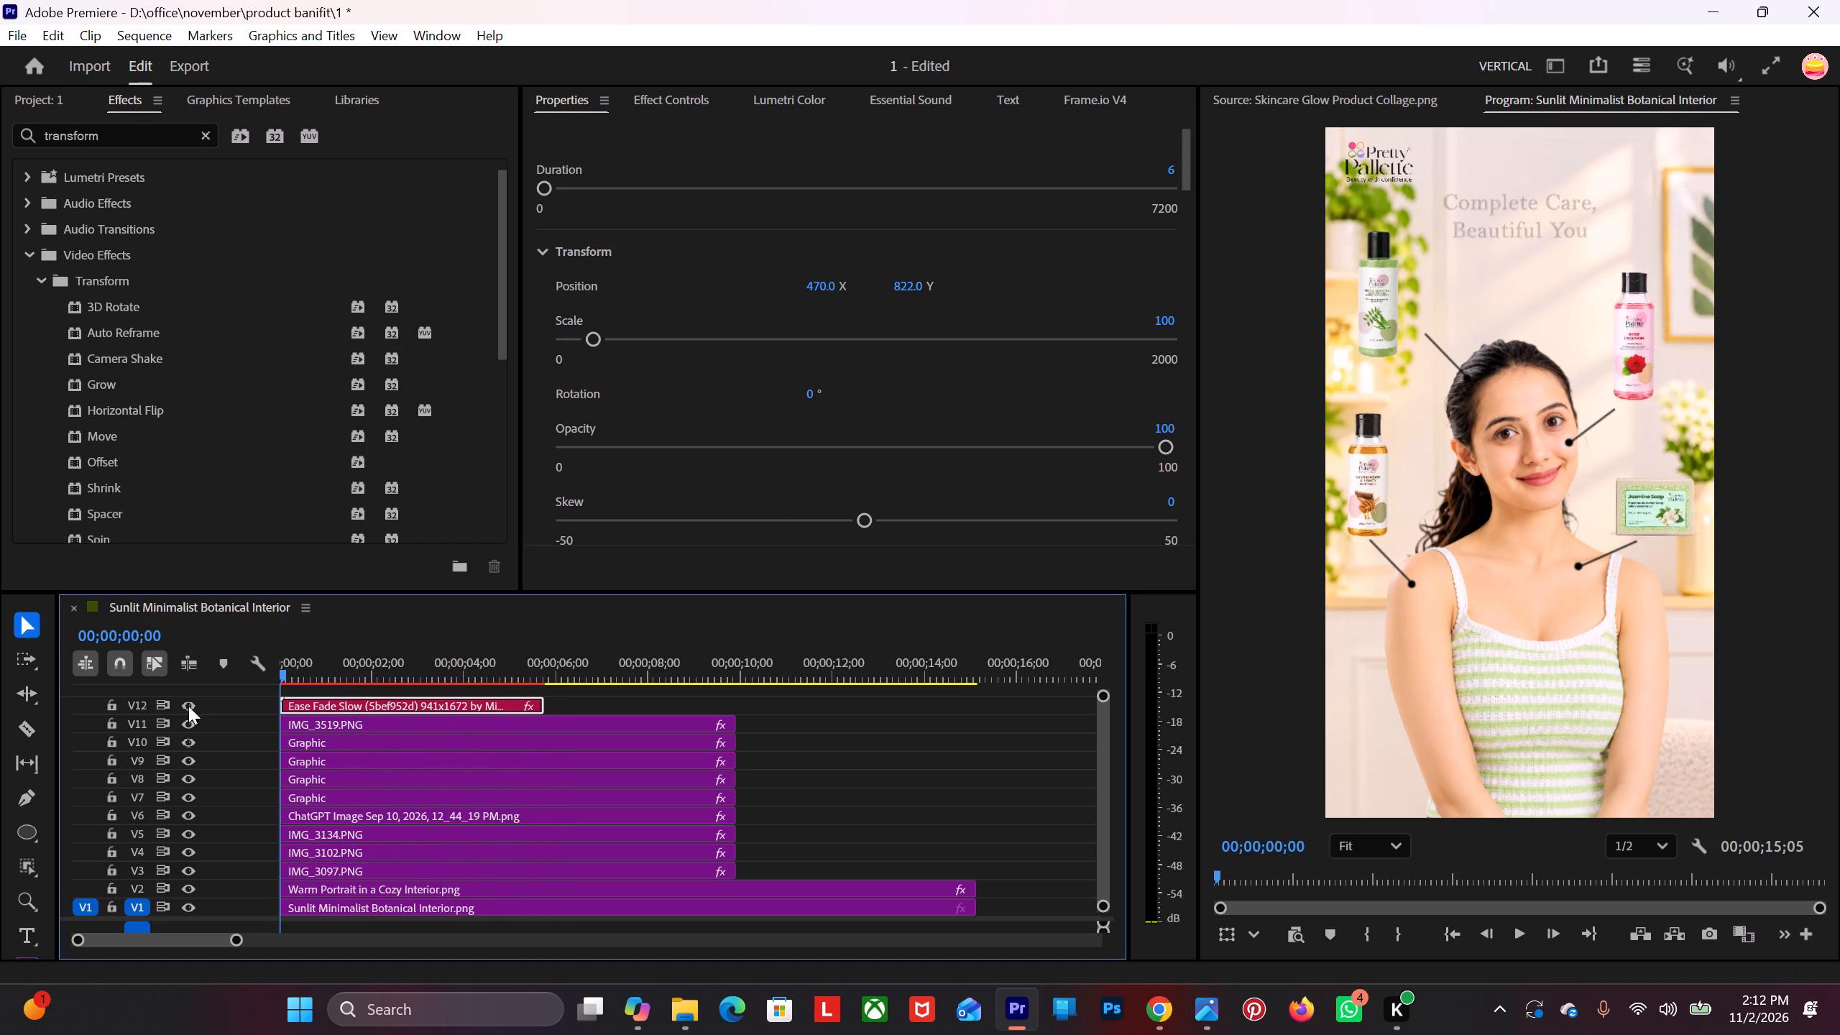
left_click_drag(188, 706, 523, 691)
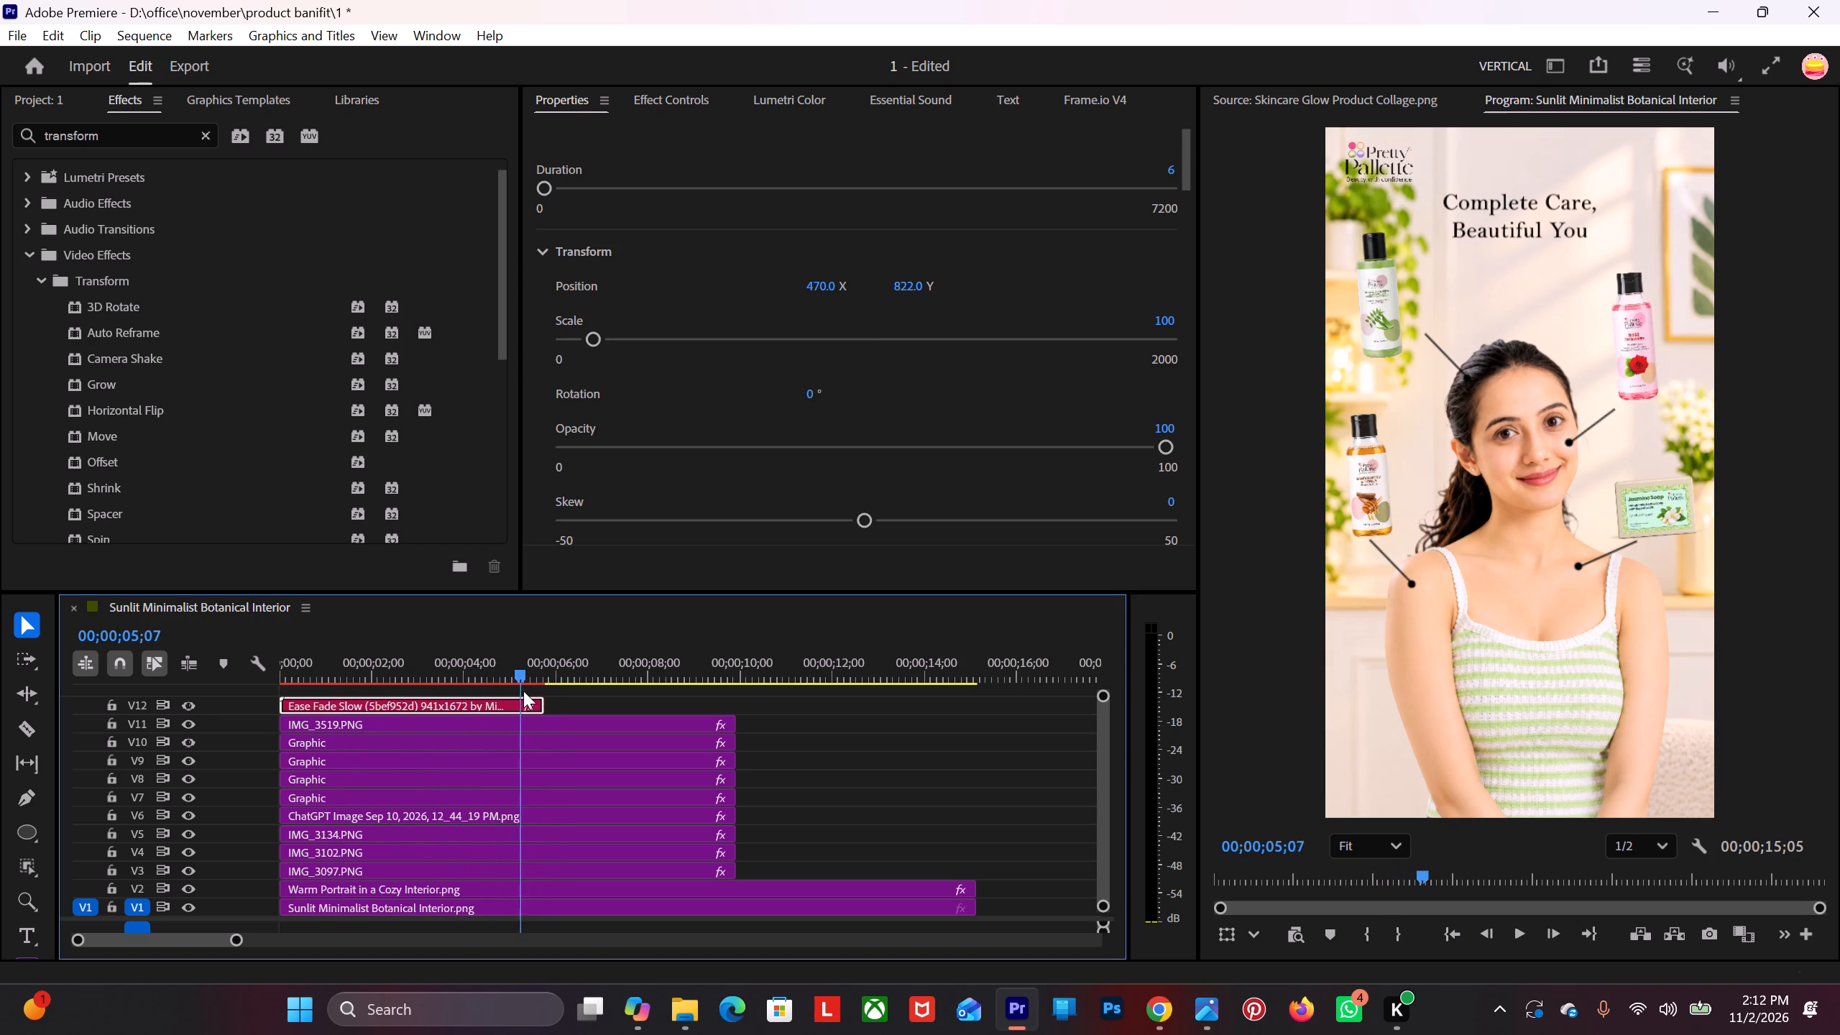
left_click_drag(523, 691, 524, 691)
scroll(510, 716, "up", 8, "alt")
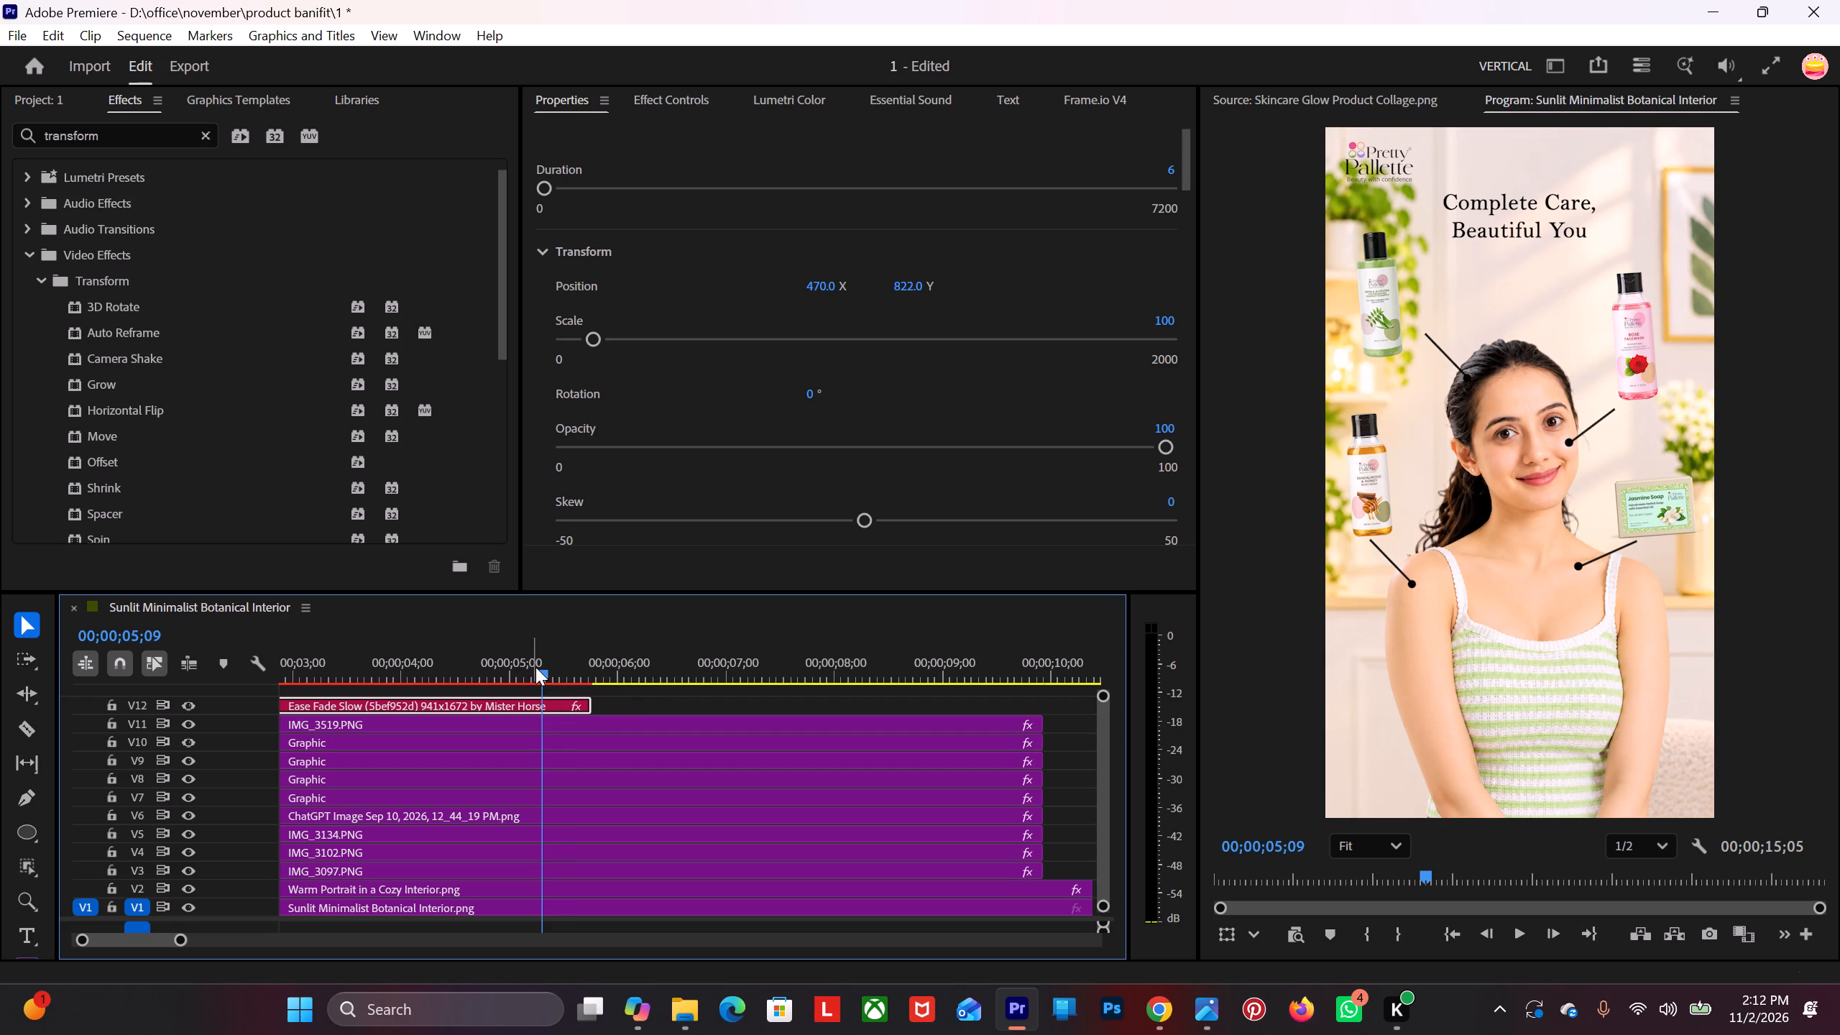
left_click_drag(537, 667, 555, 666)
key("c")
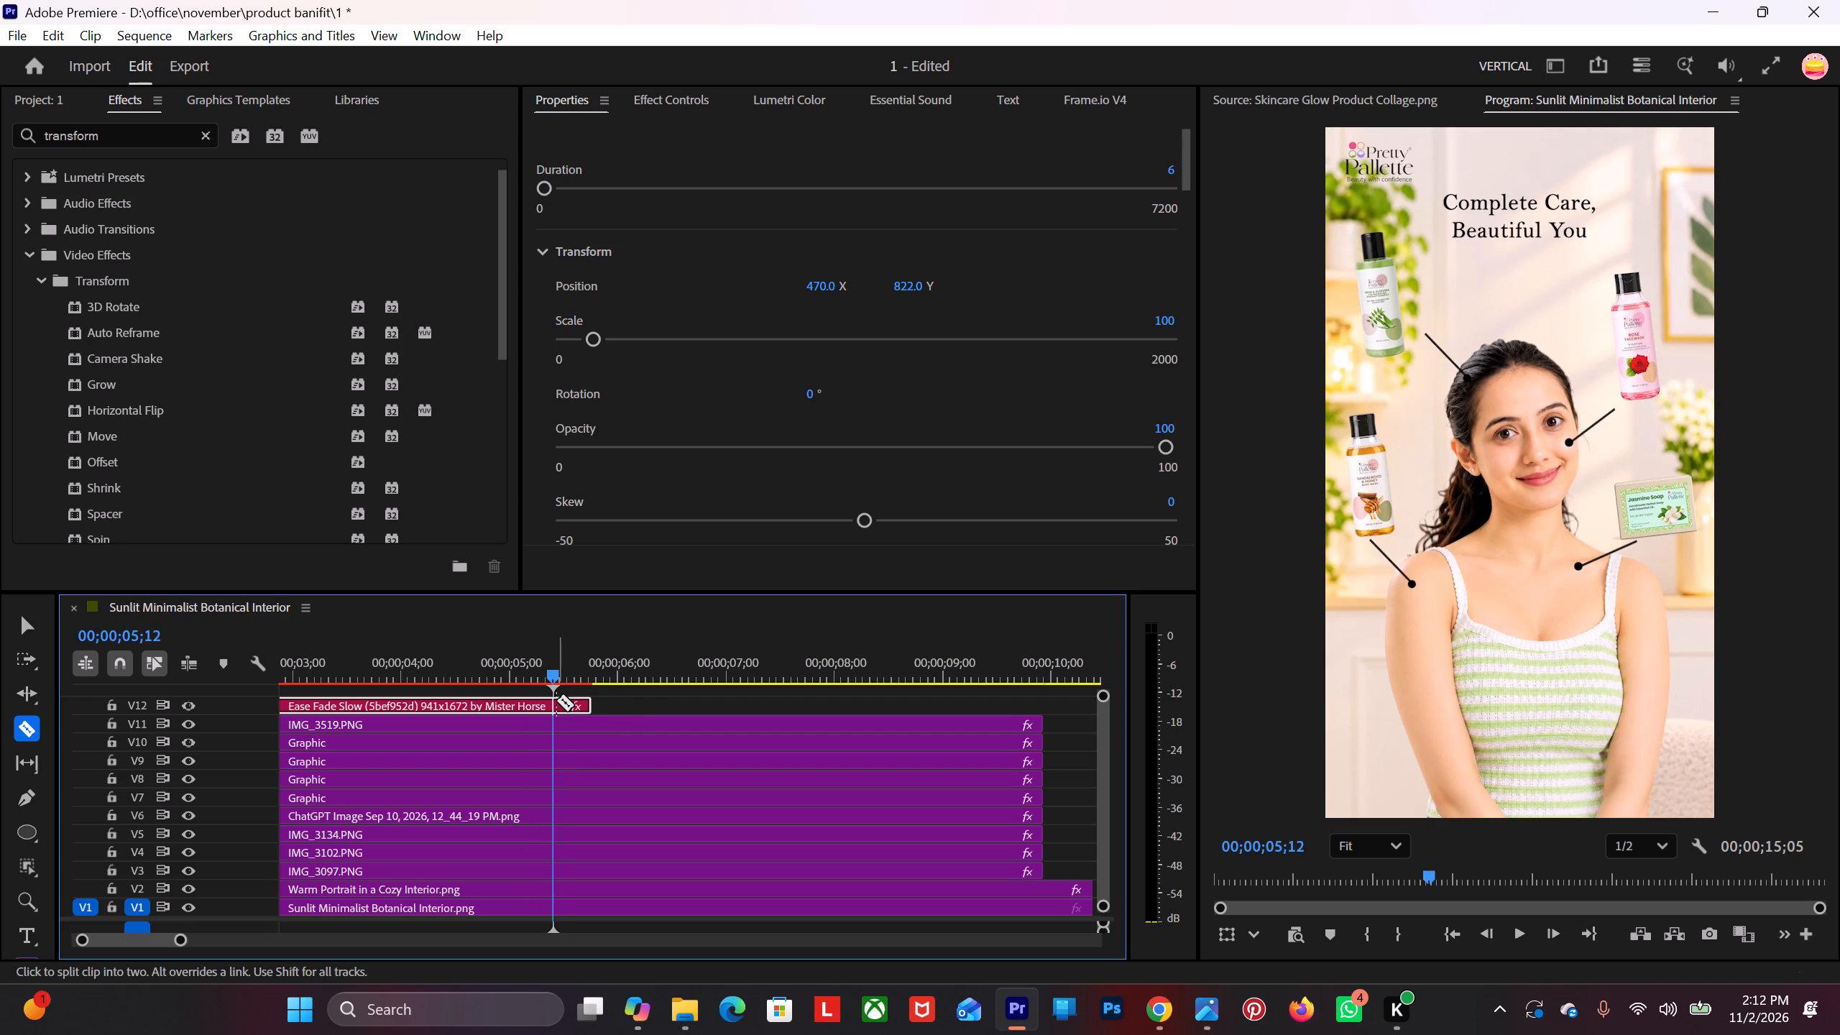
left_click(556, 700)
key("v")
Set the speed of the short title segment after the split to 5%.
left_click(563, 701)
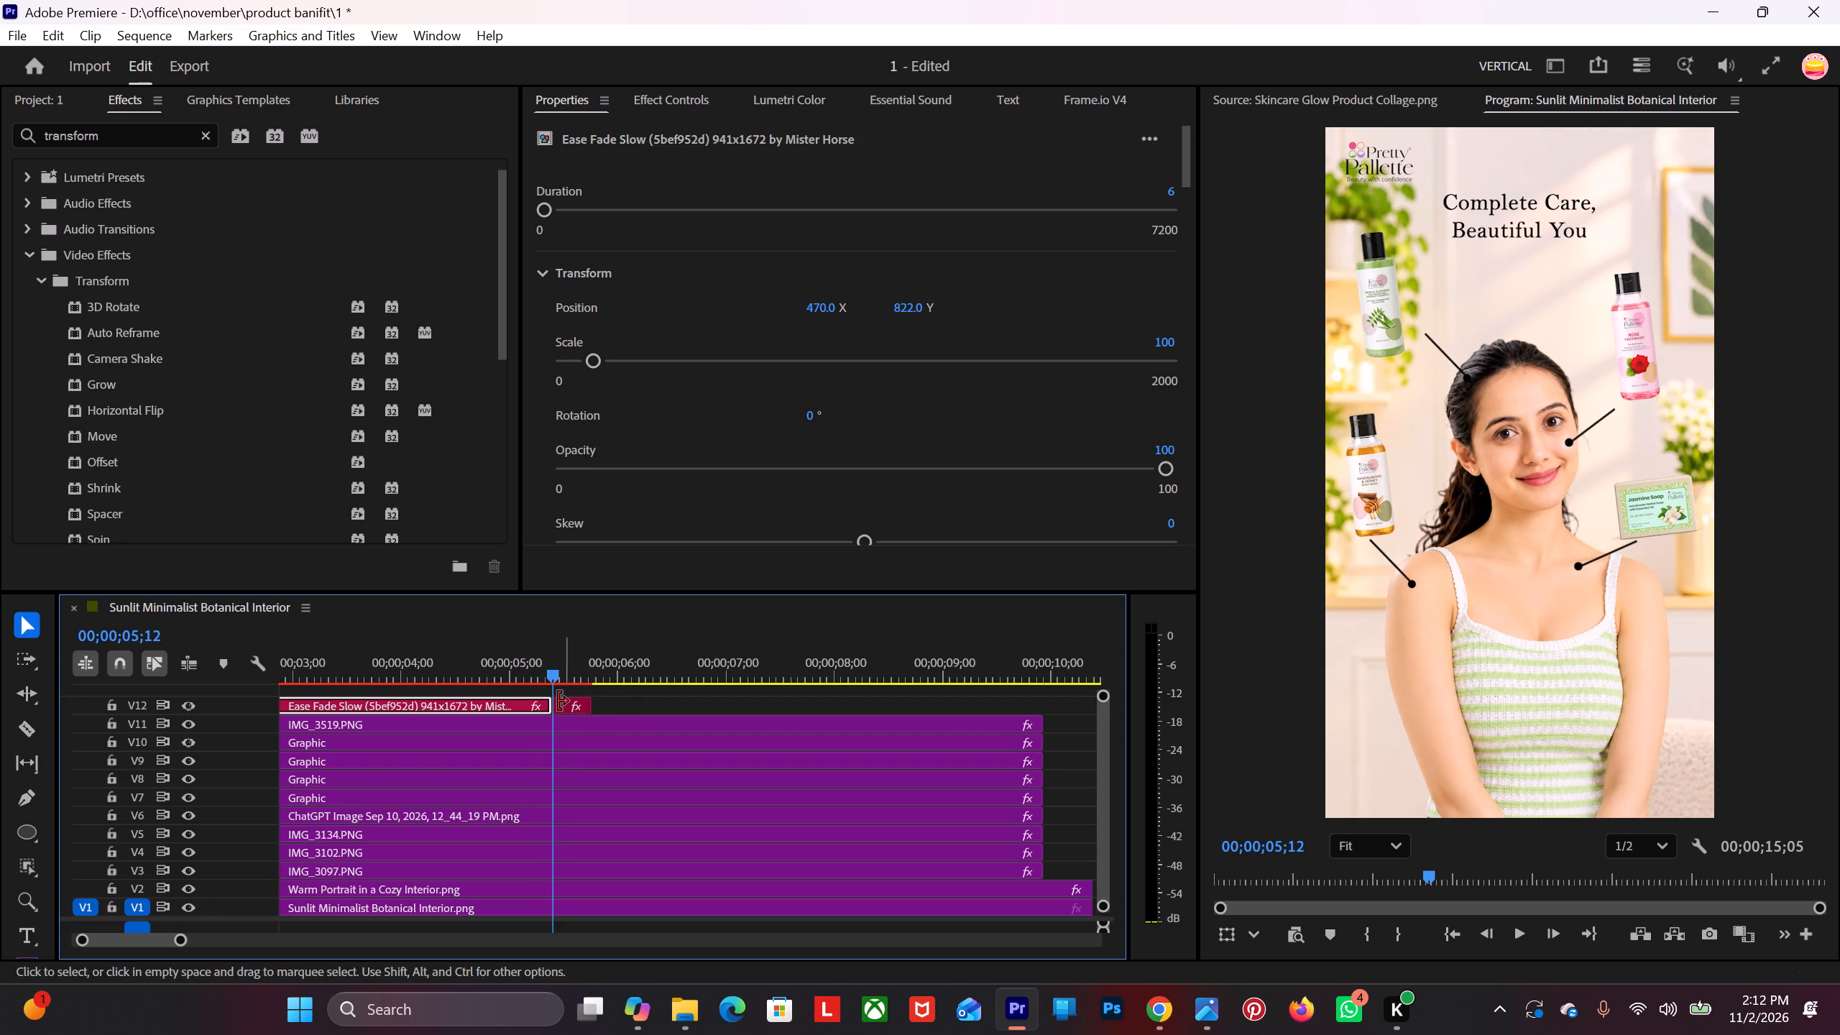
key("ctrl+r")
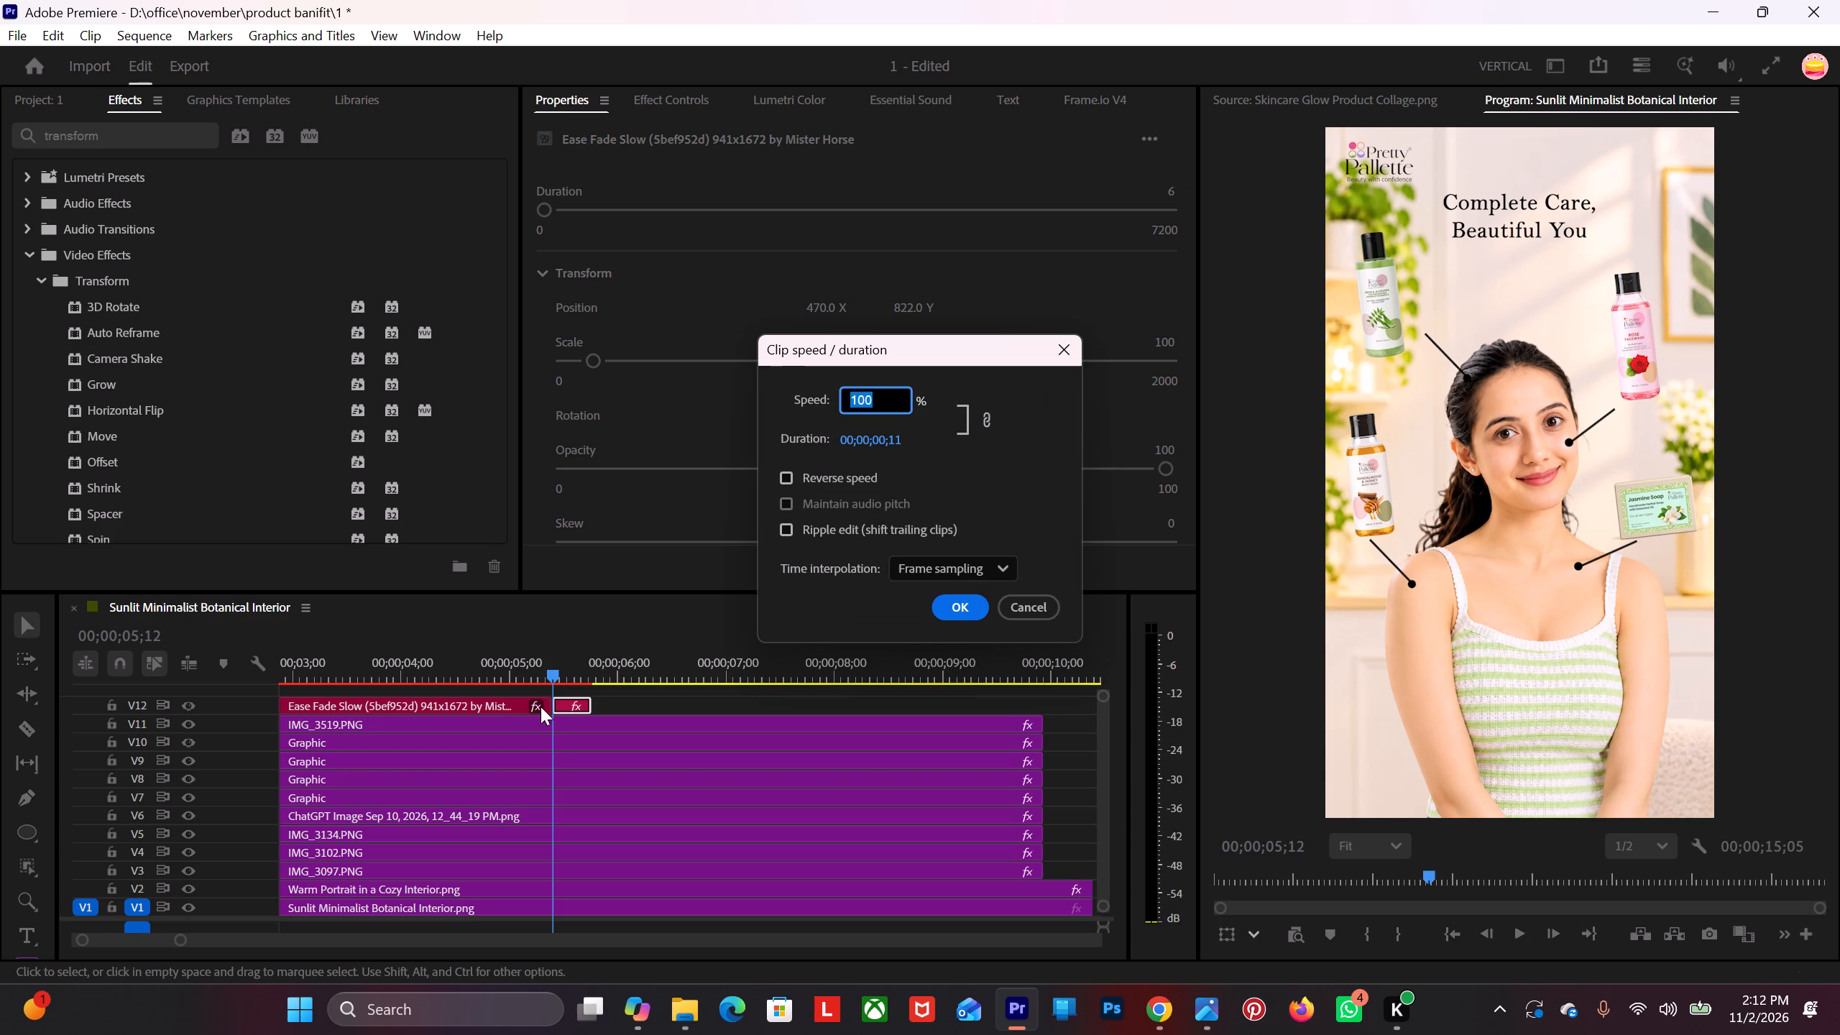
key("5")
key("Return")
Trim the end of the slowed title segment to align with the end of the product and graphic clips below it.
scroll(883, 555, "down", 7, "alt")
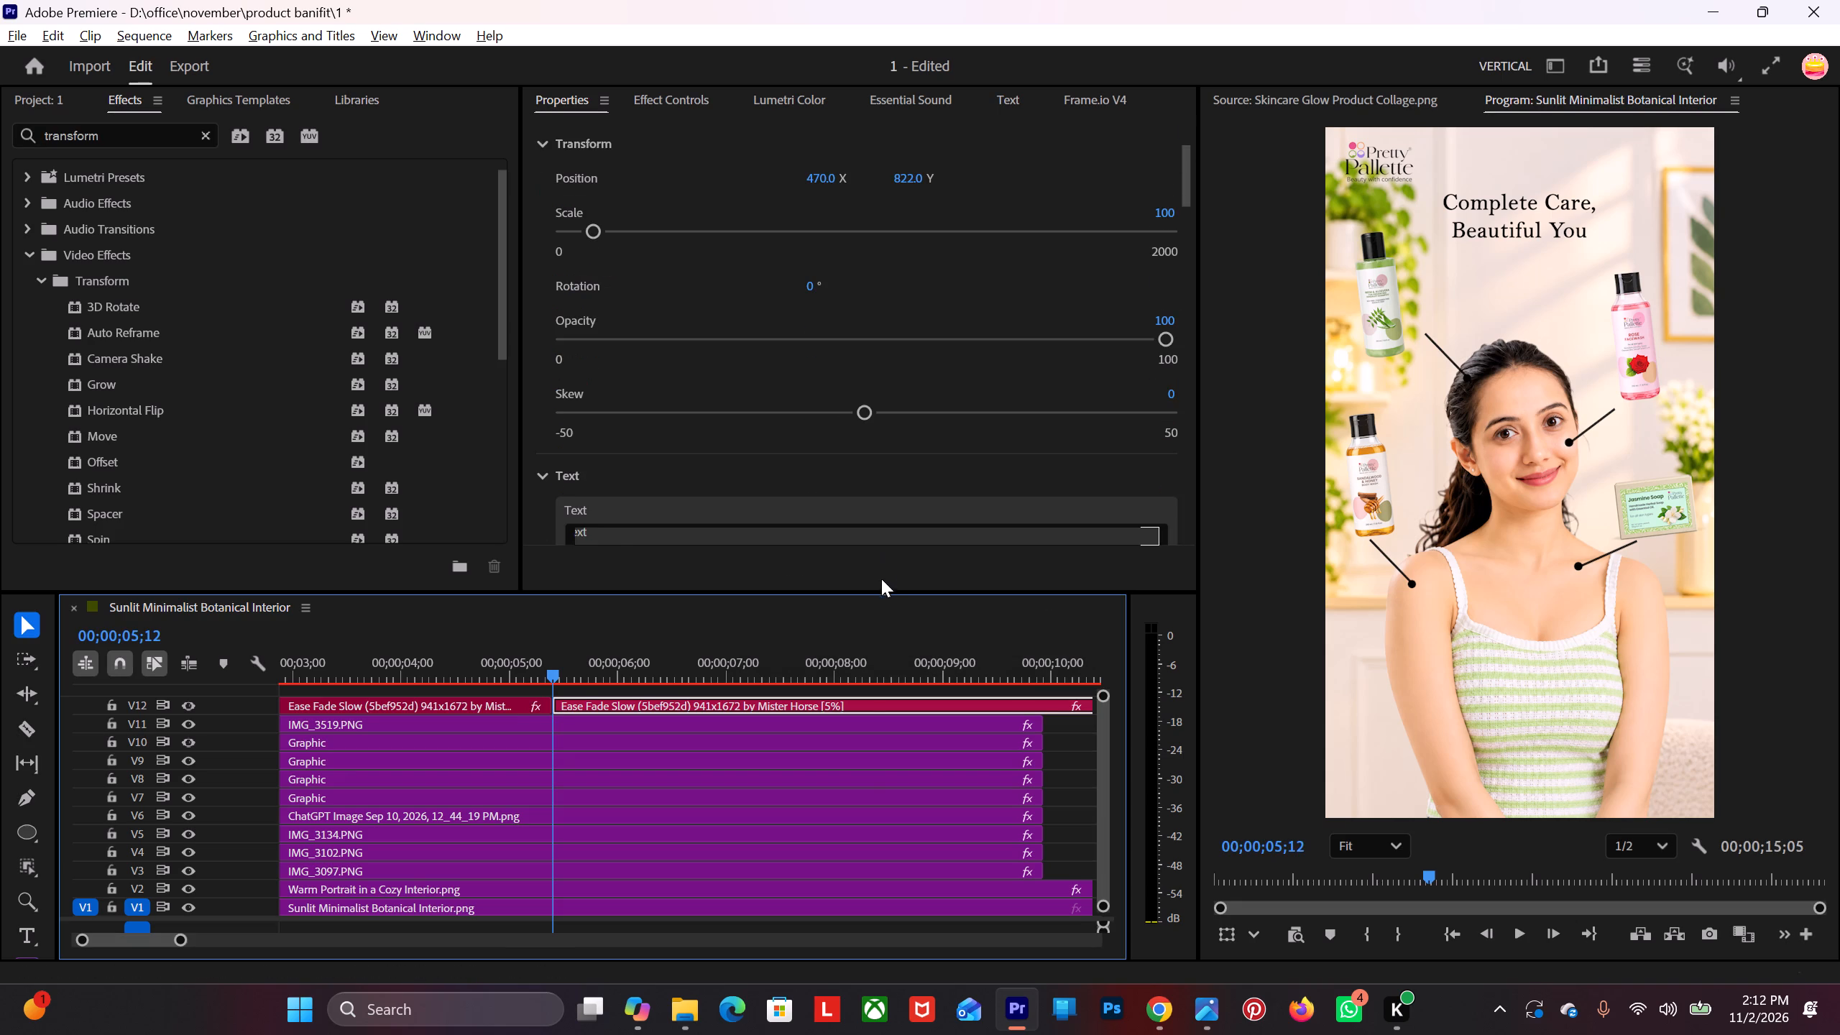
scroll(887, 801, "down", 7, "alt")
left_click_drag(931, 707, 929, 707)
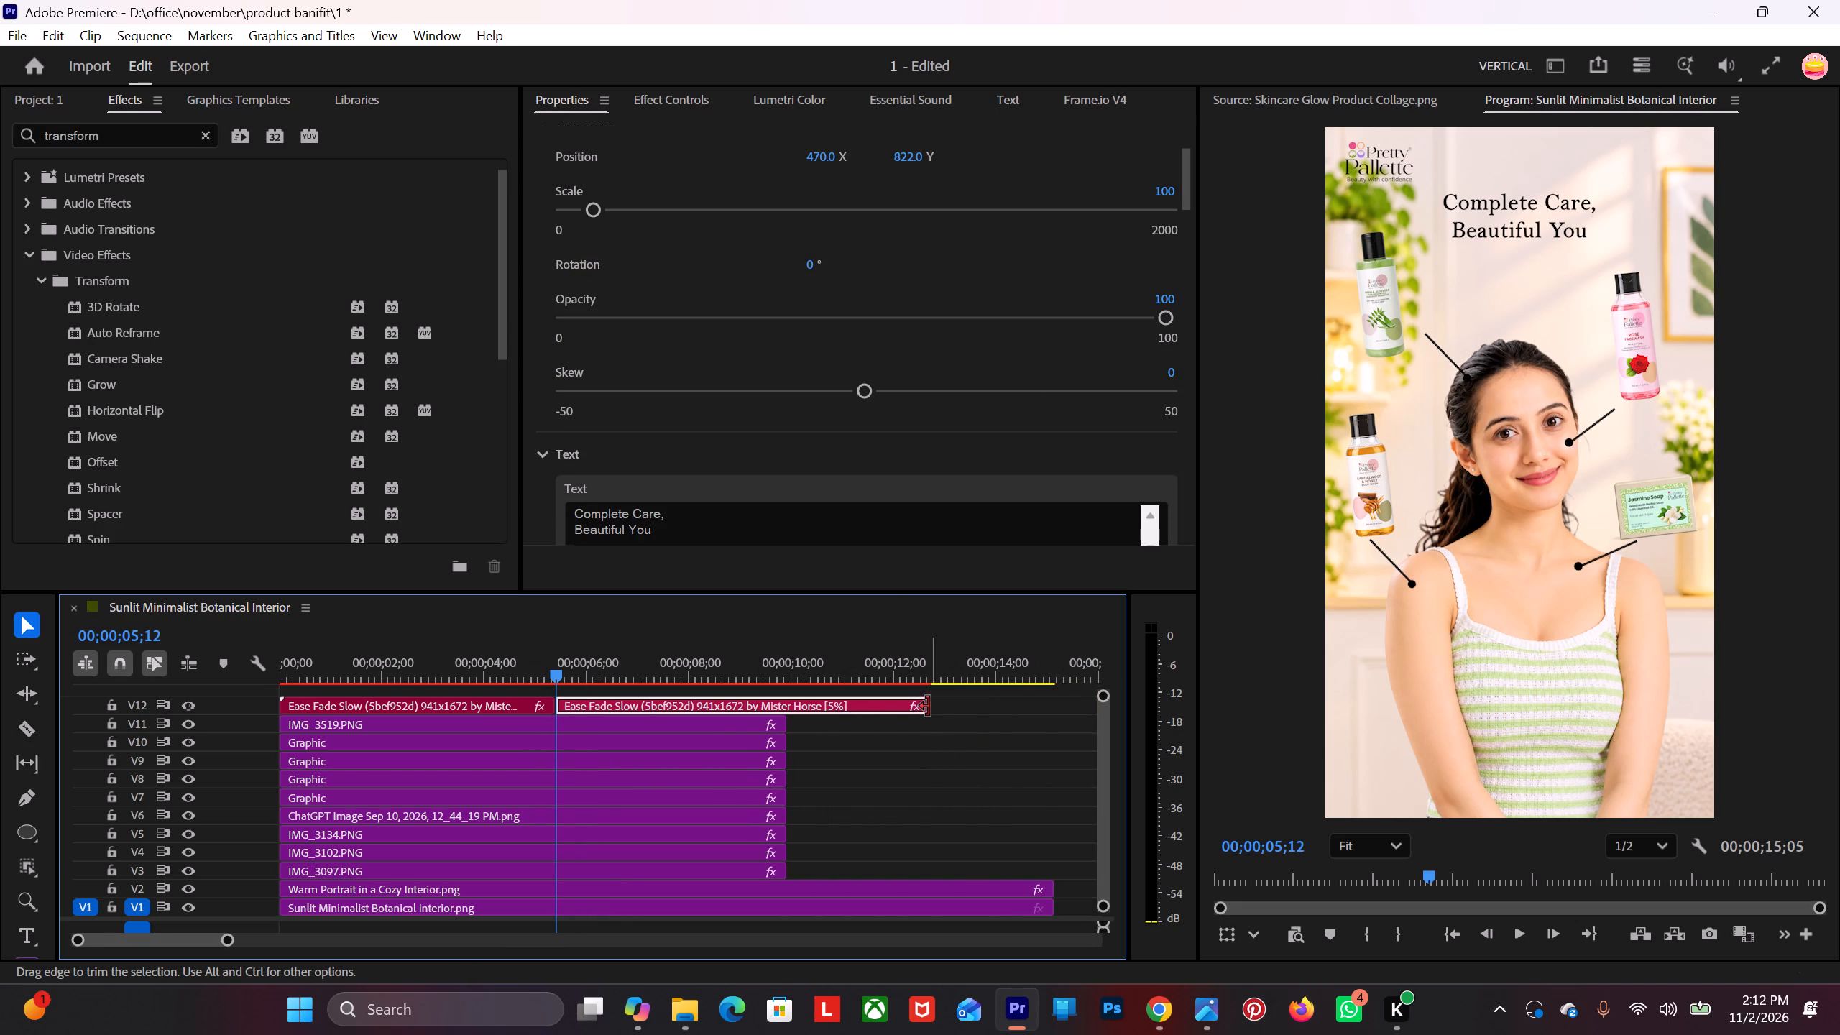
left_click_drag(929, 707, 787, 696)
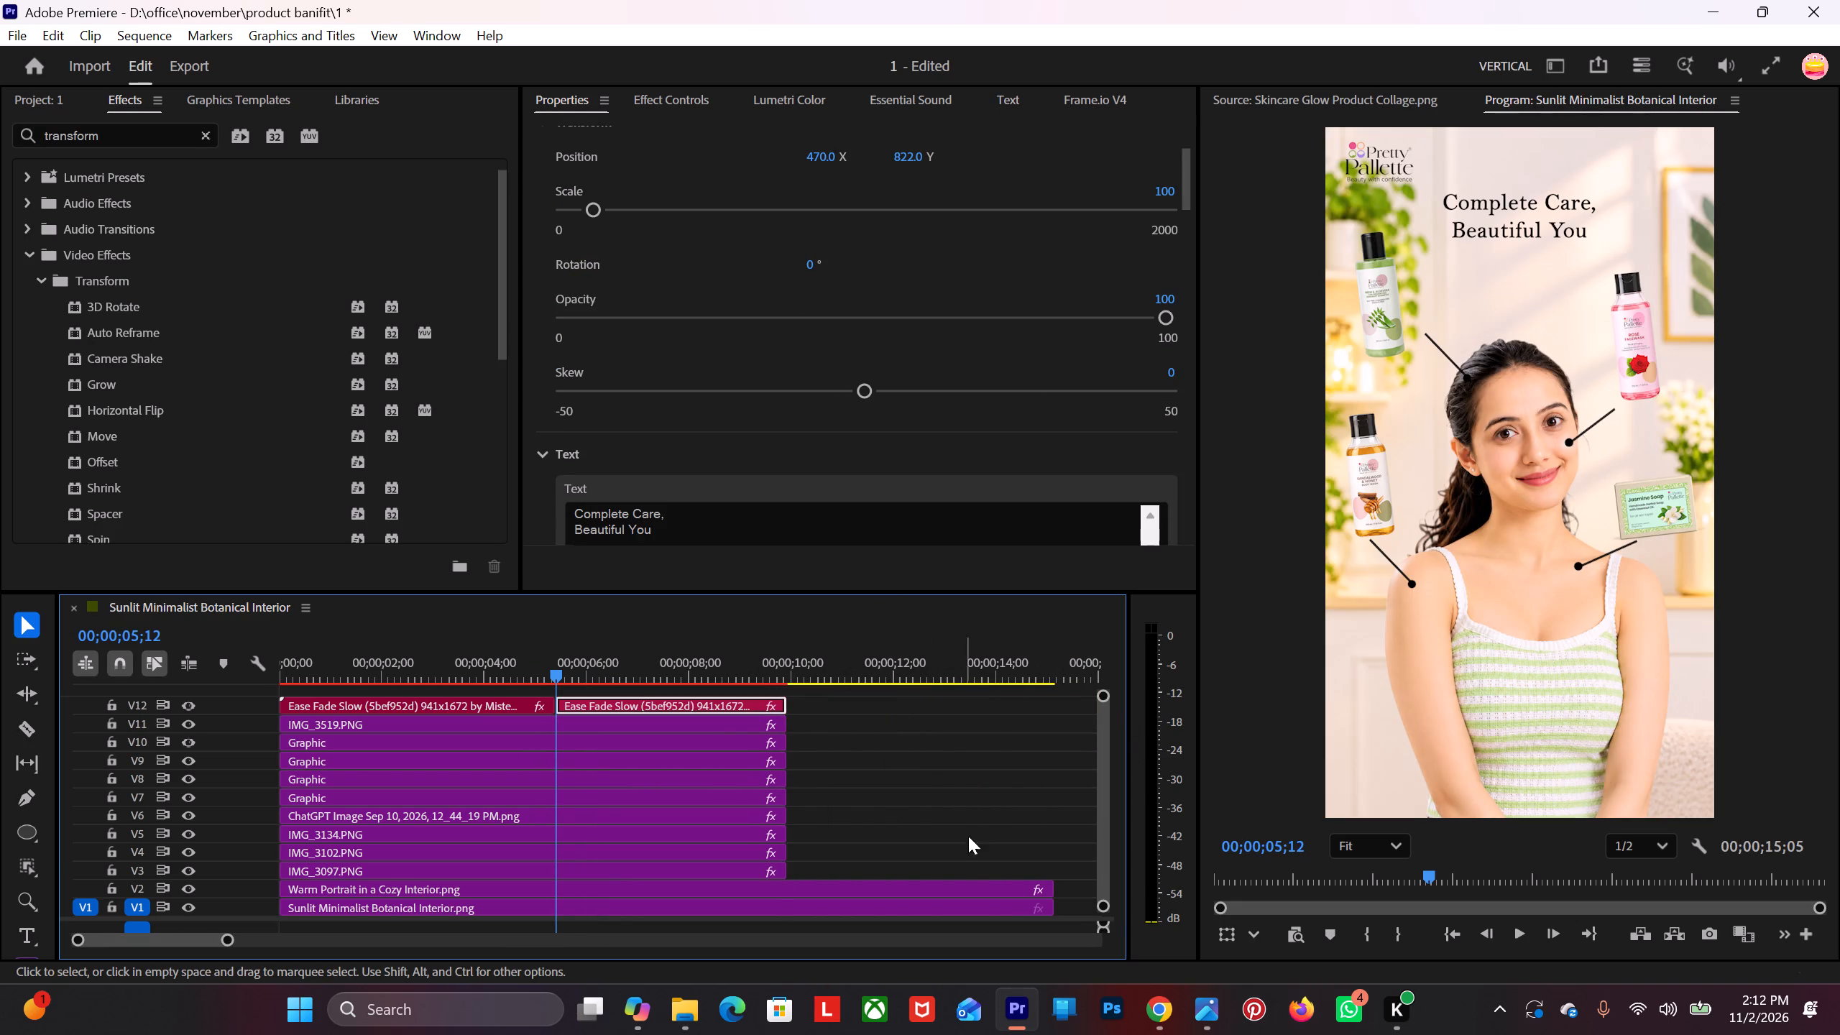
Trim both background image clips on V1 and V2 together to end with the other clips, at 00;00;09;28.
left_click_drag(1039, 850, 1069, 912)
left_click_drag(1061, 898, 998, 897)
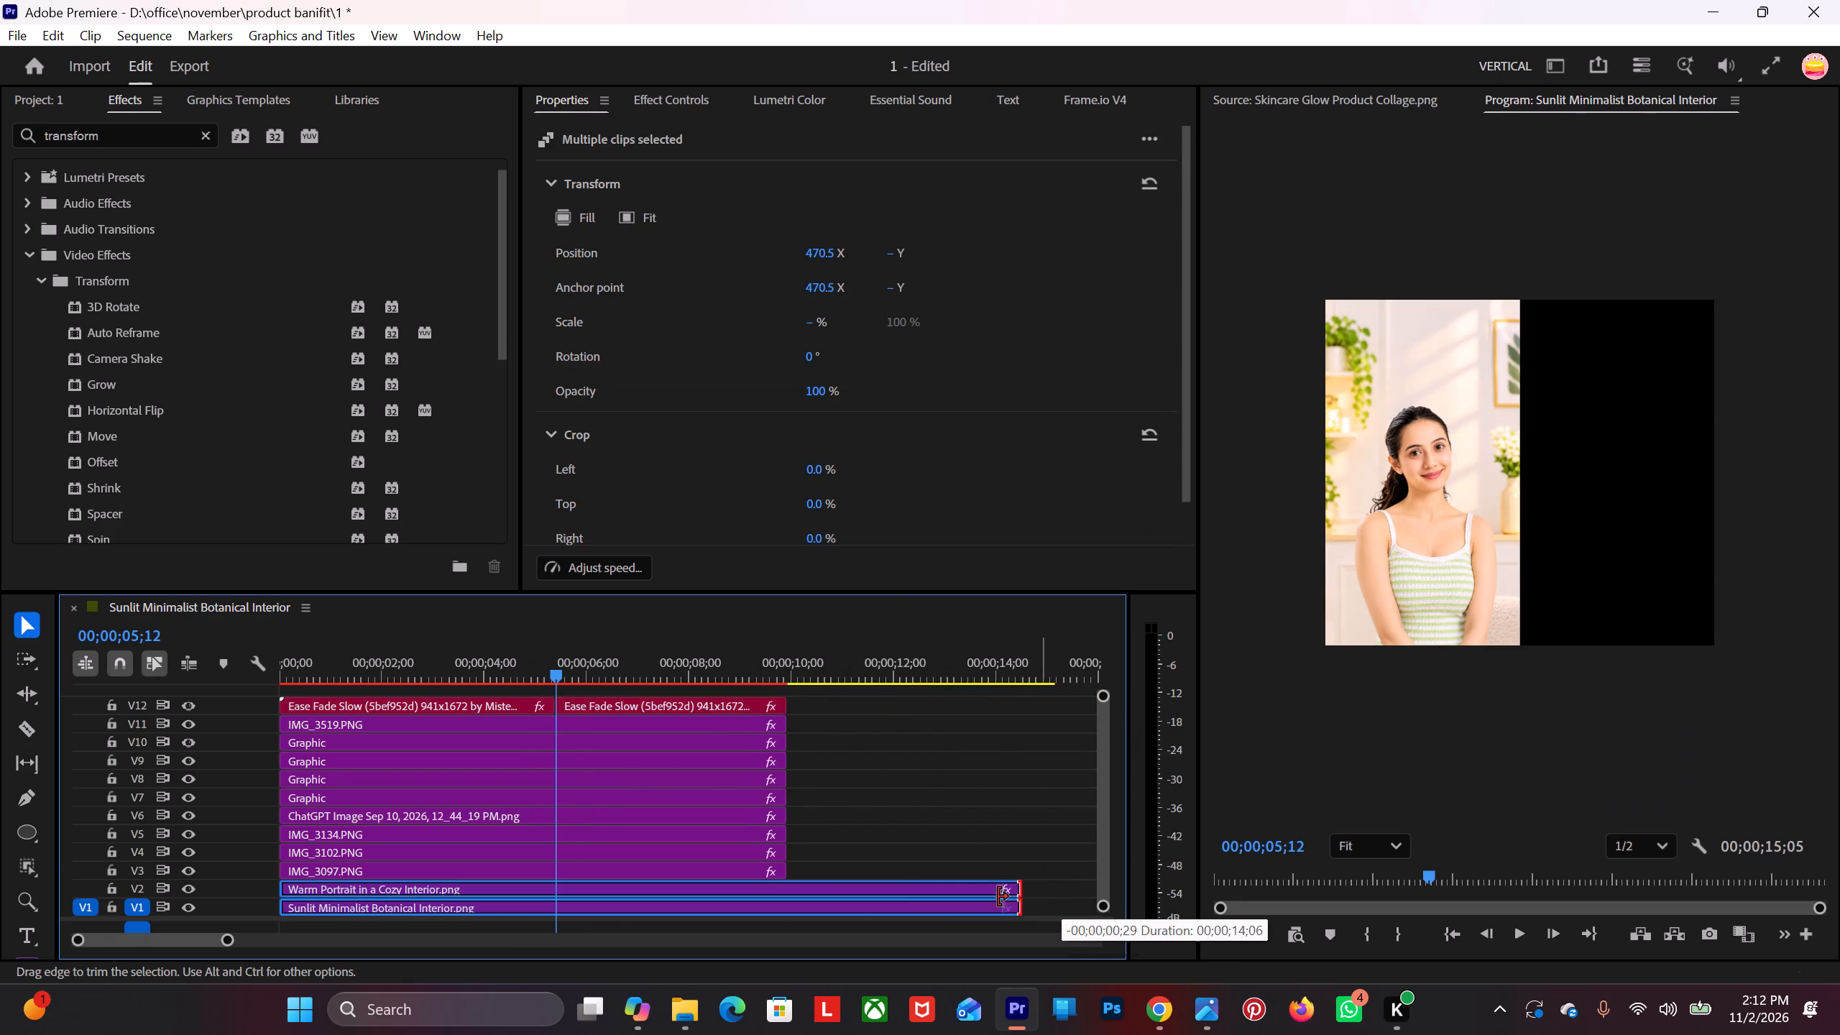
left_click_drag(998, 897, 799, 878)
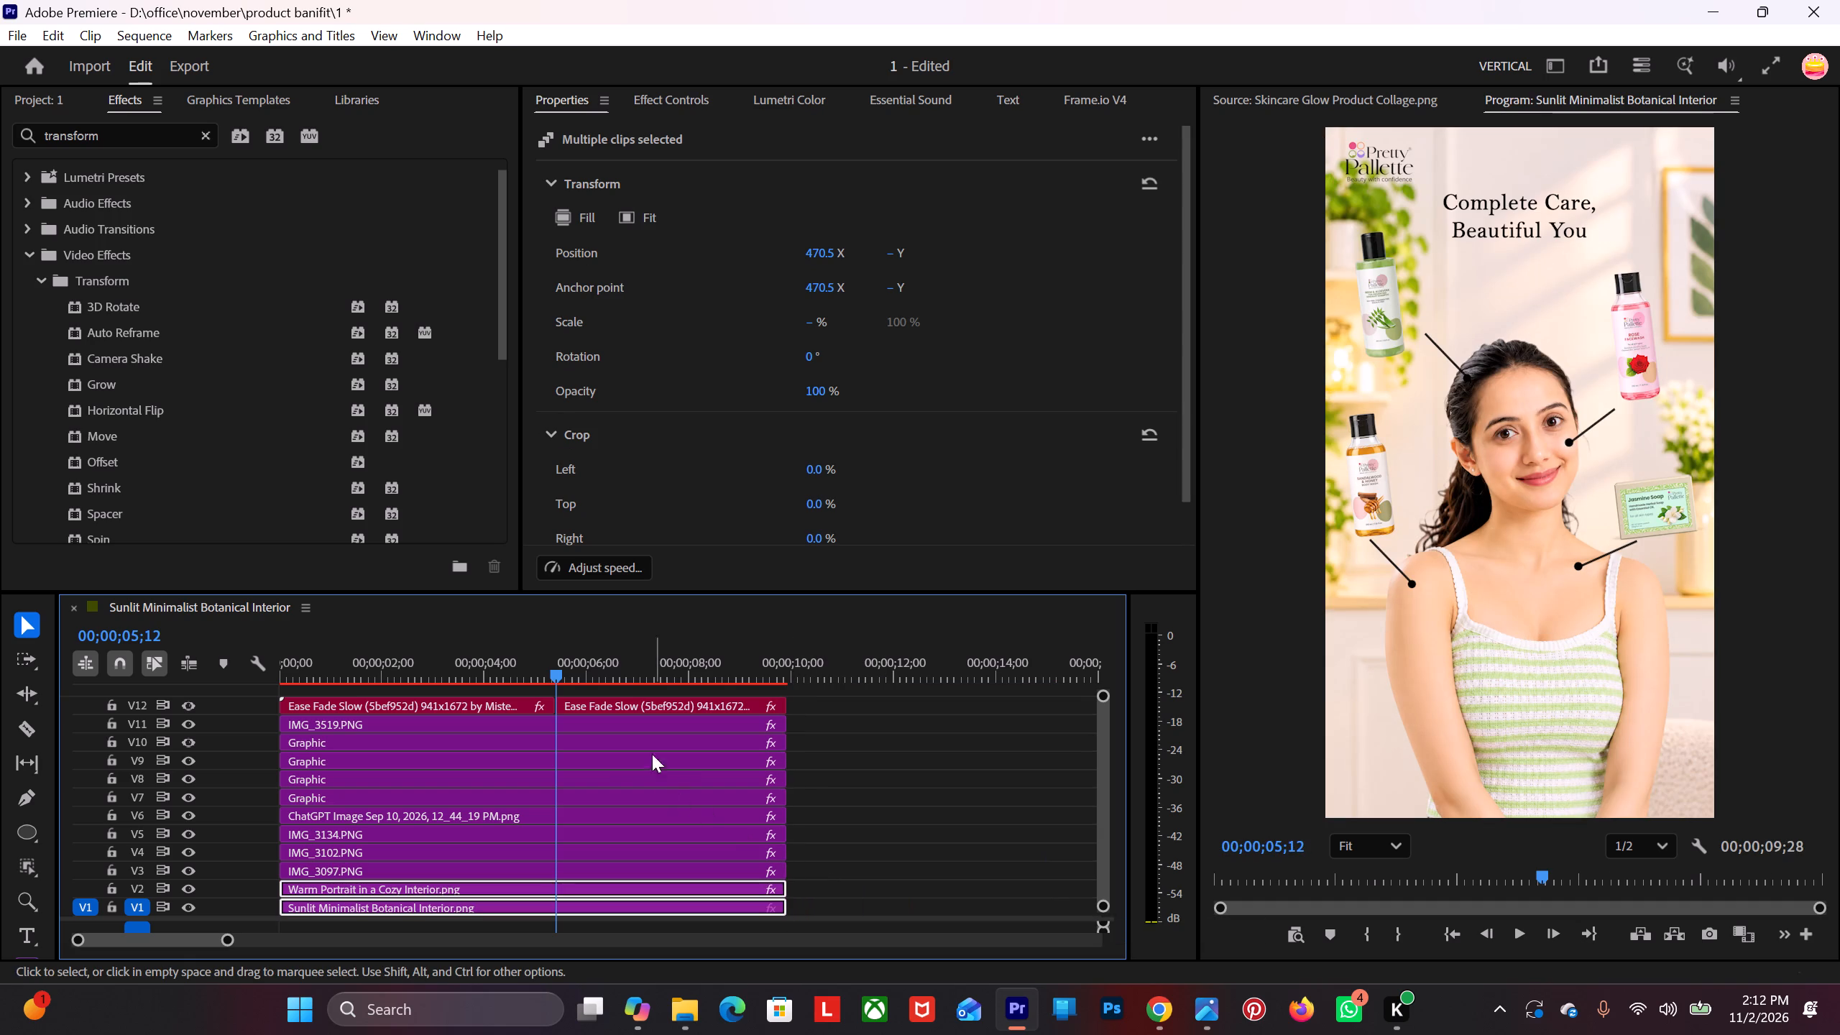
Play the sequence from the start to review the title's fade-in with the product animation.
left_click_drag(557, 663, 0, 709)
key("space")
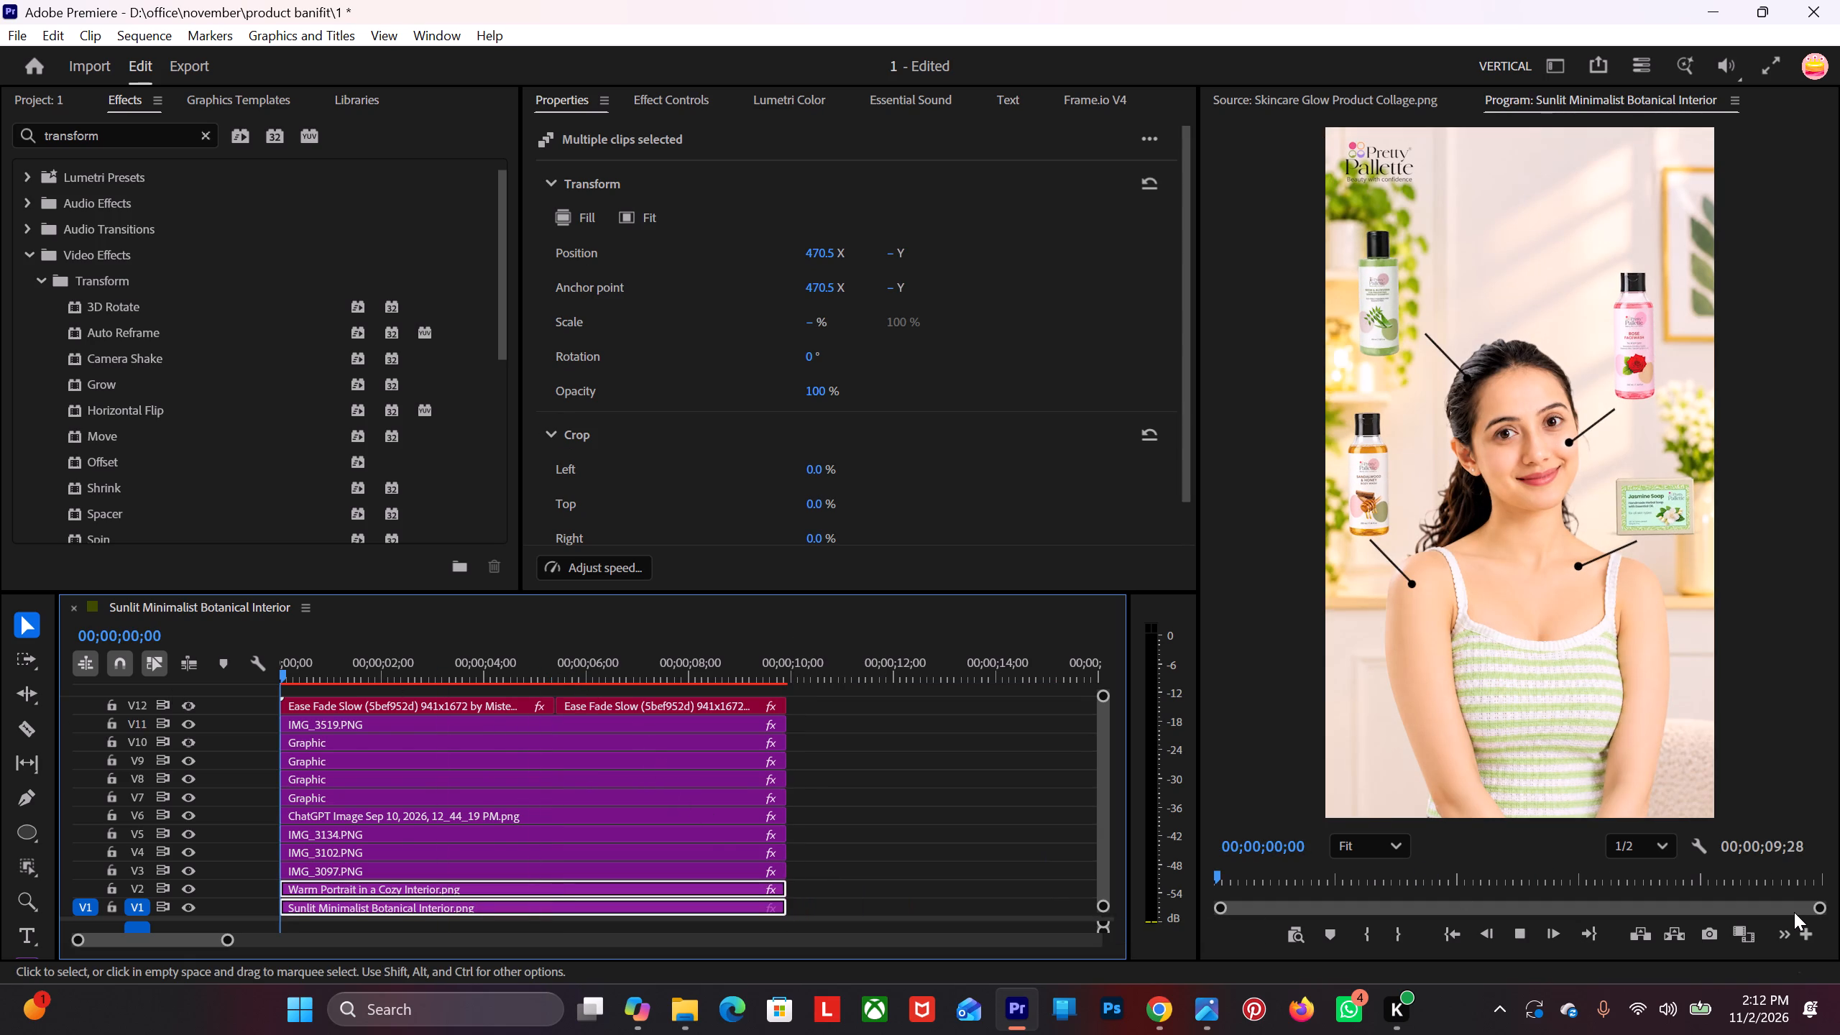
key("space")
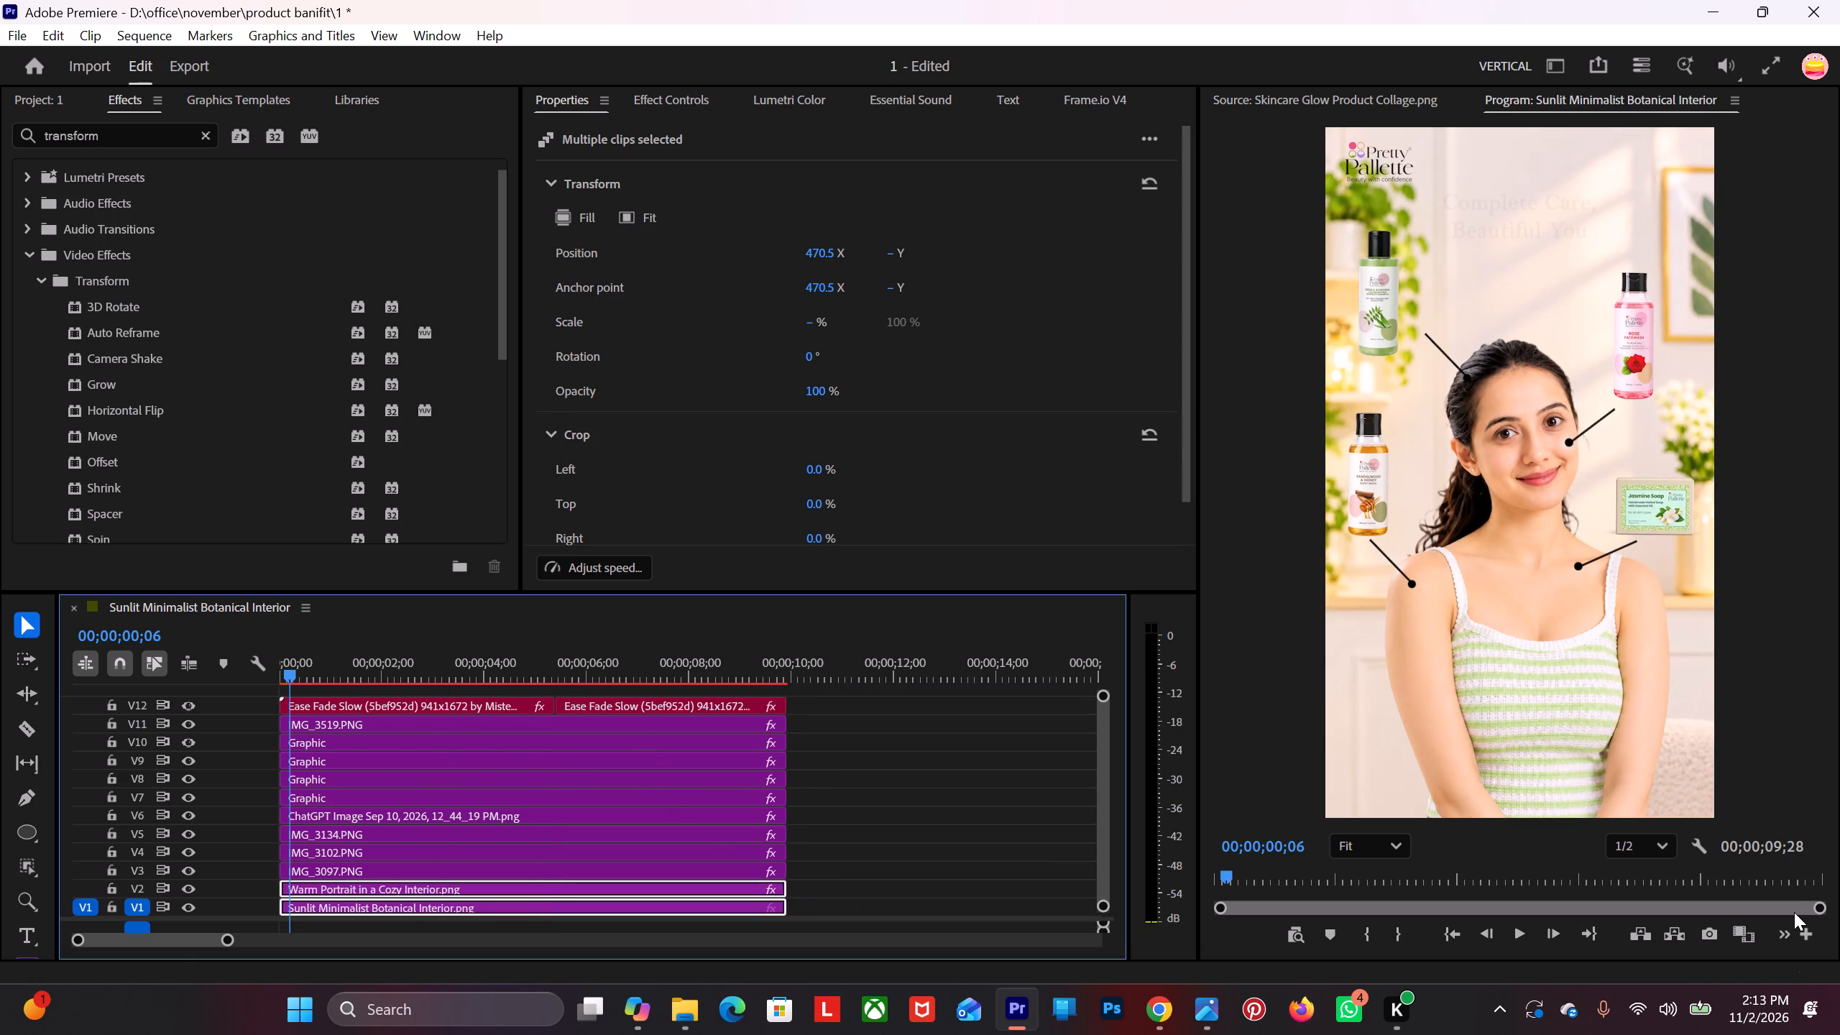
key("space")
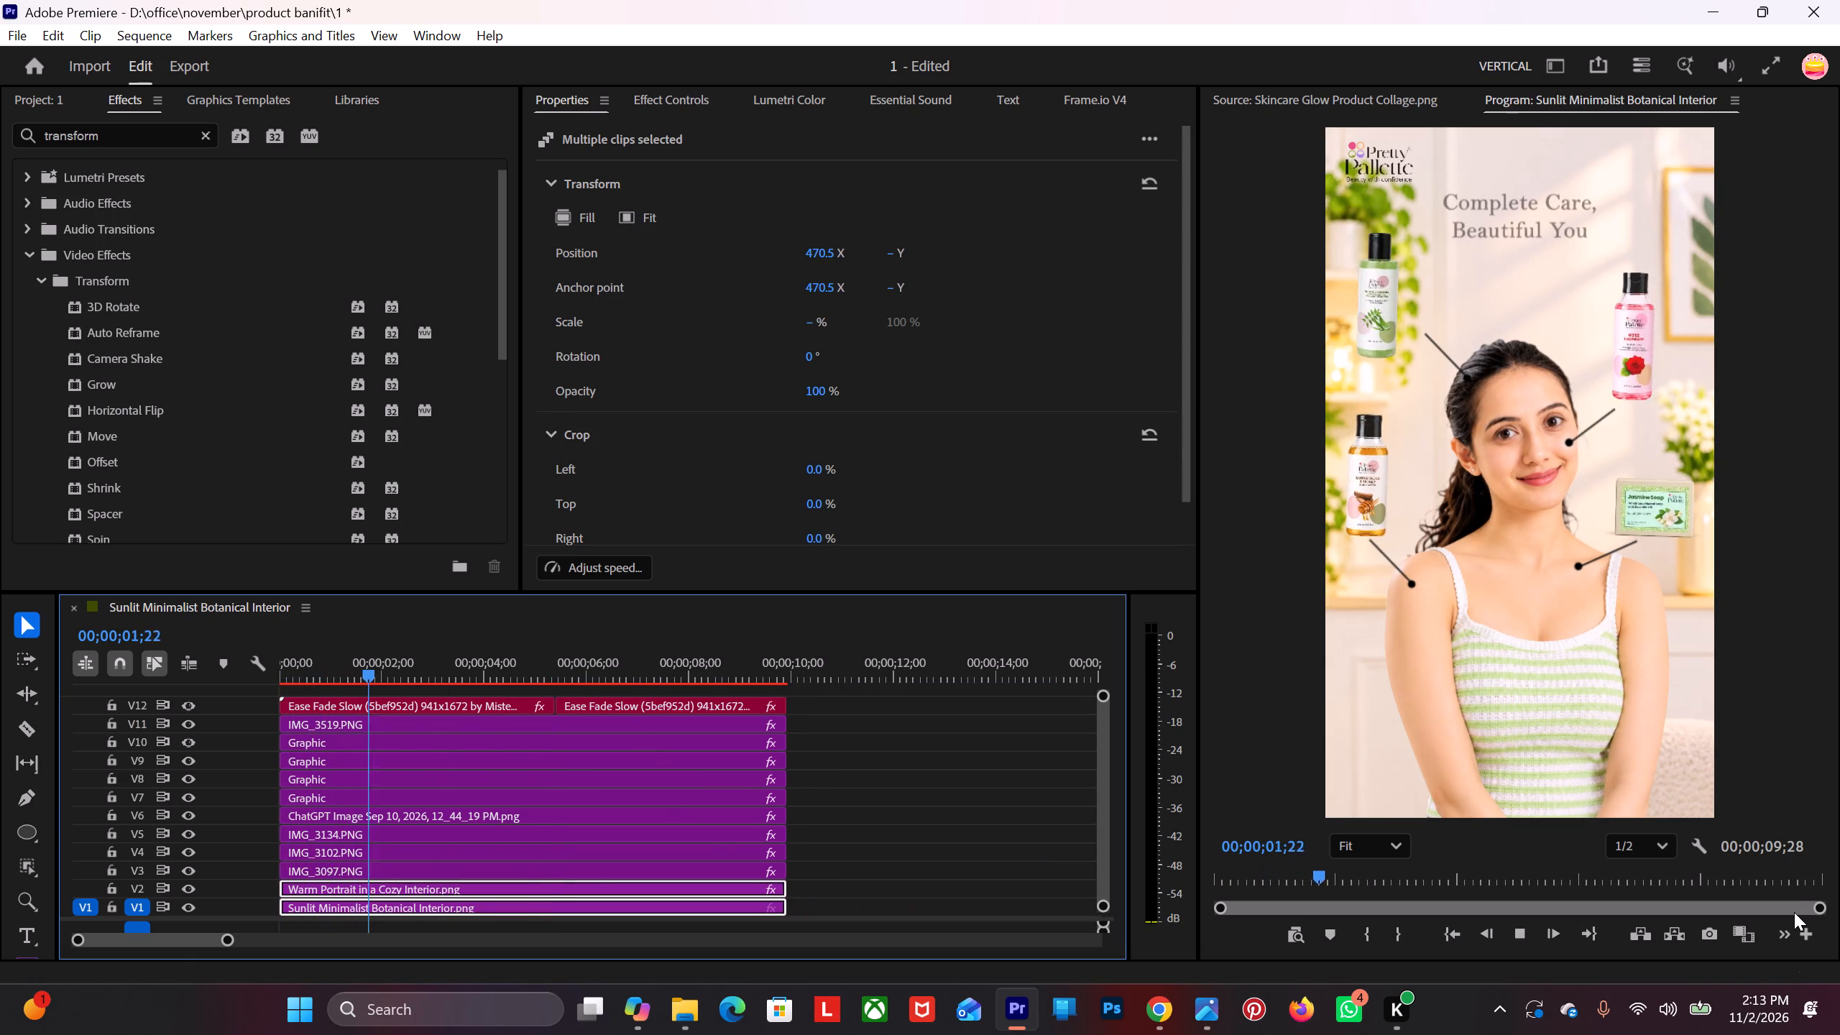
key("space")
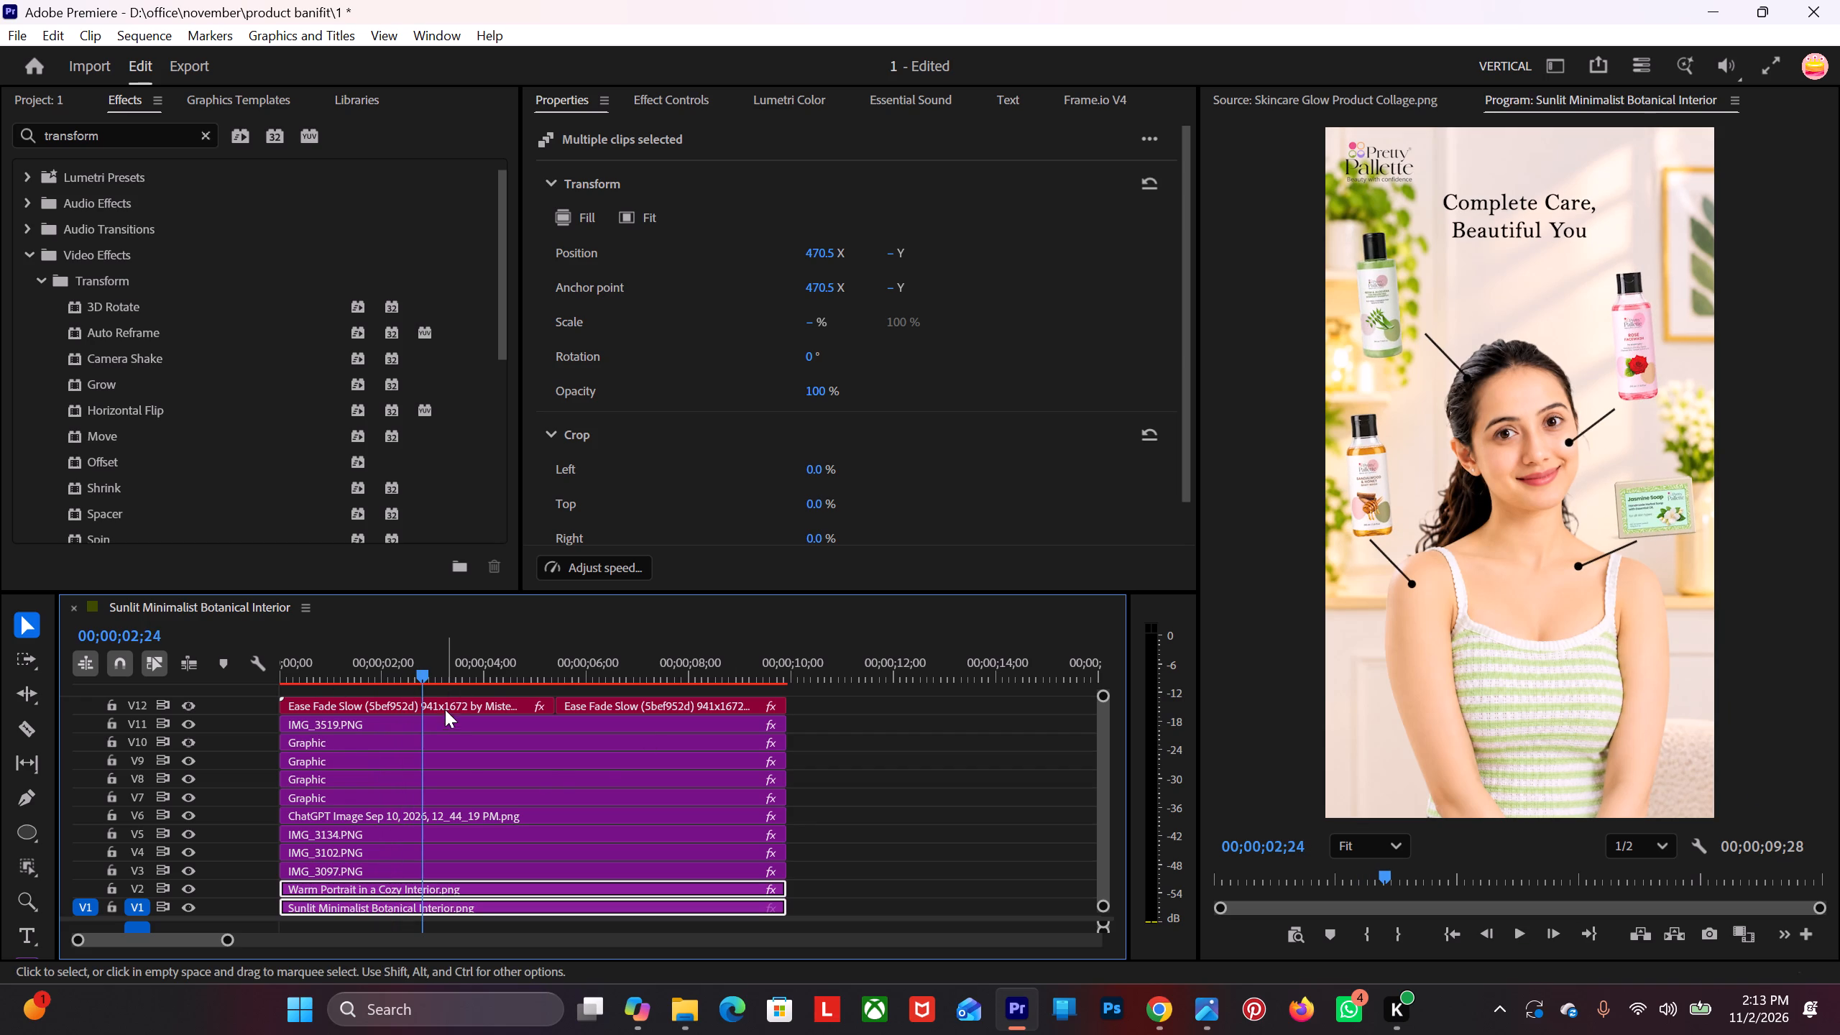
Set the speed of the first title segment on V12 to 150%.
left_click(446, 702)
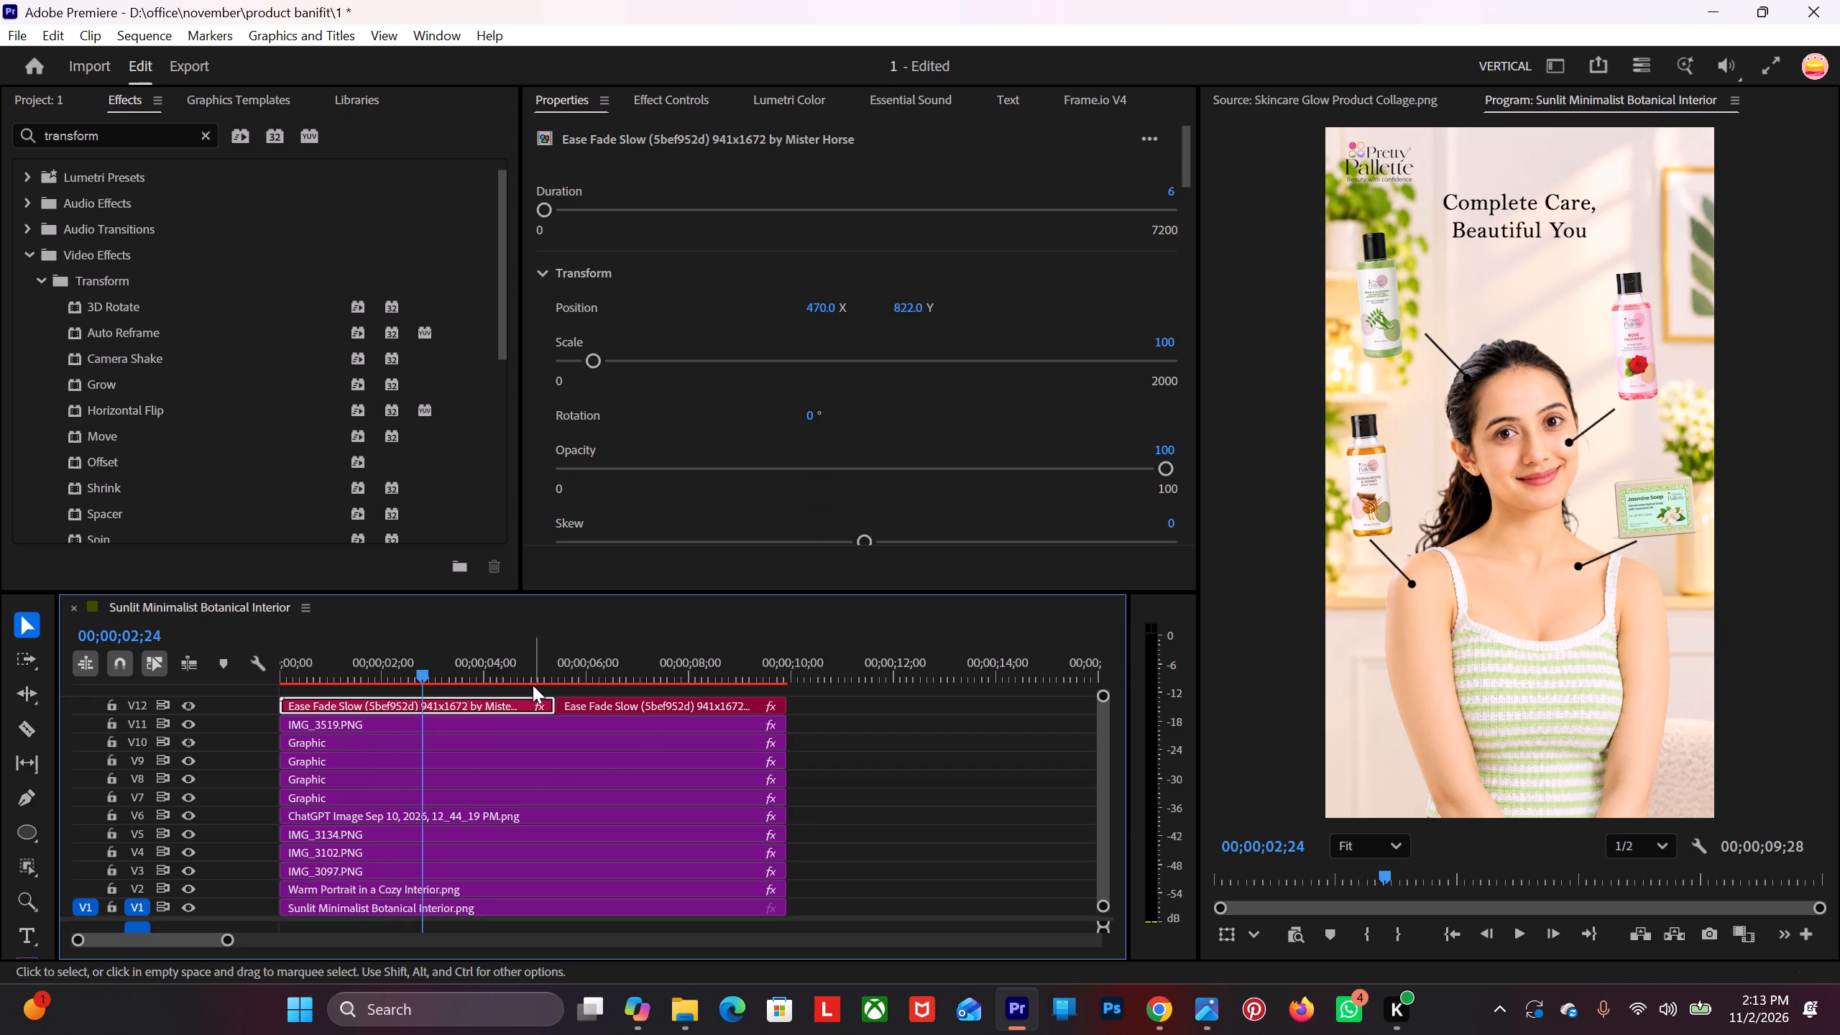
key("ctrl+r")
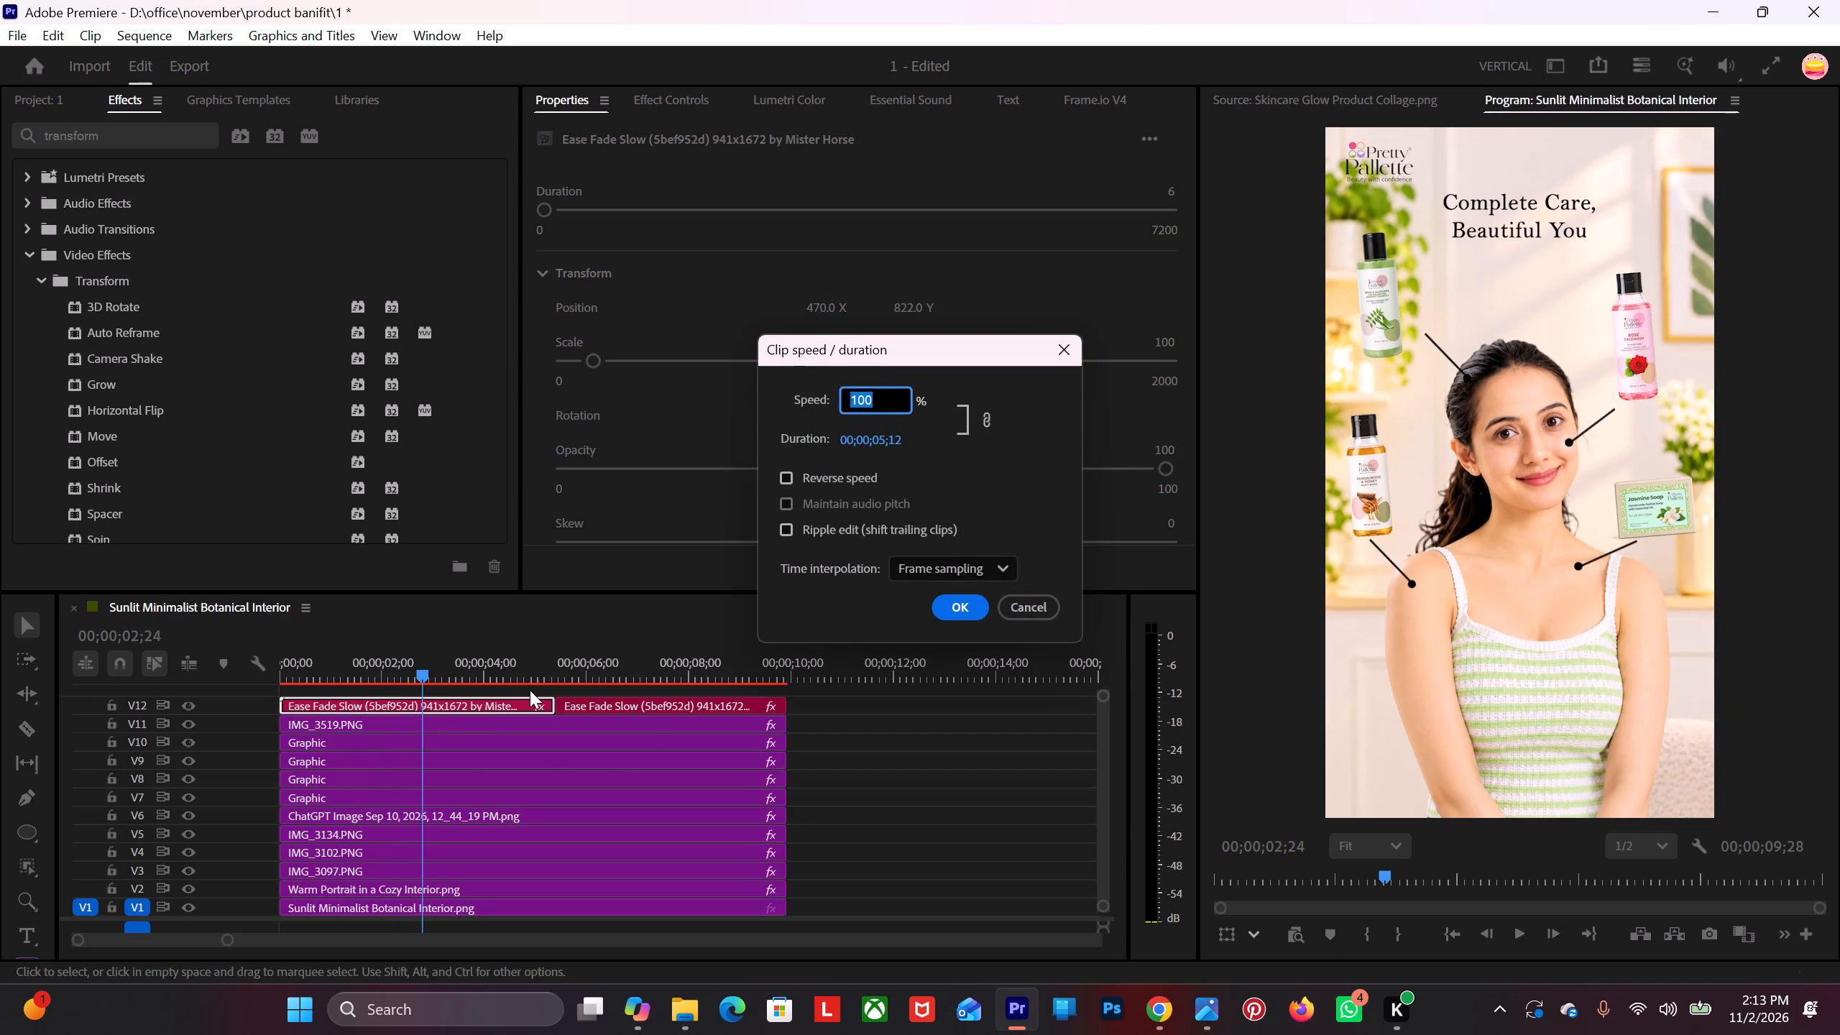
type("150")
key("Return")
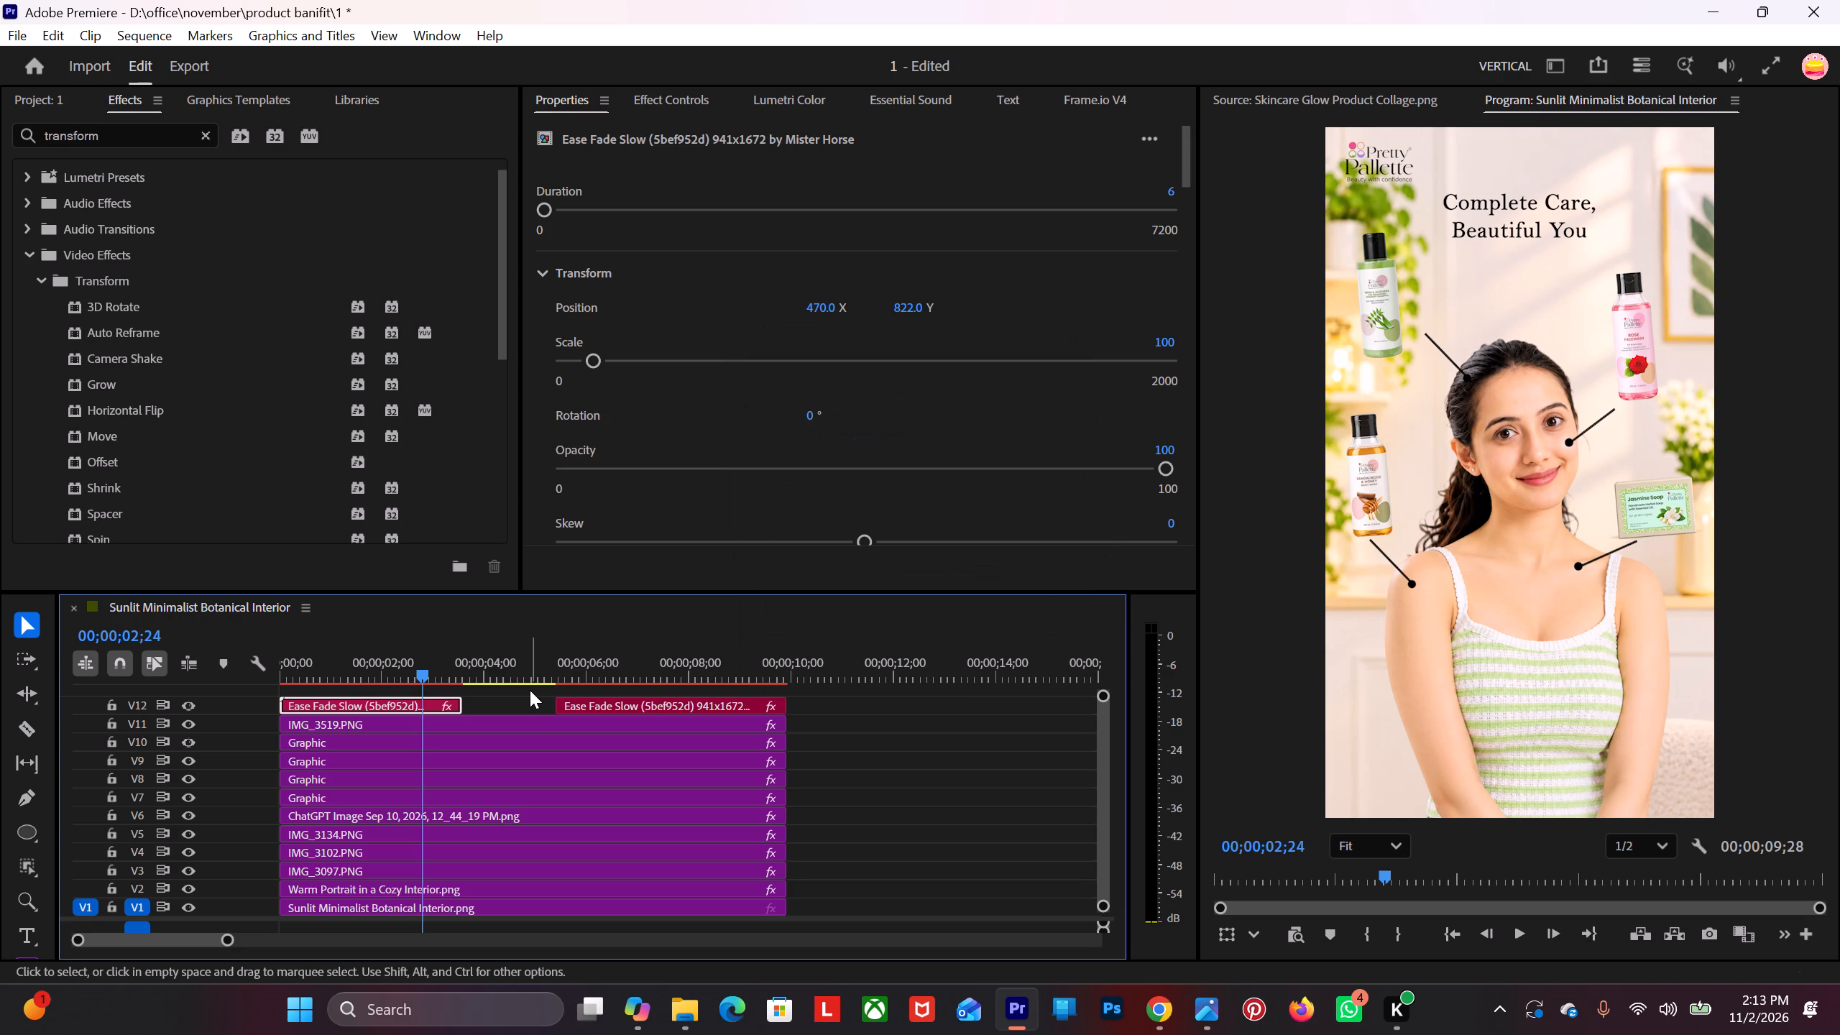
Close the gap between the two title segments on V12 with a ripple delete.
left_click(526, 702)
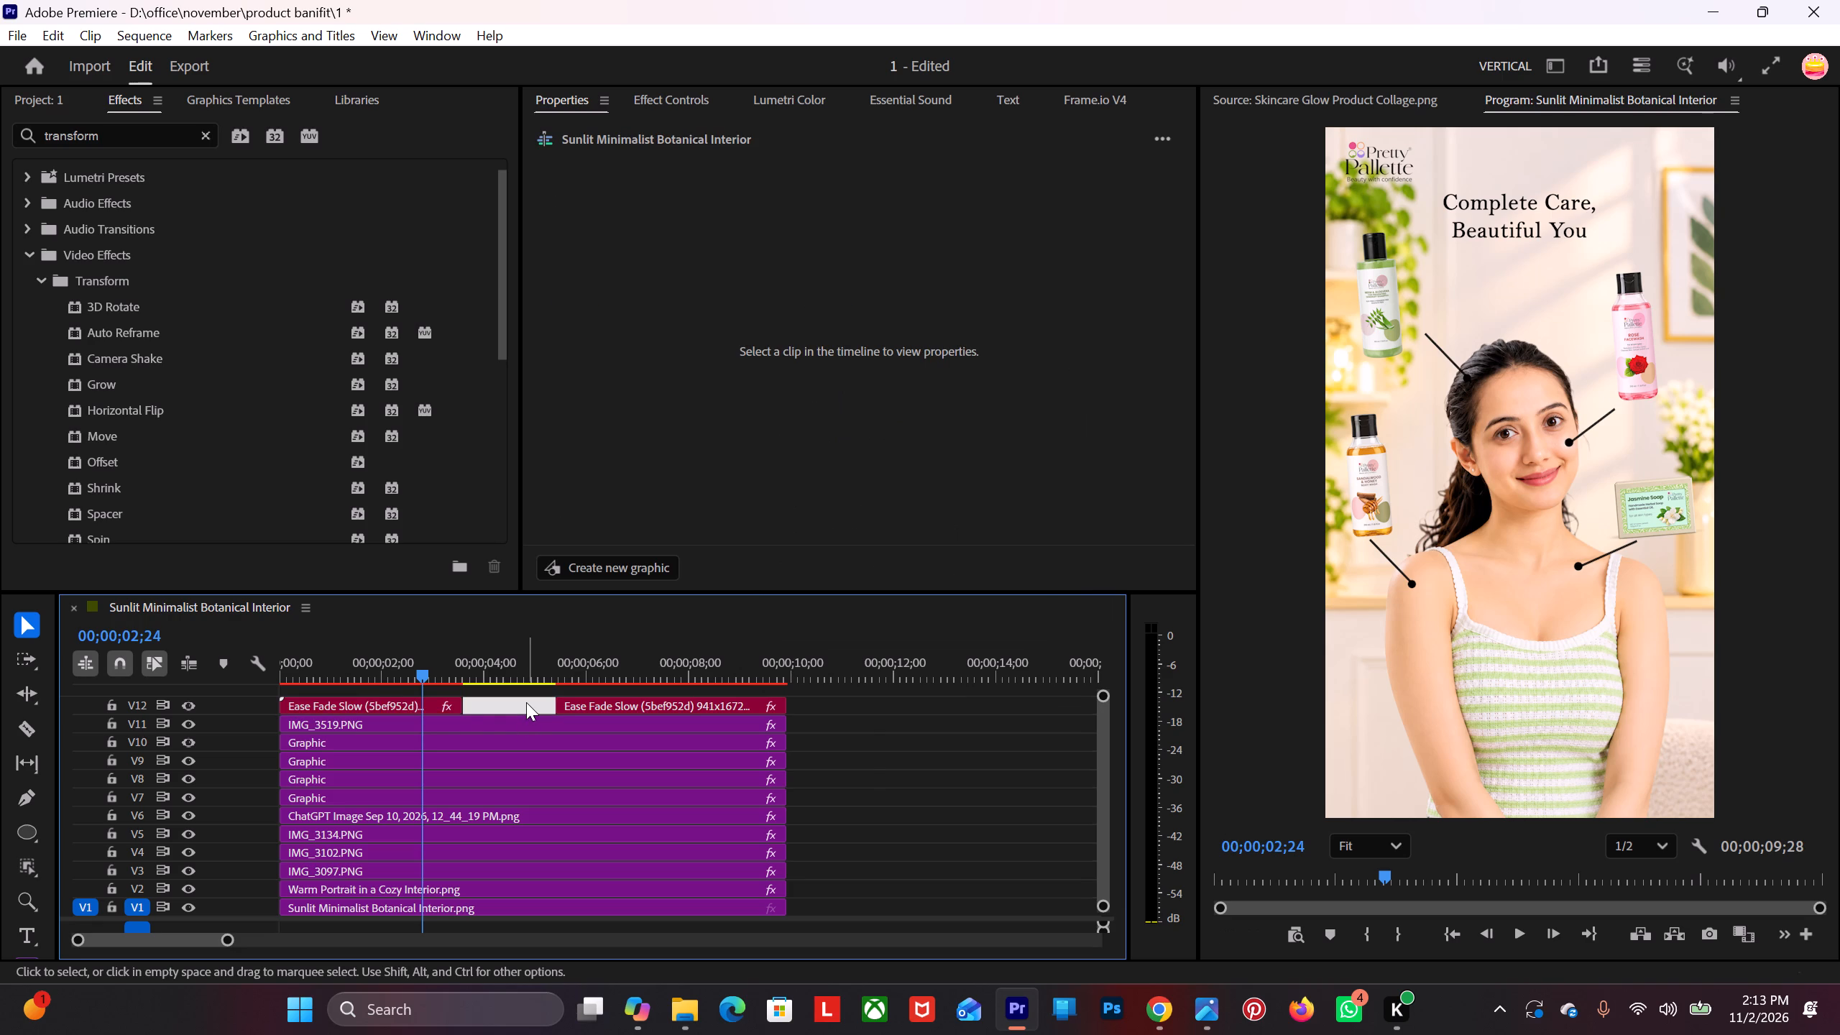
key("Delete")
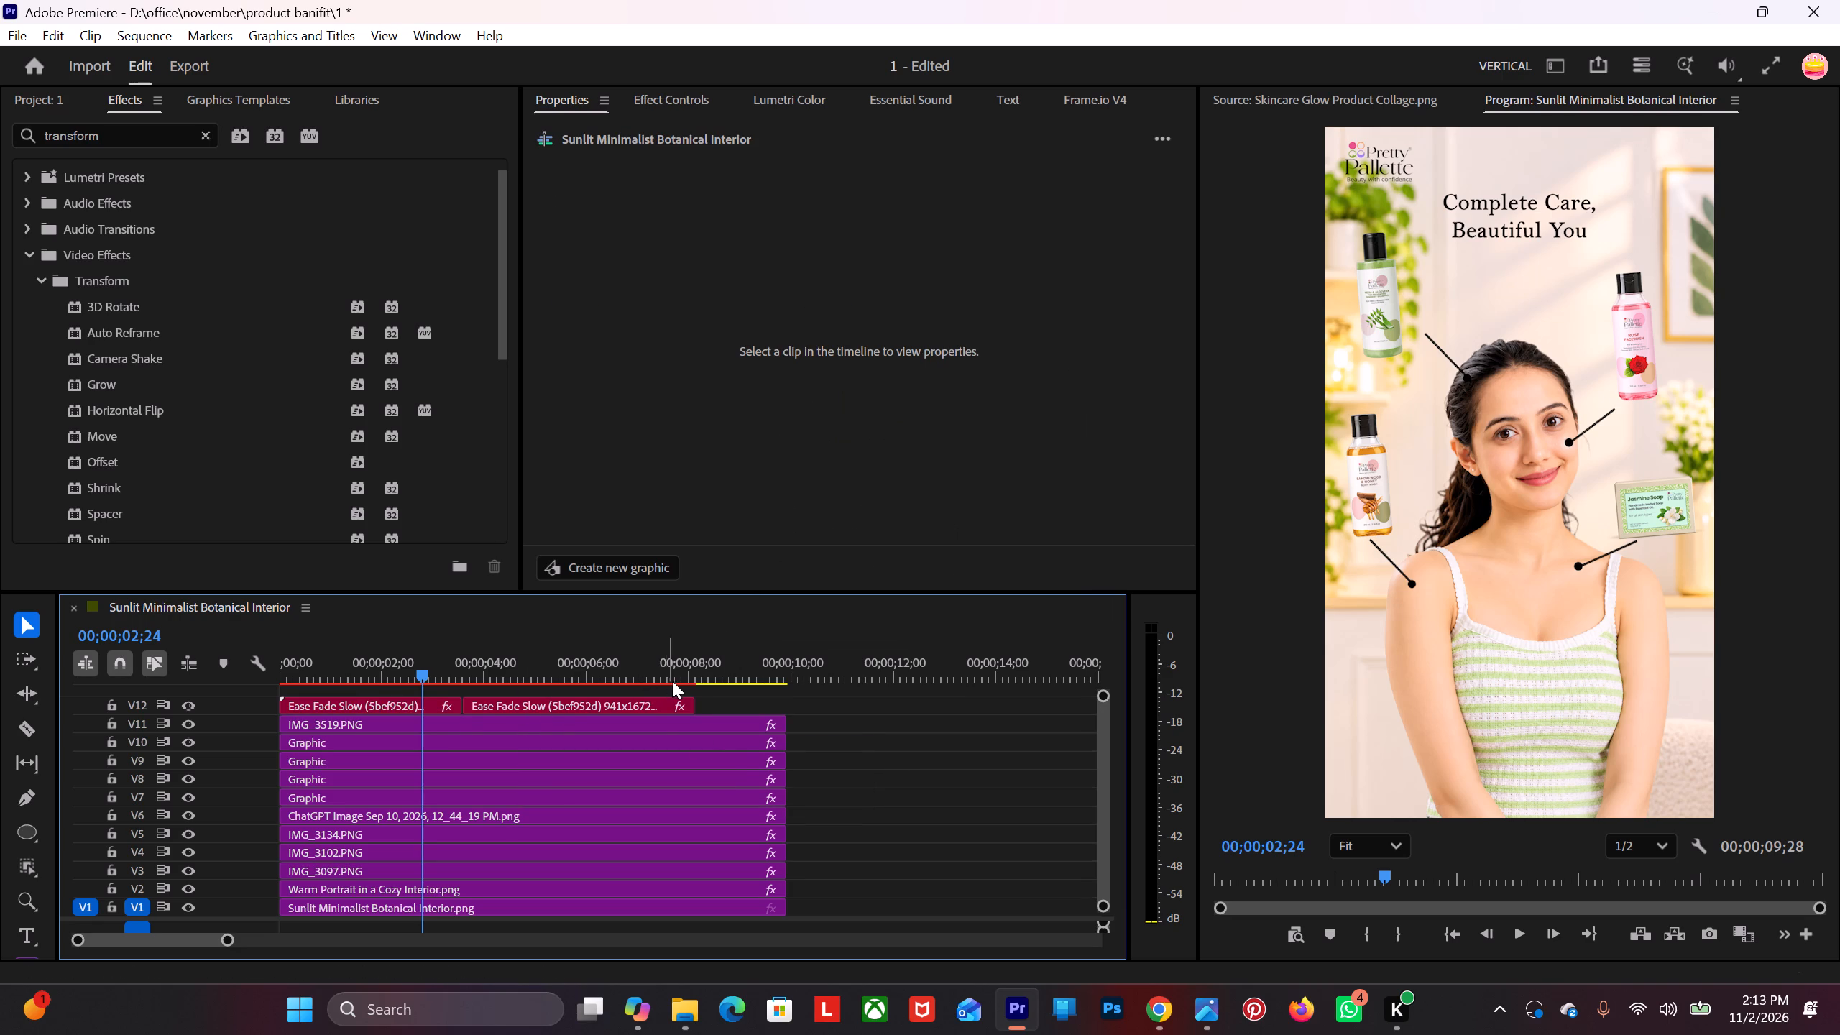
Extend the end of the second title segment on V12 to align with the end of the clips below.
left_click_drag(701, 697, 787, 697)
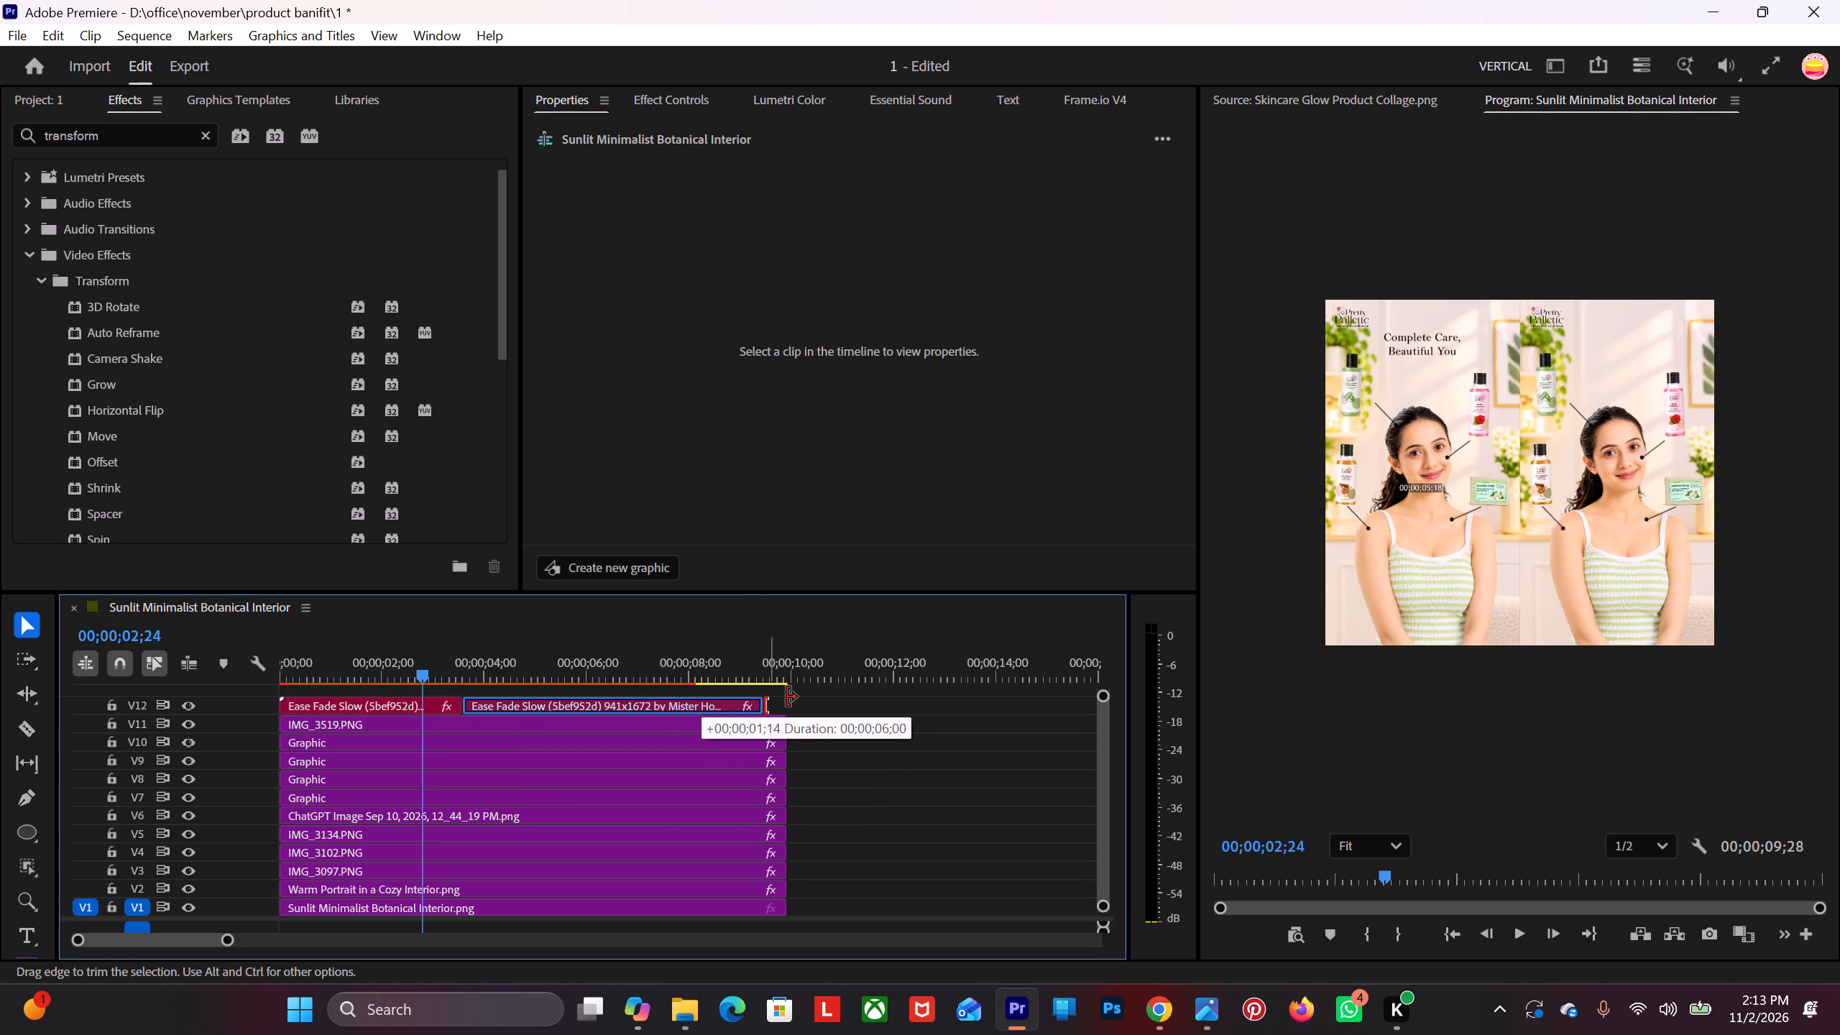
left_click_drag(787, 697, 792, 697)
Return the playhead to the sequence start and render the previews for the whole sequence.
left_click_drag(778, 663, 792, 664)
left_click_drag(784, 663, 39, 699)
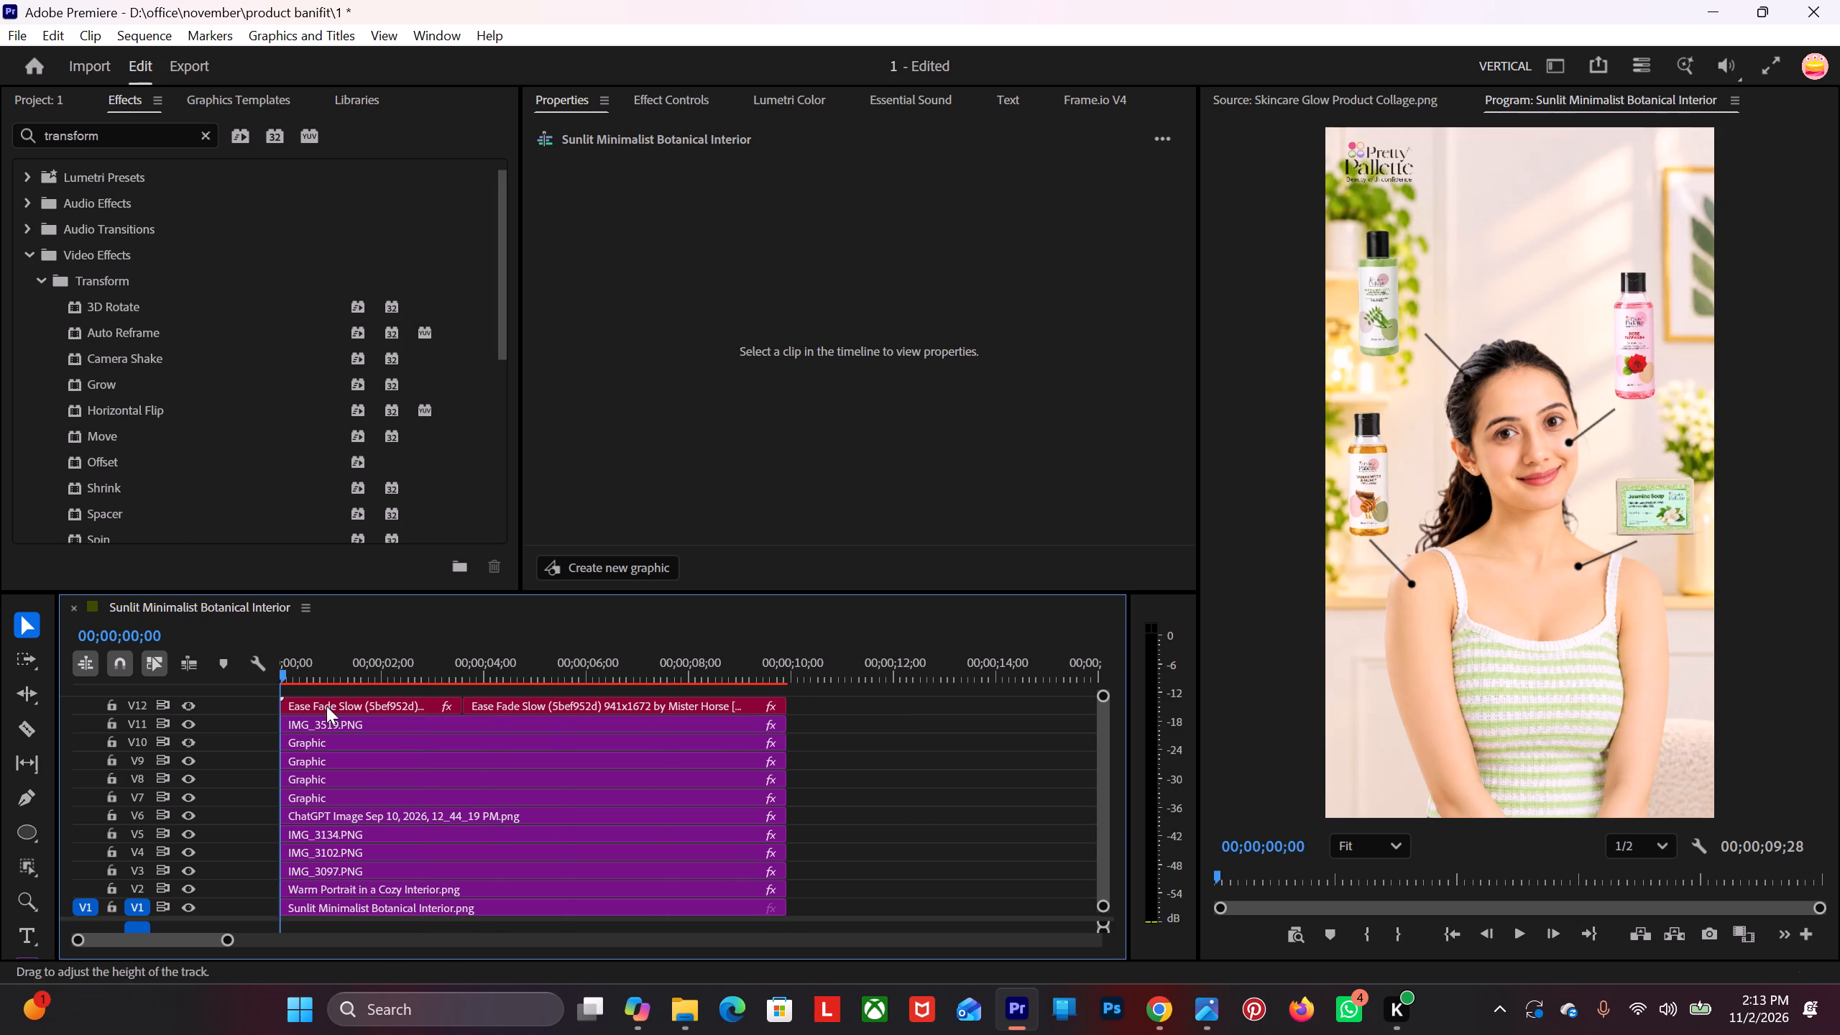
scroll(915, 785, "down", 20, "alt")
scroll(915, 785, "down", 1, "alt")
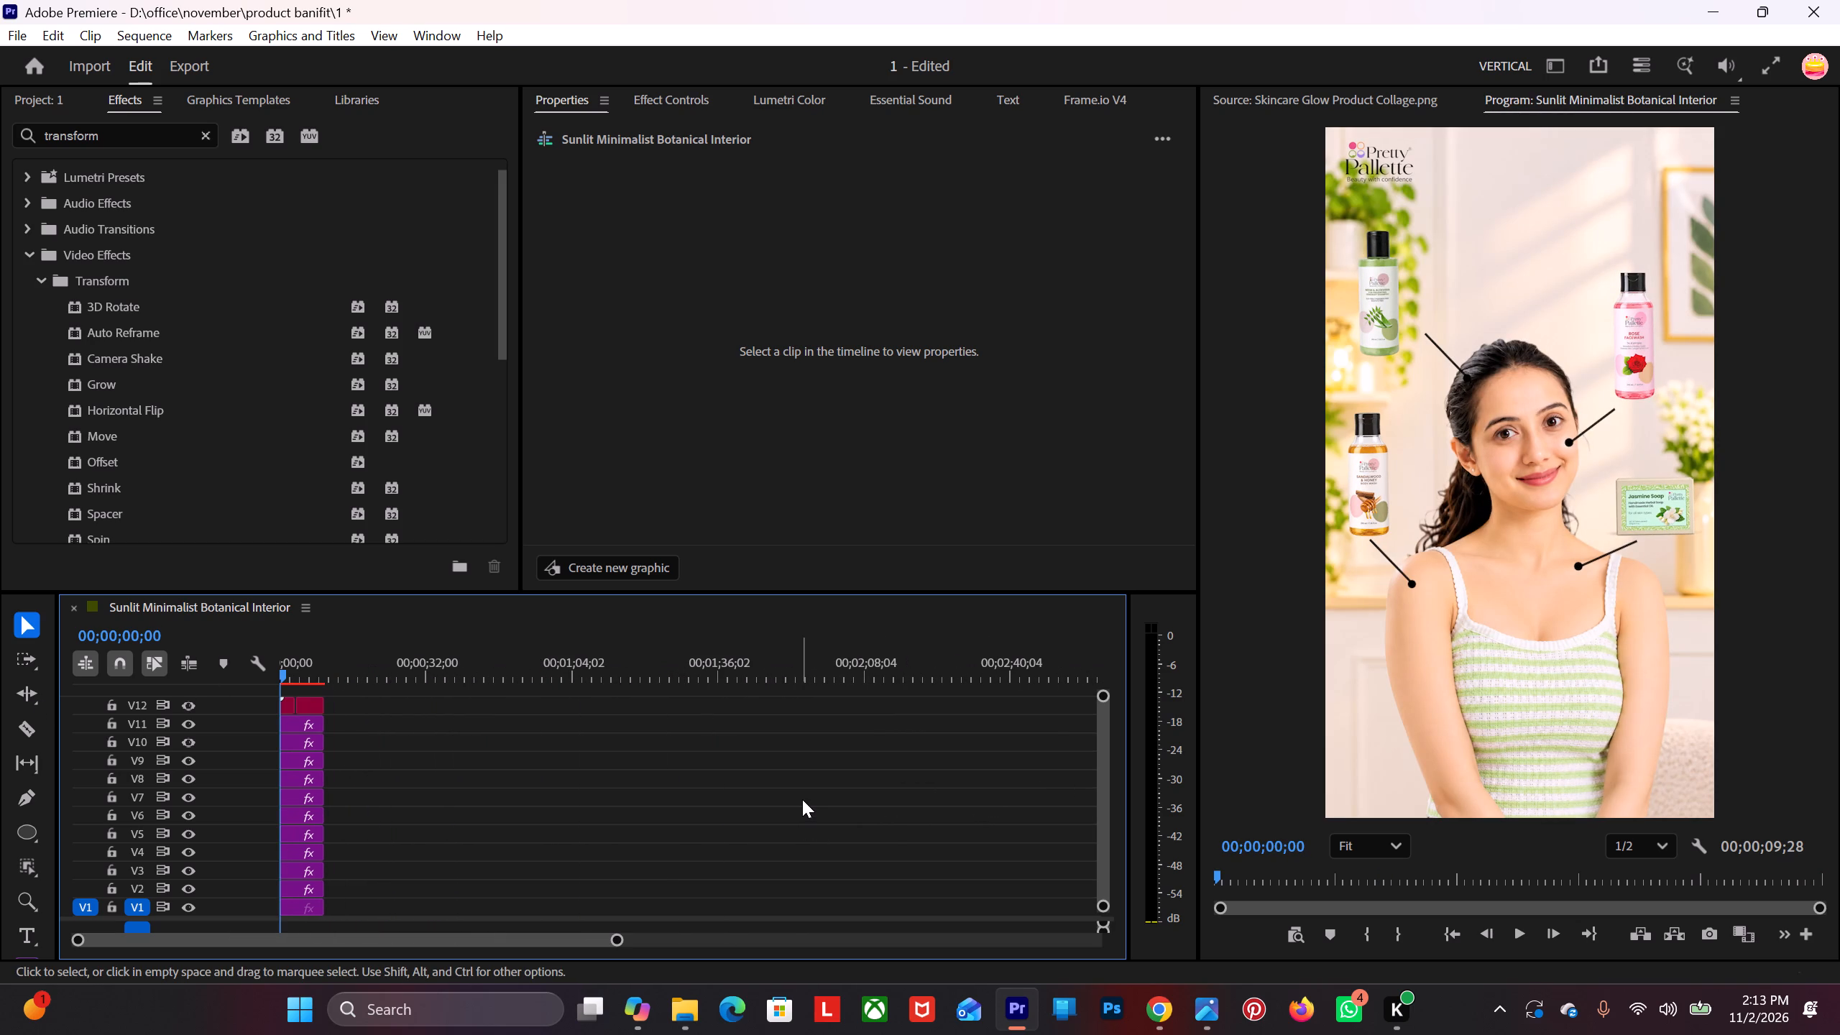
key("Return")
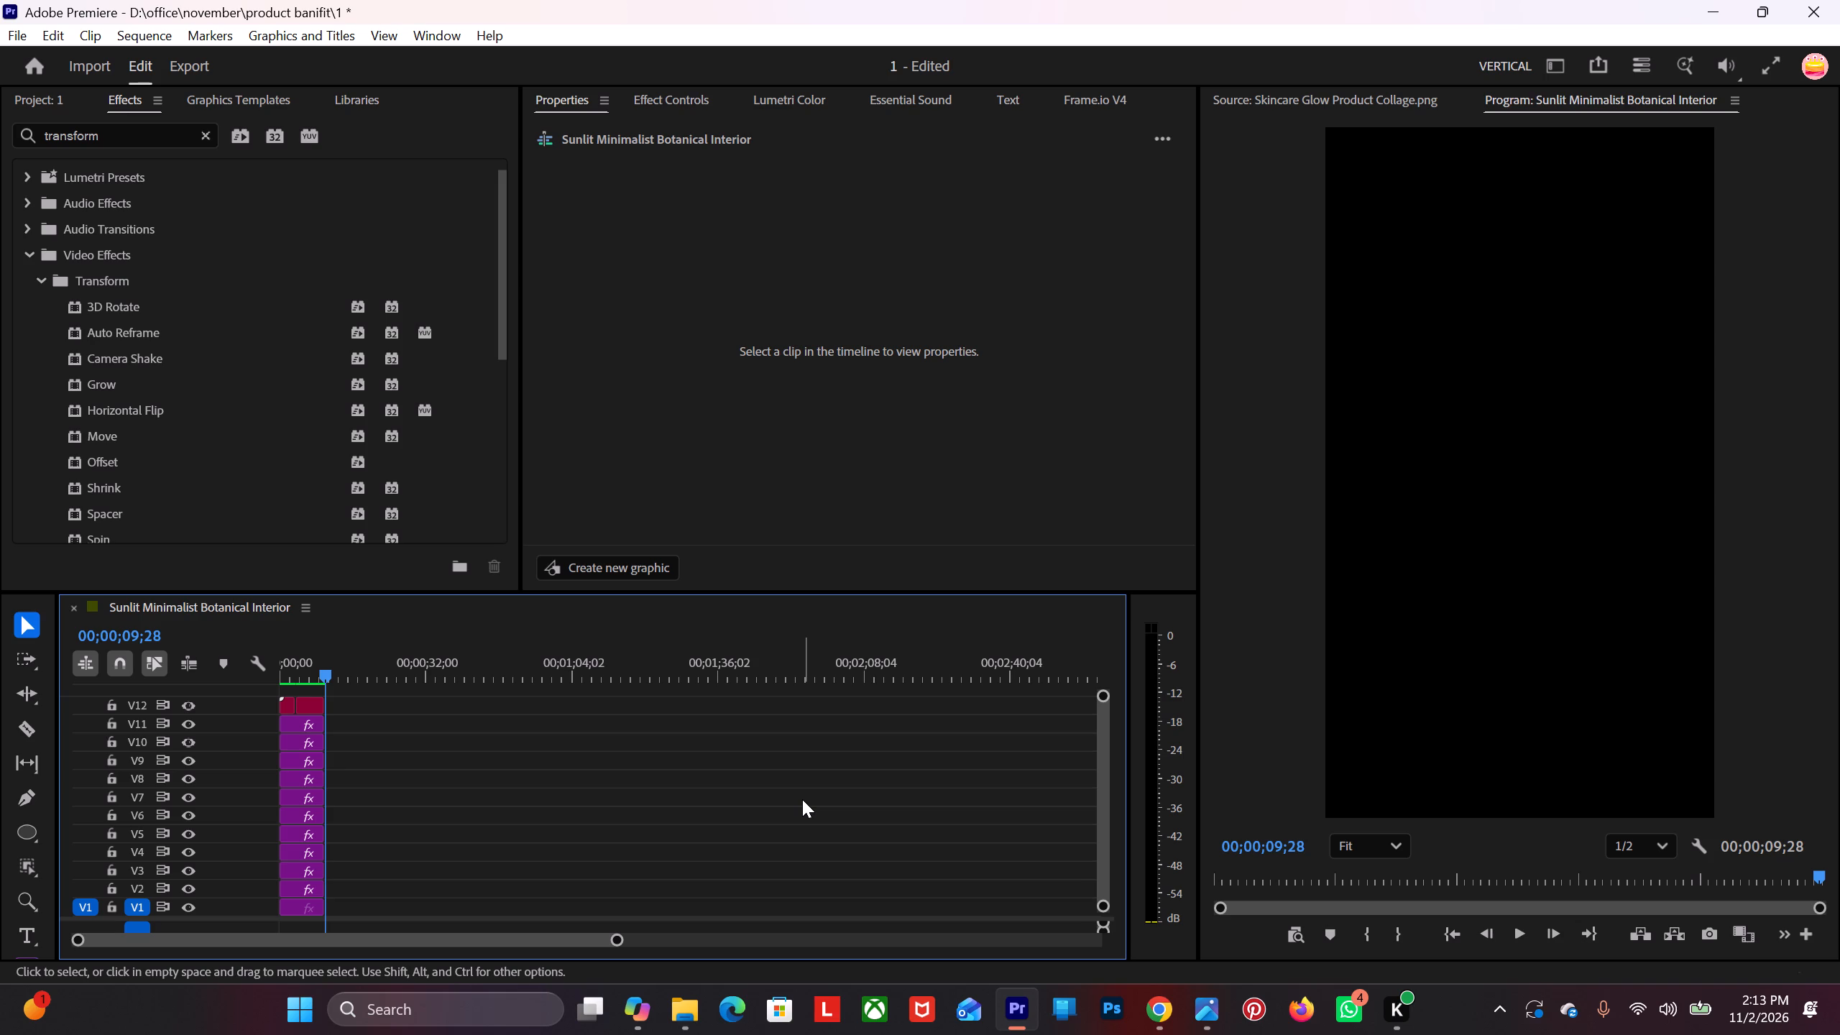
Play the rendered sequence from the start to review the sped-up title fade-in and the product animation.
left_click_drag(317, 672, 89, 694)
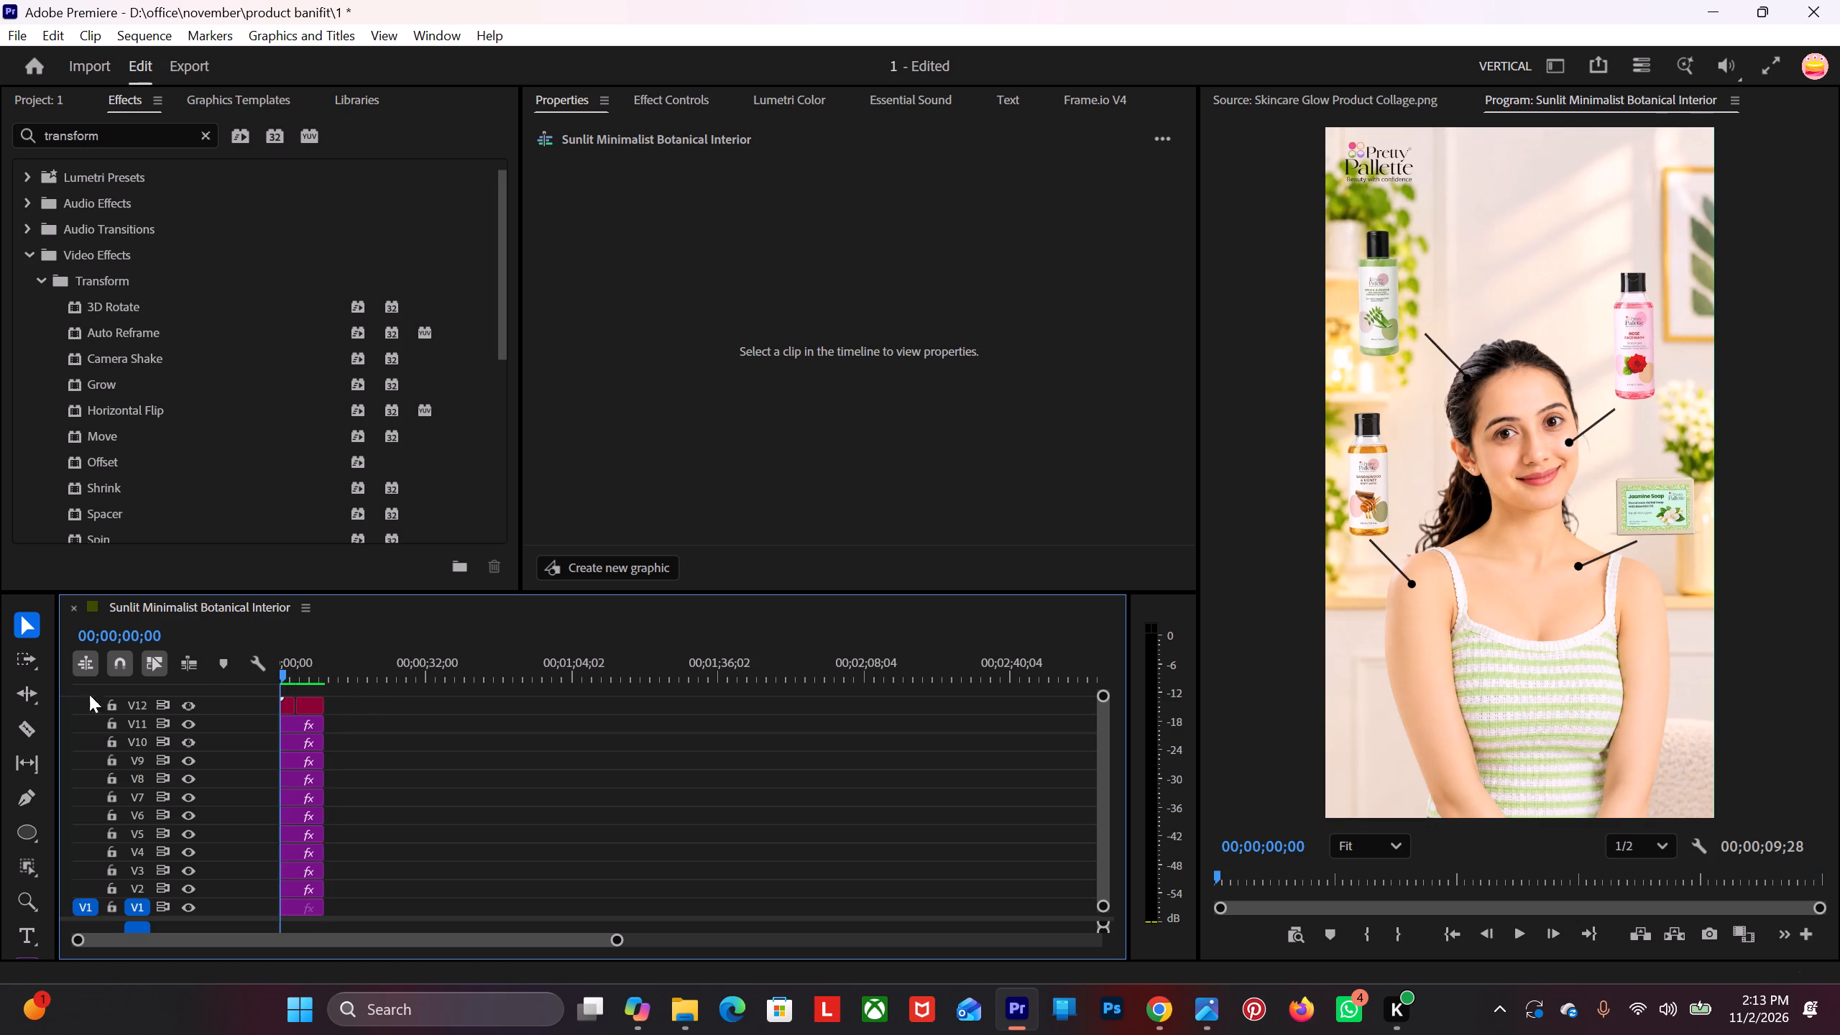
left_click_drag(89, 694, 0, 802)
scroll(528, 847, "up", 3, "alt")
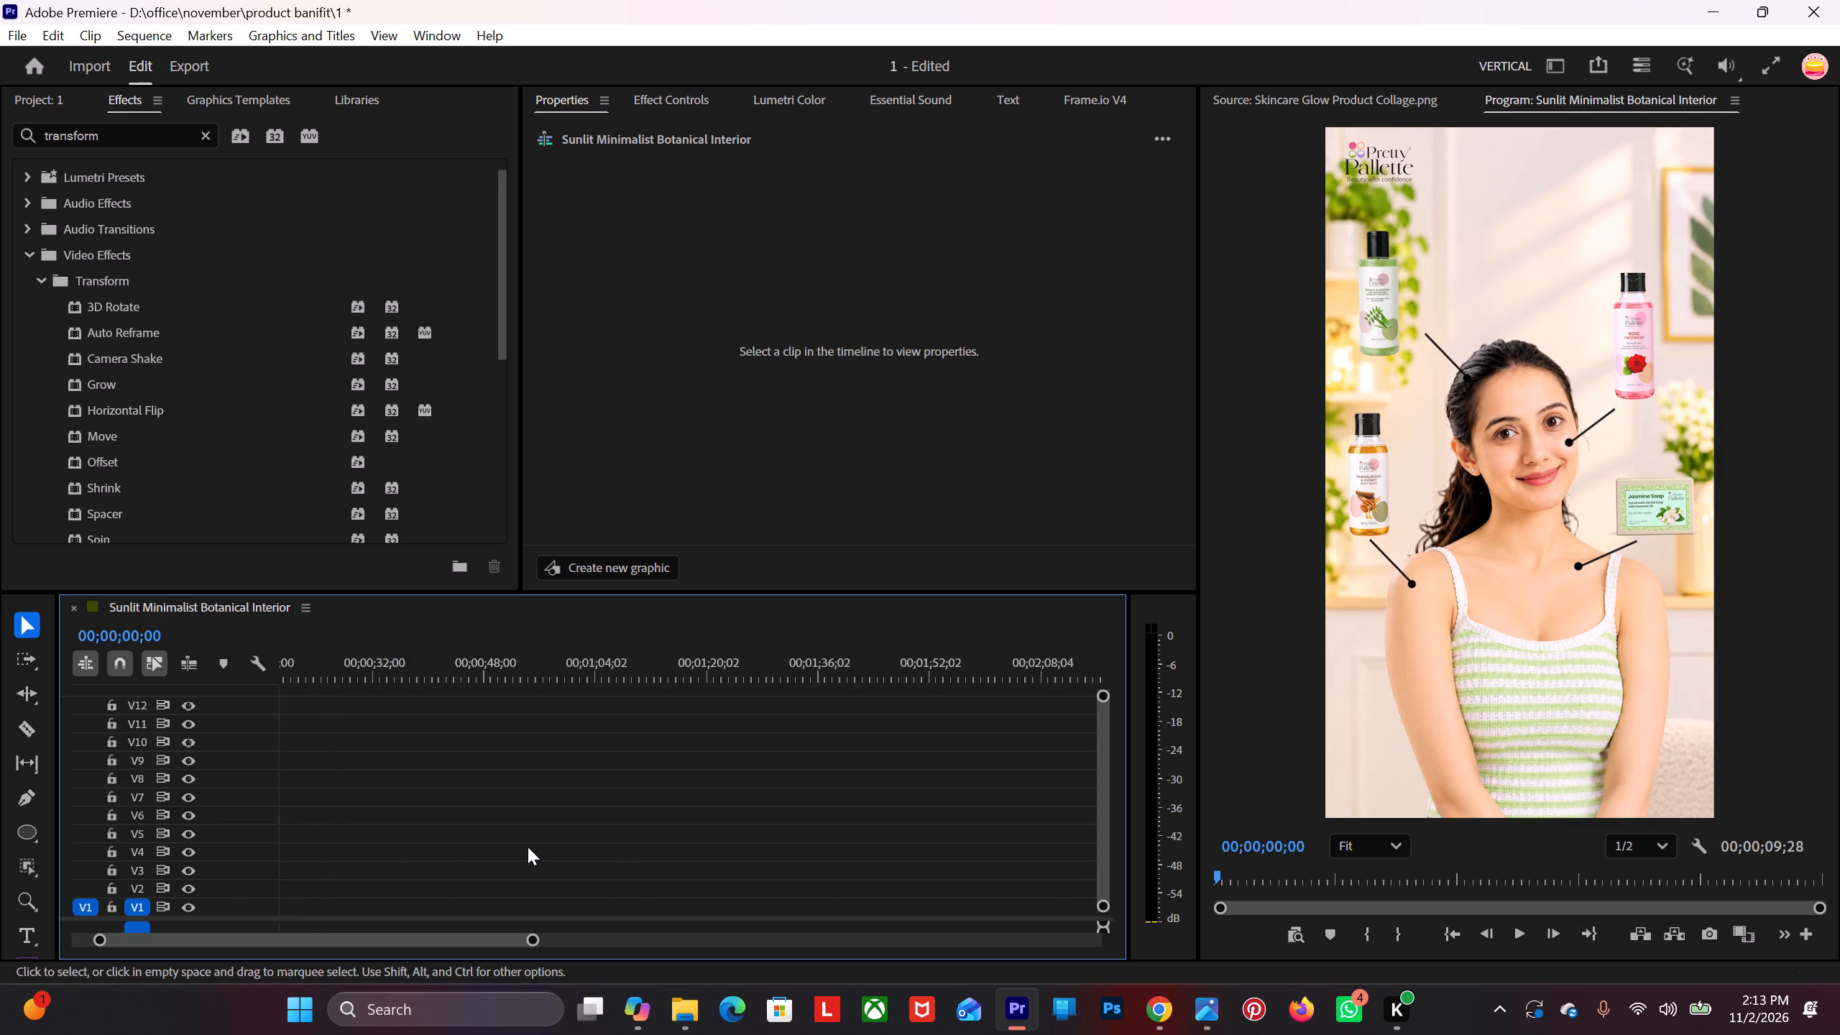
scroll(528, 847, "up", 5, "alt")
left_click_drag(464, 939, 83, 920)
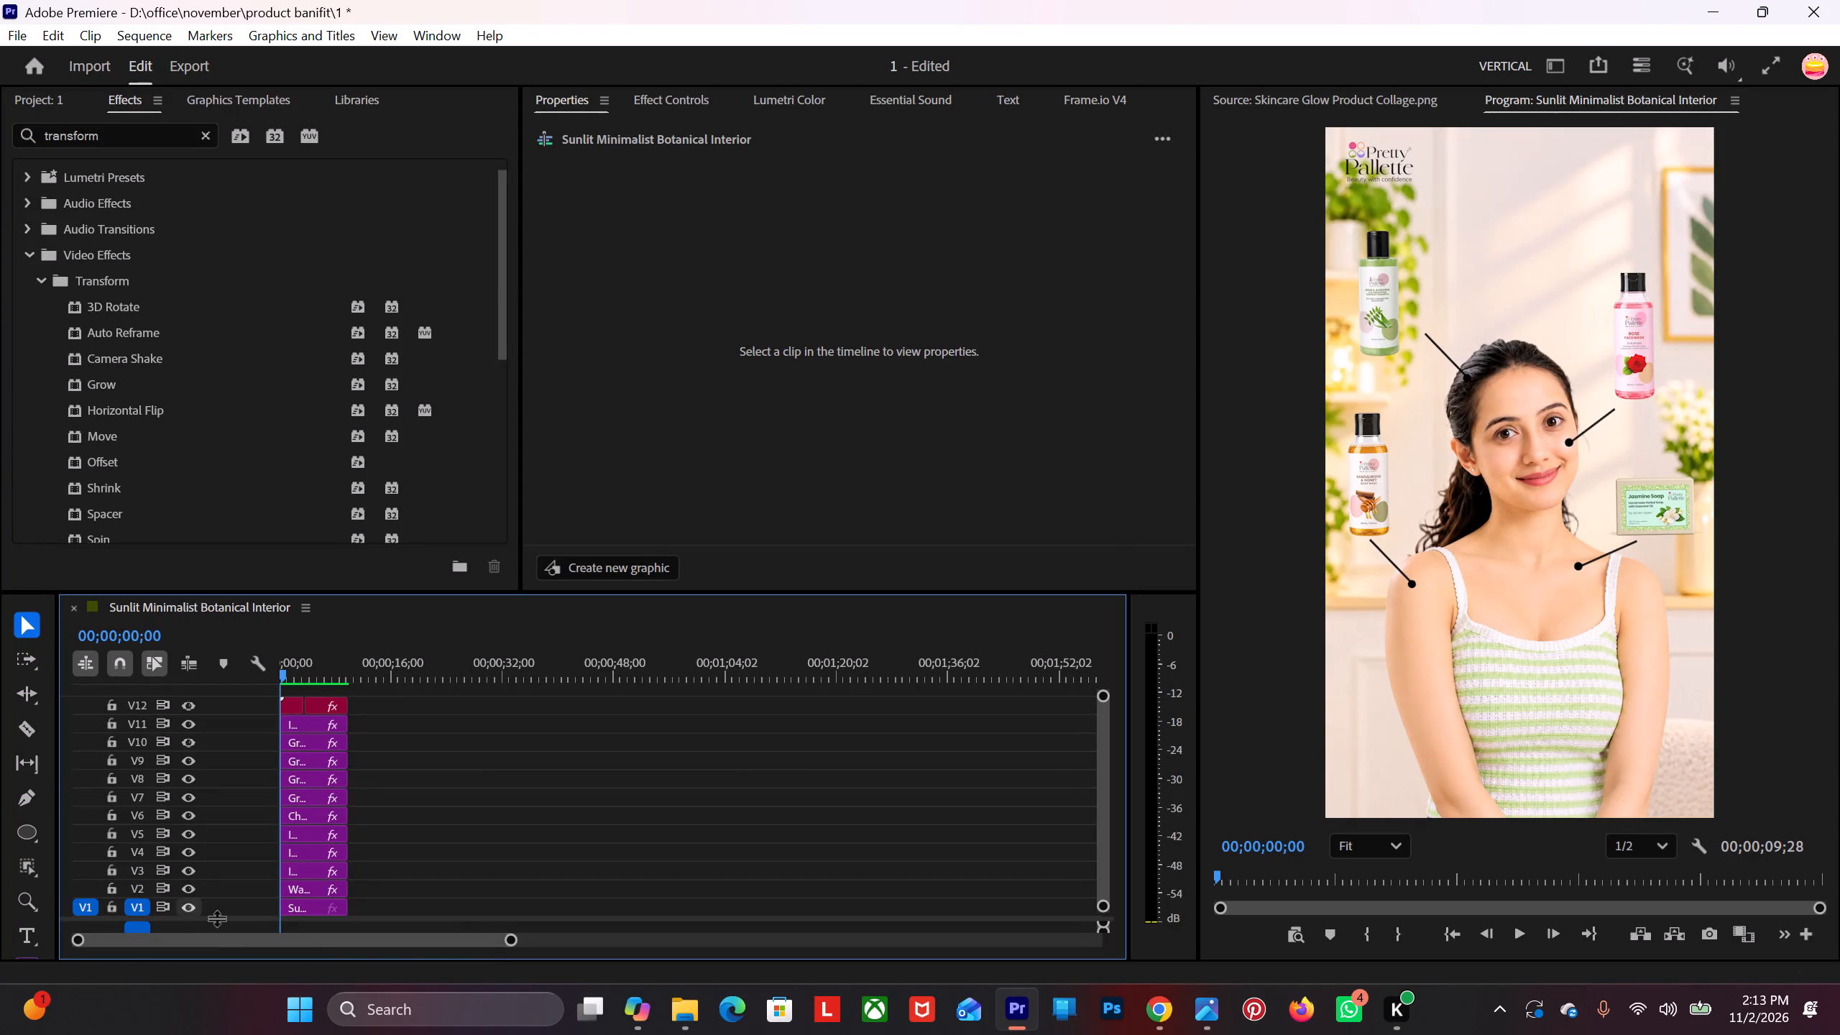
scroll(425, 724, "up", 5, "alt")
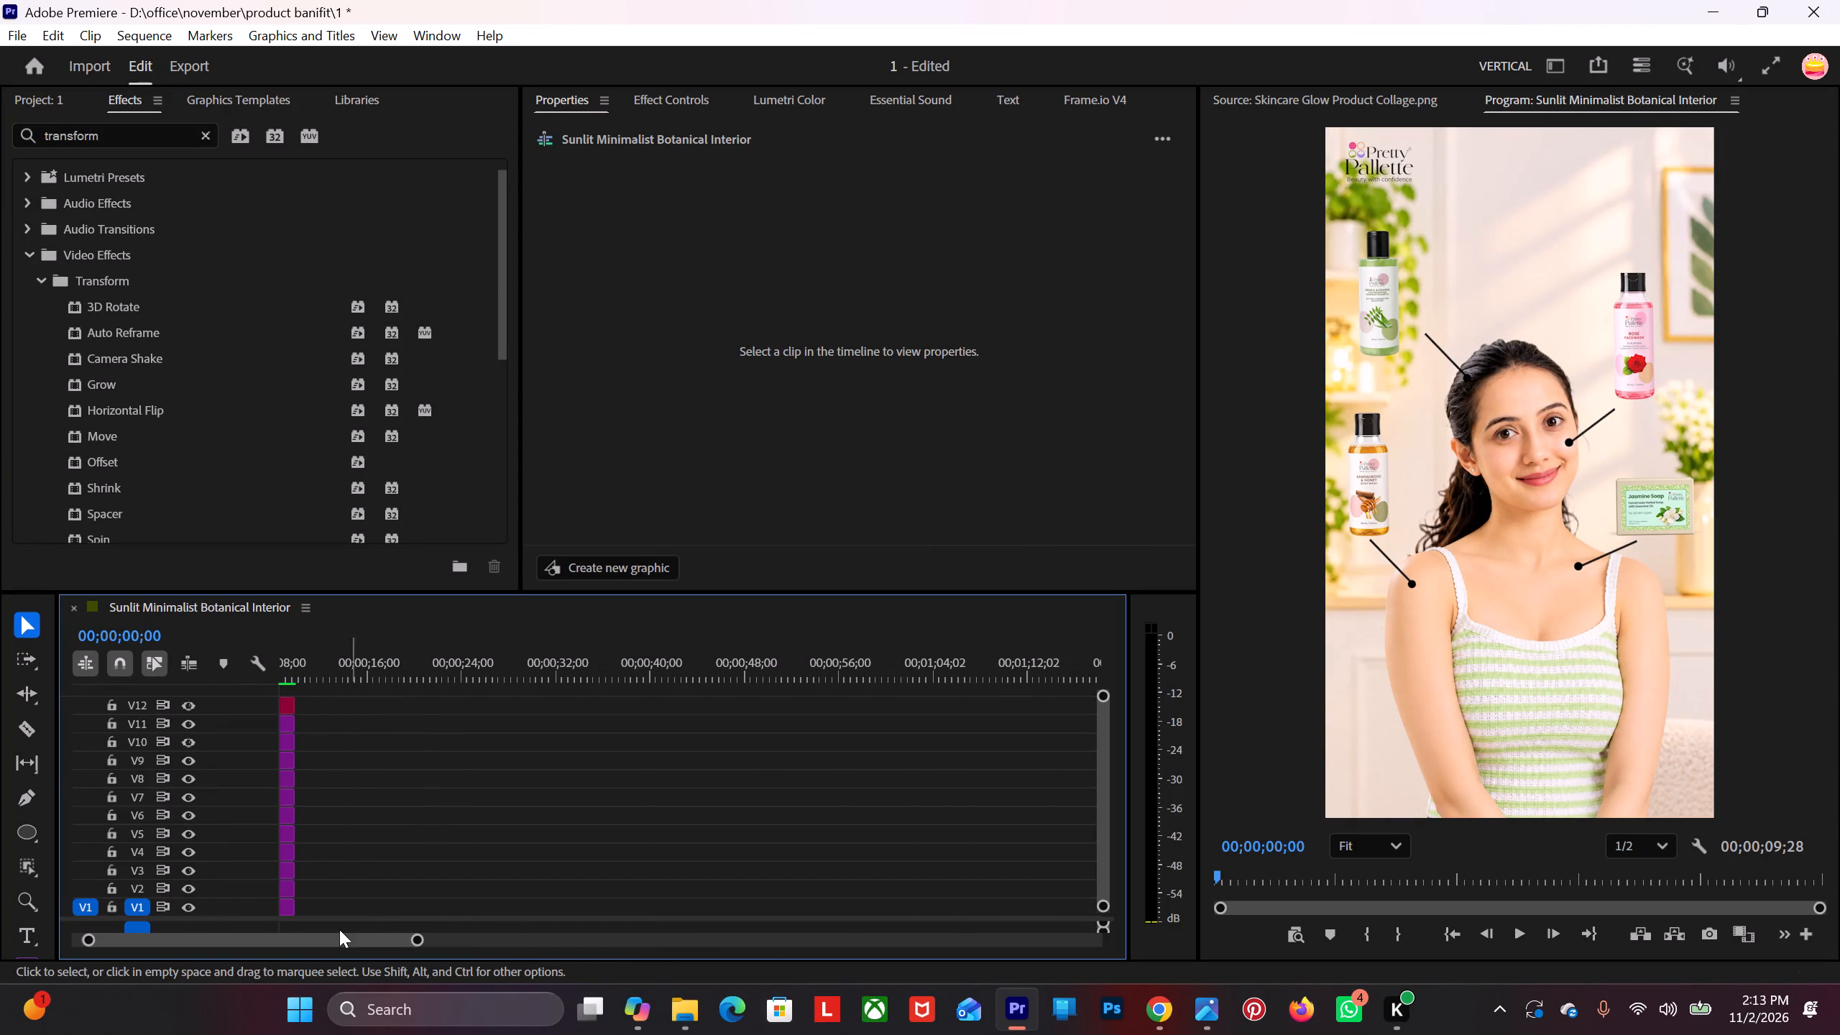
left_click_drag(288, 946, 139, 920)
scroll(584, 836, "down", 11, "alt")
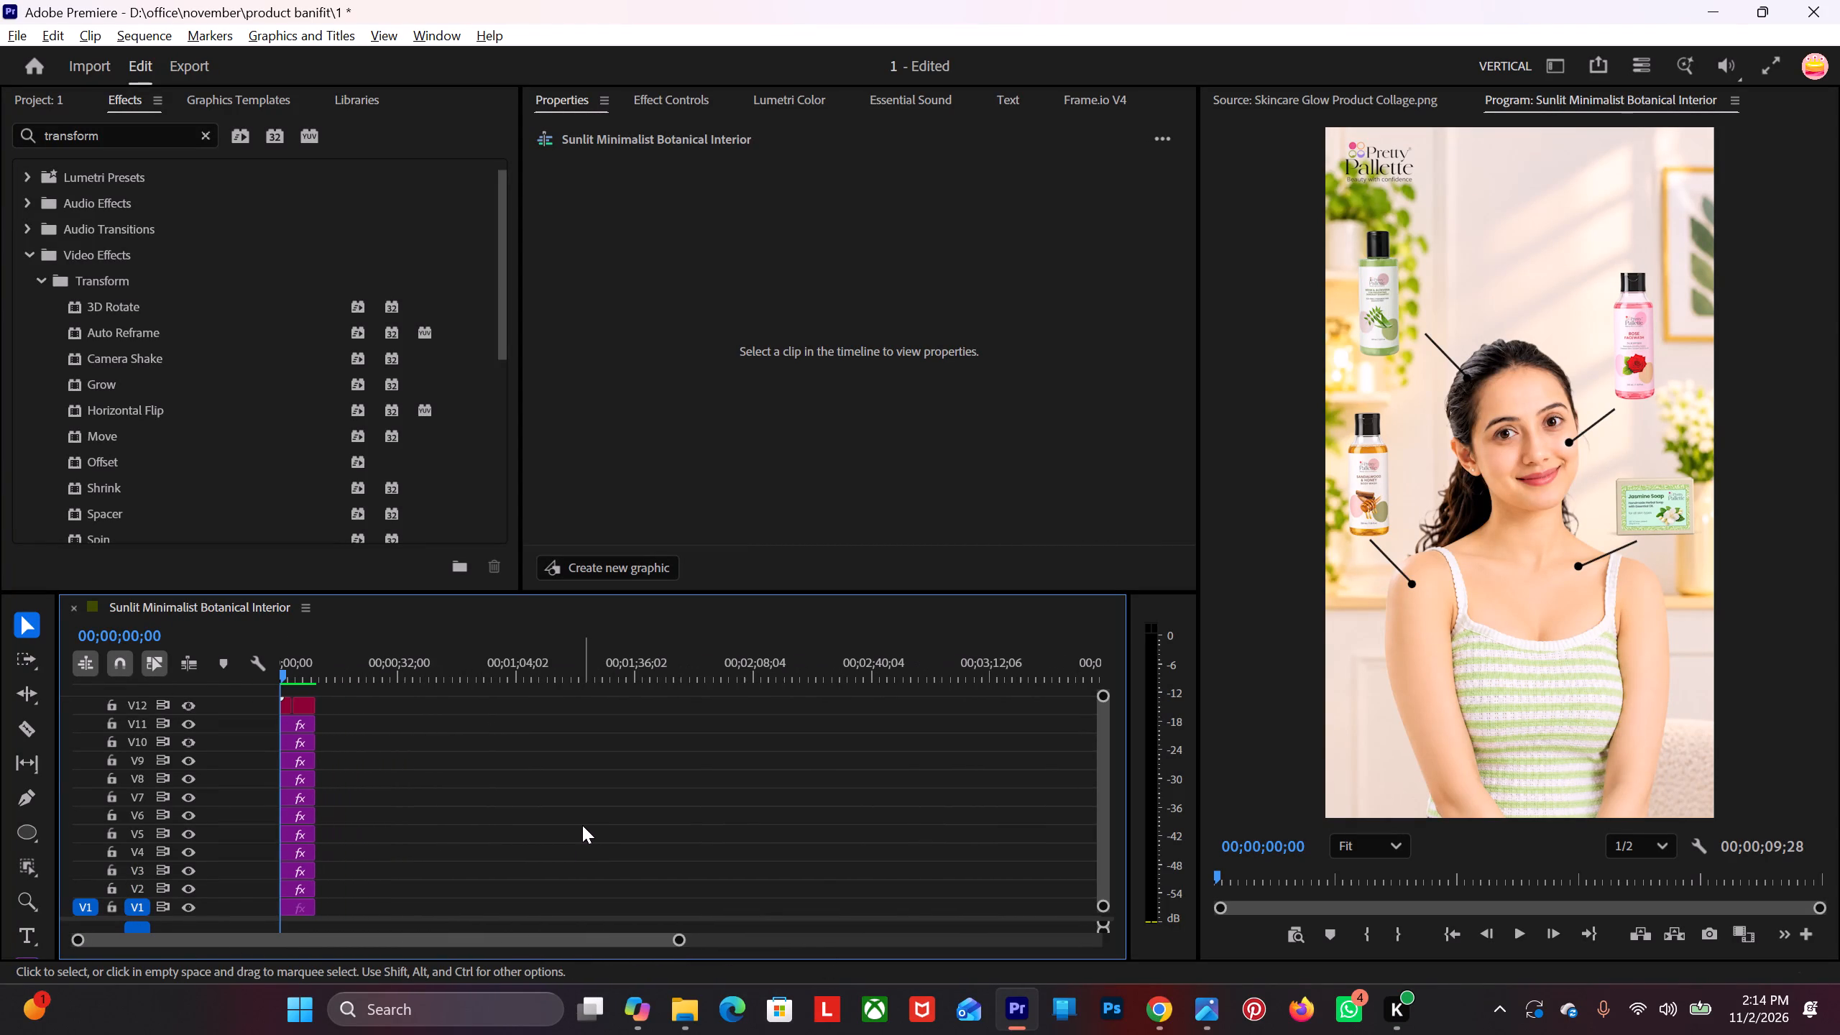
scroll(582, 825, "up", 20, "alt")
scroll(582, 825, "up", 10, "alt")
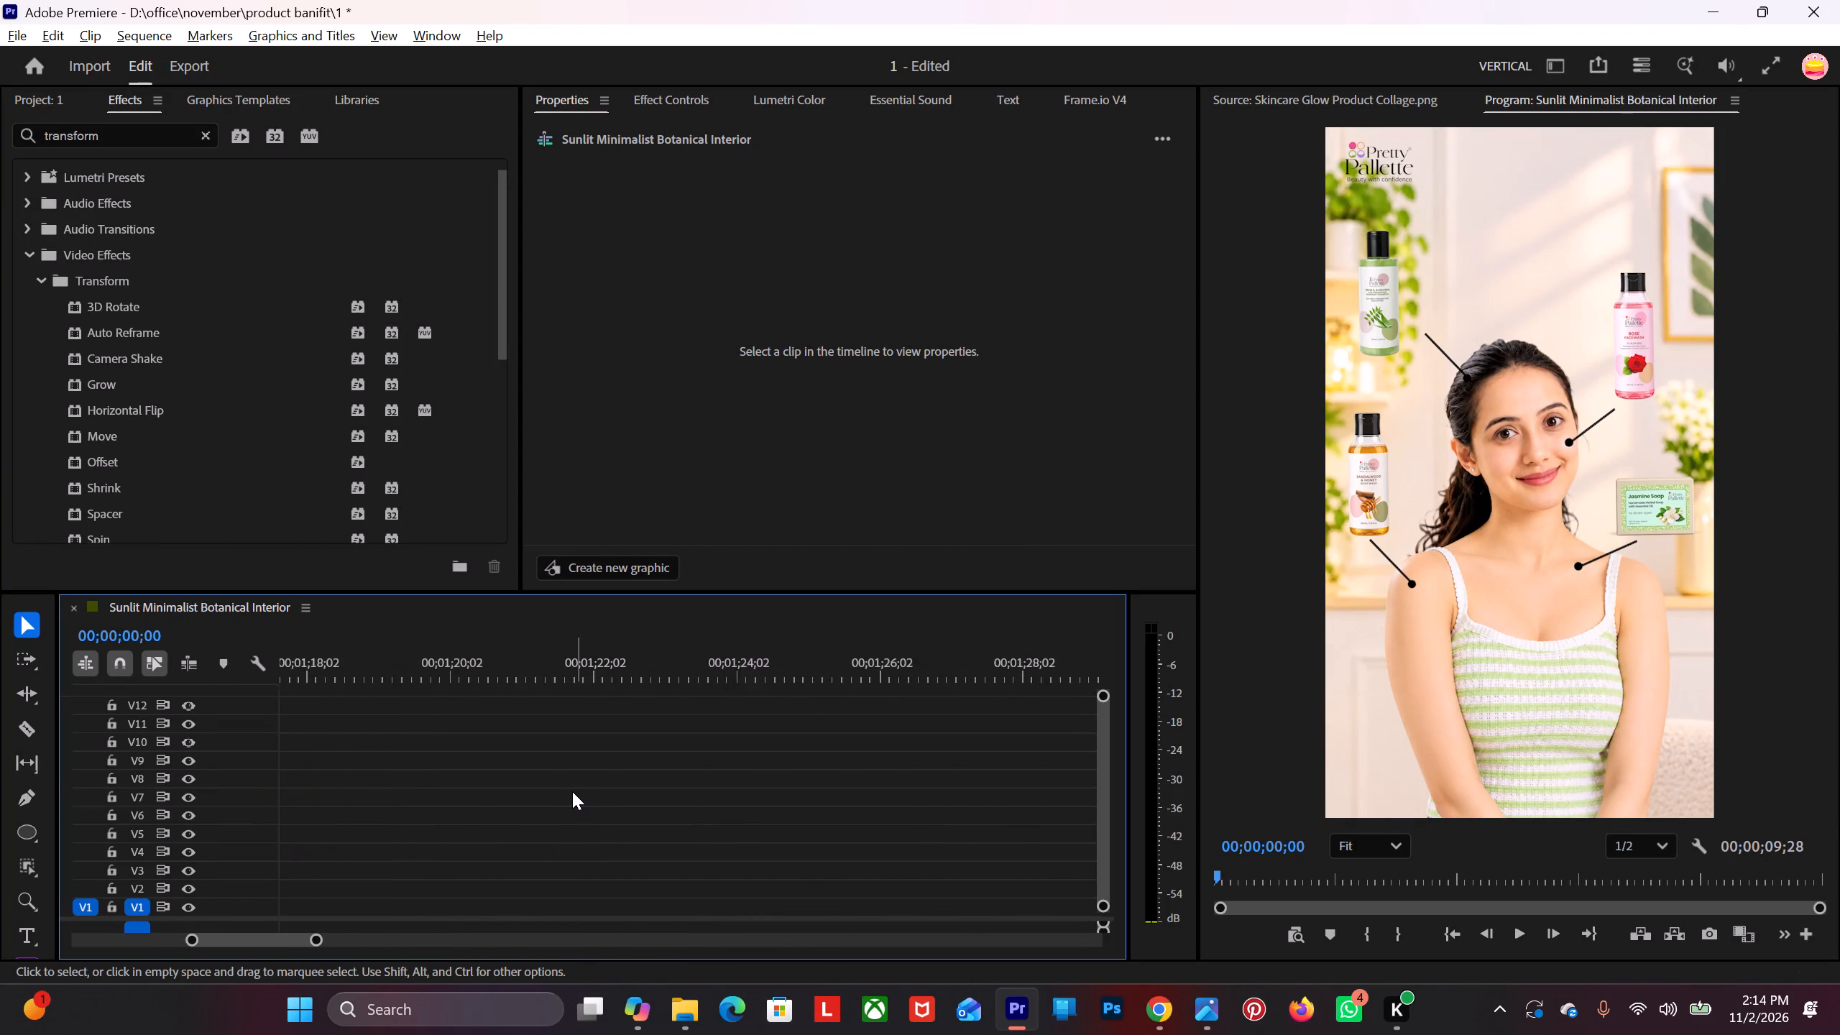
scroll(572, 791, "up", 17, "alt")
left_click_drag(208, 939, 0, 944)
key("space")
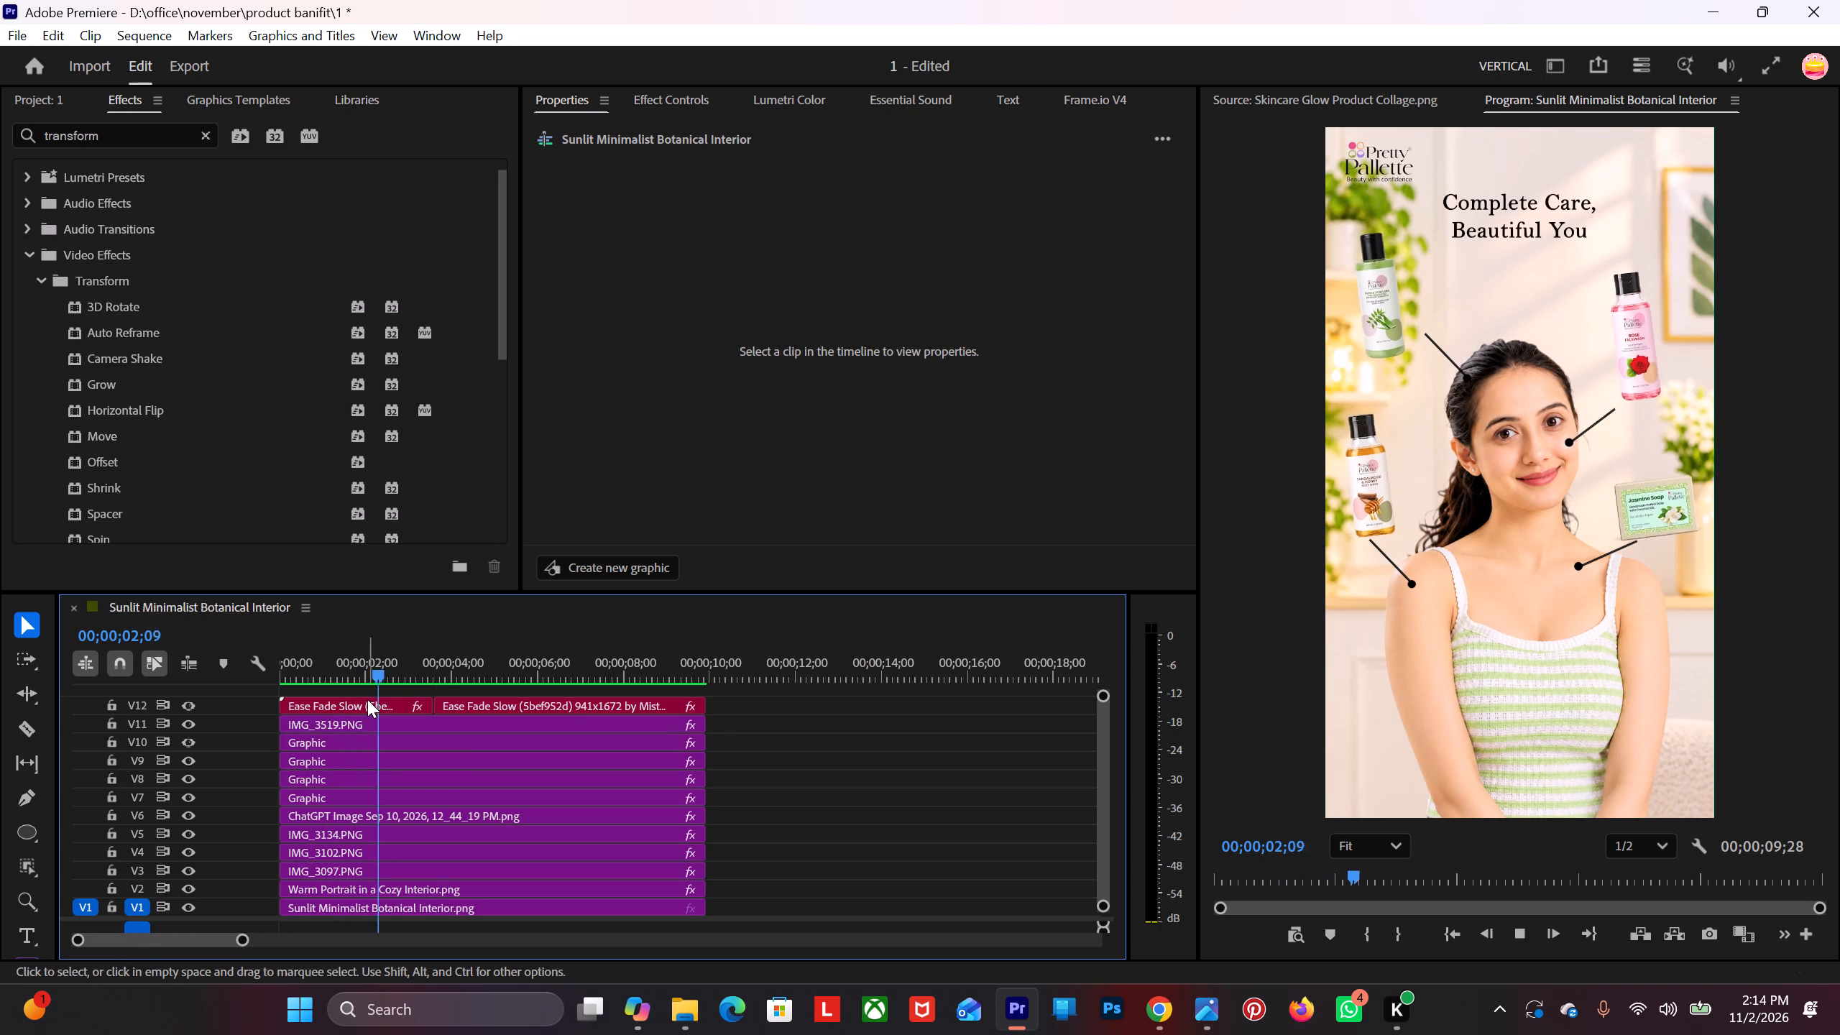
key("space")
key("space")
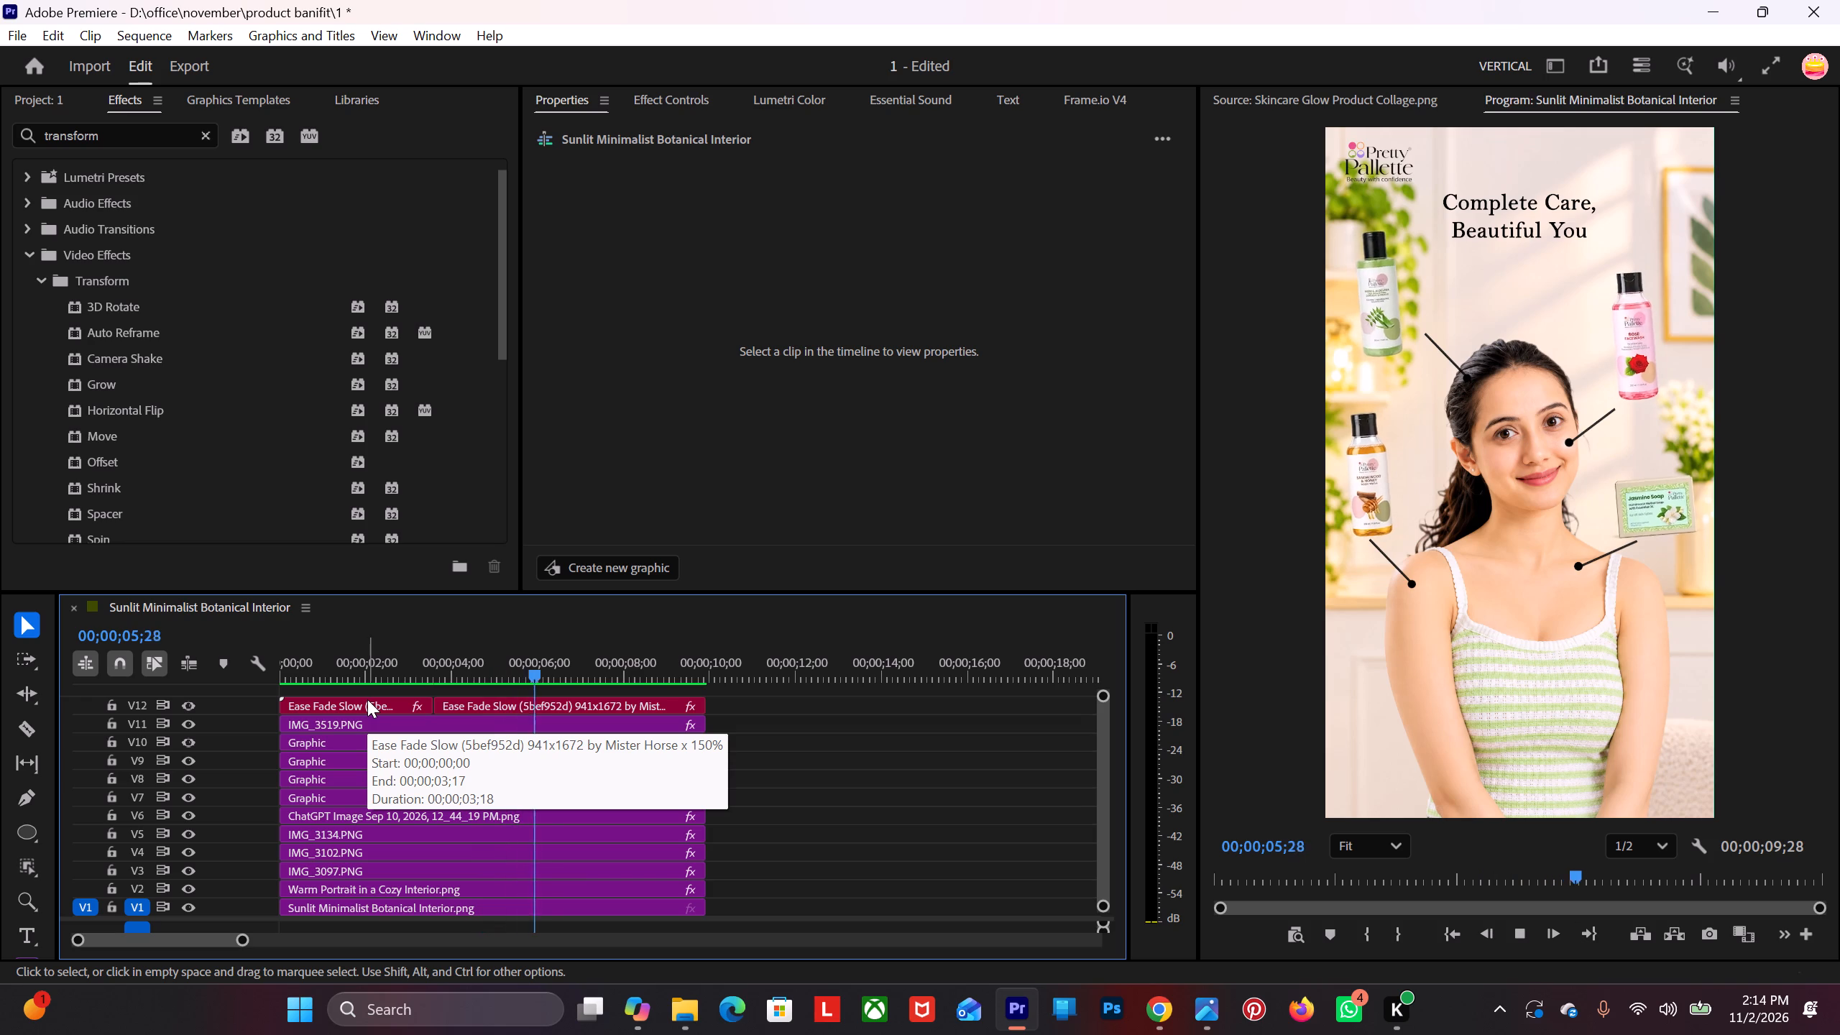
key("space")
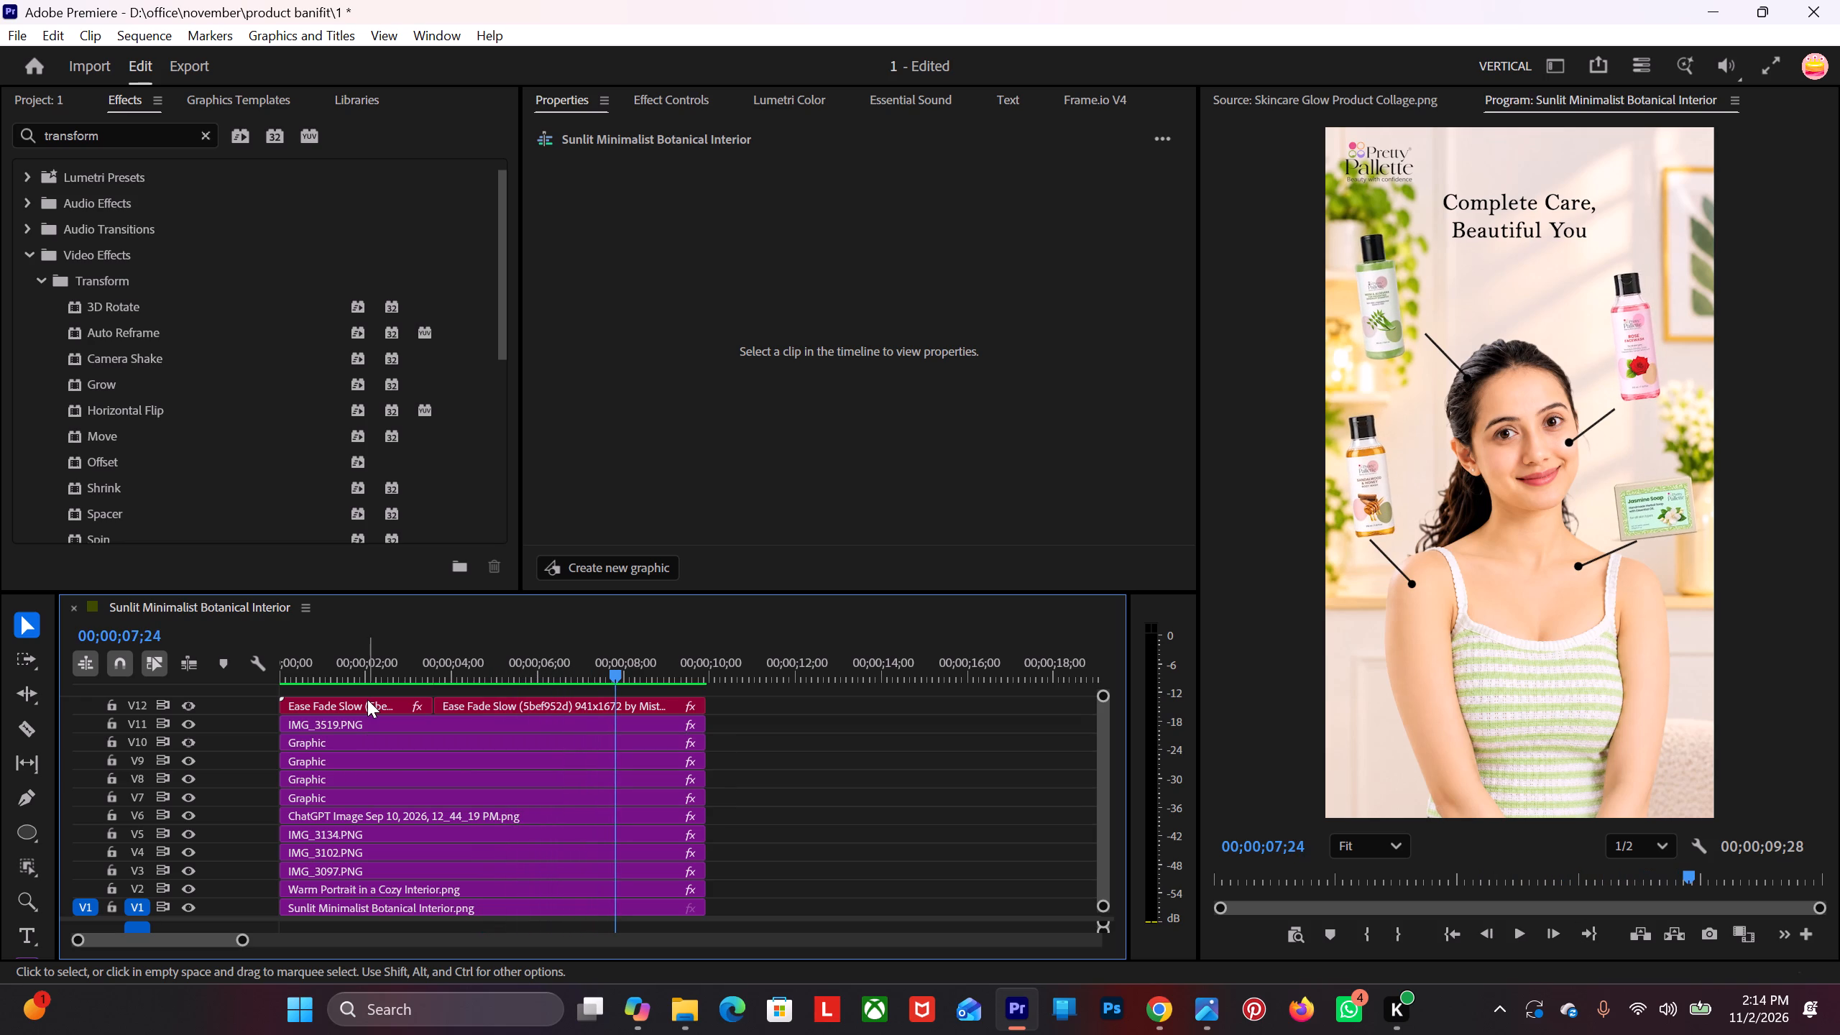
Replay the opening seconds of the sequence to check the title's fade-in once more.
left_click_drag(621, 673, 640, 673)
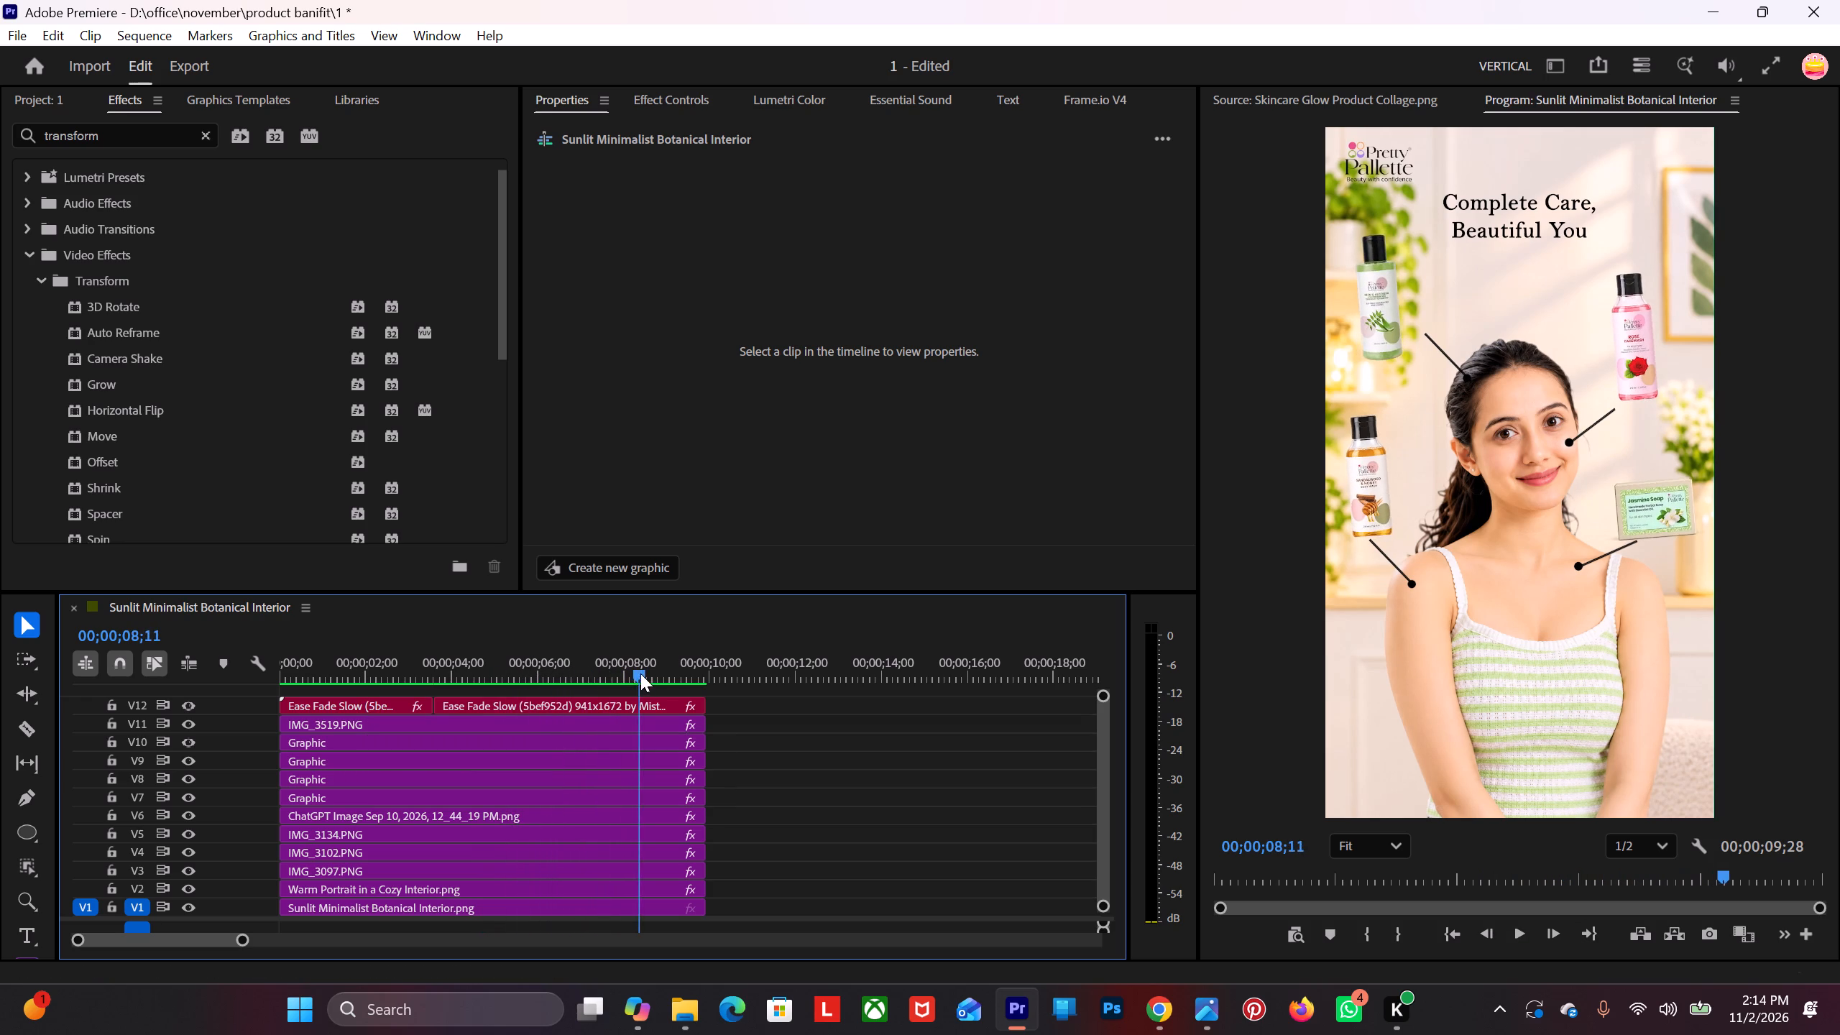
left_click_drag(640, 673, 236, 852)
key("space")
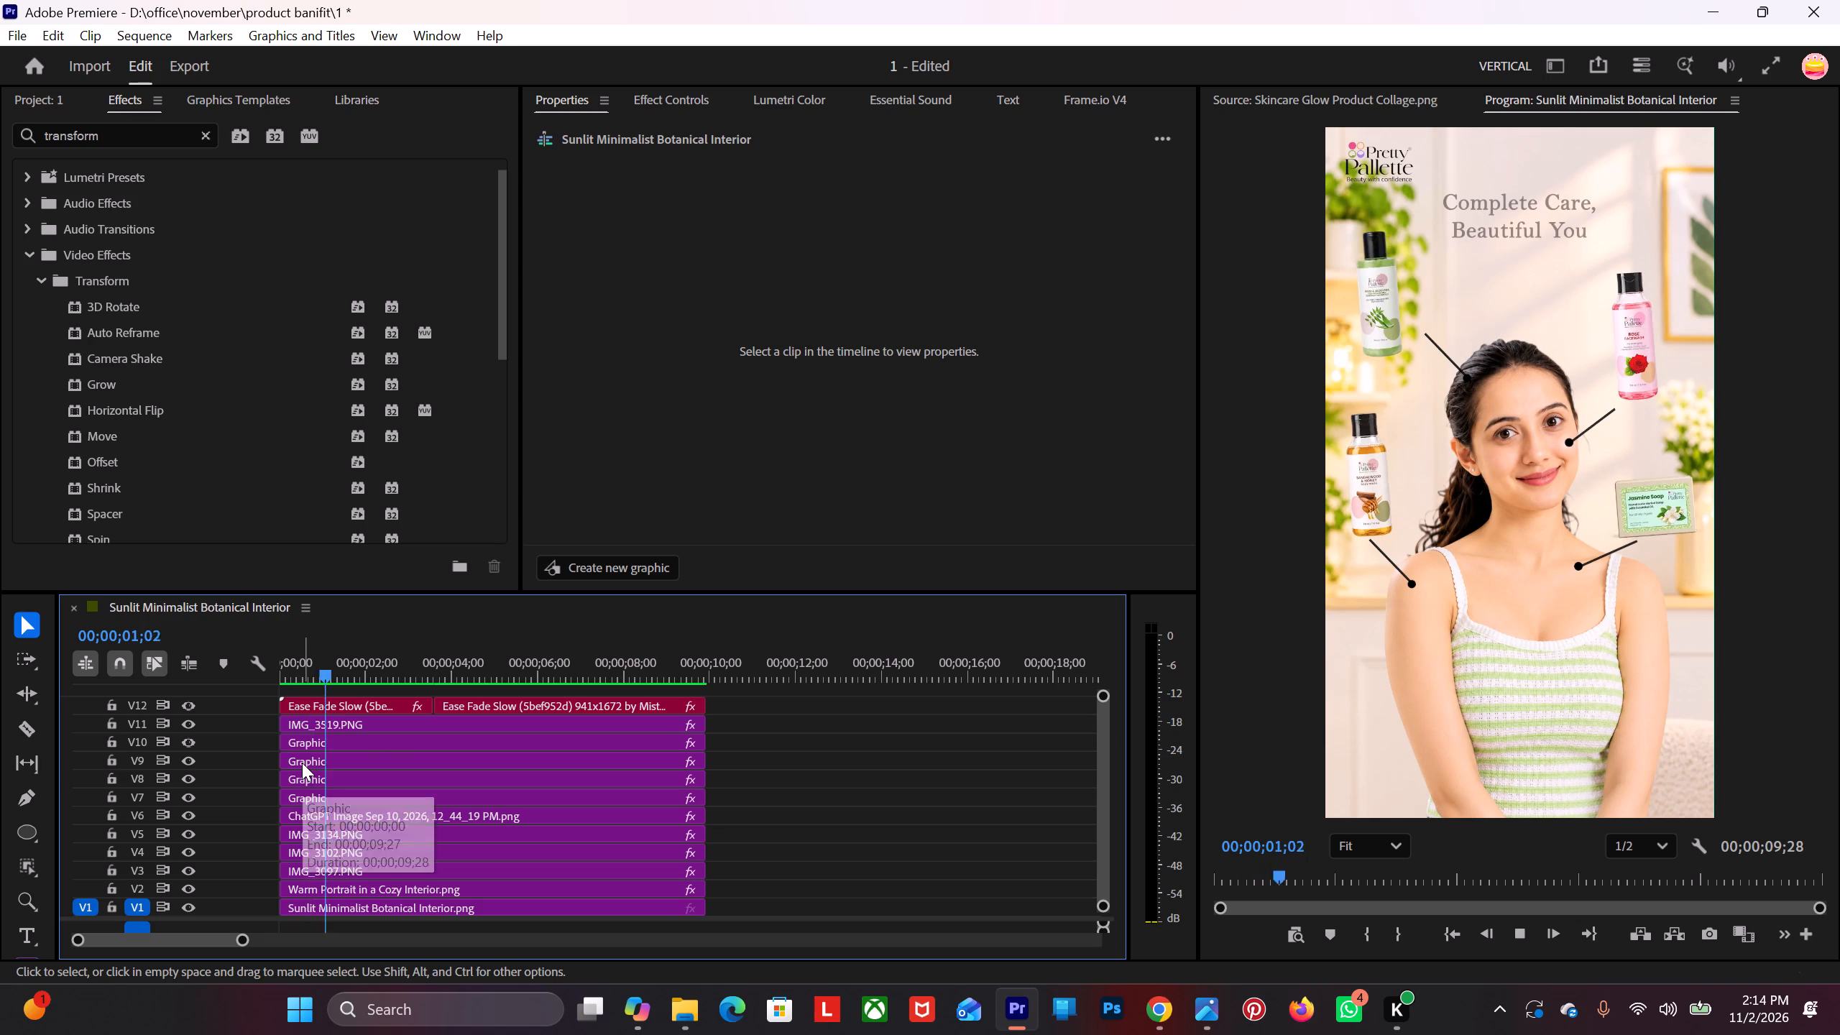
key("space")
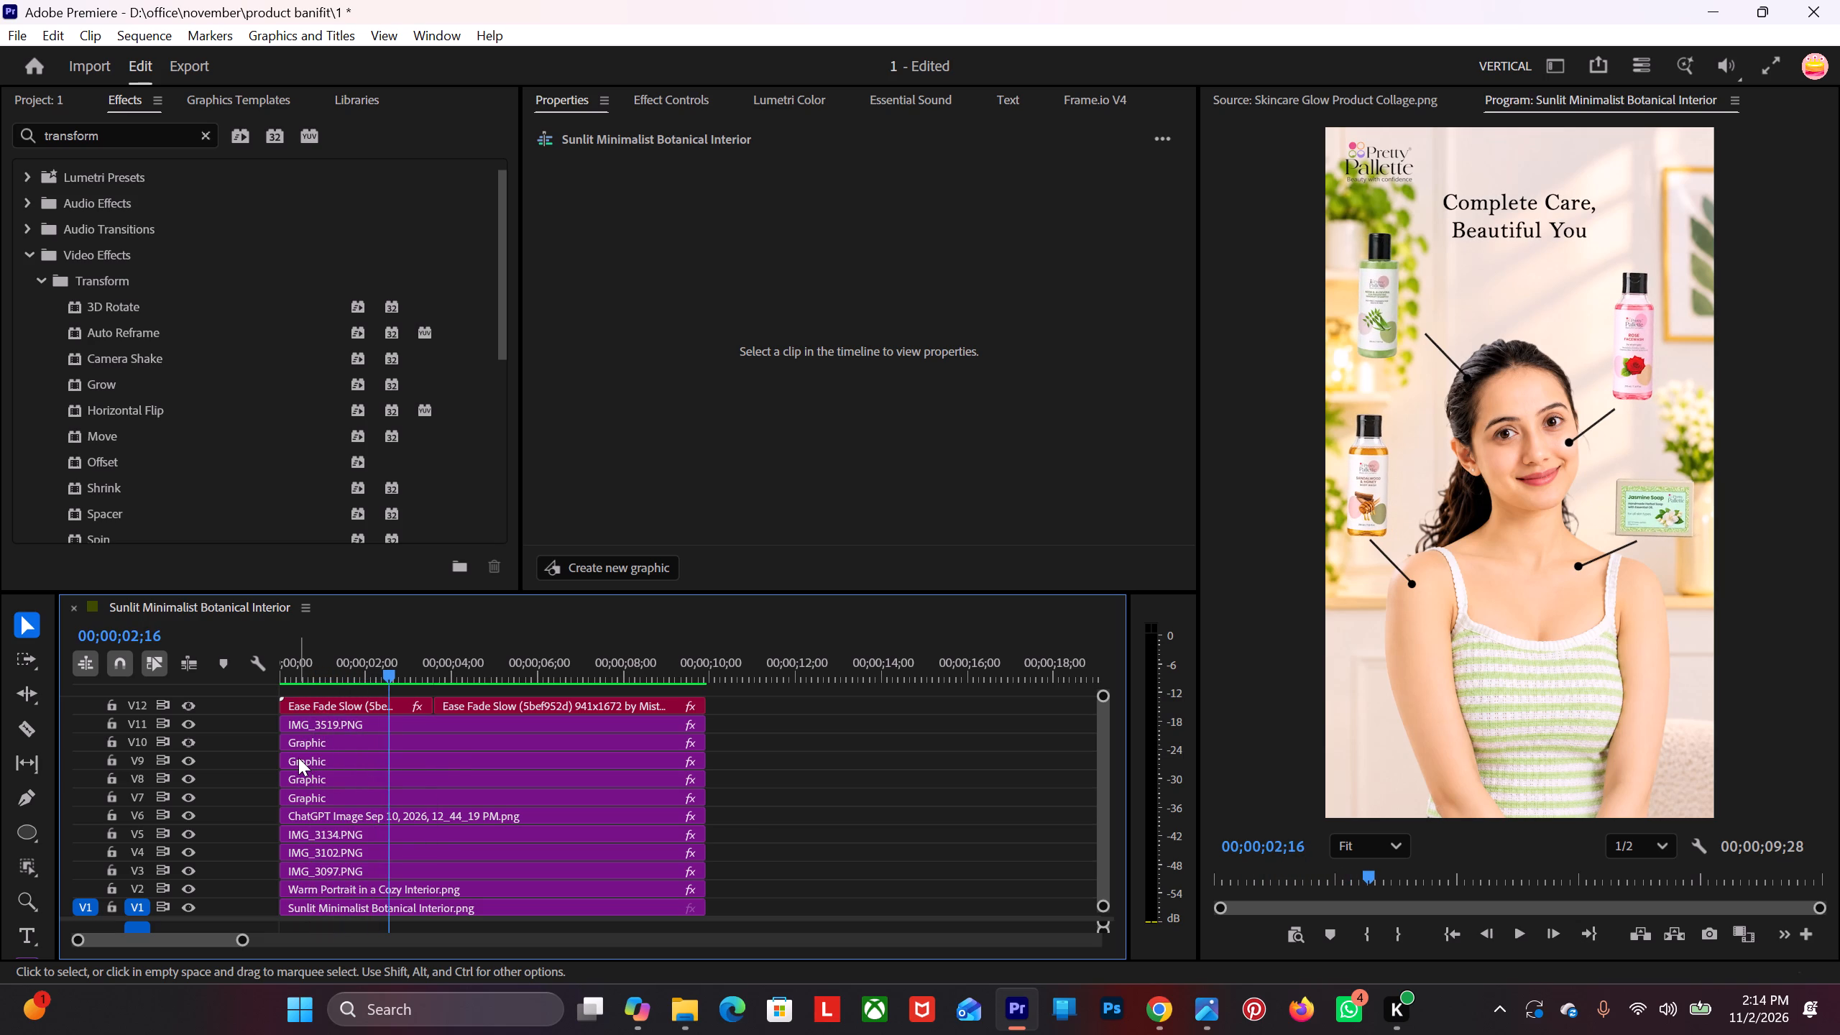
Export the sequence as the H.264 file Sunlit Minimalist Botanical Interior.mp4 into D:\office\november\product banifit.
key("ctrl+m")
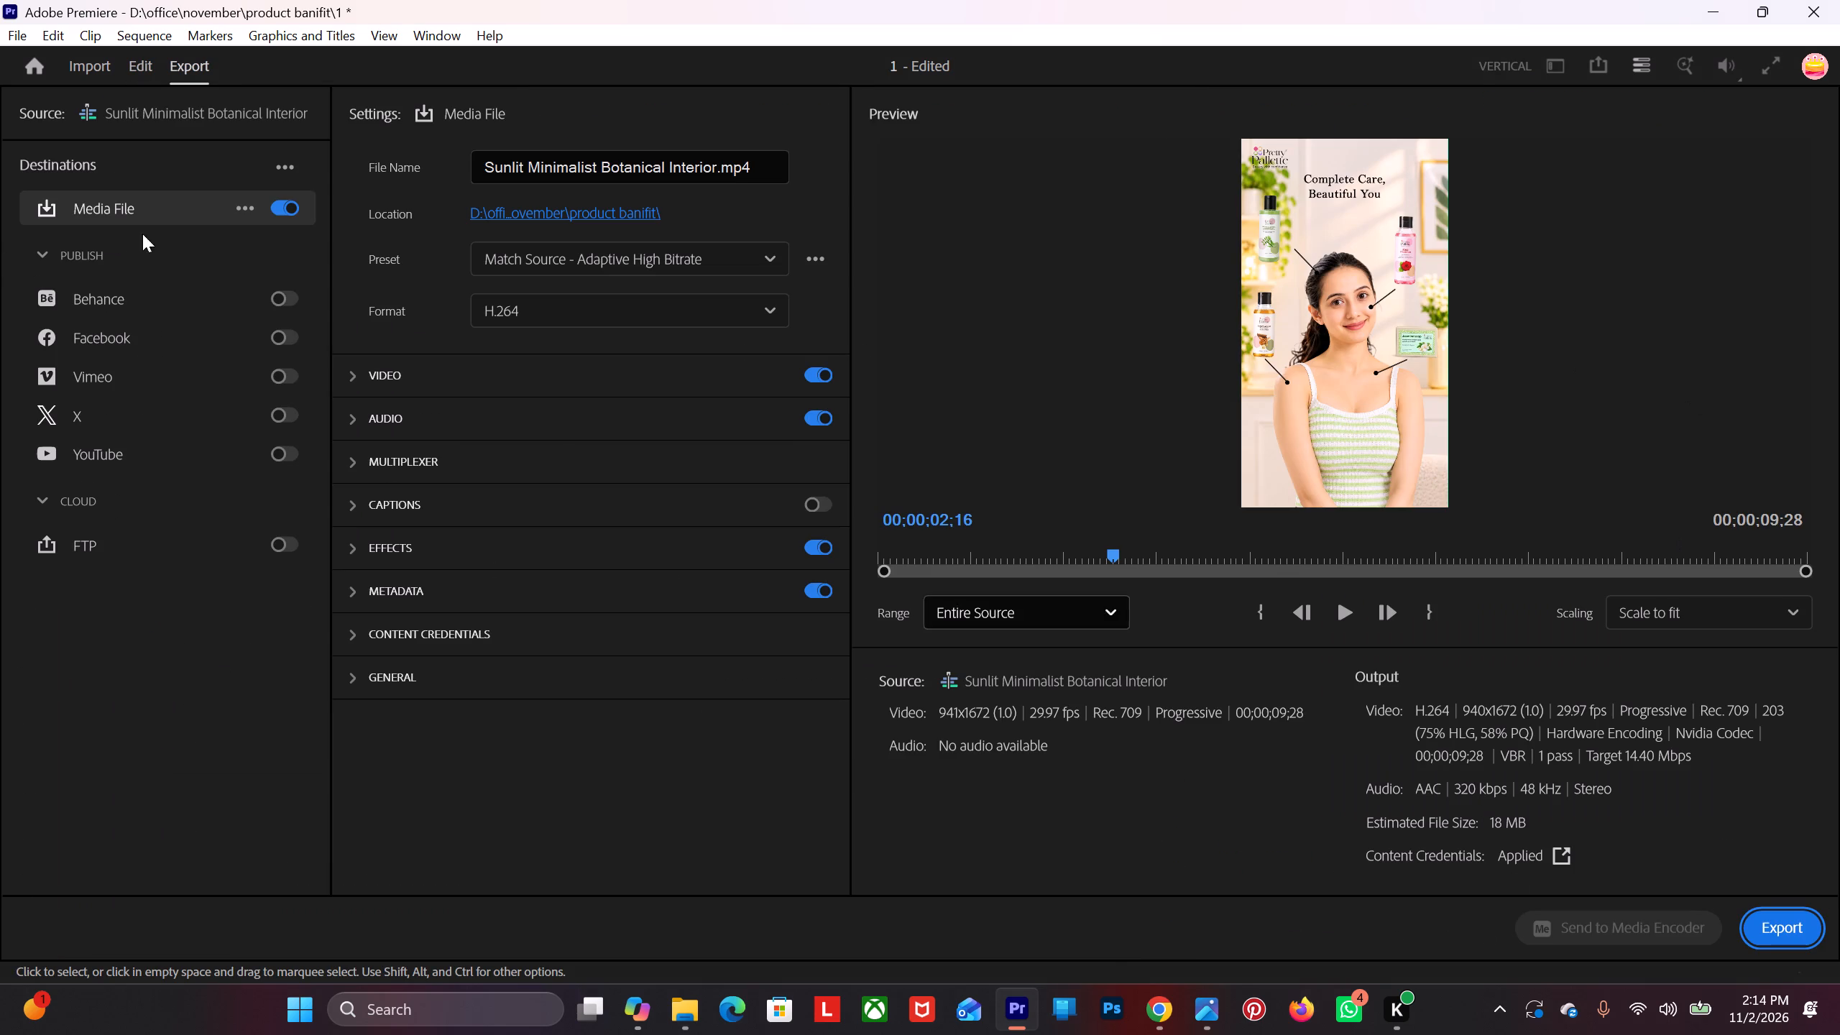
left_click(615, 225)
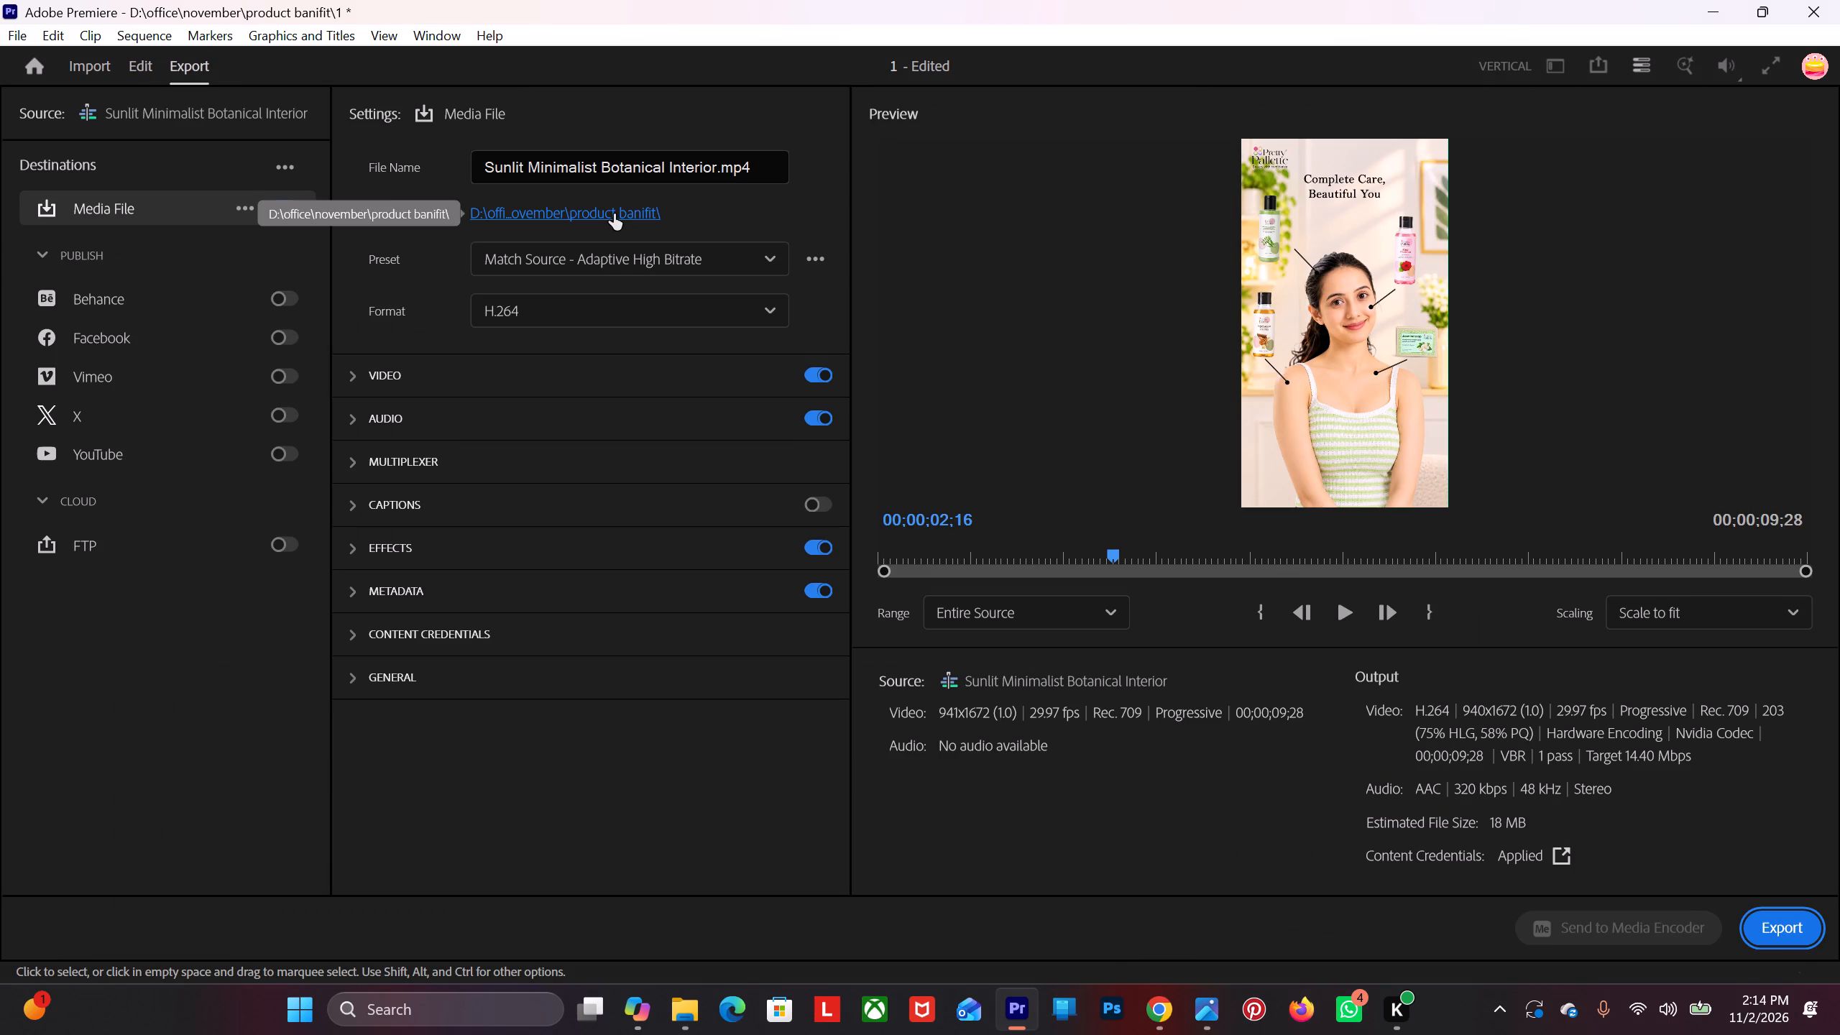
left_click(614, 214)
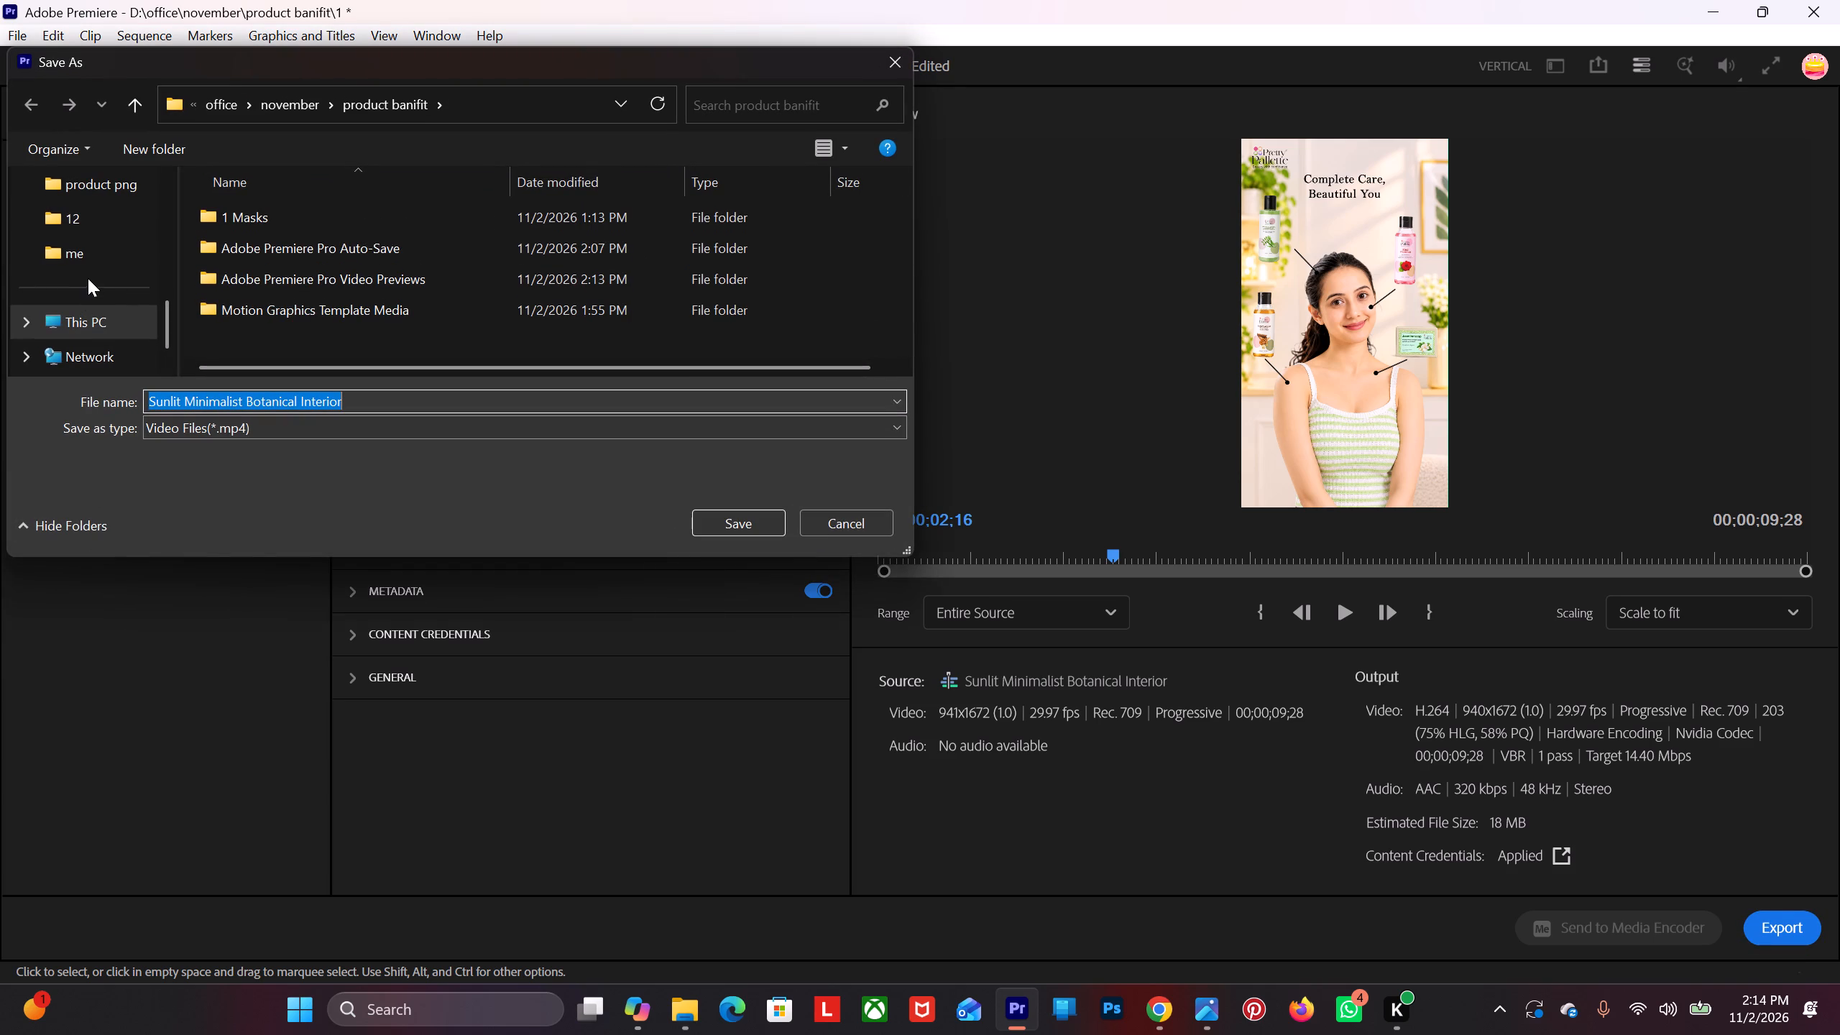
left_click(73, 324)
double_click(566, 245)
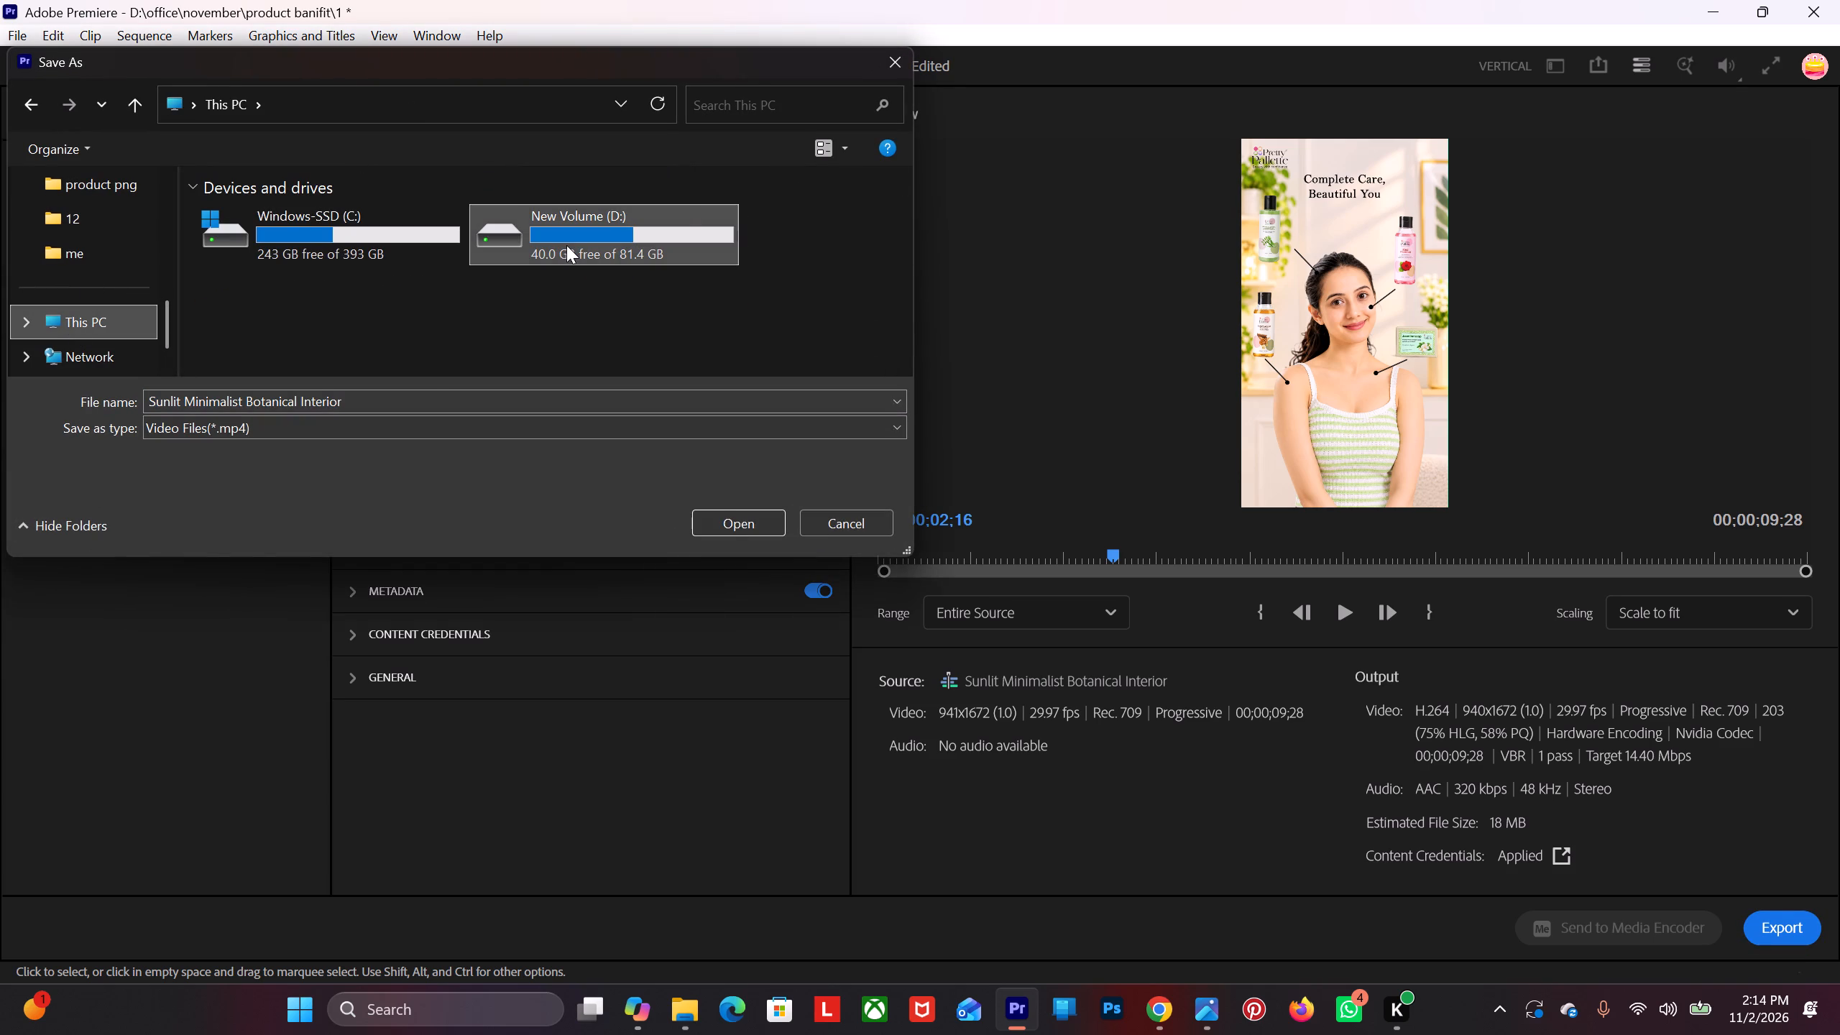
scroll(493, 238, "down", 4)
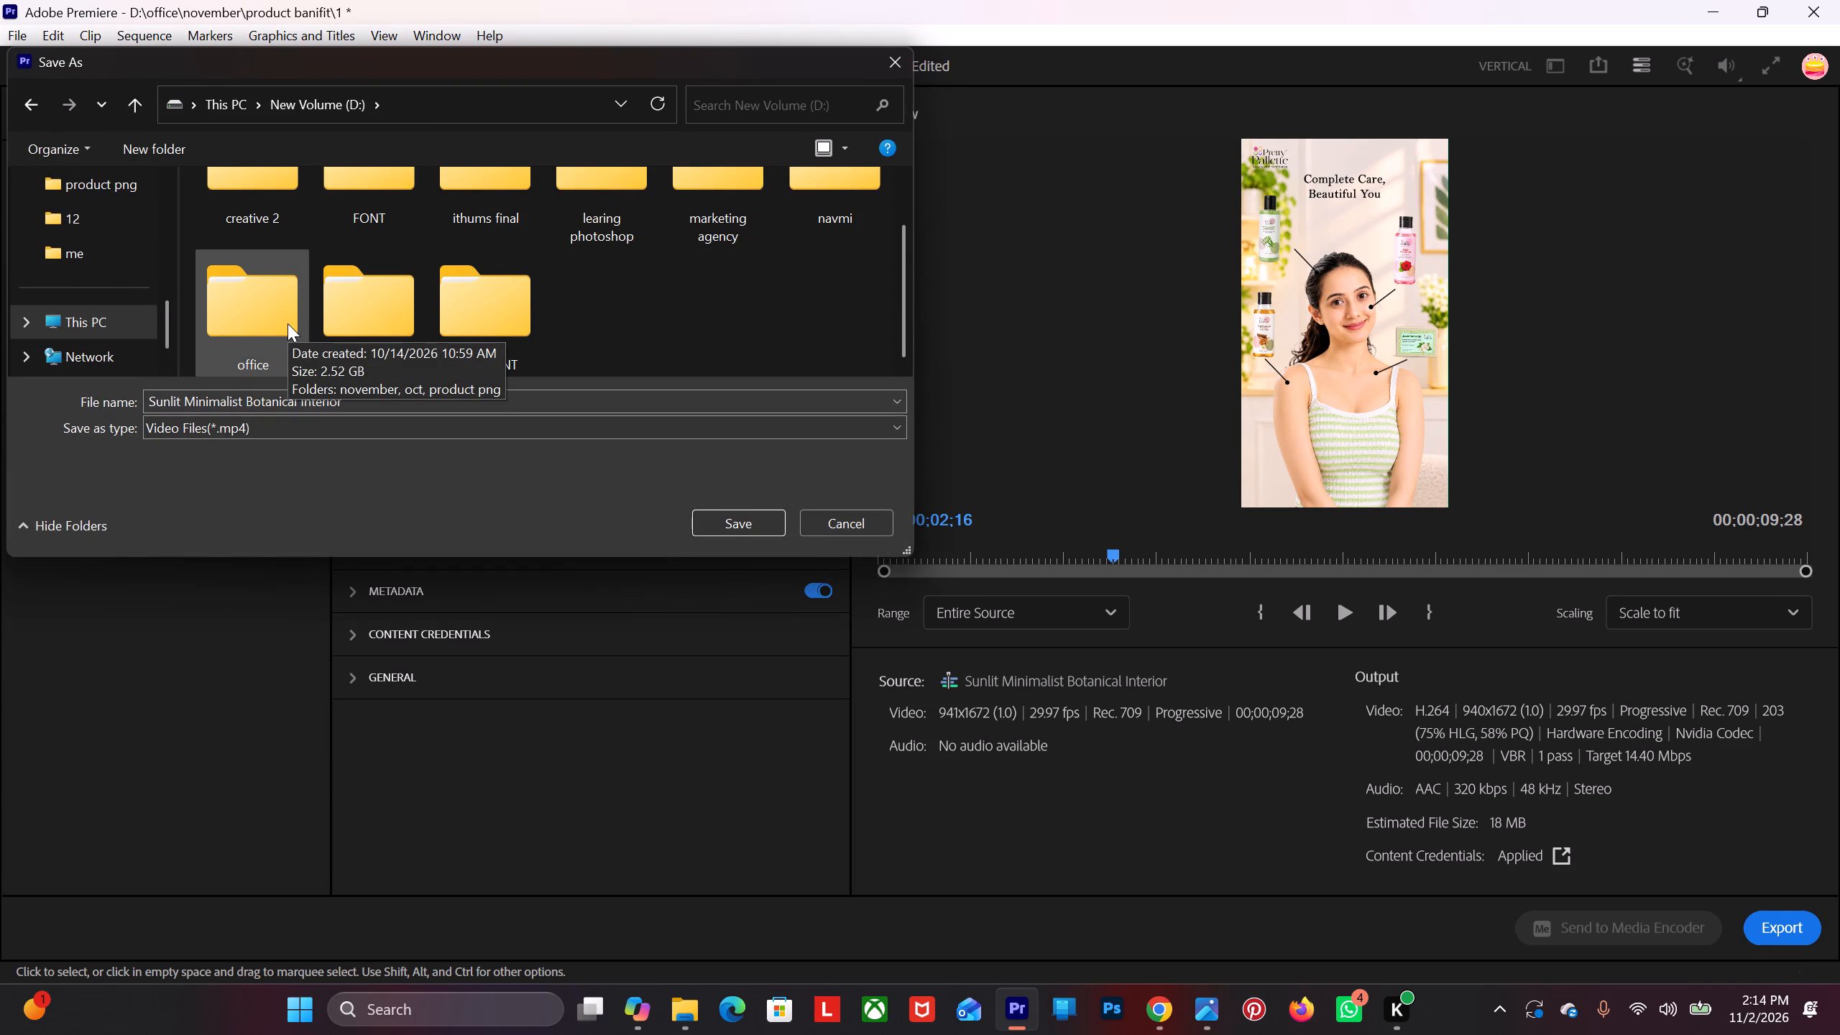
double_click(287, 323)
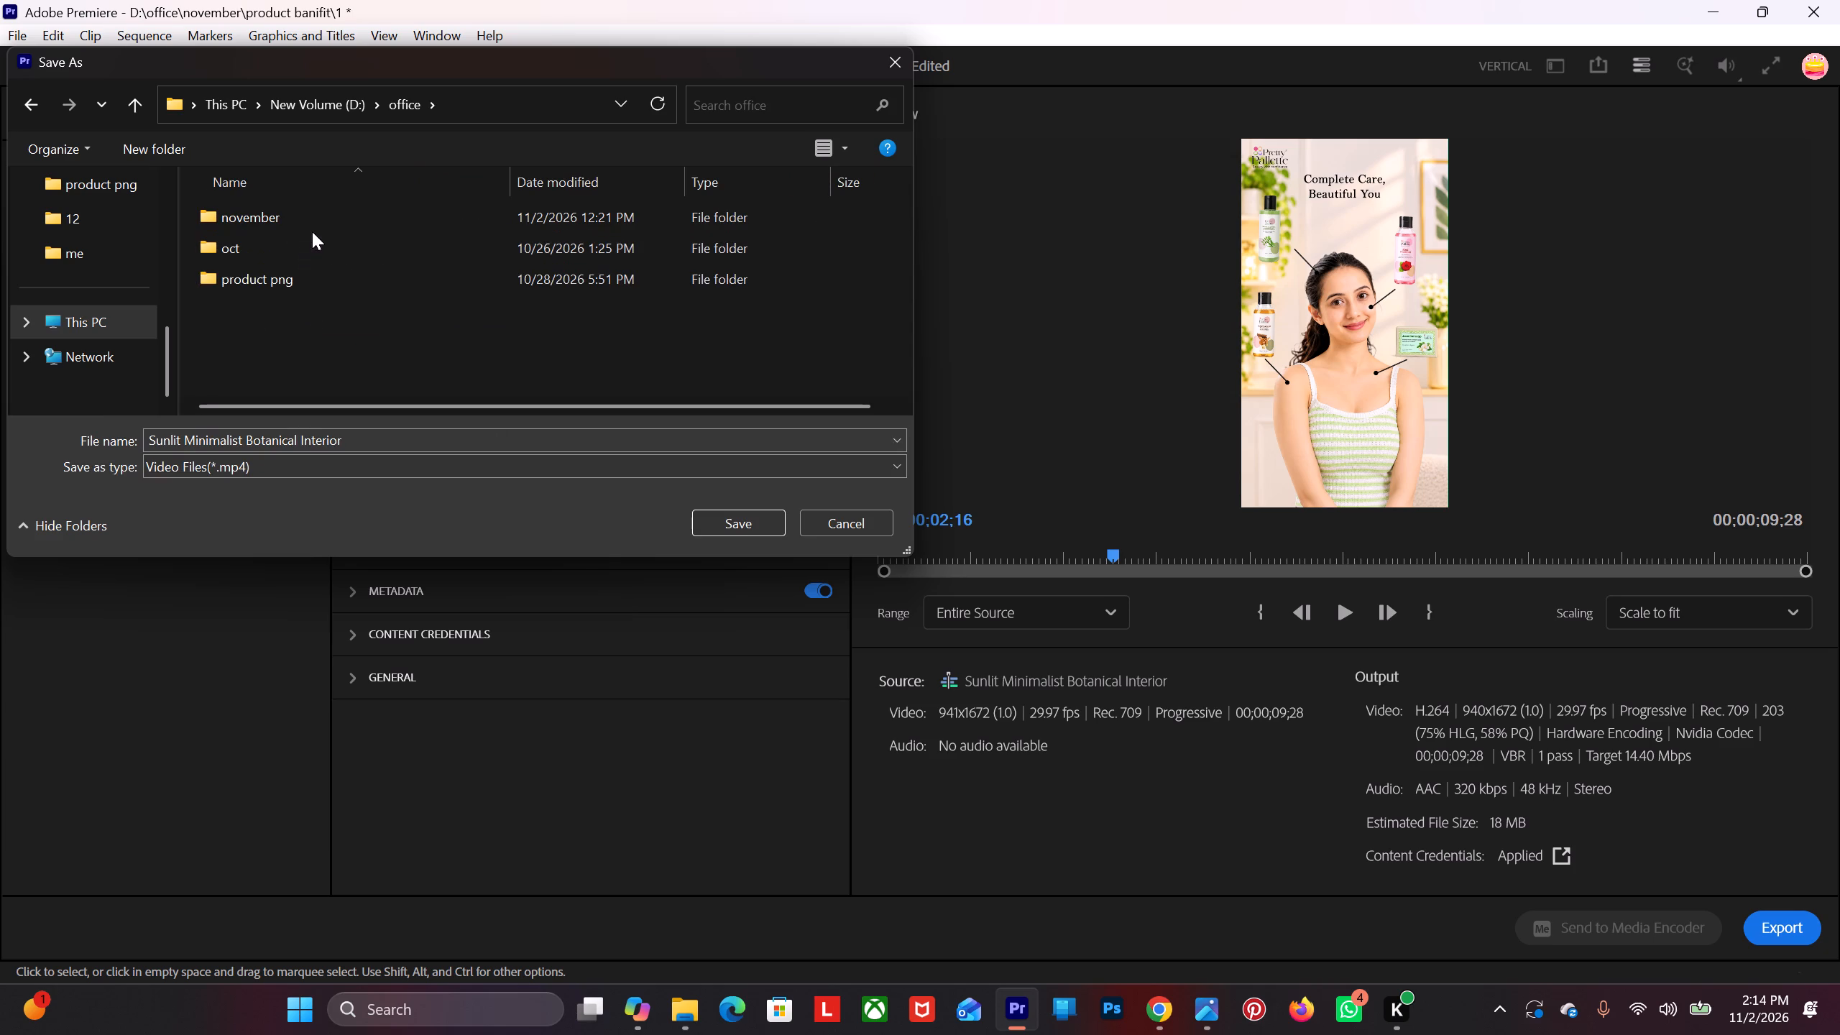
double_click(317, 225)
left_click(321, 224)
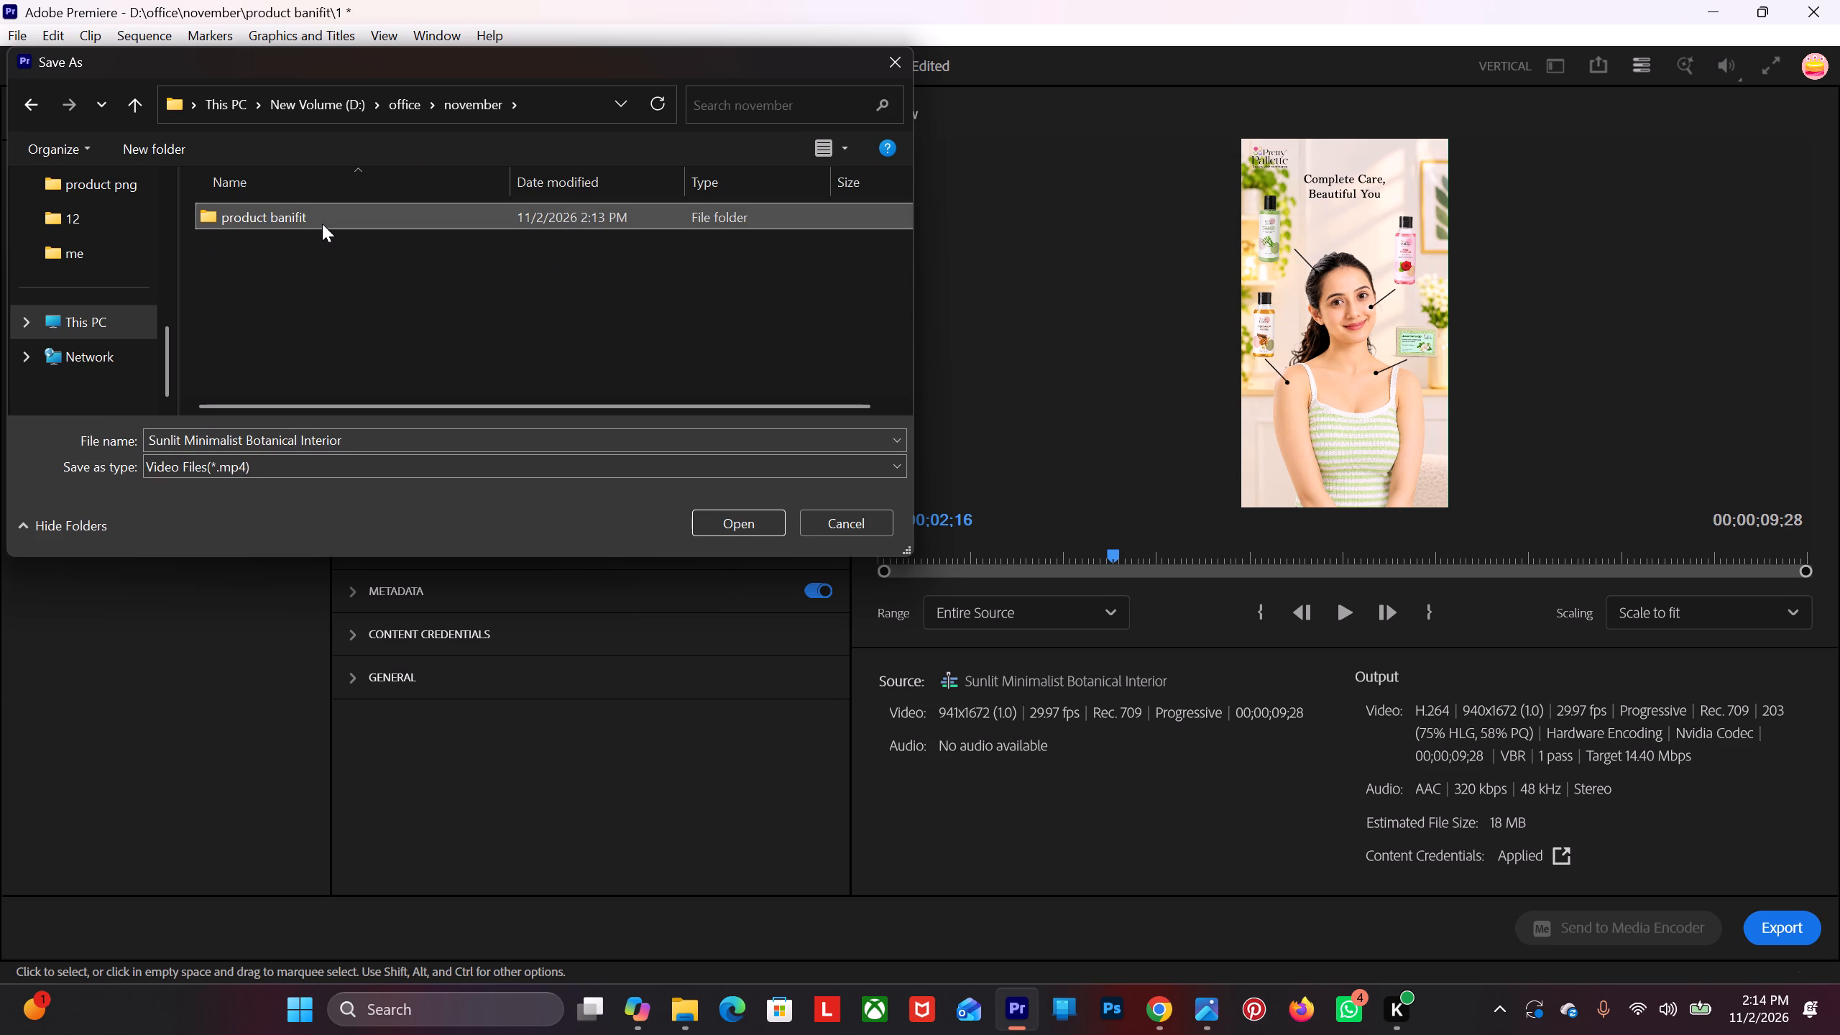
left_click(322, 224)
left_click(745, 520)
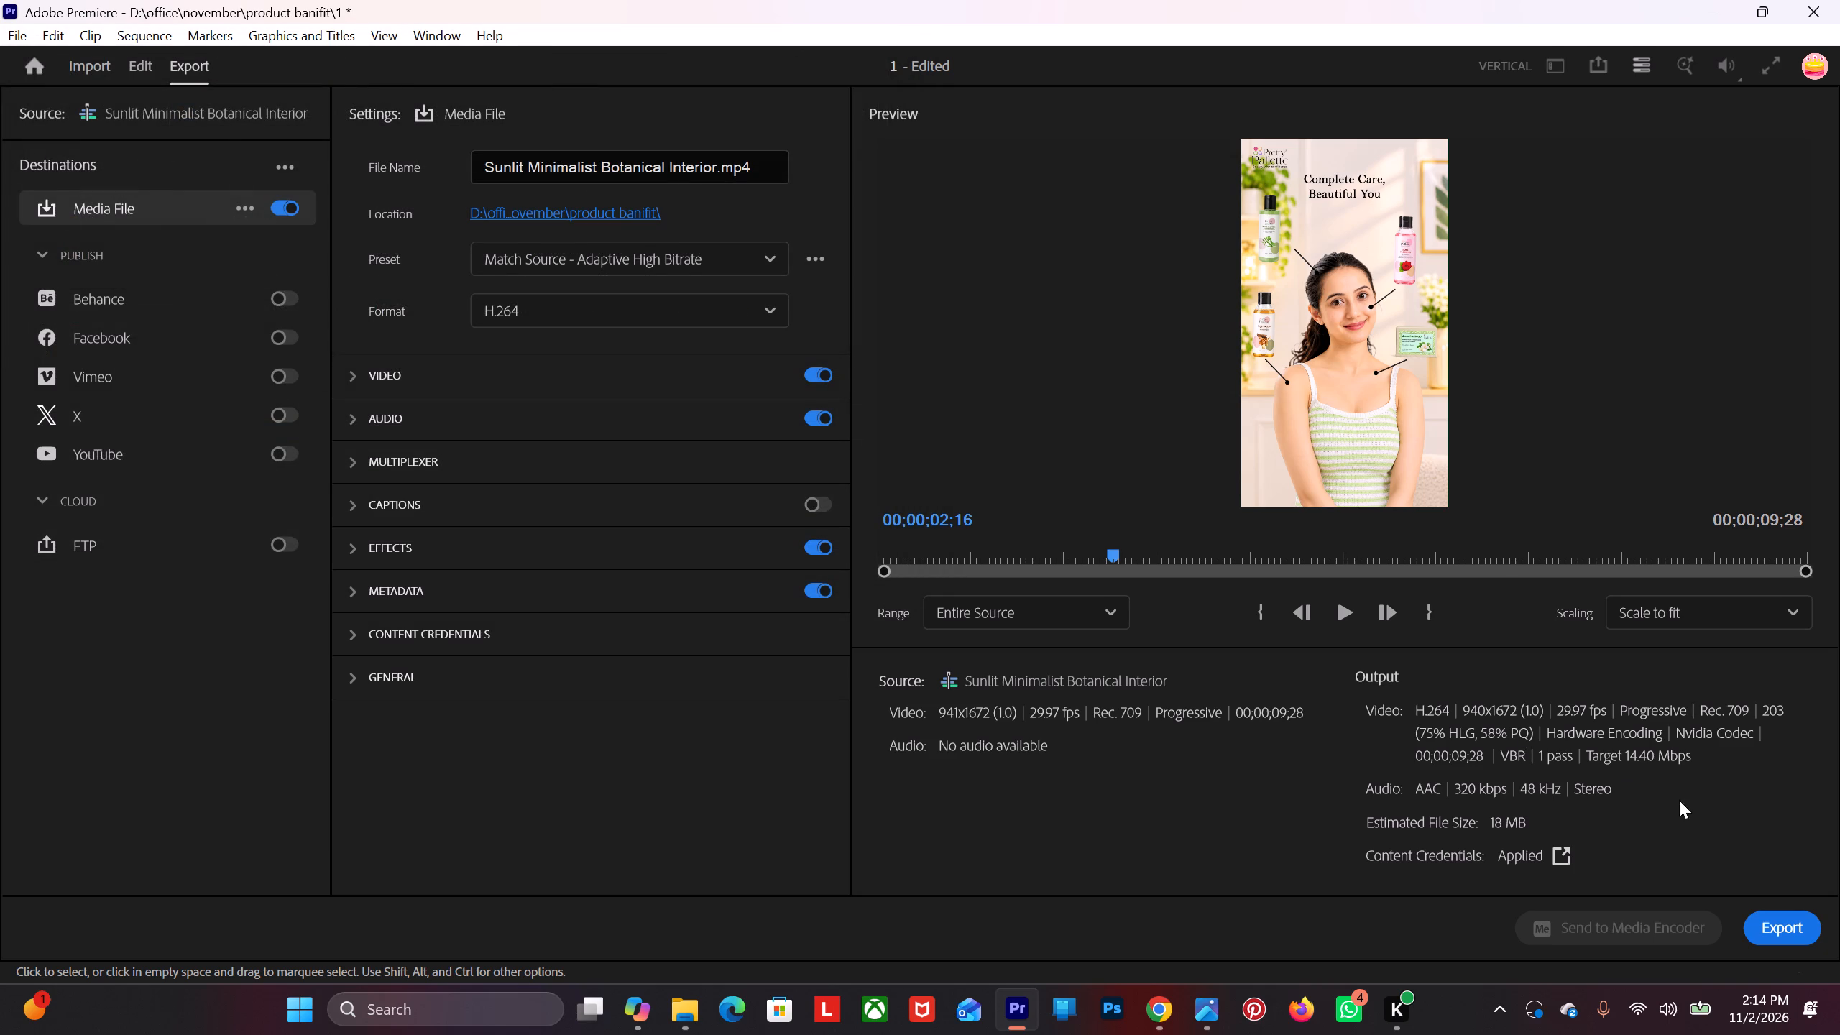
left_click(1788, 941)
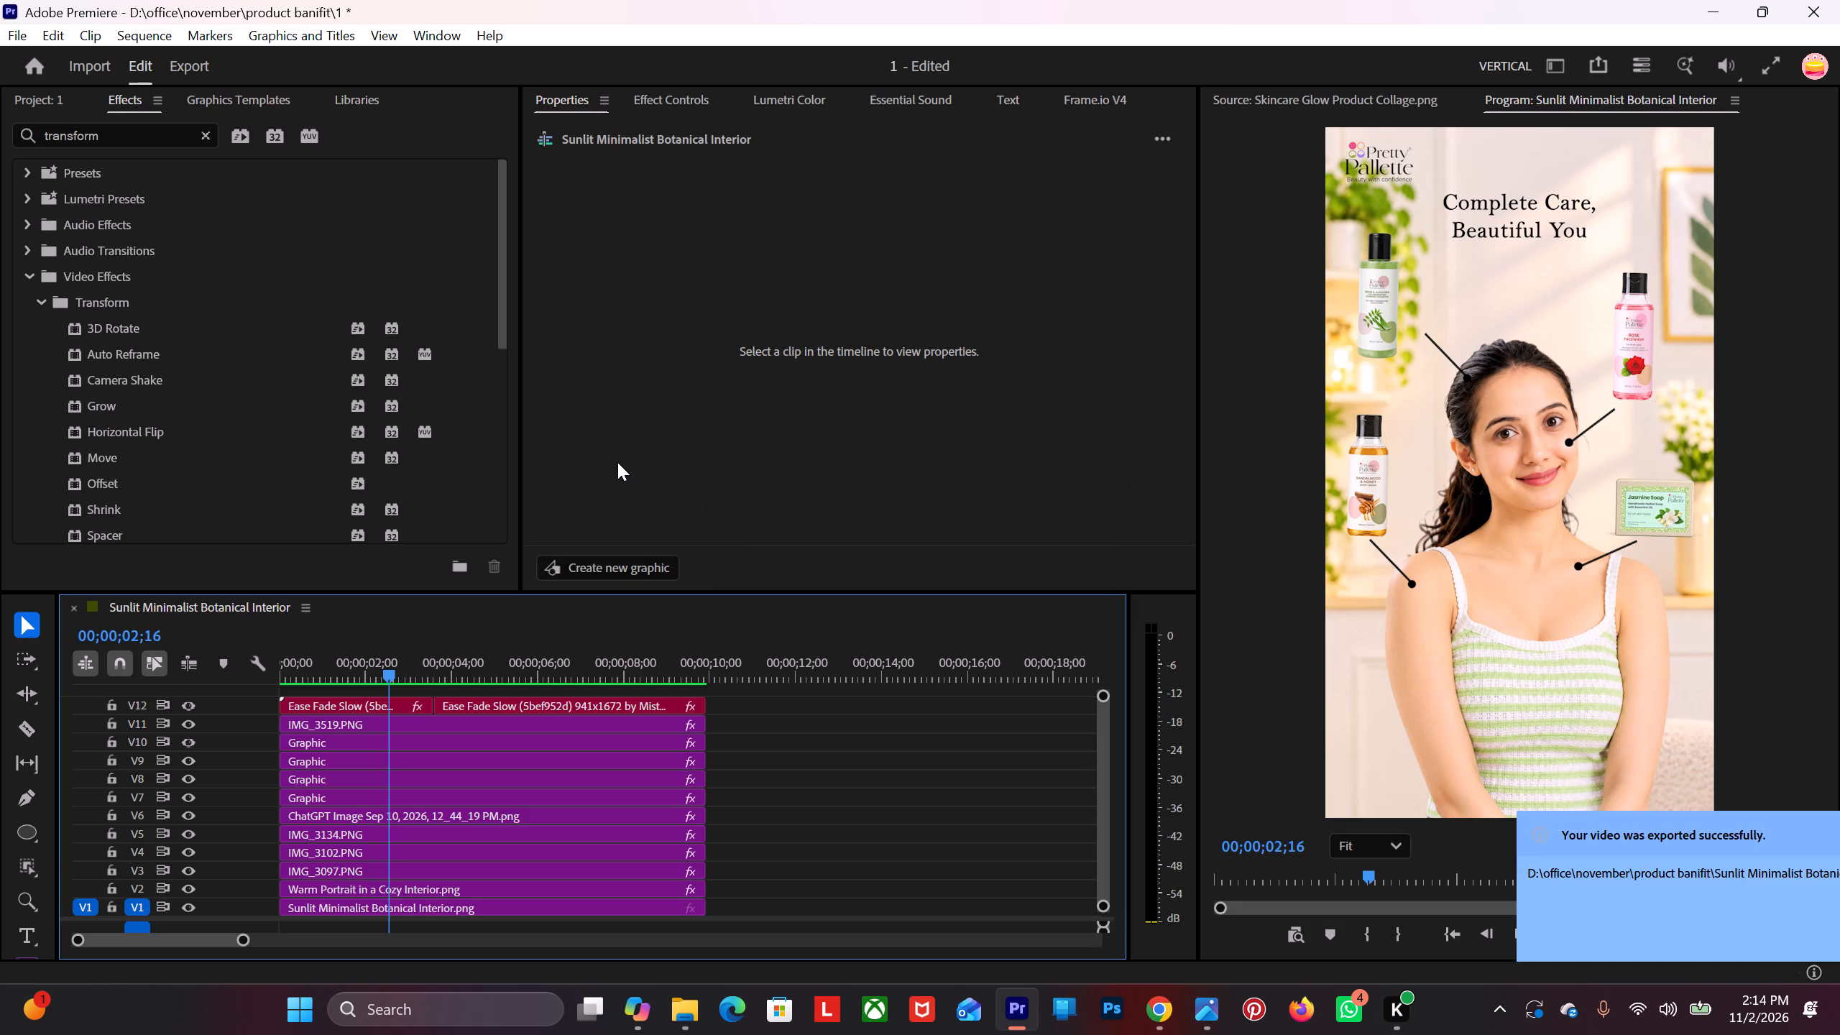
Save the project.
key("ctrl+s")
left_click(617, 462, "ctrl")
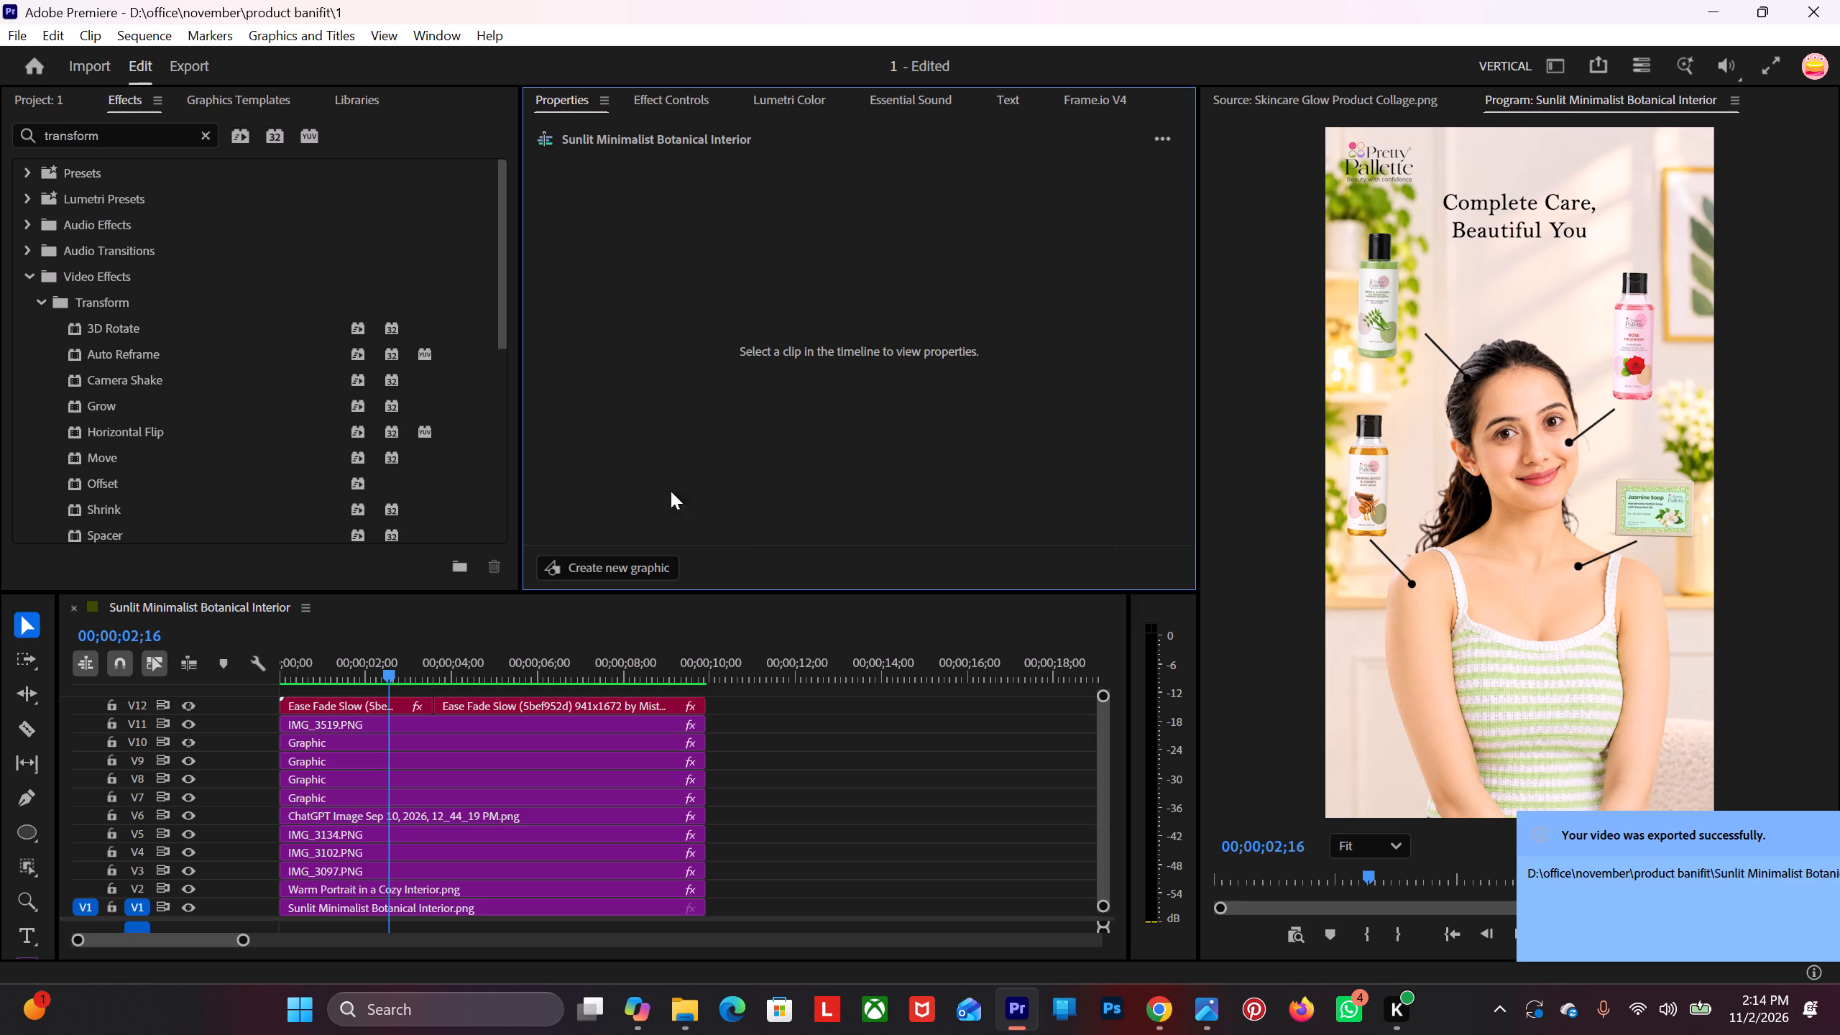
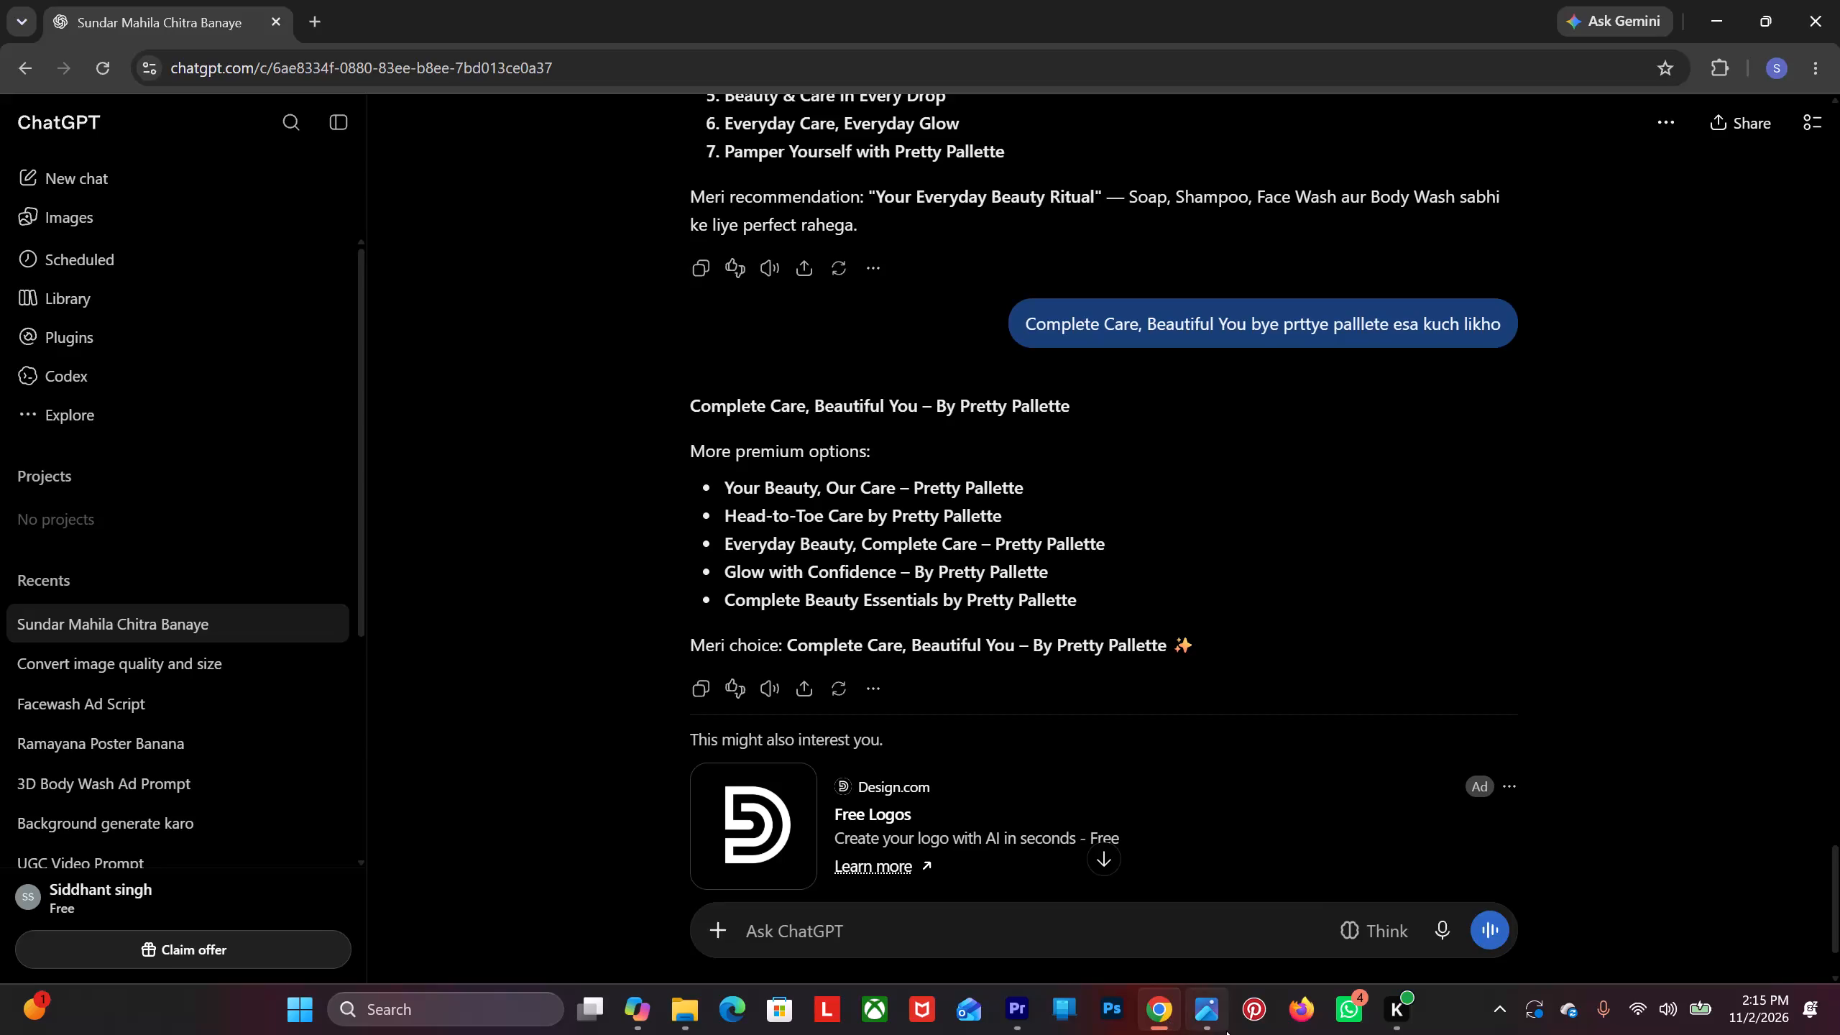
View the Barrier Repair Essentials Ad image in Photos and close it.
left_click(1224, 1029)
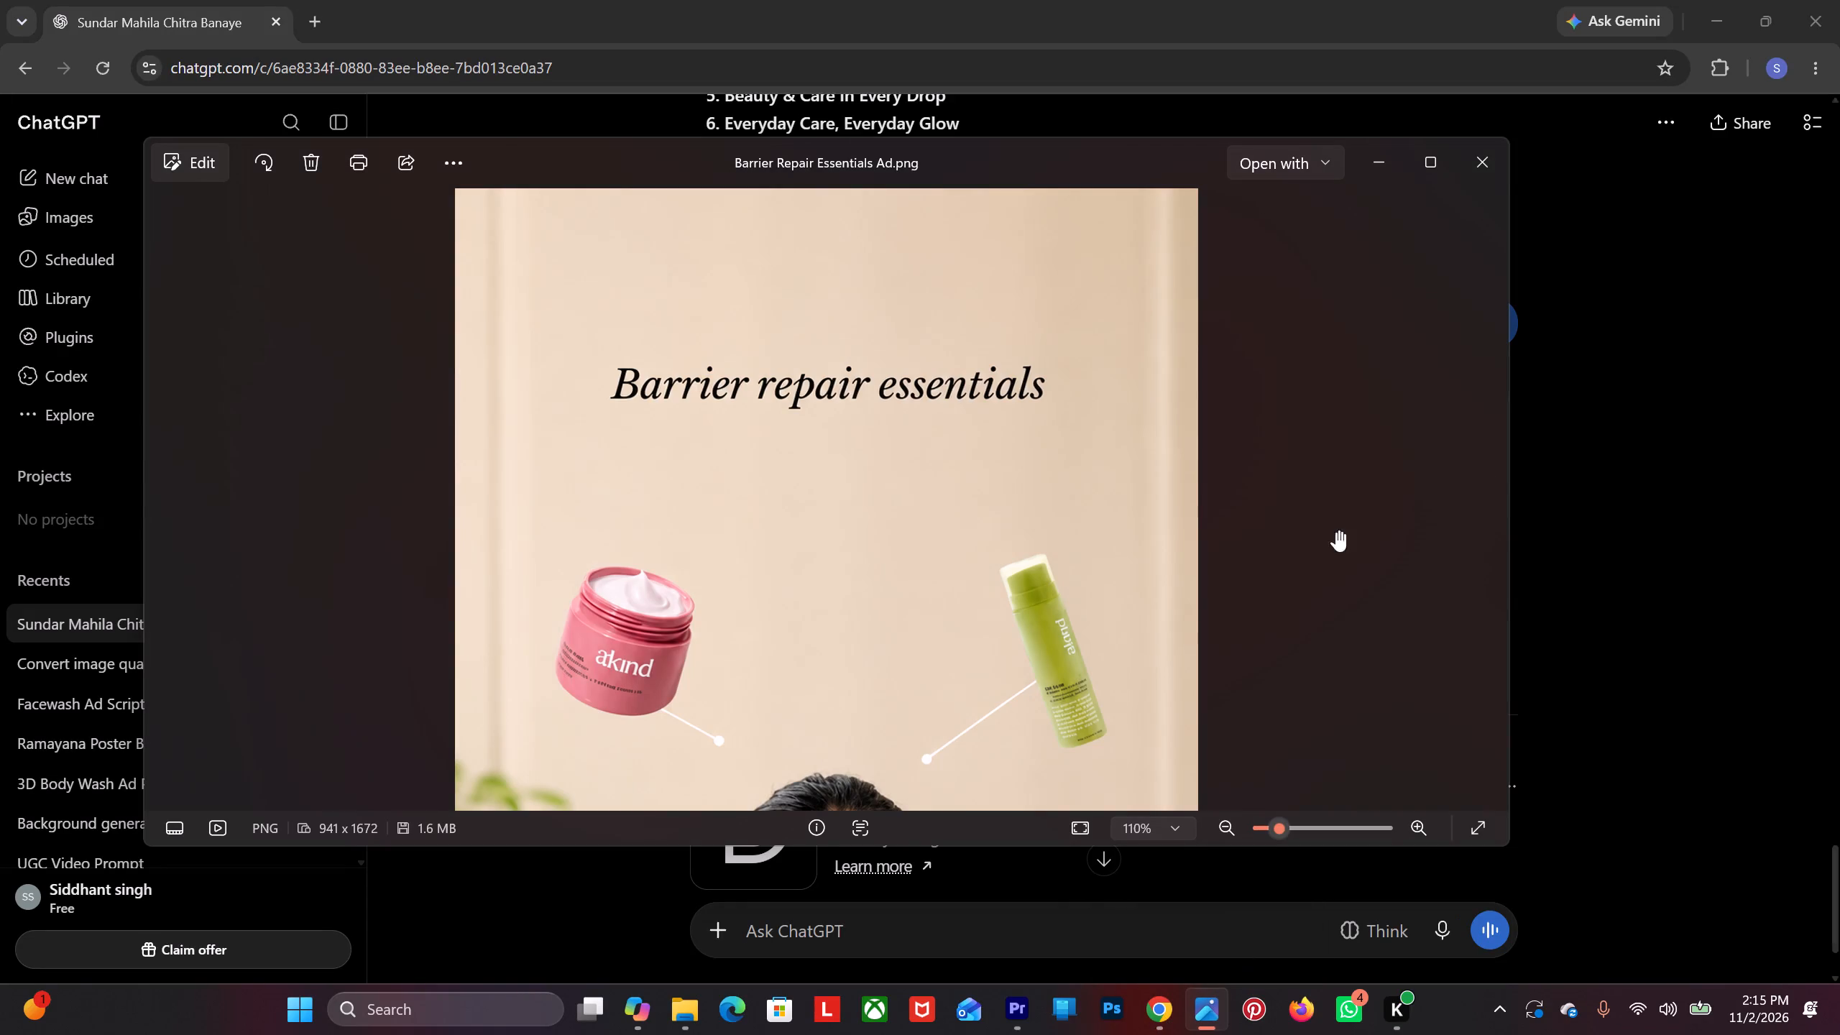
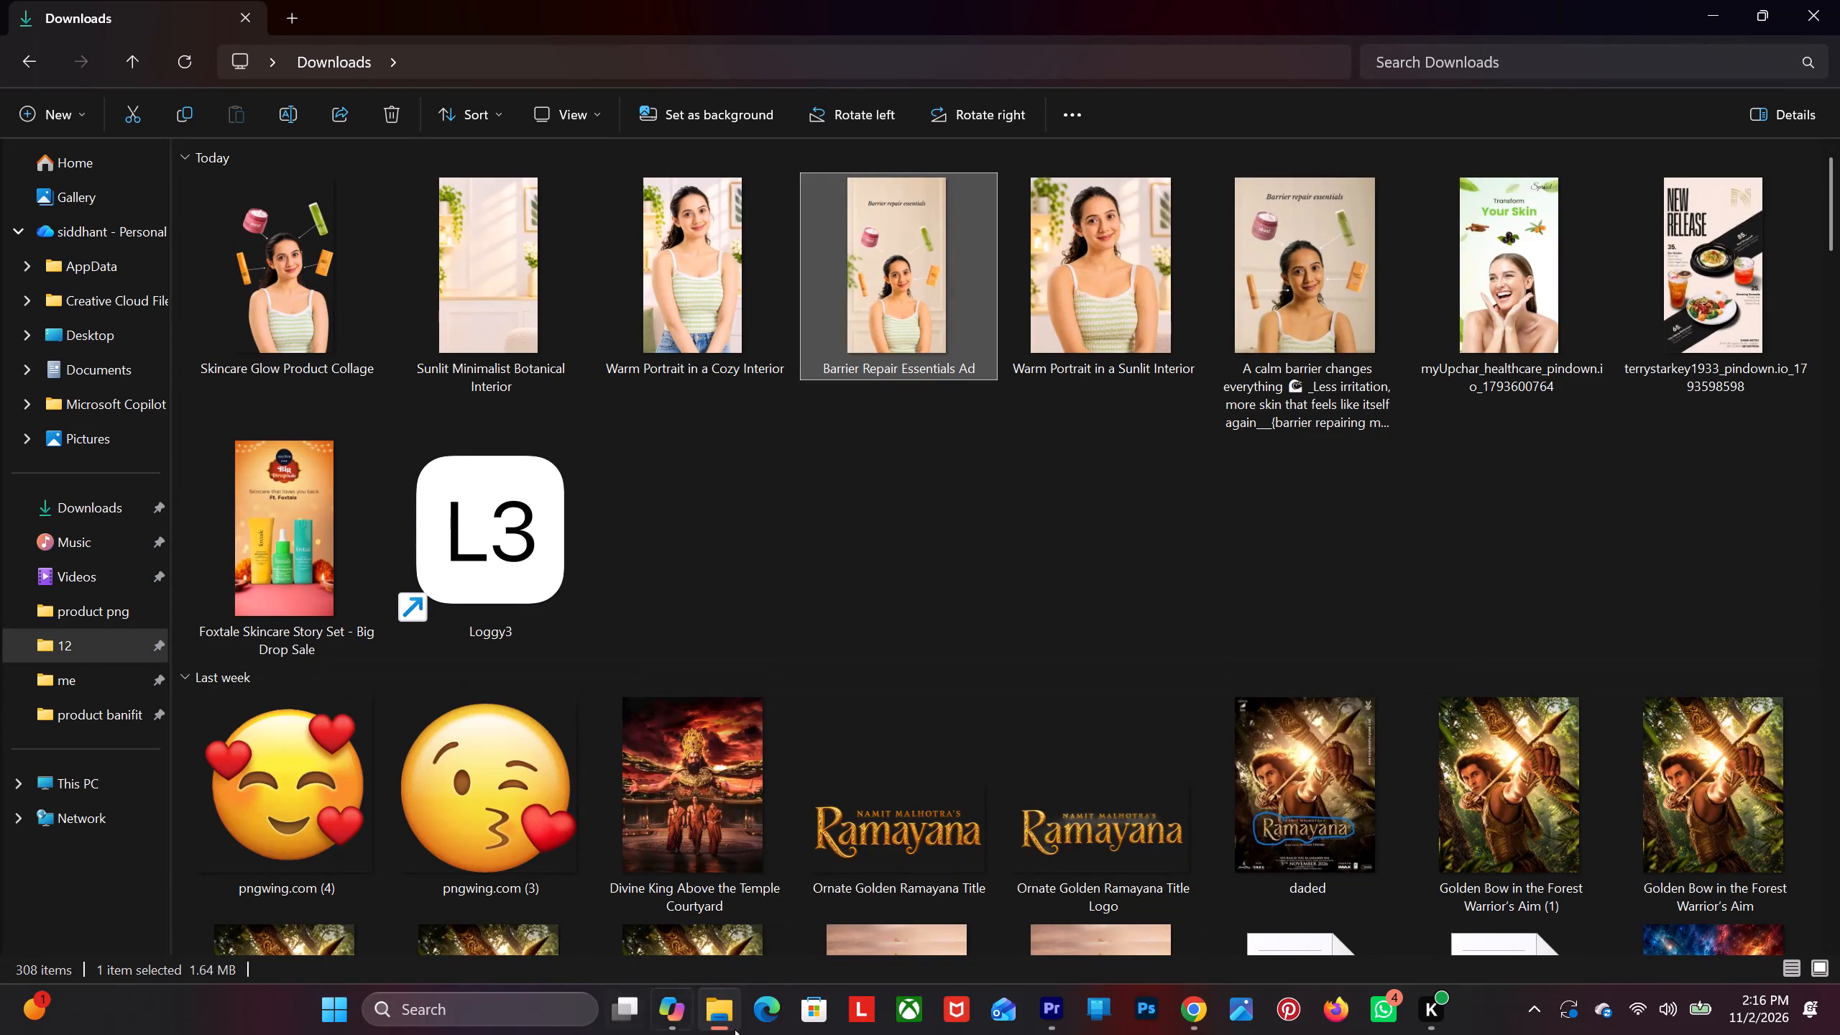
Switch to Premiere and return the playhead to the start of the Sunlit Minimalist Botanical Interior sequence.
left_click(1041, 1023)
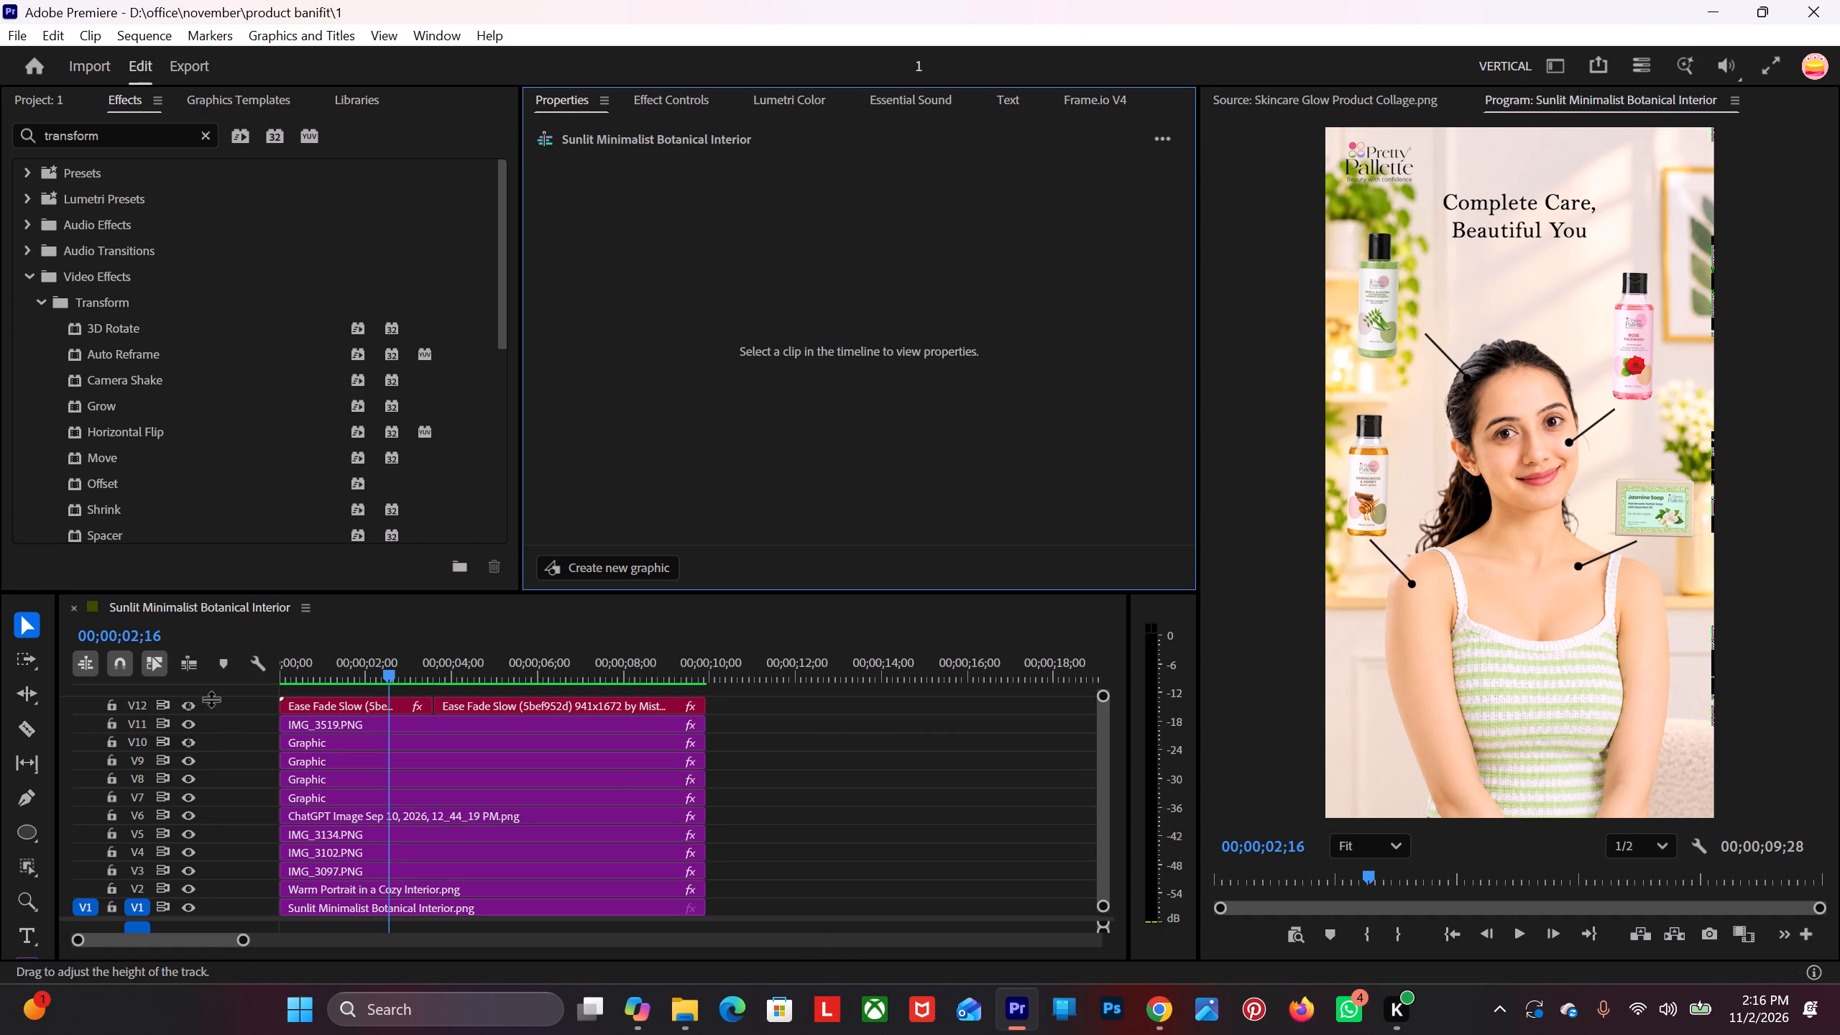
left_click_drag(383, 675, 145, 758)
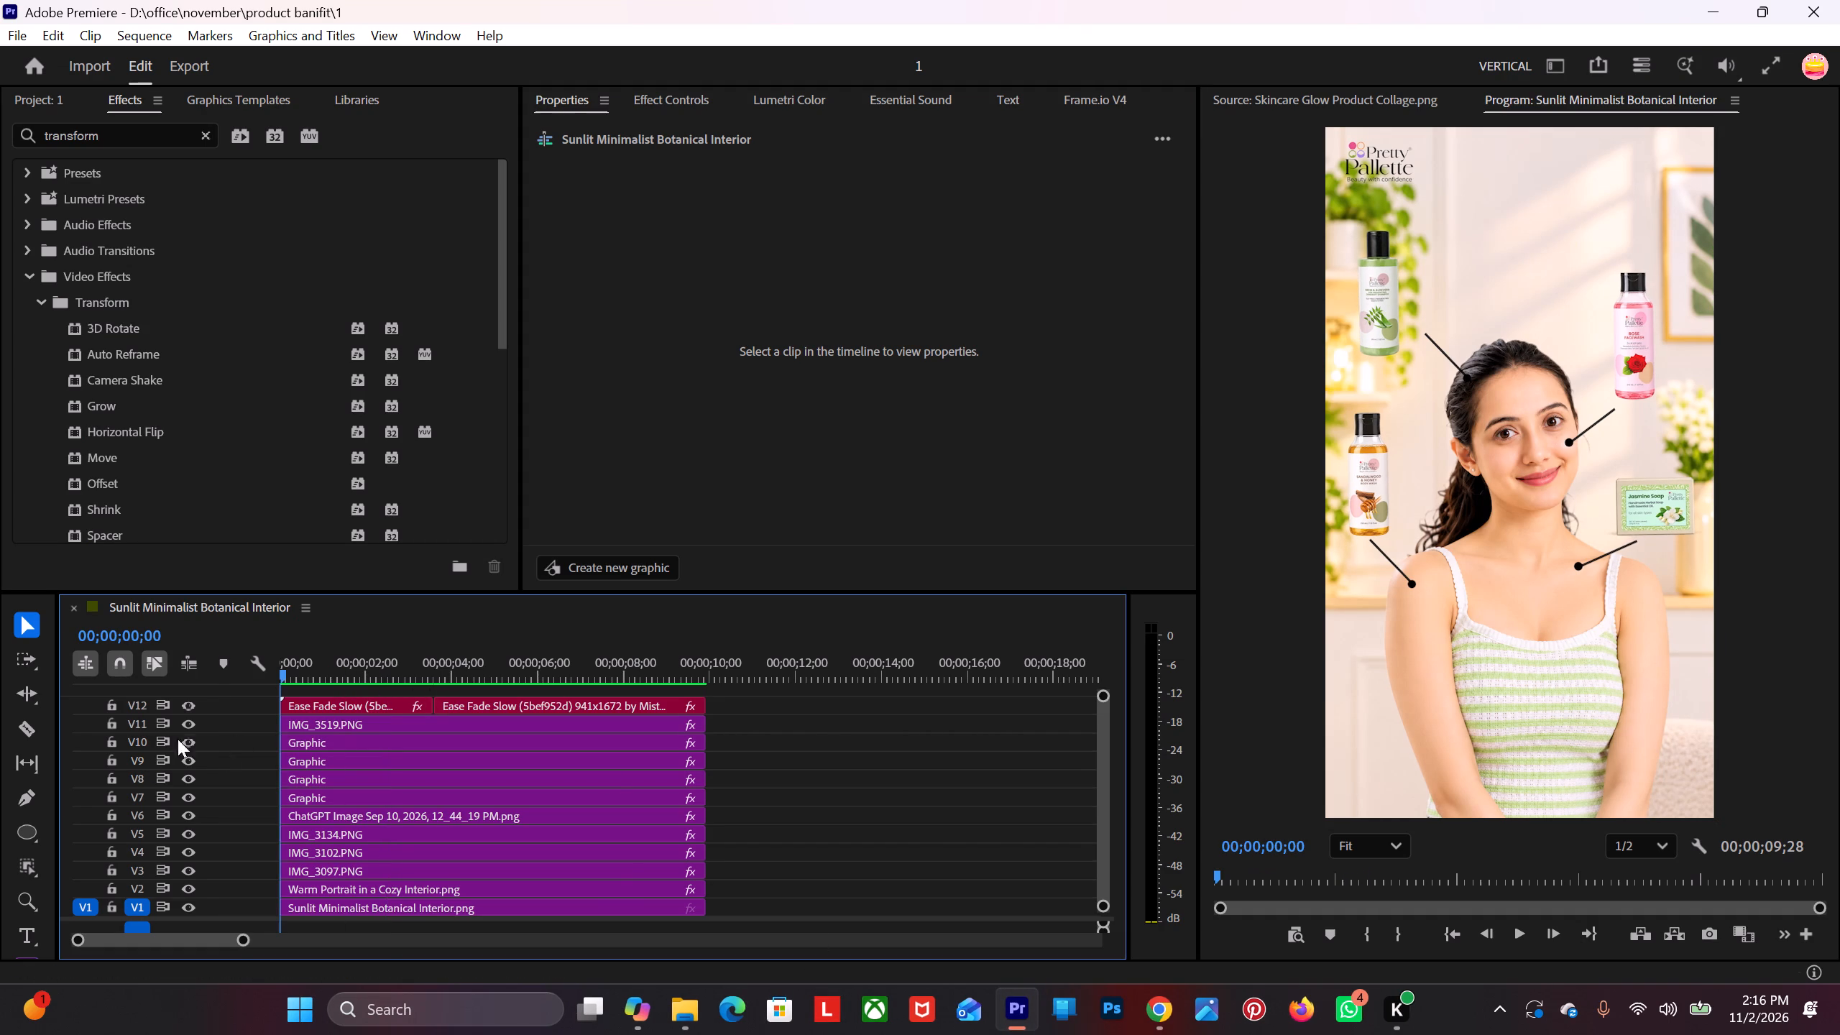
Switch to File Explorer and look through the whole Downloads folder for usable files.
left_click(686, 1006)
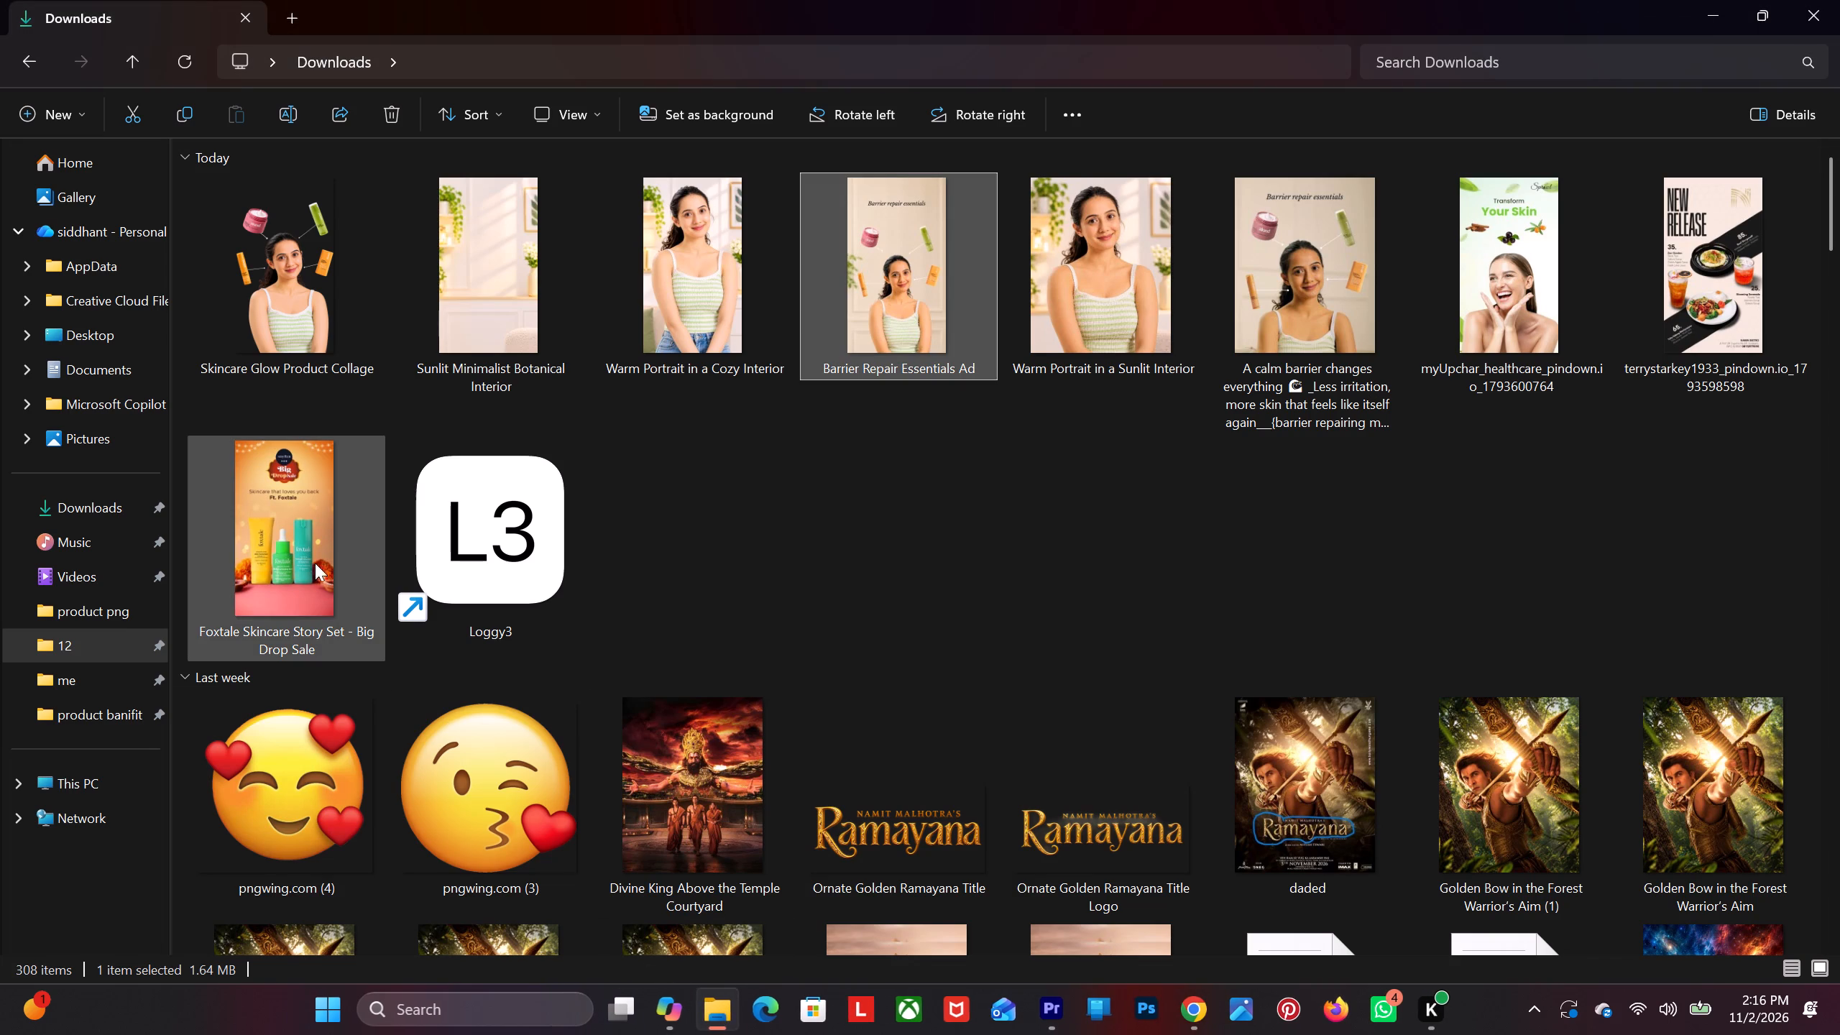
scroll(322, 549, "down", 1)
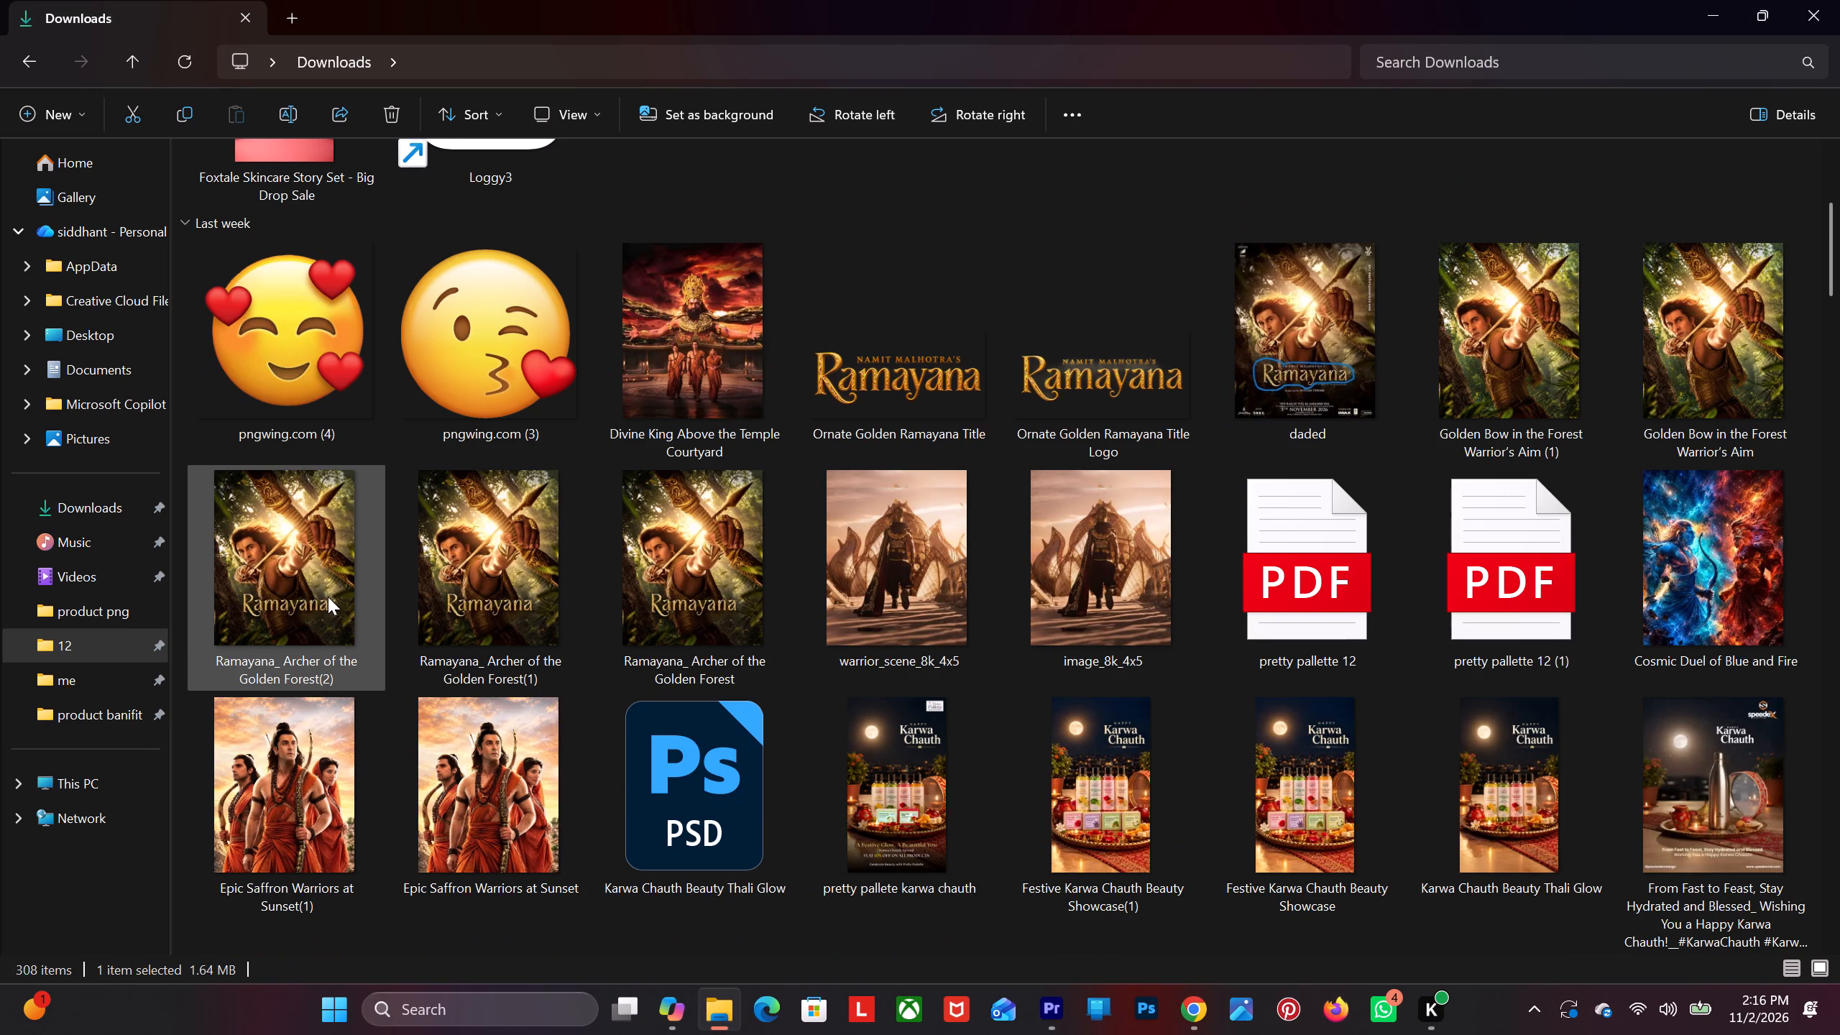
scroll(338, 609, "down", 1)
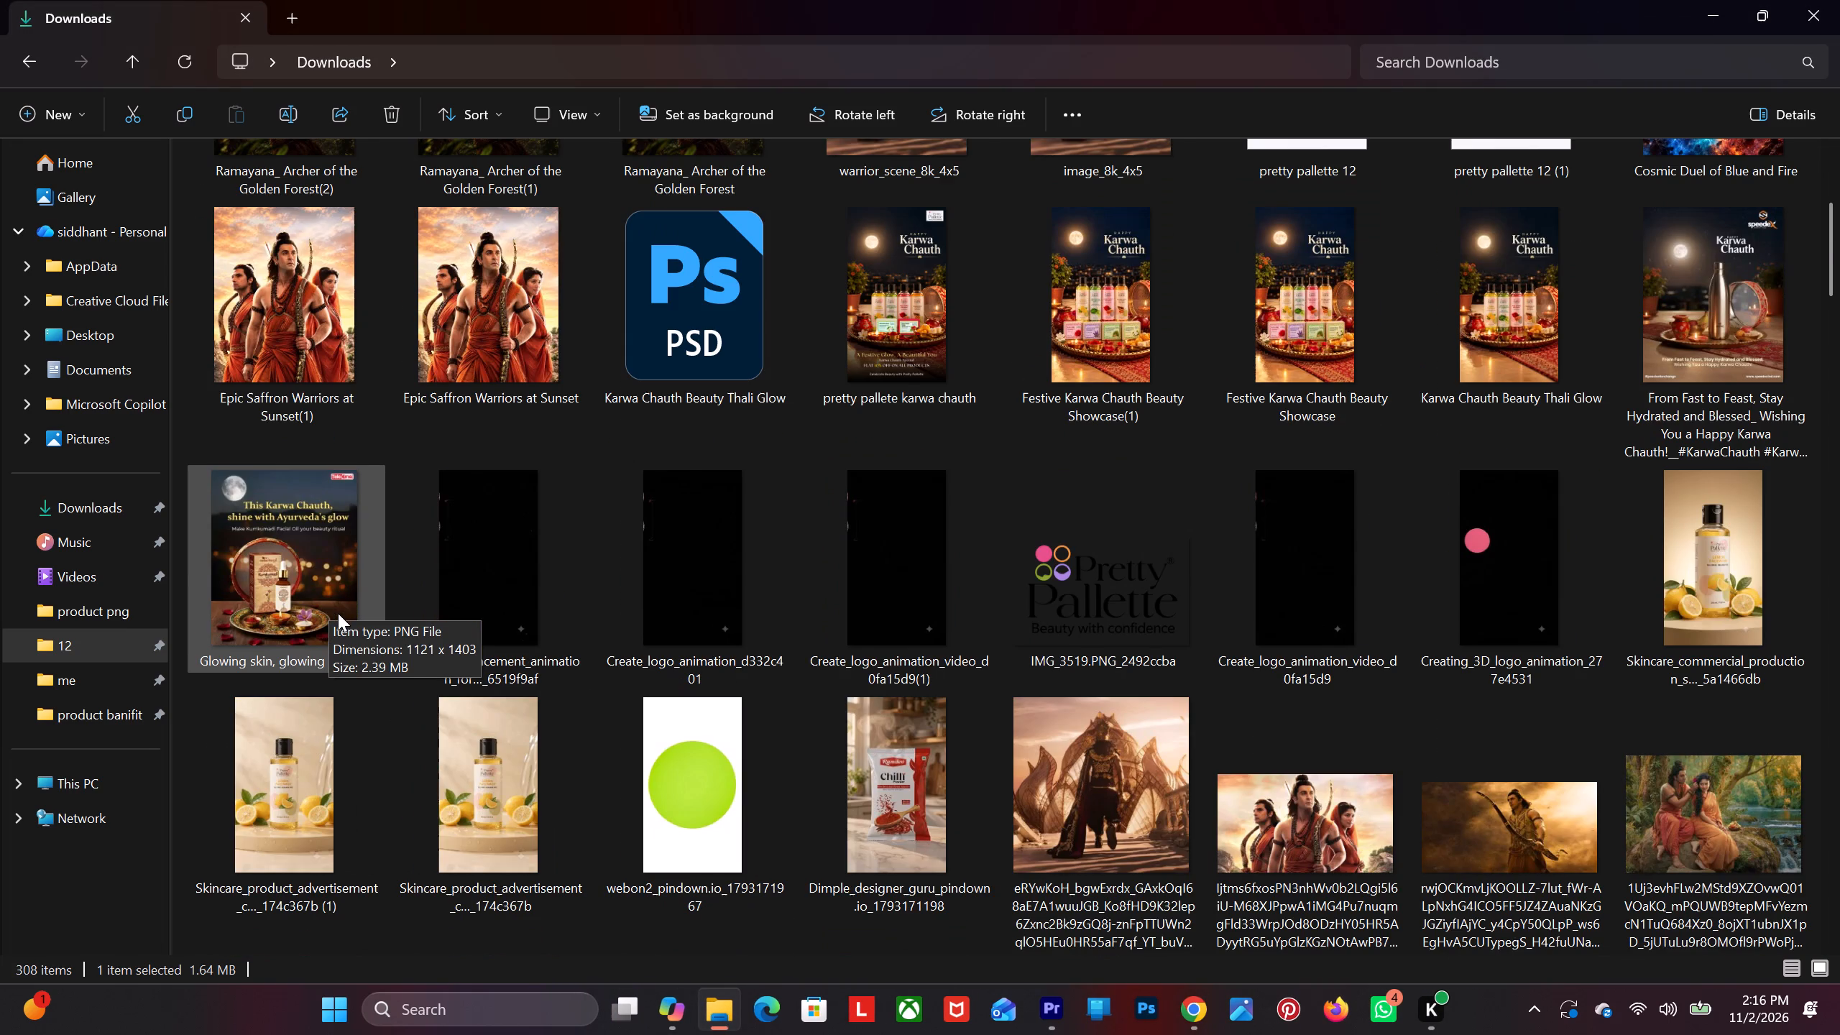
scroll(338, 613, "down", 2)
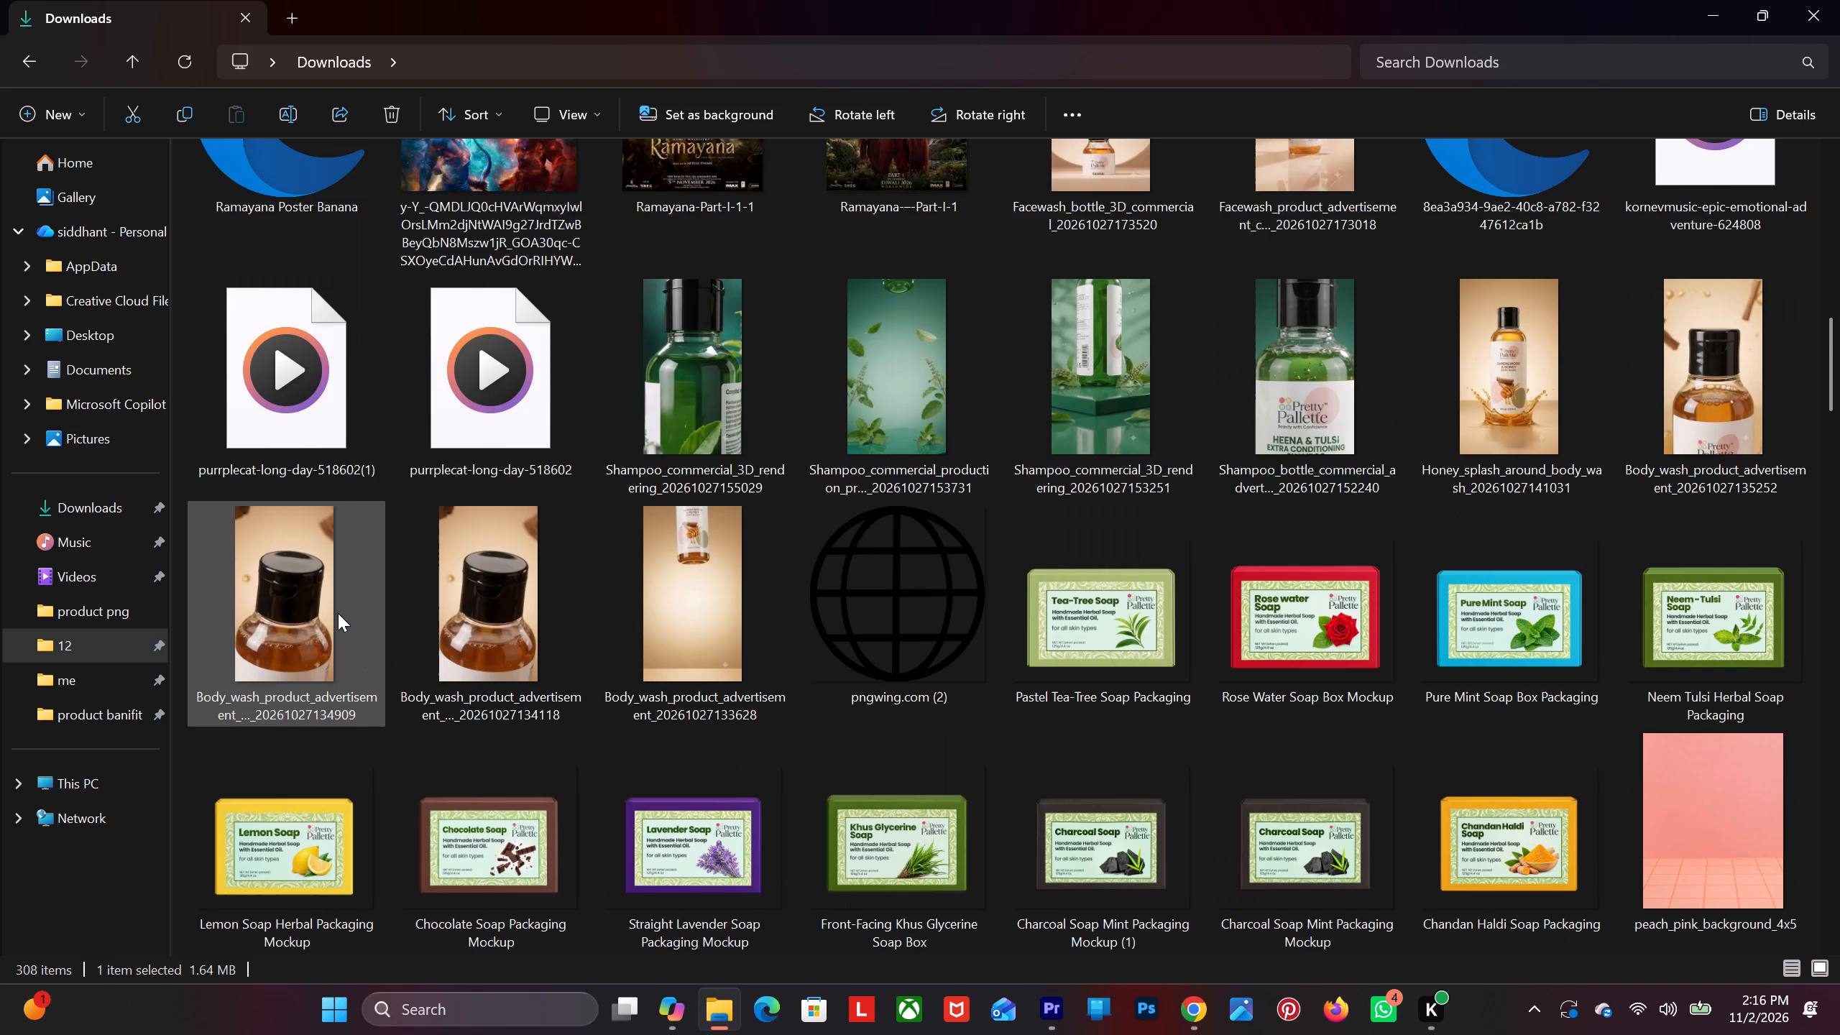
scroll(338, 614, "down", 2)
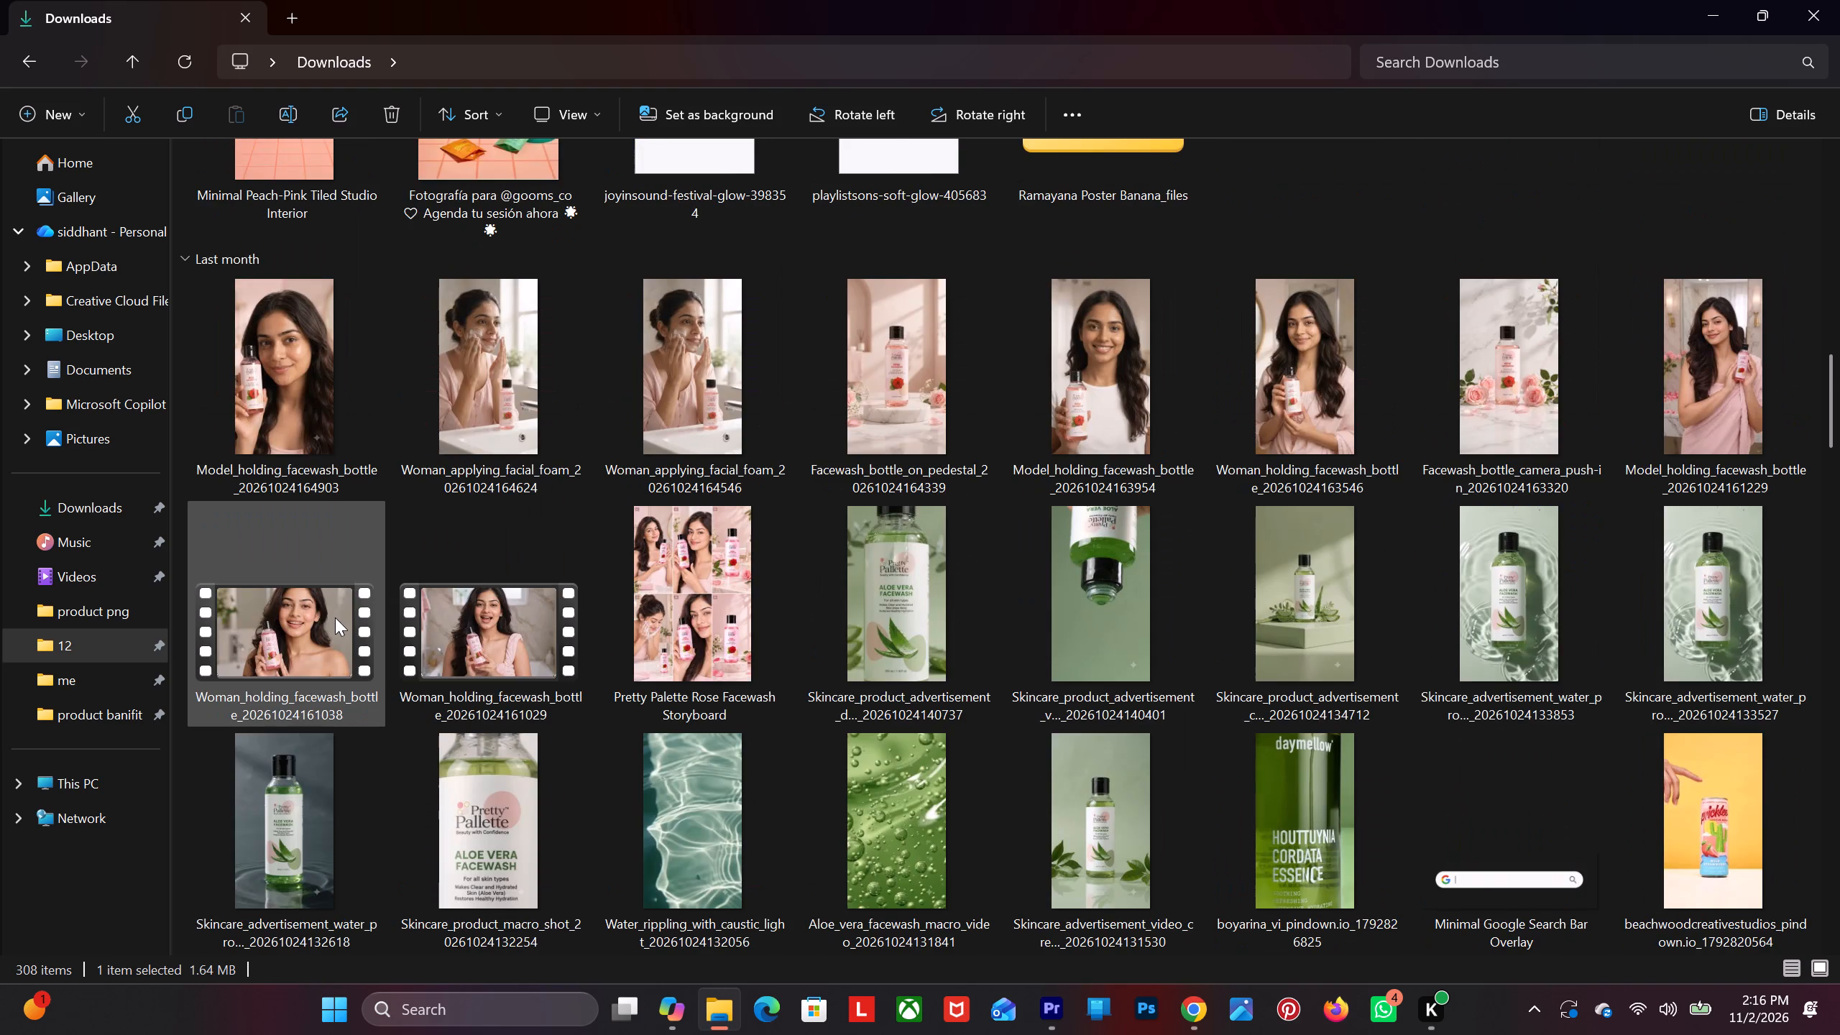
scroll(335, 617, "down", 4)
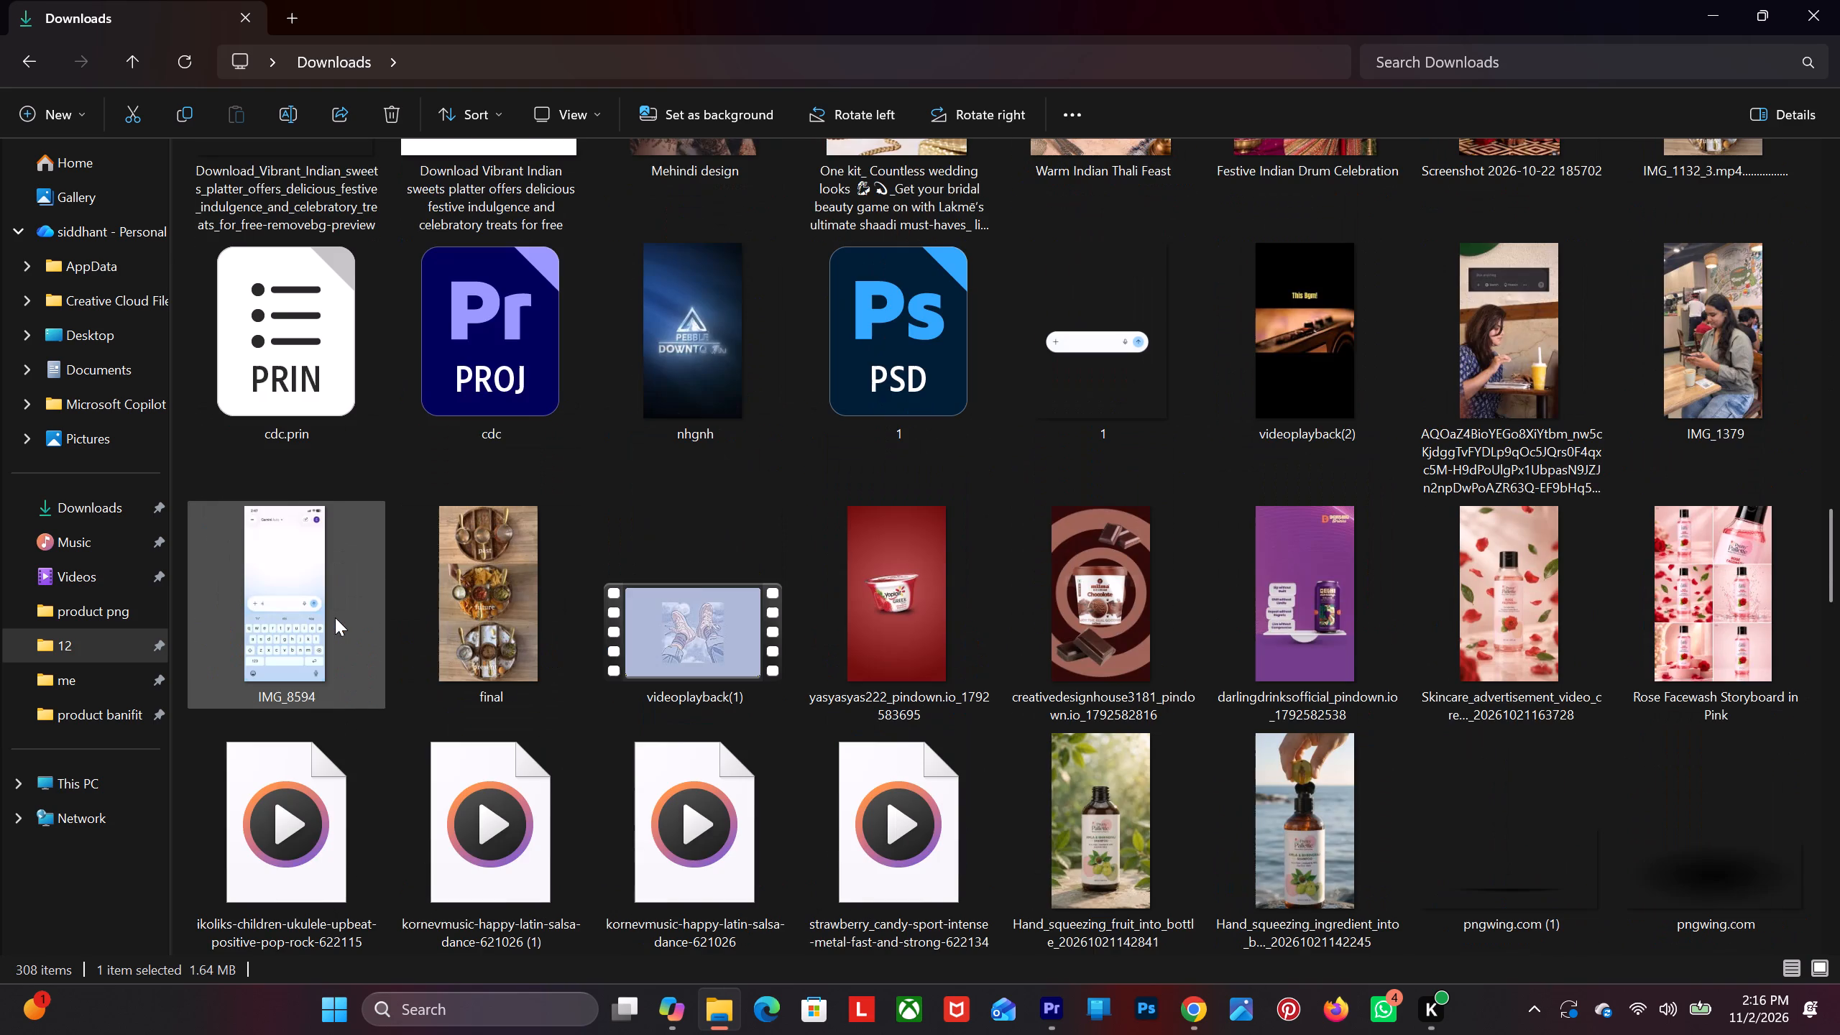
scroll(335, 617, "down", 2)
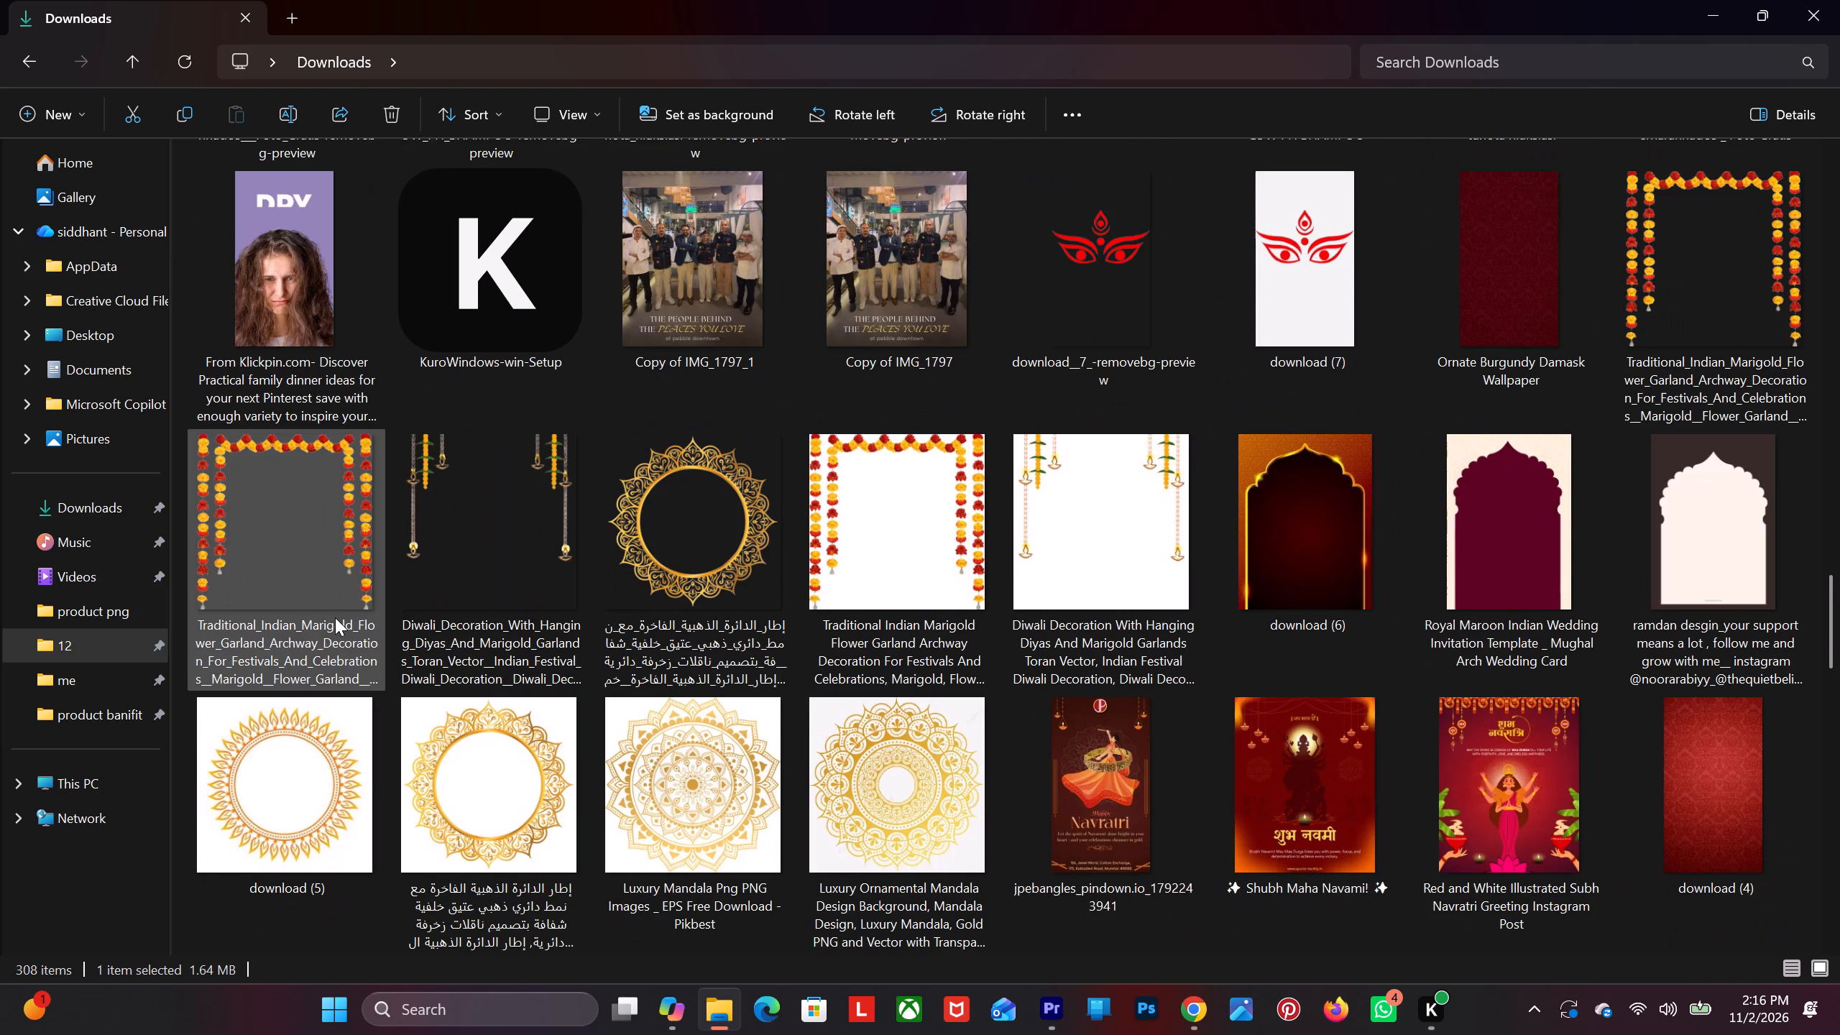
scroll(334, 620, "down", 3)
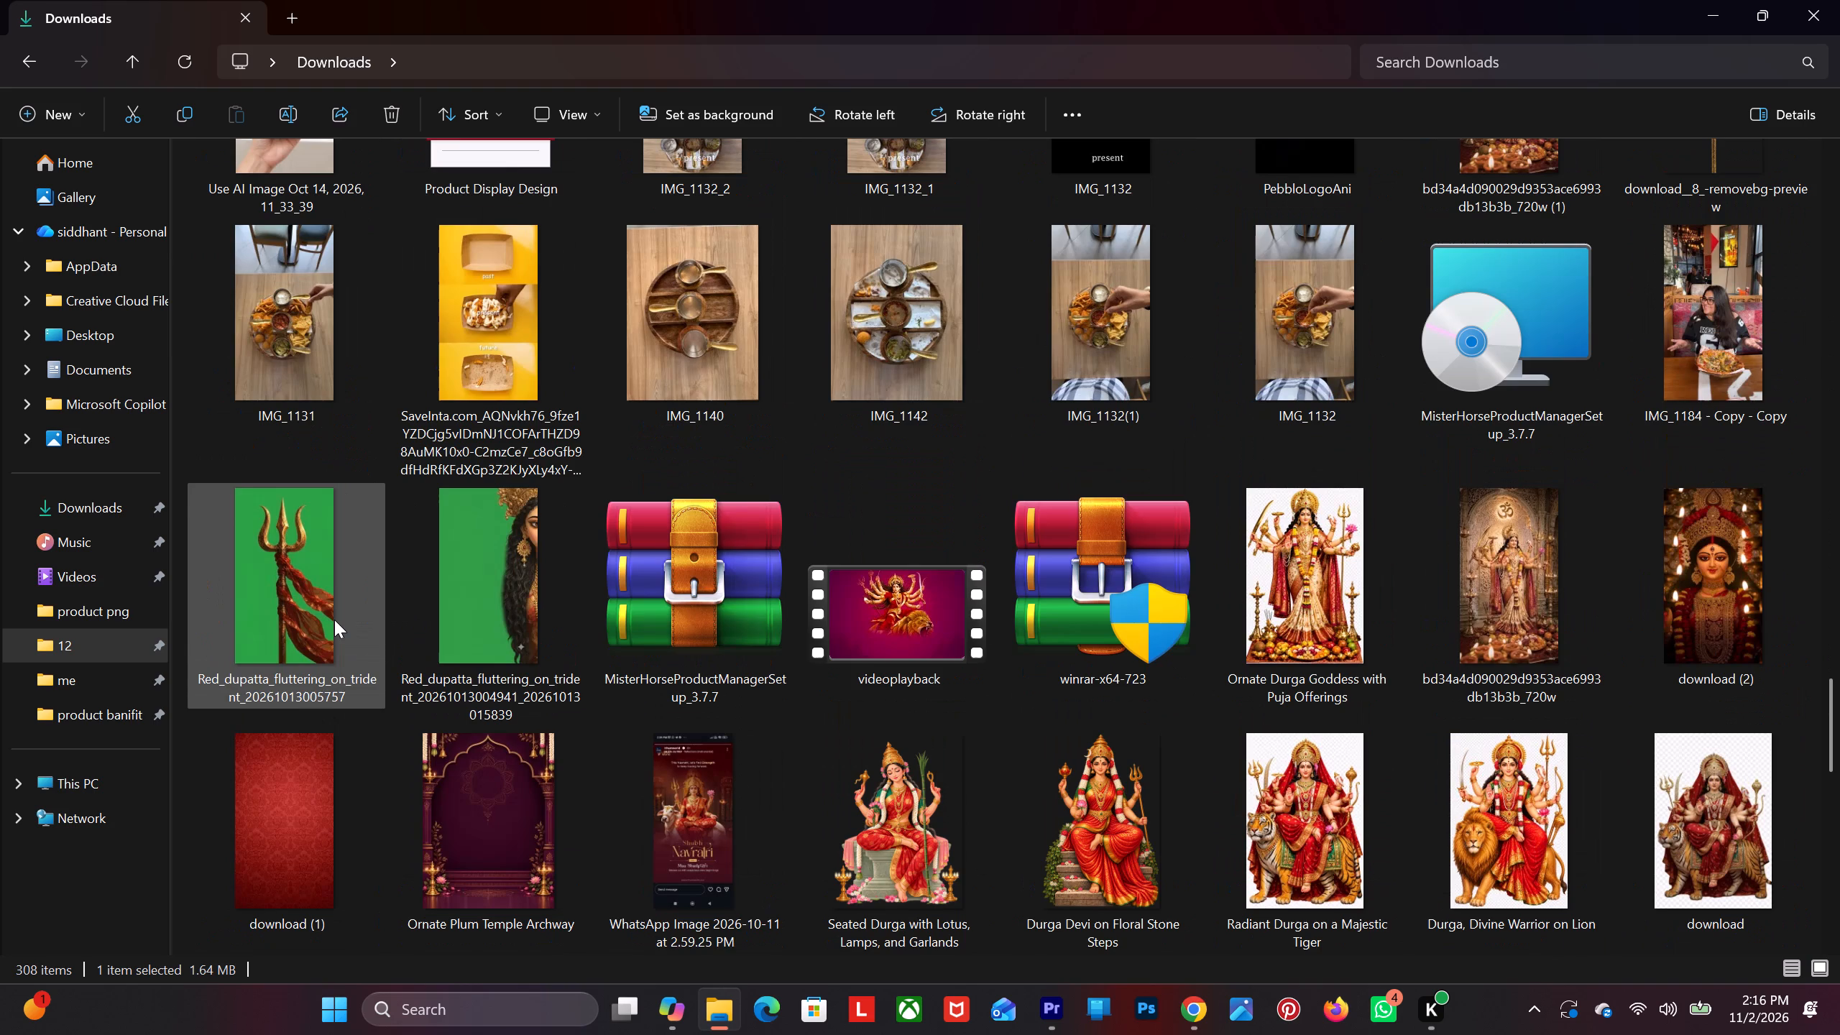
scroll(334, 620, "down", 5)
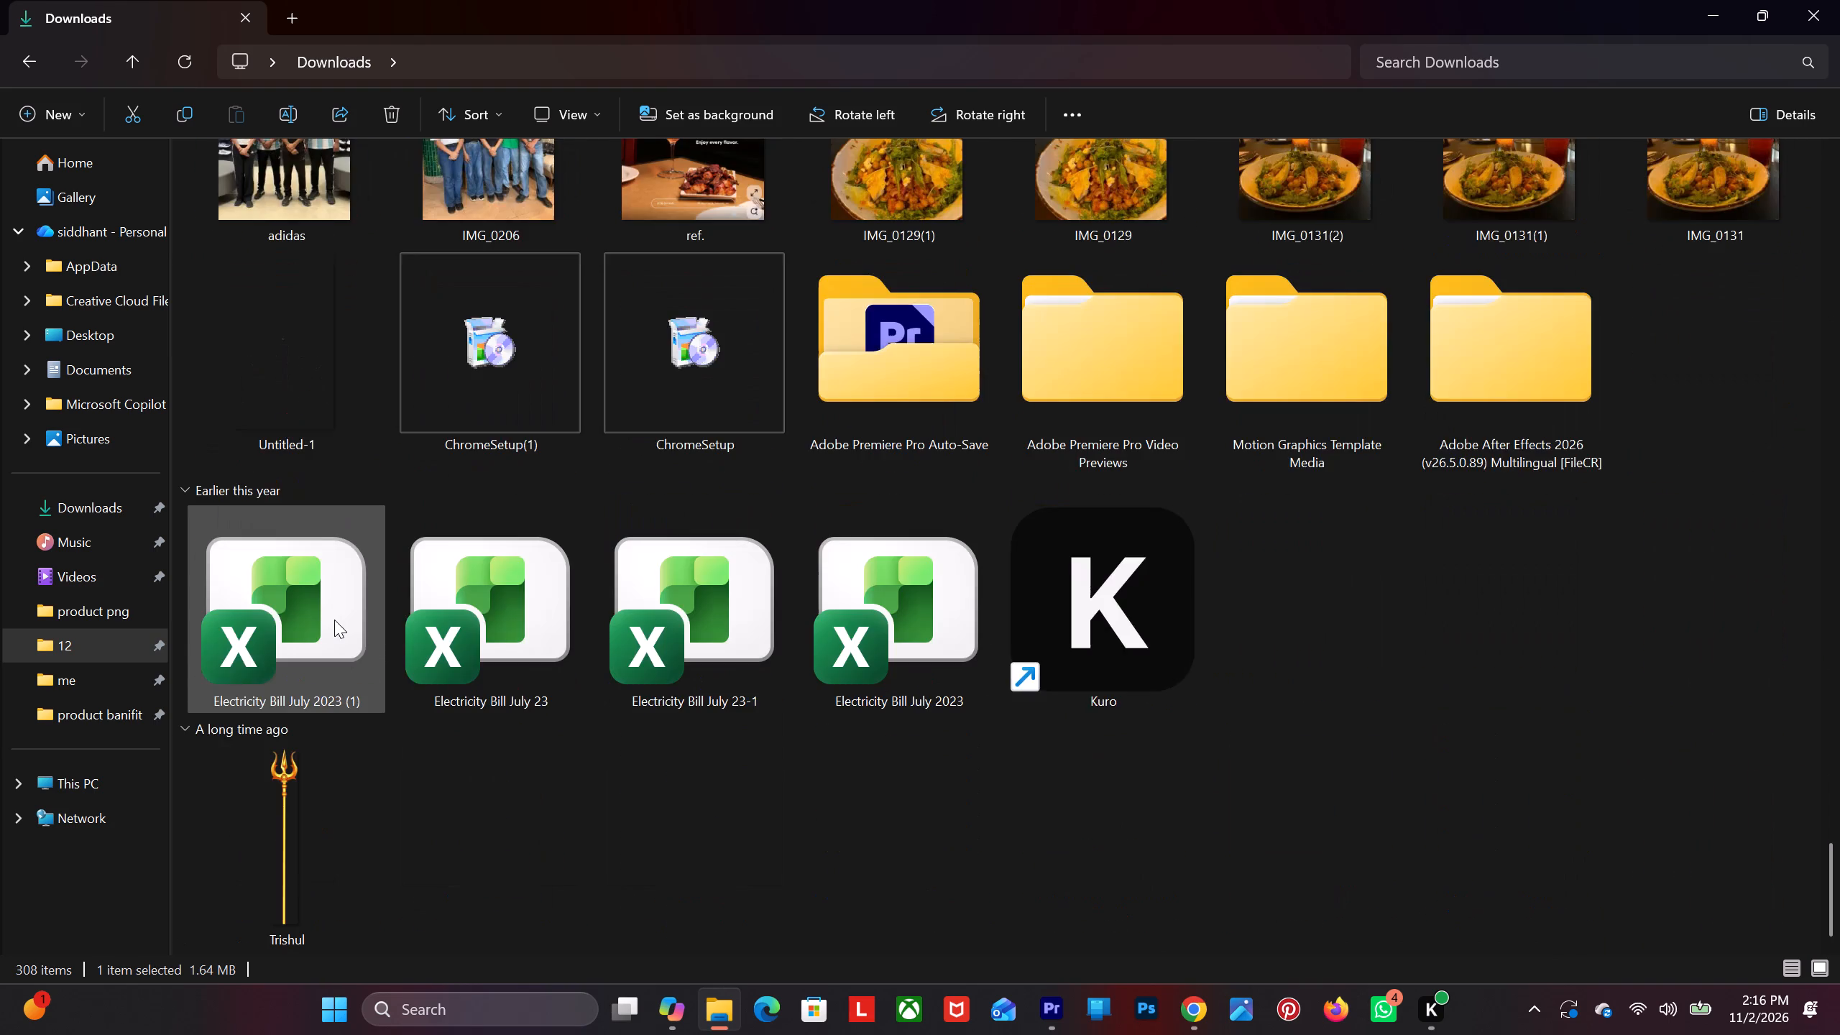
scroll(334, 620, "up", 2)
scroll(334, 620, "down", 2)
scroll(334, 620, "up", 11)
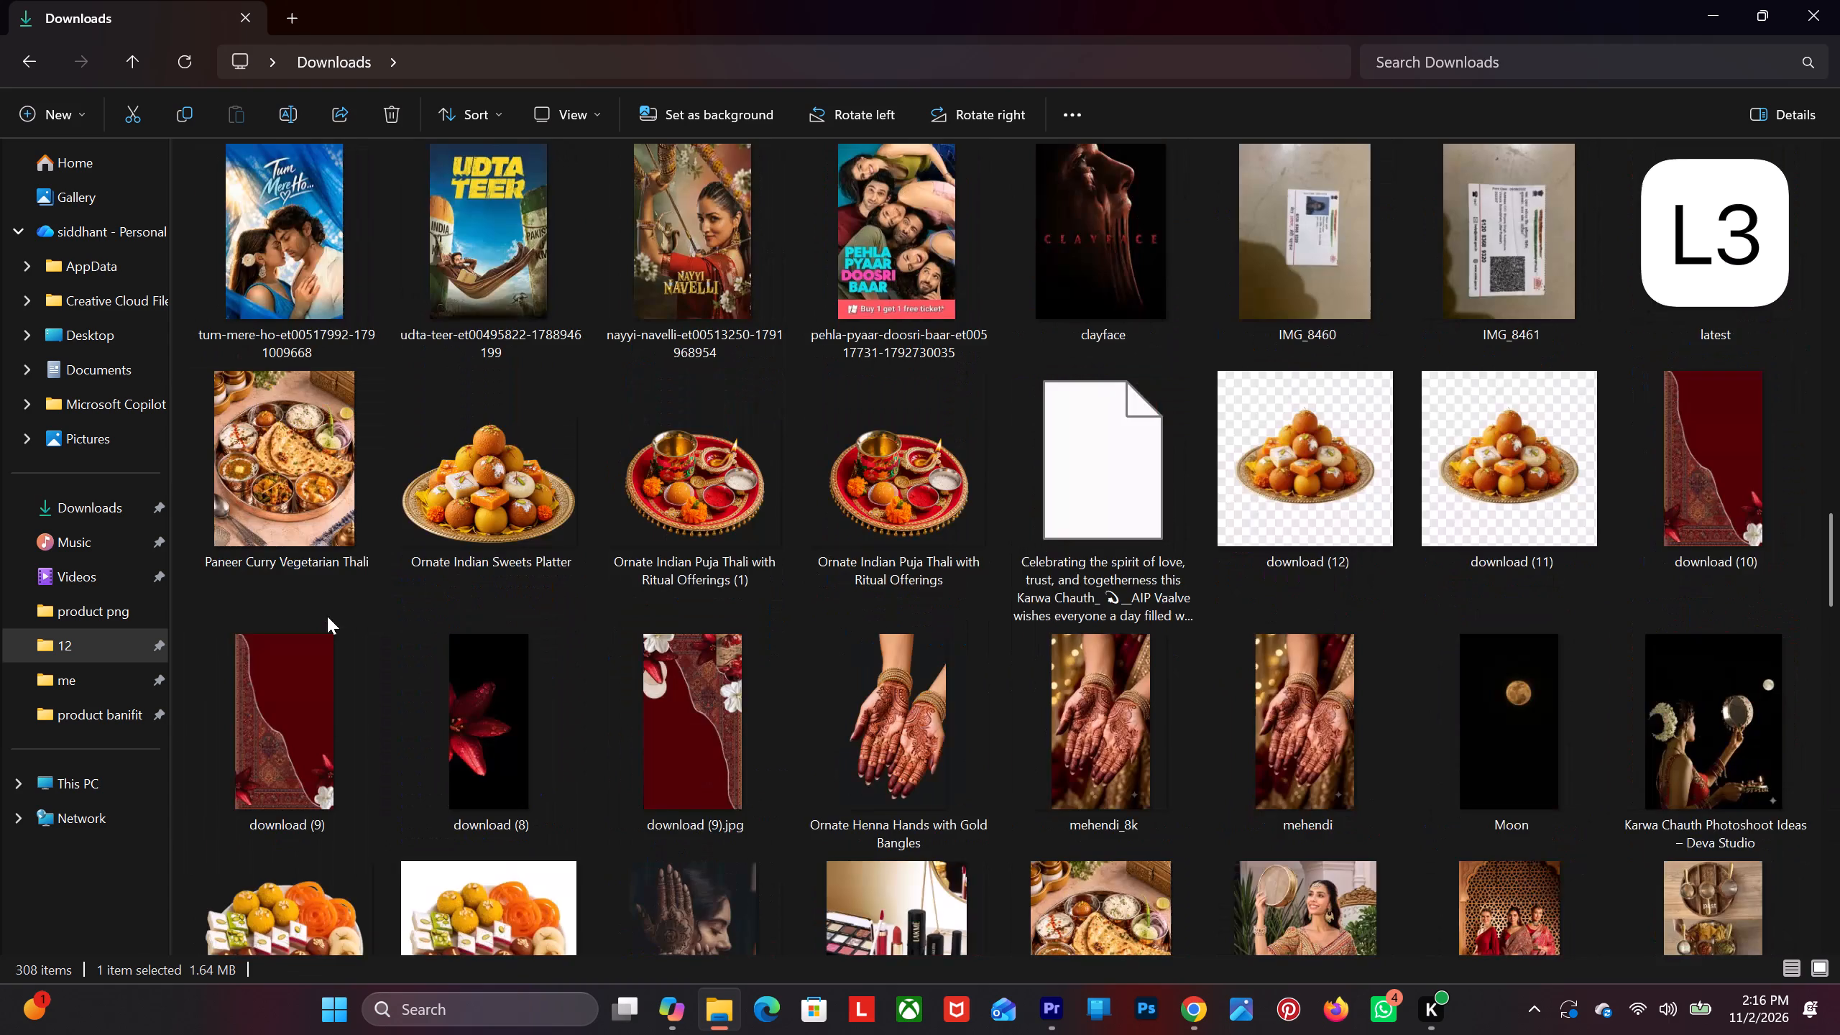
scroll(327, 616, "up", 5)
scroll(689, 853, "up", 2)
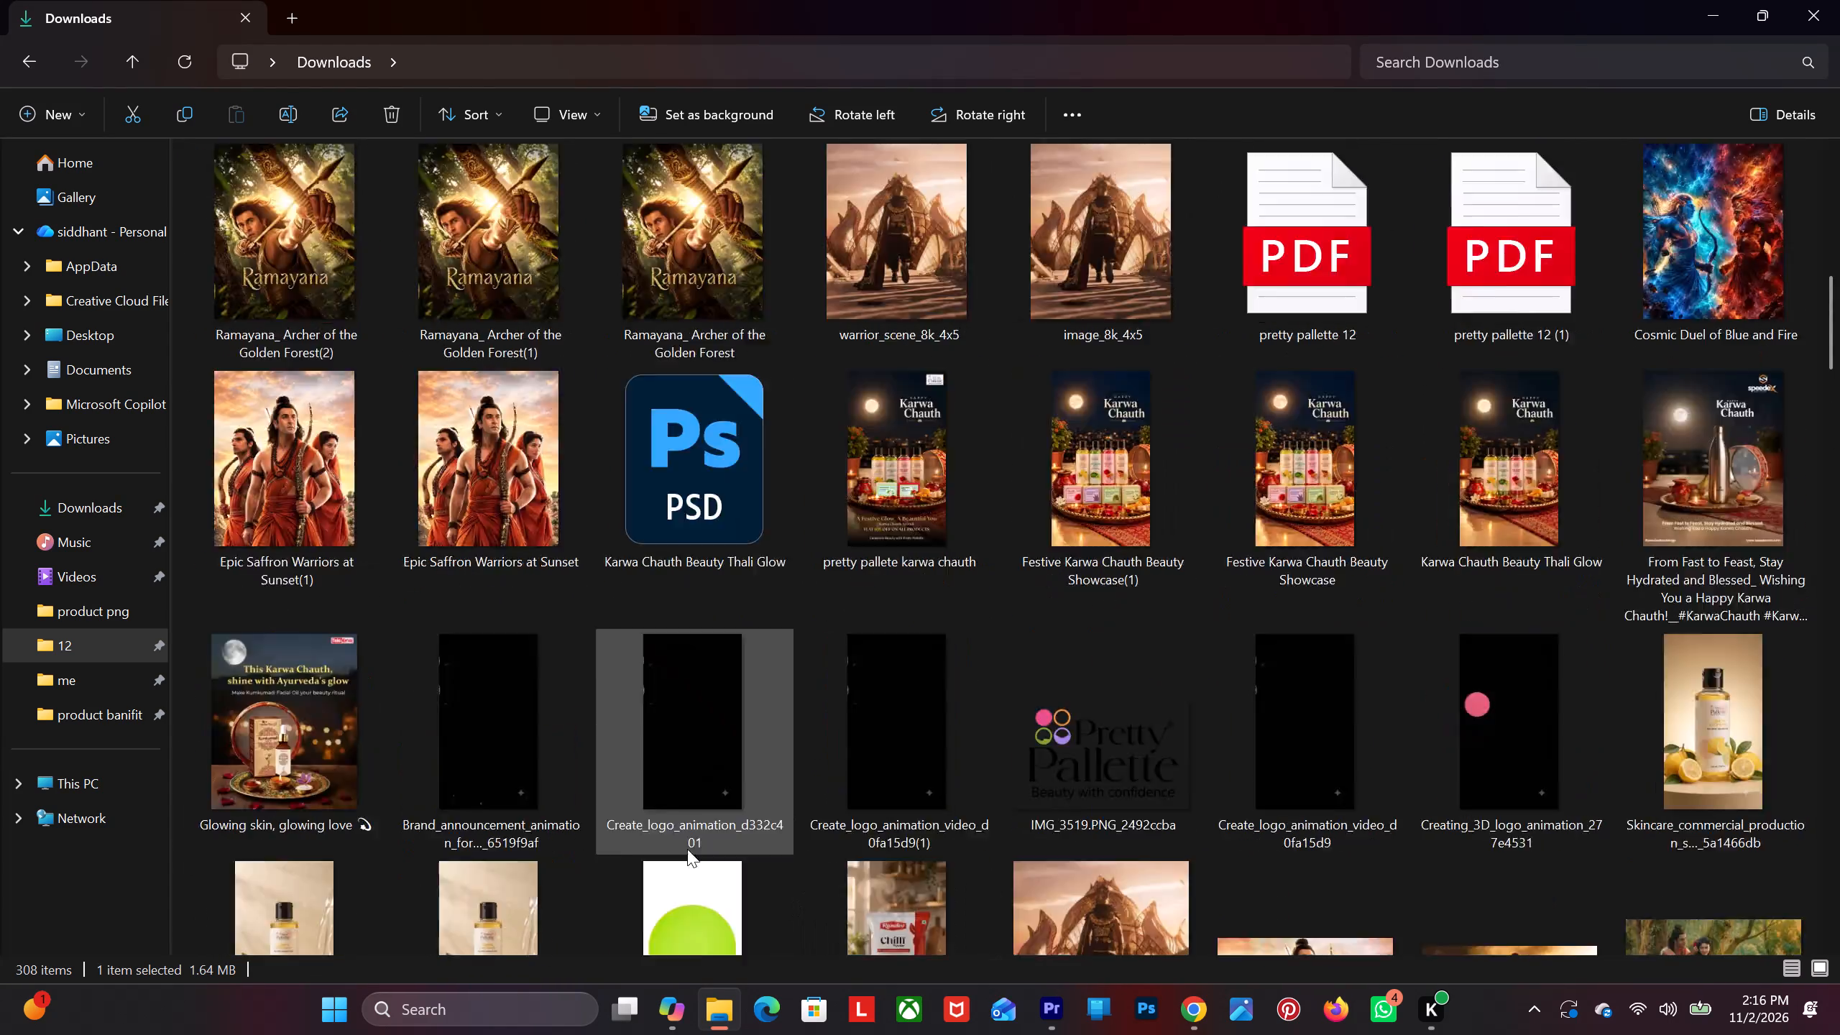
scroll(687, 849, "up", 1)
Switch back to Premiere, save the Pretty Pallette ad project and close the program.
left_click(1040, 1017)
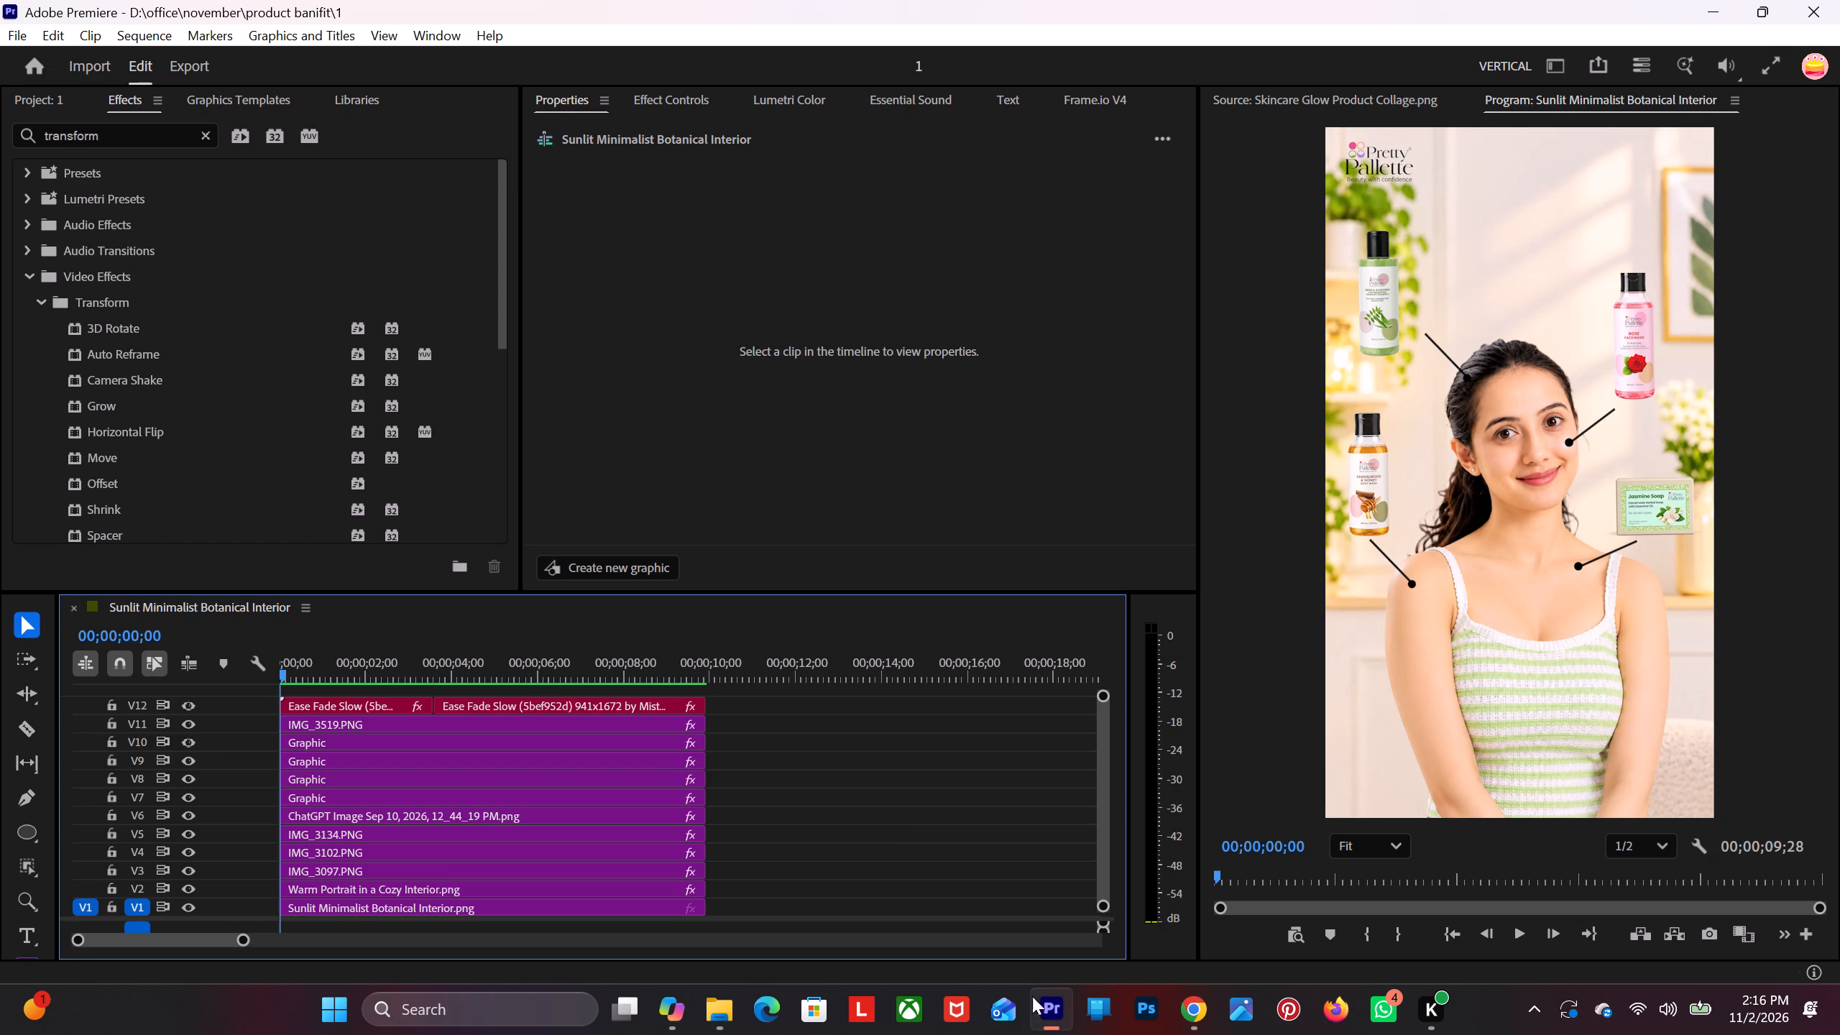
key("ctrl+s")
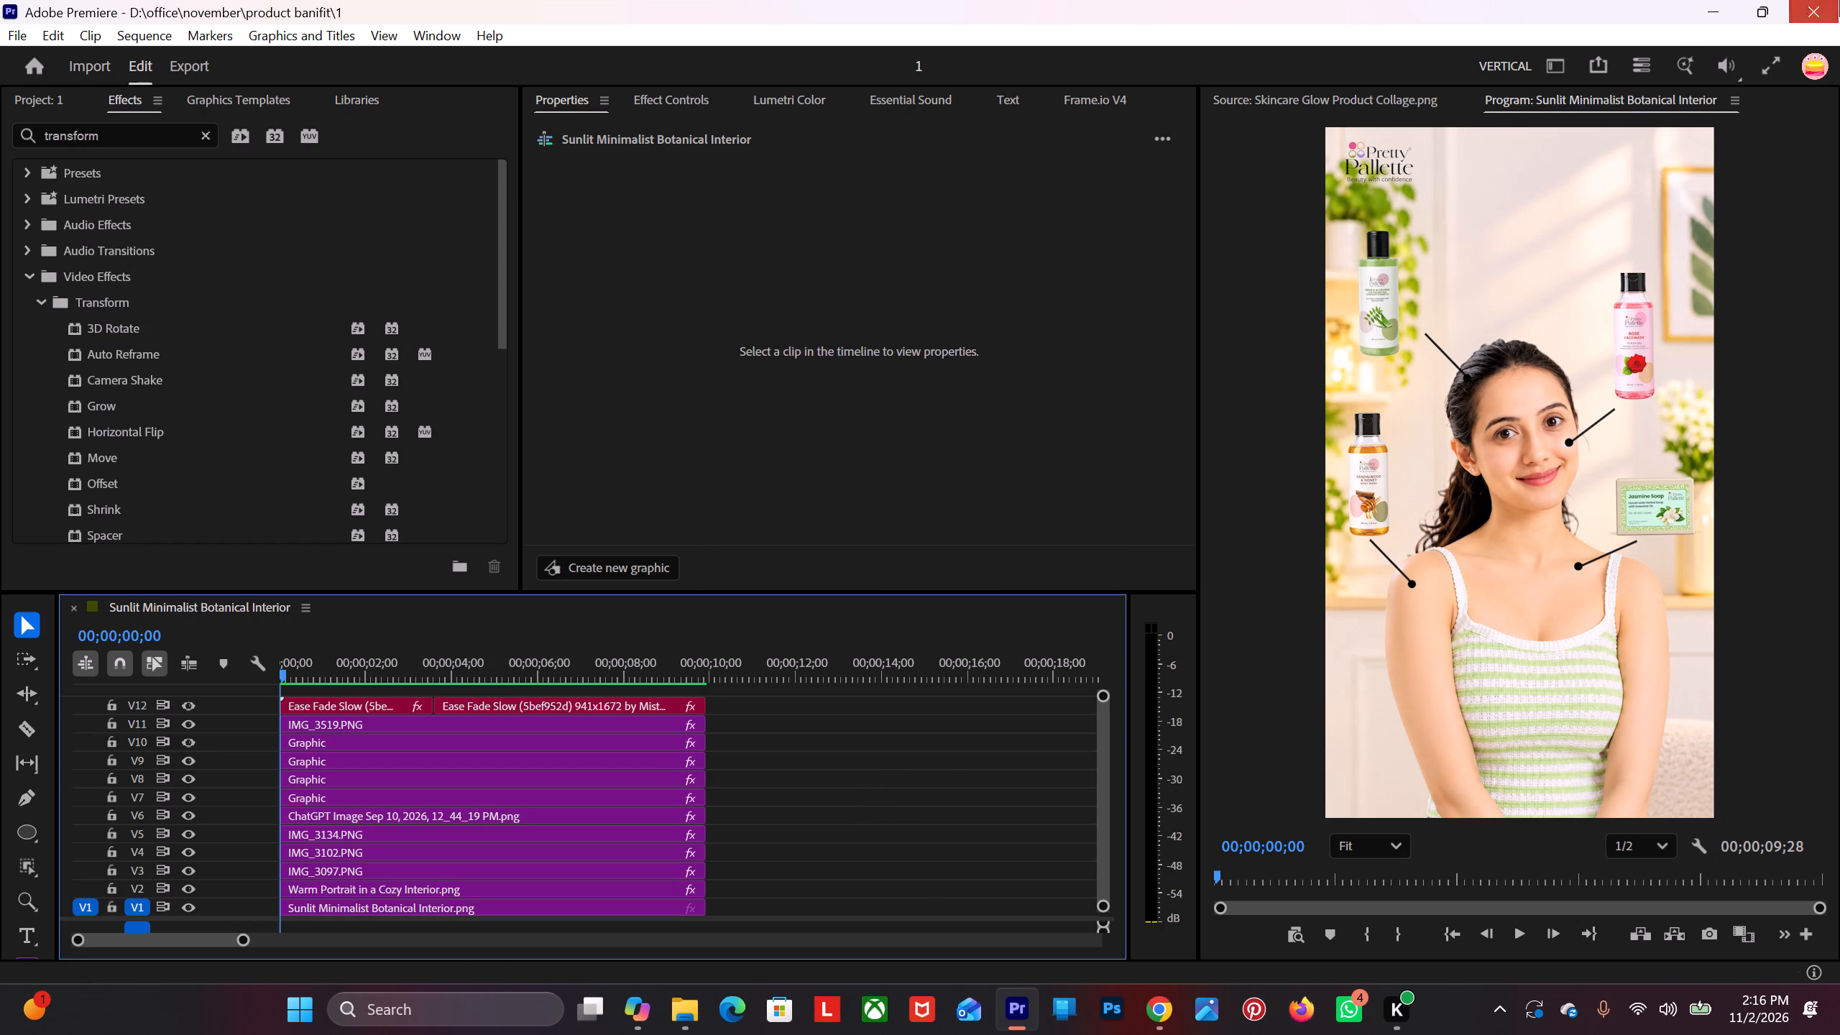
left_click(1839, 0)
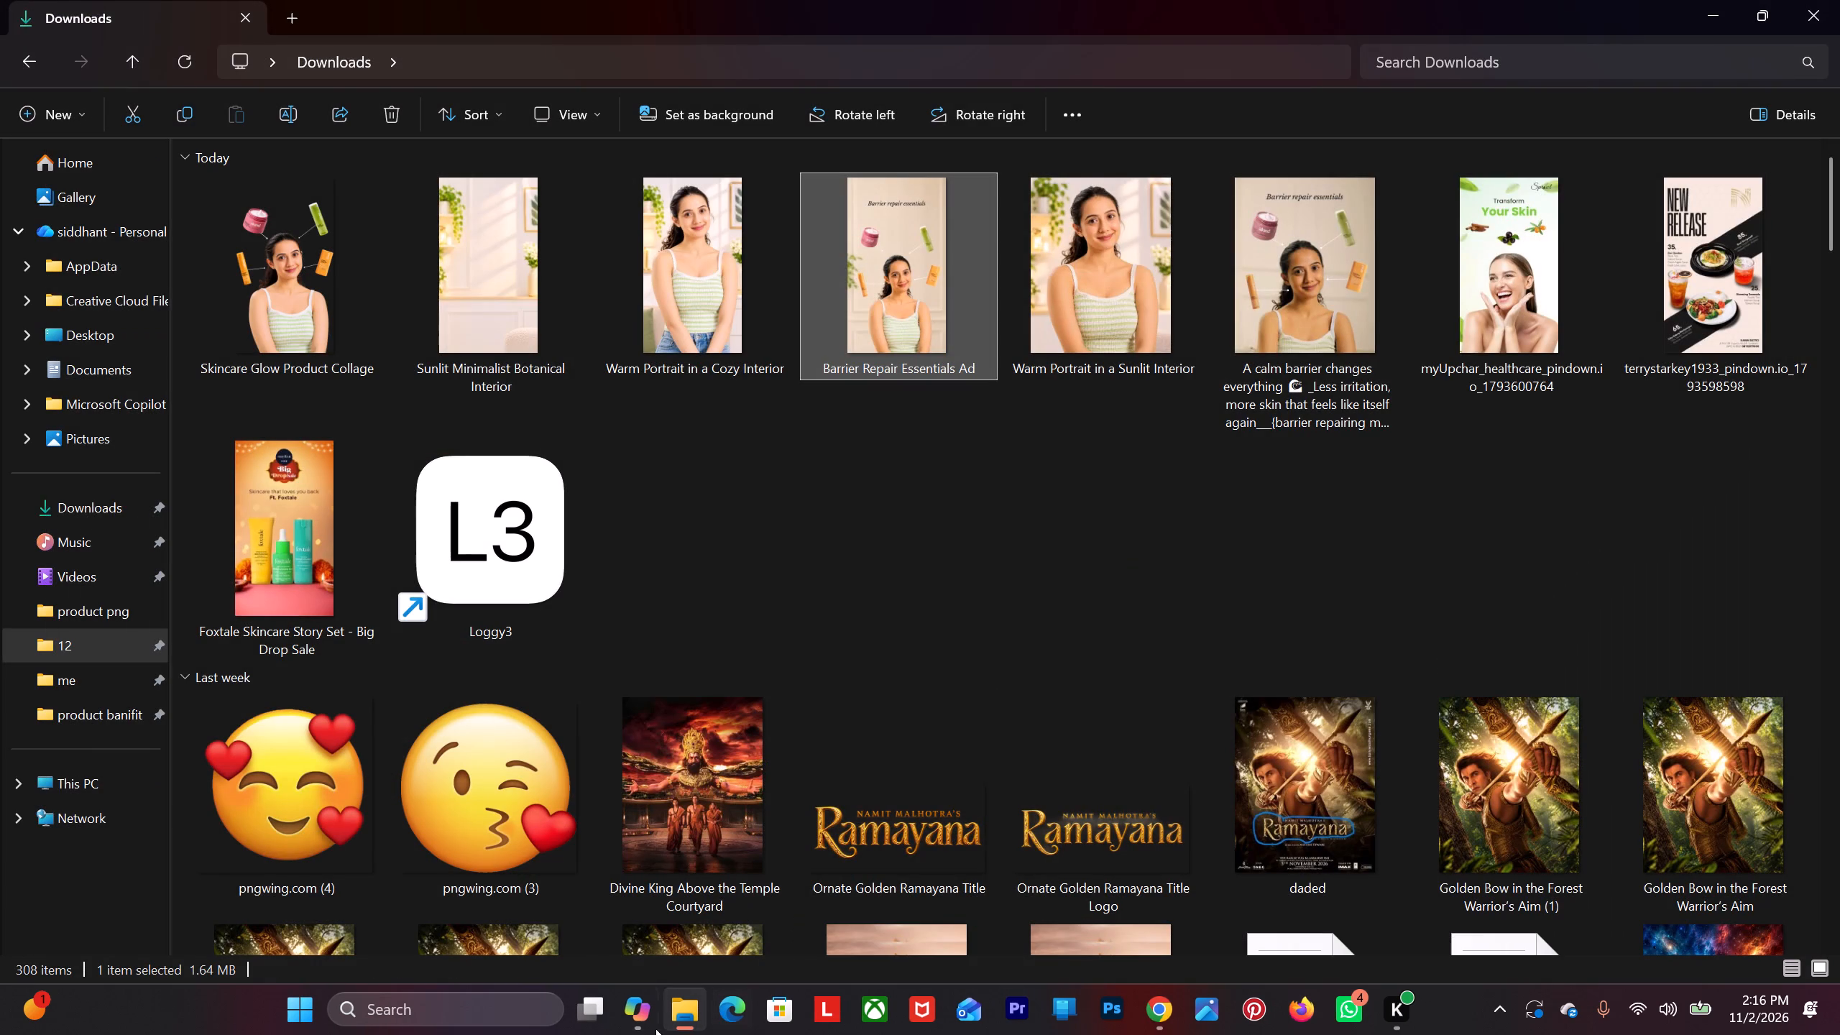
Open the Premiere project named Untitled from the office > oct > click folder on drive D.
left_click(95, 790)
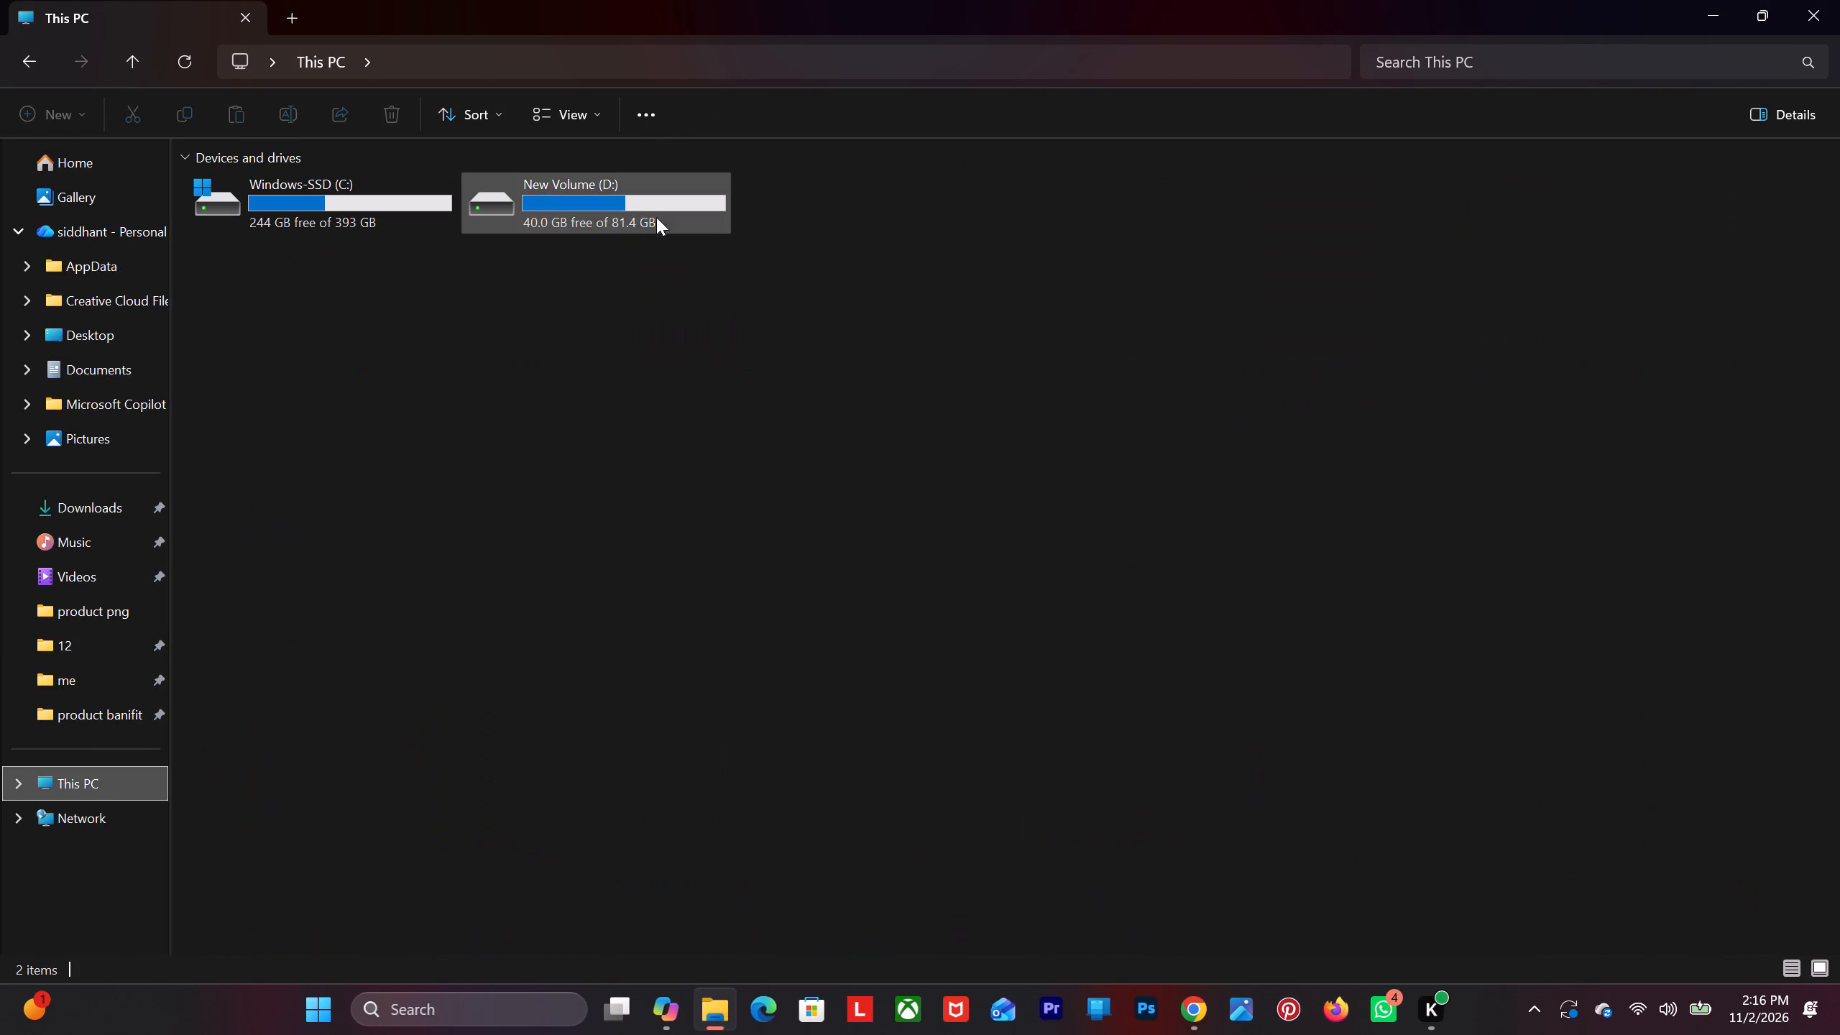
double_click(633, 203)
double_click(297, 213)
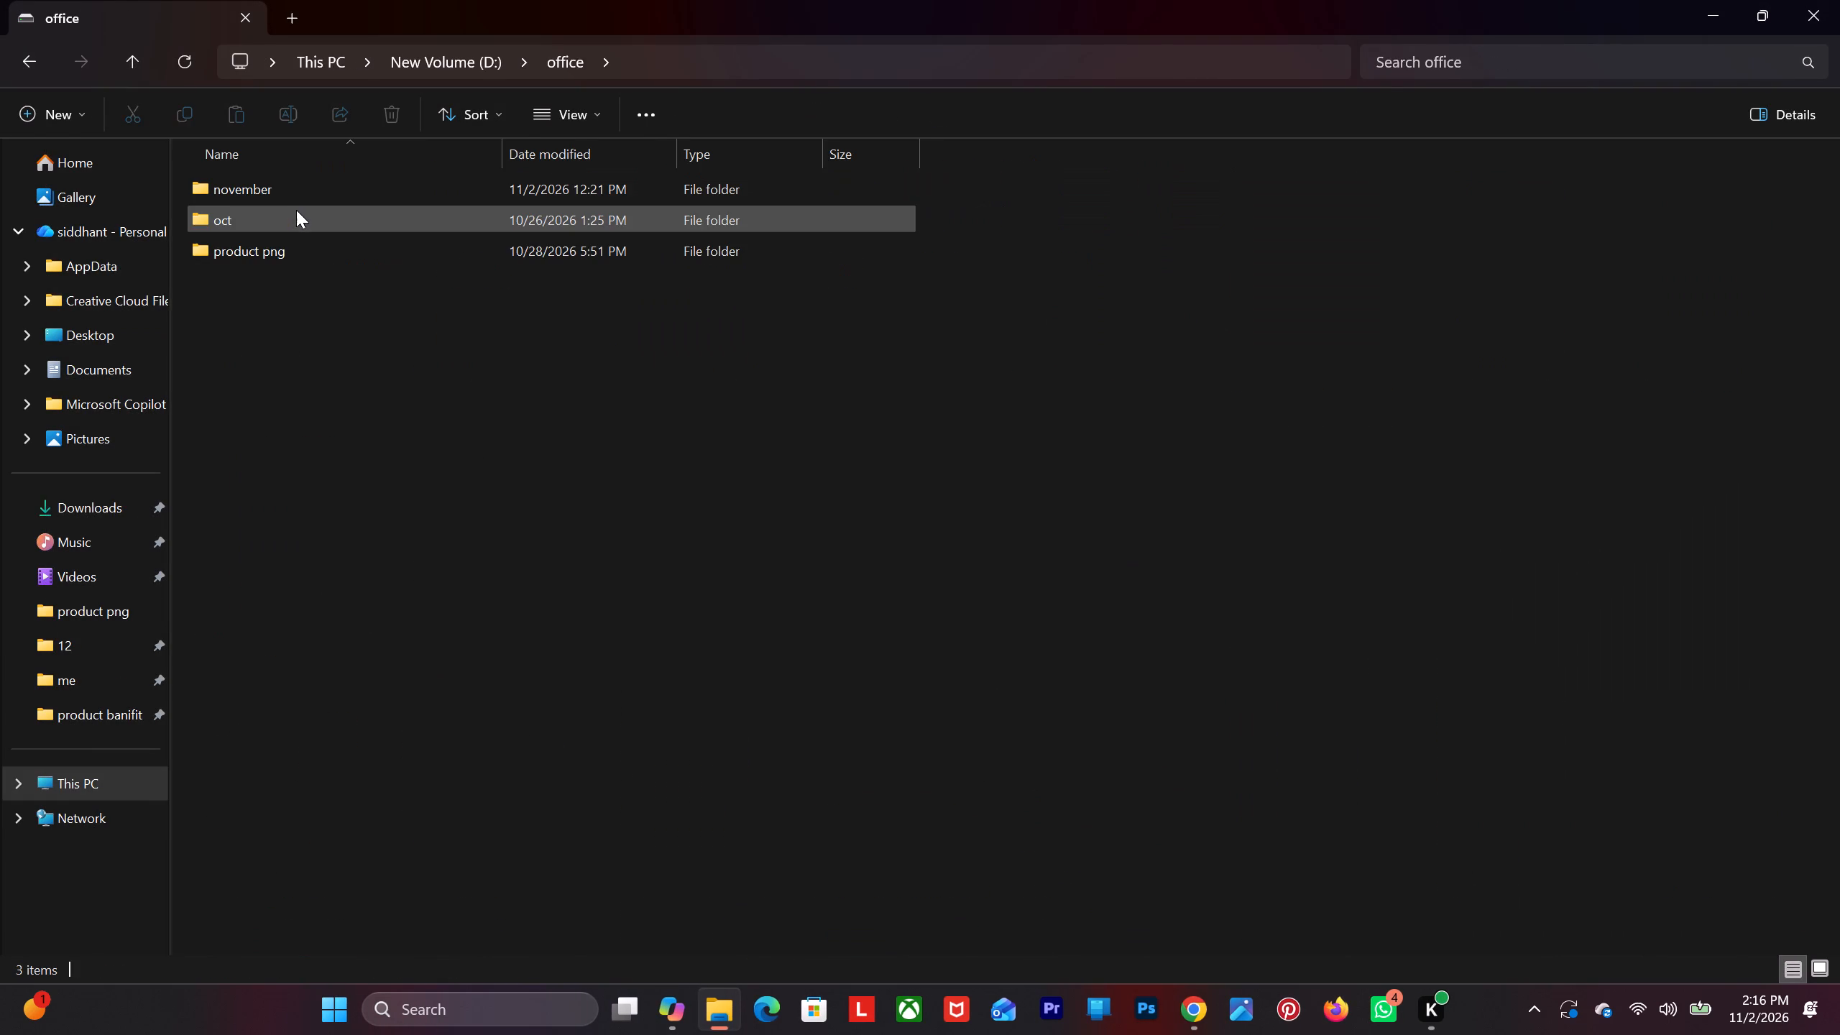
double_click(296, 210)
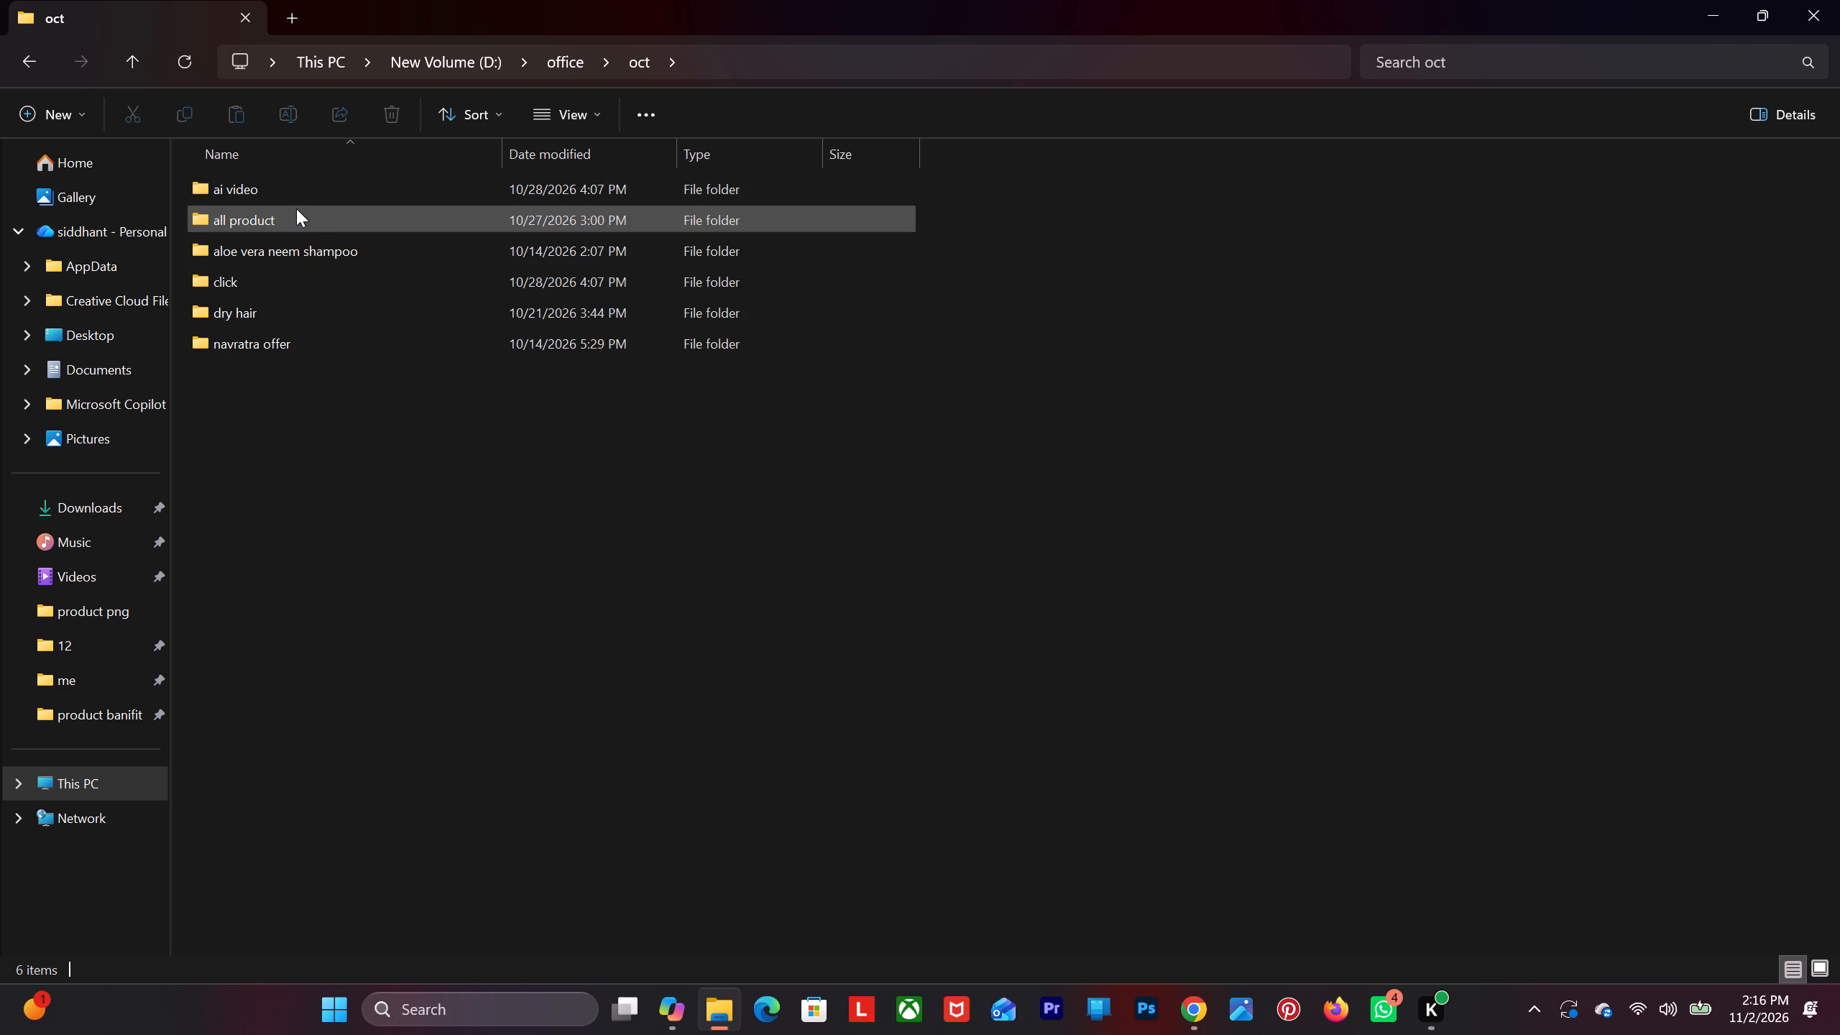
double_click(301, 213)
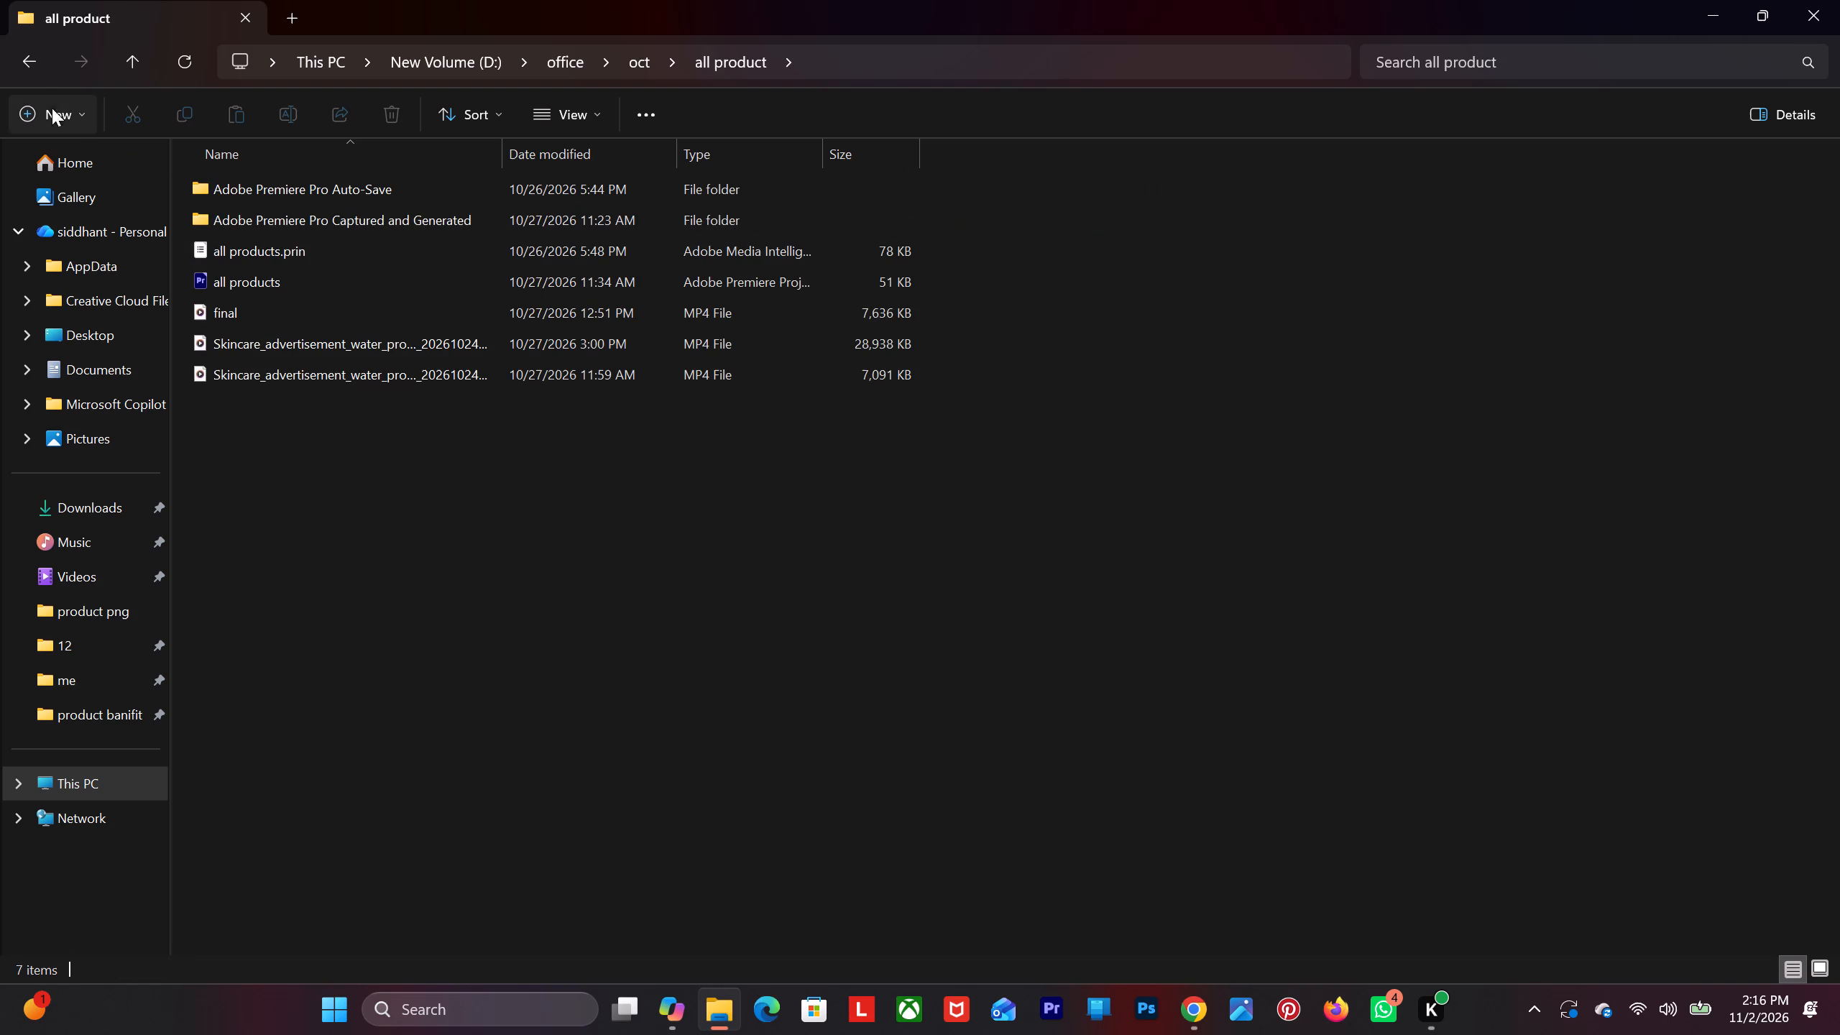
left_click(24, 63)
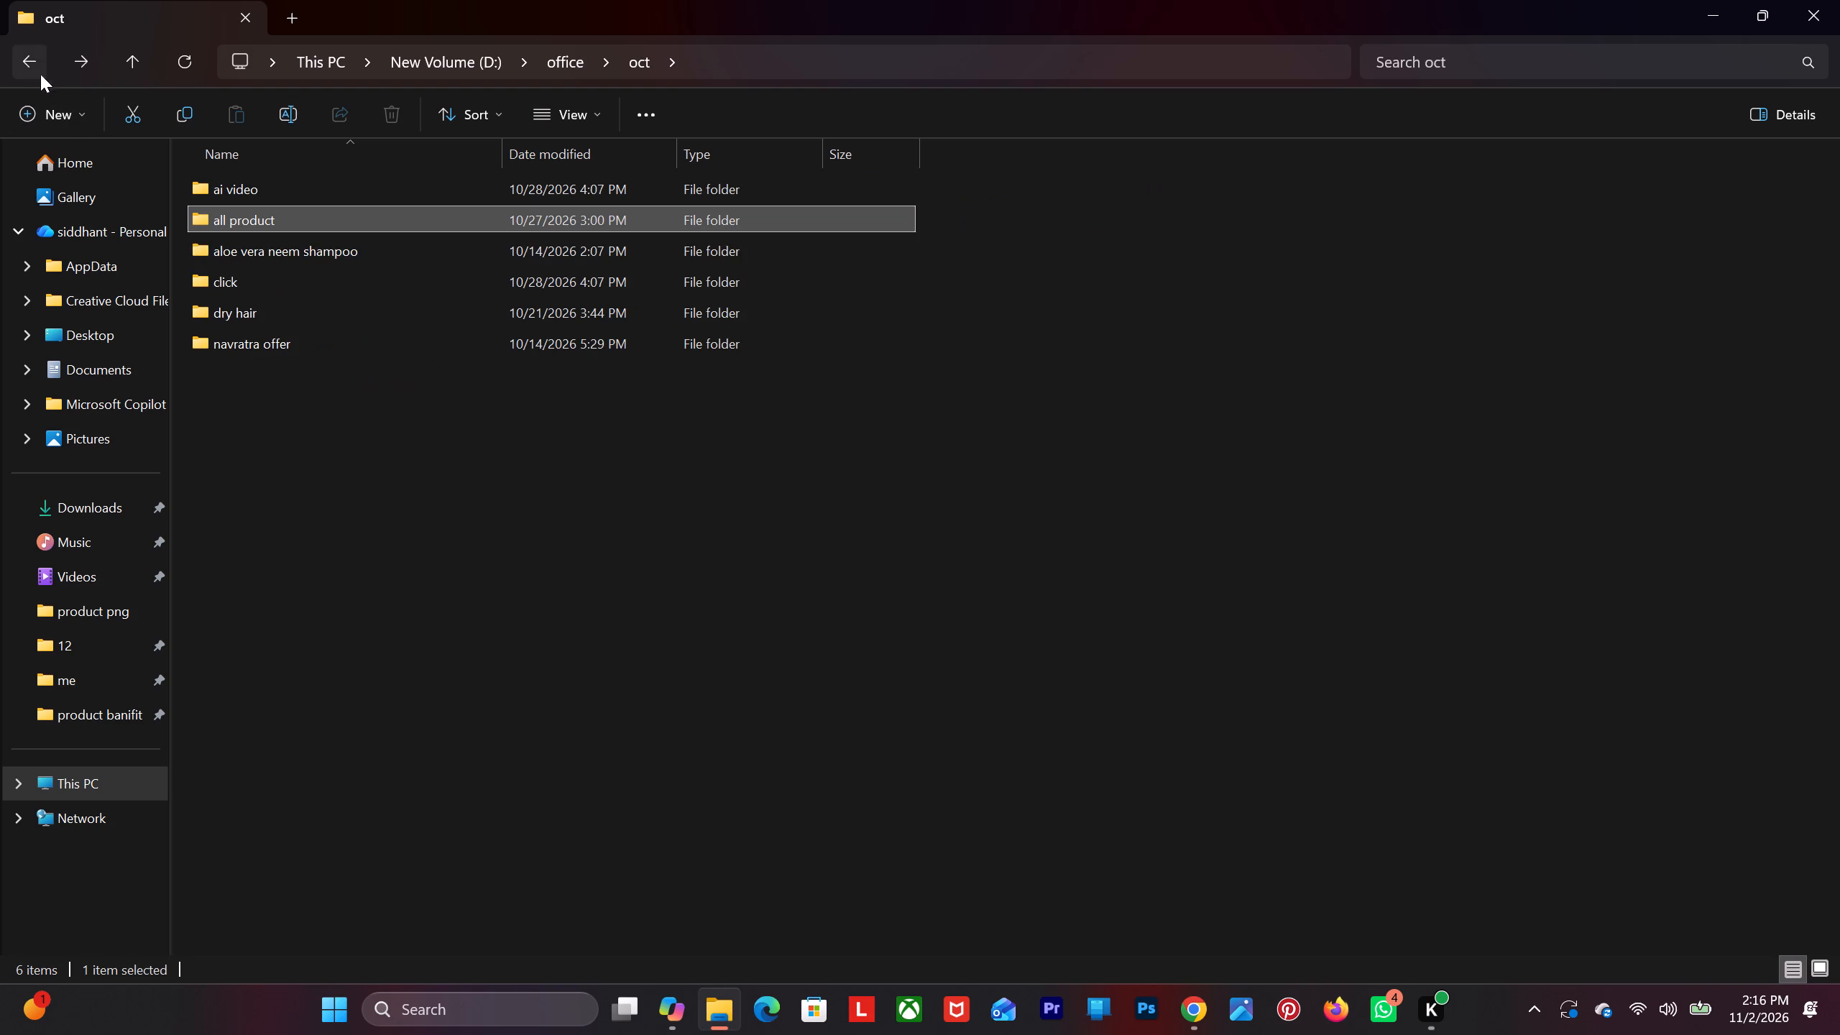
double_click(239, 280)
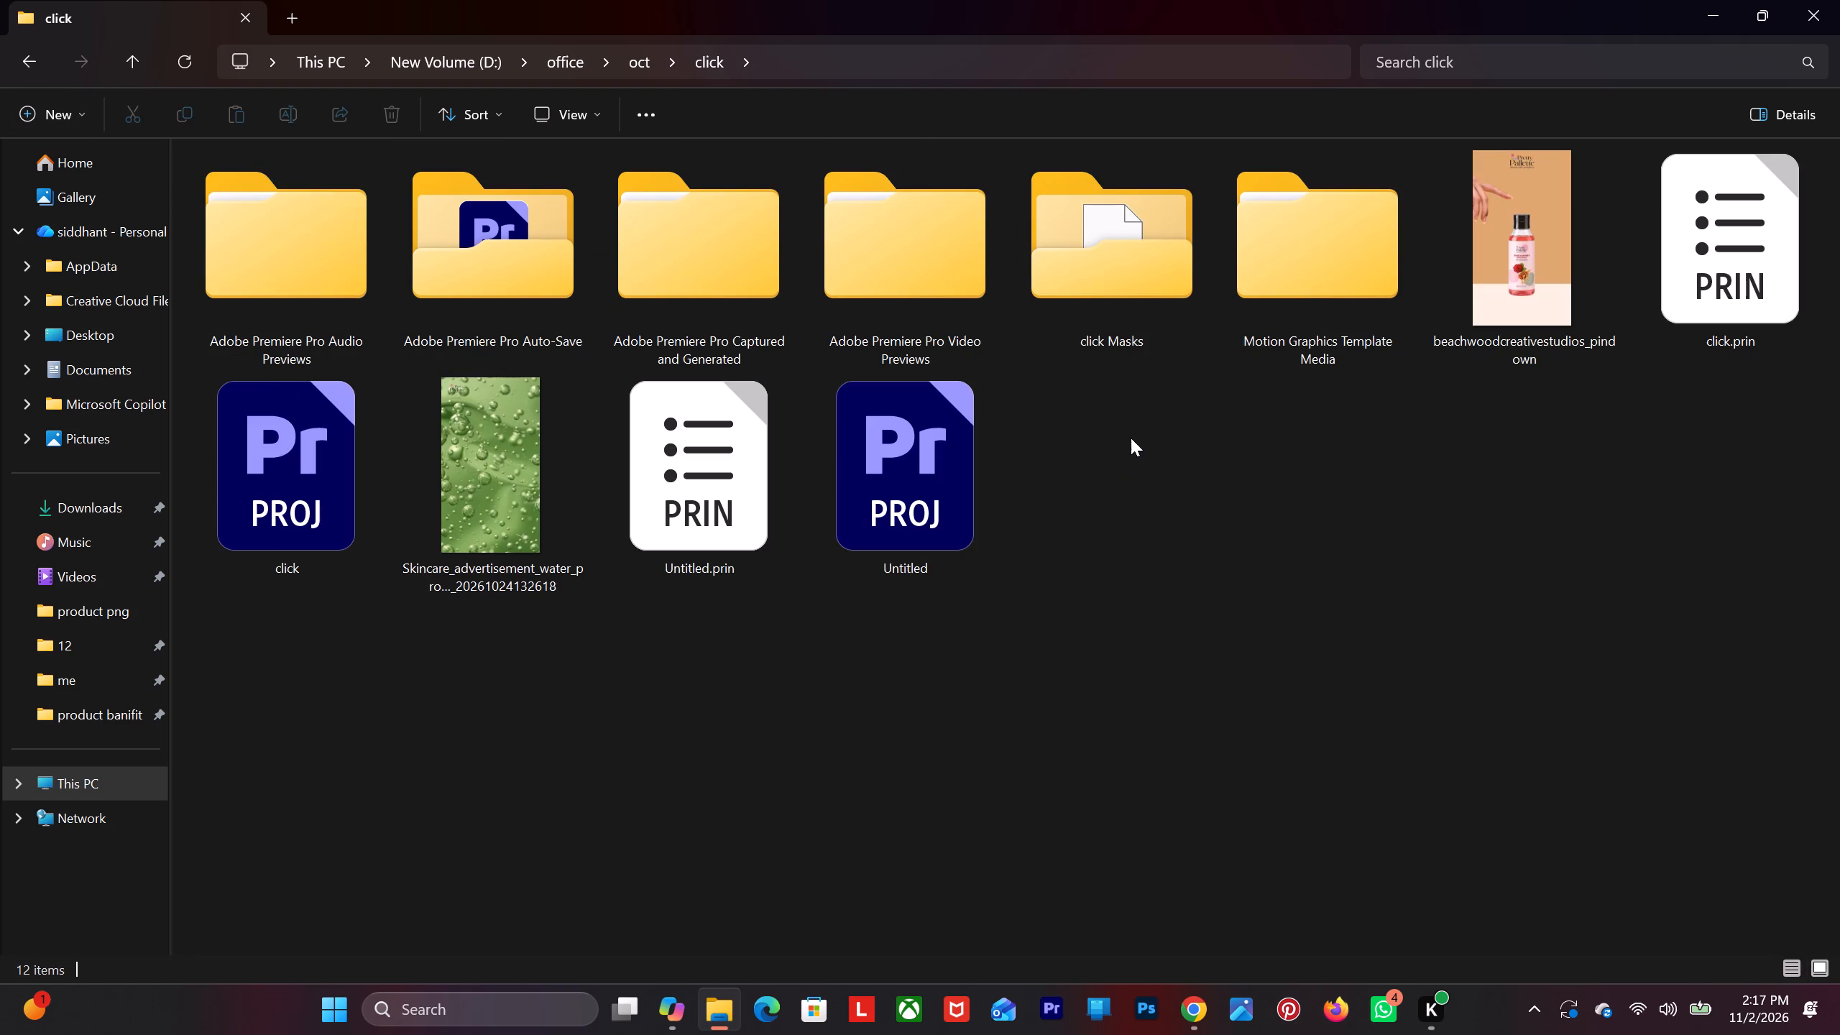
left_click(932, 445)
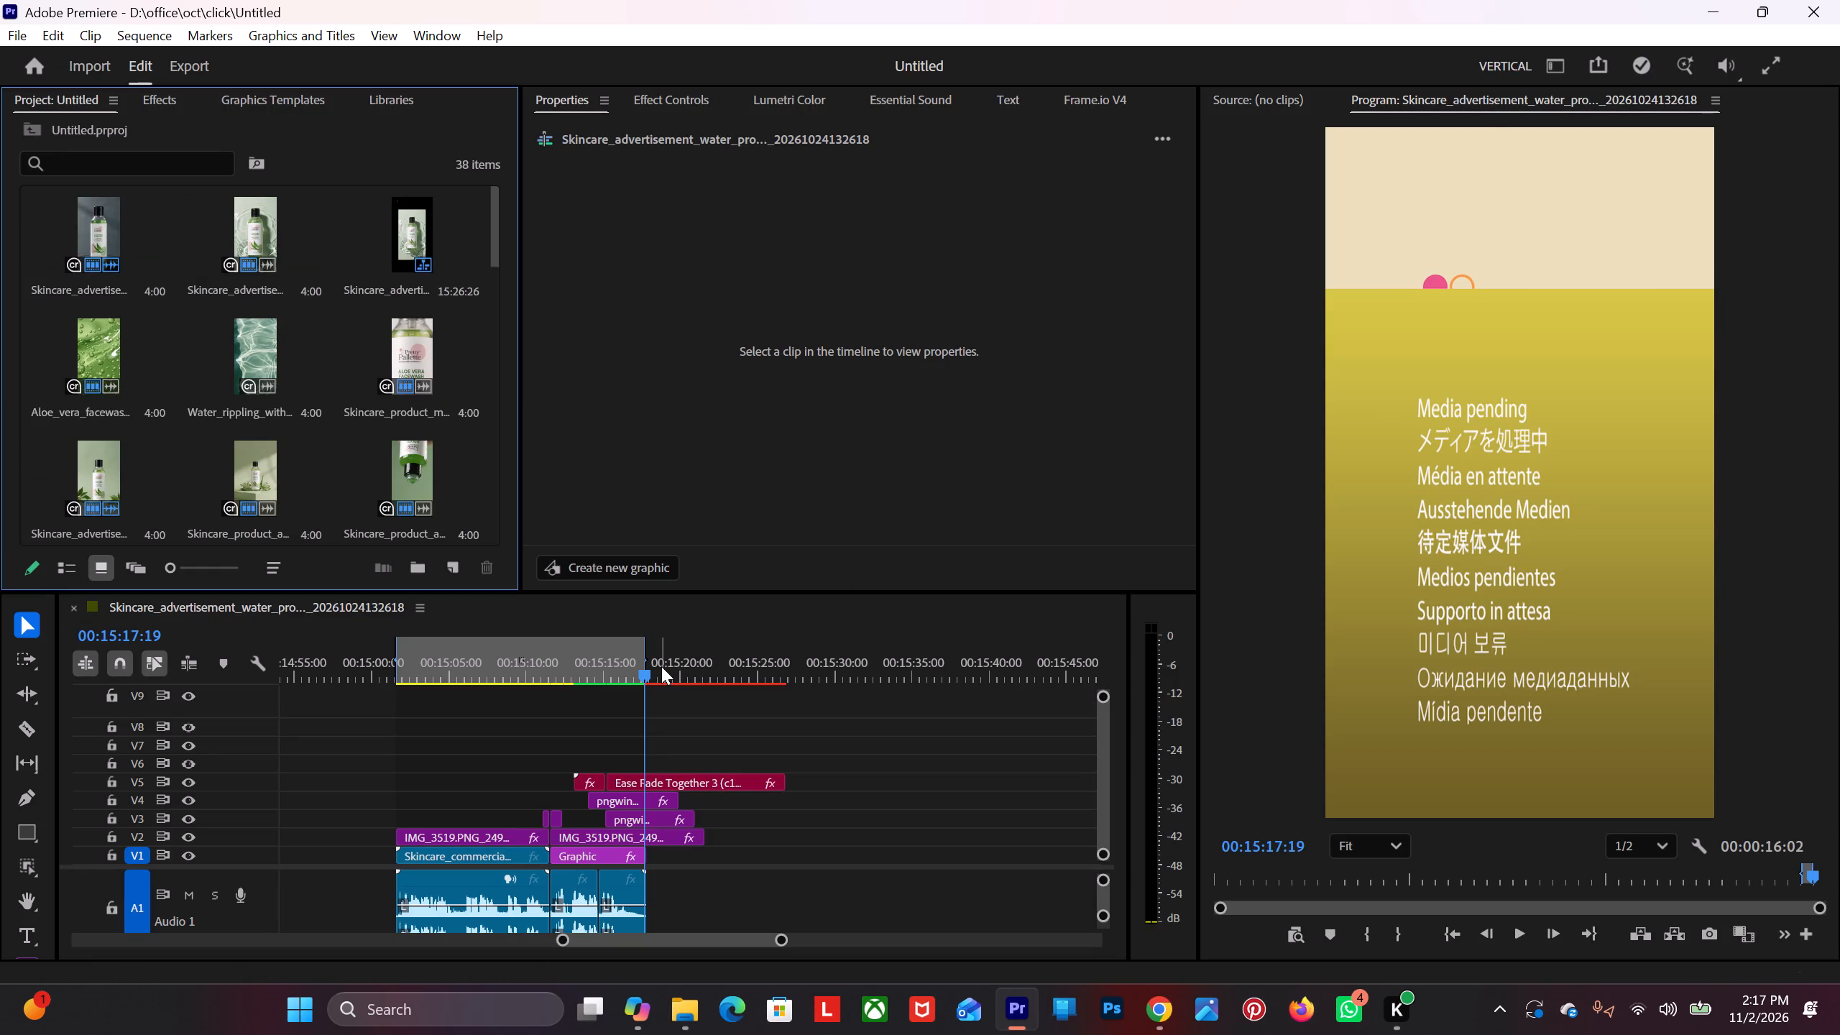
Move the sequence's out point earlier so the marked range lasts 00:00:15:05.
left_click_drag(648, 668, 586, 681)
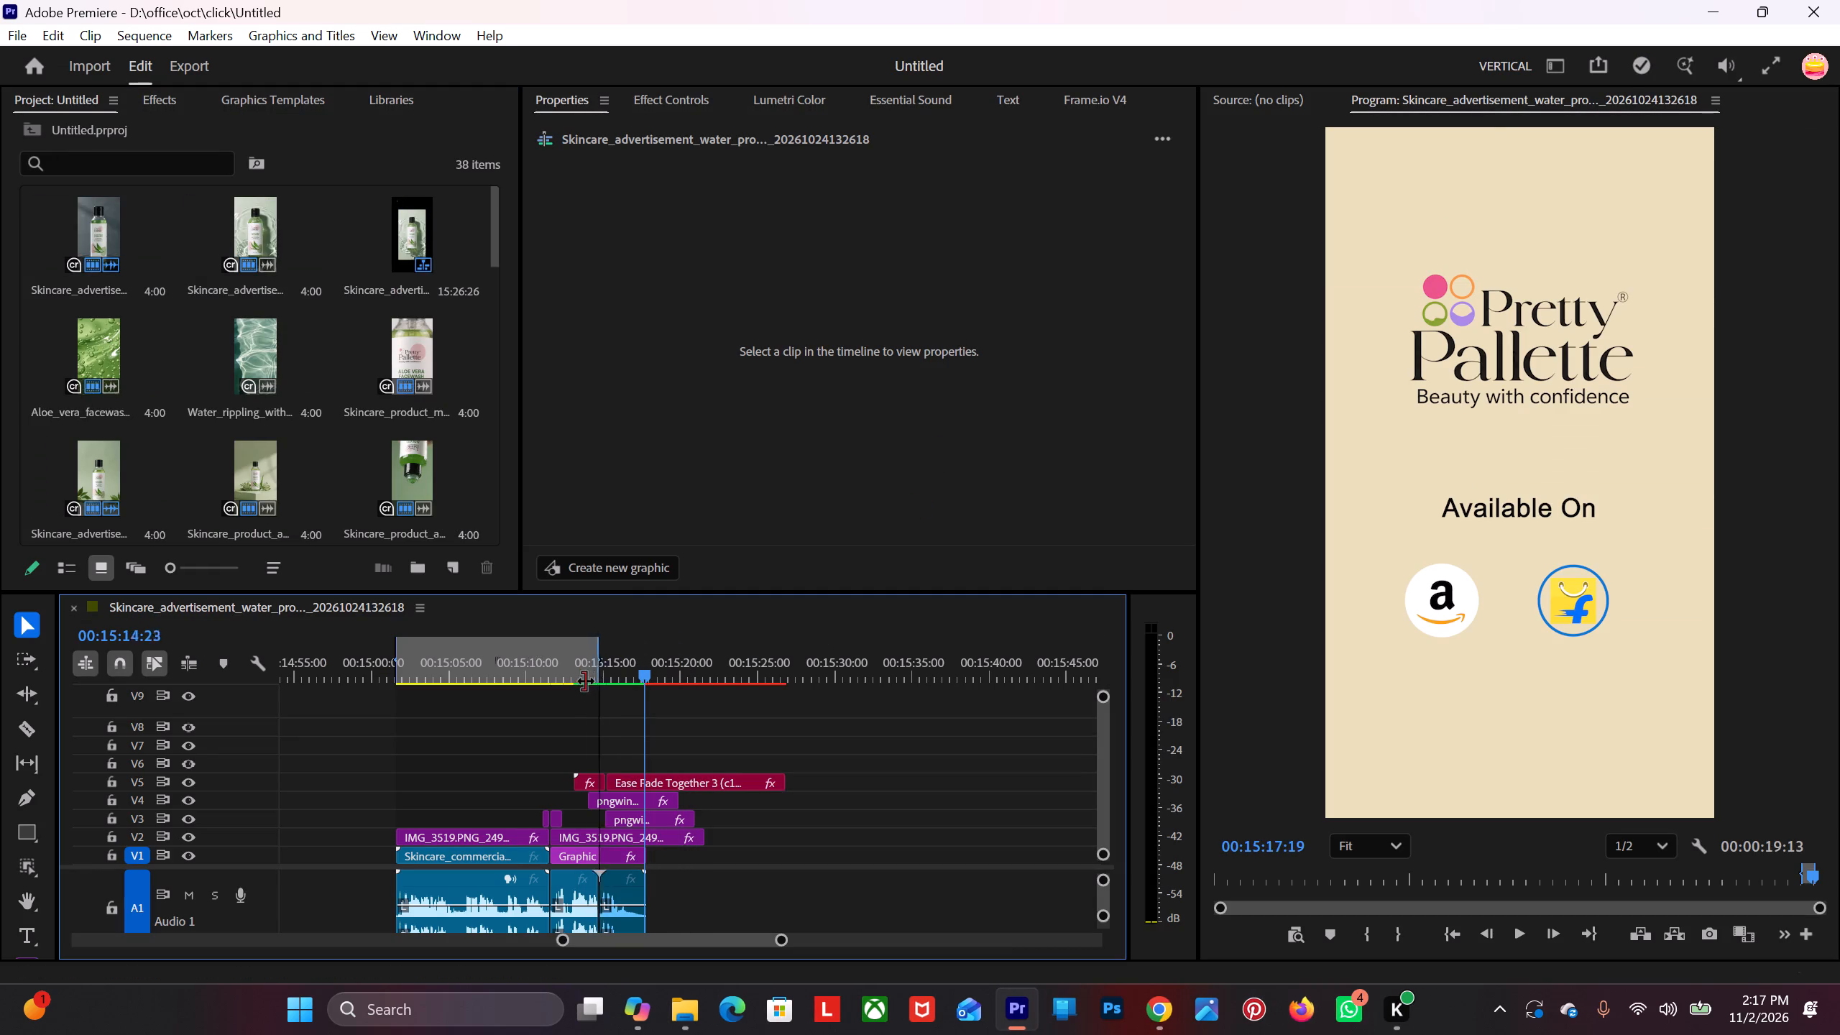
left_click_drag(586, 681, 633, 674)
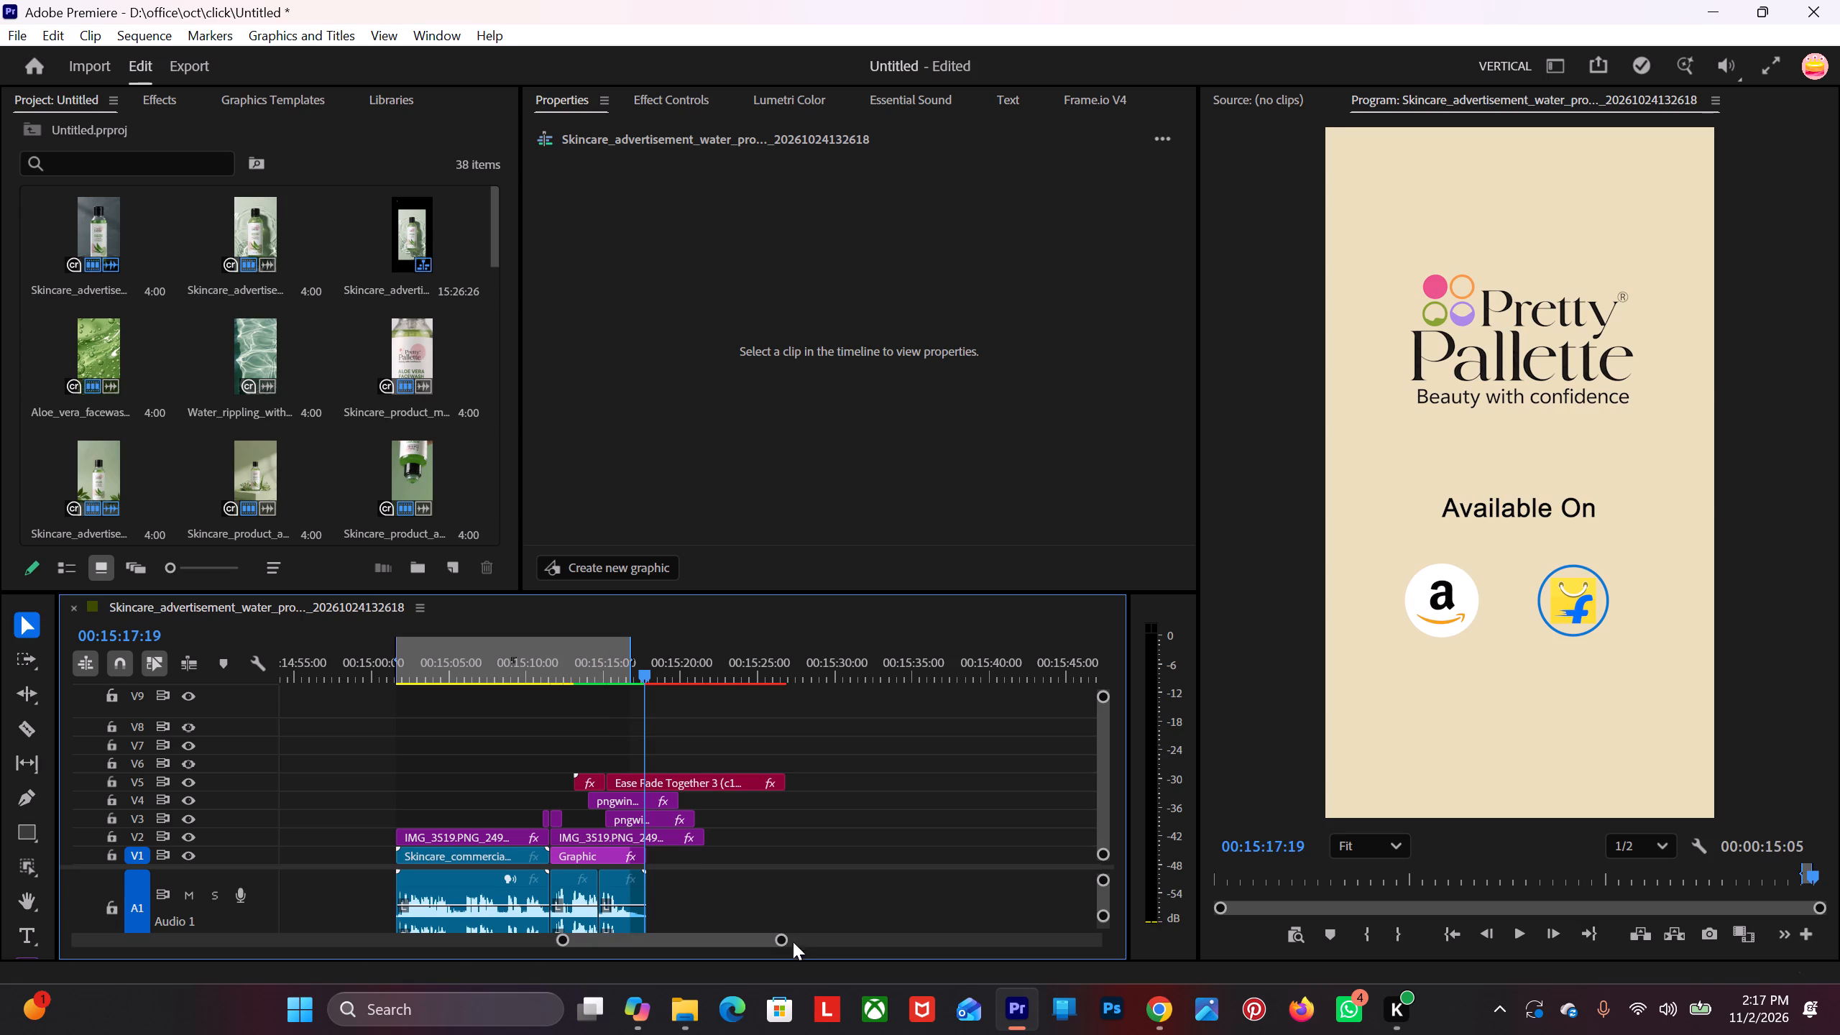
Scrub through the lemon facewash clip and into the Pretty Pallette logo end card to review them.
left_click_drag(779, 932, 743, 939)
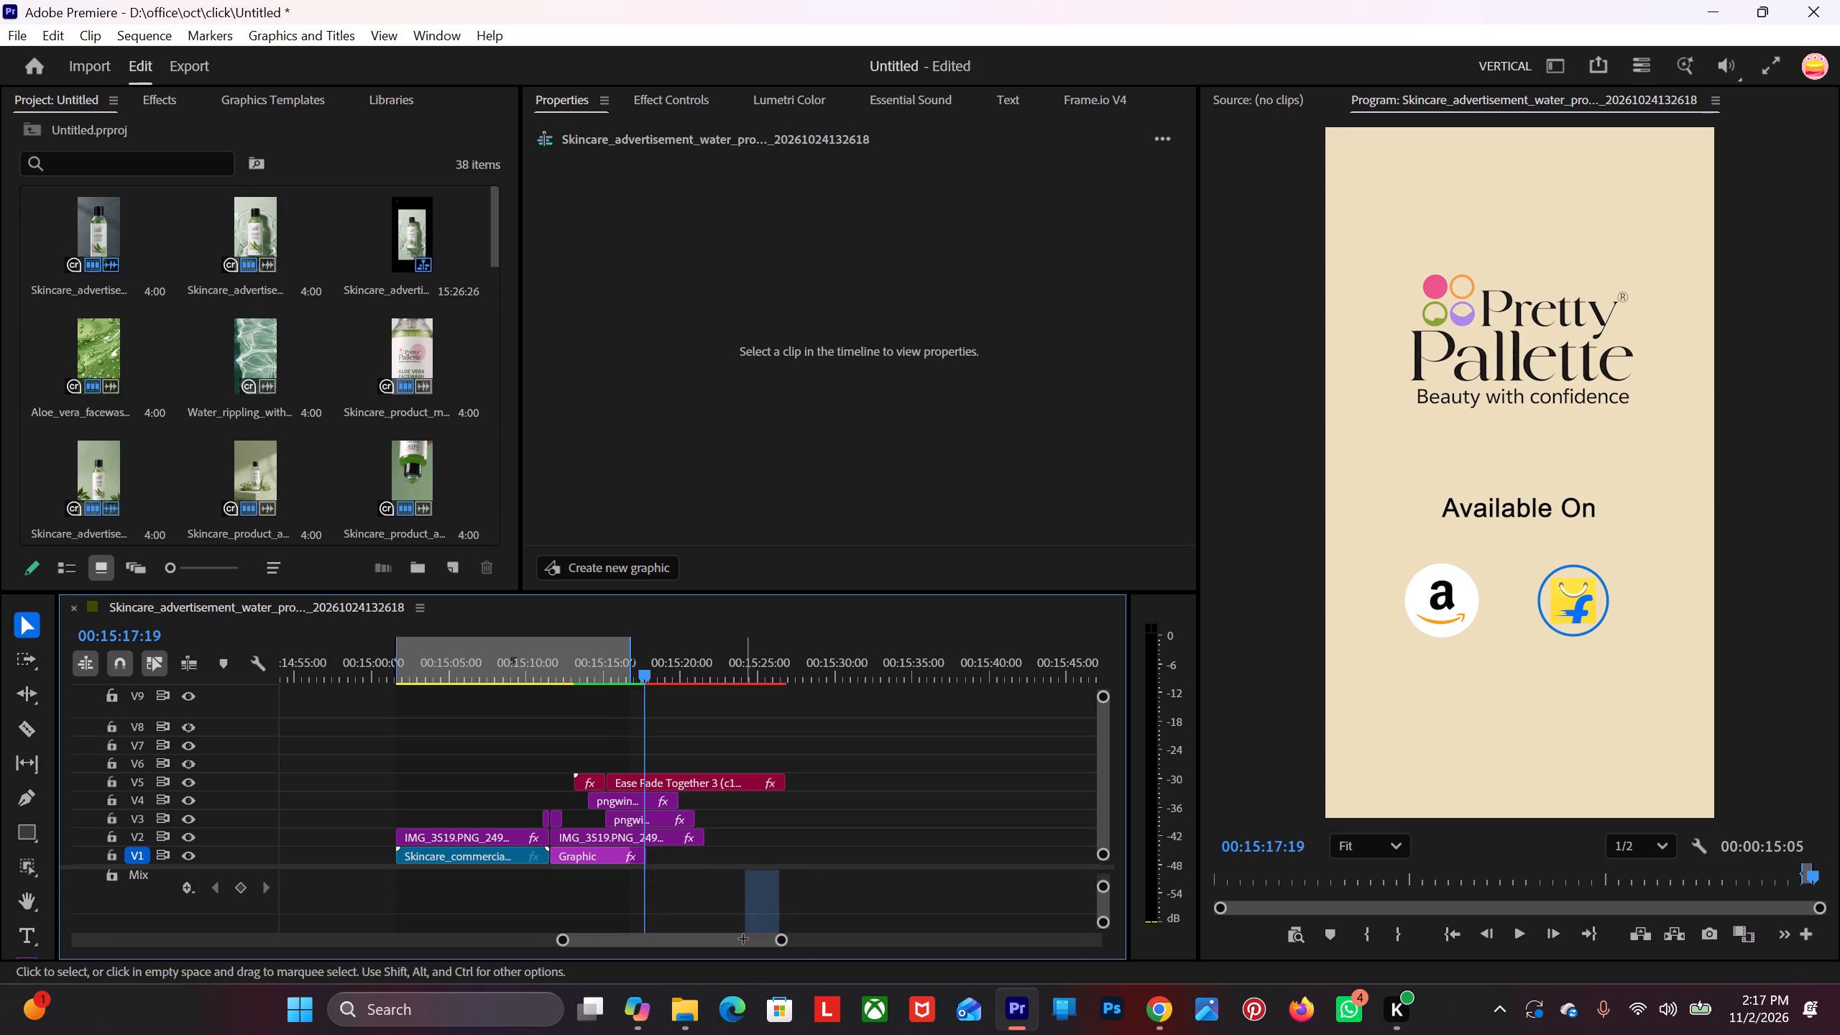
left_click_drag(743, 939, 742, 939)
left_click_drag(778, 939, 753, 941)
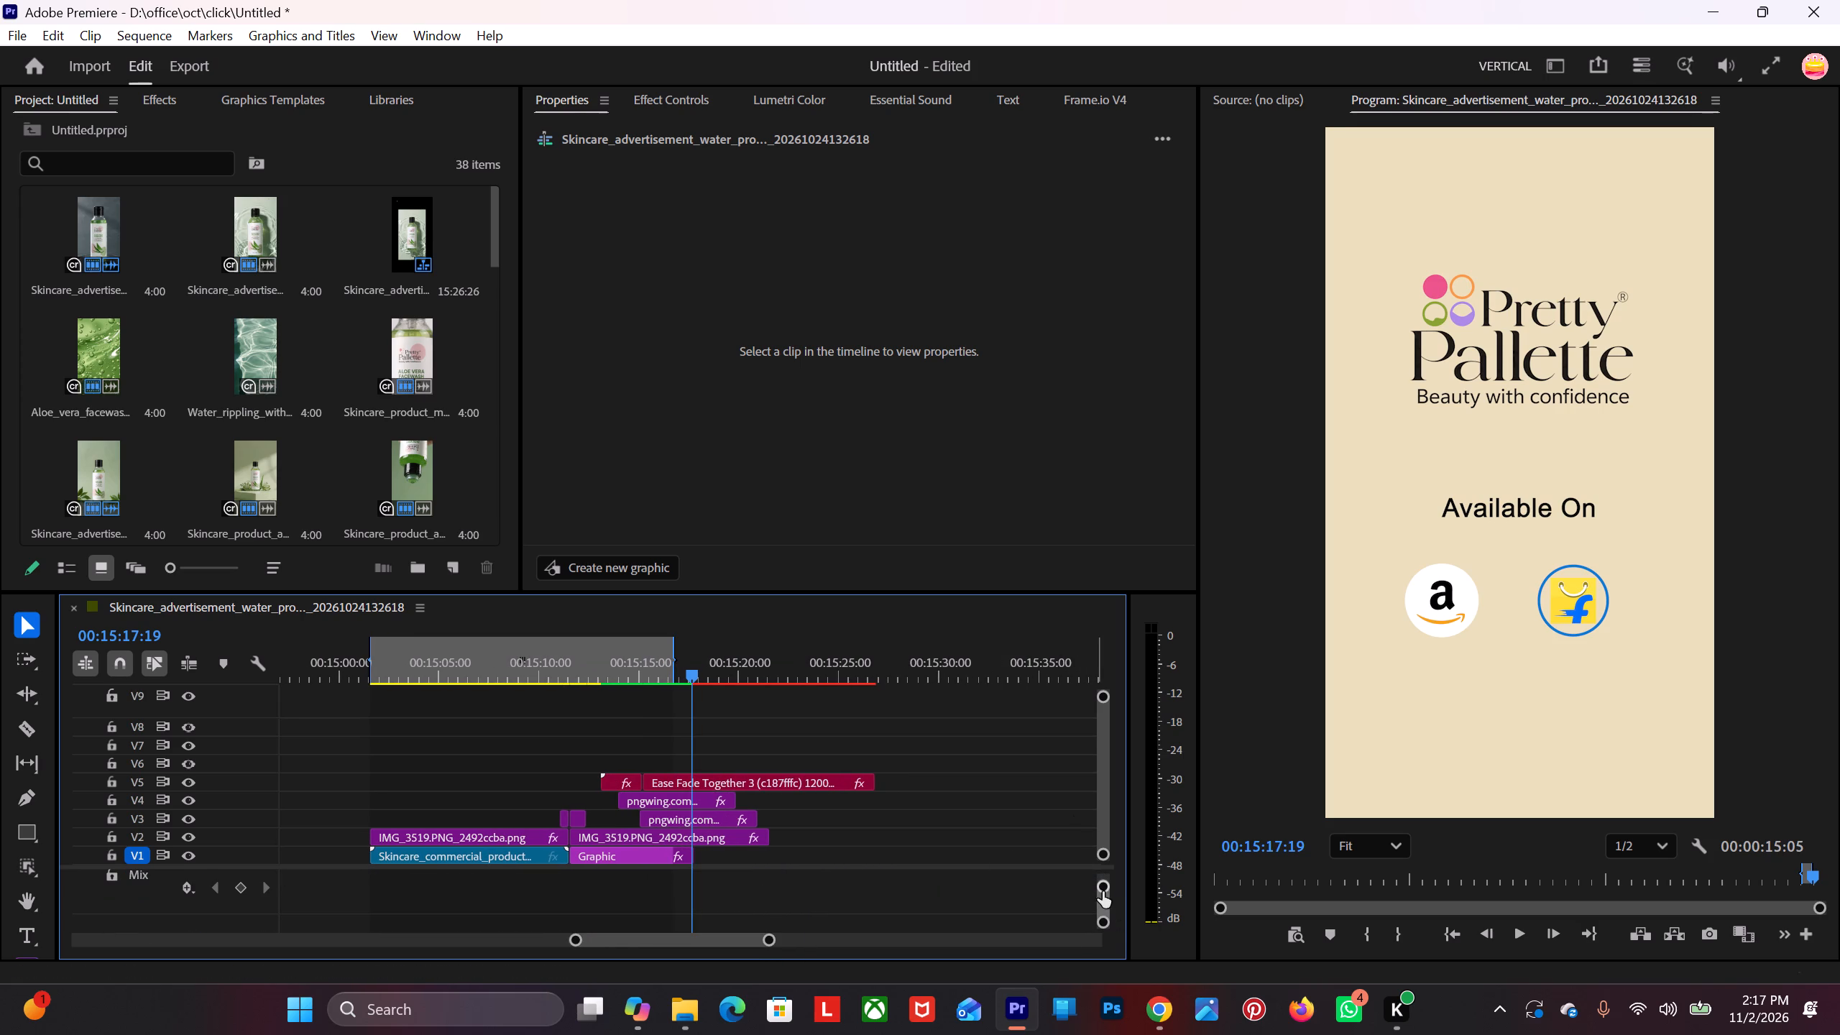
left_click_drag(1103, 892, 1098, 837)
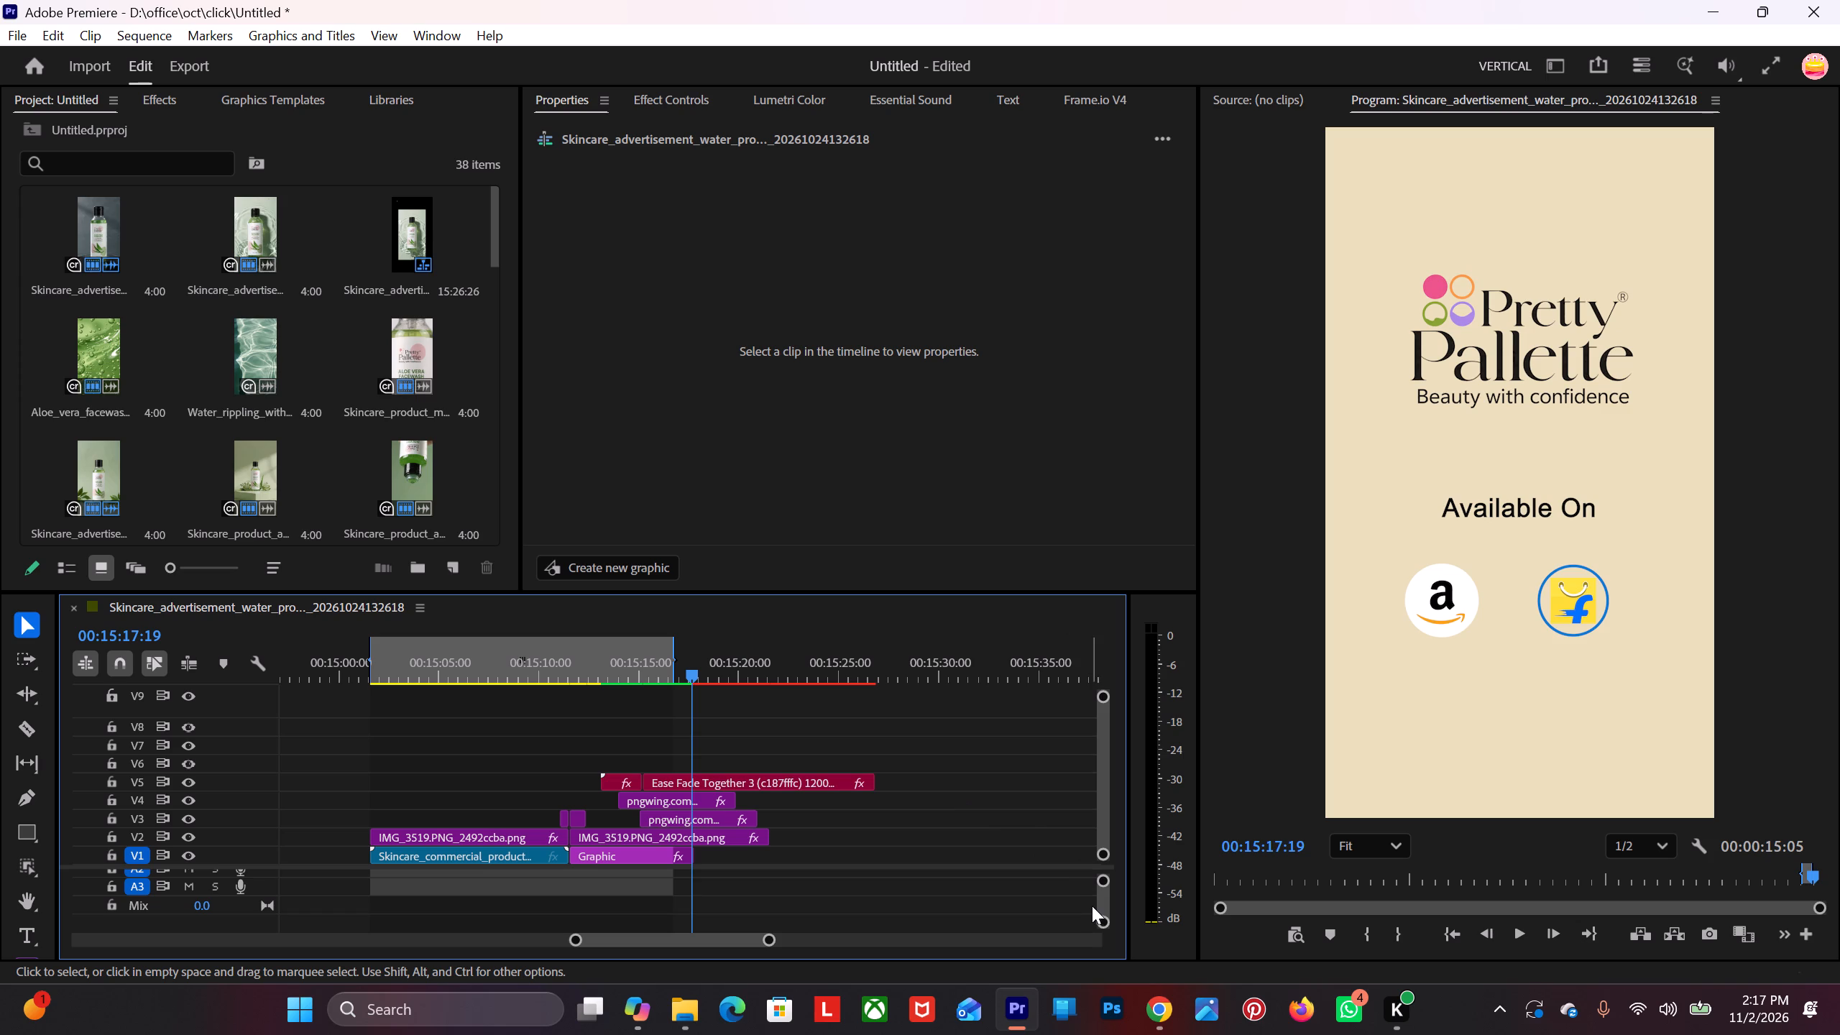
left_click_drag(1100, 907, 1100, 880)
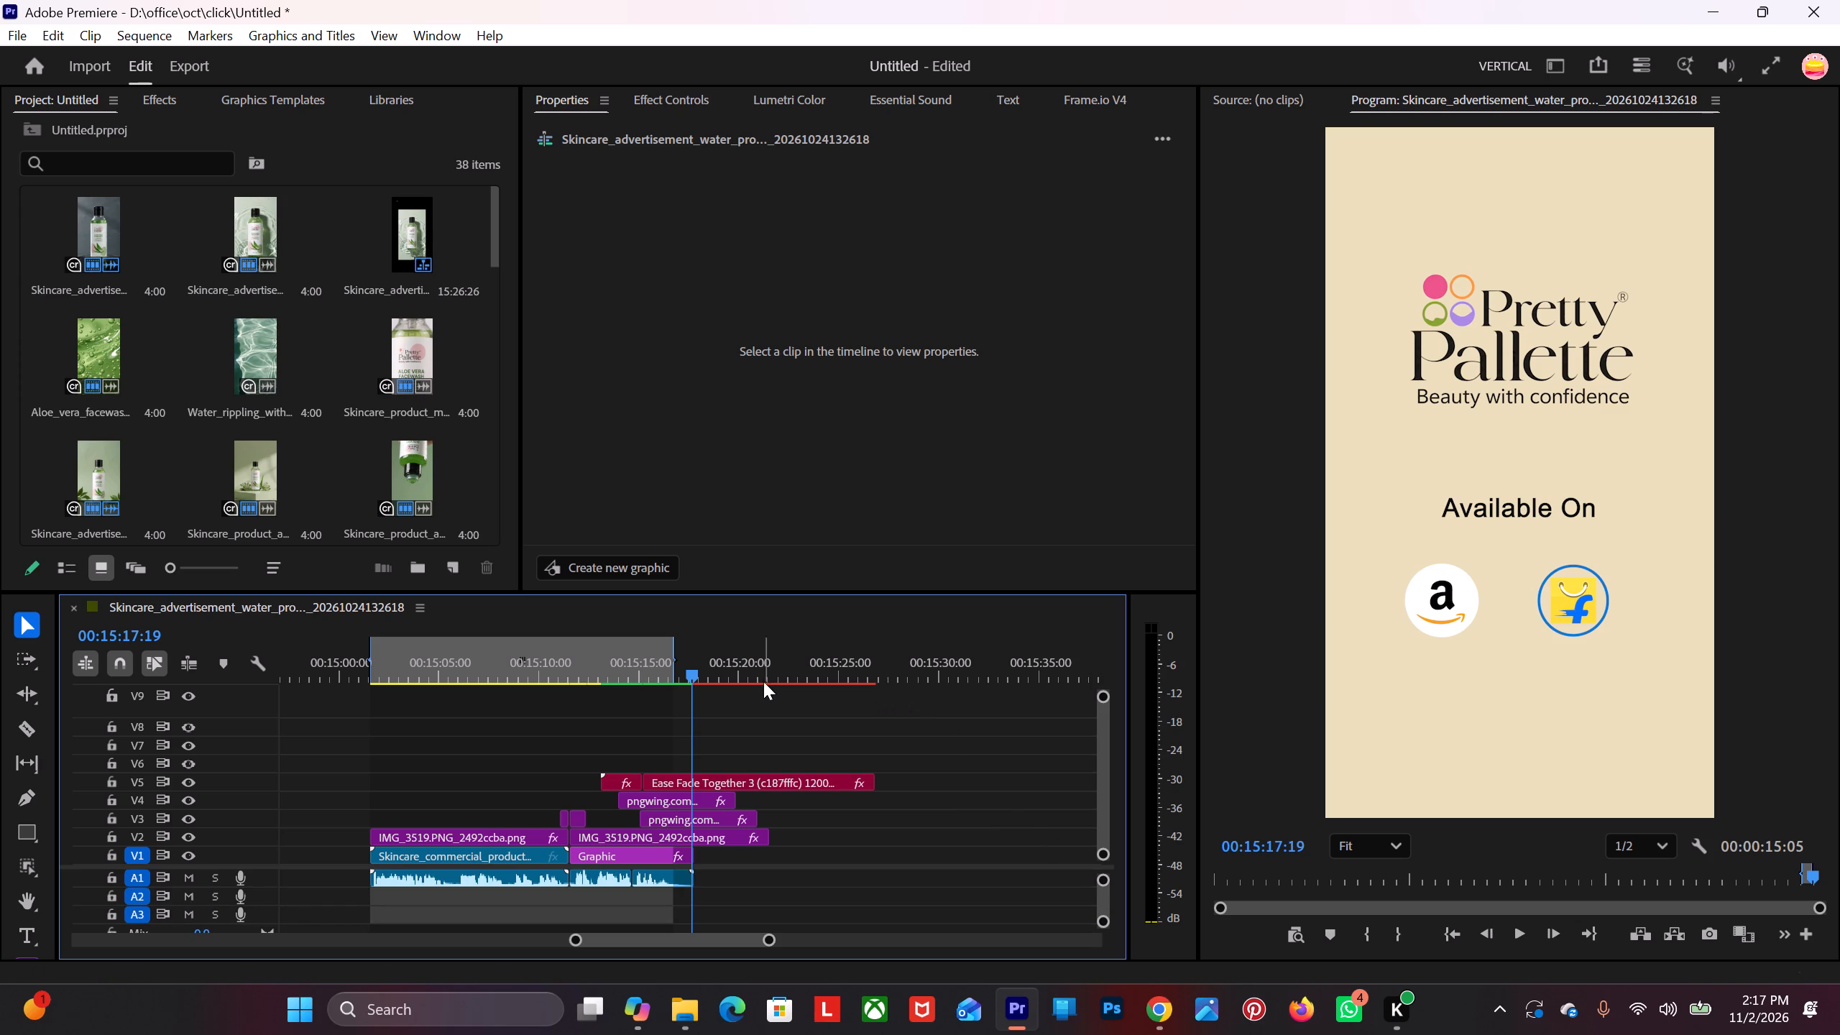
left_click_drag(699, 671, 501, 754)
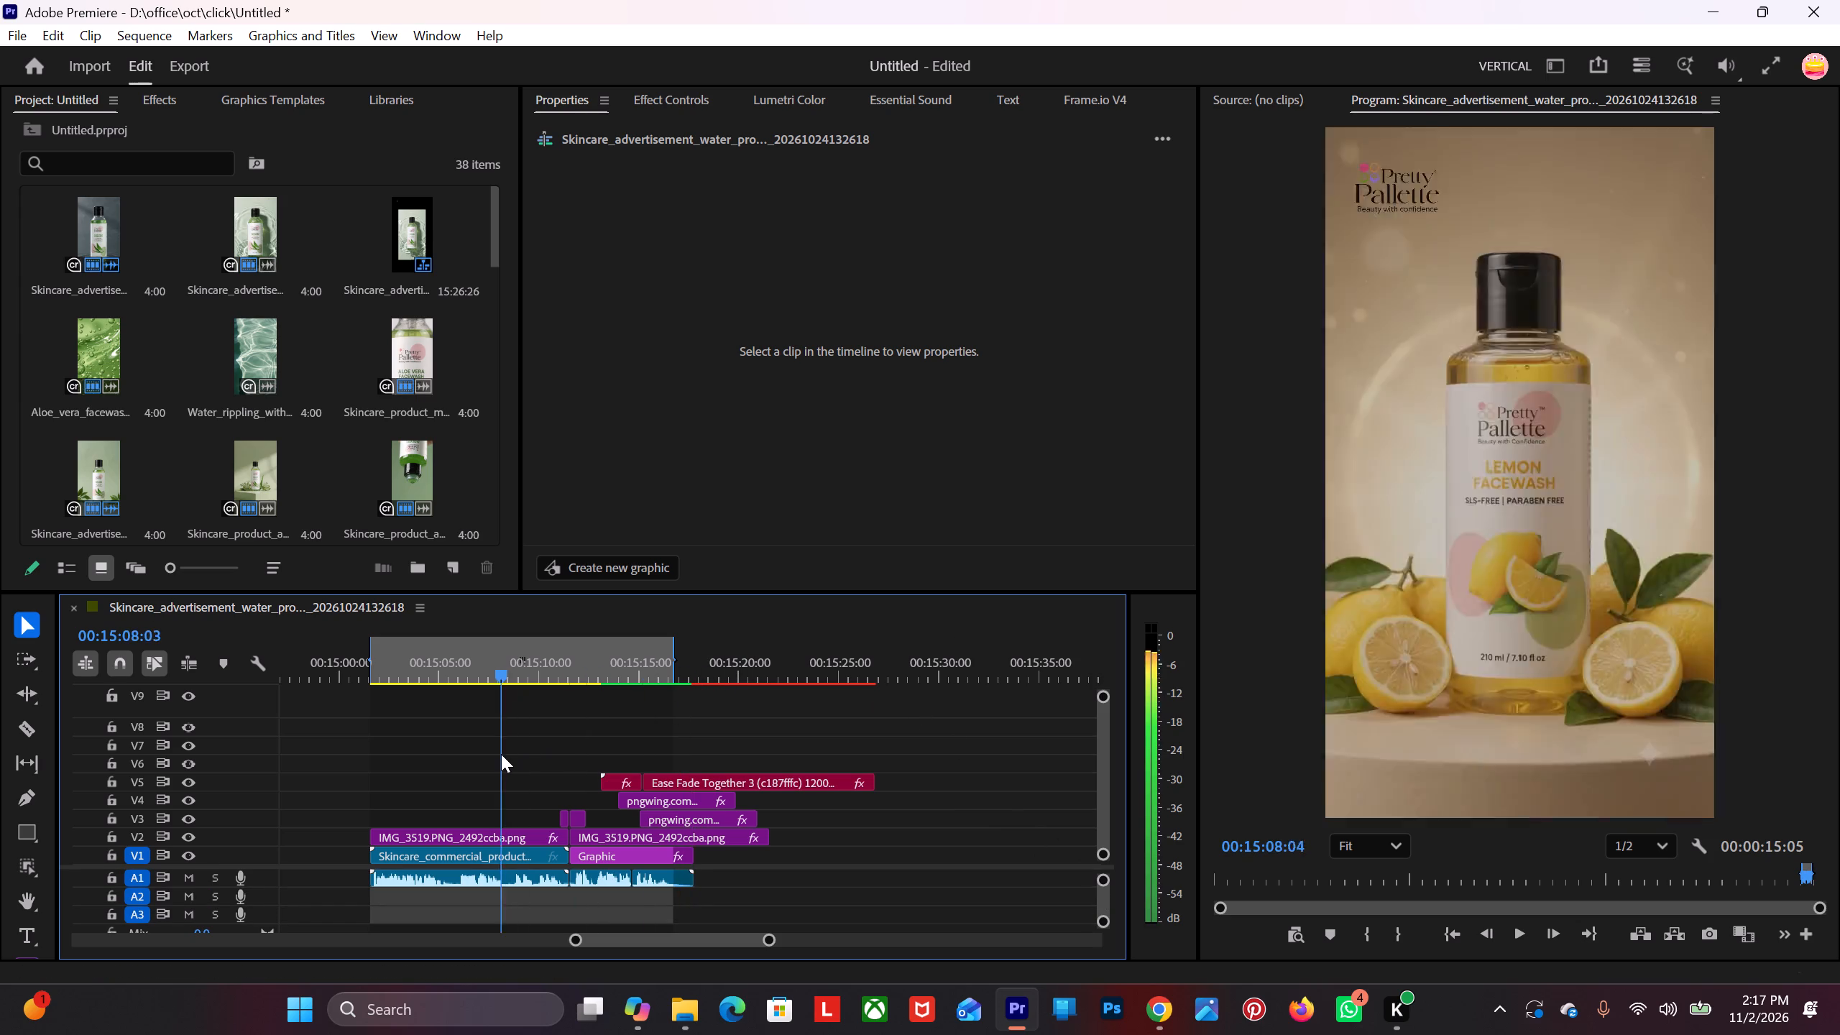
left_click_drag(501, 754, 576, 748)
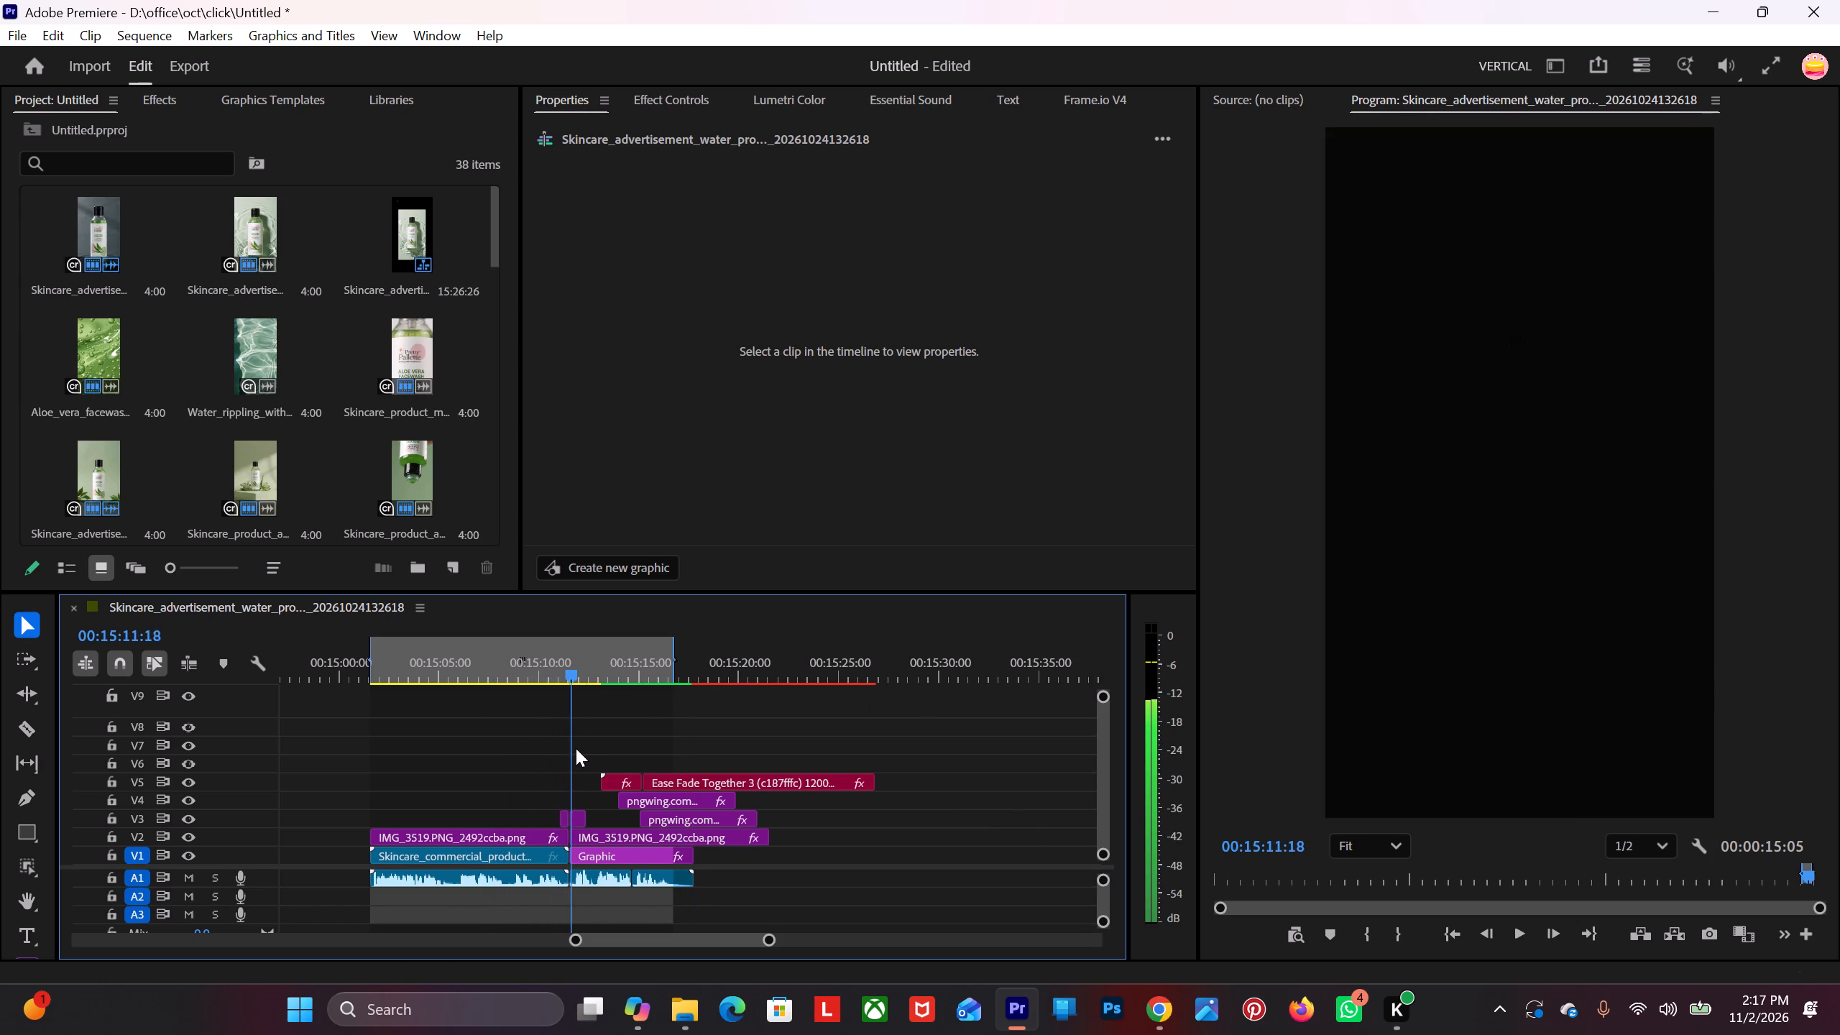
left_click_drag(576, 748, 607, 742)
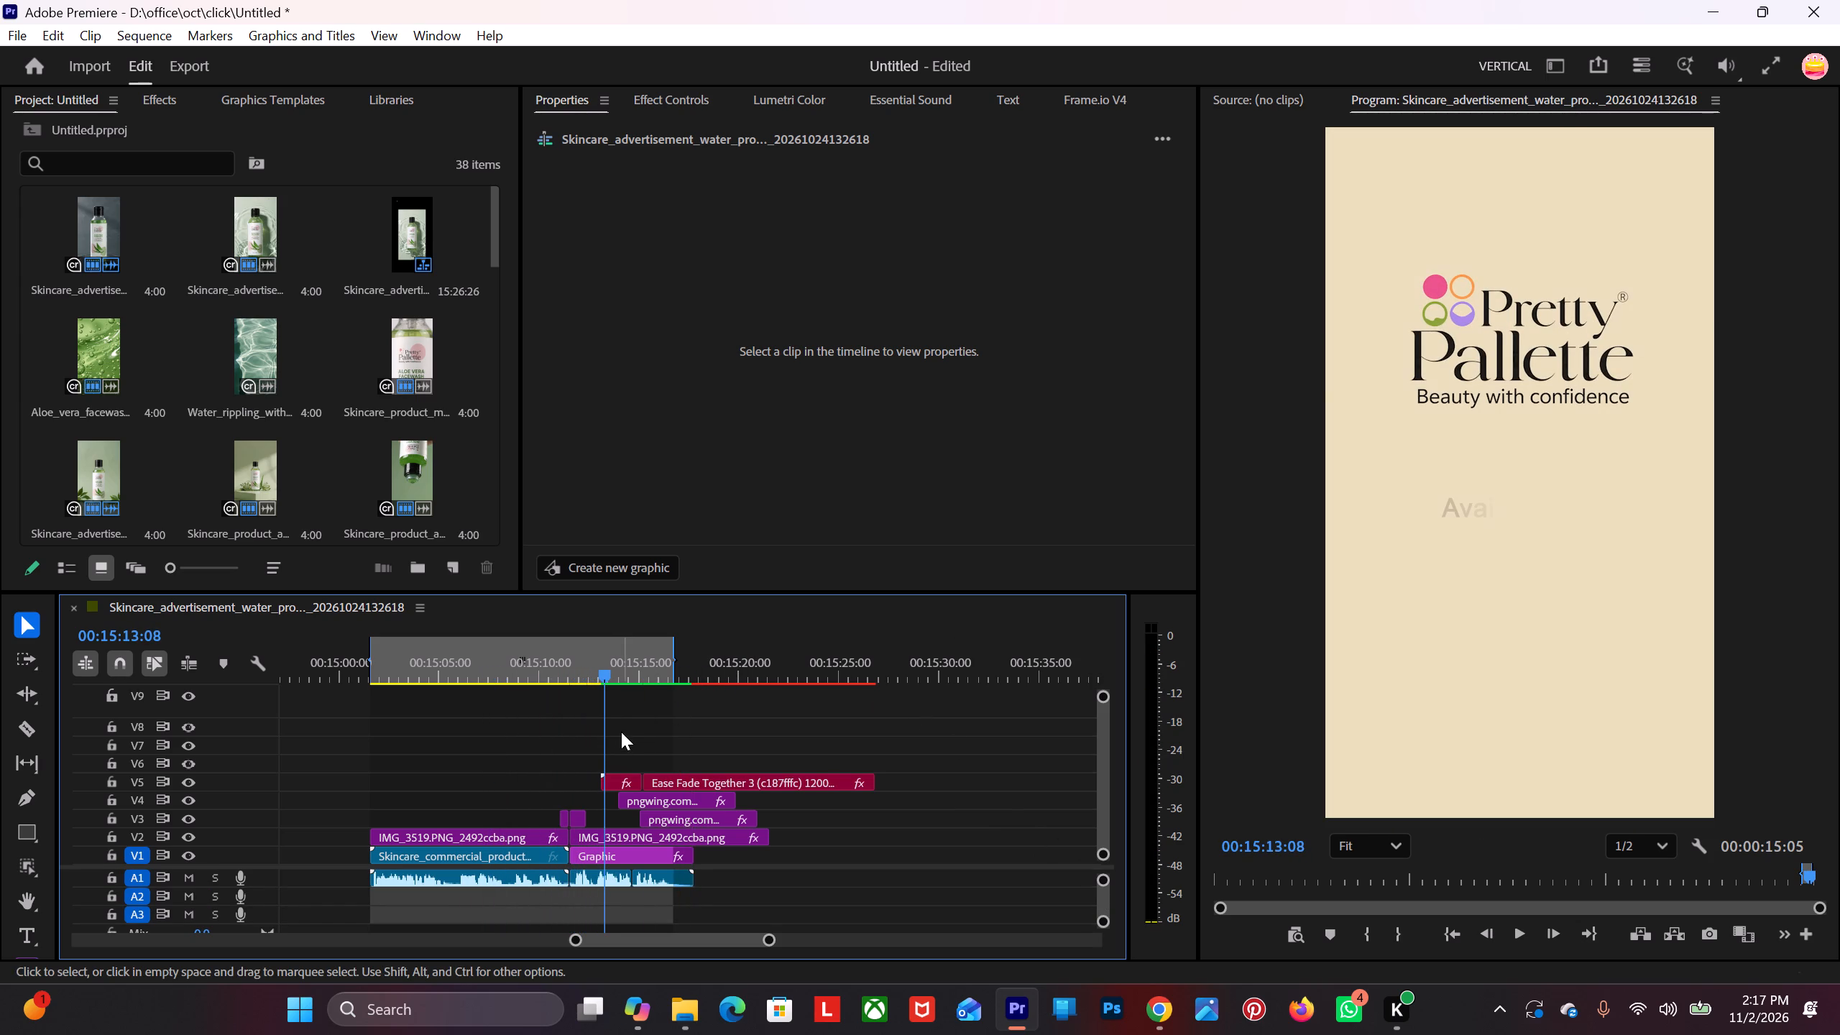
Play and scrub the Pretty Pallette logo end card from its start to review how it animates in.
left_click_drag(594, 670, 576, 695)
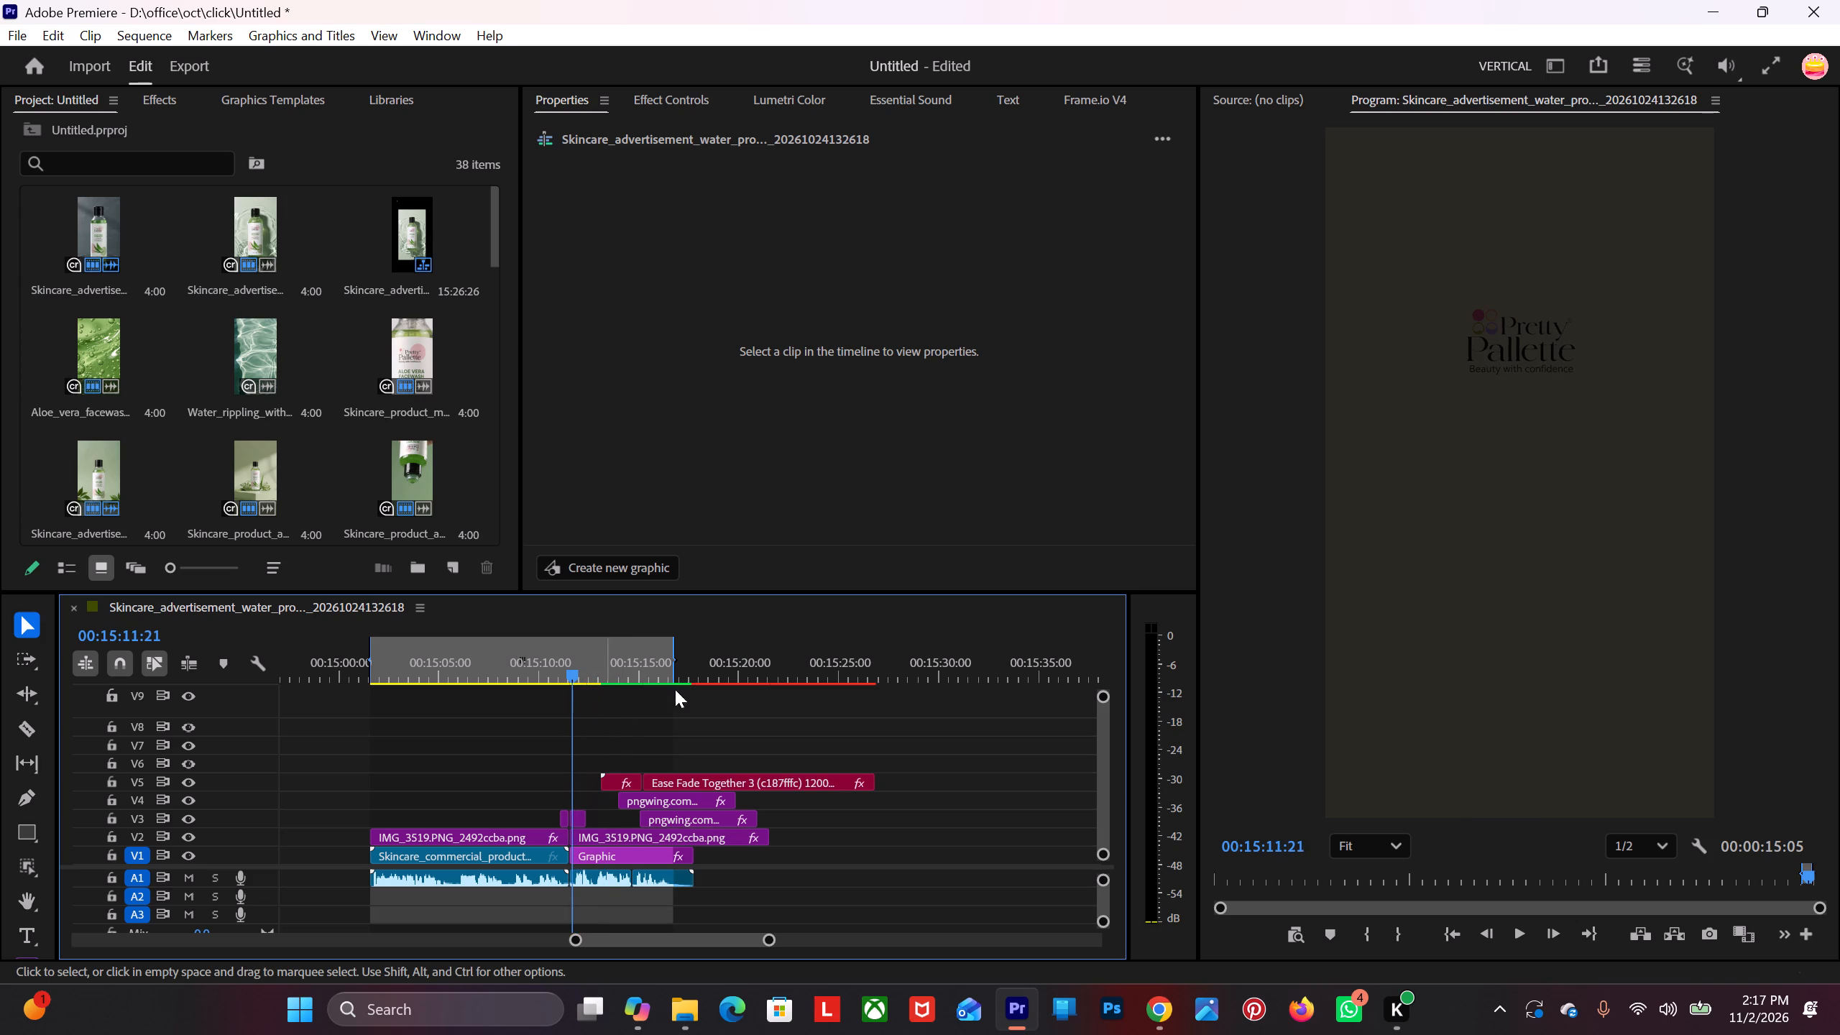
scroll(797, 715, "down", 4)
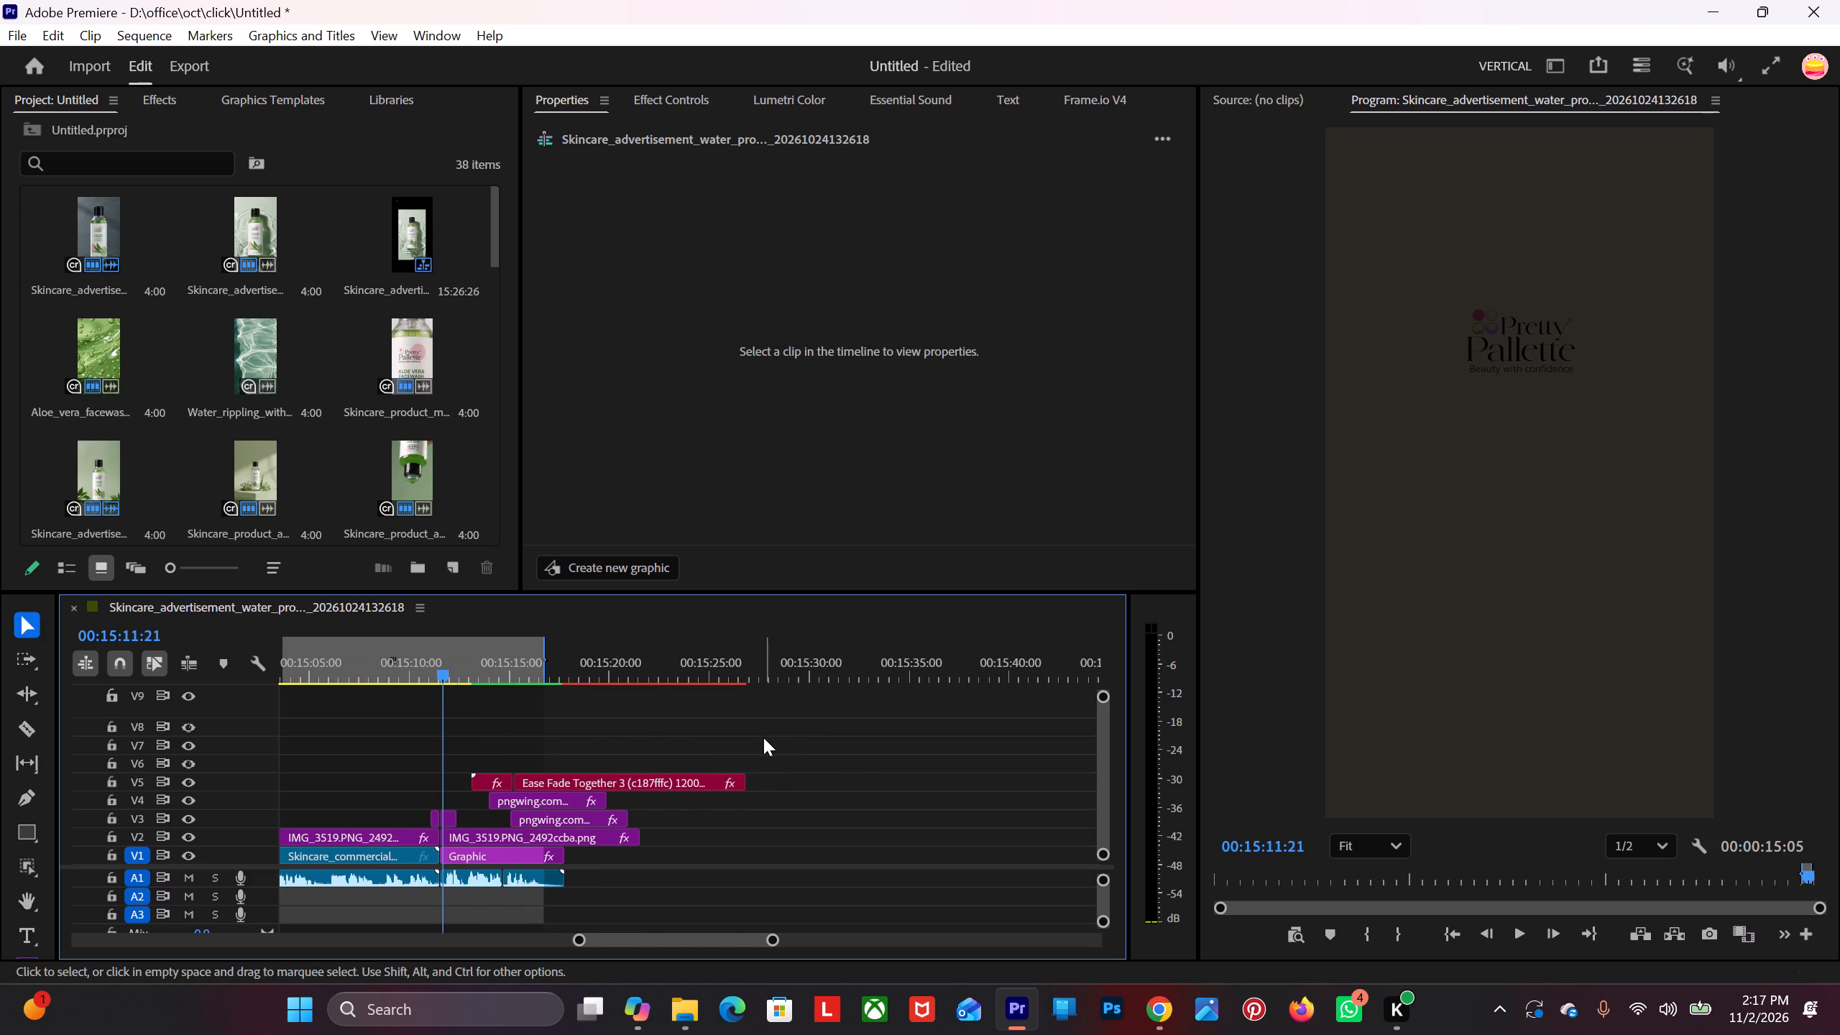
key("space")
key("space")
key("space")
key("space")
key("space")
key("space")
key("space")
key("space")
key("space")
scroll(754, 758, "down", 6)
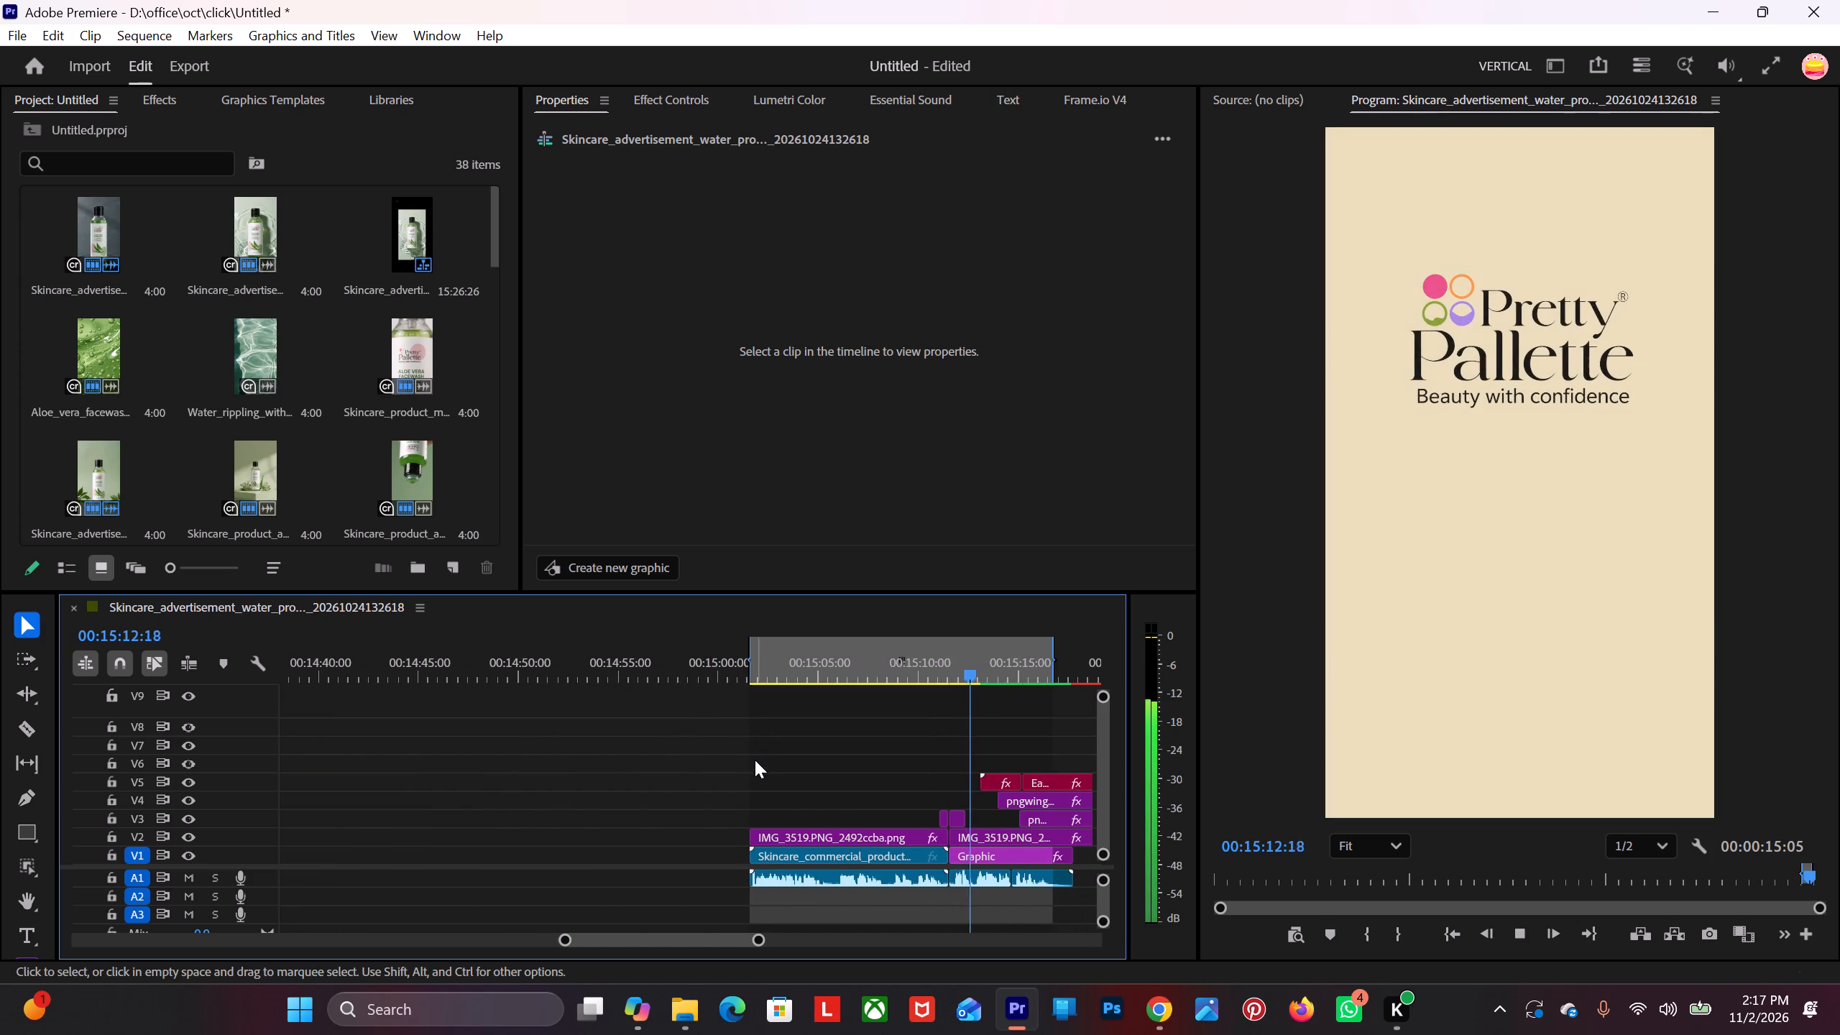
key("space")
Add the Sunlit Minimalist Botanical Interior MP4 from the product banifit folder to track V1 at about 00:15:35, after the end card.
scroll(816, 855, "down", 19, "alt")
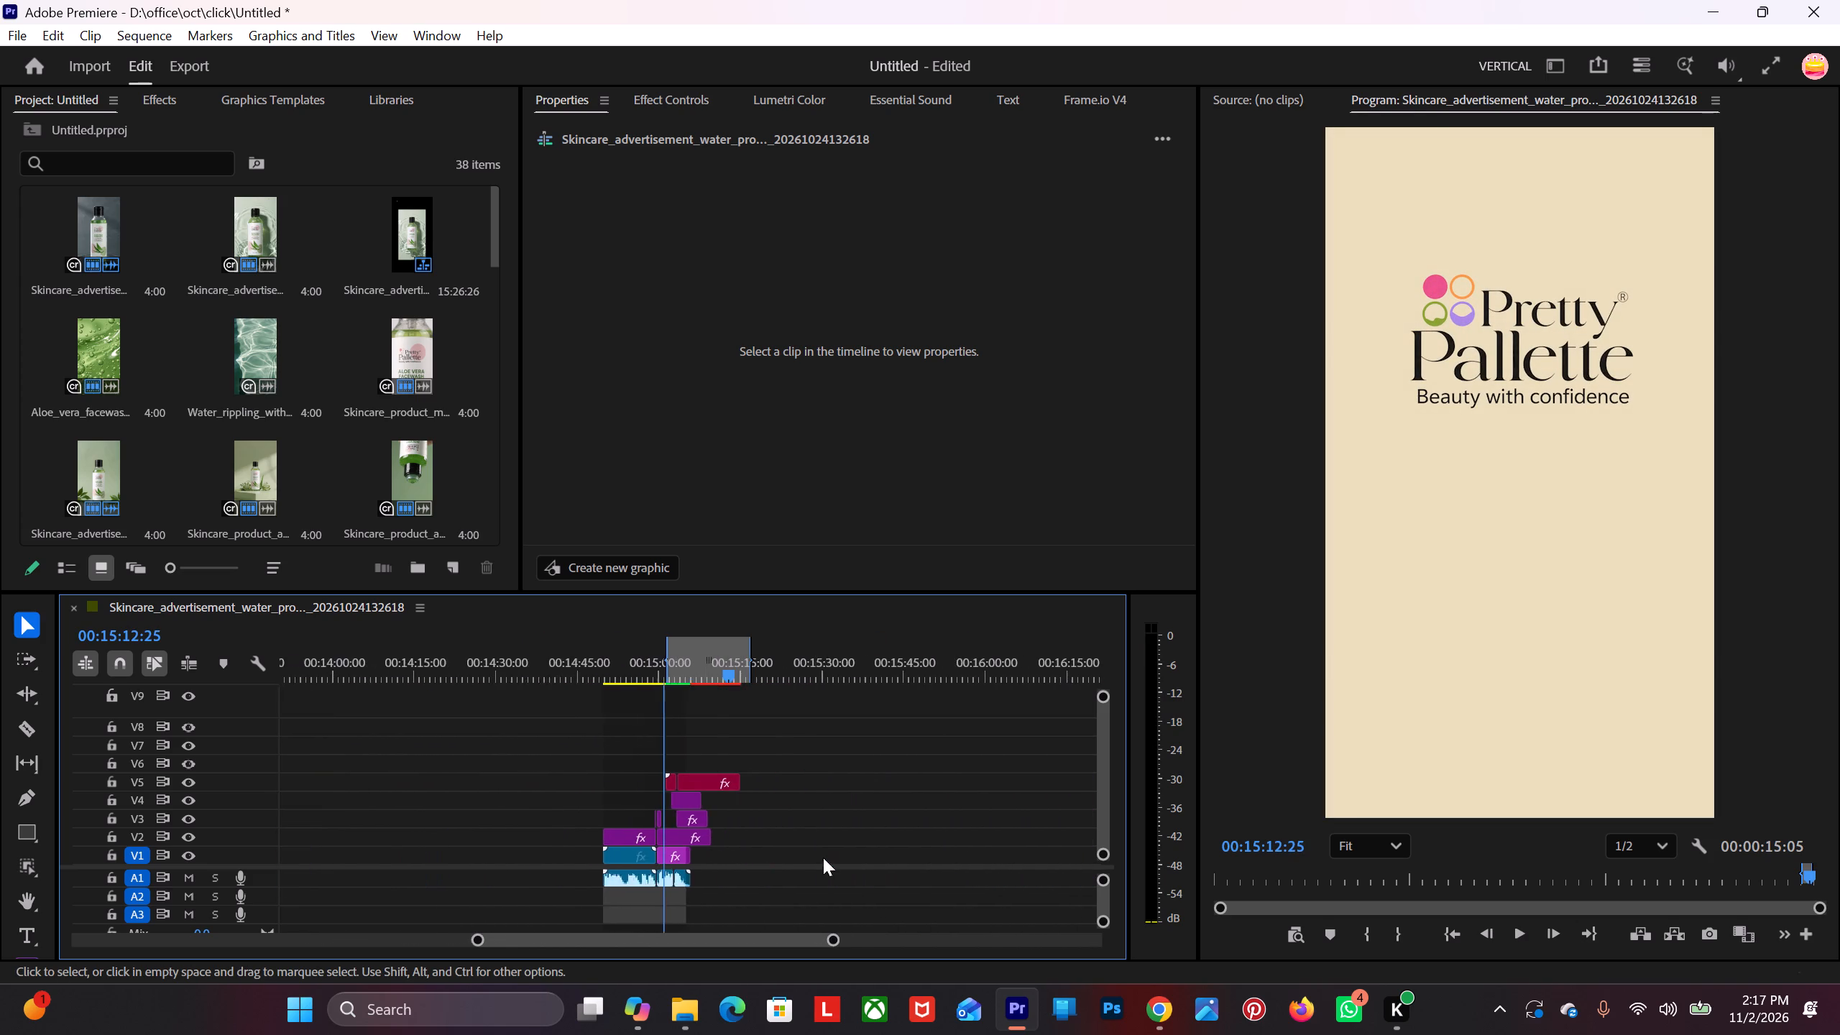
scroll(823, 857, "down", 8, "alt")
left_click(699, 1034)
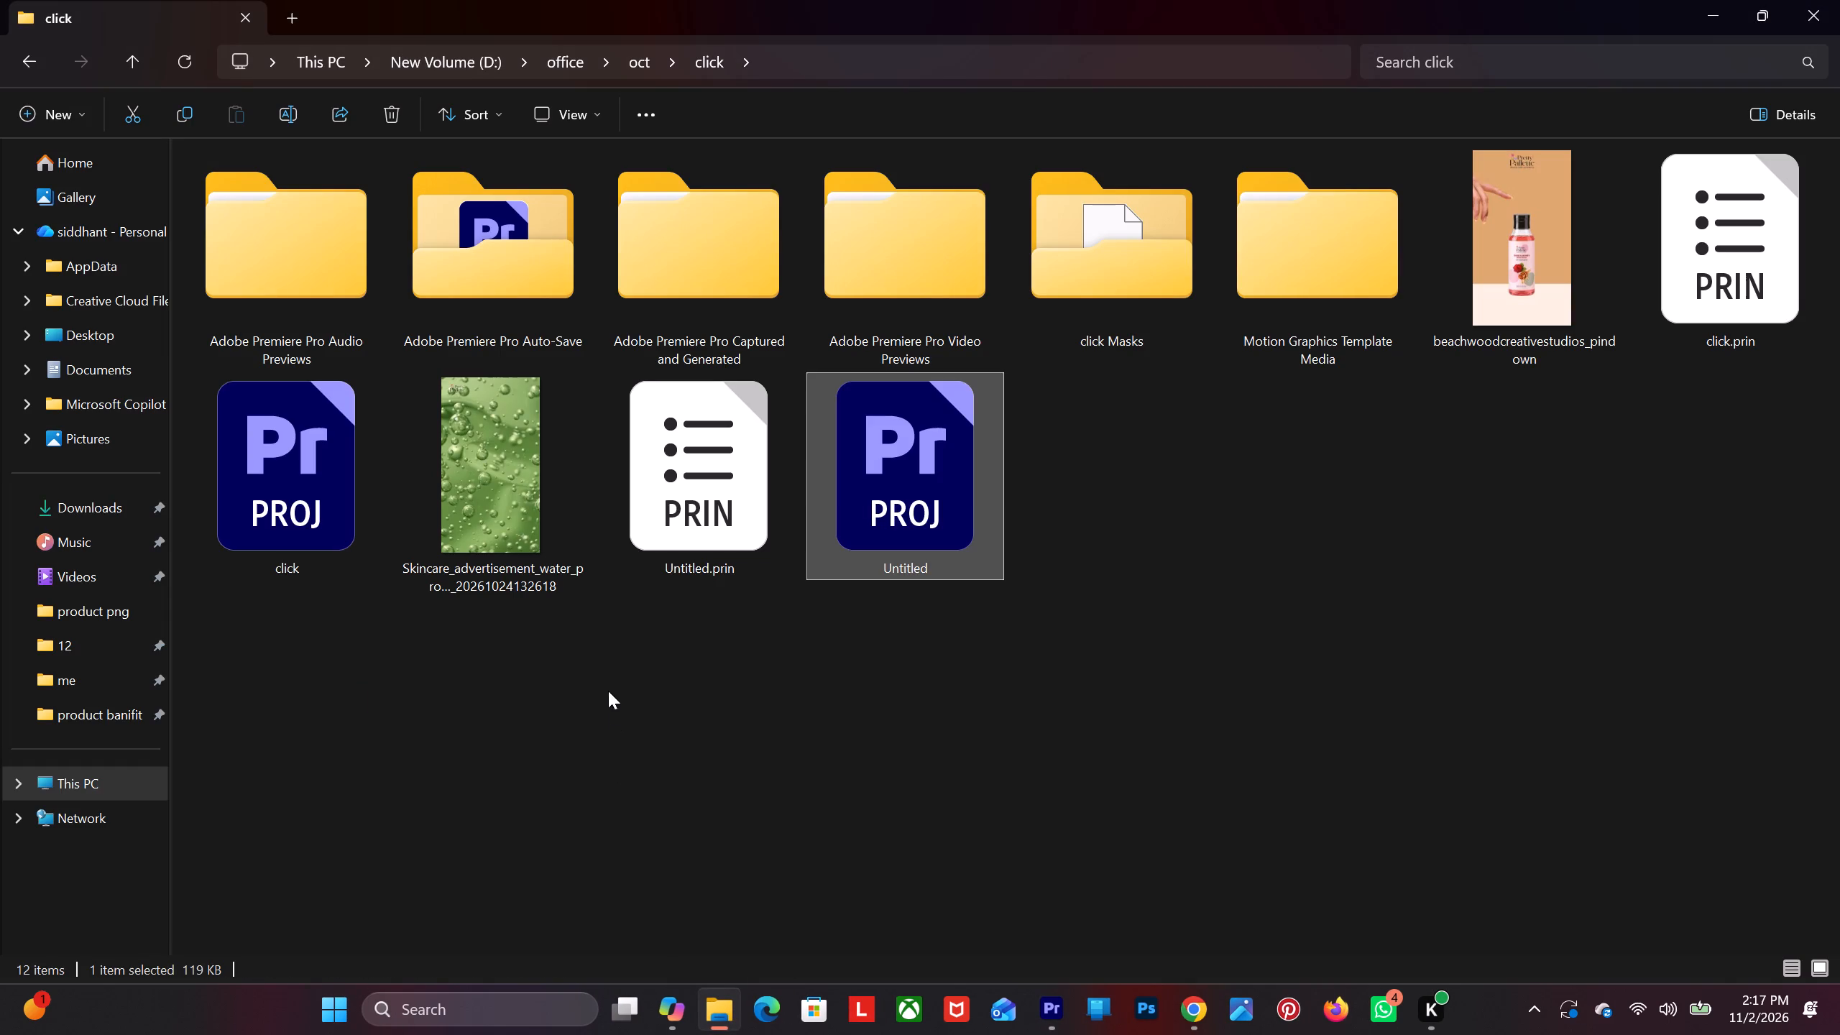
left_click(105, 708)
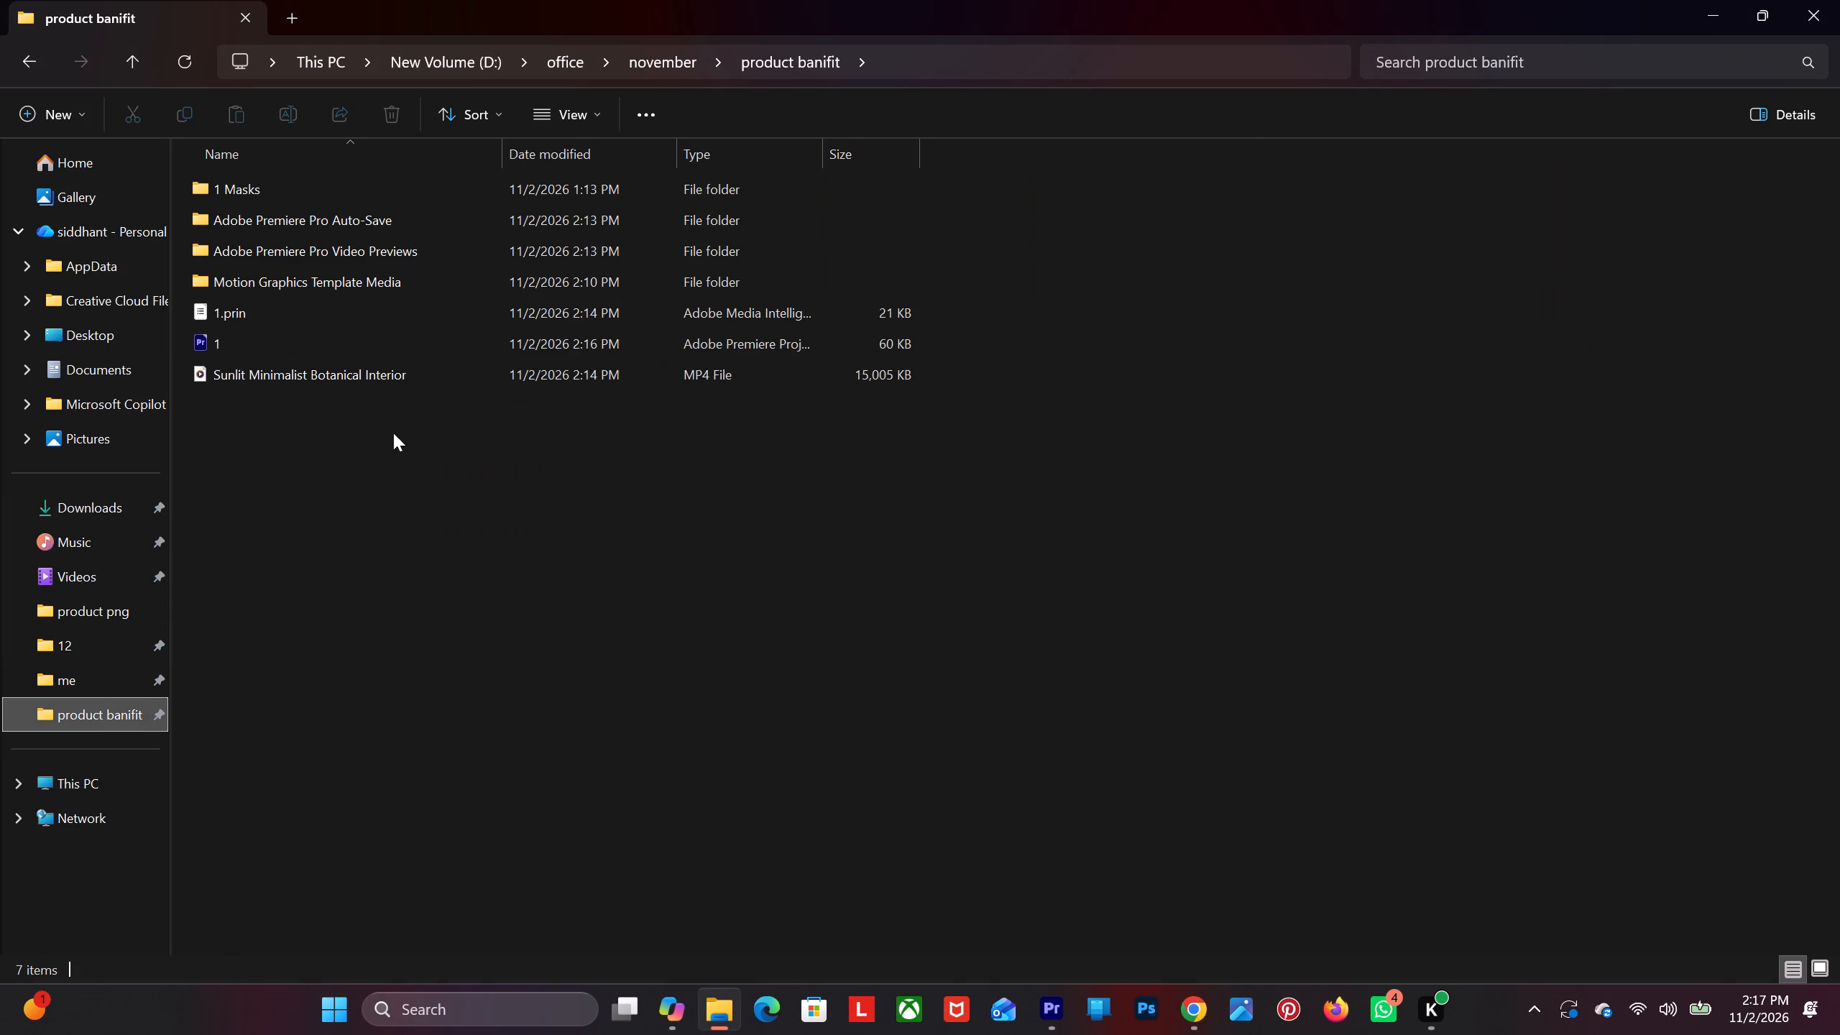
left_click_drag(237, 372, 887, 845)
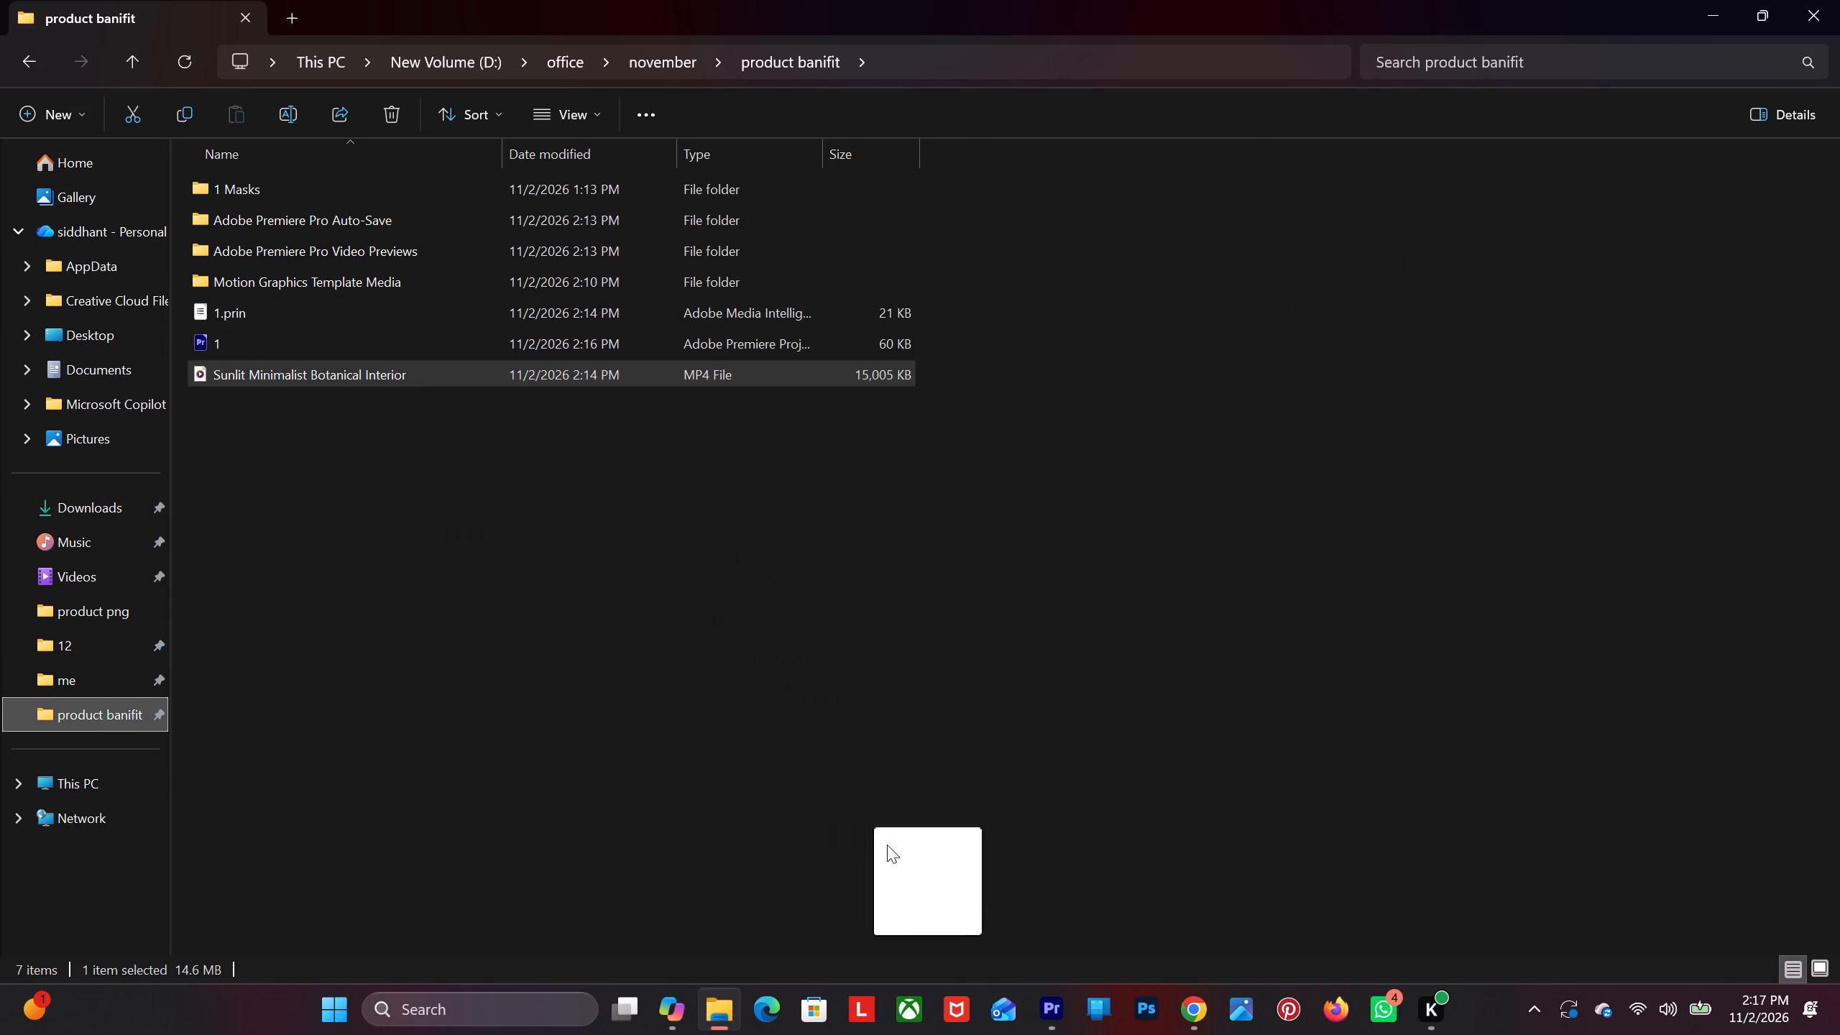
left_click_drag(887, 845, 543, 837)
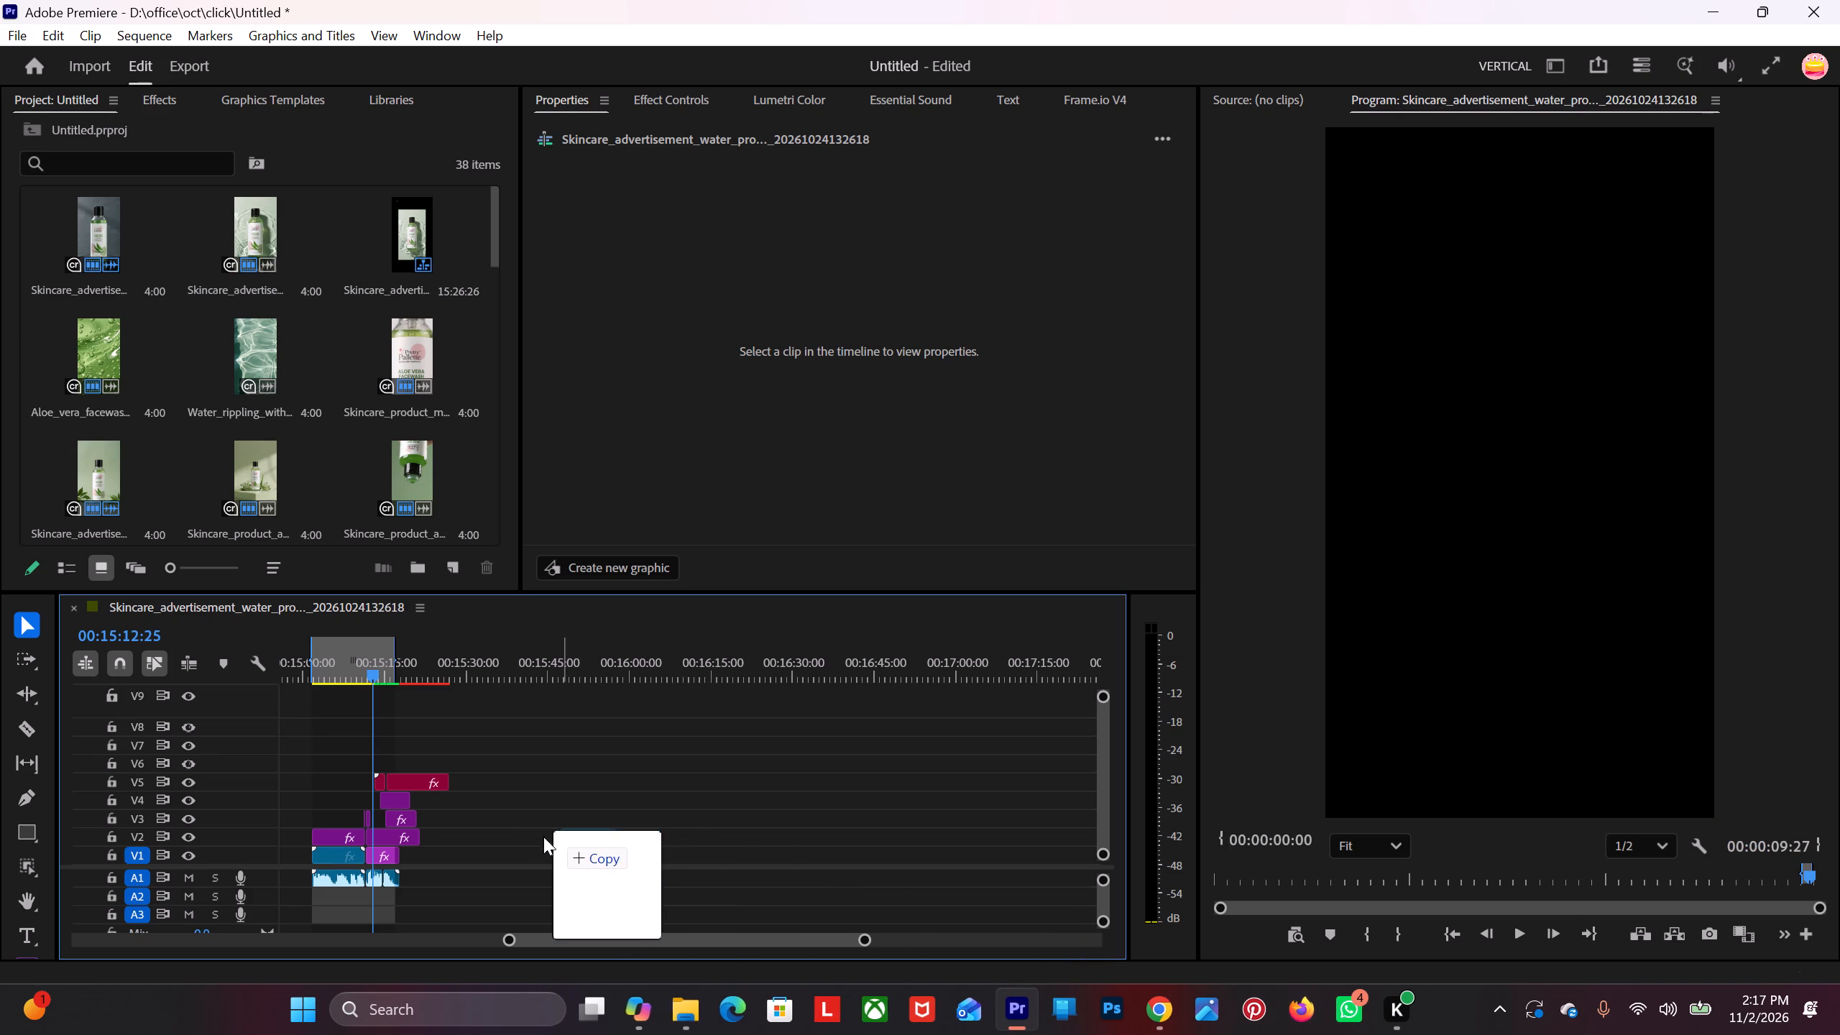
left_click_drag(543, 837, 489, 852)
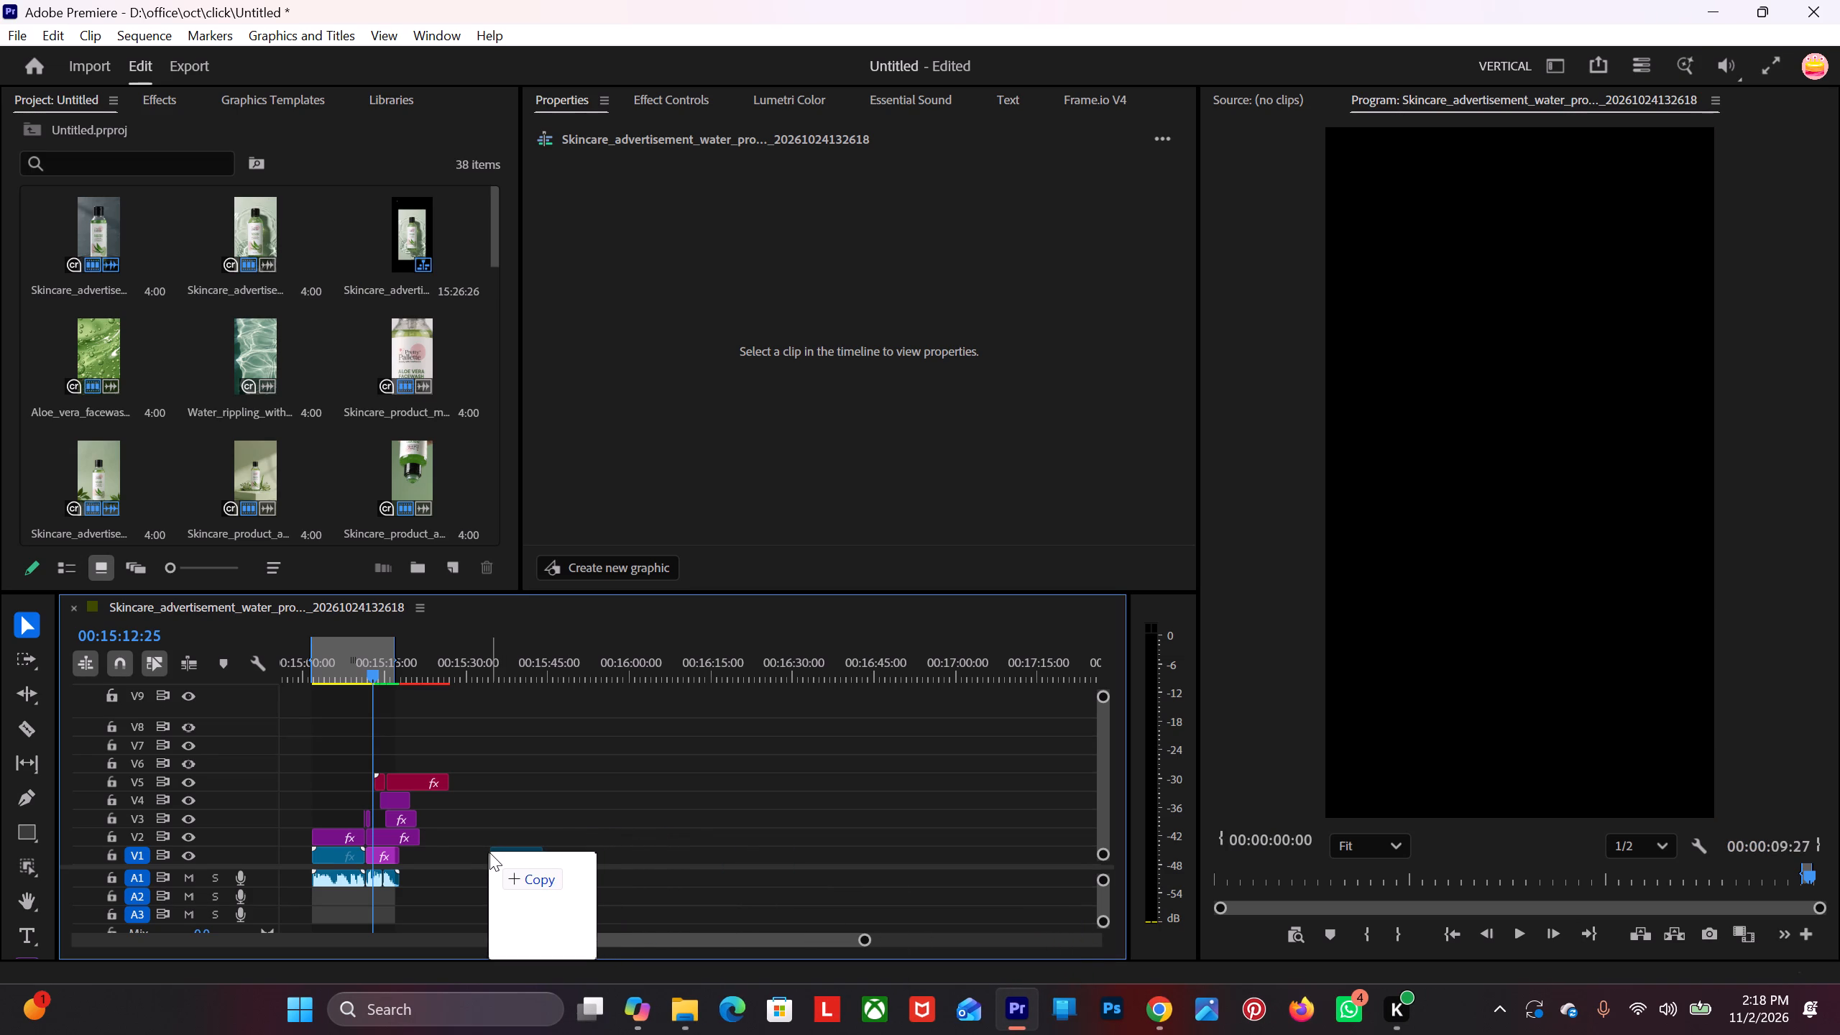
left_click_drag(489, 852, 493, 848)
scroll(519, 820, "up", 7)
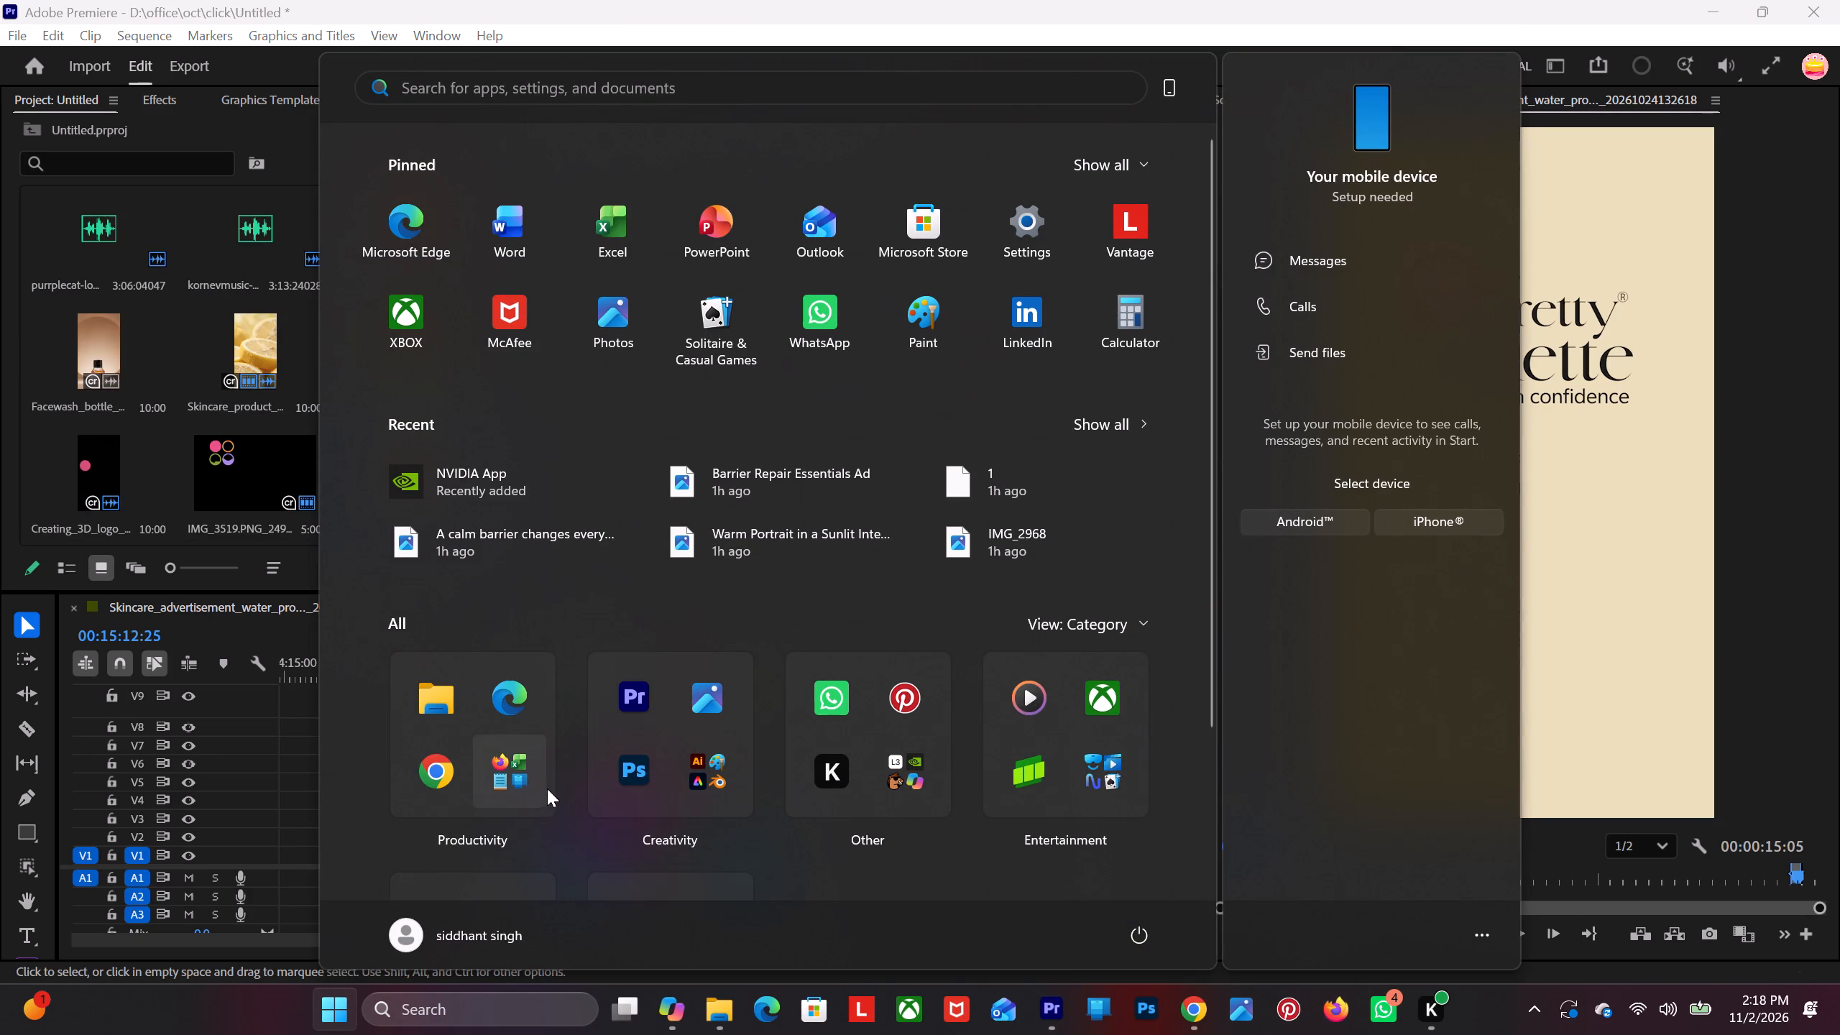
left_click(310, 773)
scroll(642, 799, "up", 7, "alt")
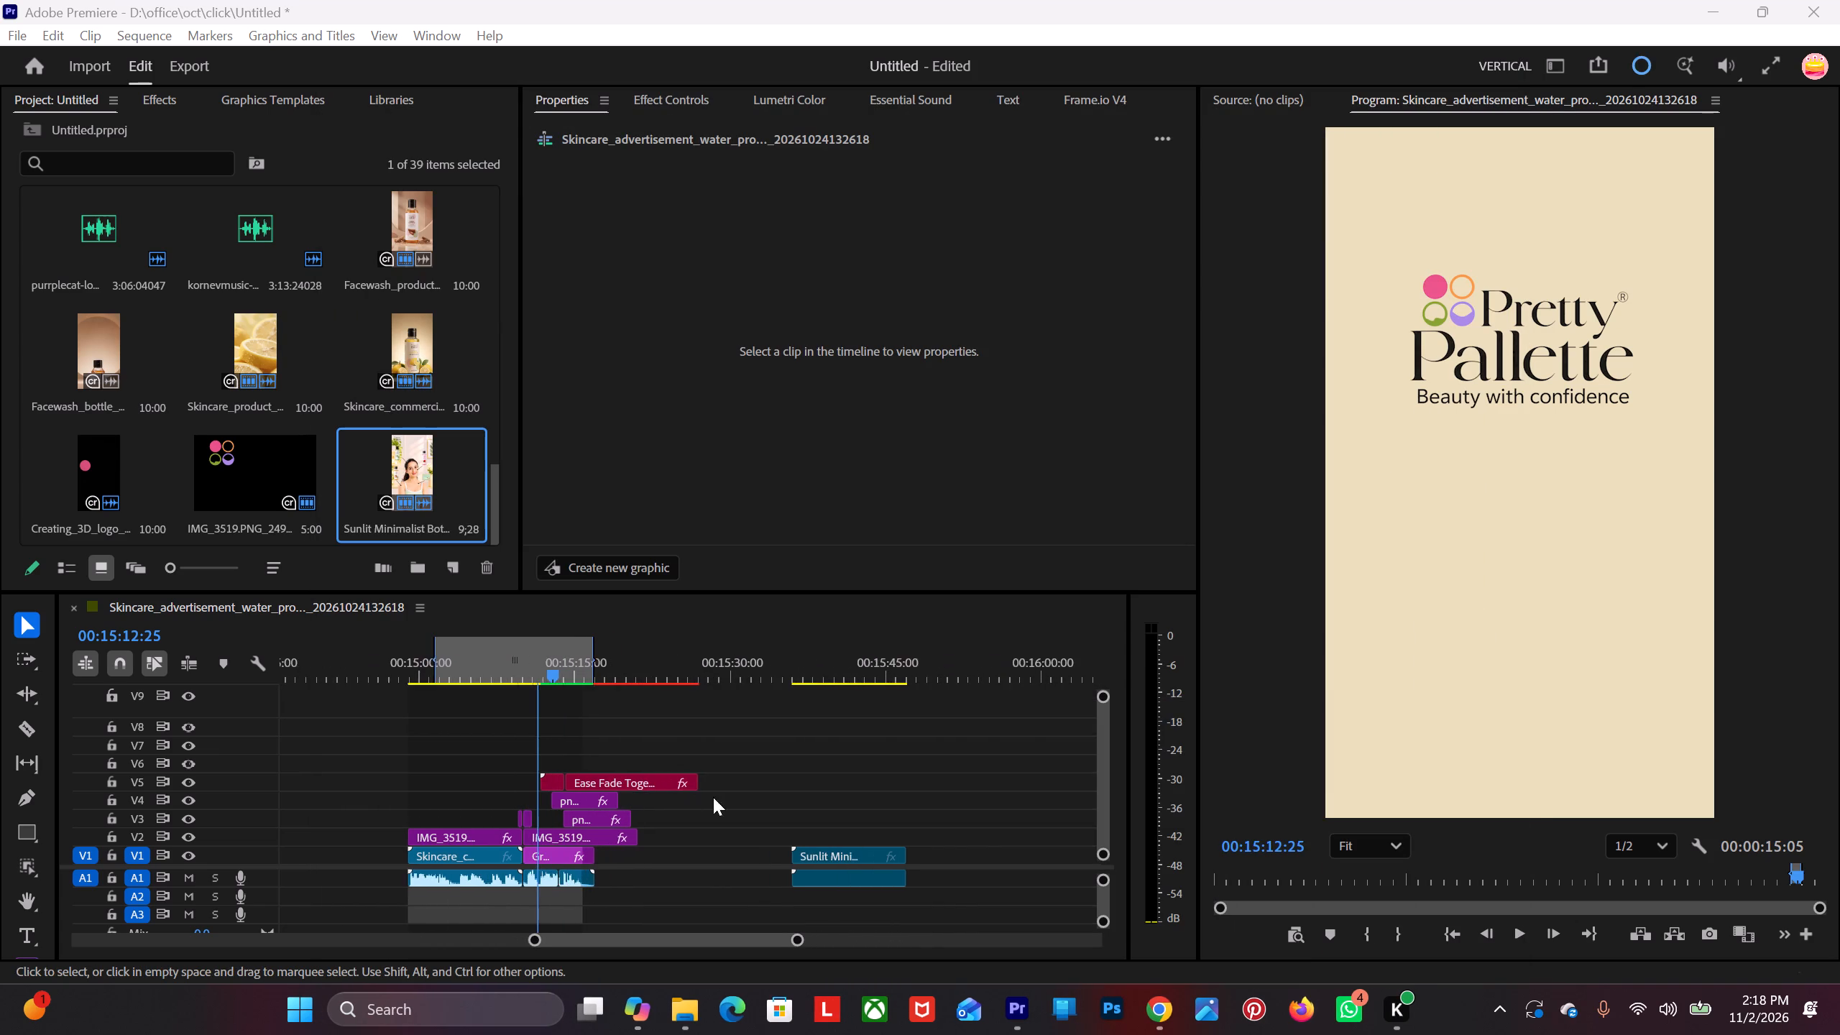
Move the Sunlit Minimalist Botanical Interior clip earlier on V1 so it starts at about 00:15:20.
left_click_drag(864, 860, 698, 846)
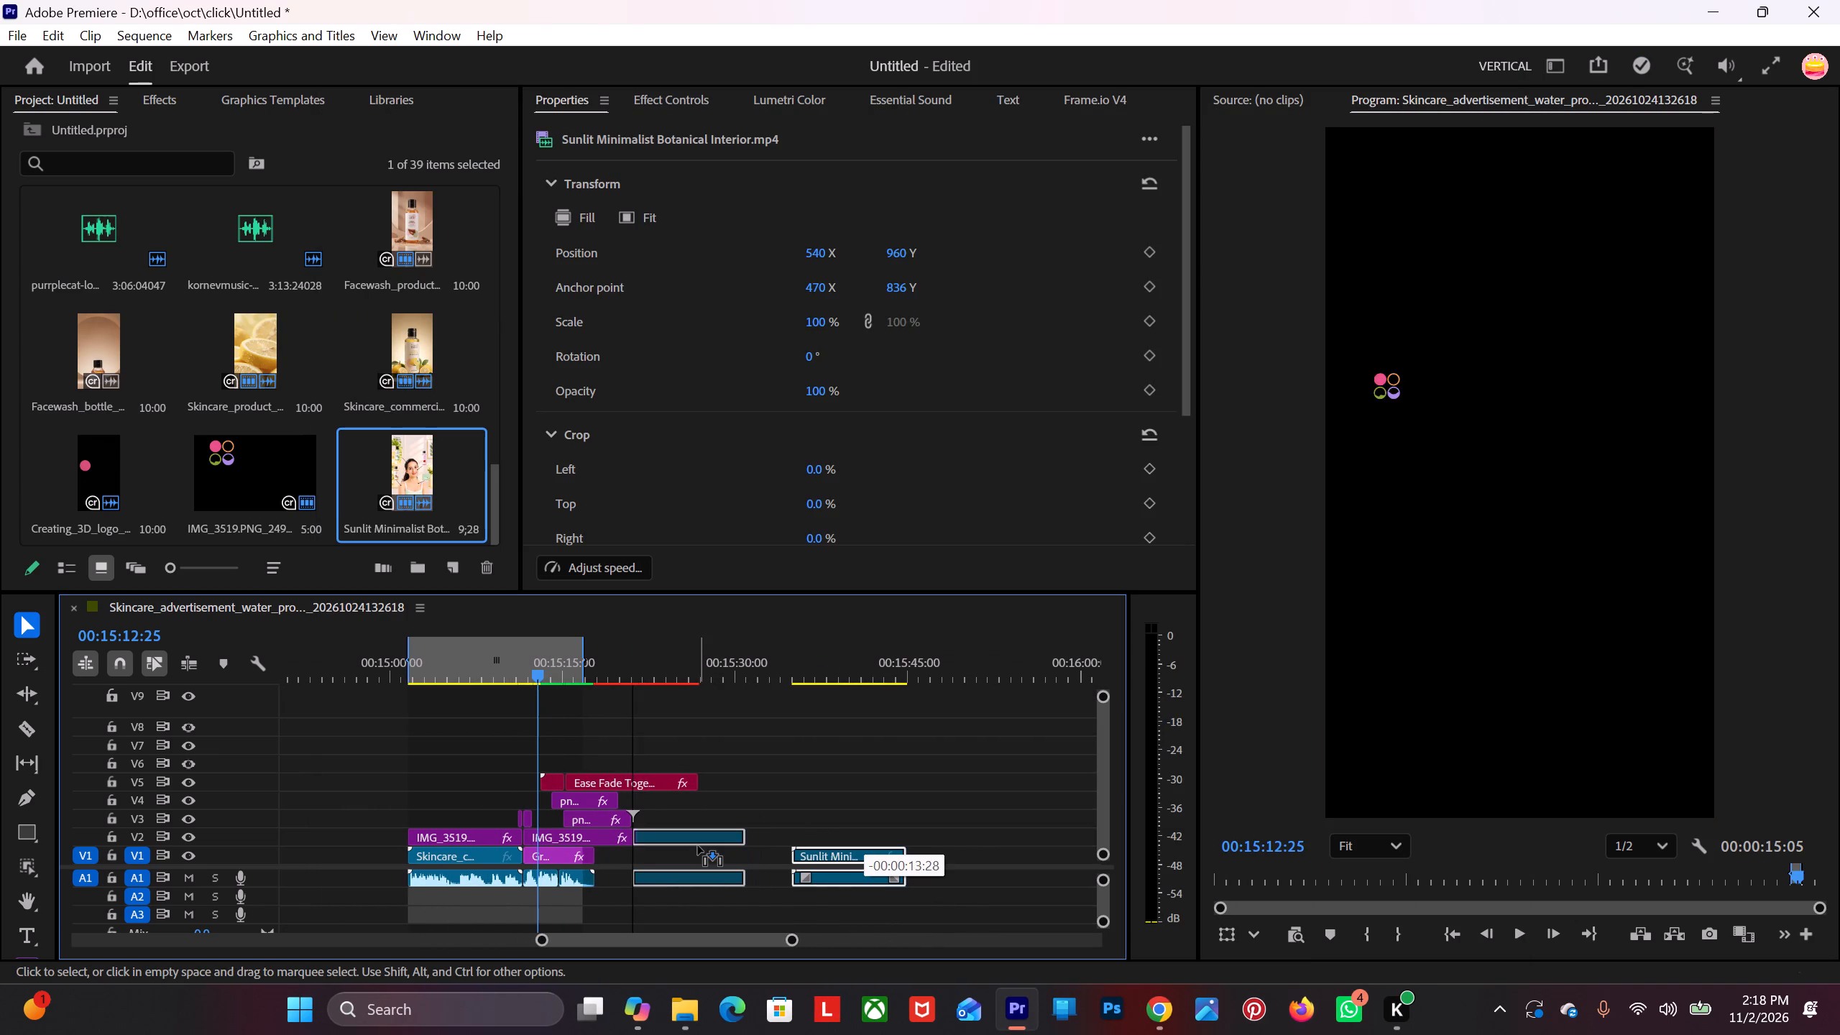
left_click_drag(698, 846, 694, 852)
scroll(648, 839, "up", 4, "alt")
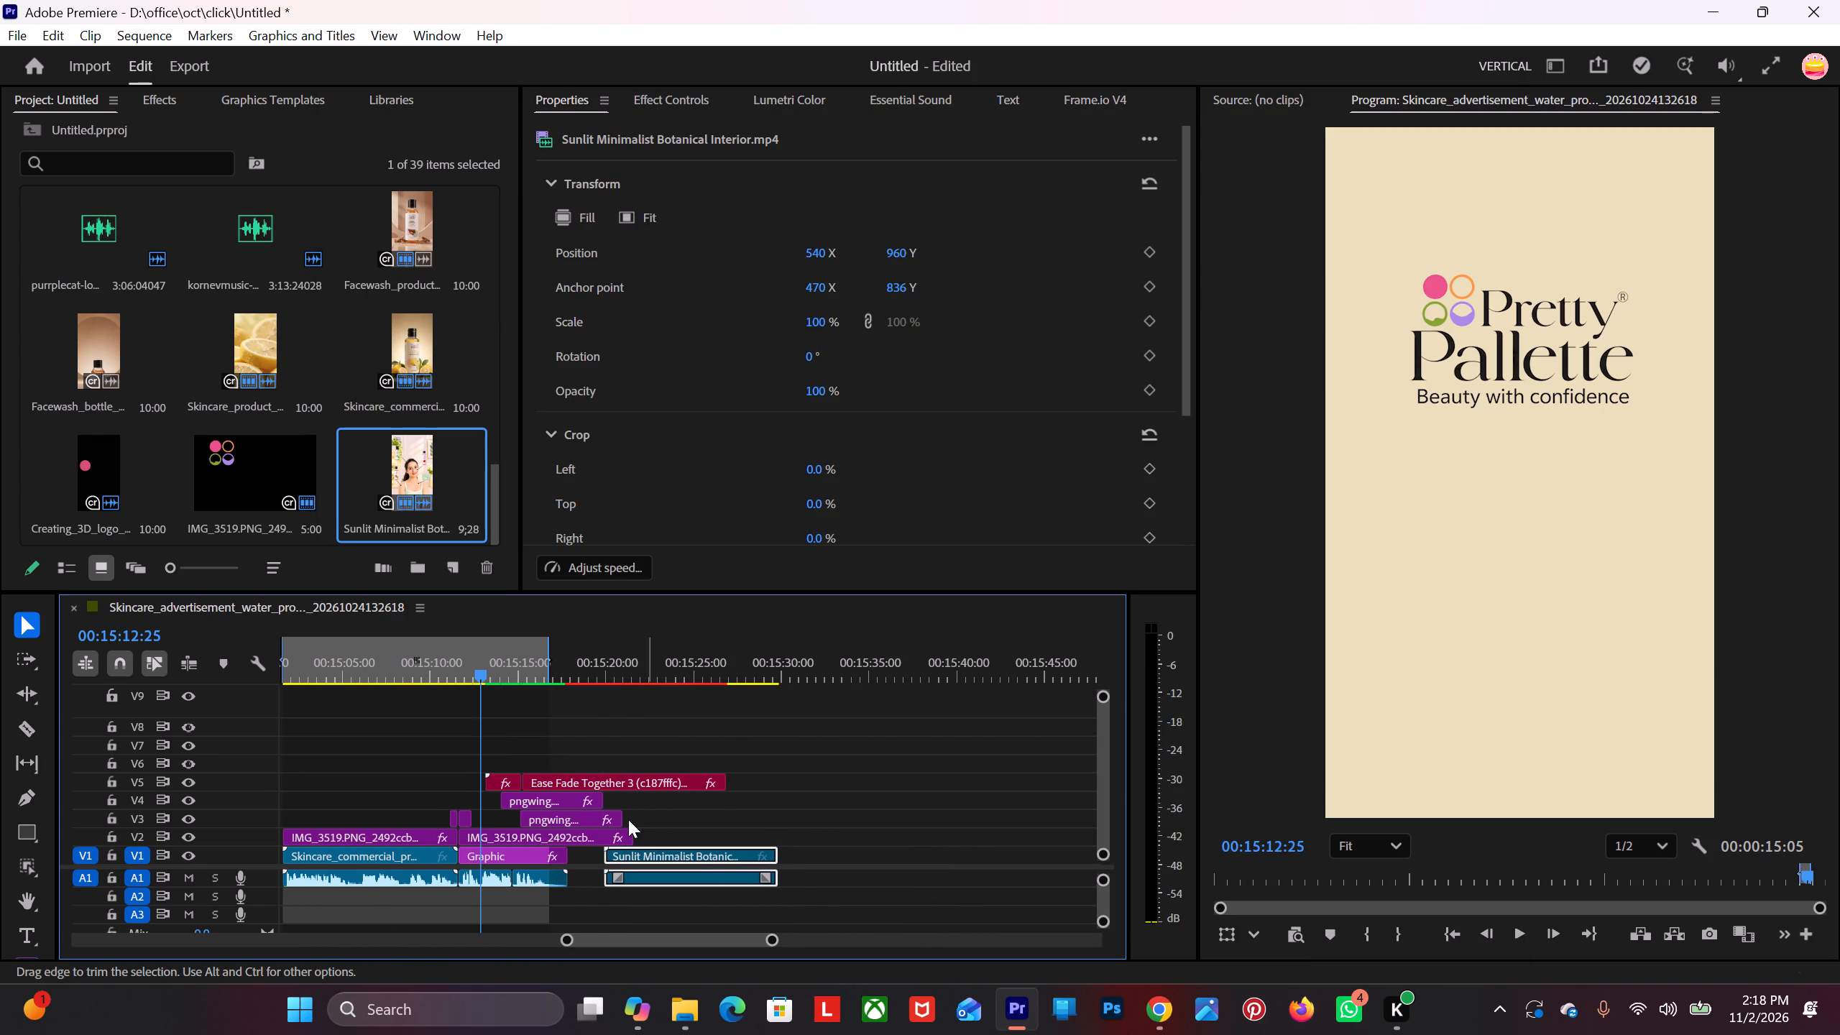
Play and scrub from the lemon facewash clip through the end card to examine how the layers are timed.
left_click_drag(471, 678, 347, 715)
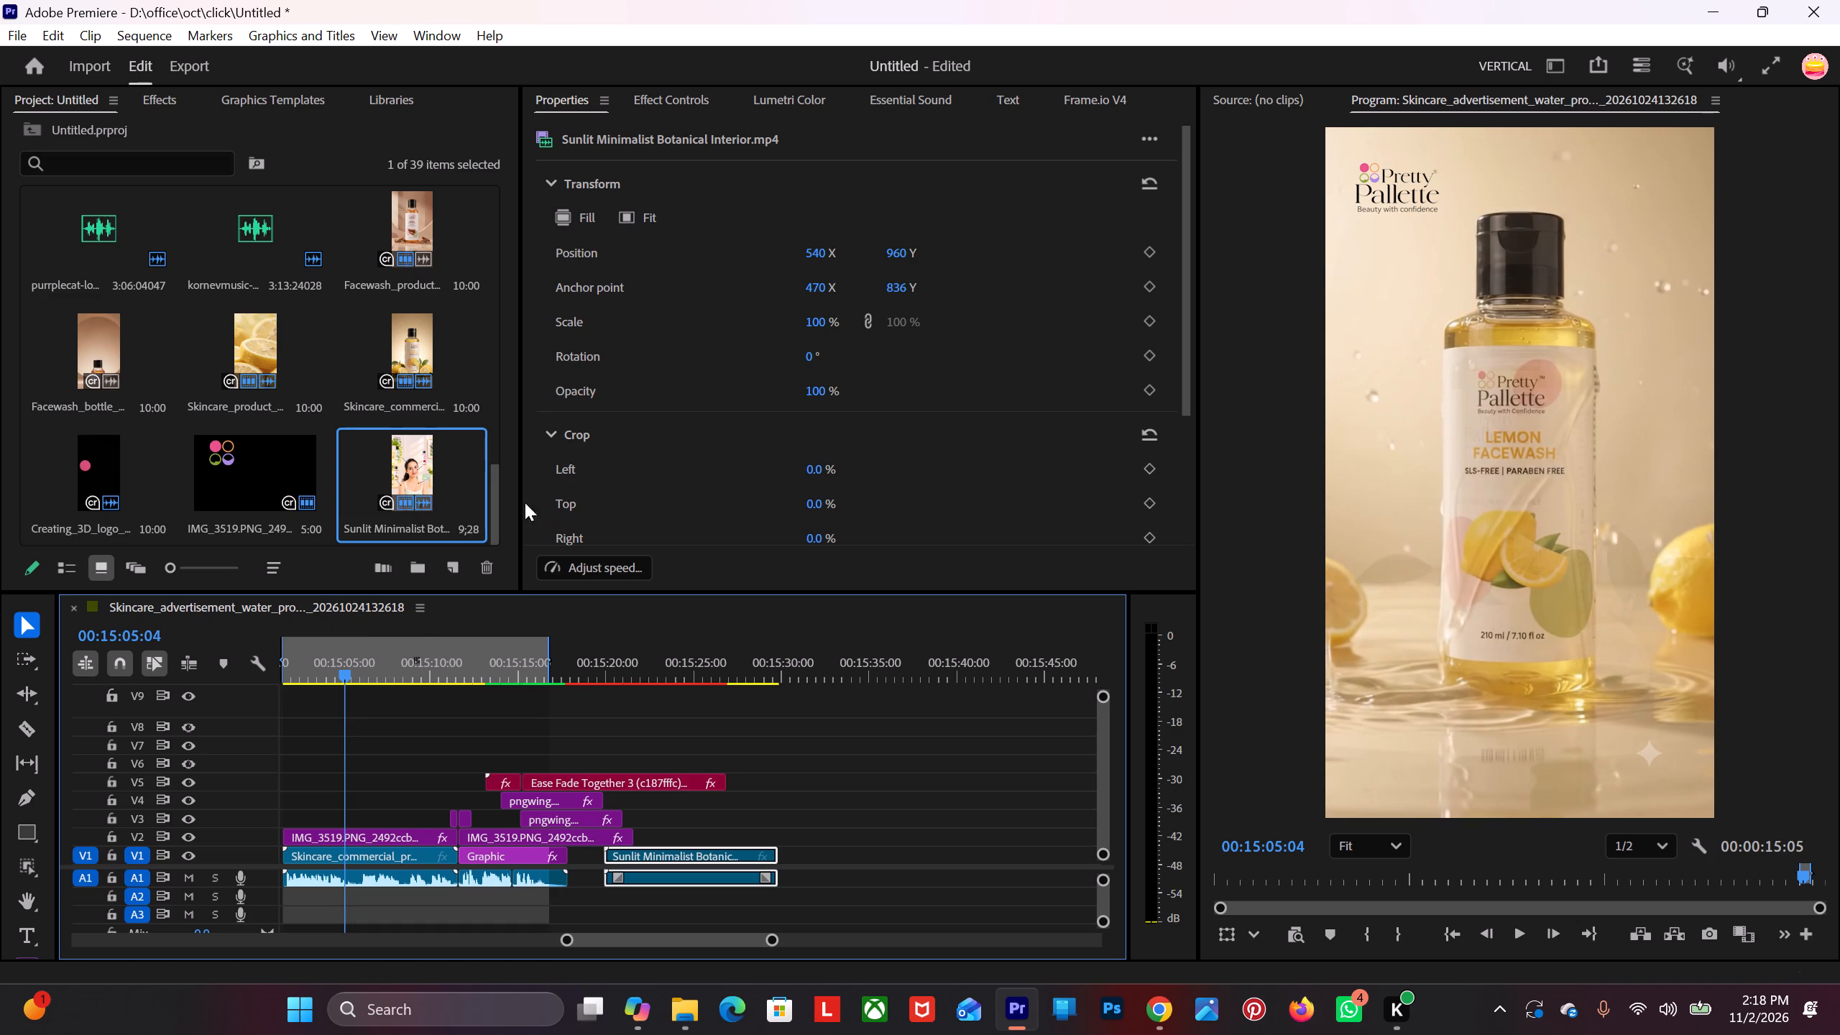
scroll(403, 669, "up", 3, "alt")
key("space")
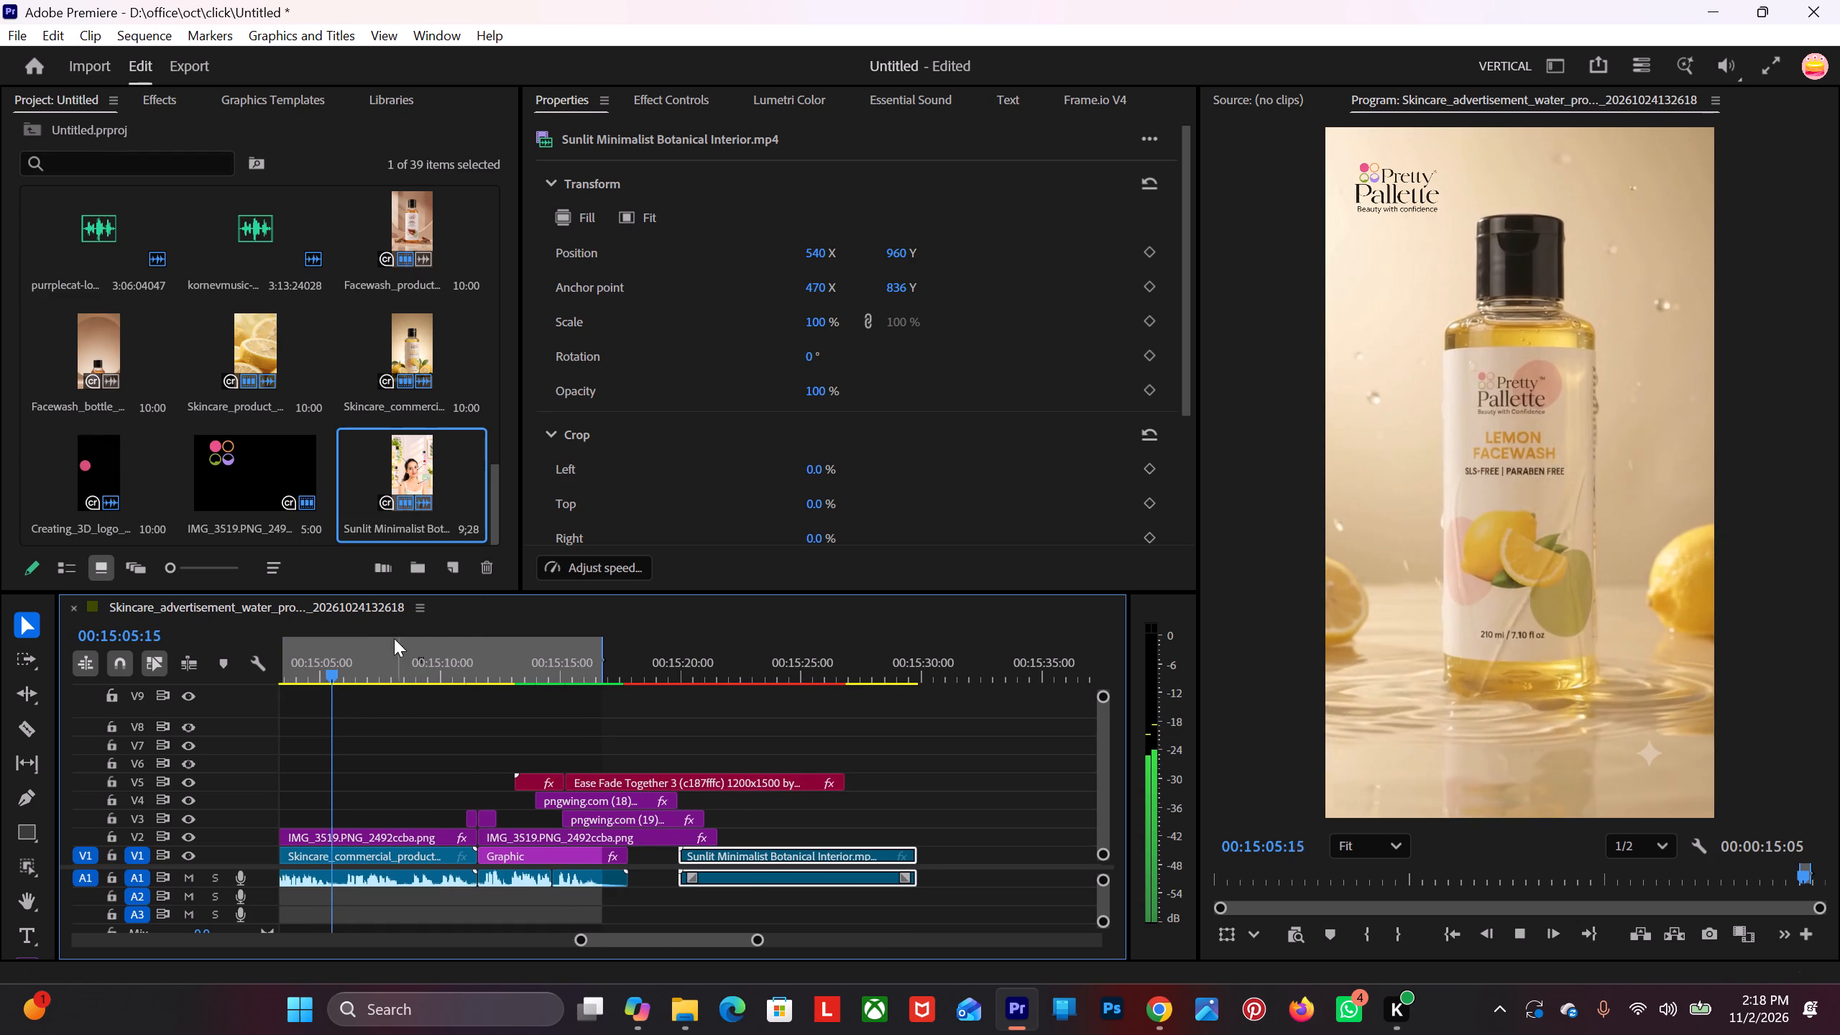
left_click_drag(351, 659, 649, 714)
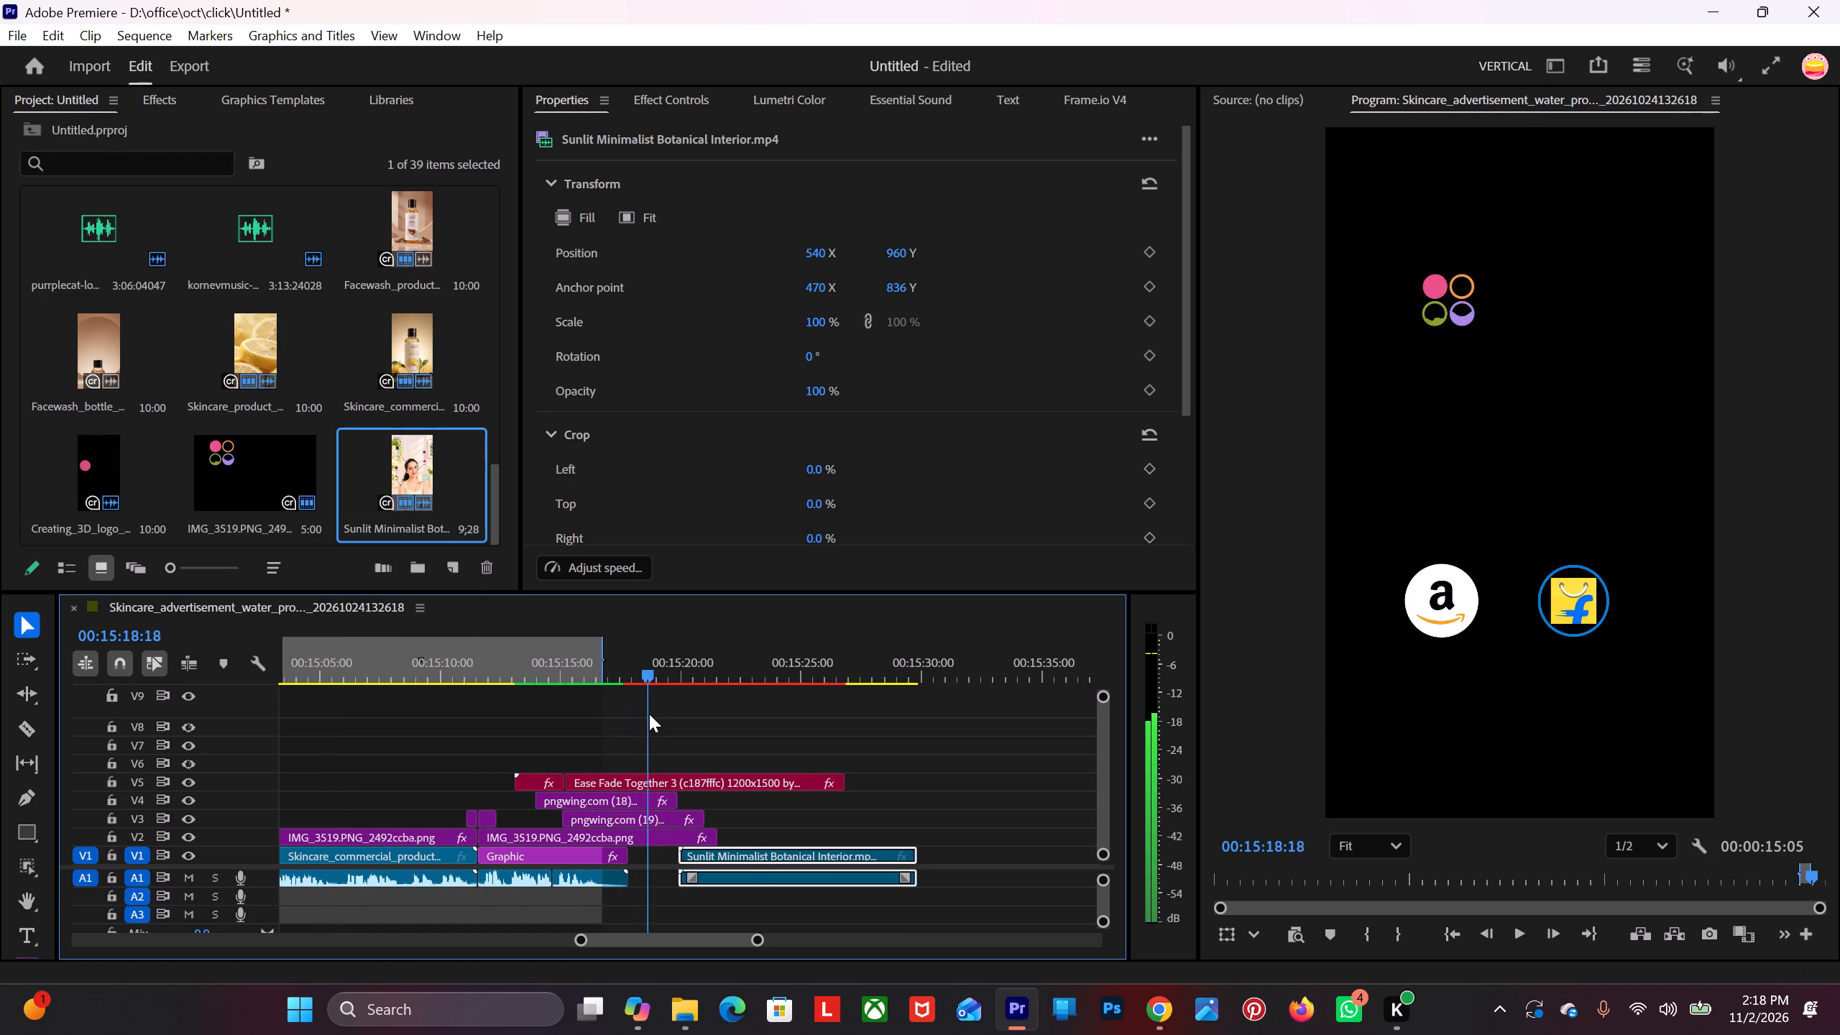
left_click_drag(649, 714, 653, 714)
scroll(653, 707, "down", 20)
scroll(653, 707, "down", 2)
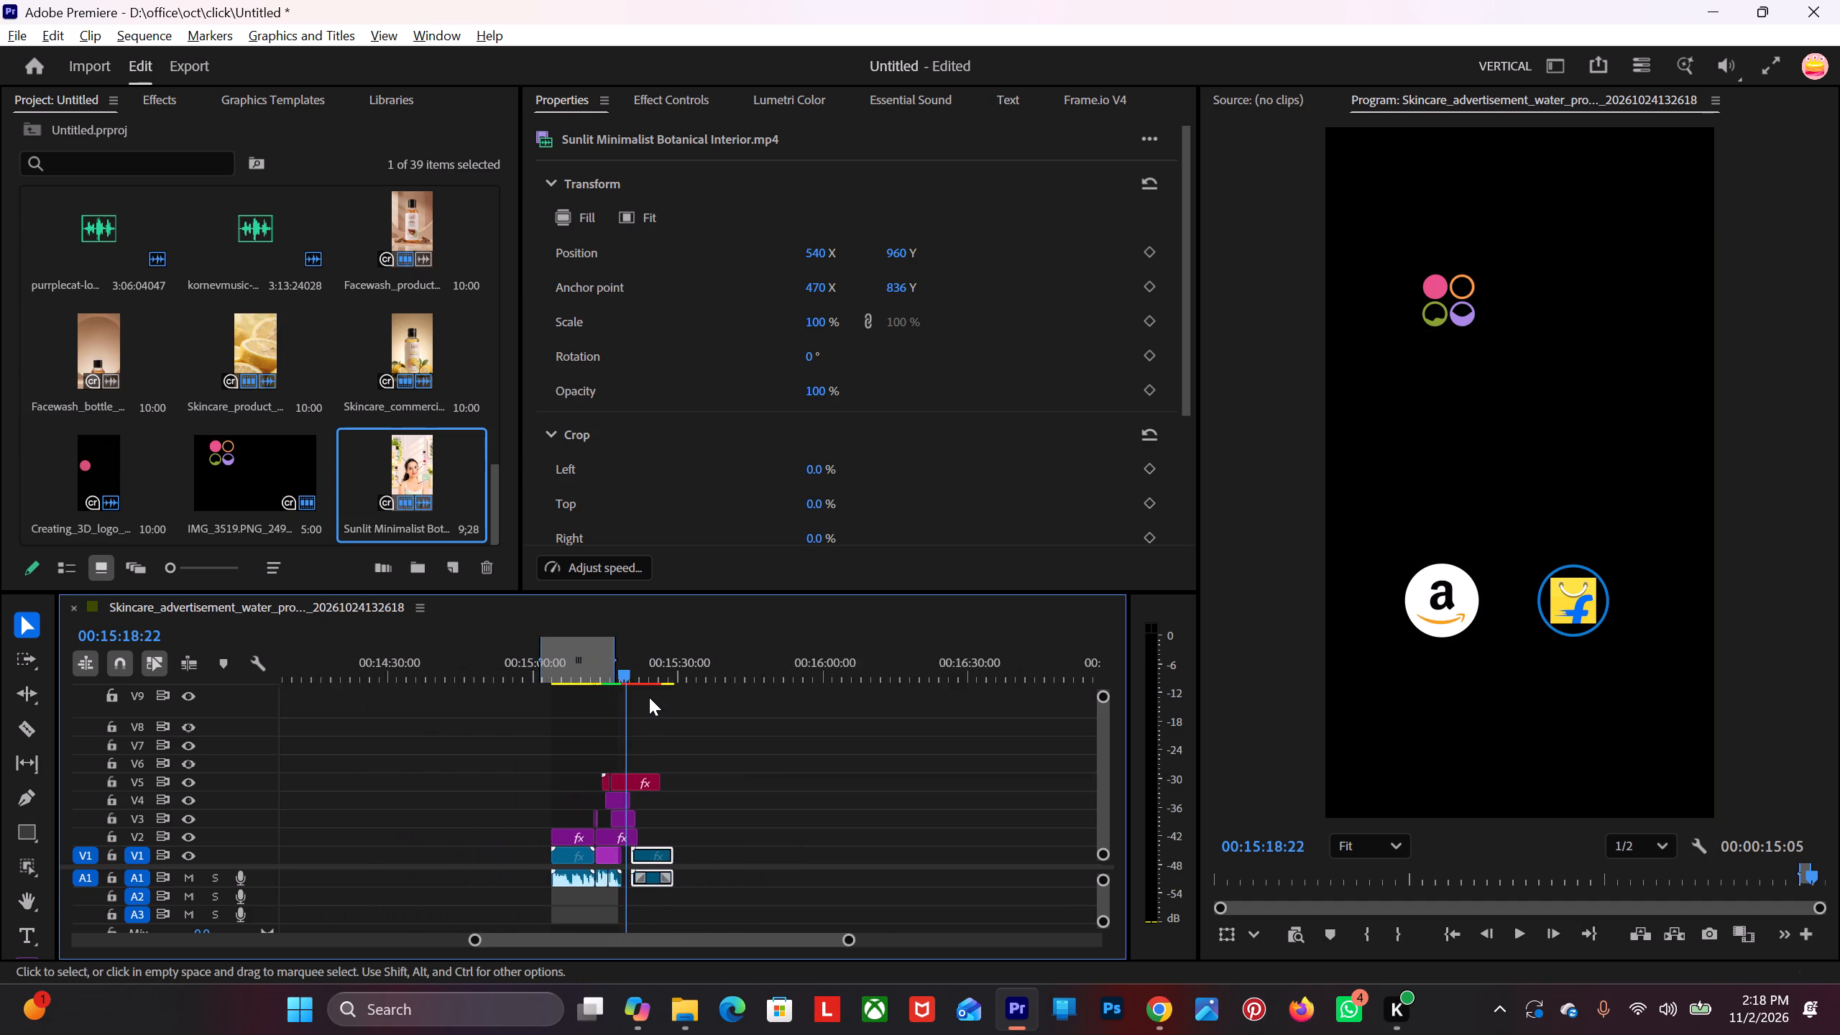
scroll(649, 697, "down", 7)
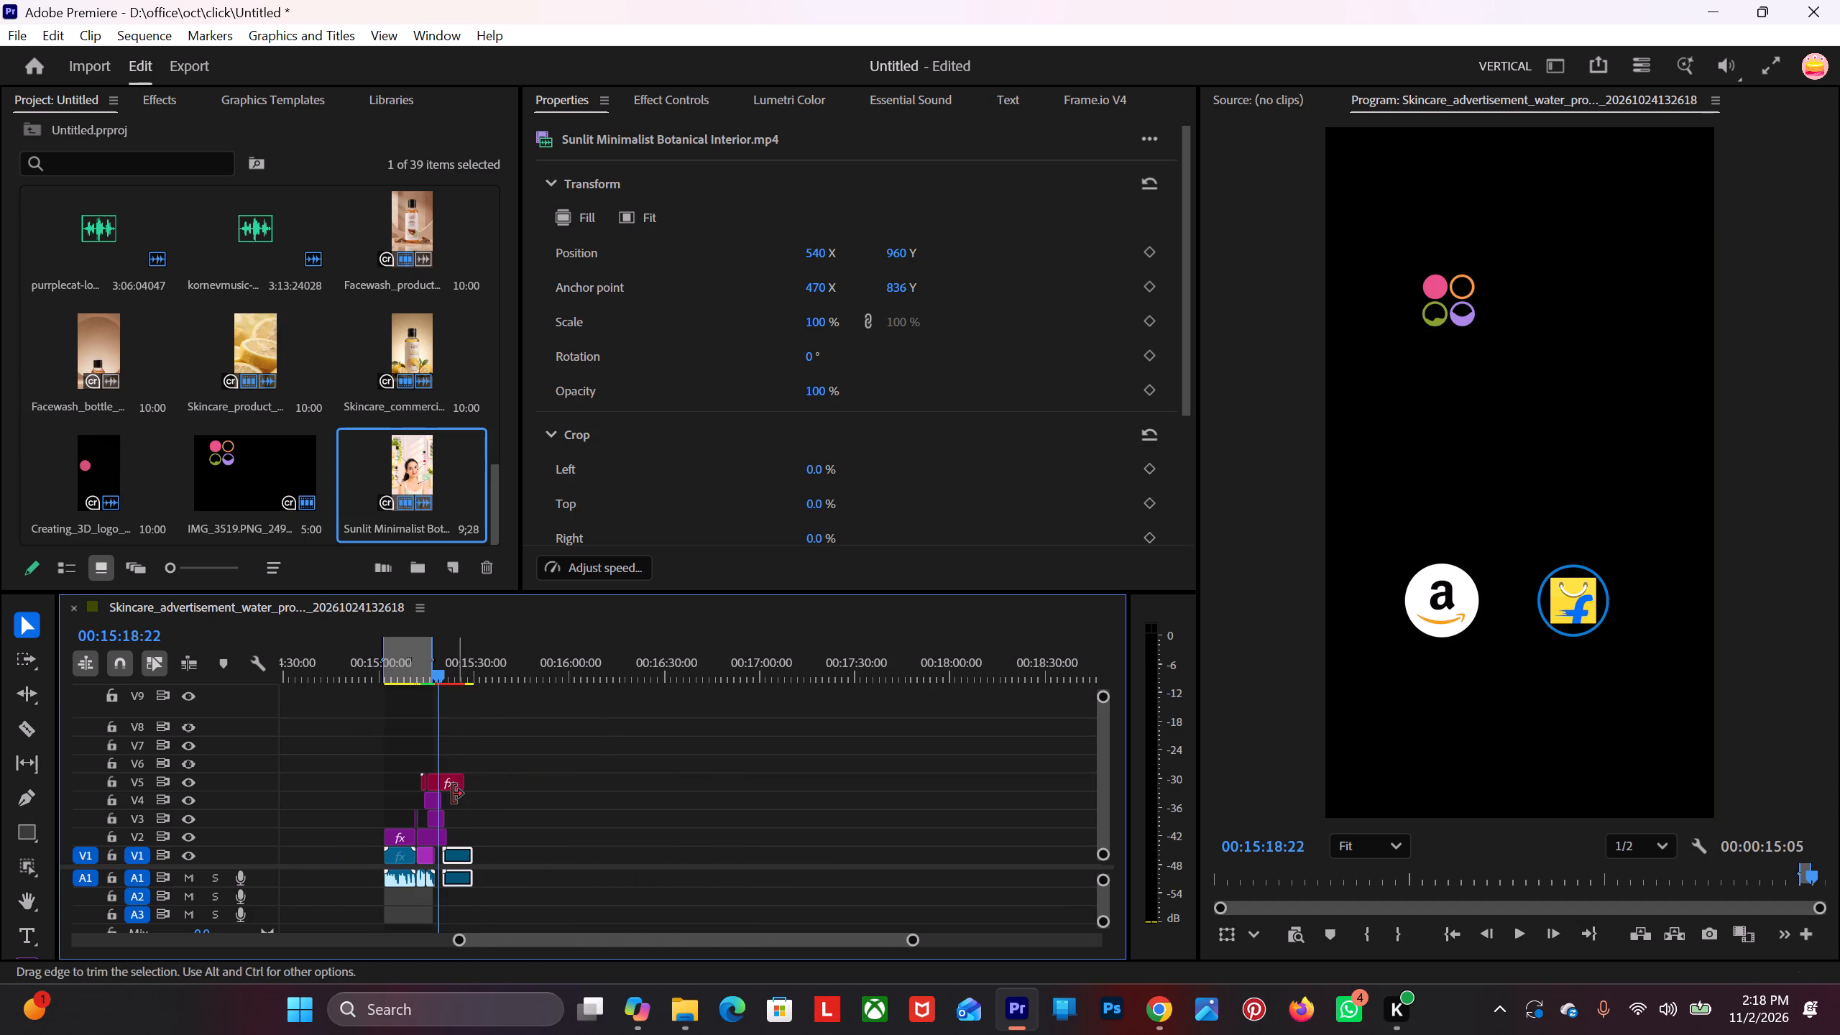
scroll(465, 796, "up", 6, "alt")
scroll(464, 784, "down", 5, "alt")
scroll(457, 772, "up", 13, "alt")
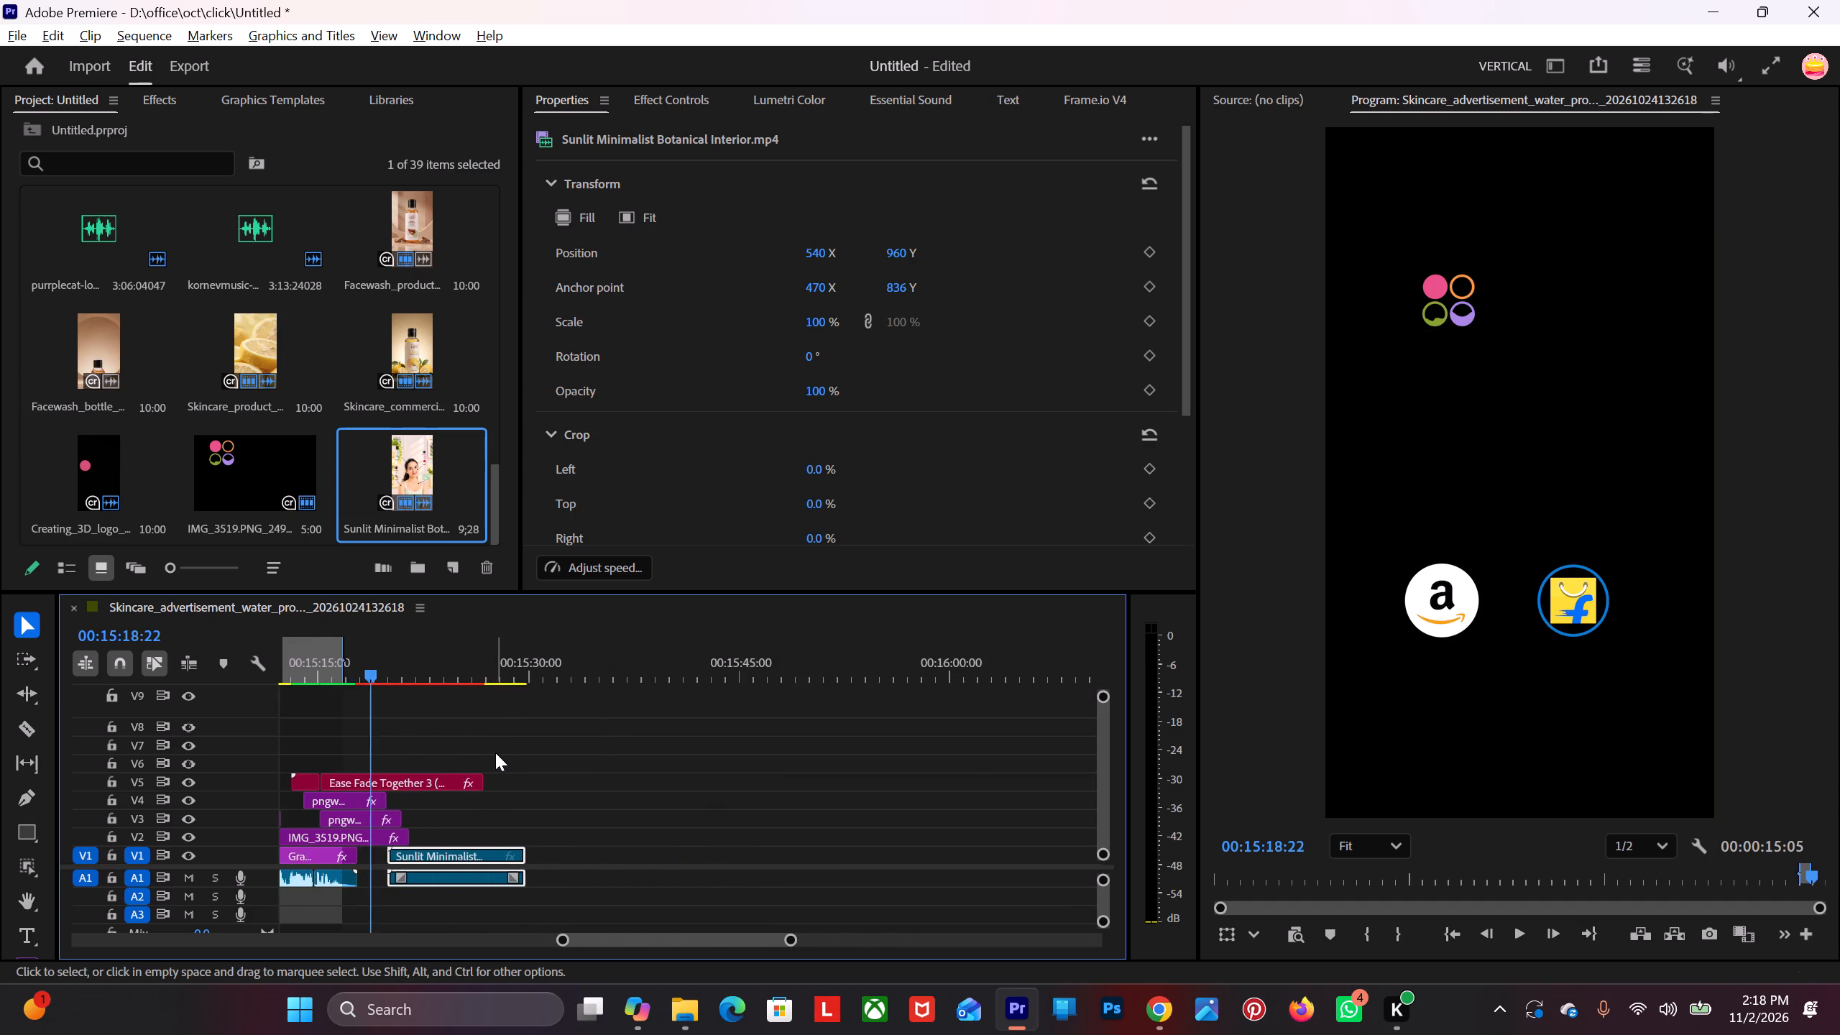
scroll(494, 752, "up", 2, "alt")
scroll(494, 755, "up", 11)
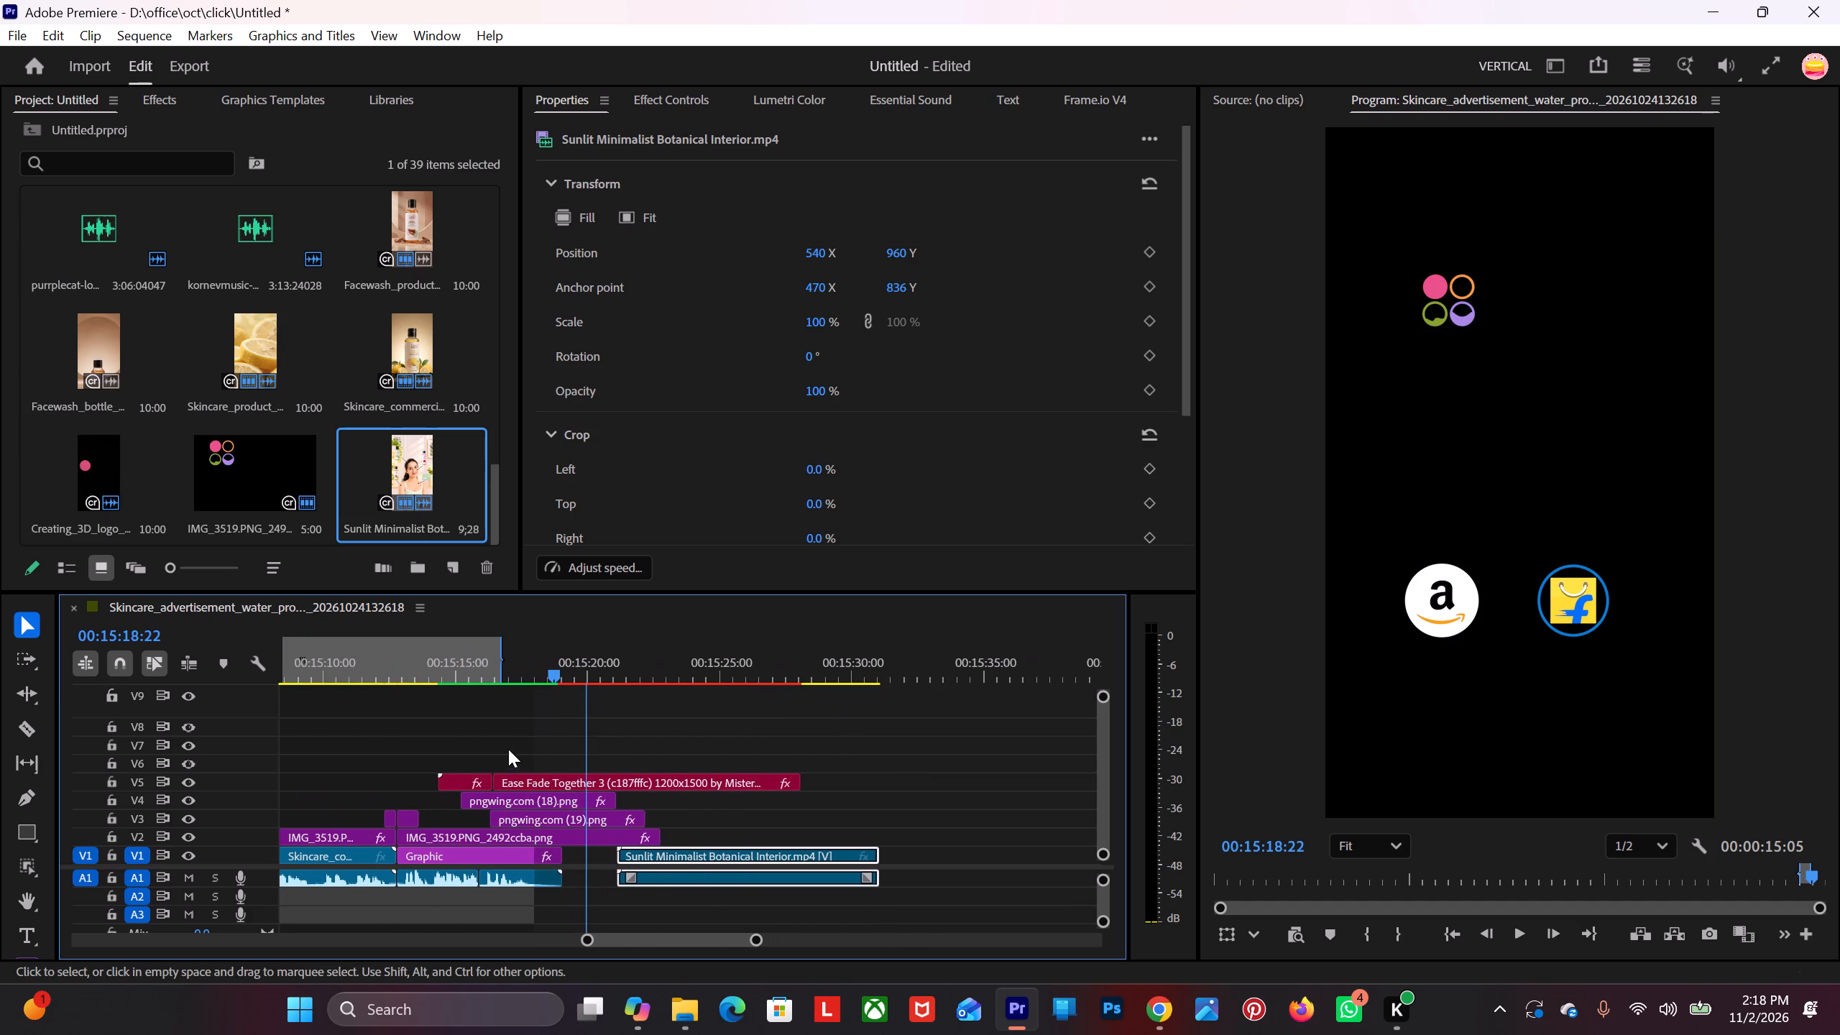
Look through the earlier and following parts of the sequence around the lemon facewash ad for other clips.
left_click_drag(589, 663, 25, 751)
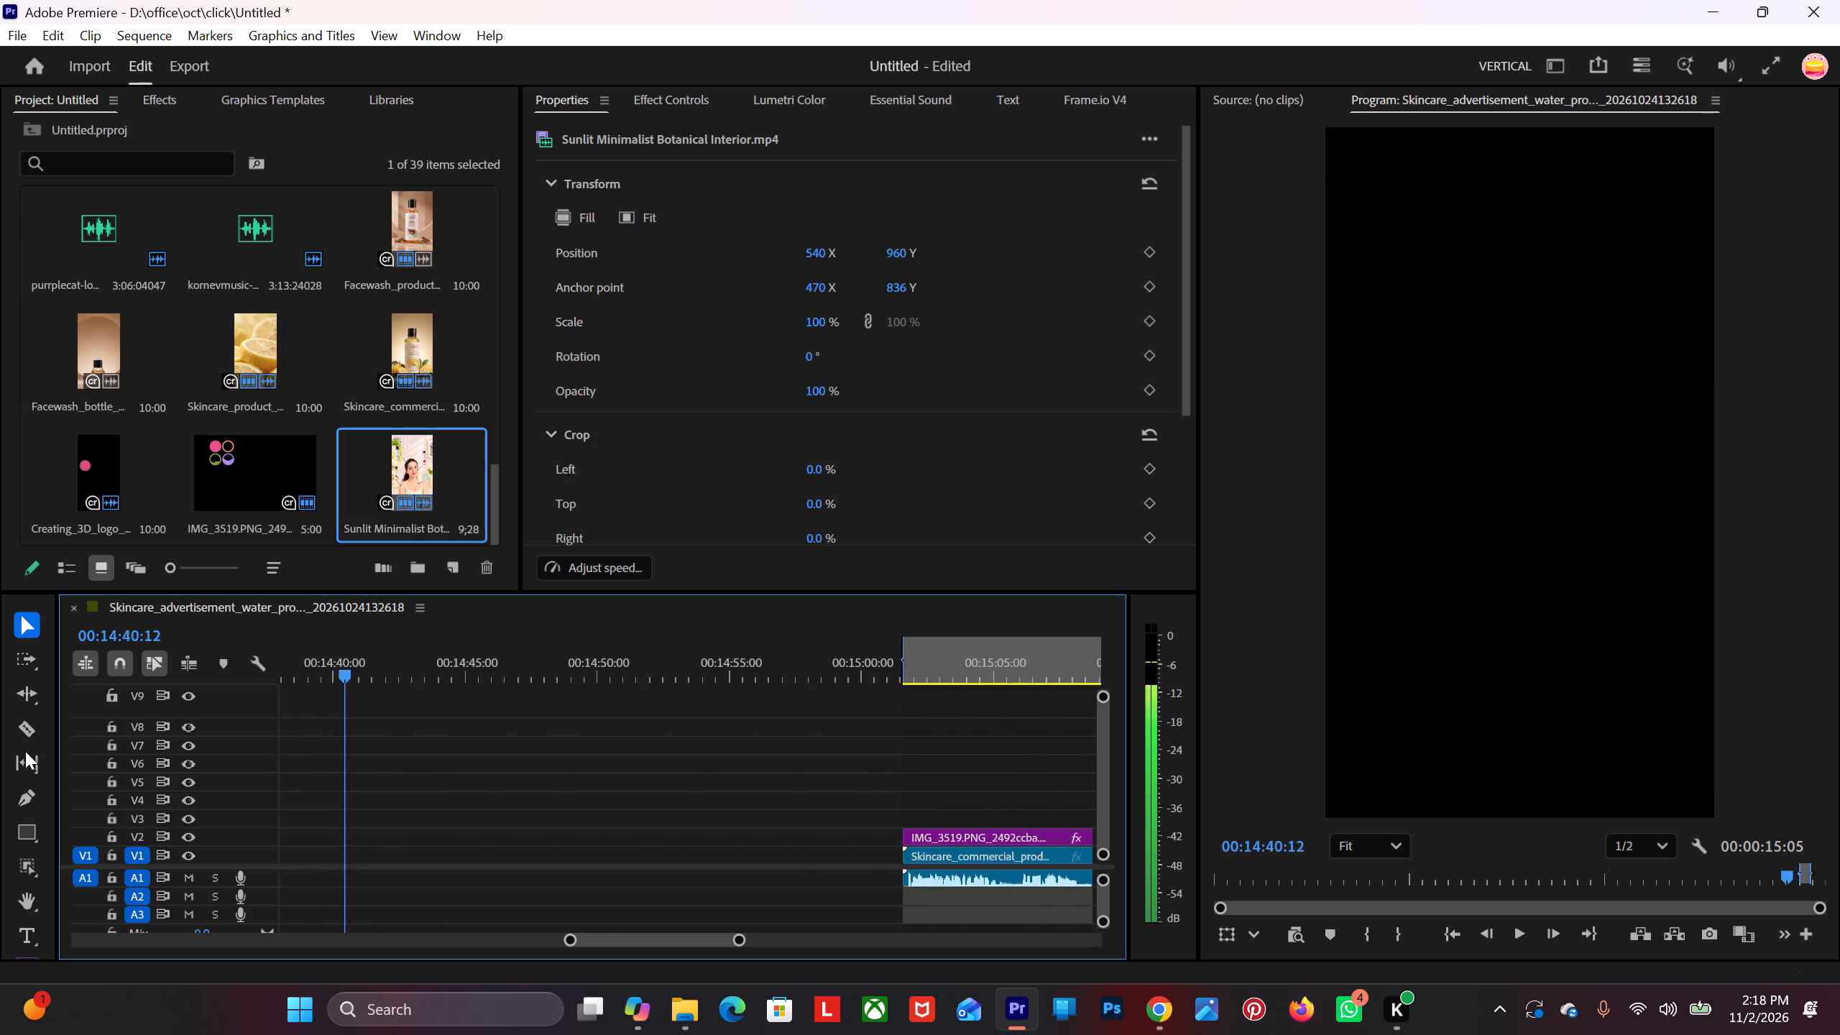
left_click_drag(25, 751, 821, 793)
scroll(867, 791, "down", 20, "alt")
scroll(602, 786, "down", 3, "alt")
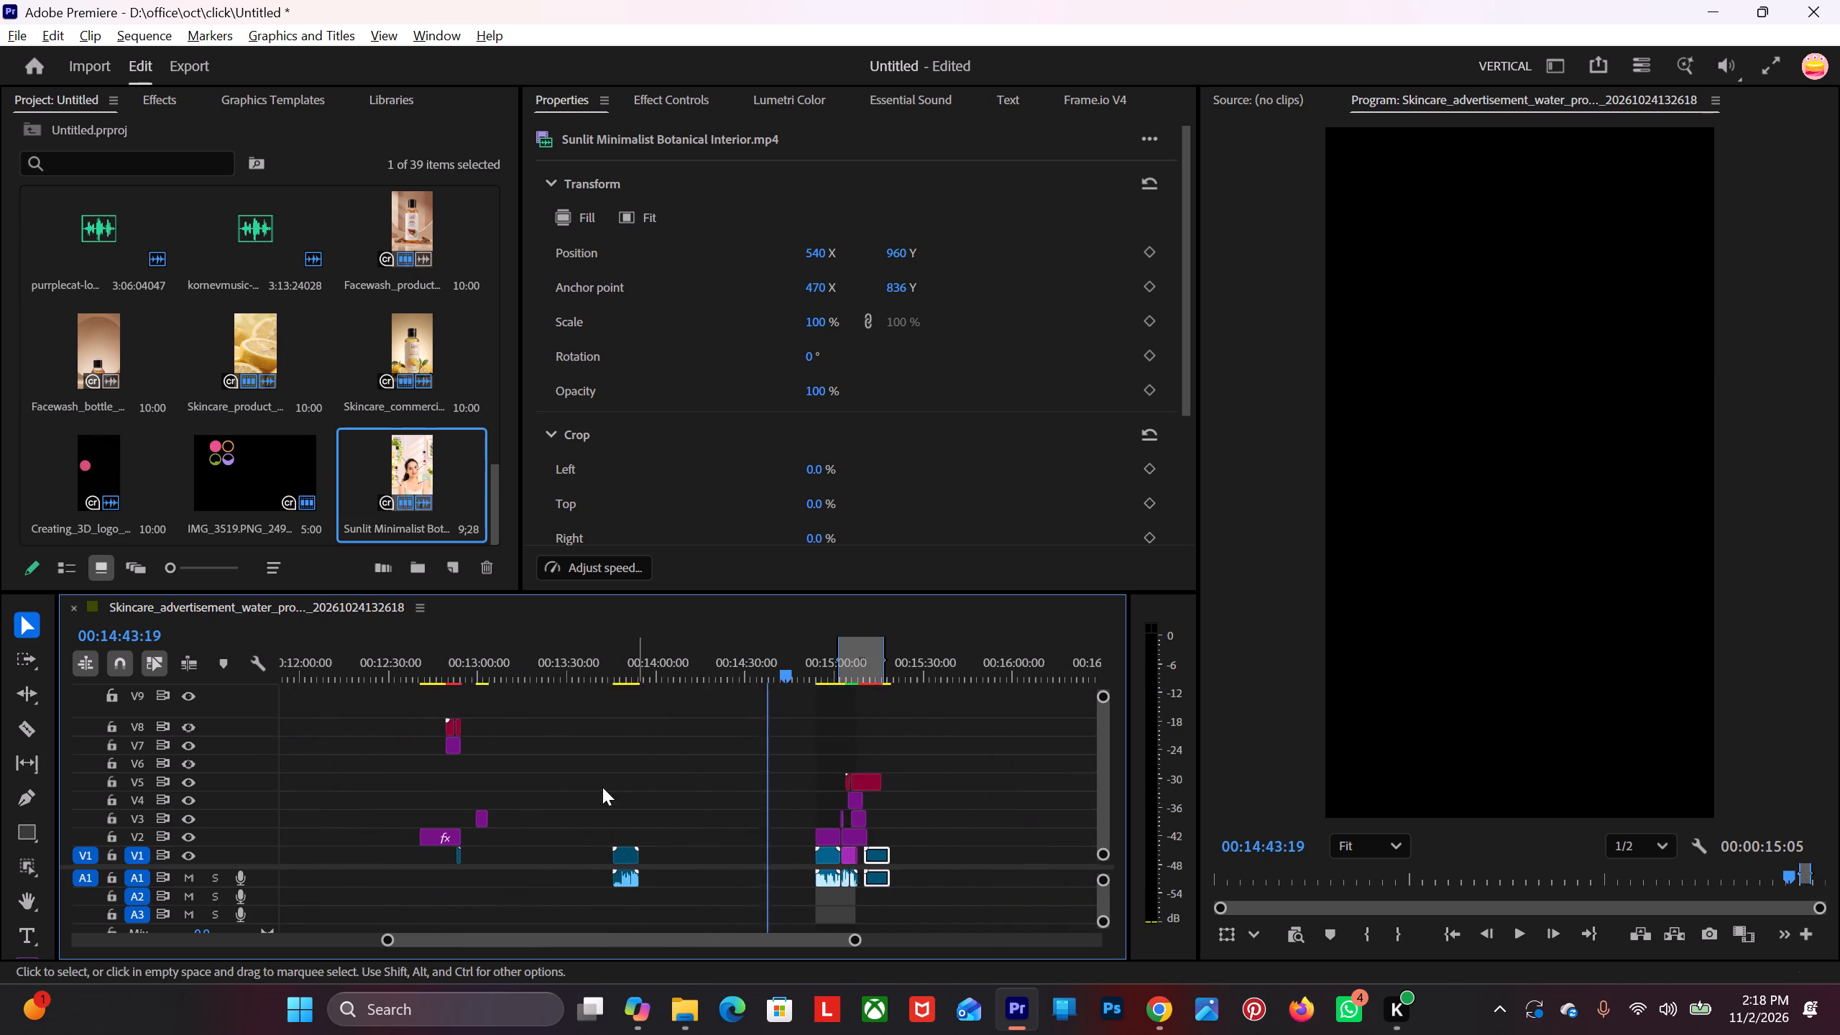
scroll(602, 787, "down", 3, "alt")
scroll(707, 688, "down", 4, "alt")
scroll(717, 719, "up", 13)
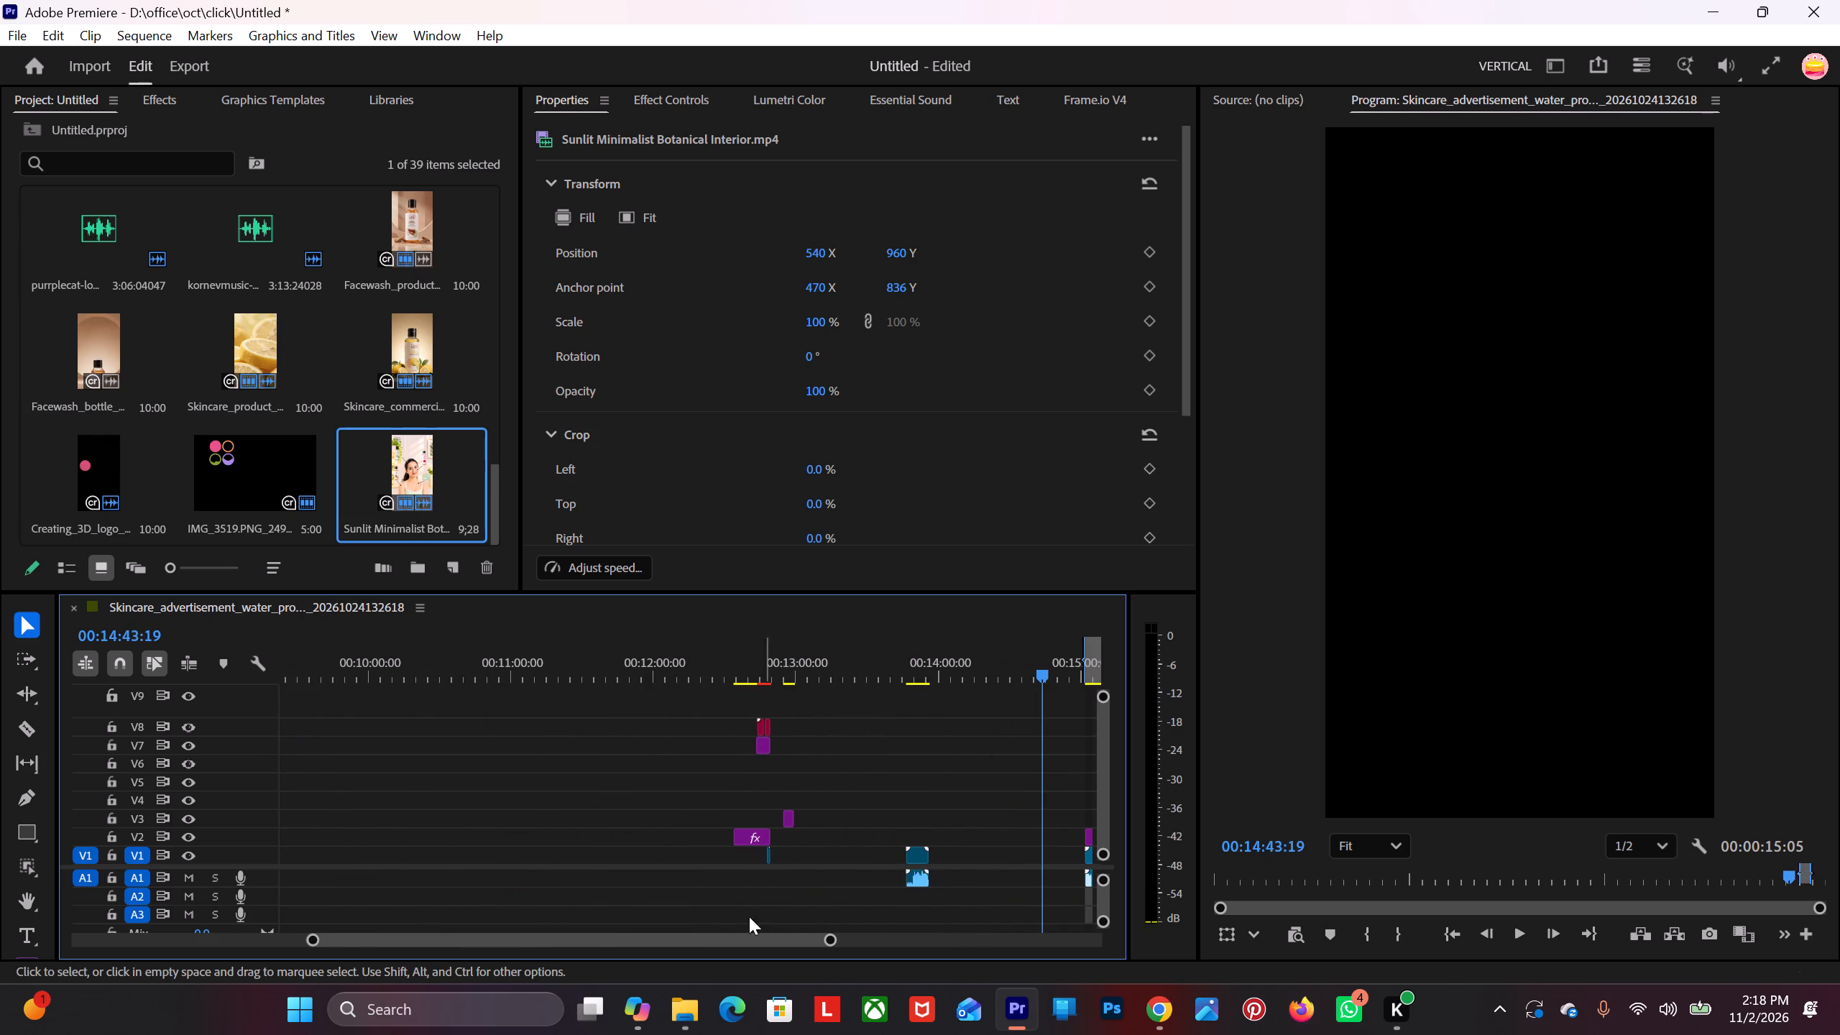
left_click_drag(765, 932, 865, 930)
left_click_drag(837, 938, 848, 940)
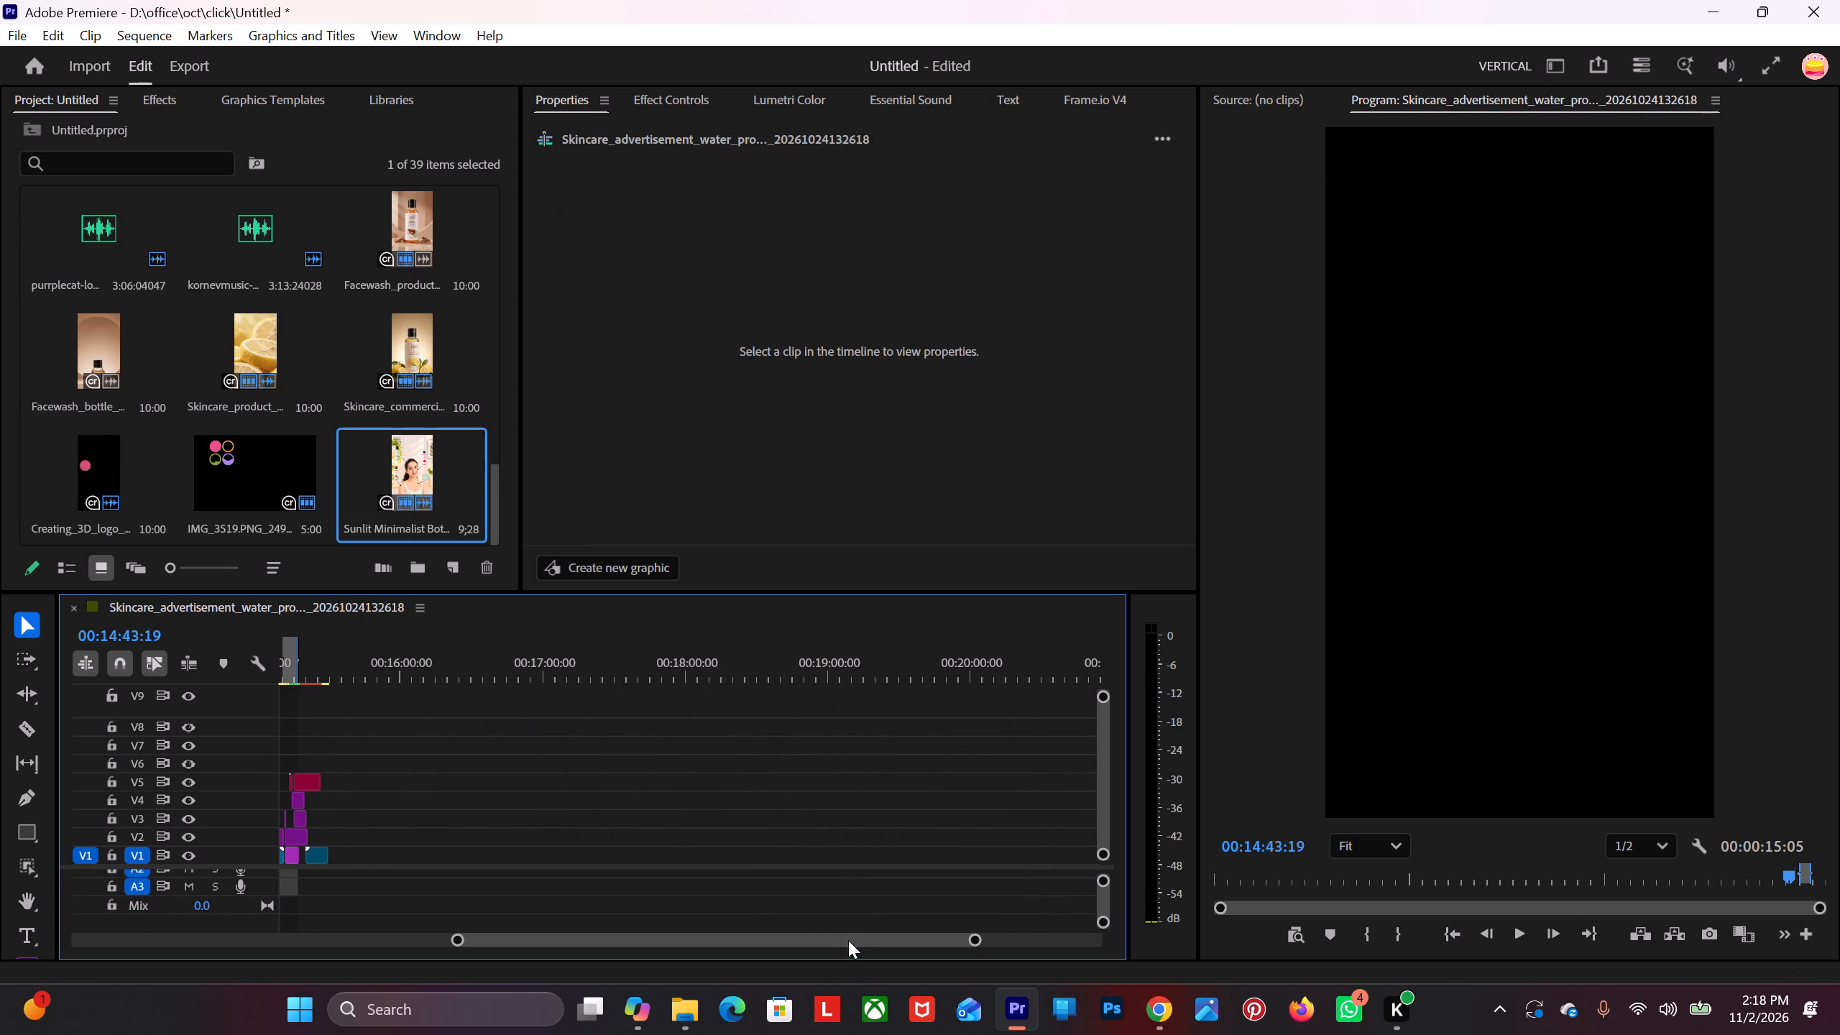
left_click_drag(848, 940, 770, 916)
left_click_drag(970, 939, 816, 924)
scroll(783, 745, "up", 6, "alt")
Scrub through the "Available On" end card to examine where its logo, text and store icons appear.
left_click_drag(713, 659, 901, 684)
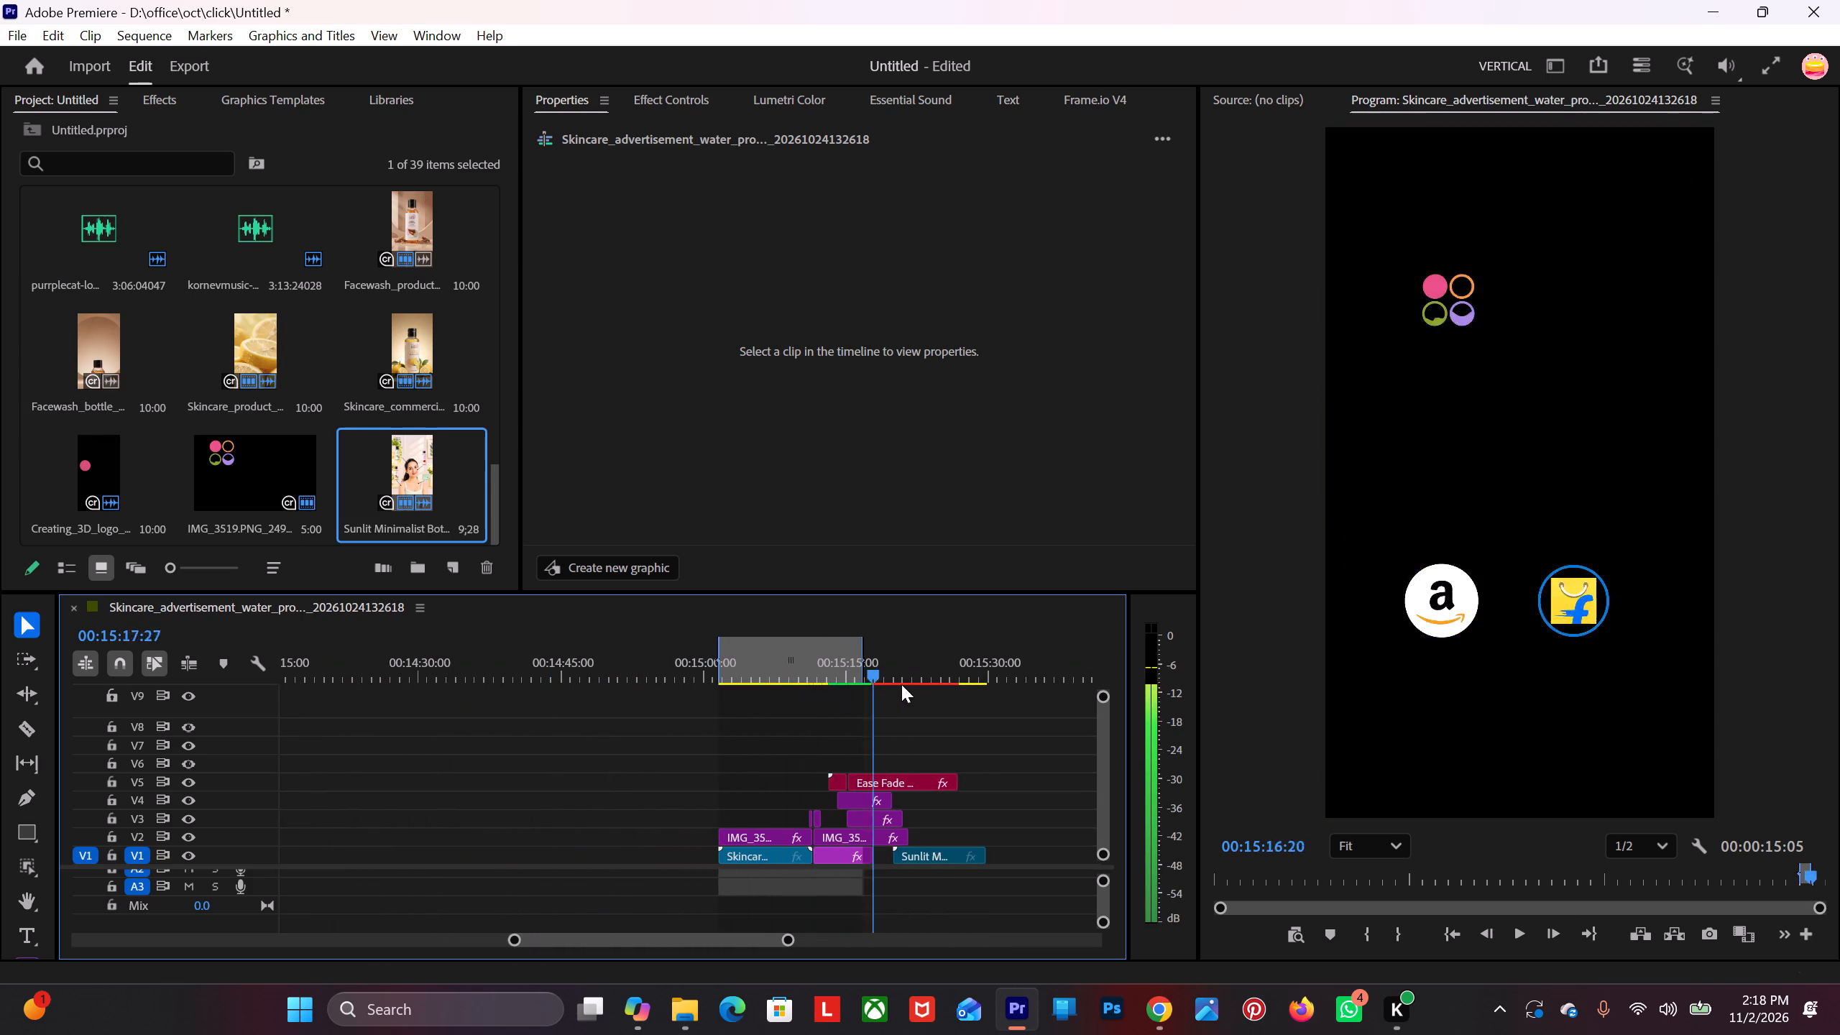
left_click_drag(901, 684, 860, 684)
scroll(1016, 731, "up", 5, "alt")
scroll(998, 727, "down", 6)
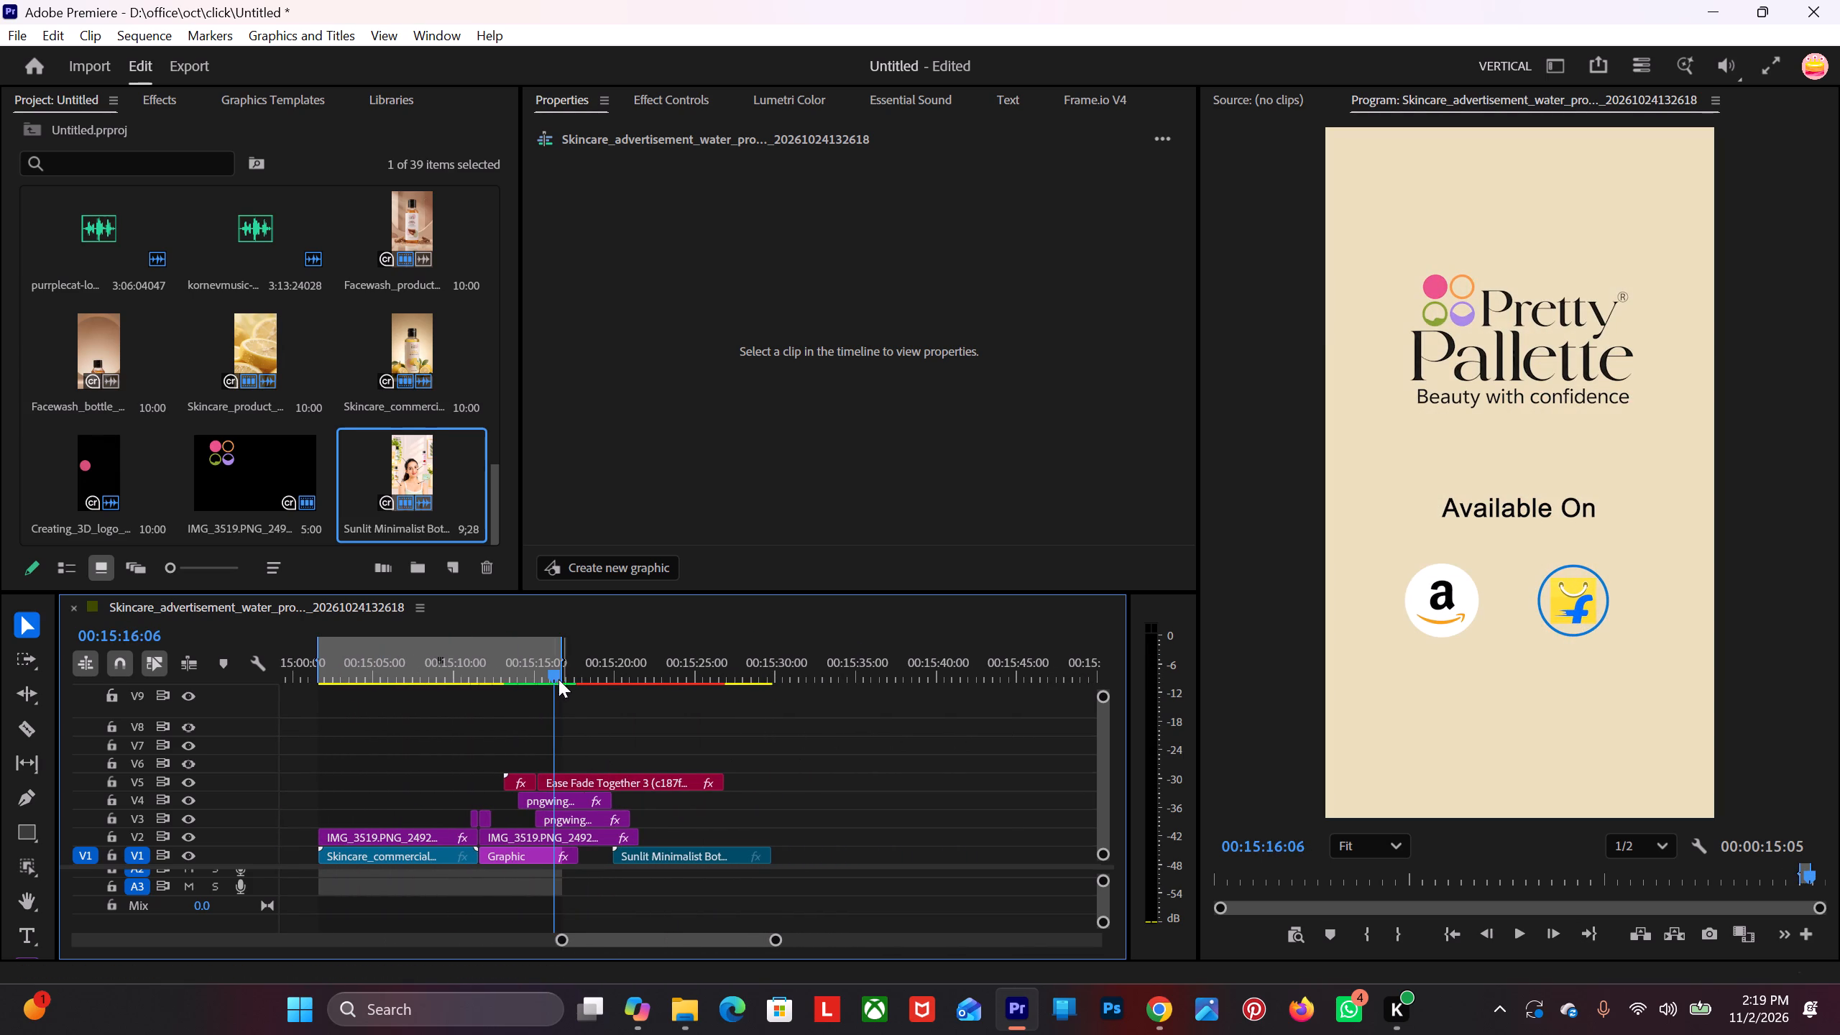
left_click_drag(547, 658, 502, 696)
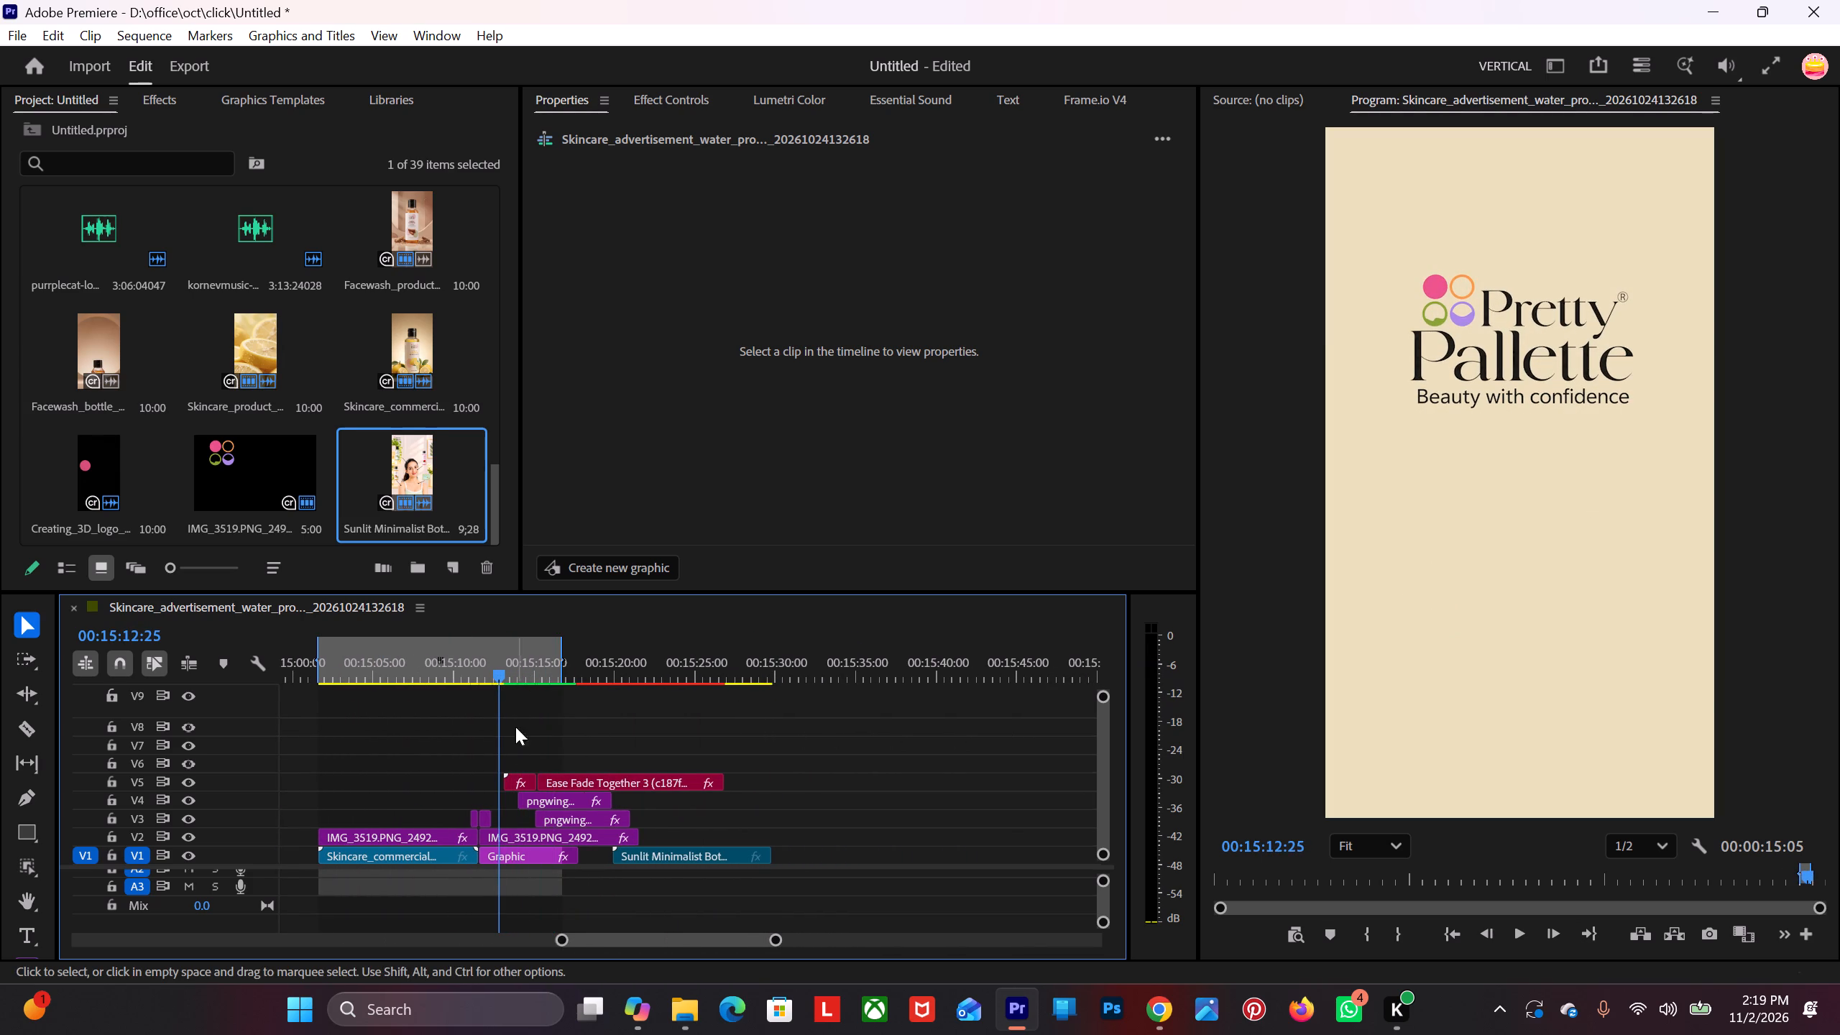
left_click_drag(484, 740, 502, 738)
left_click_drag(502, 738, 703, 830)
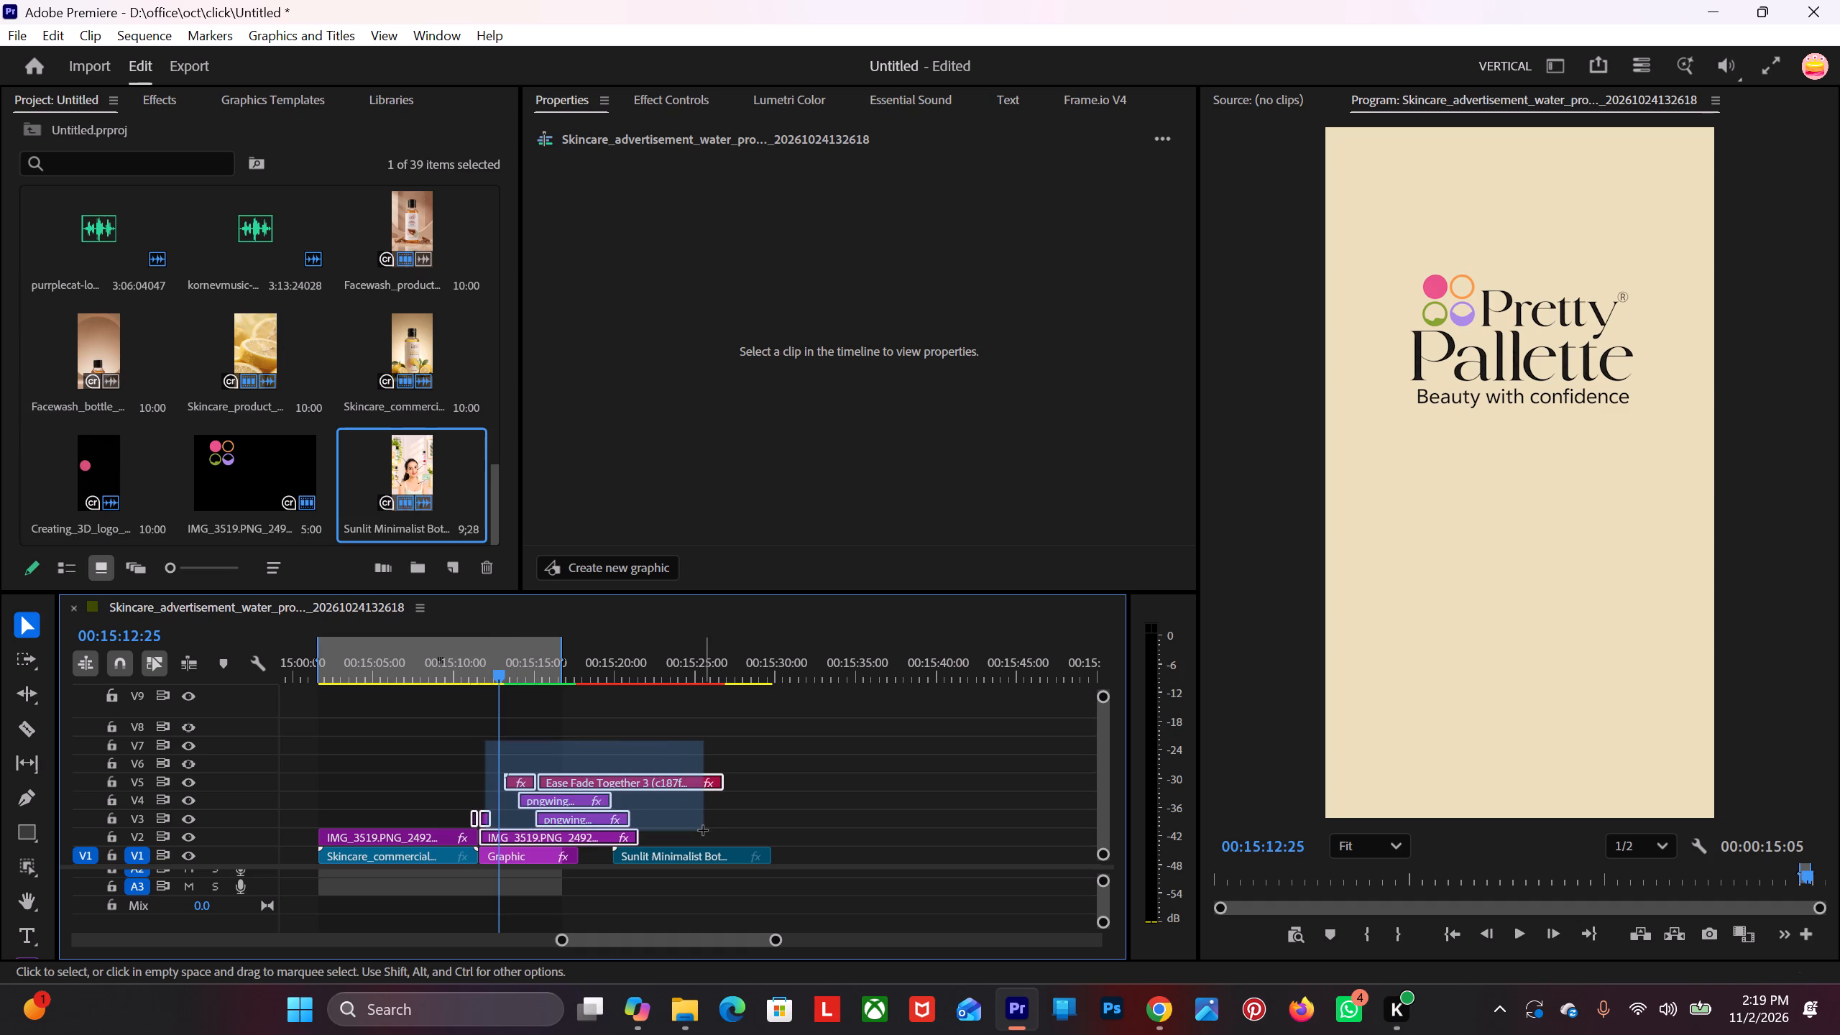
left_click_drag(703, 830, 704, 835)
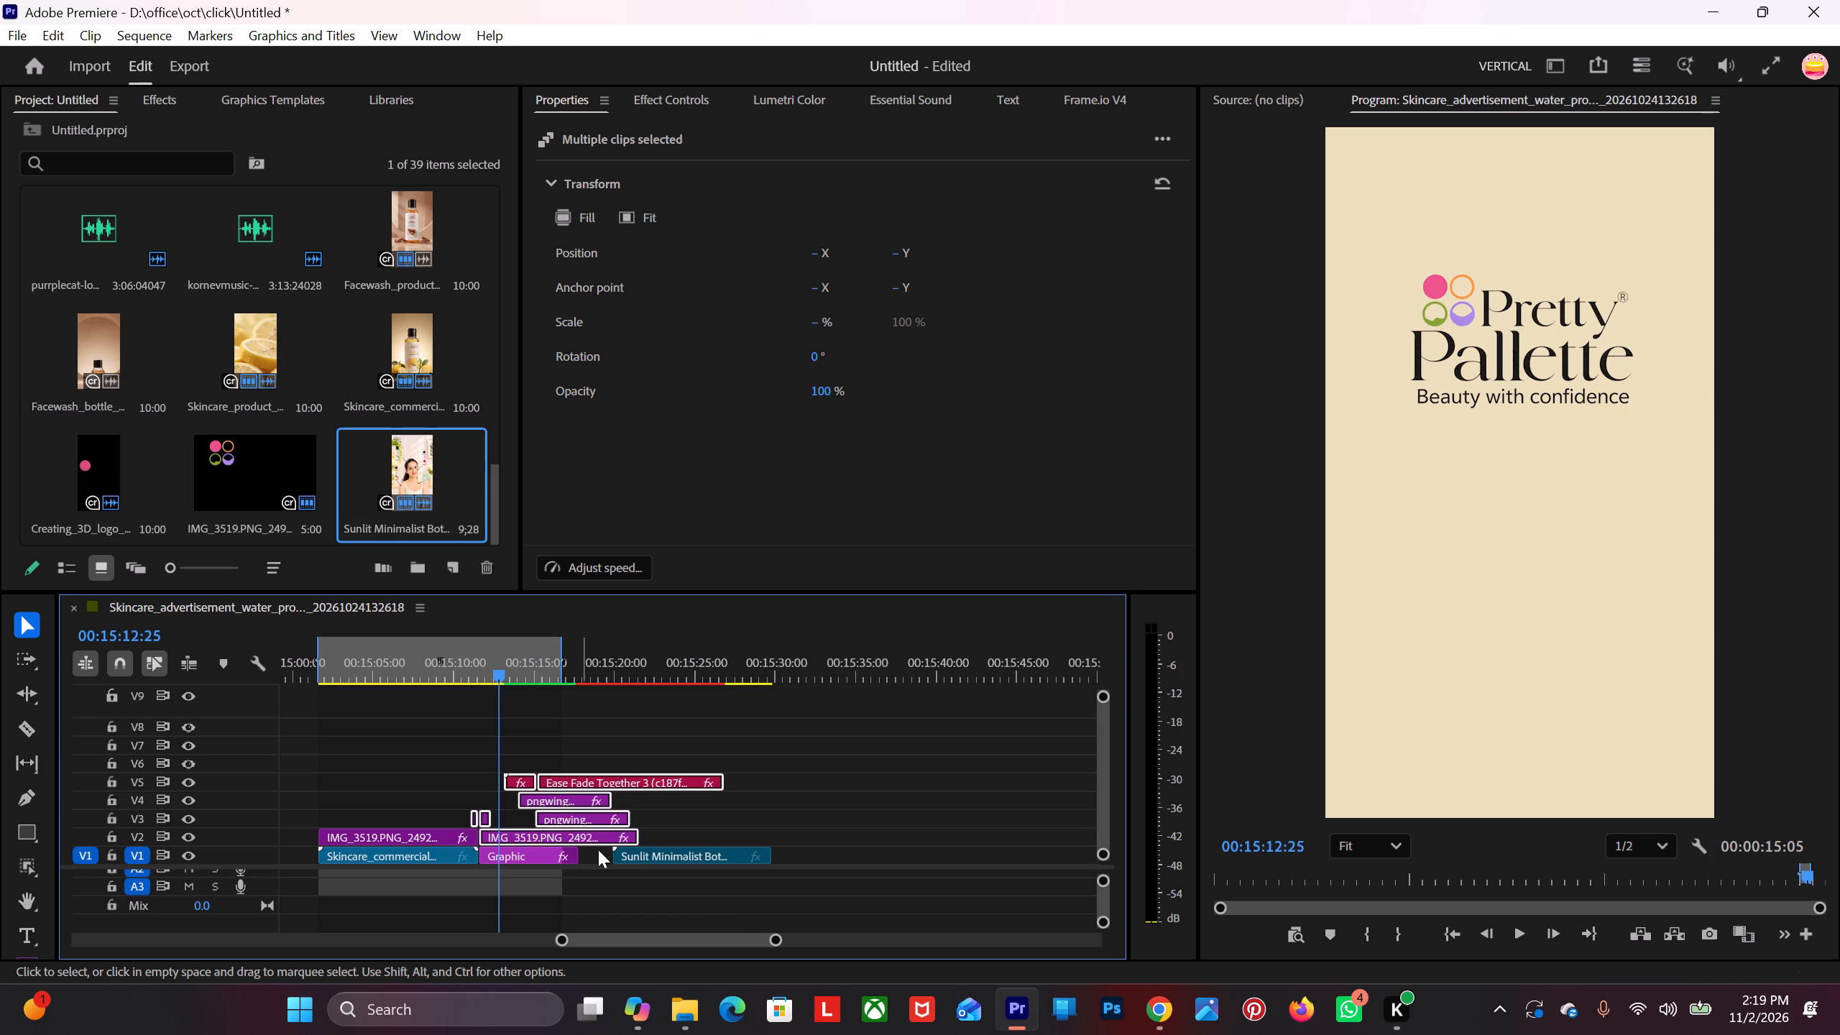
Move the Sunlit Minimalist Botanical Interior clip on V1 so it starts at about 00:15:30, clear of the end card layers.
left_click_drag(671, 855, 817, 861)
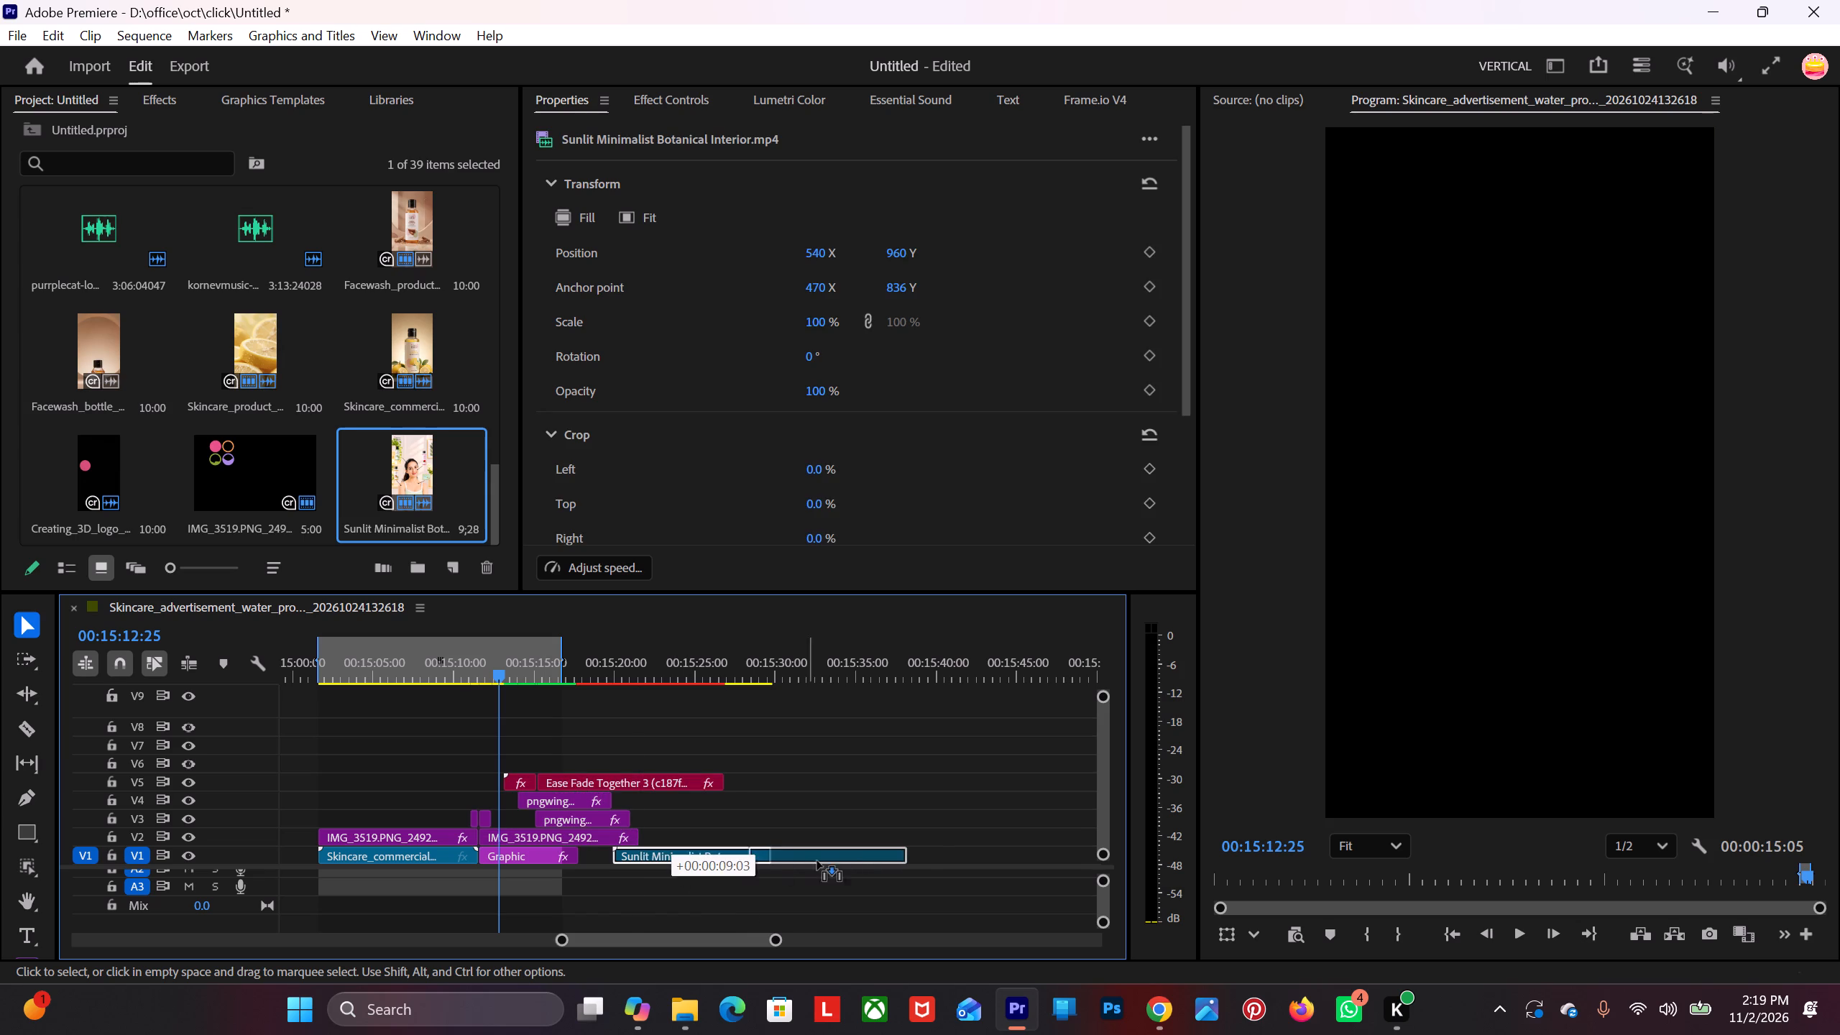
left_click_drag(817, 861, 840, 859)
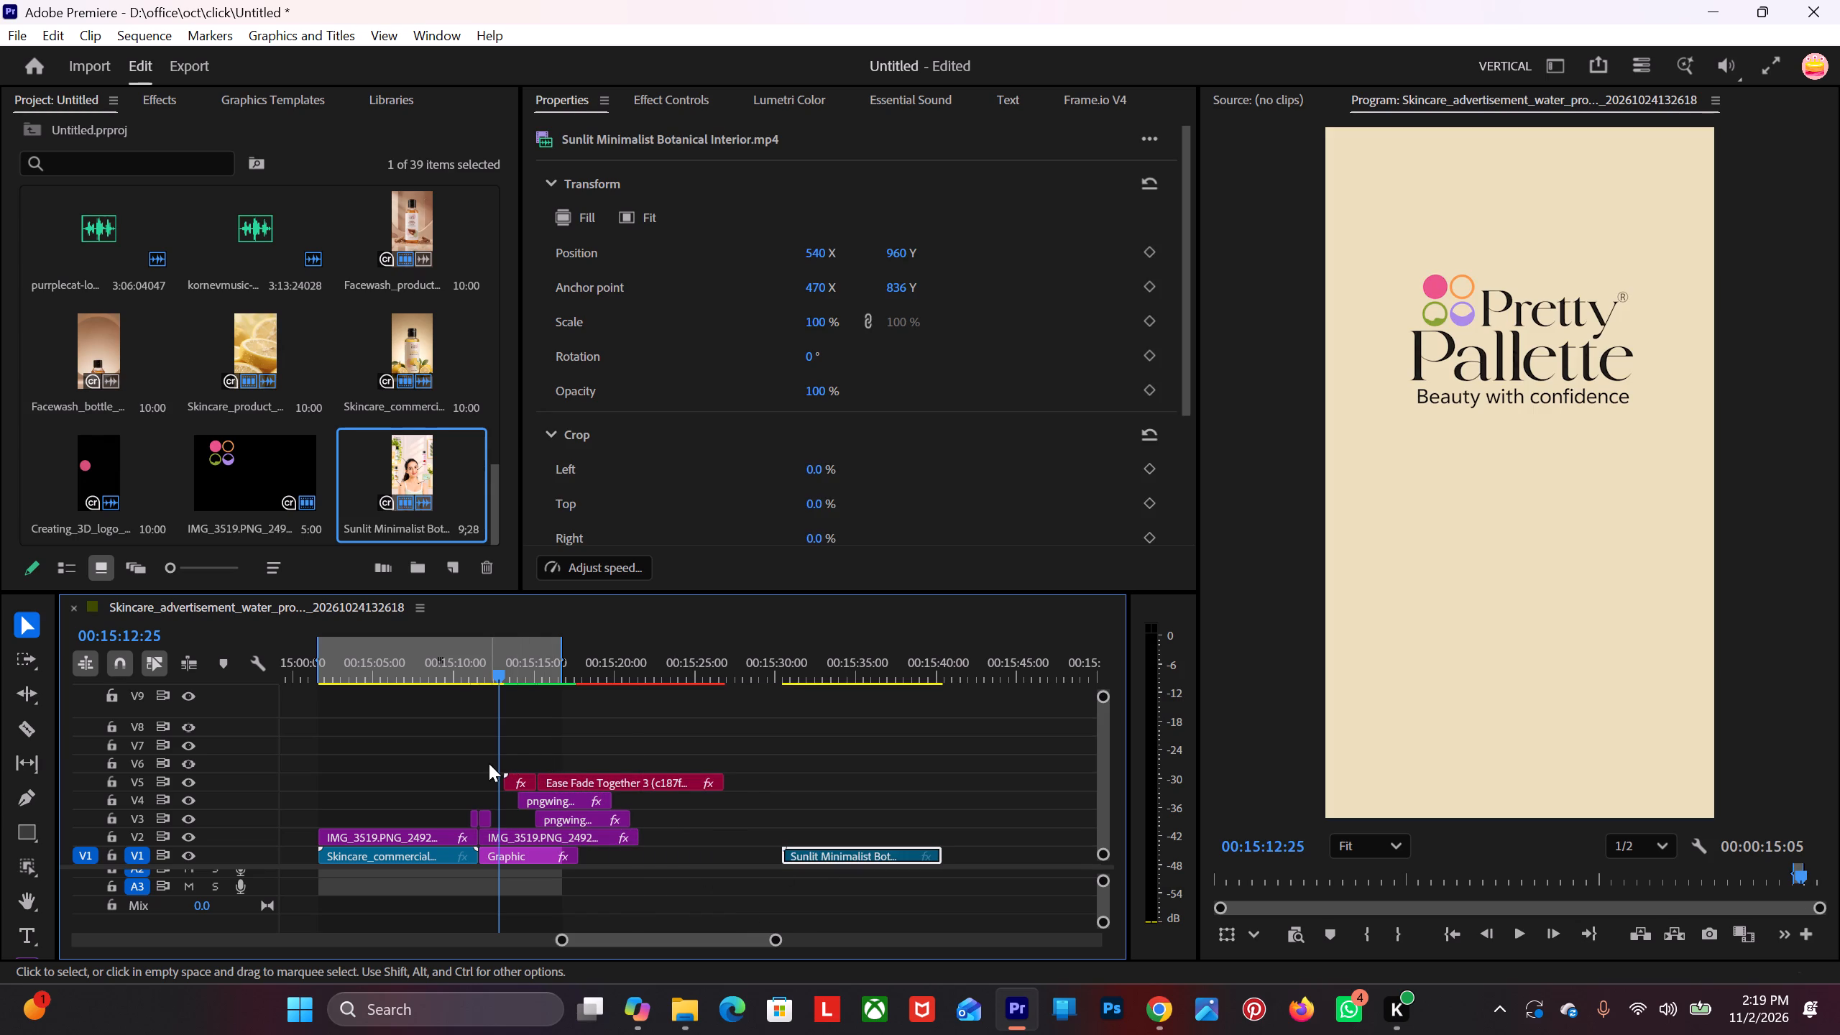
Duplicate all the "Available On" end card layers on V1 to V5 further along the sequence, starting at about 00:16:21.
left_click_drag(494, 760, 534, 771)
left_click_drag(743, 746, 617, 743)
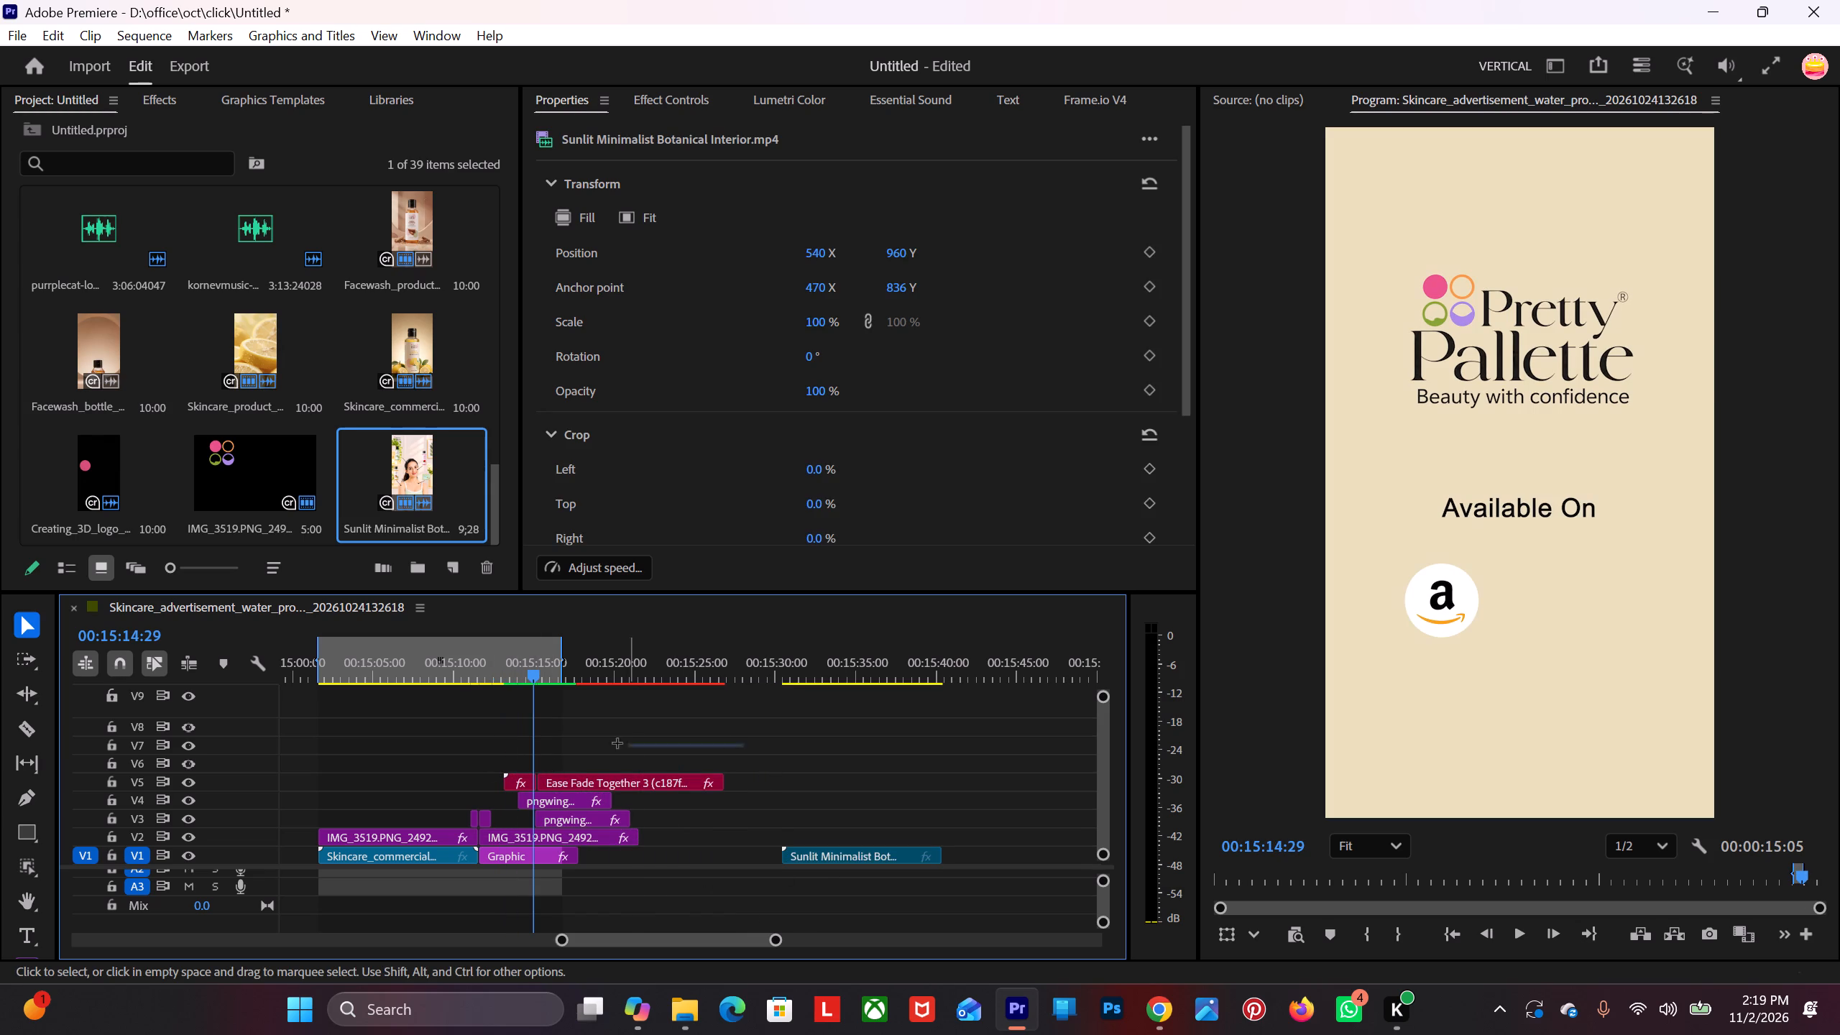
left_click_drag(617, 743, 510, 854)
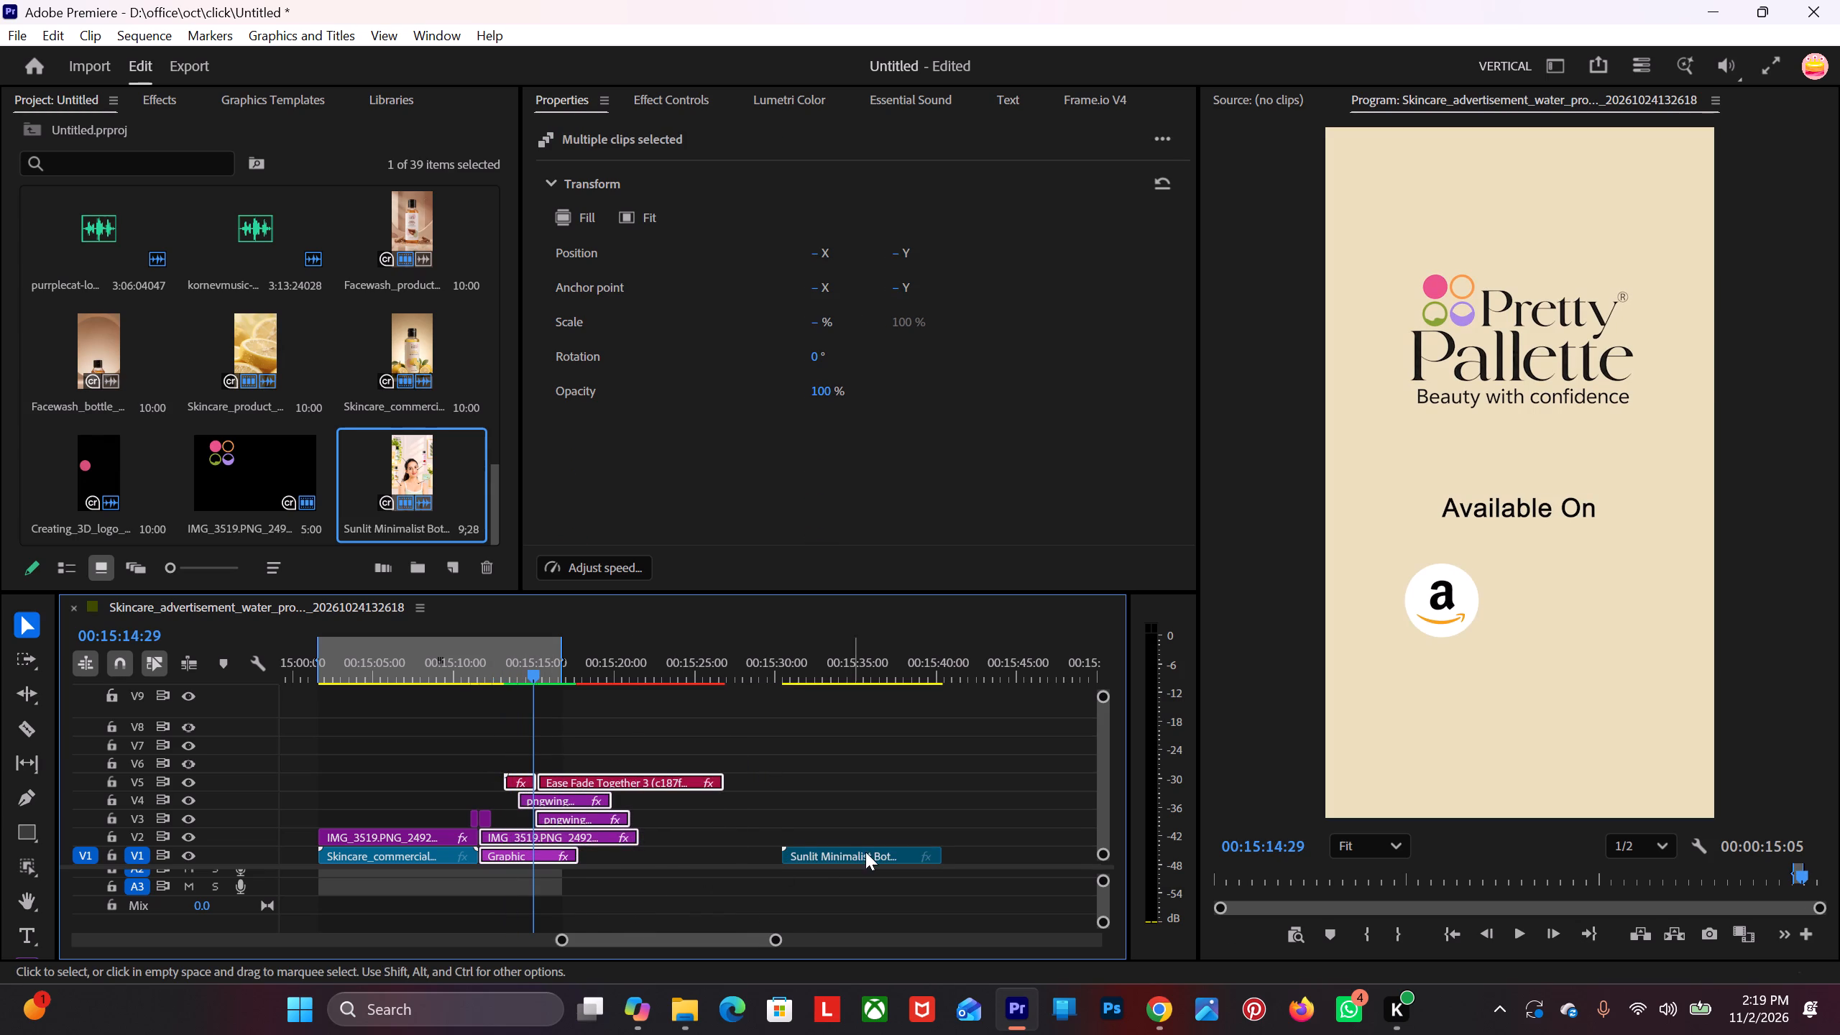
scroll(853, 846, "down", 6)
left_click_drag(350, 853, 350, 848)
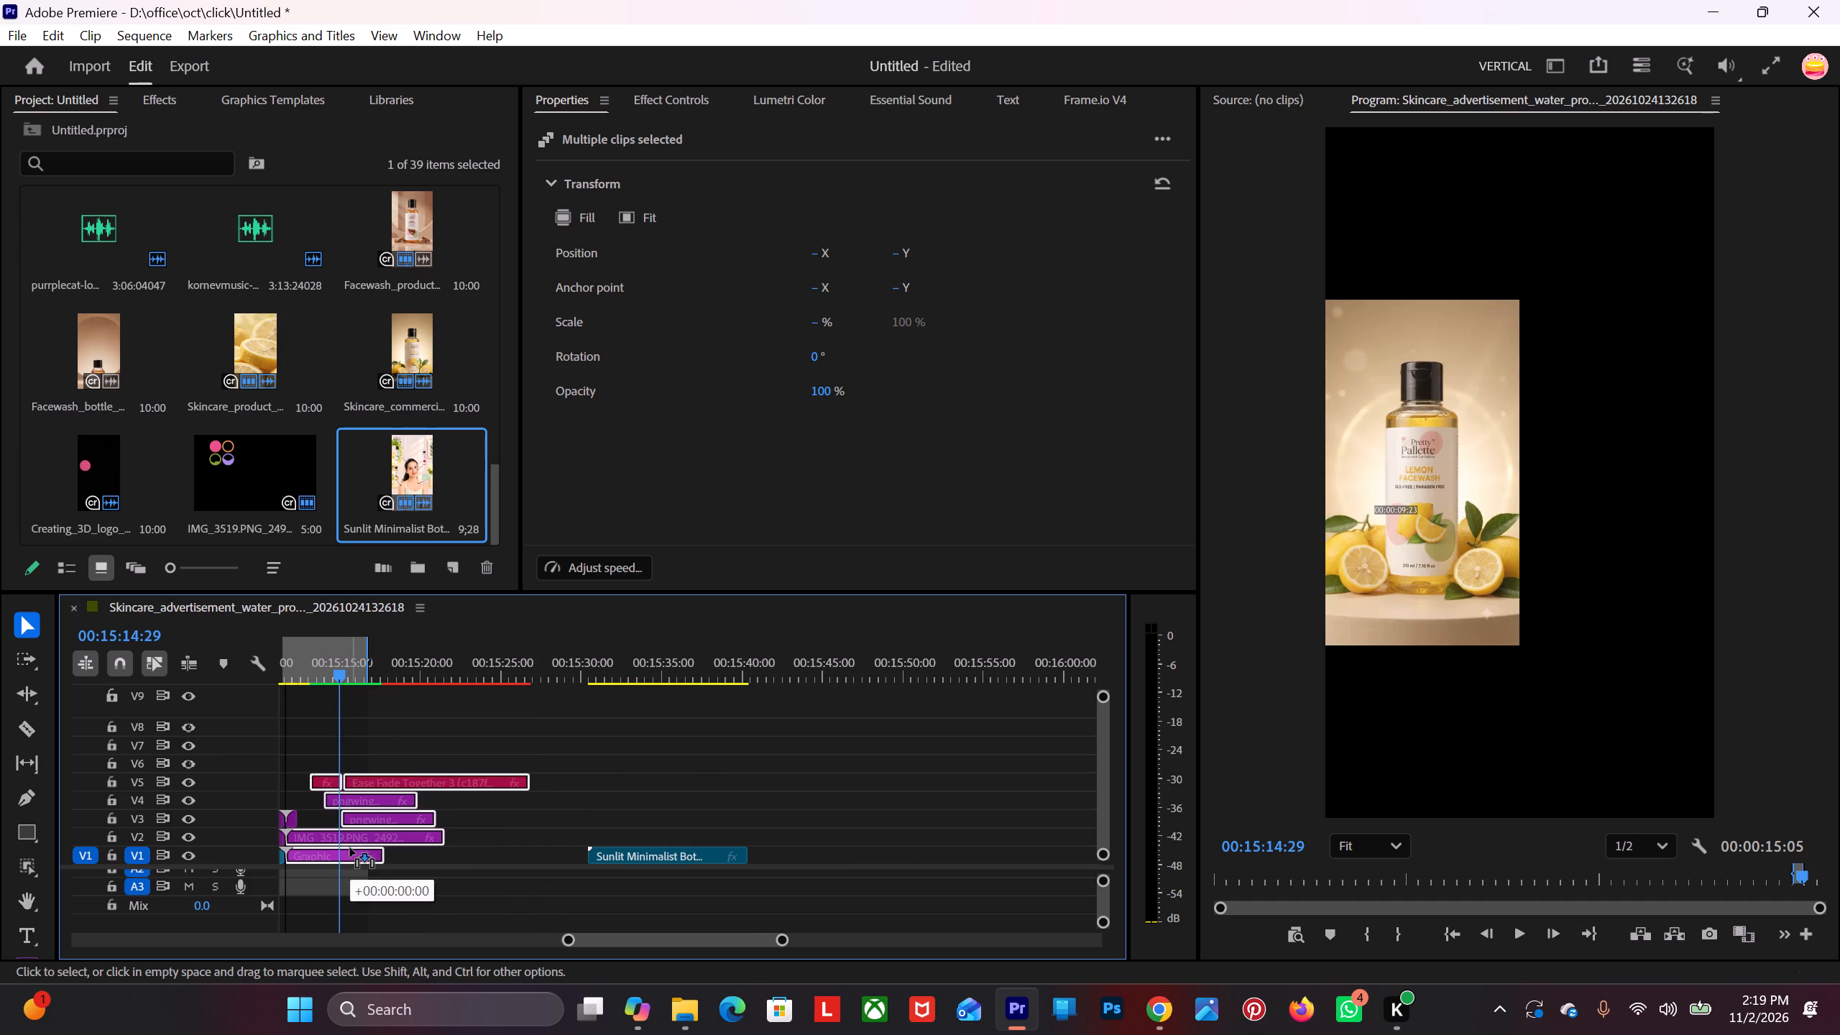
left_click_drag(350, 848, 1102, 865)
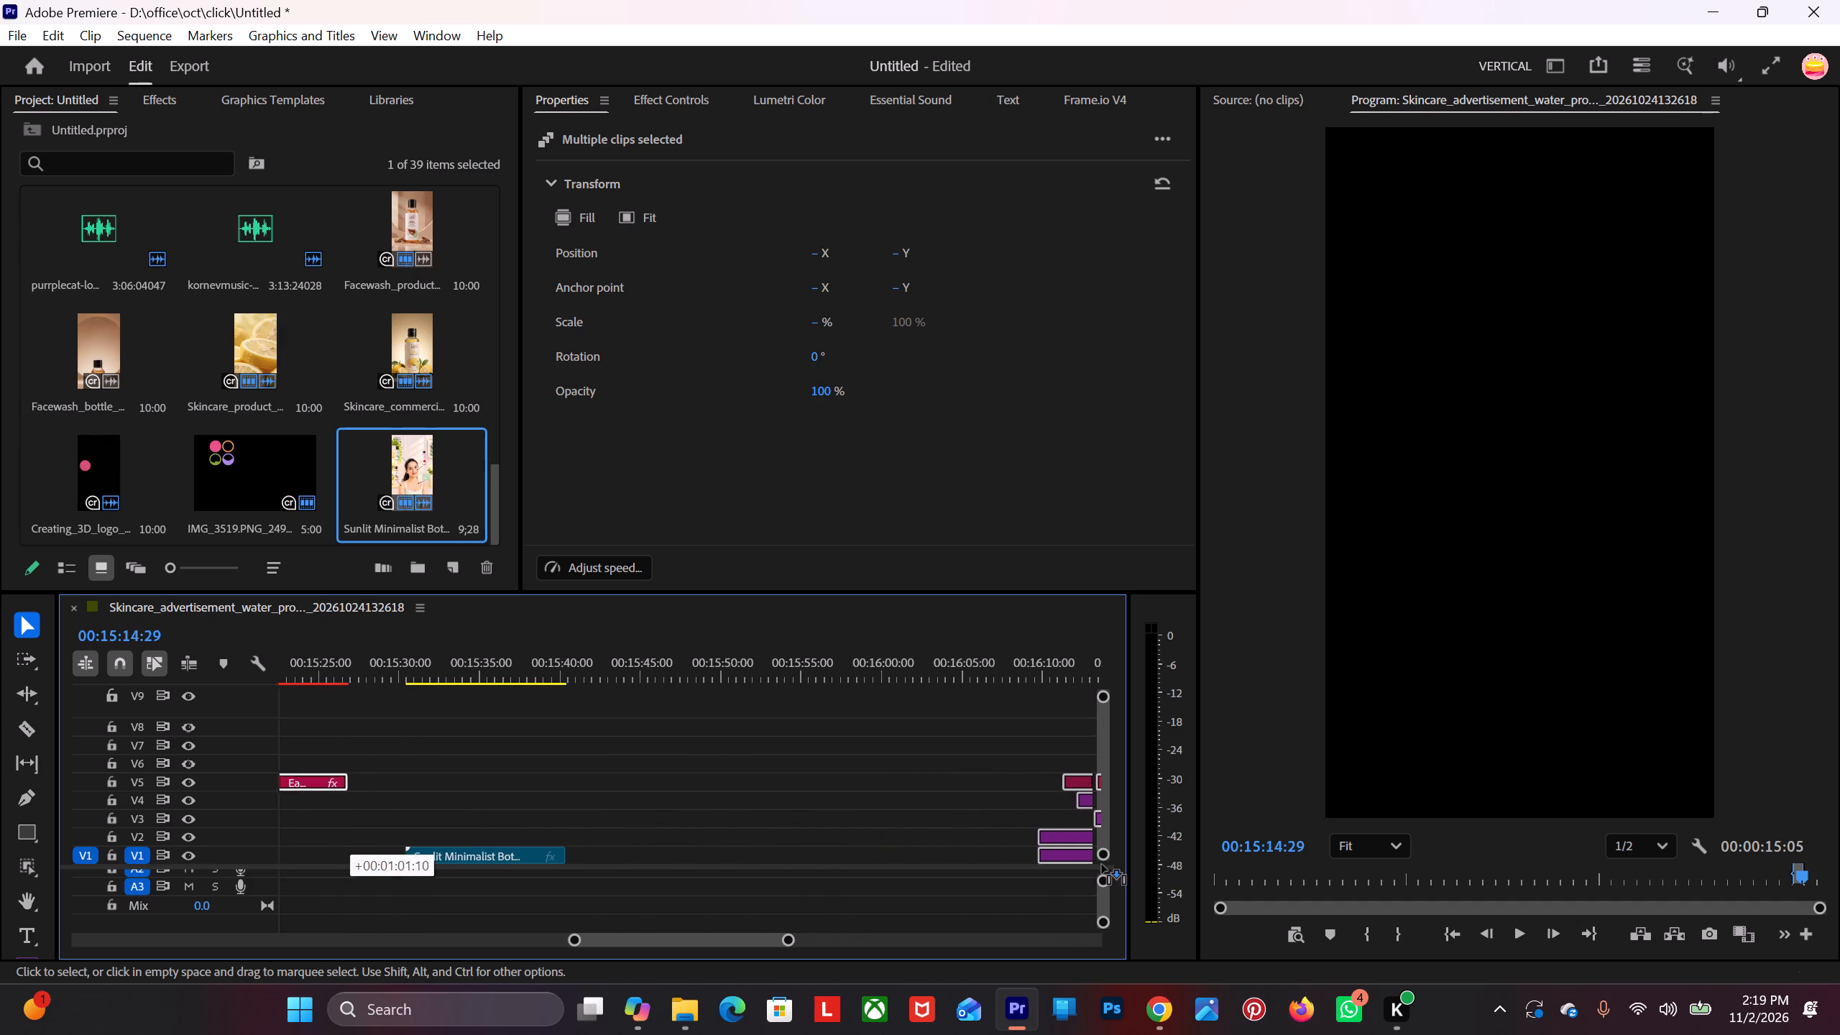
left_click_drag(1102, 865, 901, 858)
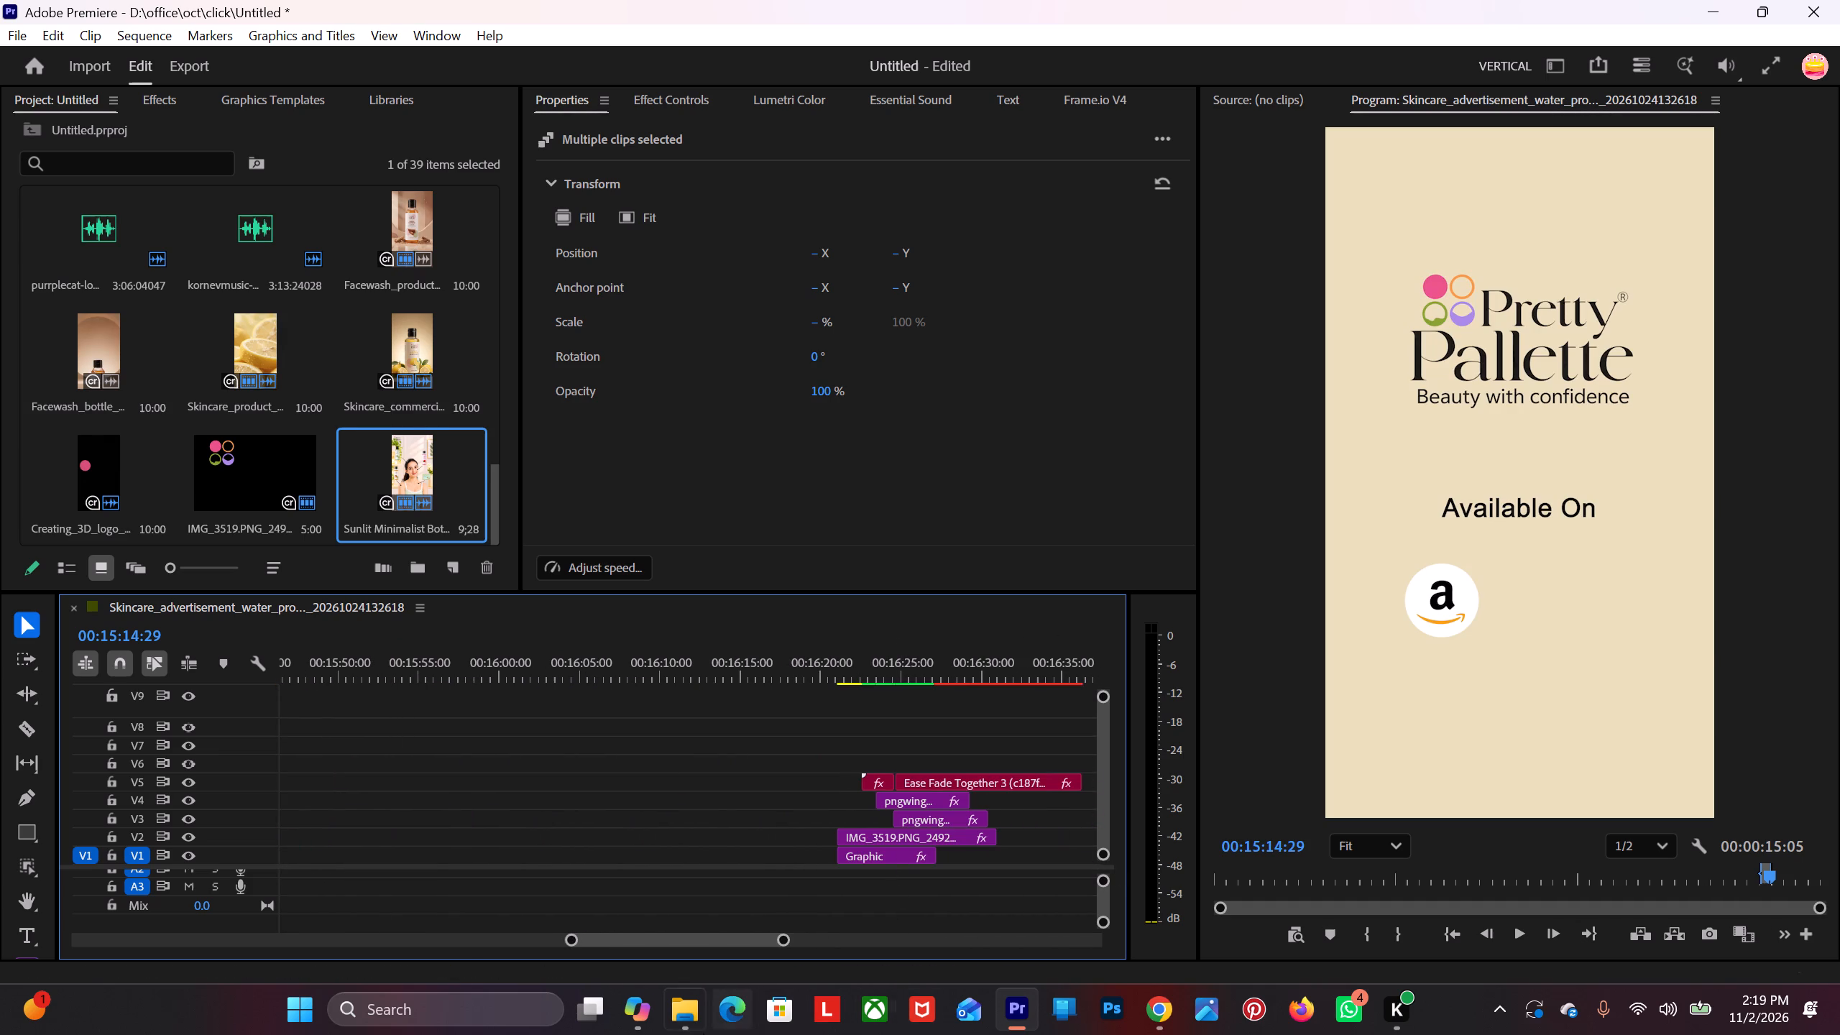
Bring Sunlit Minimalist Botanical Interior from File Explorer's product banifit folder onto V1 in Premiere, ending where the duplicated end card begins.
left_click(704, 1029)
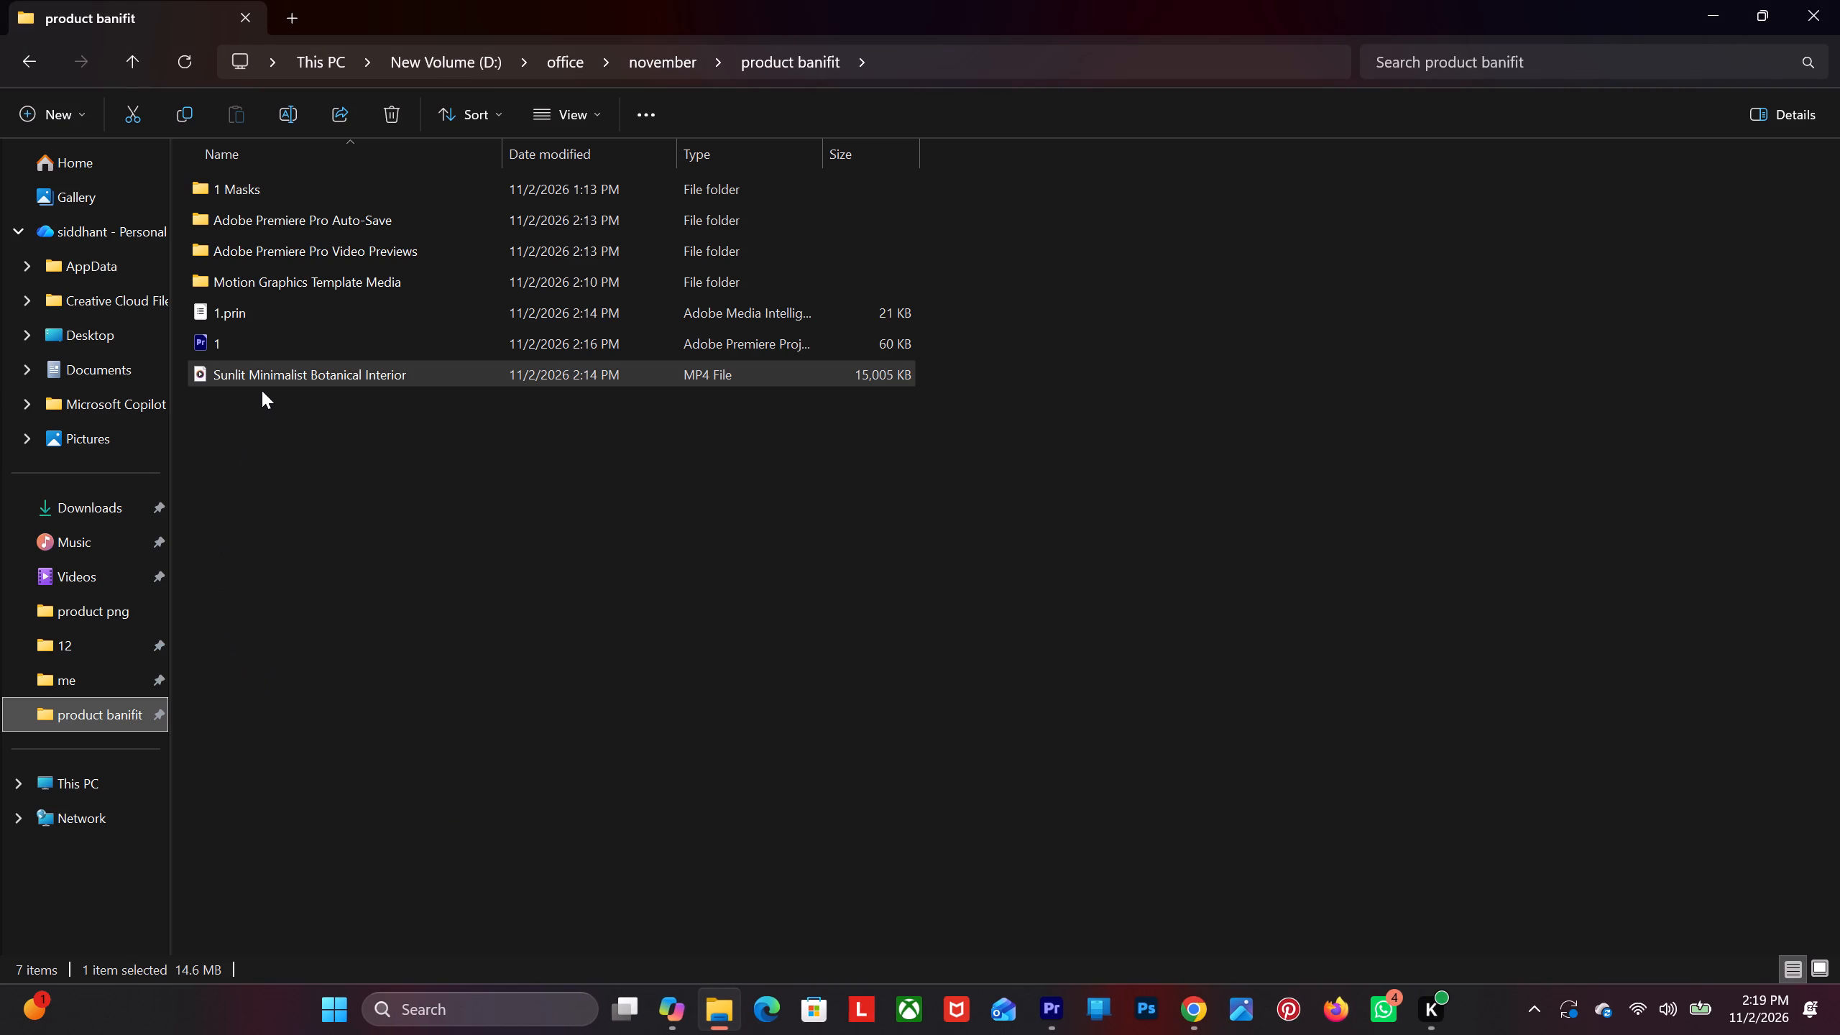
left_click_drag(270, 371, 1029, 1021)
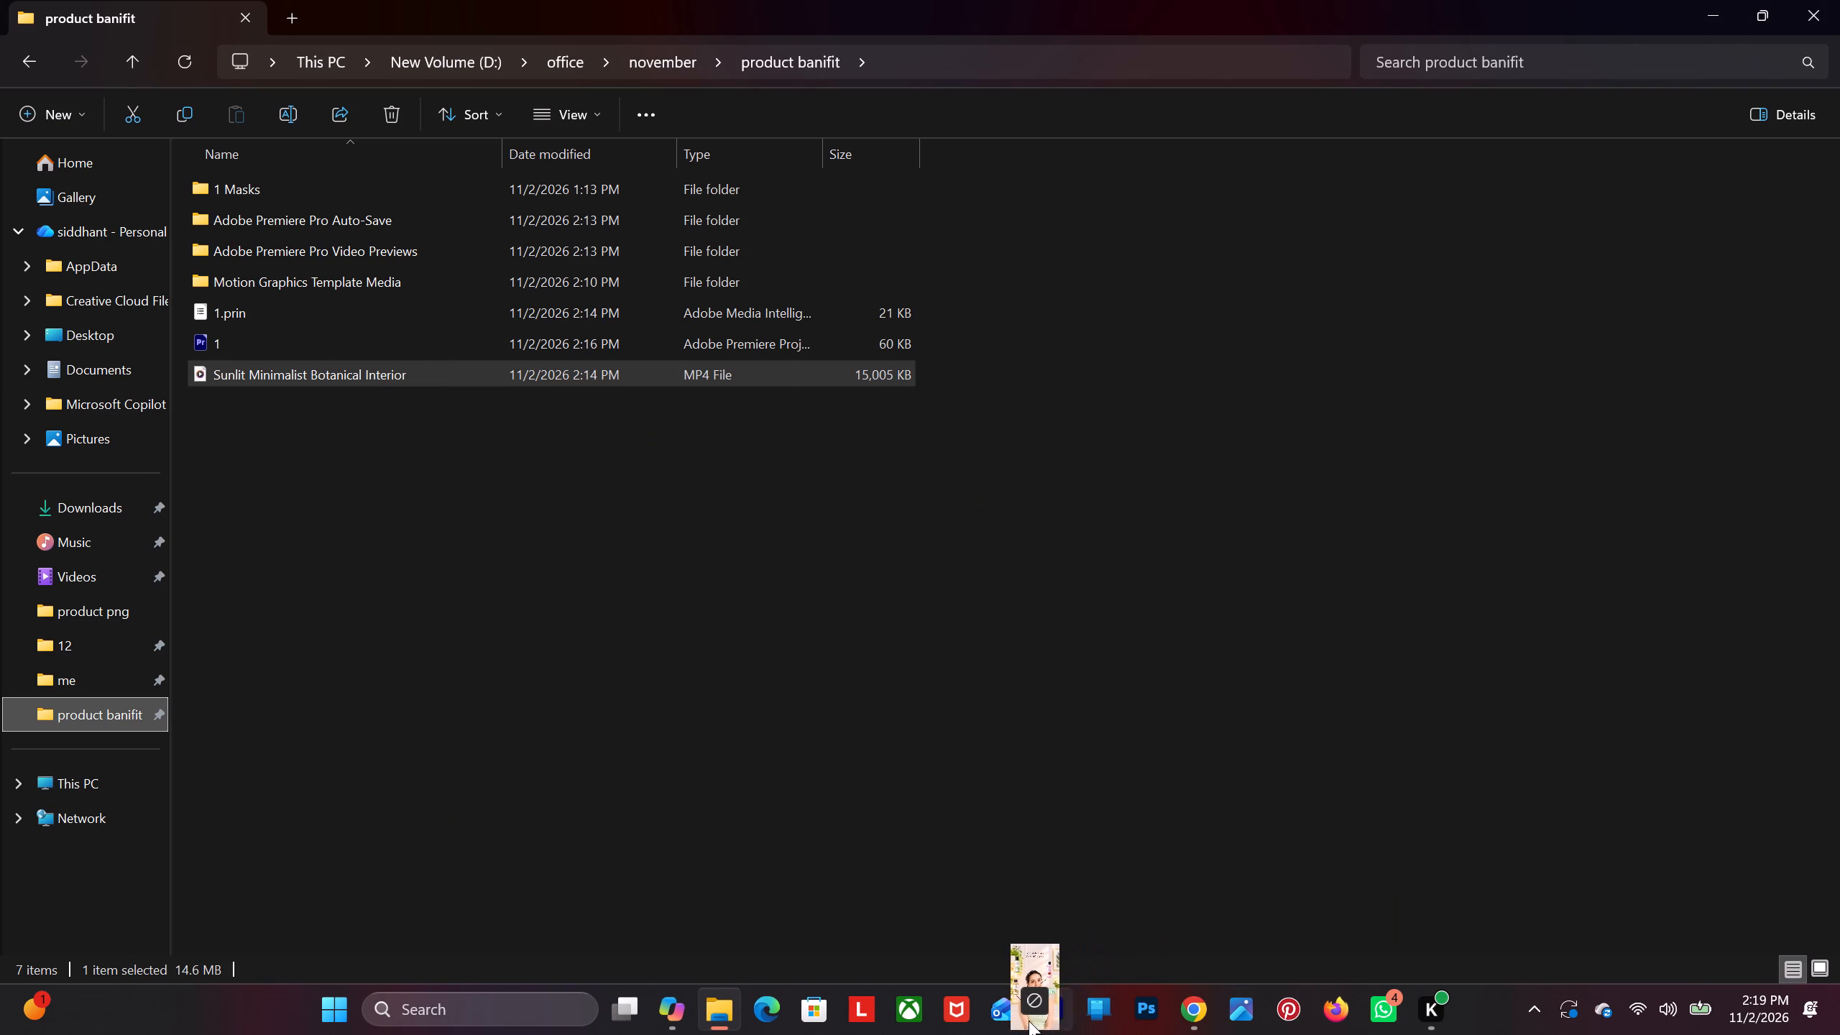
left_click_drag(1029, 1021, 835, 890)
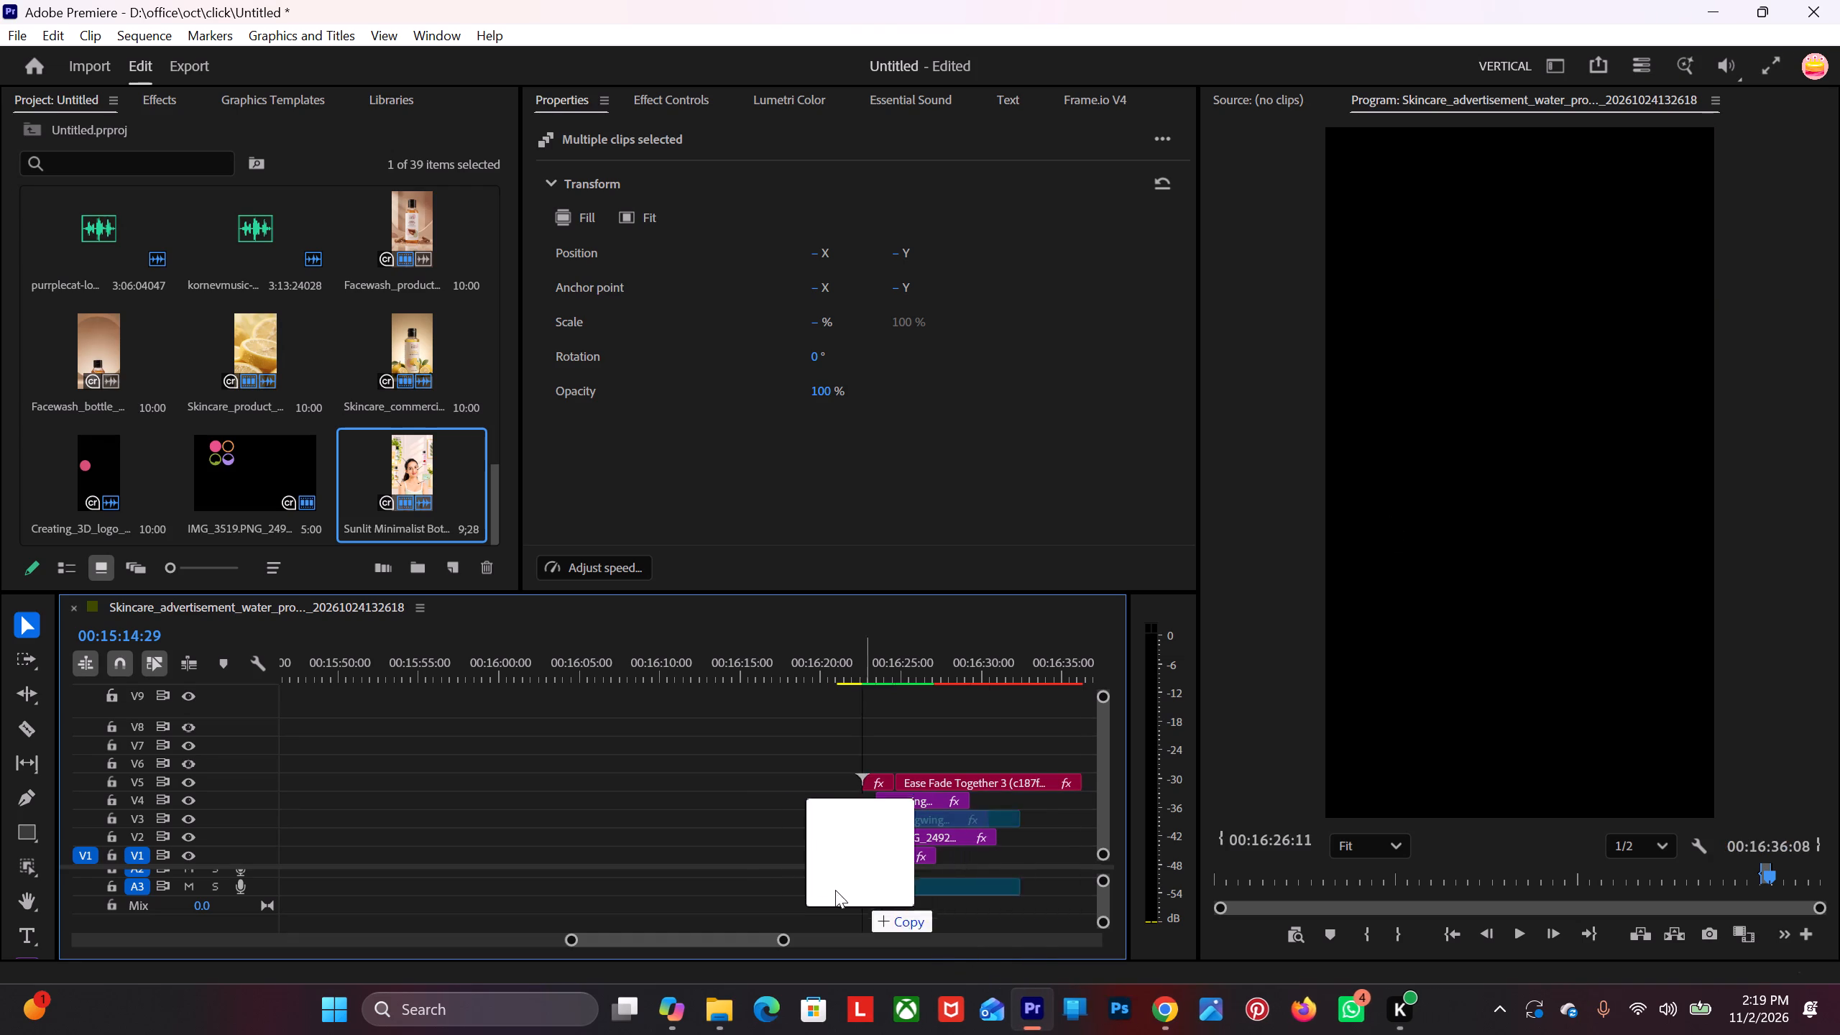
left_click_drag(835, 890, 671, 868)
Scale the newly placed Sunlit Minimalist Botanical Interior clip to the frame size.
scroll(761, 846, "up", 1, "alt")
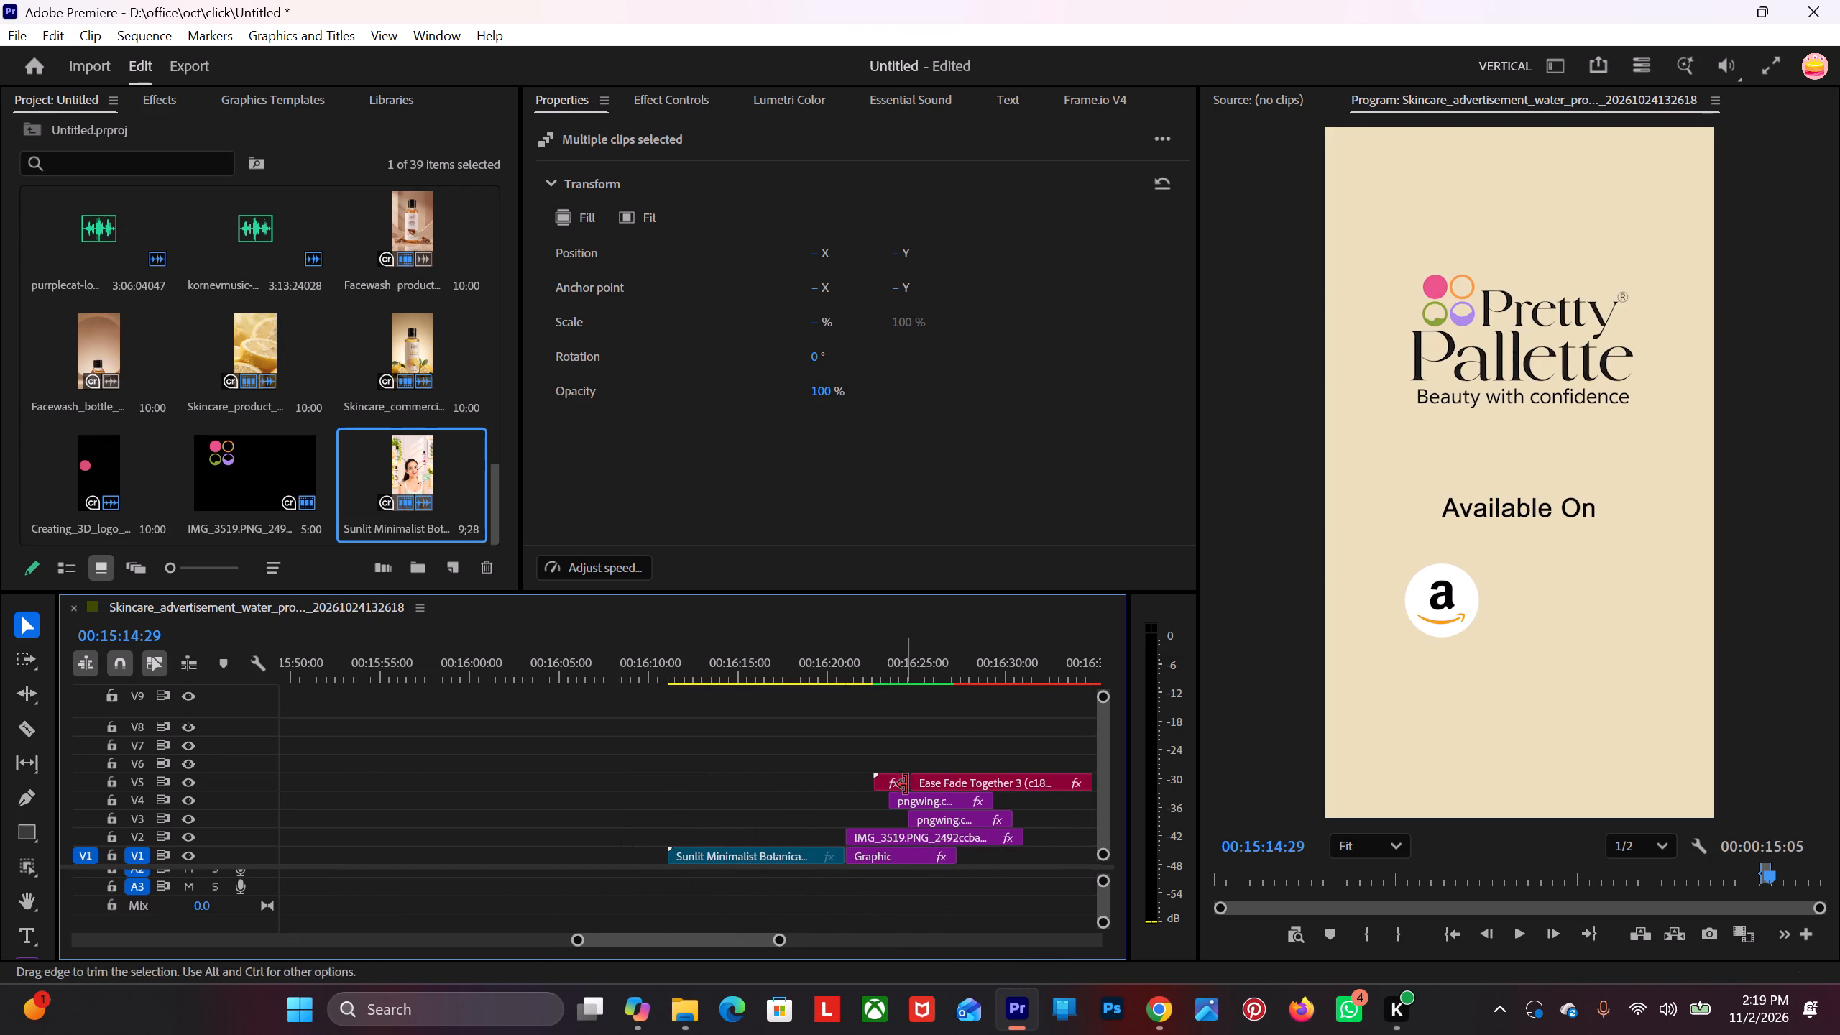
left_click_drag(652, 674, 729, 684)
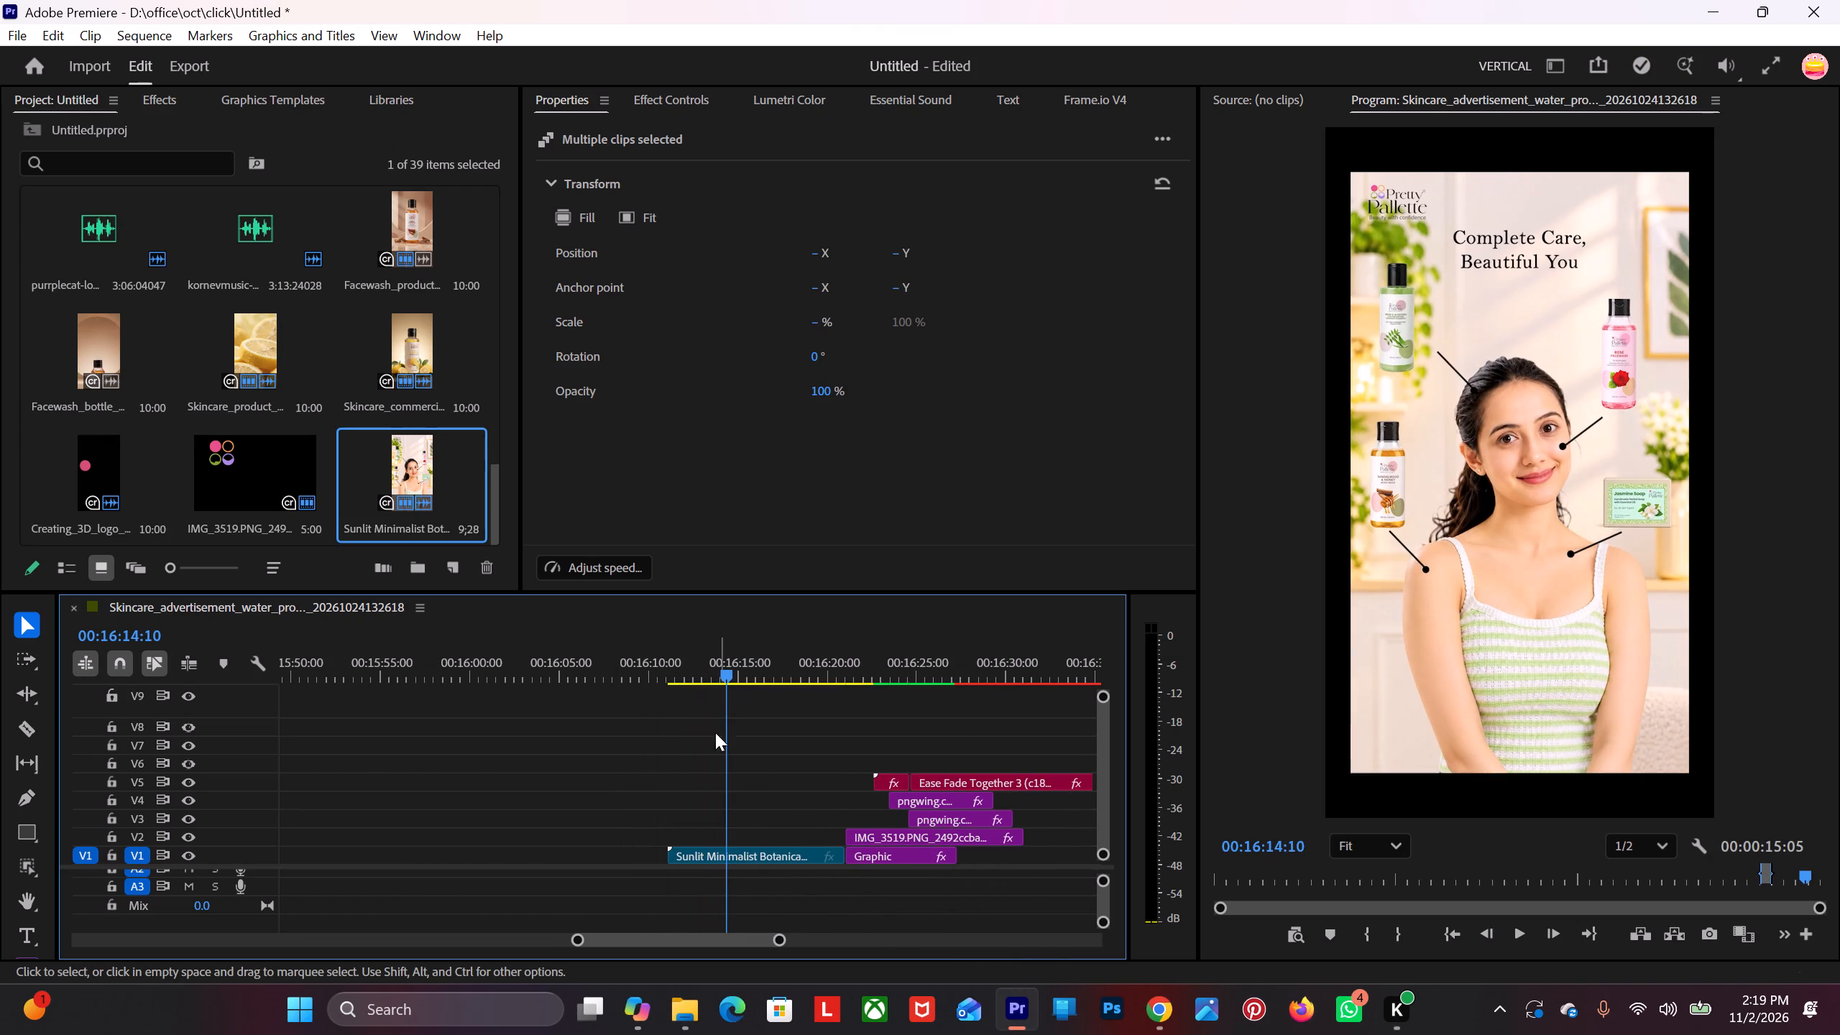
left_click(704, 852)
right_click(704, 854)
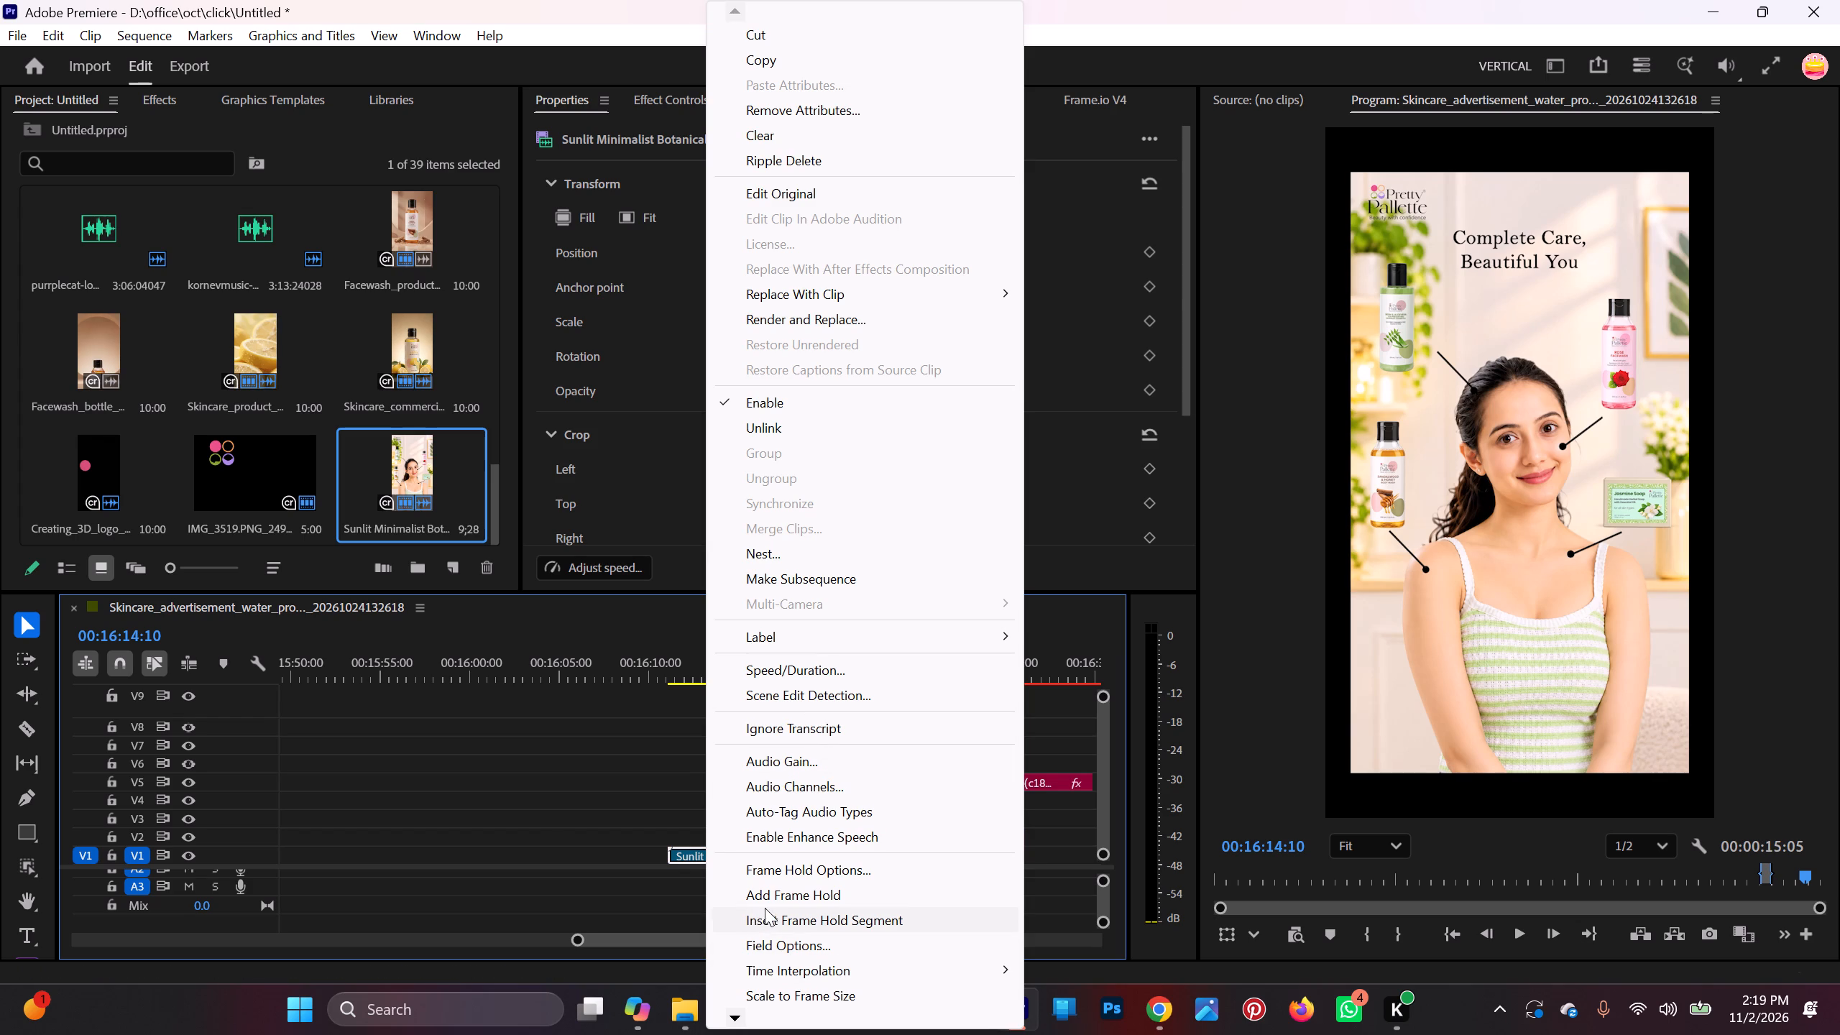
left_click(773, 1005)
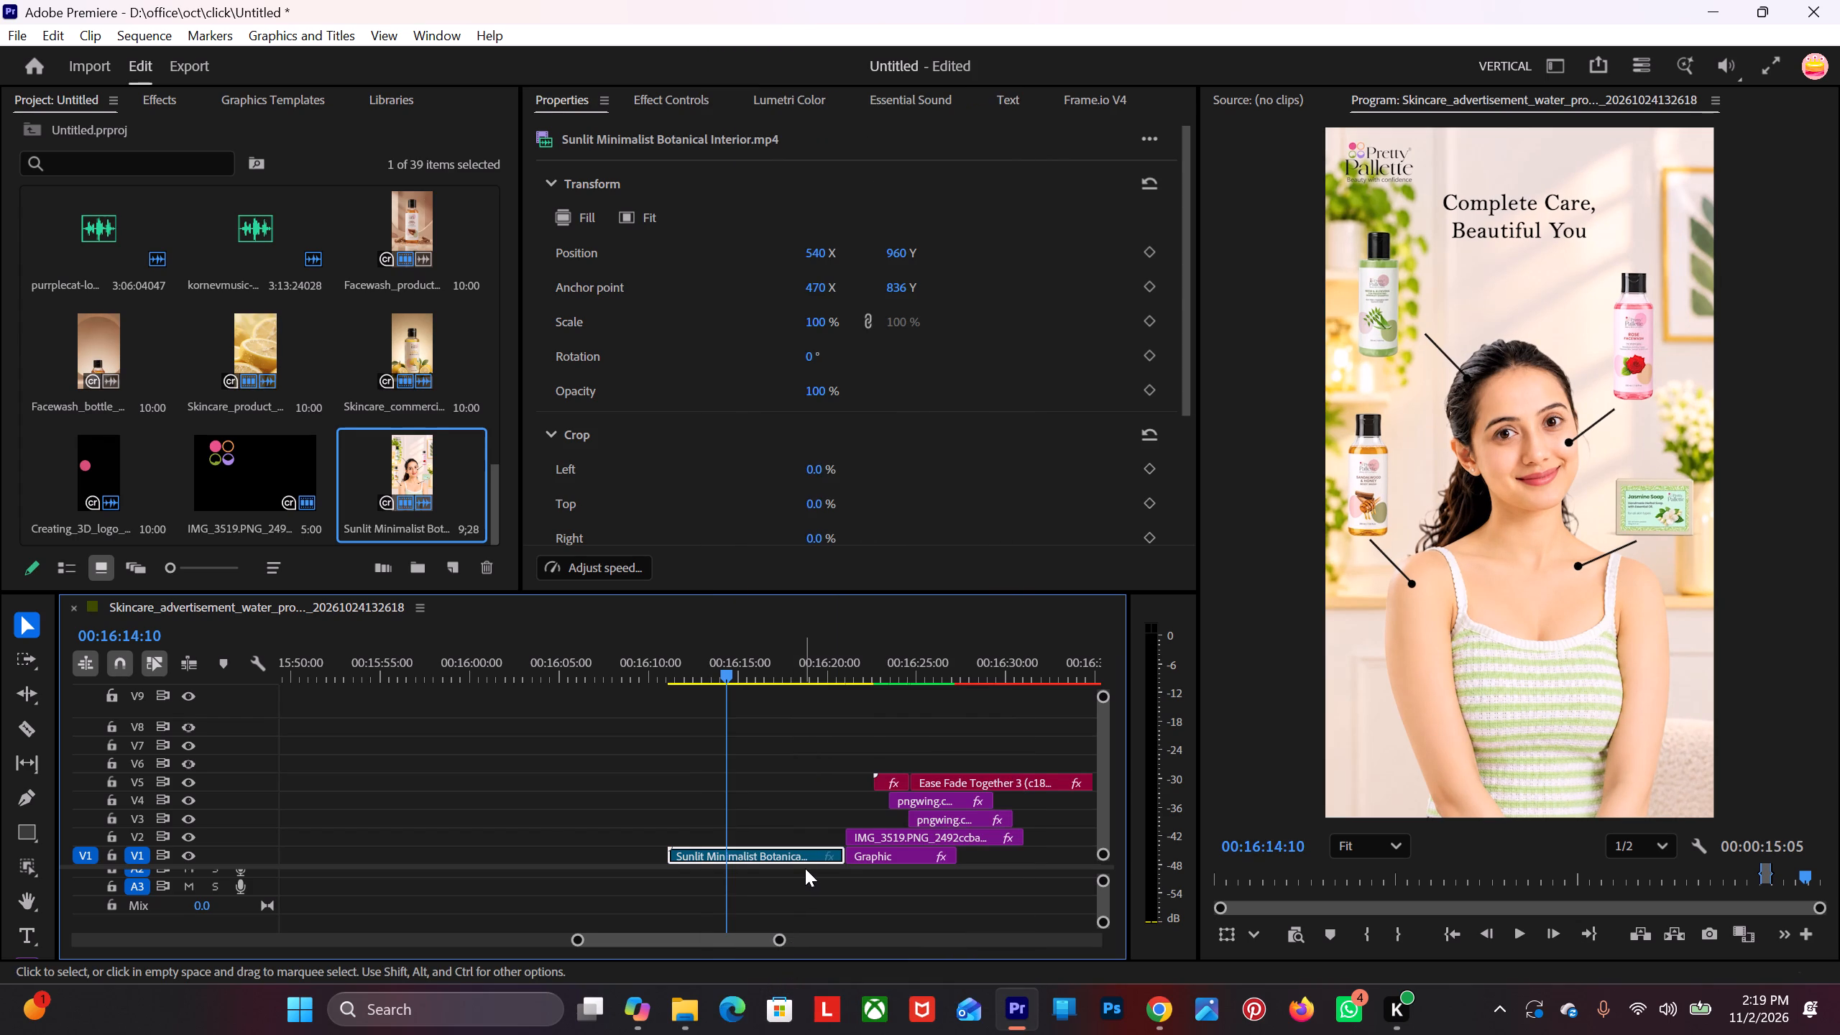
Play through the Sunlit Minimalist Botanical Interior clip and trim its end back to about 00:16:17:20.
key("space")
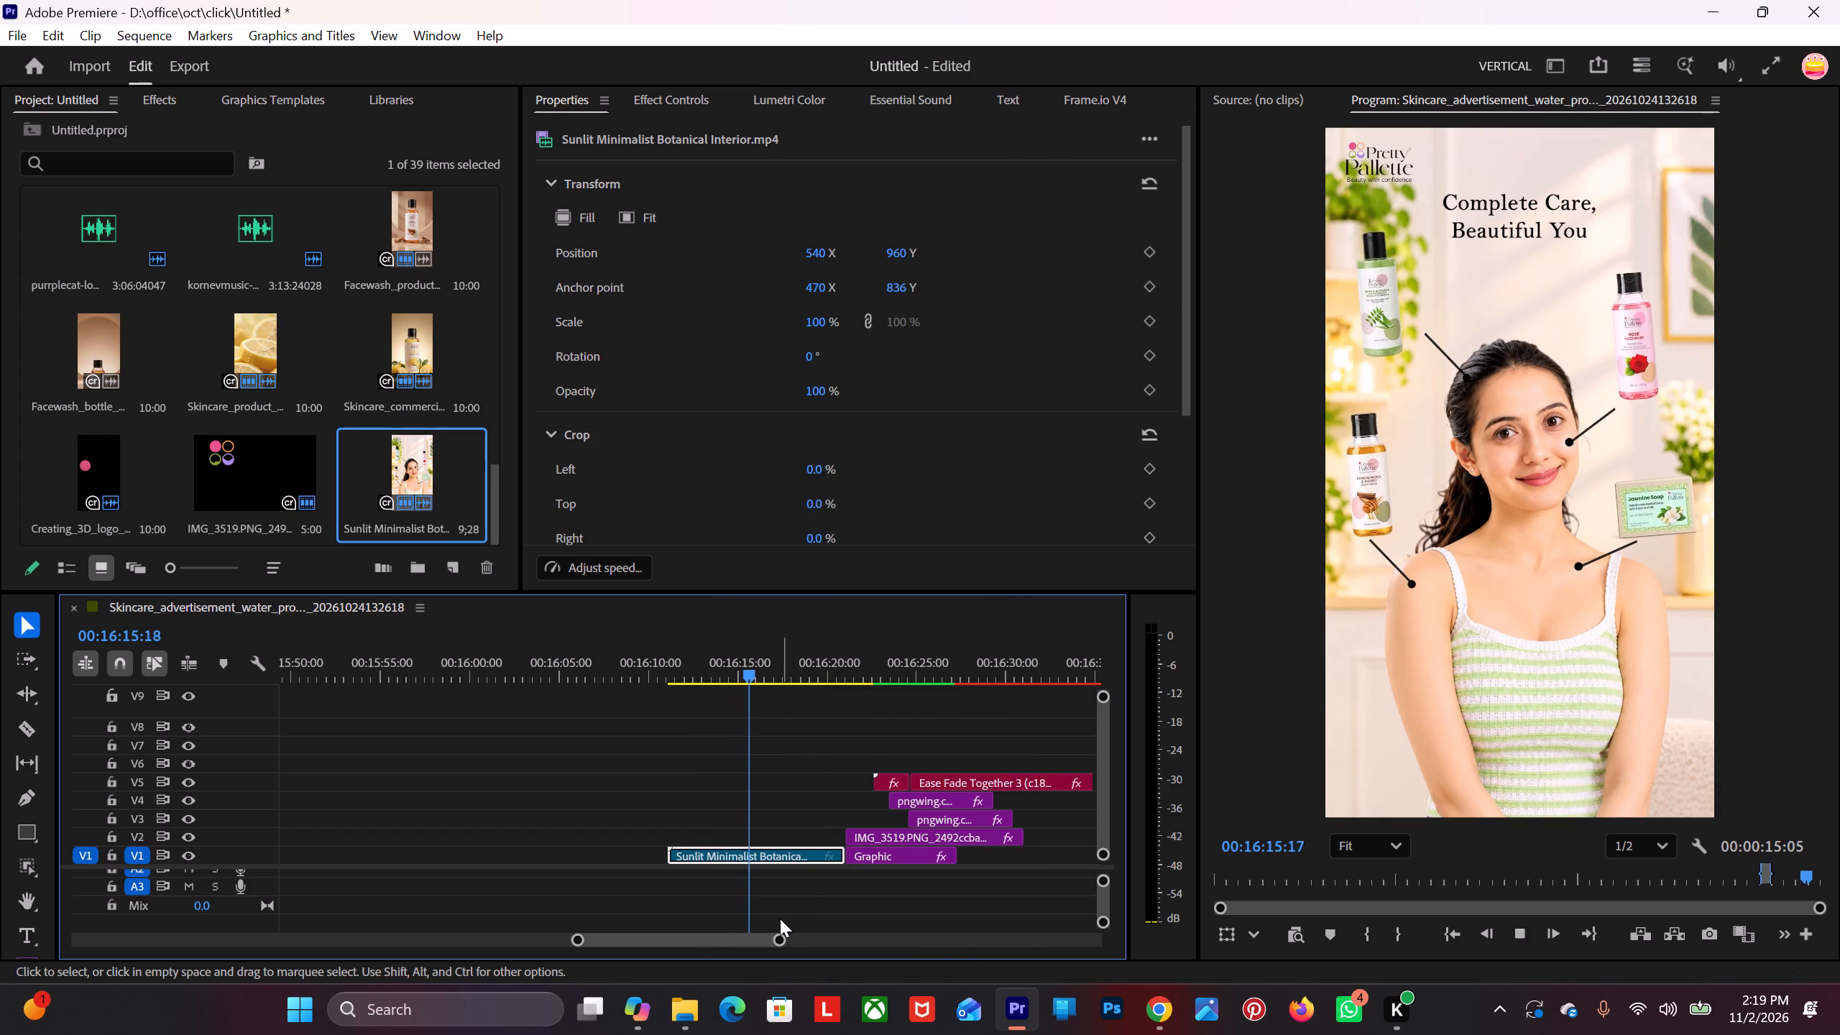
key("space")
key("space")
left_click_drag(768, 667, 787, 674)
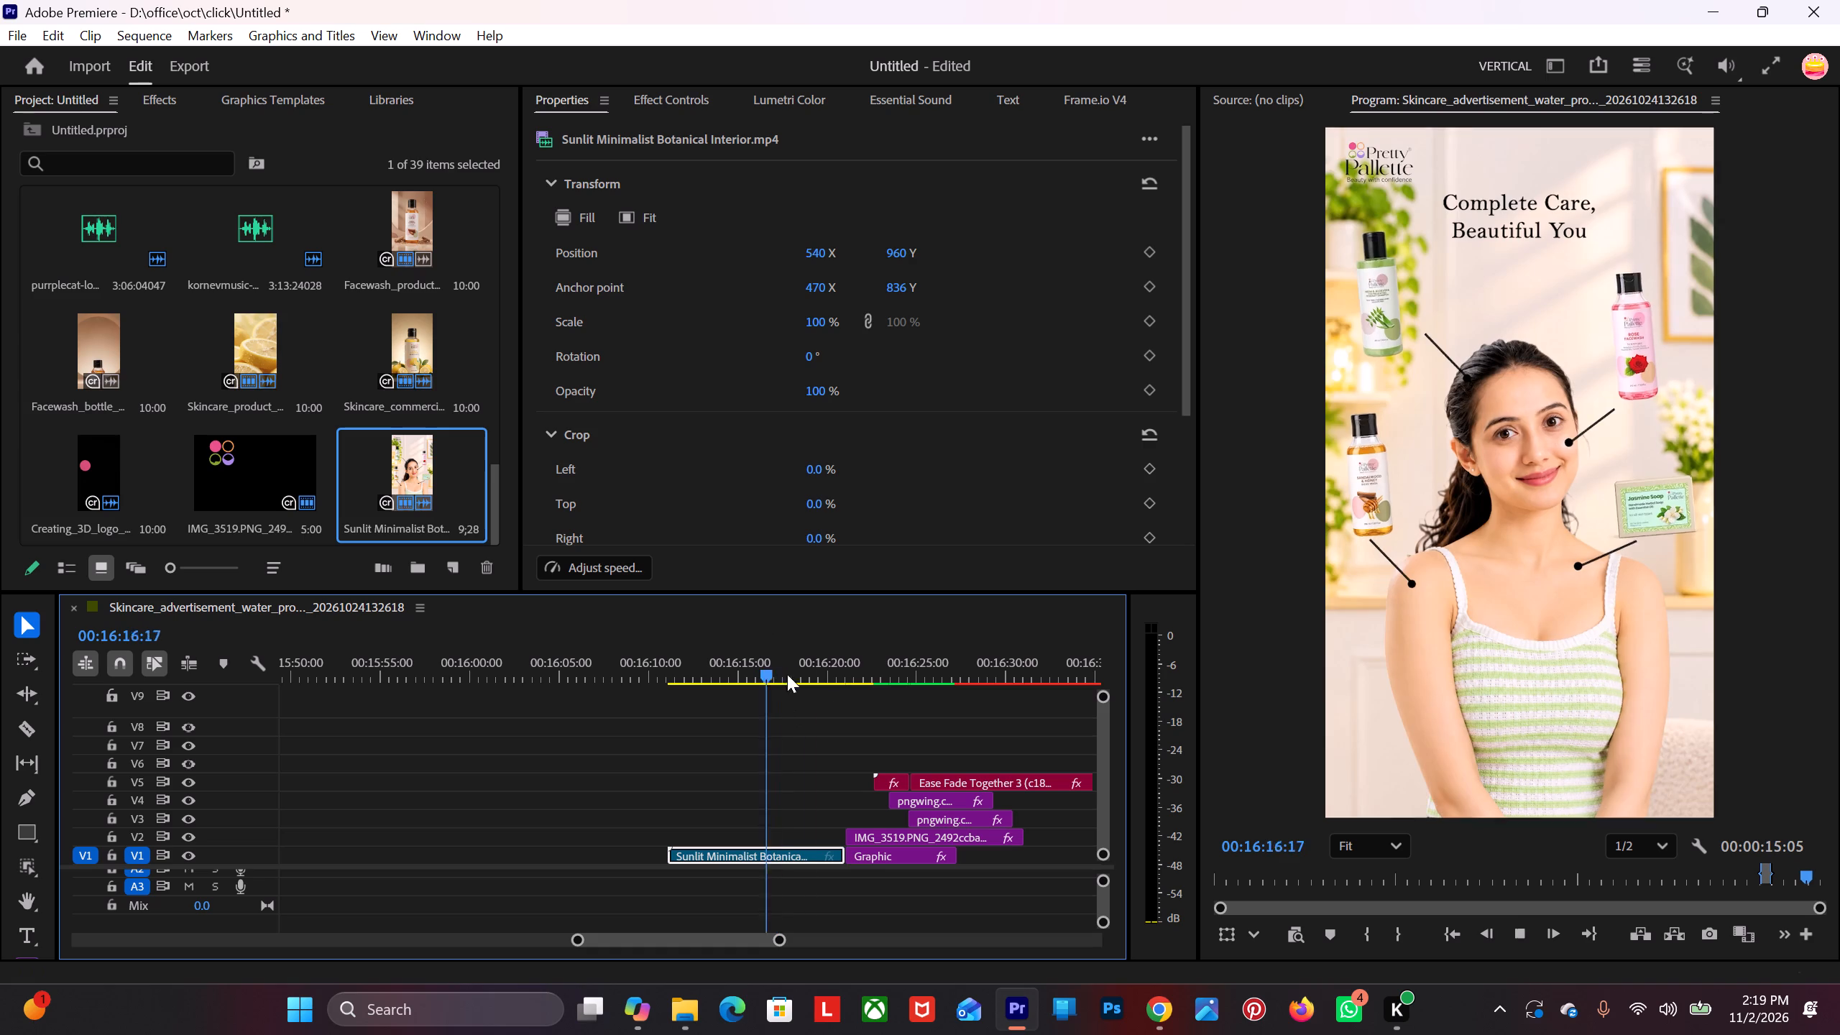
left_click_drag(787, 674, 807, 723)
key("space")
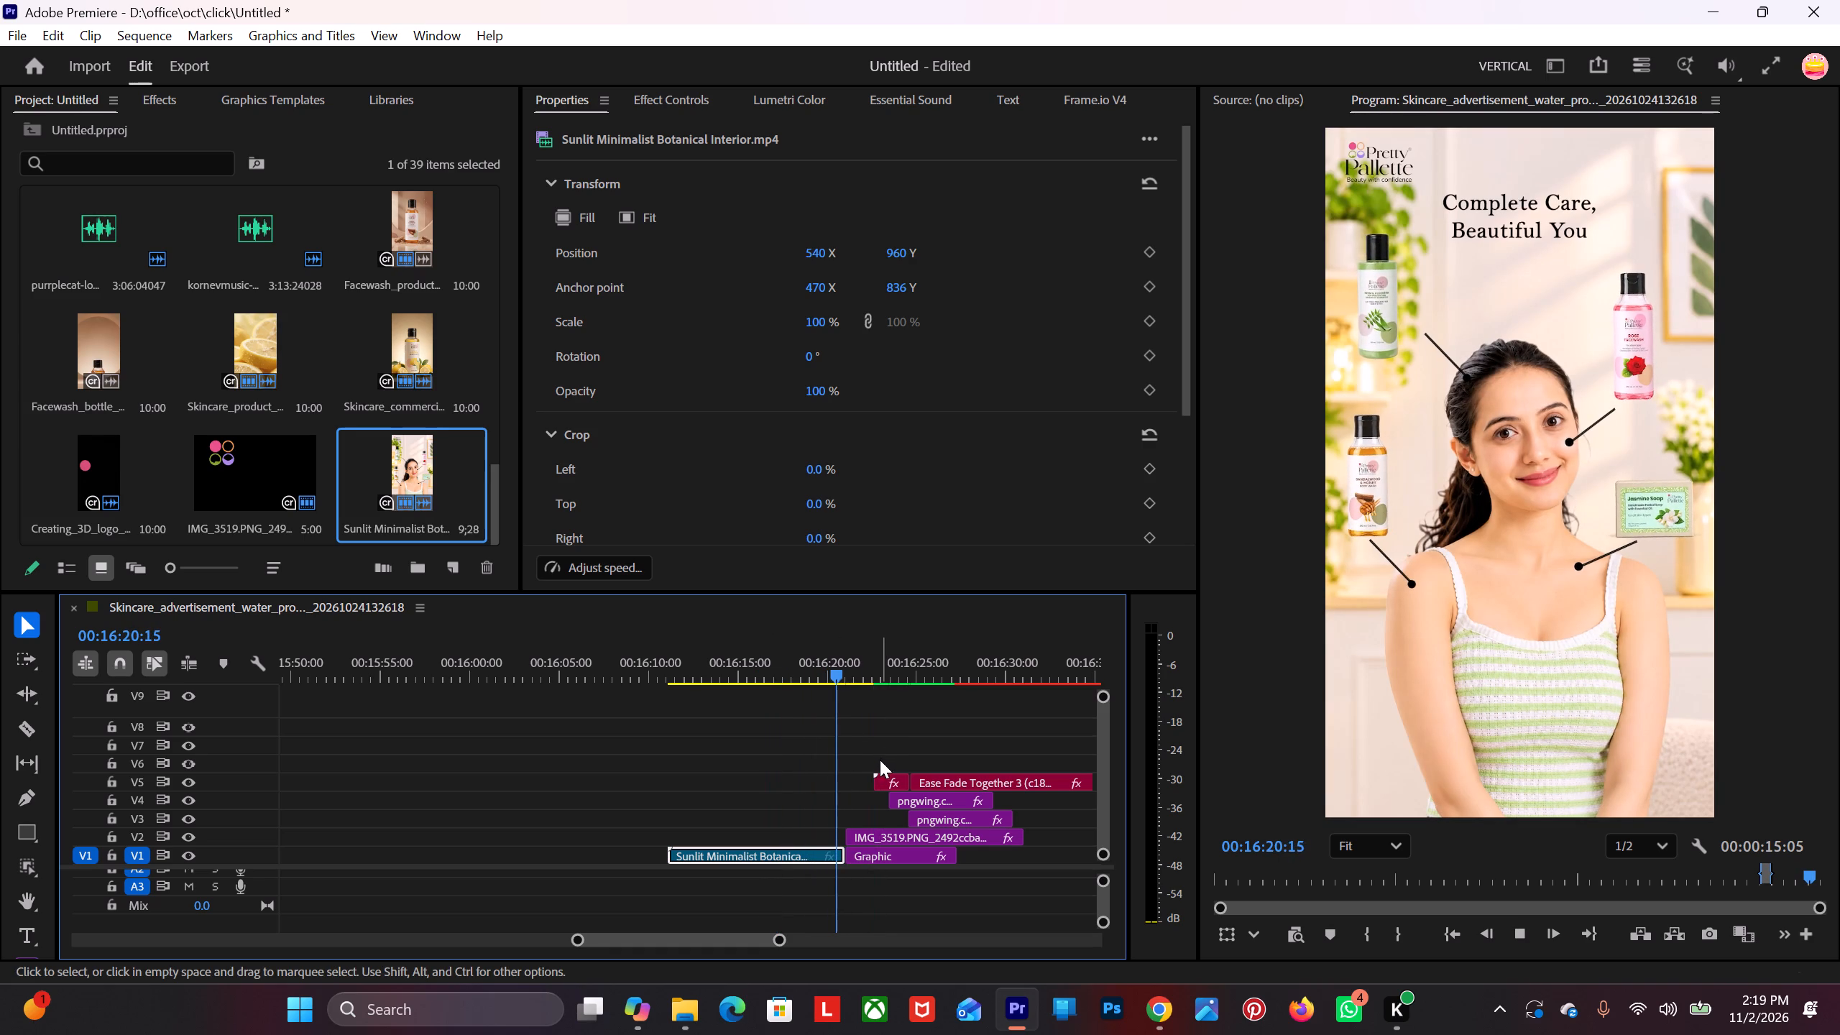
key("space")
left_click_drag(829, 681, 795, 710)
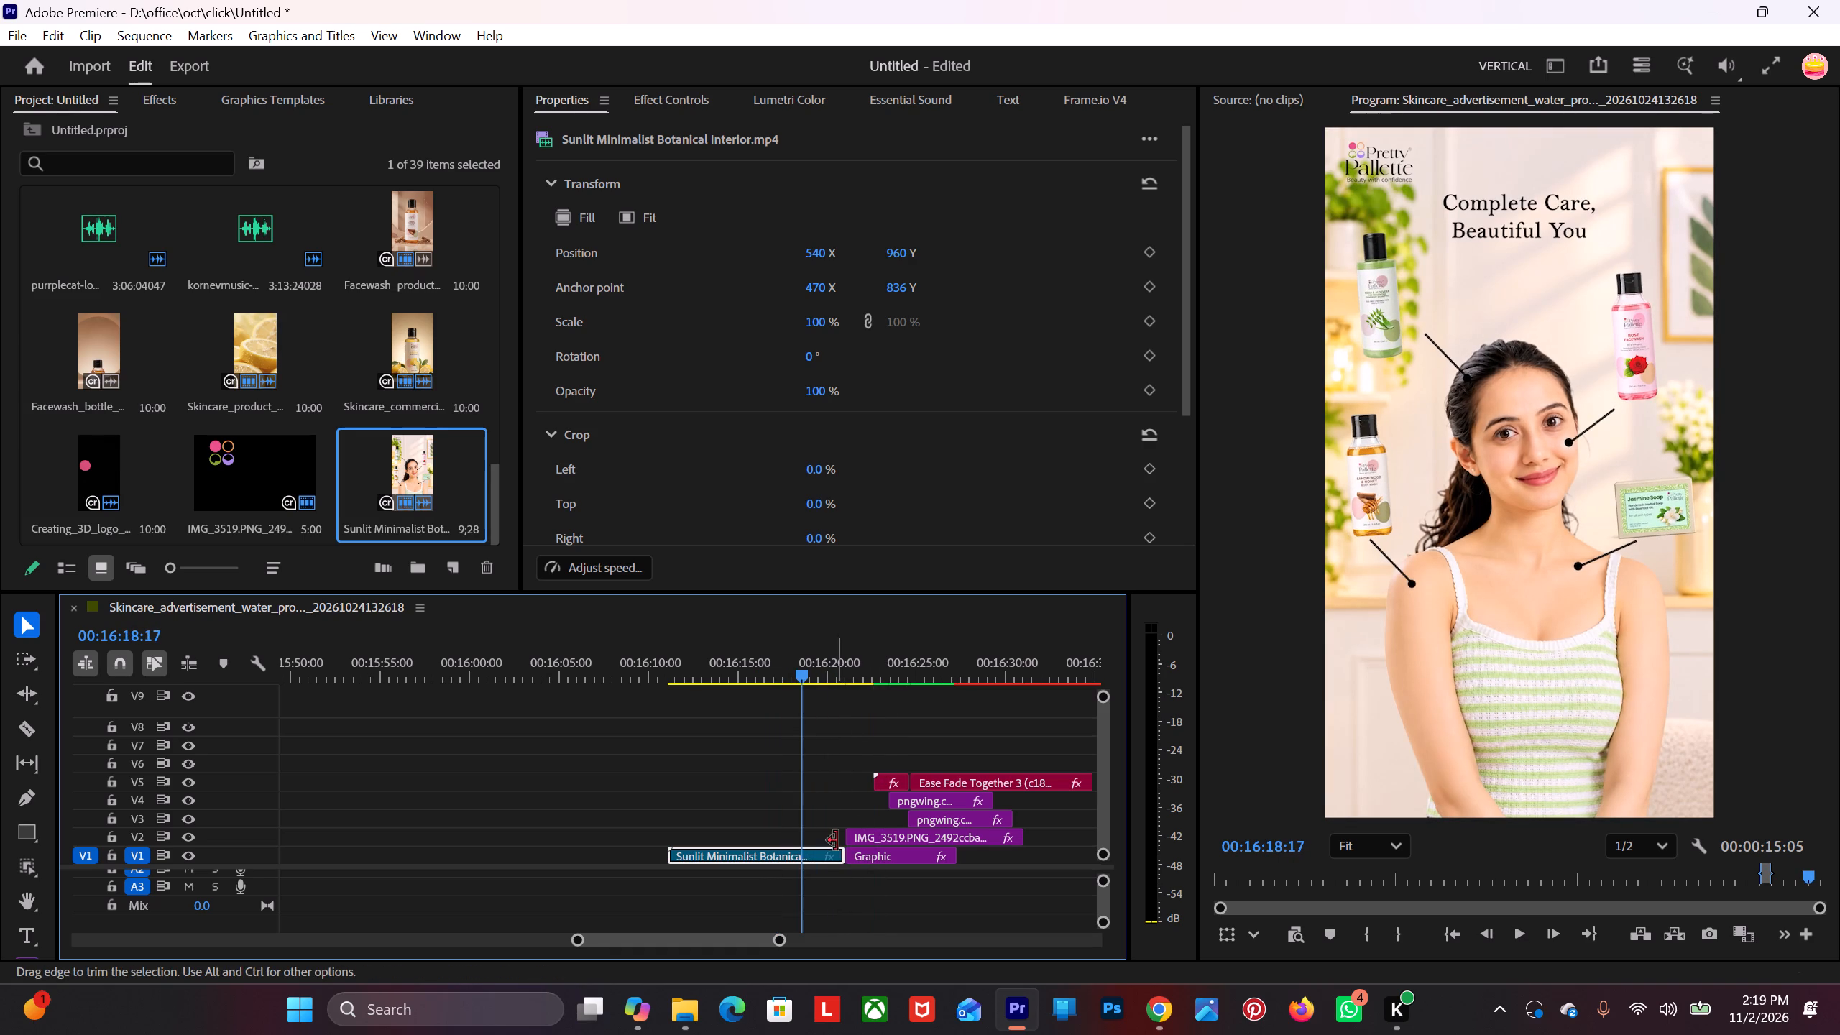
left_click_drag(840, 856, 798, 847)
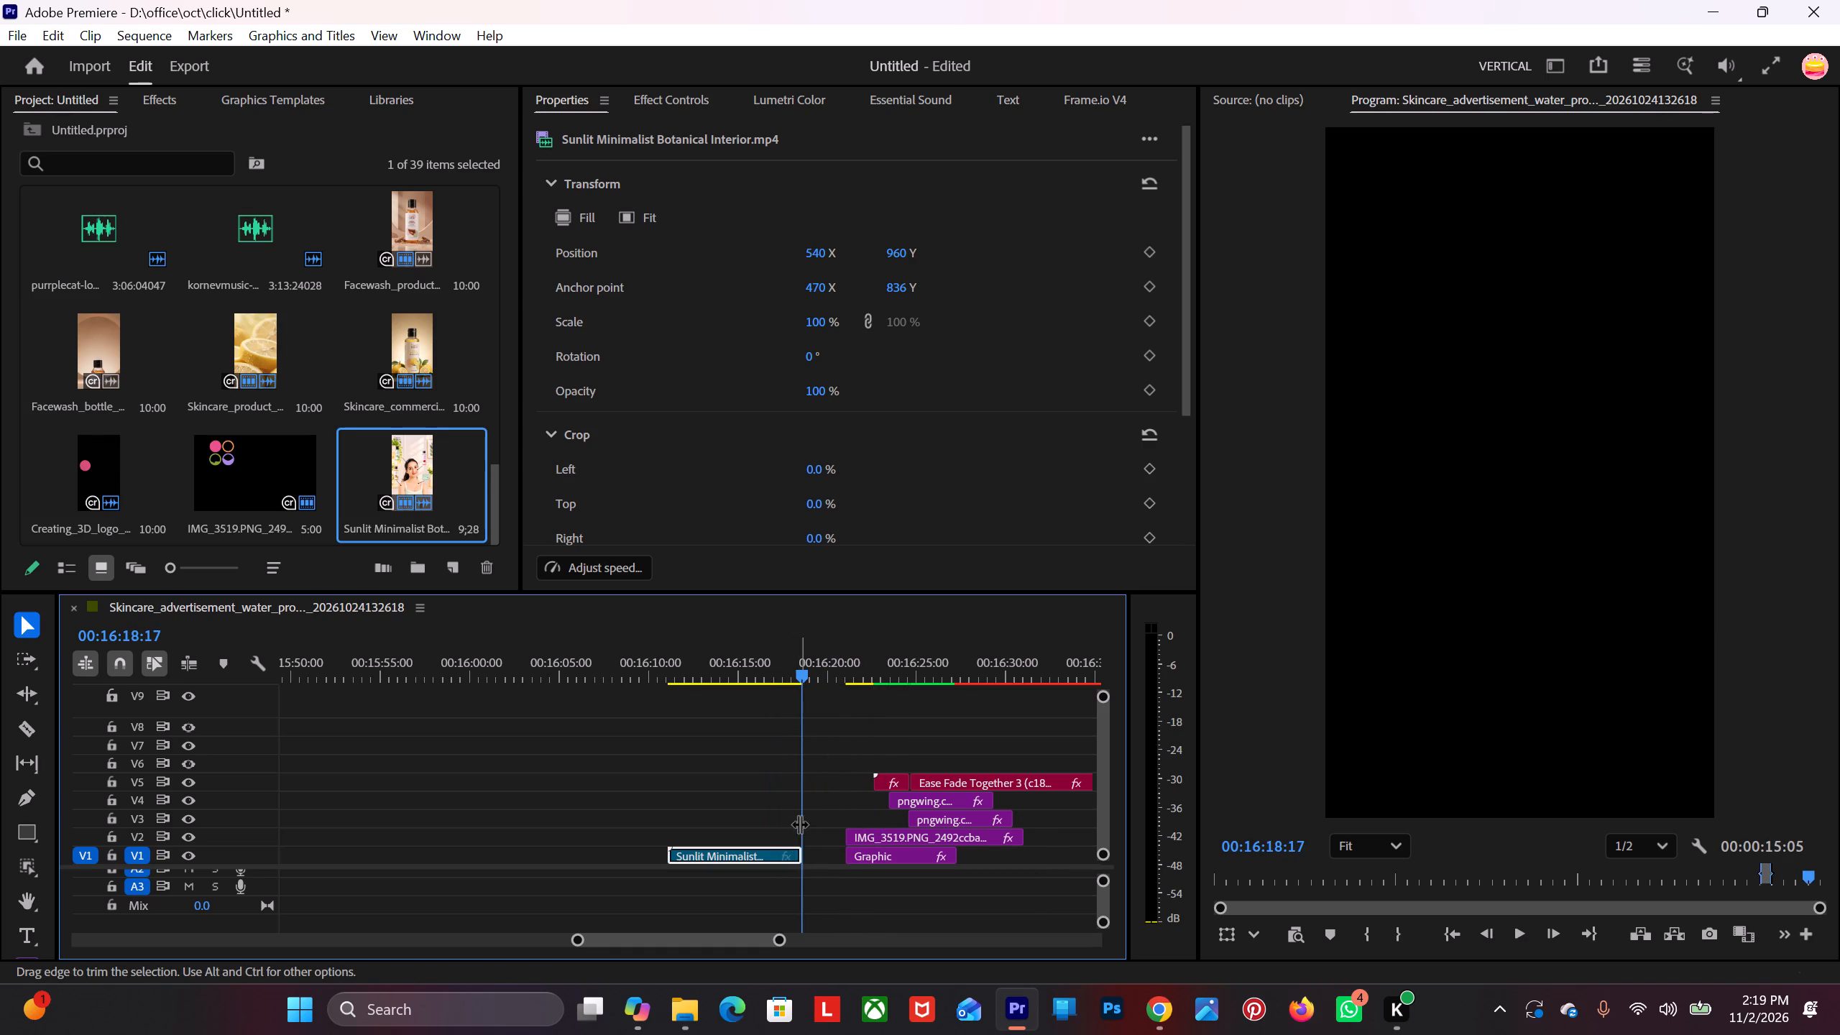
left_click_drag(795, 861, 781, 855)
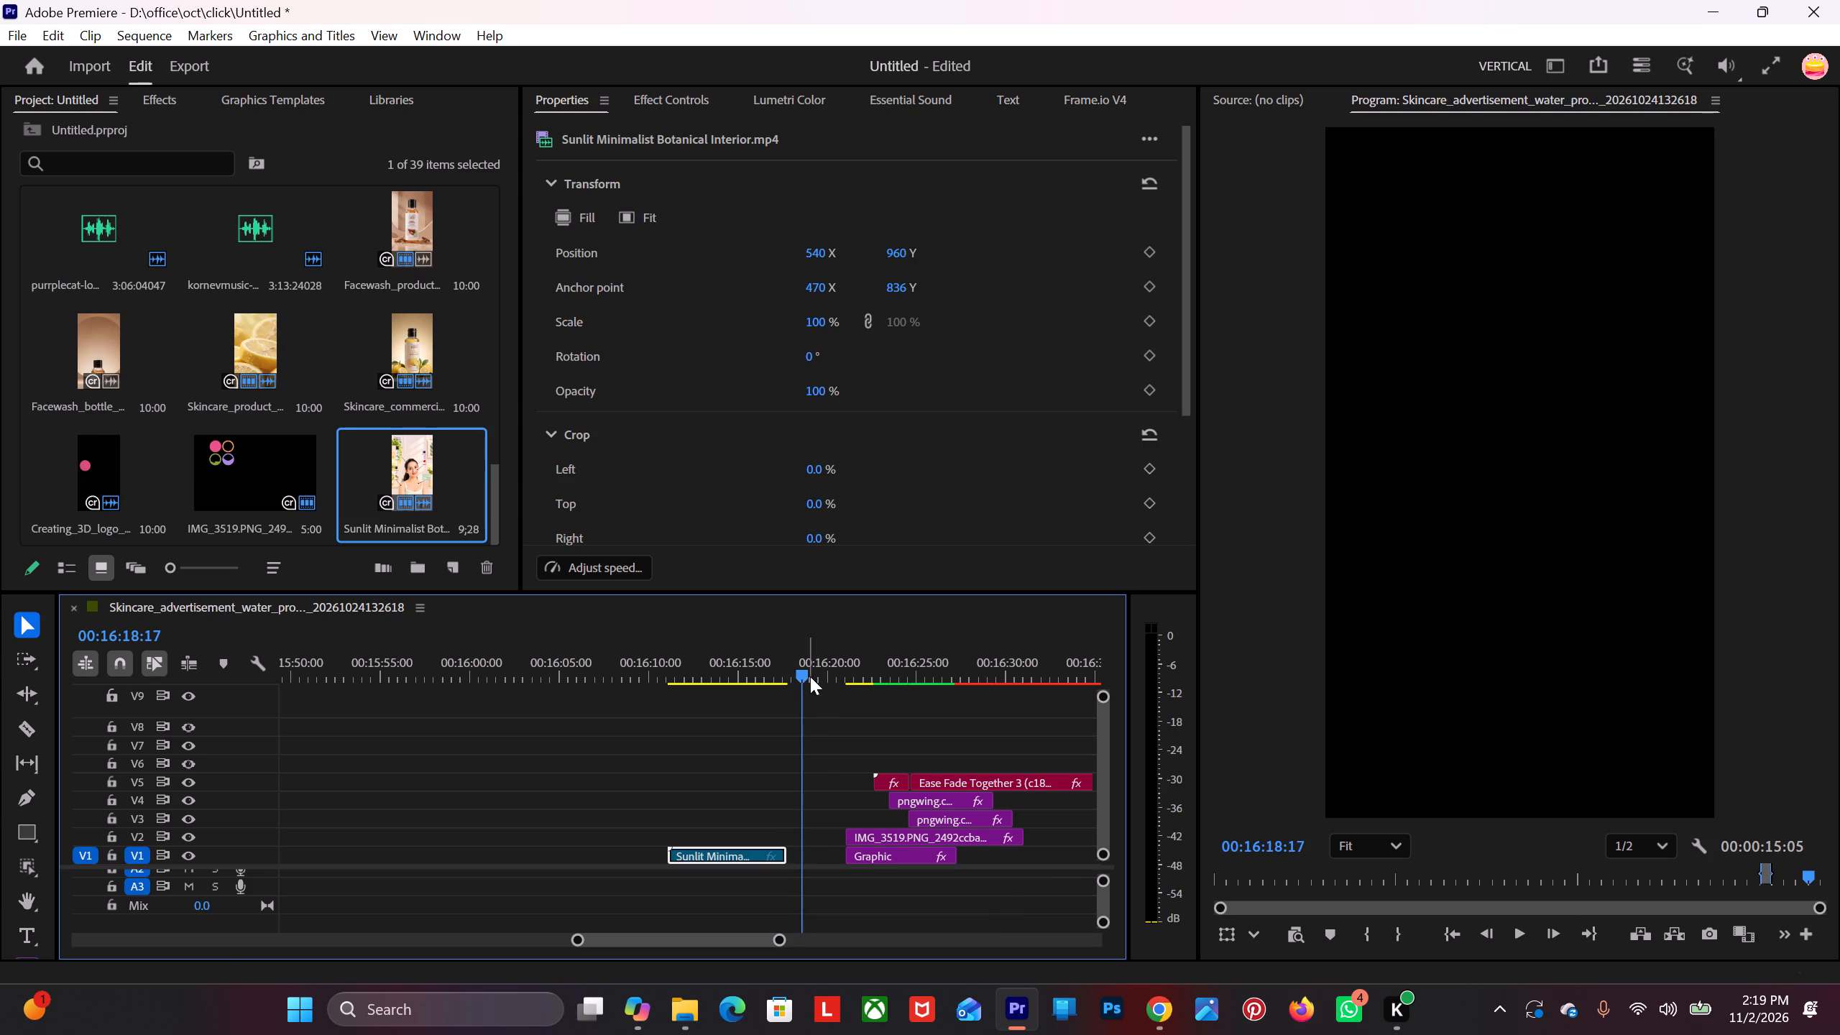
left_click_drag(797, 676, 748, 698)
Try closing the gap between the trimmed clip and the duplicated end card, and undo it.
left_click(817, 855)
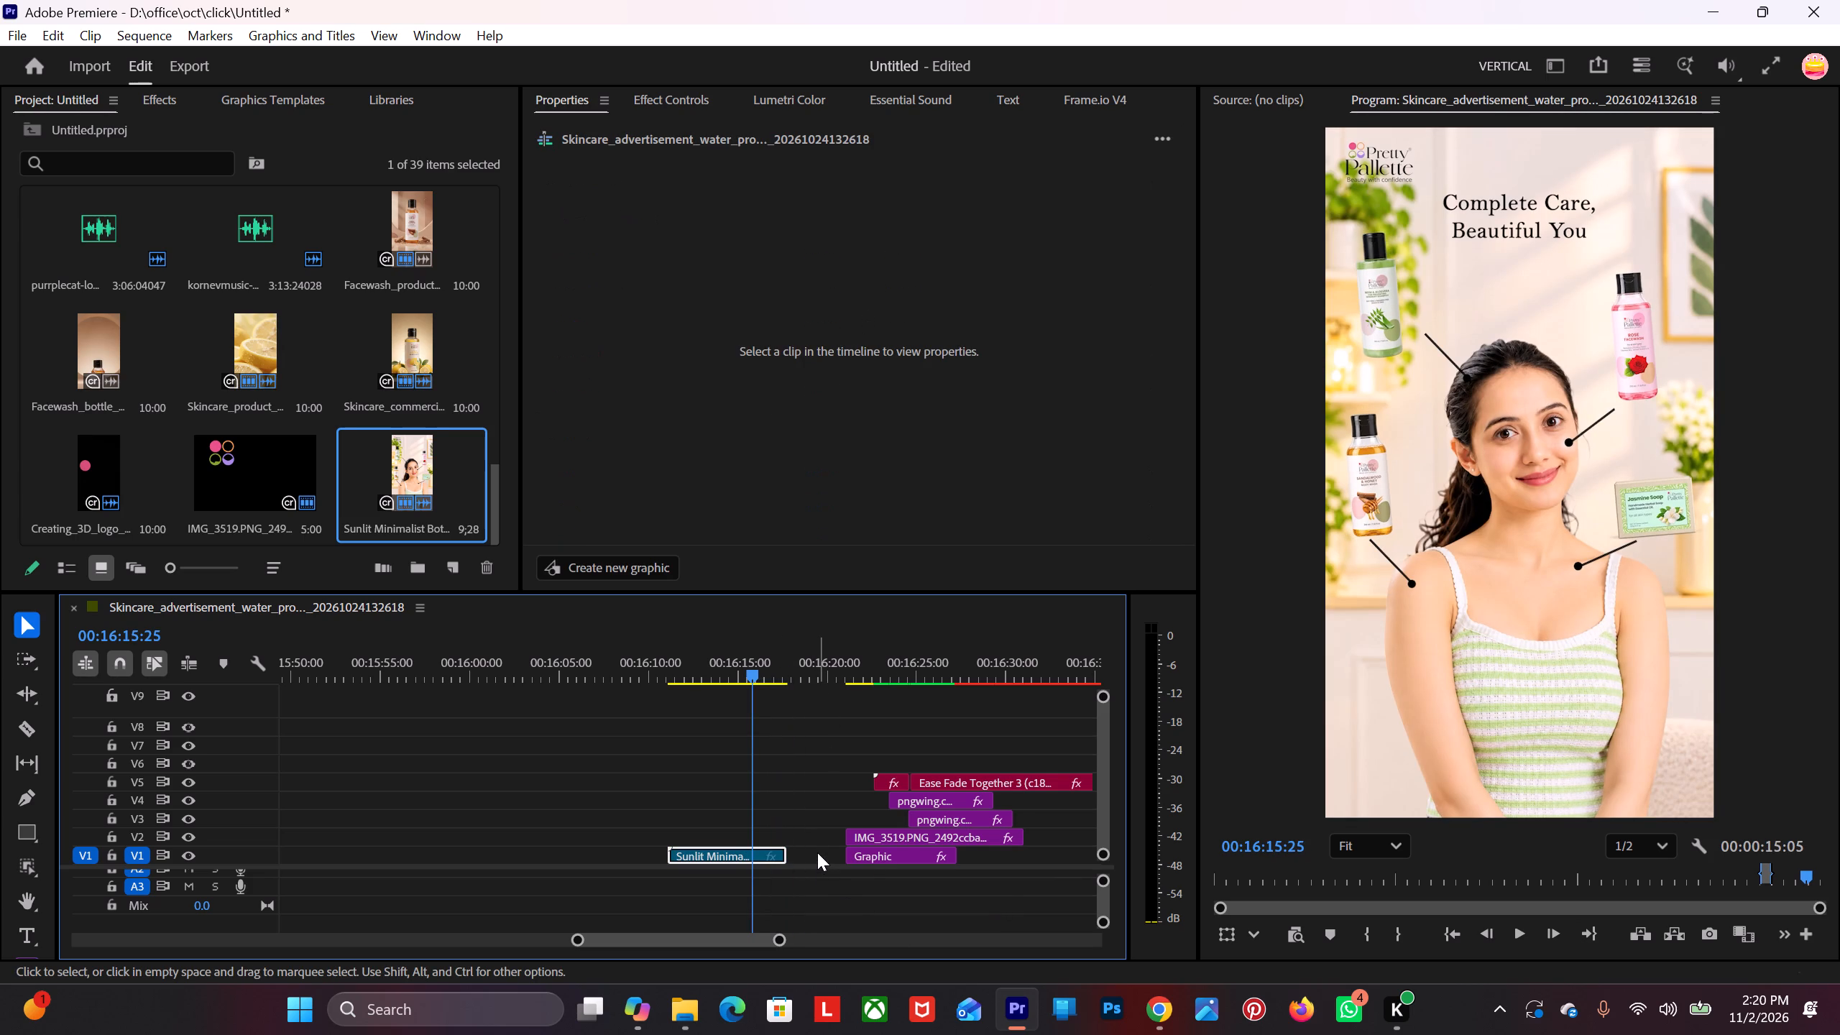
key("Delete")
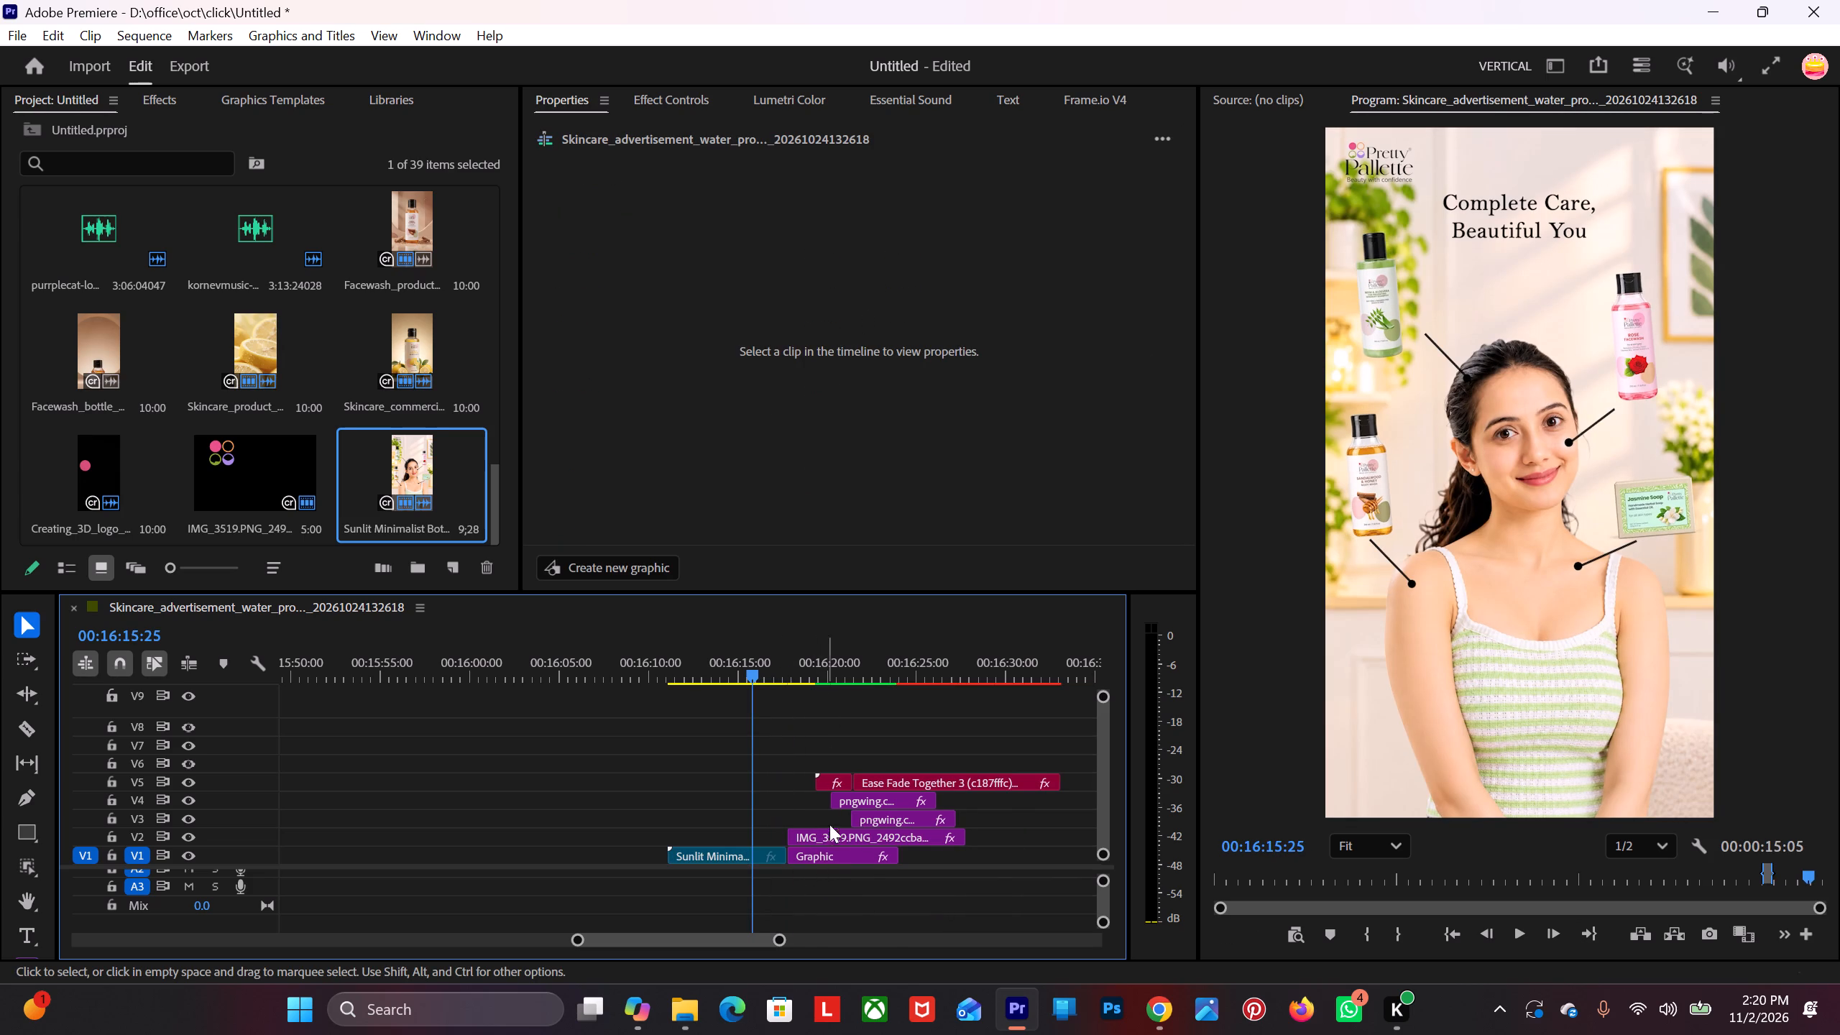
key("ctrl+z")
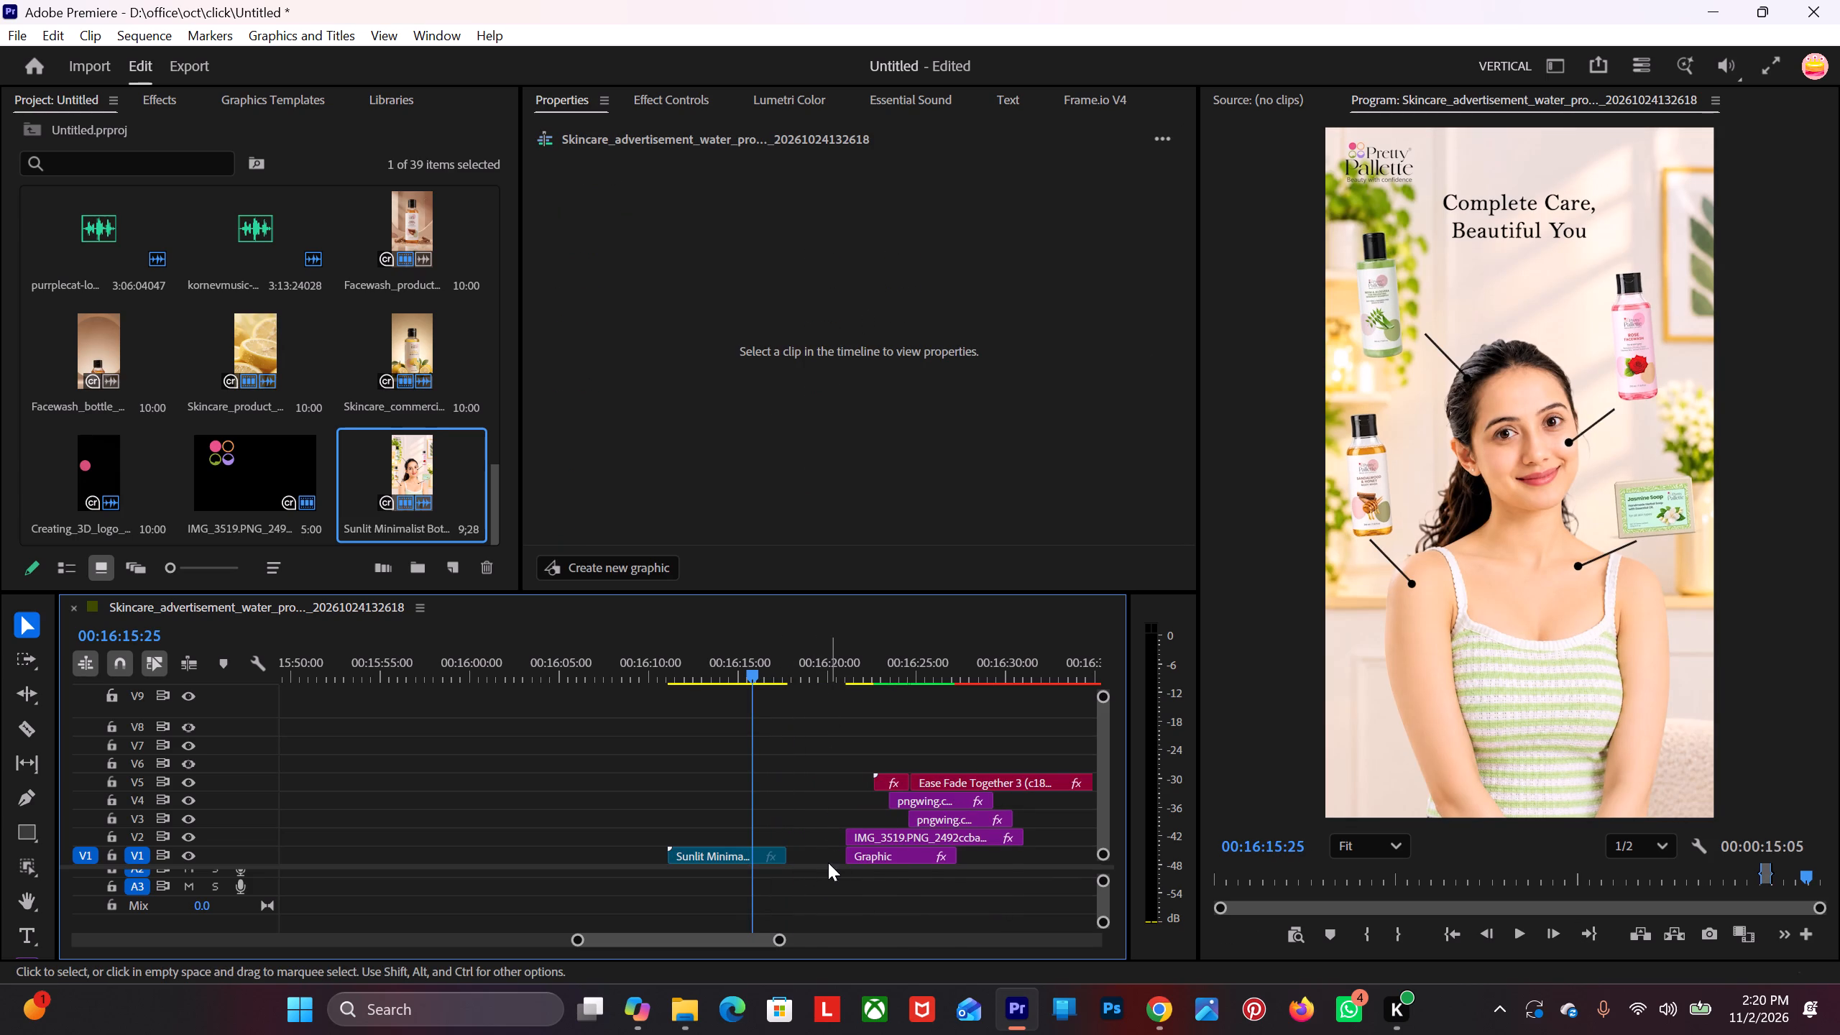
Ripple delete the V1 gap so the end card layers directly follow the trimmed botanical clip.
left_click(828, 862)
key("Delete")
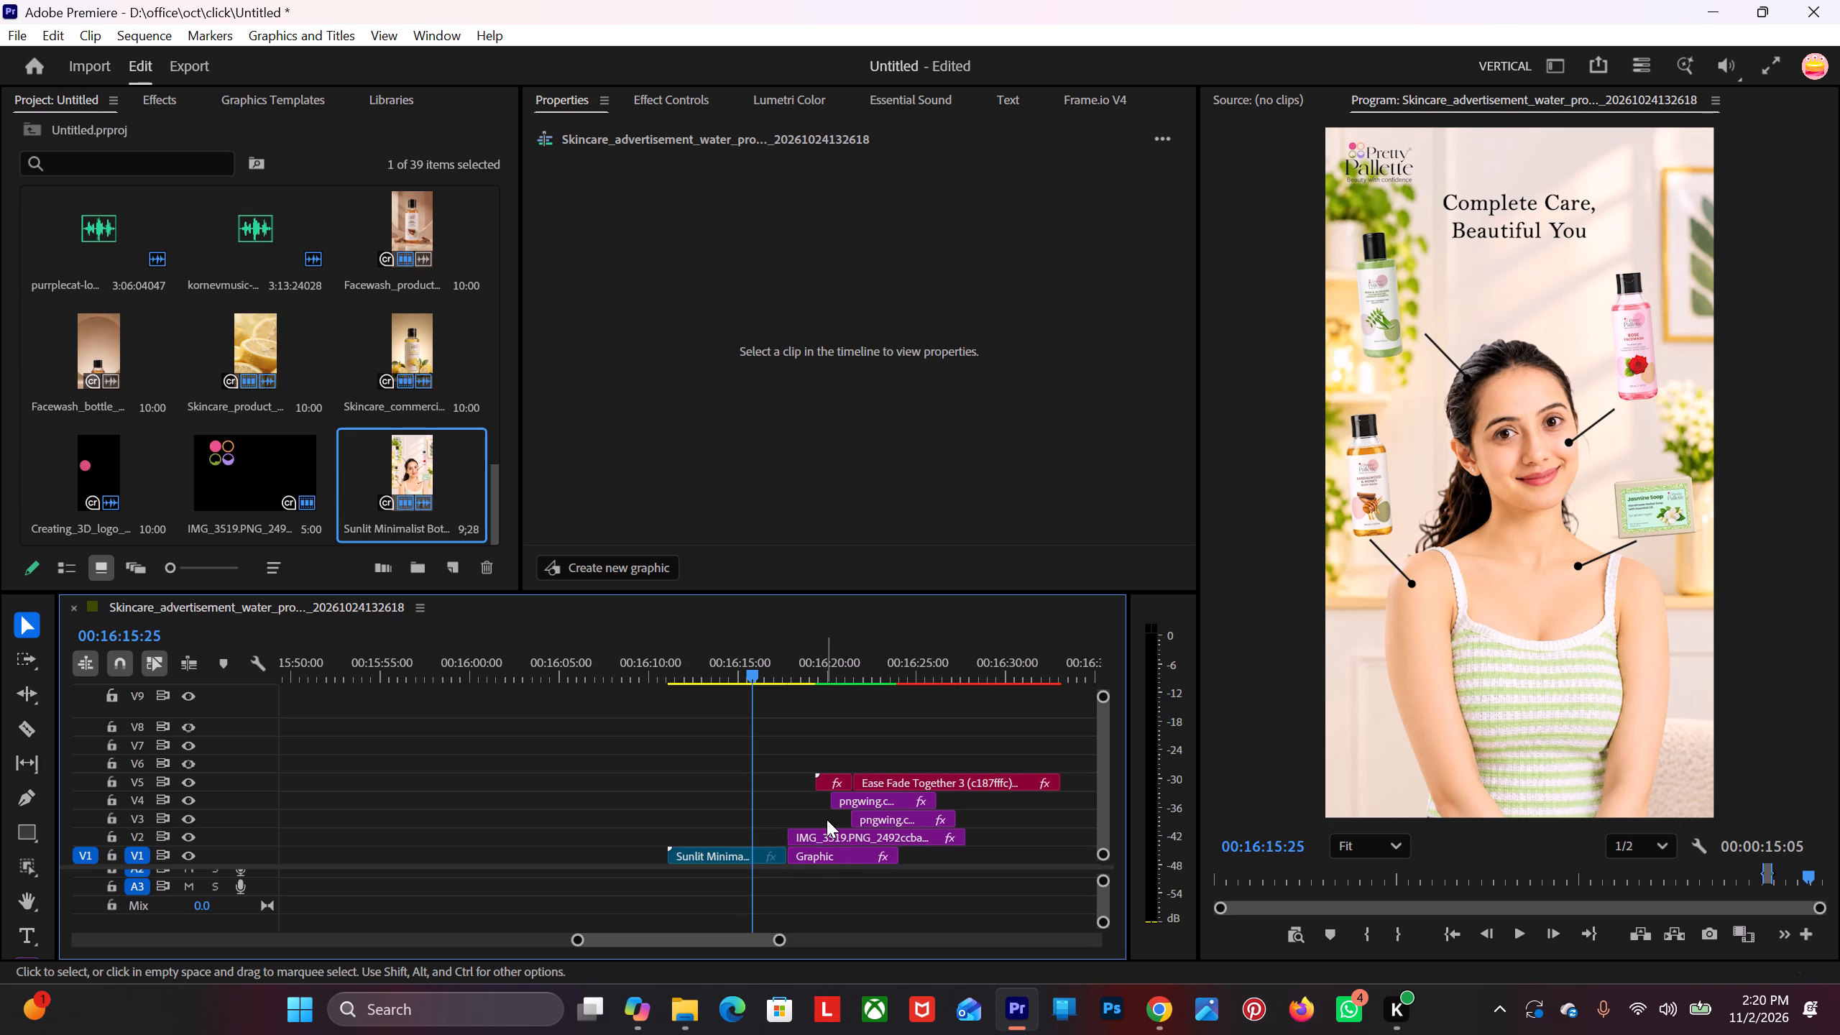
Play the joined ad and mark the sequence Out point at 00:16:23:13, before the end card background stops.
key("space")
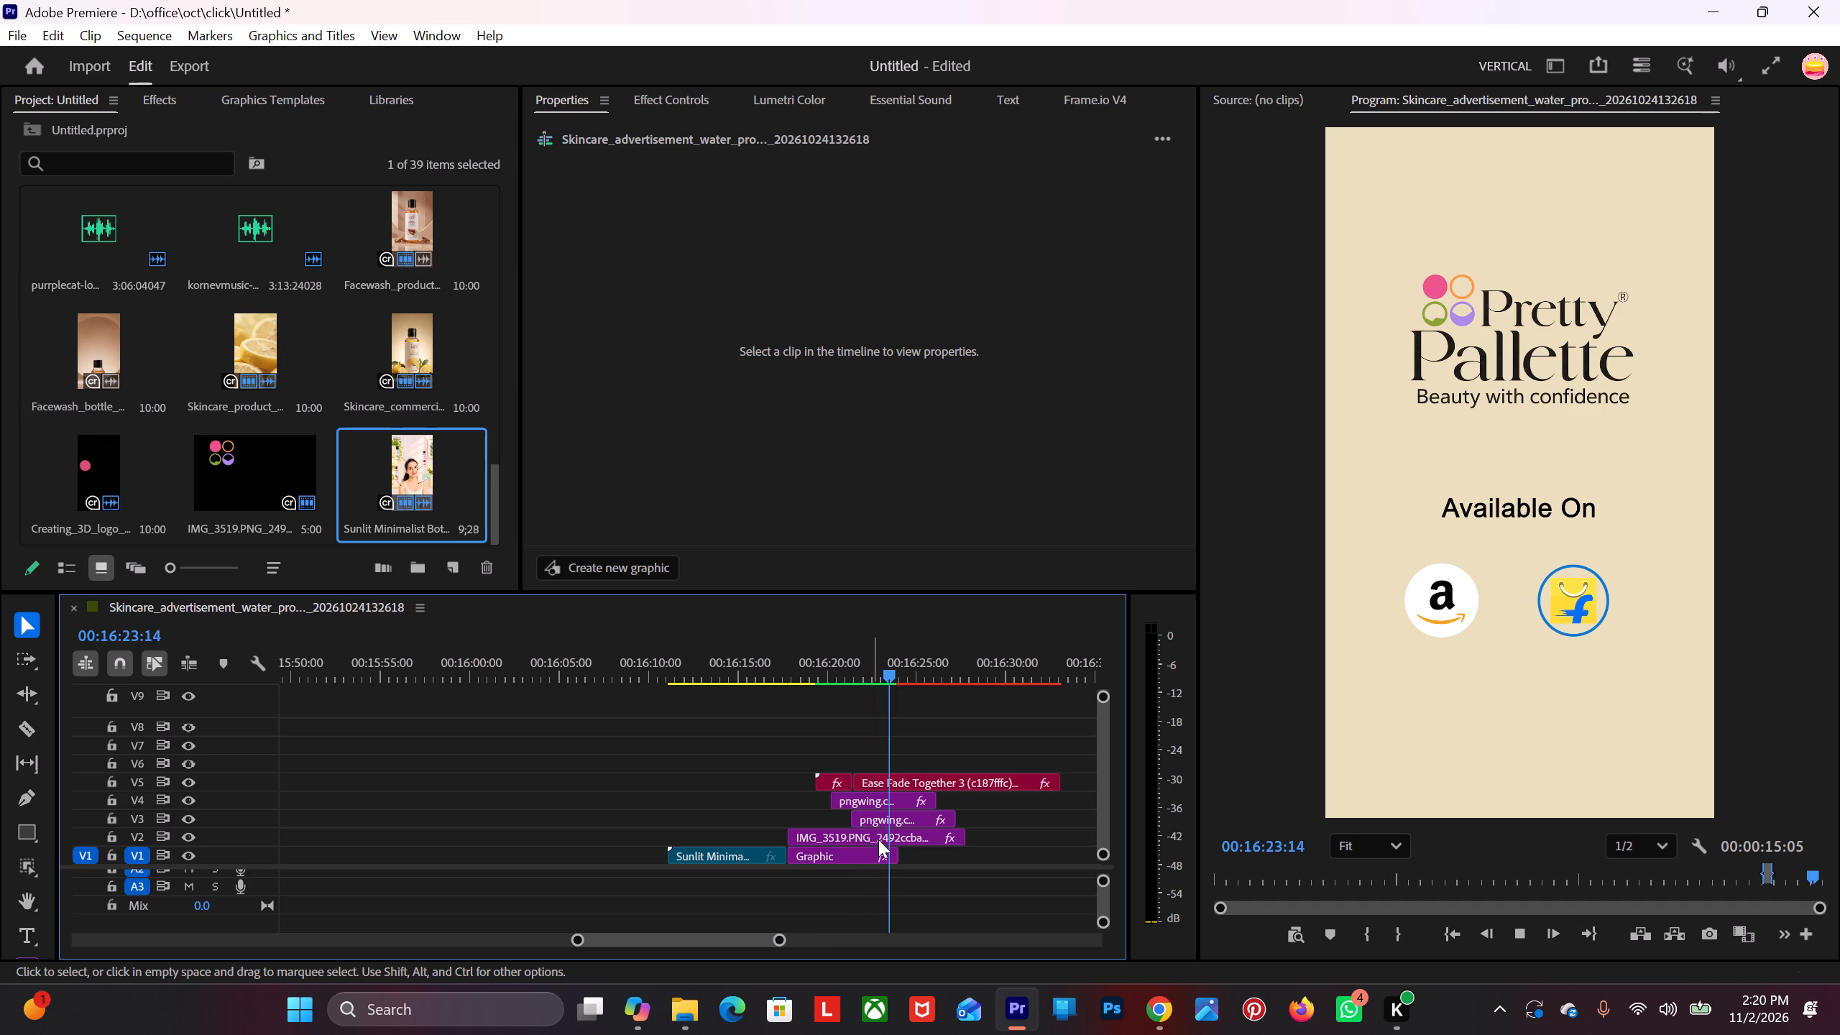
key("space")
key("space")
key("space")
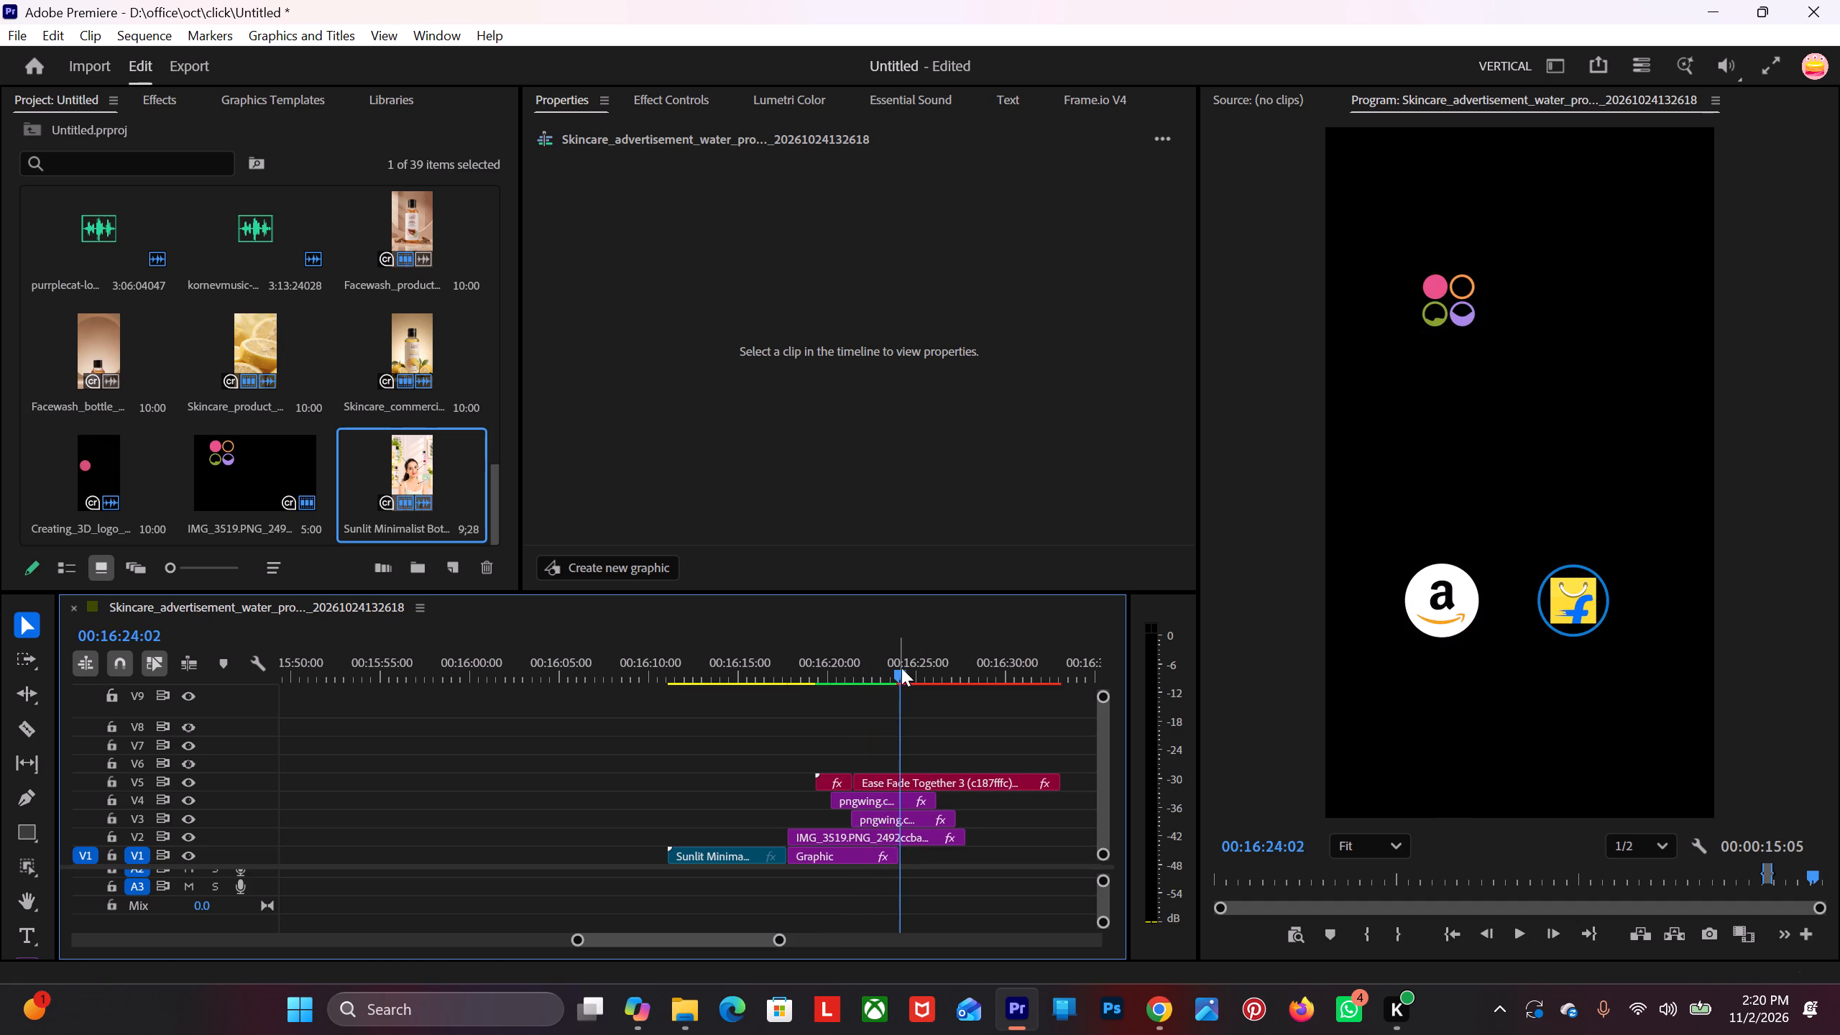
left_click_drag(901, 658, 892, 668)
key("o")
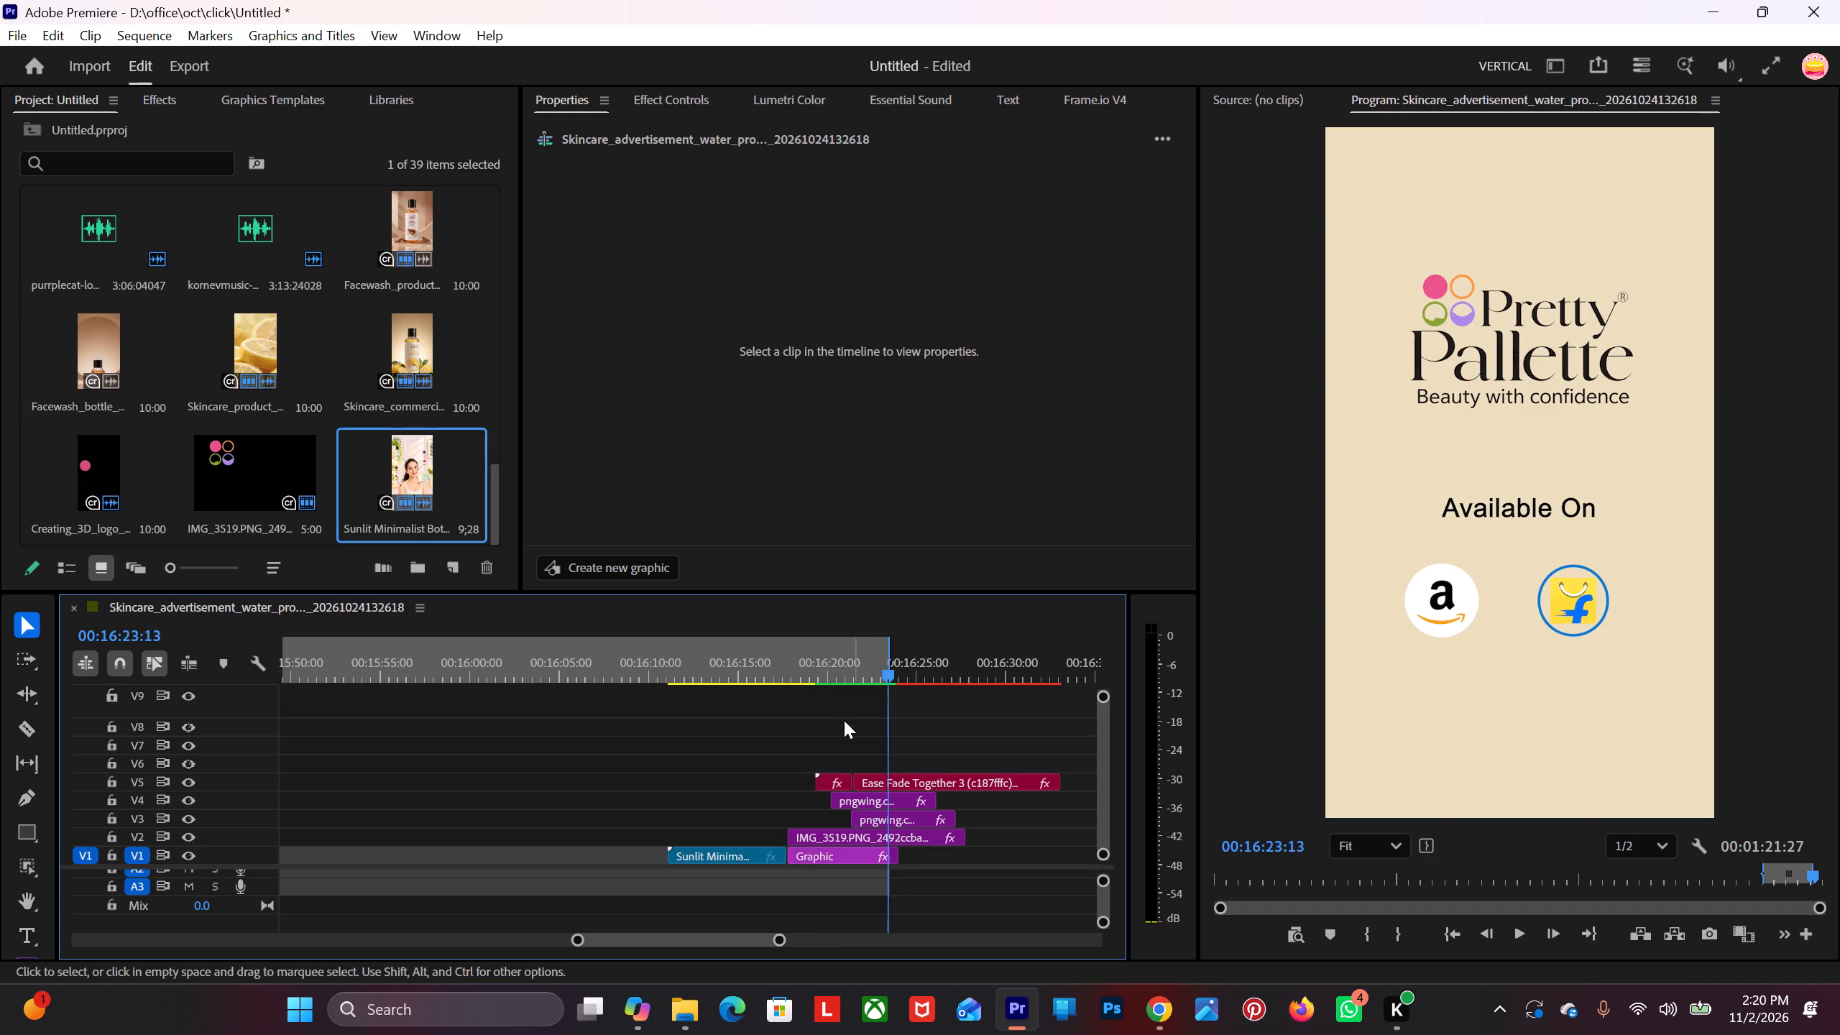
Mark the sequence In point at 00:16:11:04, on the first frame of the Sunlit Minimalist Botanical Interior clip.
left_click_drag(707, 664, 696, 676)
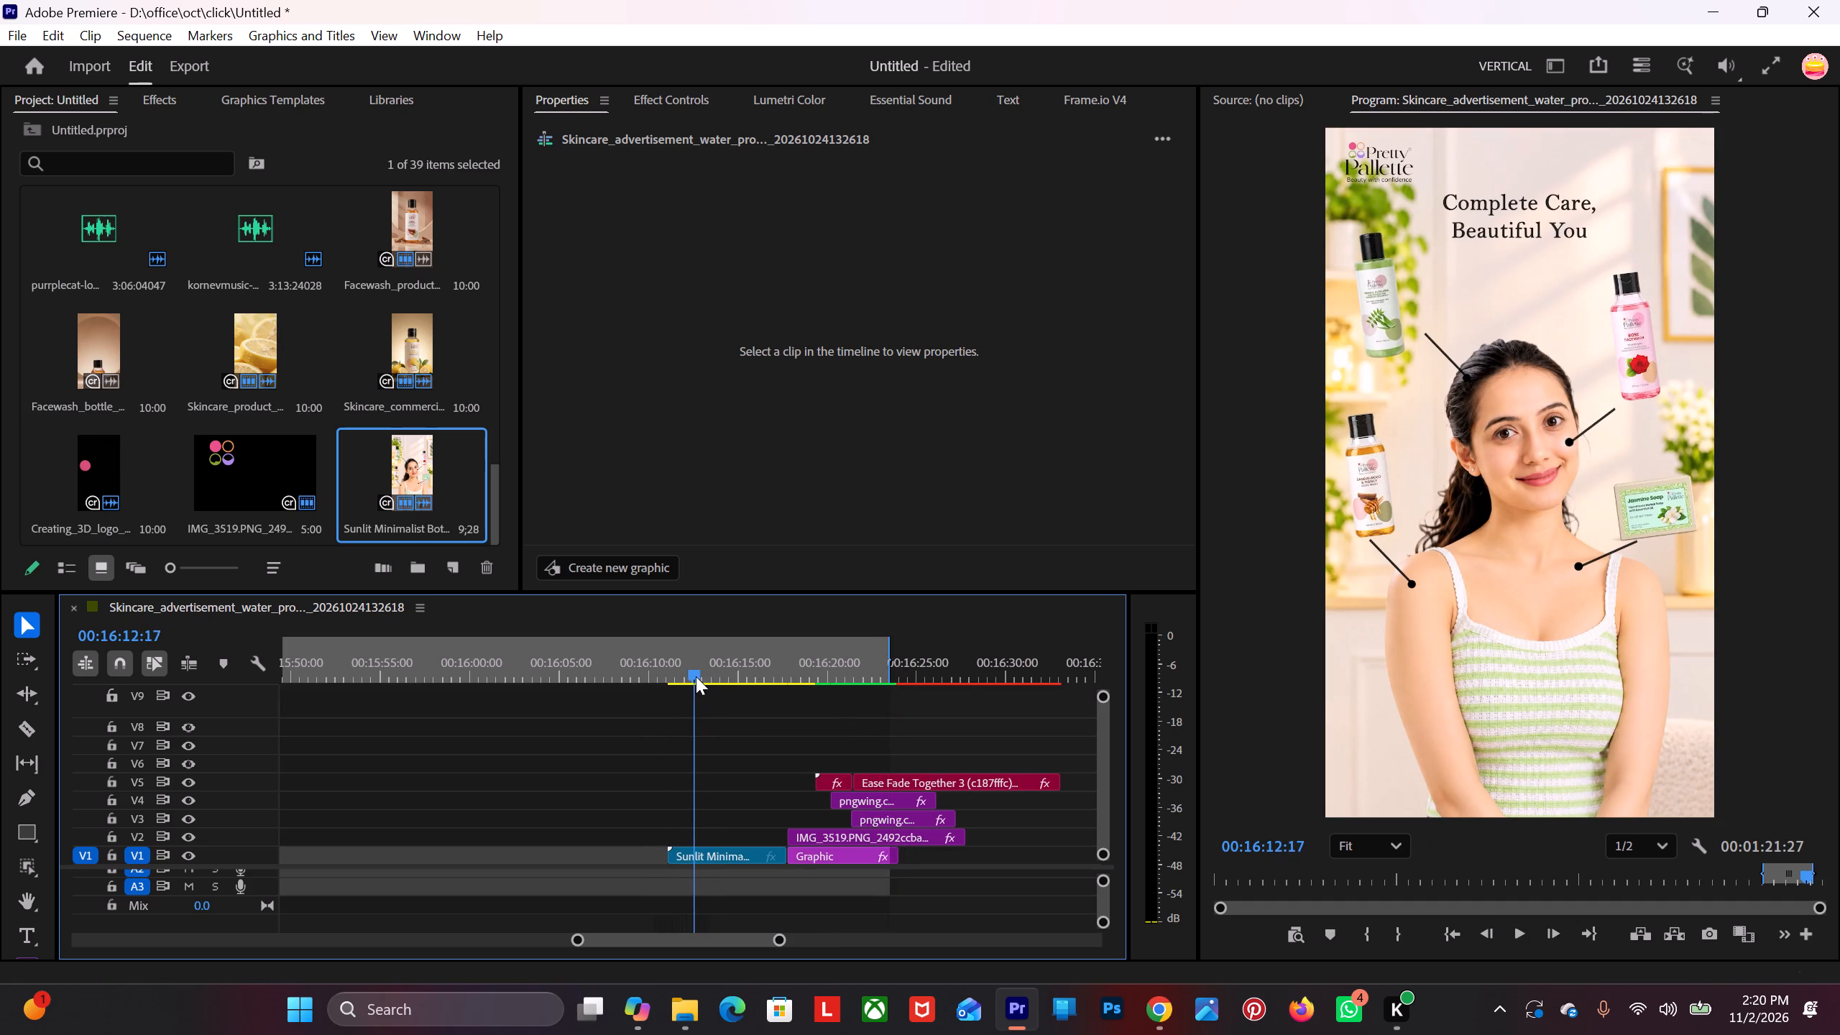
left_click_drag(696, 676, 676, 676)
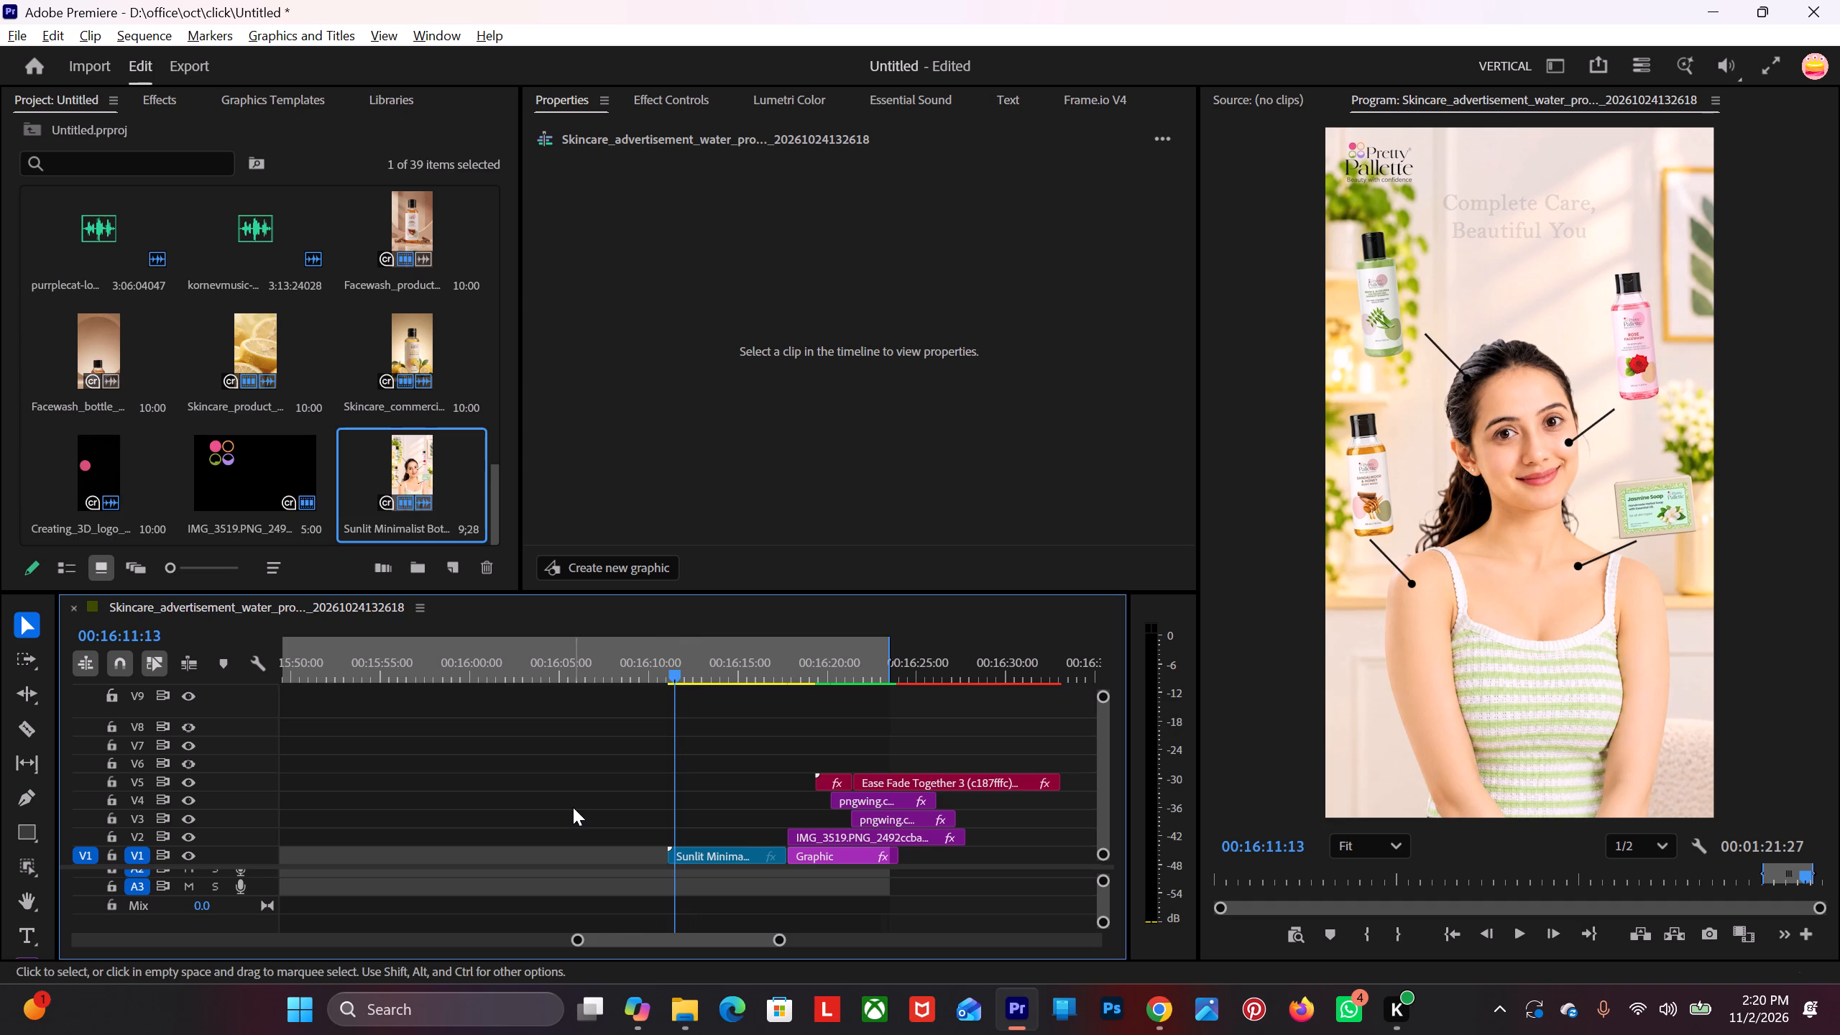
scroll(573, 807, "up", 12, "alt")
left_click_drag(795, 667, 783, 673)
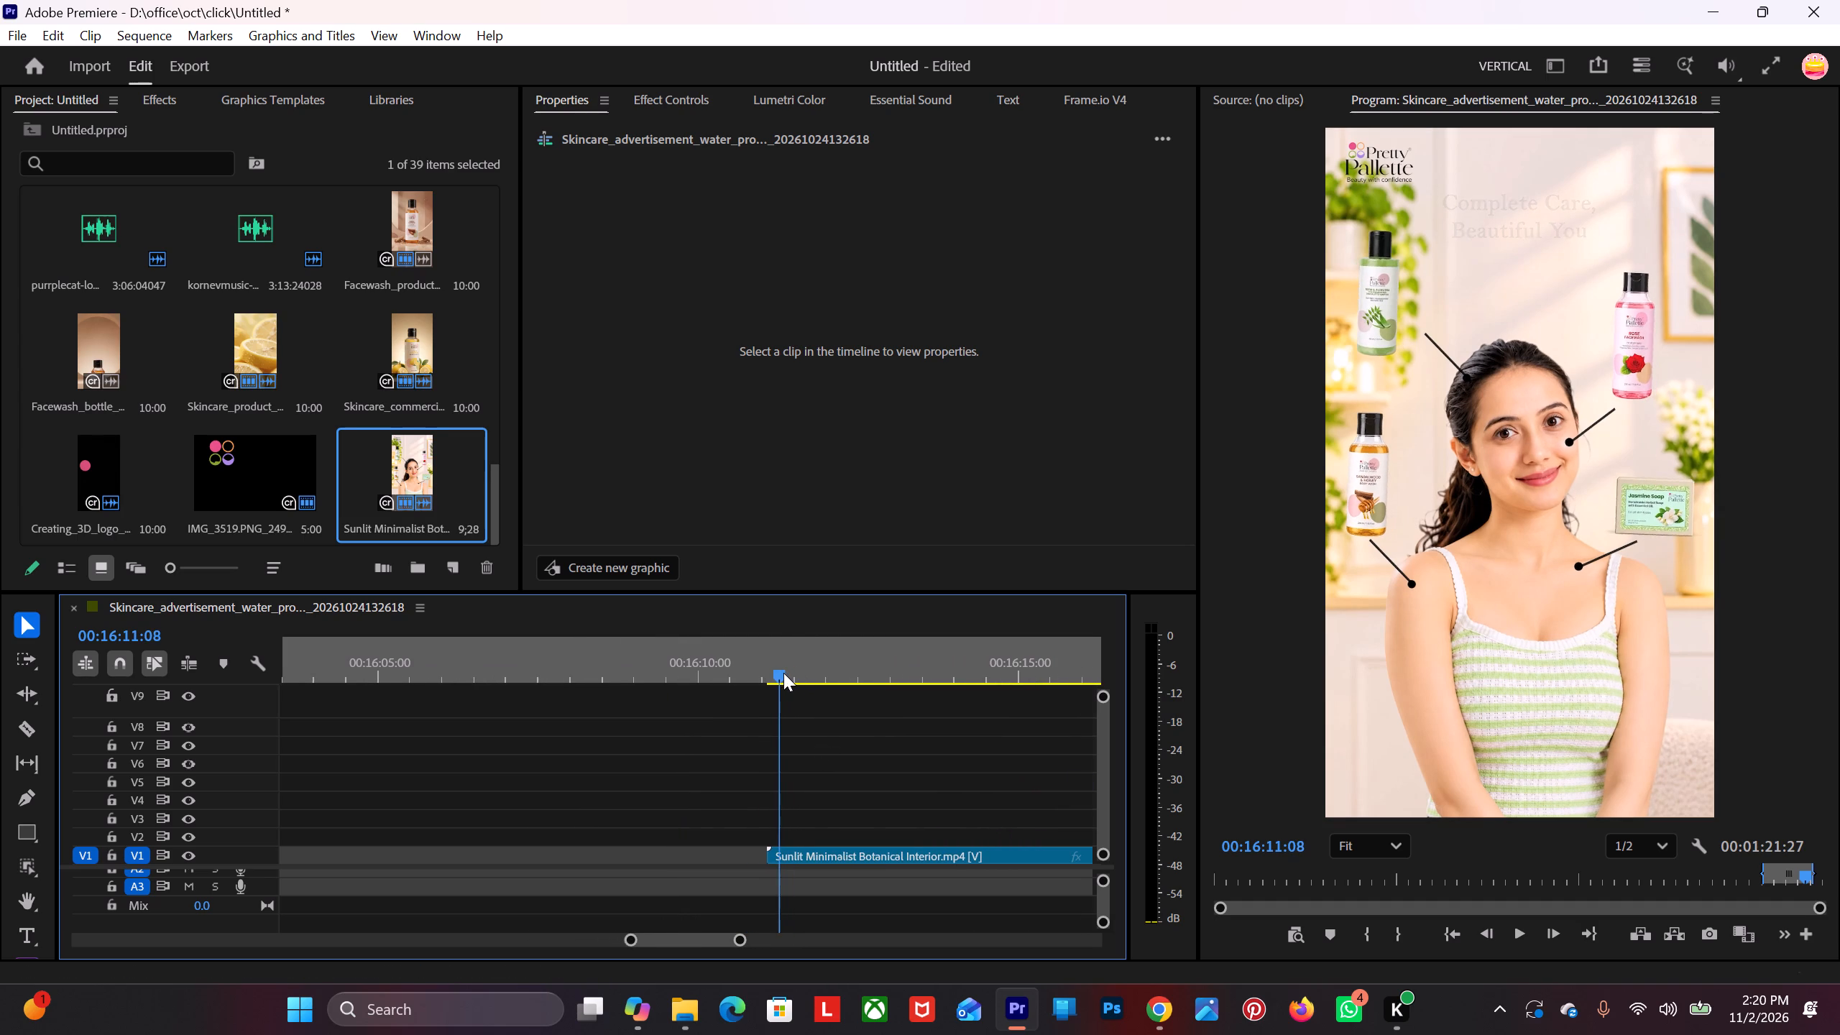
left_click_drag(783, 673, 775, 673)
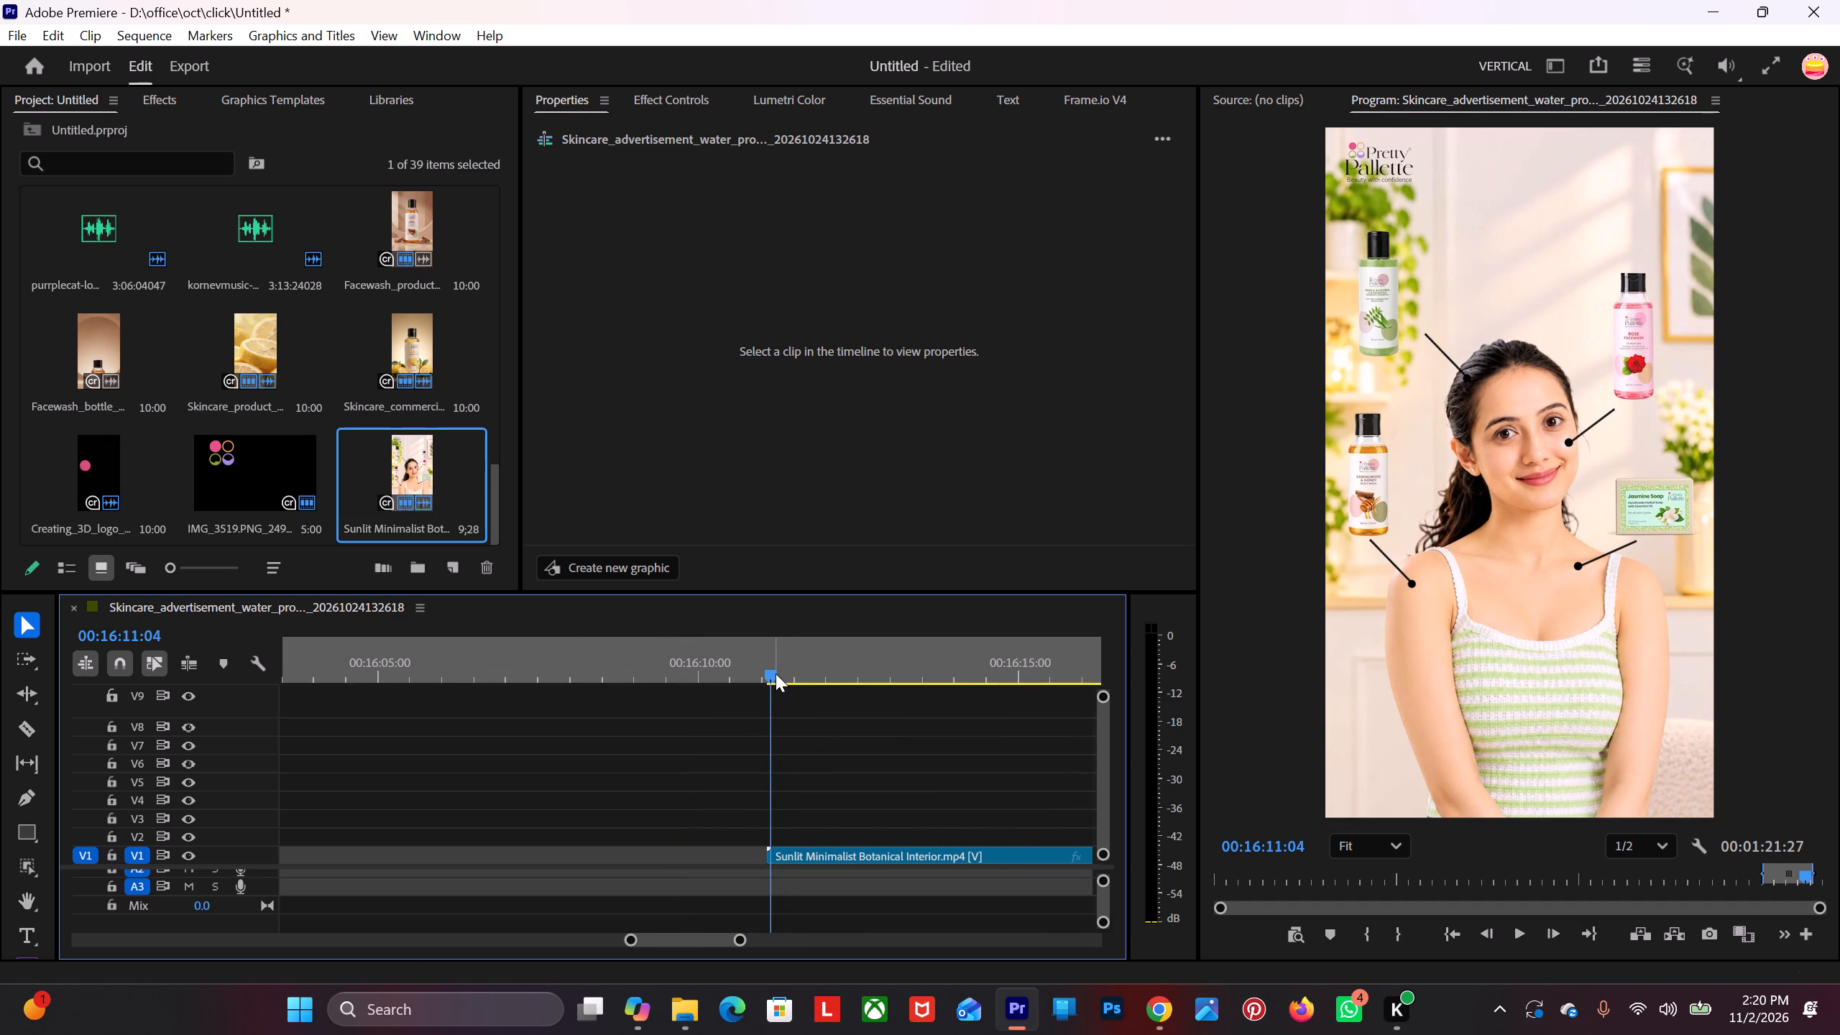
key("i")
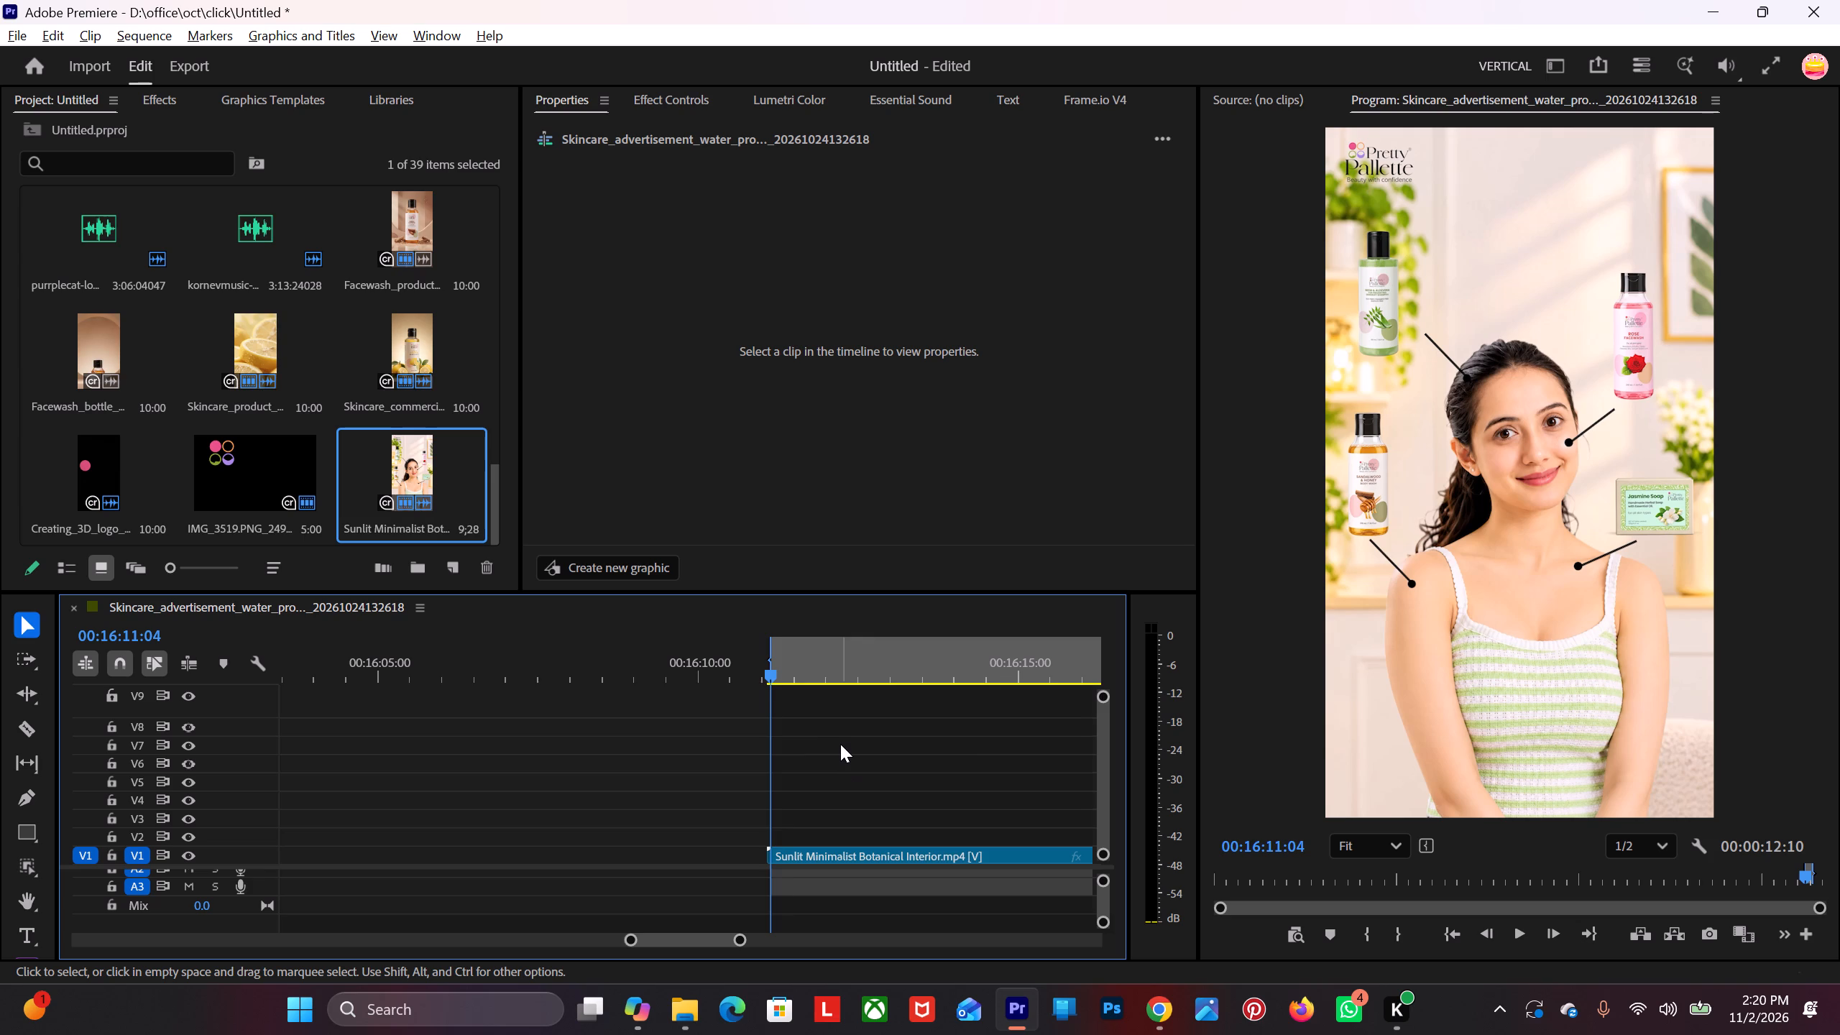
Scrub around the cut between the botanical clip and the end card to examine how they meet.
scroll(840, 744, "down", 18, "alt")
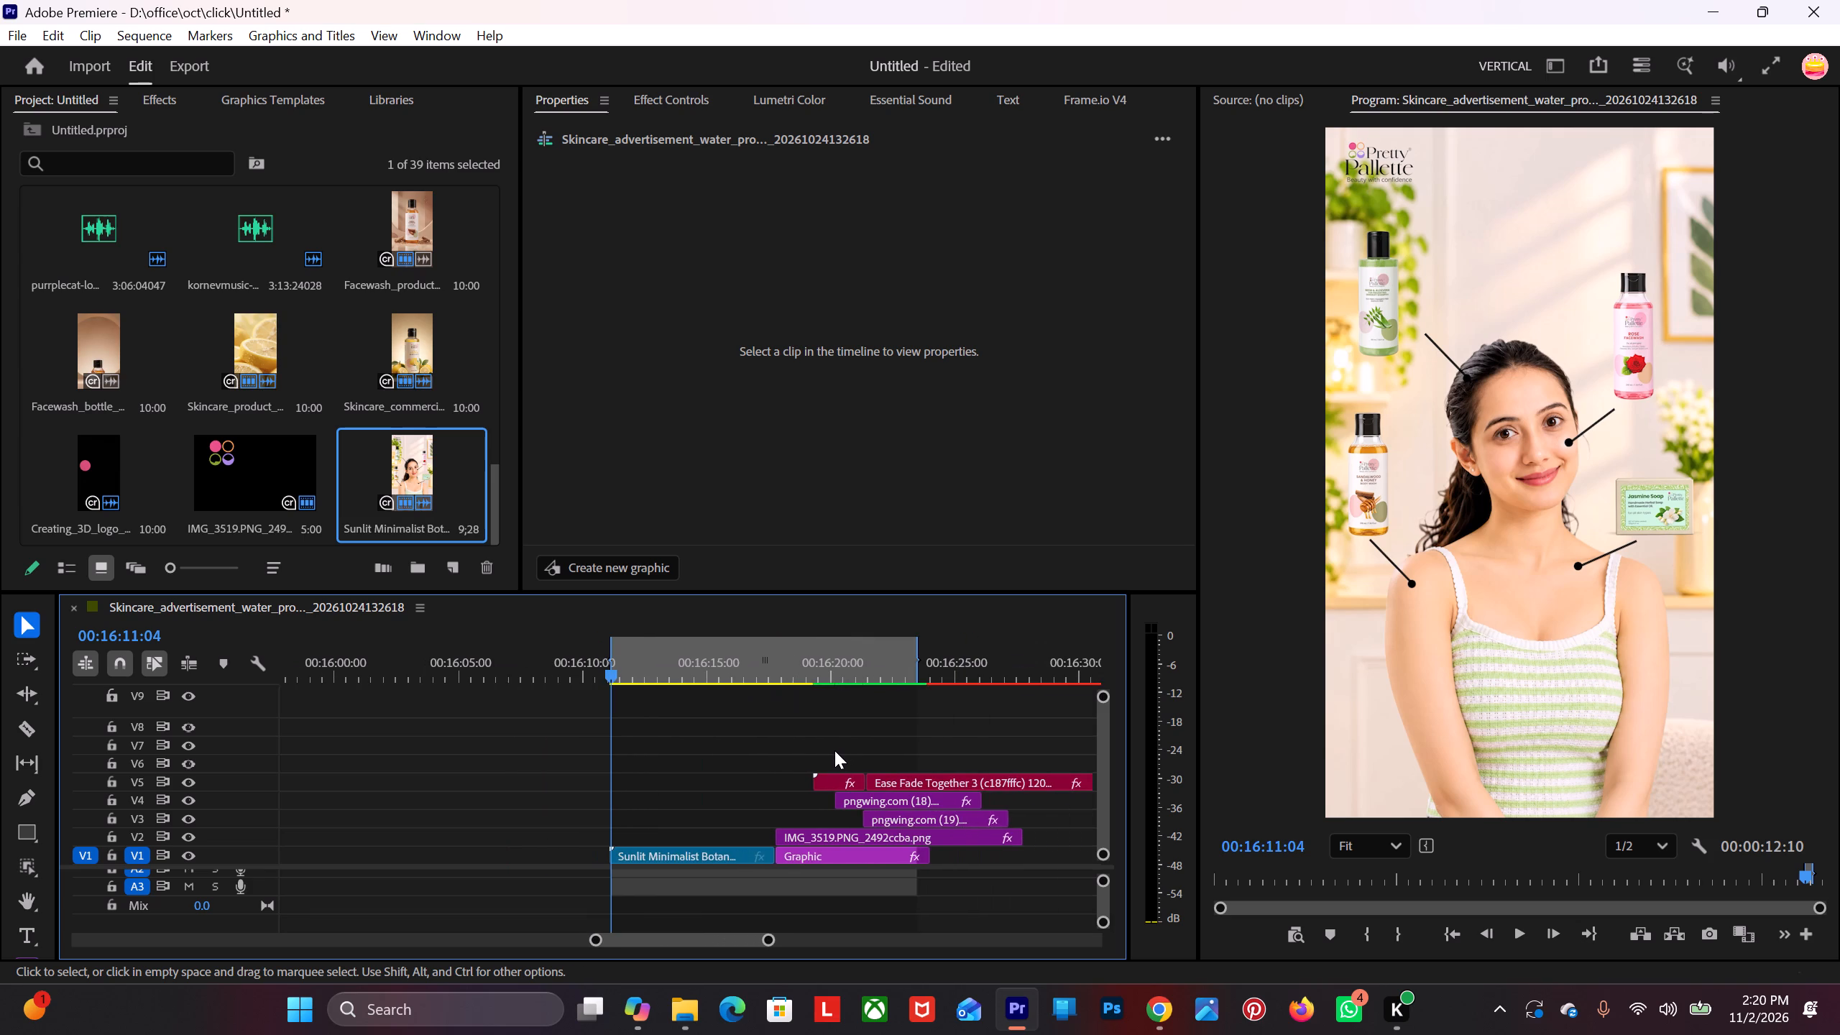
scroll(811, 750, "up", 3)
scroll(800, 752, "down", 5)
scroll(786, 756, "up", 5)
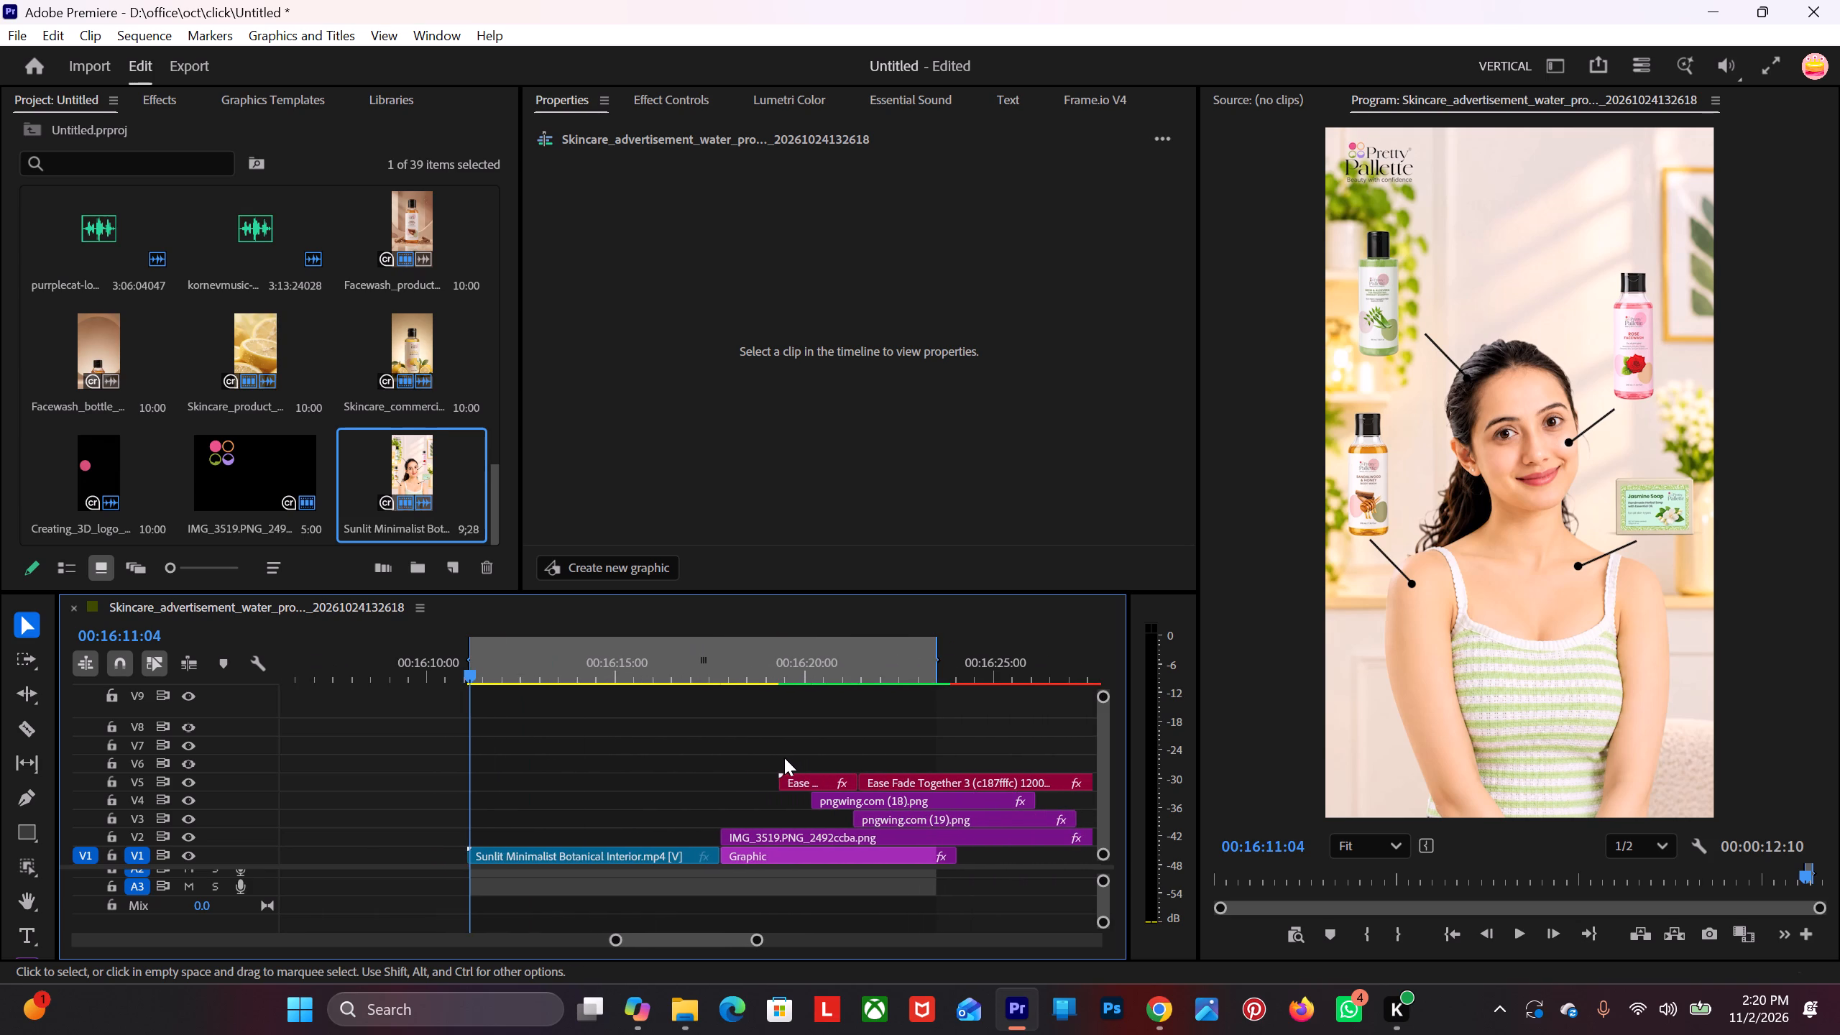
scroll(781, 759, "down", 5)
left_click_drag(540, 668, 615, 682)
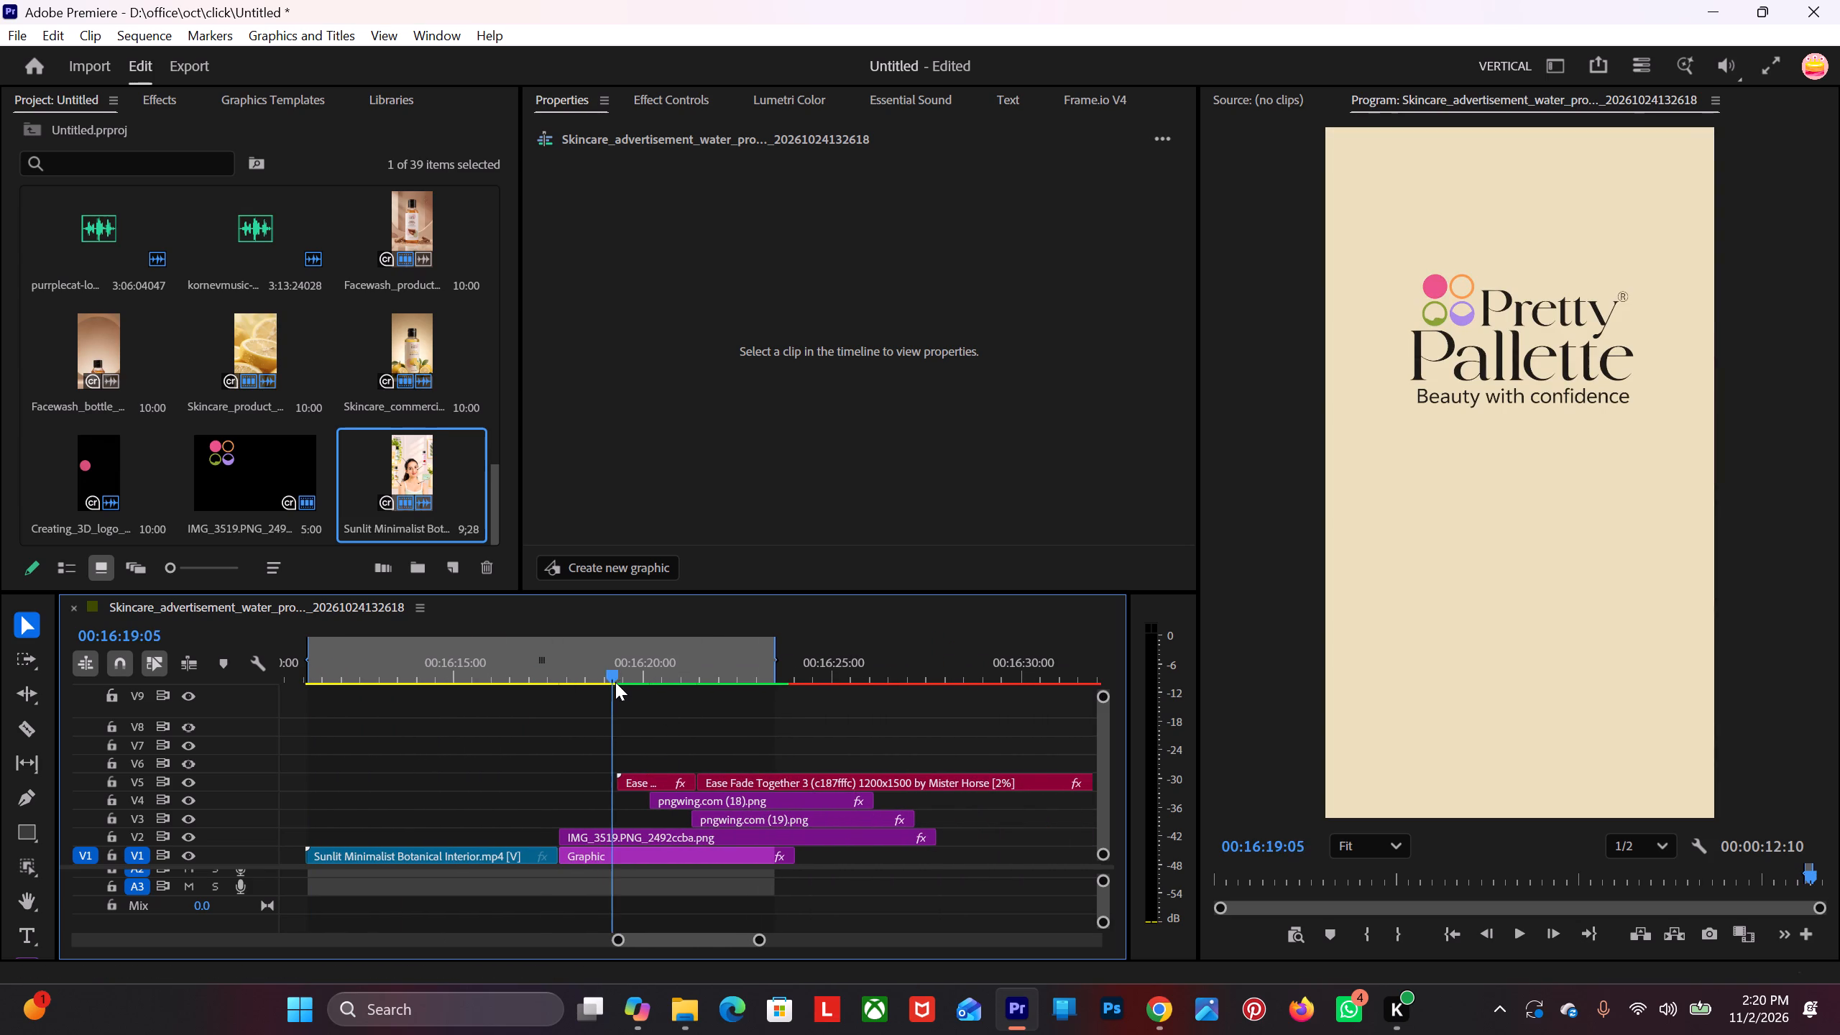
left_click_drag(615, 682, 548, 729)
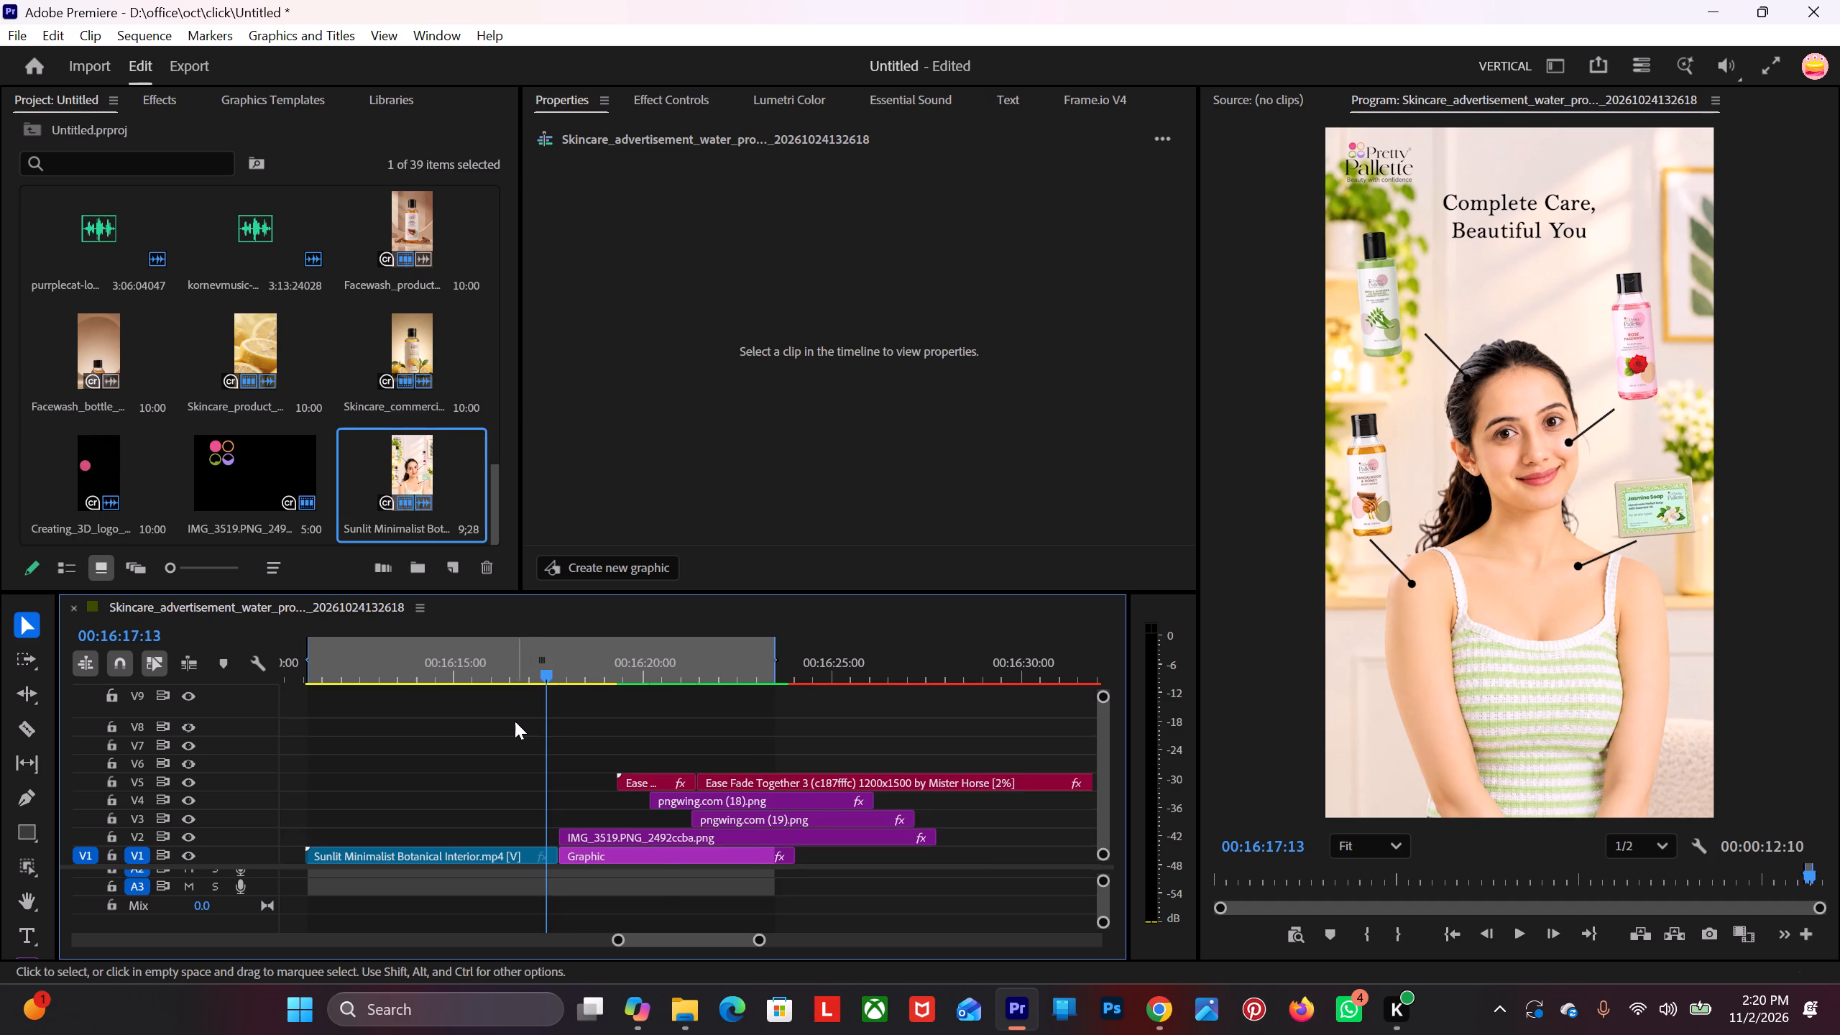
scroll(513, 721, "up", 8, "alt")
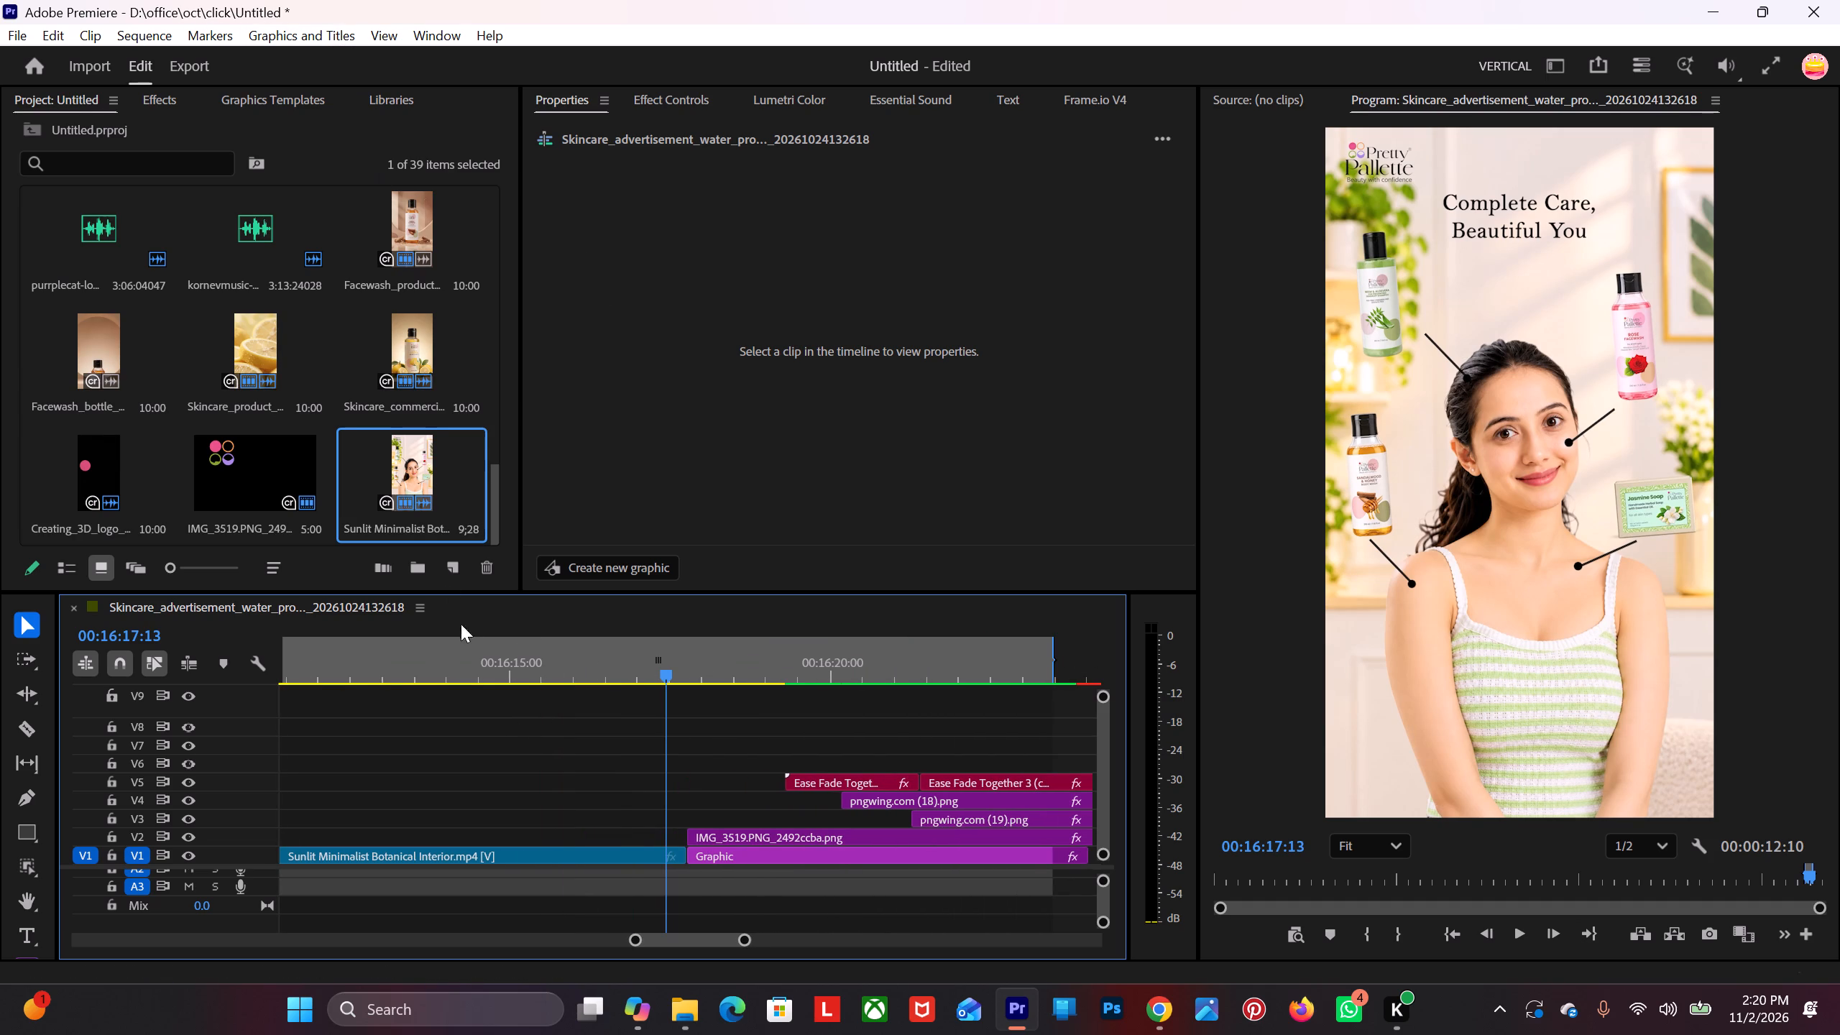
Place the earlier skincare ad's pair of short V3 transition clips on V3 near the cut between the botanical clip and the end card.
scroll(528, 668, "down", 5, "alt")
scroll(522, 698, "up", 6)
scroll(574, 770, "down", 11, "alt")
scroll(511, 809, "up", 7, "alt")
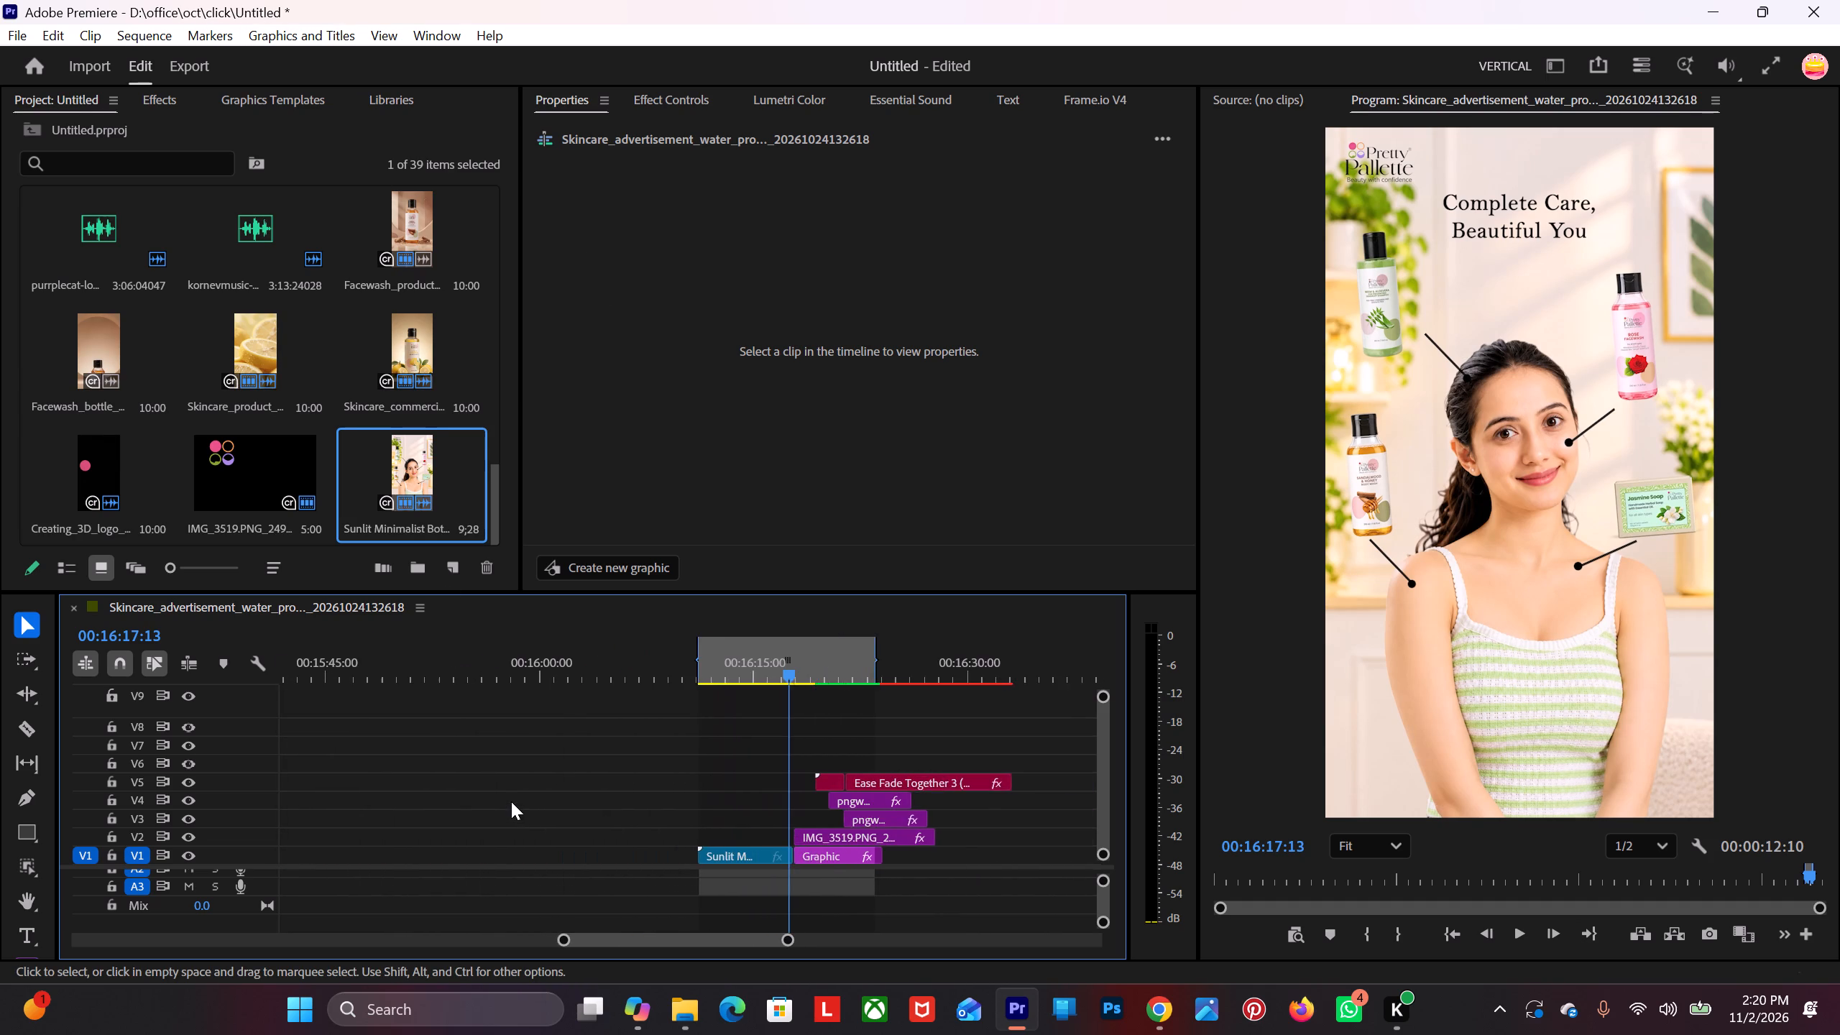
scroll(511, 801, "up", 5, "alt")
scroll(512, 798, "up", 12)
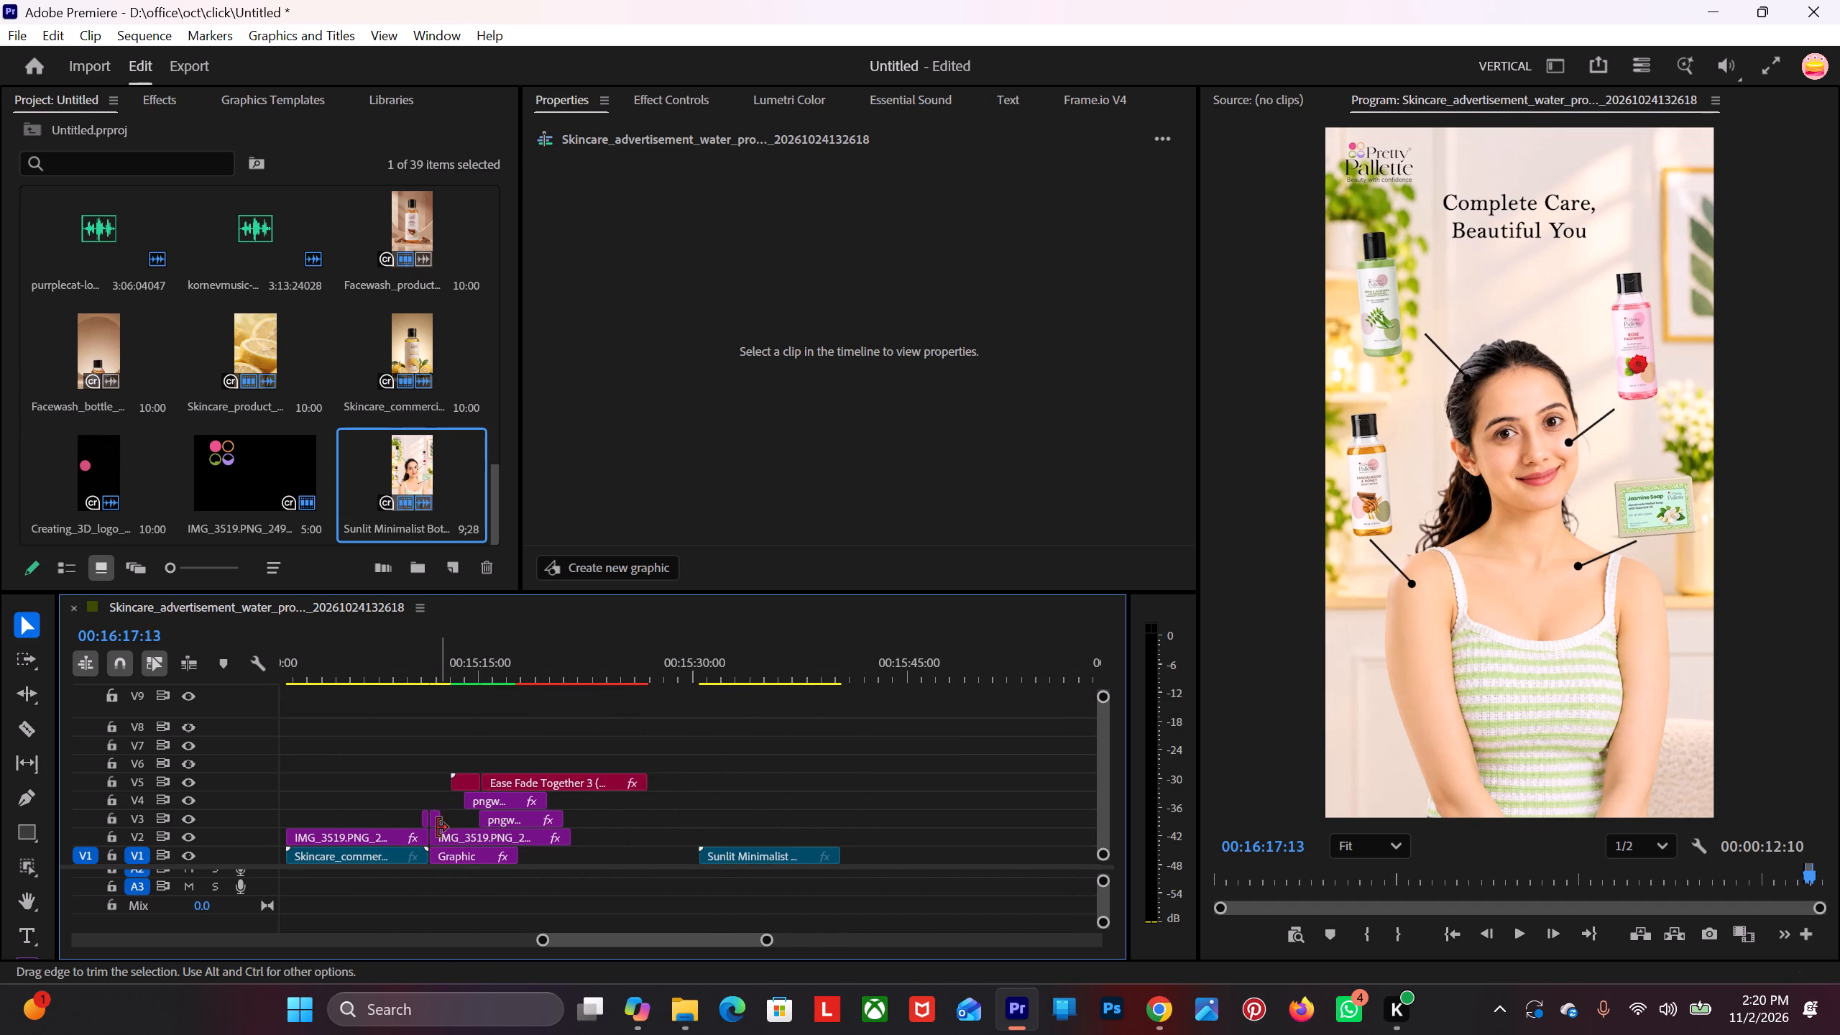
left_click_drag(434, 825, 1083, 802)
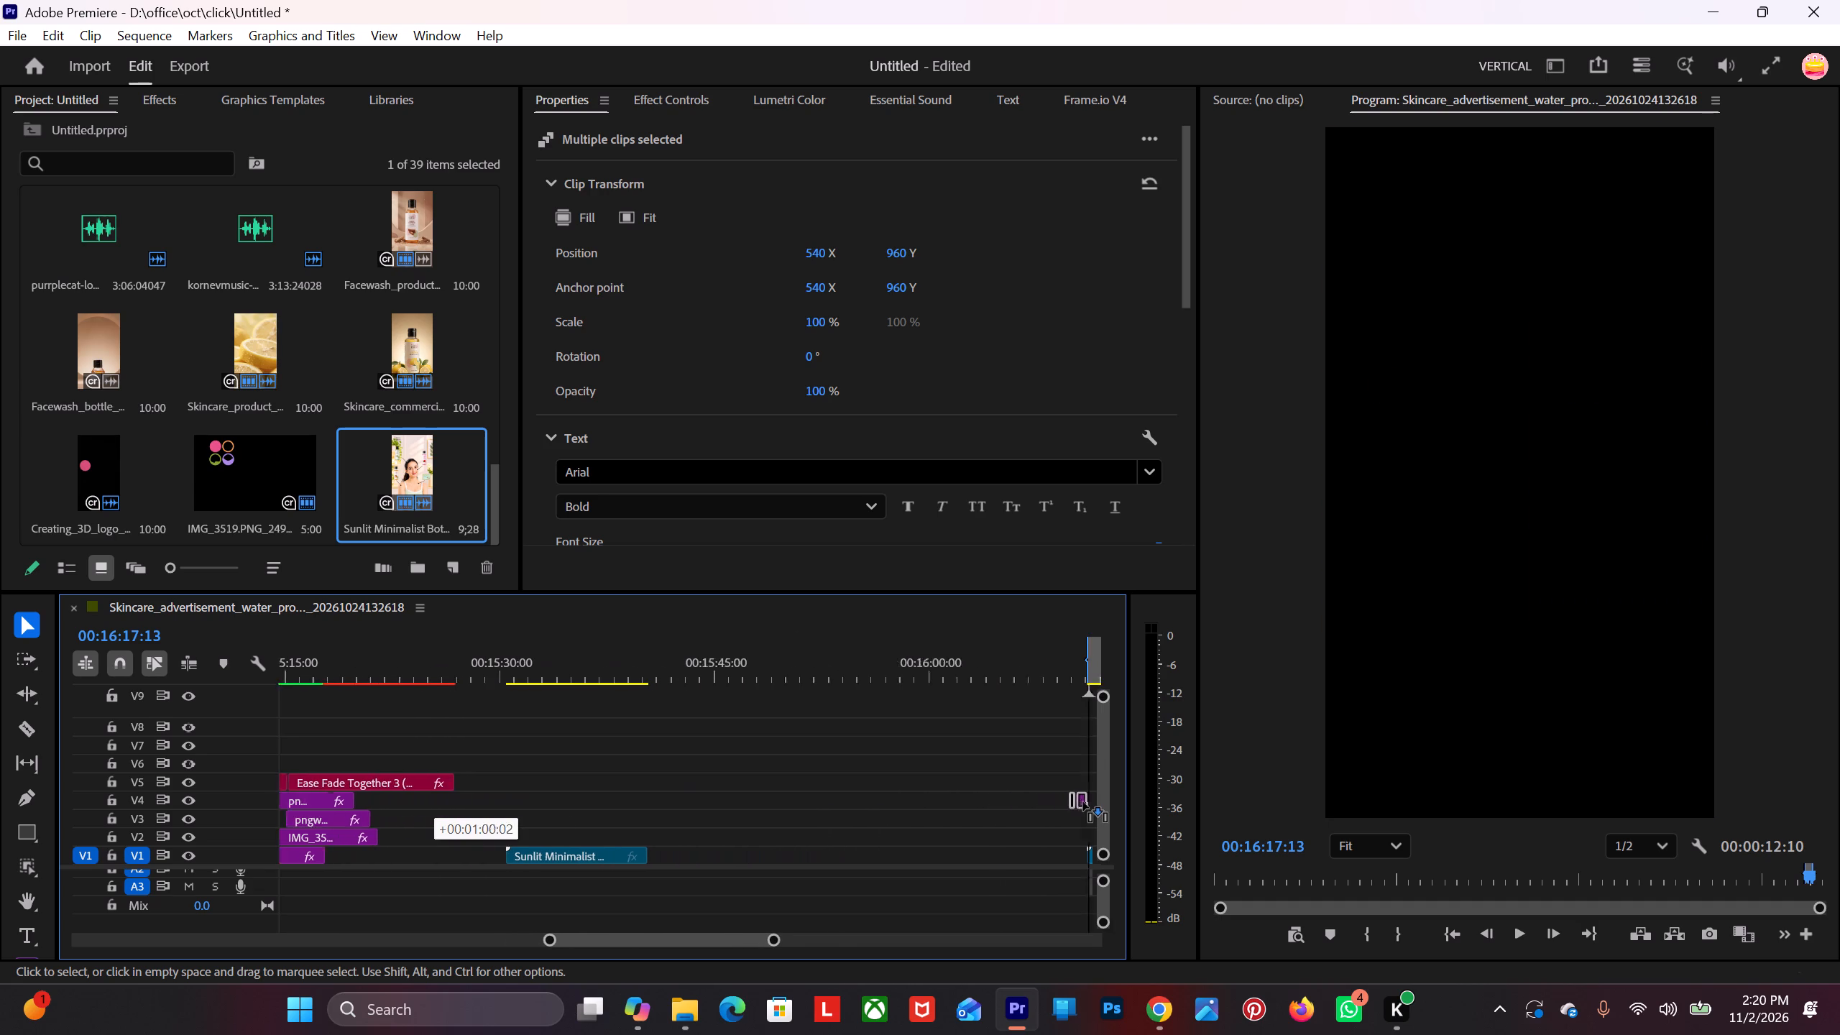
left_click_drag(1083, 802, 785, 845)
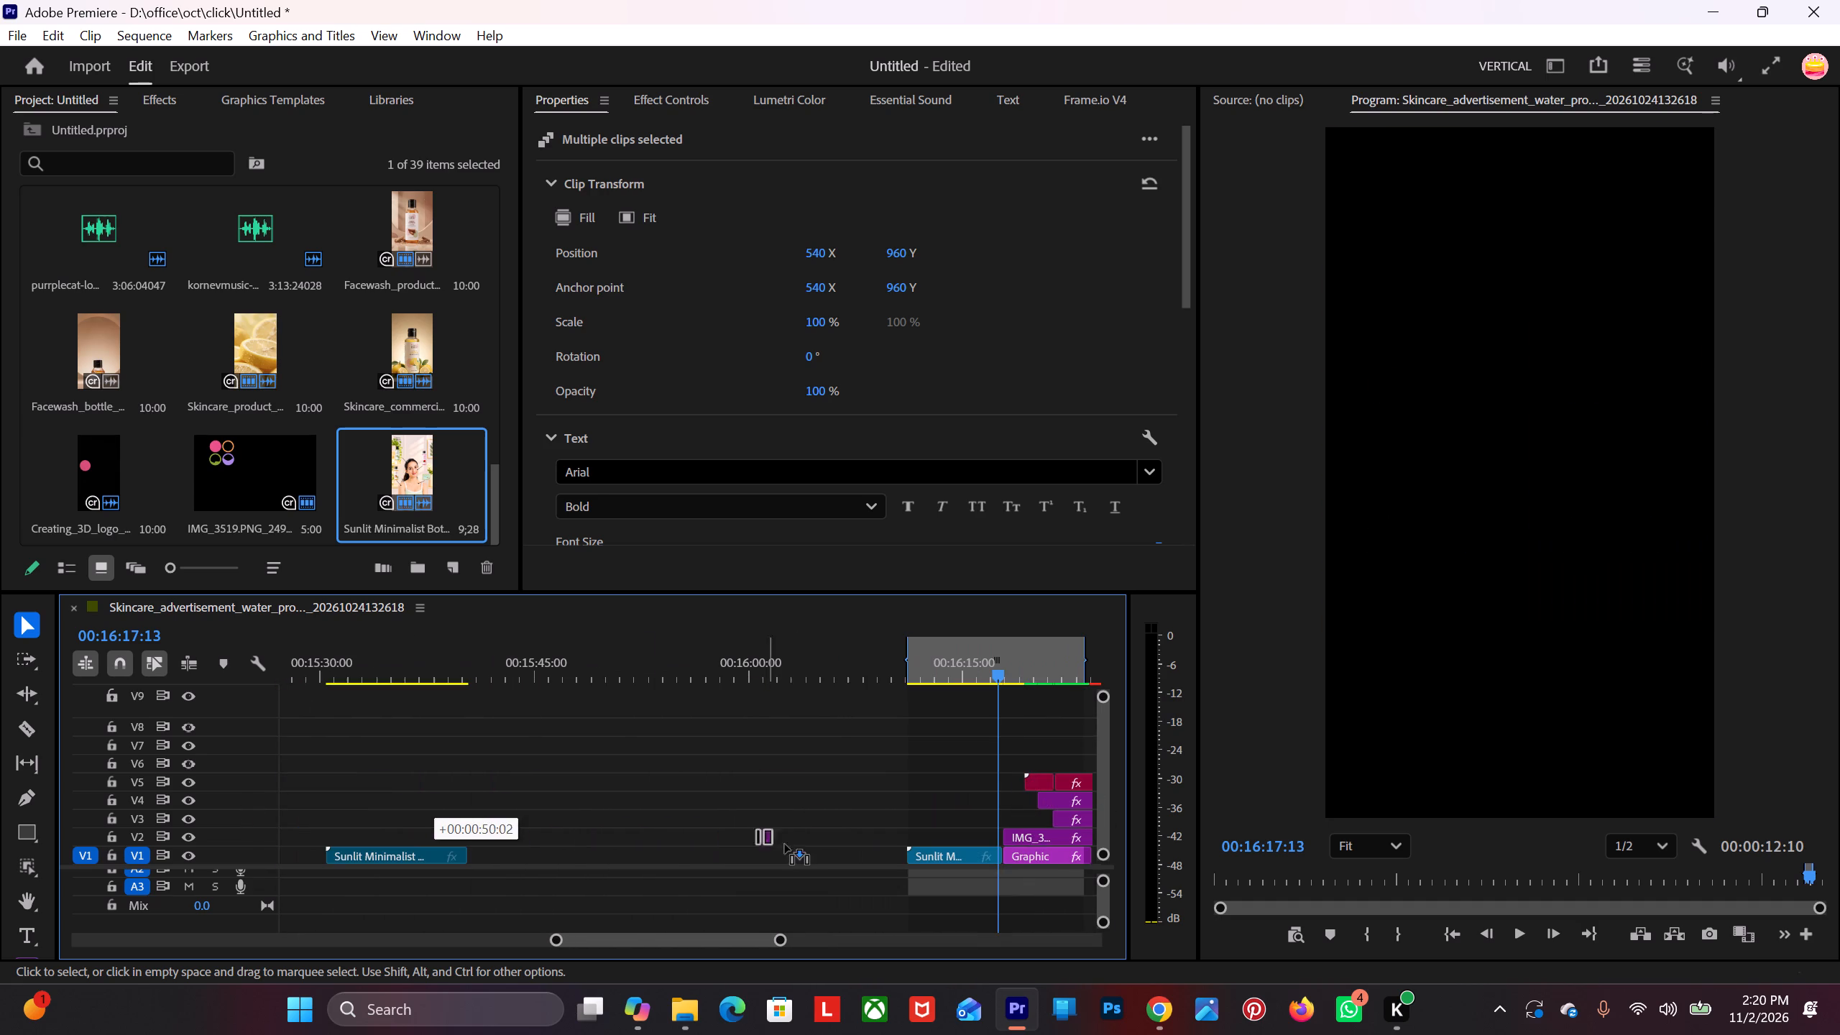
left_click_drag(785, 845, 1000, 824)
left_click_drag(1000, 824, 995, 823)
Shift the two V3 transition clips later until their join sits on the botanical-to-end-card cut, previewing the transition.
scroll(994, 823, "up", 14, "alt")
scroll(973, 822, "down", 6)
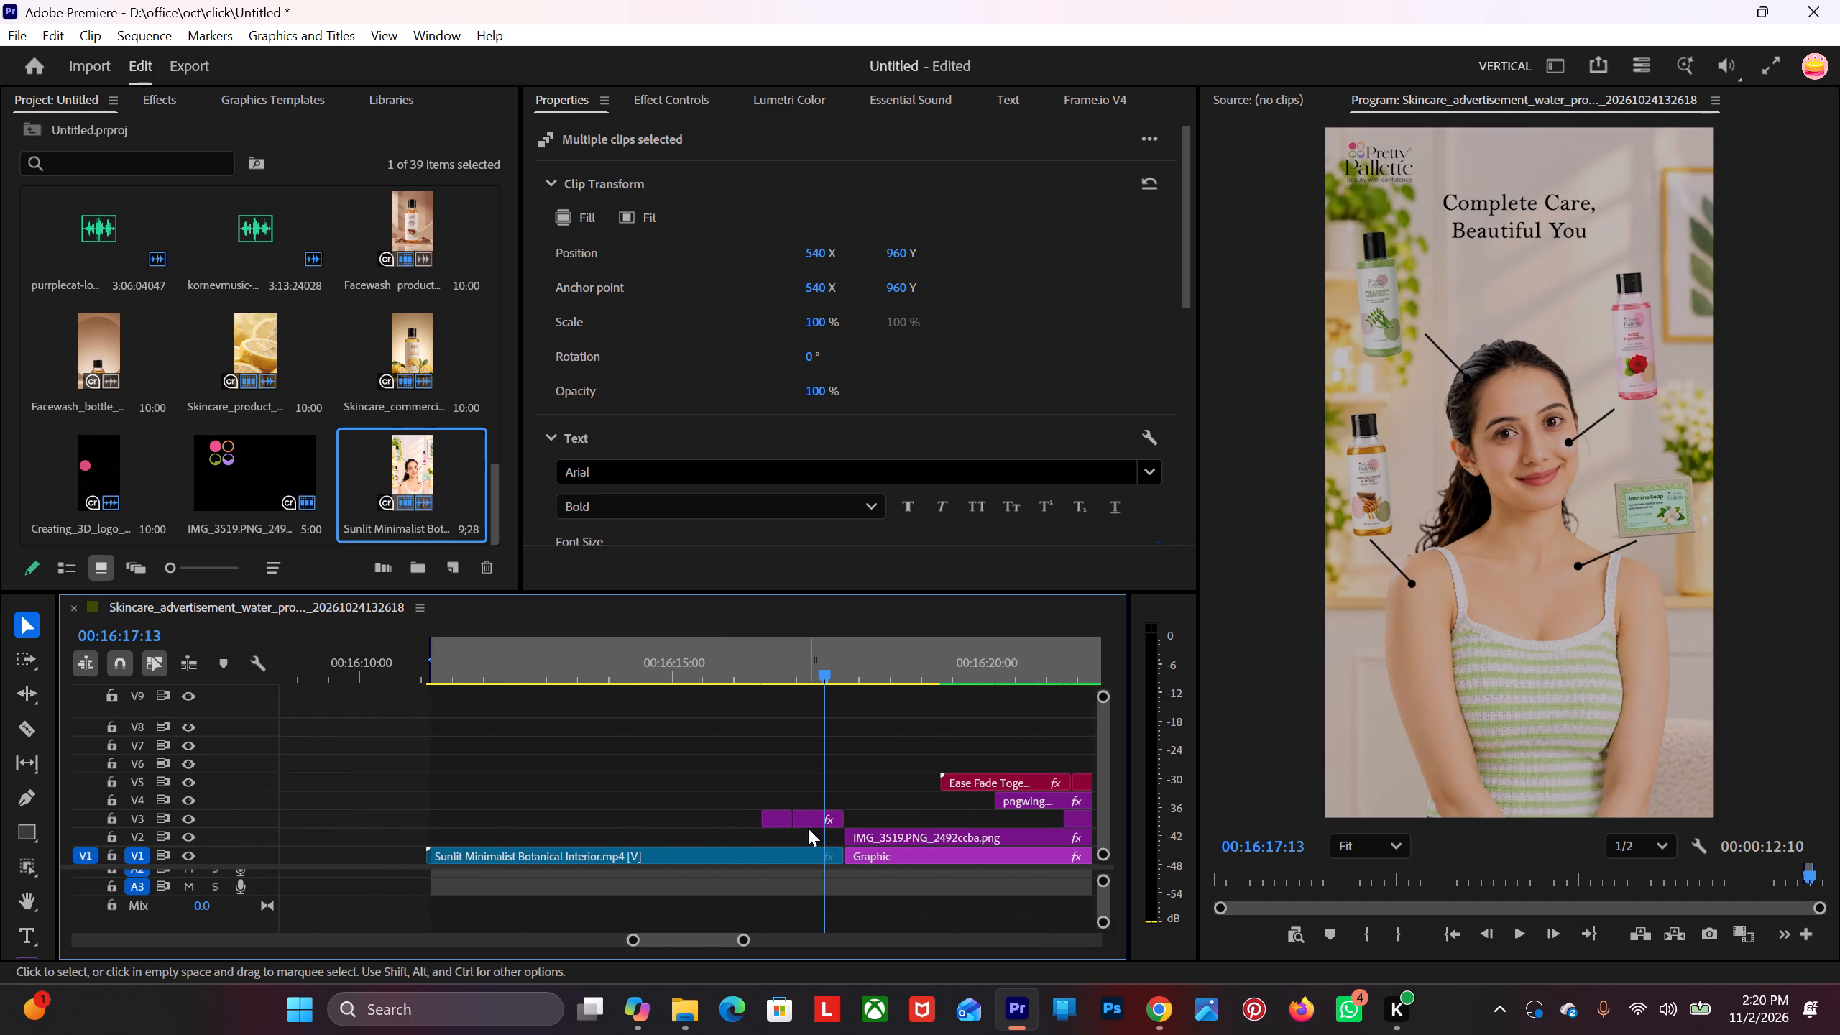
left_click_drag(808, 822, 837, 822)
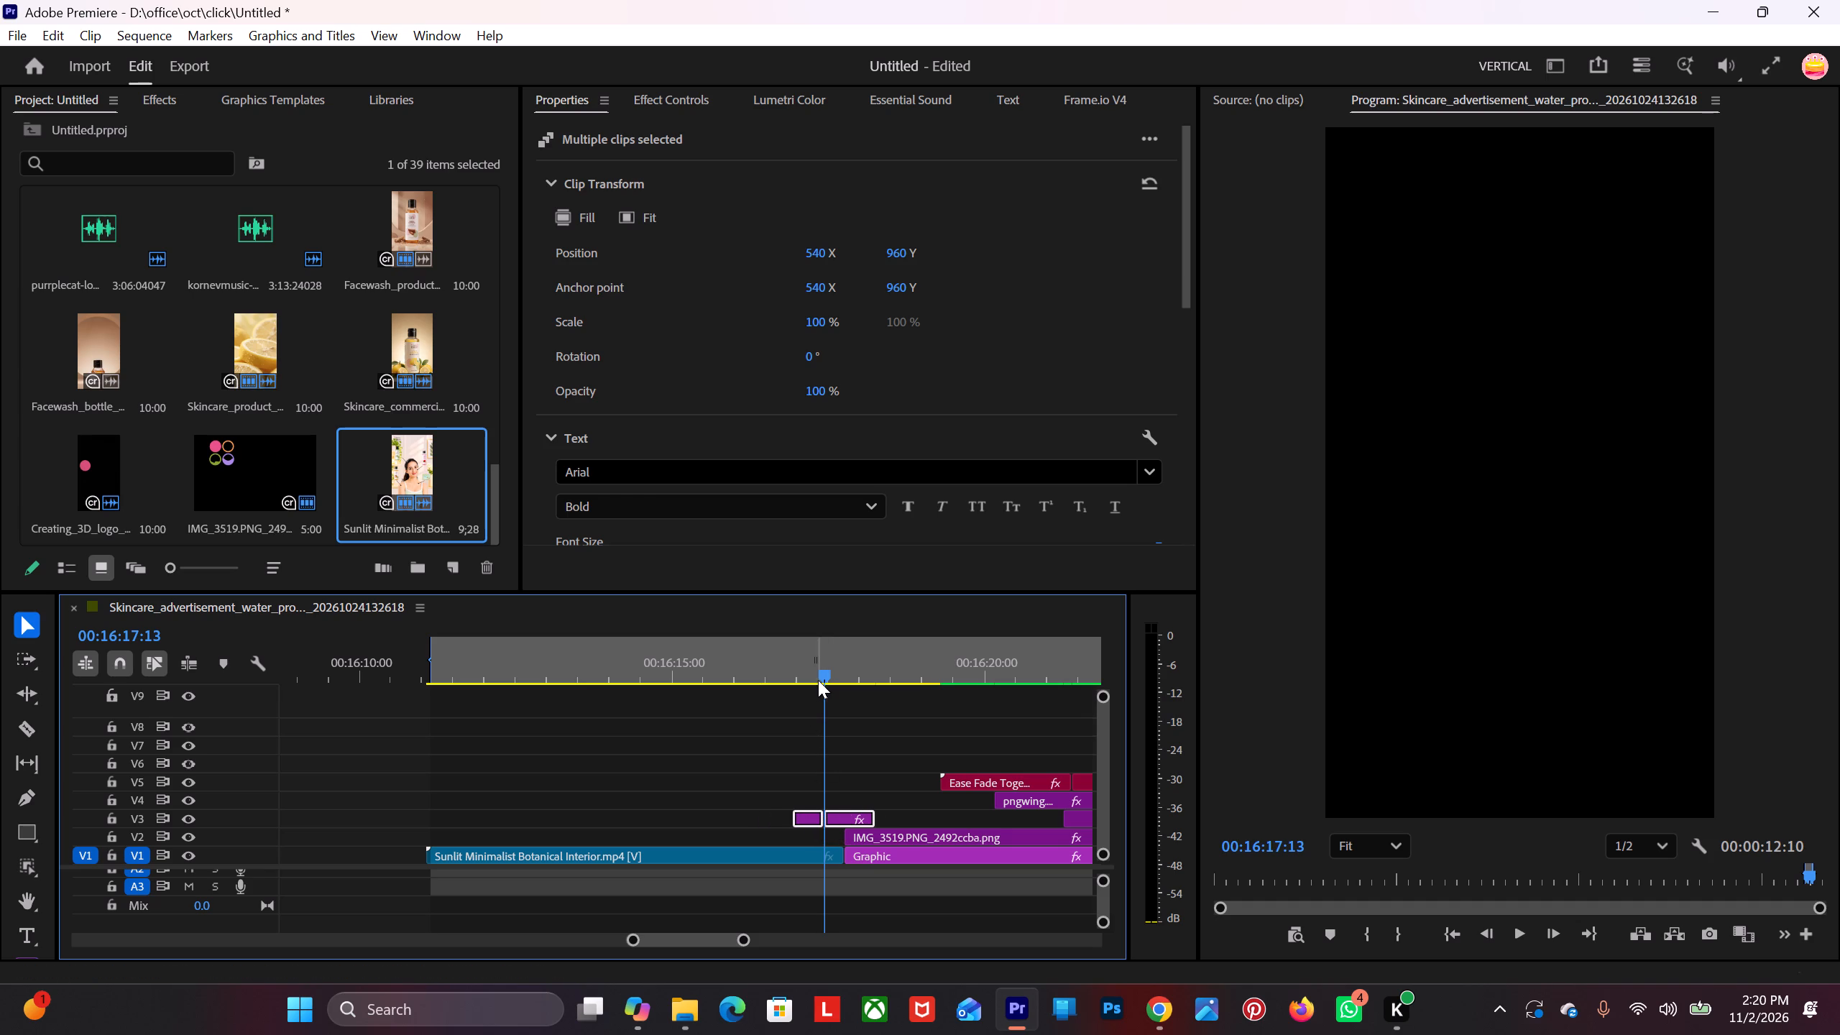
left_click_drag(822, 663, 776, 695)
key("space")
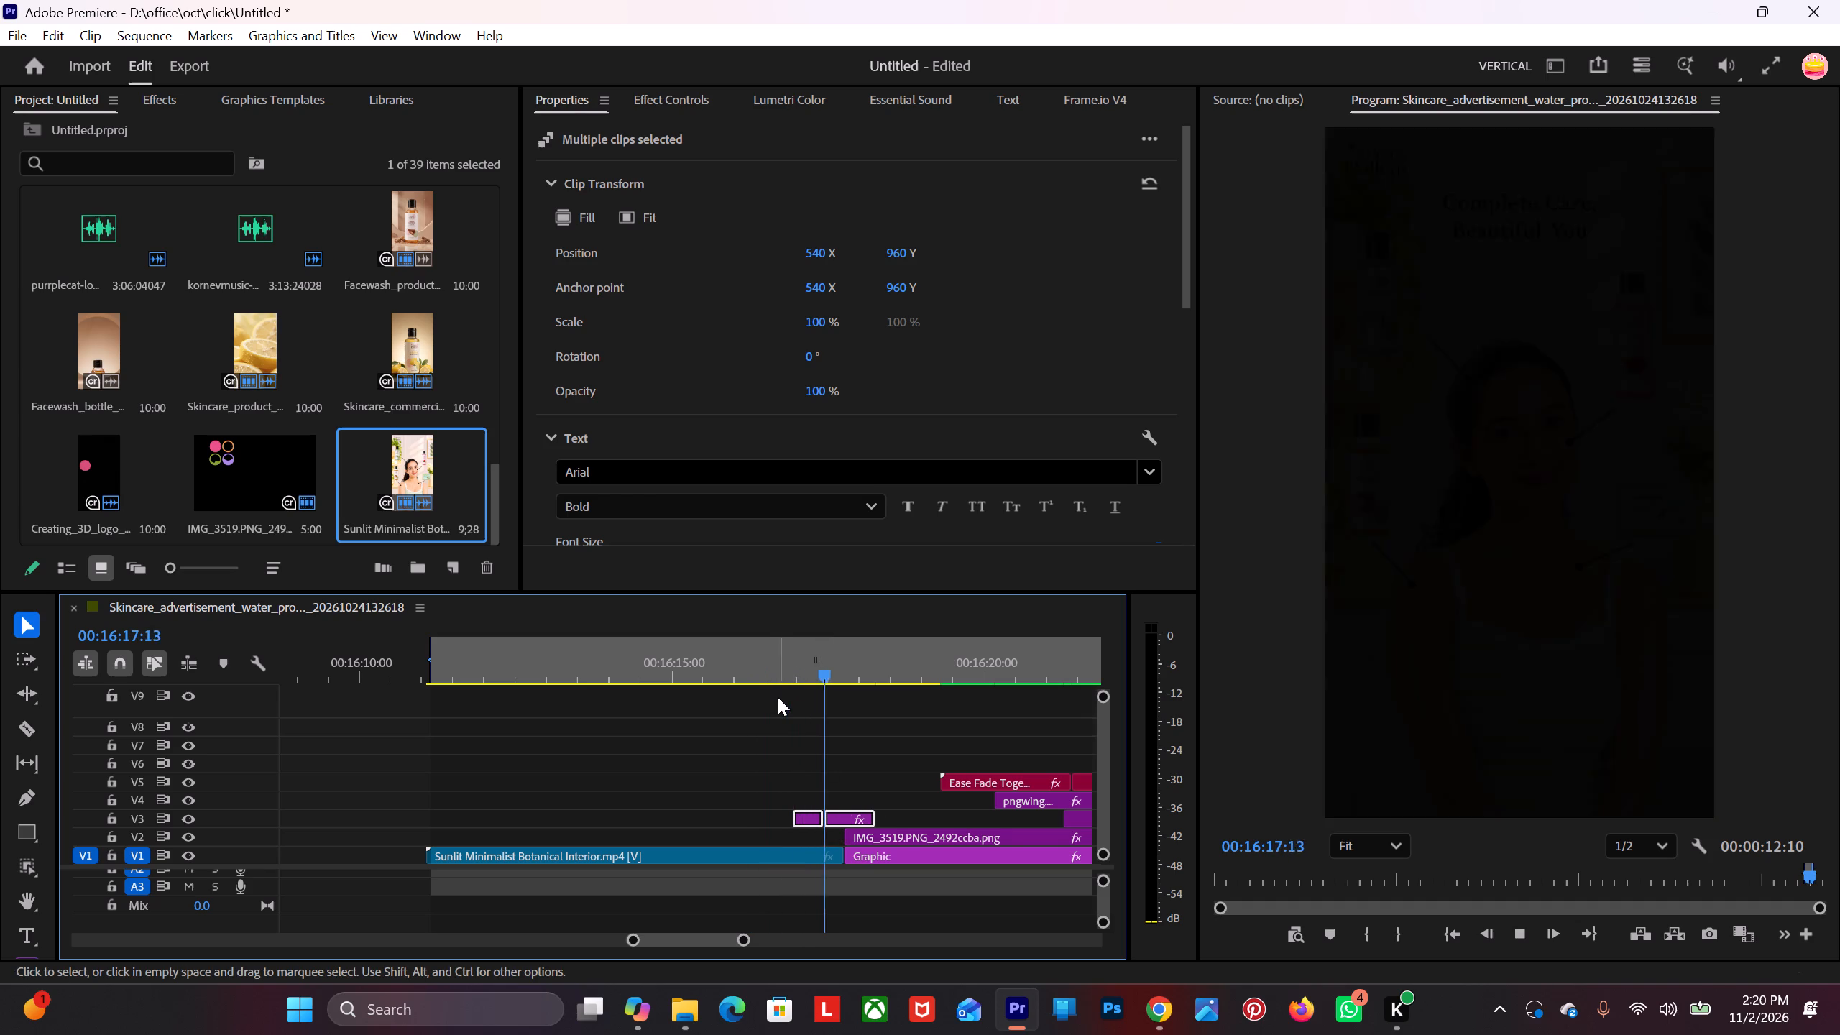
key("space")
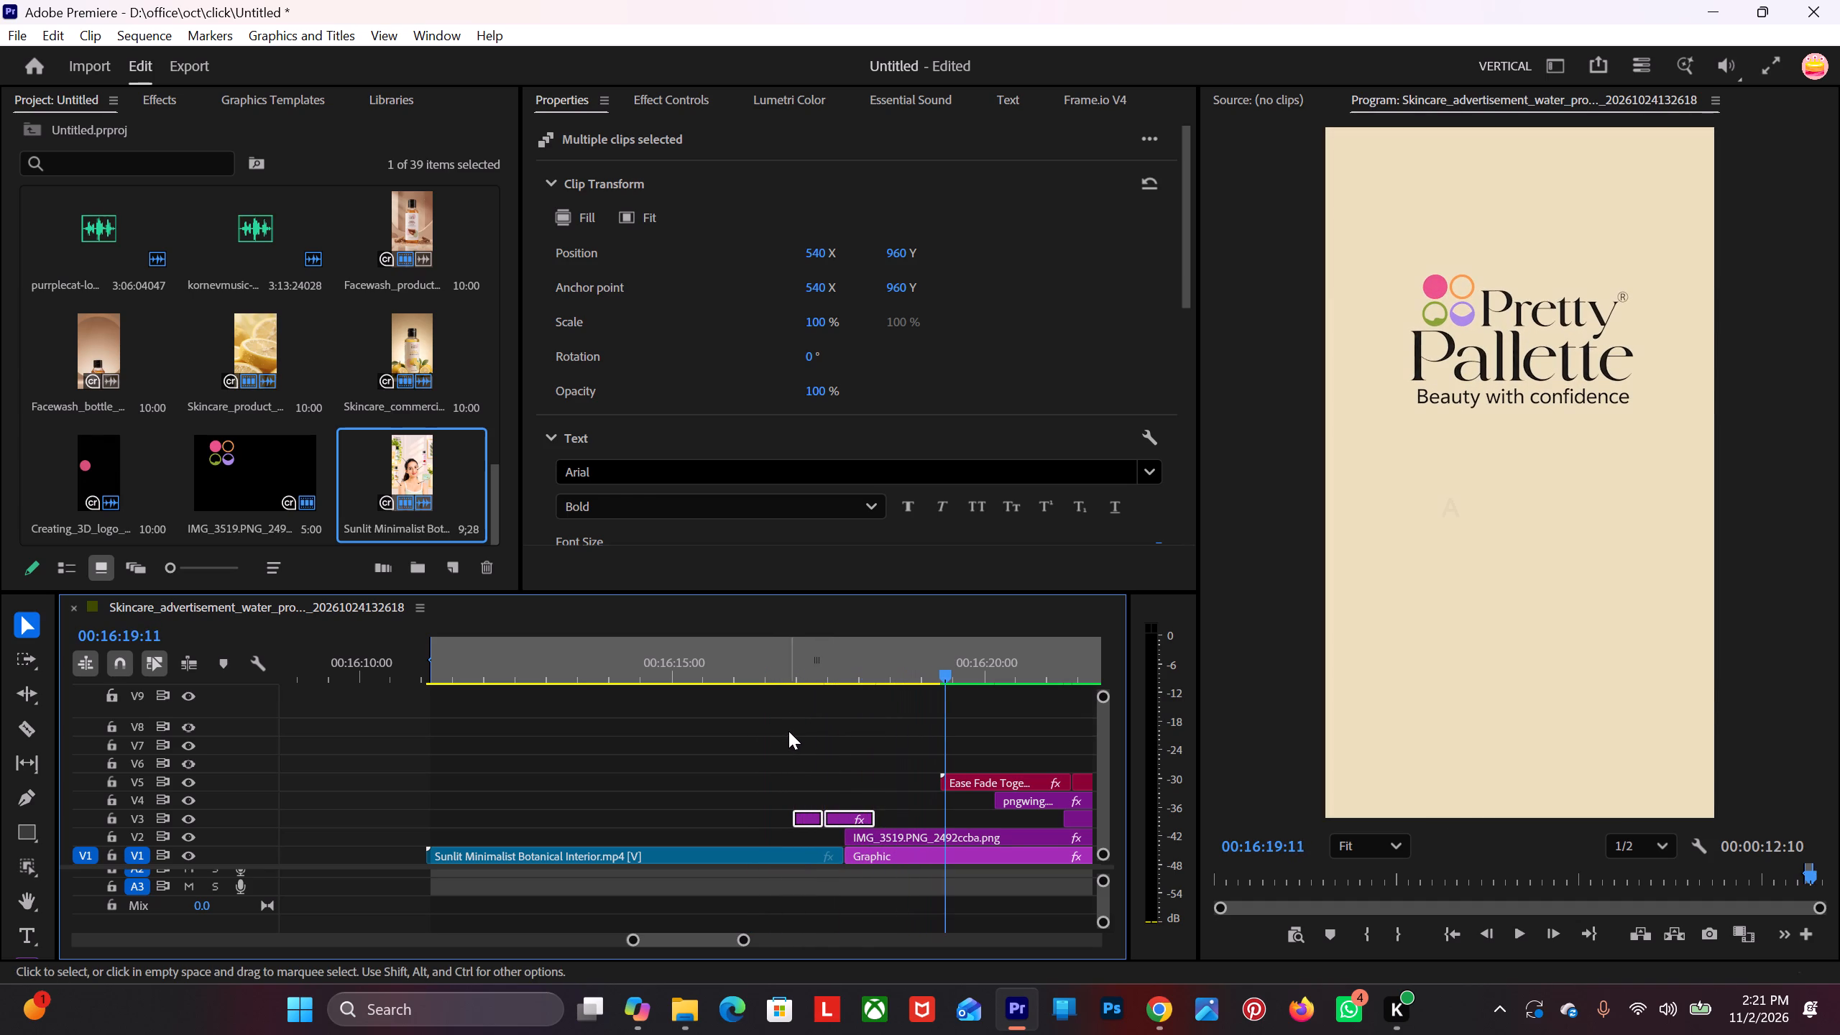
left_click_drag(845, 821, 867, 818)
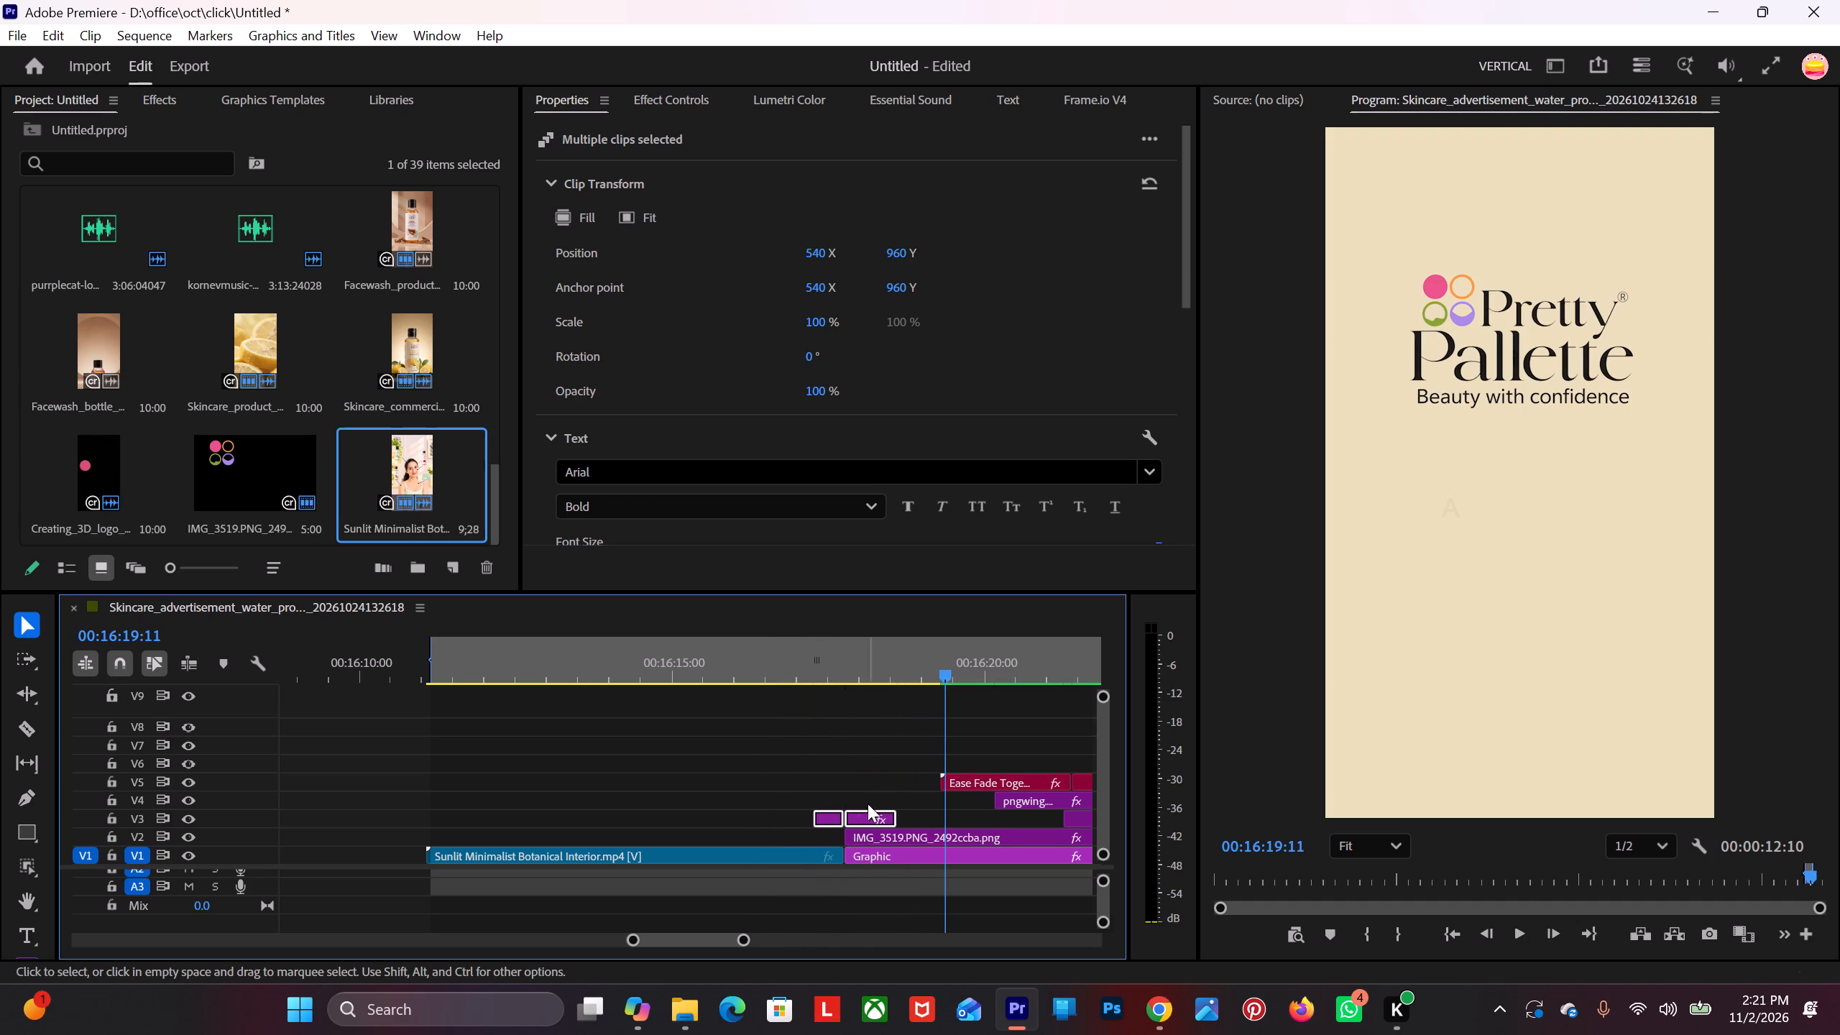
left_click_drag(941, 675, 785, 776)
key("space")
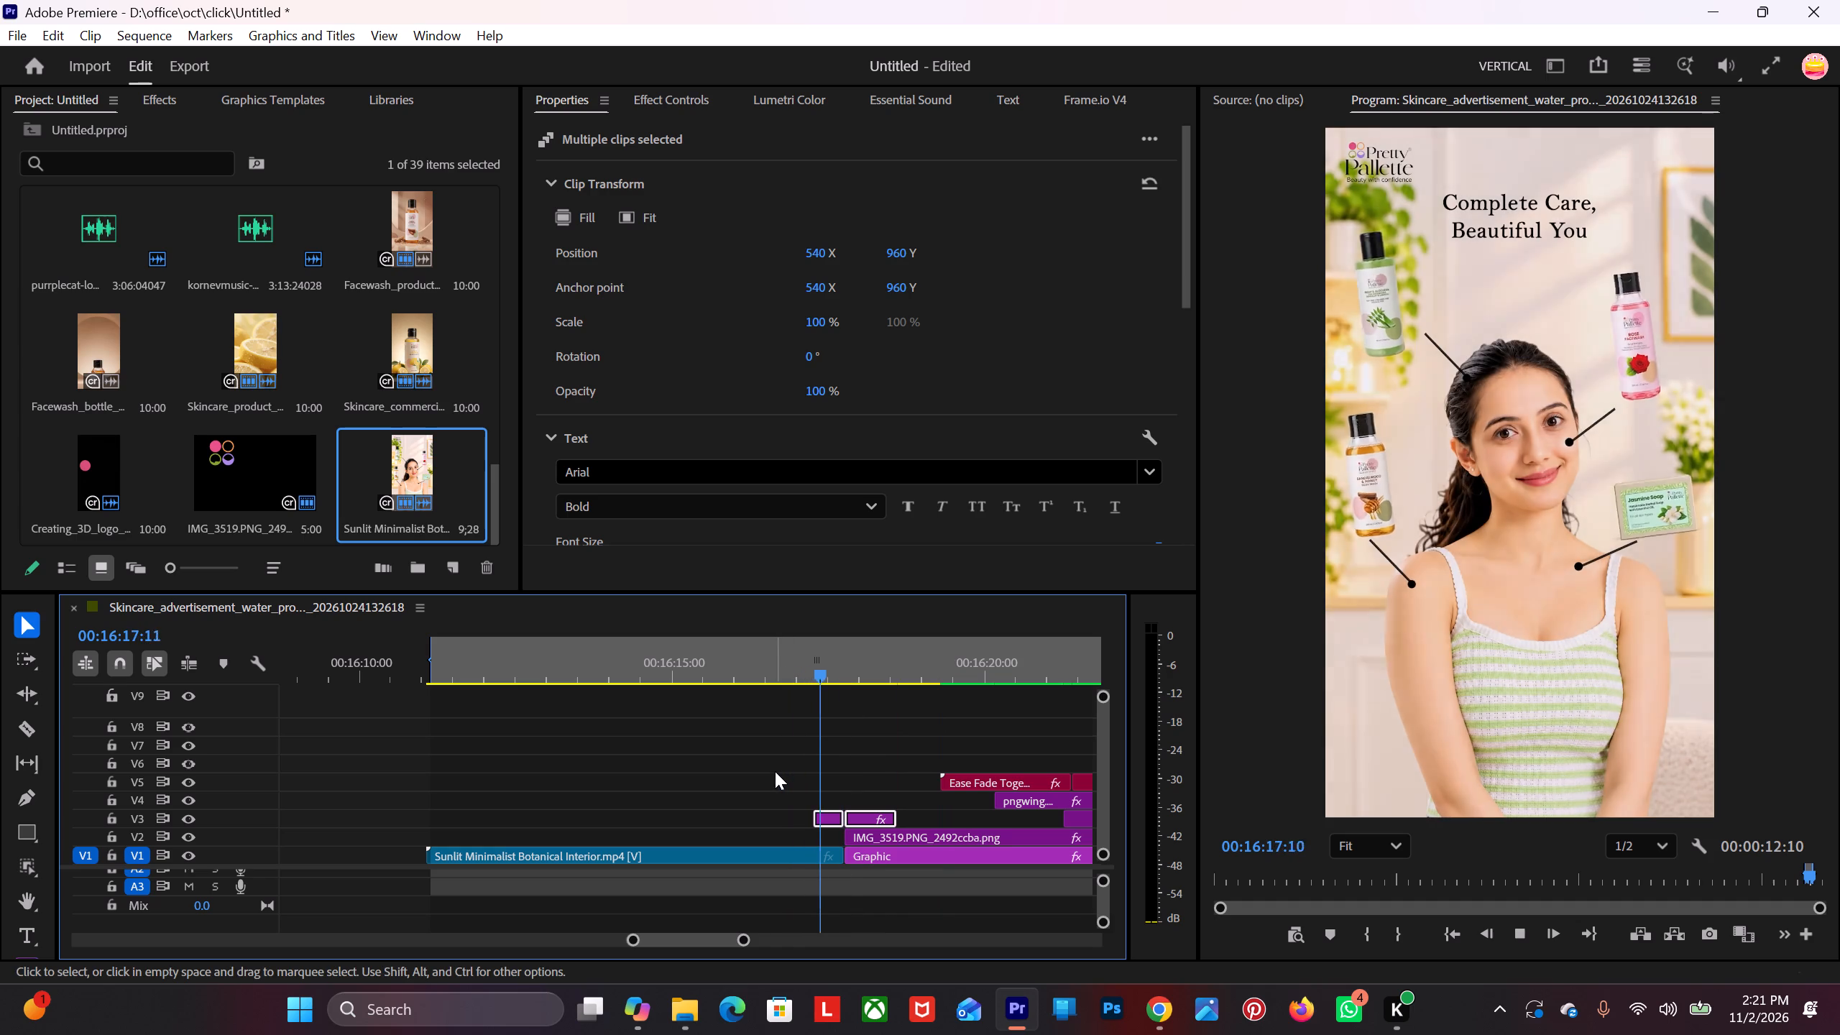
key("space")
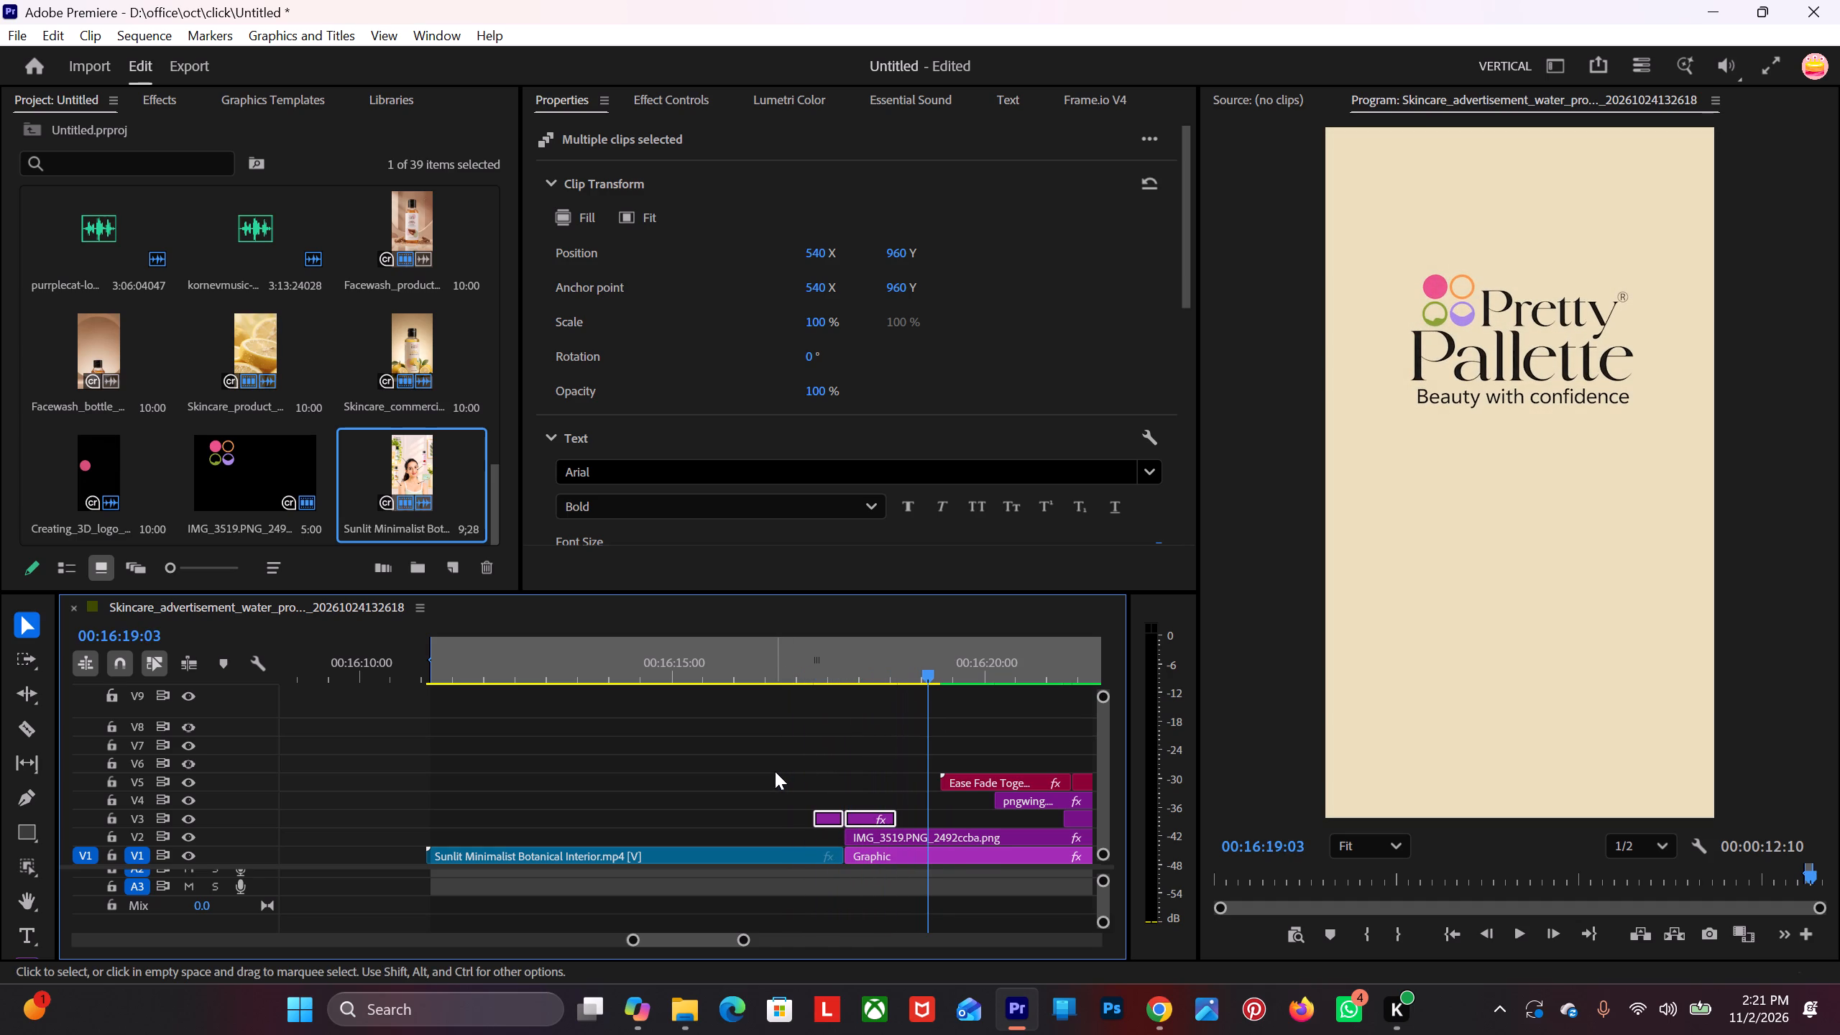
Play the end card from 00:16:19:03 to review the "Available On" text and store logo animations.
scroll(945, 811, "down", 5, "alt")
scroll(908, 809, "down", 4)
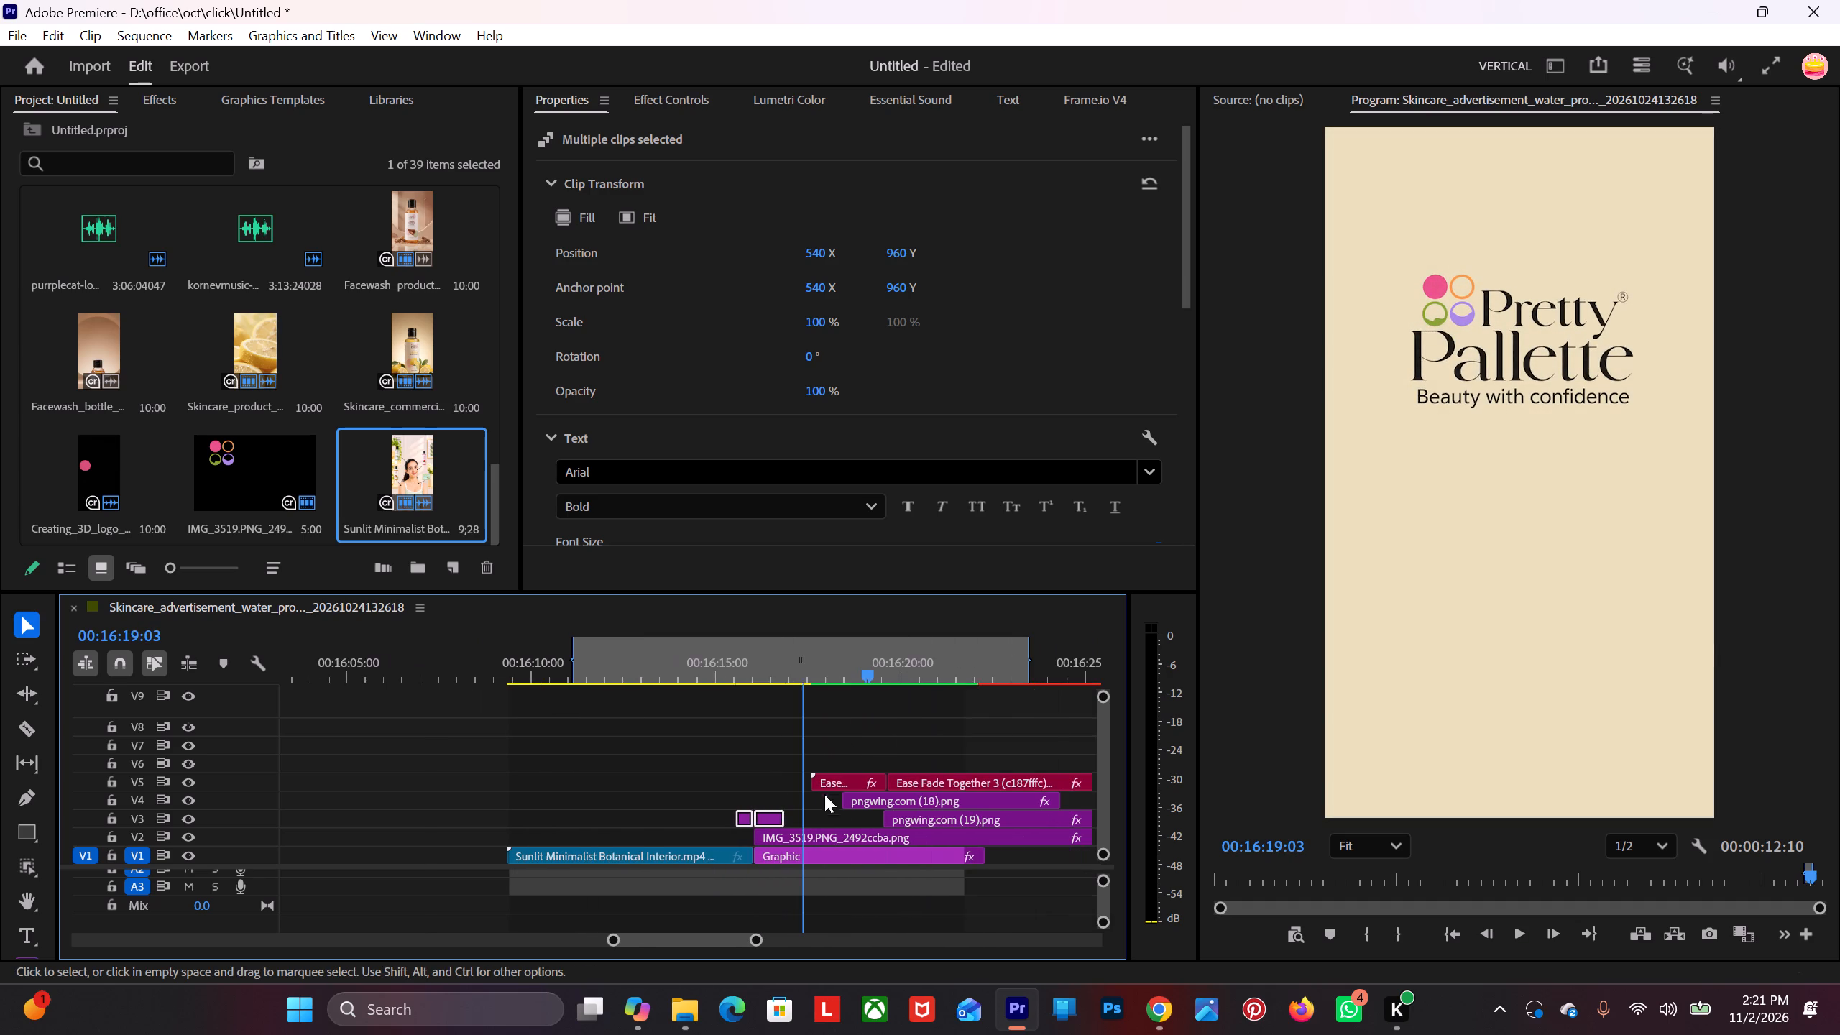
key("space")
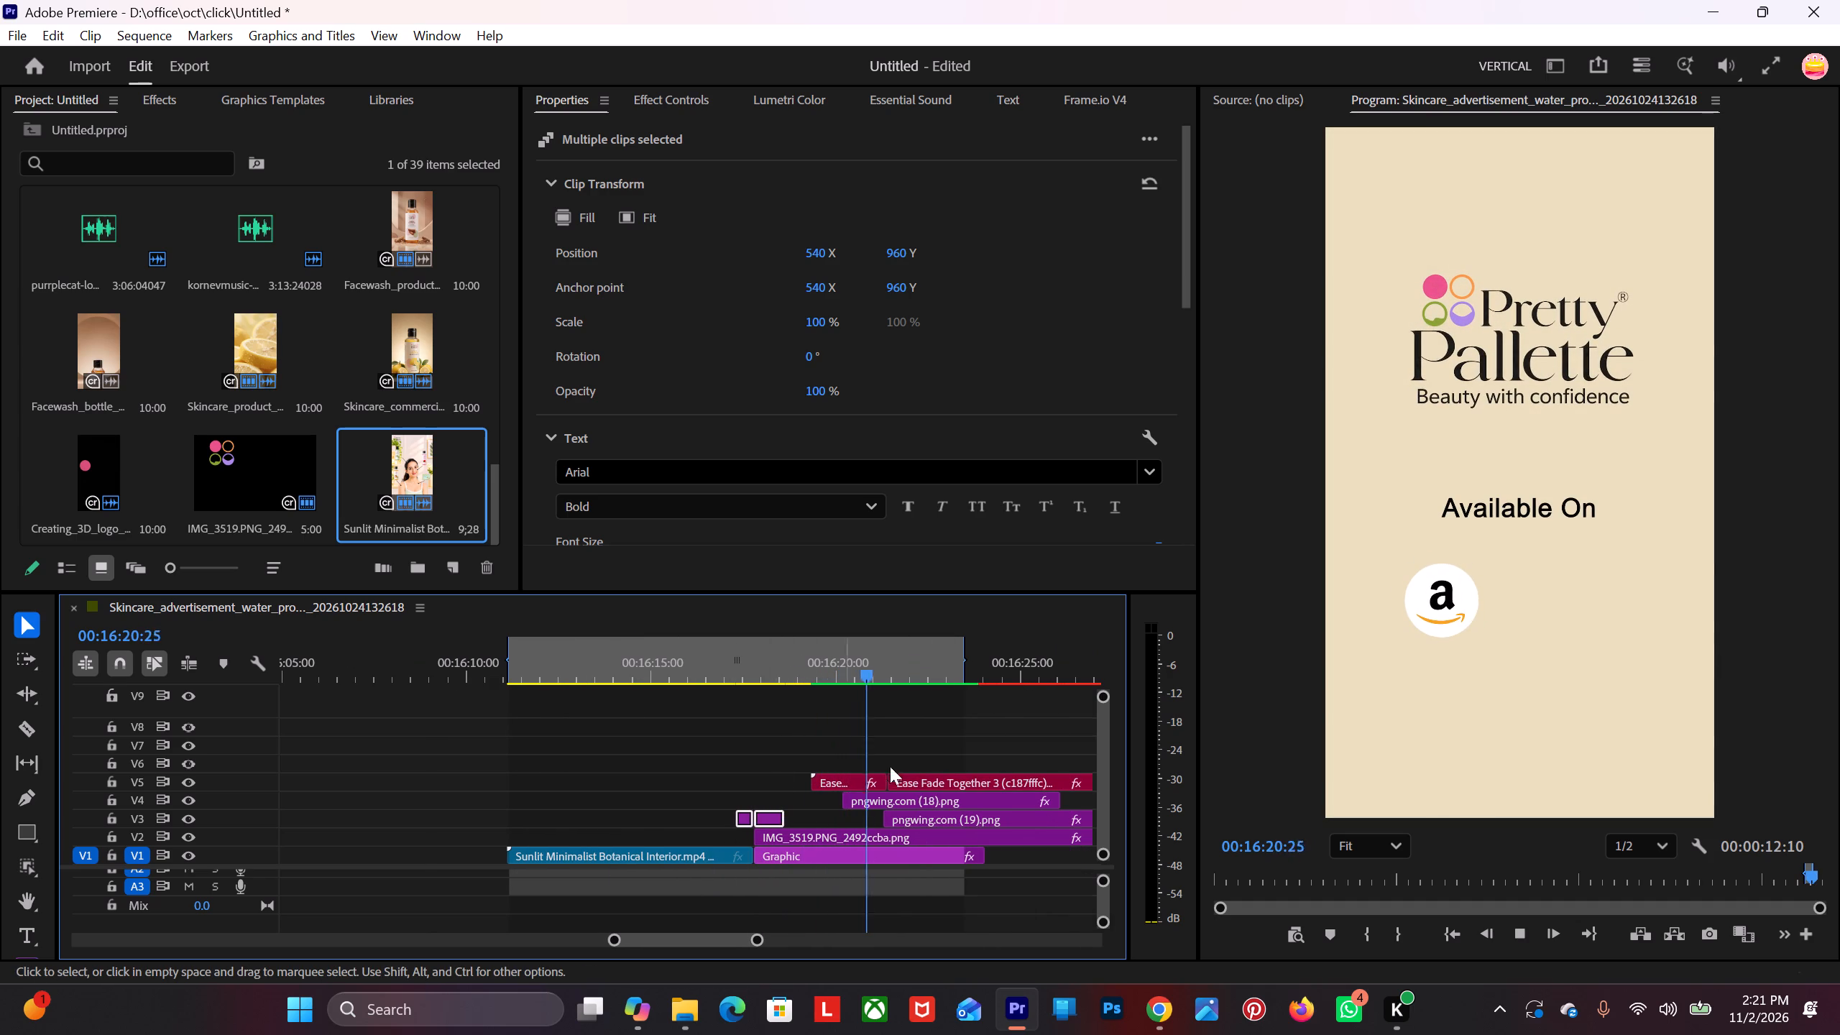
key("space")
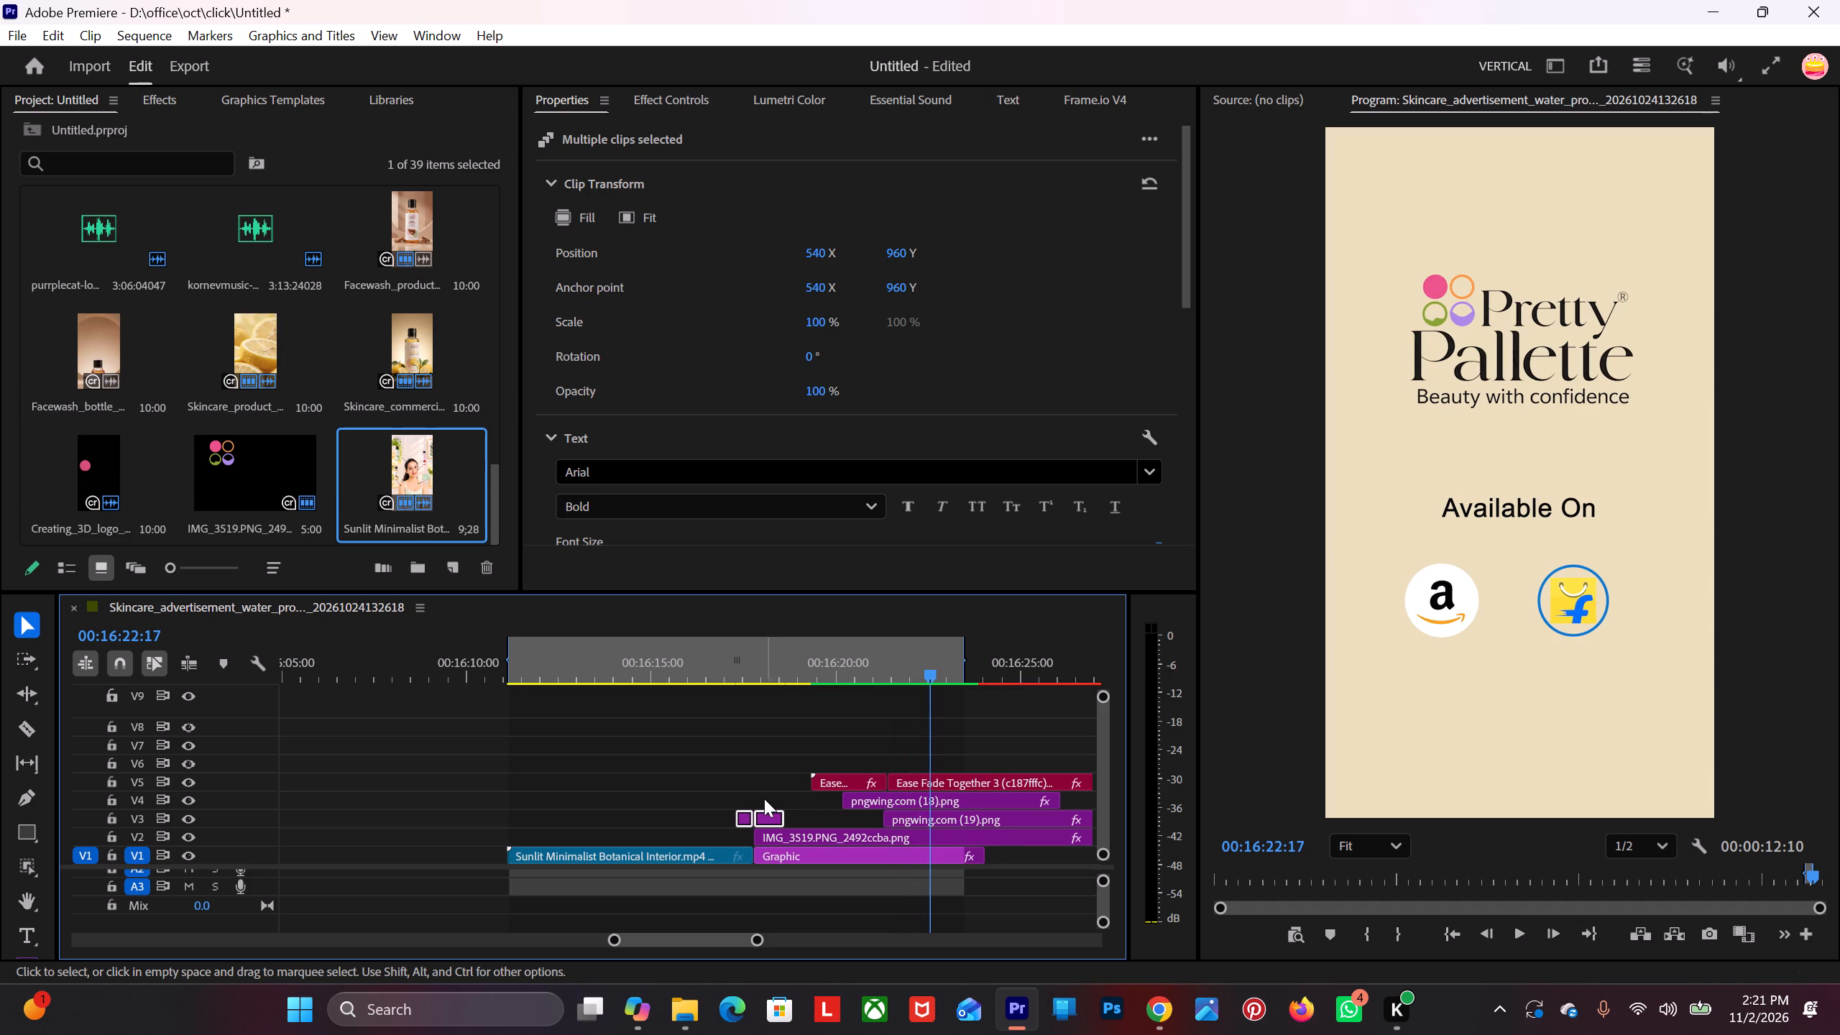
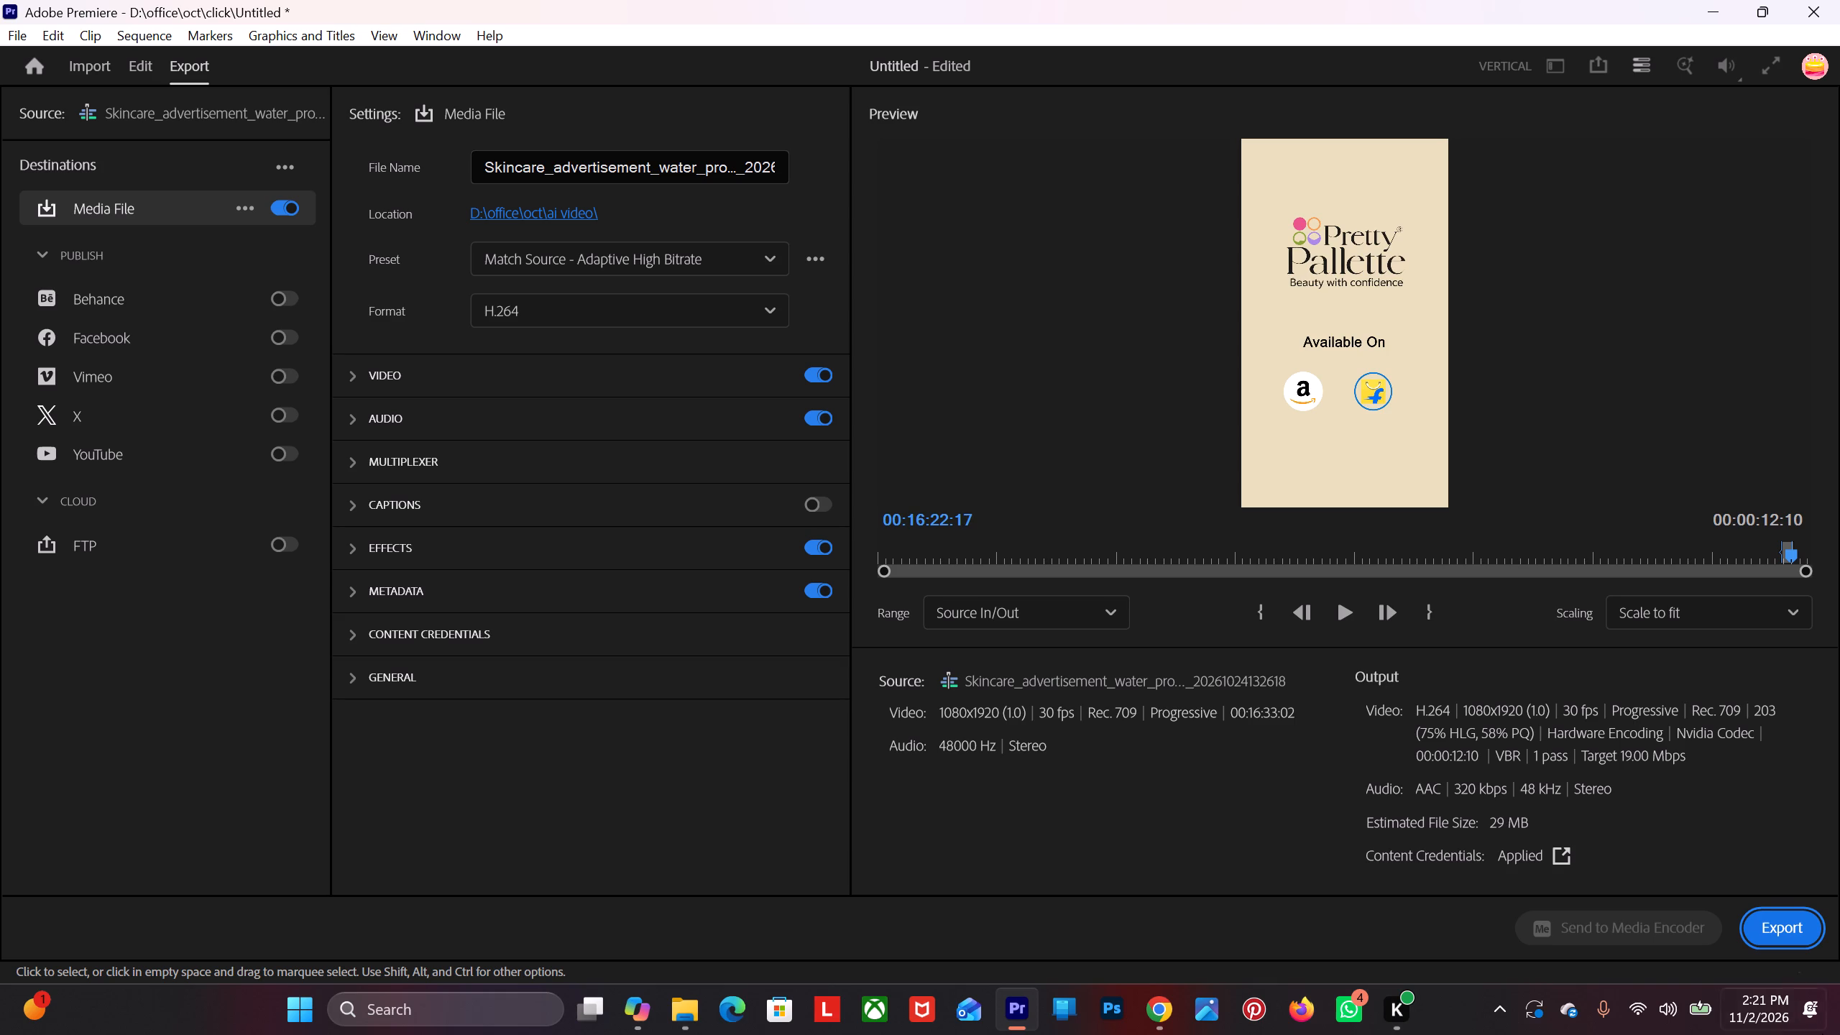
Export the sequence's In/Out range as an H.264 video using the Match Source - Adaptive High Bitrate preset.
left_click(1792, 924)
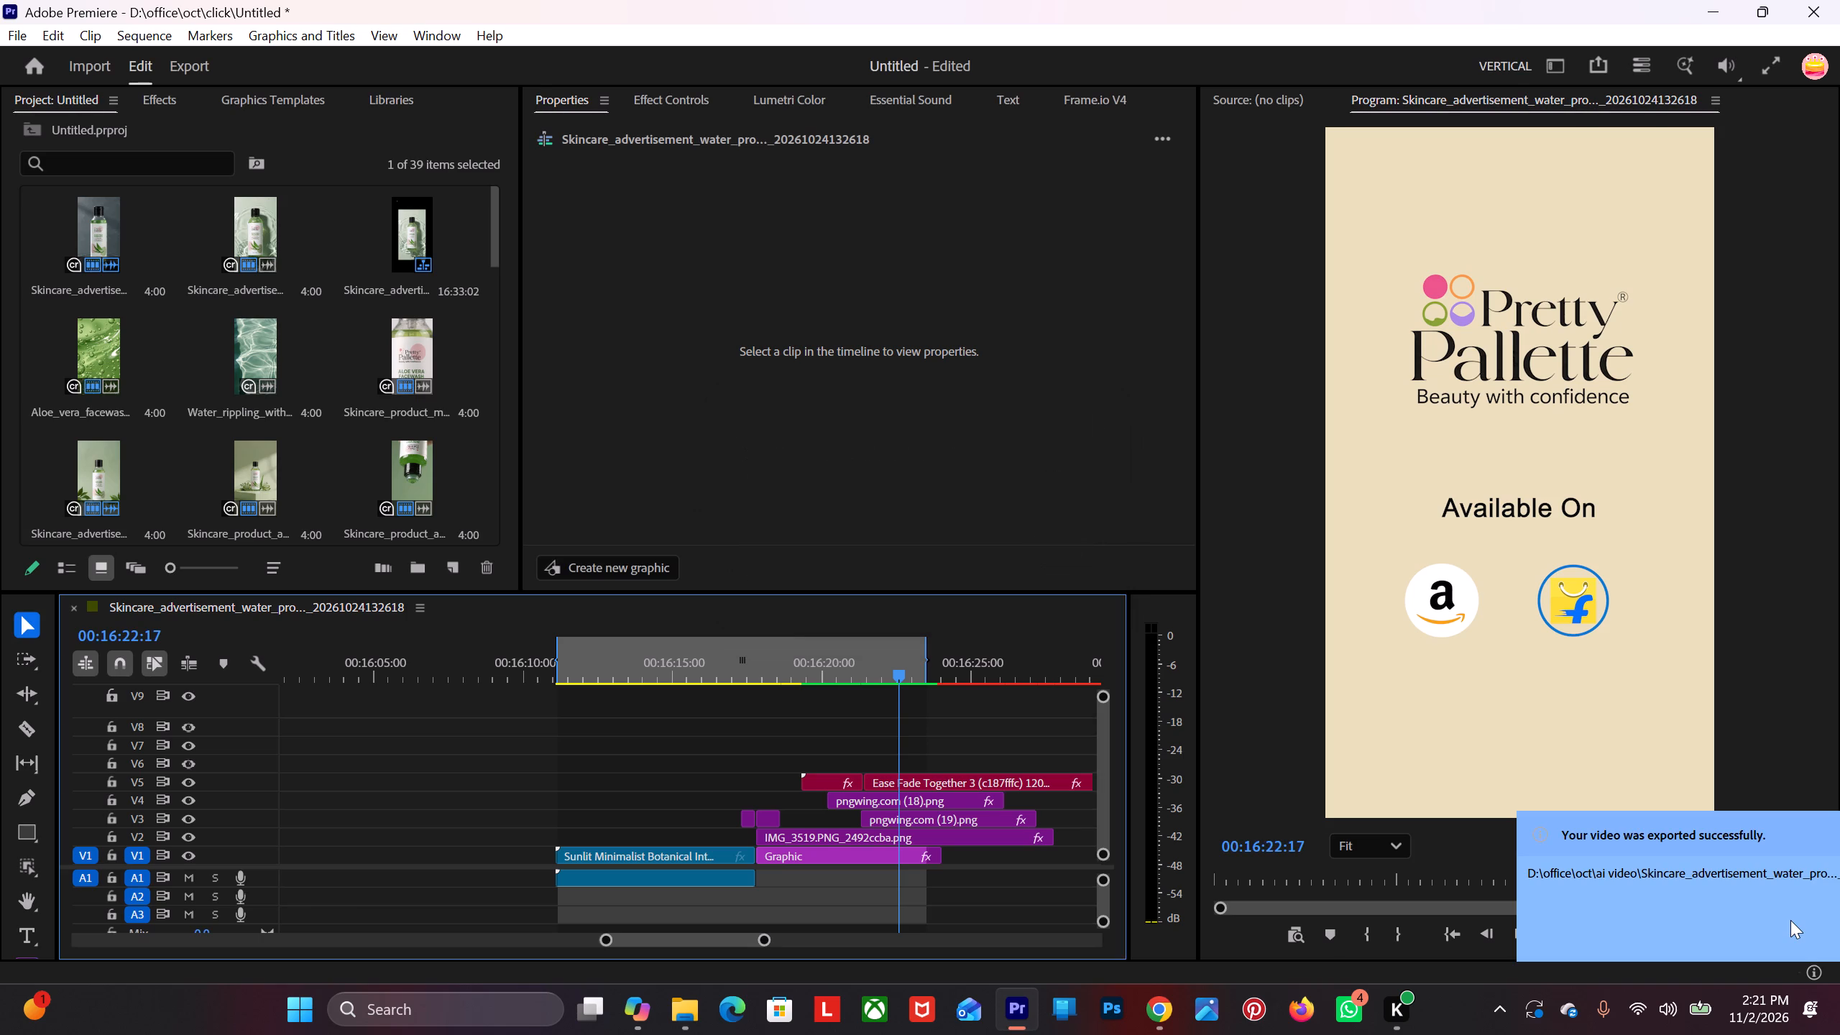
Save the project and close Adobe Premiere.
key("ctrl+s")
left_click(1839, 0)
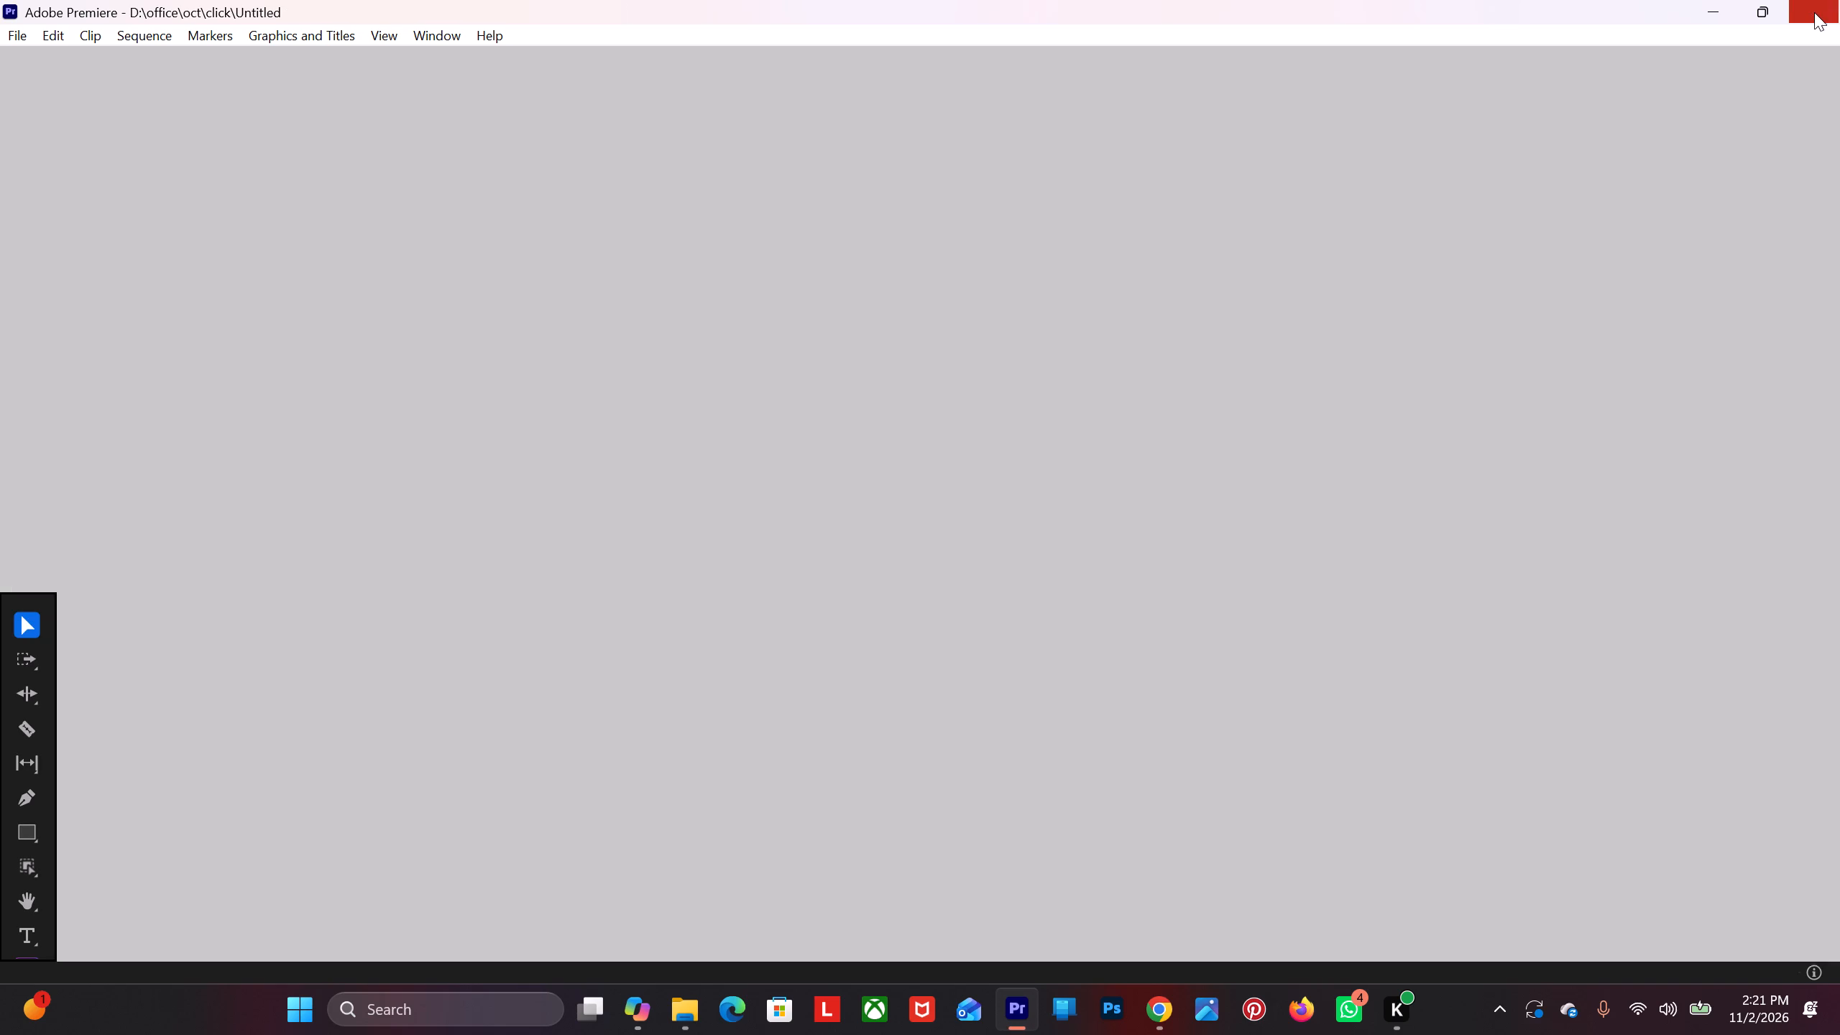